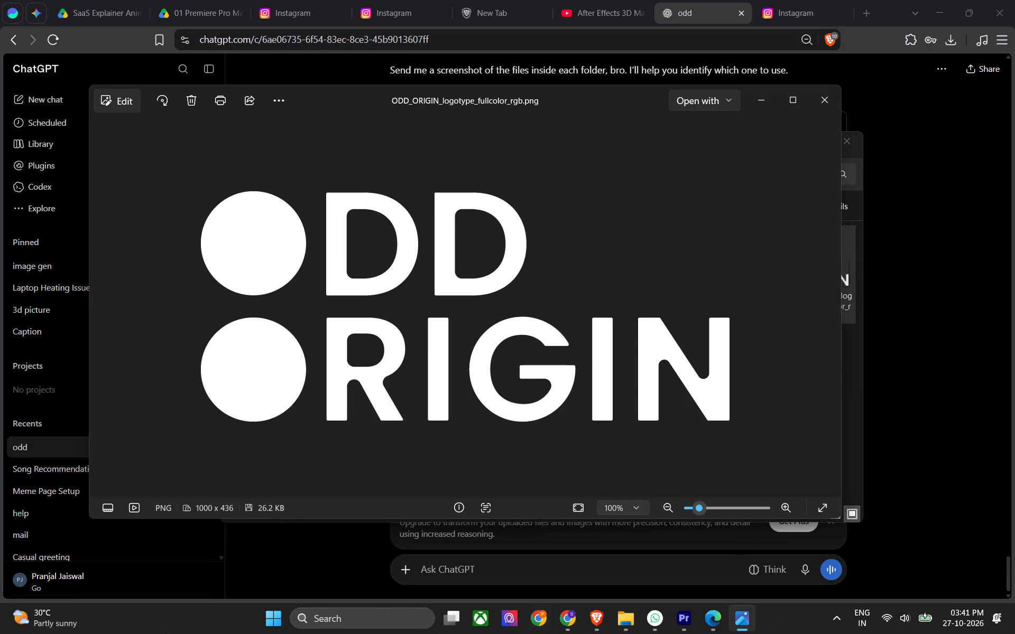
Switch to Premiere, save the Odd Origin_animated b-w project and close the program.
drag(700, 618, 695, 621)
click(688, 621)
click(645, 490)
key(ctrl+s)
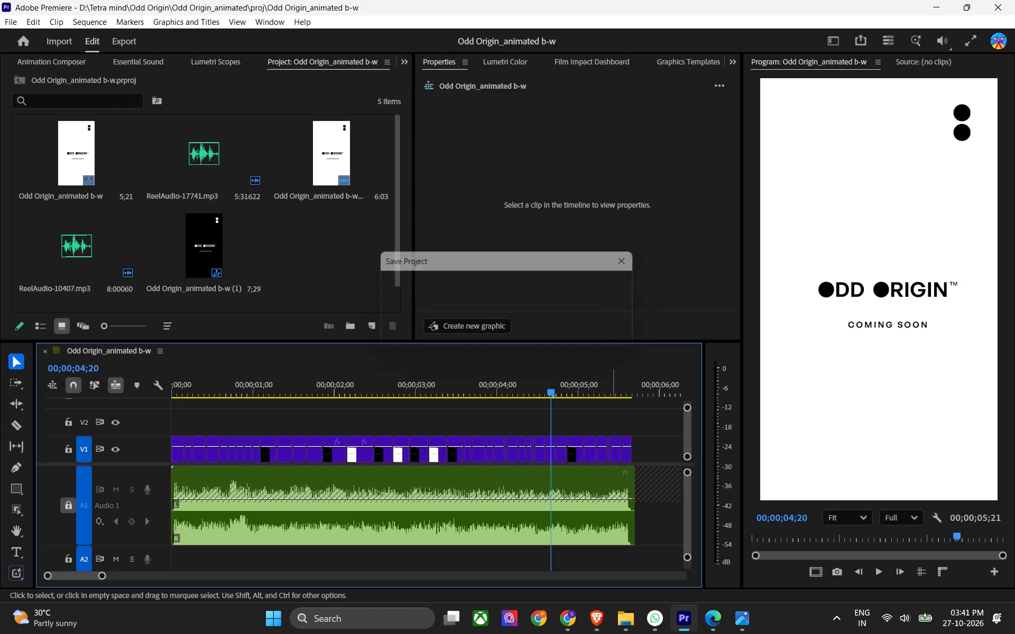
key(ctrl+shift+w)
click(1009, 0)
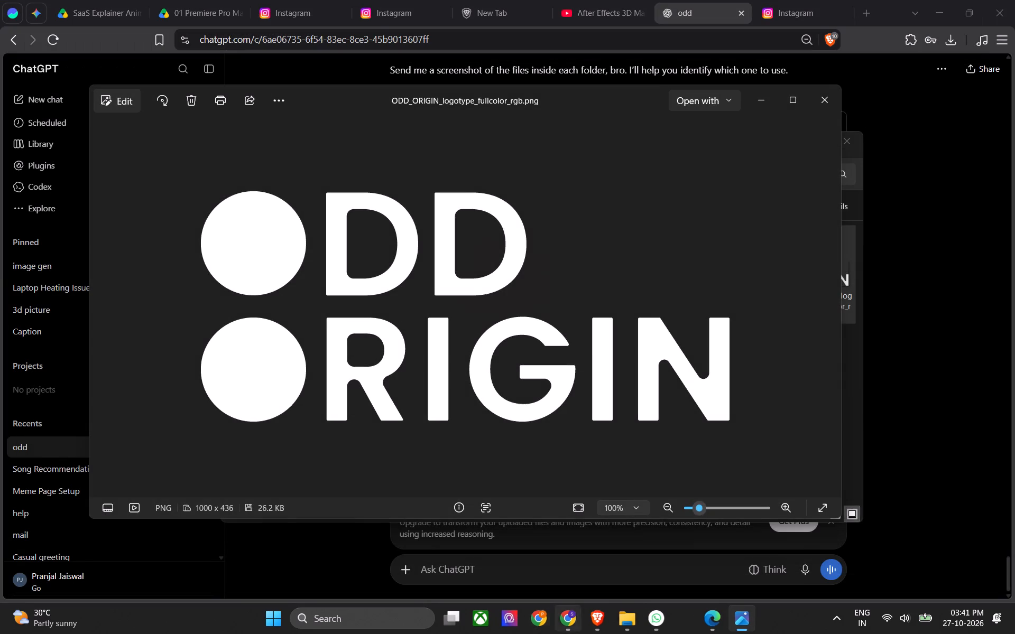
Launch Adobe After Effects 2026.
click(279, 614)
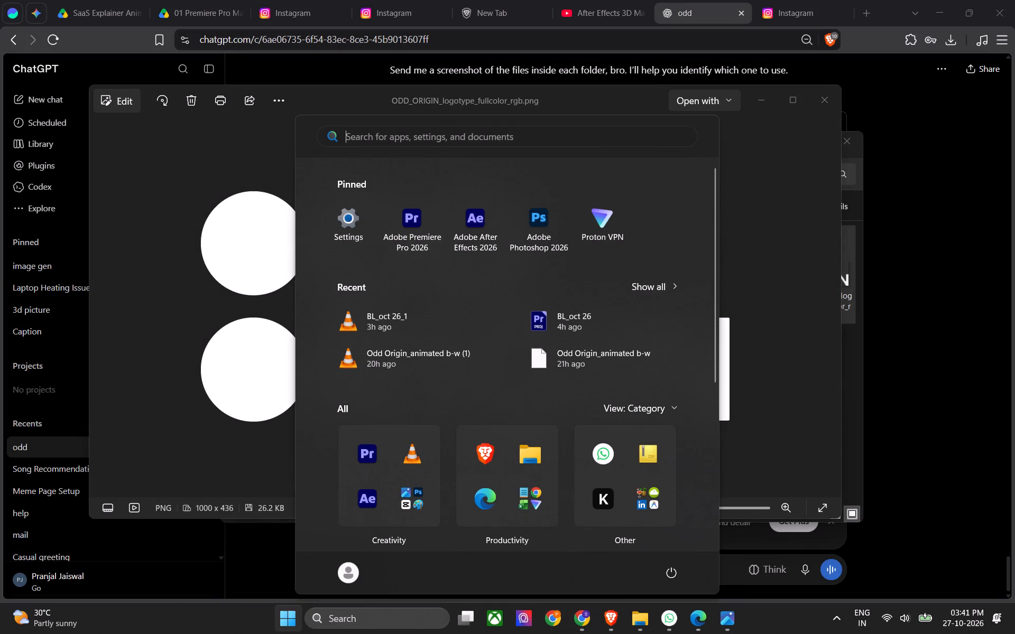
click(468, 210)
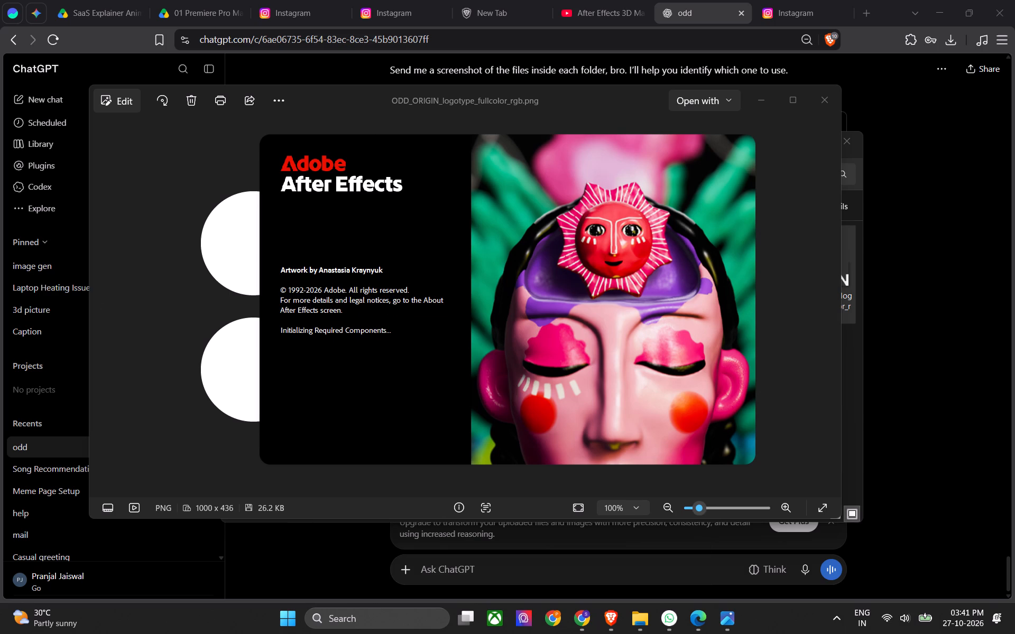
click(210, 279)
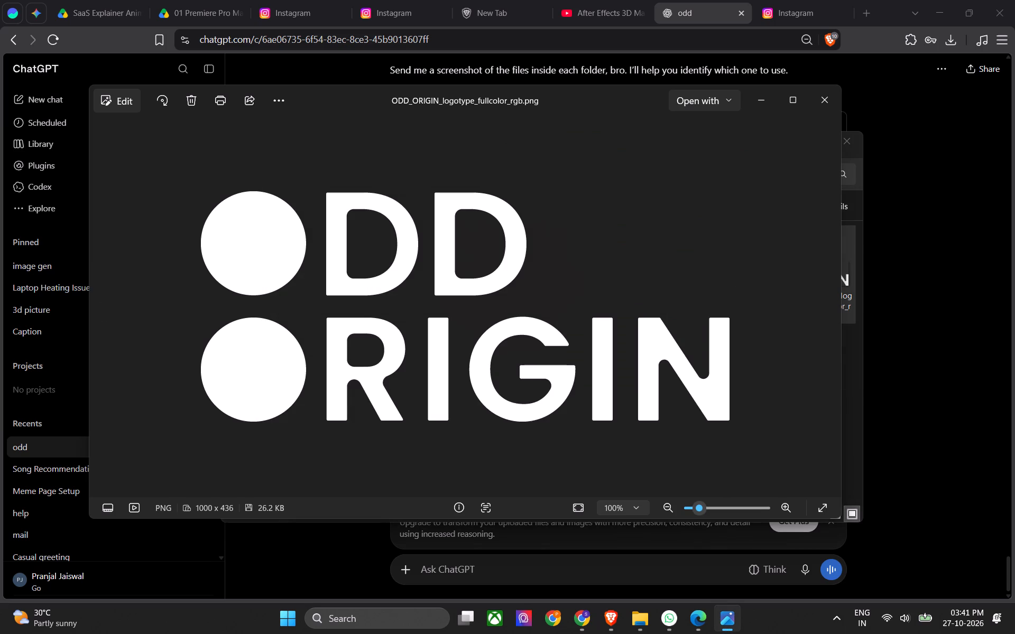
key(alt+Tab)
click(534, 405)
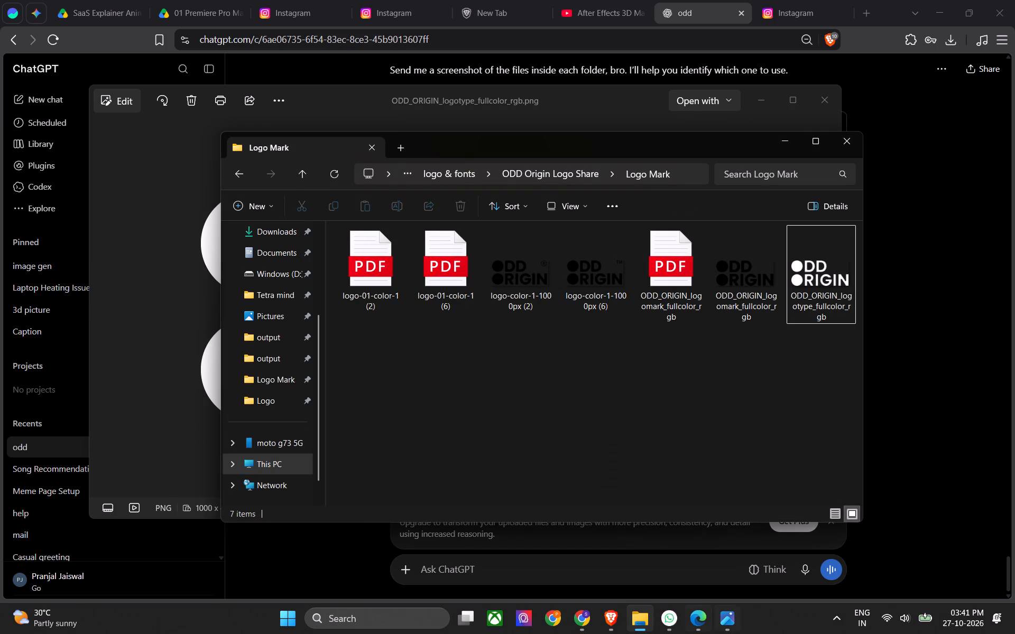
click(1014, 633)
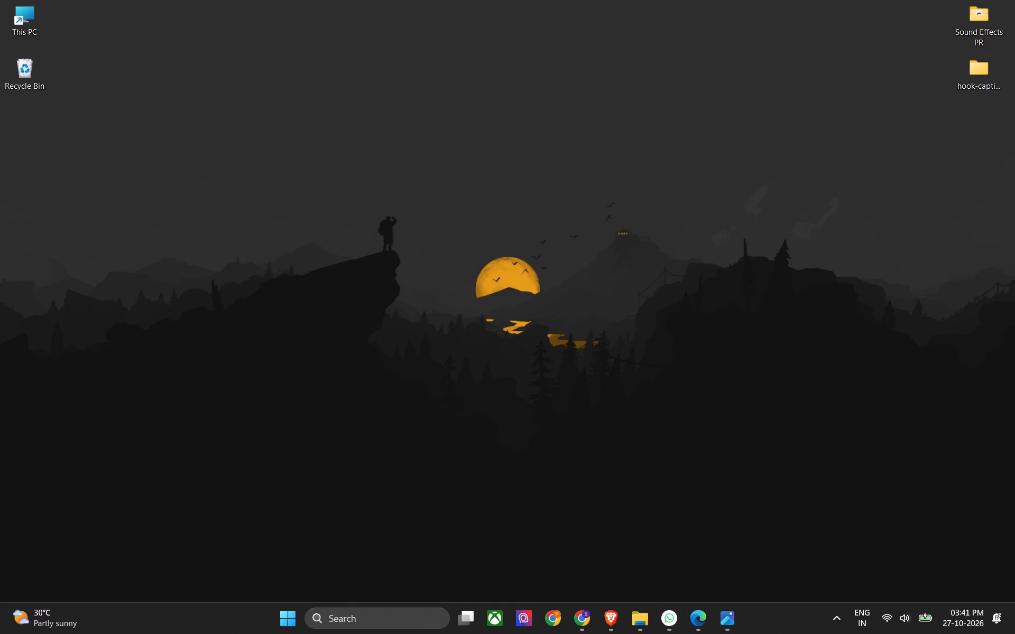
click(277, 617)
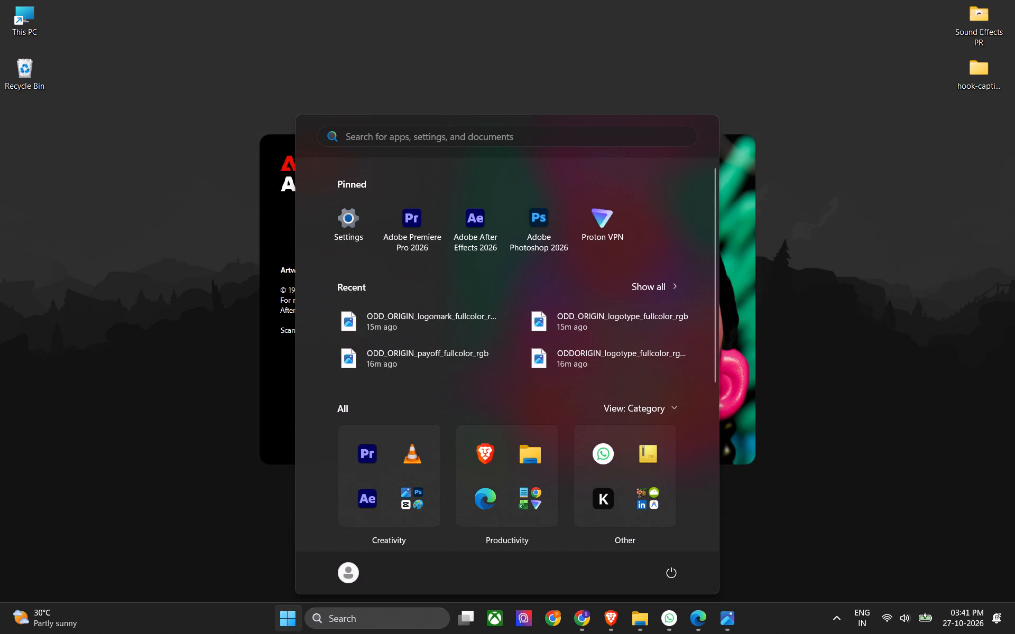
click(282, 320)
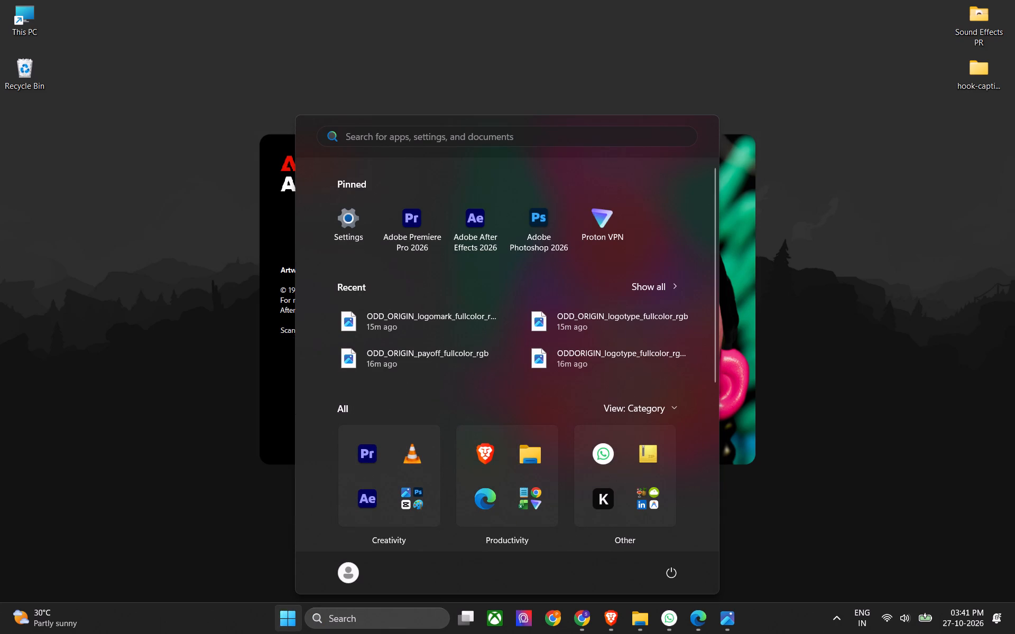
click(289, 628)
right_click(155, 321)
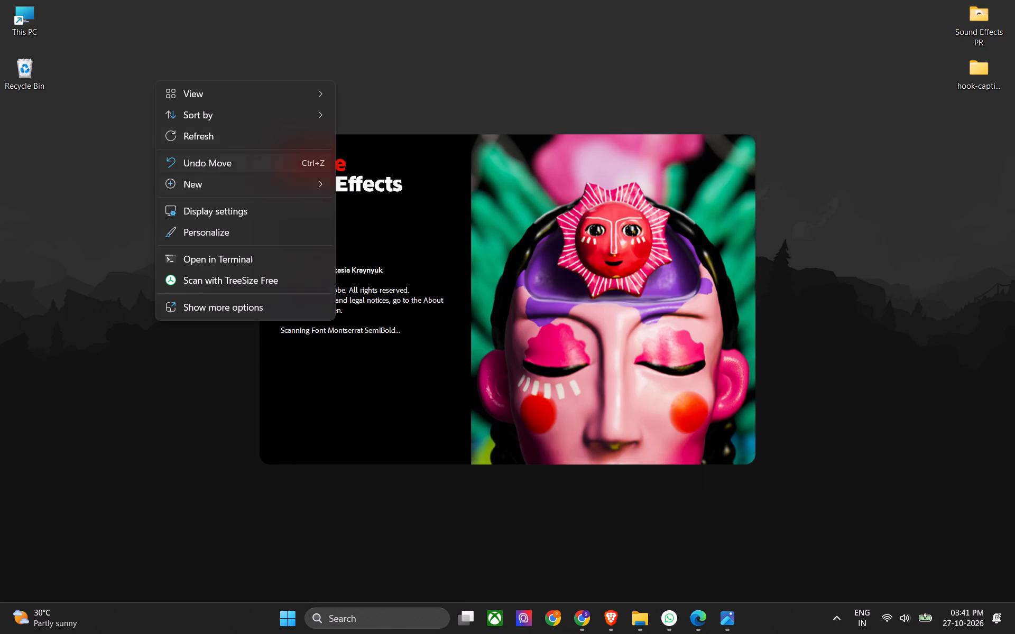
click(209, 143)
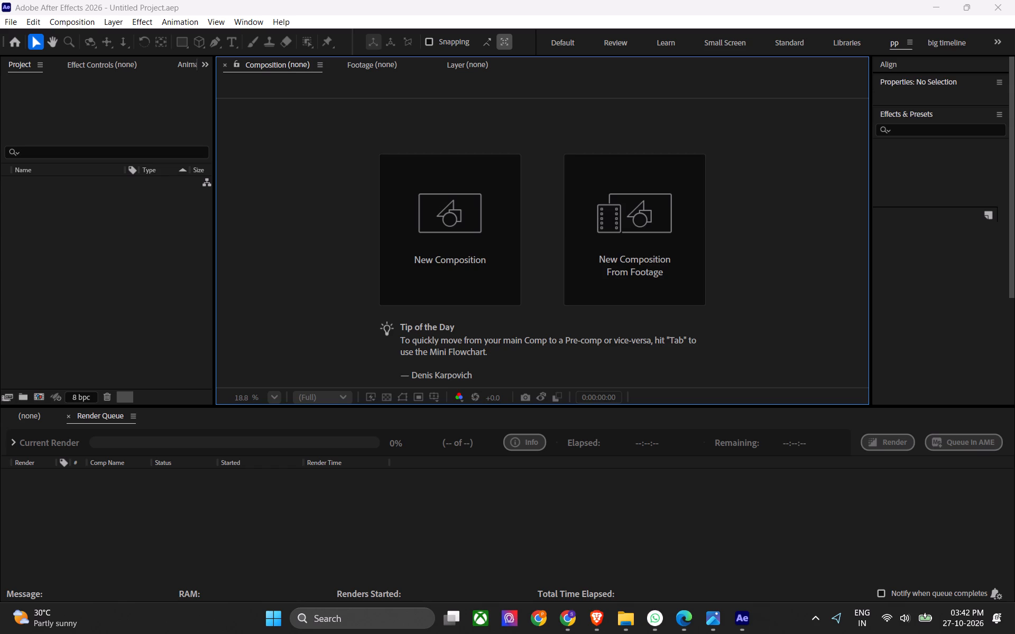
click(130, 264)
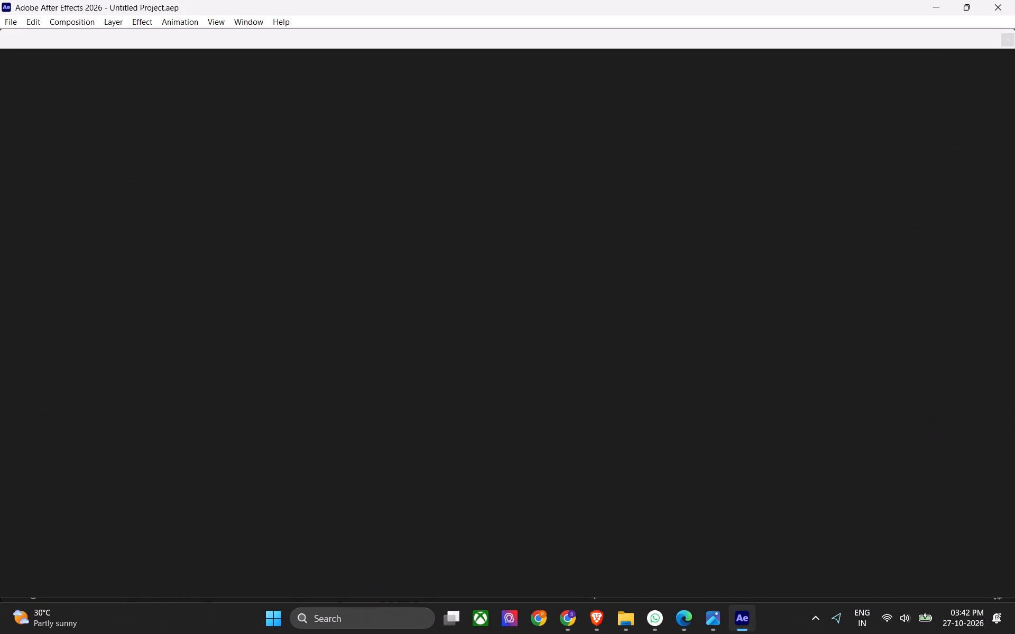
Close the blank startup window covering the After Effects workspace.
click(1002, 42)
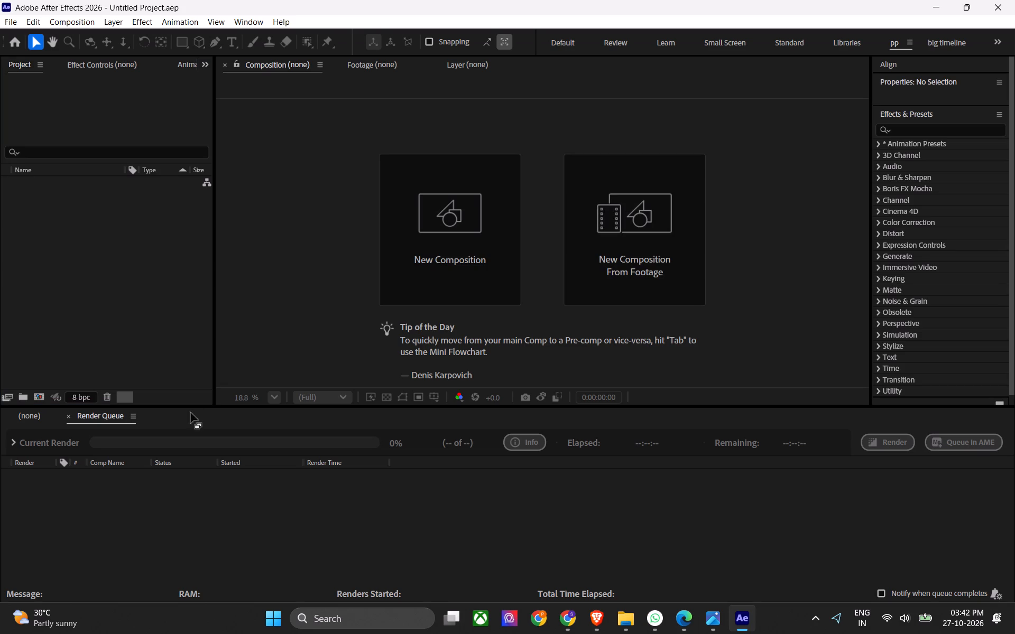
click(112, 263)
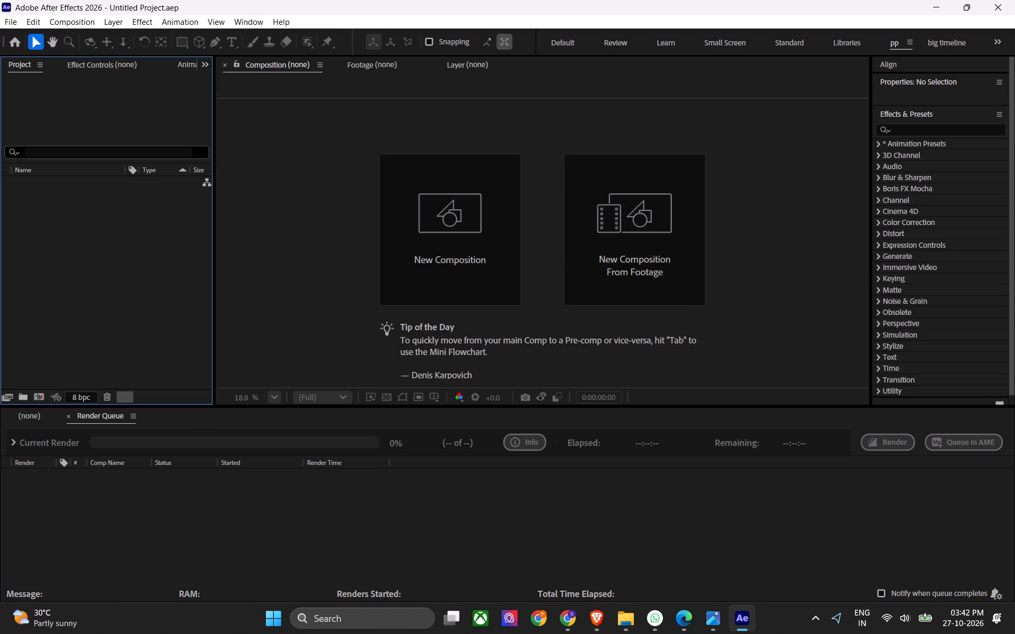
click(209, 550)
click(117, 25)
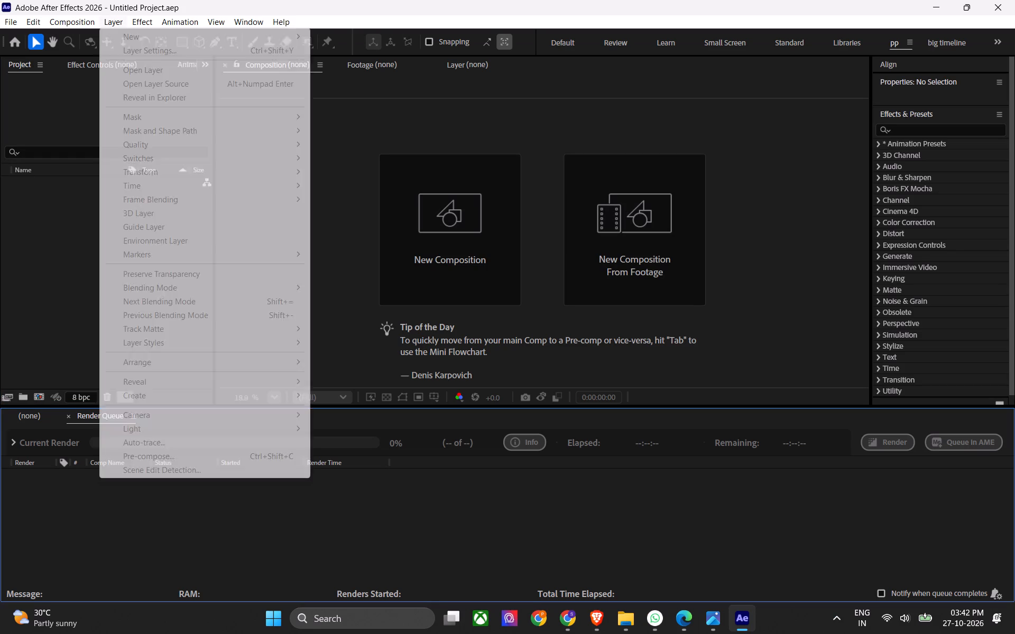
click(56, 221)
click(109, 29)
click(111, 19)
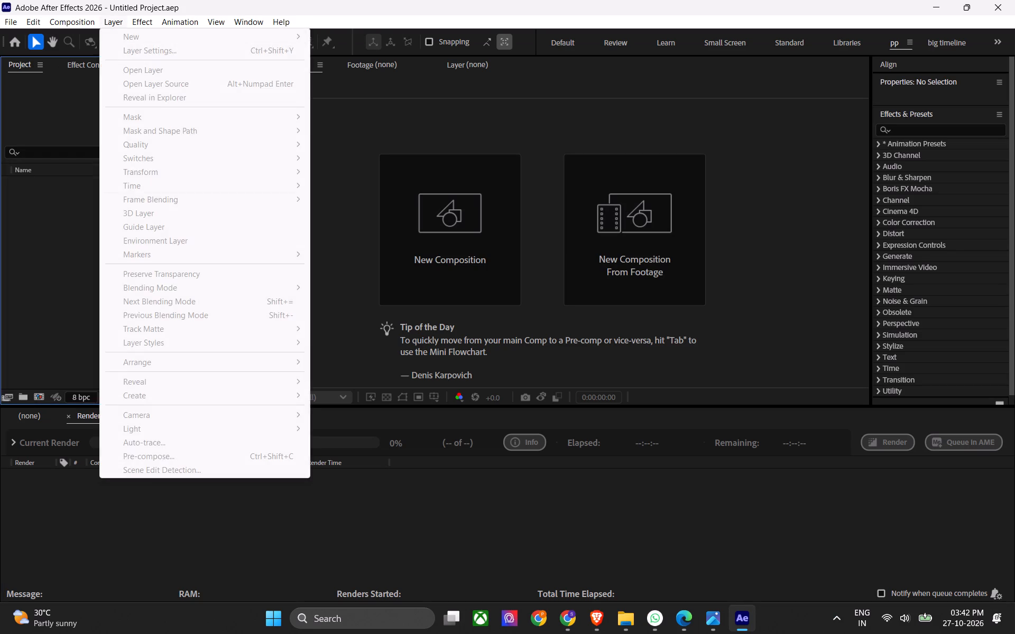
Create a new composition, Comp 1, with the Social Media Portrait HD preset at 1080x1920, 30 fps and duration 0:00:53:04.
click(439, 255)
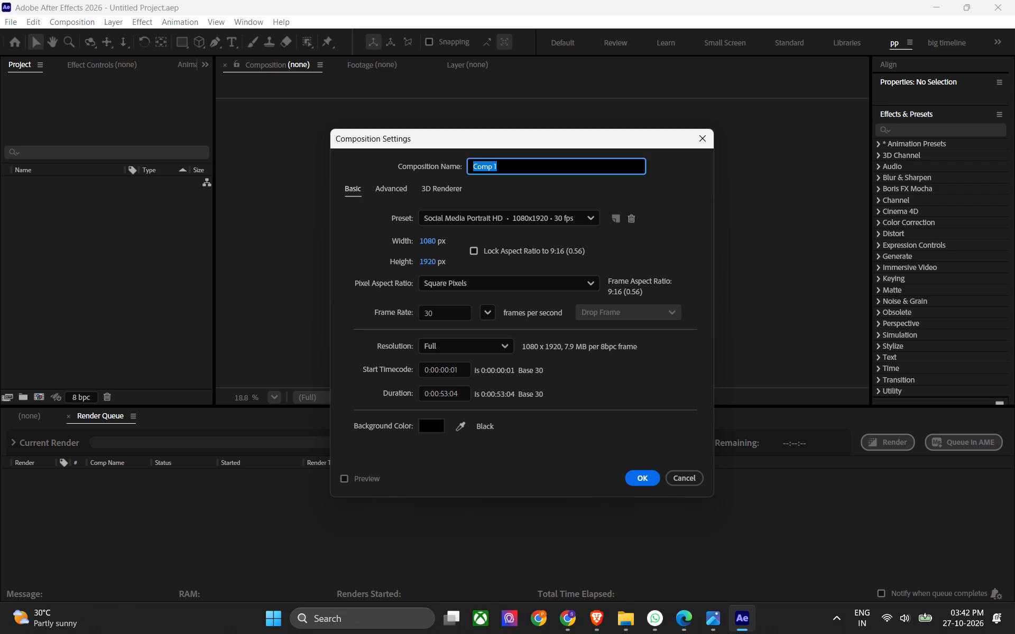
click(633, 473)
scroll(460, 288, down, 2)
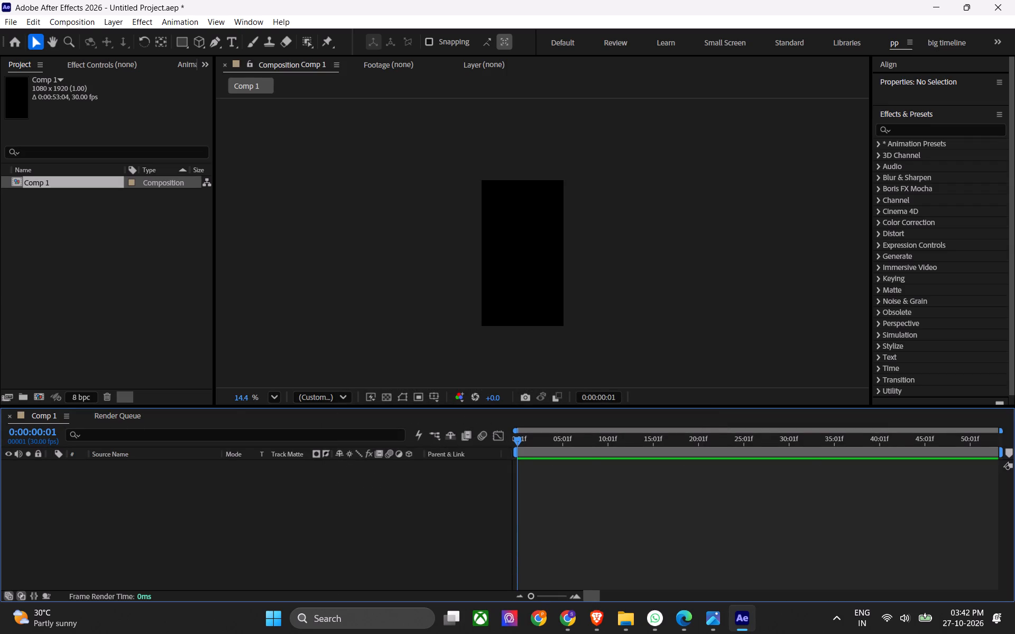
Add a white solid layer of 1080 x 1920 px, filling Comp 1 as its background.
click(109, 272)
click(264, 477)
click(109, 23)
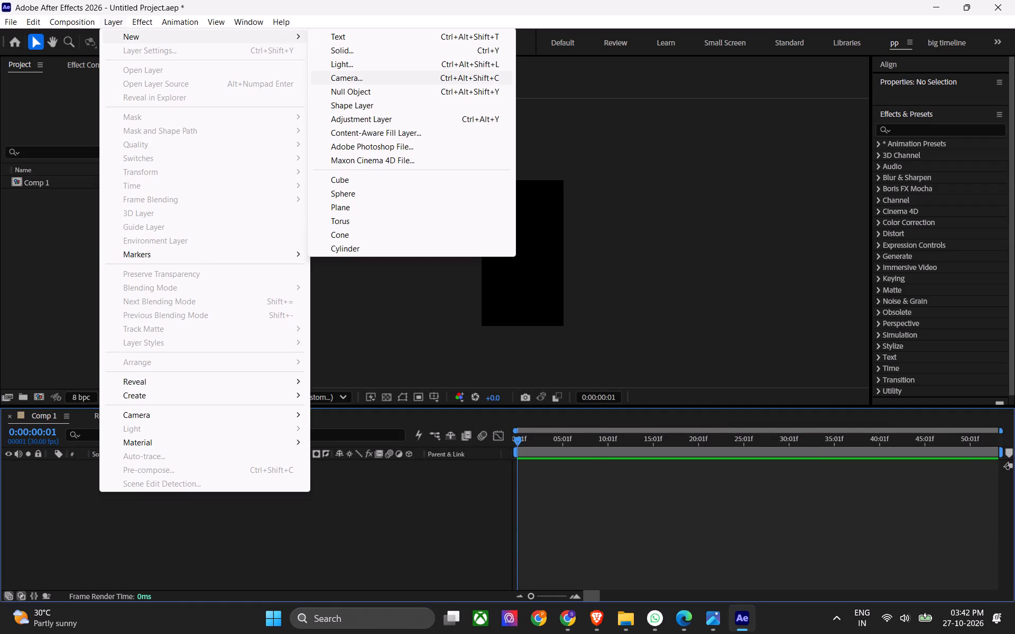
click(350, 52)
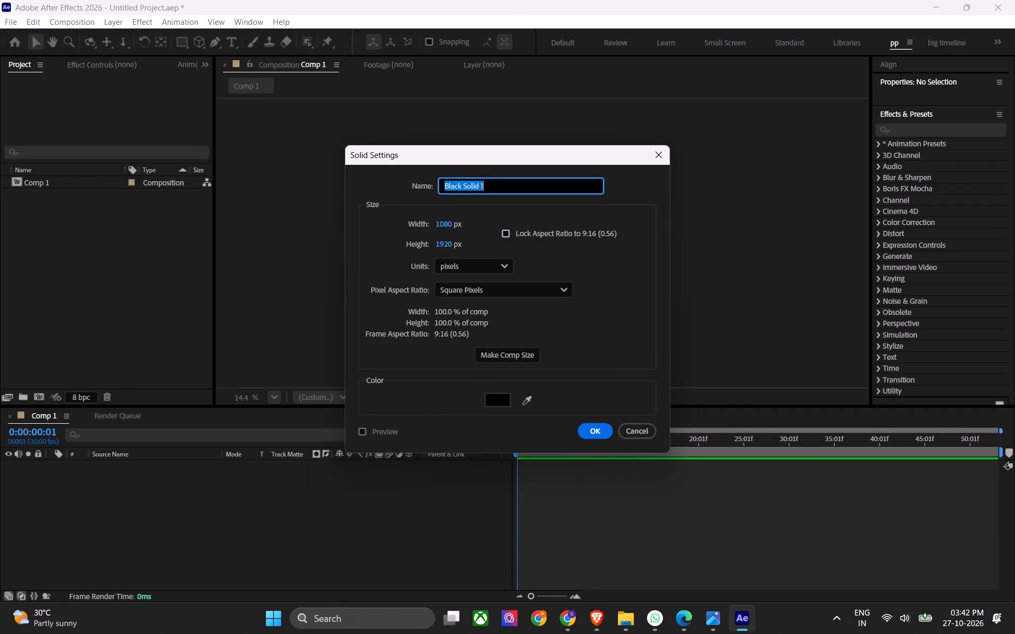
click(500, 400)
drag(227, 315, 171, 454)
drag(192, 331, 164, 254)
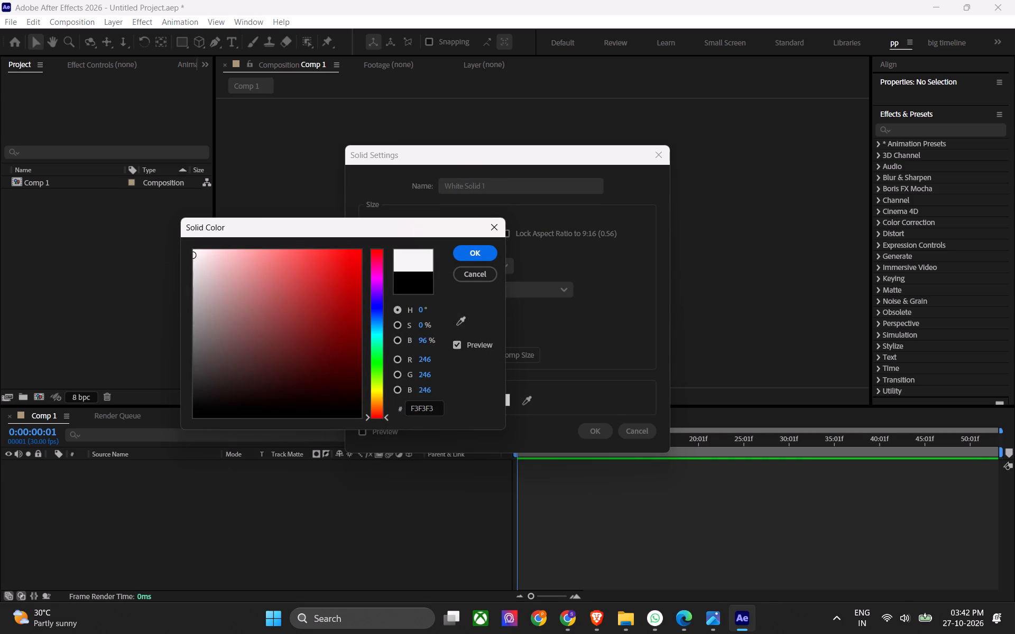
drag(220, 273, 132, 196)
click(474, 252)
click(596, 430)
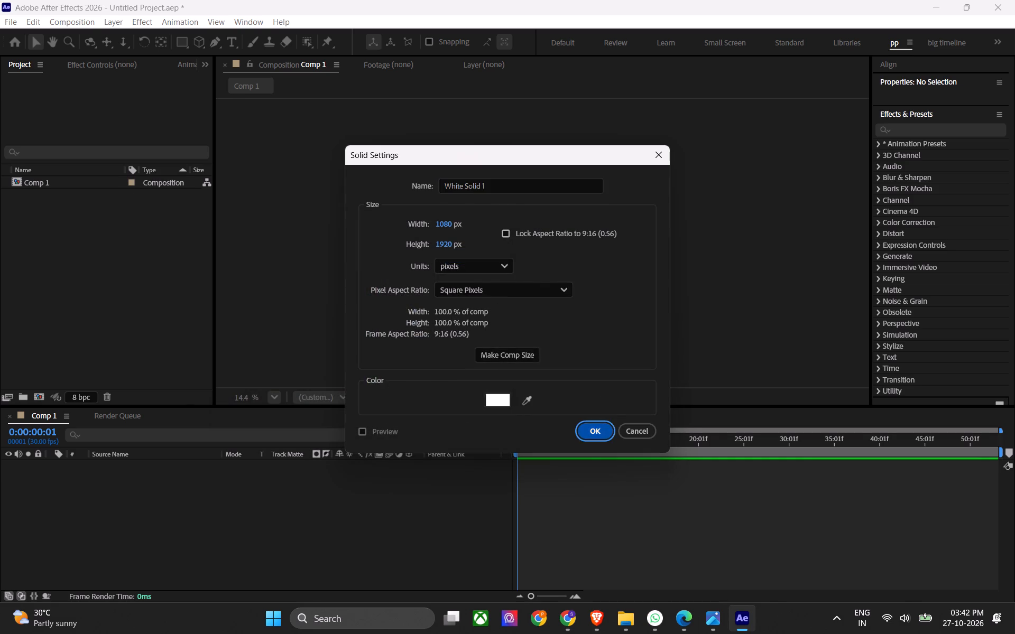
Draw an orange-filled circle about 1013 px in diameter over the white background with the Ellipse tool.
click(588, 276)
scroll(508, 262, up, 2)
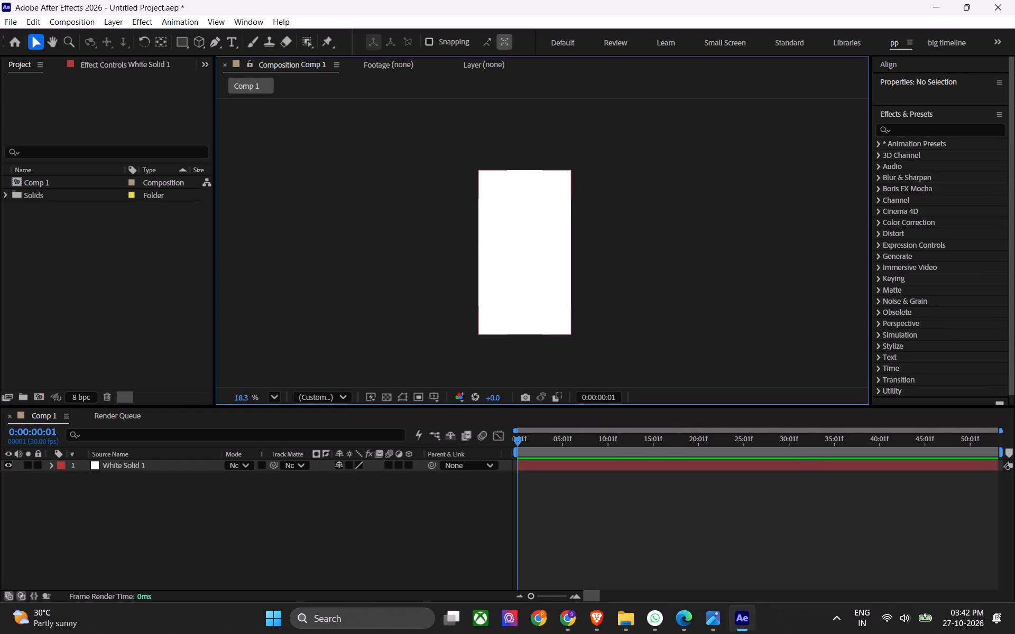
scroll(508, 262, up, 1)
middle_drag(508, 262, 505, 250)
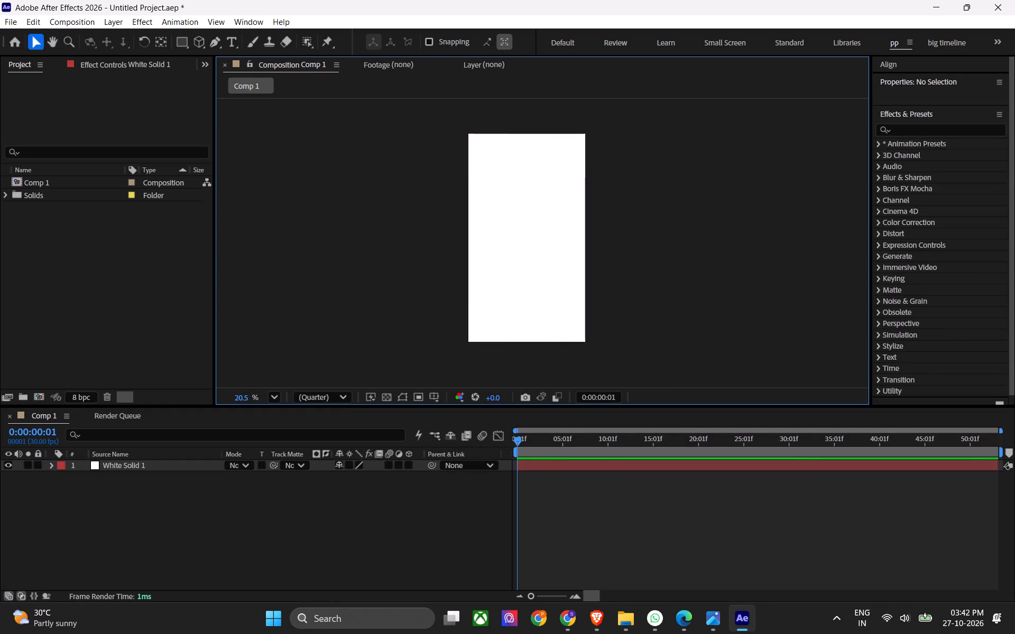
click(178, 44)
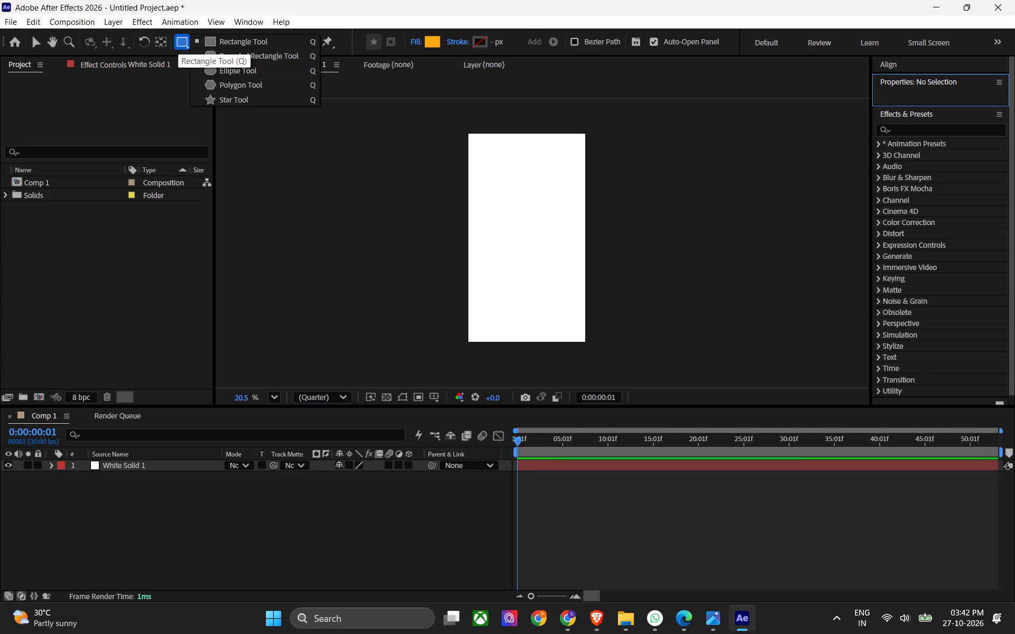
click(223, 76)
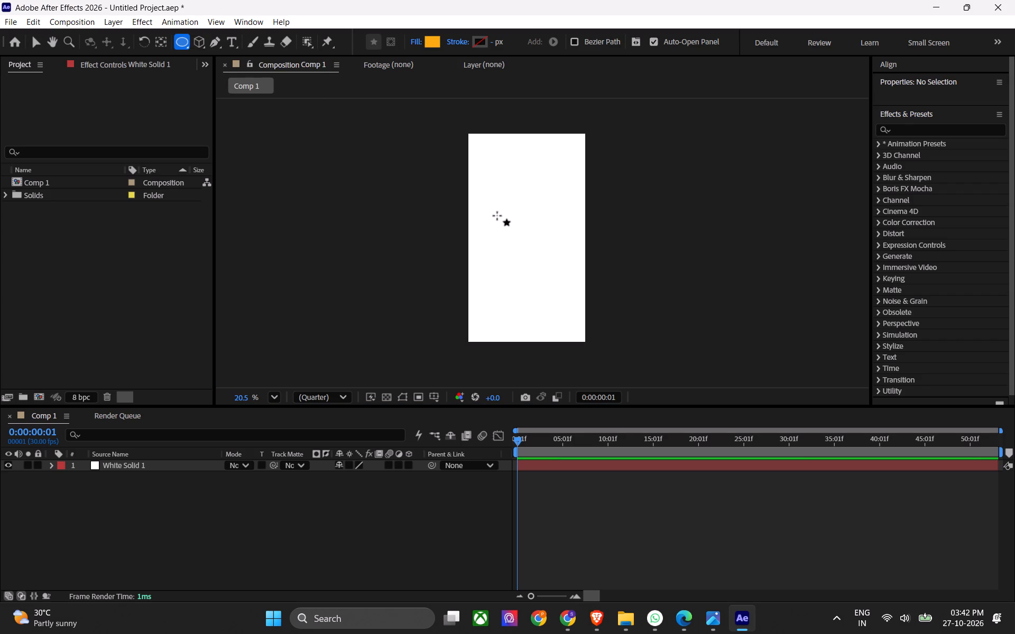
drag(487, 200, 553, 289)
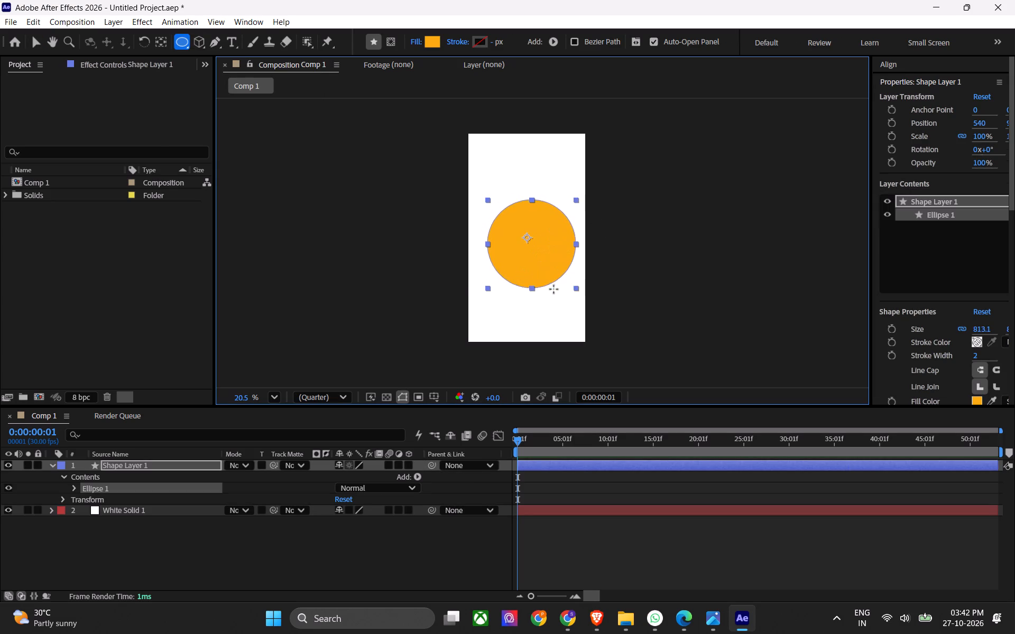
drag(553, 289, 572, 305)
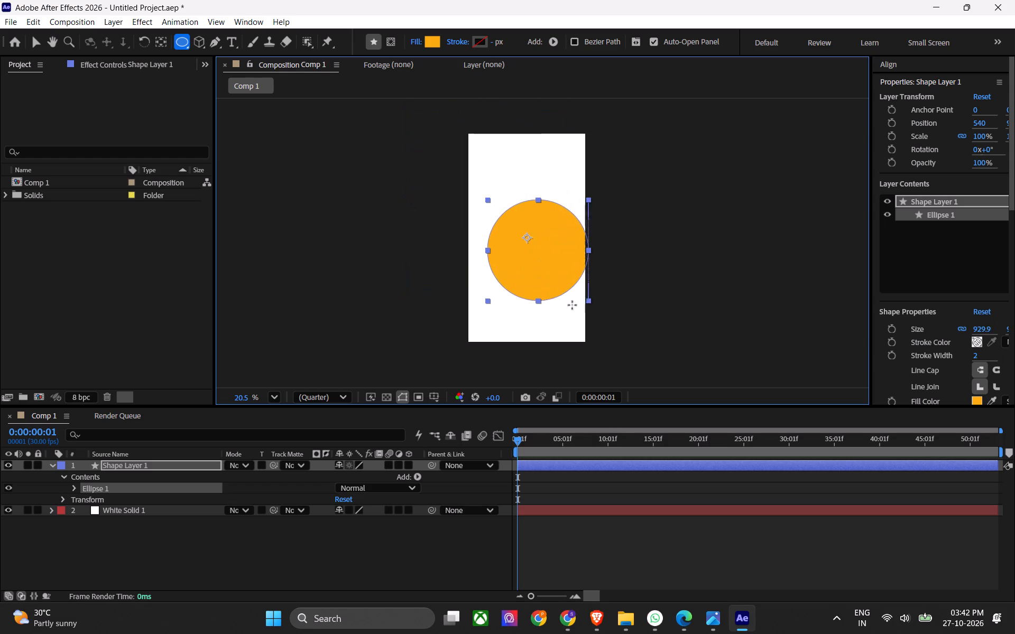
drag(572, 305, 571, 310)
Move the orange circle to the centre of the composition and deselect it.
key(v)
drag(522, 265, 518, 261)
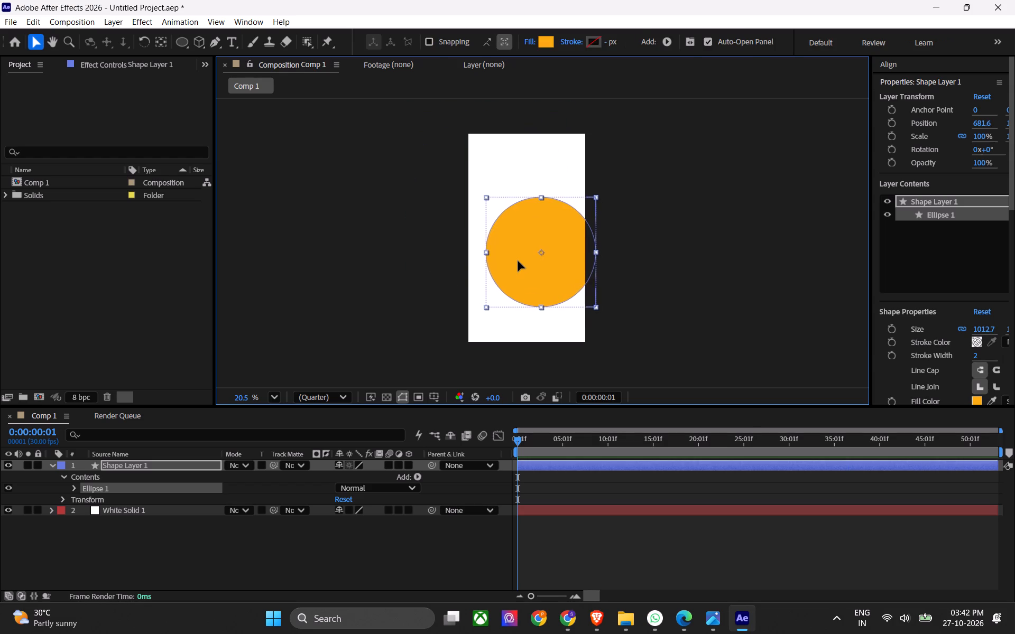
drag(518, 261, 503, 248)
click(522, 265)
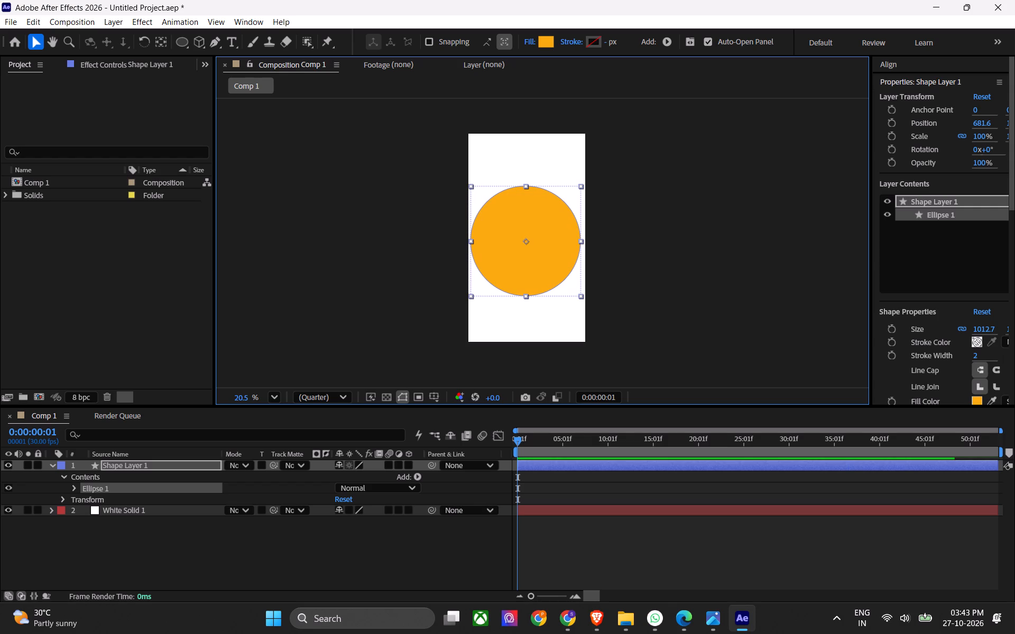
click(526, 266)
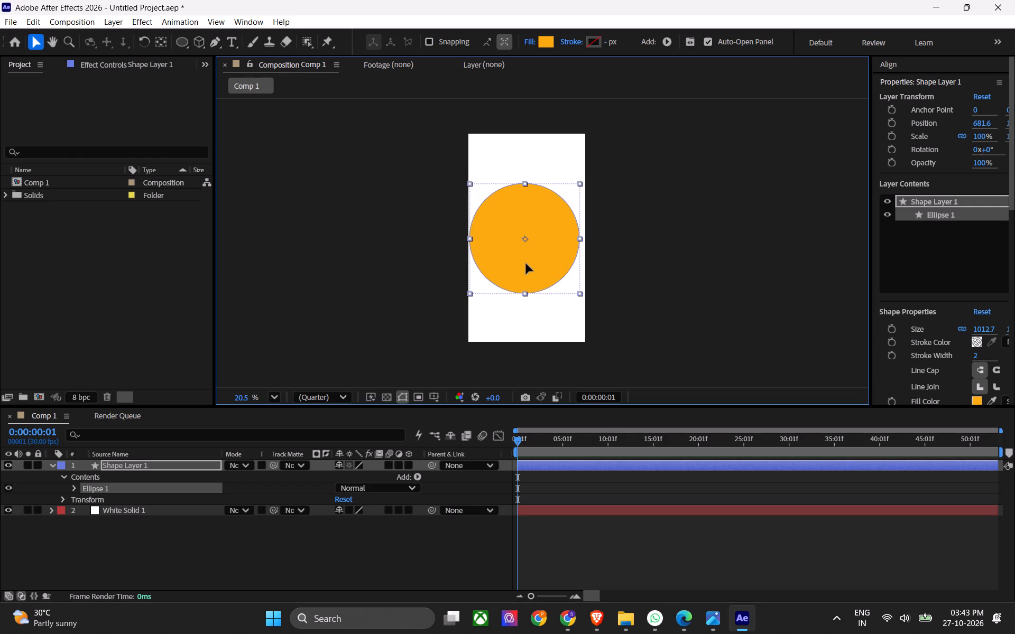
click(482, 551)
click(566, 458)
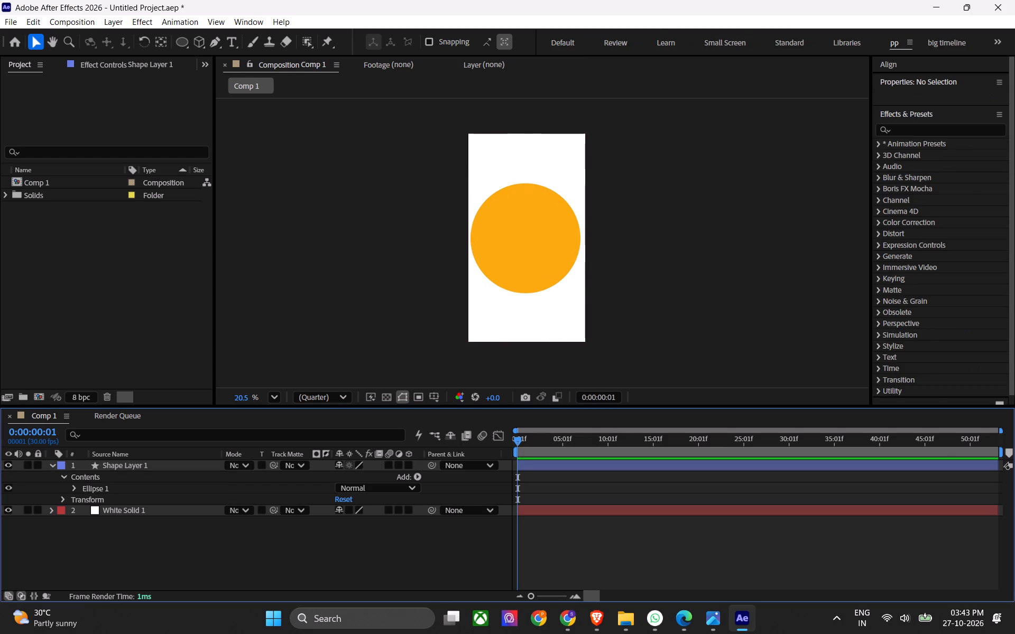
Fit the circle's shape layer to the composition width after trying the fit to height, keeping its proportions.
click(564, 466)
key(u)
click(562, 468)
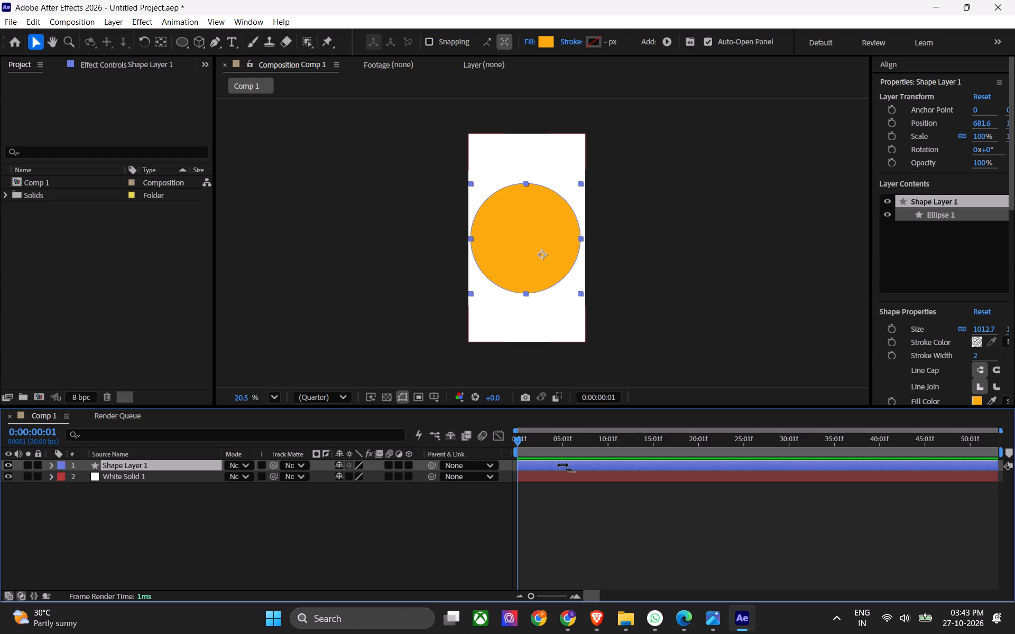
key(ctrl+alt+shift+g)
key(ctrl+alt+shift+h)
key(ctrl+alt+shift+g)
key(ctrl+alt+shift+h)
key(ctrl+alt+shift+g)
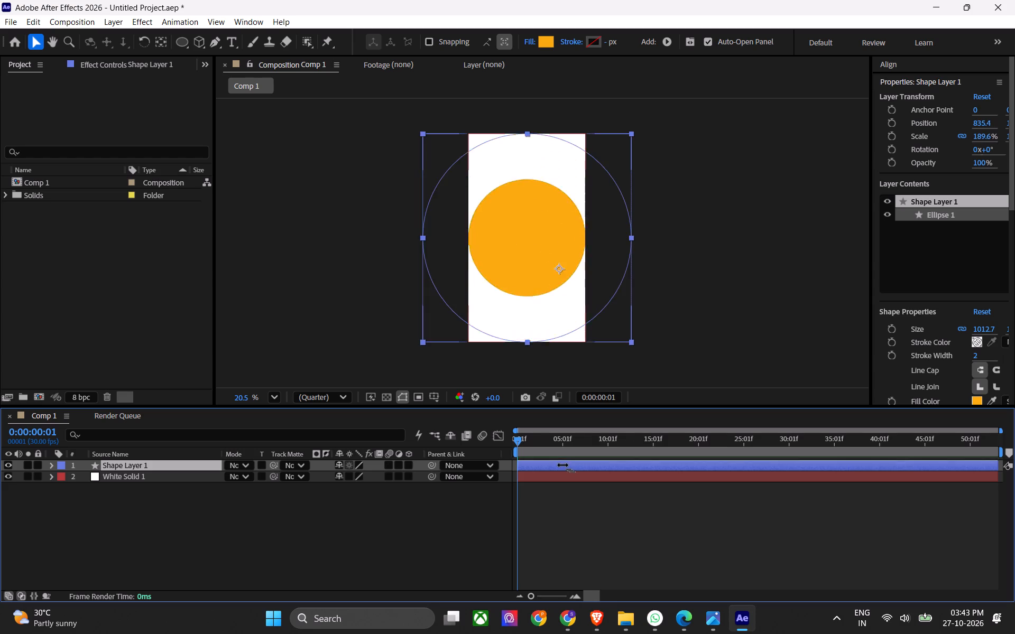
key(ctrl+alt+shift+h)
click(563, 487)
click(547, 465)
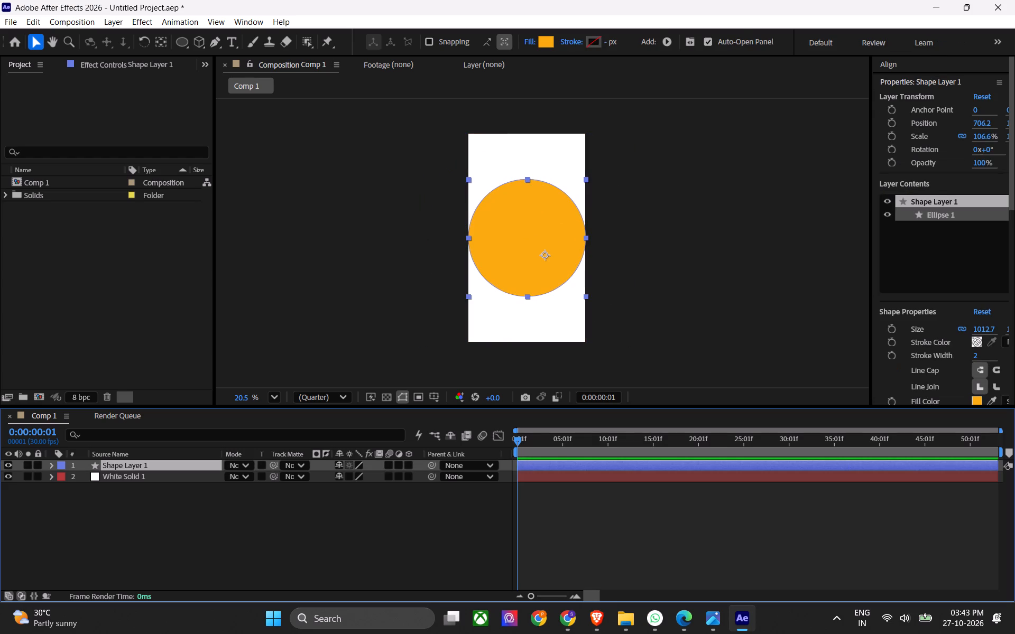
Shrink the orange circle to about 65% scale and move its anchor point to the circle's centre.
drag(586, 179, 562, 209)
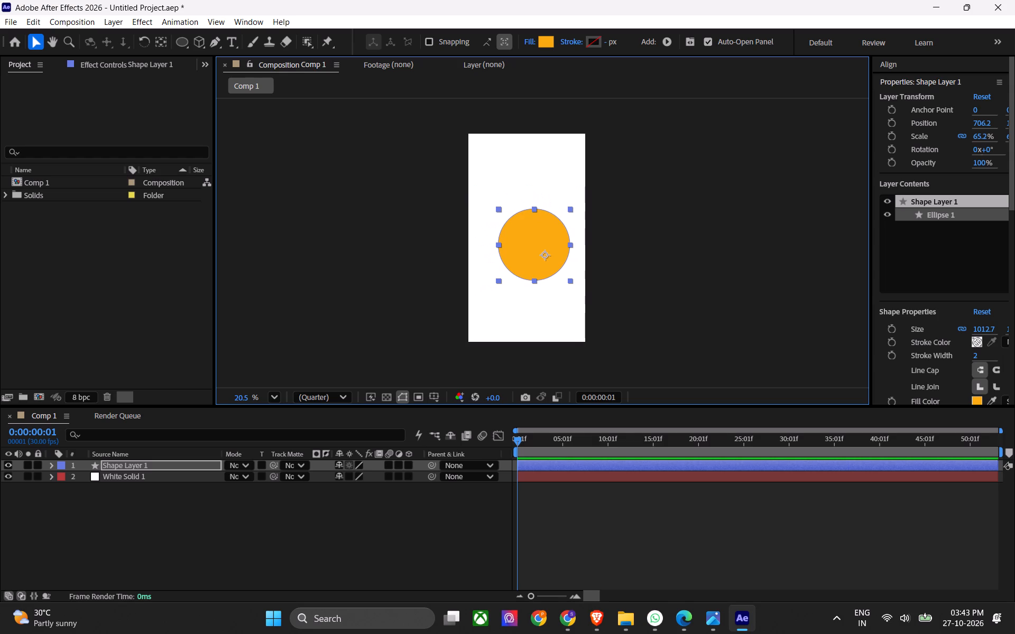
click(158, 45)
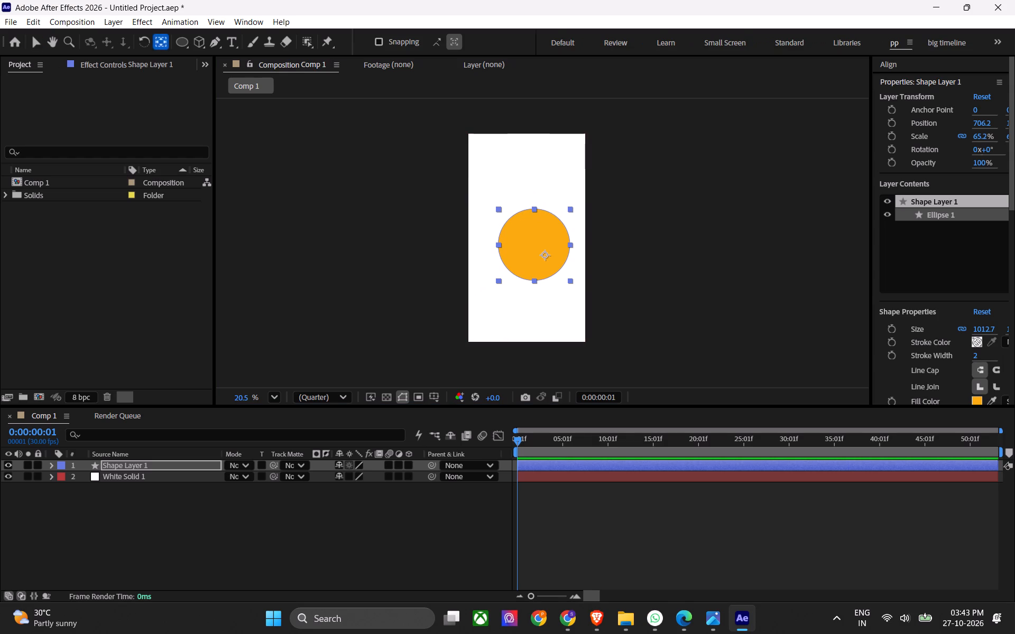
double_click(543, 253)
drag(545, 257, 536, 251)
key(v)
Move the circle near the composition's centre and scale it proportionally down to about 24%.
drag(545, 270, 536, 265)
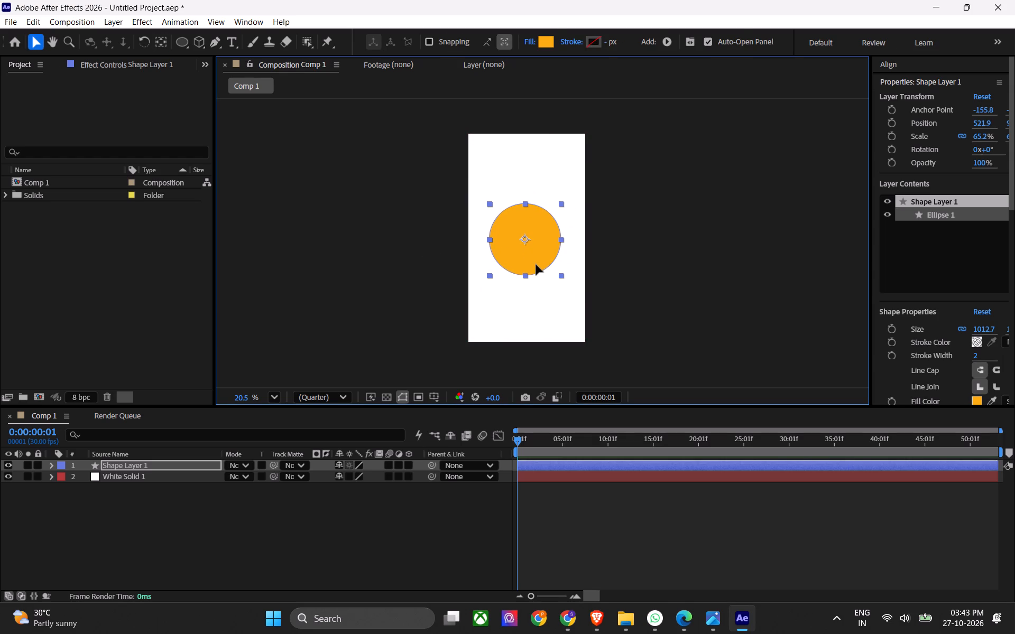
drag(536, 265, 539, 266)
drag(565, 276, 542, 264)
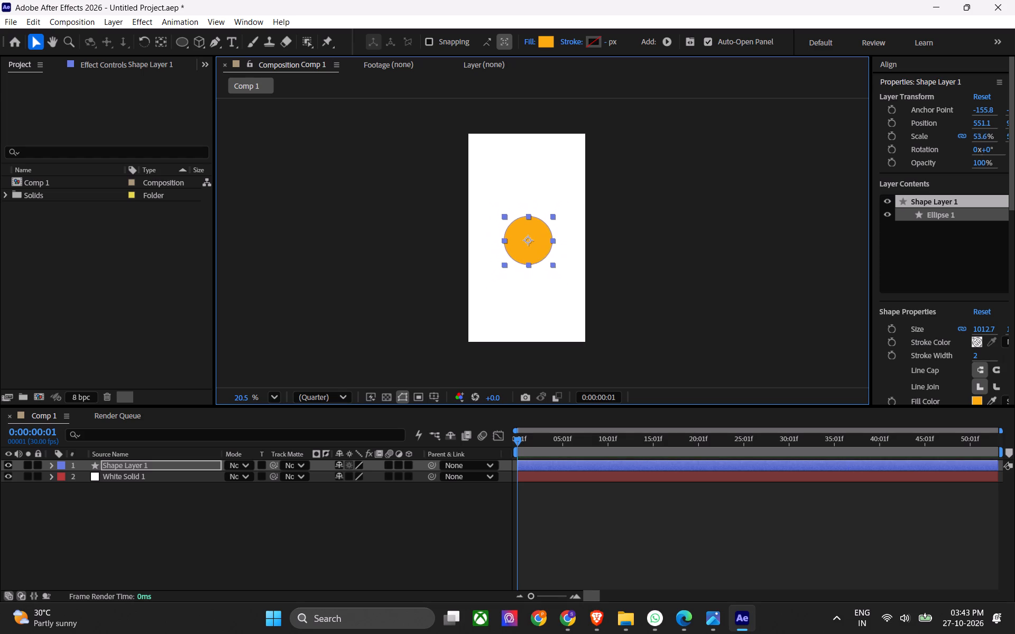
drag(542, 264, 532, 254)
click(553, 516)
Reposition the circle at about x 521, y 972 and reduce its scale to about 14.3%.
scroll(492, 228, up, 3)
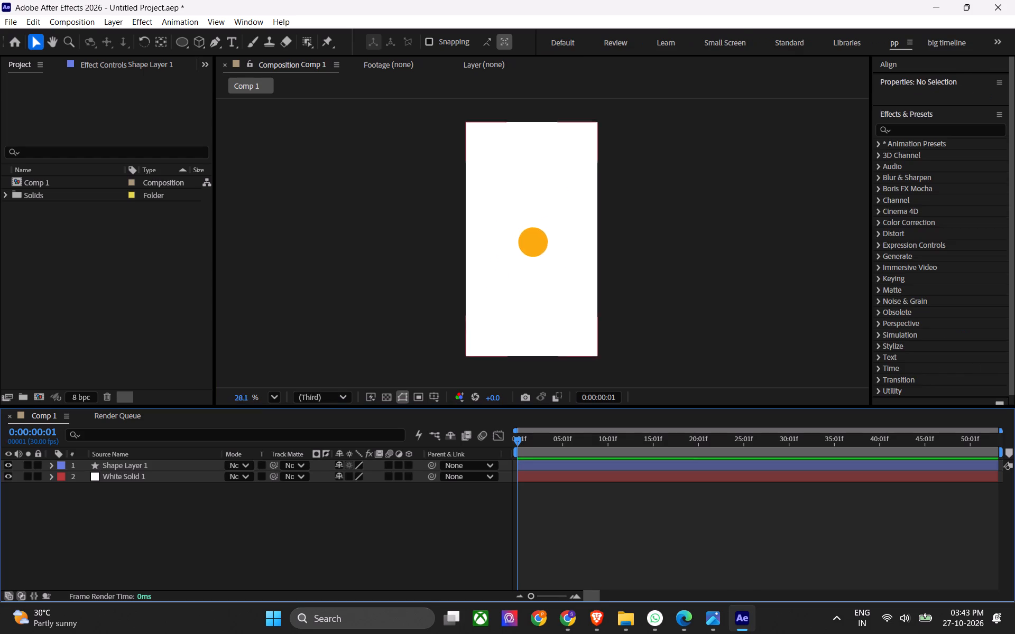
scroll(492, 228, up, 4)
click(560, 467)
key(s)
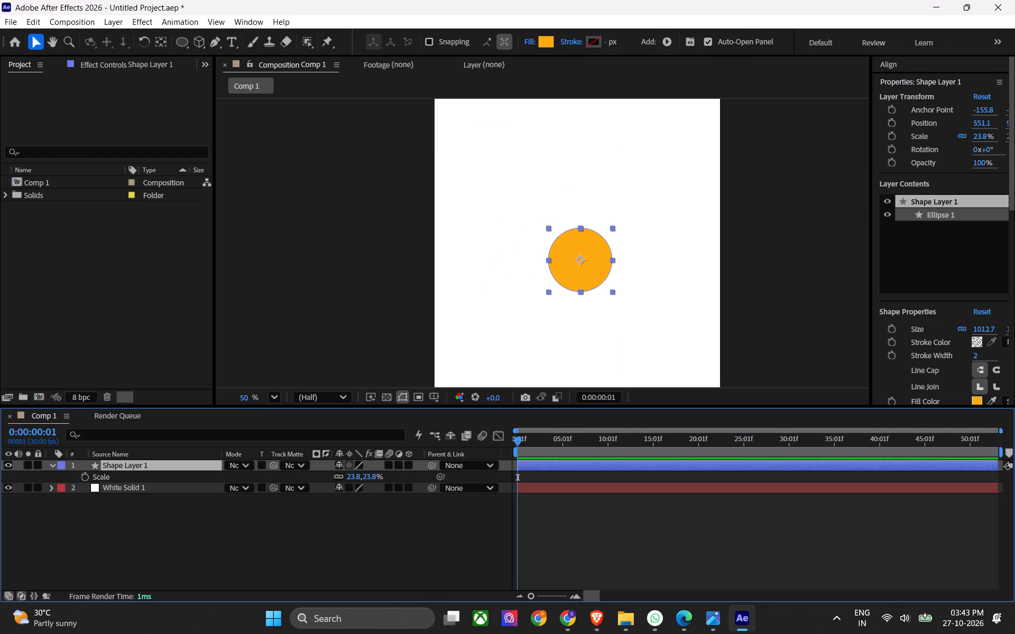
drag(577, 278, 569, 275)
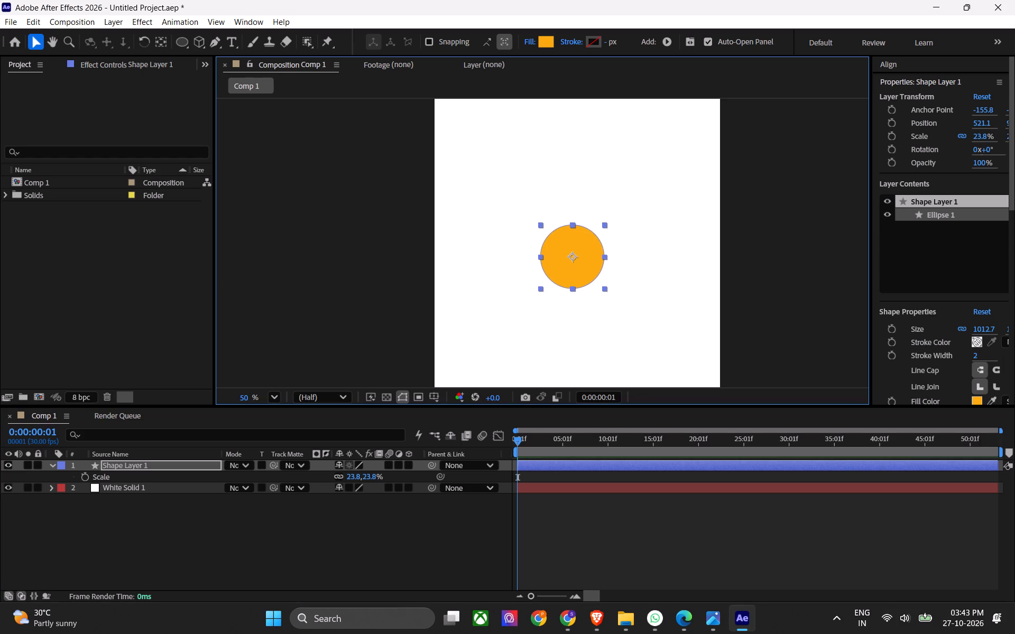
drag(601, 290, 585, 282)
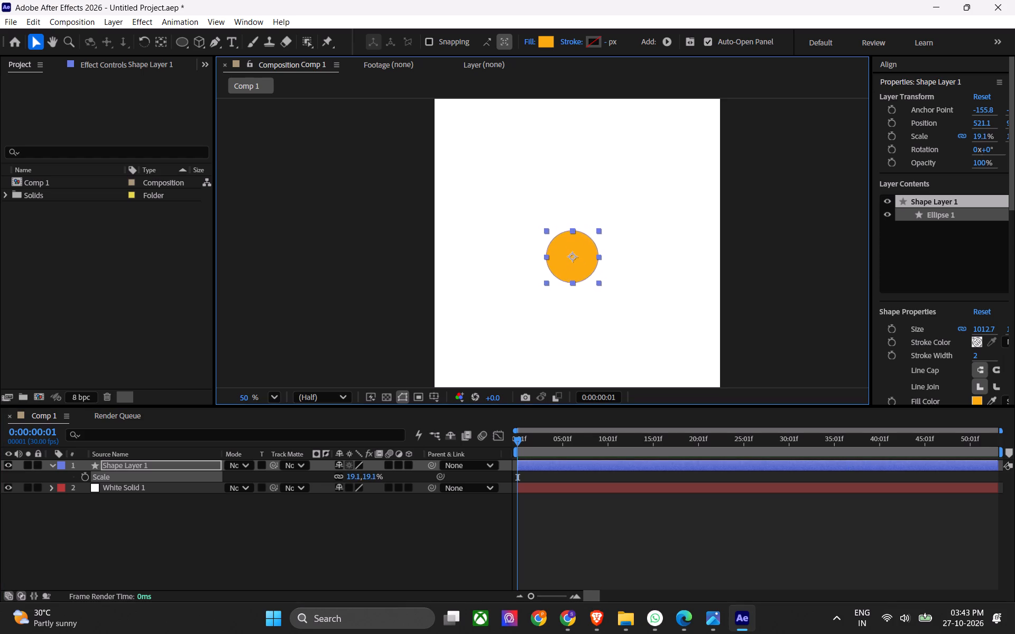
drag(585, 282, 580, 277)
click(523, 536)
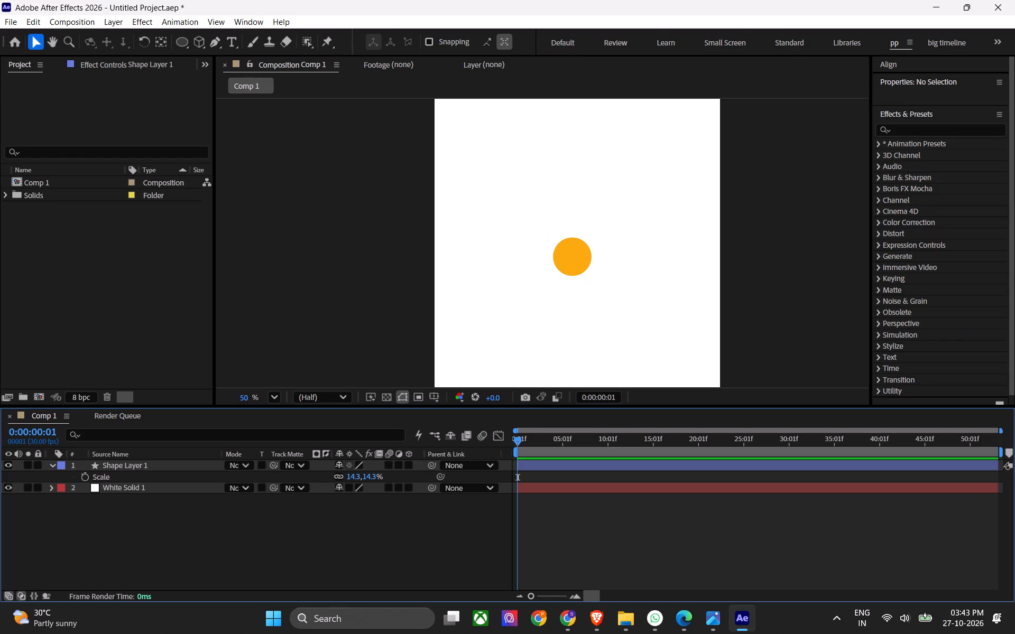
Duplicate the circle's shape layer in place and deselect the copy.
click(548, 469)
key(ctrl+shift+d)
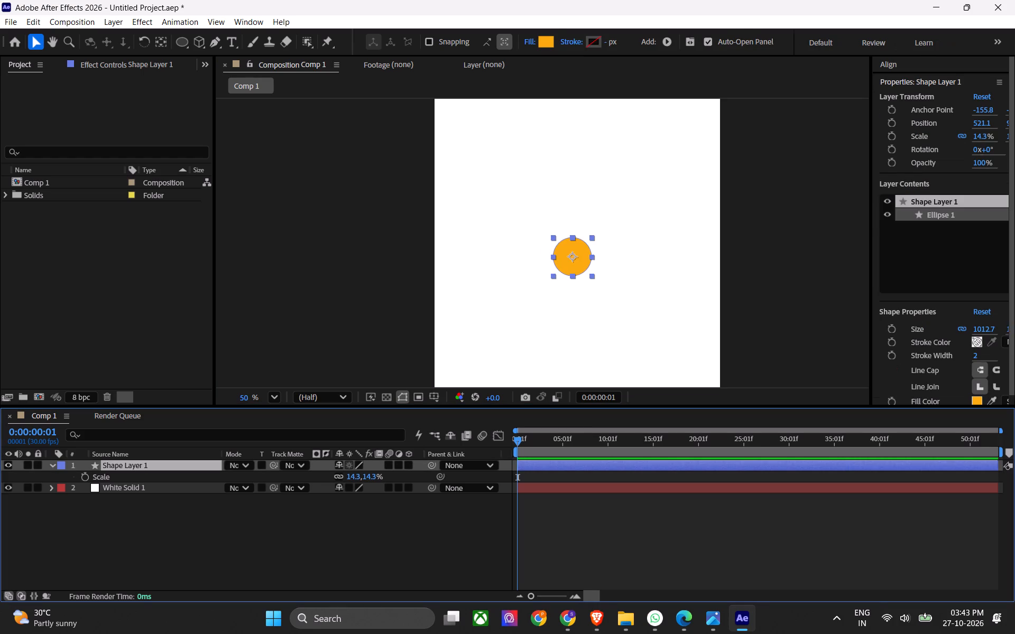
click(550, 467)
key(ctrl+d)
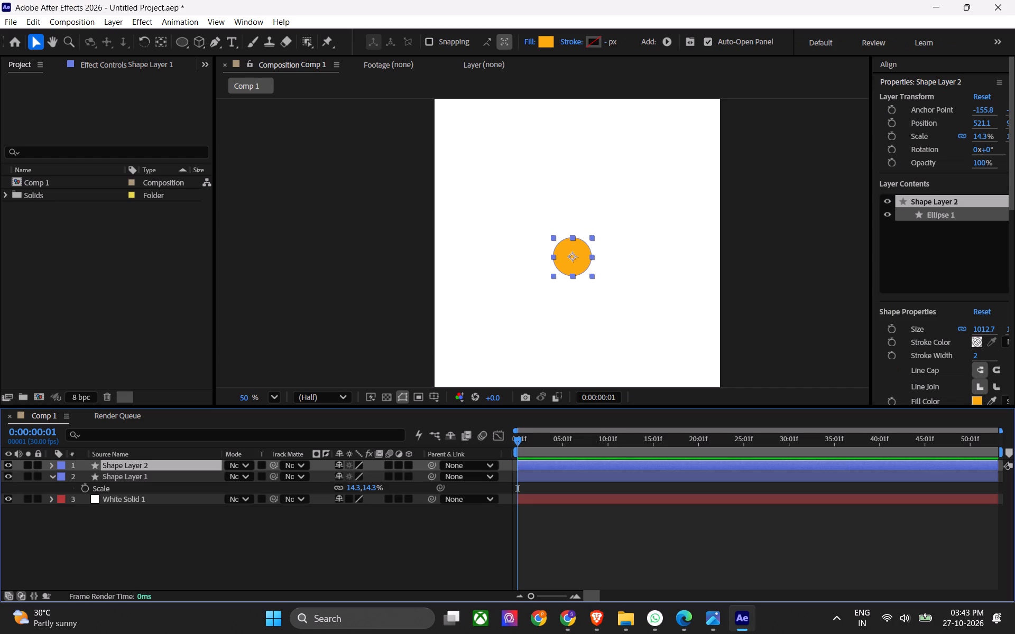
click(568, 533)
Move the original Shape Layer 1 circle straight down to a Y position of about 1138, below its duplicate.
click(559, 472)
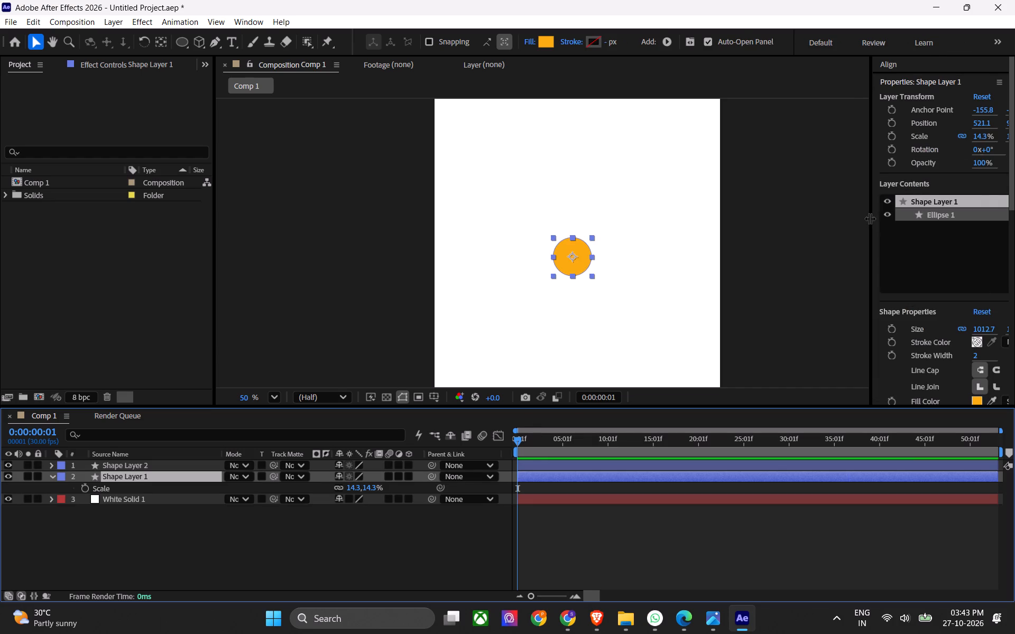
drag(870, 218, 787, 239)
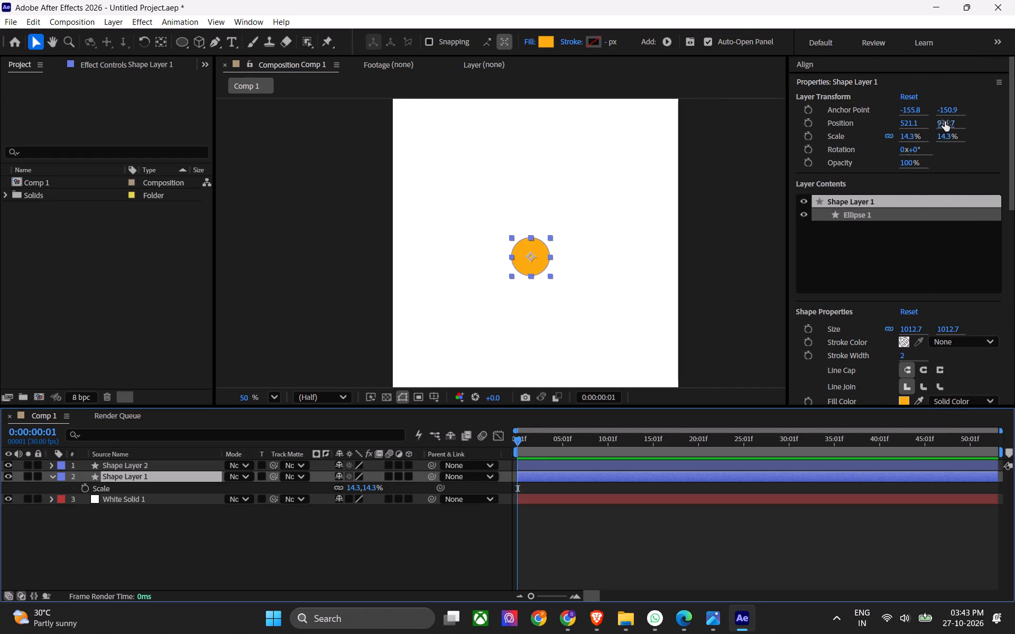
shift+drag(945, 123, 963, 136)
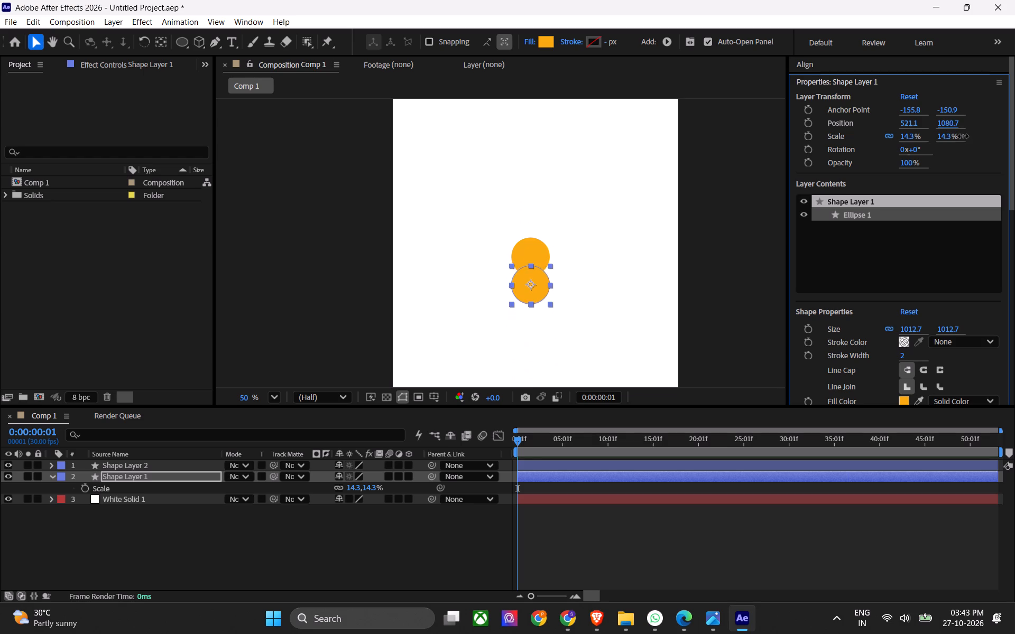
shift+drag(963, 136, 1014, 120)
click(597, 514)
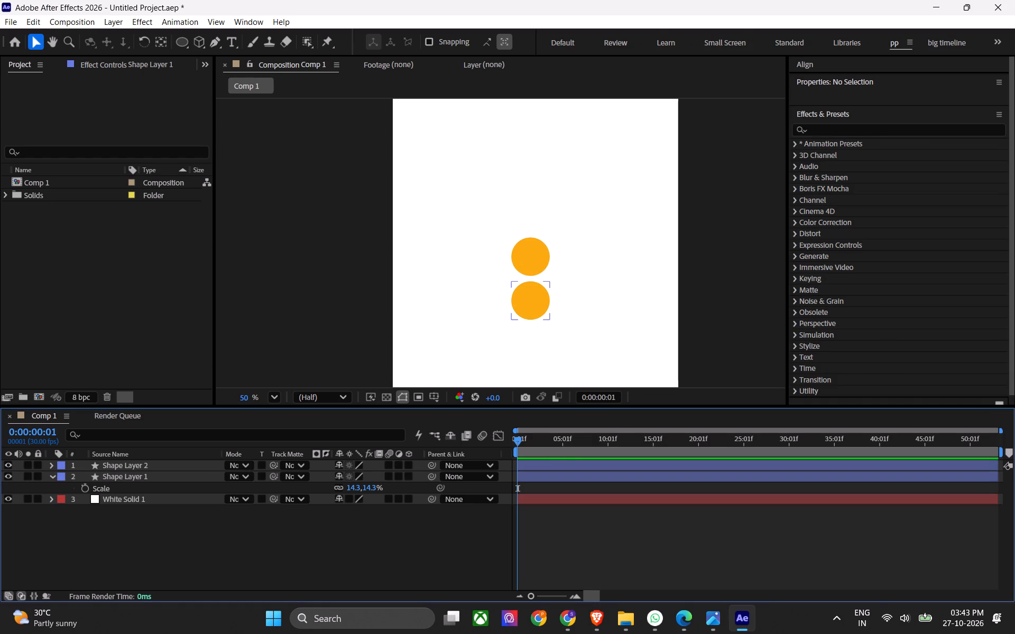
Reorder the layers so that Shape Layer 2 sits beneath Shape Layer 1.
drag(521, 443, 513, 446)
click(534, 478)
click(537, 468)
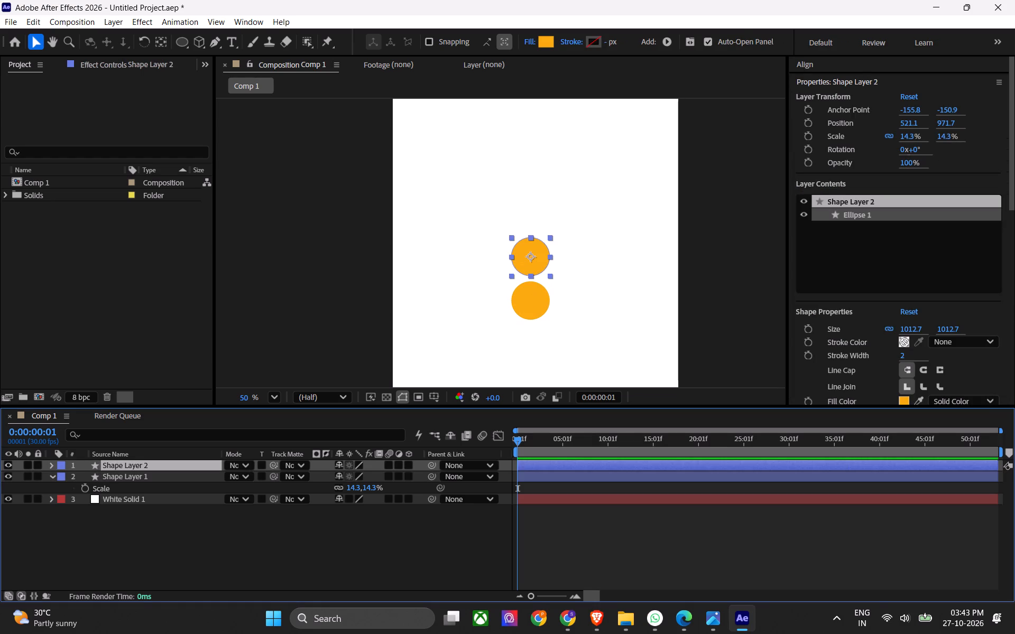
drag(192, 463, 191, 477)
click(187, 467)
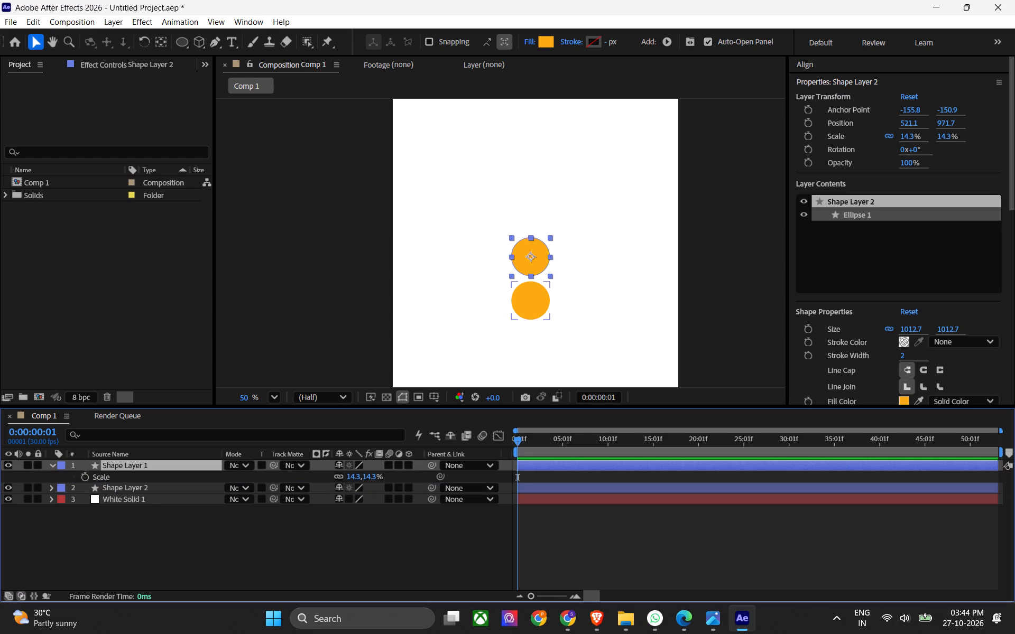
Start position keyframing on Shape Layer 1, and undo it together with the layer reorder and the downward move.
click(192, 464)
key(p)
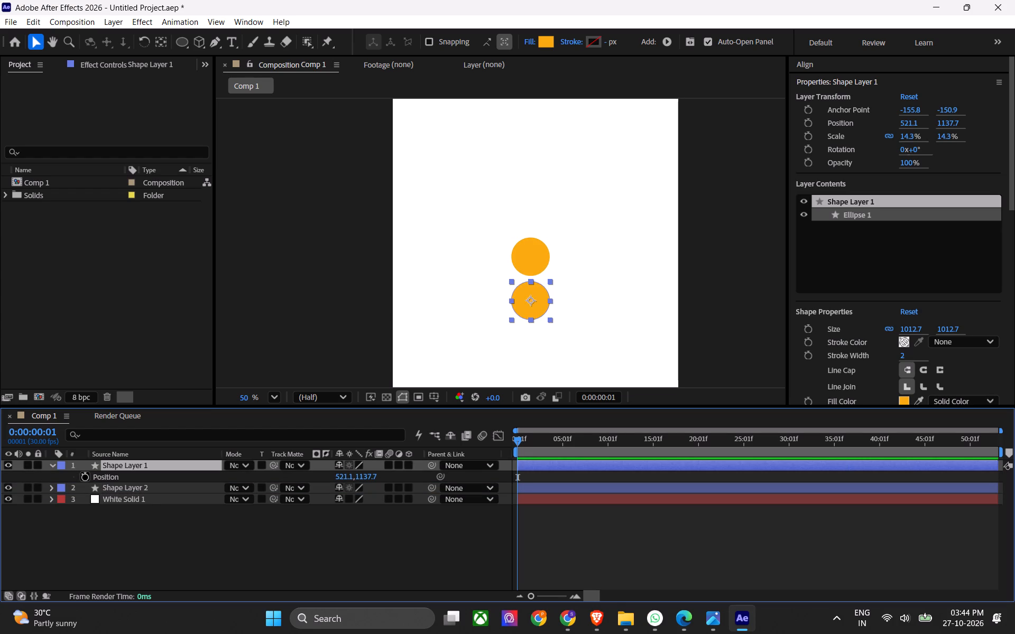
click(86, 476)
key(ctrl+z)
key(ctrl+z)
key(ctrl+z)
Add a starting position keyframe to Shape Layer 2 at 0:00:00:01.
drag(523, 444, 522, 444)
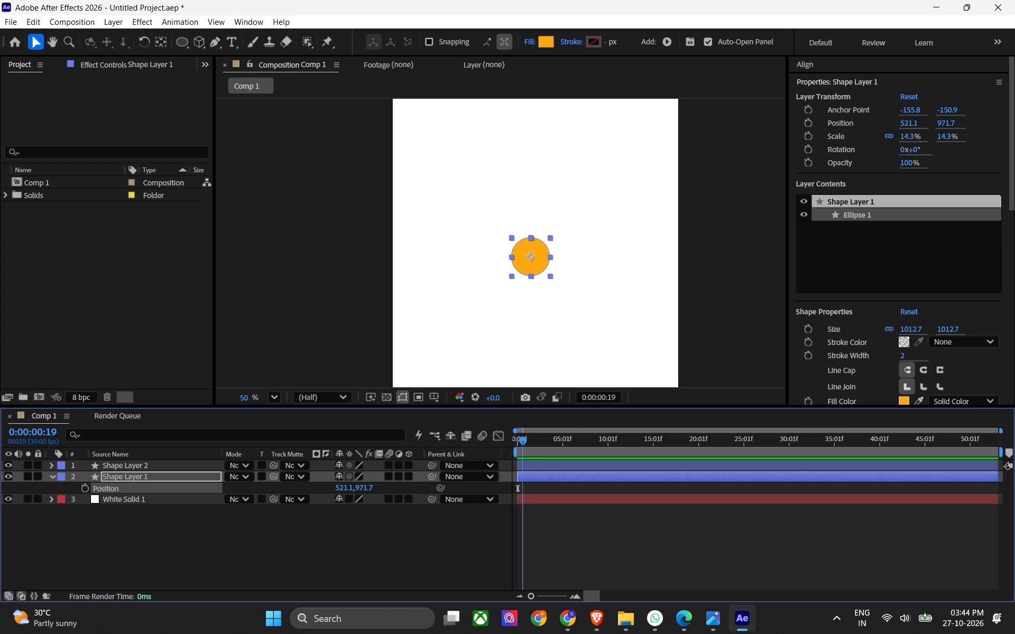
drag(522, 444, 514, 446)
click(520, 488)
click(532, 469)
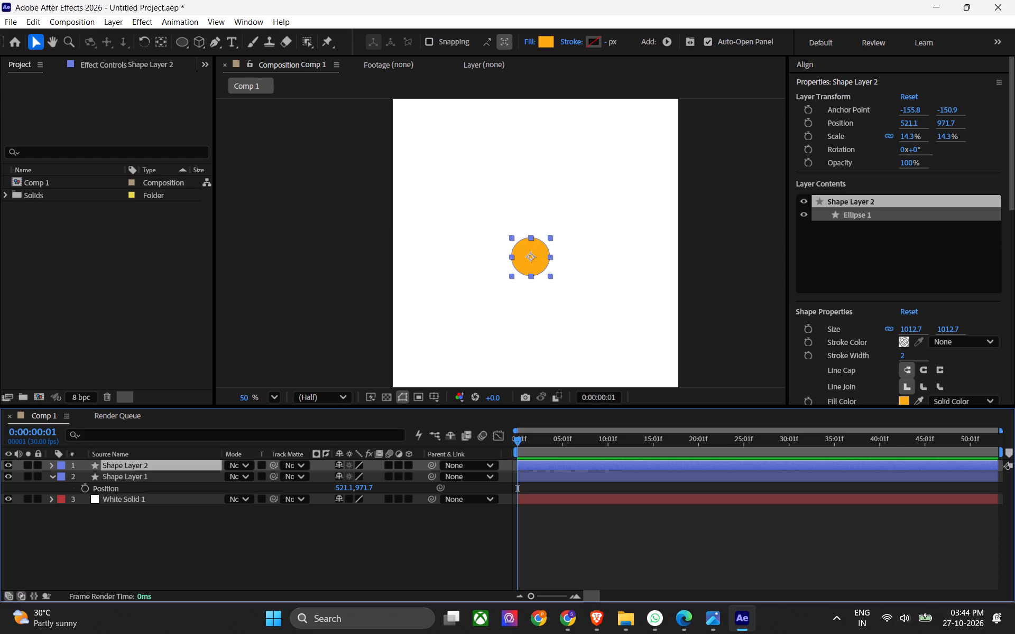
key(u)
key(p)
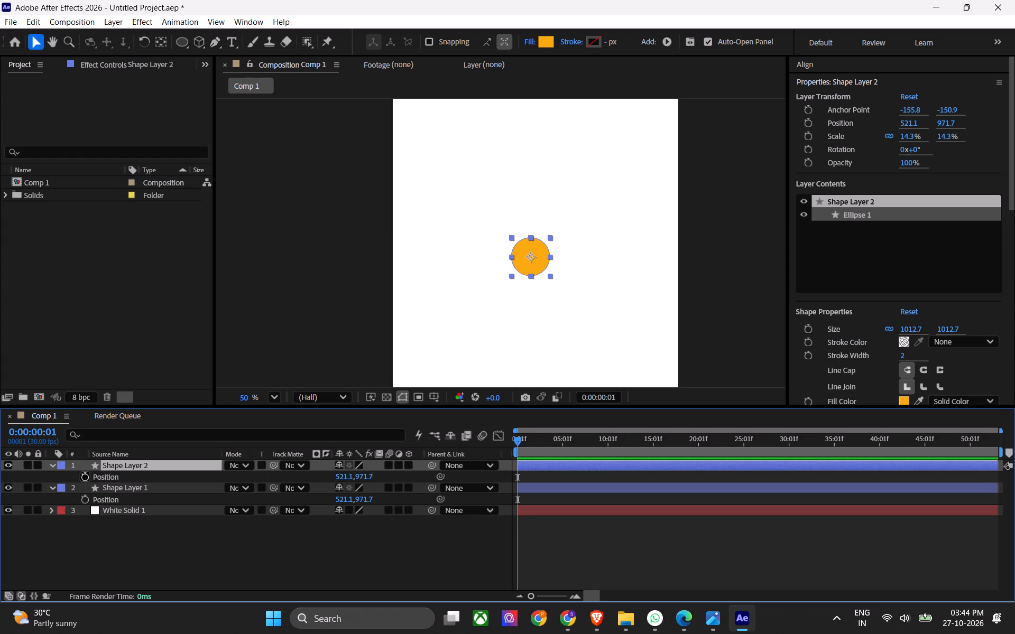
click(89, 479)
At 0:00:04:04, set Shape Layer 2's Y position to about 1146.7 and apply Easy Ease to both position keyframes.
drag(533, 446, 555, 451)
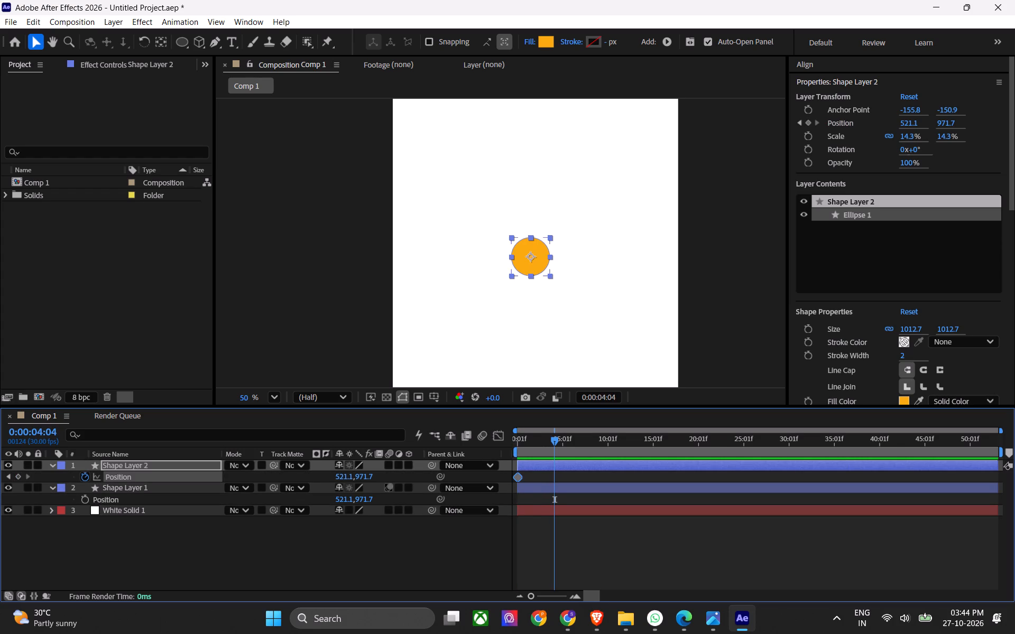
drag(365, 479, 485, 474)
drag(581, 476, 502, 481)
key(F9)
click(545, 543)
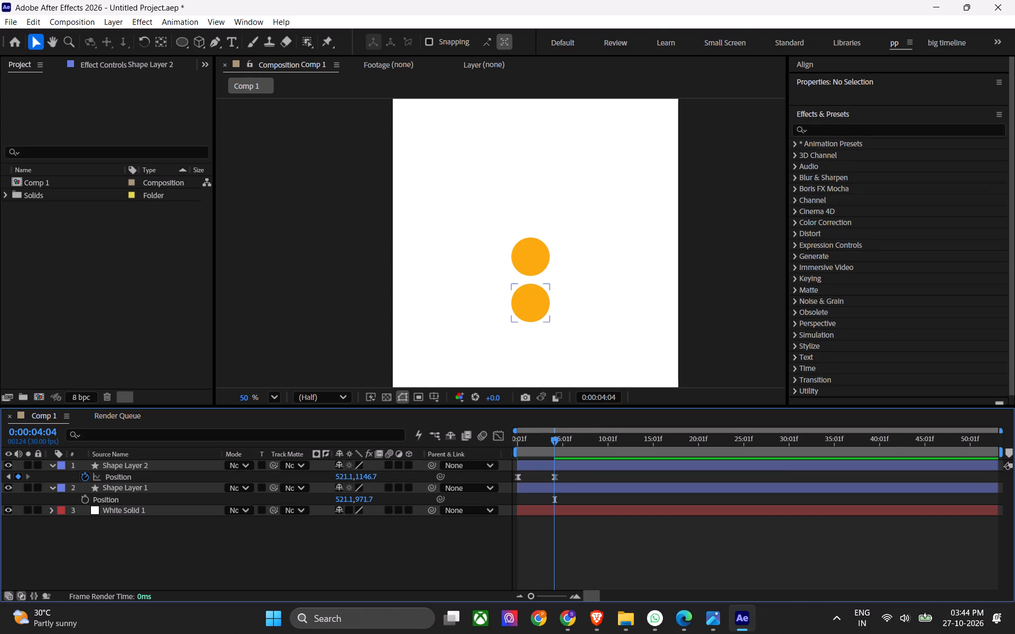
Shorten Shape Layer 2's downward movement by shifting its end position keyframe to just past 2 seconds, previewing the motion before and after.
drag(553, 442, 495, 450)
key(space)
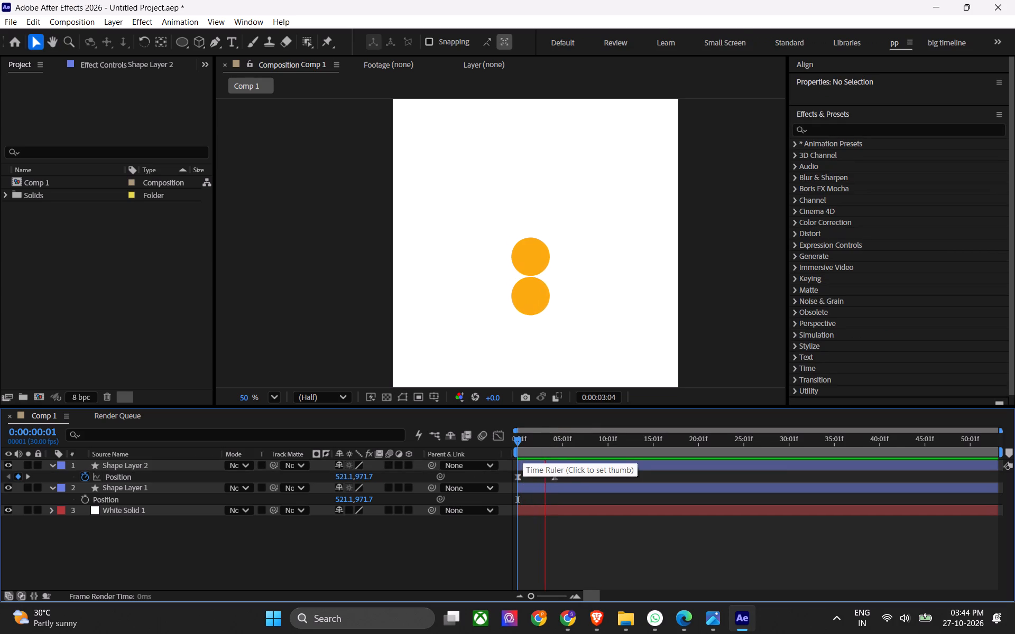
key(space)
alt+scroll(531, 501, up, 1)
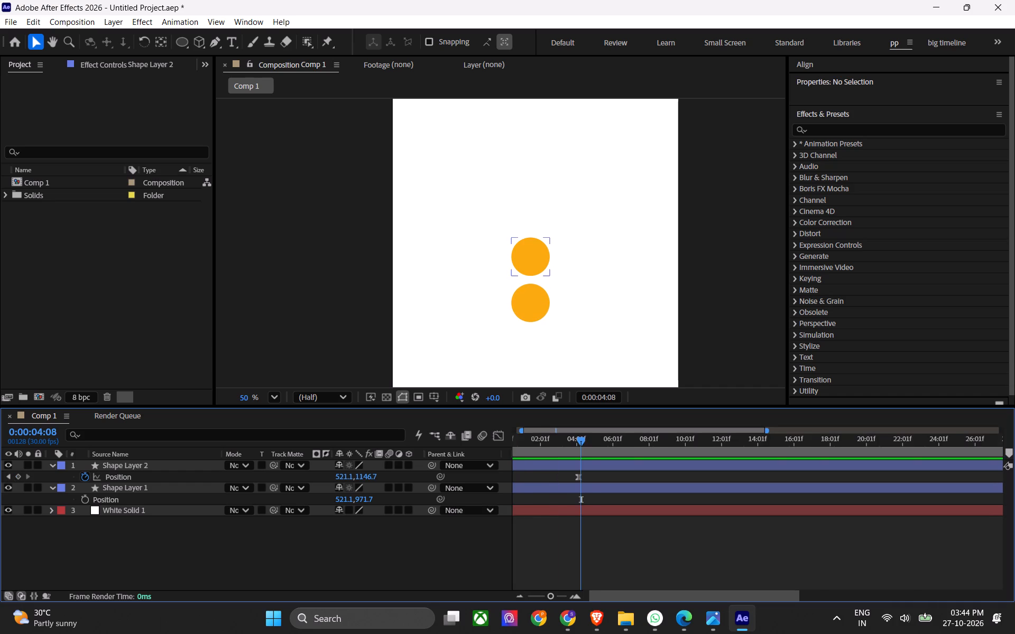
shift+scroll(533, 501, up, 5)
alt+scroll(533, 501, up, 5)
drag(670, 479, 649, 481)
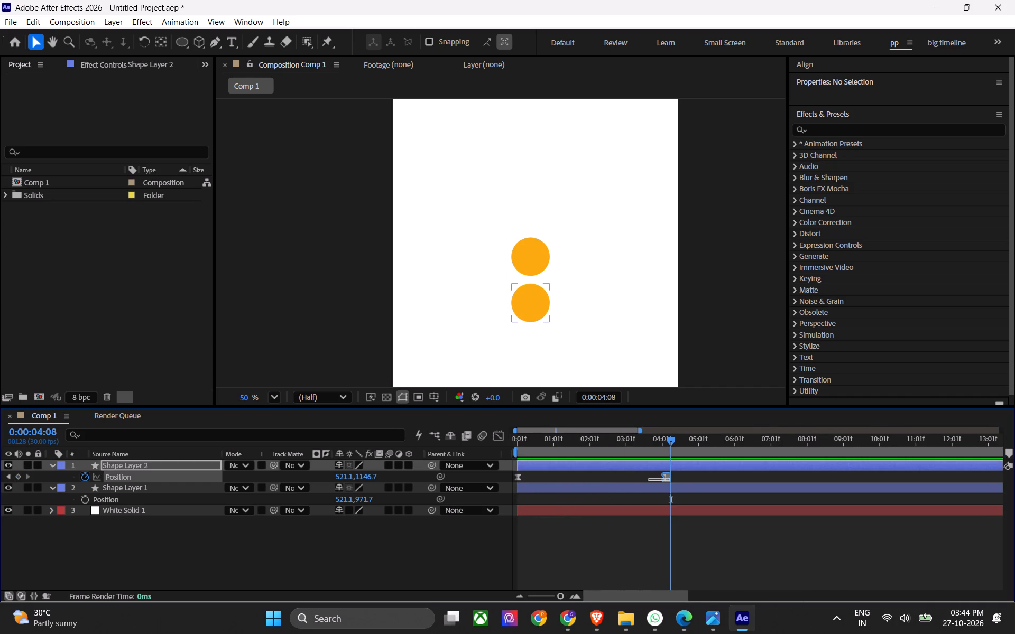
drag(649, 481, 647, 481)
drag(660, 477, 579, 500)
drag(665, 475, 615, 490)
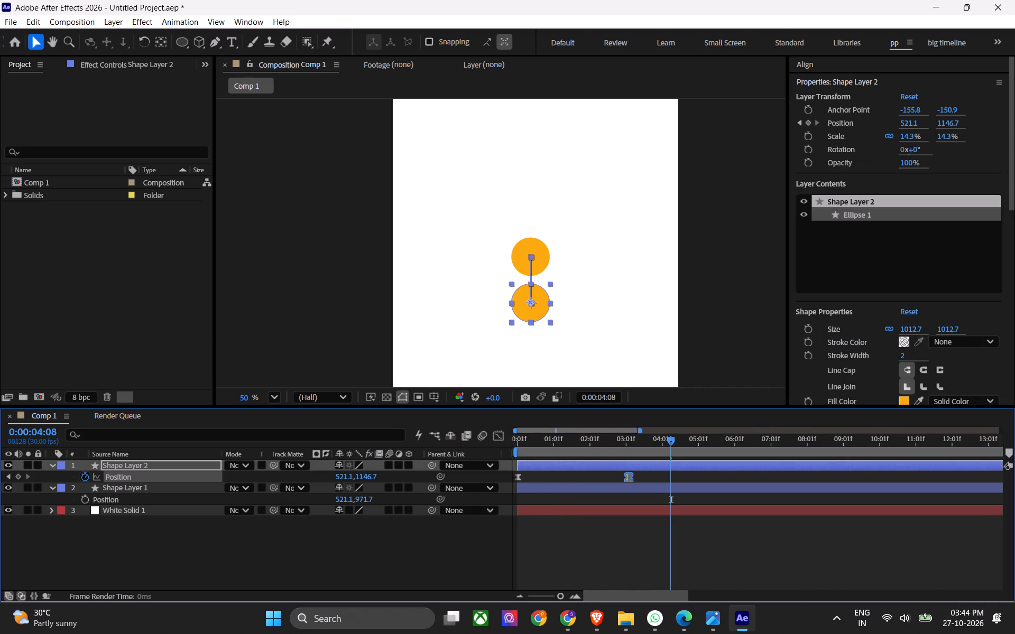
drag(615, 490, 593, 495)
drag(590, 446, 453, 461)
key(space)
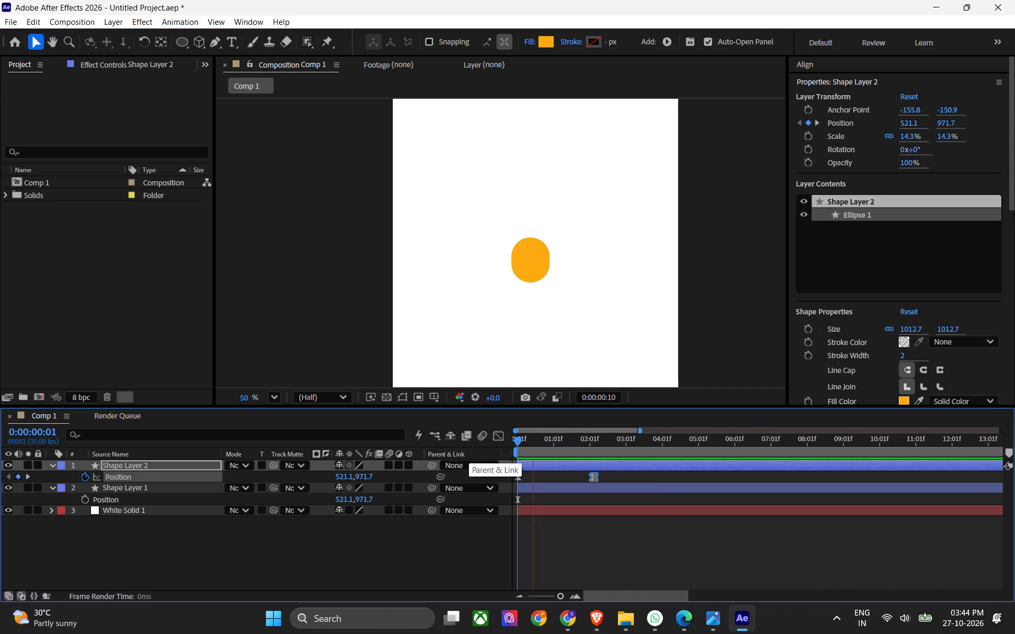
key(space)
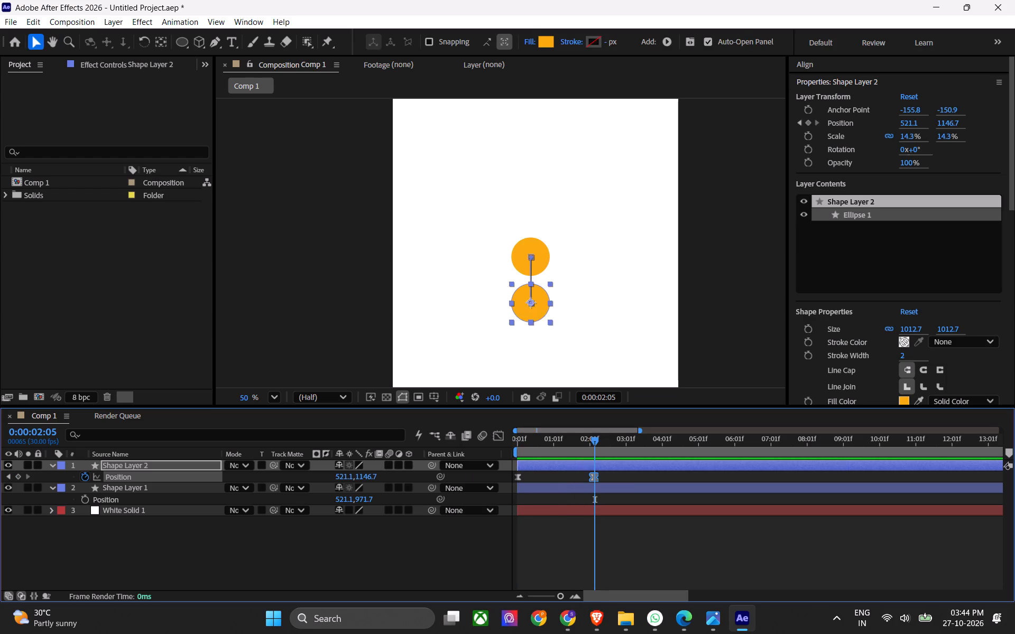
click(601, 537)
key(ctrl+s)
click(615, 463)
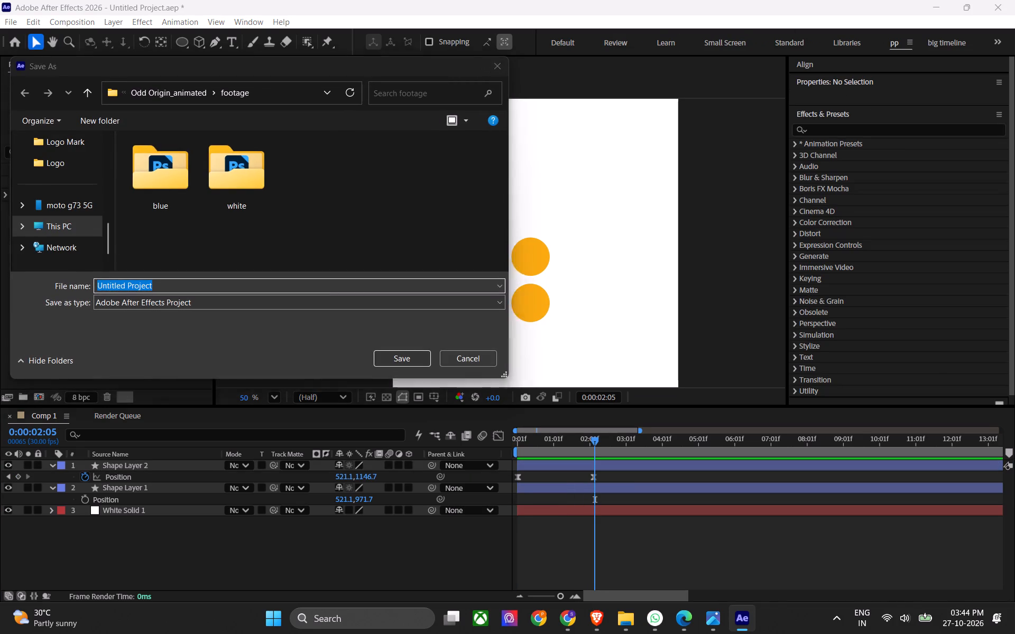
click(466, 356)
Reshape the speed graph of Shape Layer 2's position keyframes for an early speed peak and a long, gradual slowdown.
click(586, 461)
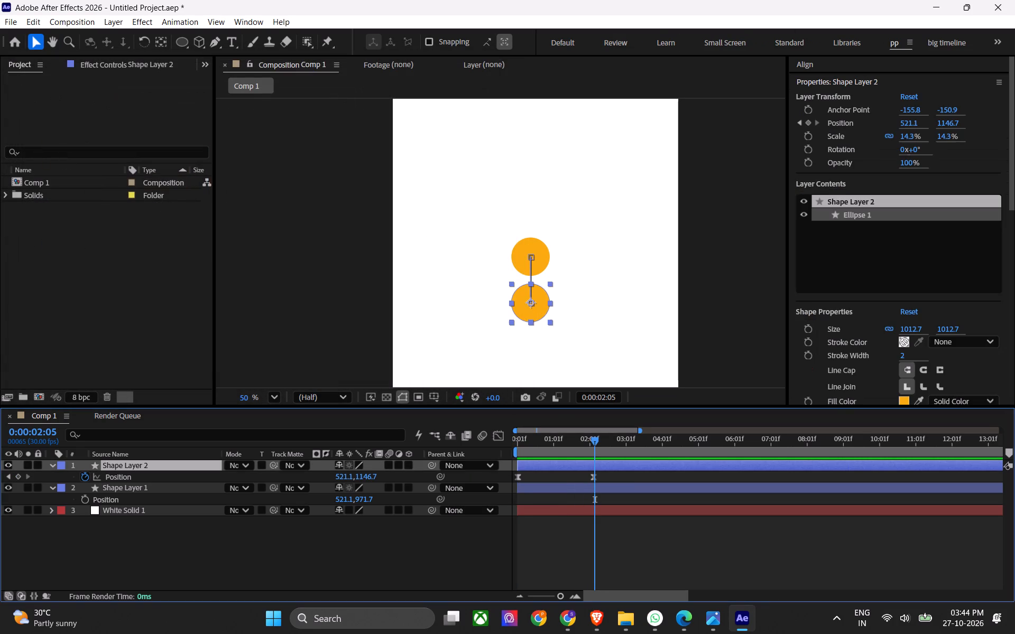
drag(624, 475, 508, 493)
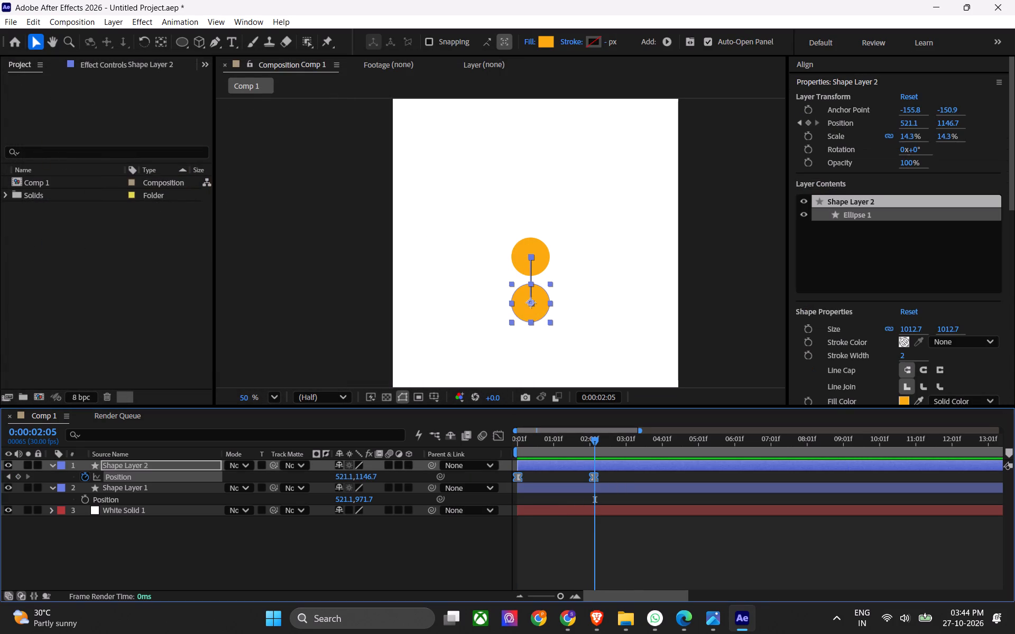
click(501, 435)
drag(618, 524, 506, 574)
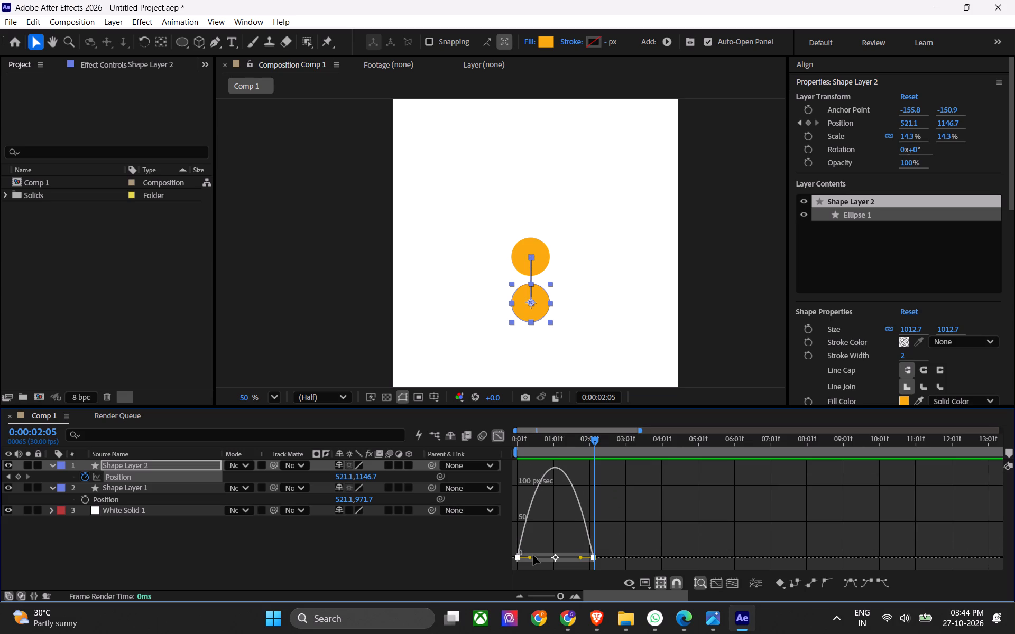
drag(578, 558, 422, 565)
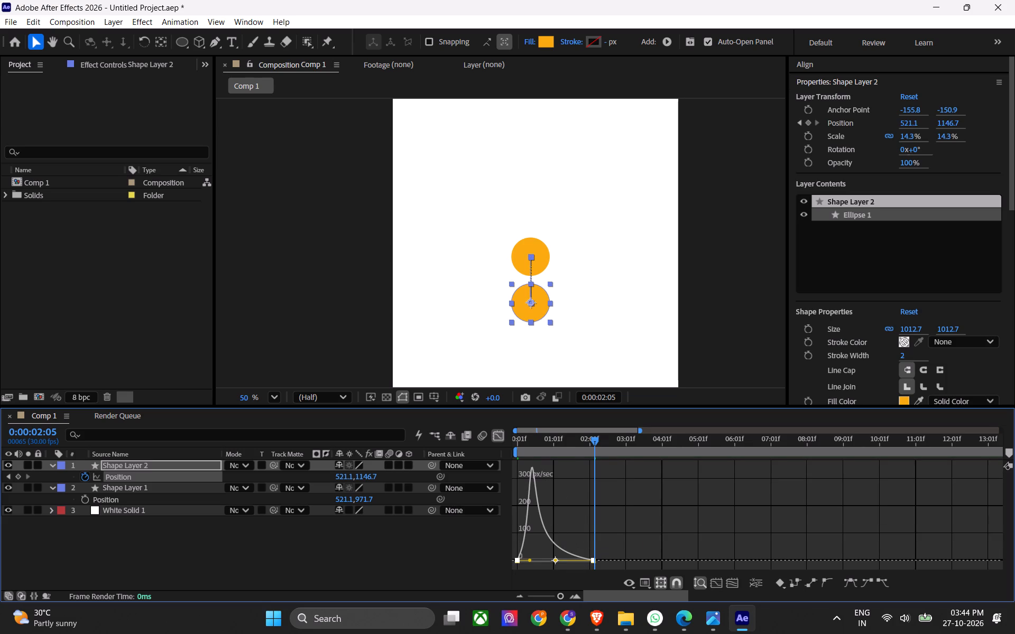
Preview Shape Layer 2's eased downward movement from its first position keyframe and return to the layer bar view.
drag(556, 561, 505, 561)
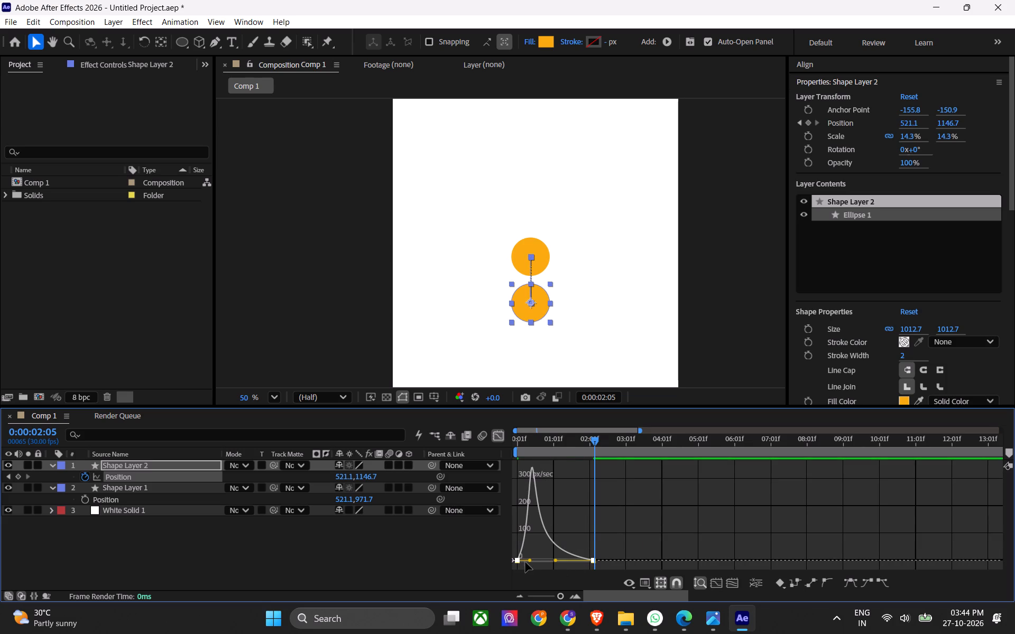
drag(586, 439, 469, 449)
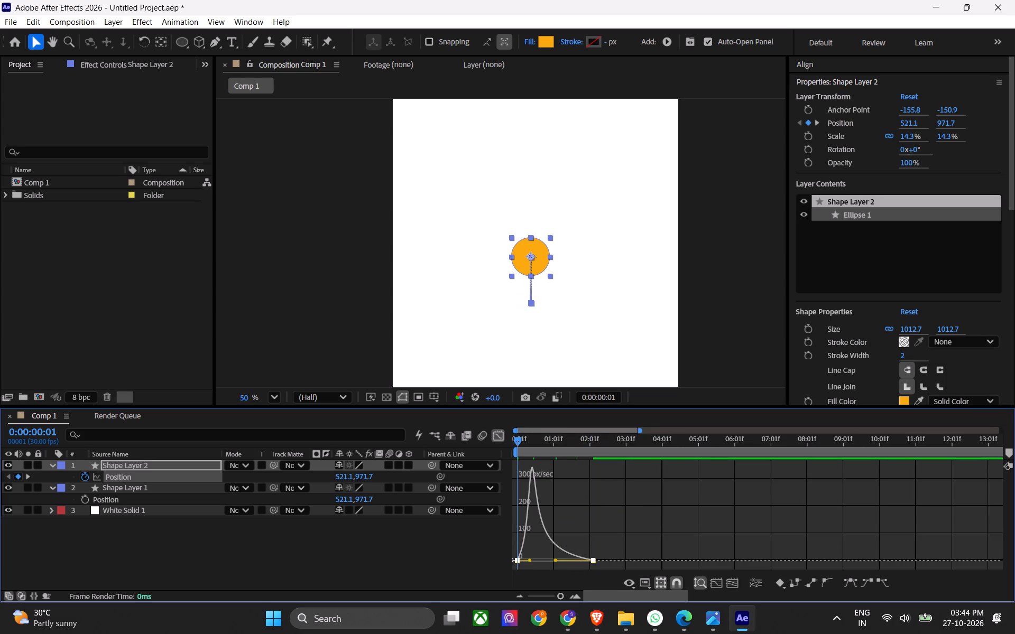
key(space)
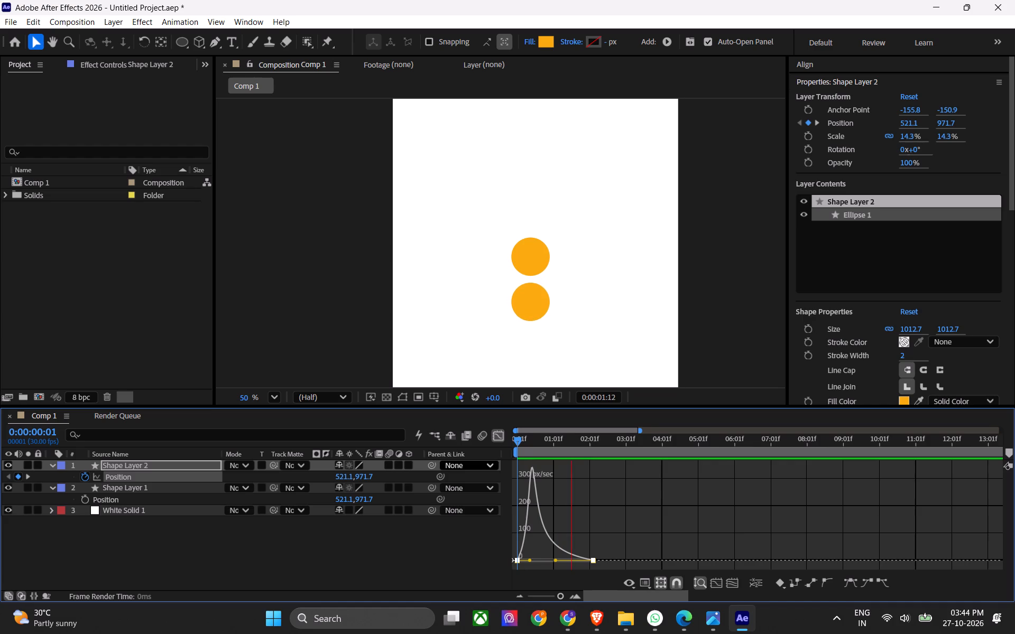
key(space)
click(500, 436)
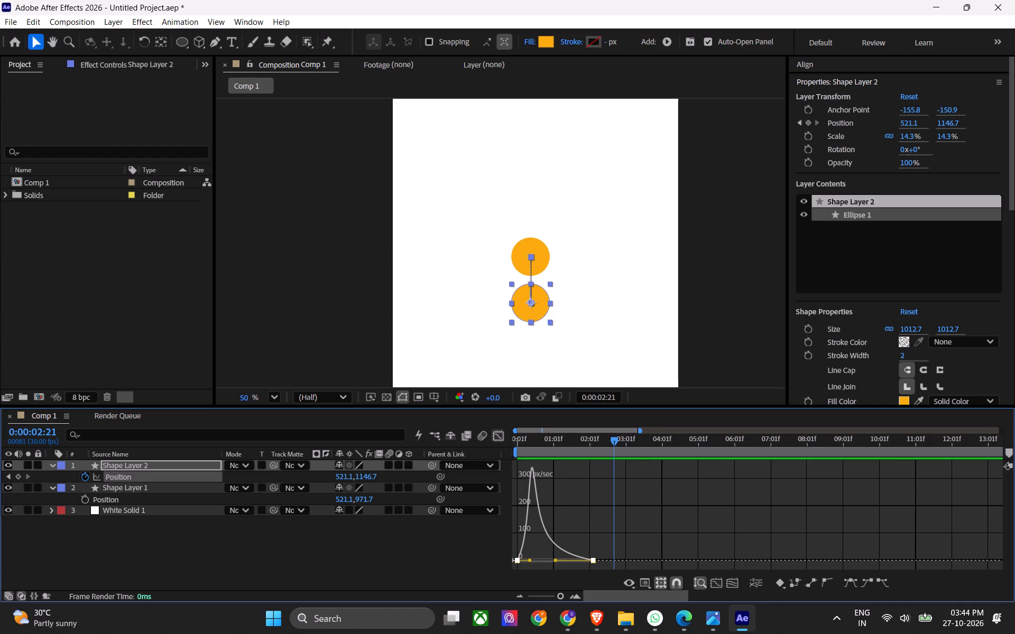
click(587, 538)
click(573, 459)
click(568, 466)
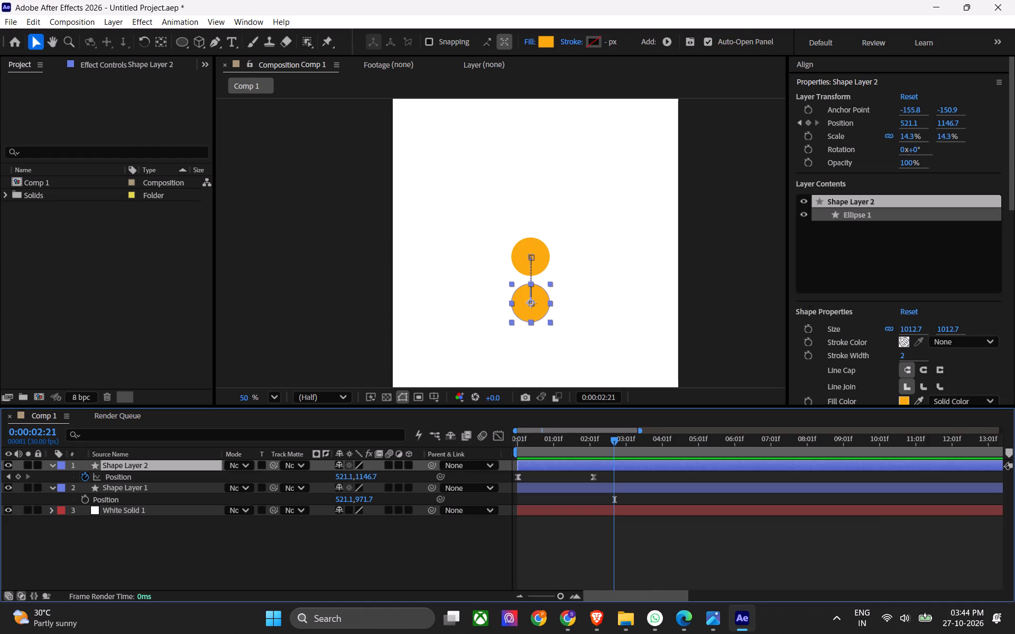
Enable motion blur for Shape Layer 2 and Shape Layer 1, previewing the movement from 0:00:00:01 after each change.
click(394, 451)
click(390, 451)
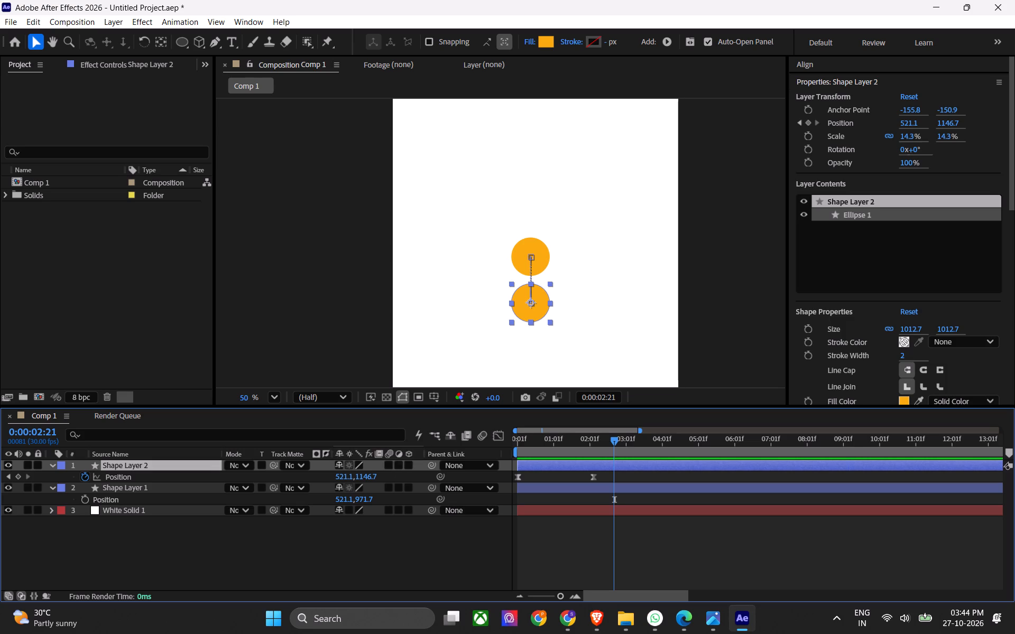
click(389, 465)
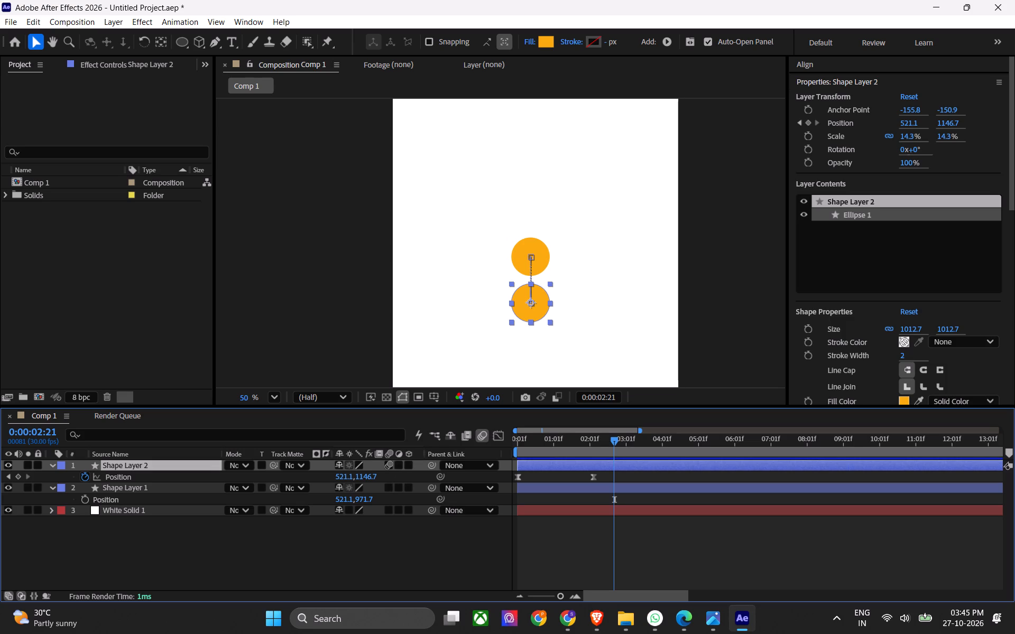
drag(552, 439, 470, 452)
key(space)
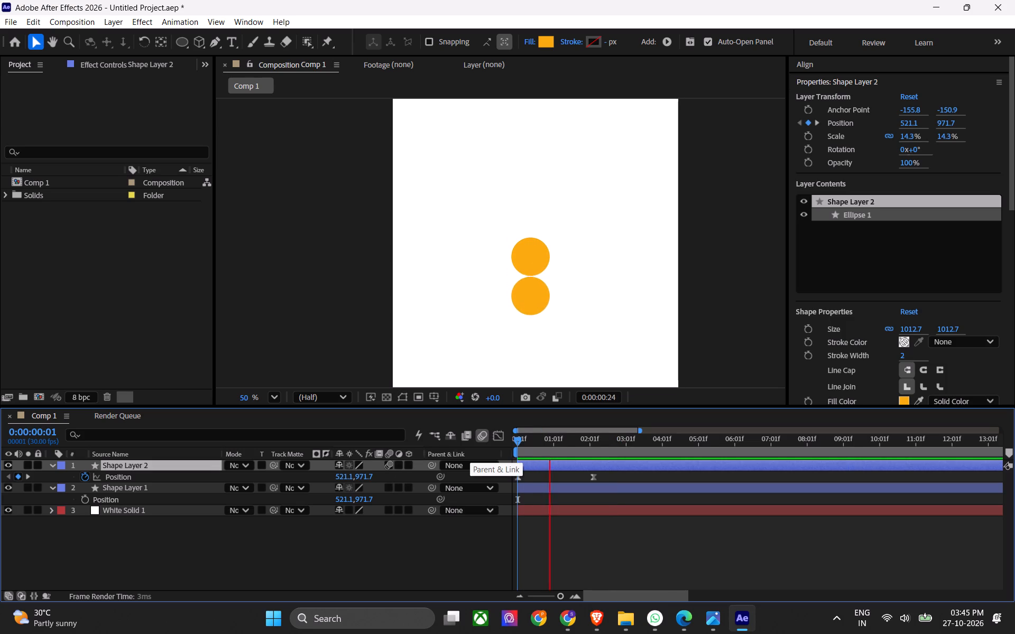
key(space)
click(392, 489)
click(548, 547)
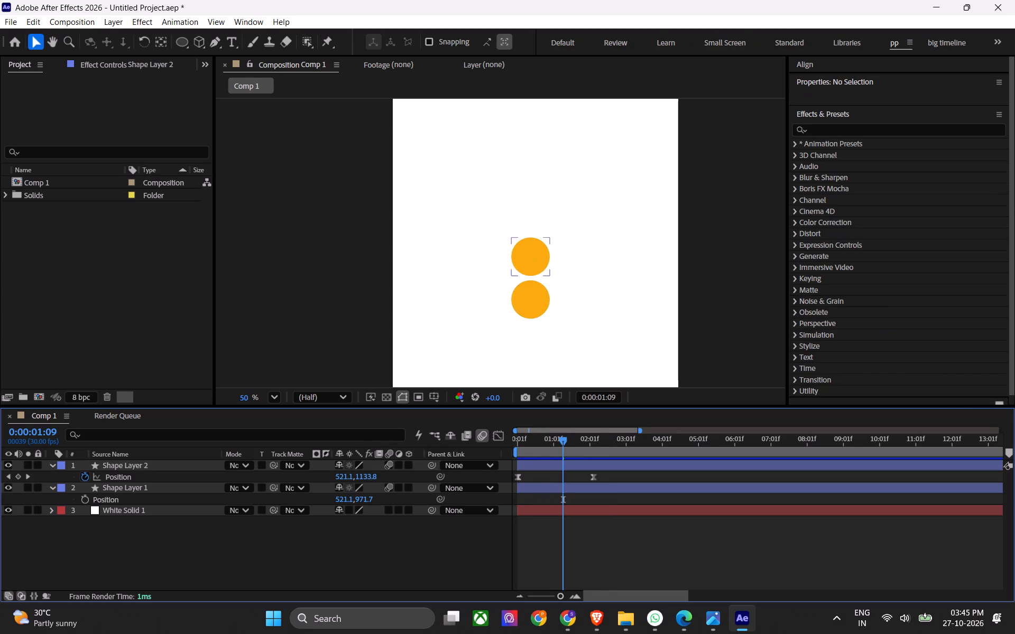
drag(558, 443, 454, 456)
key(space)
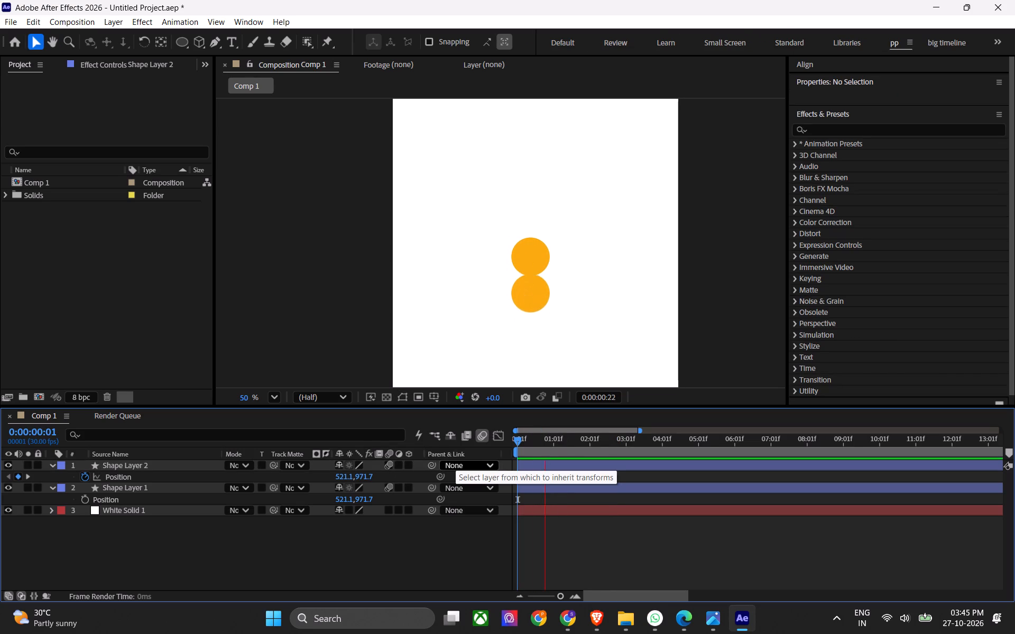
key(space)
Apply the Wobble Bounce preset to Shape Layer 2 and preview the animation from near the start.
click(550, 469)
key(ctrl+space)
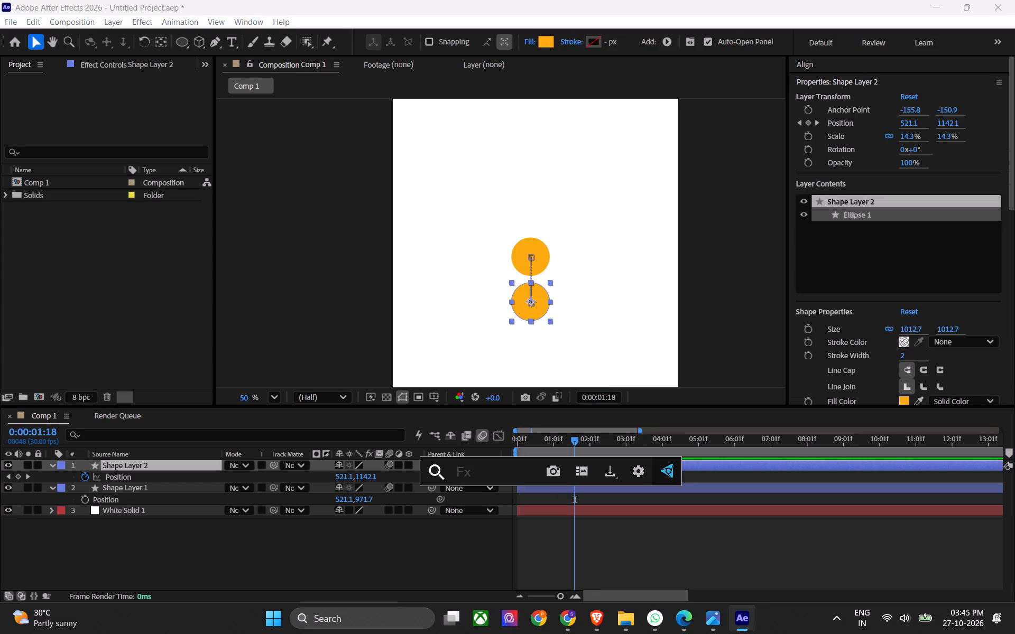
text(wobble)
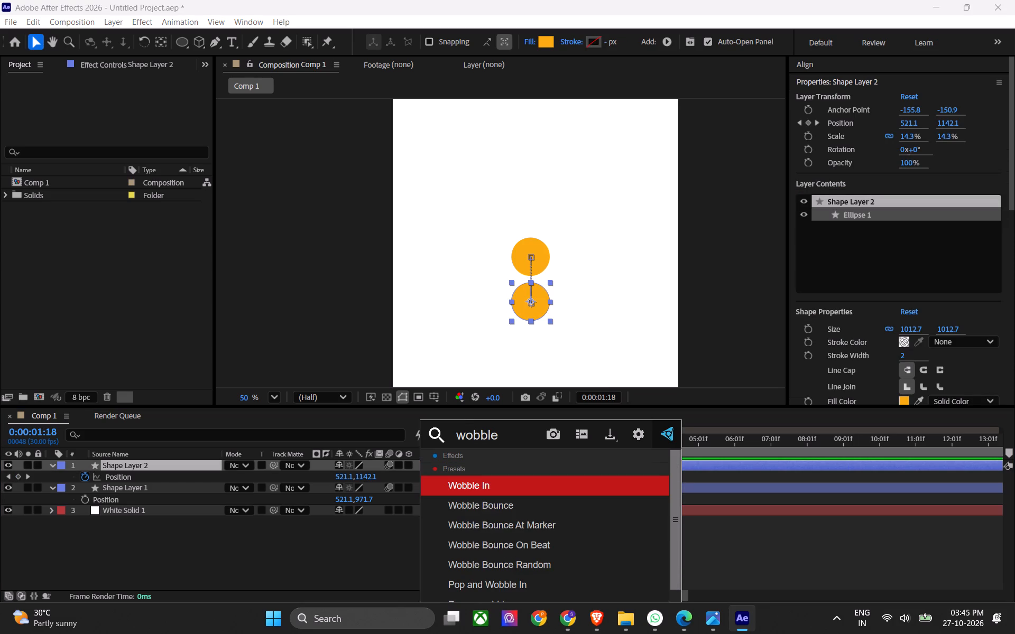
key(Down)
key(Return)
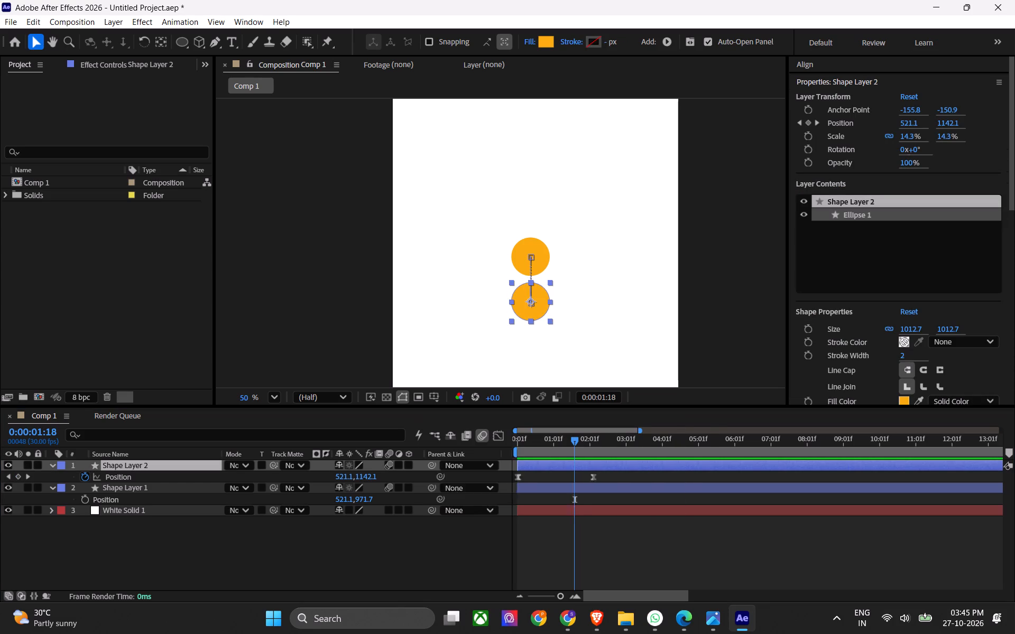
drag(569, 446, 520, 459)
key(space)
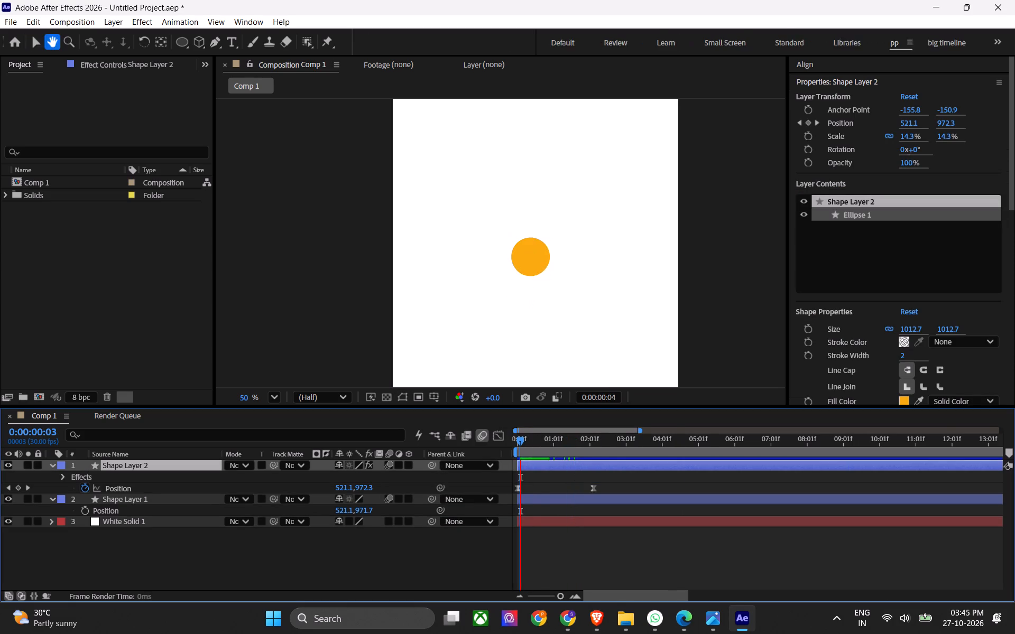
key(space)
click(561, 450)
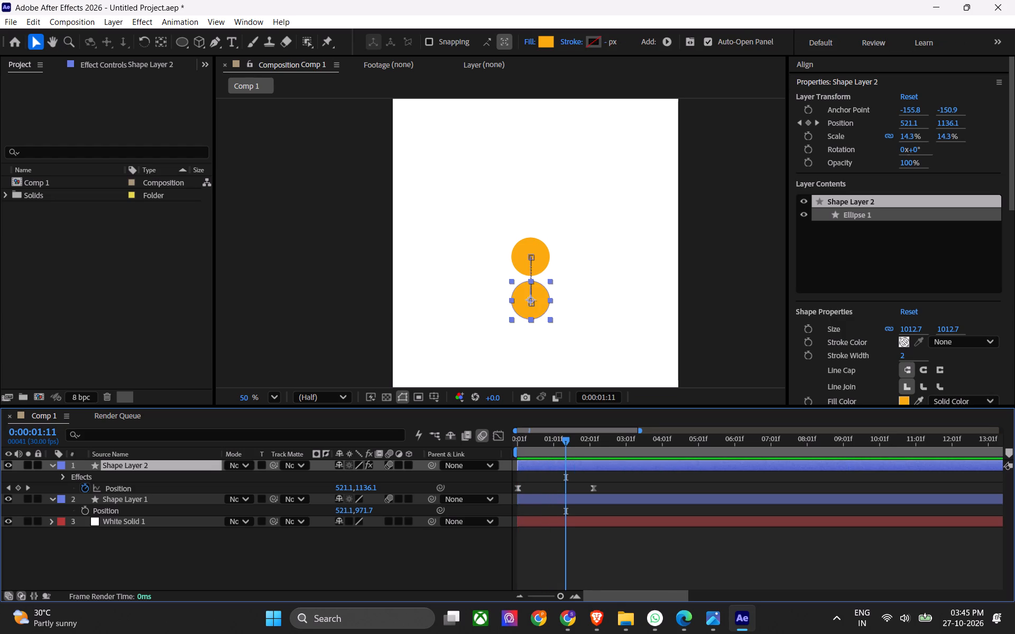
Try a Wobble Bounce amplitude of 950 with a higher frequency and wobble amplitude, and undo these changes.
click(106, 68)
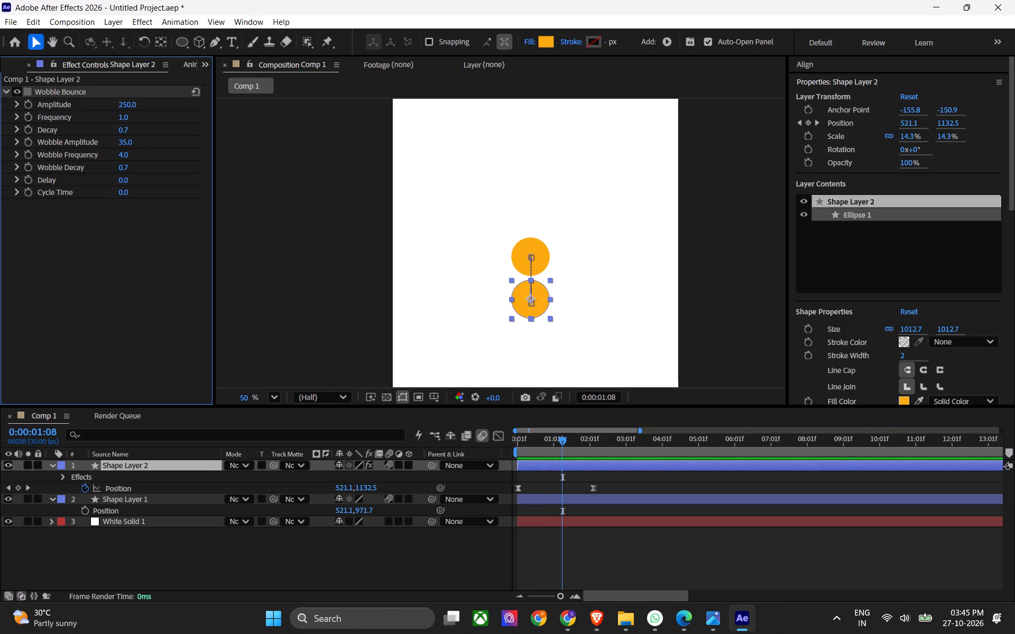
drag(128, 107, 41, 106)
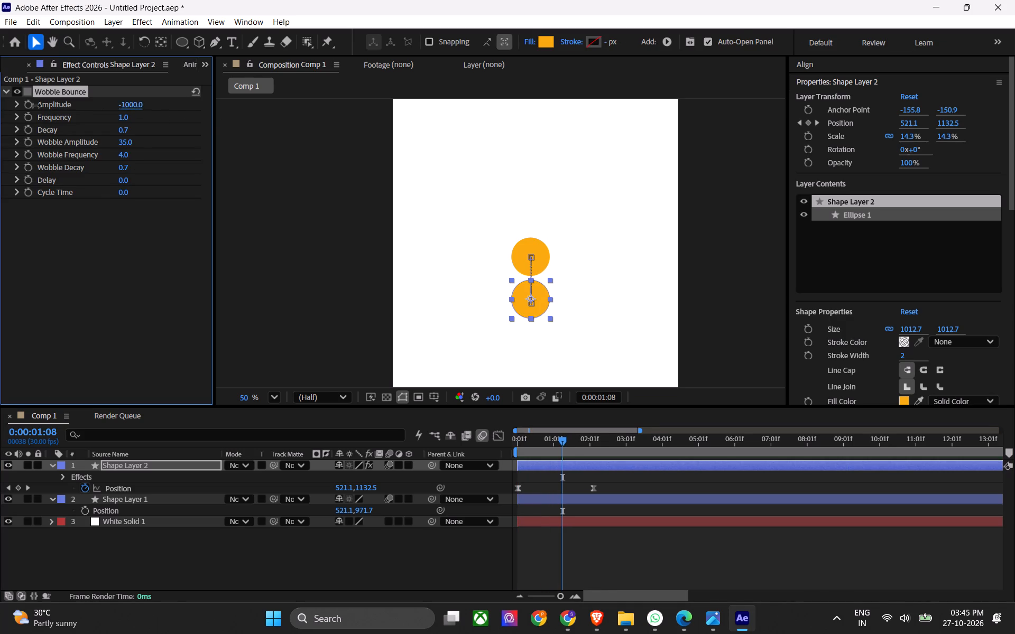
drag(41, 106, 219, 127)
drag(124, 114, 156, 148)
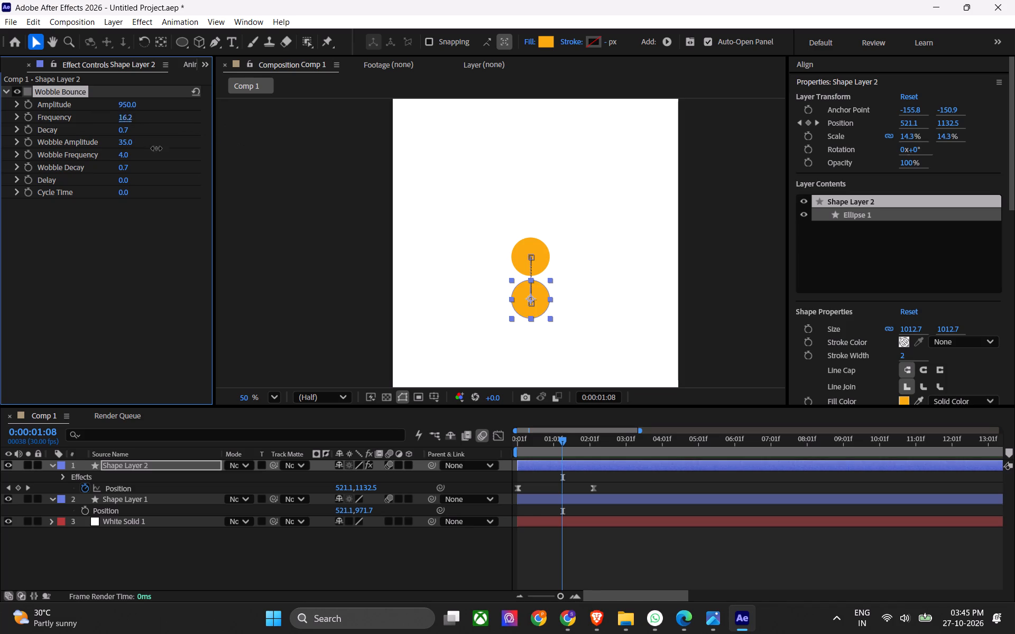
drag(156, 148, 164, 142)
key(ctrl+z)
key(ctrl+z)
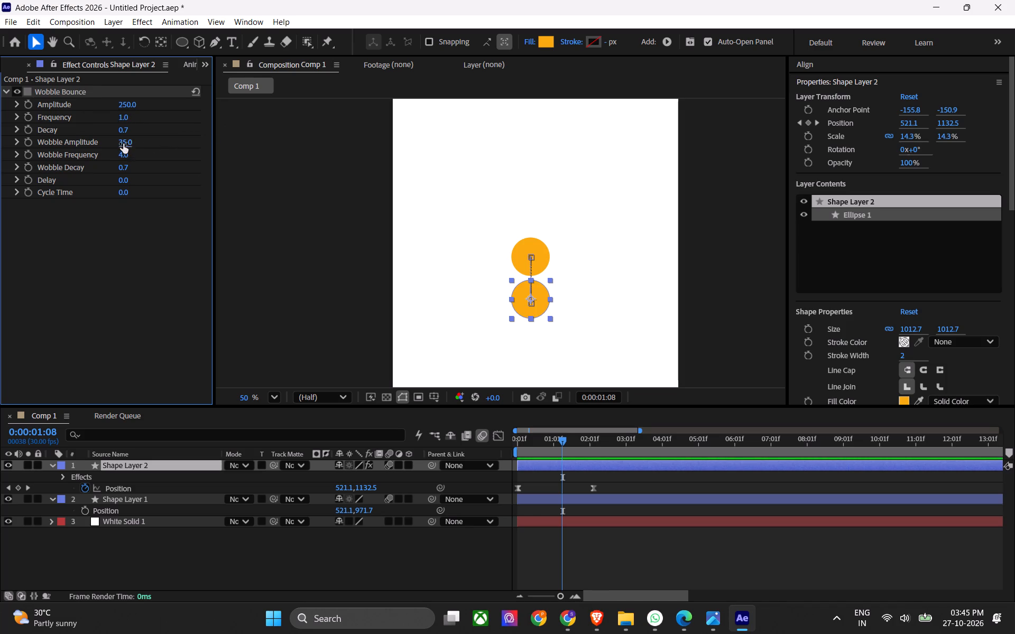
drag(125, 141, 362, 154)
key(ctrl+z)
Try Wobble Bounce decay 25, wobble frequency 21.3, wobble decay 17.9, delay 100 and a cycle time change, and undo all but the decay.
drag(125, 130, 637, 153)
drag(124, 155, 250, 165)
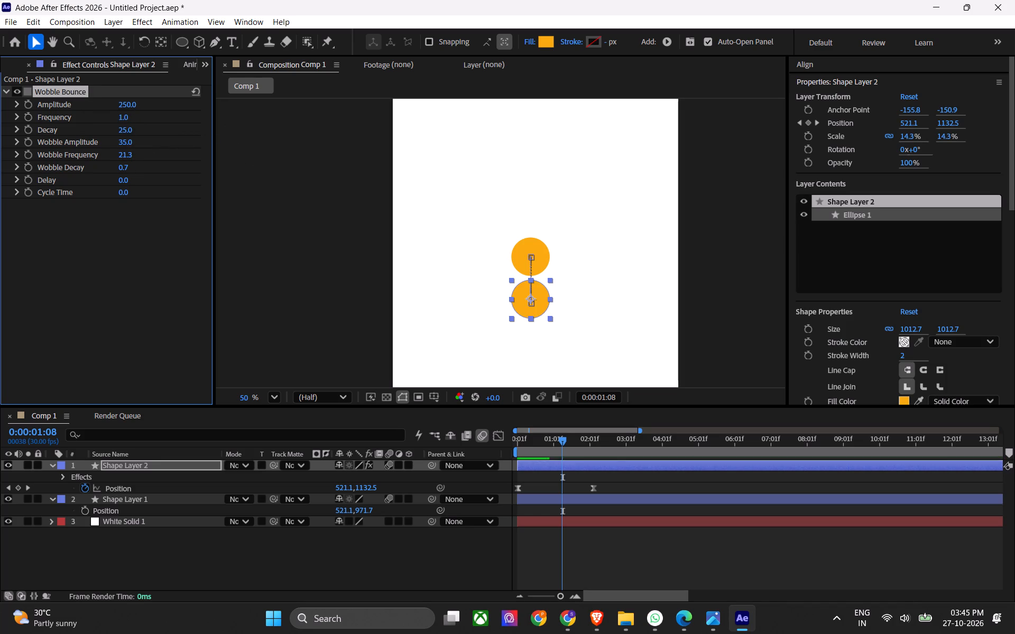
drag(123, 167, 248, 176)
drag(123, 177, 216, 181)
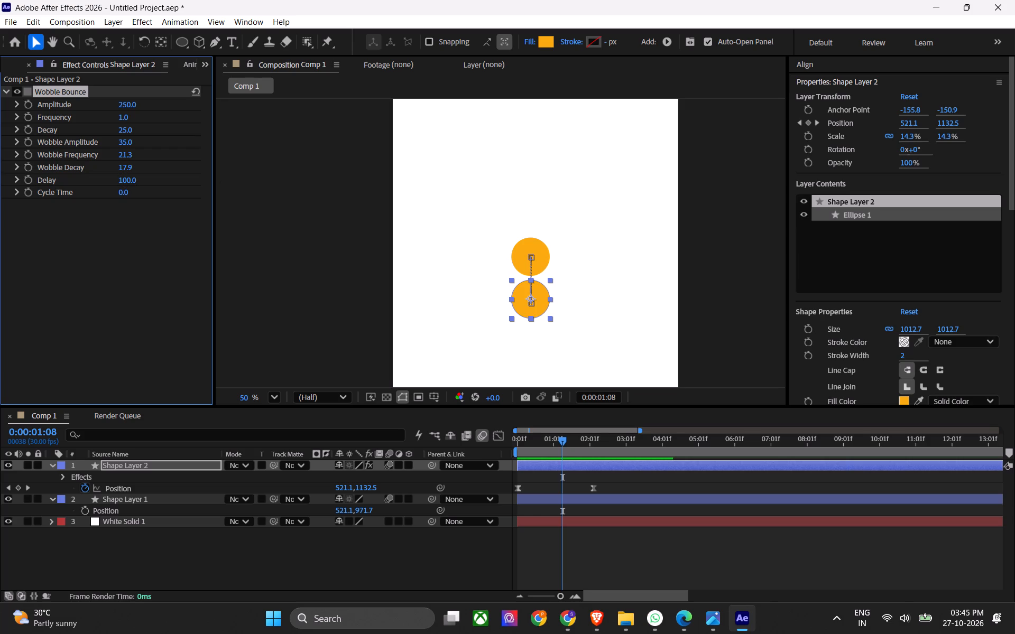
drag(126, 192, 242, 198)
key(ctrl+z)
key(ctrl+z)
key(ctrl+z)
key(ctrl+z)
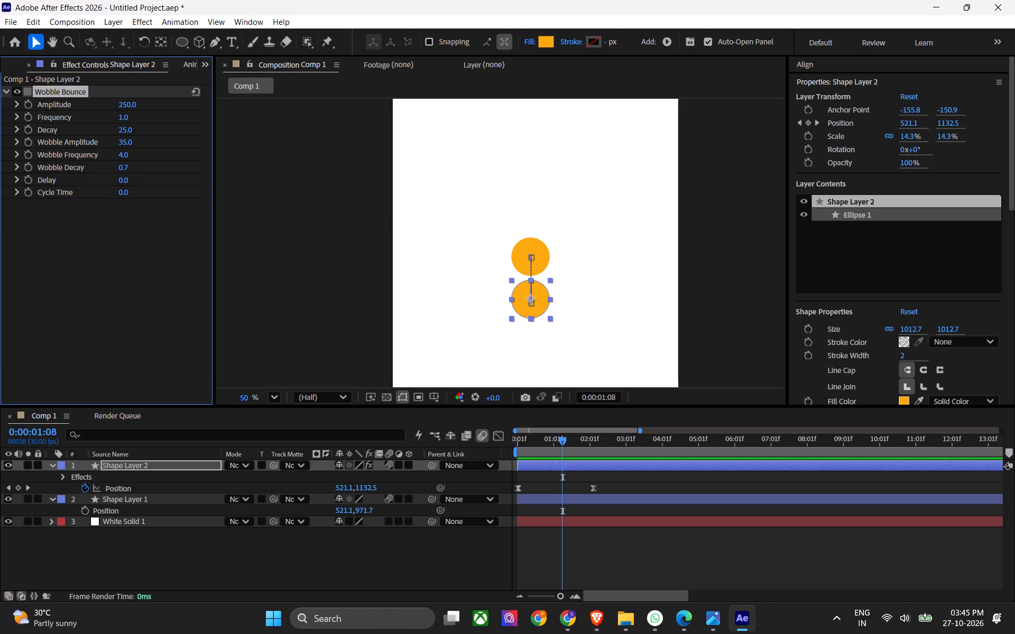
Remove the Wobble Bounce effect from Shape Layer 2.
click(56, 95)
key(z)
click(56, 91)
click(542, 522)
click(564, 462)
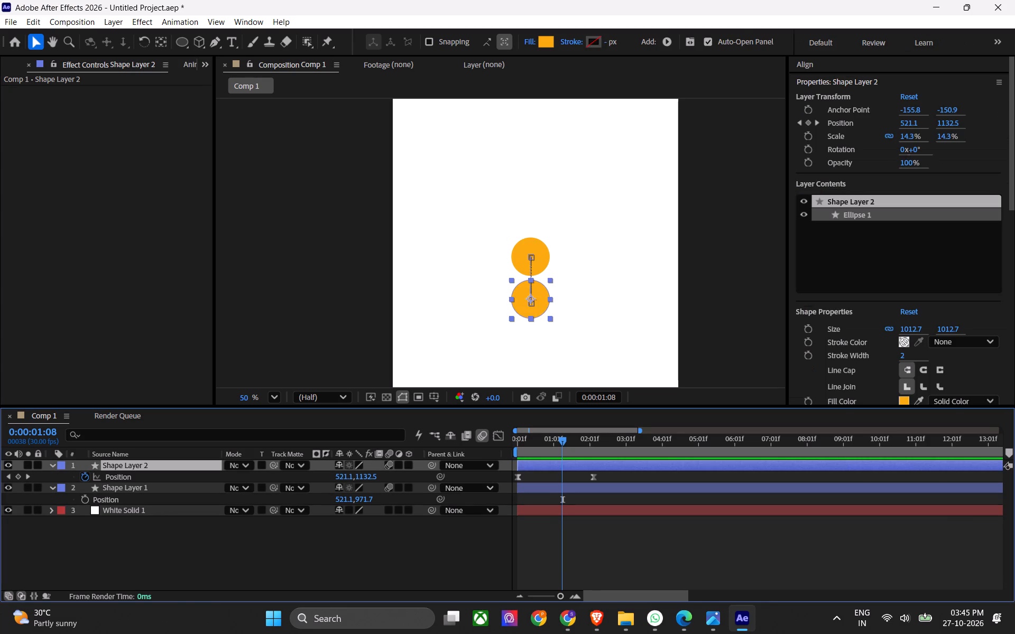
Apply CC Force Motion Blur to Shape Layer 2 with 60 motion blur samples and preview the movement from 0:00:00:01.
click(856, 246)
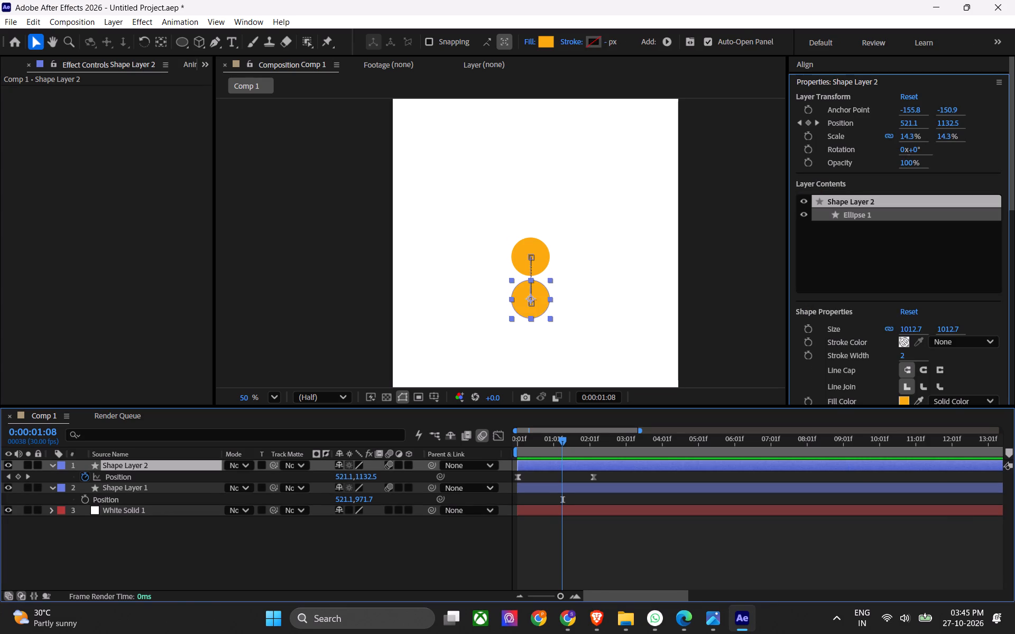
click(553, 571)
click(553, 468)
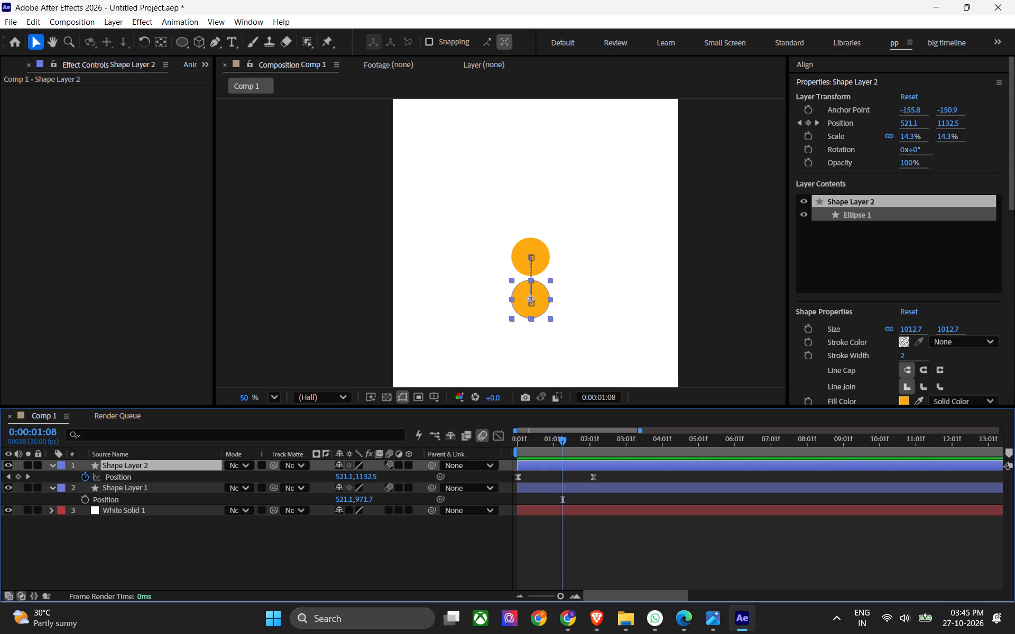
key(ctrl+space)
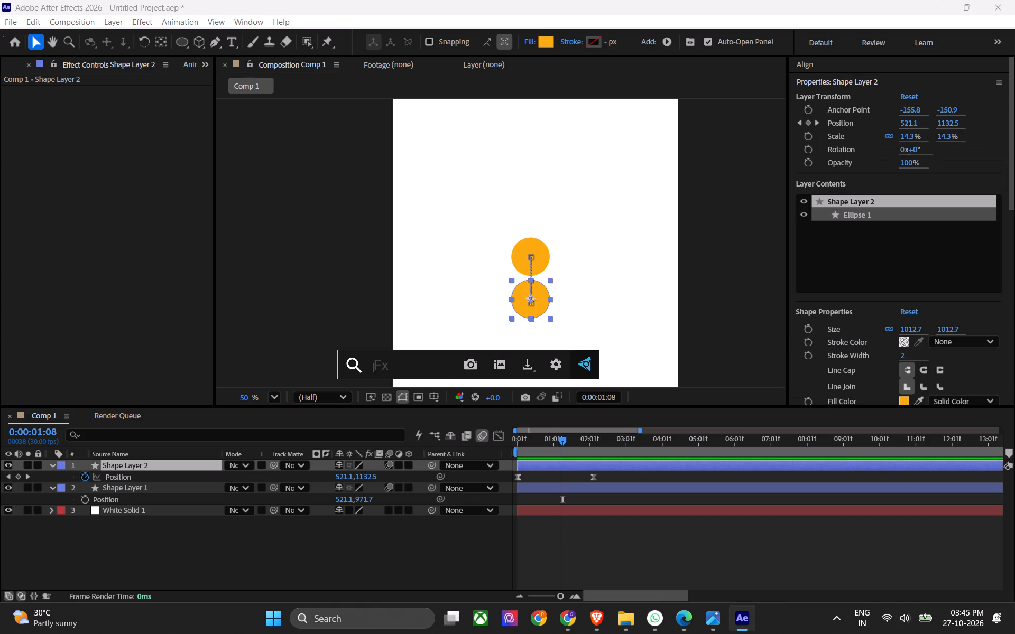
text(motio)
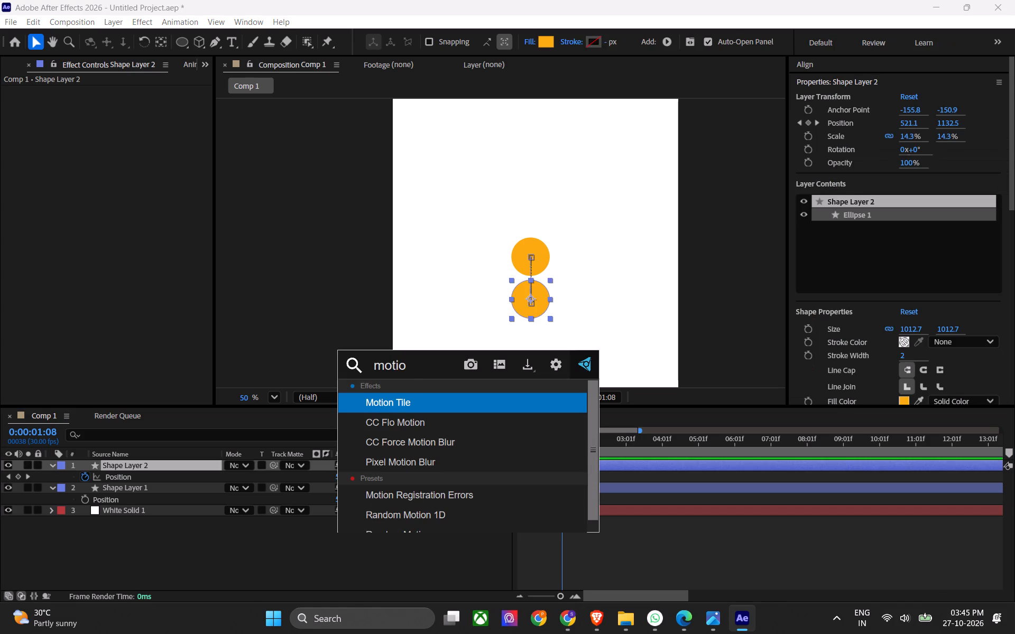
text(n bl)
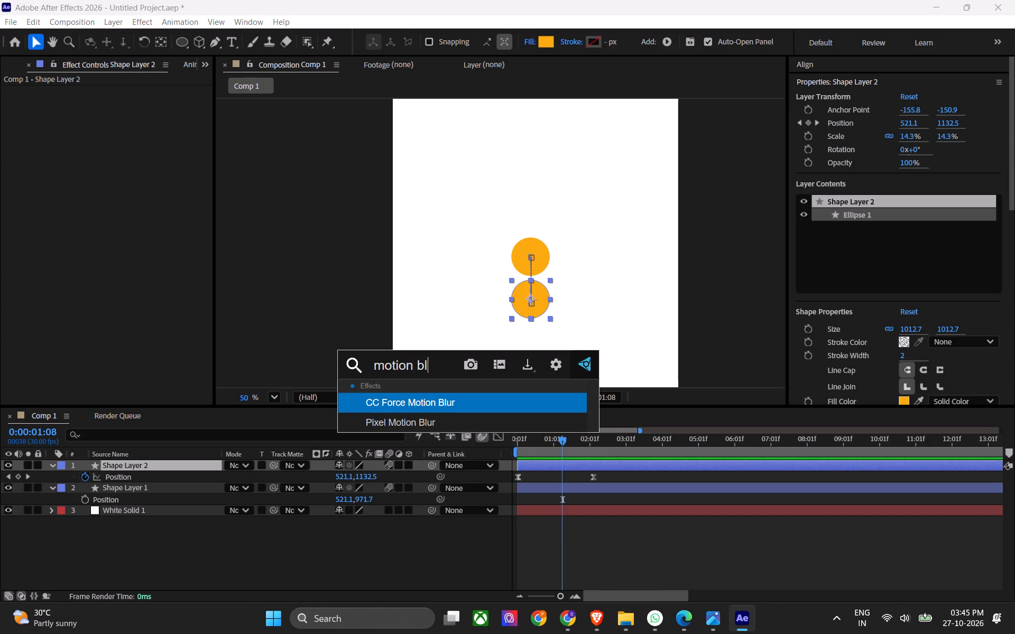
click(426, 402)
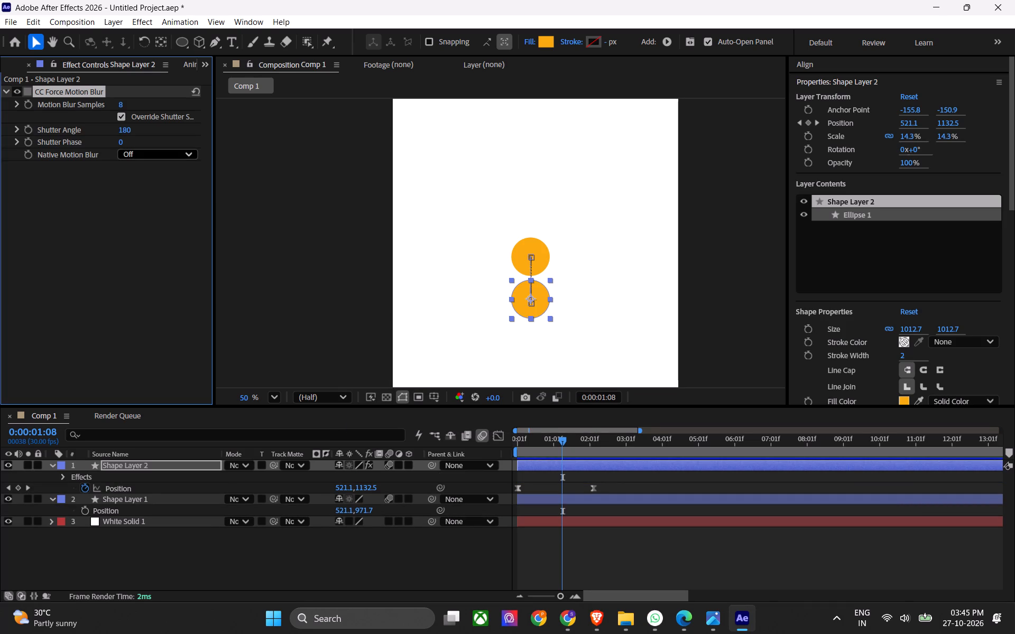
drag(122, 105, 195, 141)
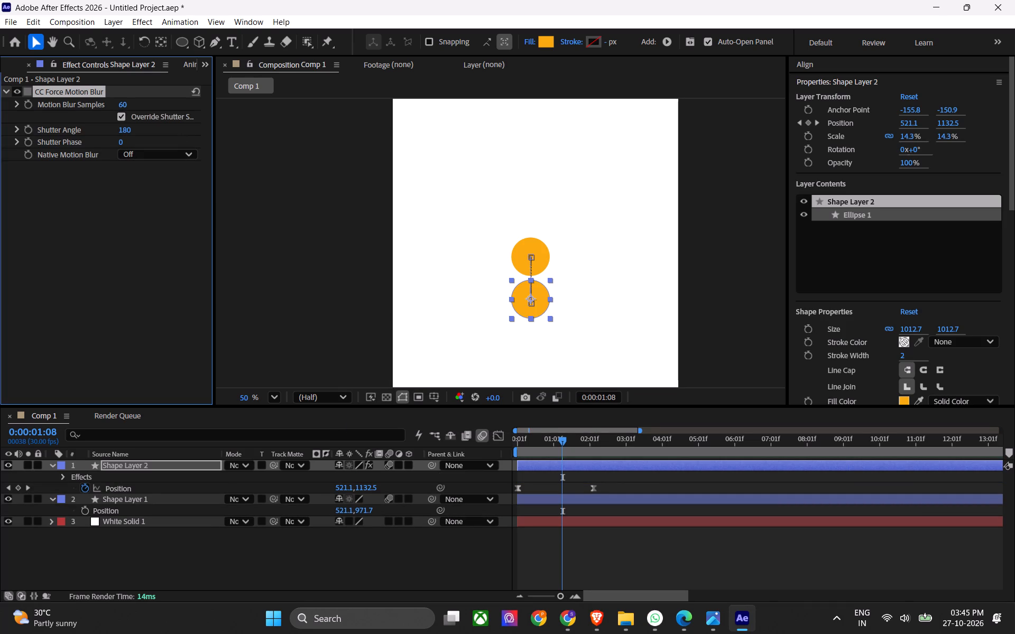
drag(567, 436, 515, 453)
key(space)
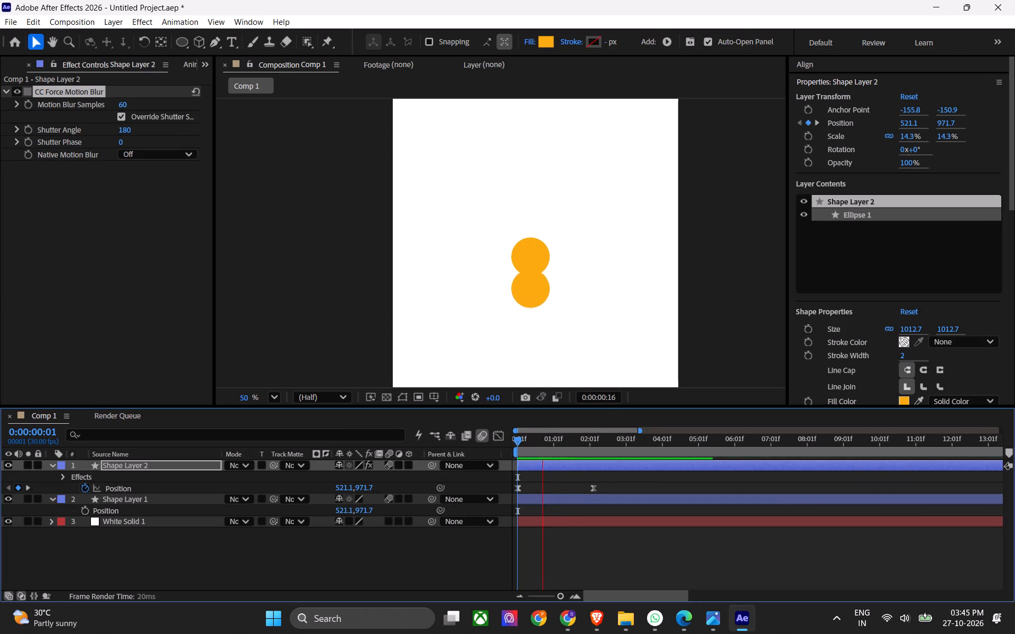
key(space)
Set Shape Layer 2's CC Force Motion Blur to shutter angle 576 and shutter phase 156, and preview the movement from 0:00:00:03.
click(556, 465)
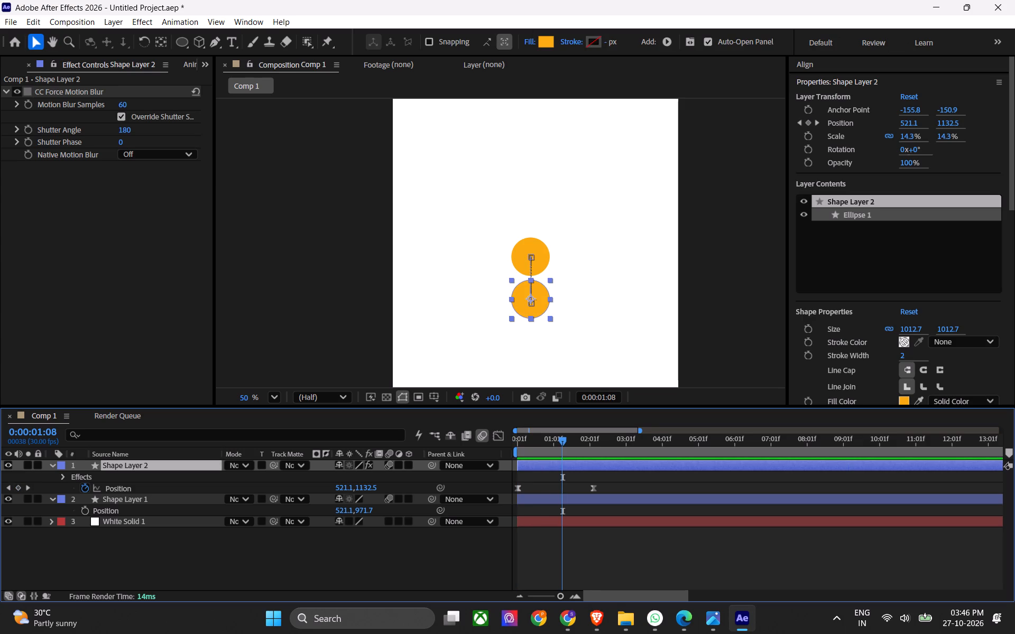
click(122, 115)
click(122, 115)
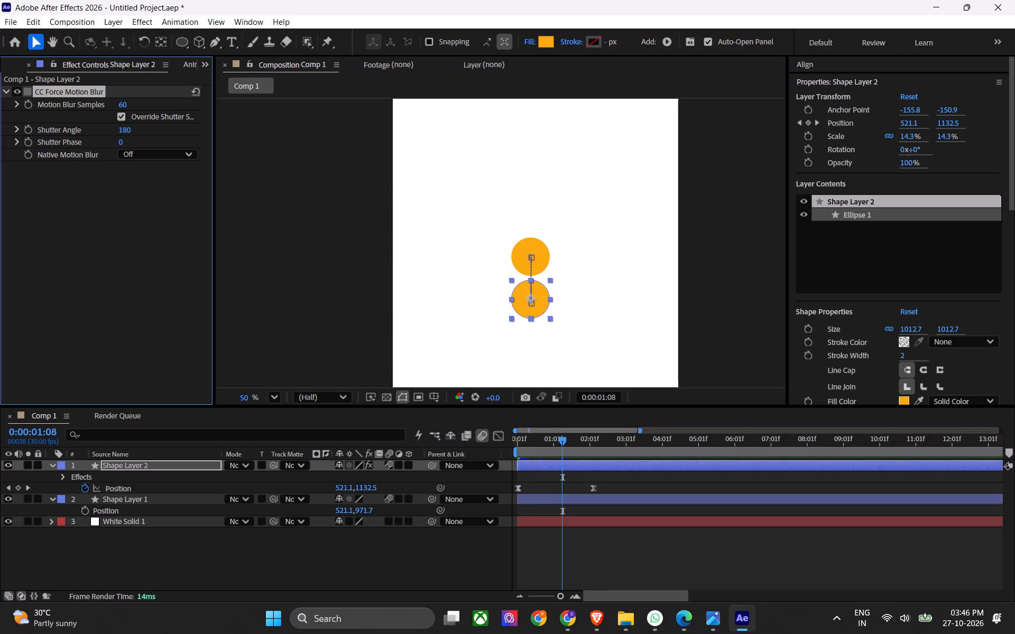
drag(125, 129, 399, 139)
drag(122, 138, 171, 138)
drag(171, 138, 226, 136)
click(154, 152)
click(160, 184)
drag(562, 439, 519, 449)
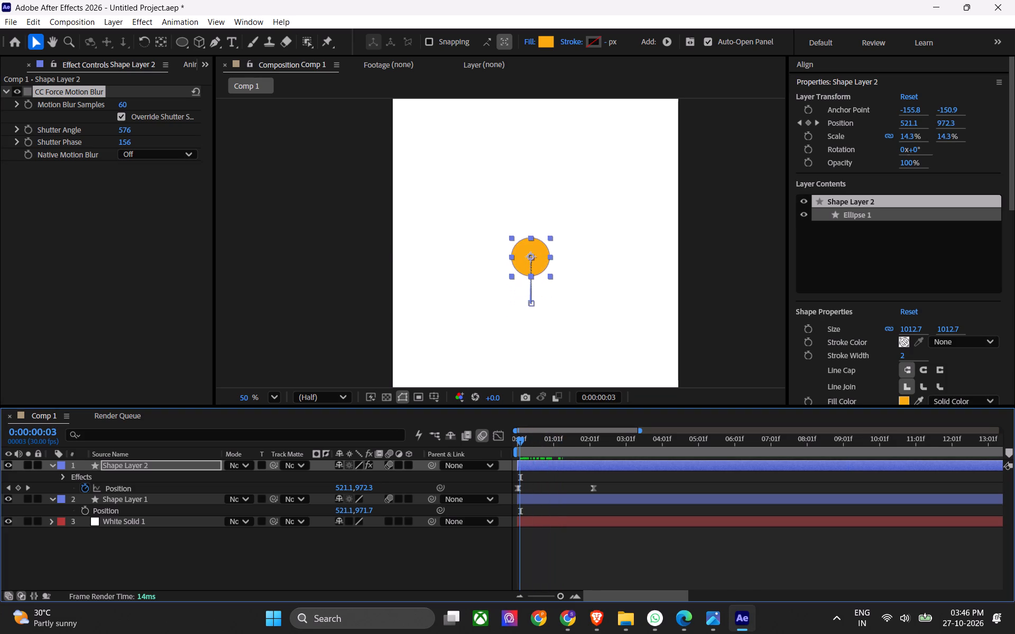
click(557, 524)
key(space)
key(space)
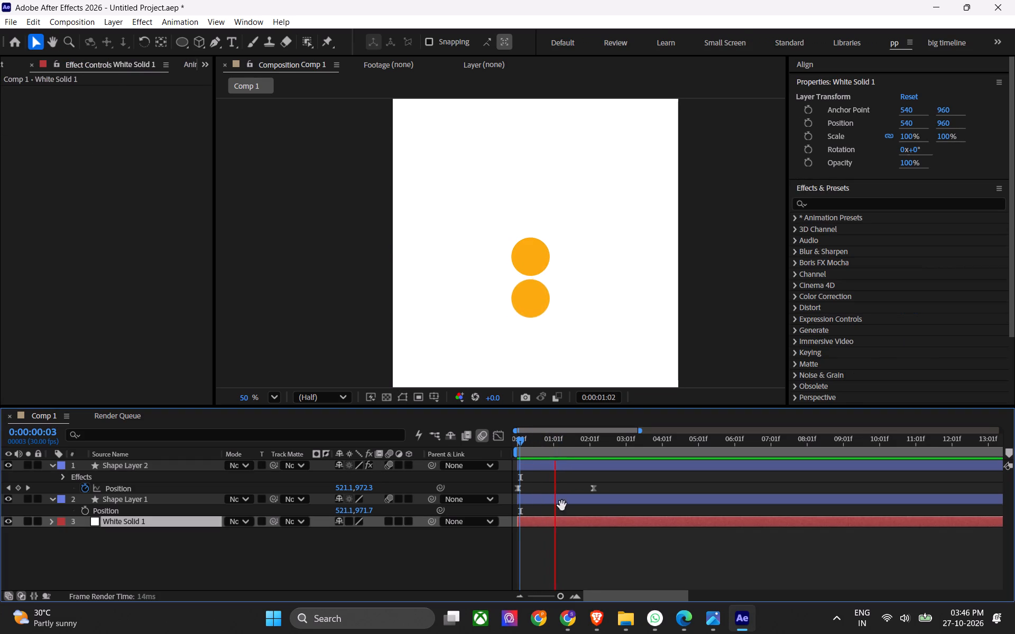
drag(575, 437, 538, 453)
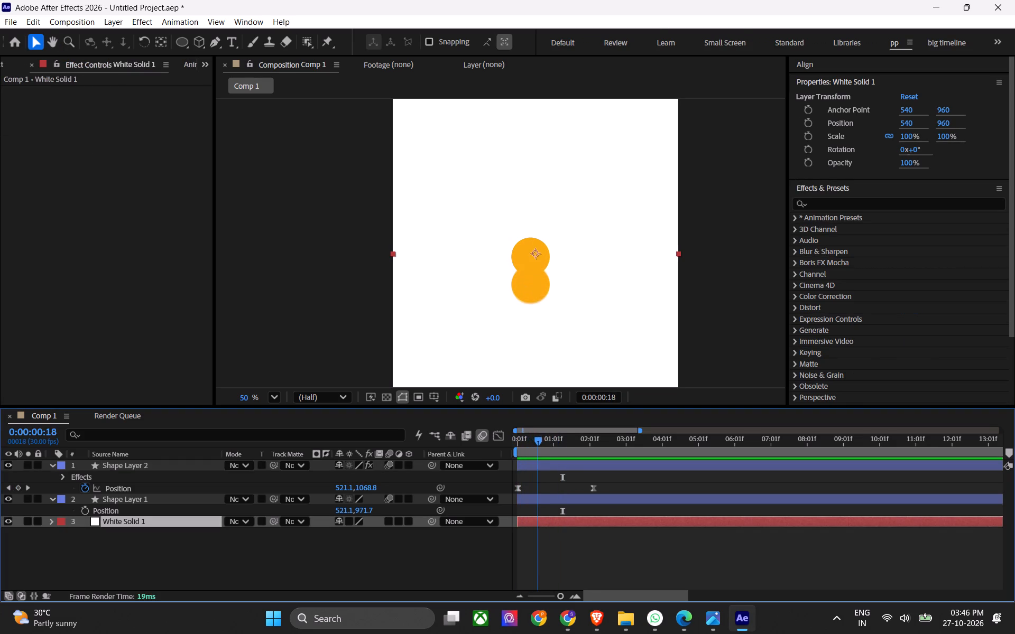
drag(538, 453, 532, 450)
Raise the motion blur samples on Shape Layer 2 to 207.
click(551, 468)
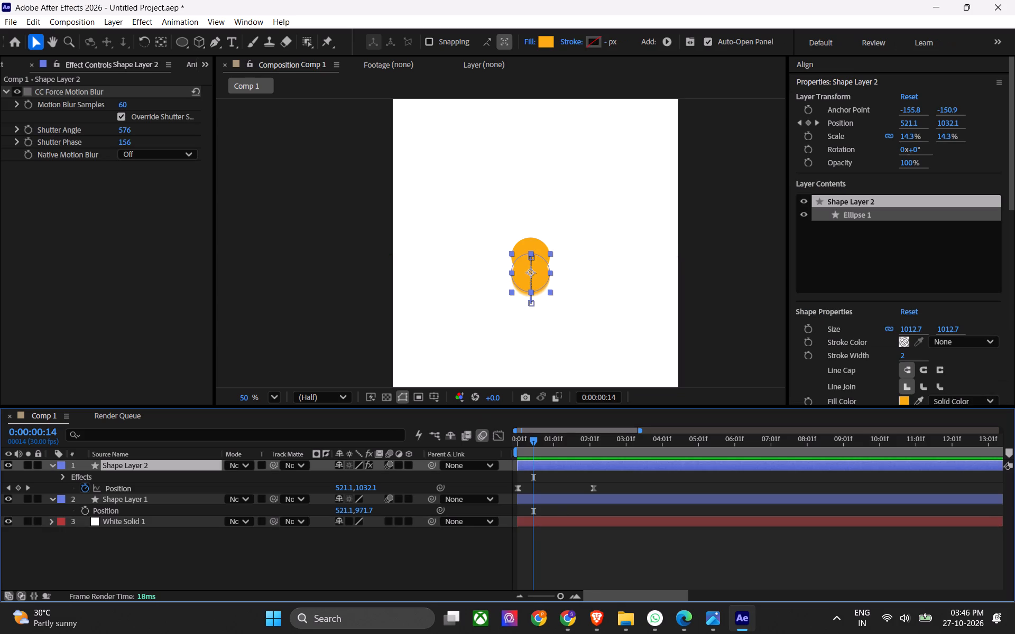
drag(124, 102, 244, 130)
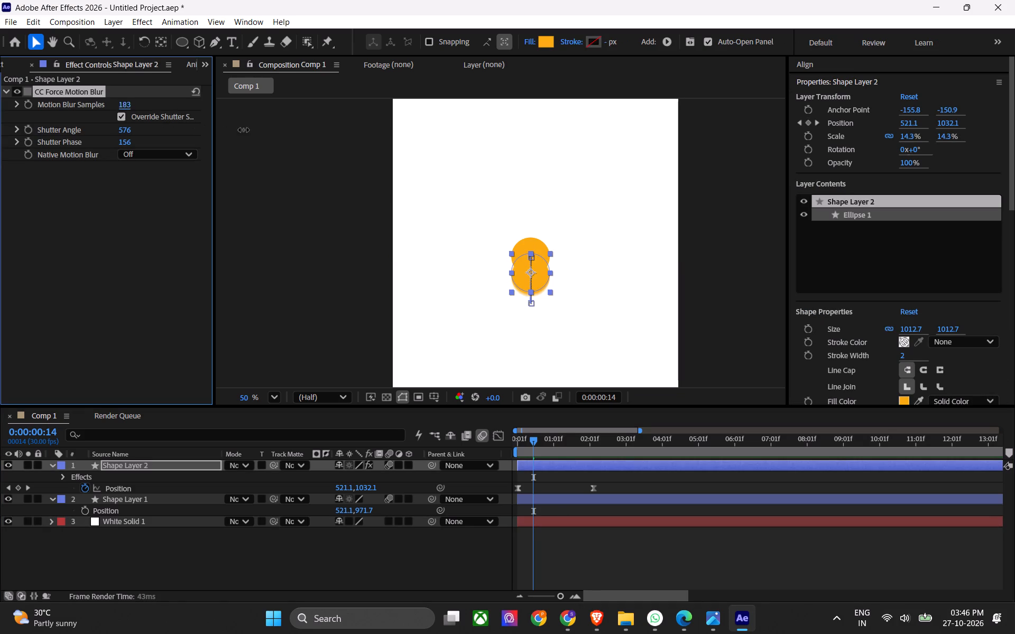
drag(244, 130, 140, 123)
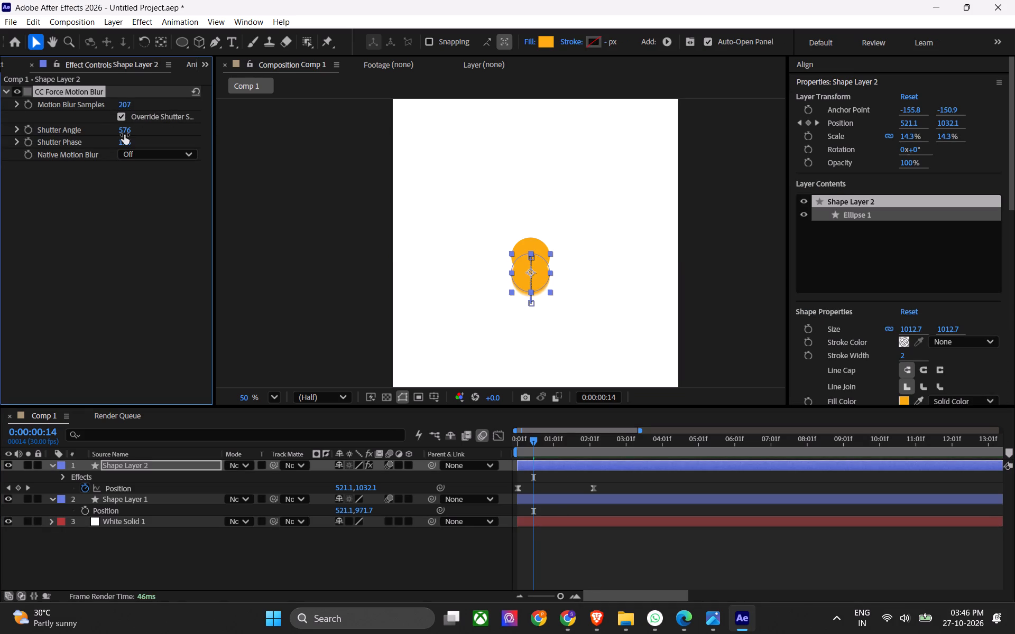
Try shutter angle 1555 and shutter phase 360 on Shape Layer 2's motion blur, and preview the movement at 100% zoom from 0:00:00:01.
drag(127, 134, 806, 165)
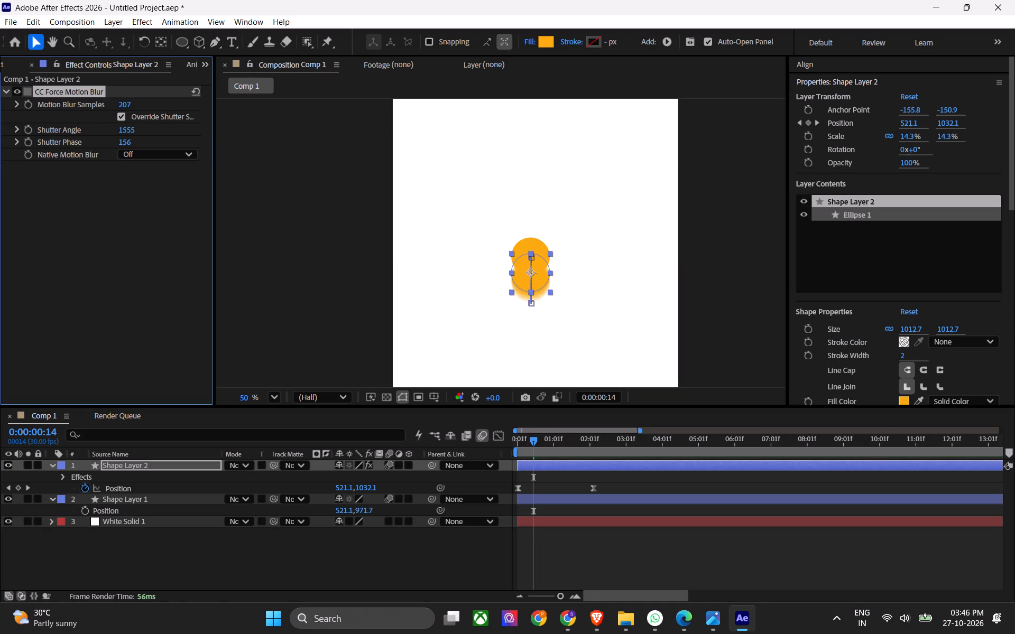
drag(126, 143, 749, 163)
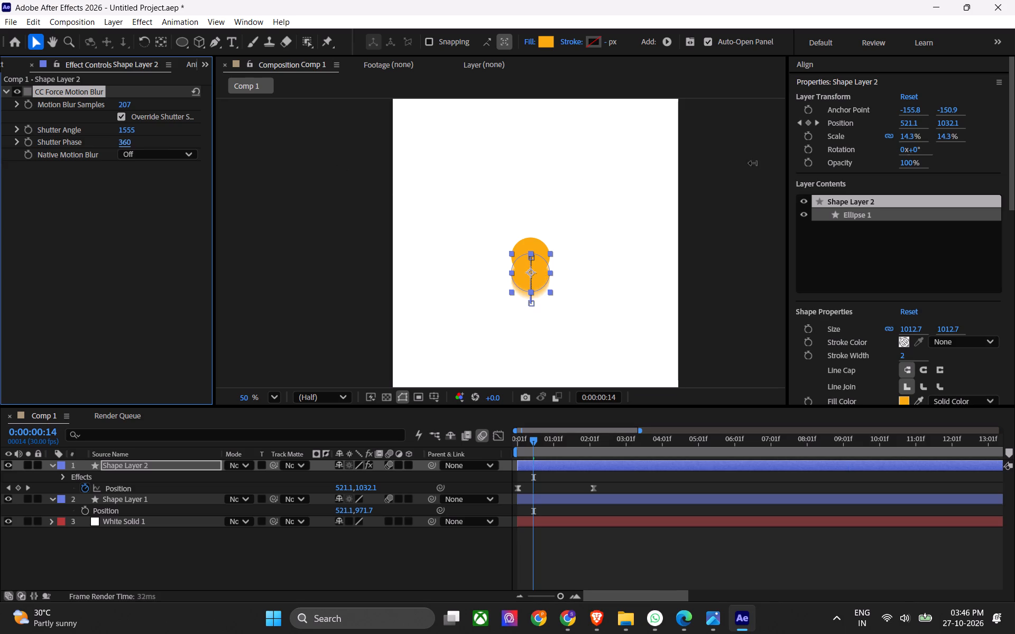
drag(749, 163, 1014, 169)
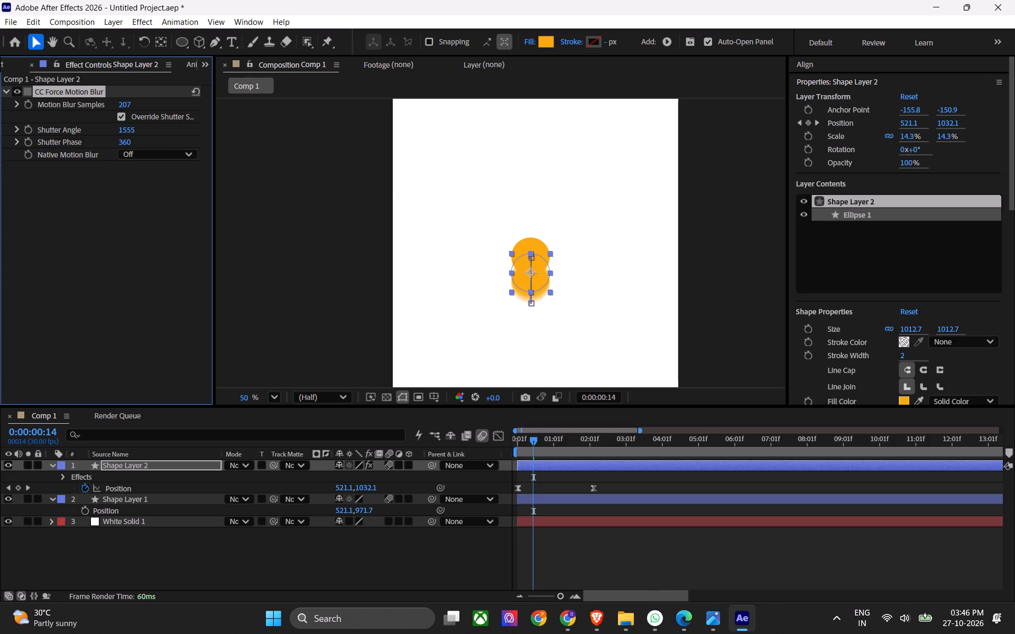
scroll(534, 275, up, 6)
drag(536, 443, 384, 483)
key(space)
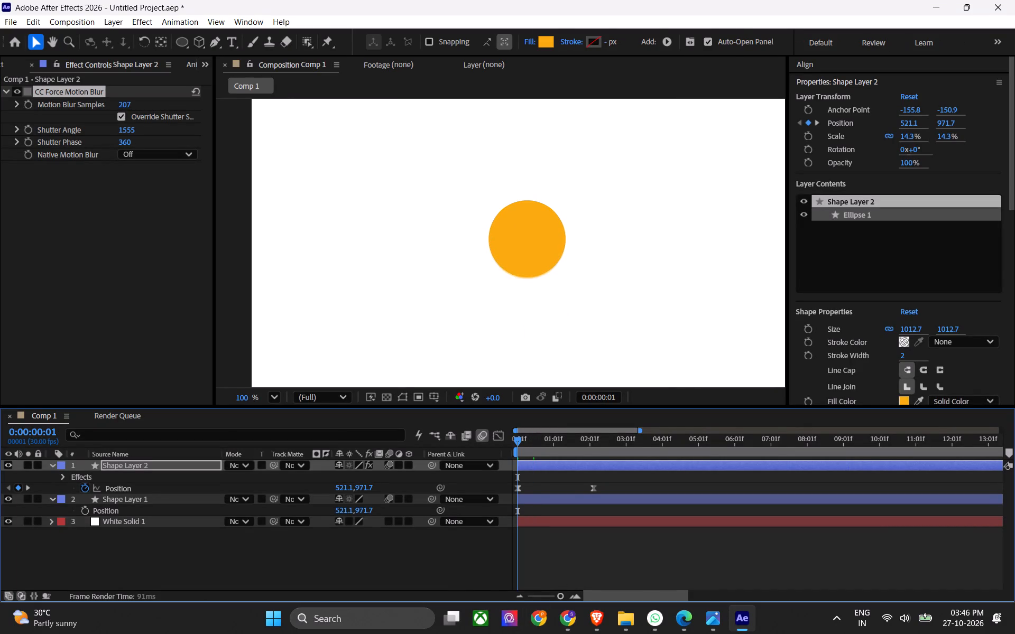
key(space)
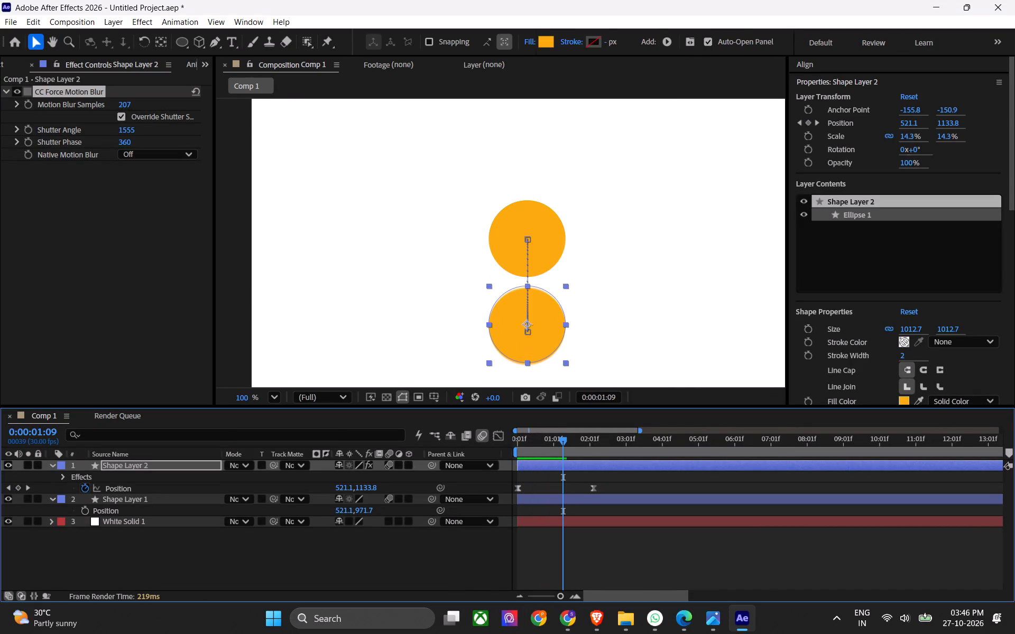
Set Shape Layer 2's motion blur to shutter angle 1289, shutter phase 112 and Native Motion Blur On, and preview the movement.
drag(131, 129, 0, 177)
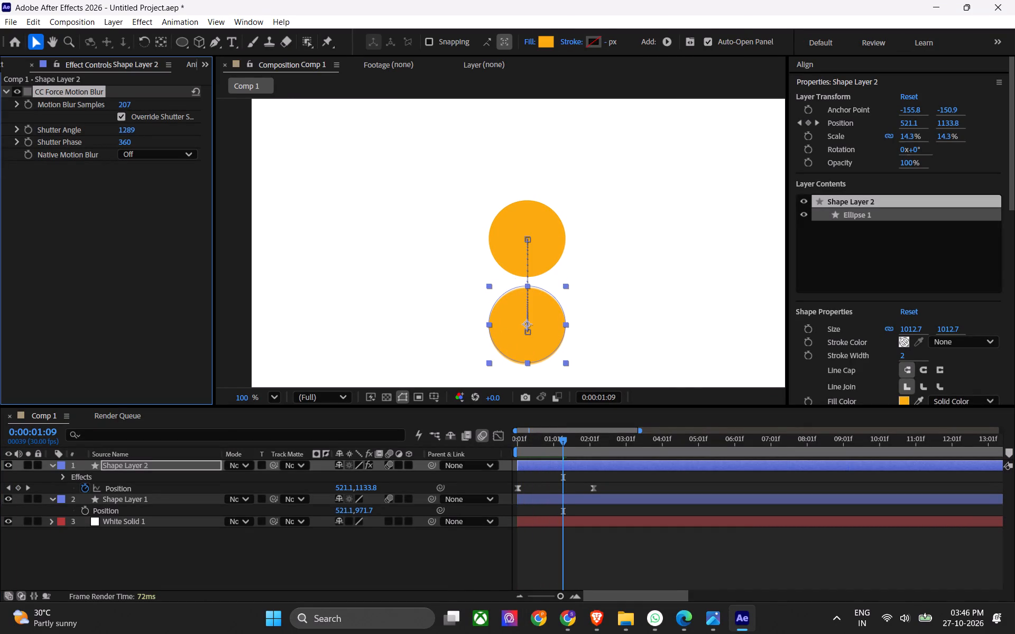
click(153, 152)
click(149, 173)
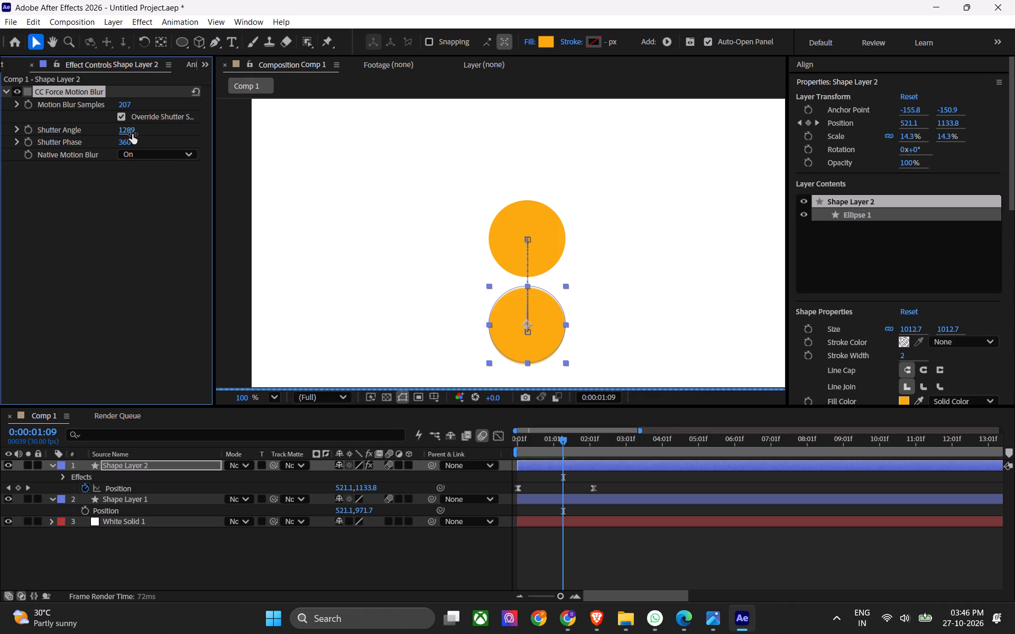
drag(128, 139, 0, 176)
drag(565, 442, 438, 449)
key(space)
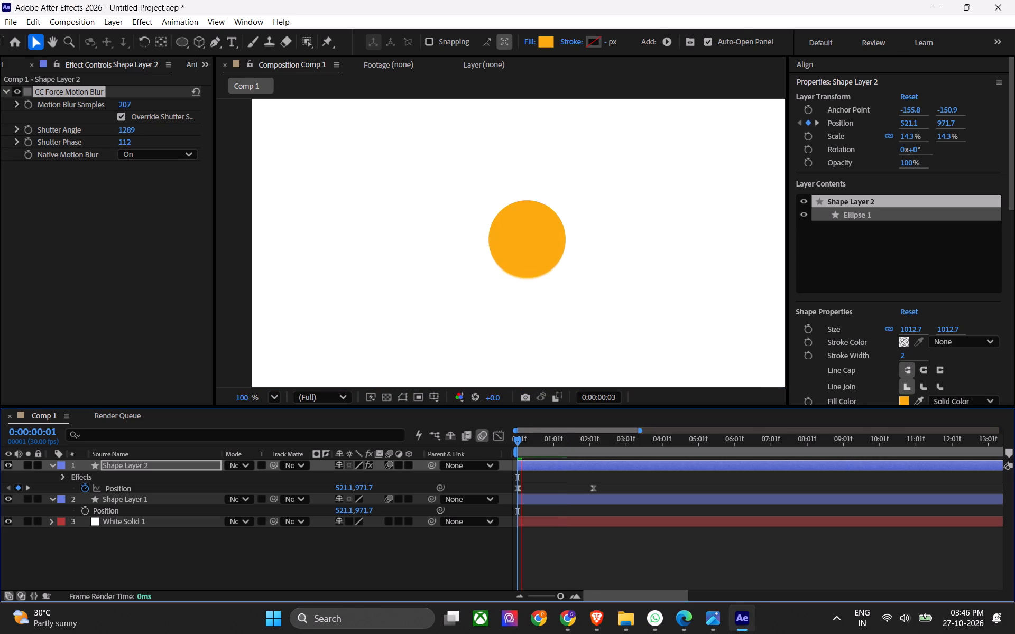
key(space)
key(0)
key(Return)
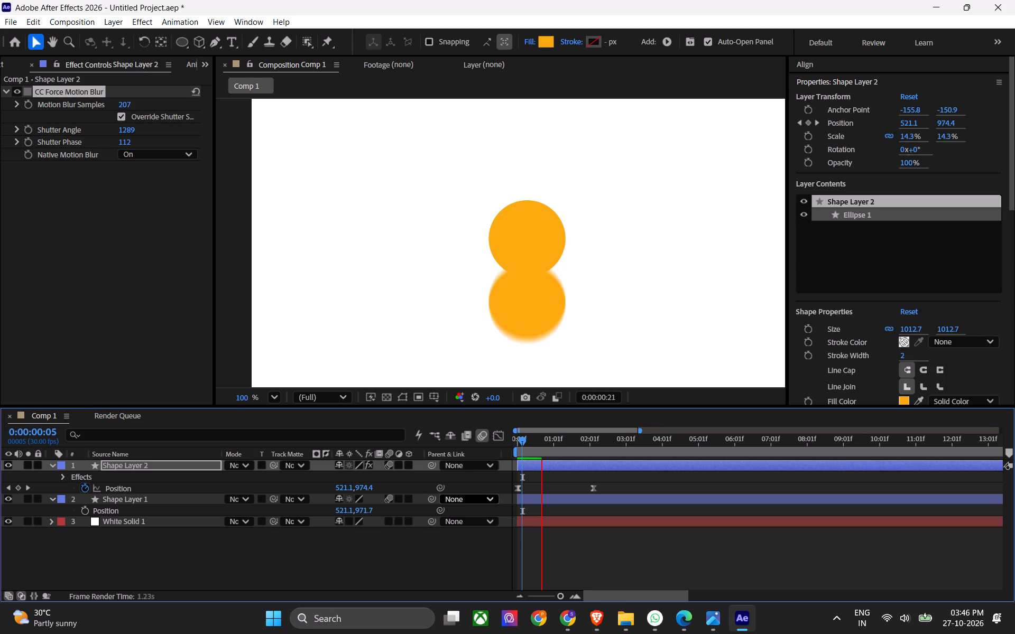
key(space)
click(576, 547)
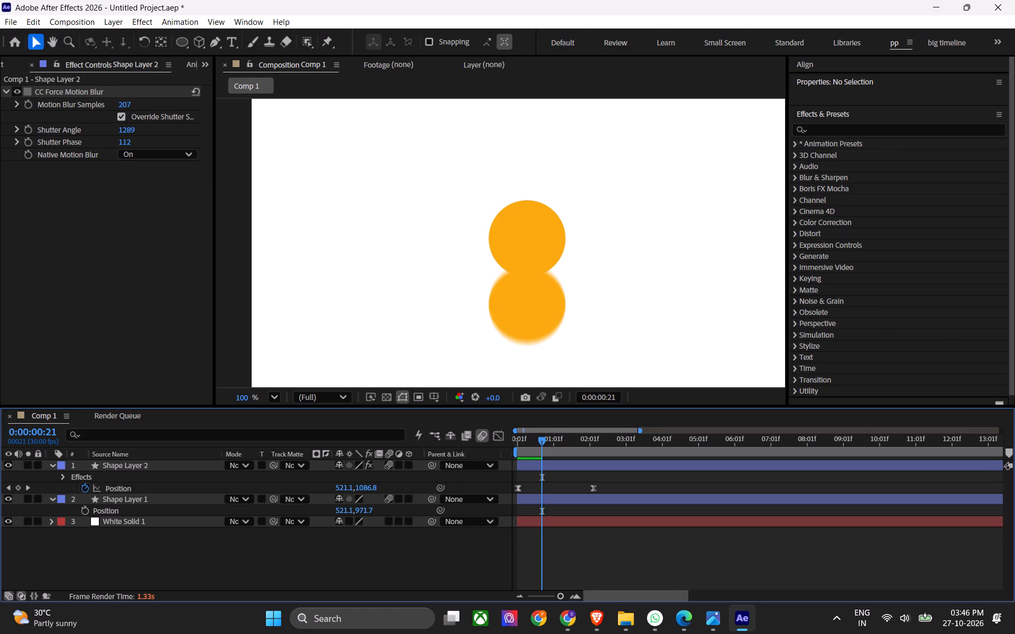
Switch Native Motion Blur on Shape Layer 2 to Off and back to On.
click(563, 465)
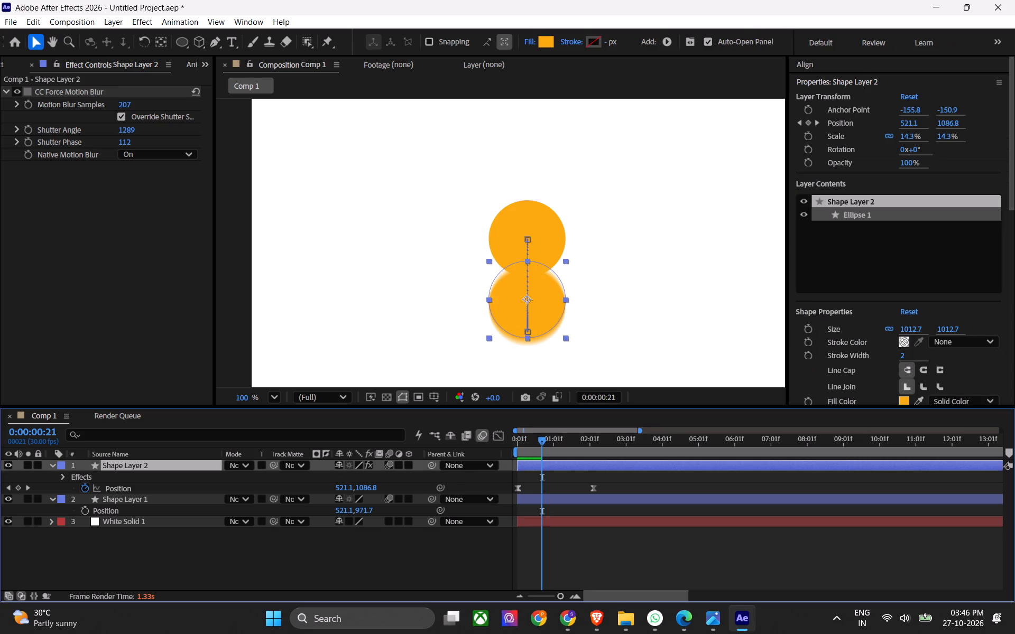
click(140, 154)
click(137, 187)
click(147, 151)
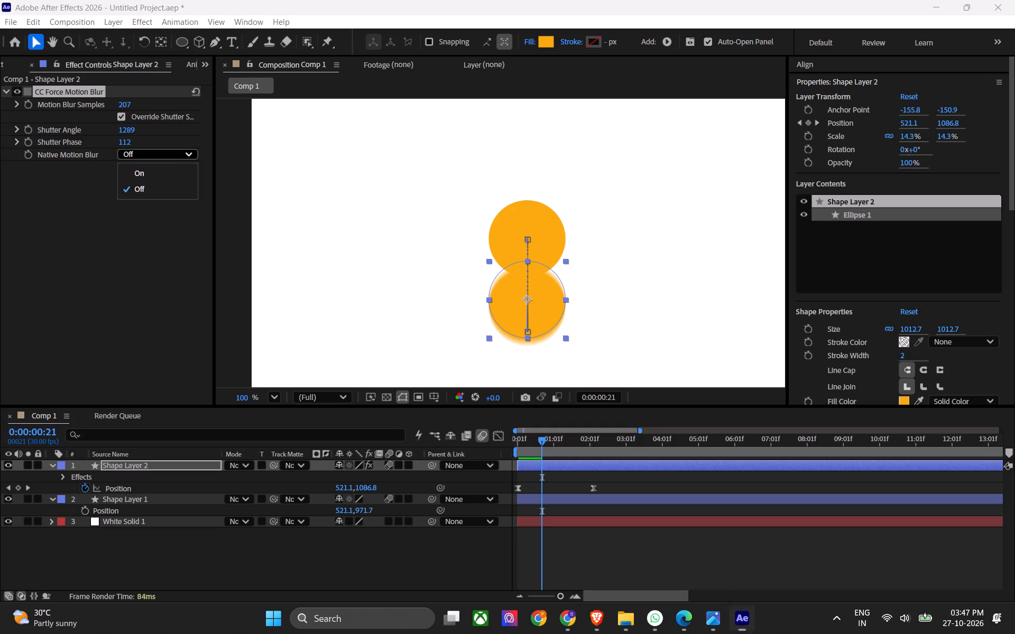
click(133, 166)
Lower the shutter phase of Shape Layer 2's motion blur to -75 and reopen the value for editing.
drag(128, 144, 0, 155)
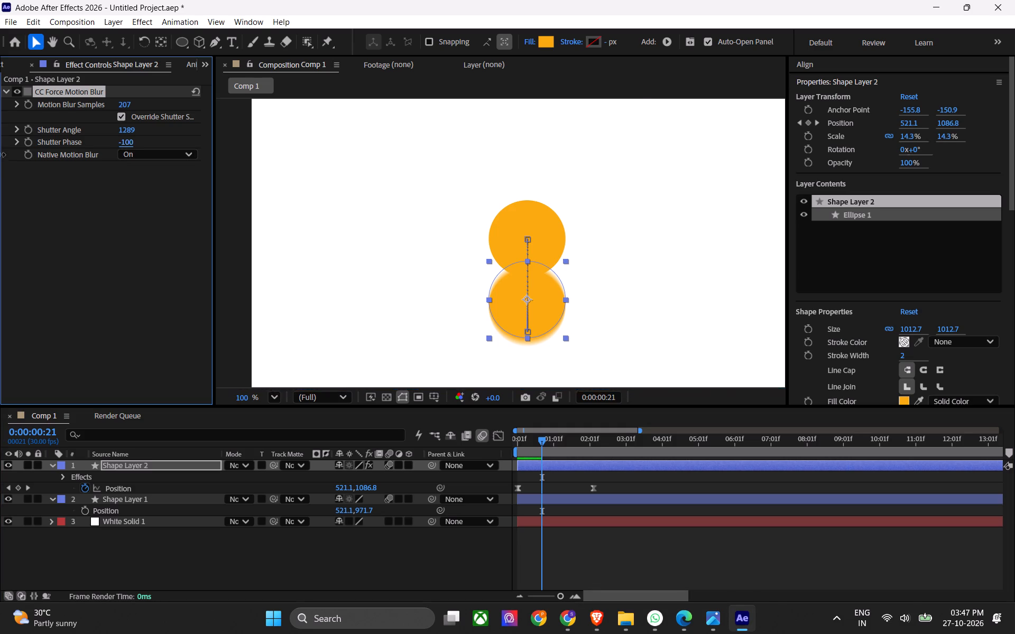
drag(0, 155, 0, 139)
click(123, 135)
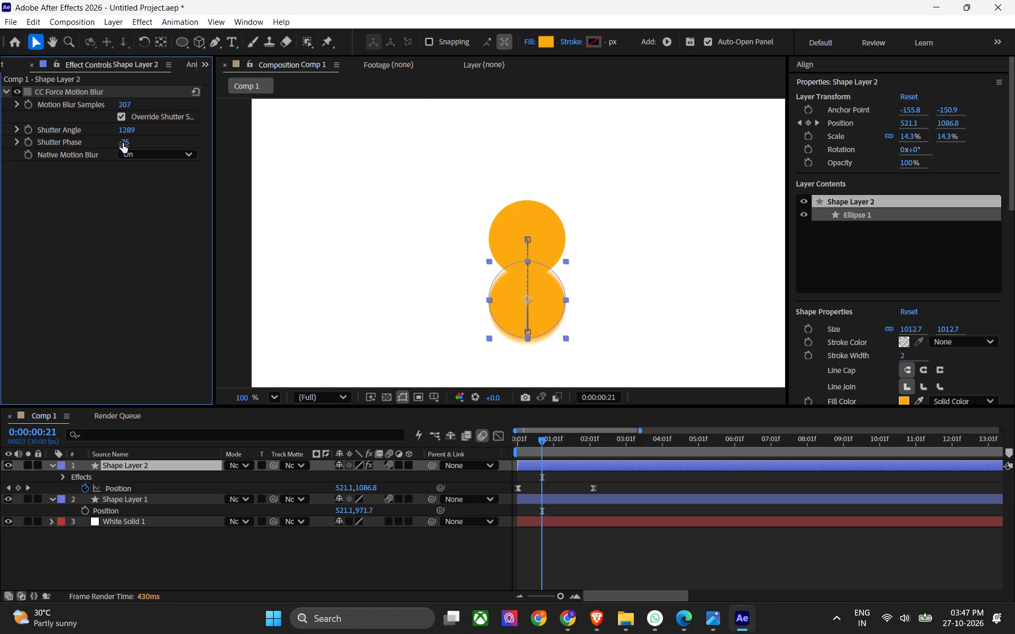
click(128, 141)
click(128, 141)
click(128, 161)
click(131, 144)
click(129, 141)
Try shutter angles up to 3600 on Shape Layer 2's motion blur and bring the shutter angle down to 0.
drag(127, 132, 32, 132)
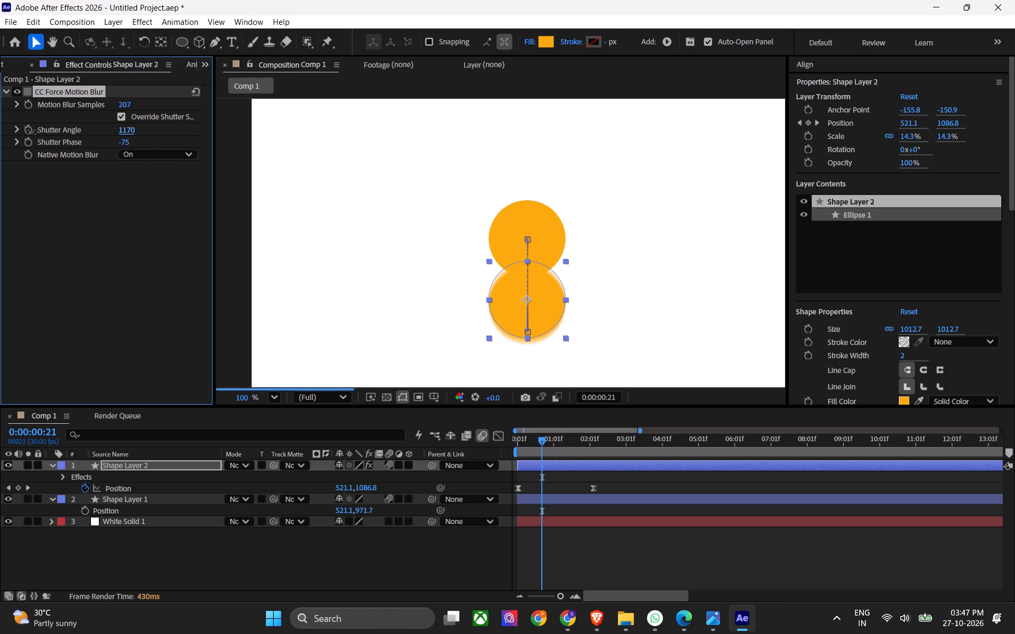
drag(32, 132, 0, 142)
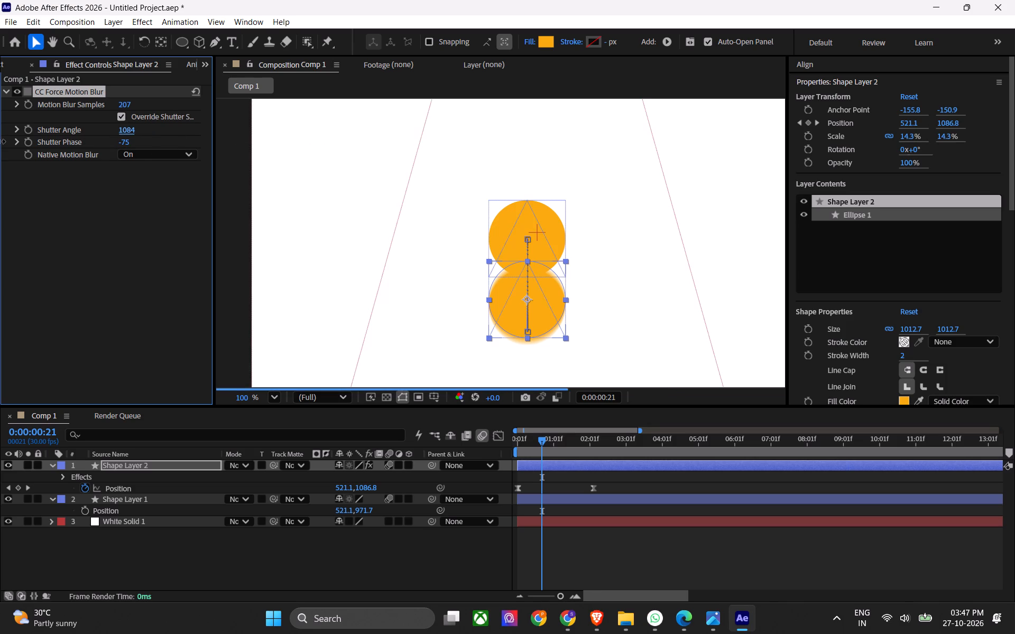
drag(0, 142, 90, 164)
shift+drag(133, 130, 3, 141)
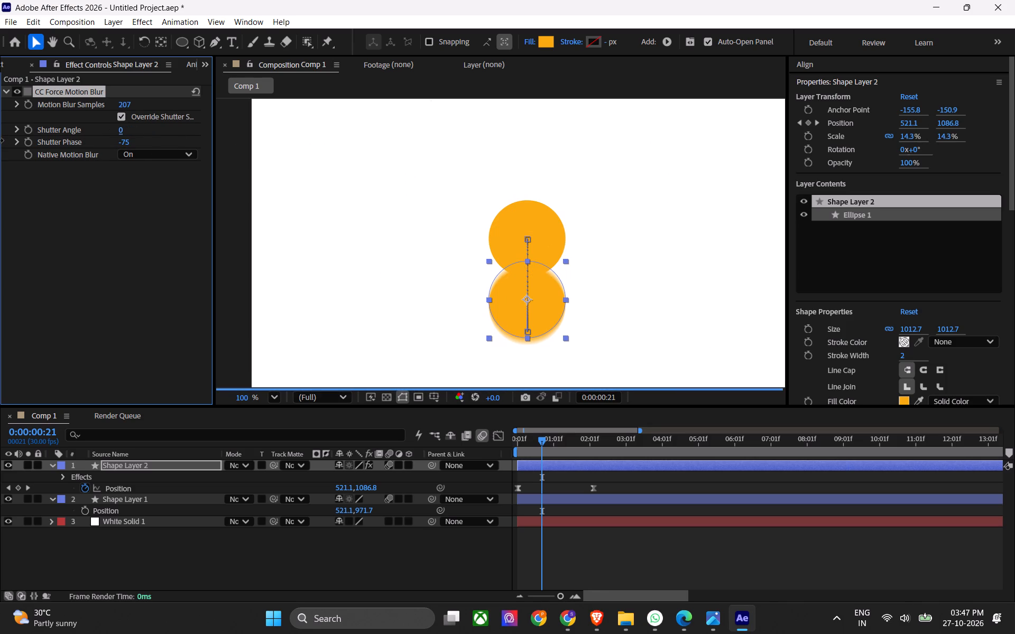
shift+drag(3, 141, 787, 138)
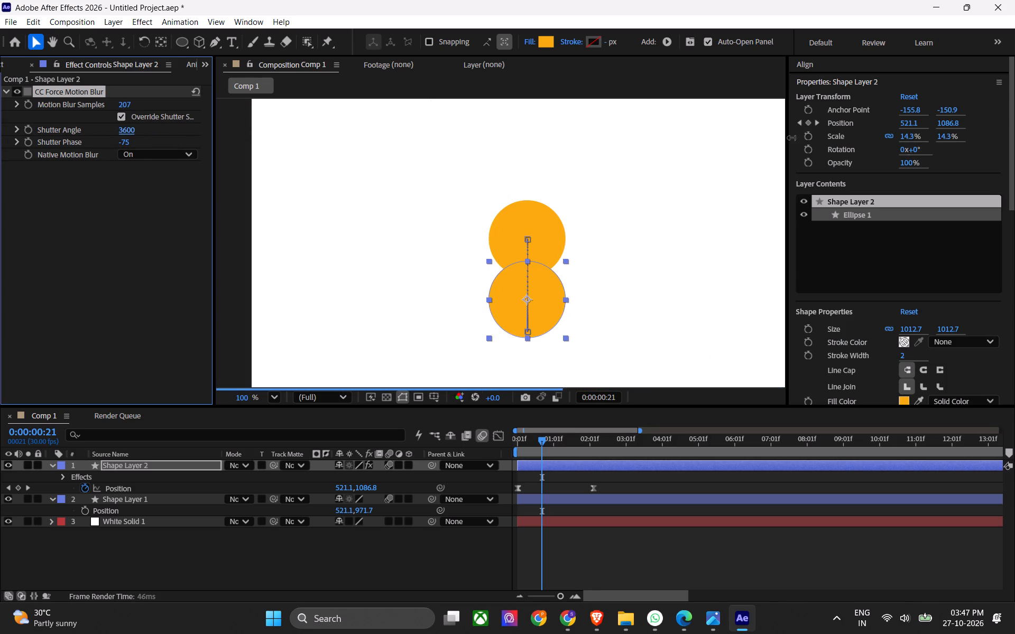
shift+drag(787, 138, 627, 140)
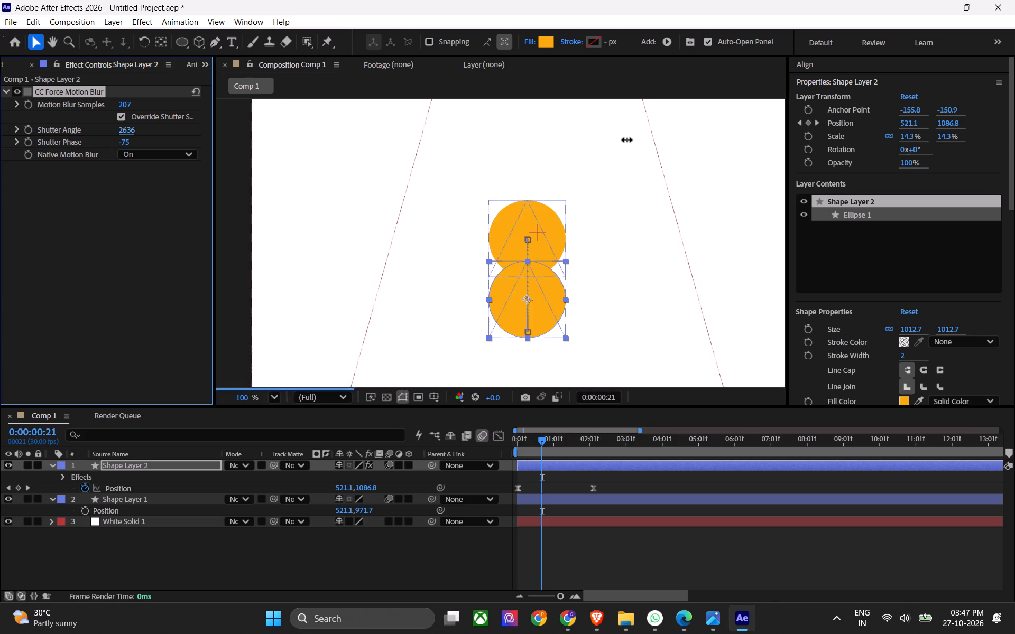
shift+drag(627, 140, 0, 139)
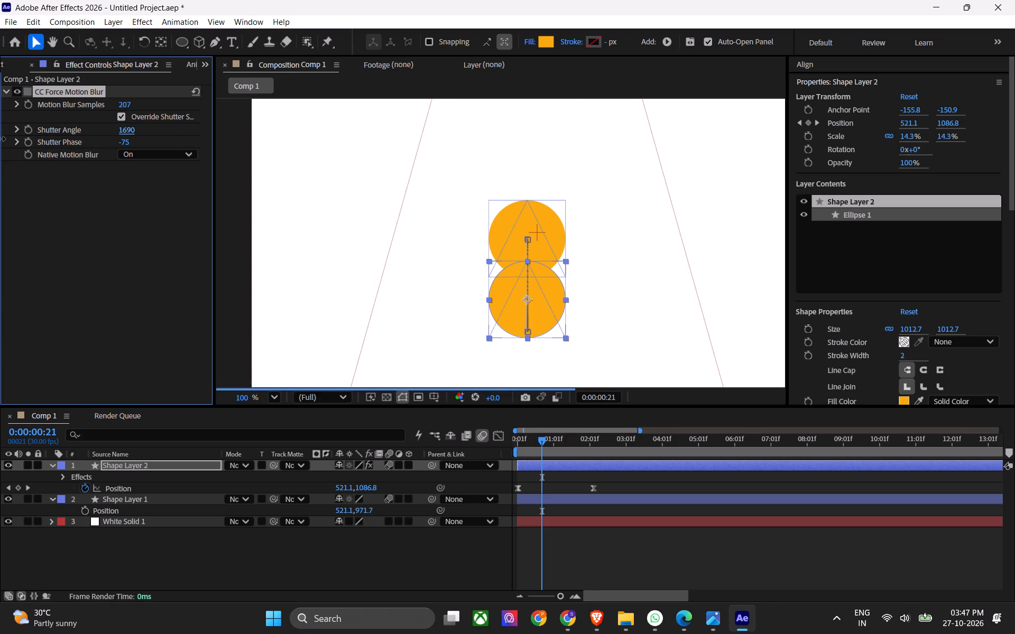
shift+drag(0, 139, 0, 141)
shift+drag(125, 130, 0, 143)
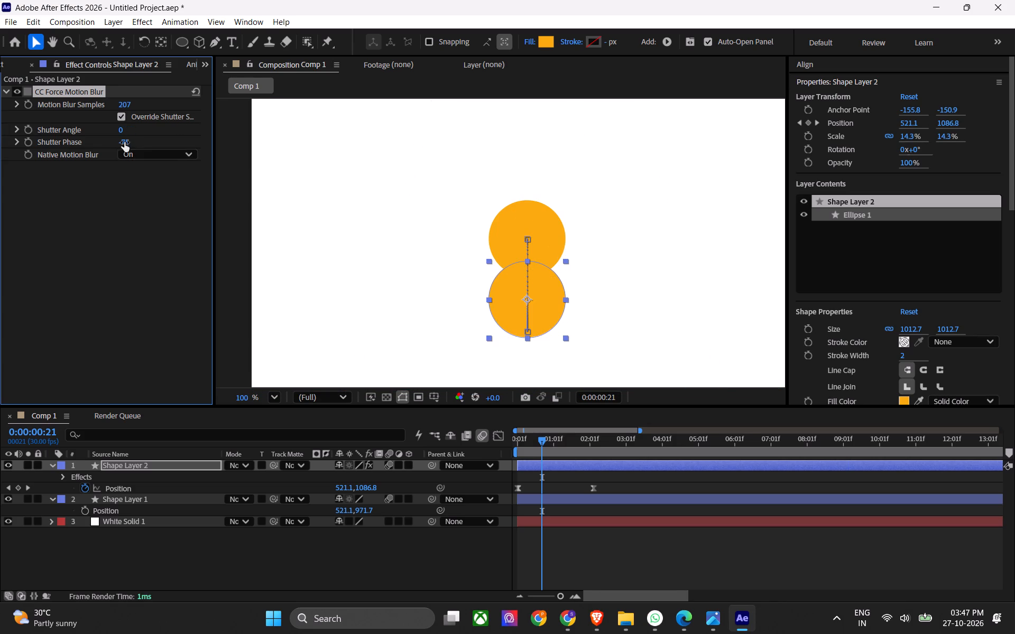
Set the shutter phase of Shape Layer 2's motion blur to 0 and preview the movement from 0:00:00:01.
drag(117, 143, 51, 143)
click(127, 140)
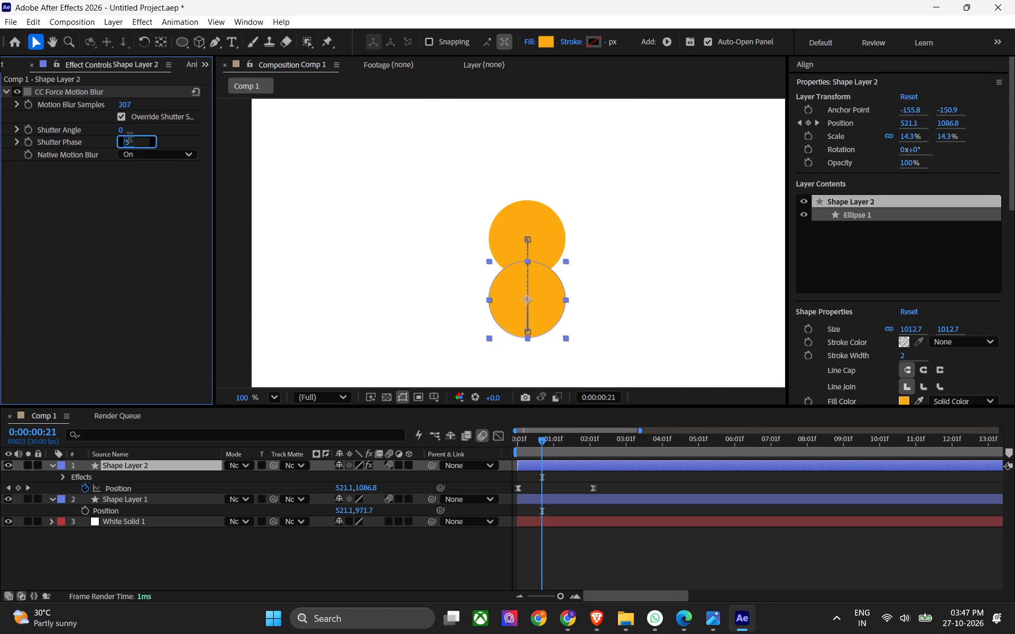
key(0)
key(Return)
click(124, 191)
drag(549, 445, 425, 451)
key(space)
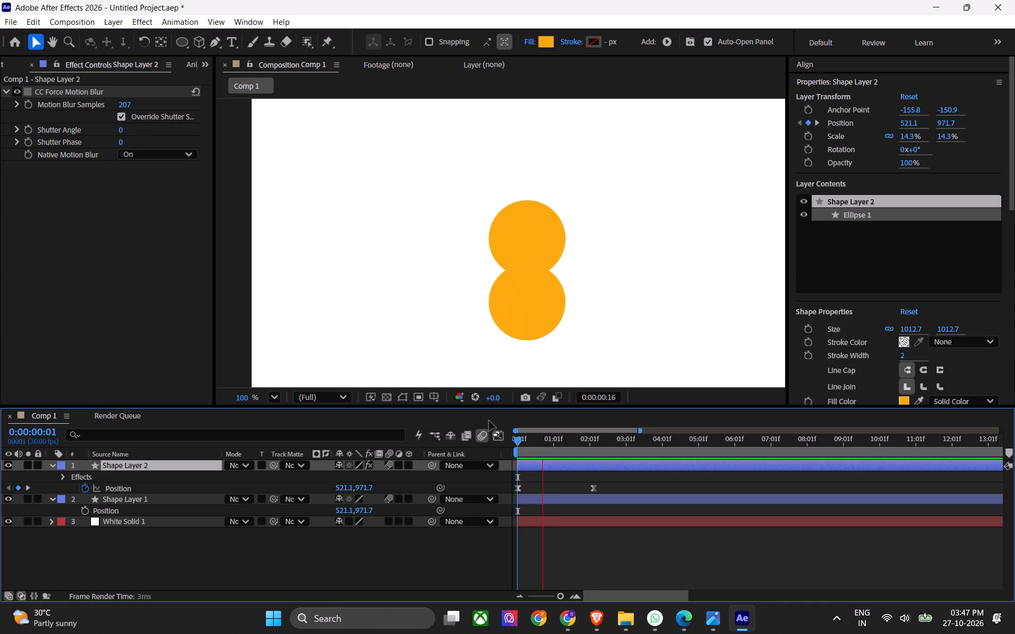
Stop the preview, move to 0:00:00:29 and switch Native Motion Blur on Shape Layer 2 to Off.
key(space)
drag(558, 441, 550, 444)
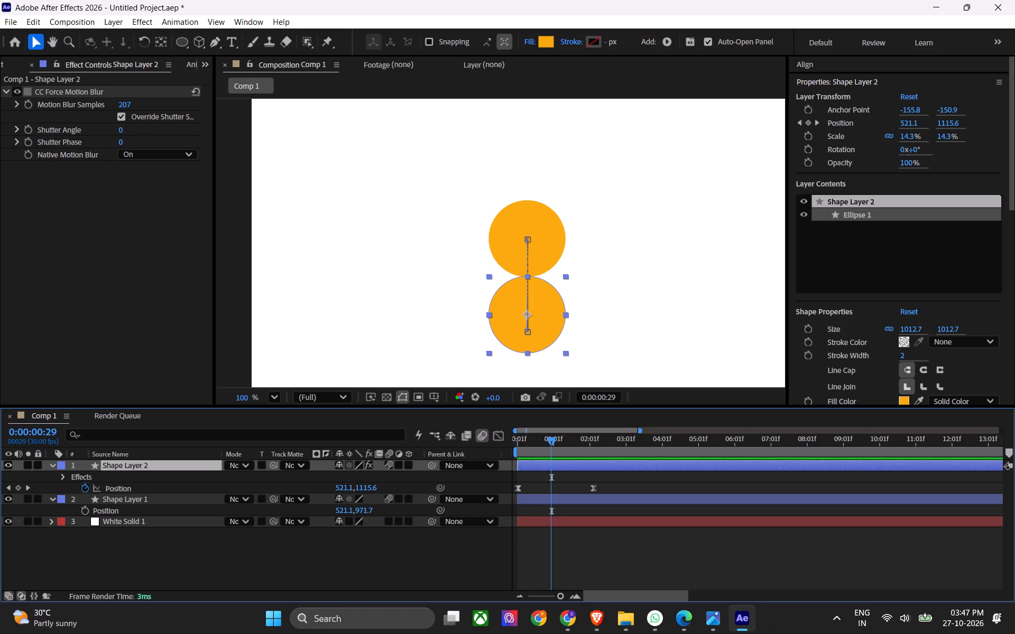
click(124, 128)
click(144, 151)
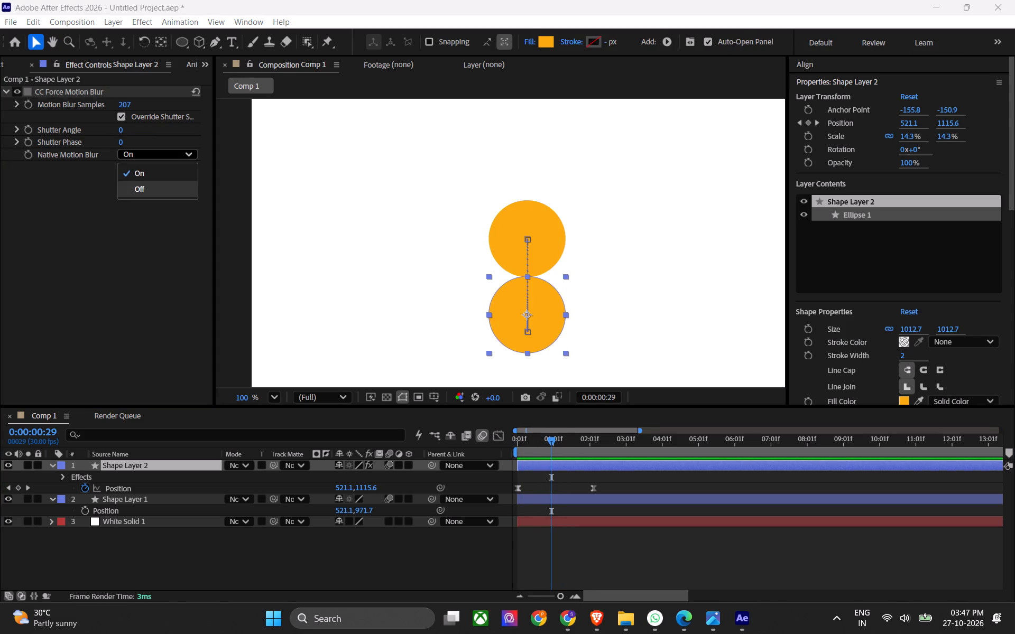
click(146, 199)
click(141, 194)
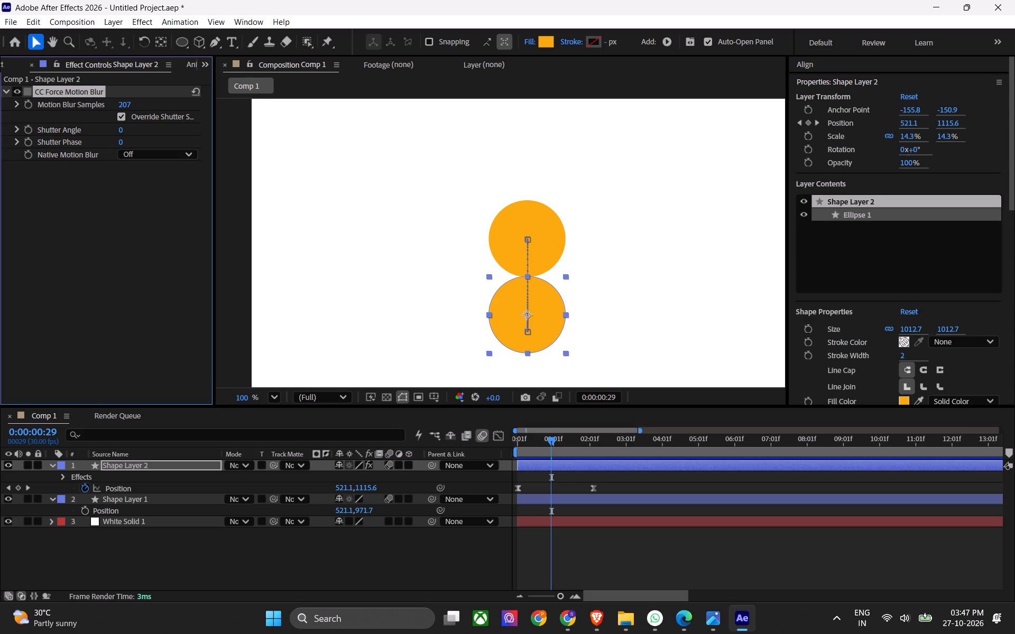
Set Shape Layer 2's CC Force Motion Blur to shutter angle 500 and shutter phase 211.
drag(123, 133, 423, 152)
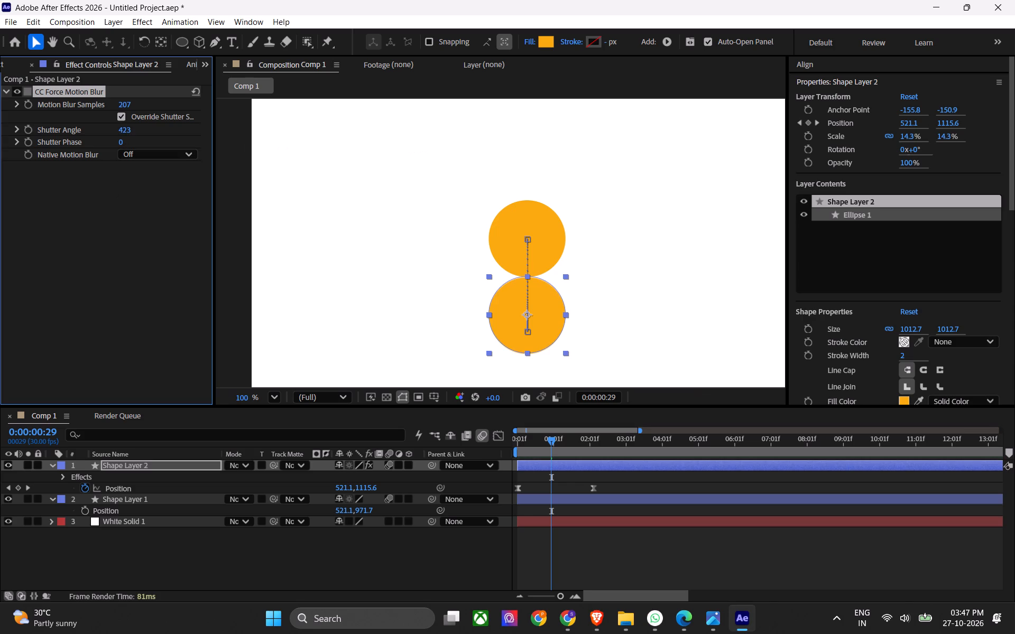
drag(550, 440, 534, 447)
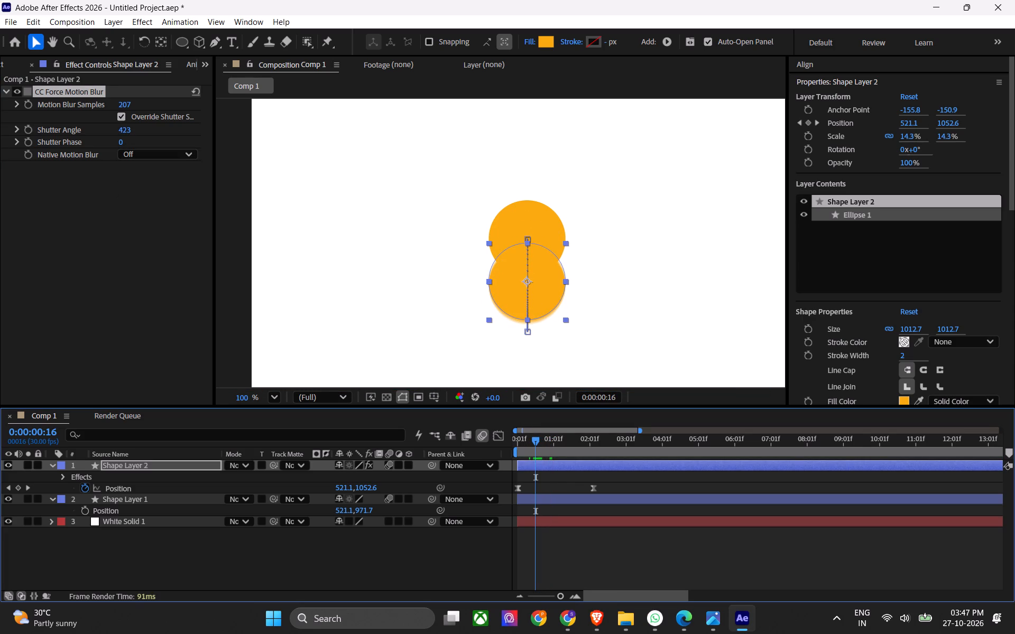
drag(123, 144, 246, 168)
drag(121, 142, 278, 158)
click(122, 130)
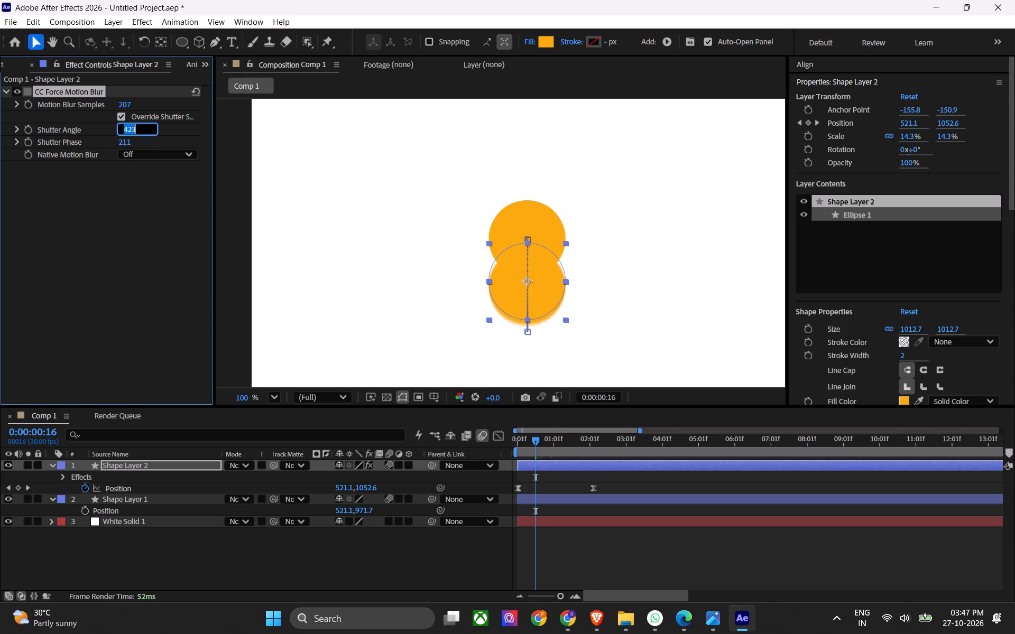
text(500)
key(Return)
Preview the circle's blurred movement twice from 0:00:00:01.
drag(546, 436, 456, 441)
key(space)
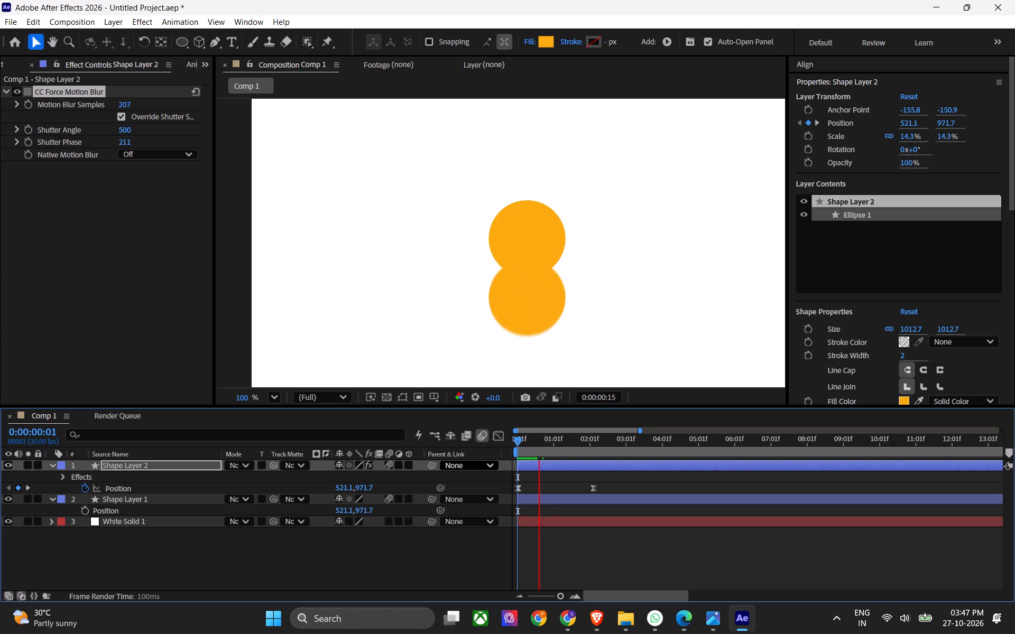
key(space)
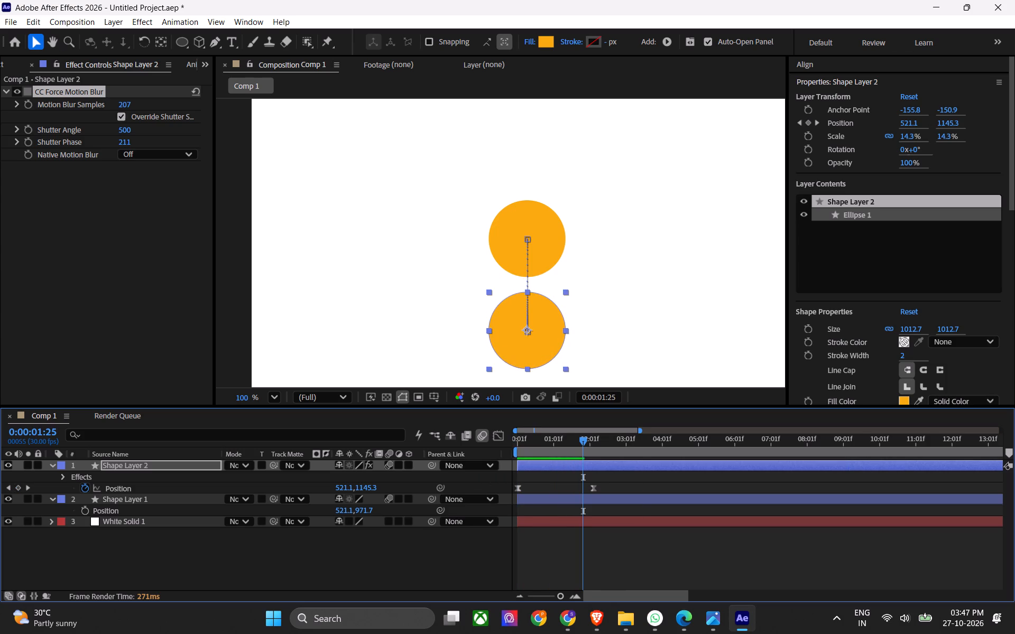
drag(585, 441, 457, 457)
key(space)
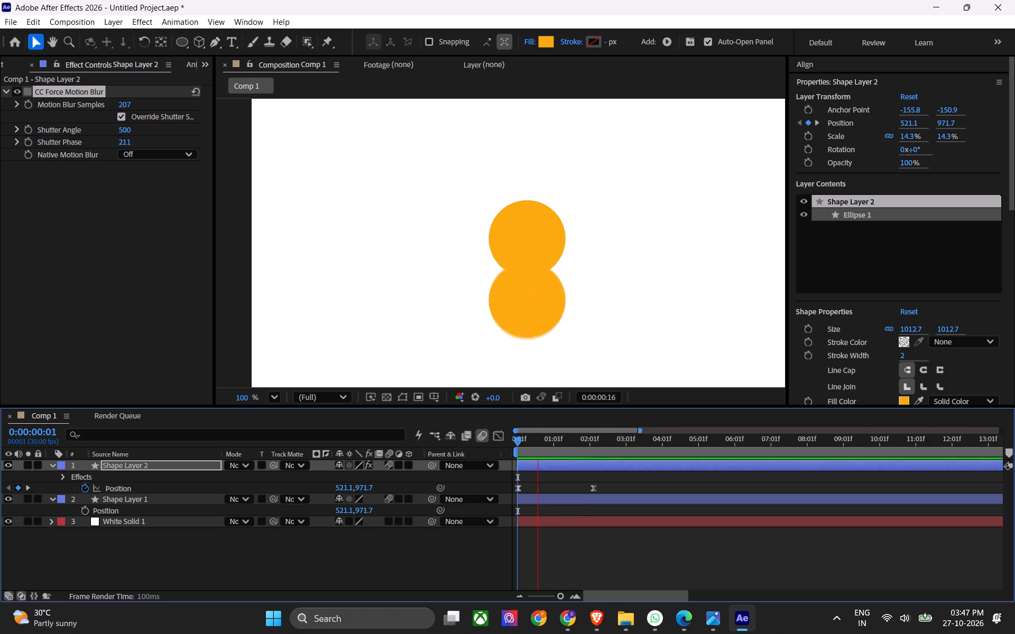
key(space)
Reshape the easing of Shape Layer 2's two Position keyframes in the speed graph so the speed peaks late, at just over 200 px/sec.
drag(631, 488, 510, 490)
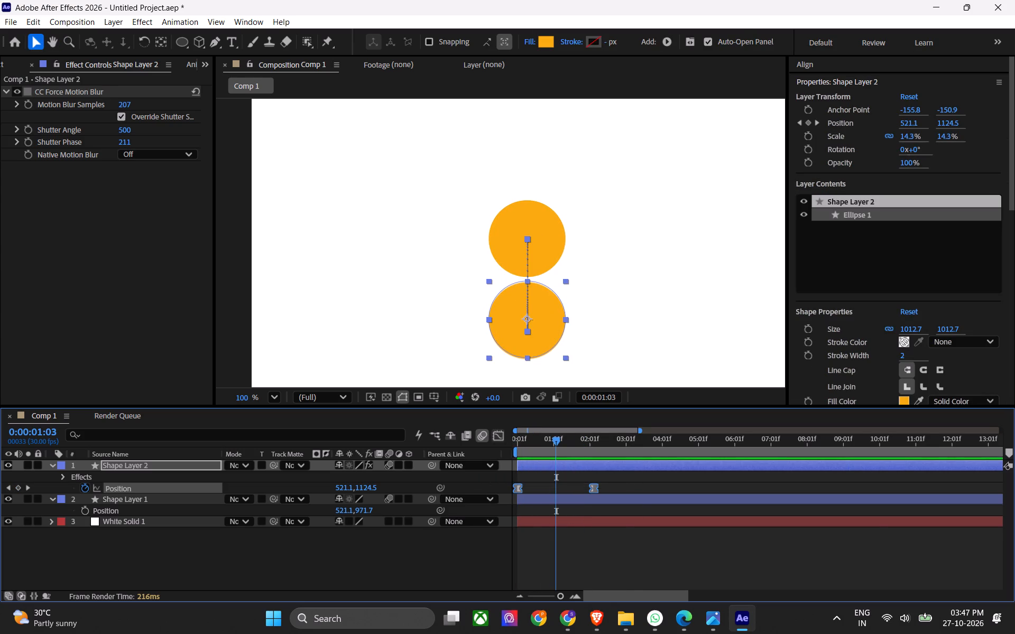
click(501, 433)
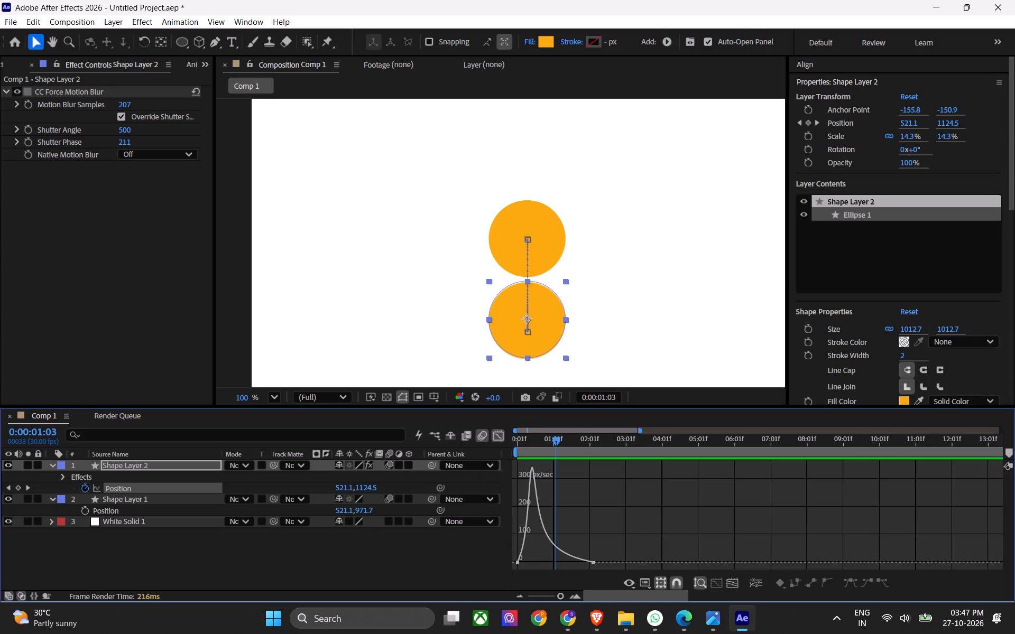
drag(597, 543, 567, 569)
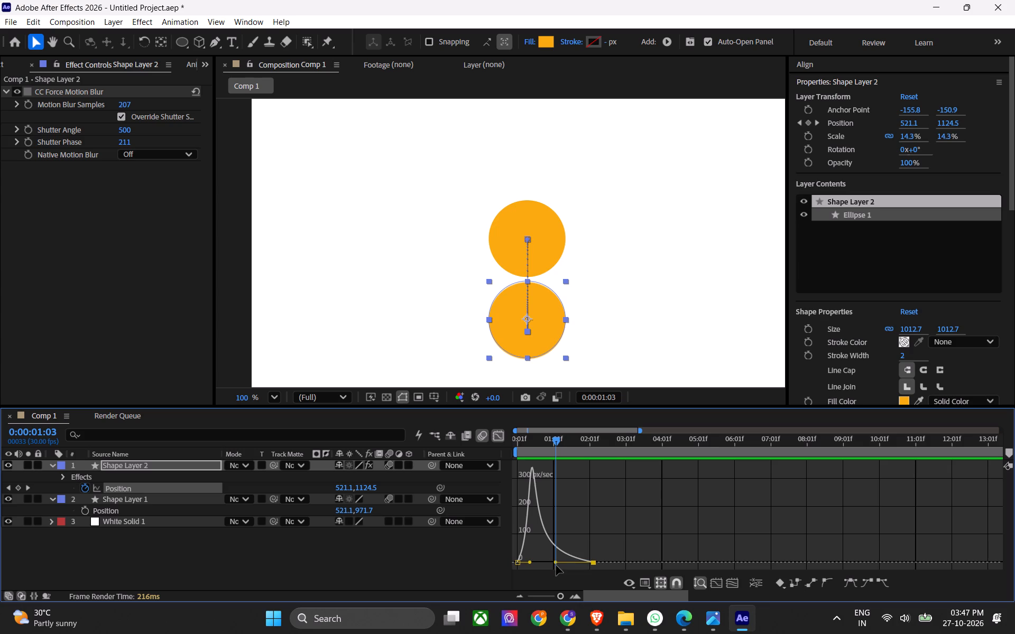
click(556, 562)
double_click(556, 562)
drag(556, 562, 574, 560)
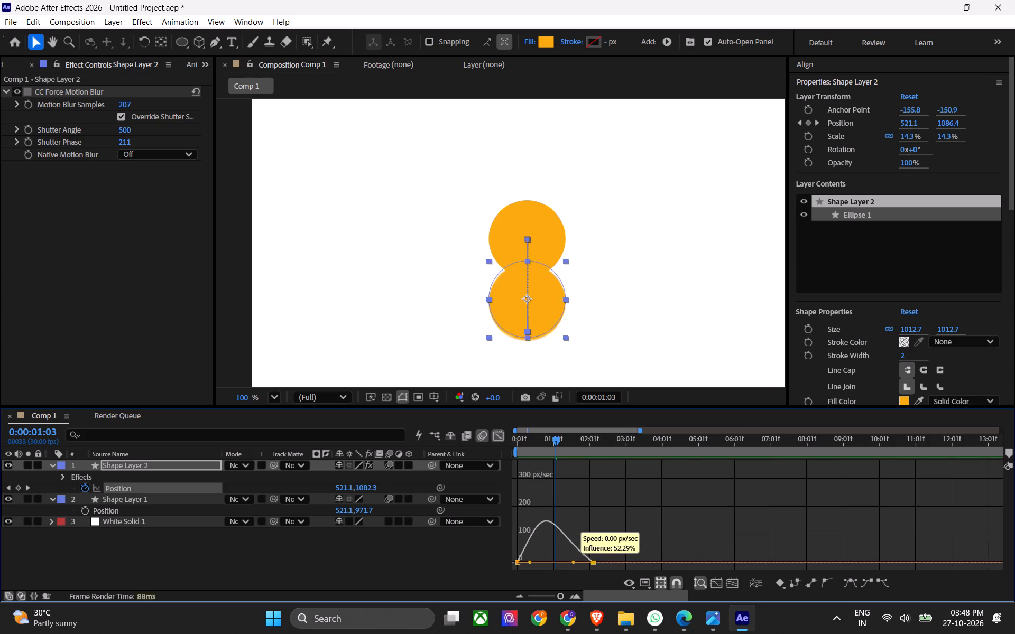
drag(574, 560, 578, 561)
drag(531, 561, 534, 561)
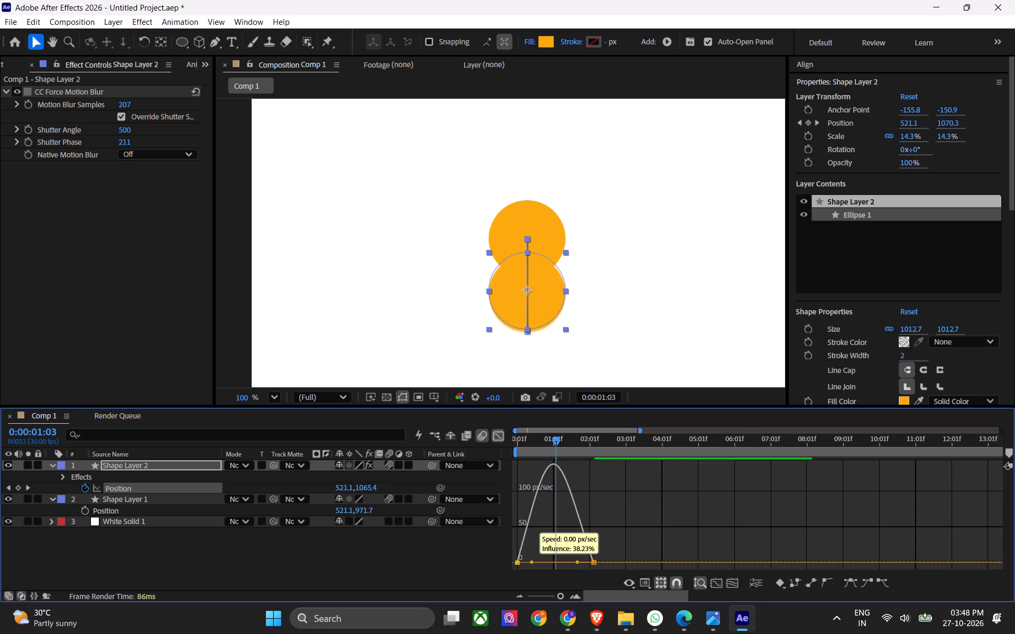
drag(534, 561, 548, 561)
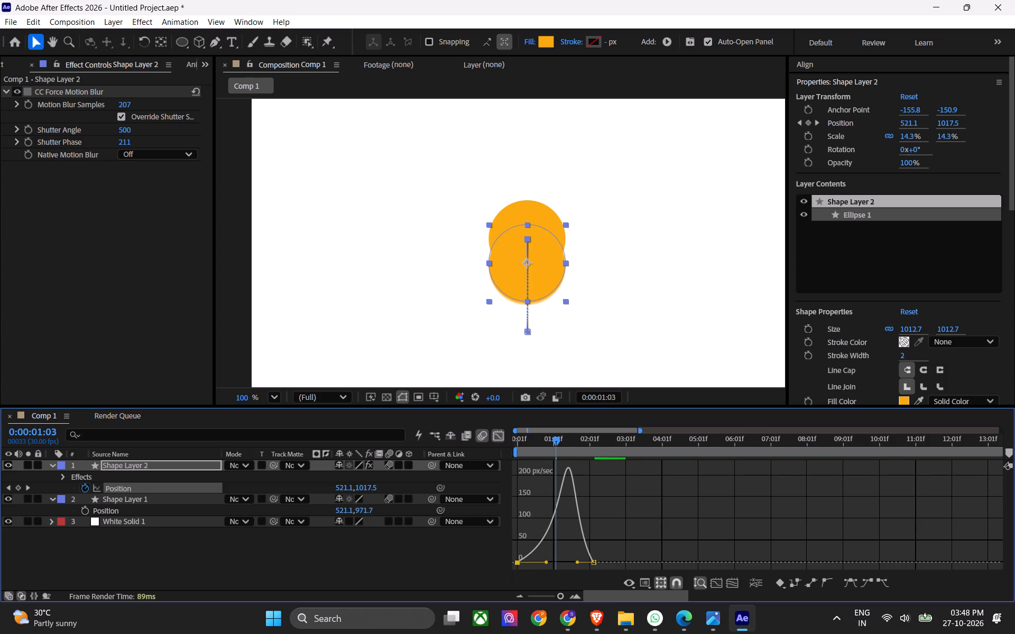
Preview the movement from 0:00:00:01 and return to that frame.
drag(554, 440, 480, 450)
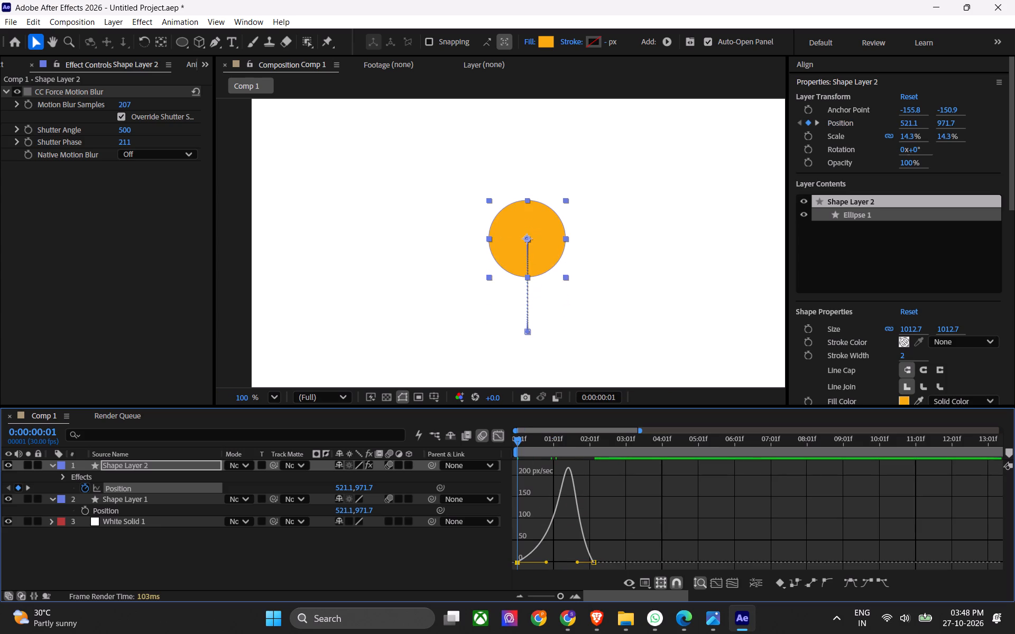
key(space)
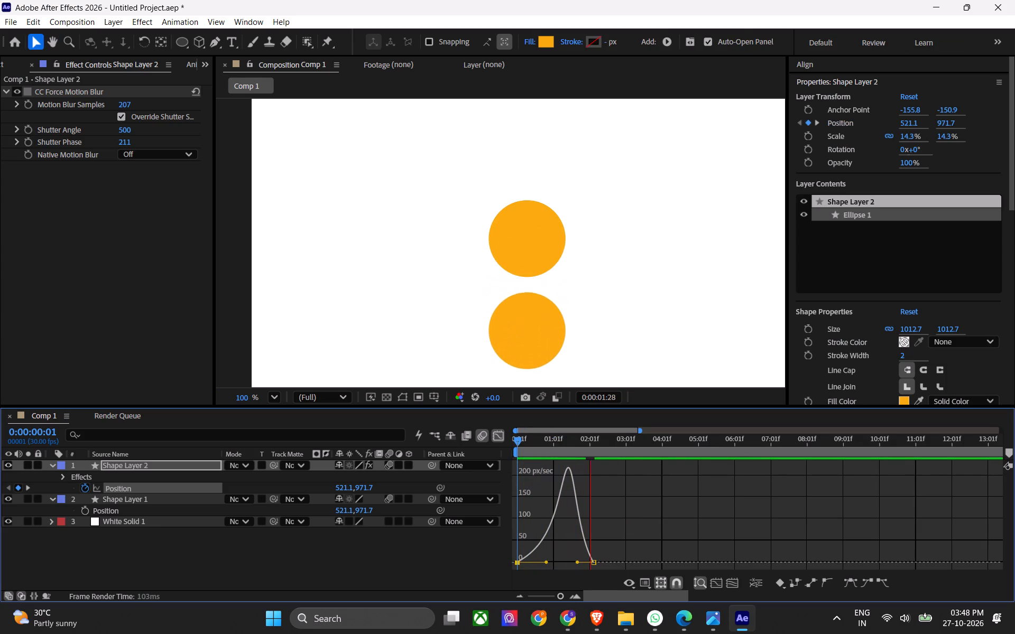
key(space)
drag(615, 440, 609, 441)
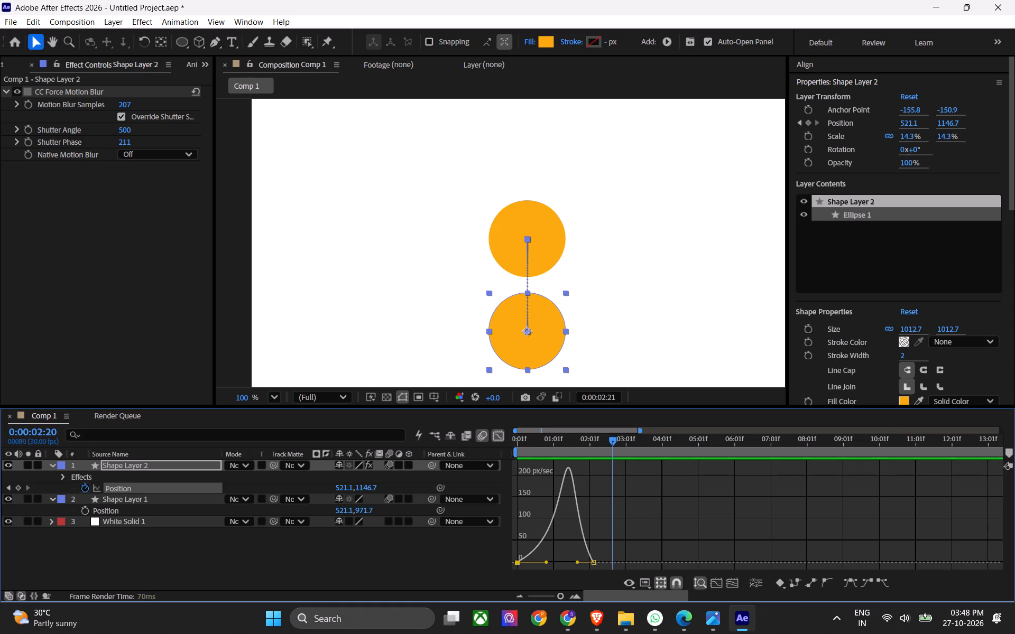
drag(609, 441, 488, 464)
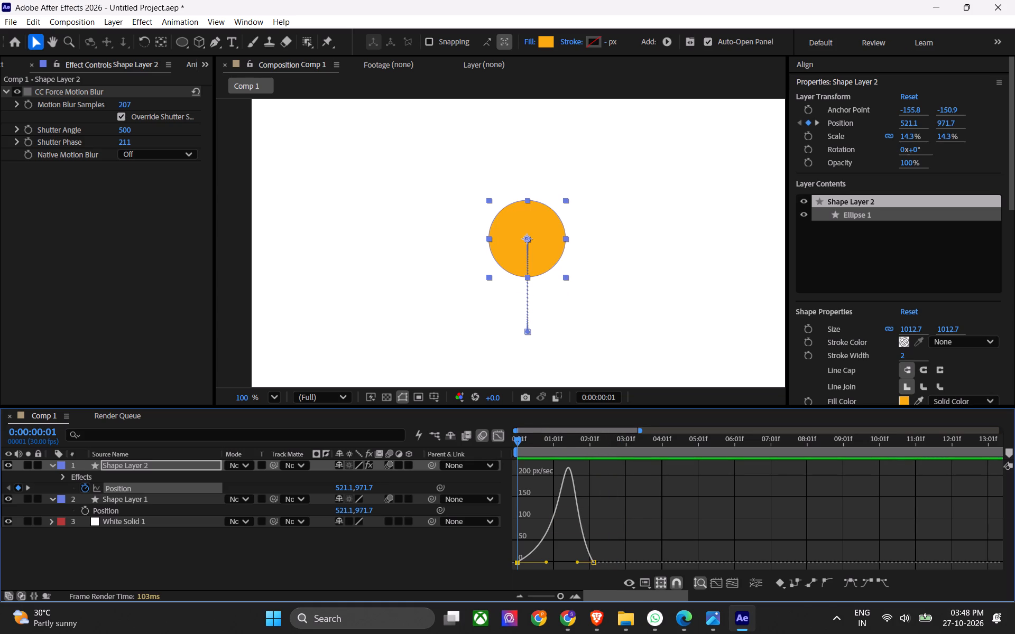
Shorten the first Position keyframe's easing and lengthen the last one's so Shape Layer 2's speed peaks early, at about 370 px/sec.
drag(562, 553, 544, 565)
drag(641, 539, 497, 569)
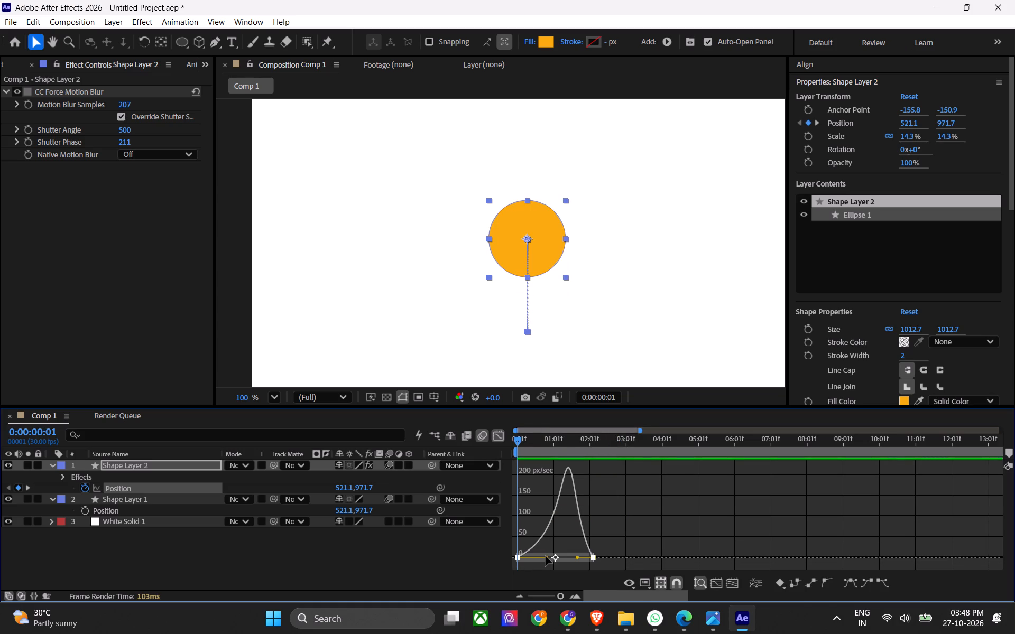
drag(547, 558, 470, 560)
key(ctrl+z)
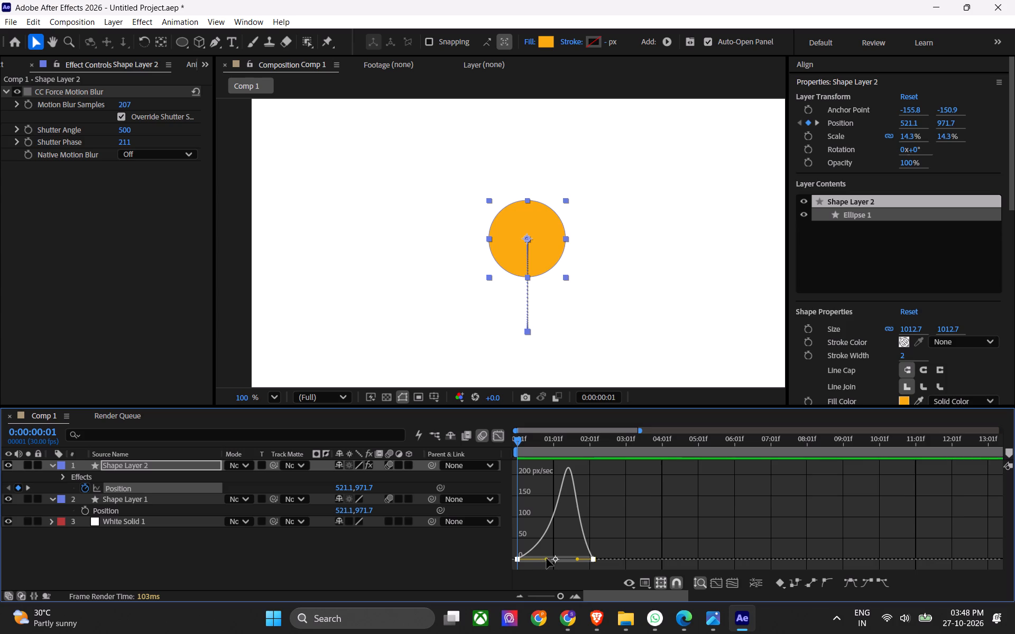
drag(547, 558, 533, 560)
drag(575, 554, 499, 558)
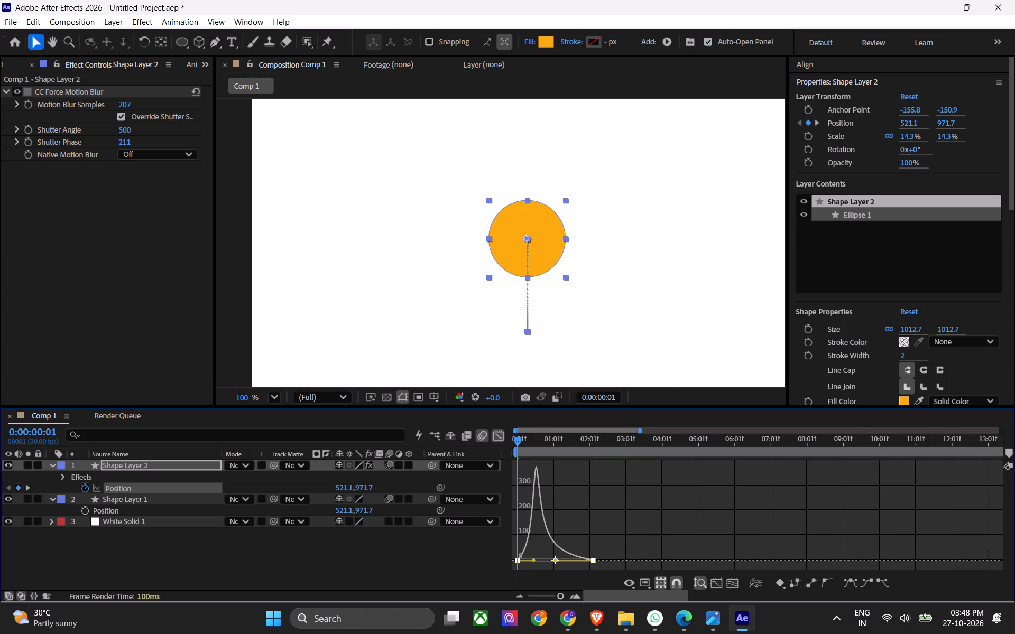
Preview the re-eased movement from 0:00:00:01 and clear the Position keyframe selection.
drag(538, 436, 487, 444)
key(space)
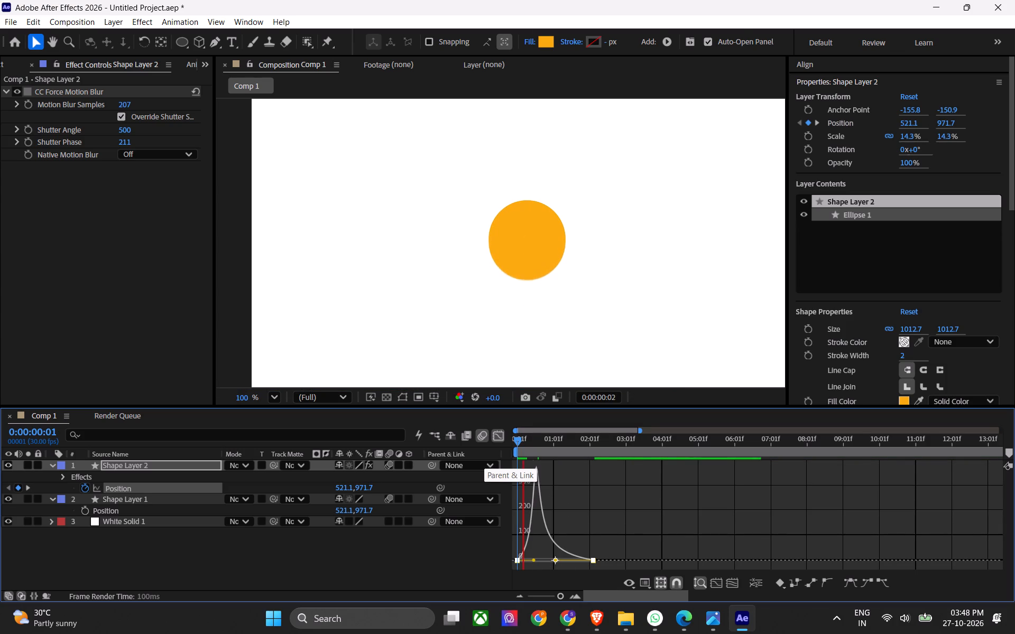
key(space)
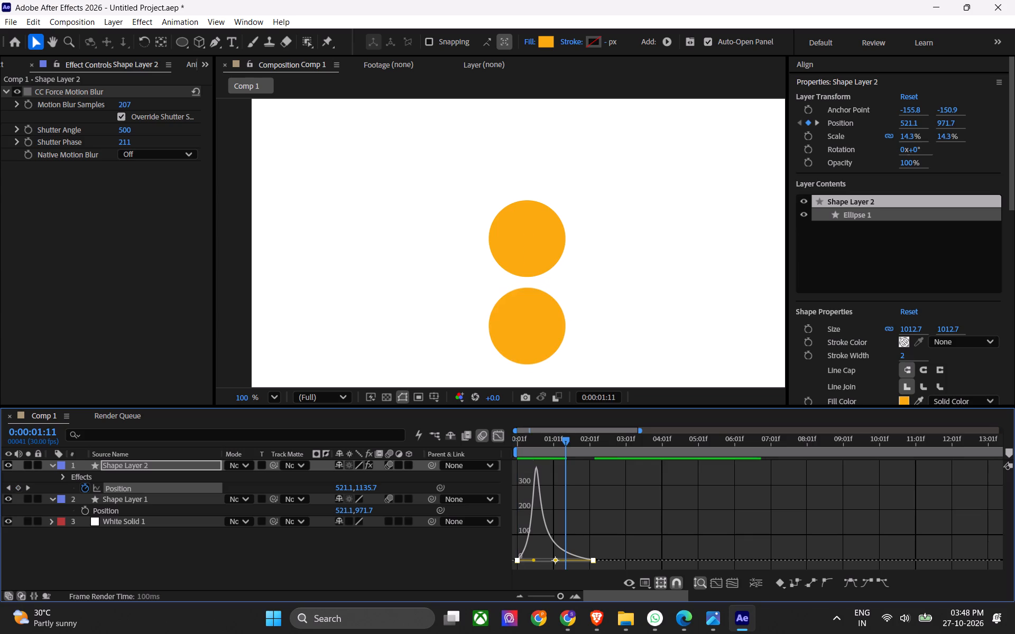
text(0)
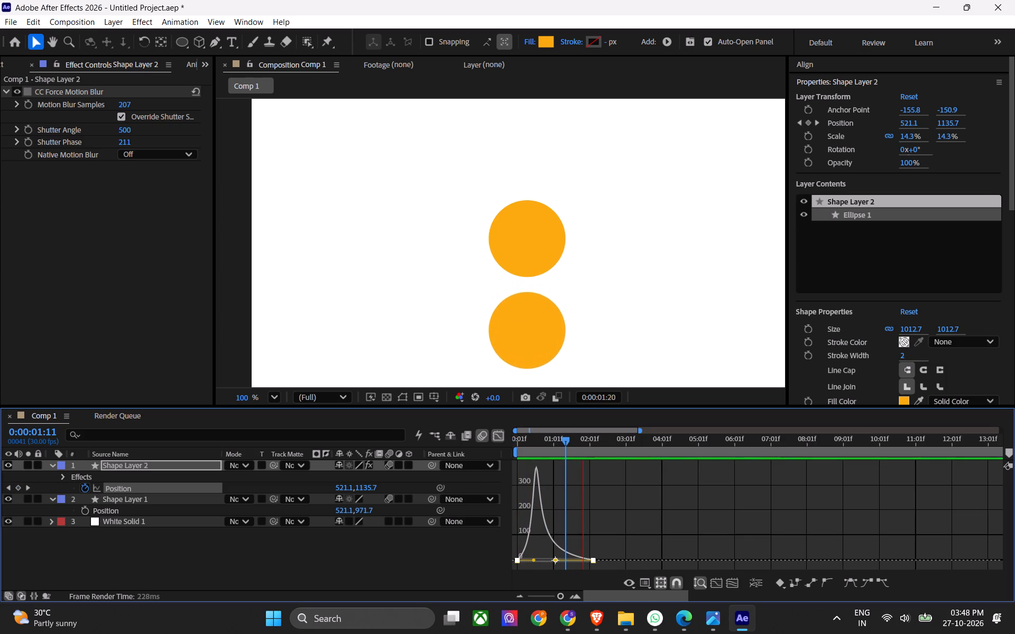
key(0)
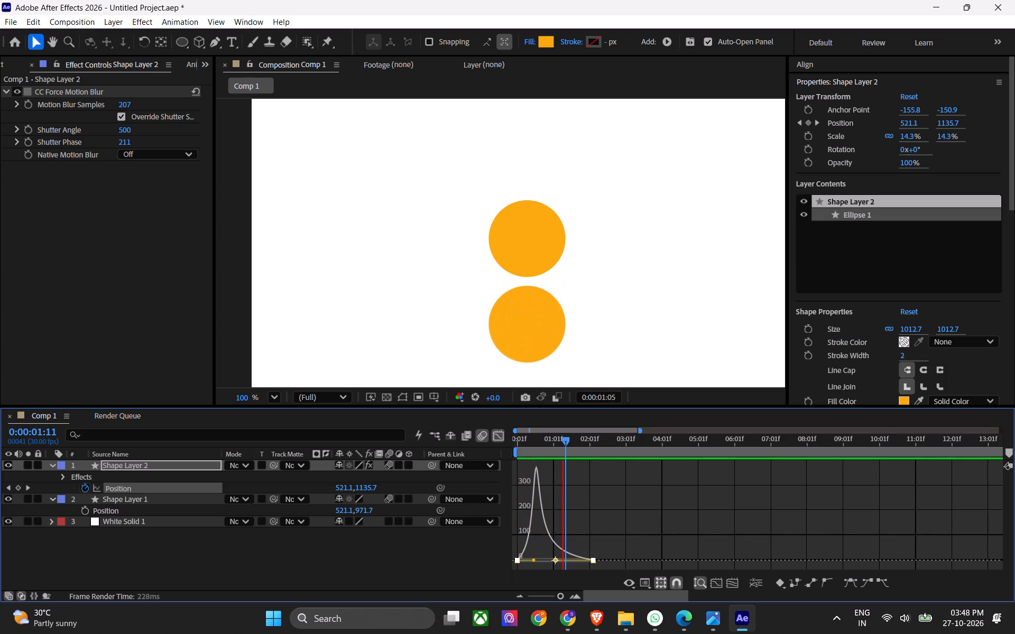
key(space)
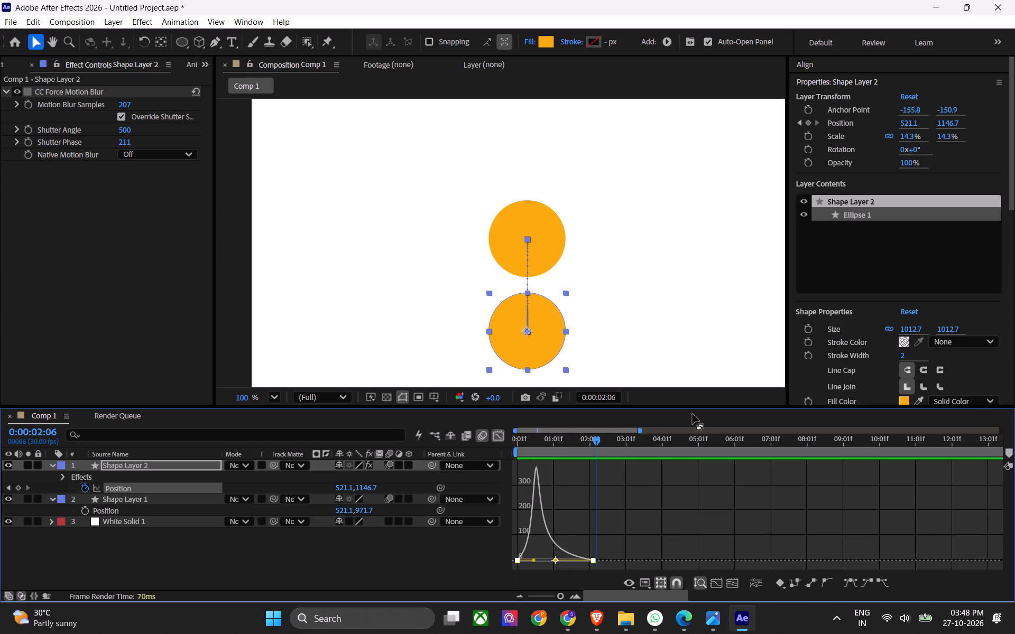
click(611, 508)
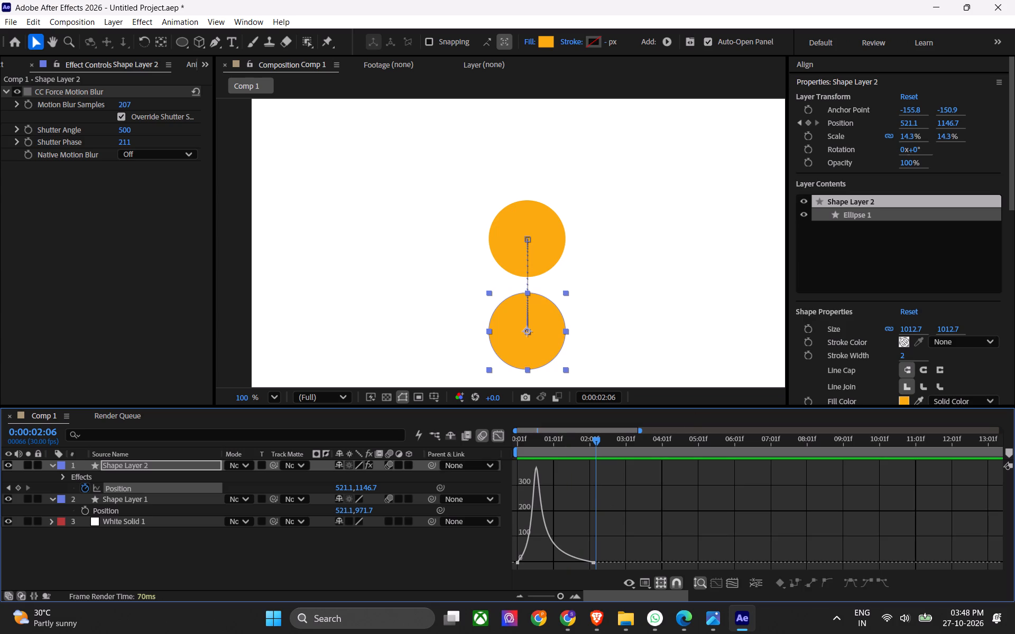
click(592, 616)
click(819, 4)
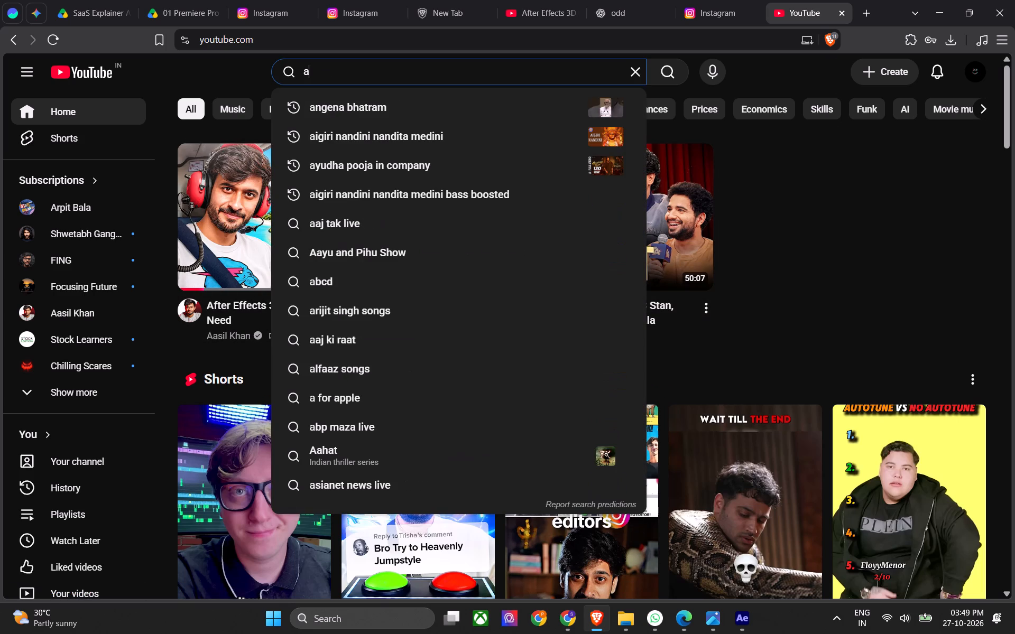
text(tom)
key(space)
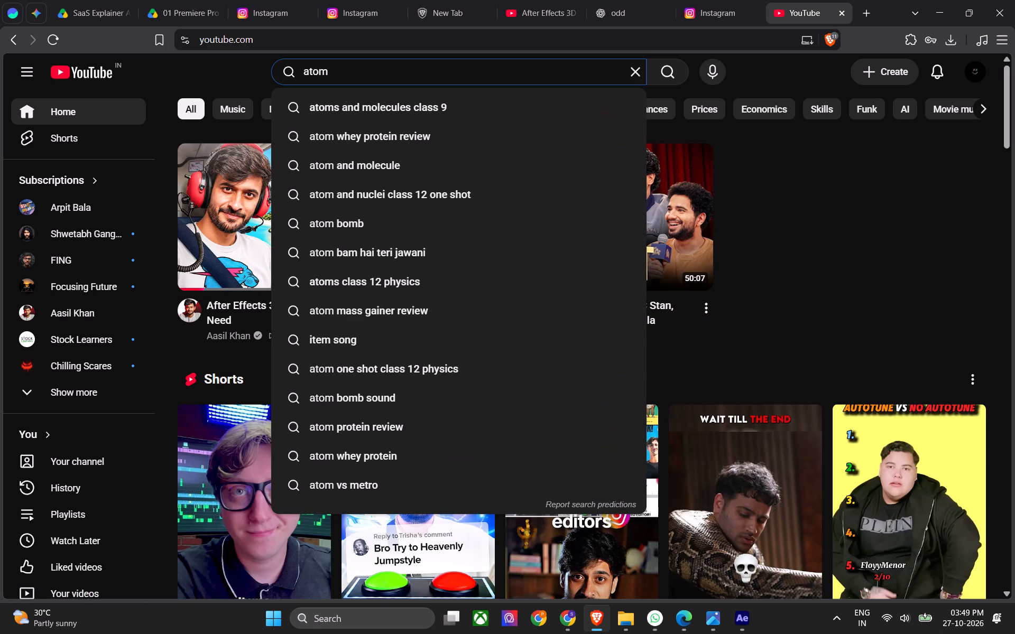
text(sepearte)
key(space)
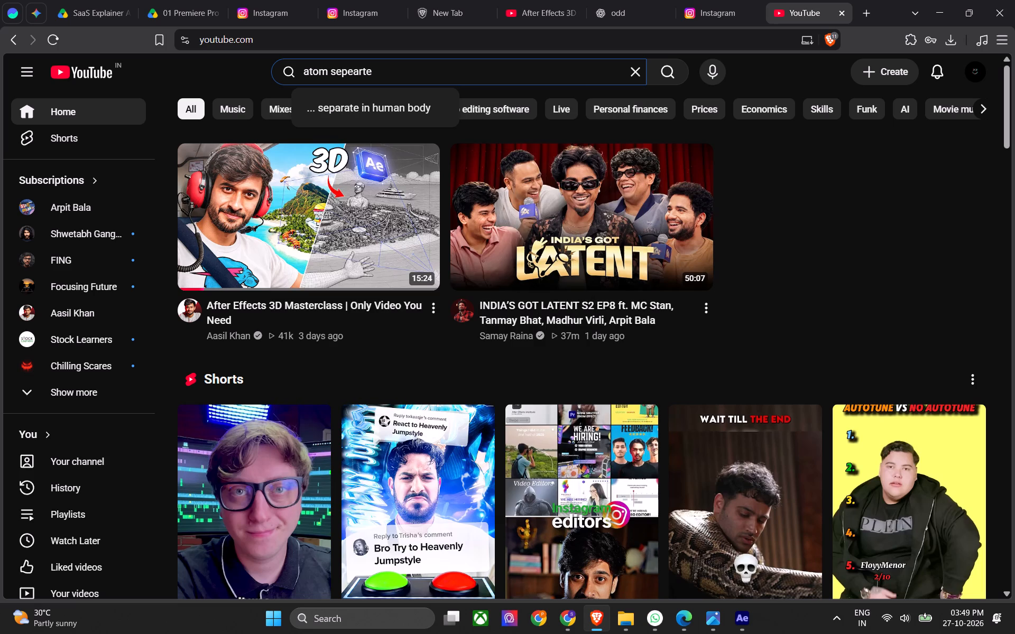
text(ef)
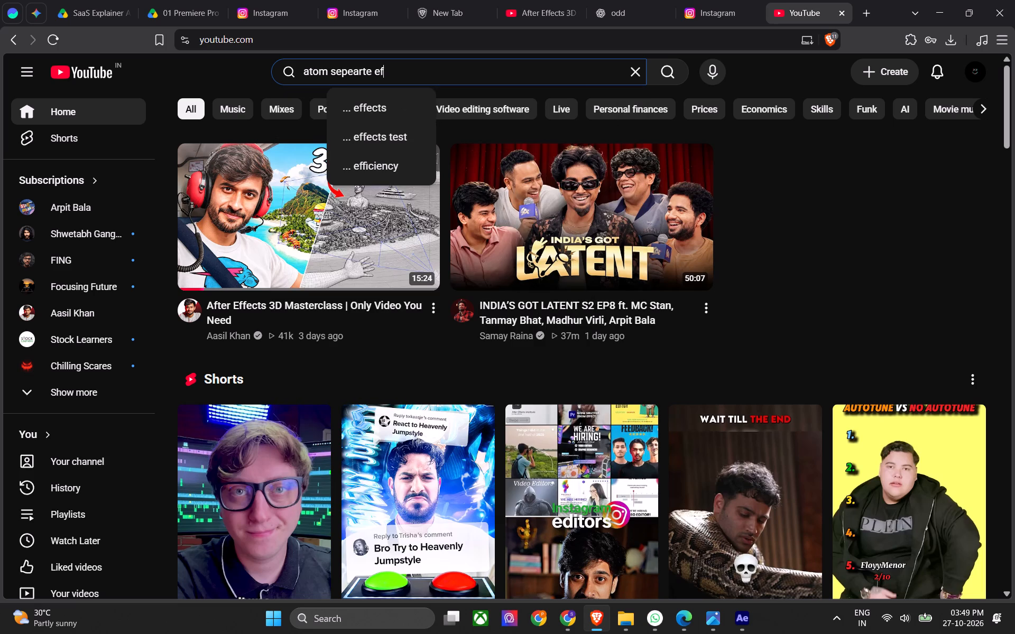
text(fect)
key(space)
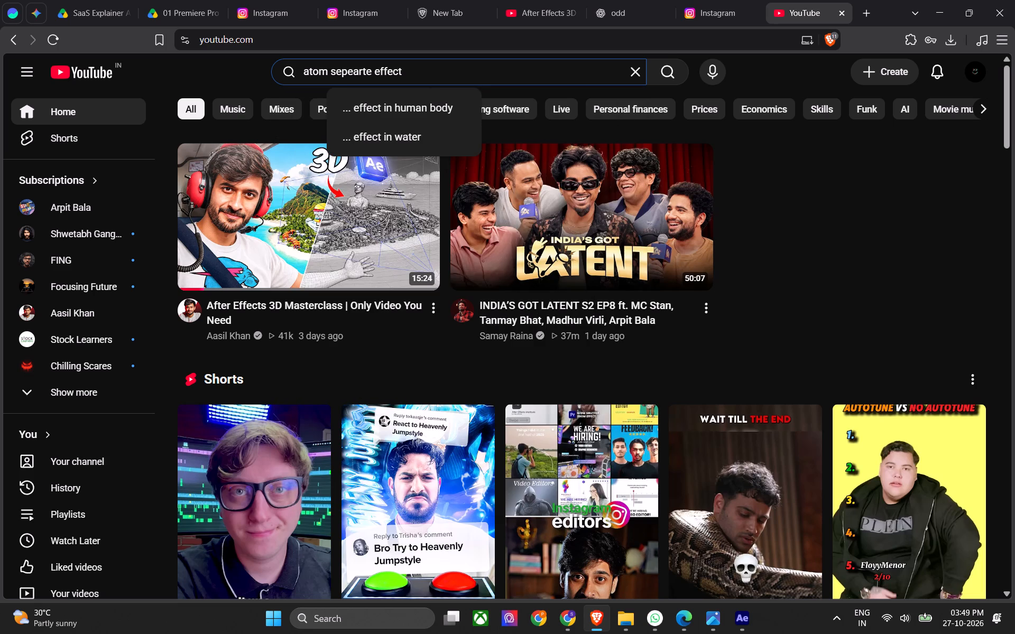
text(in a)
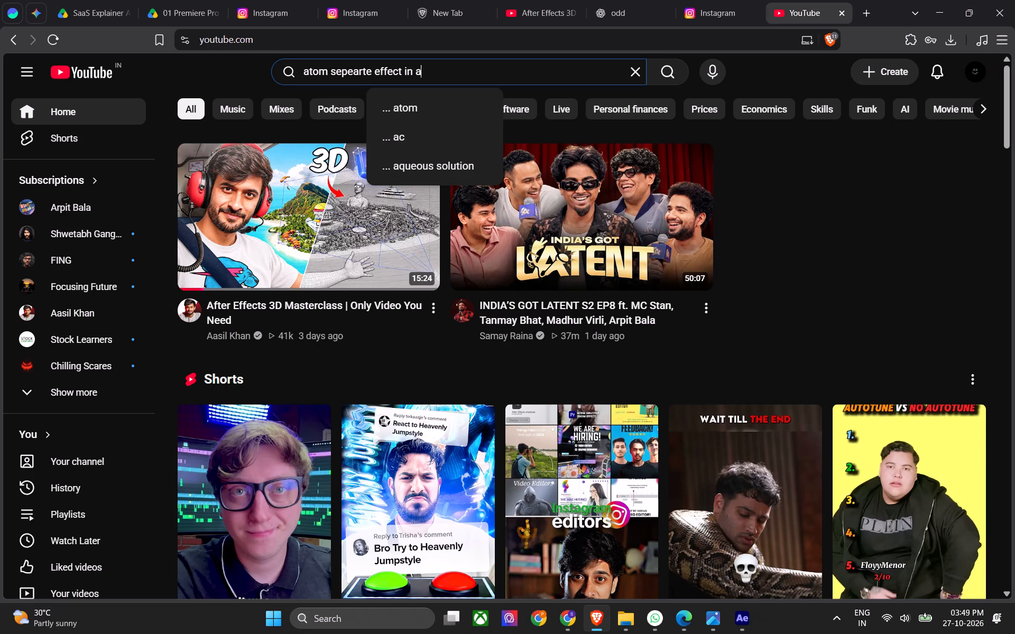
key(e)
key(Return)
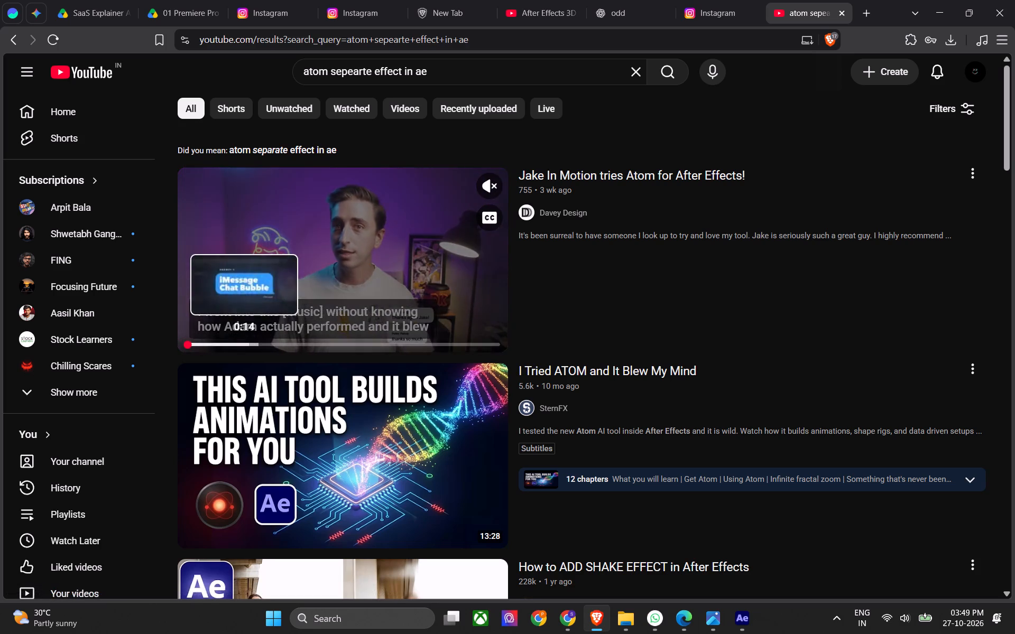
Look through the results for a separating-circles tutorial and open "After Effects Tutorial | QUICK TIP | Liquid Motion | Cells Dividing".
scroll(252, 375, down, 8)
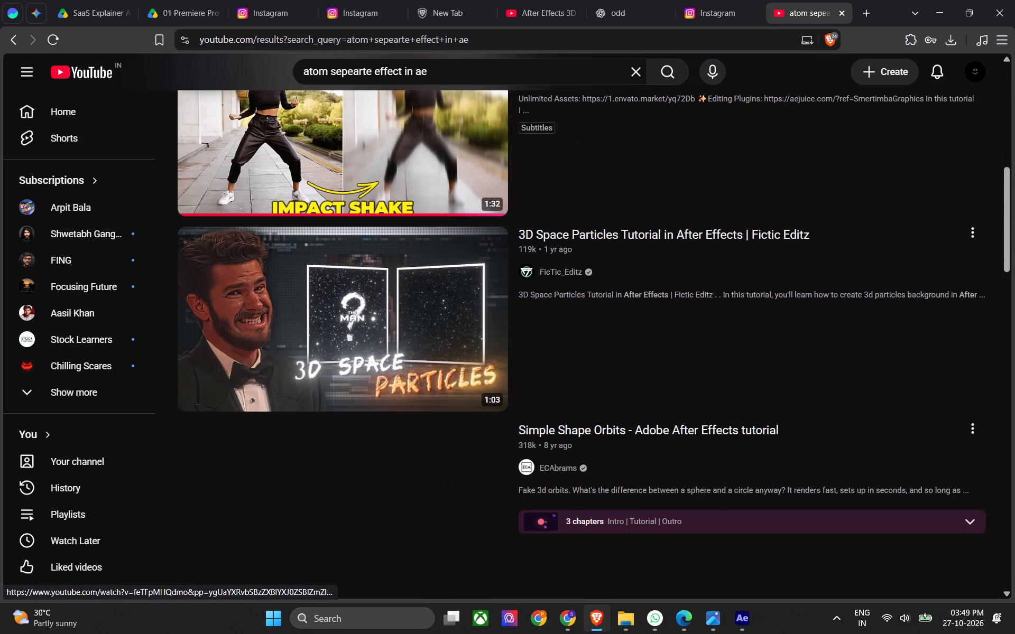
scroll(275, 355, down, 6)
scroll(290, 244, up, 3)
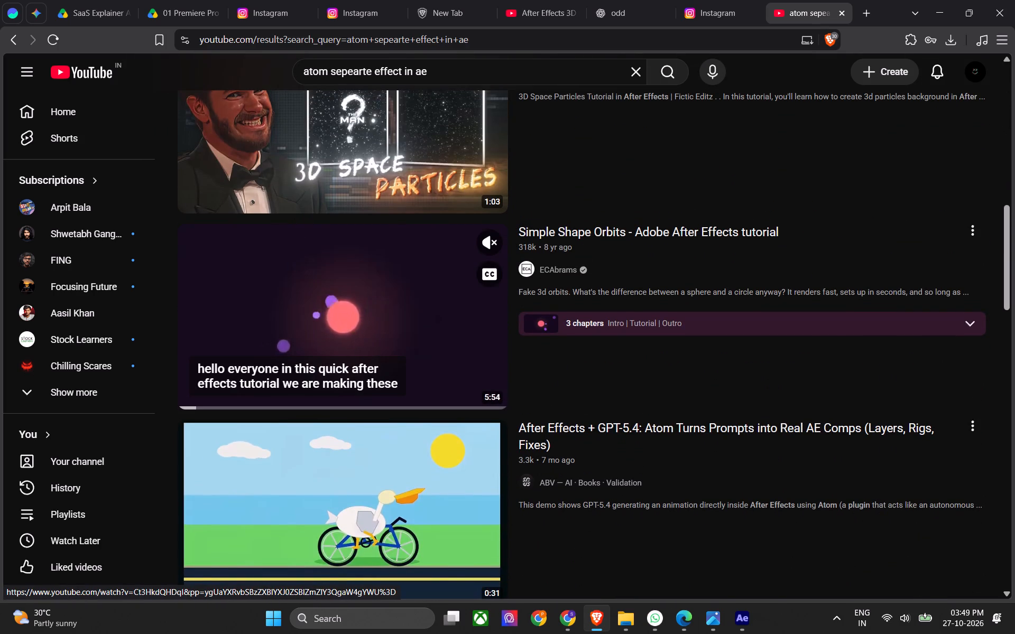
scroll(289, 299, down, 5)
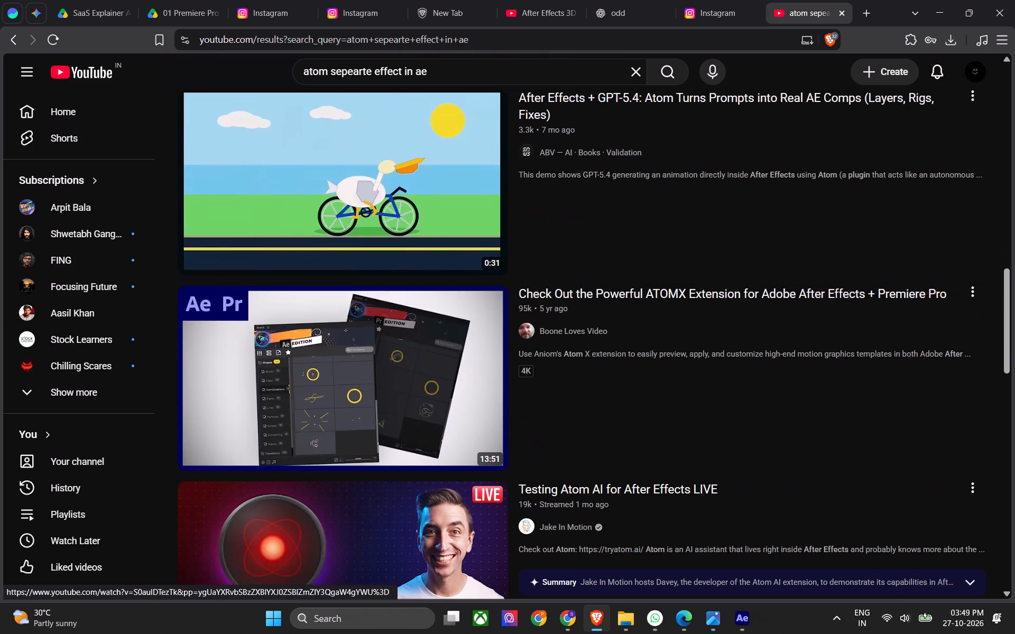
scroll(298, 233, down, 7)
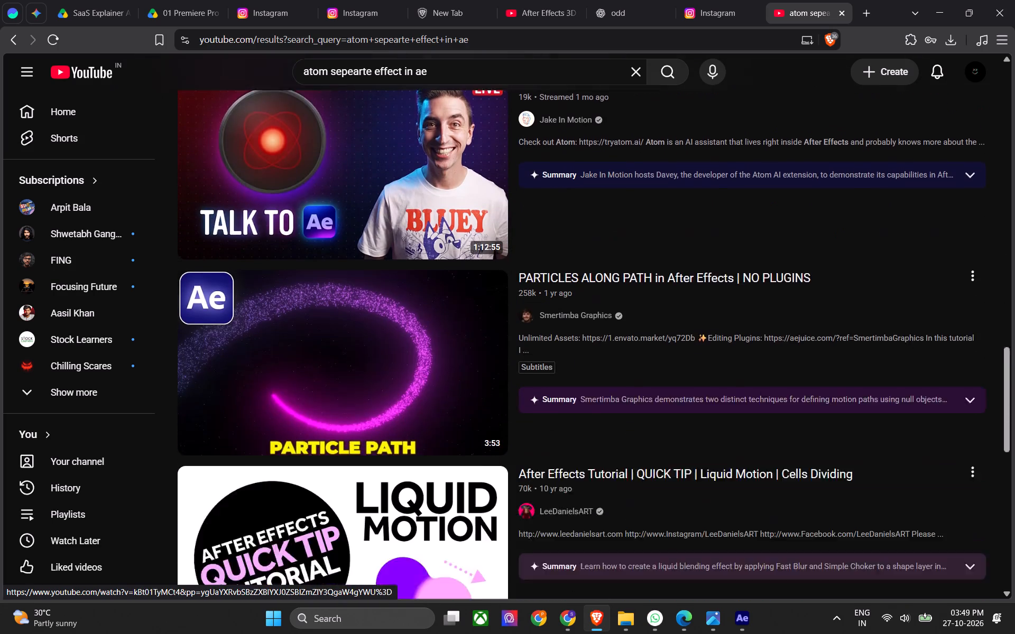
scroll(310, 337, down, 1)
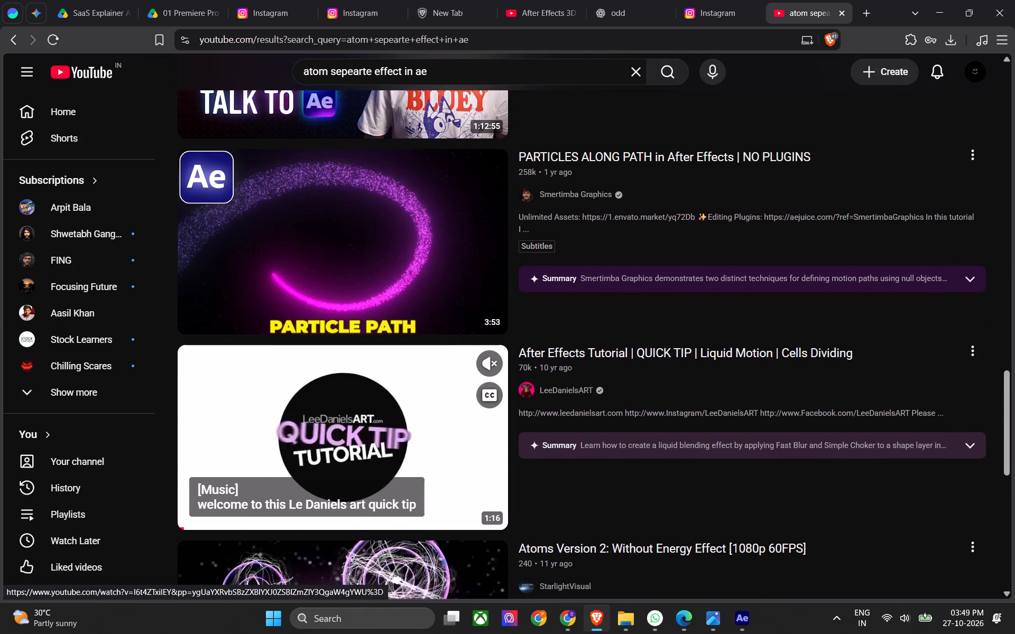
scroll(325, 415, down, 1)
click(488, 306)
click(488, 329)
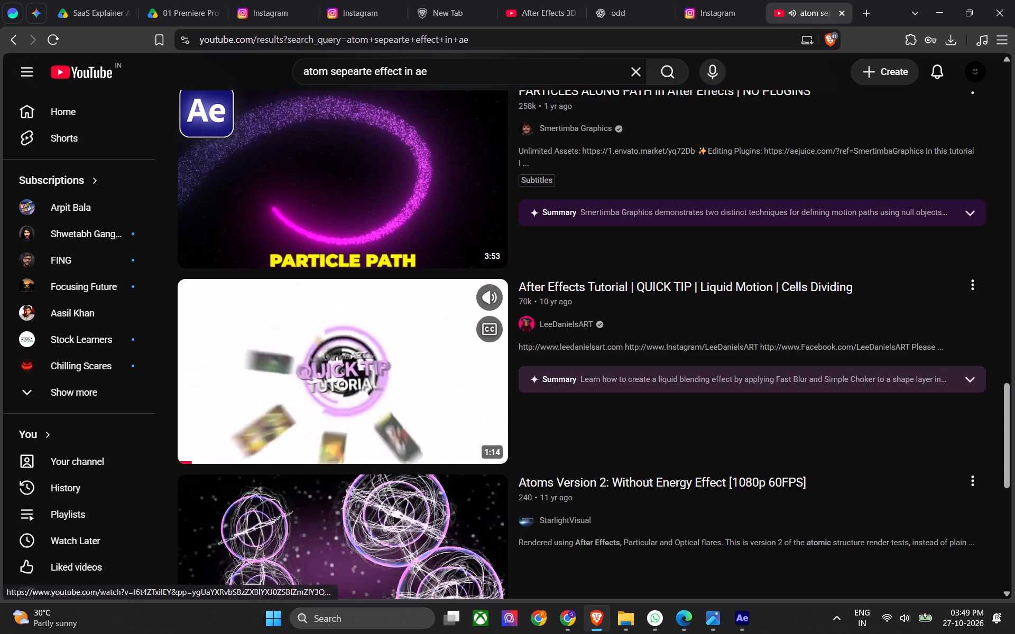
click(223, 458)
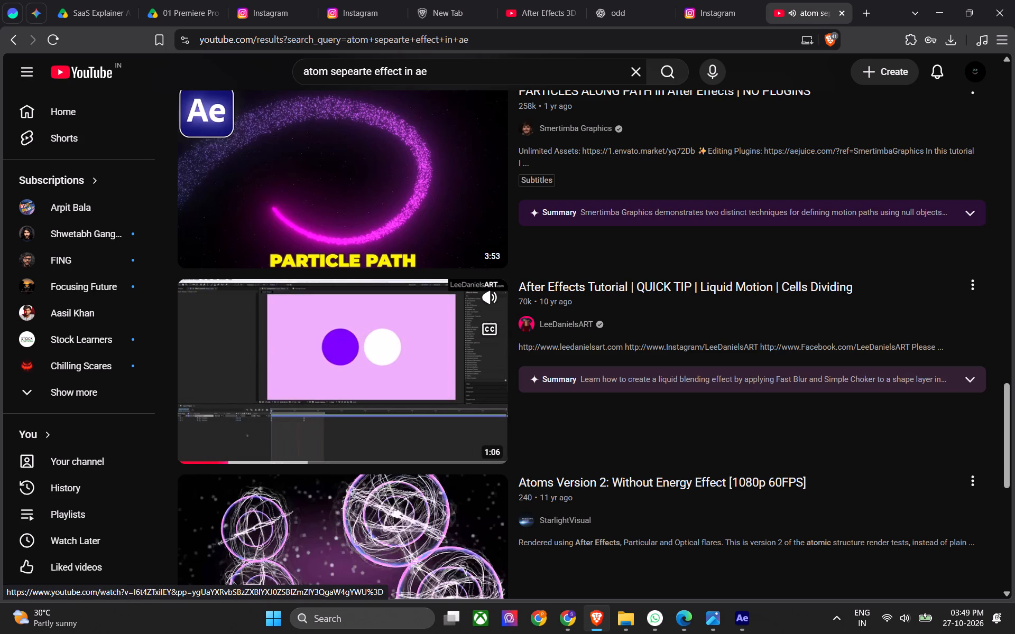
click(264, 404)
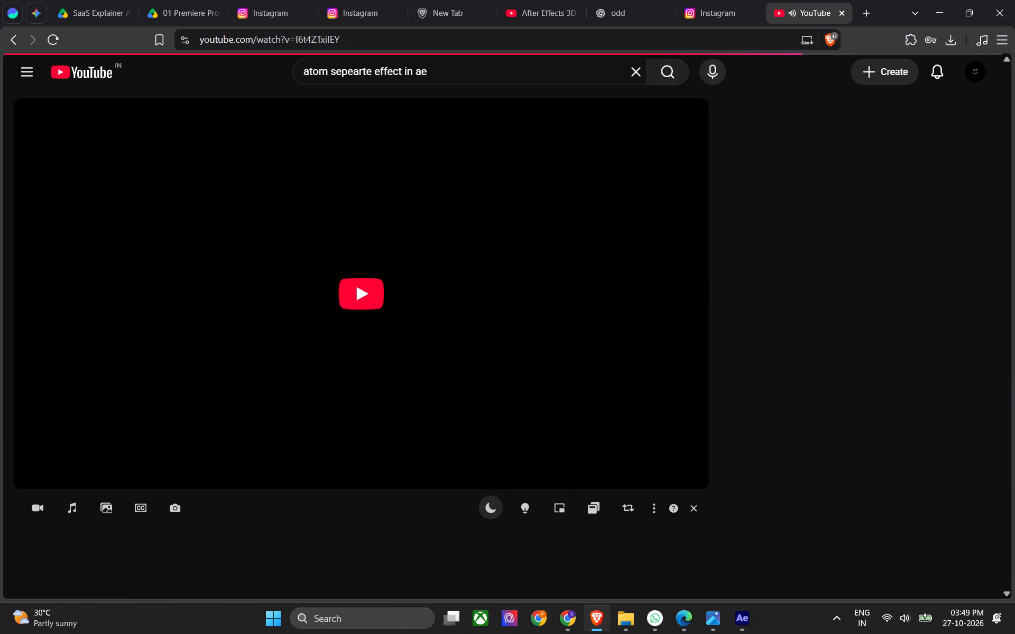
Watch the Cells Dividing tutorial with the page dimmed, skipping through the effect setup and going back to 0:15.
click(527, 510)
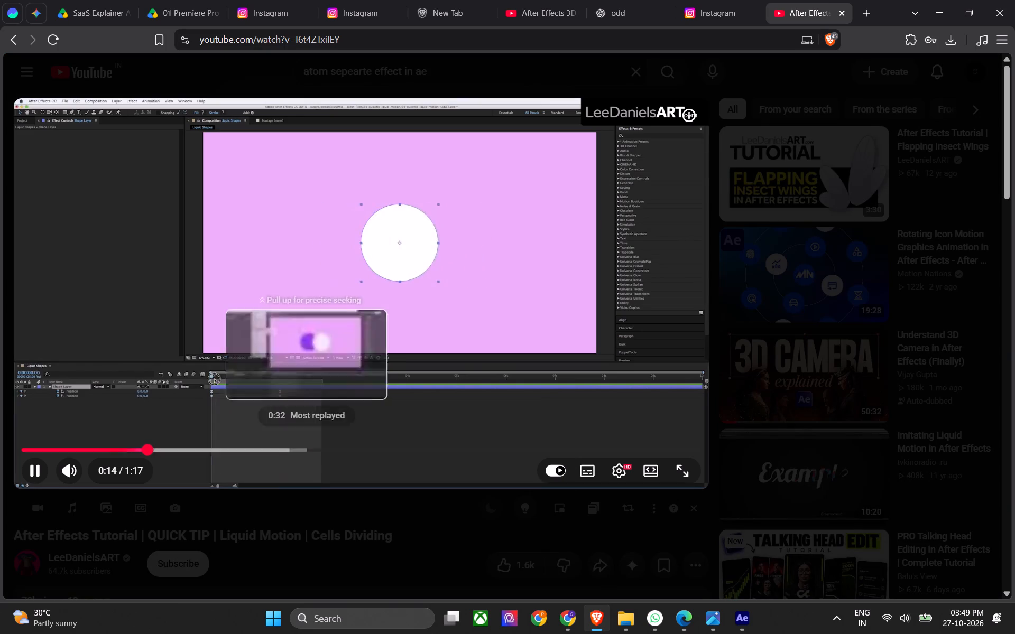
click(209, 448)
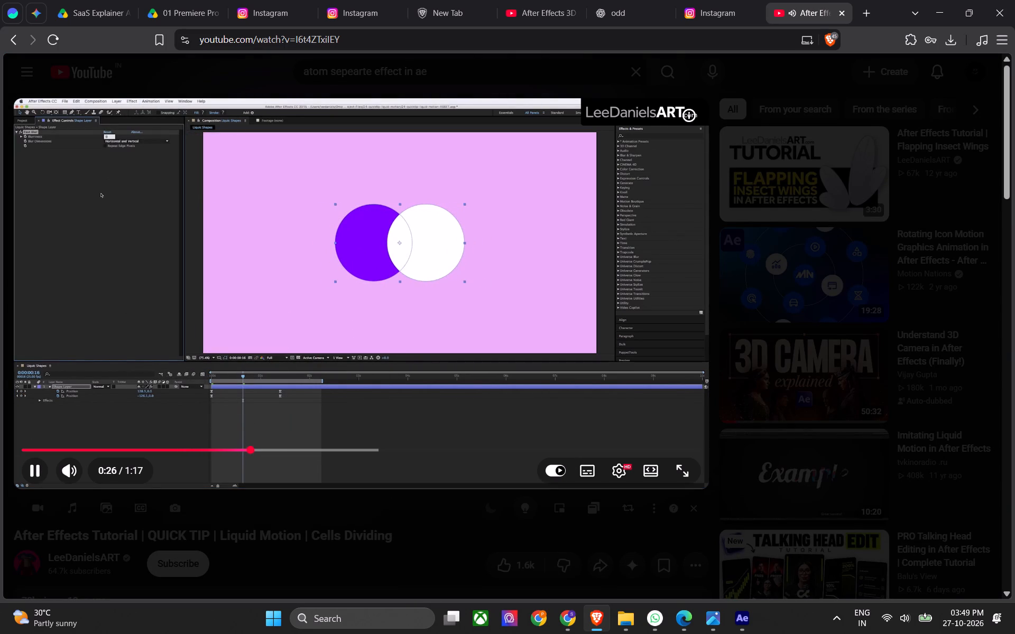
click(342, 452)
click(357, 444)
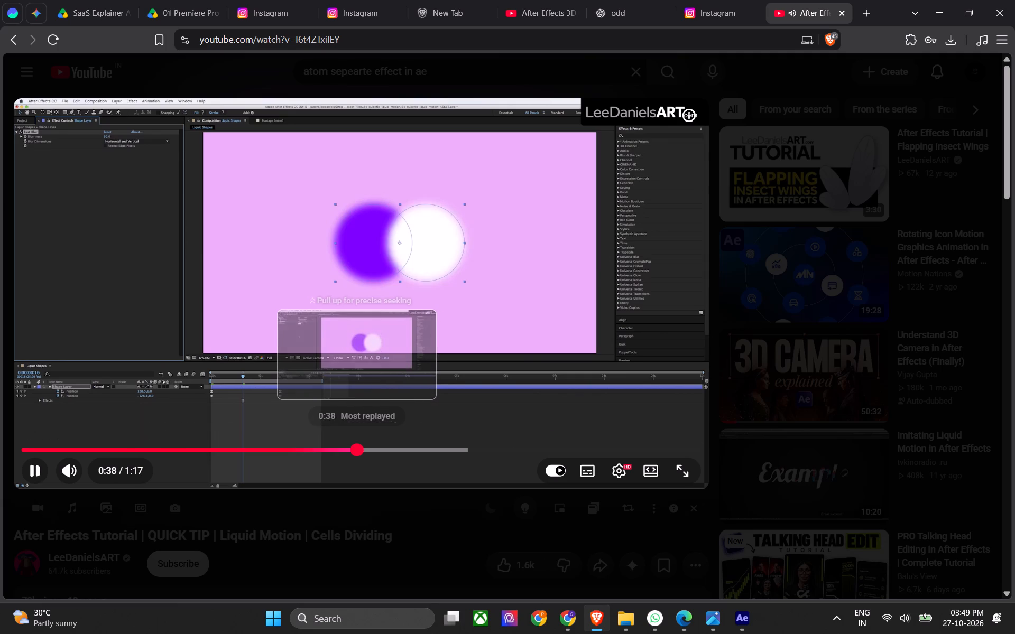
click(390, 450)
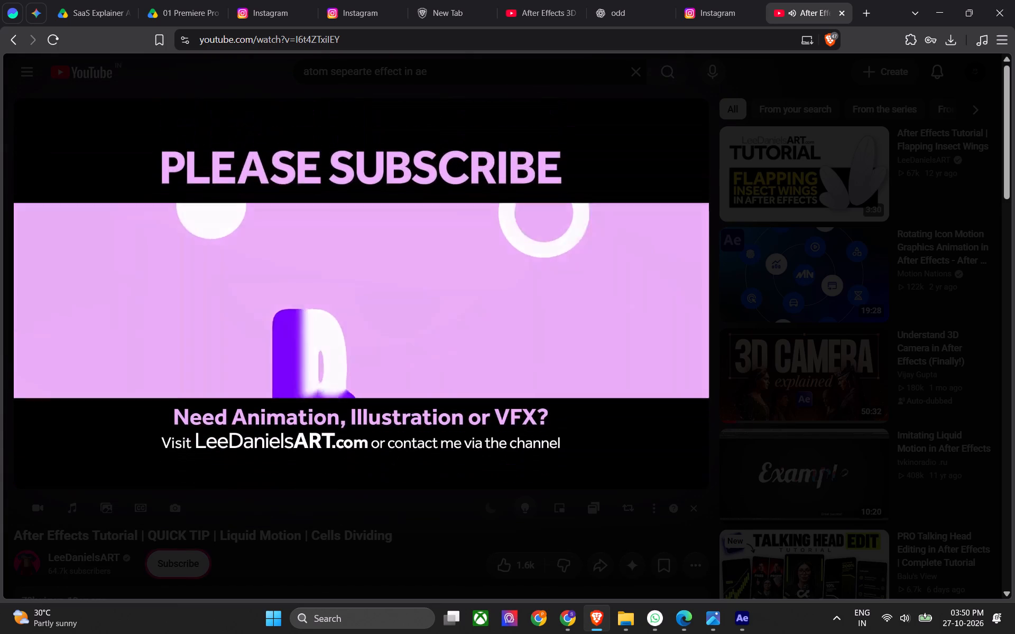
click(333, 399)
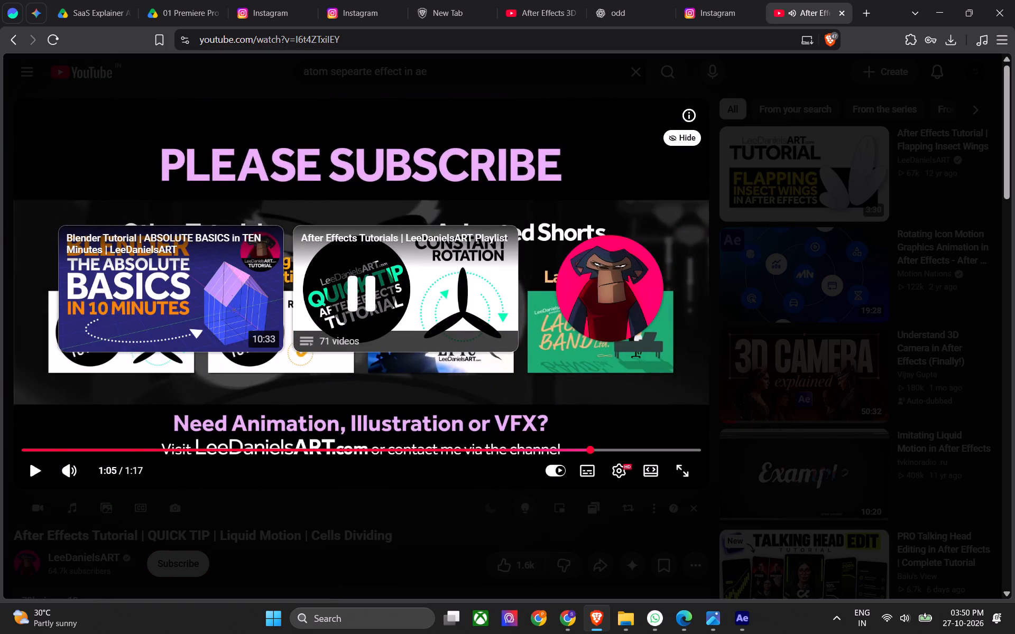
click(688, 142)
click(152, 452)
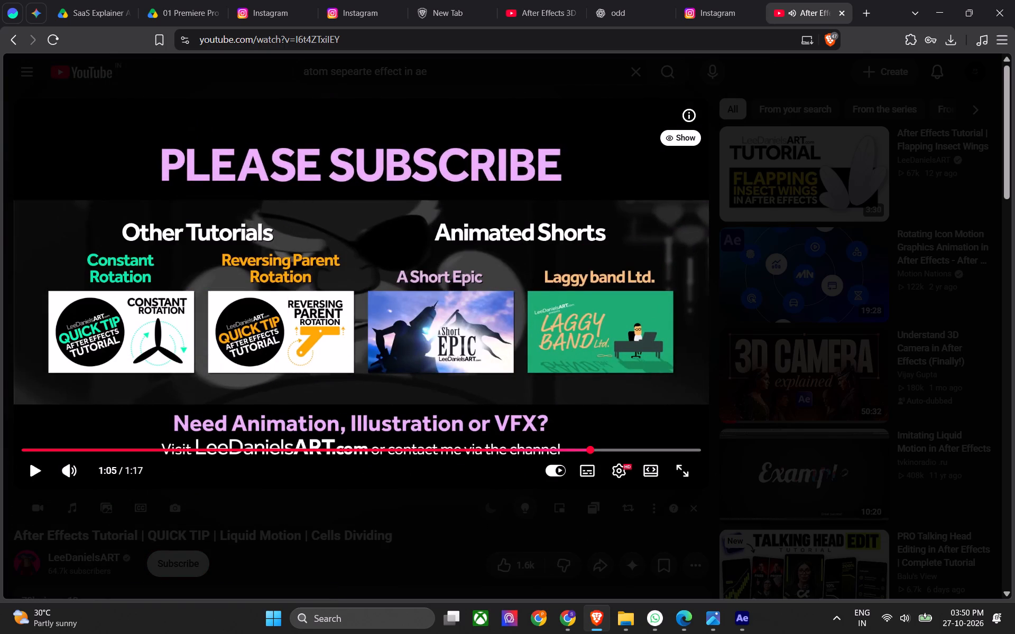
click(156, 442)
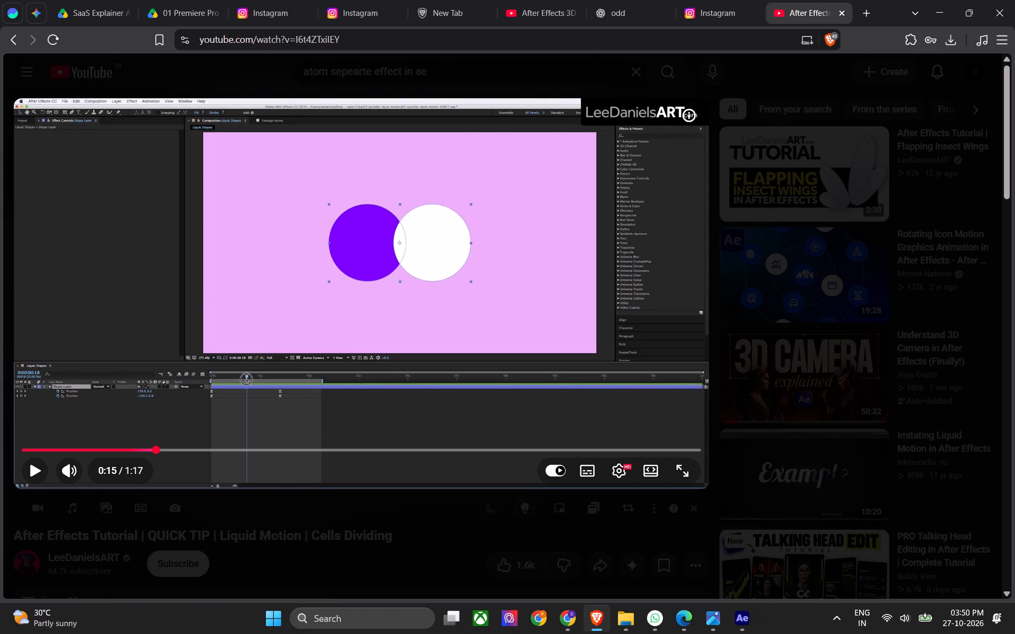
Minimize Brave to get back to After Effects and close After Effects.
click(943, 0)
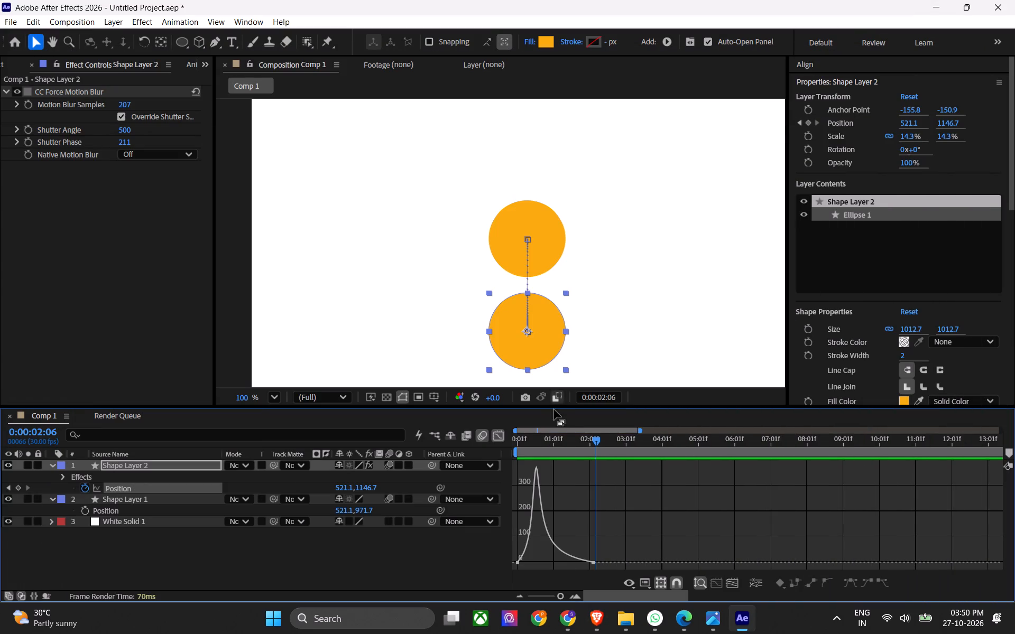
click(1014, 0)
click(521, 352)
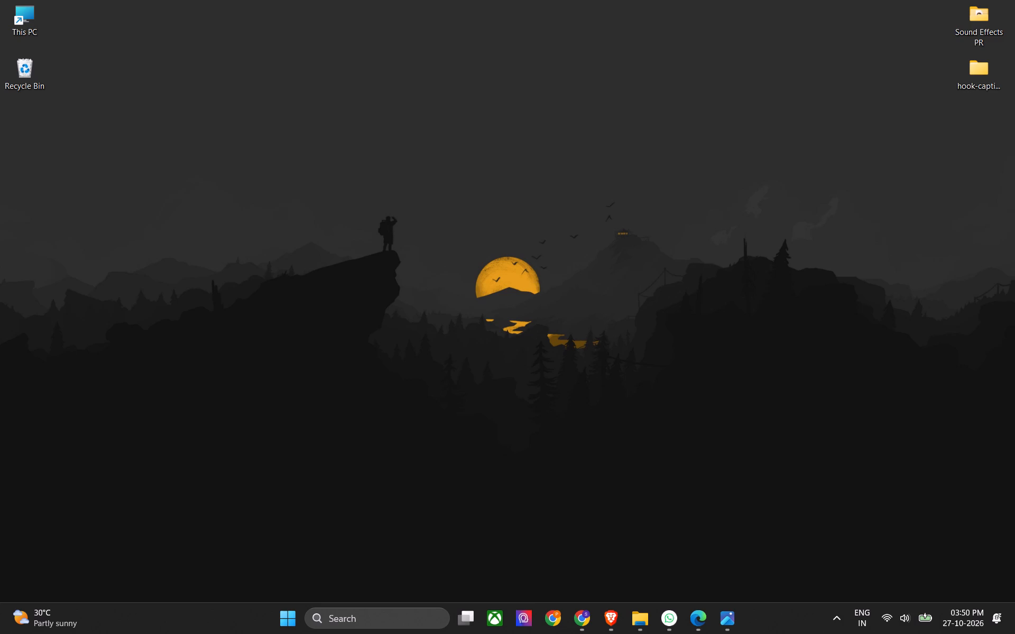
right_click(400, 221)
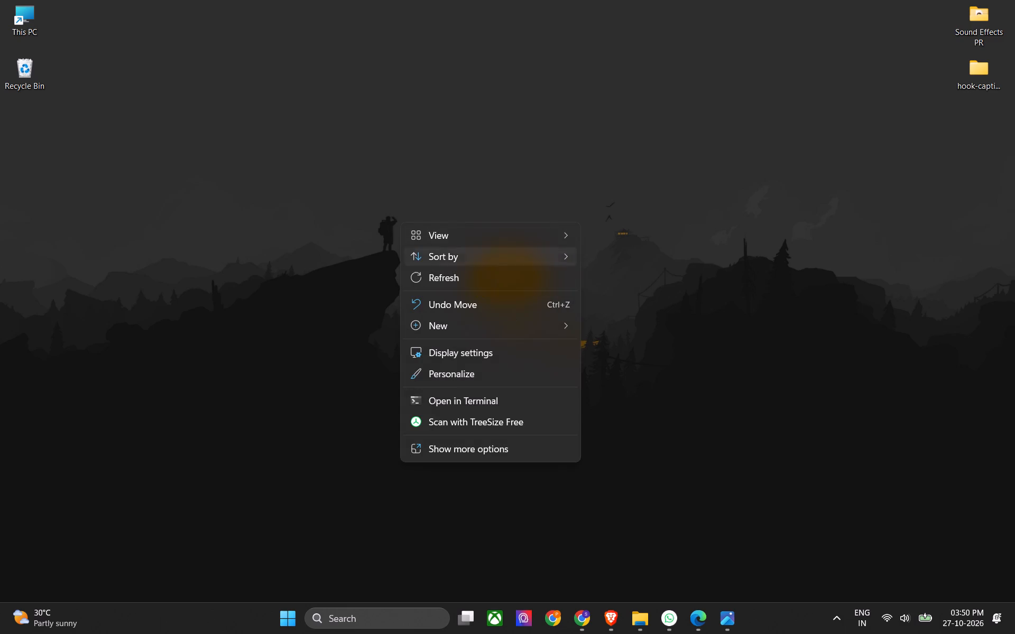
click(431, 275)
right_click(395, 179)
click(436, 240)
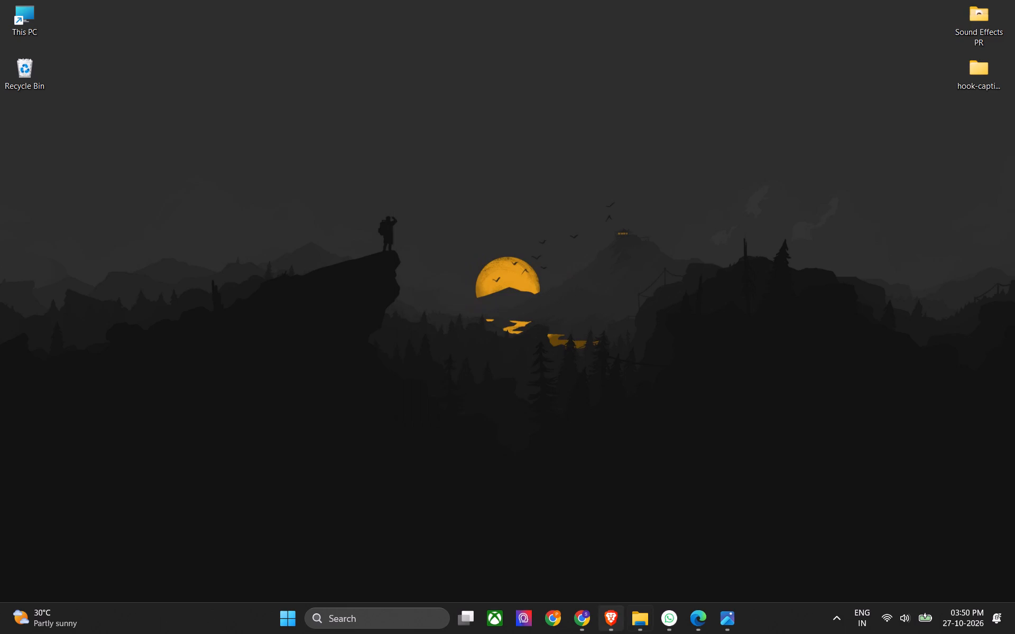
Bring up the File Explorer window with the Logo Mark folder of ODD Origin Logo Share.
click(638, 614)
click(540, 407)
click(653, 380)
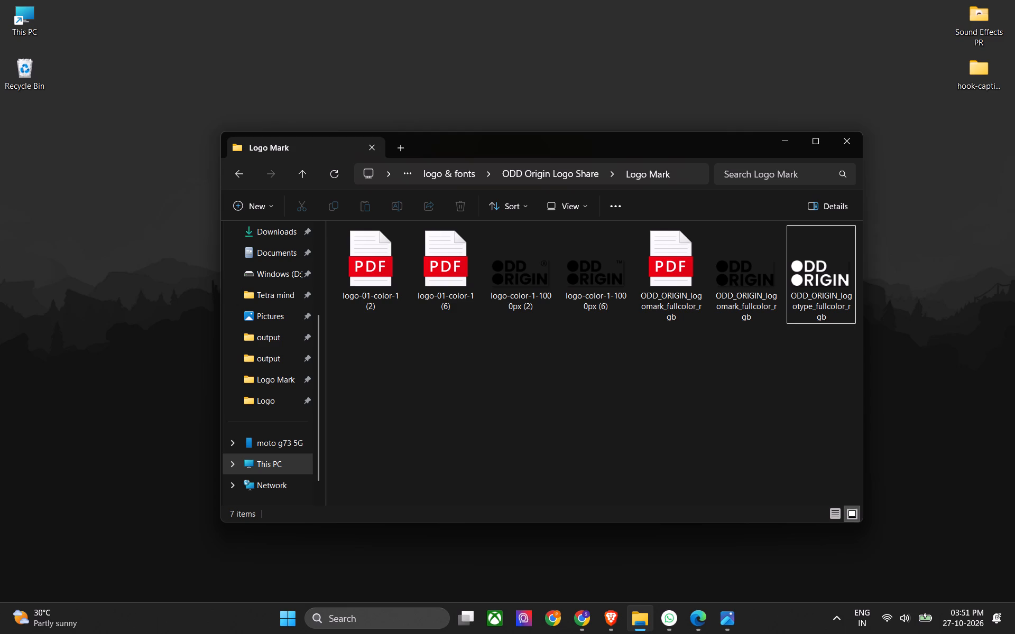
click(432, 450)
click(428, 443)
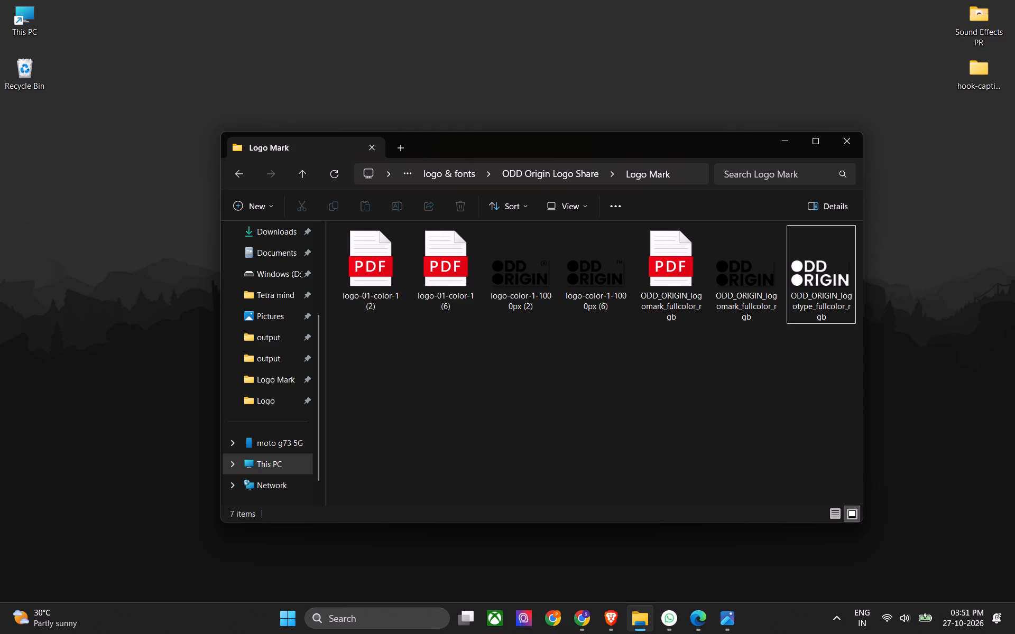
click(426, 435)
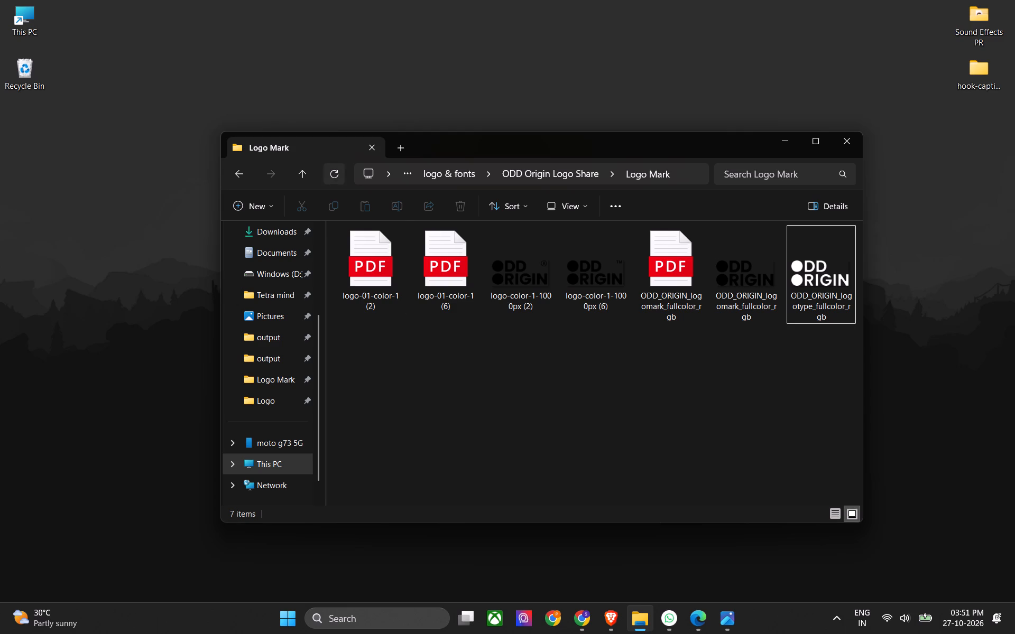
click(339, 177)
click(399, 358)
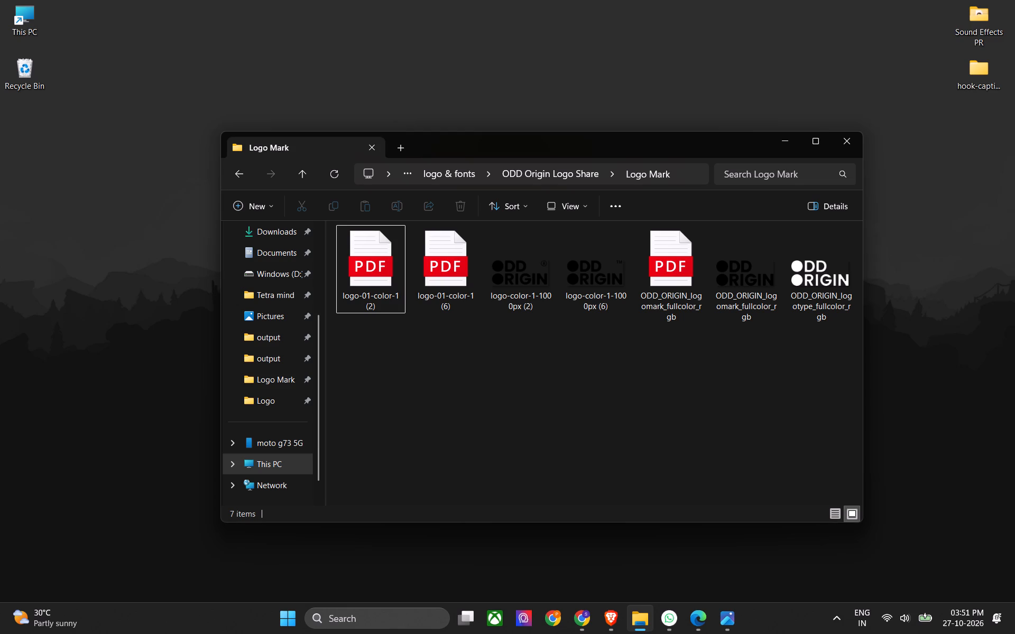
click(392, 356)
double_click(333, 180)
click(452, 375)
View the ODD_ORIGIN_logomark_fullcolor_rgb PNG in Photos, close it and select that file in the Logo Mark folder.
double_click(727, 281)
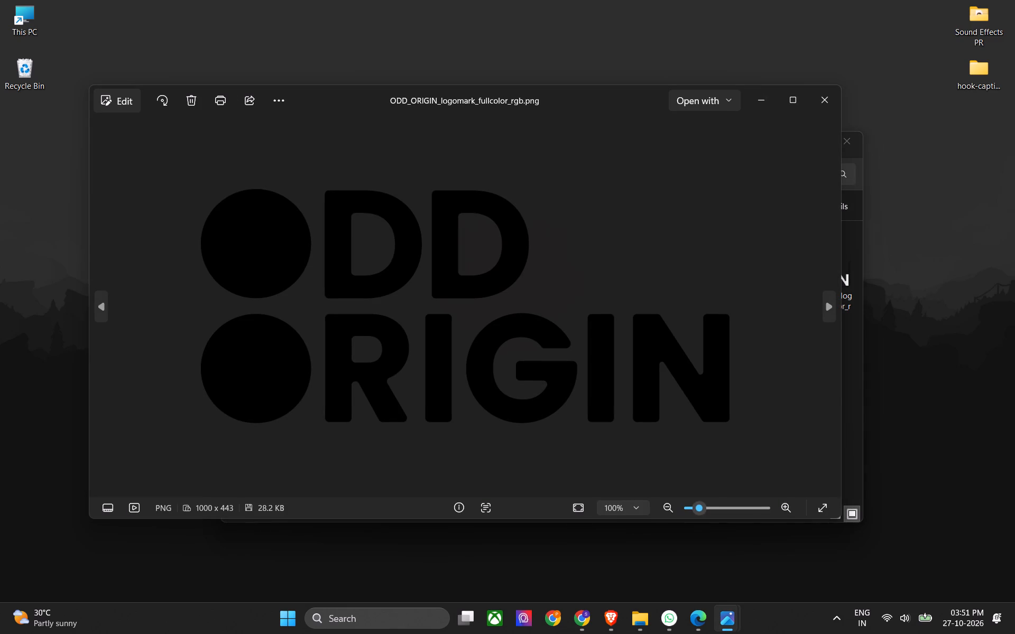
click(815, 99)
click(703, 359)
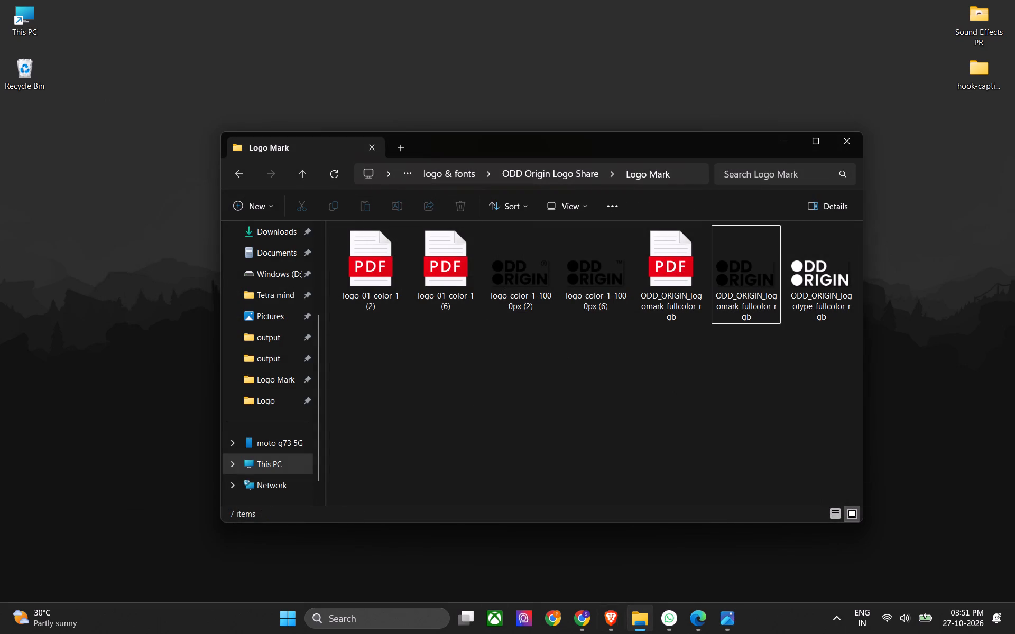
click(736, 292)
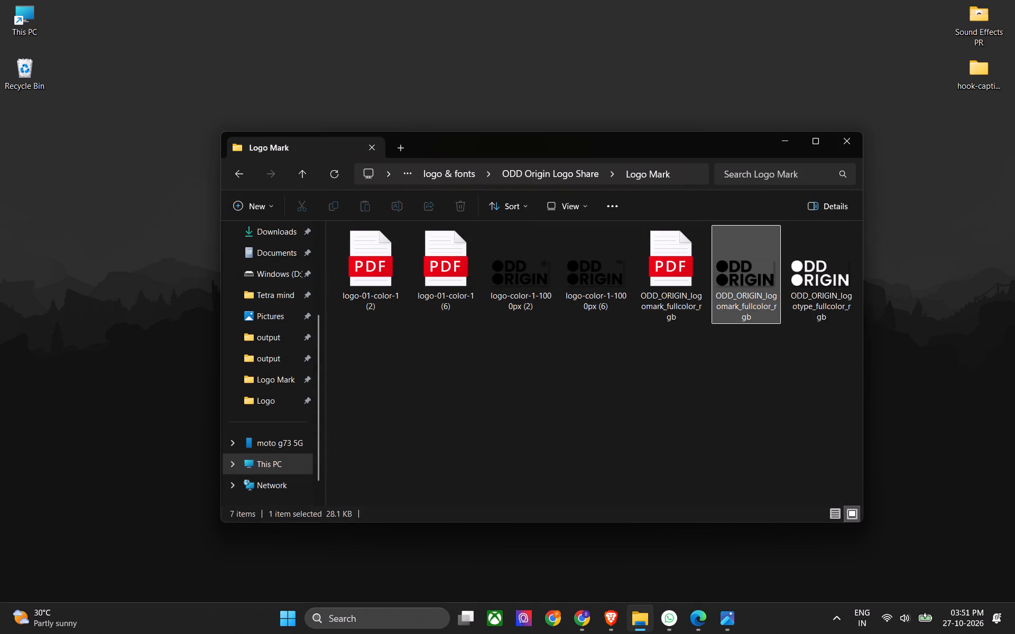
Copy the selected logomark PNG and go up to the Odd Origin folder.
key(ctrl+c)
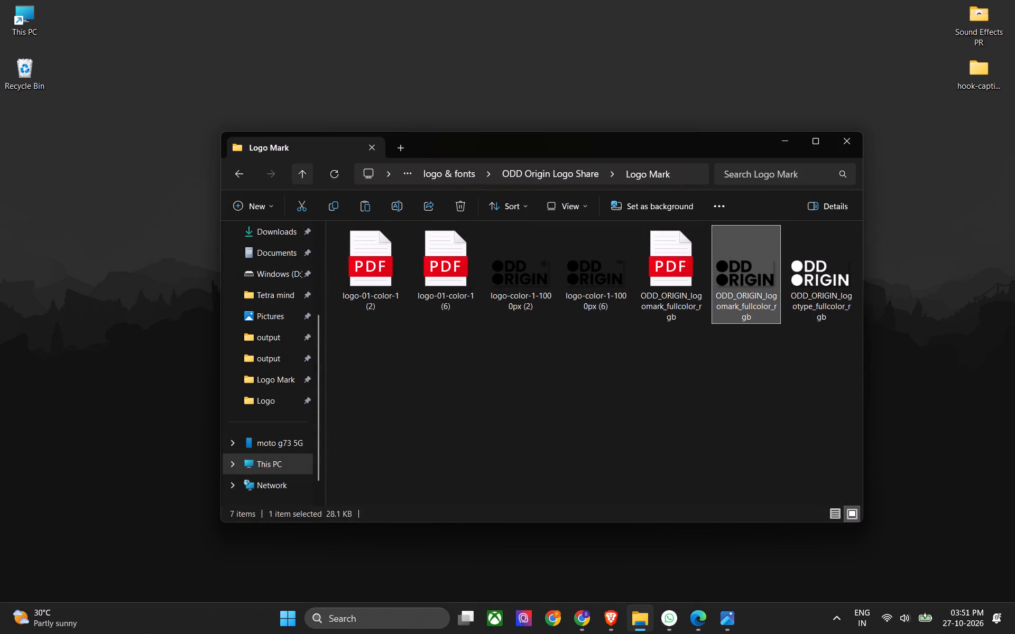
double_click(312, 171)
click(437, 386)
click(306, 170)
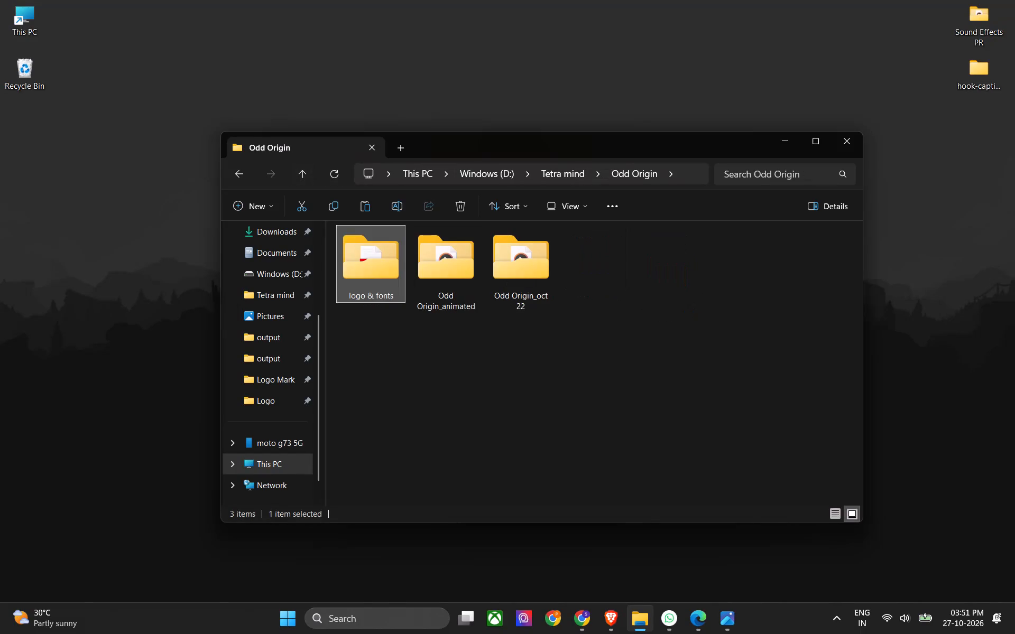
click(414, 406)
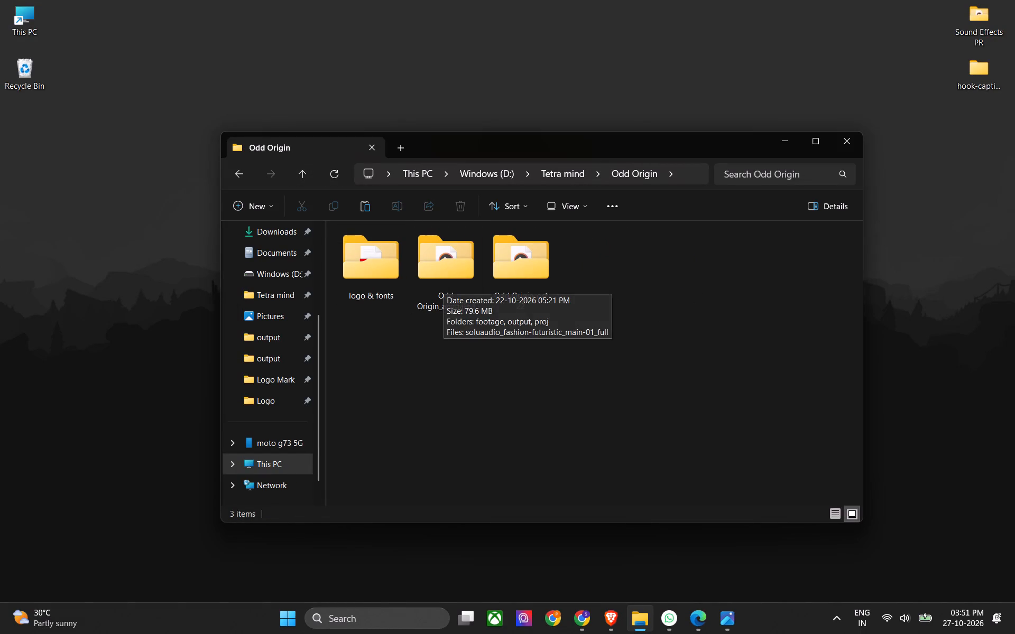
click(435, 372)
Create a folder named Odd Origin_logo animation in Odd Origin, reusing the start of the Odd Origin_animated folder's name.
key(ctrl+shift+n)
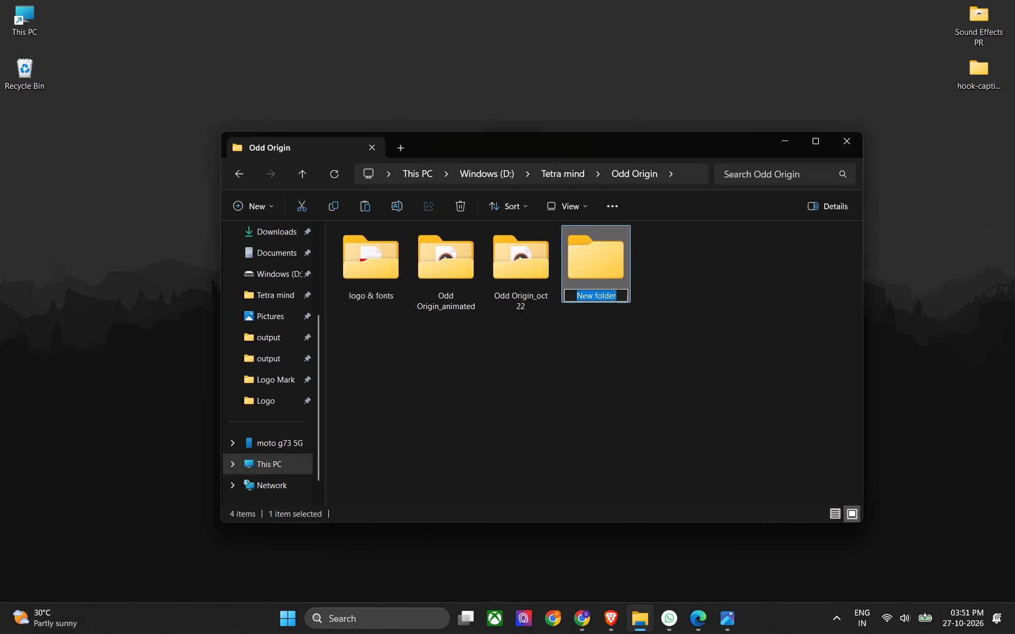
click(456, 293)
key(F2)
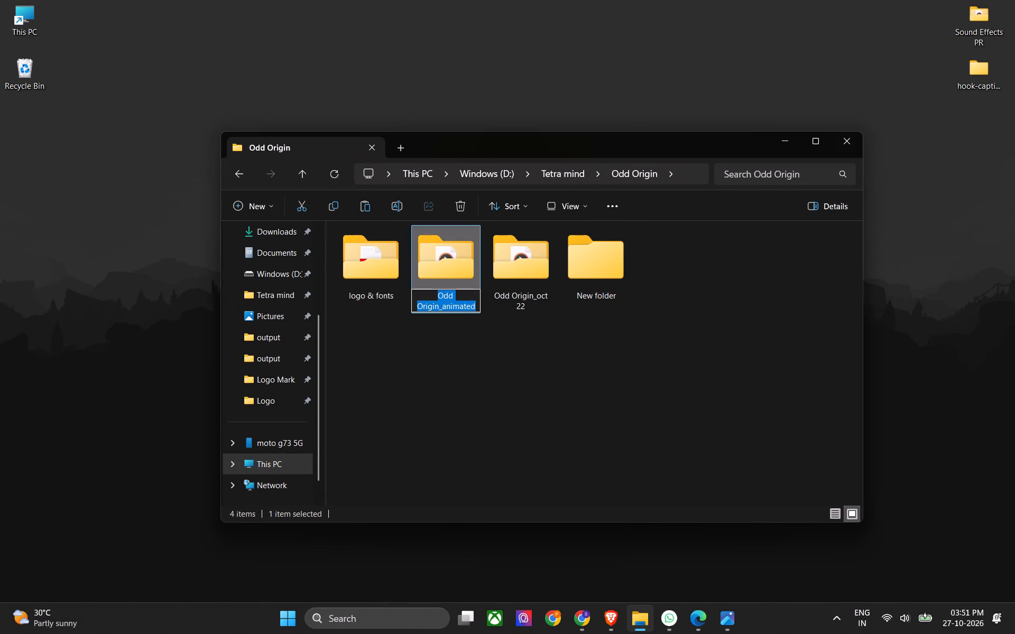
key(ctrl+c)
click(579, 288)
key(F2)
key(ctrl+v)
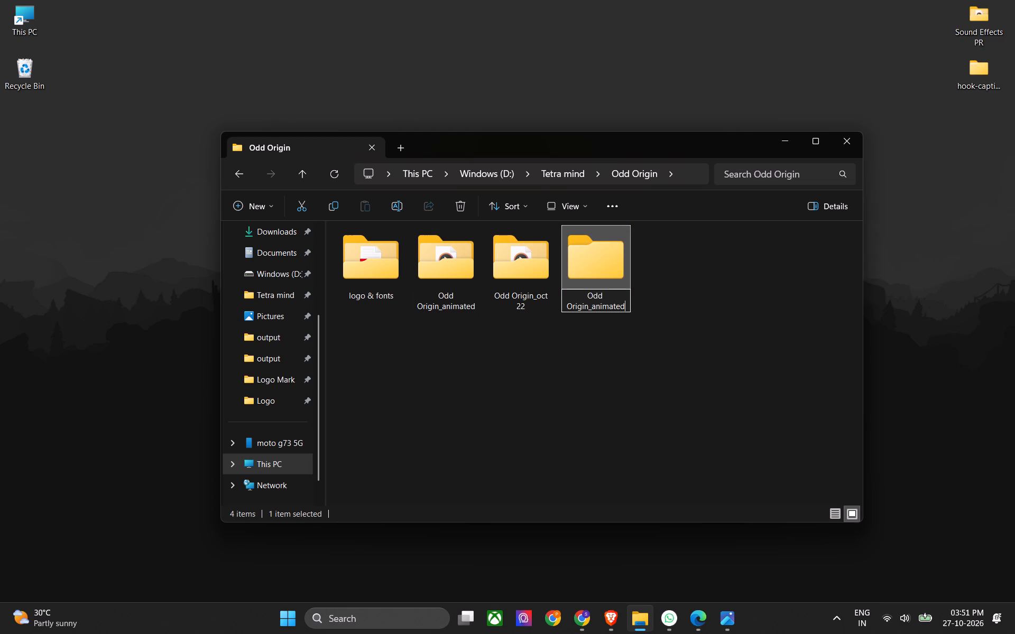
key(BackSpace)
key(BackSpace)
key(BackSpace)
key(BackSpace)
key(BackSpace)
key(BackSpace)
key(BackSpace)
key(BackSpace)
text(logo animation)
key(Return)
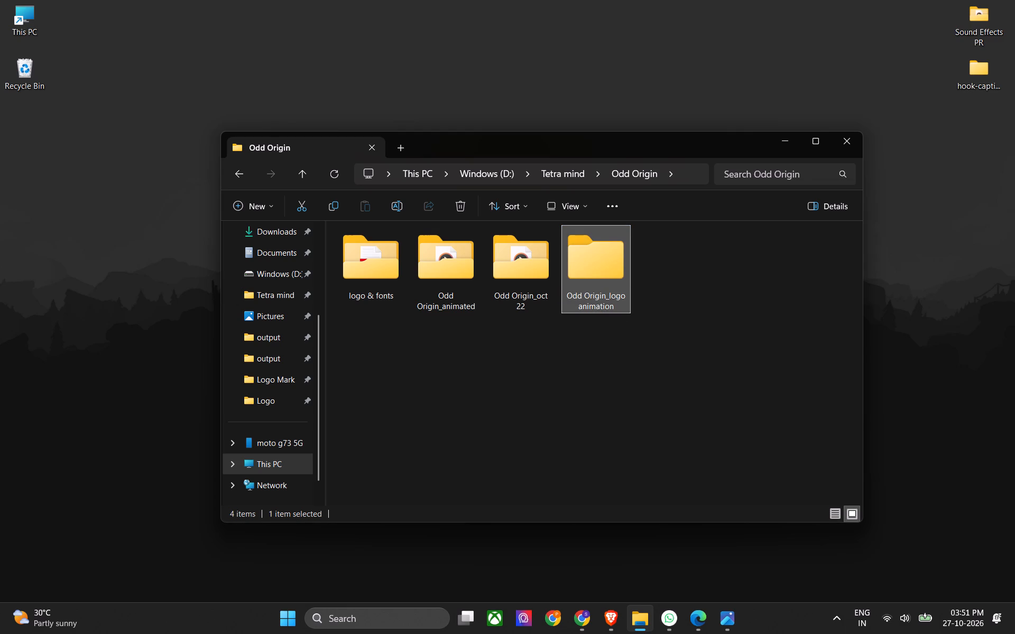
Open the Odd Origin_logo animation folder and check the clipboard history for the copied logo file.
key(Return)
click(579, 287)
key(ctrl+n)
ctrl+click(579, 287)
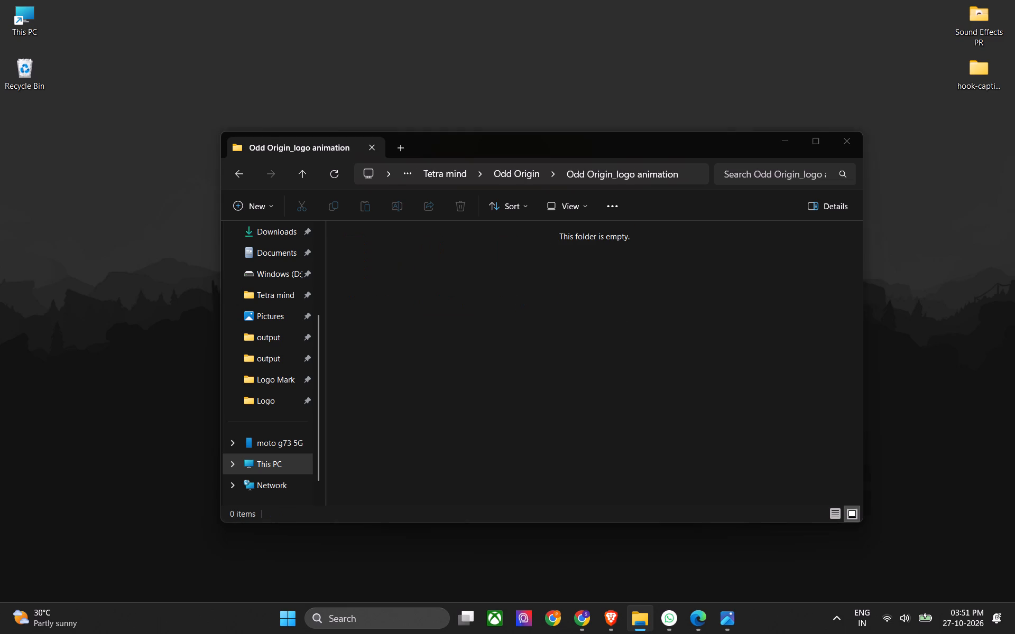
click(867, 160)
click(745, 294)
key(super+v)
click(647, 411)
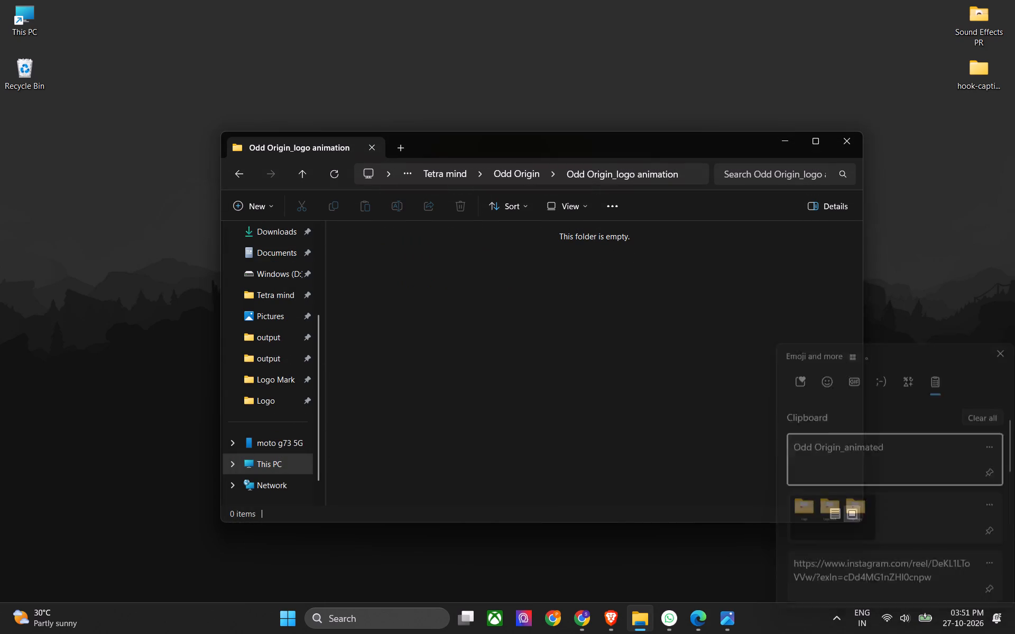
Open a second File Explorer window and browse to Logo Mark in logo & fonts, ODD Origin Logo Share.
click(440, 272)
key(ctrl+n)
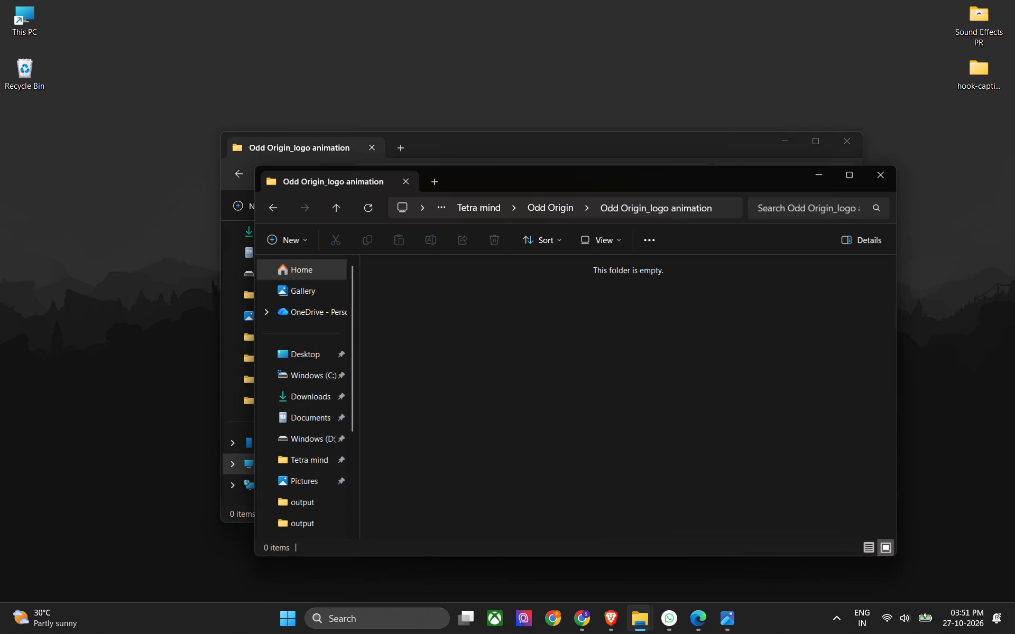
click(338, 215)
double_click(474, 290)
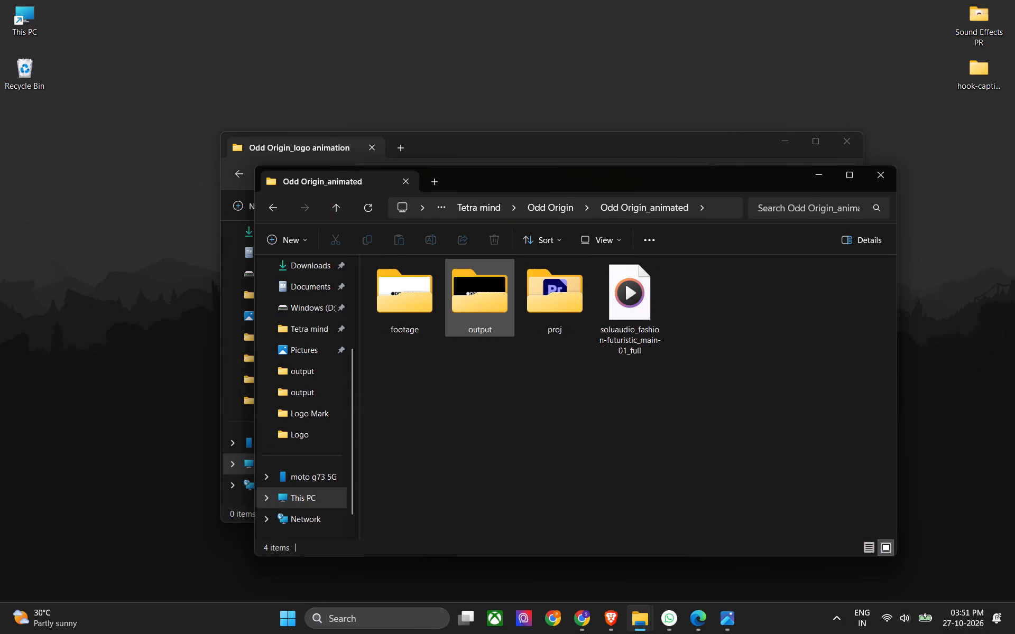
click(336, 215)
click(458, 314)
click(452, 310)
double_click(430, 304)
click(570, 384)
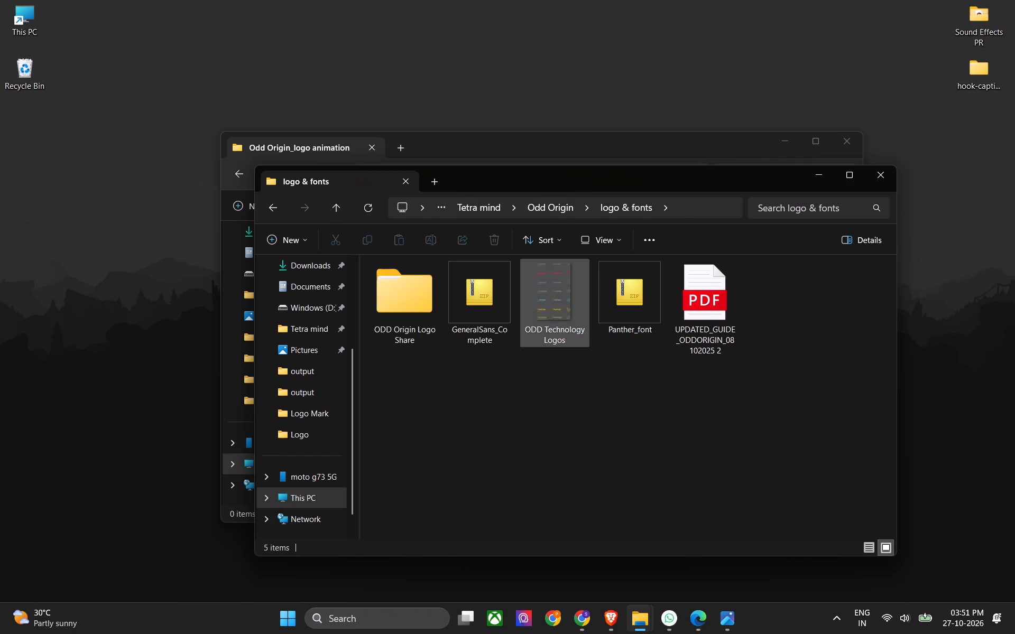
double_click(412, 307)
click(548, 399)
double_click(497, 302)
click(557, 395)
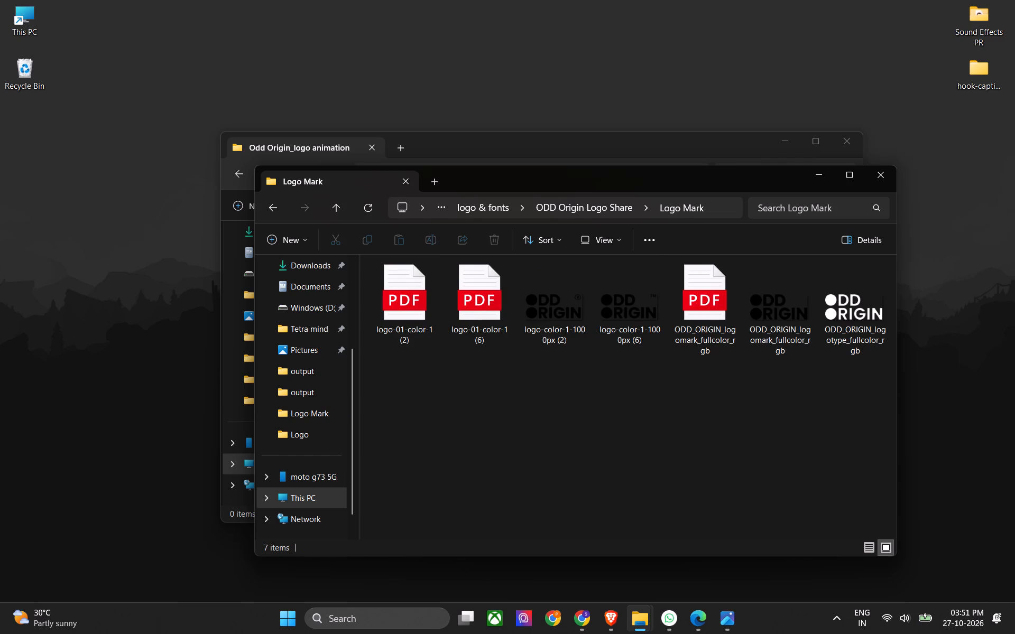
Copy the ODD_ORIGIN_logomark_fullcolor_rgb PNG from Logo Mark into the Odd Origin_logo animation folder.
click(787, 306)
key(ctrl+c)
click(552, 149)
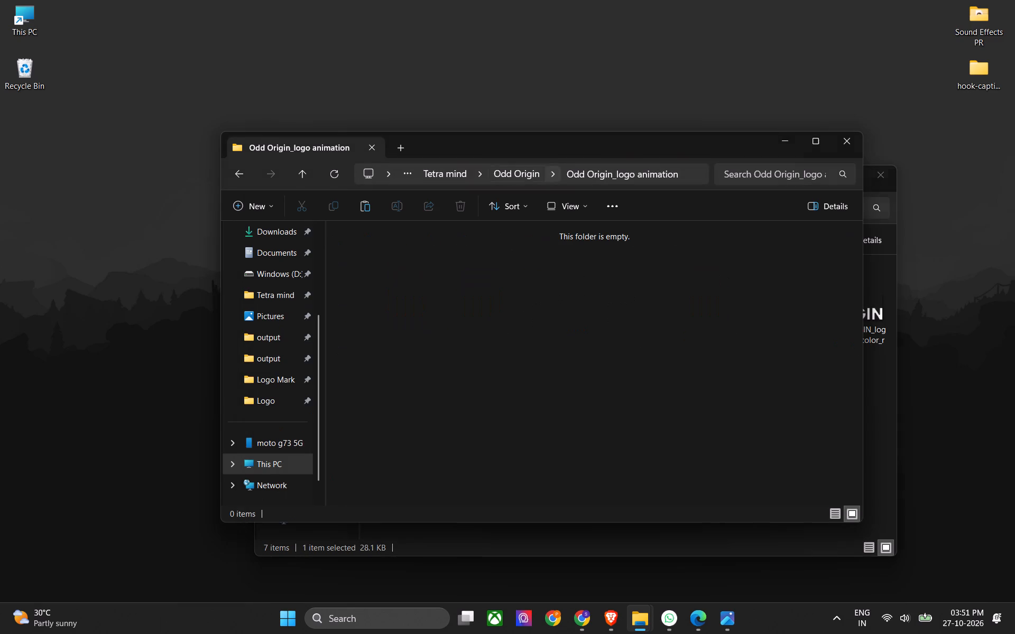
click(594, 300)
key(ctrl+v)
Create a subfolder named footage in the Odd Origin_logo animation folder.
click(585, 339)
key(ctrl+shift+n)
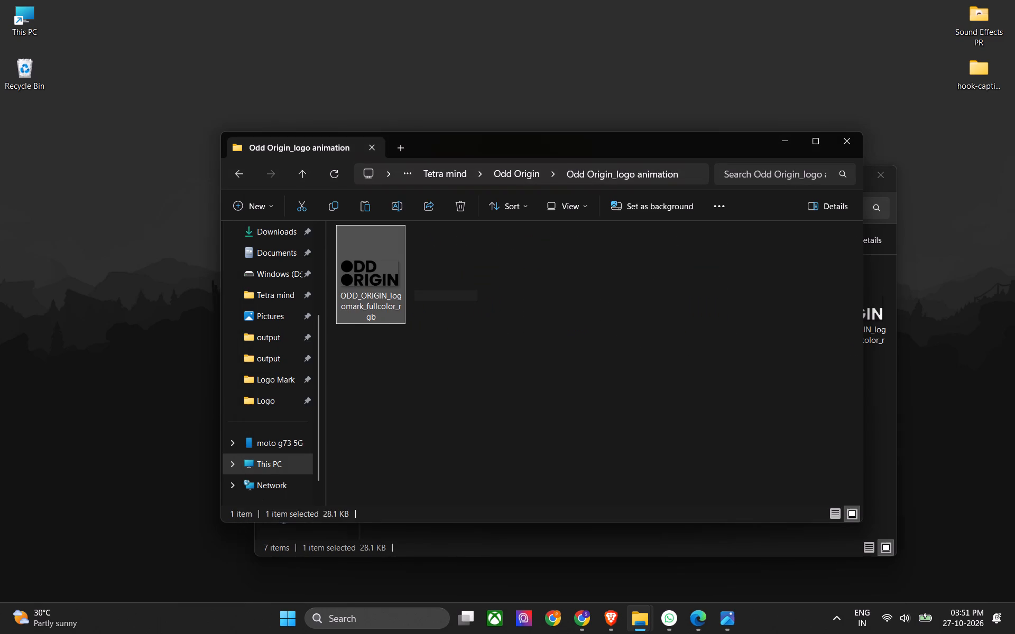
text(footage)
key(Return)
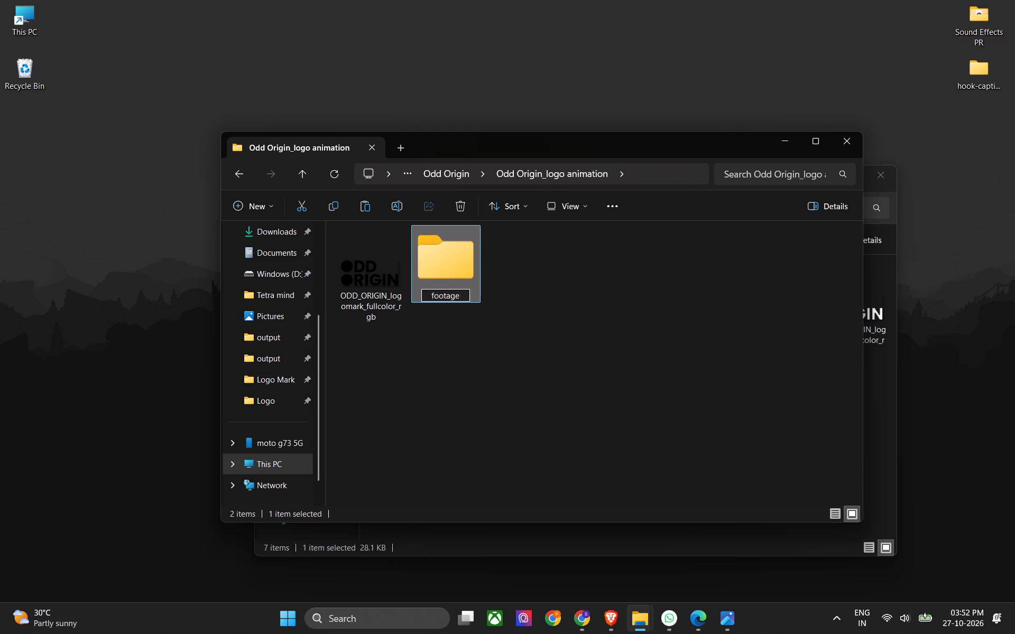
Create a subfolder named proj beside the footage folder.
key(ctrl+shift+n)
text(porn)
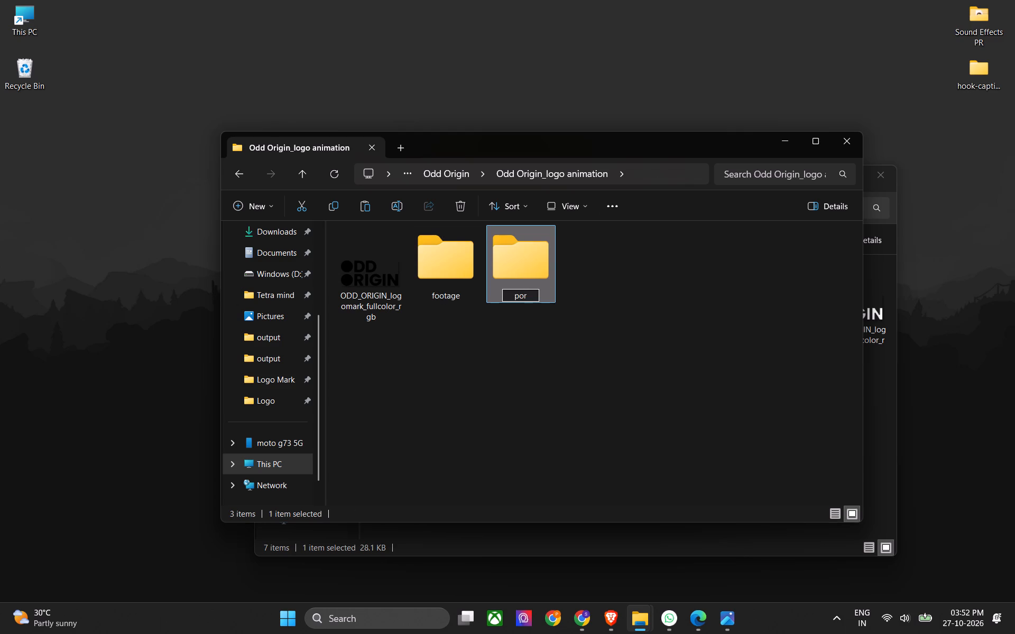
key(BackSpace)
key(j)
key(BackSpace)
key(BackSpace)
key(BackSpace)
text(roh)
key(BackSpace)
key(j)
key(Return)
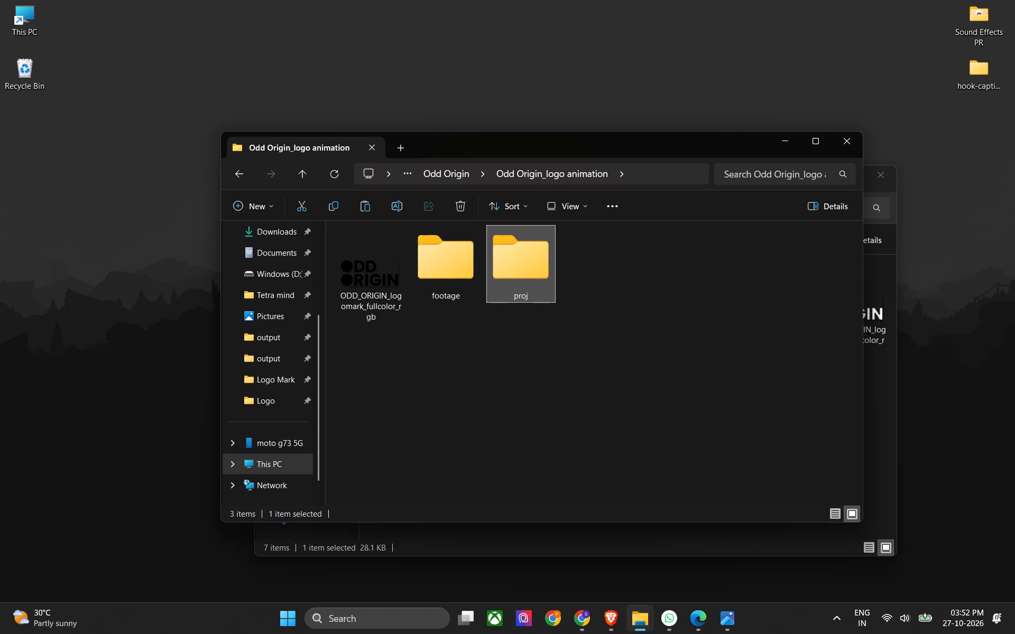
Create a subfolder named output beside the footage and proj folders.
key(ctrl+shift+n)
text(output)
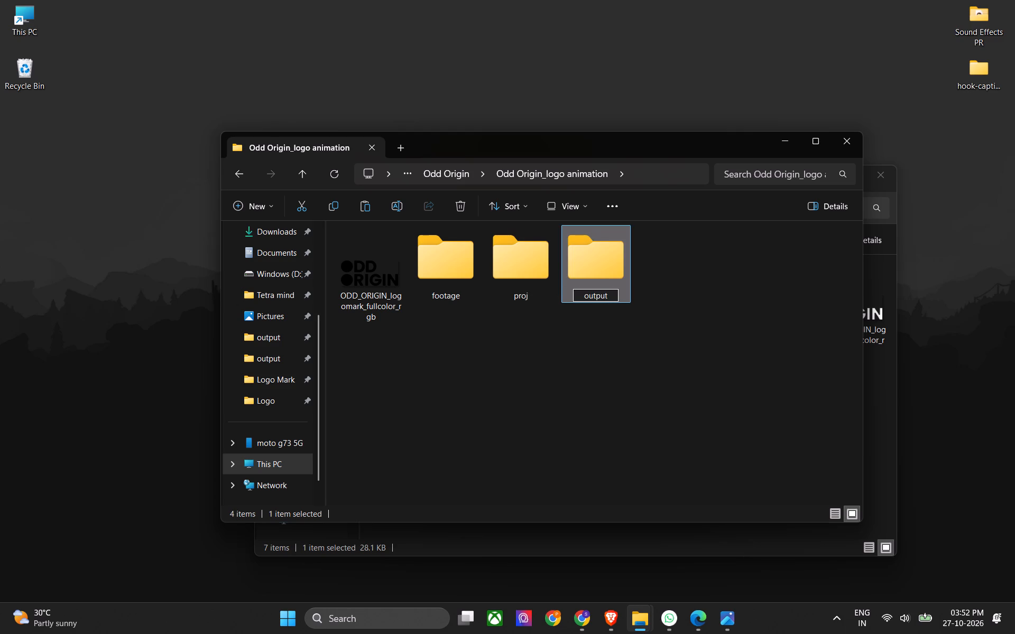
key(Return)
Move the logomark PNG into the footage folder and refresh the folder view.
drag(356, 268, 412, 262)
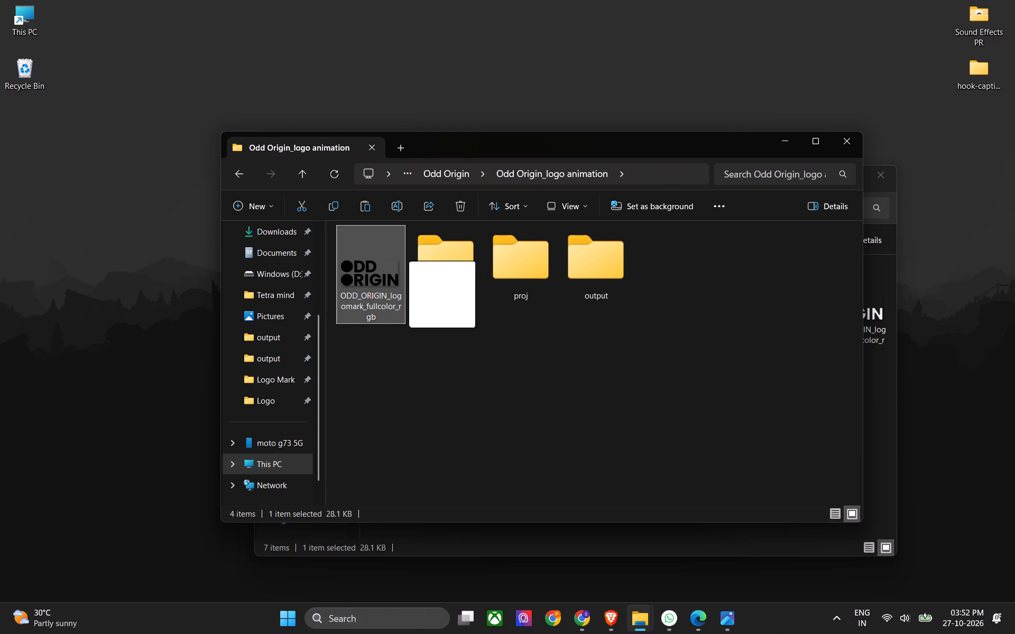
drag(412, 262, 420, 261)
click(412, 353)
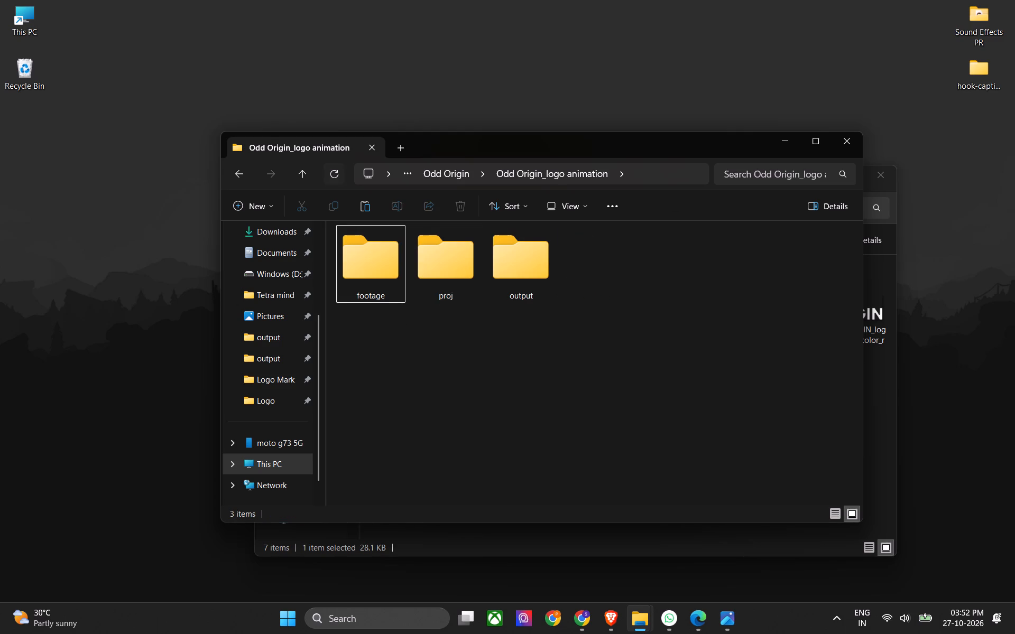
click(332, 182)
click(336, 168)
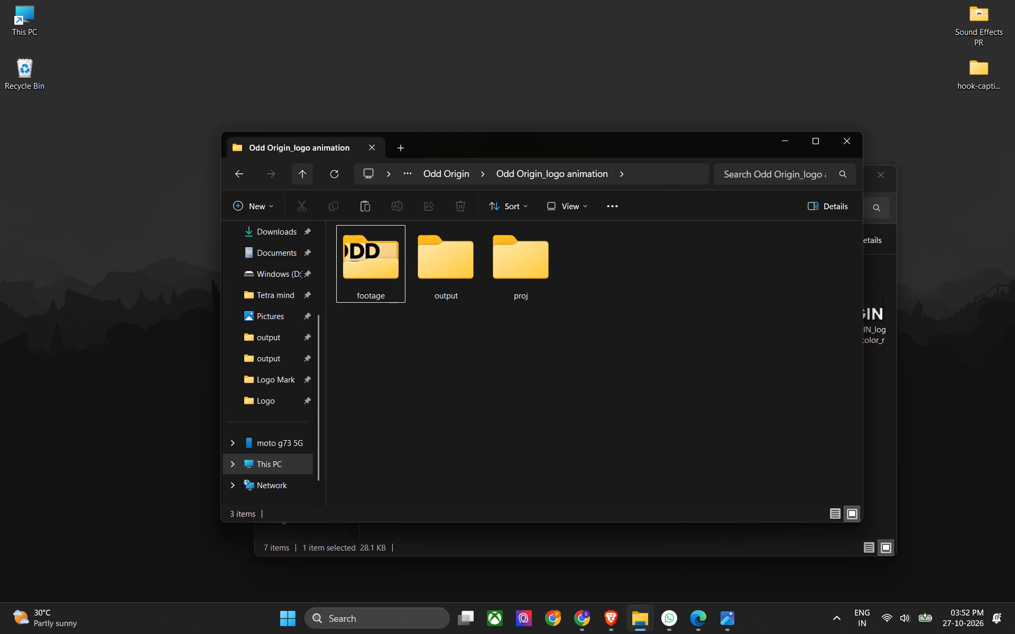
Go up to the Odd Origin folder and copy the name of the Odd Origin_logo animation folder.
click(304, 179)
click(518, 268)
key(F2)
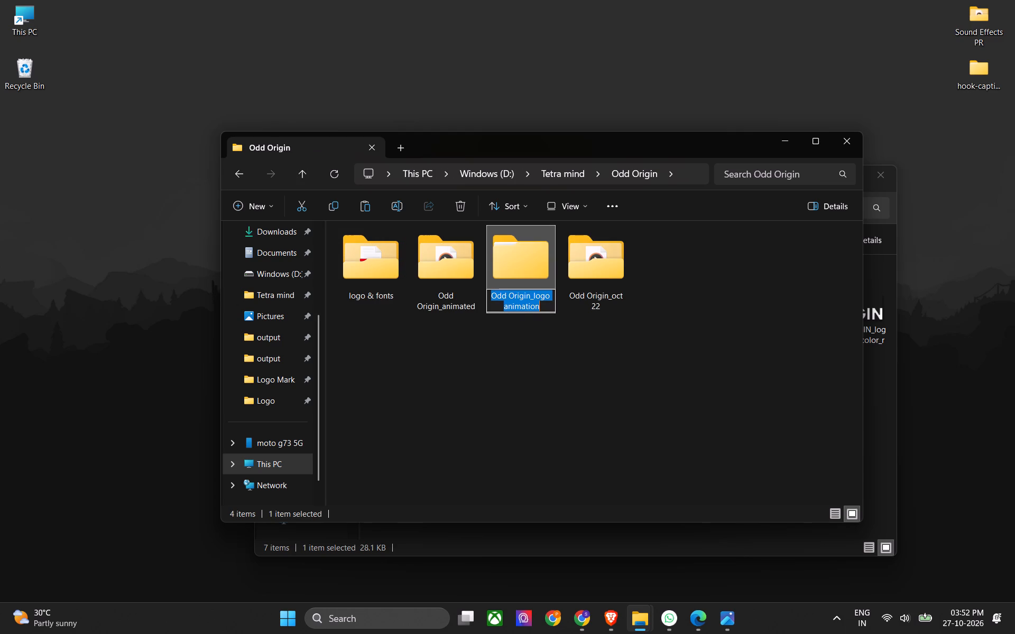
key(ctrl+c)
Sort the Odd Origin folder by date modified and select the Odd Origin_logo animation folder.
click(333, 178)
right_click(426, 354)
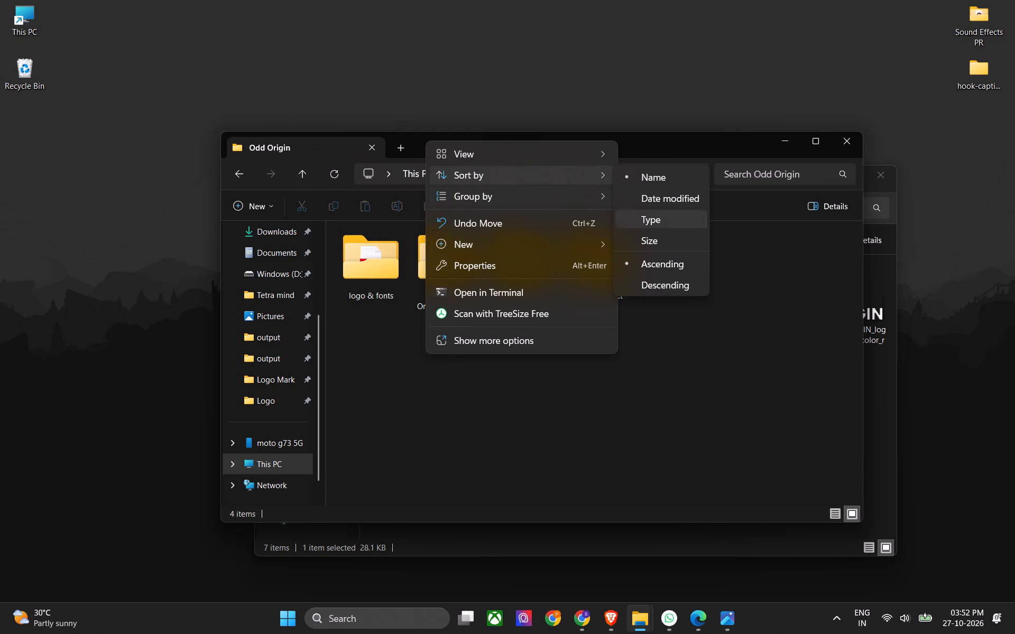
click(662, 202)
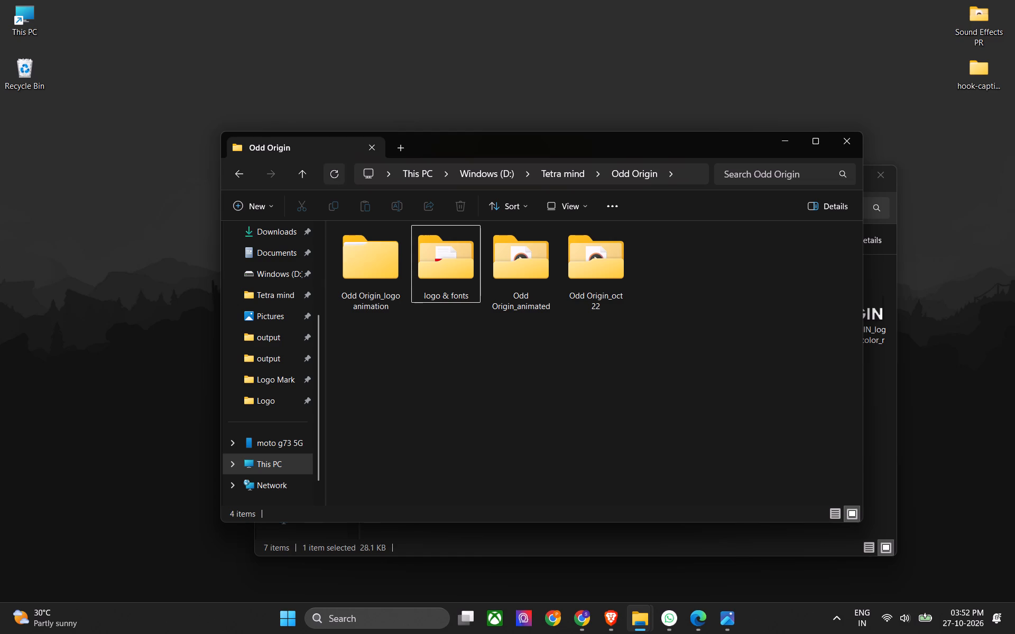
double_click(337, 178)
click(385, 356)
click(362, 259)
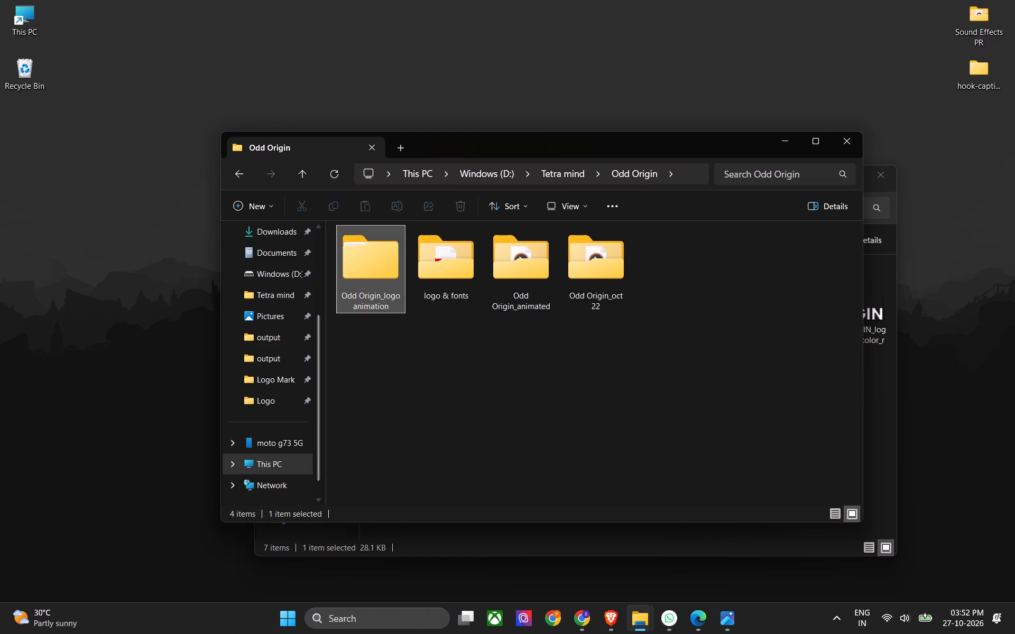
Launch After Effects and close the open Photos window.
click(292, 622)
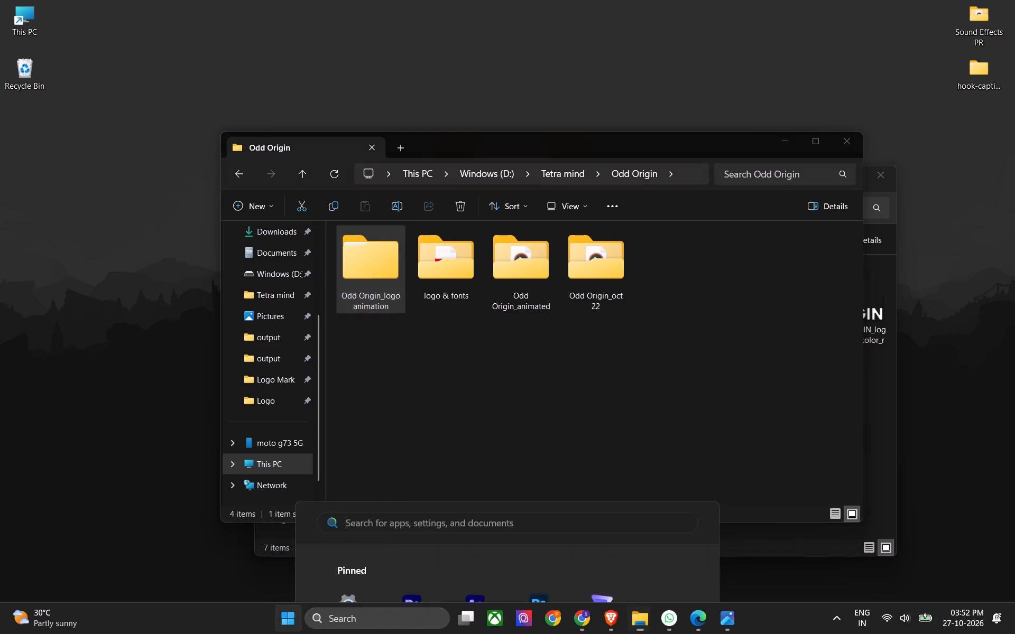
click(467, 220)
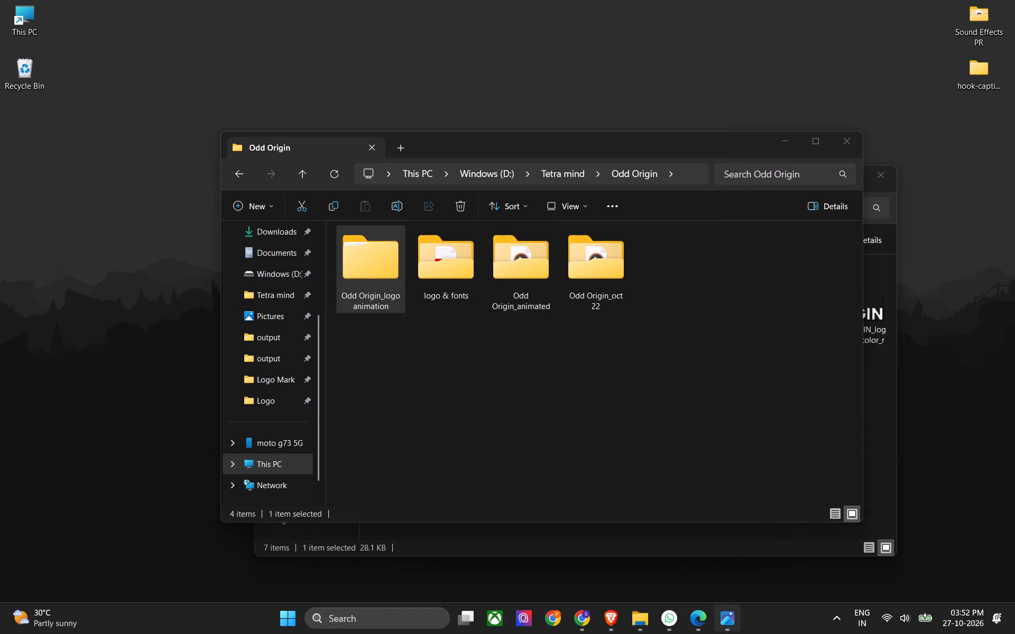
click(719, 620)
click(817, 104)
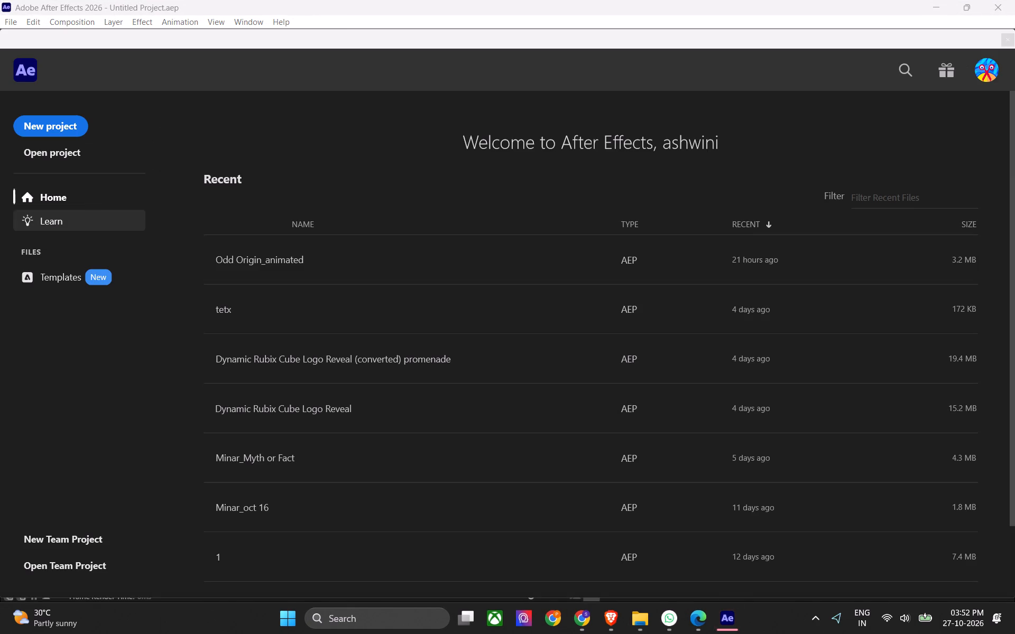
Start a new project with a 1080x1920 composition named Odd Origin_logo animation, set to 24 fps with a white (FFFFFF) background.
click(60, 126)
click(463, 239)
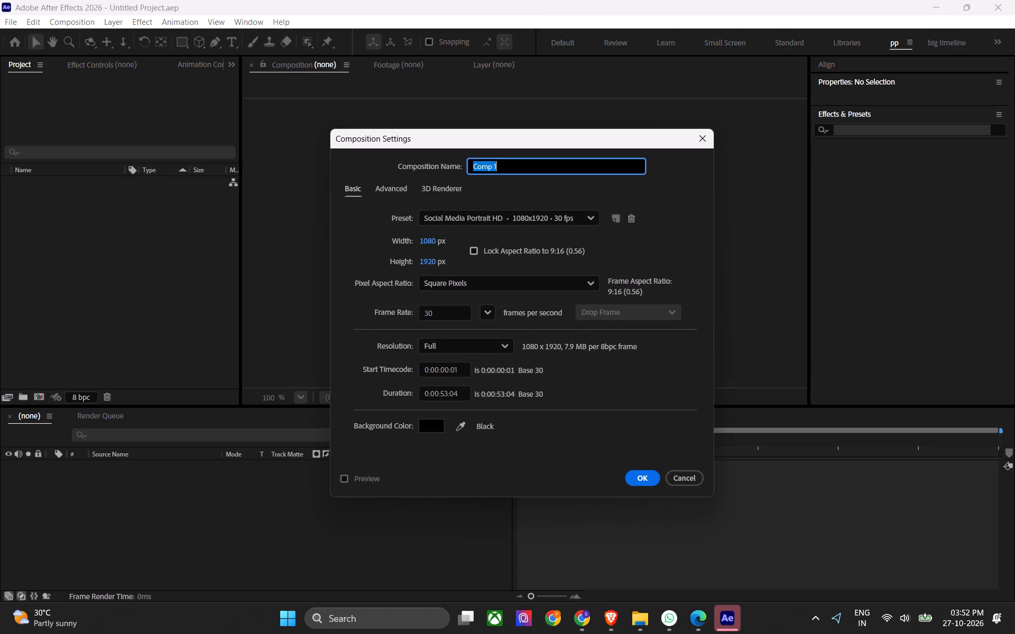
key(ctrl+v)
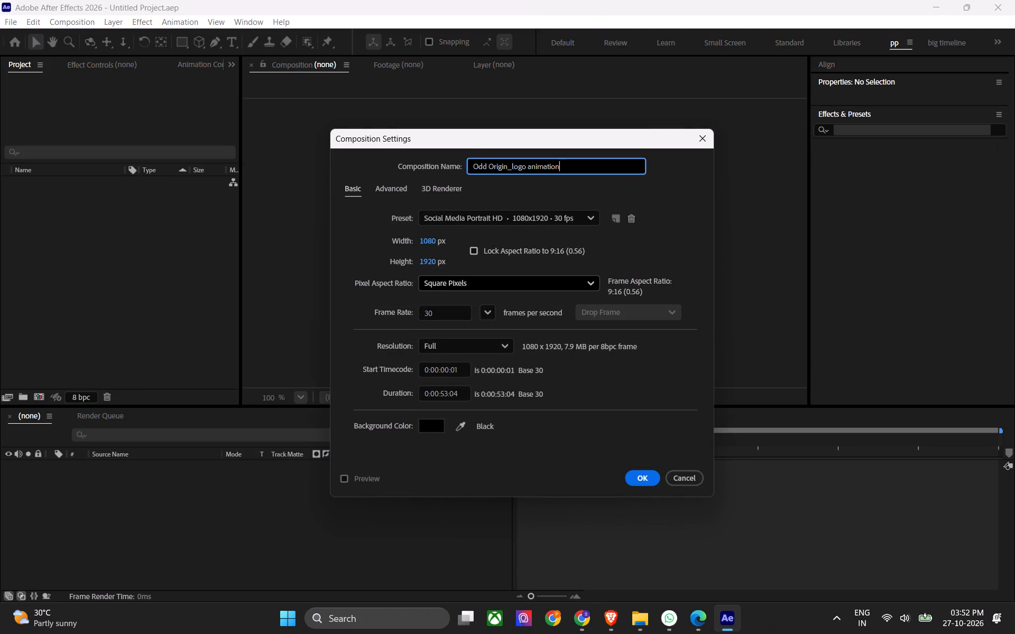
drag(453, 314, 328, 314)
key(2)
key(4)
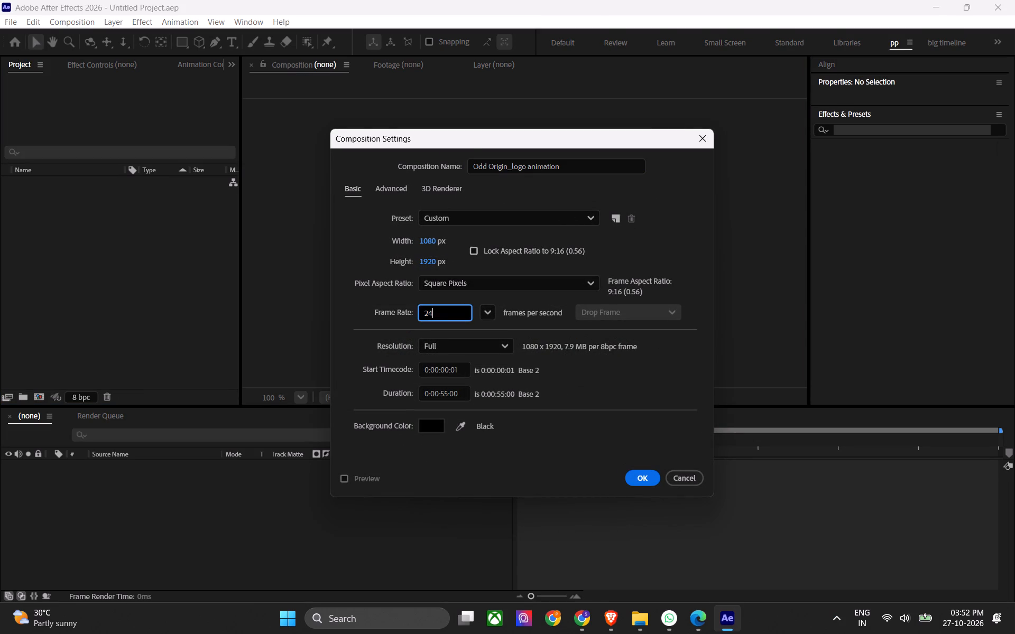
click(357, 312)
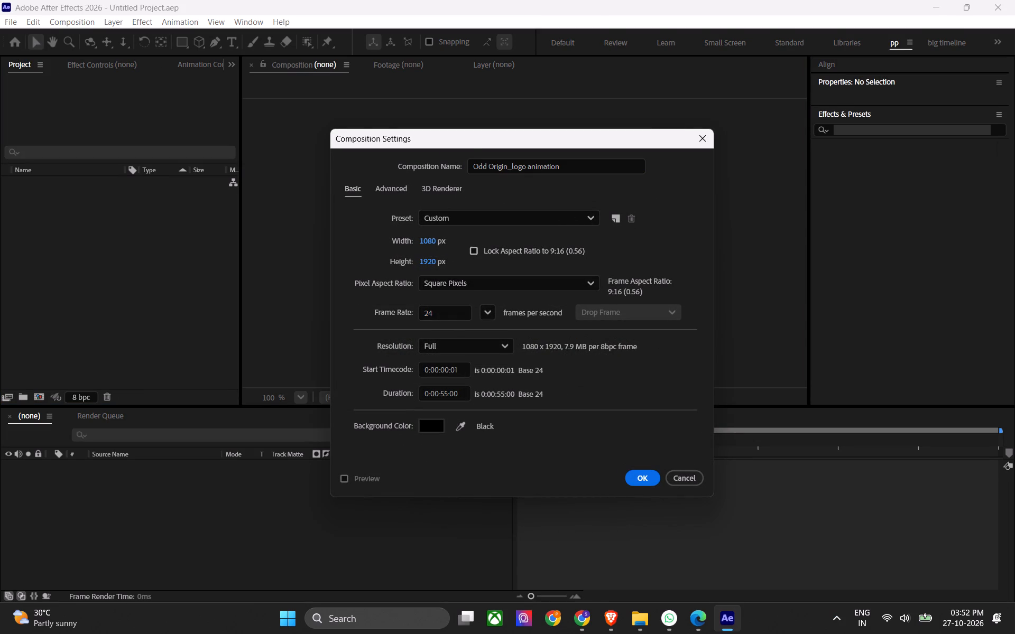
click(440, 428)
drag(269, 343, 131, 199)
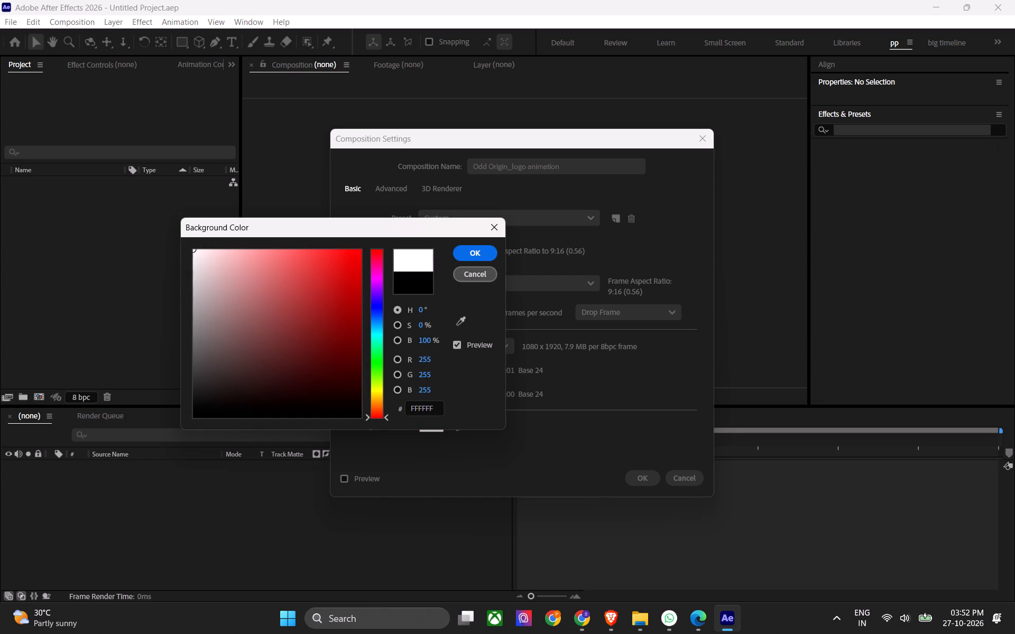
click(472, 254)
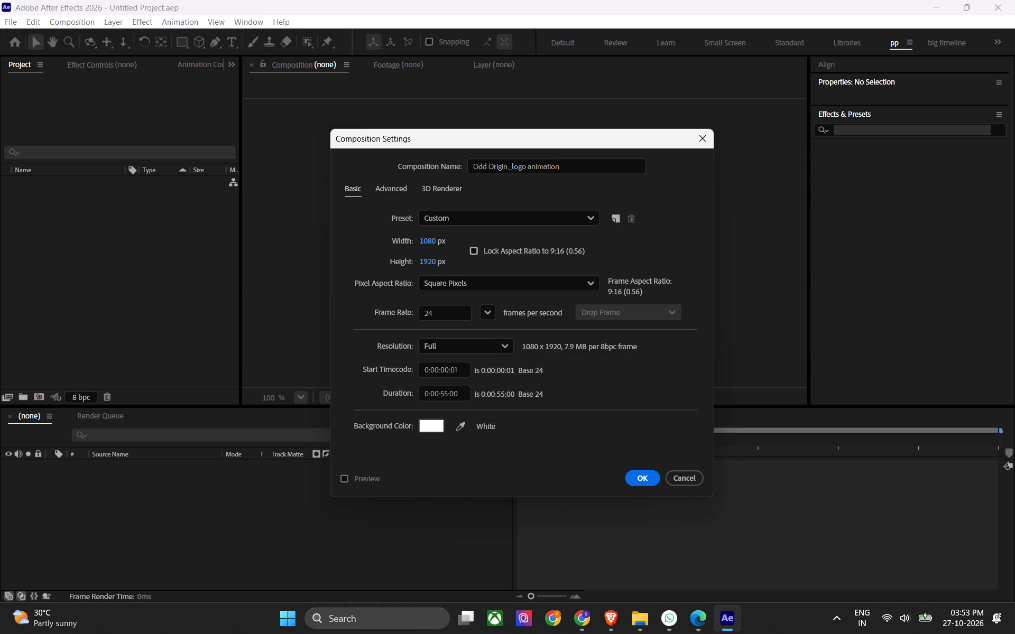
click(643, 475)
Fit the whole composition frame in the viewer.
scroll(411, 284, down, 4)
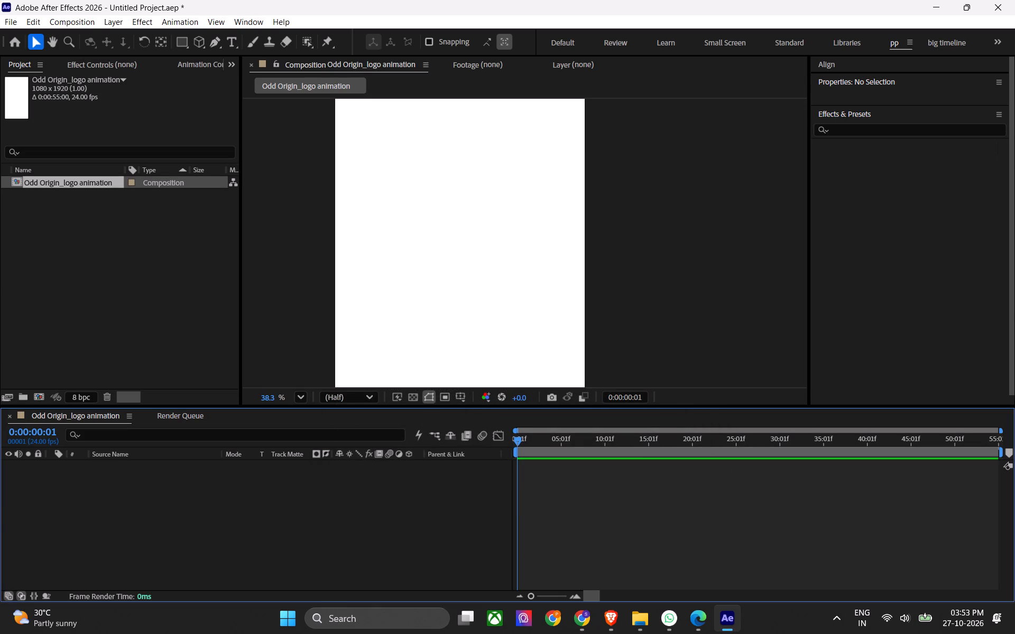
scroll(410, 284, down, 6)
scroll(418, 276, up, 1)
scroll(418, 276, down, 2)
click(300, 397)
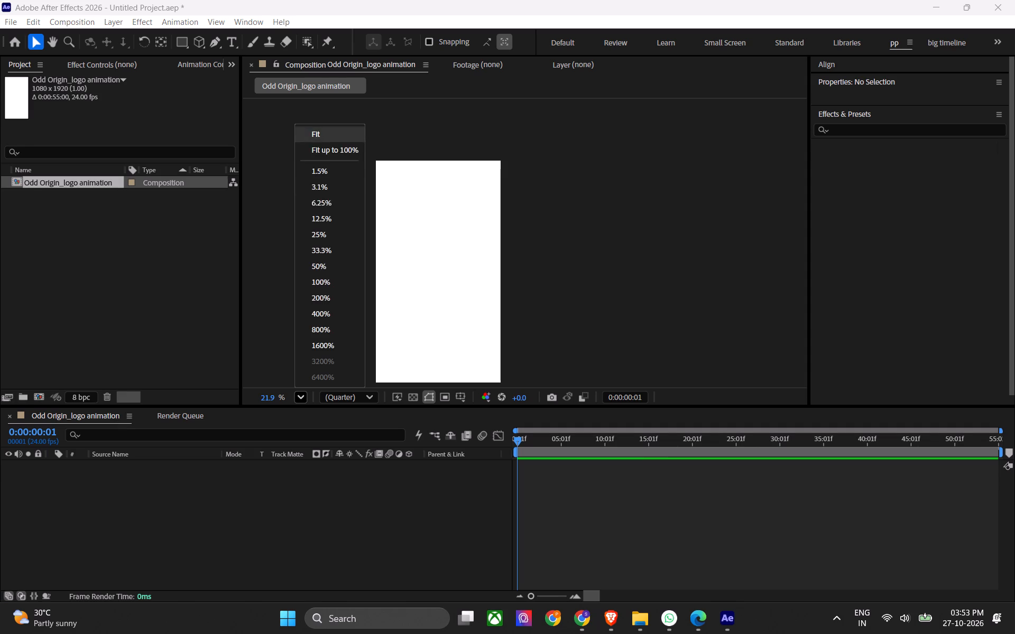
click(310, 126)
click(73, 283)
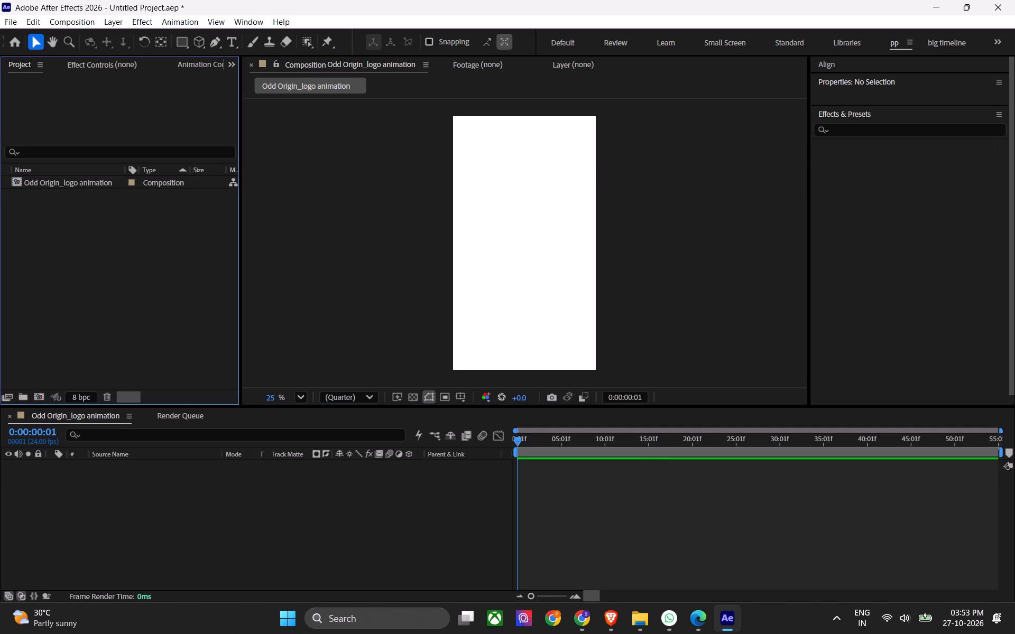
Save the project as Odd Origin_logo animation, sorting the Odd Origin folder by date modified and opening its Odd Origin_logo animation folder as the destination.
key(ctrl+s)
key(ctrl+v)
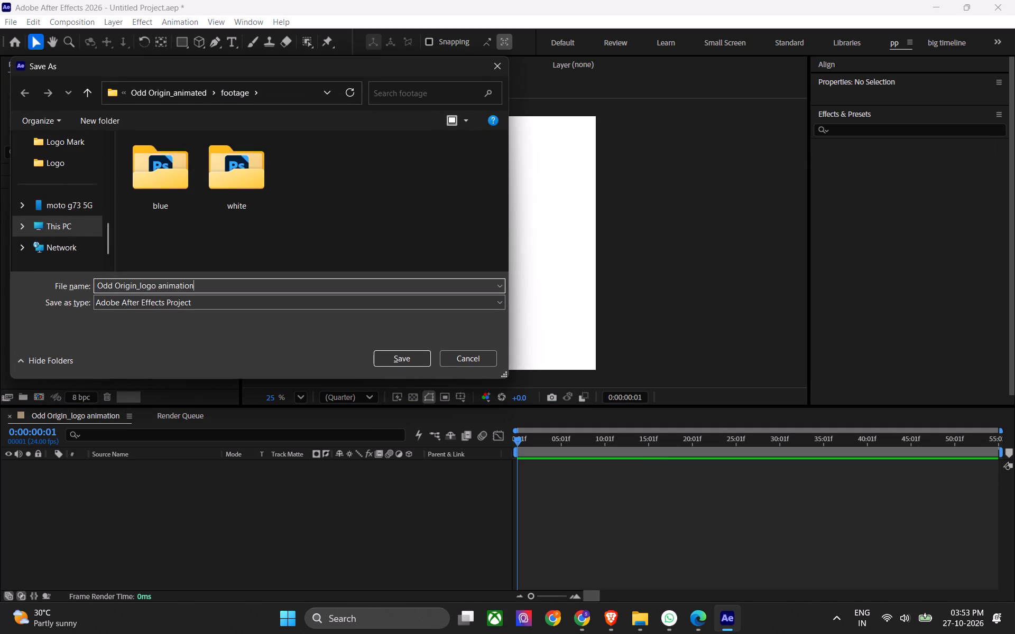
click(167, 100)
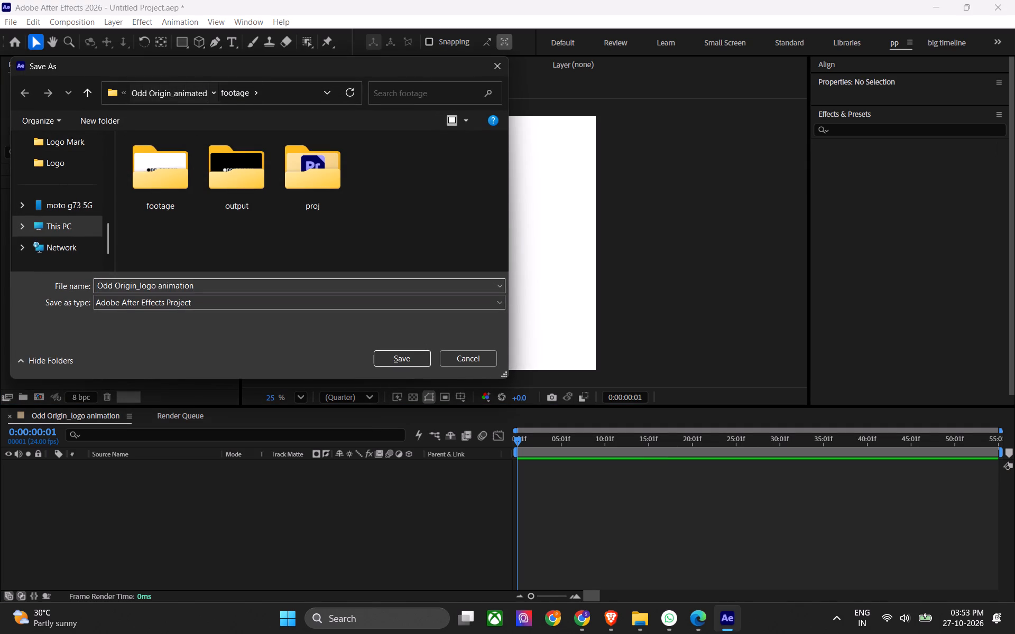
click(140, 95)
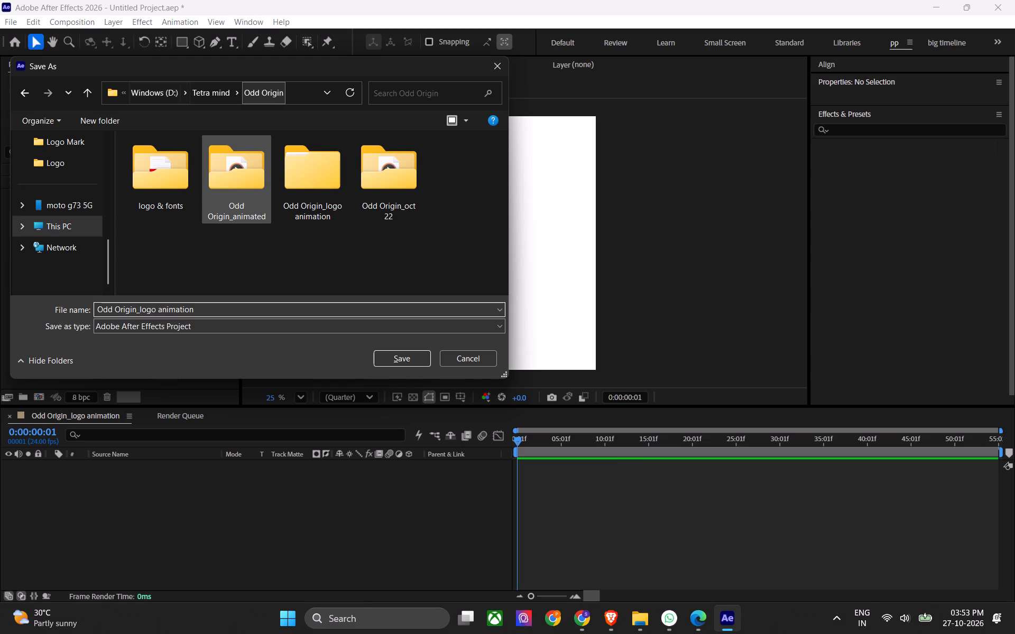
click(236, 171)
click(309, 277)
right_click(290, 250)
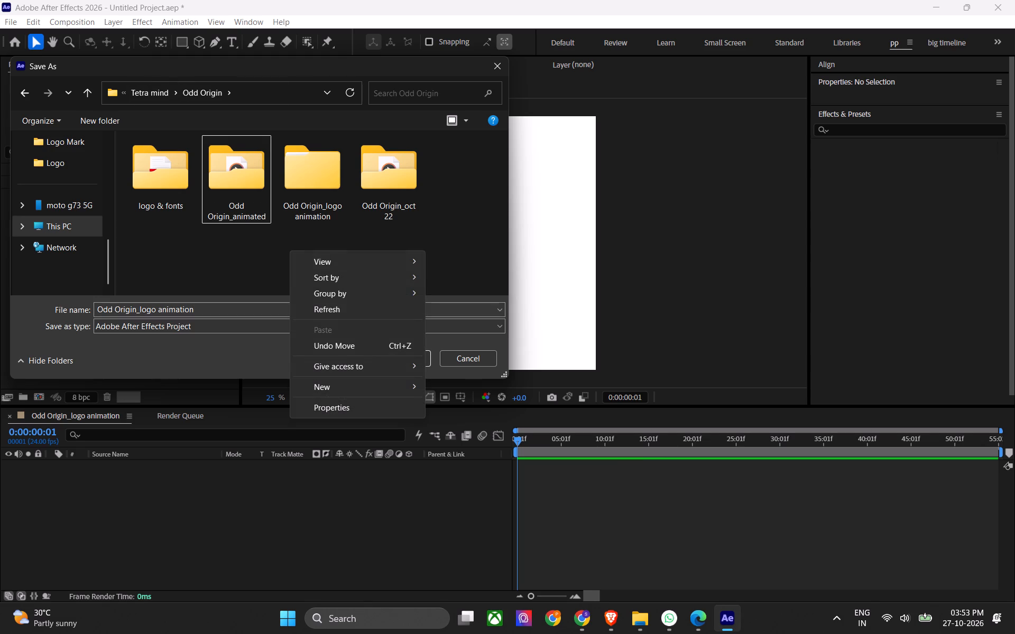
click(445, 293)
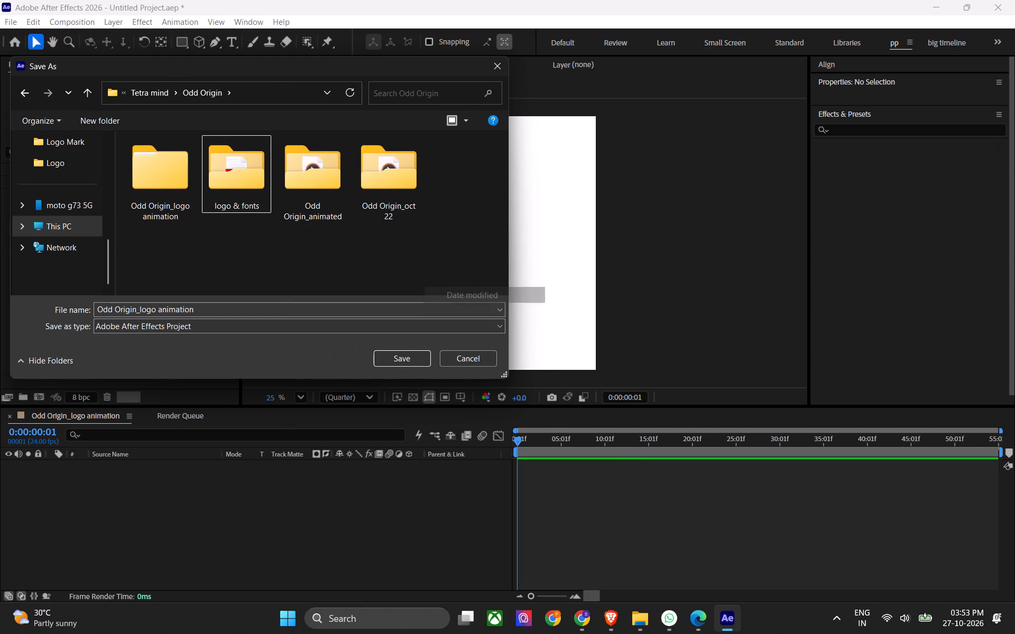
click(365, 269)
click(166, 207)
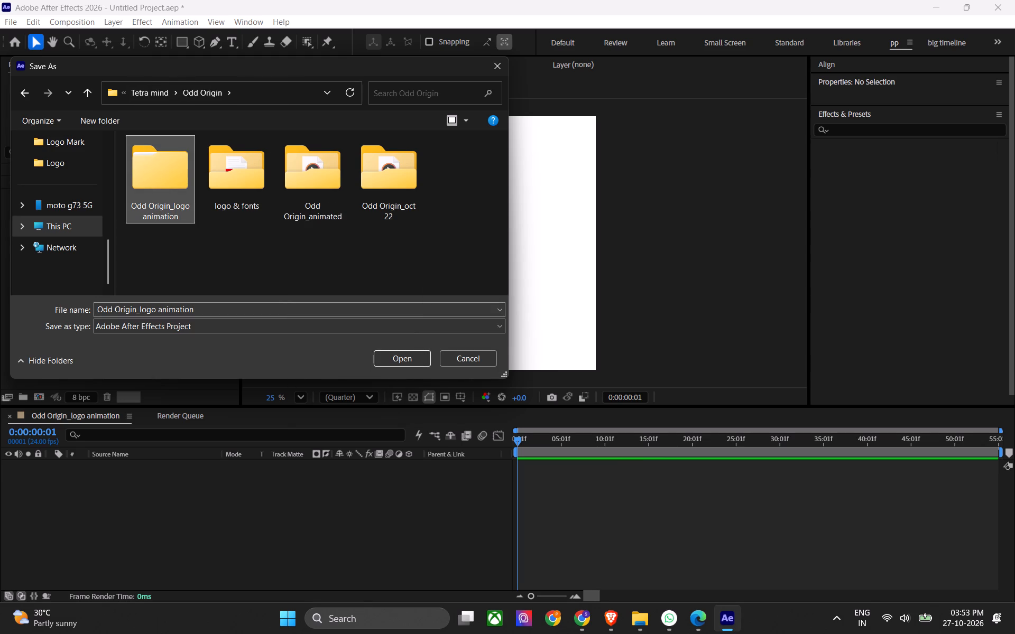
click(170, 184)
double_click(170, 184)
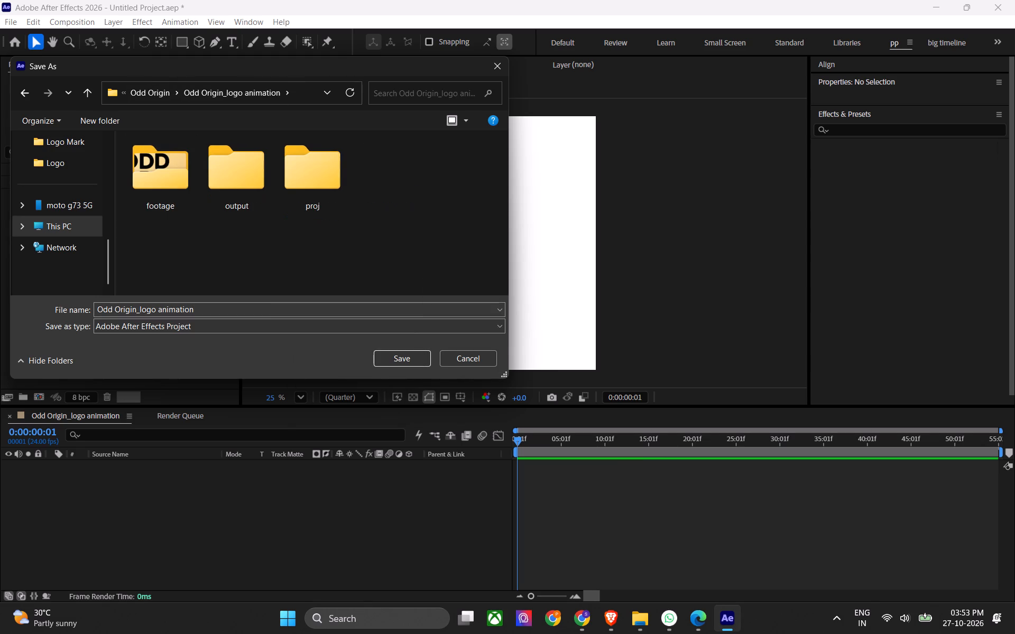
Save the project in the proj subfolder of the Odd Origin_logo animation folder, and save it again once the composition is back in view.
click(244, 262)
double_click(291, 182)
click(424, 352)
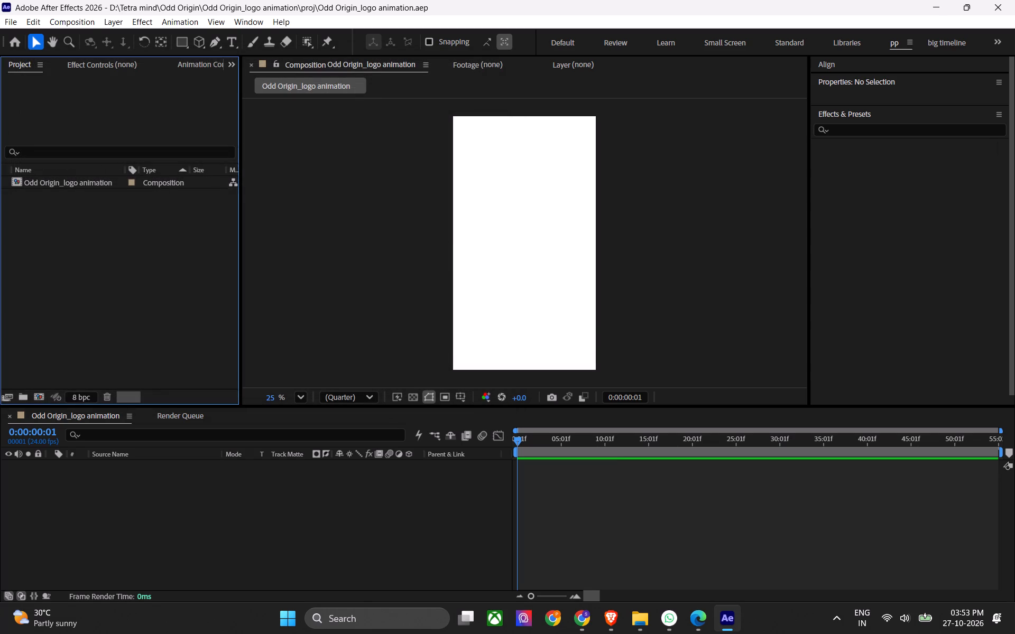
click(587, 504)
click(490, 254)
key(ctrl+s)
key(ctrl+s)
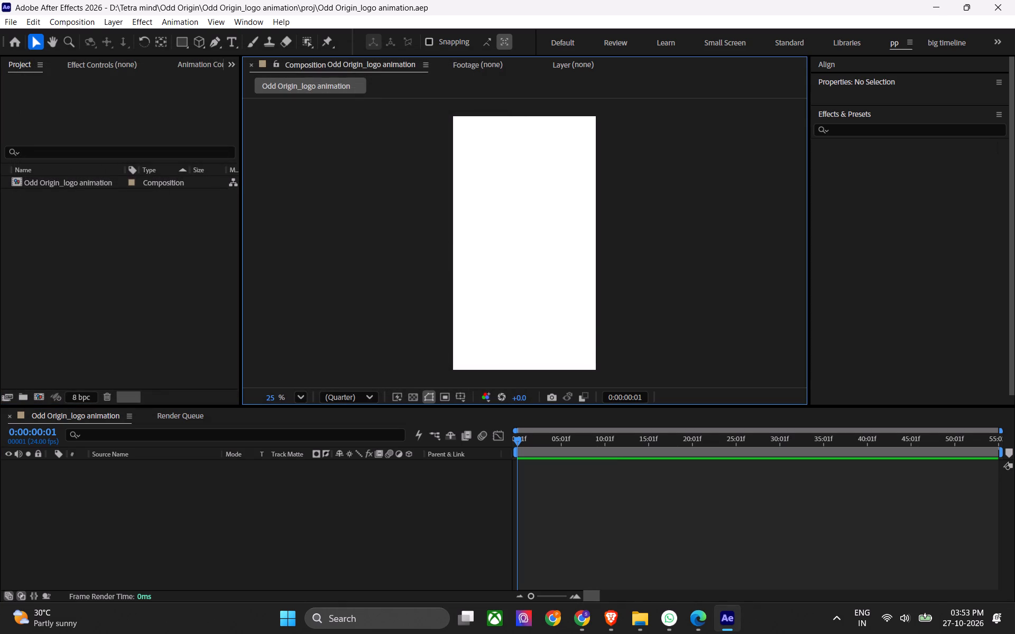
click(151, 291)
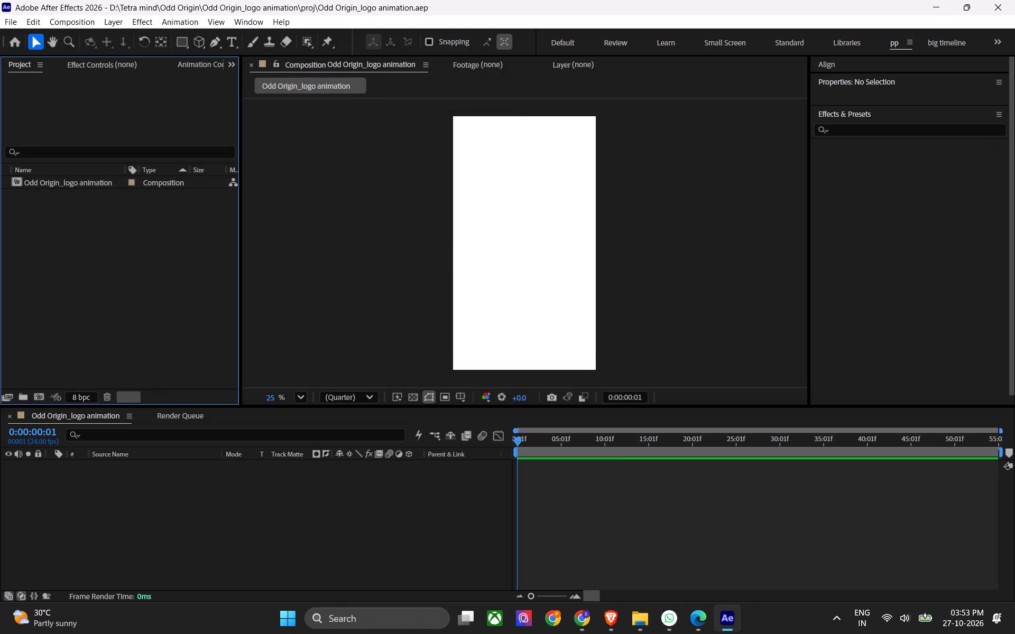
Switch to Microsoft Edge to consult the Odd Origin brand guidelines PDF.
click(700, 629)
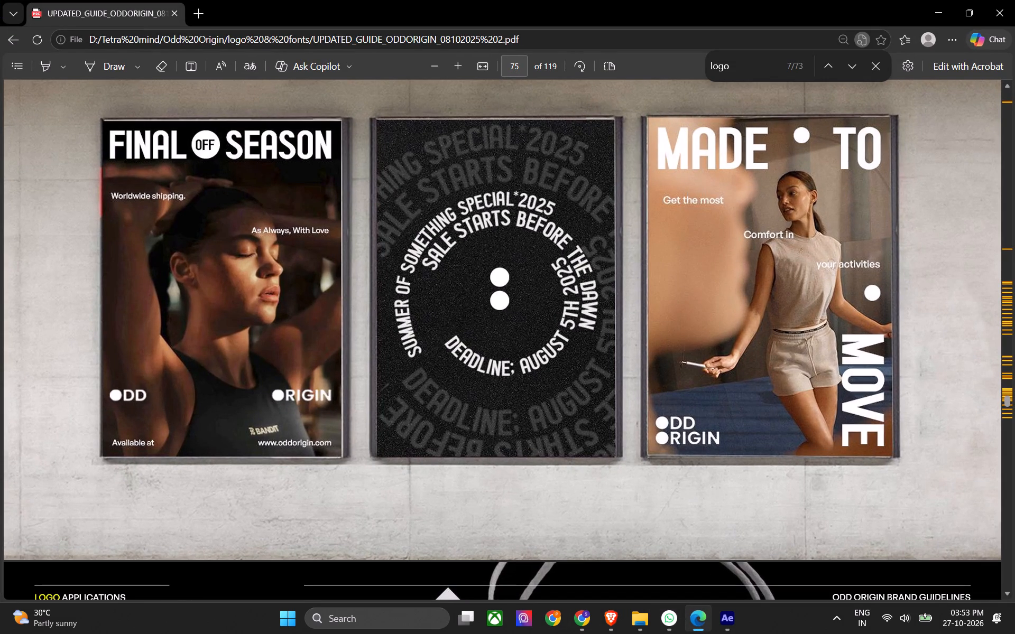
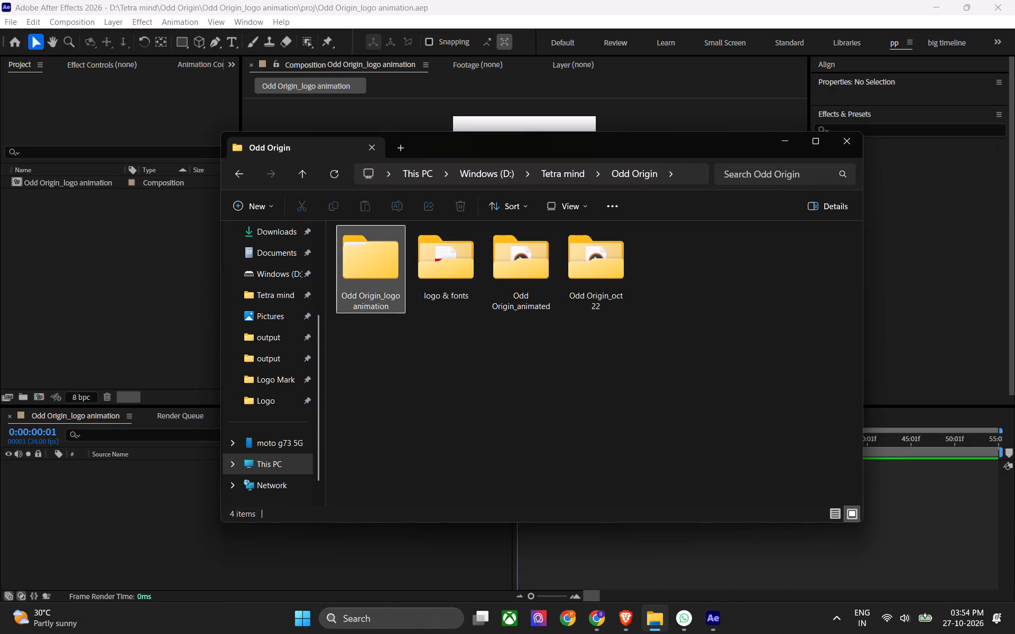
Import the full-colour RGB logomark PNG from the Odd Origin_logo animation folder into the After Effects project.
triple_click(376, 268)
click(376, 268)
drag(370, 270, 85, 284)
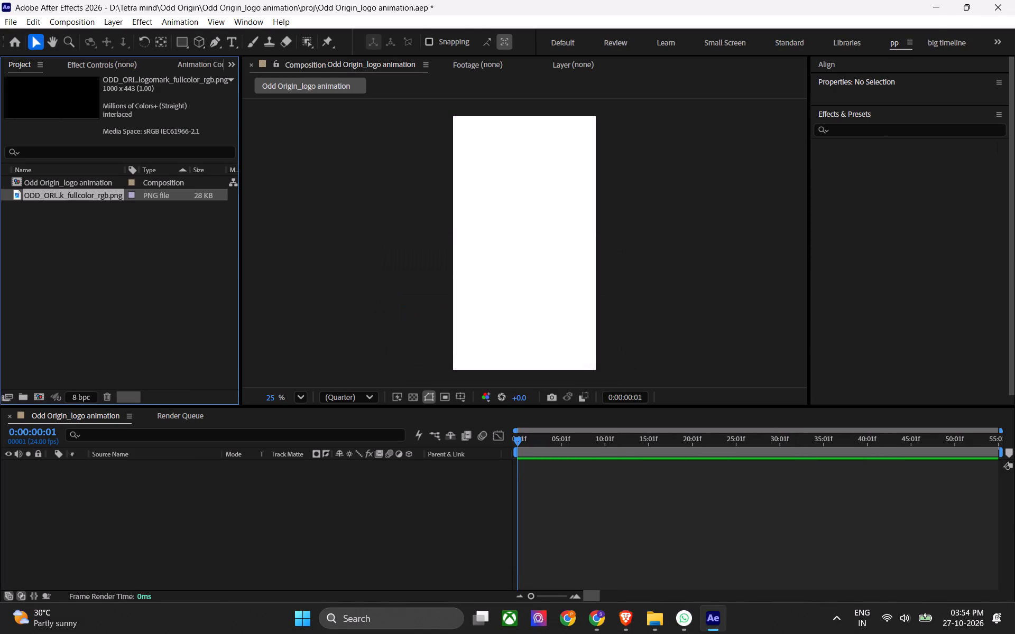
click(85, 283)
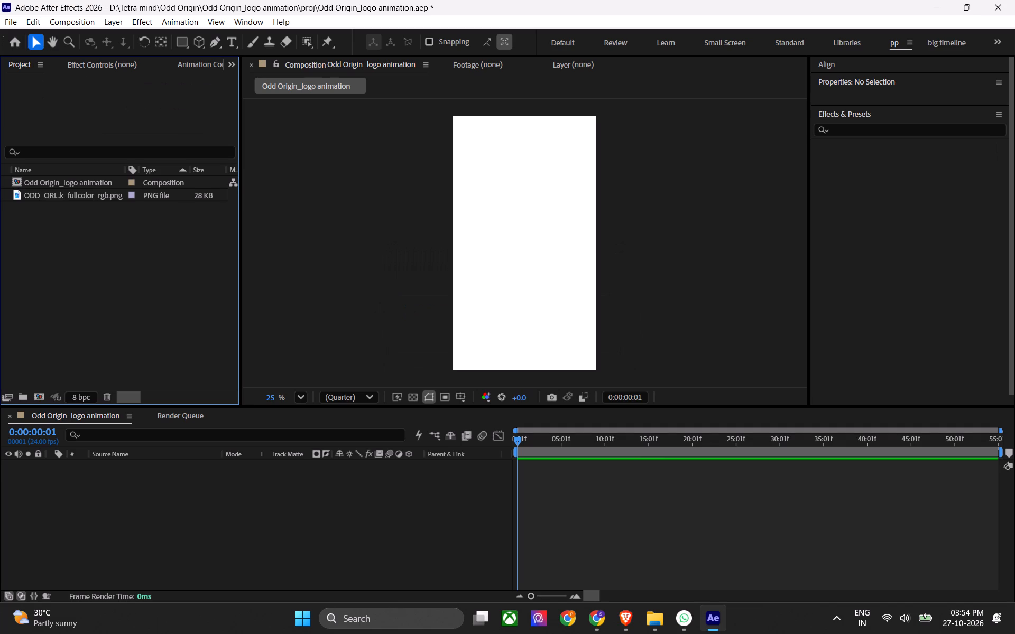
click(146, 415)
Review the project settings for colour, expressions, audio, time display and video rendering, including the available expression and rendering engines.
click(76, 393)
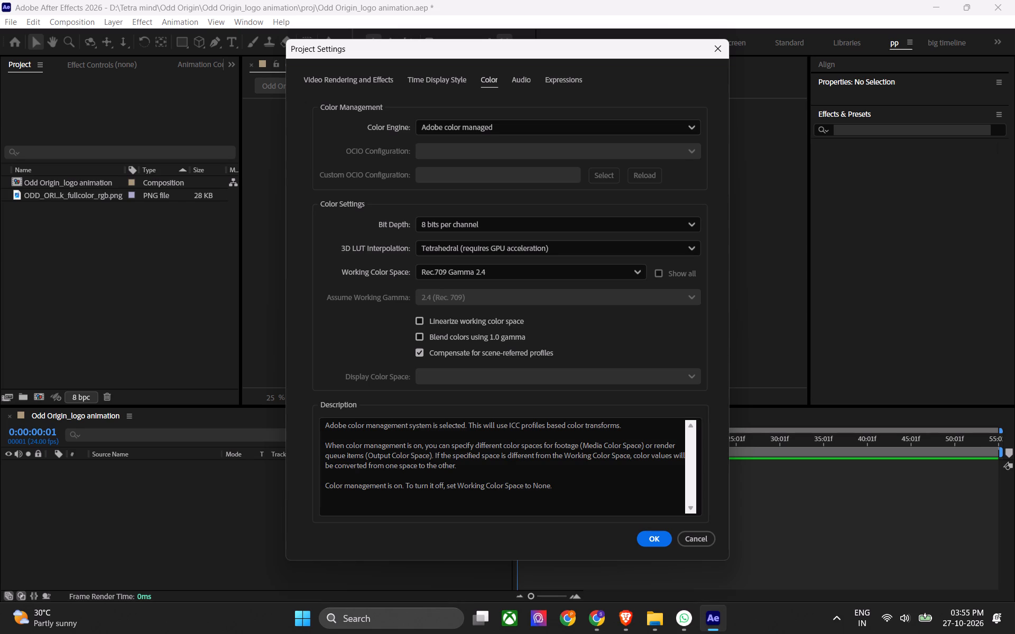
click(564, 80)
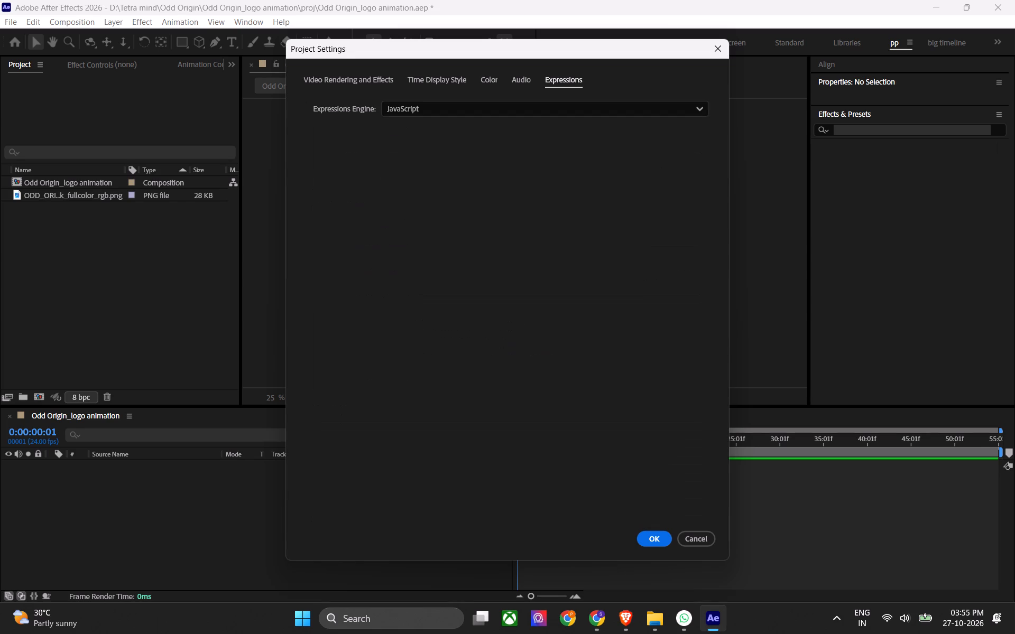
click(523, 98)
click(523, 102)
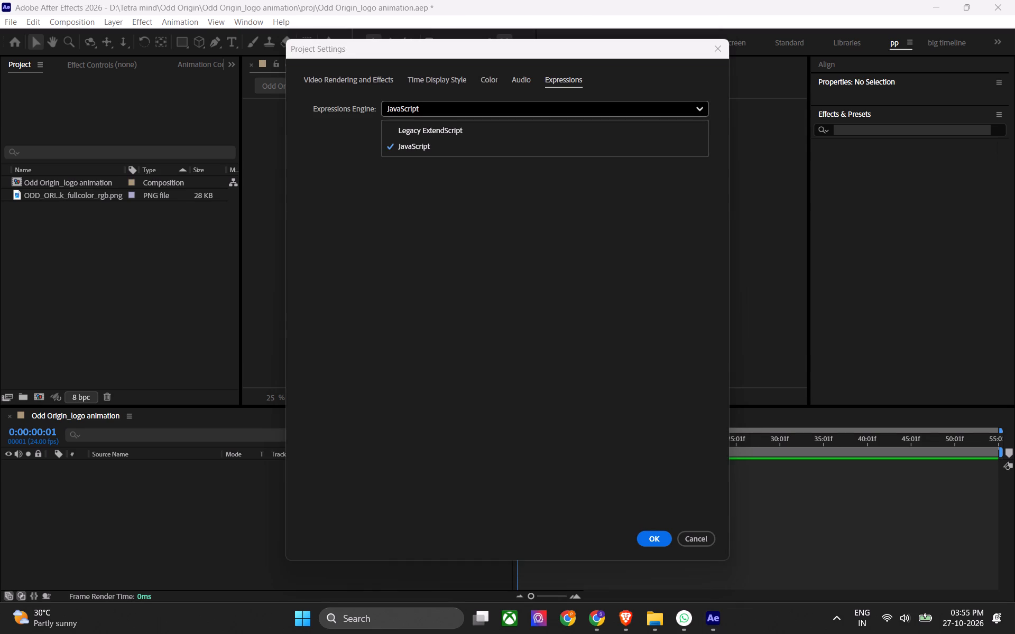
click(504, 180)
click(522, 78)
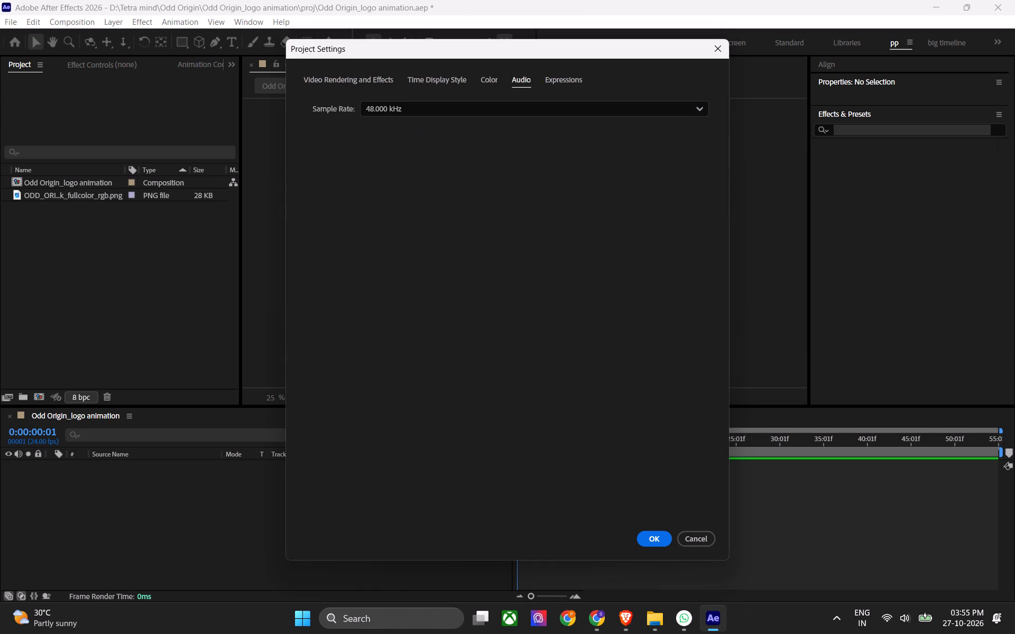
click(496, 78)
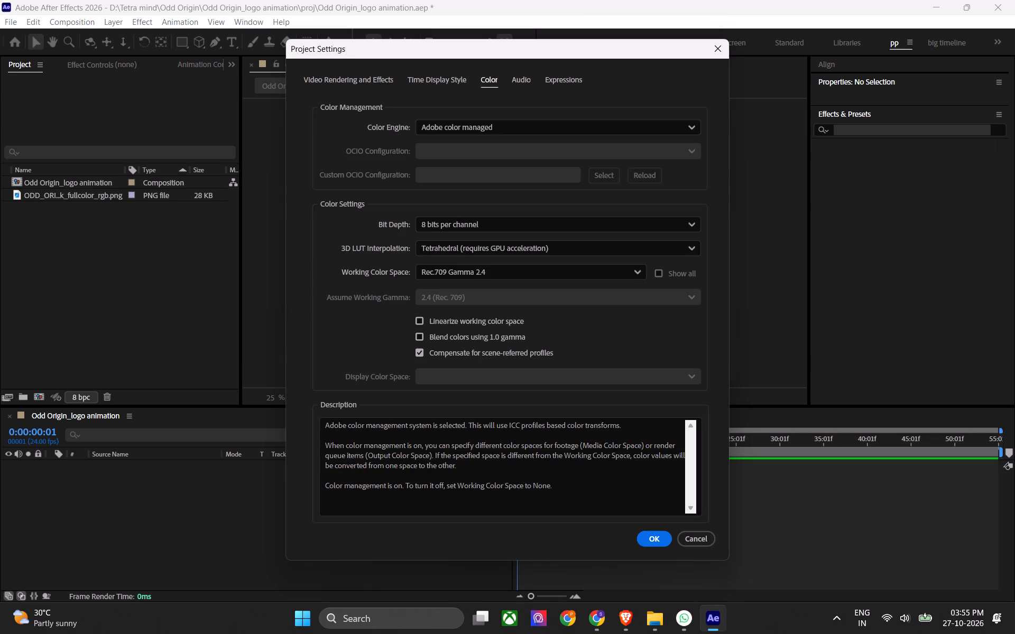
click(456, 83)
click(357, 81)
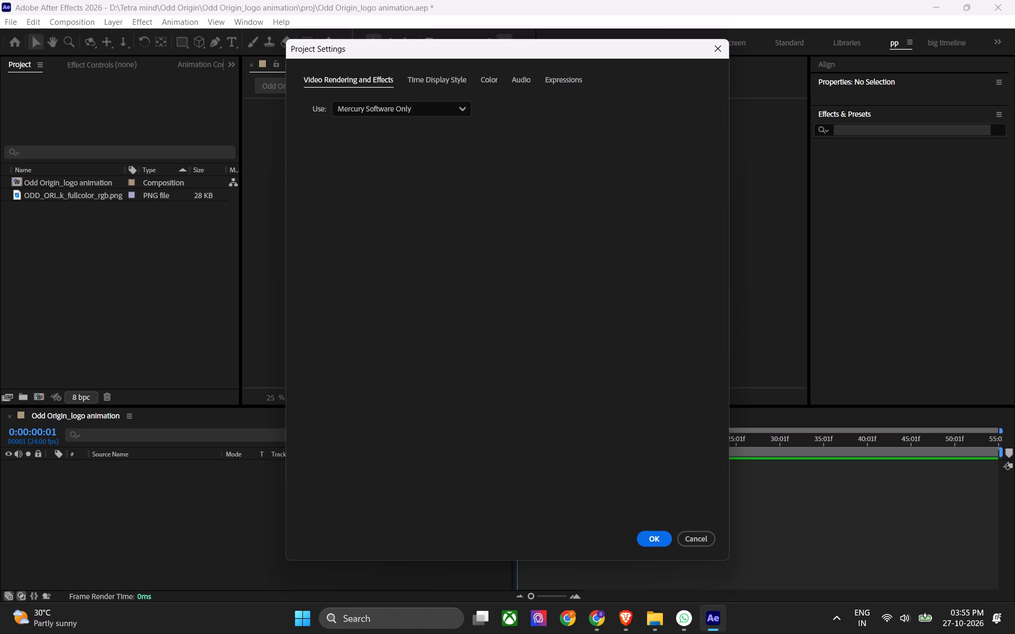
click(446, 109)
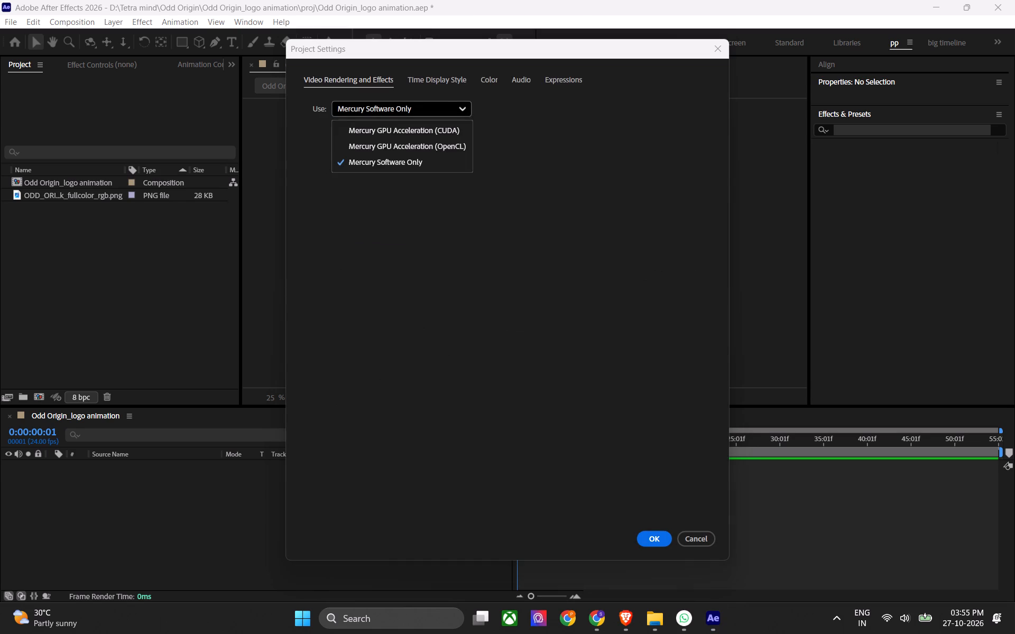
click(654, 544)
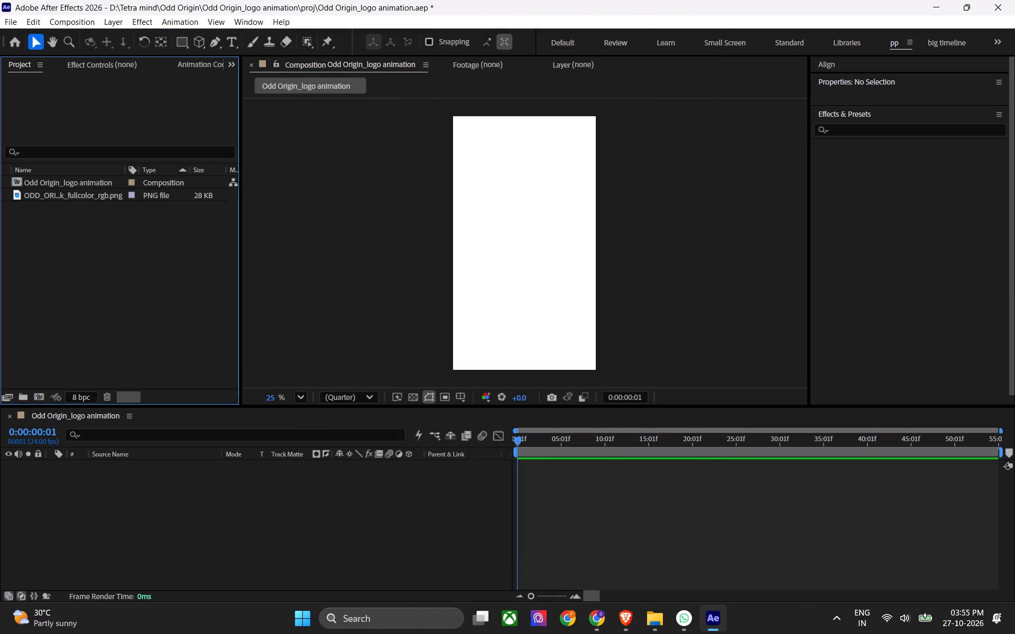
Reopen the project settings and recheck the rendering, audio, expressions, time display and colour options.
click(59, 399)
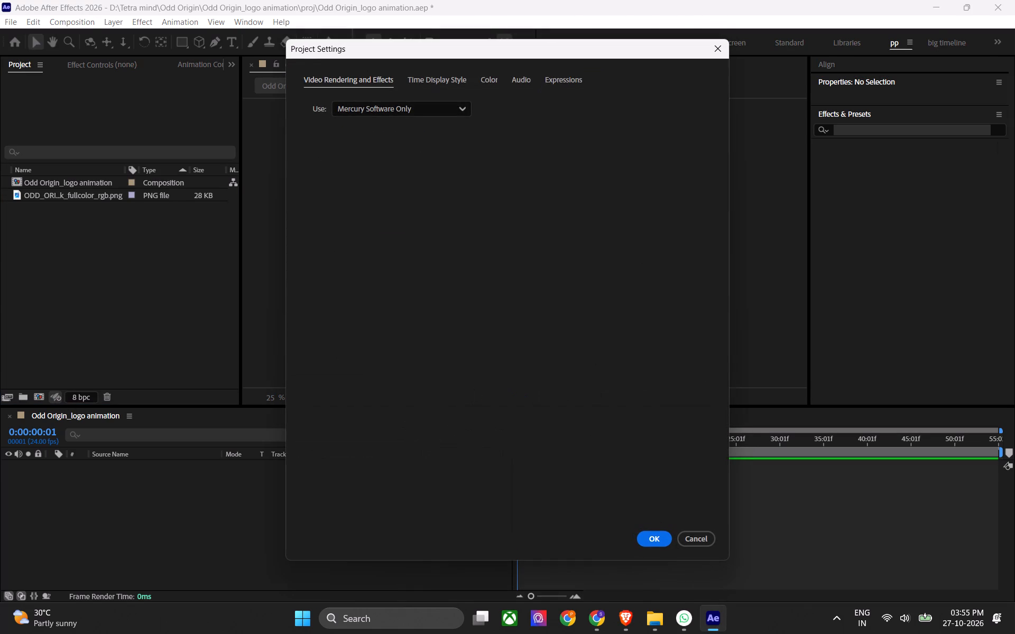
click(424, 77)
click(374, 83)
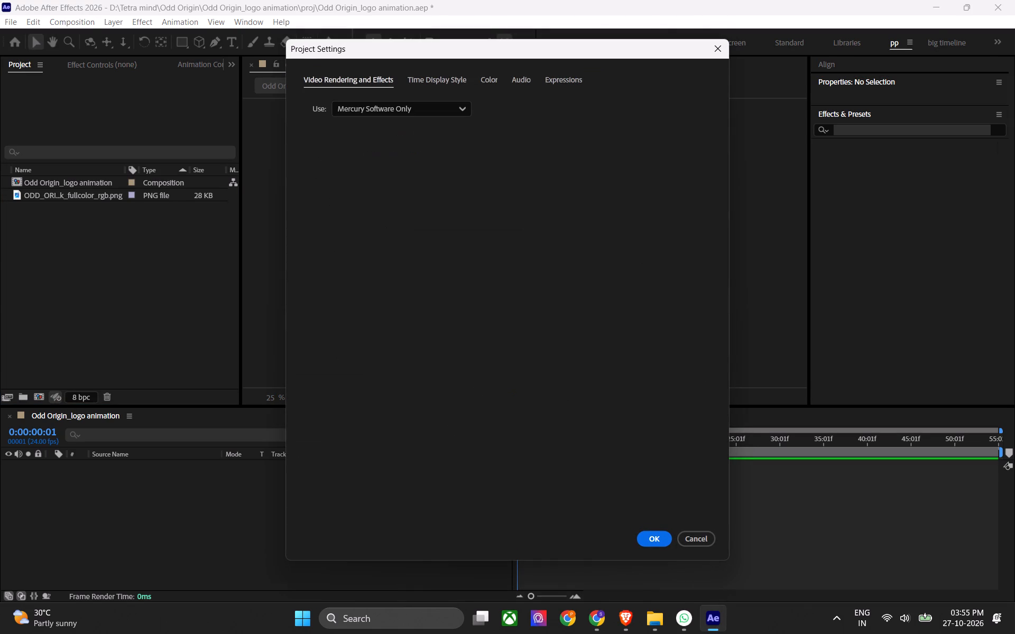
click(531, 76)
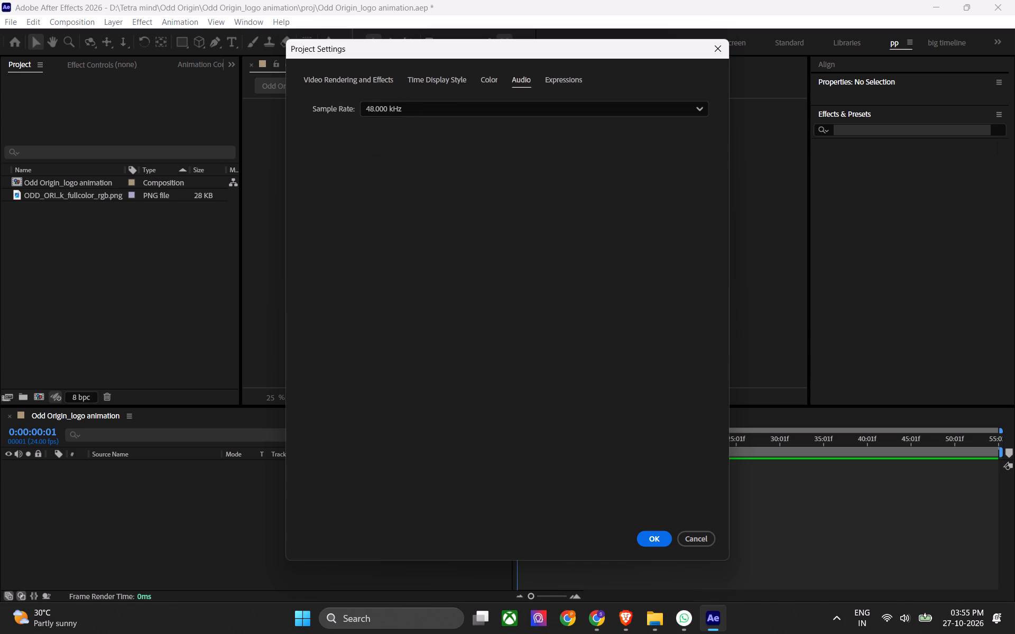
click(566, 79)
click(487, 86)
click(425, 76)
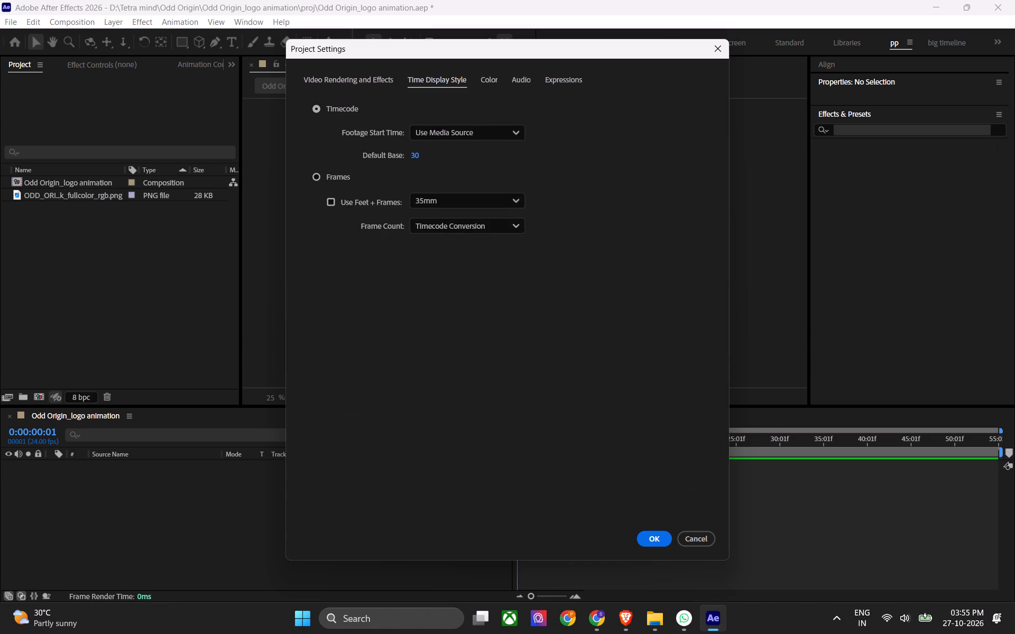
click(475, 74)
click(487, 80)
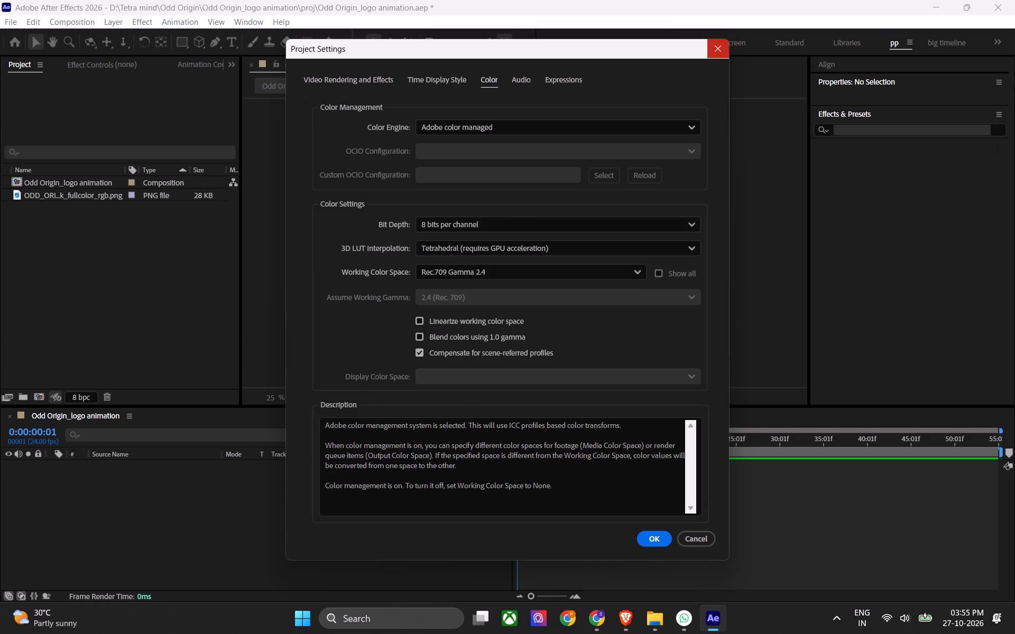
click(722, 52)
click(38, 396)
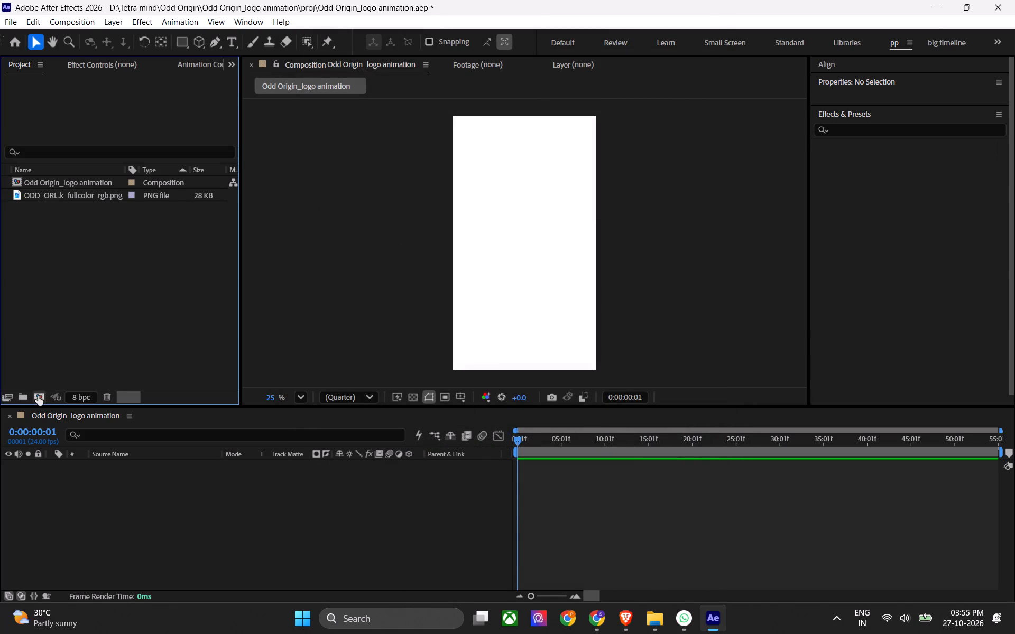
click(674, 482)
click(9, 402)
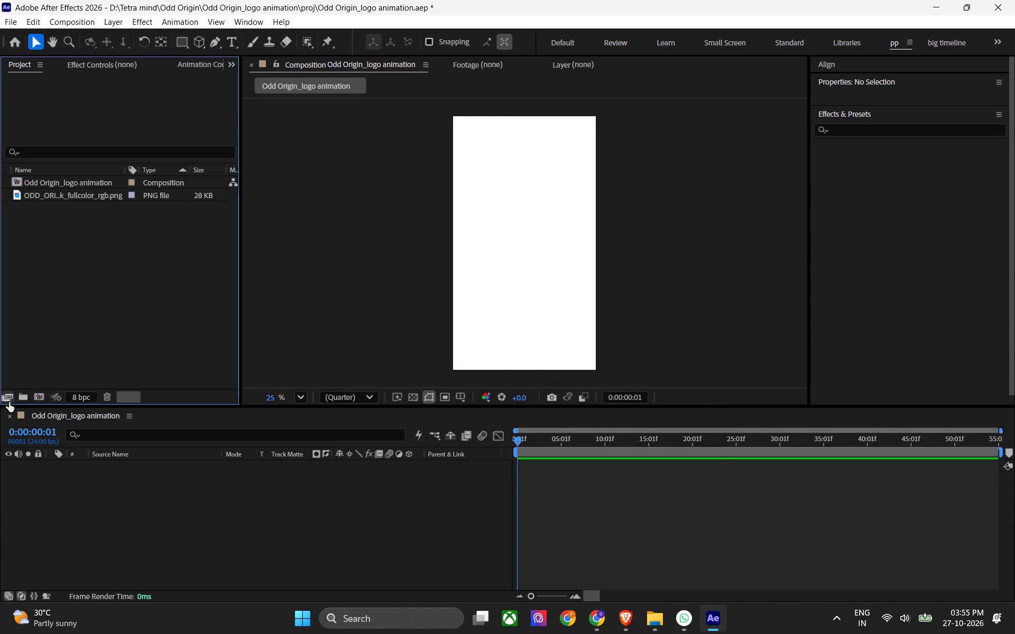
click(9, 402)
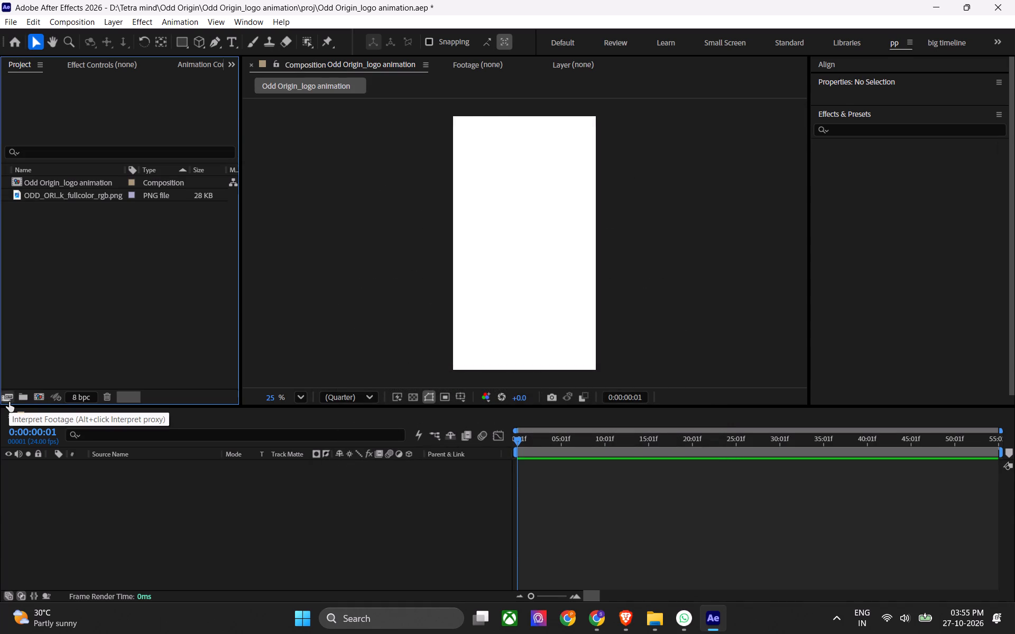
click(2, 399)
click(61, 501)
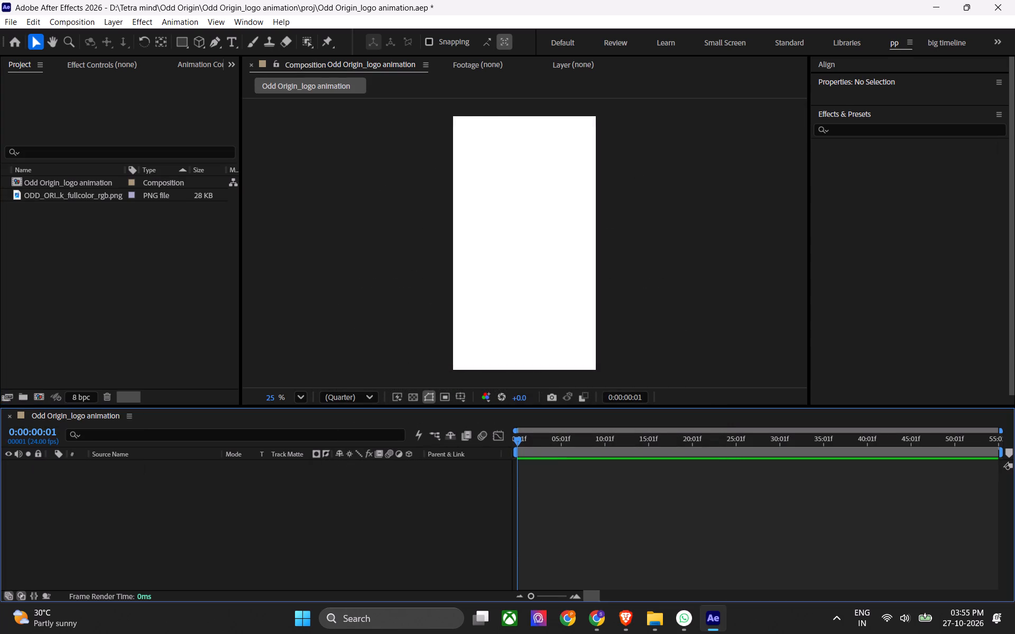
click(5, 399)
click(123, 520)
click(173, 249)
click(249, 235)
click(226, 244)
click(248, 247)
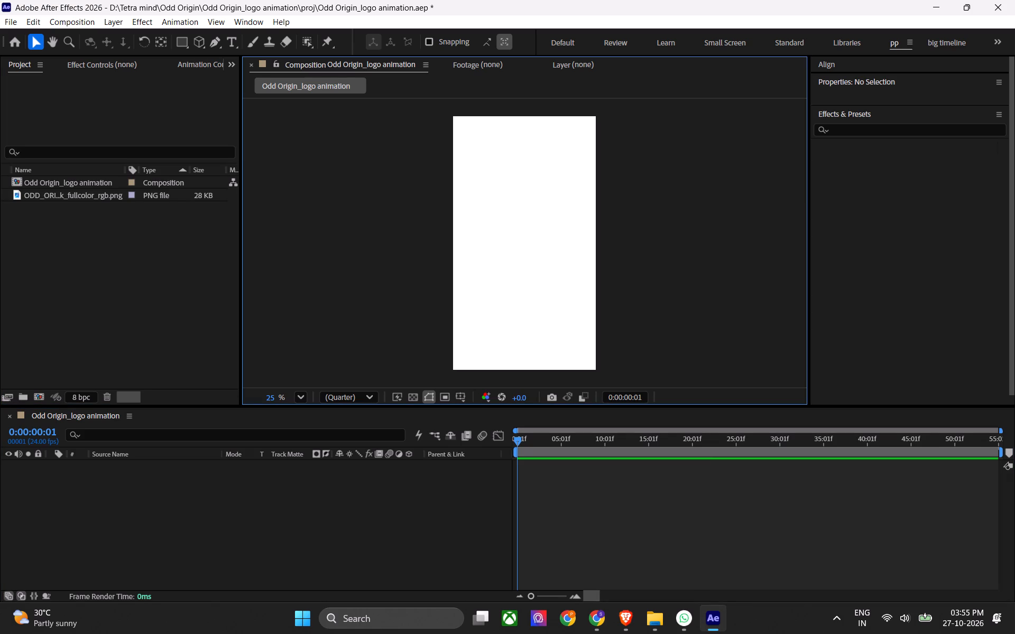
Save the Odd Origin_logo animation project.
key(ctrl+s)
key(ctrl+s)
key(ctrl+s)
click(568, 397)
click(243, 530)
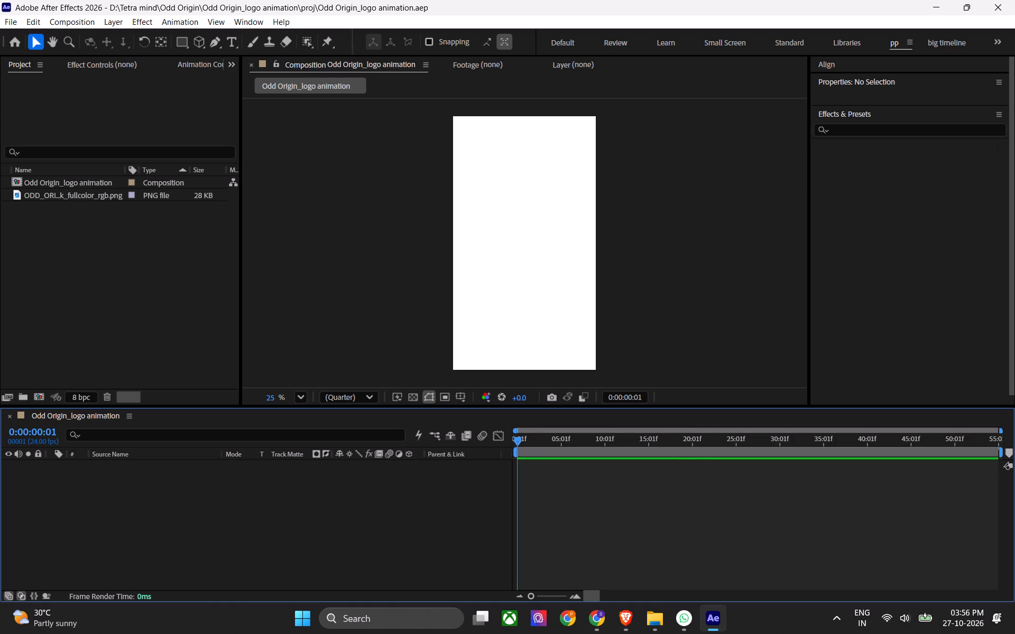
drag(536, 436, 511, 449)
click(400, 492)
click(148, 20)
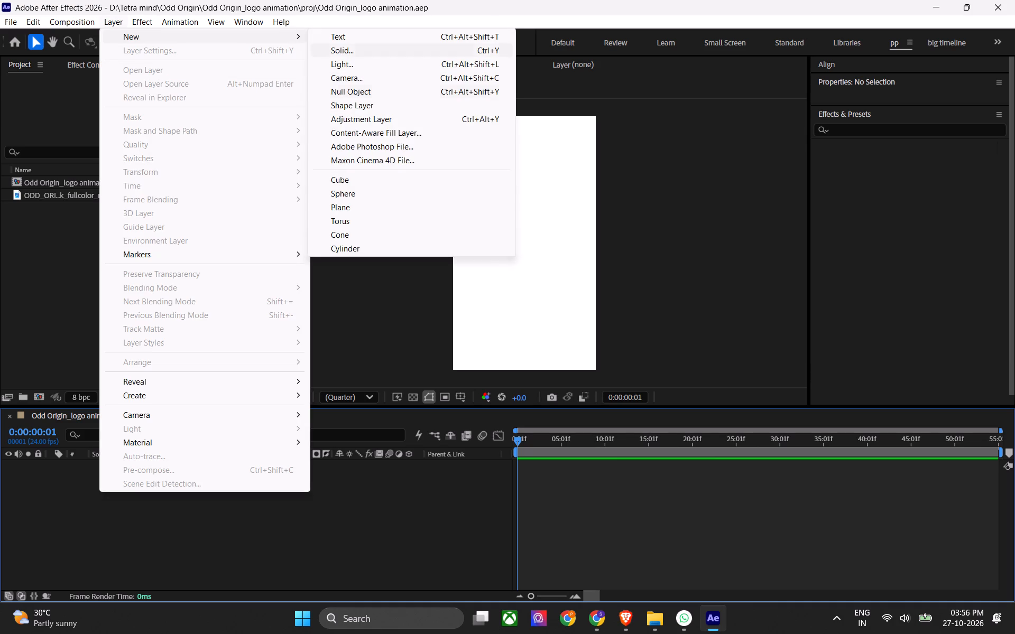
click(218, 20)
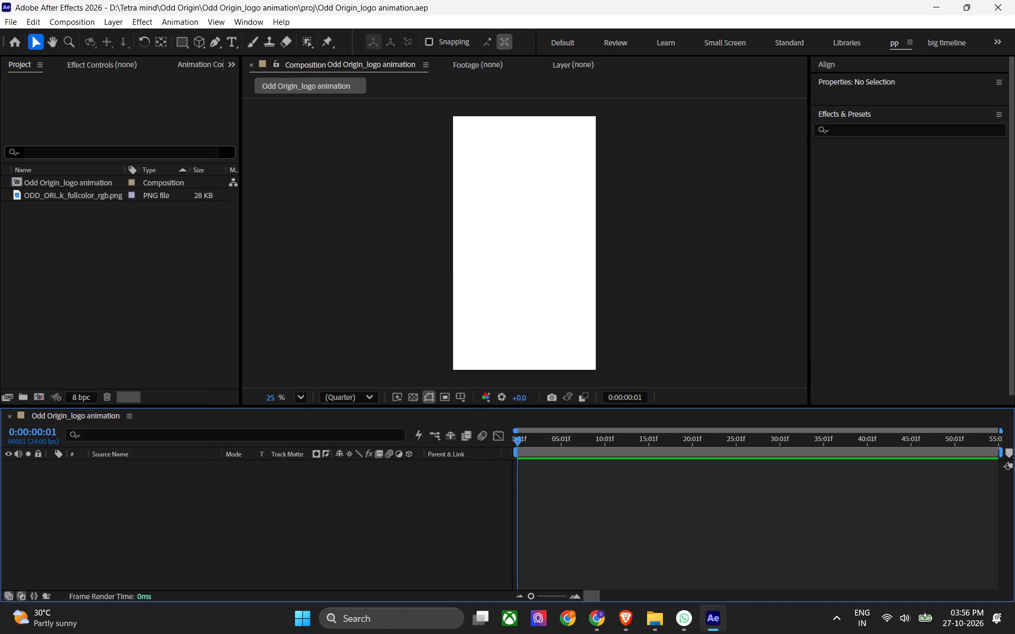
Add the imported ODD_ORIGIN_logomark_fullcolor_rgb.png to the Odd Origin_logo animation composition as a layer.
drag(54, 195, 188, 508)
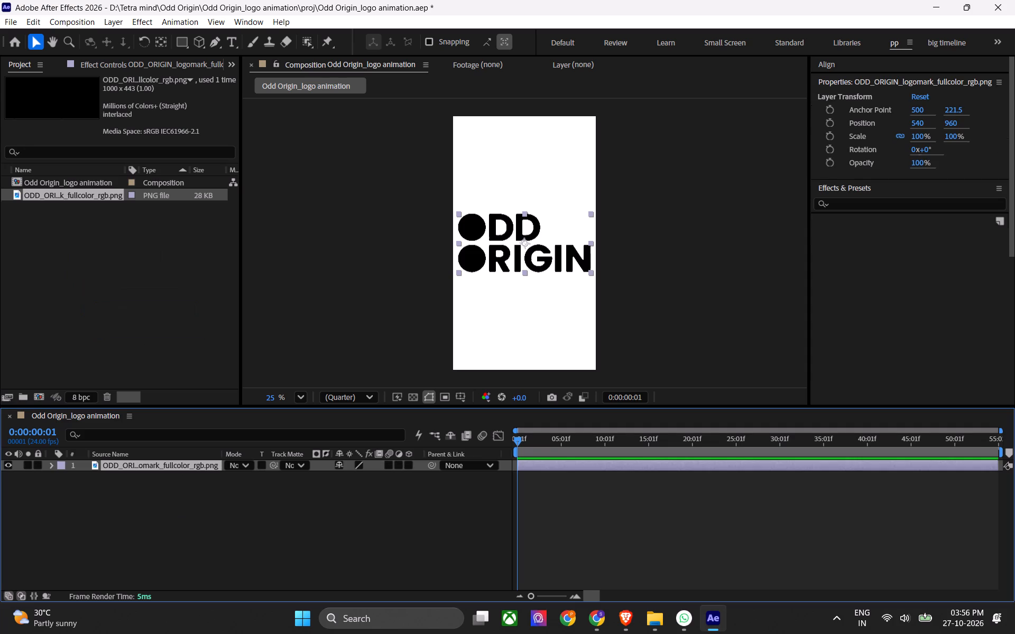
click(619, 263)
click(569, 255)
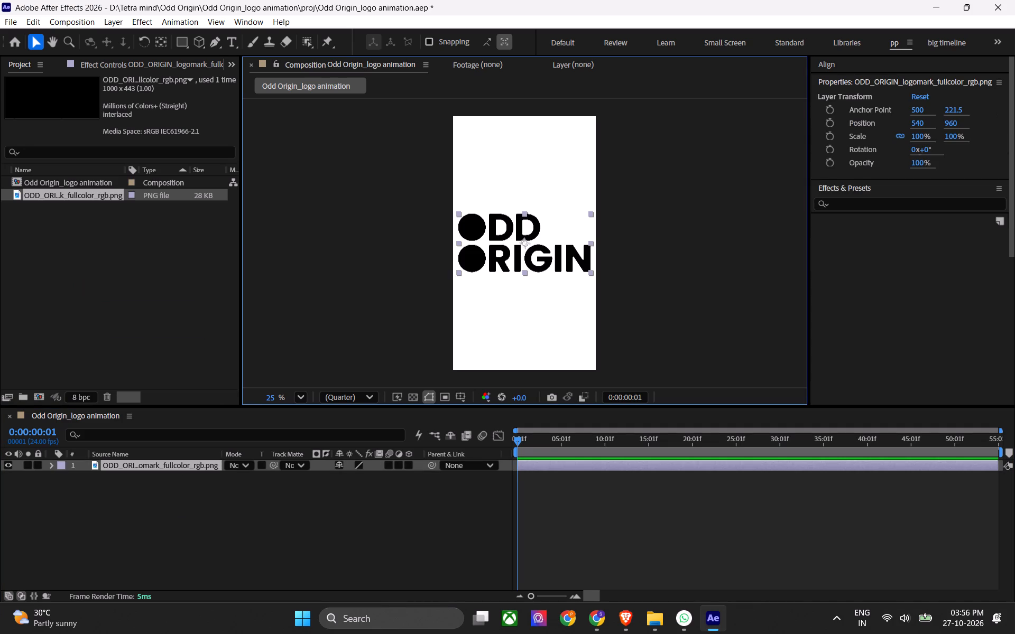
Scale the logo layer down proportionally to about 34.4% around its centre, and save the project.
drag(593, 273, 570, 261)
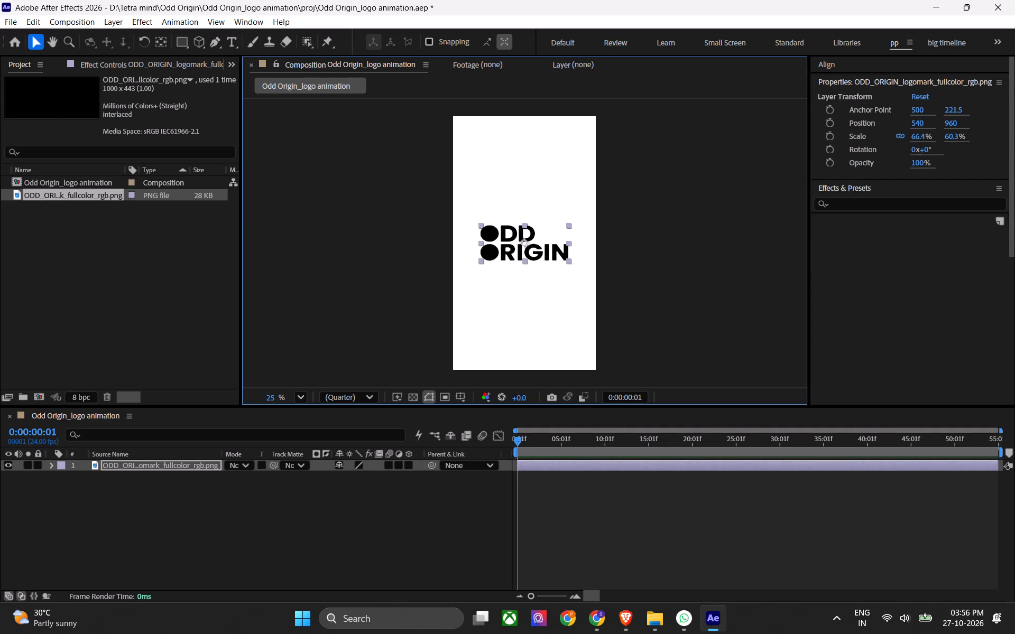
drag(570, 261, 548, 245)
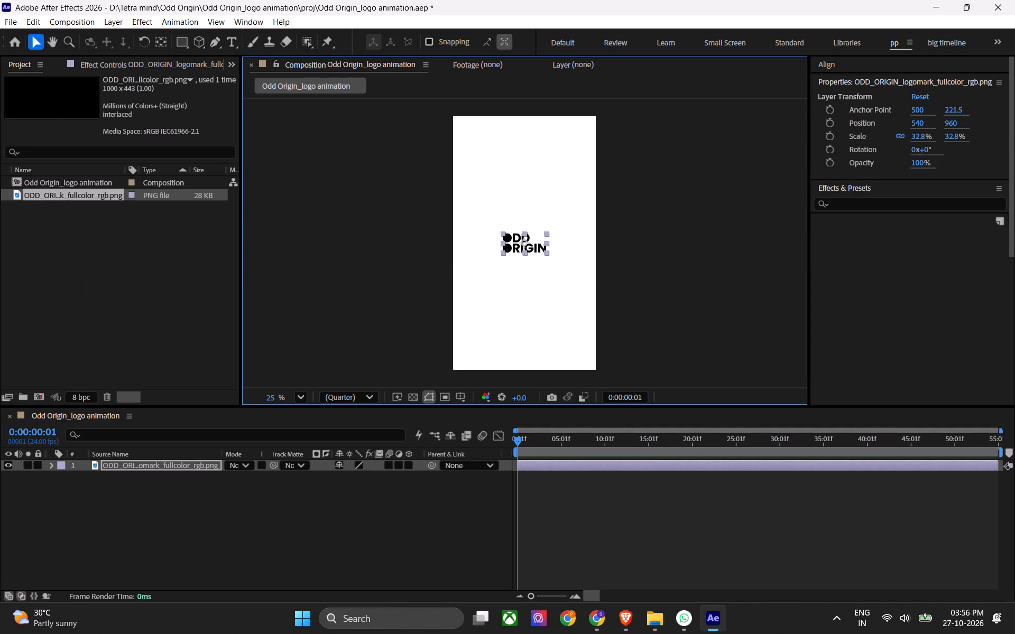
drag(548, 245, 549, 243)
key(ctrl+s)
click(598, 238)
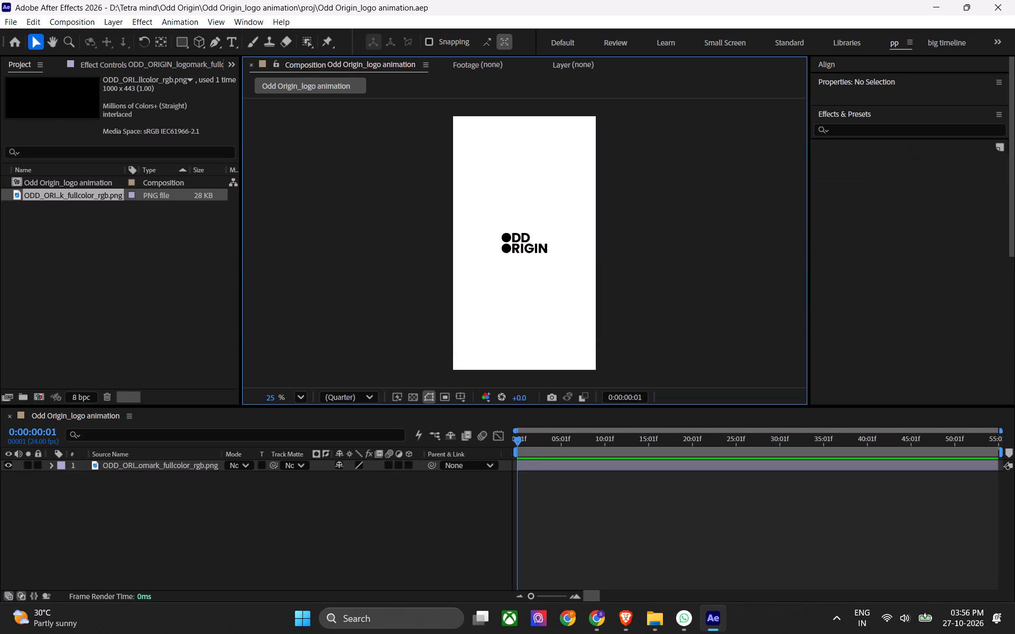
Show the title/action safe guides over the composition and move the logo layer to position 528, 960.
click(535, 245)
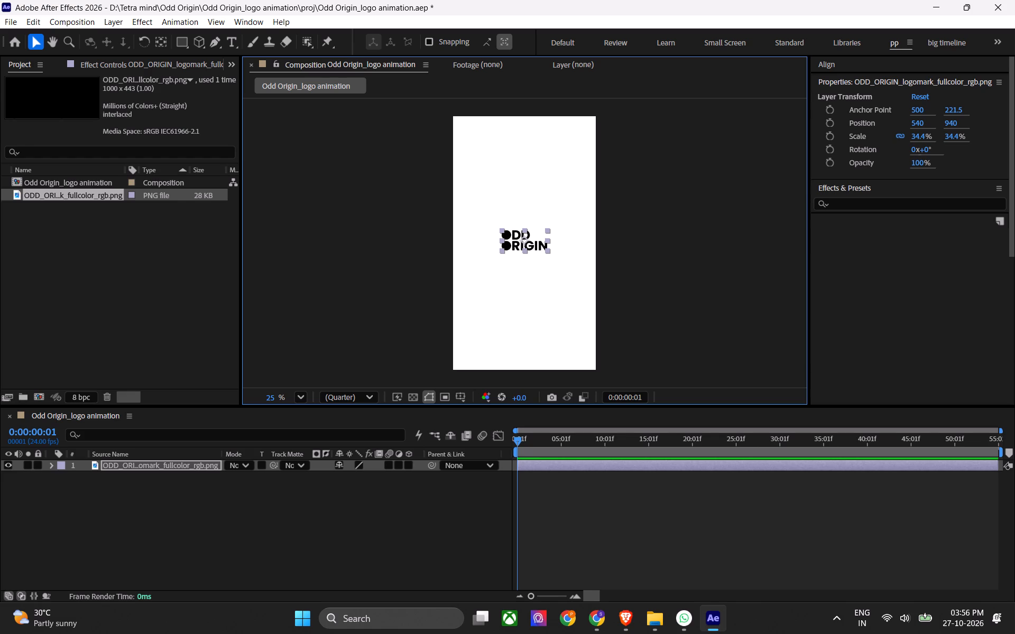
click(462, 391)
click(494, 411)
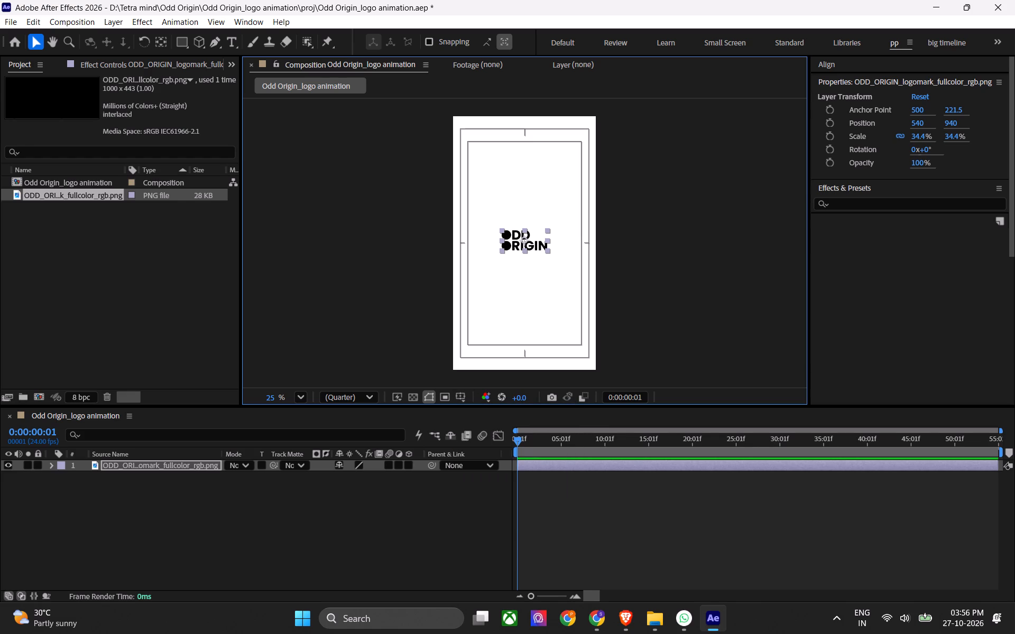
click(515, 242)
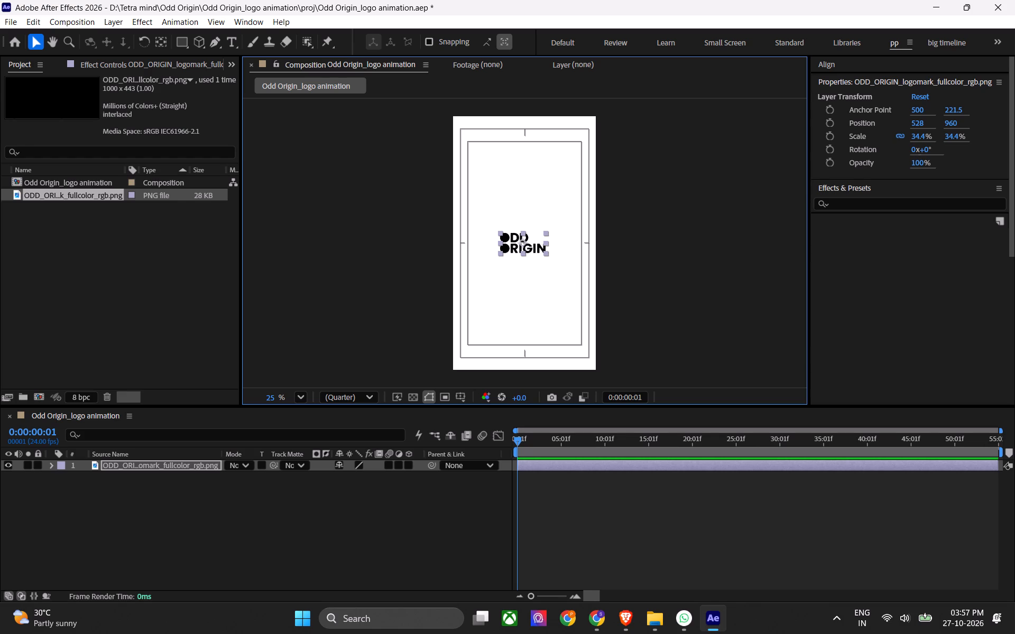
Examine the logo's placement against the safe guides, both up close and with the whole composition fitted in view.
scroll(508, 240, up, 6)
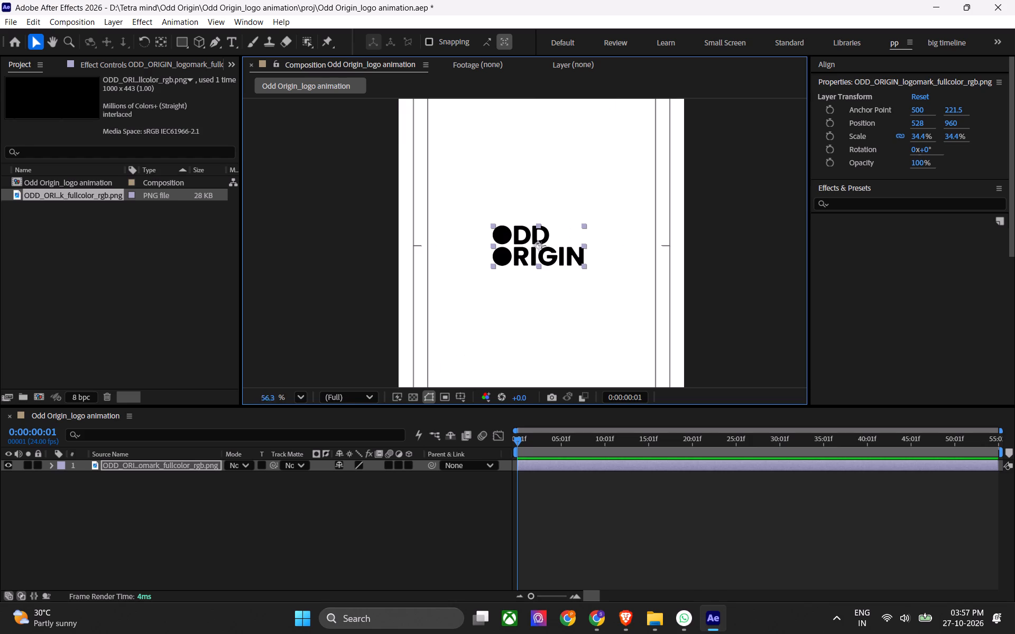
scroll(501, 215, up, 4)
scroll(550, 287, down, 8)
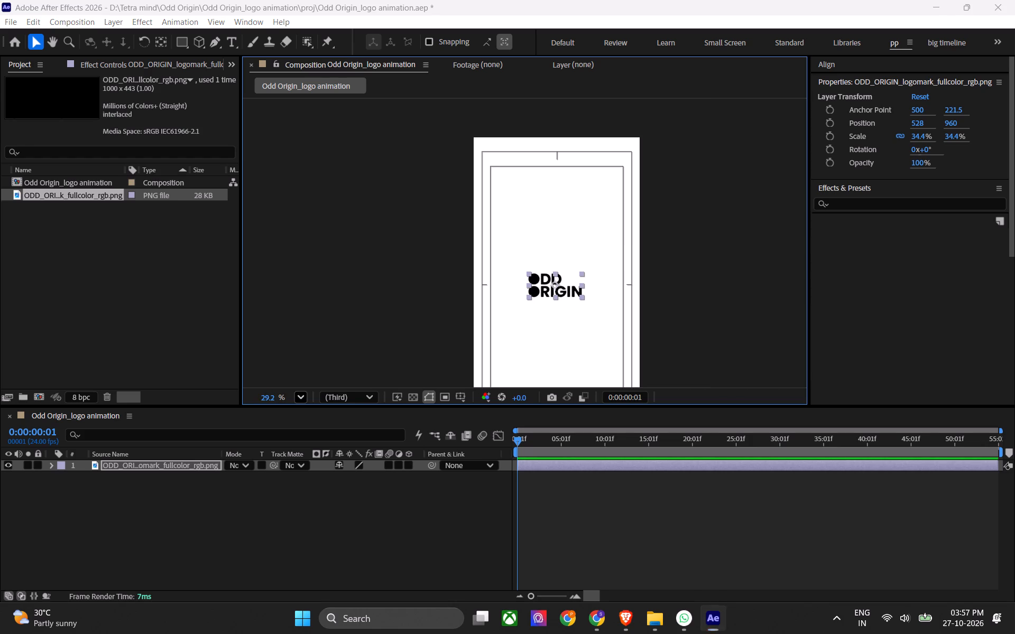
click(299, 400)
click(320, 133)
click(479, 307)
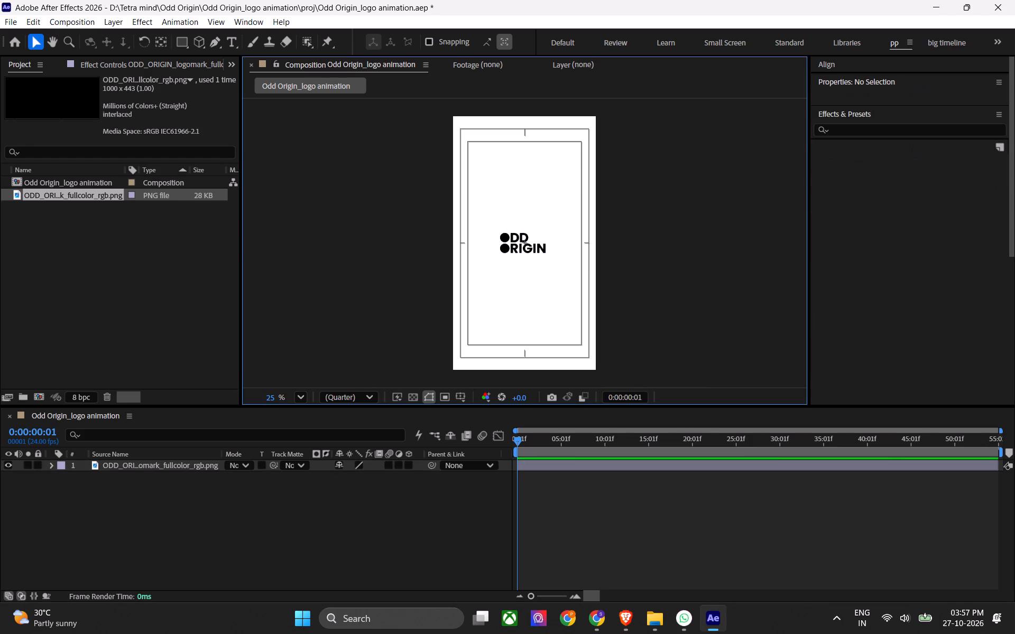
Switch to Google Chrome and search the web for "flash software" in a new tab.
click(604, 627)
click(793, 12)
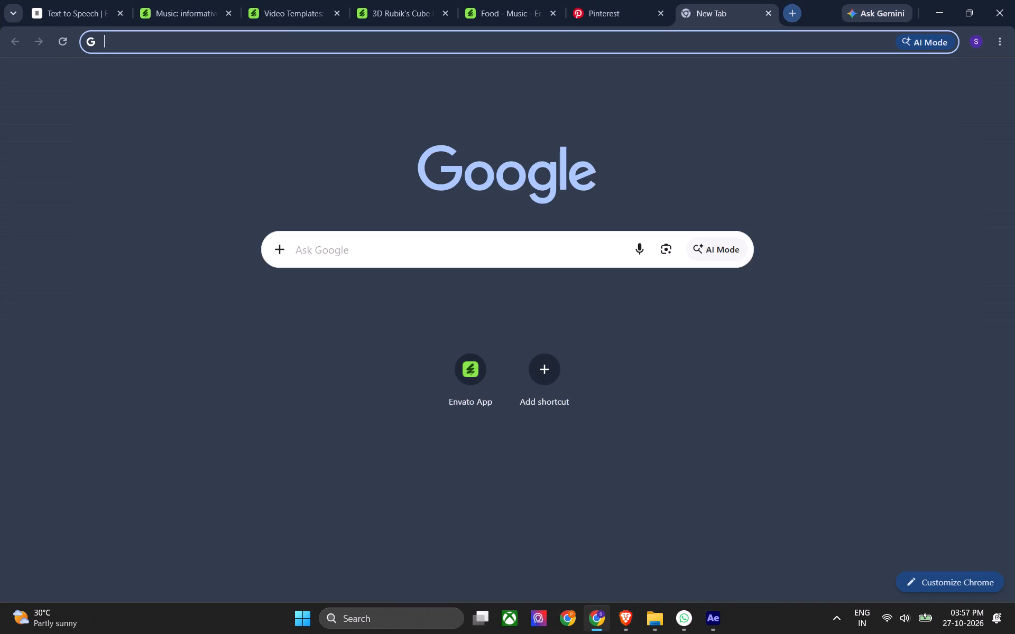
text(flash)
key(space)
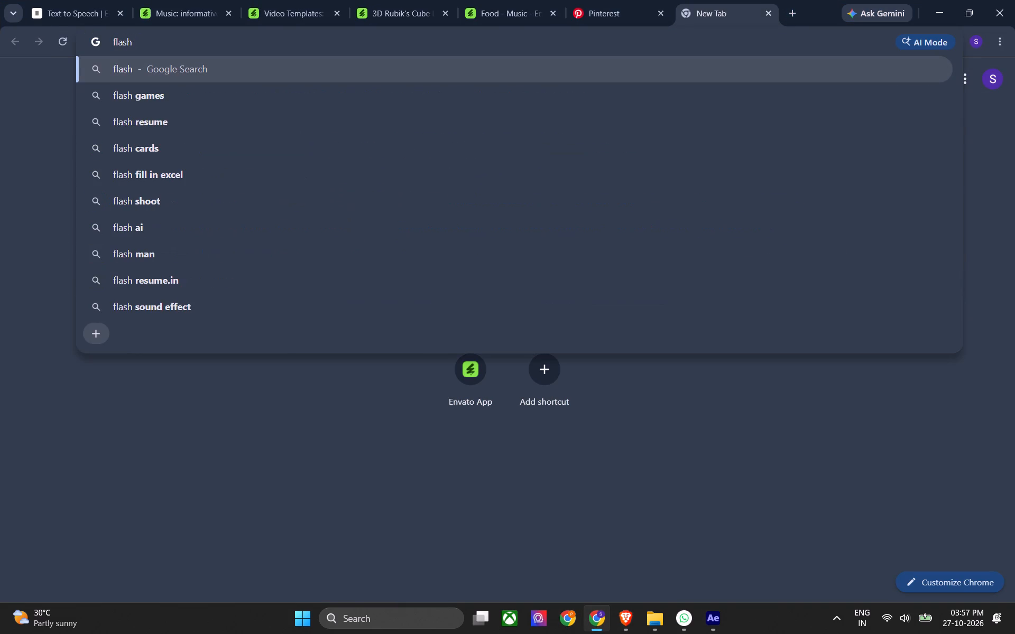
text(software)
key(Return)
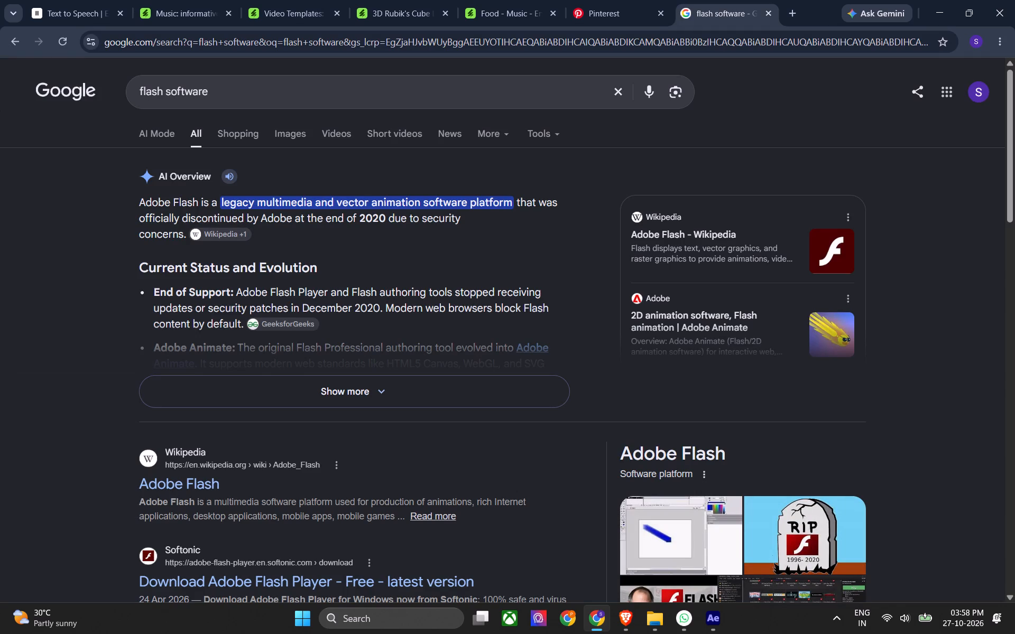
Look through the image results for flash software, including a larger preview of the IndiaMART Adobe Flash Professional screenshot.
click(280, 137)
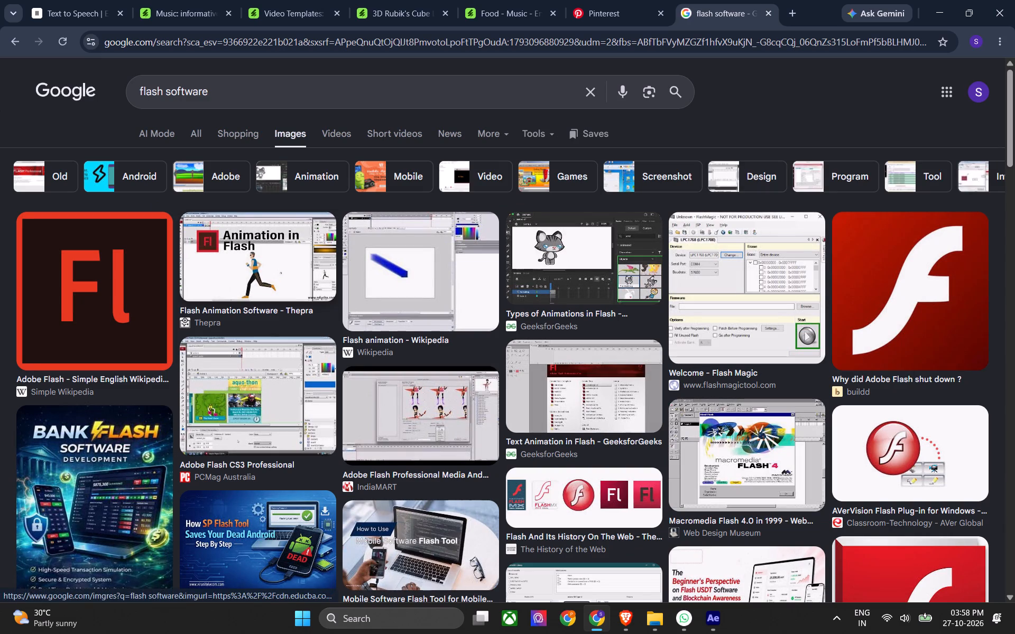
click(405, 399)
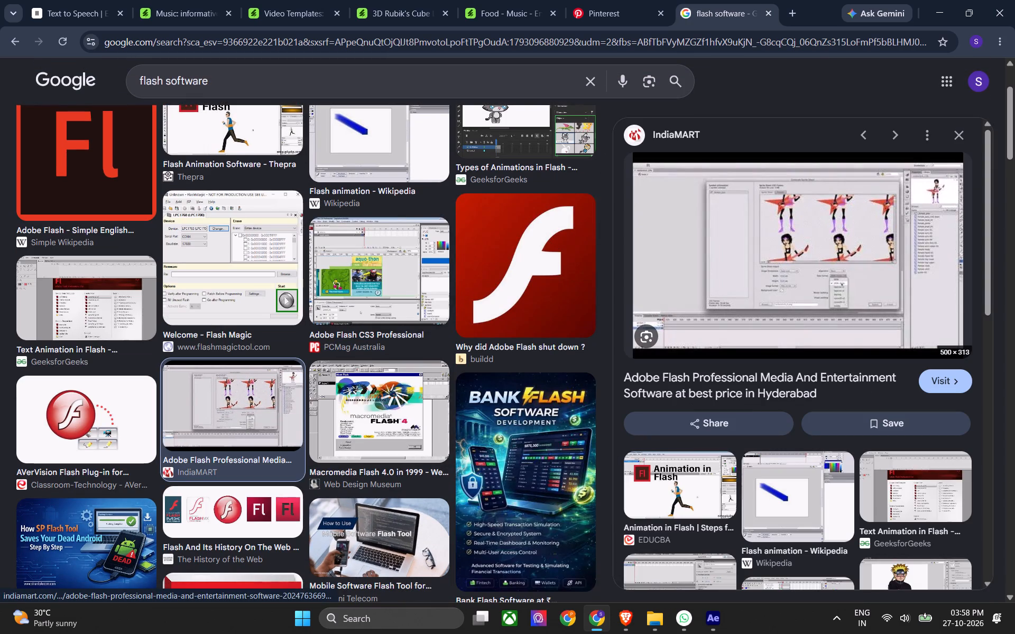
click(970, 136)
scroll(218, 399, down, 3)
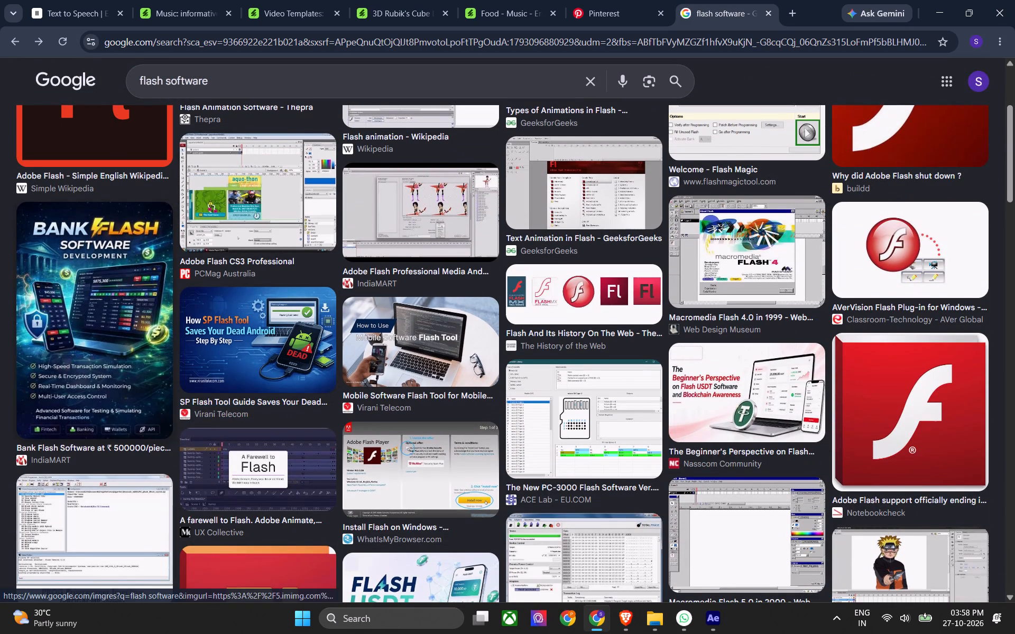
scroll(154, 396, down, 6)
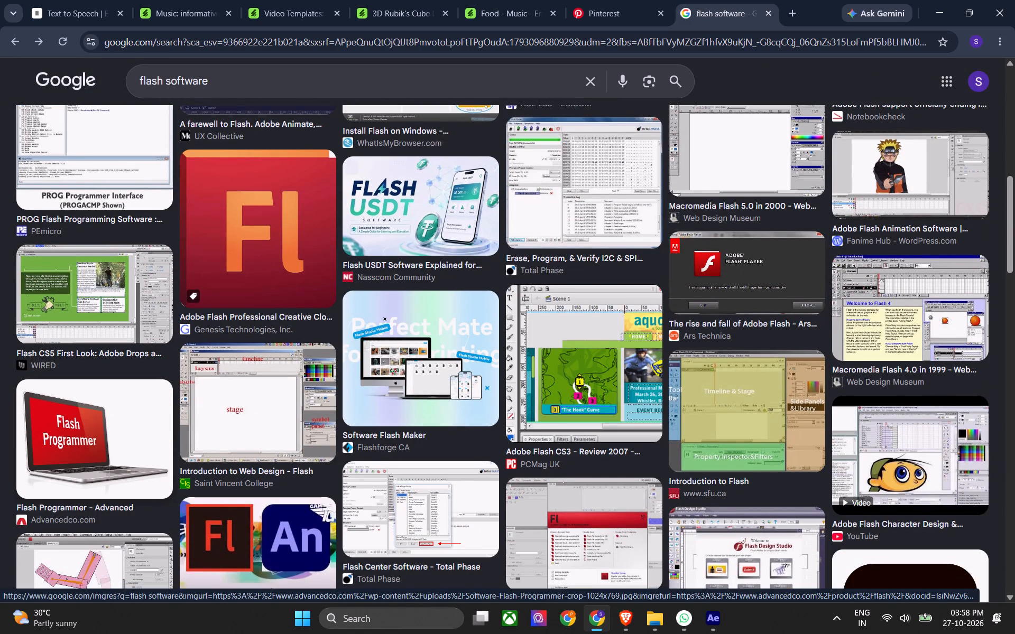
scroll(155, 391, up, 1)
scroll(155, 391, down, 1)
scroll(155, 391, up, 11)
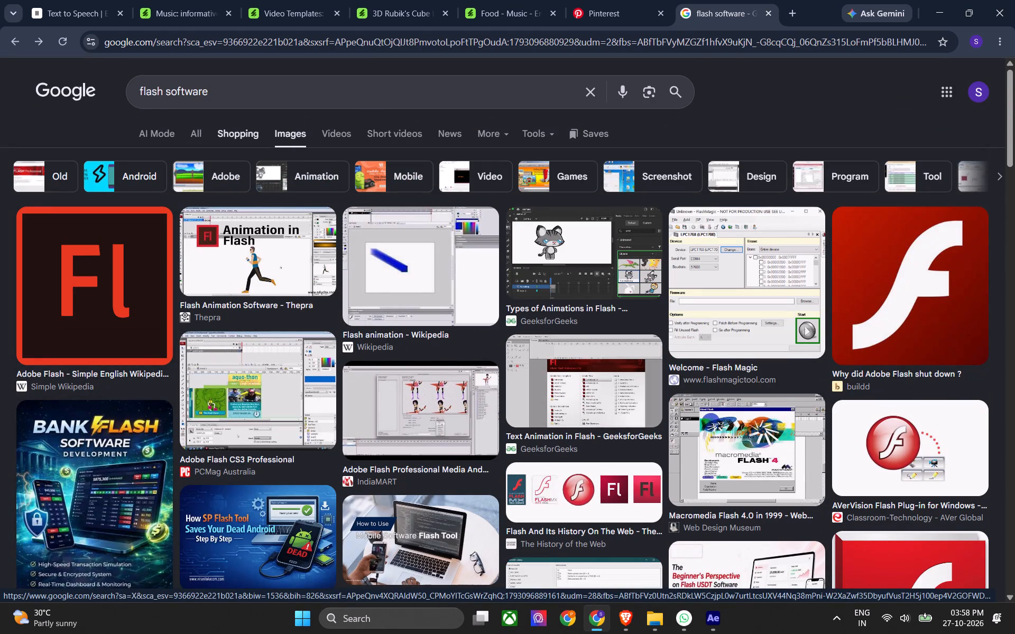
Return to all web results, read through Softonic's "Flash Tools for Creating Animated Visual Content" page and go back to the results.
click(202, 133)
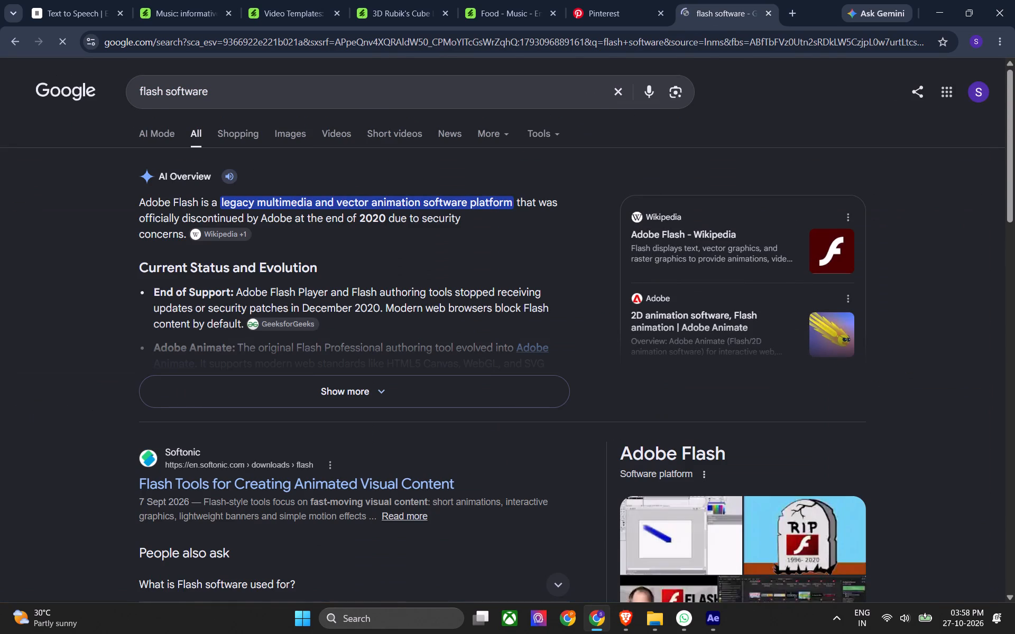
click(233, 487)
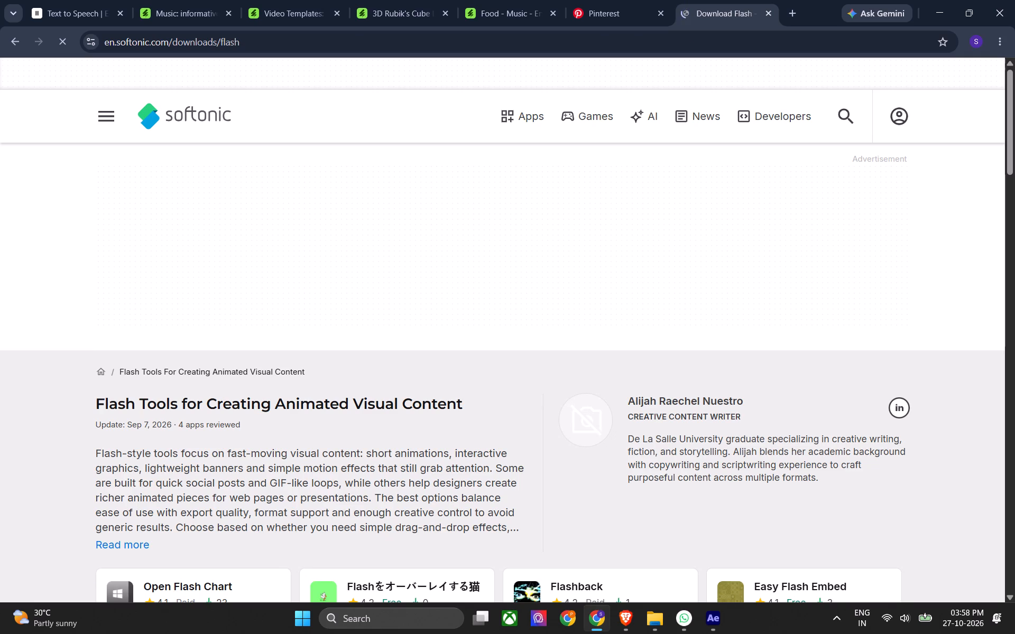
scroll(184, 348, down, 8)
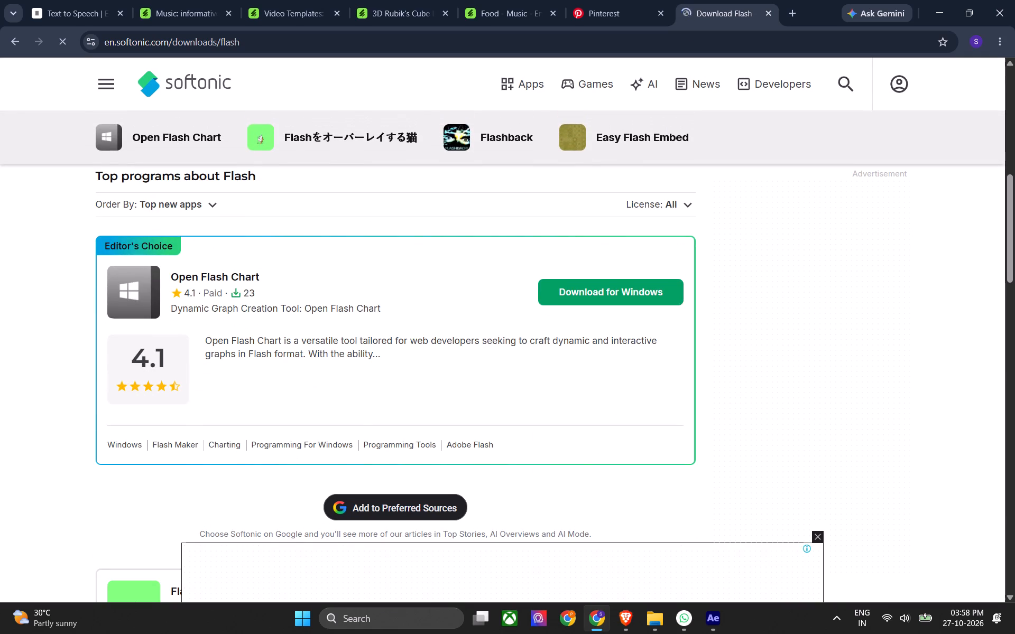
scroll(200, 386, down, 7)
scroll(191, 394, up, 9)
scroll(191, 394, down, 1)
scroll(191, 394, up, 6)
scroll(150, 366, up, 4)
scroll(150, 366, down, 1)
scroll(150, 366, up, 2)
click(12, 34)
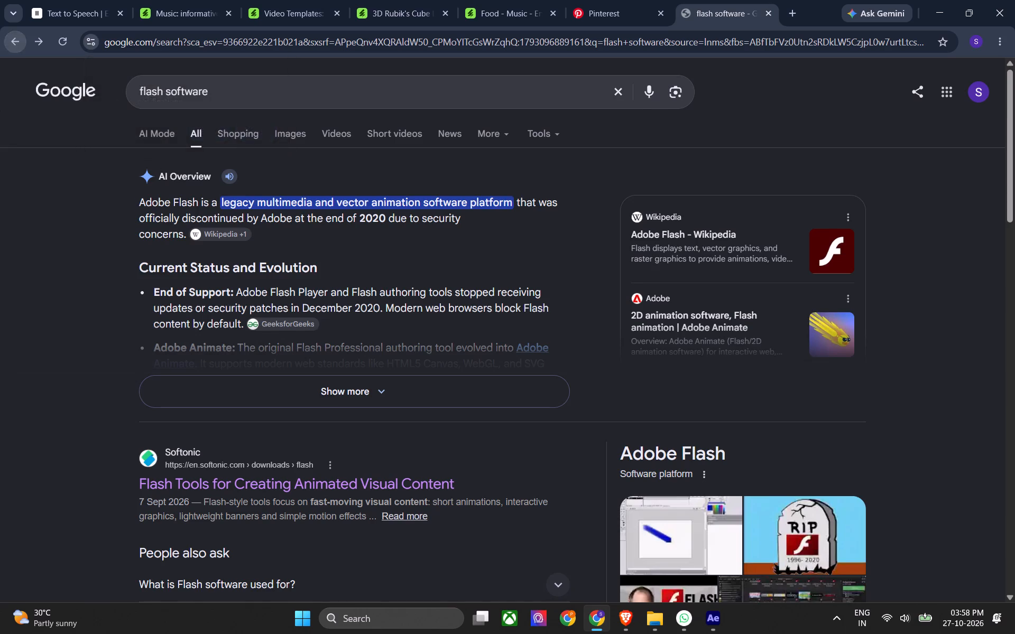
Open Adobe's "2D animation software, Flash animation" page from the search results.
scroll(146, 368, down, 5)
scroll(130, 461, down, 5)
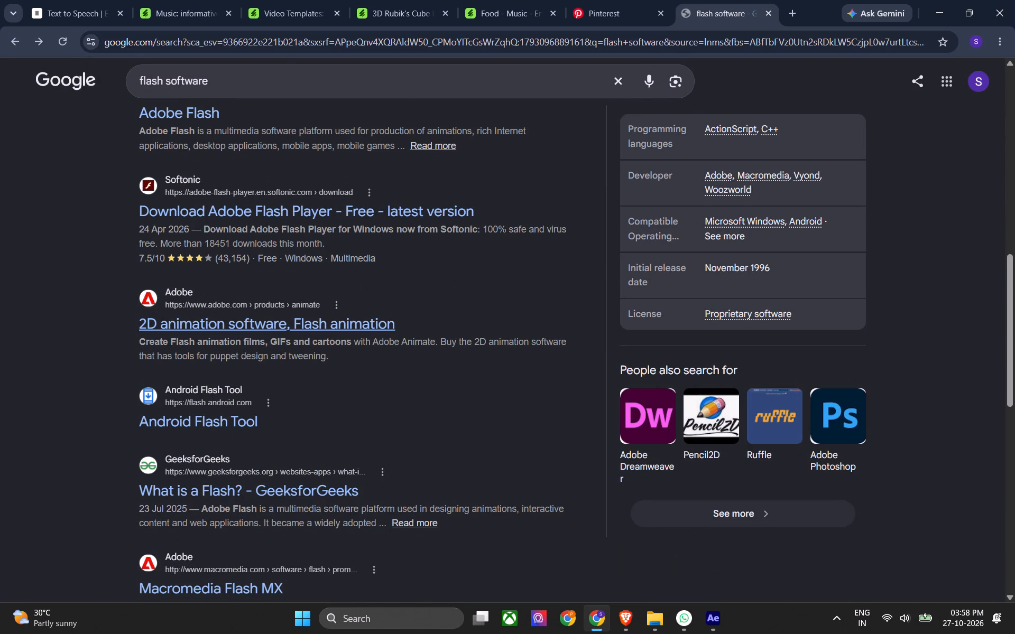
click(219, 322)
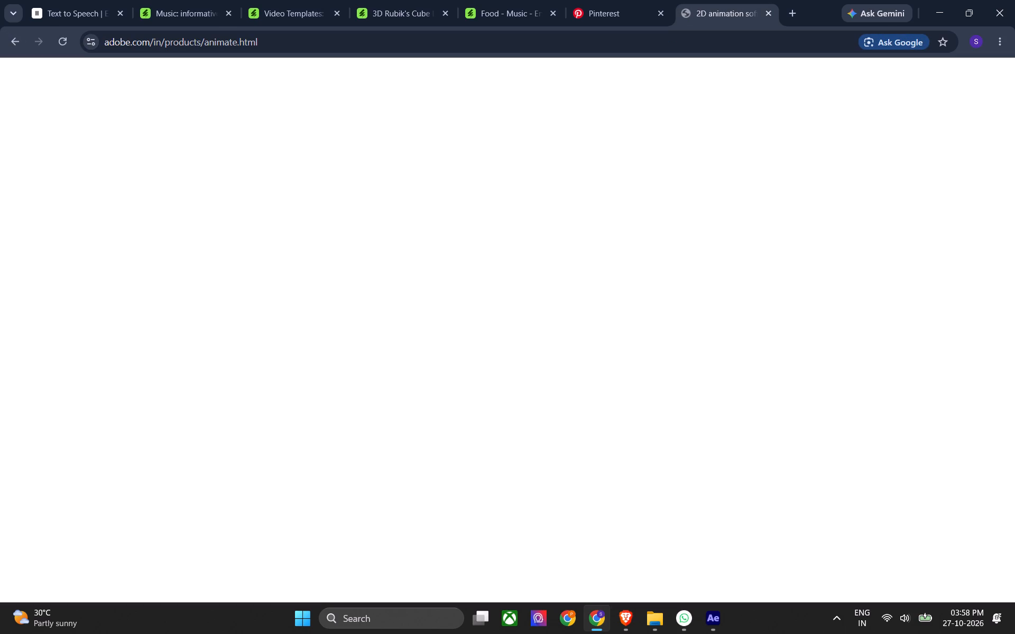
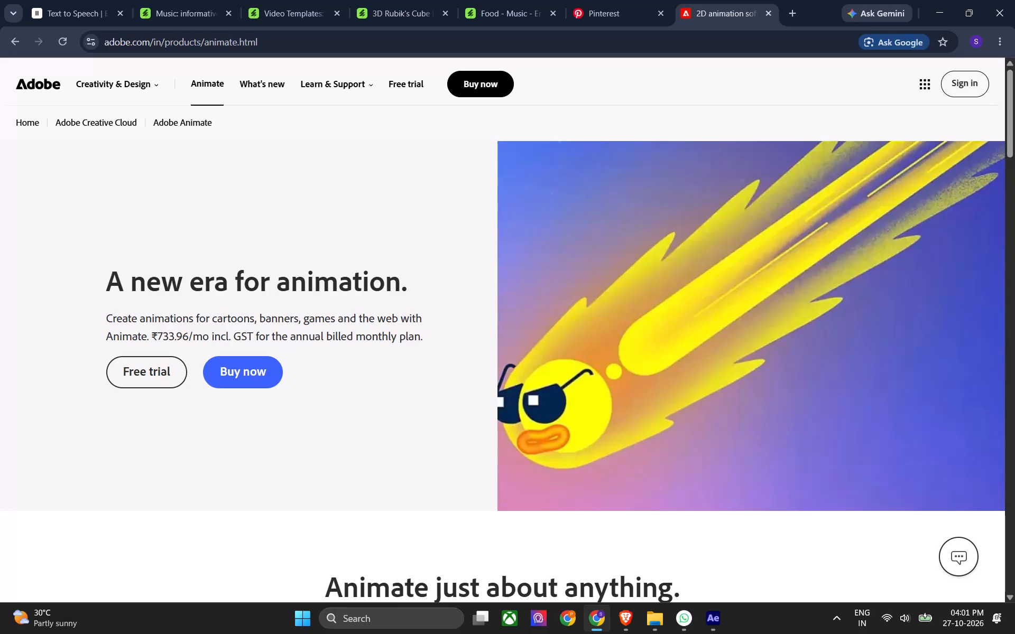
Read through Adobe's Animate product page, including its features, new tools and Creative Cloud plan prices.
scroll(0, 441, down, 3)
scroll(56, 427, down, 4)
scroll(102, 388, down, 3)
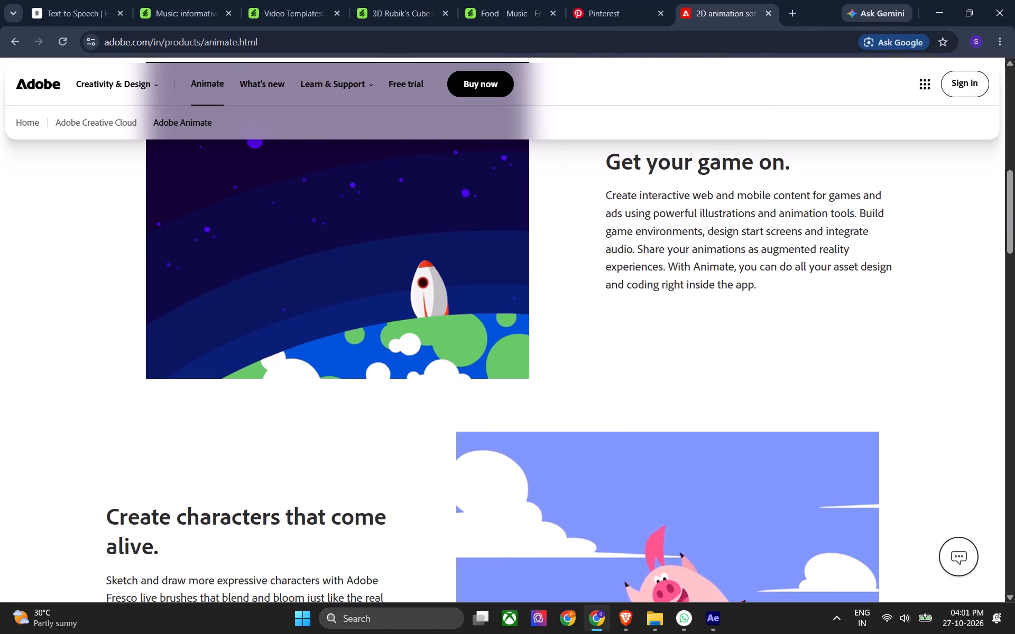
scroll(70, 401, down, 7)
scroll(69, 404, up, 4)
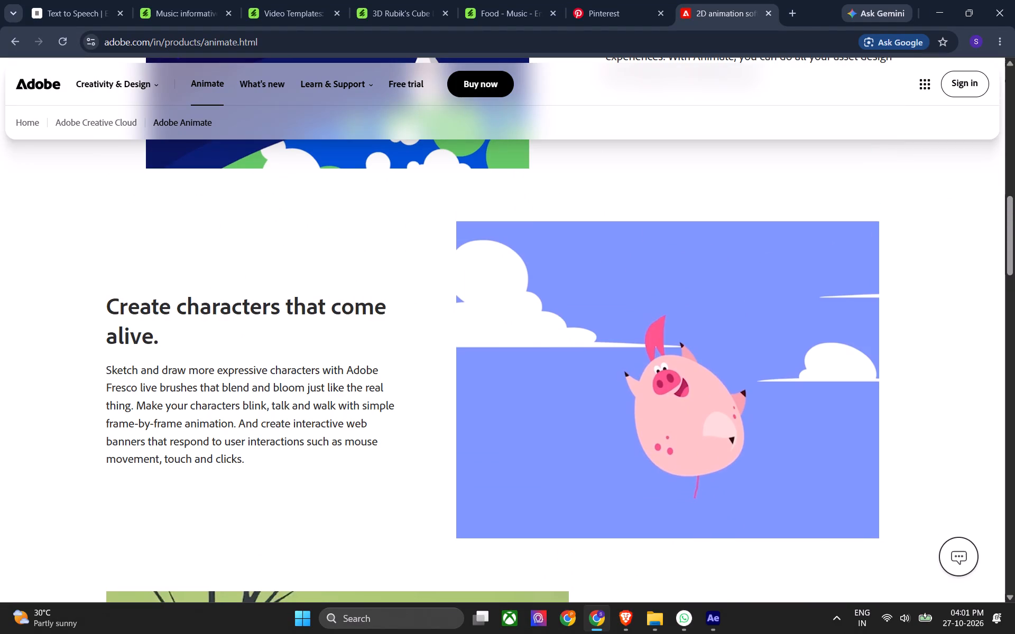
scroll(107, 384, down, 4)
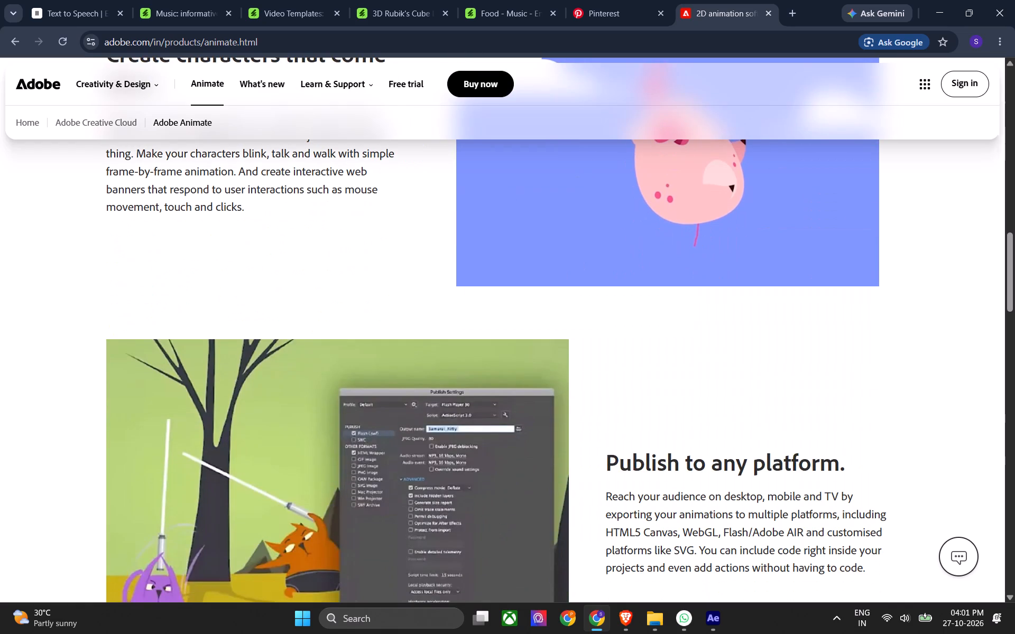
scroll(86, 363, down, 9)
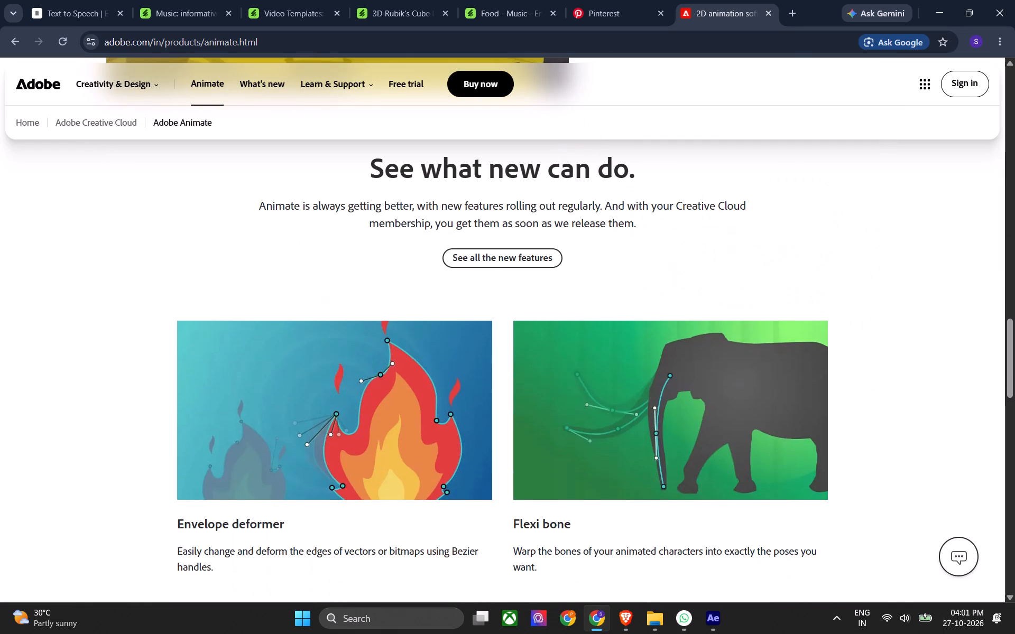
scroll(105, 355, down, 3)
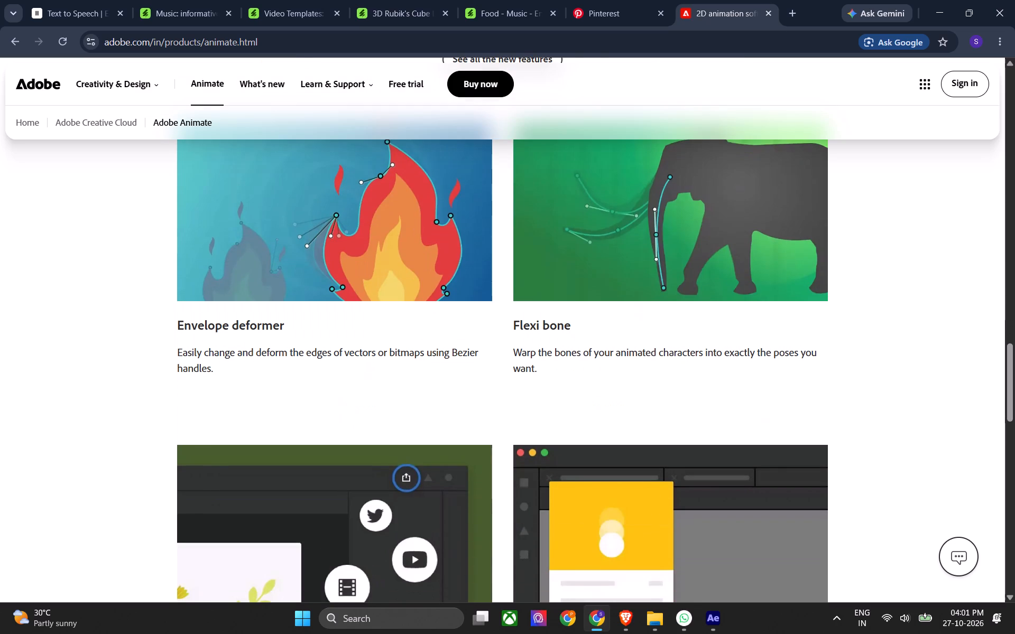
scroll(108, 311, down, 5)
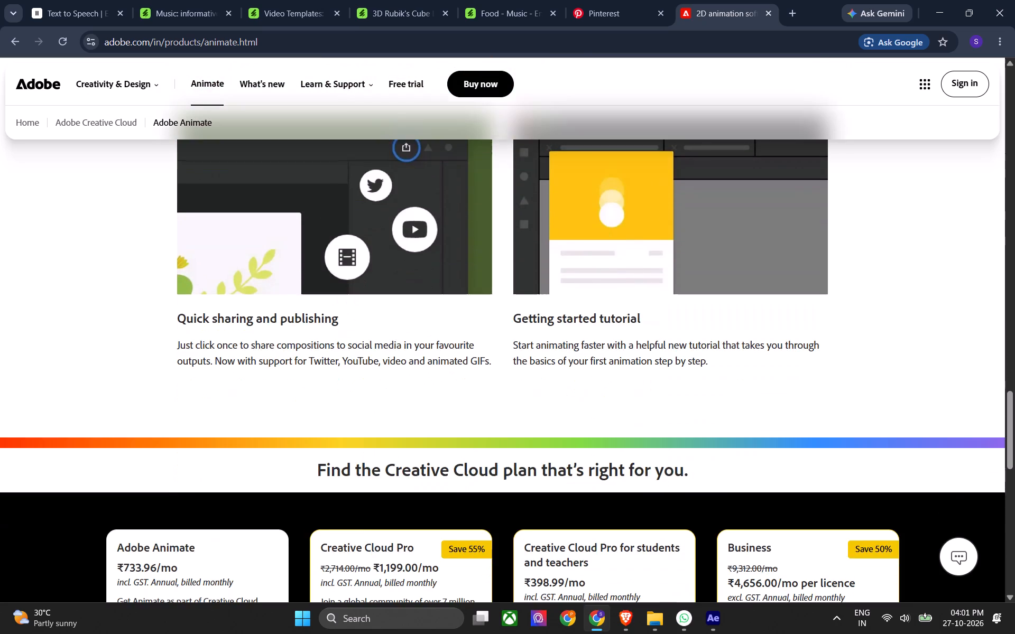
scroll(108, 317, down, 7)
scroll(108, 317, up, 2)
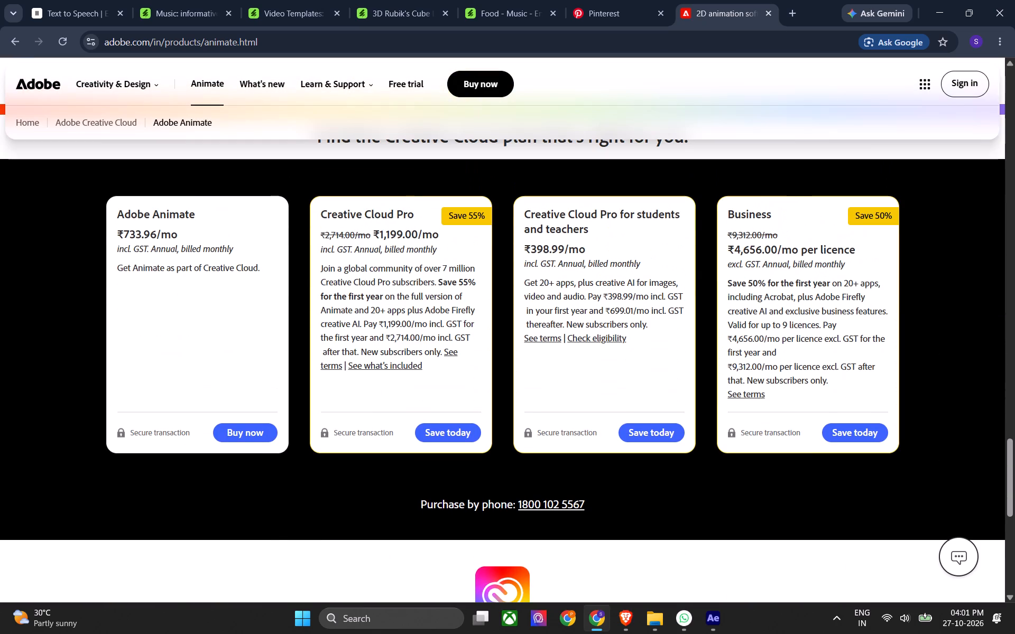
scroll(101, 300, down, 7)
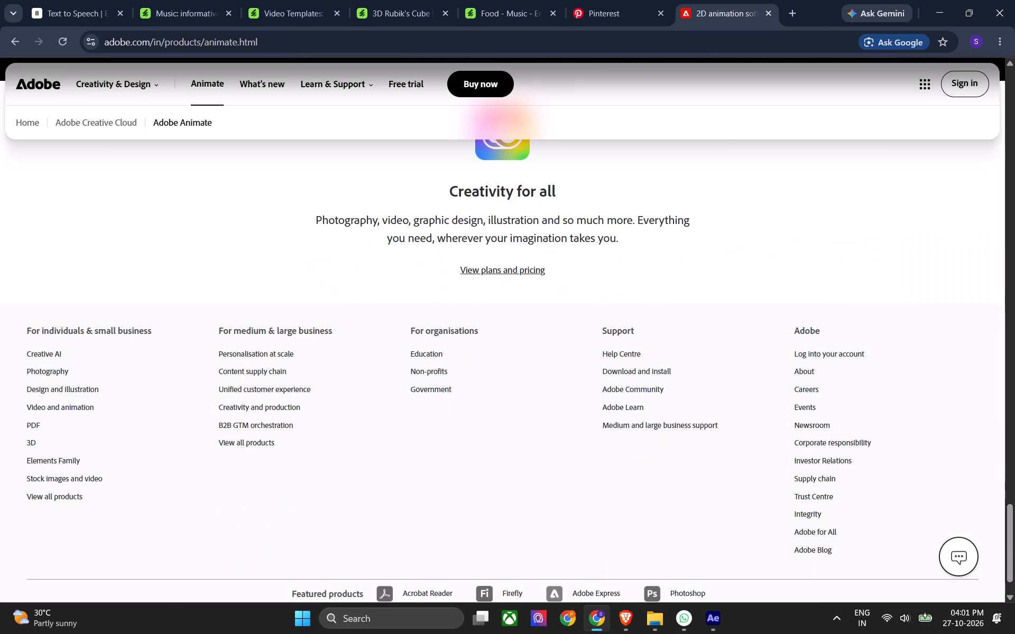
scroll(101, 301, down, 5)
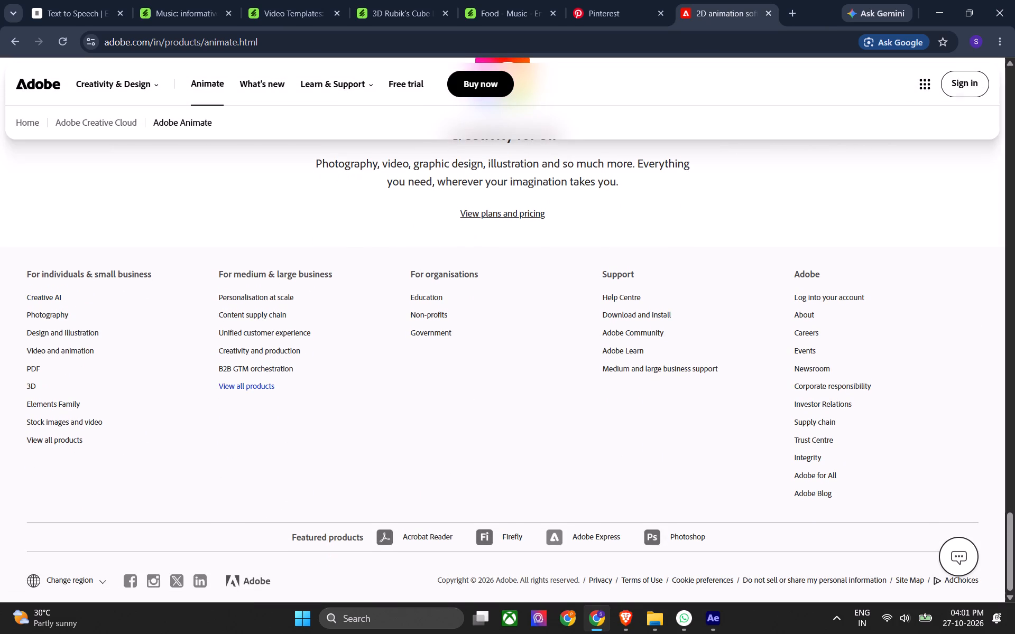
scroll(469, 436, down, 5)
scroll(473, 433, up, 8)
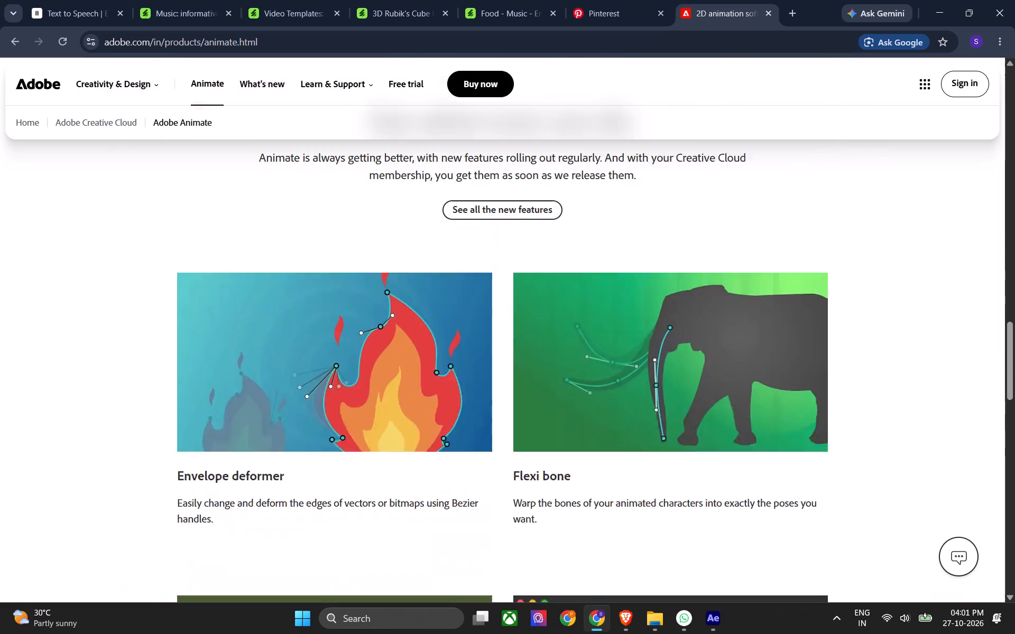
scroll(473, 433, up, 9)
scroll(530, 415, up, 3)
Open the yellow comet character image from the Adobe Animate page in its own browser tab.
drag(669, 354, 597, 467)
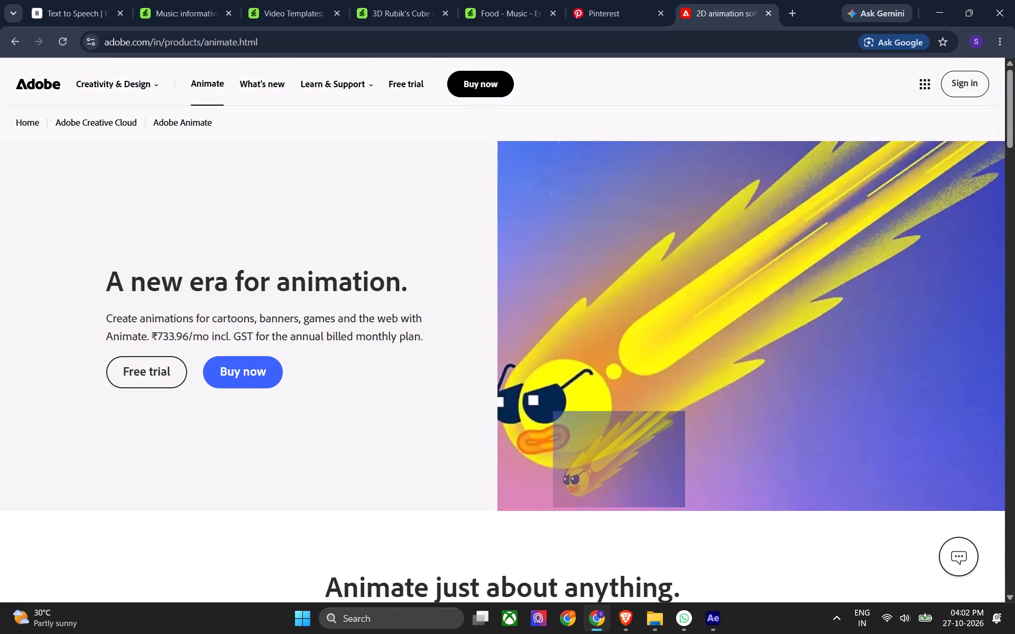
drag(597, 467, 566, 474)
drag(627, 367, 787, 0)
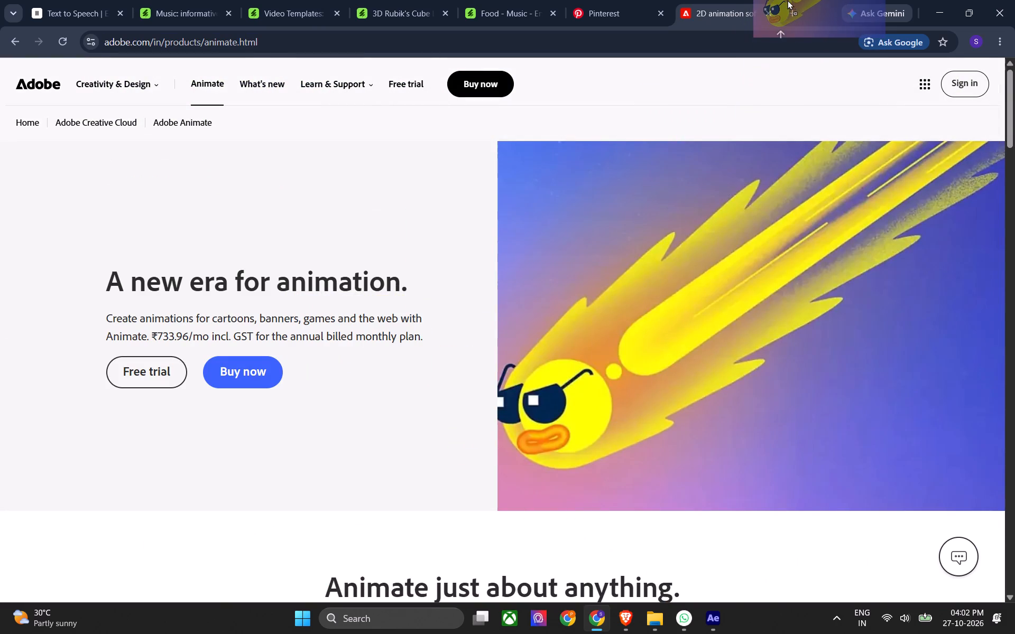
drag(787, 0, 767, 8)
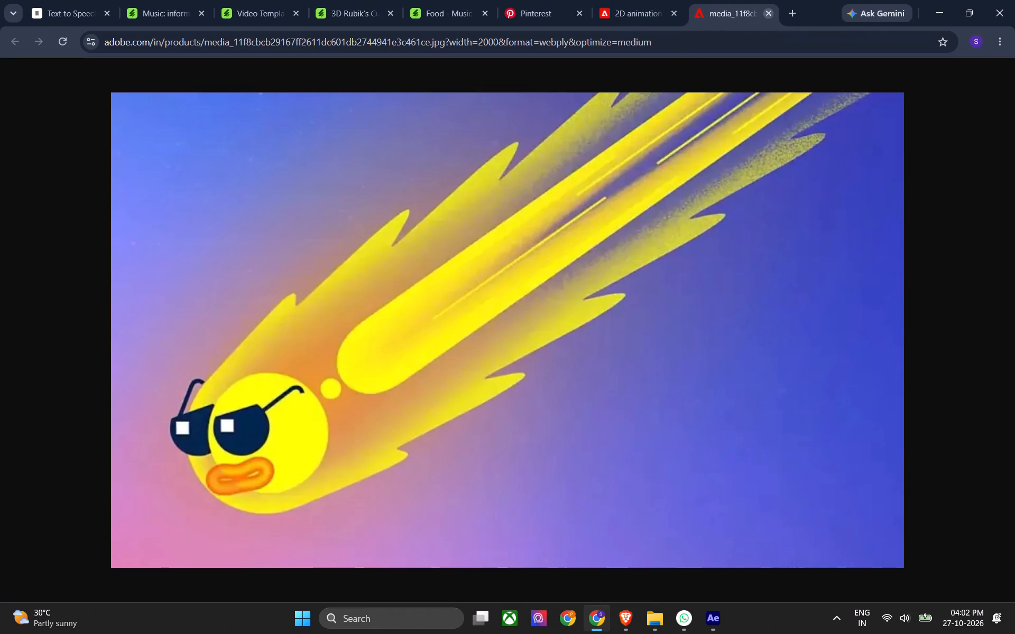
Close the comet image and Adobe Animate tabs, leave the browser and return to After Effects.
scroll(765, 8, up, 5)
middle_click(765, 8)
scroll(765, 8, up, 5)
middle_click(765, 8)
click(1014, 0)
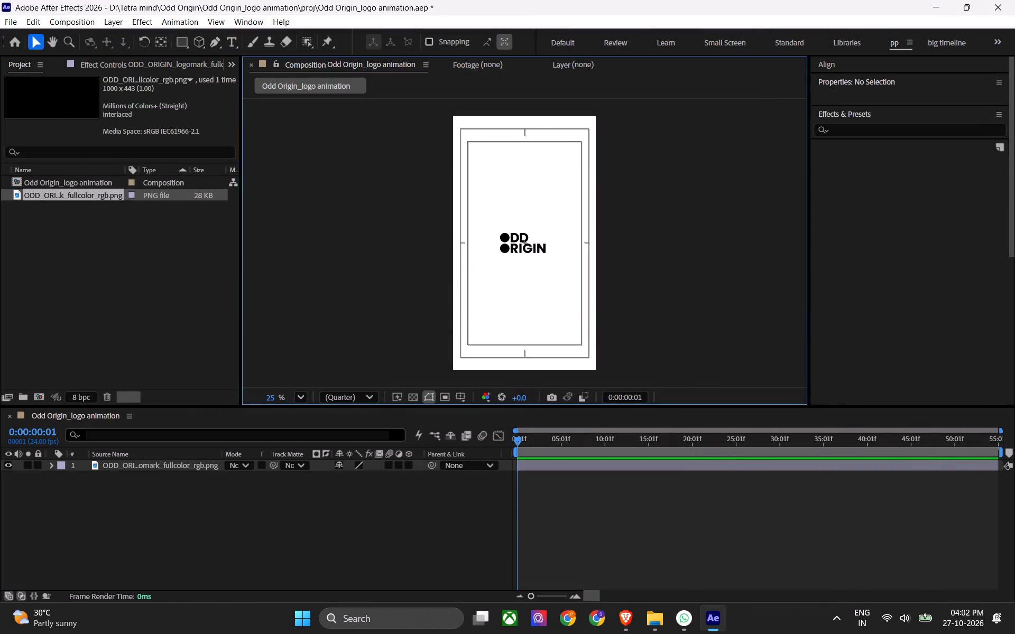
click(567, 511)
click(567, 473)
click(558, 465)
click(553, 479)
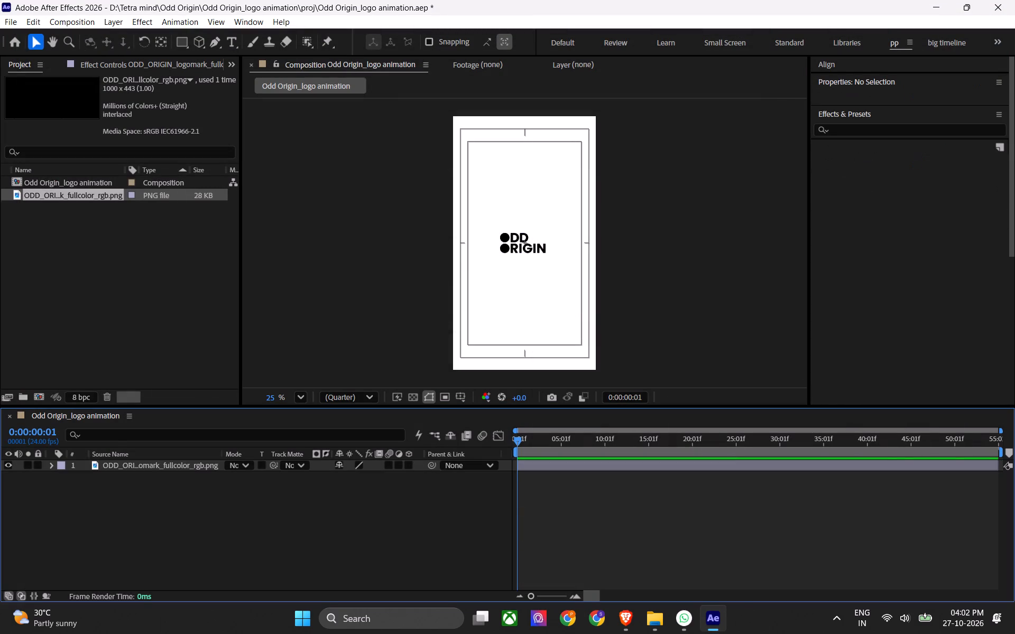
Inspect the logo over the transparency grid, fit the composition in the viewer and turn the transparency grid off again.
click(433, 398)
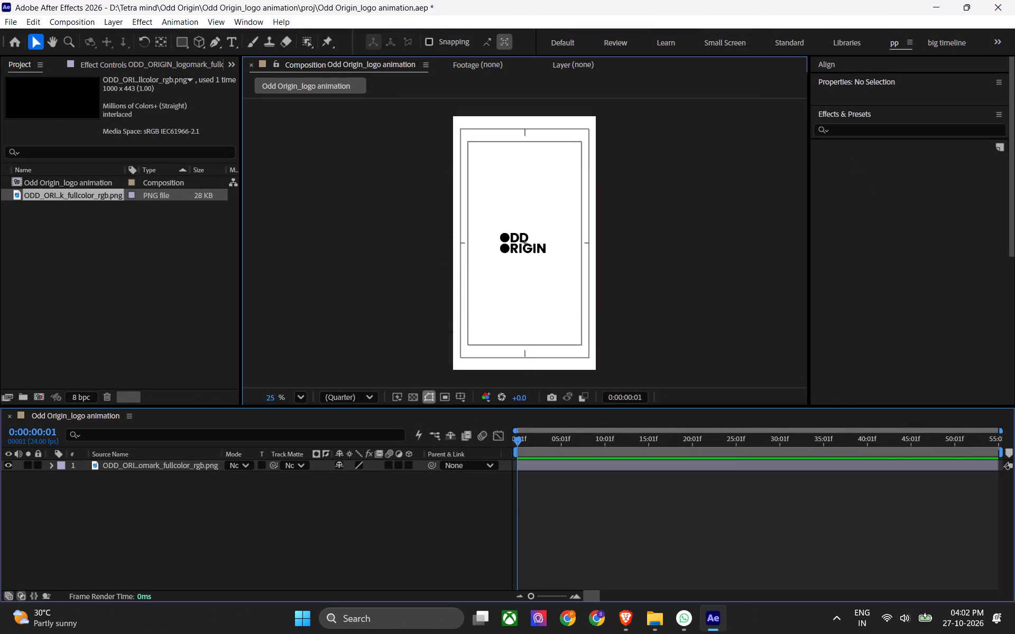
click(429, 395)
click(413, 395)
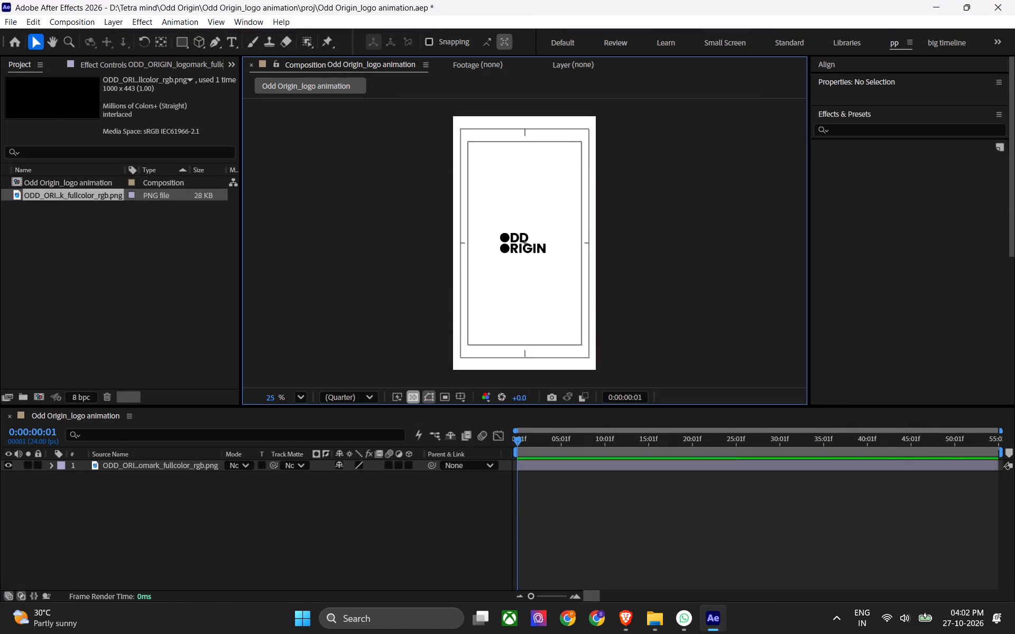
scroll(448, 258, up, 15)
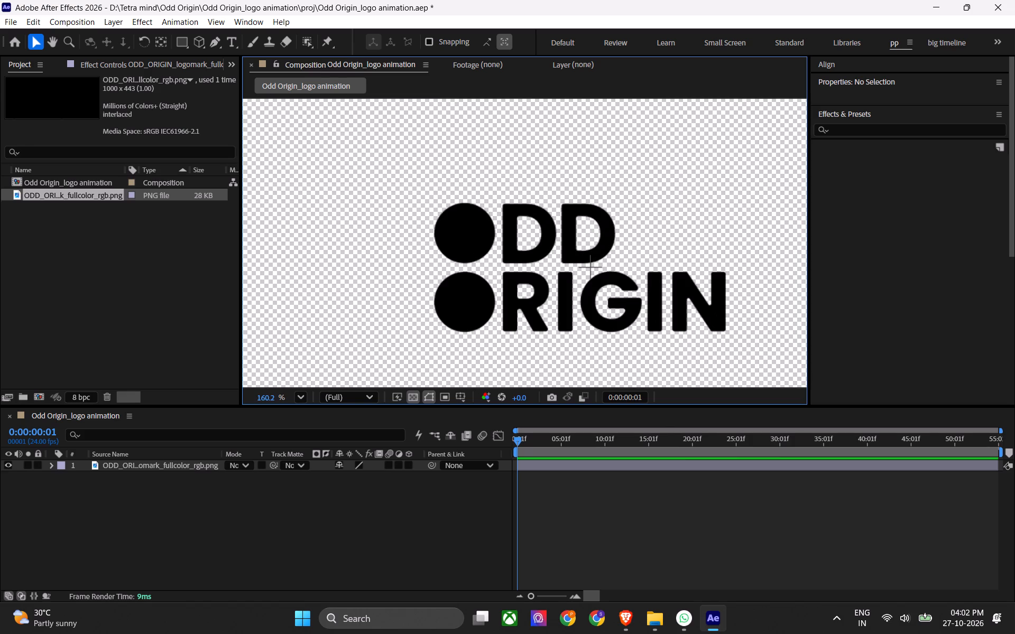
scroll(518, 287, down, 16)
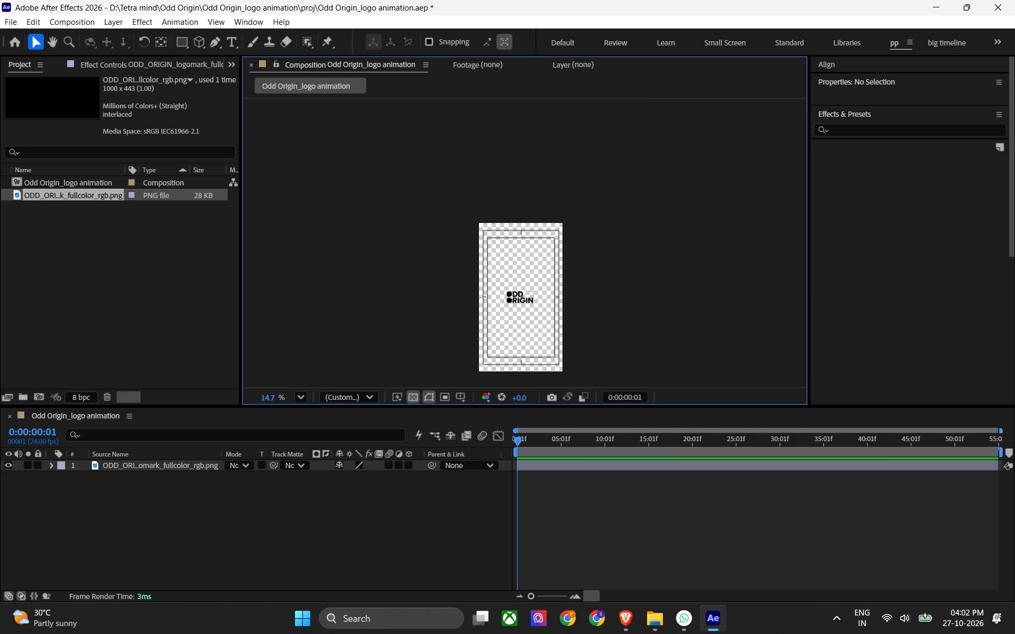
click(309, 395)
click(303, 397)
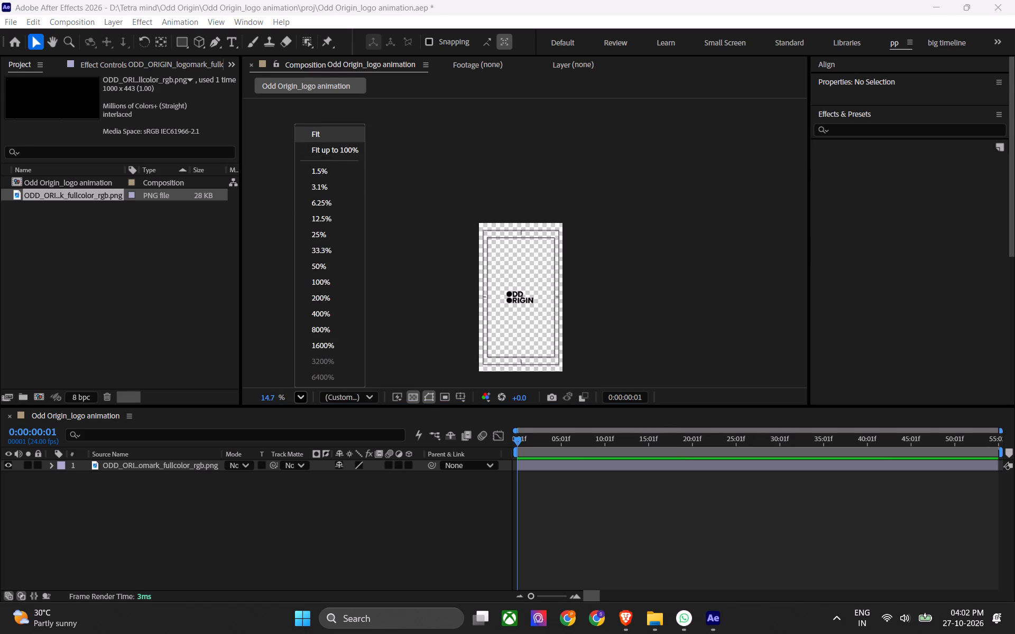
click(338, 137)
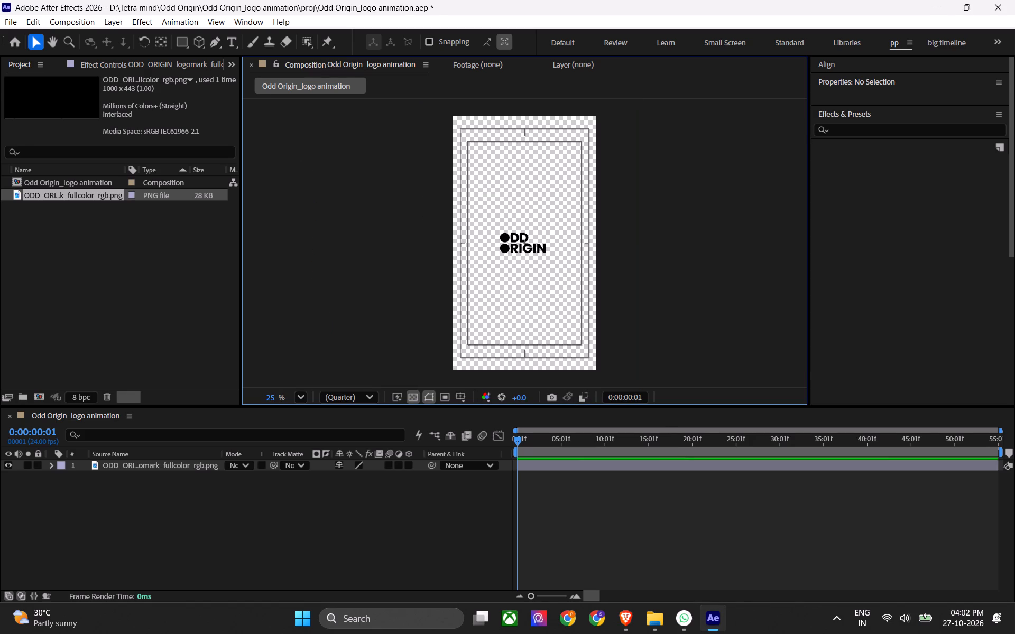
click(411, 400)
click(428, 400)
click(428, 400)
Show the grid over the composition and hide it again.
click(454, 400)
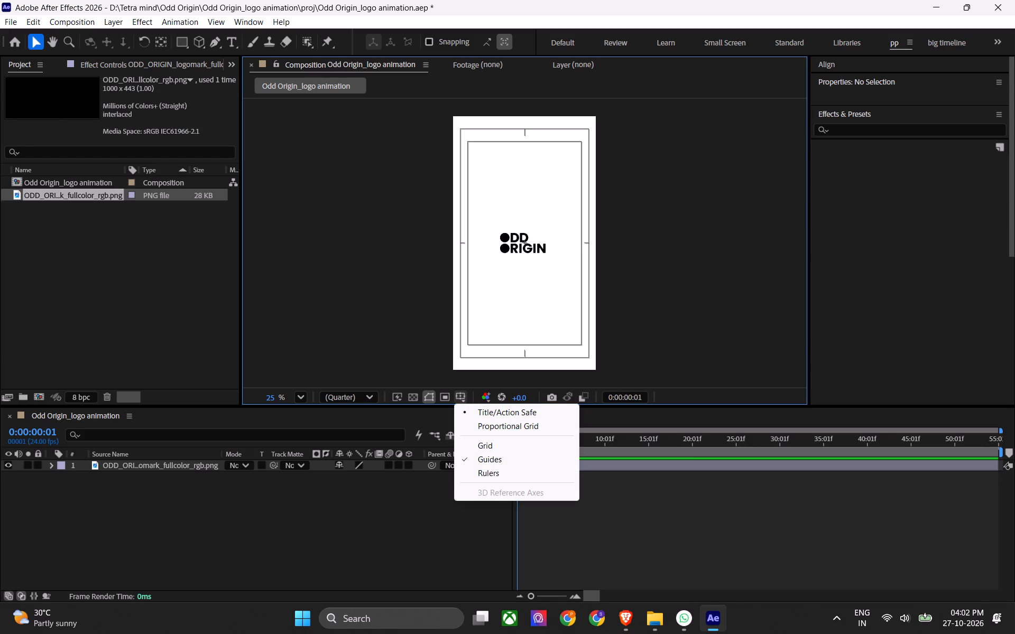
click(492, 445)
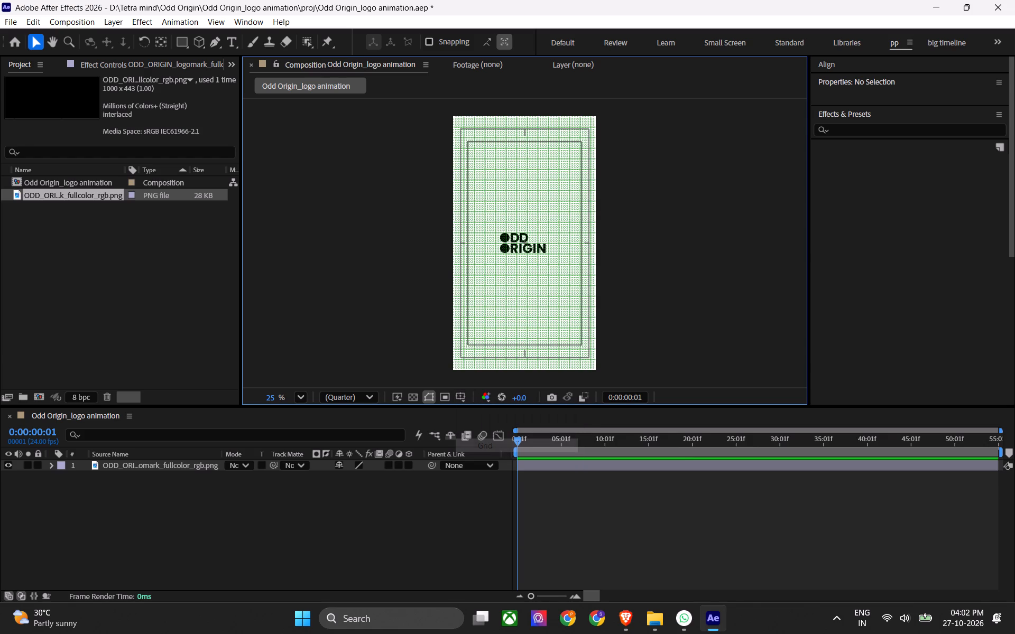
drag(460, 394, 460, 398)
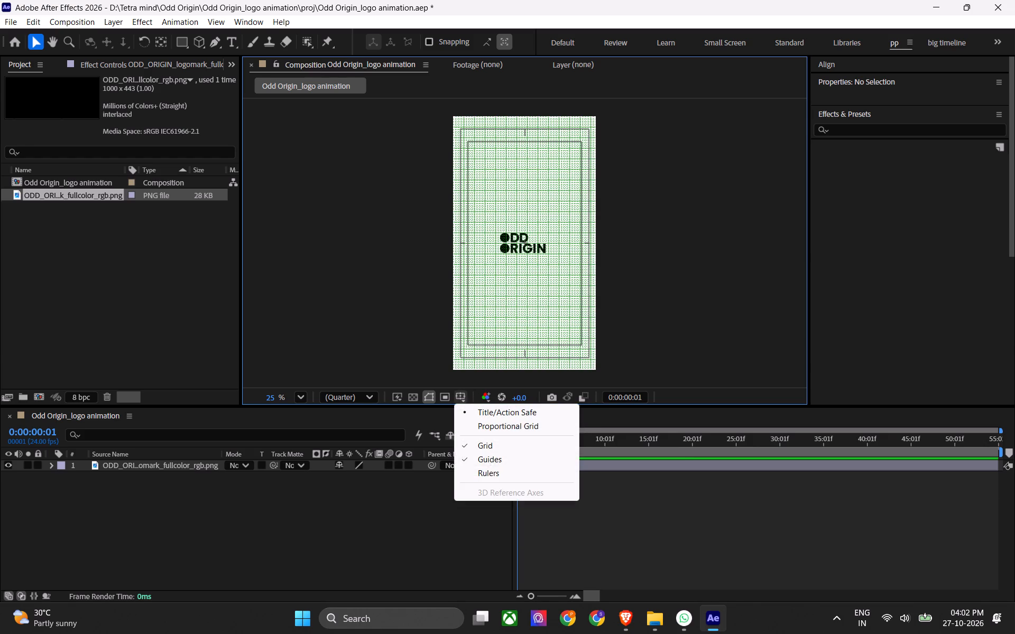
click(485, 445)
Show the rulers and place a horizontal guide through the composition's vertical centre, at about 960 px.
click(462, 396)
click(481, 467)
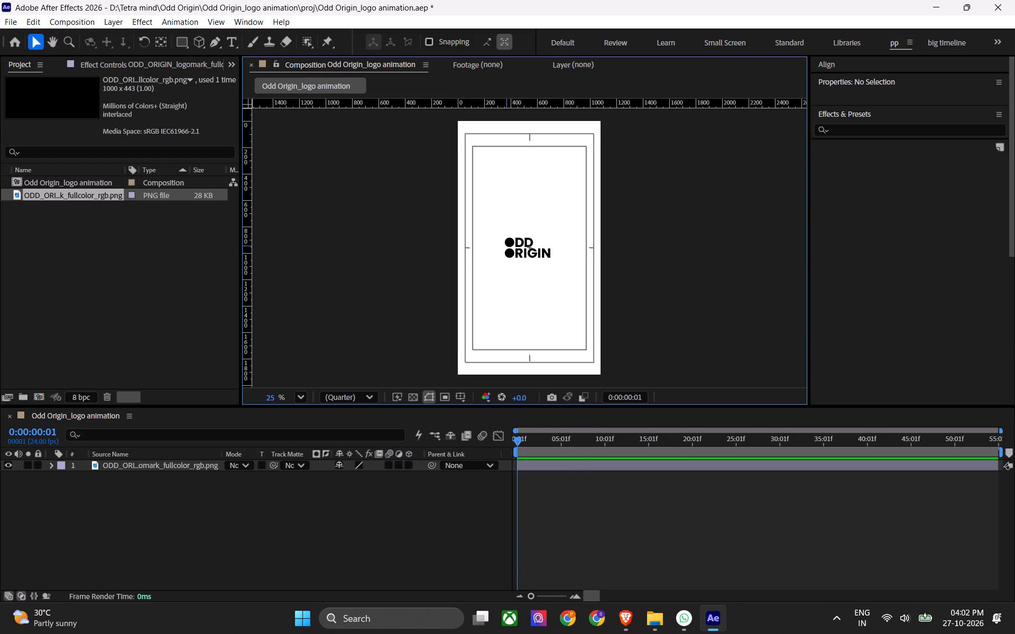
click(574, 108)
drag(578, 104, 582, 247)
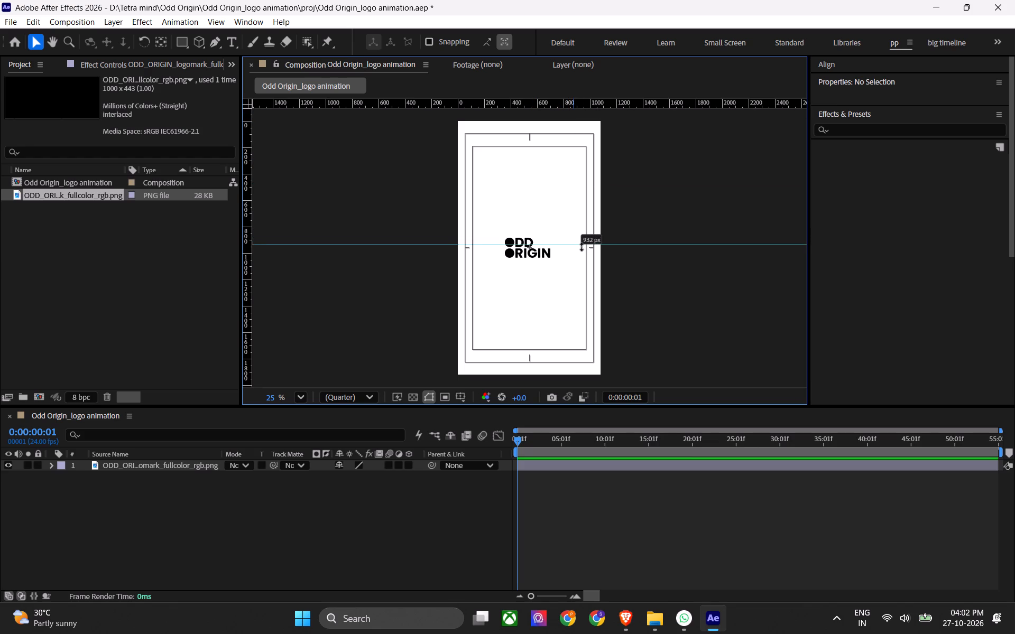
drag(582, 247, 585, 248)
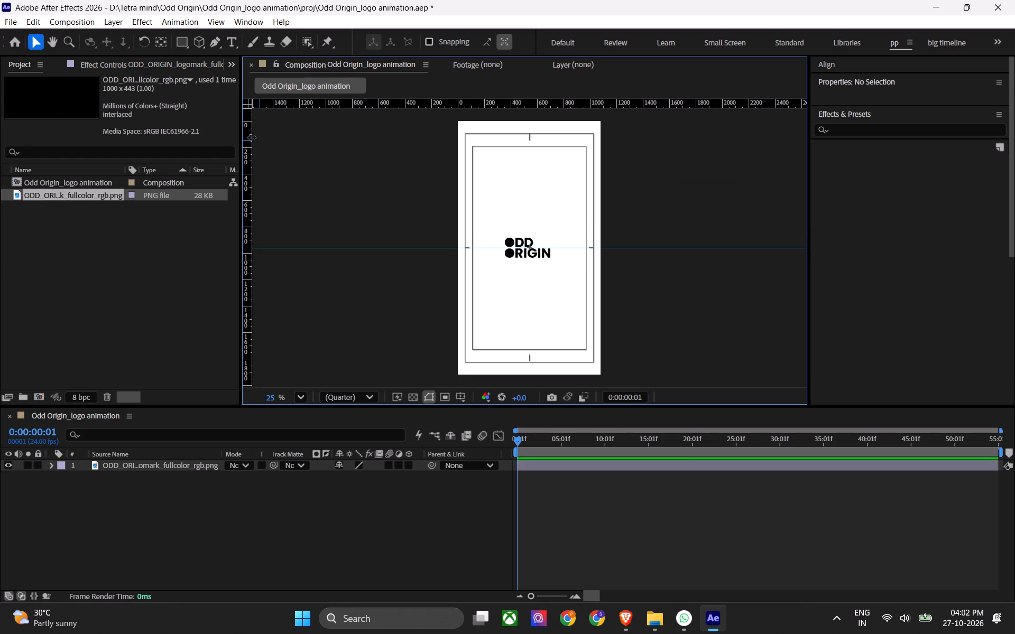
Add a vertical guide and align it with the title-safe centre mark at about 540 px.
drag(252, 137, 530, 156)
scroll(528, 139, up, 15)
scroll(530, 123, down, 1)
scroll(530, 124, up, 5)
scroll(527, 149, down, 1)
scroll(527, 150, up, 9)
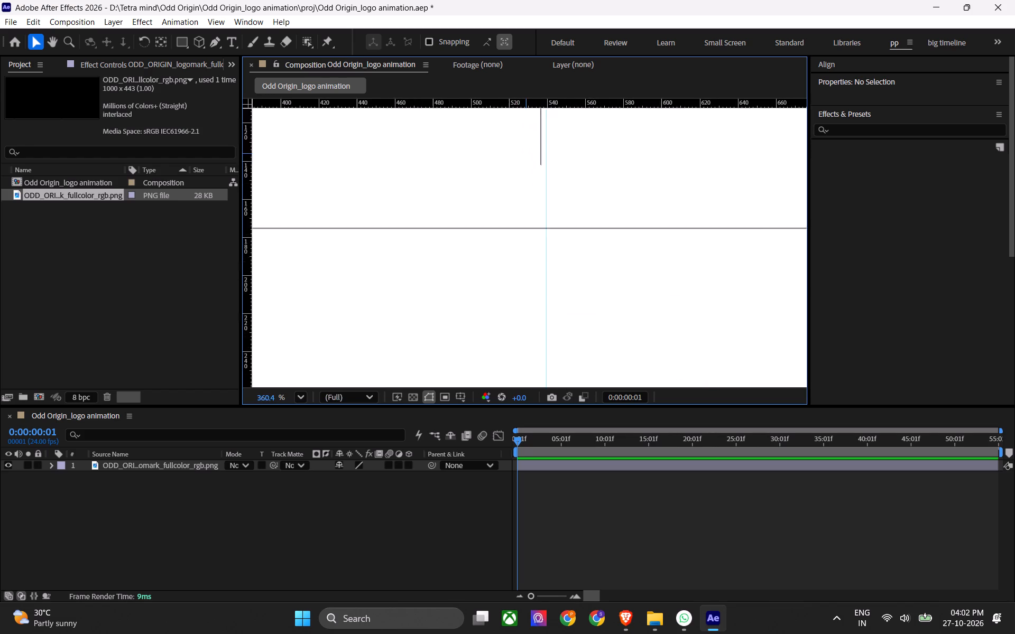
scroll(526, 153, up, 2)
middle_drag(525, 154, 523, 245)
scroll(528, 222, up, 7)
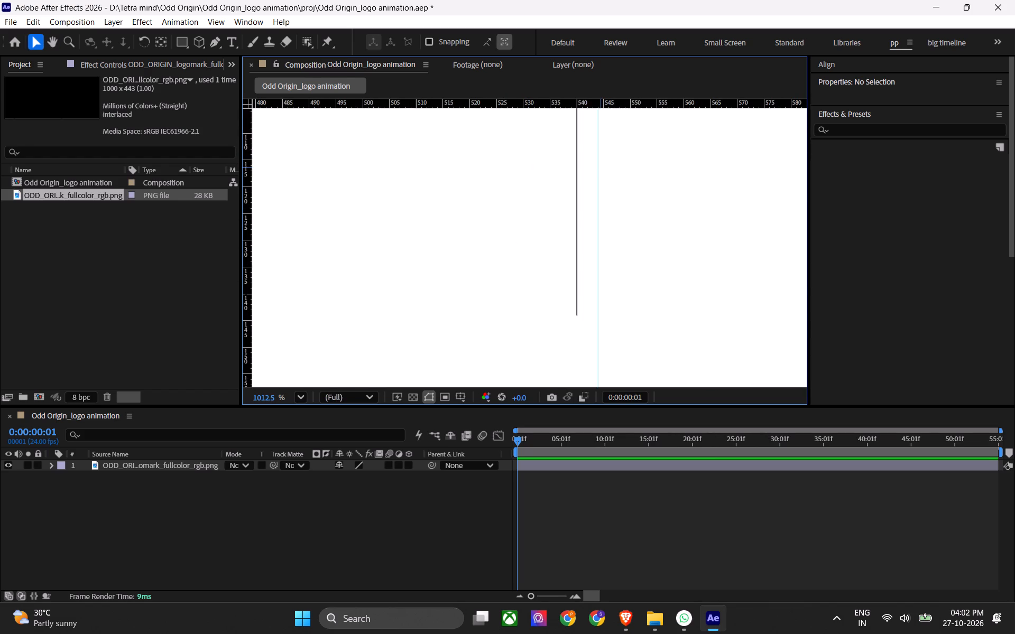
drag(598, 165, 575, 172)
scroll(588, 250, up, 16)
scroll(580, 293, down, 12)
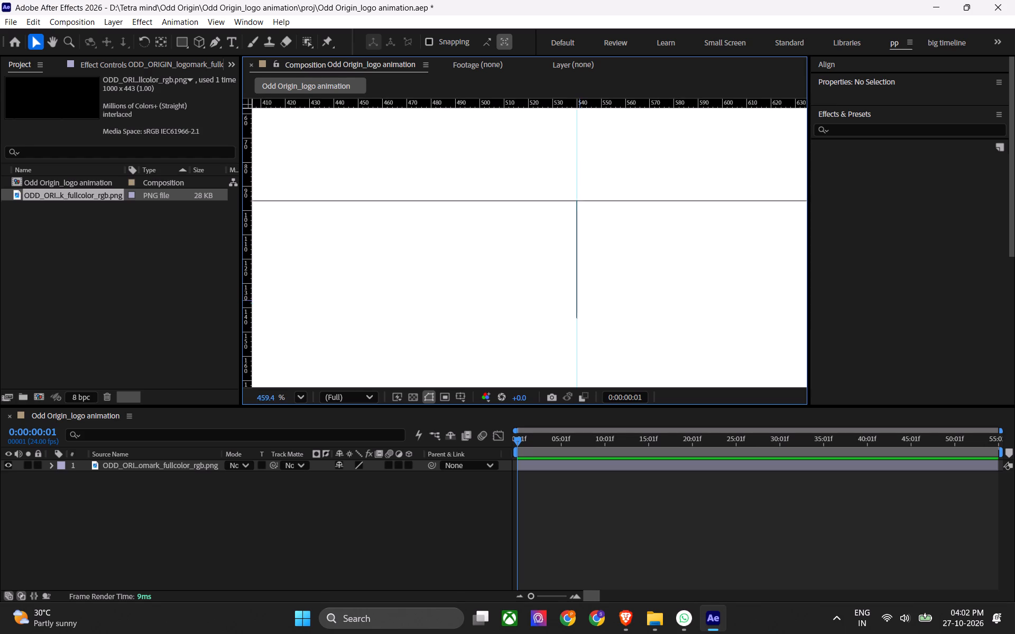
Fine-align the horizontal guide with the side centre mark at 960 px and bring the whole logo back into view.
scroll(579, 299, down, 16)
middle_drag(496, 184, 493, 172)
middle_drag(487, 333, 485, 153)
scroll(485, 221, up, 1)
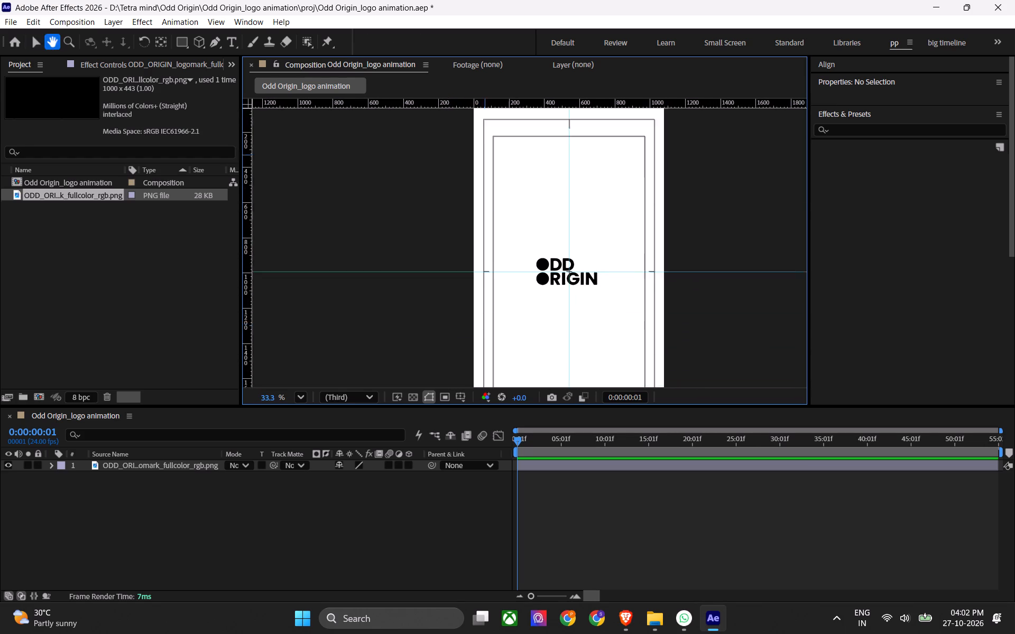
middle_drag(485, 153, 485, 157)
scroll(470, 262, up, 20)
scroll(470, 262, up, 16)
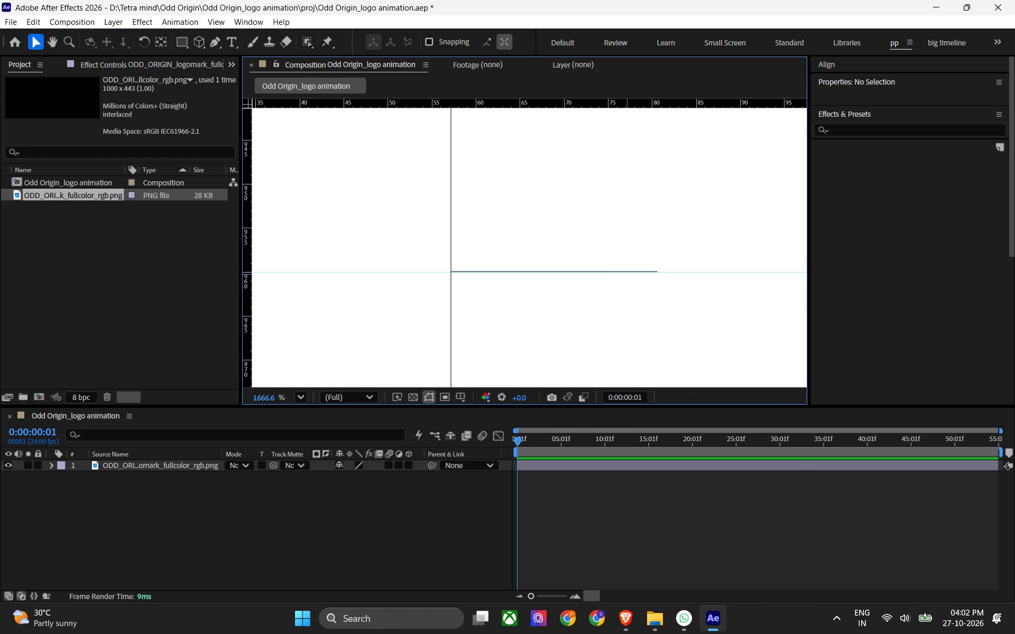
scroll(629, 275, up, 7)
scroll(560, 264, up, 6)
drag(669, 270, 678, 266)
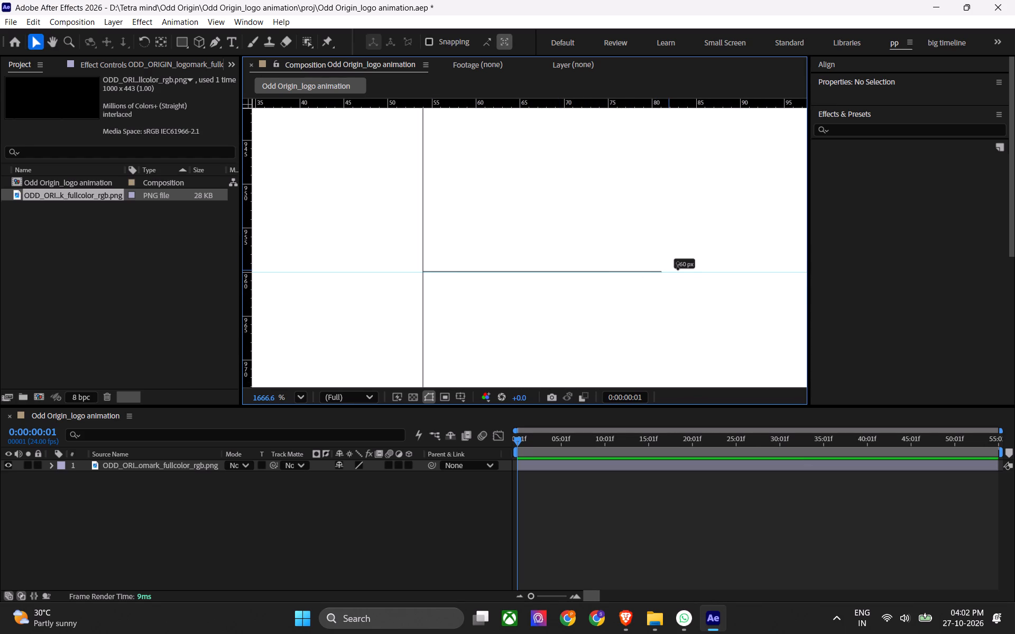
drag(678, 266, 679, 270)
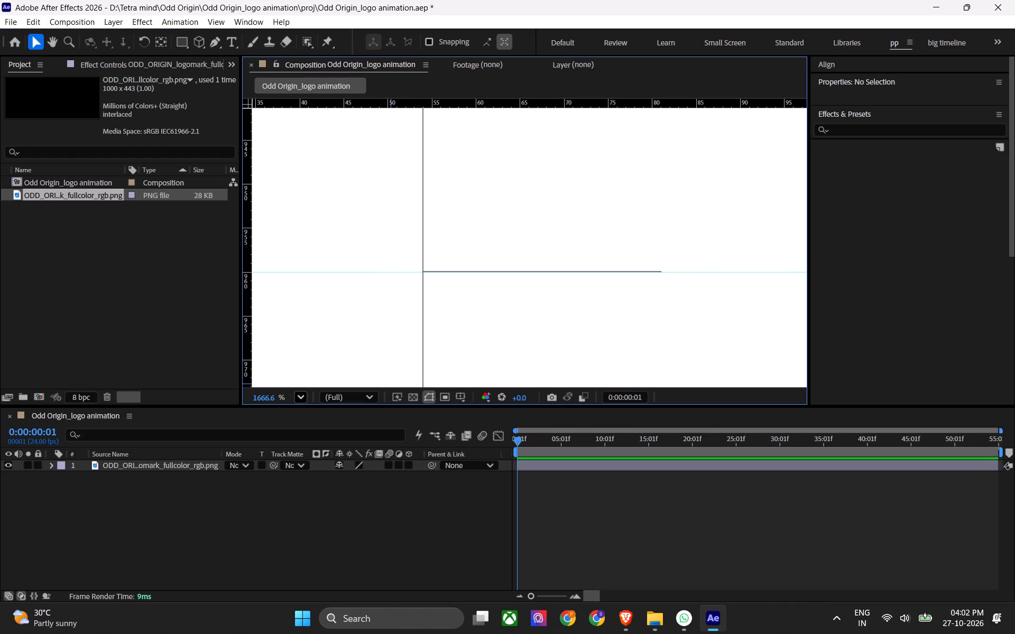
click(305, 396)
click(324, 129)
scroll(538, 245, up, 7)
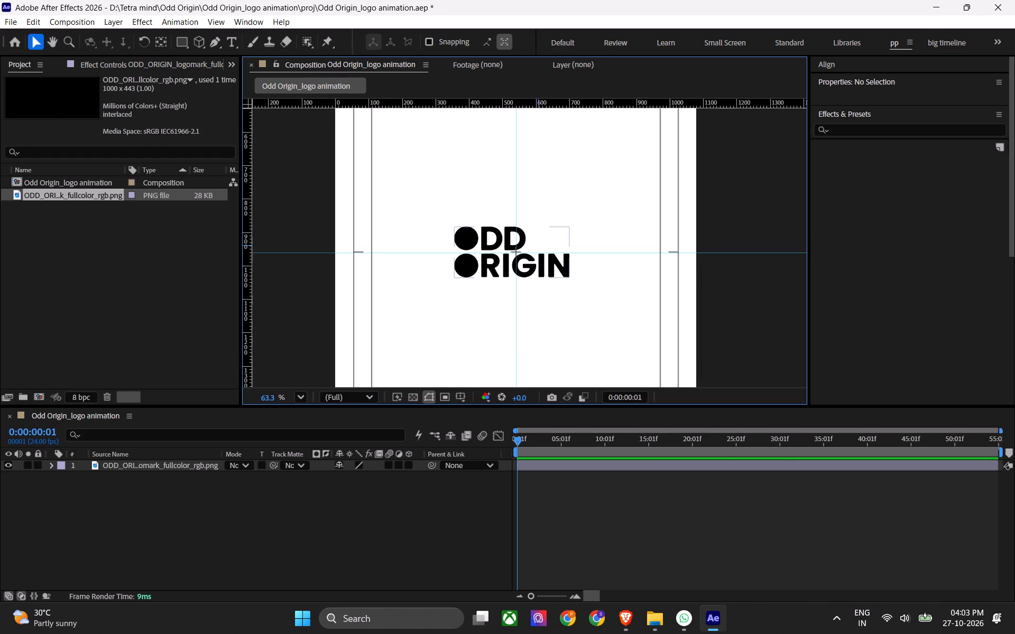
Shift the logomark horizontally onto the centre guides so its position is 540, 960.
scroll(523, 234, up, 14)
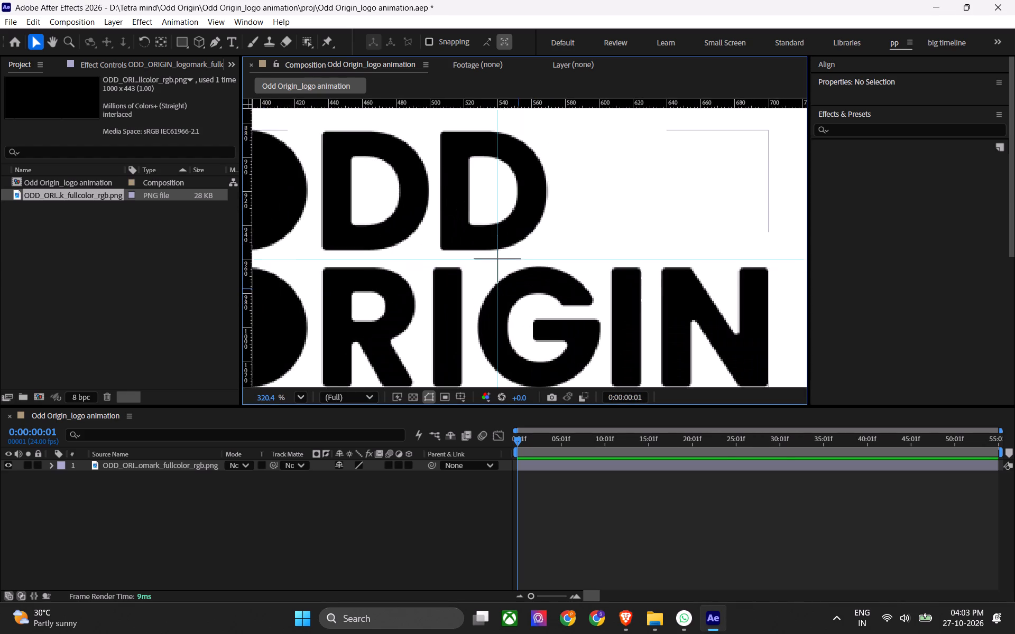
scroll(524, 277, up, 8)
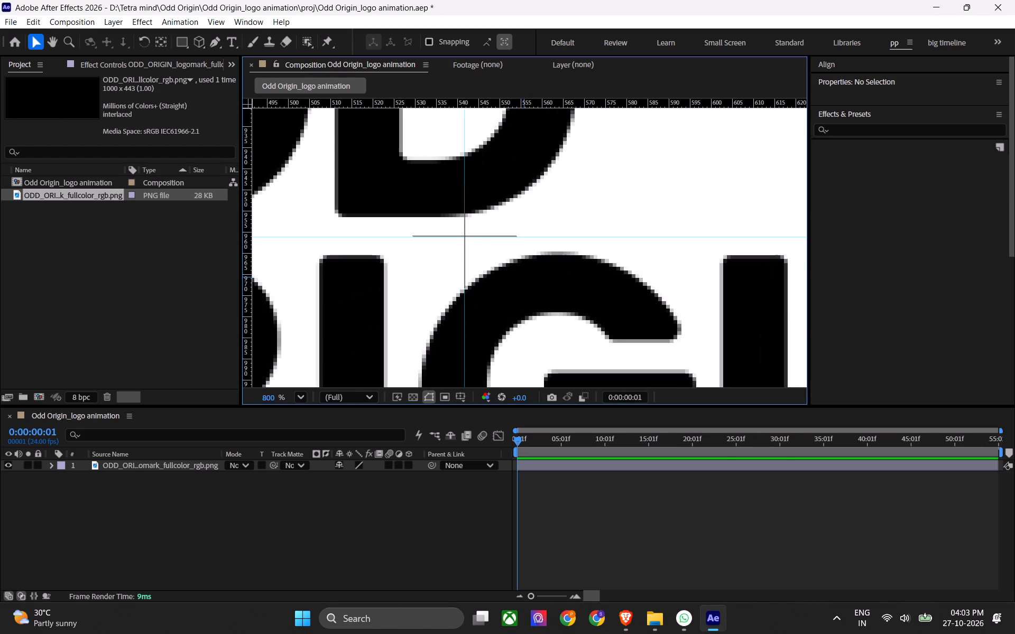
scroll(524, 277, down, 8)
click(302, 402)
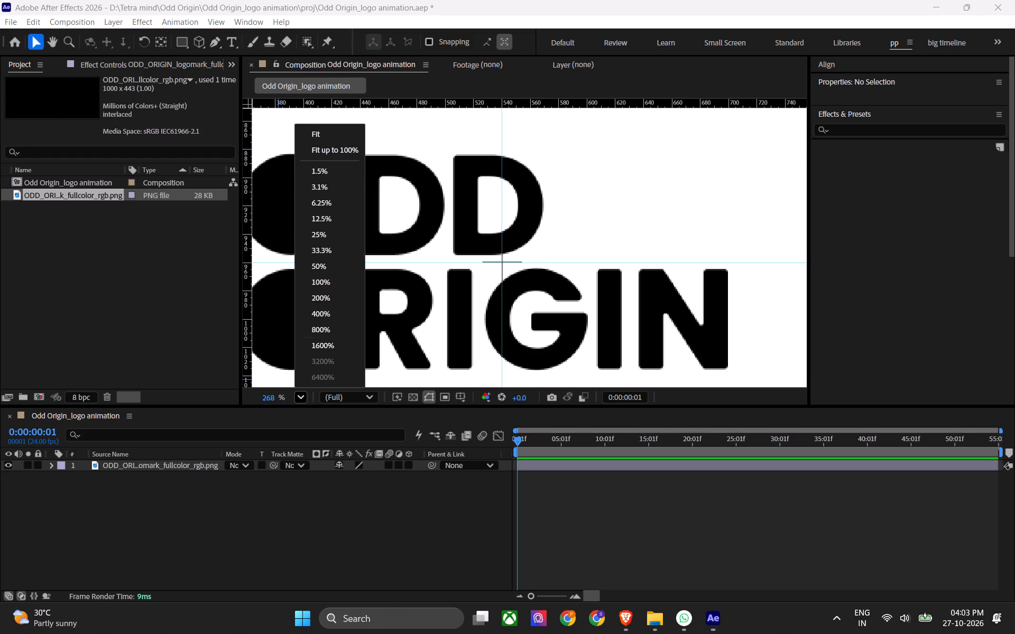
click(330, 139)
click(517, 251)
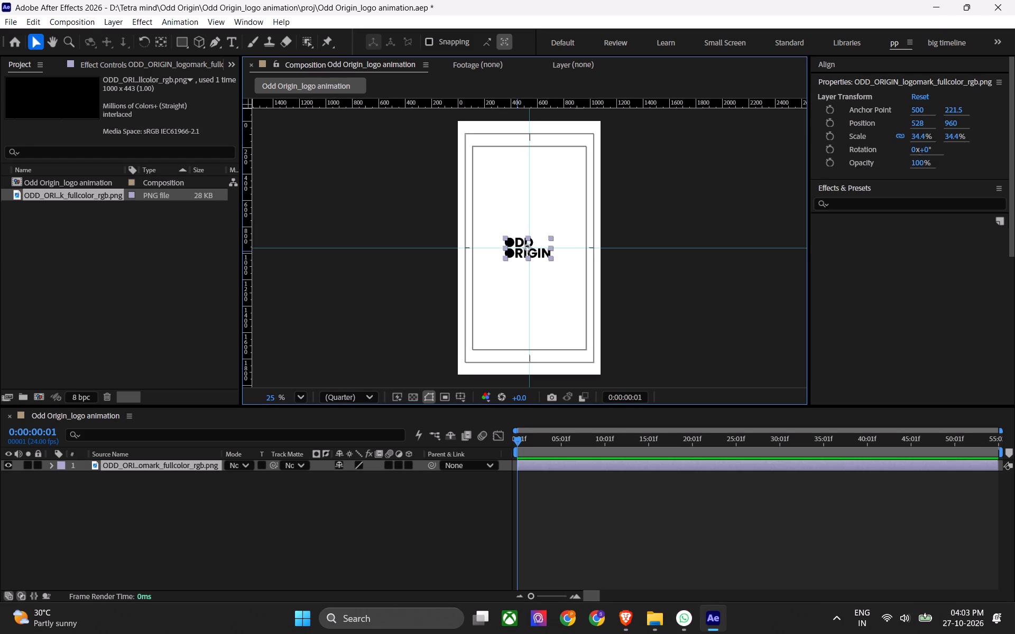
click(389, 264)
click(521, 254)
scroll(521, 254, up, 4)
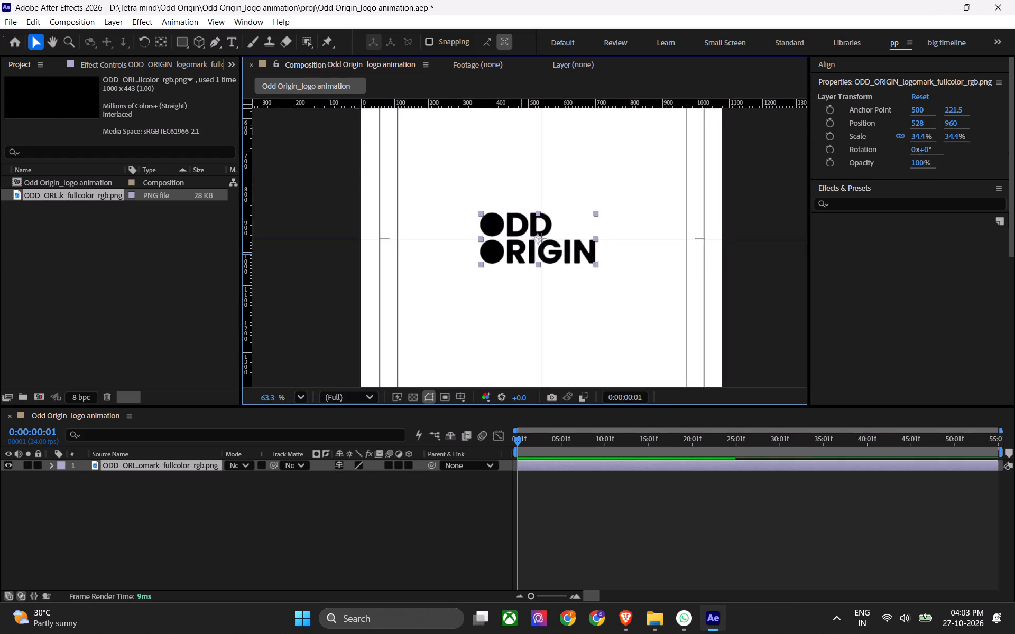
scroll(521, 254, up, 11)
scroll(583, 197, up, 7)
scroll(576, 225, down, 8)
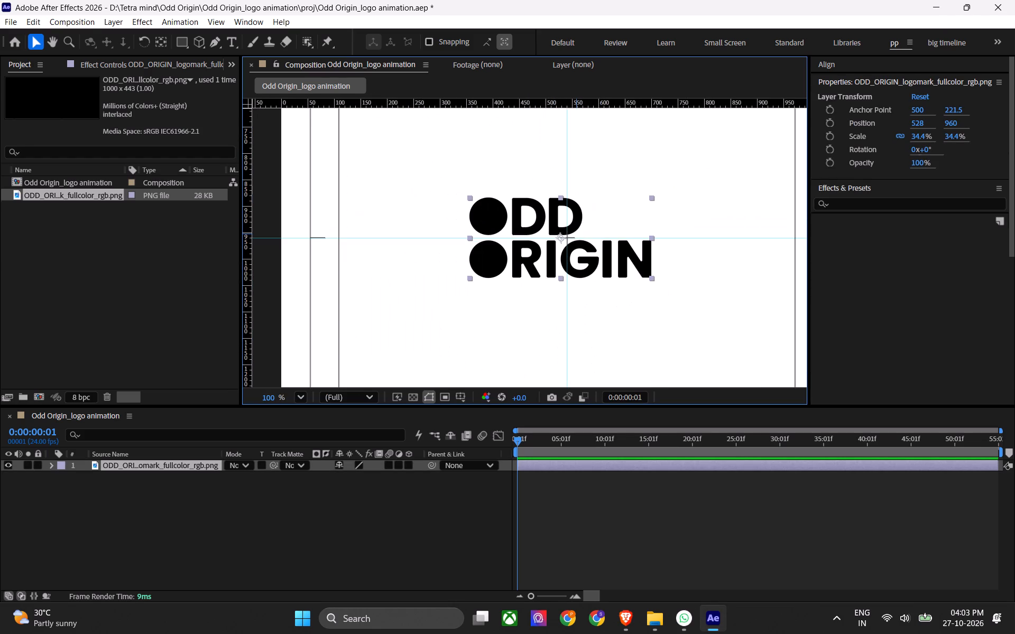
drag(586, 254, 592, 254)
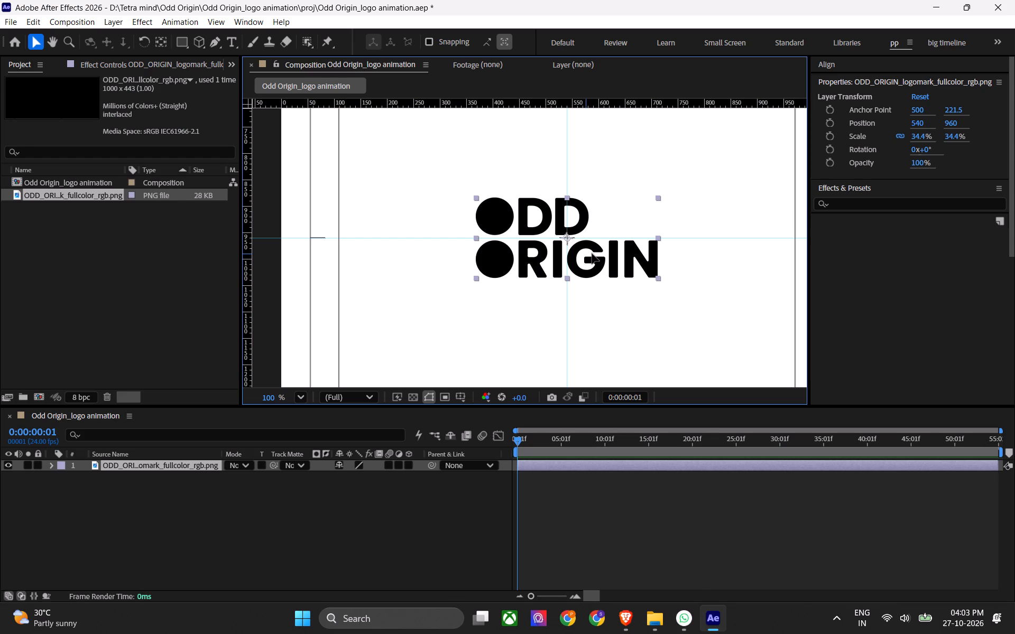
drag(592, 254, 594, 254)
Save the project, with the whole composition fitted in view and no layer selected.
key(ctrl+s)
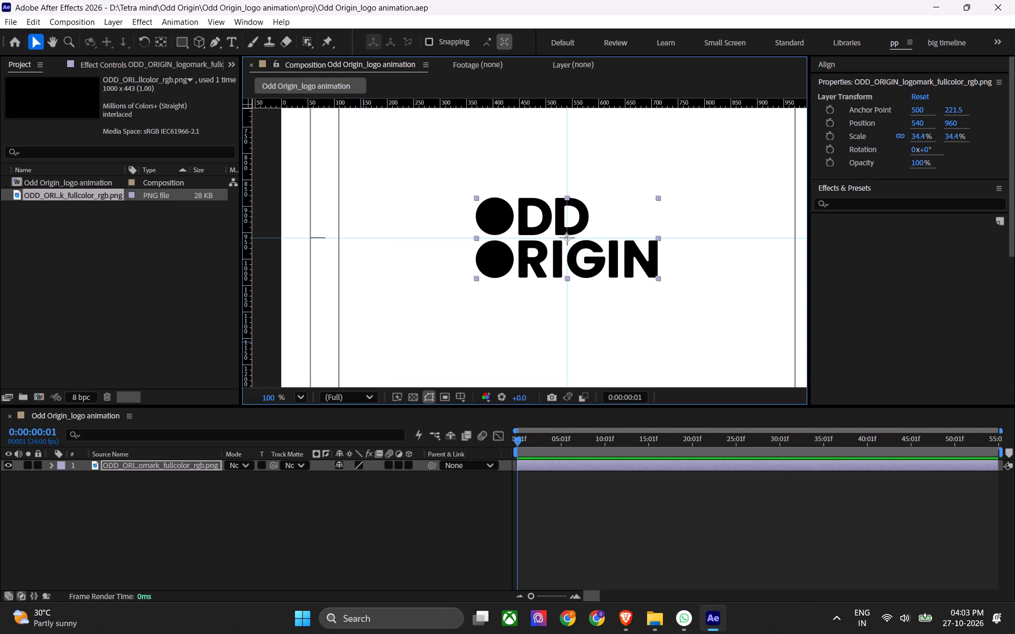
click(300, 395)
click(319, 133)
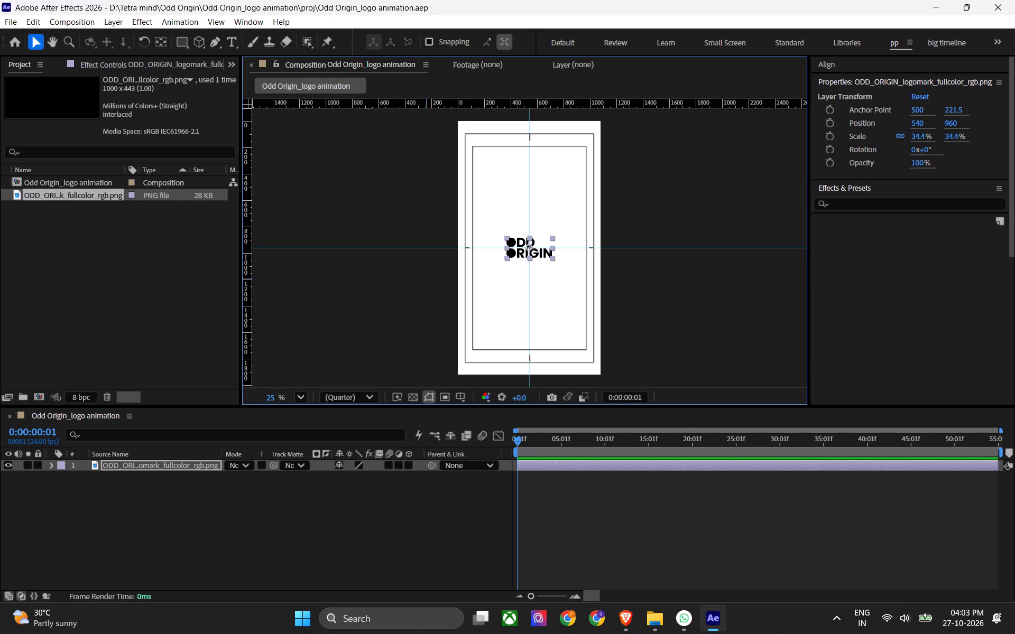
click(423, 293)
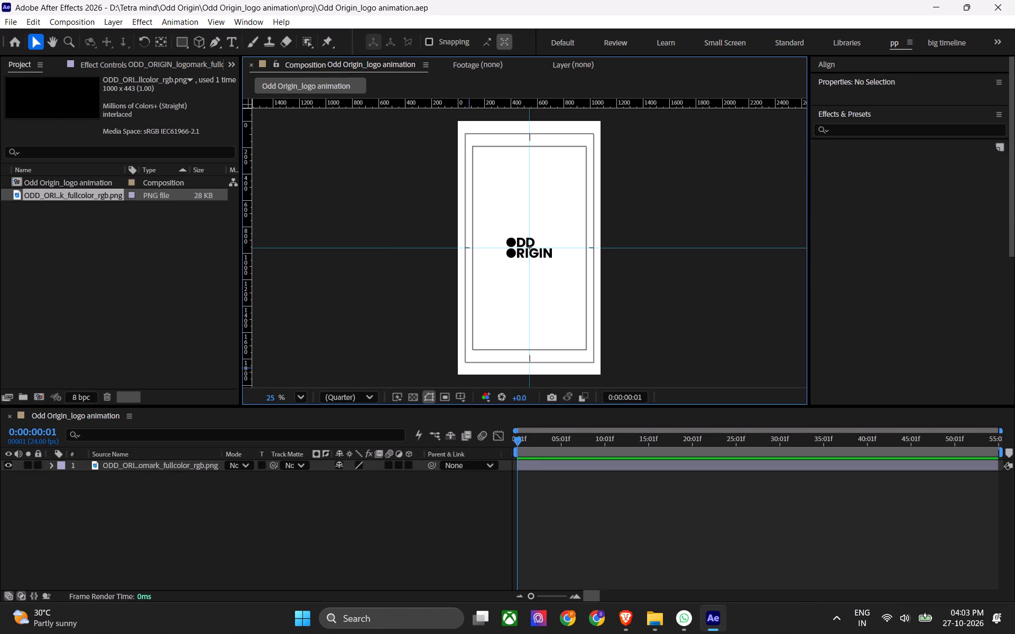
key(ctrl+s)
key(ctrl+s)
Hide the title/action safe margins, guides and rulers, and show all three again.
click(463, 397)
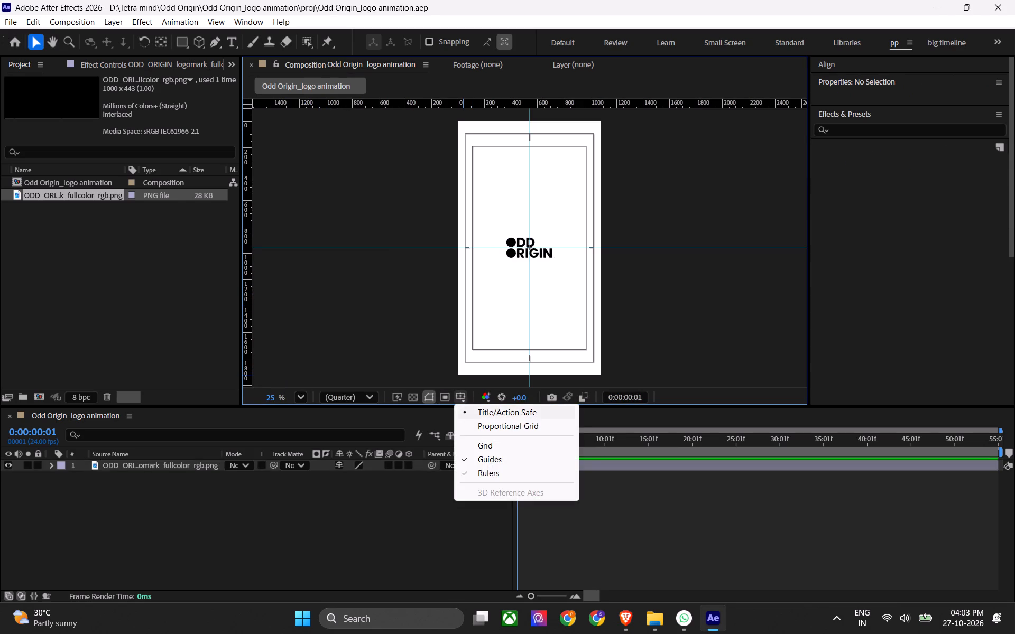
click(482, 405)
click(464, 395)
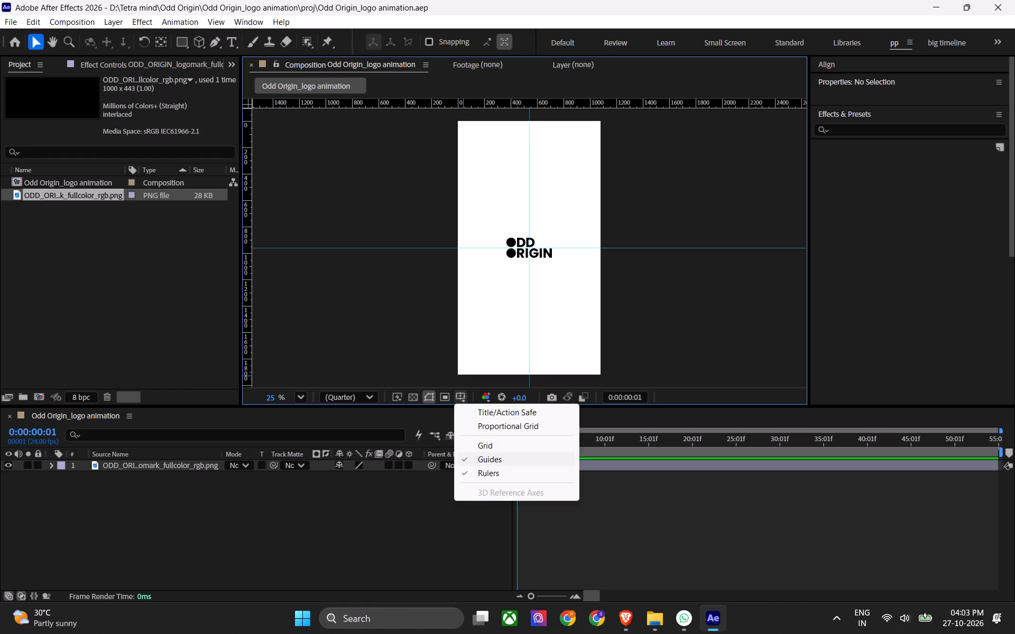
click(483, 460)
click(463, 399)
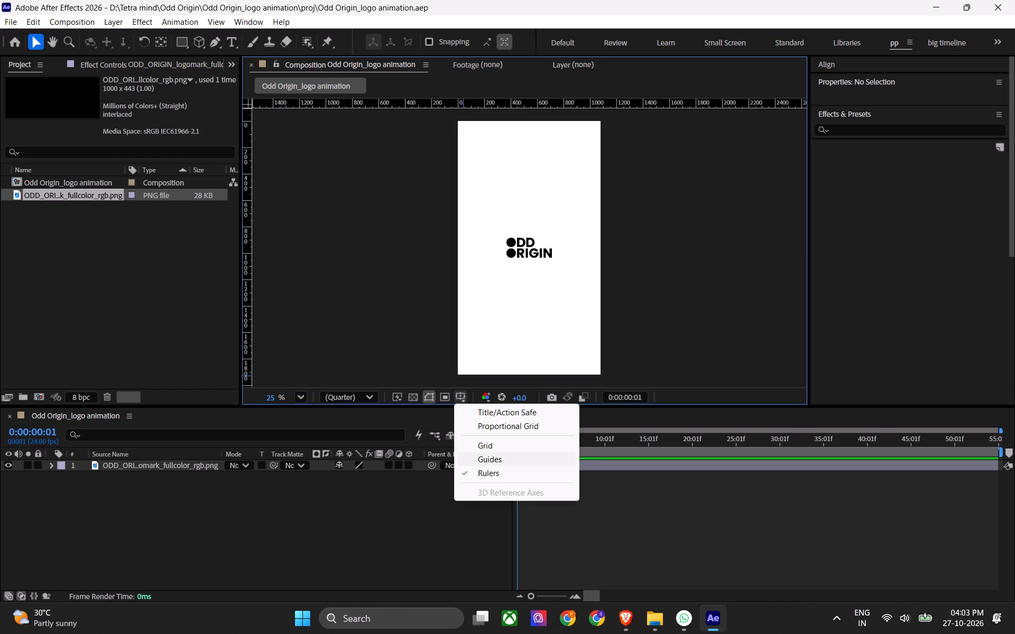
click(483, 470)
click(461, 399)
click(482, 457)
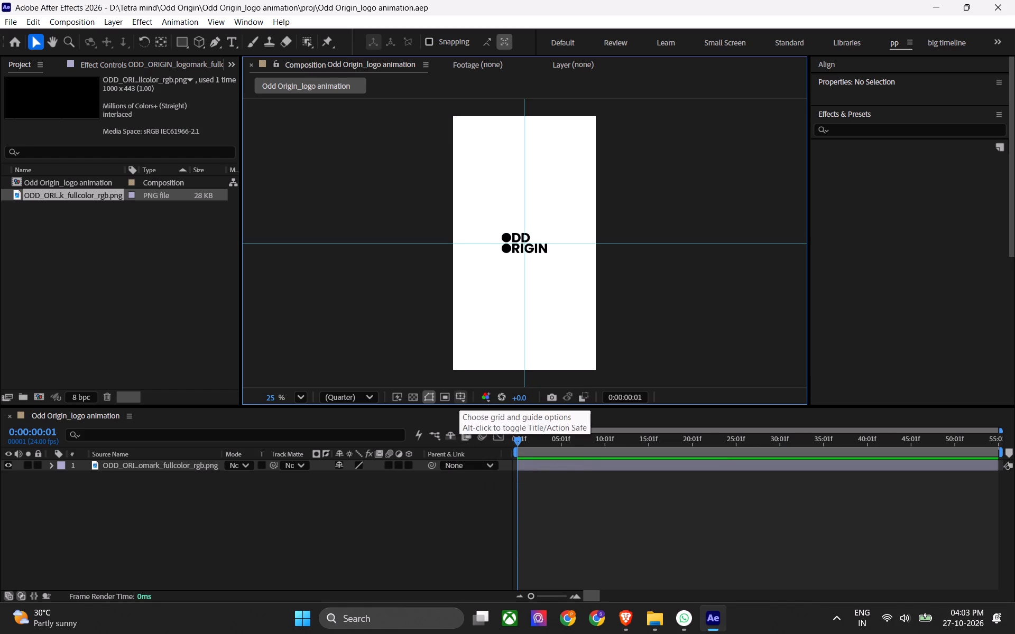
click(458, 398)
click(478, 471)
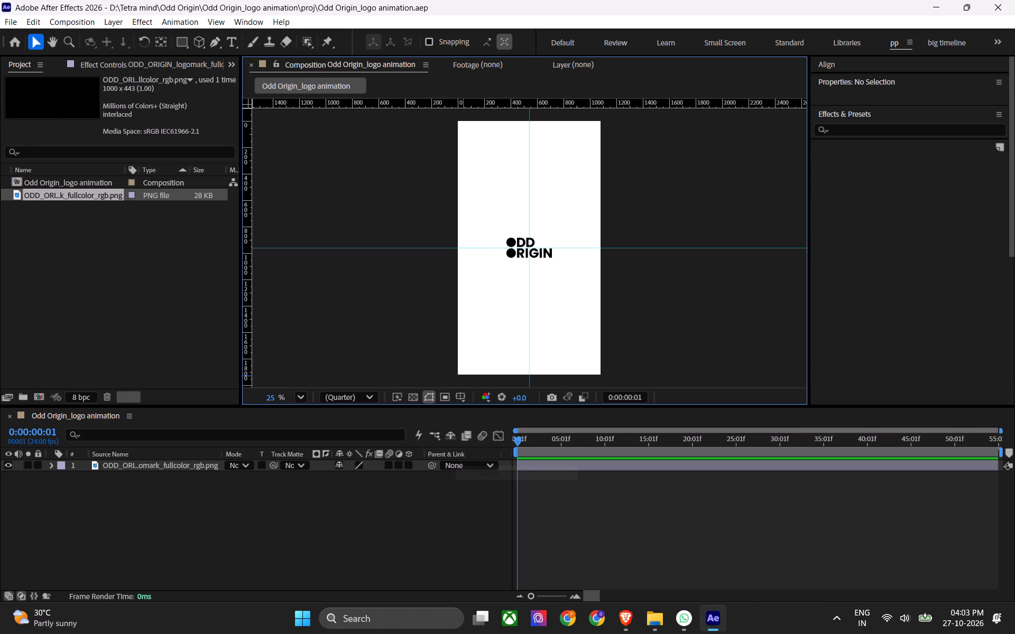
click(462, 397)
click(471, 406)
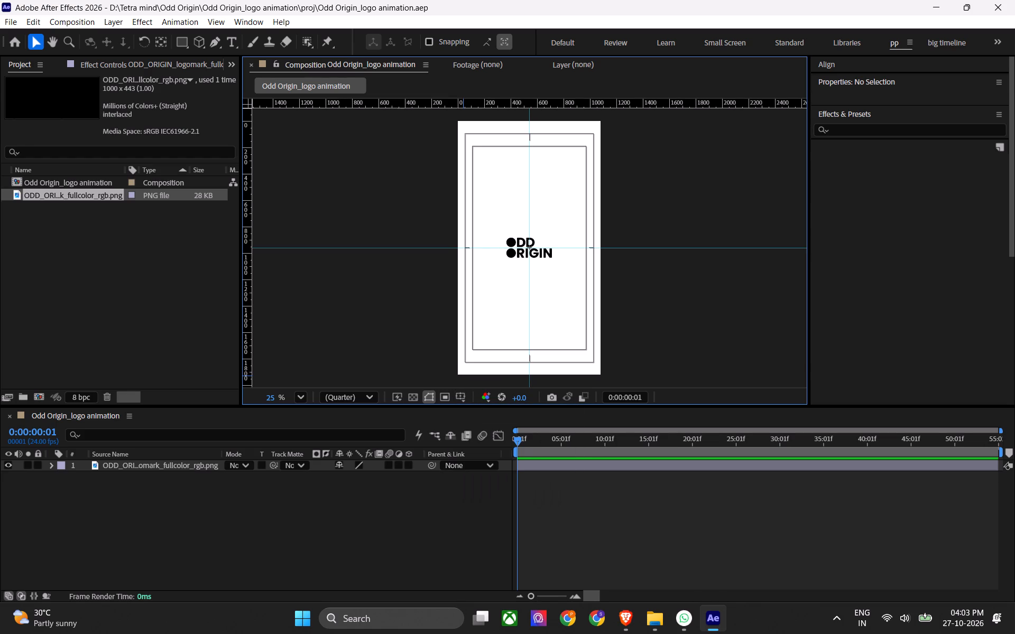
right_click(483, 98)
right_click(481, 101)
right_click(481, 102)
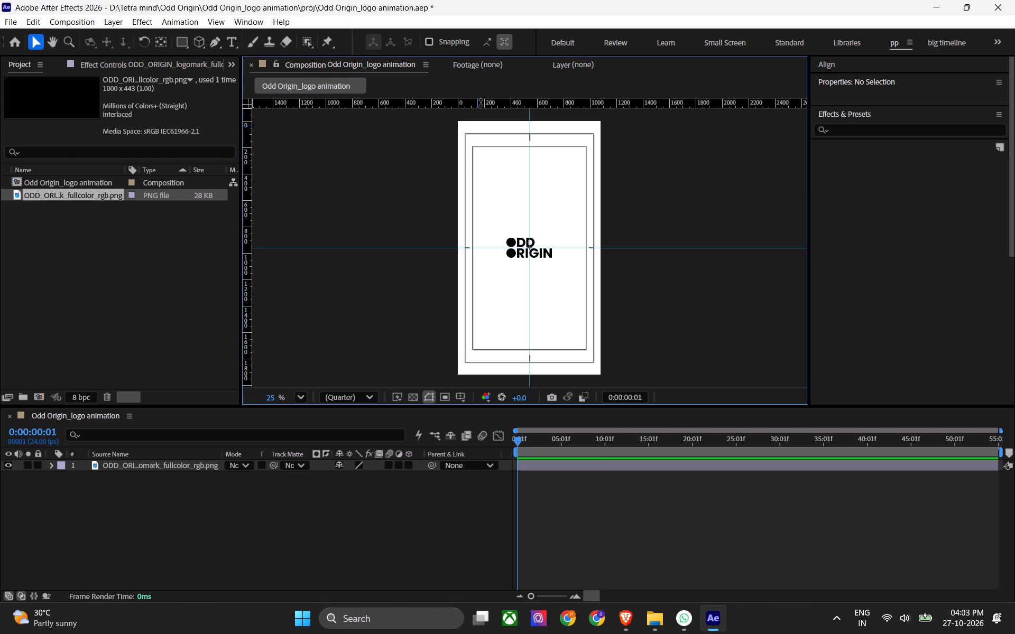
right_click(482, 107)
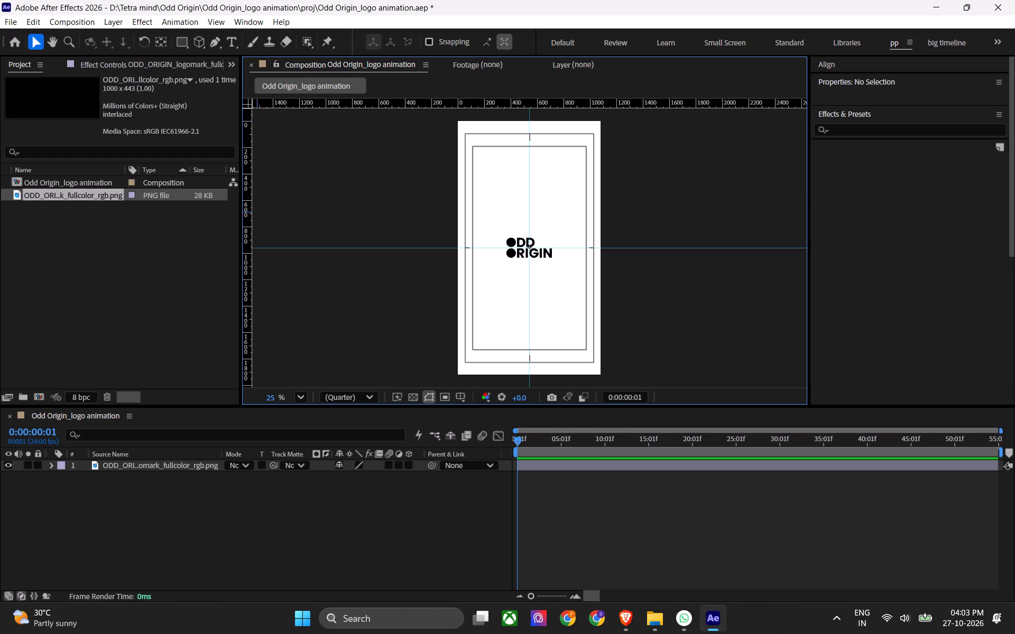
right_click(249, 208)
Hide the title/action safe margins, rulers and guides over the composition and save the project.
click(464, 401)
click(470, 414)
click(467, 403)
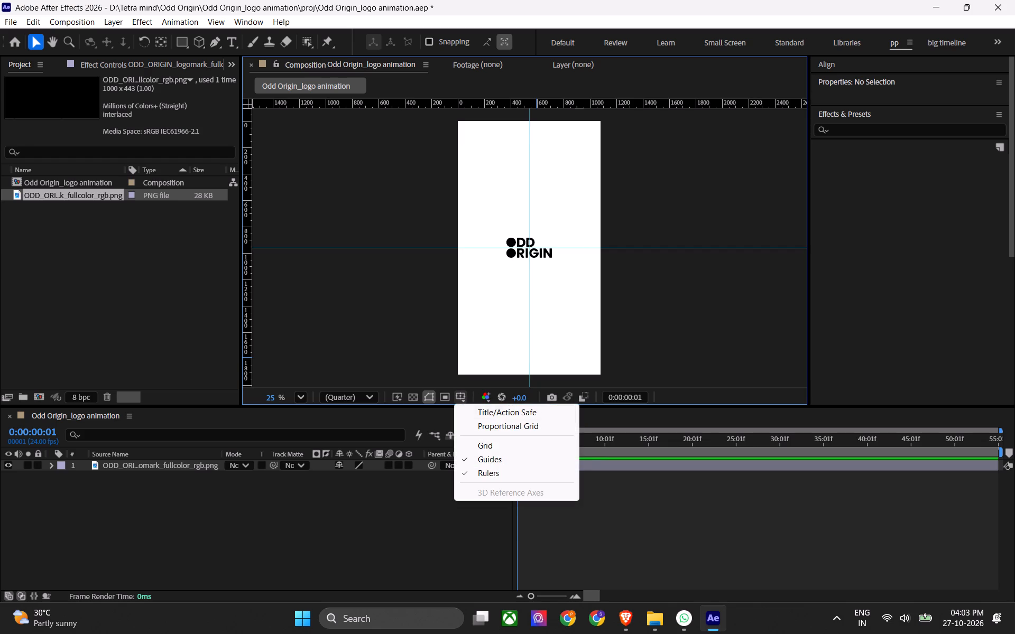
click(483, 468)
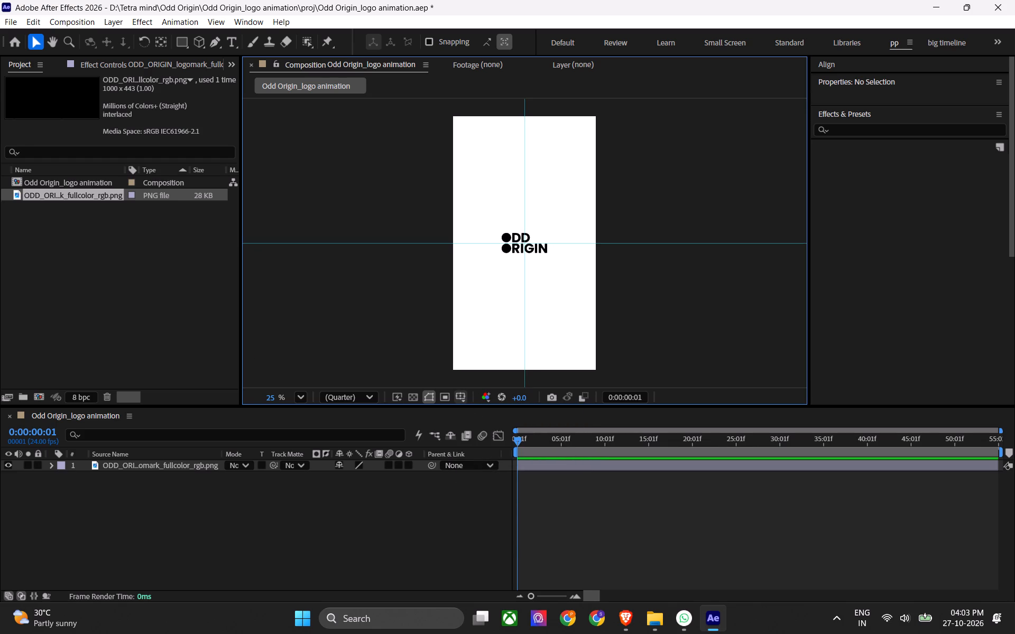
click(460, 400)
click(488, 458)
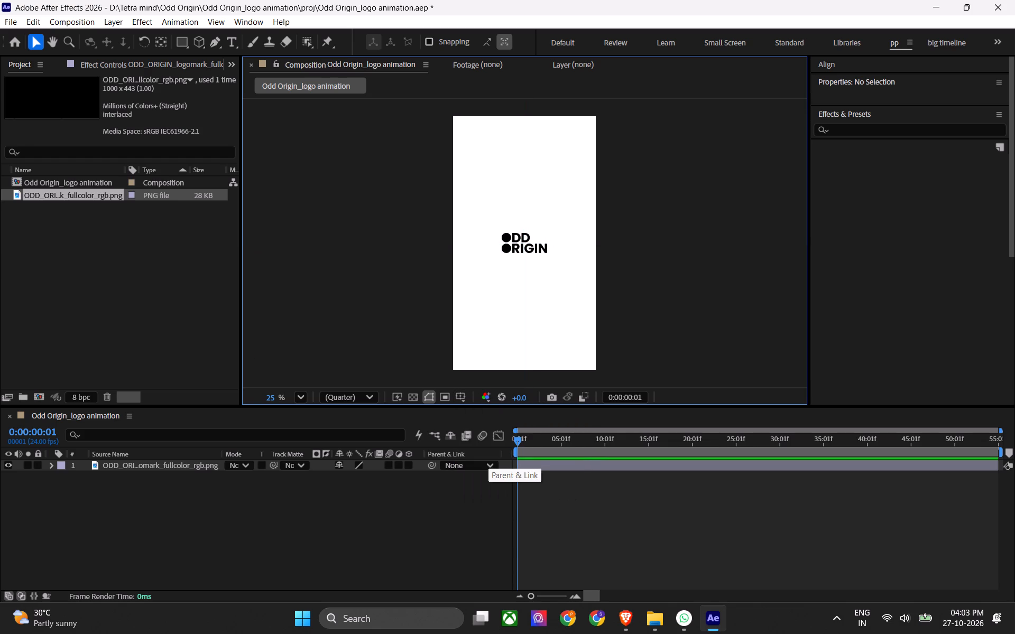
key(ctrl+s)
key(ctrl+s)
key(ctrl+s)
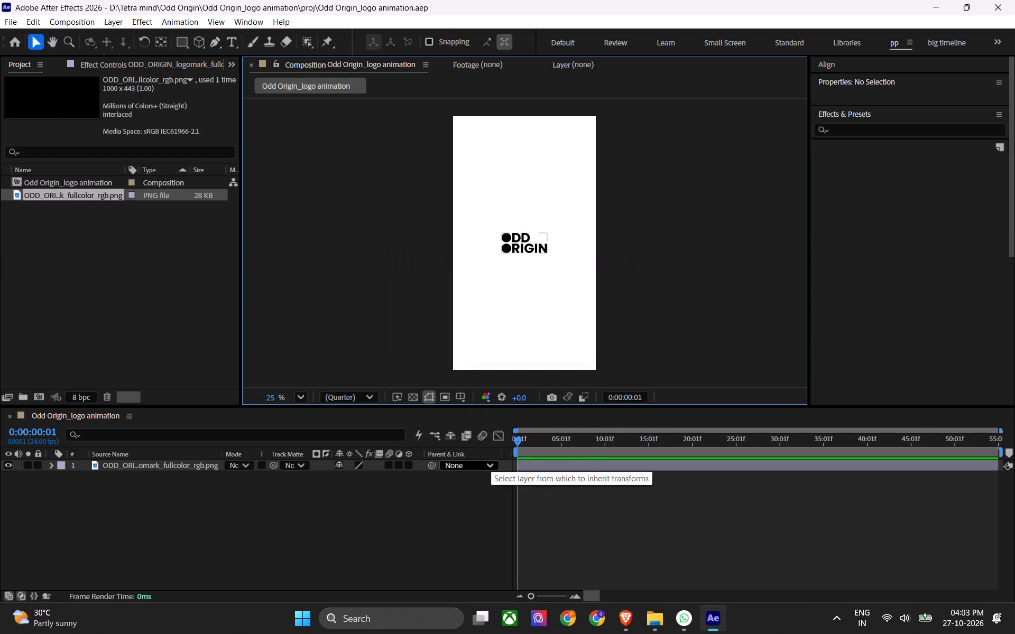
click(539, 495)
click(524, 463)
click(535, 519)
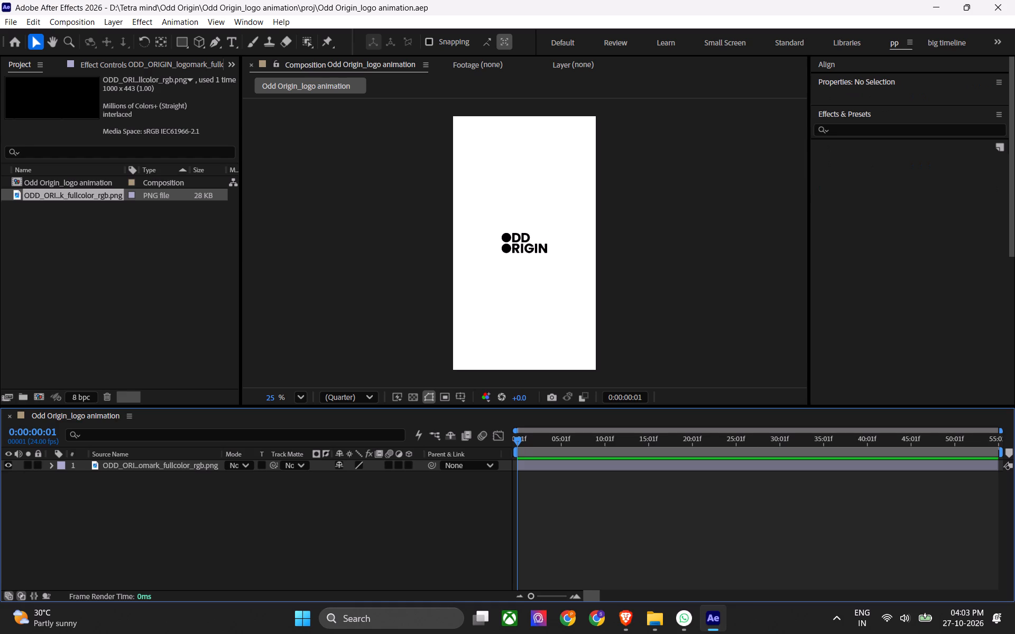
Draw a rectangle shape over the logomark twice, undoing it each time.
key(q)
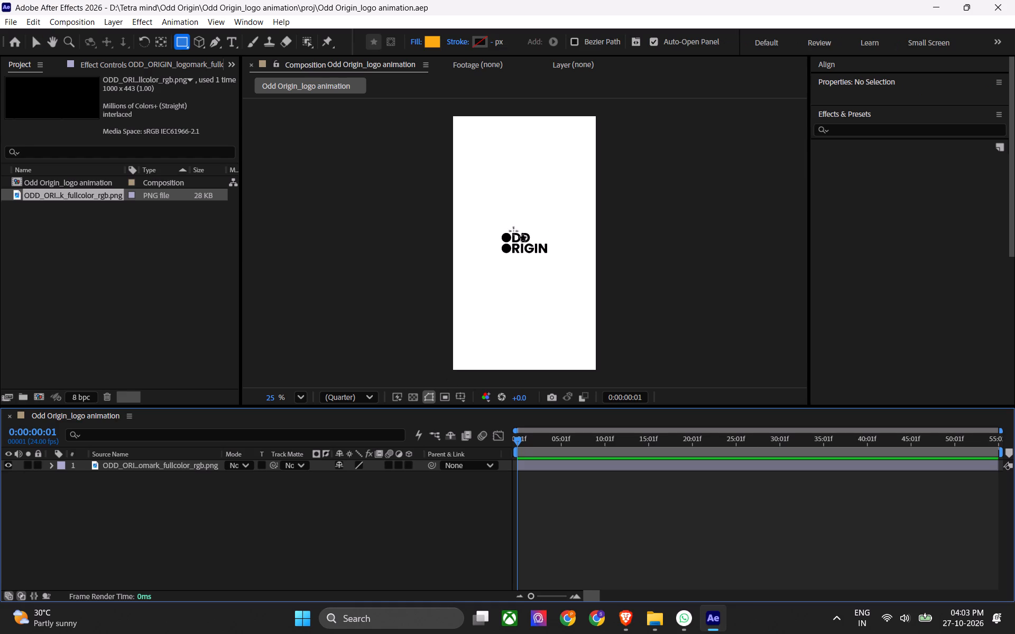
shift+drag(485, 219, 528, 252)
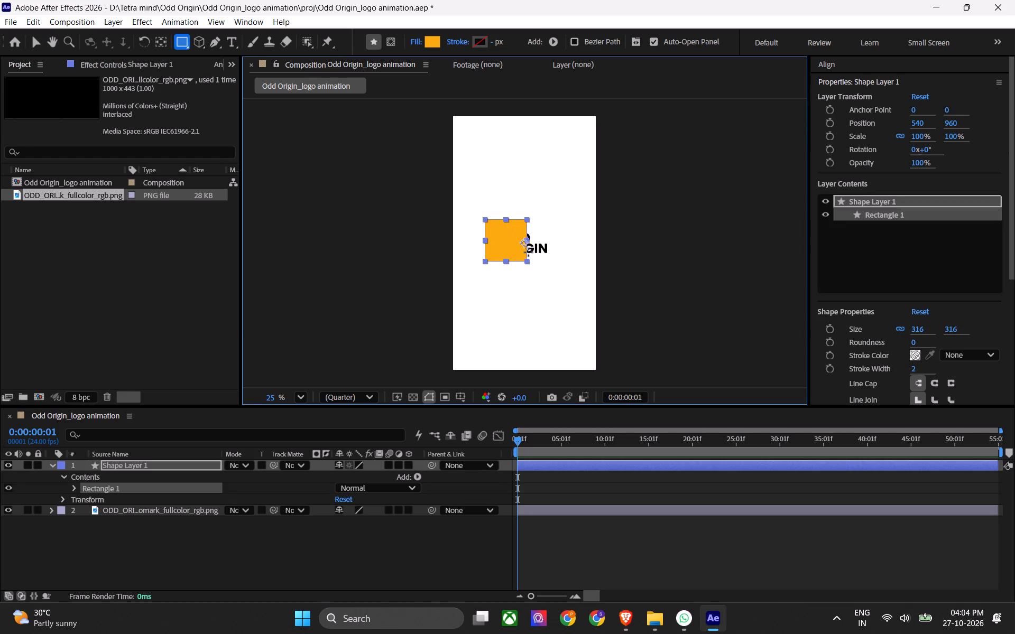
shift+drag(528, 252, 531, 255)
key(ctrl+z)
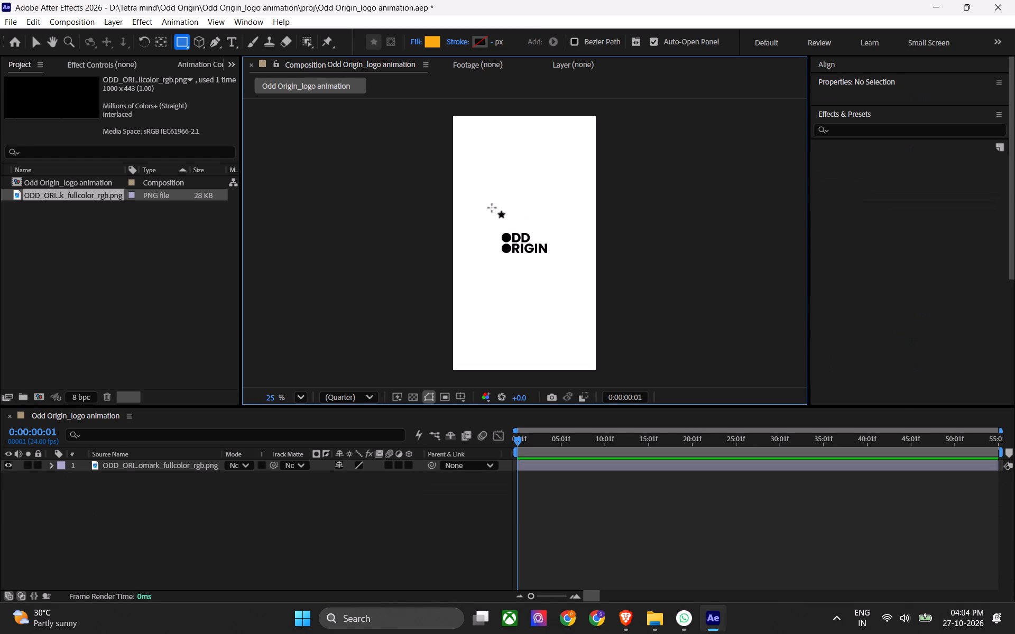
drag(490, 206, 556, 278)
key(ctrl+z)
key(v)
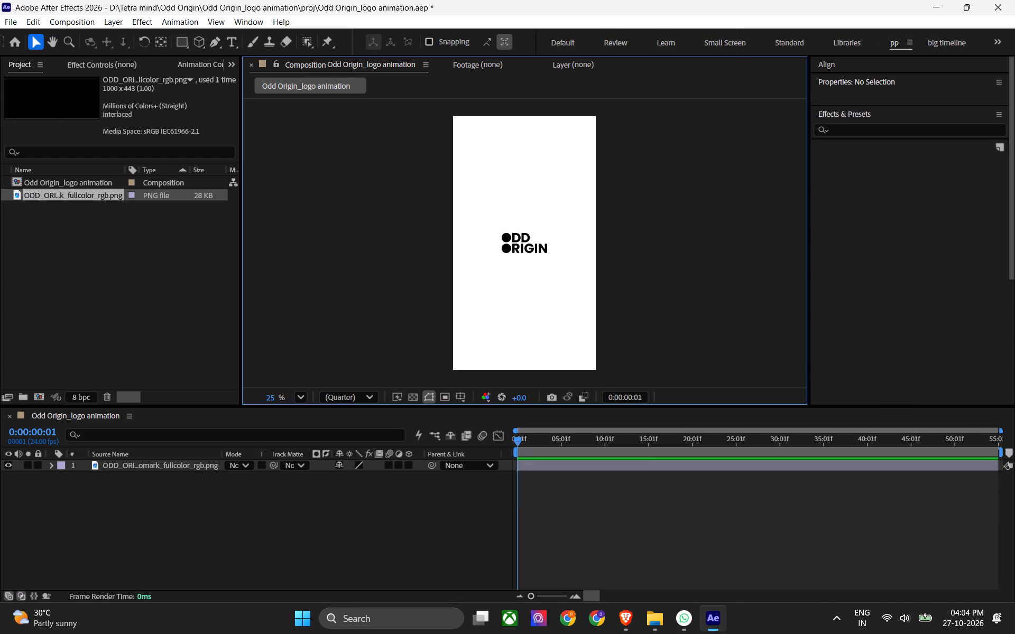
Draw an orange circle about 580 px across over the logomark with the Ellipse tool.
click(188, 37)
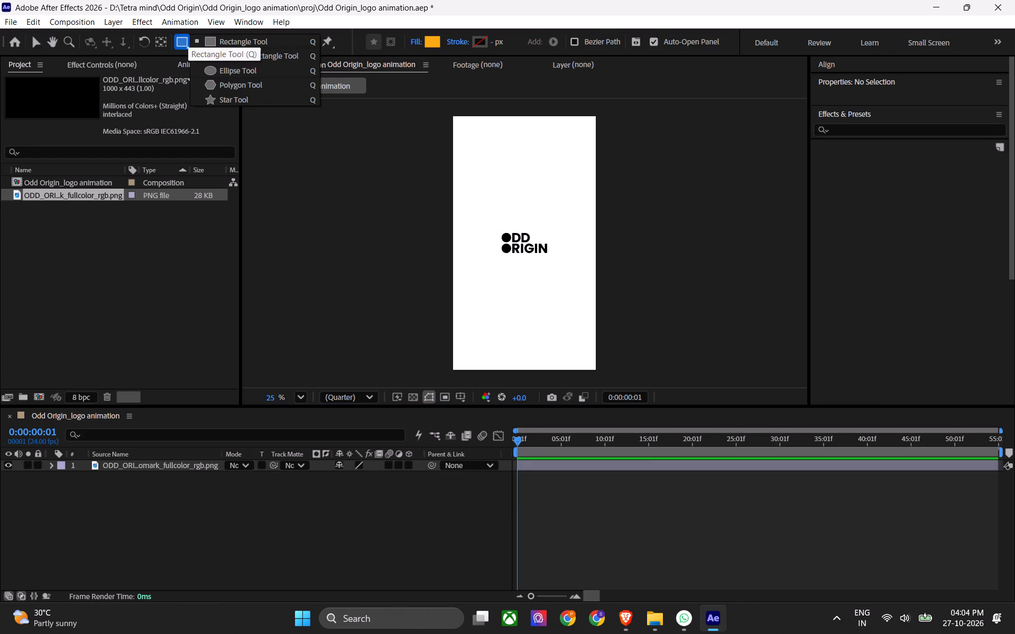
click(299, 154)
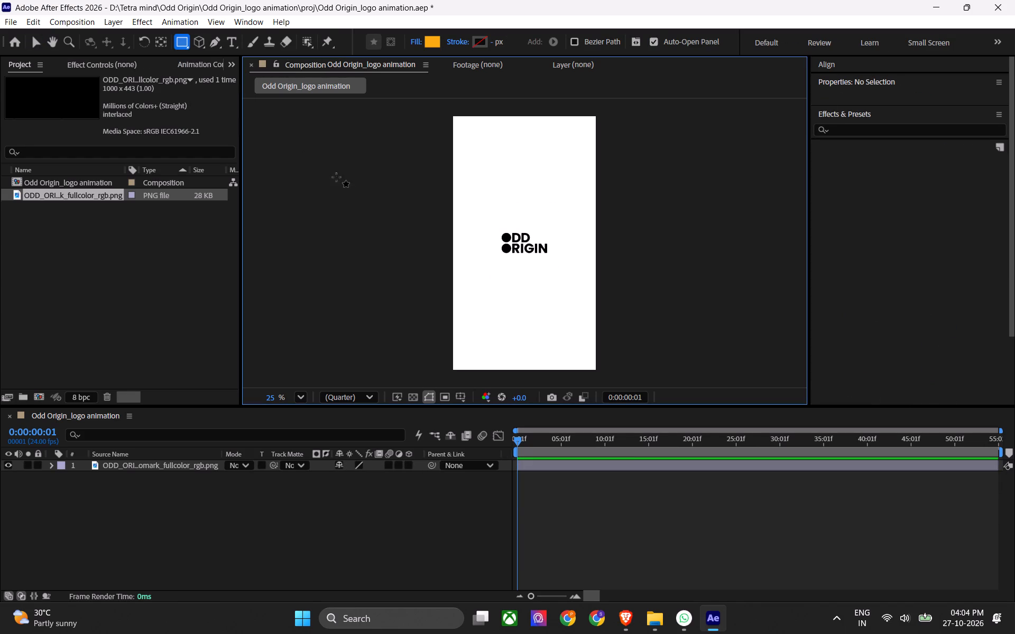
key(q)
key(q)
key(q)
key(q)
key(q)
key(q)
key(q)
key(q)
key(q)
key(q)
key(q)
key(q)
key(q)
key(q)
key(q)
key(q)
key(q)
key(q)
key(q)
key(q)
key(q)
text(qq)
shift+drag(486, 213, 547, 275)
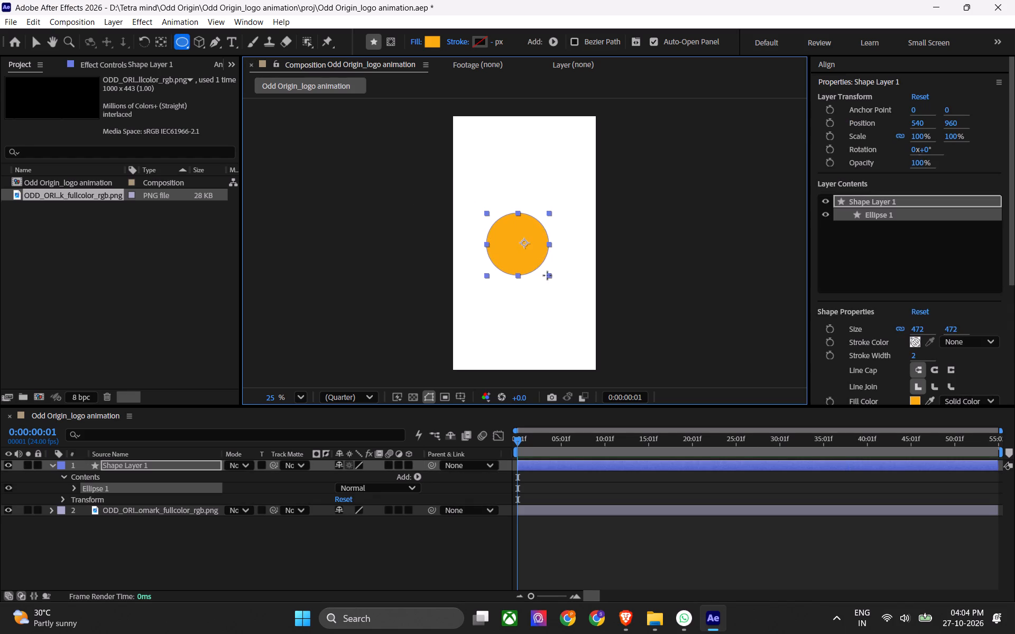
shift+drag(547, 275, 563, 280)
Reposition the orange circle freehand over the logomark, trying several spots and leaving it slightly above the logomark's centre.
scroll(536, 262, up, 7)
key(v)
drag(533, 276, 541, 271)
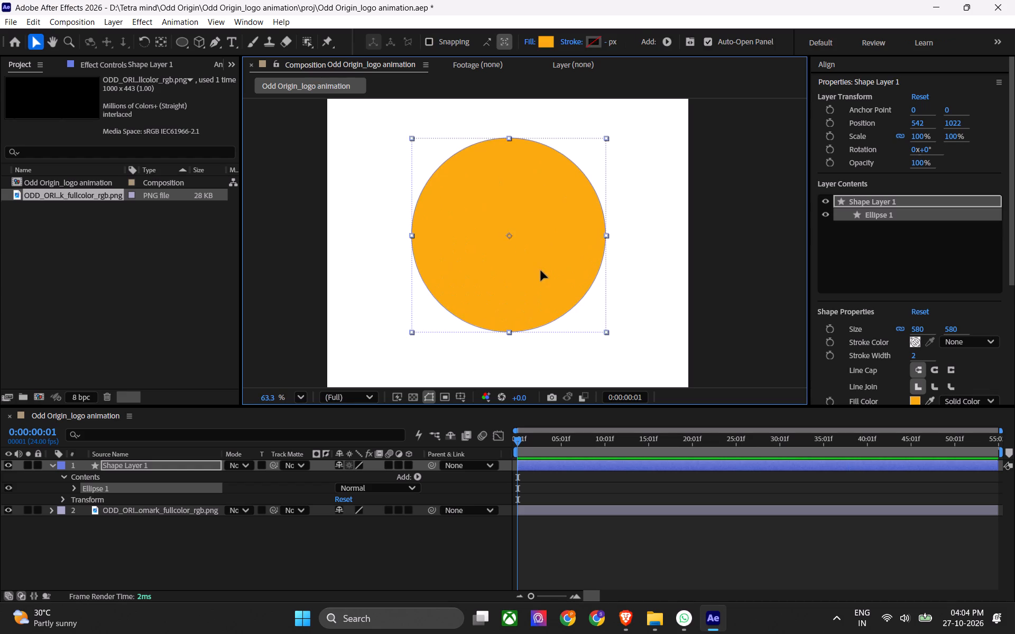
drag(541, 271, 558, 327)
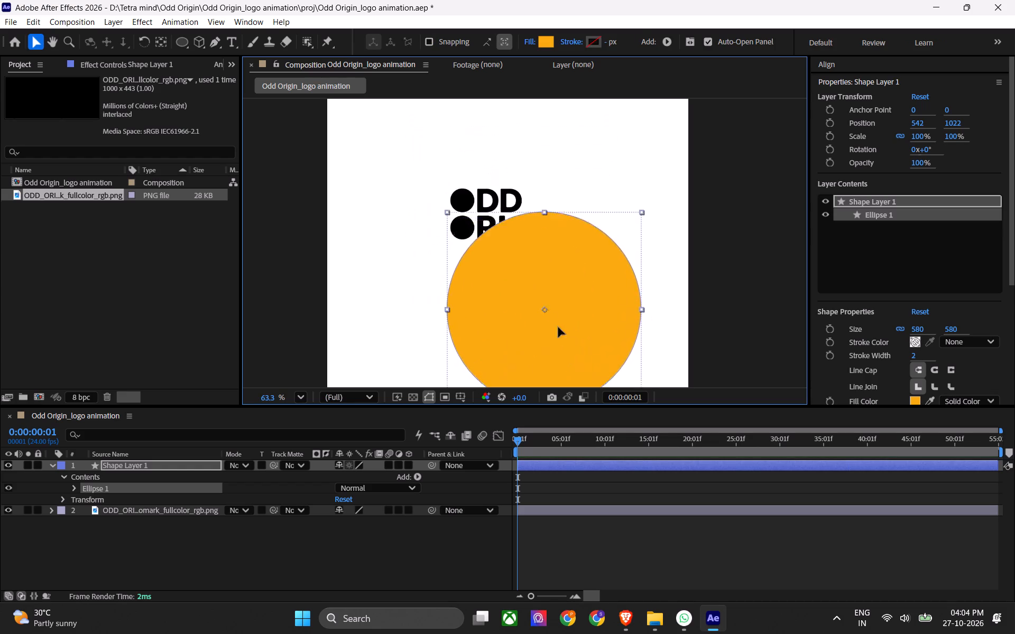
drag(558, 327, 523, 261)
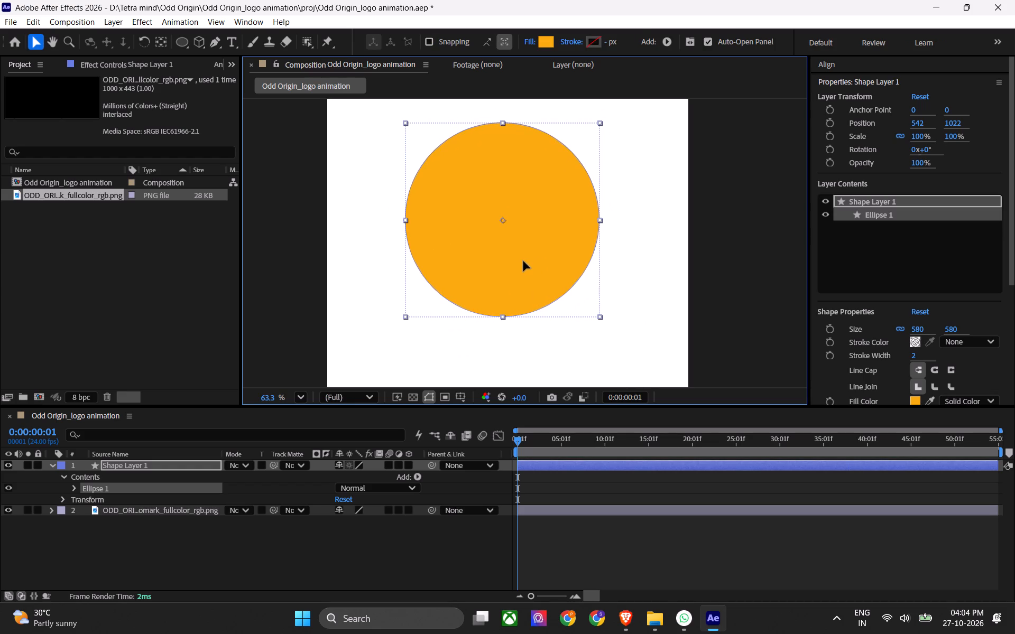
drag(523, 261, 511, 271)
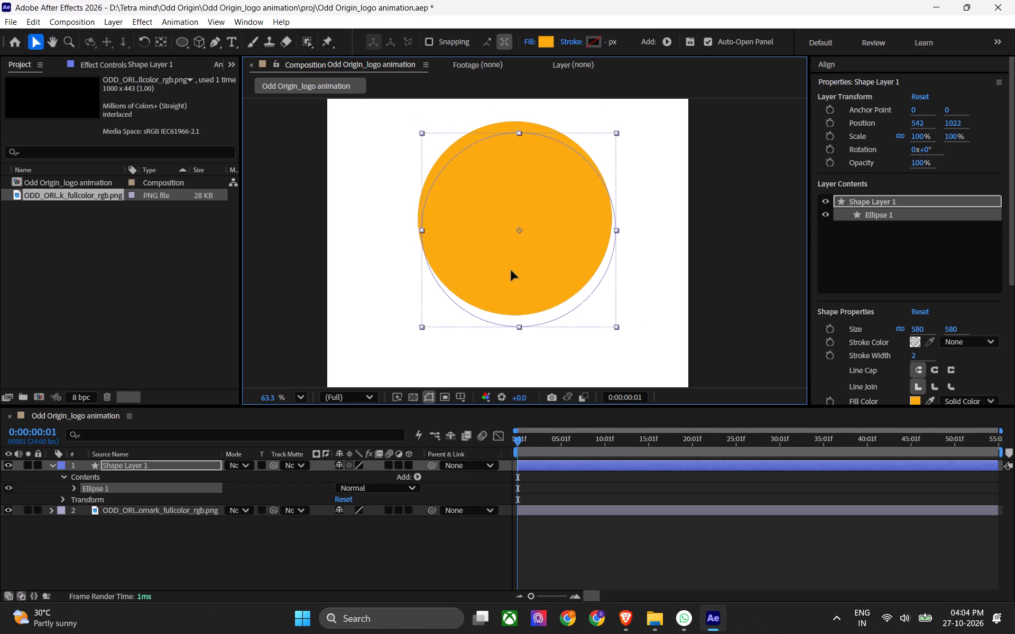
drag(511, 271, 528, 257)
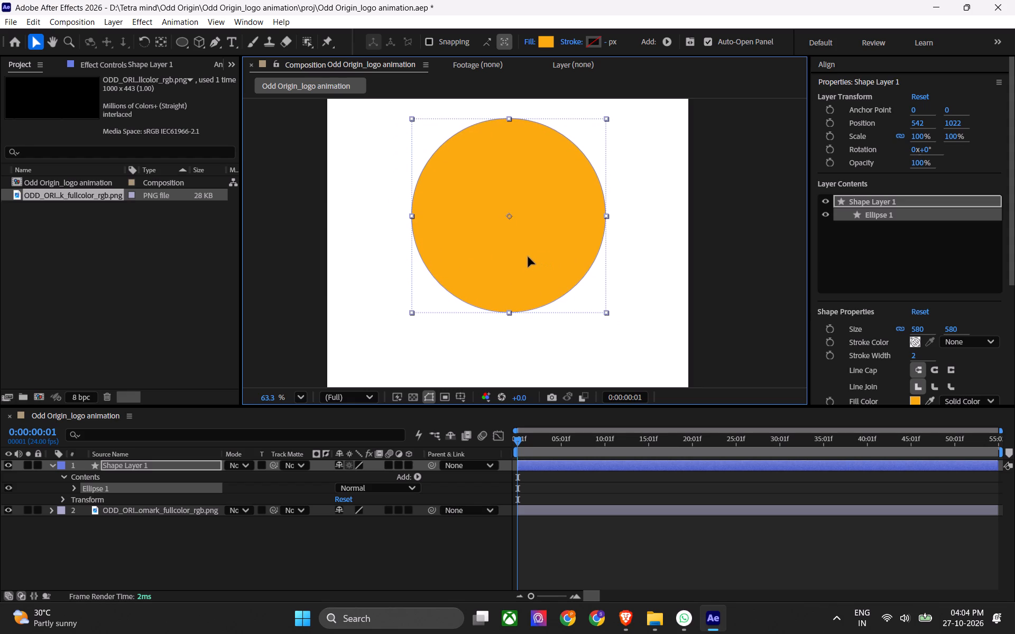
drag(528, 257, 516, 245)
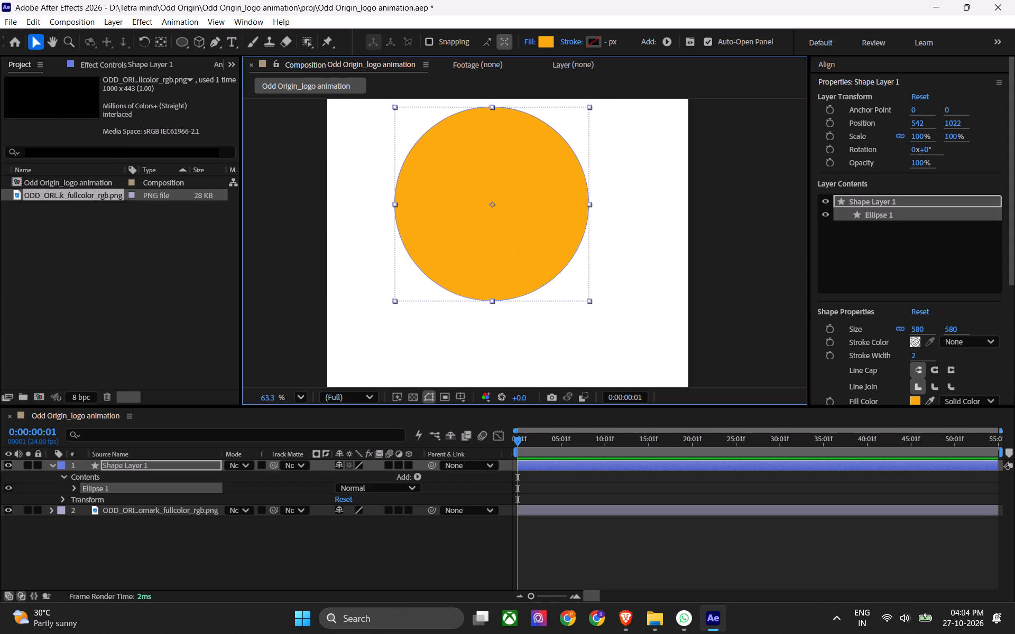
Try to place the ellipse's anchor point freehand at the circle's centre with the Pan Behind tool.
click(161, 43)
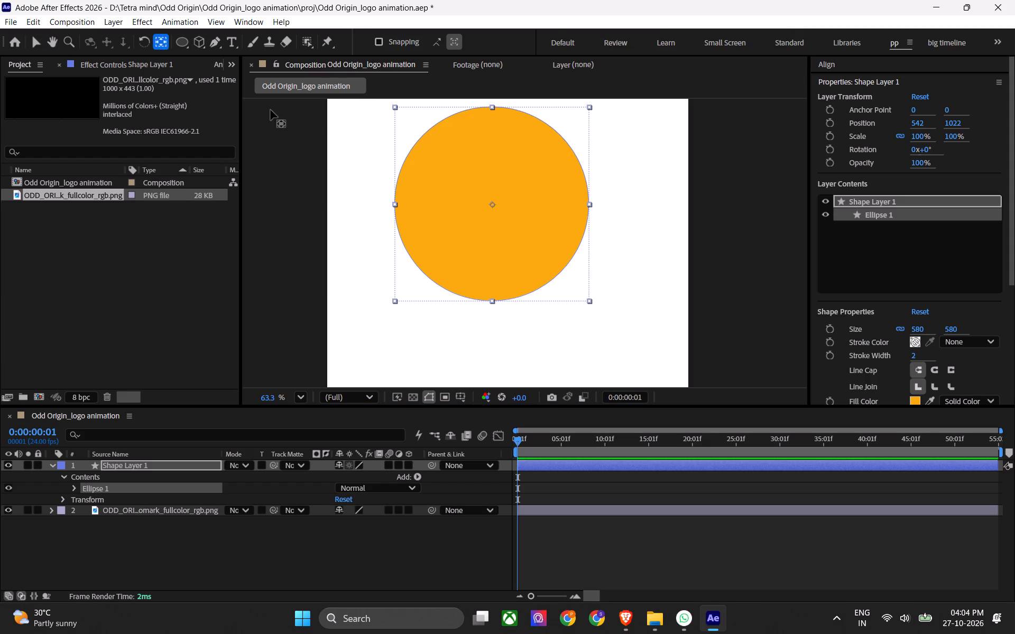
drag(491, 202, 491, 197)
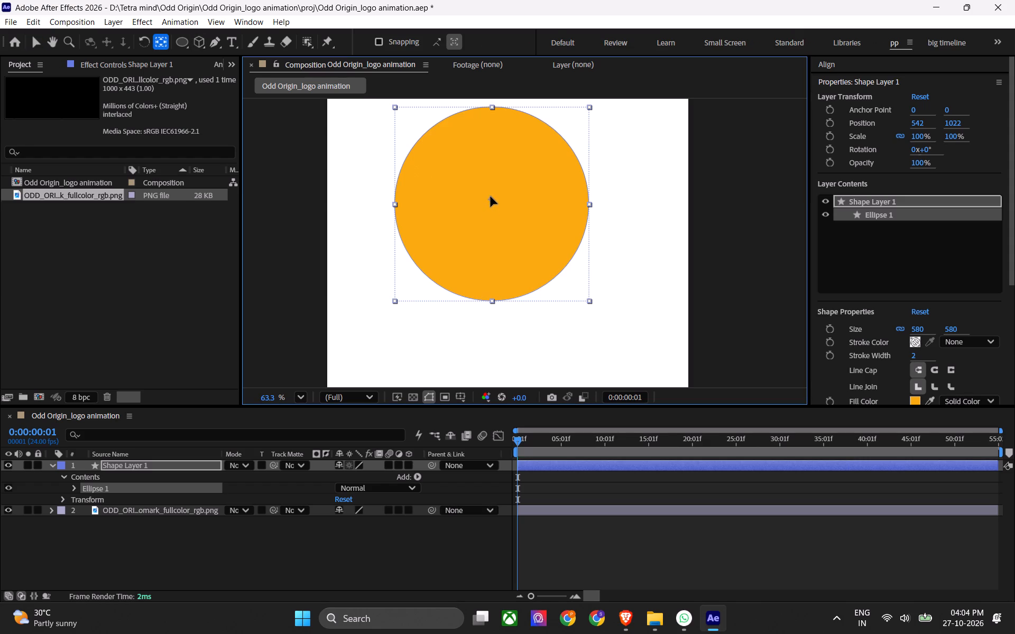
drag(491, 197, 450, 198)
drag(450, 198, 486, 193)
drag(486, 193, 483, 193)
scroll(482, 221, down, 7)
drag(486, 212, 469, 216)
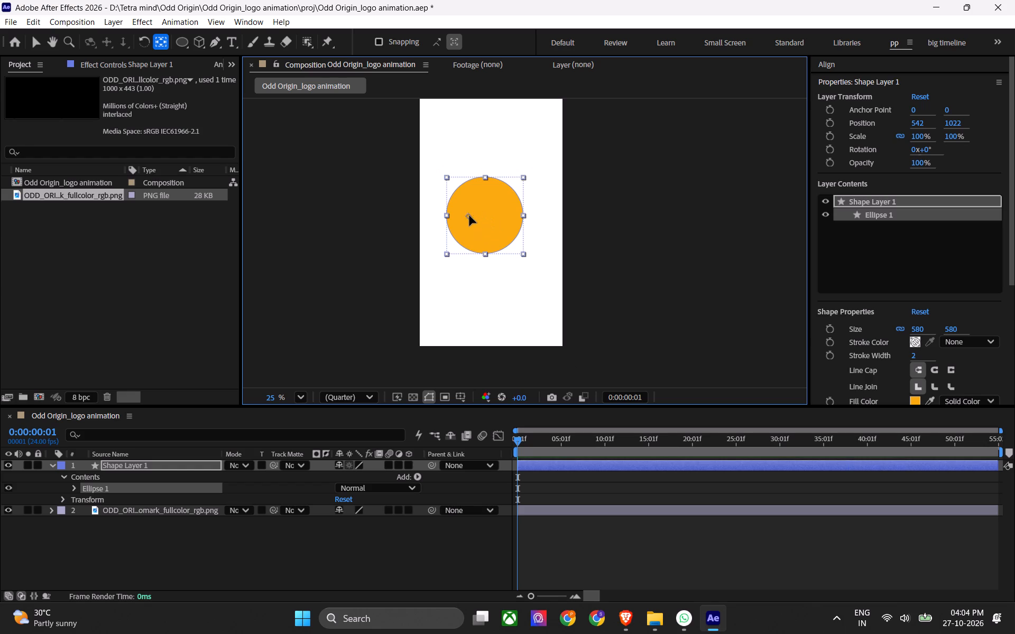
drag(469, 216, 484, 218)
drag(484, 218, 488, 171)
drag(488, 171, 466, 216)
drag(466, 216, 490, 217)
Centre Shape Layer 1's anchor point in the circle and save the project.
double_click(160, 45)
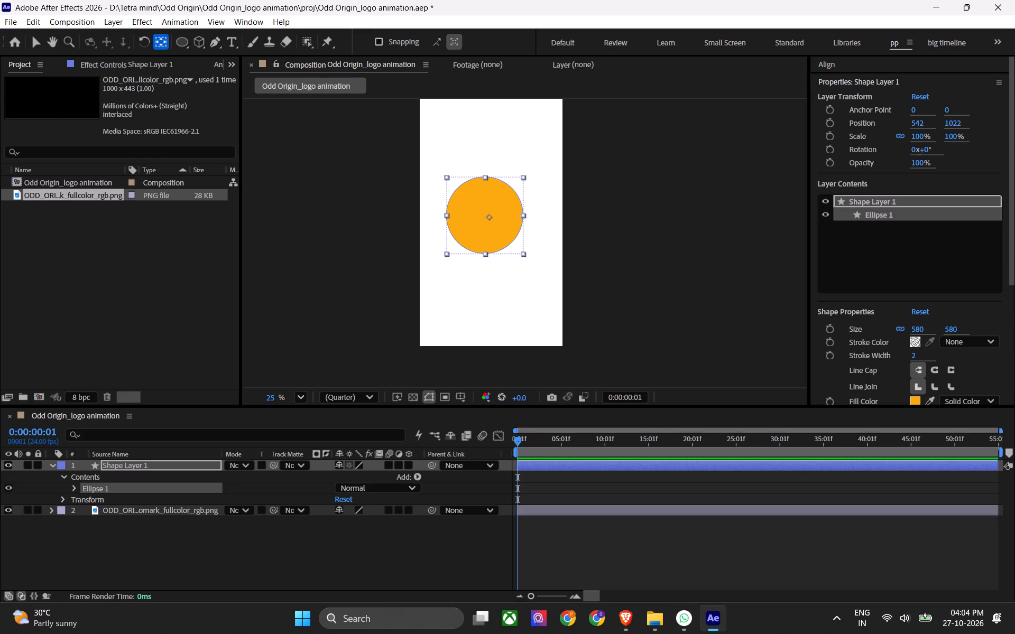
triple_click(161, 44)
click(161, 44)
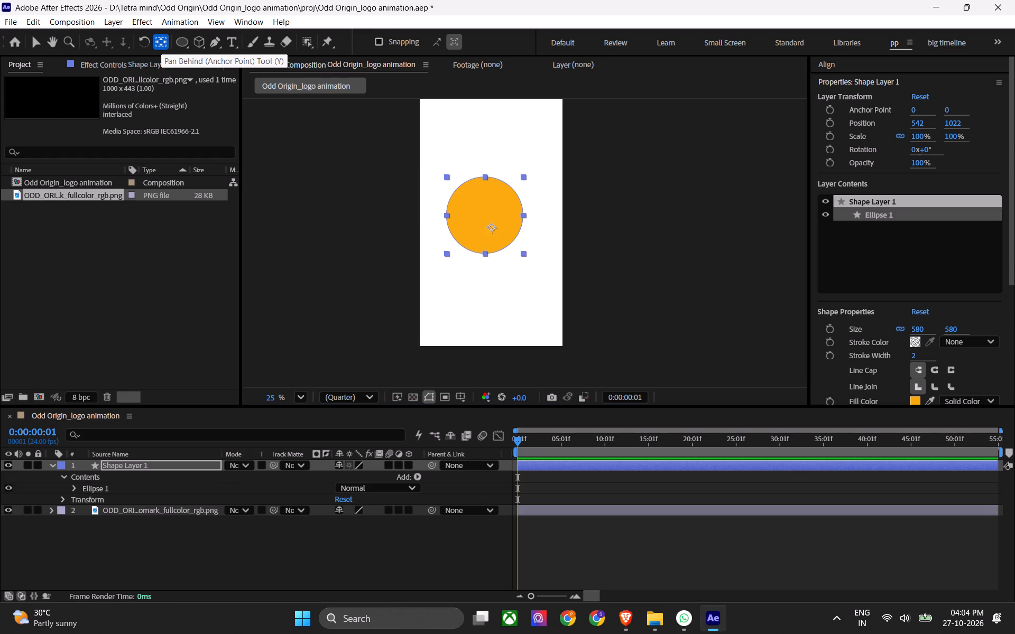
text(yy)
key(y)
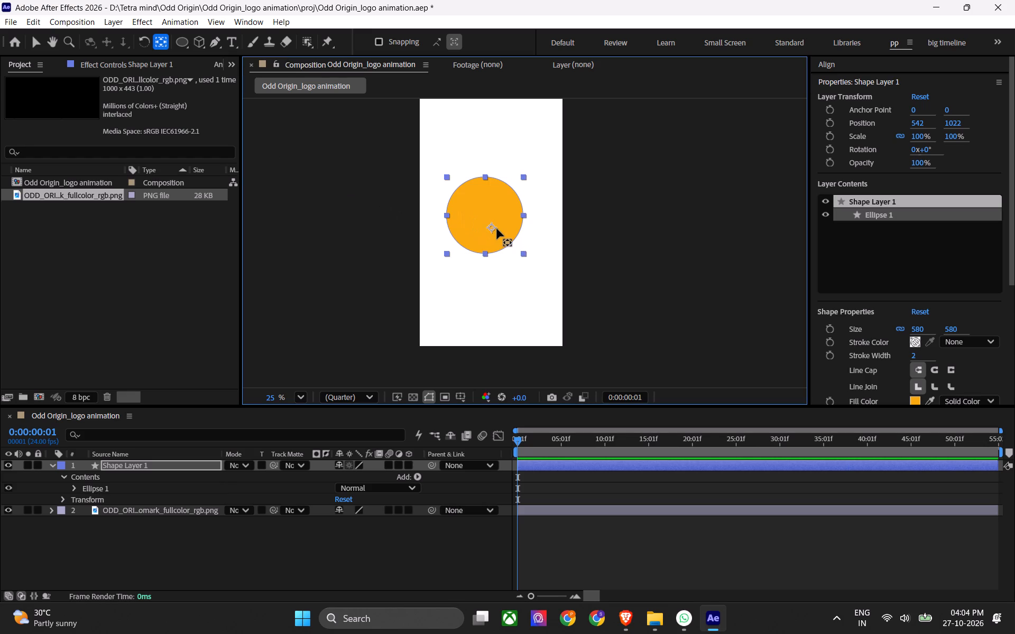
text(yy)
click(494, 228)
text(YY)
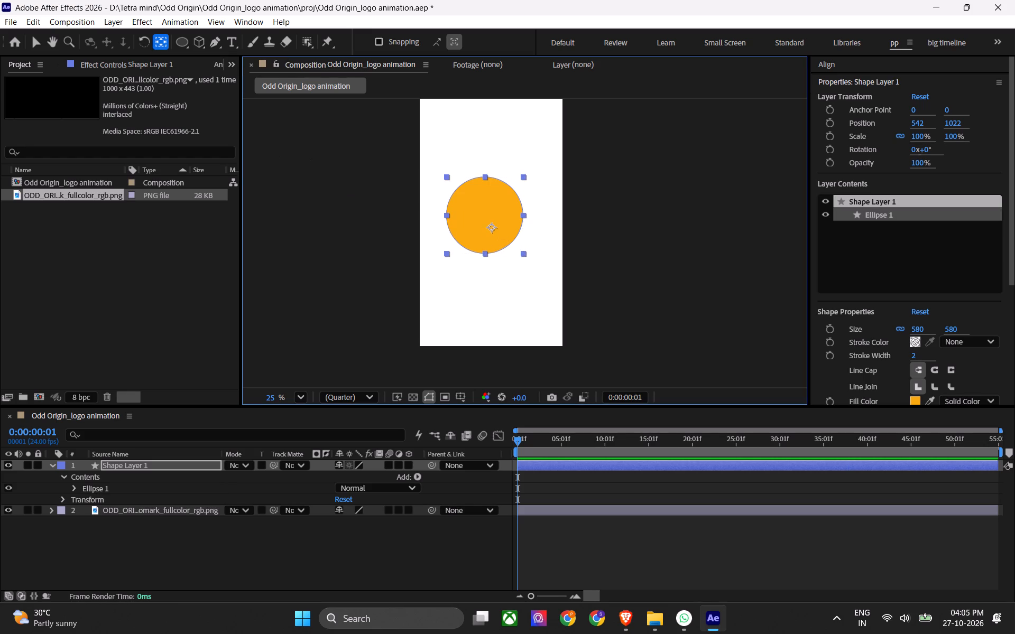
ctrl+double_click(160, 40)
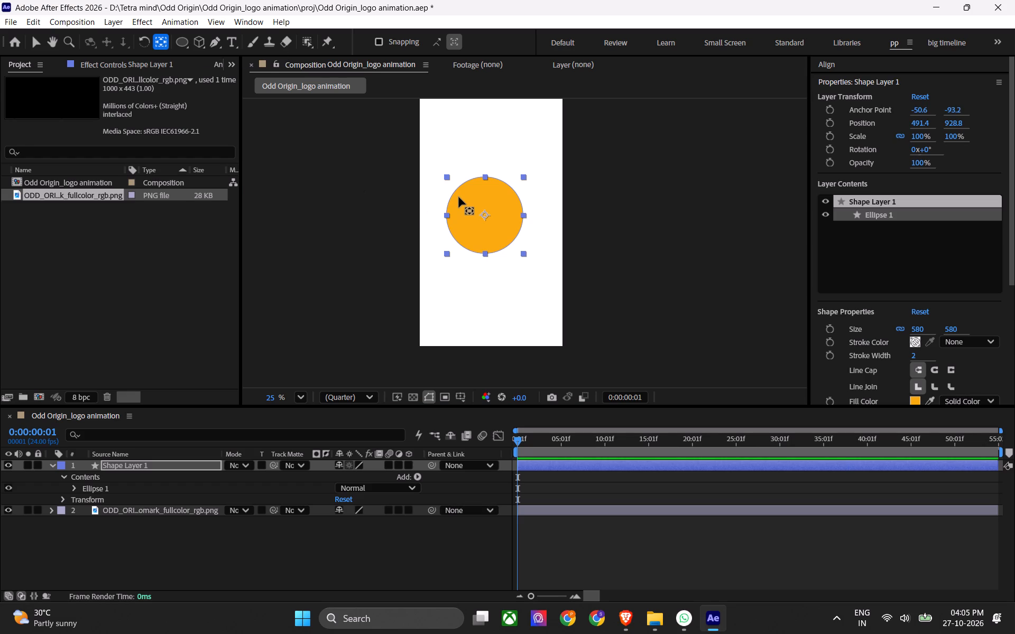
key(v)
key(ctrl+s)
Show the guides, move the circle so its centre sits on their intersection at position 540, 960, and save the project.
drag(482, 237, 487, 240)
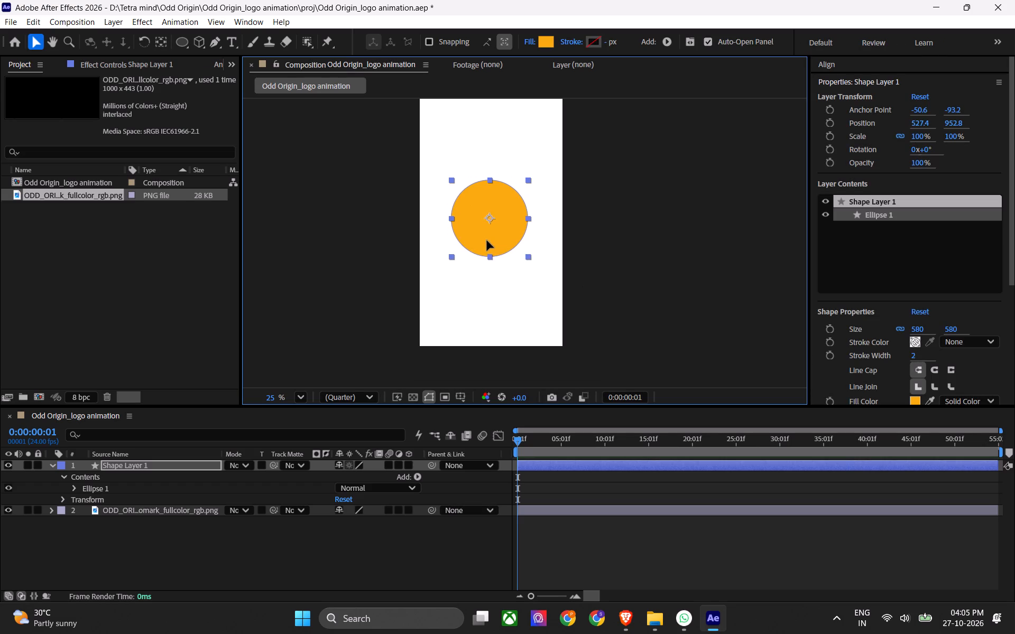
drag(487, 240, 484, 245)
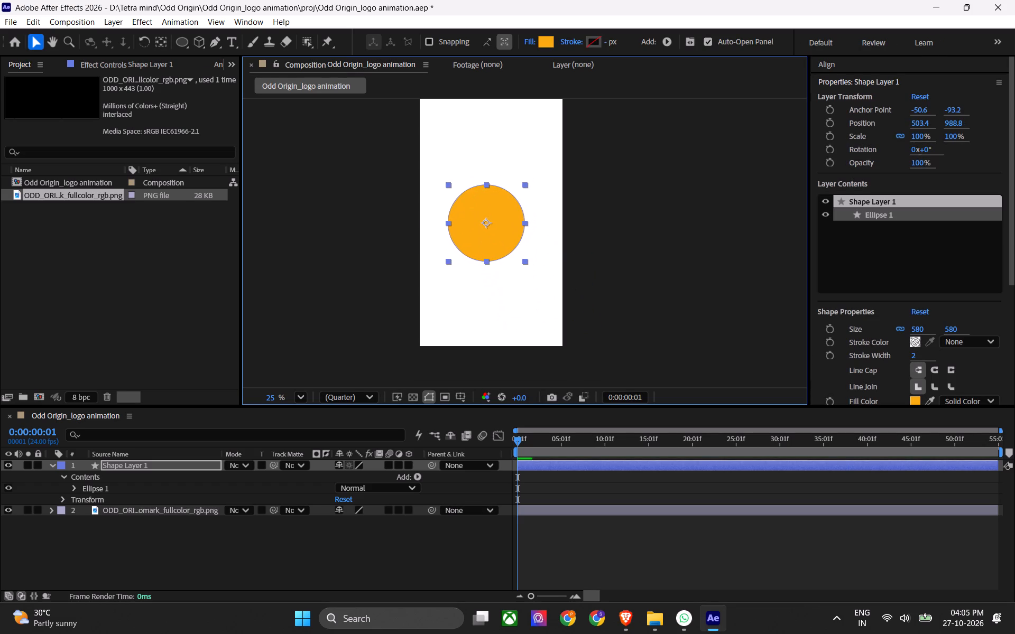
click(457, 393)
click(488, 460)
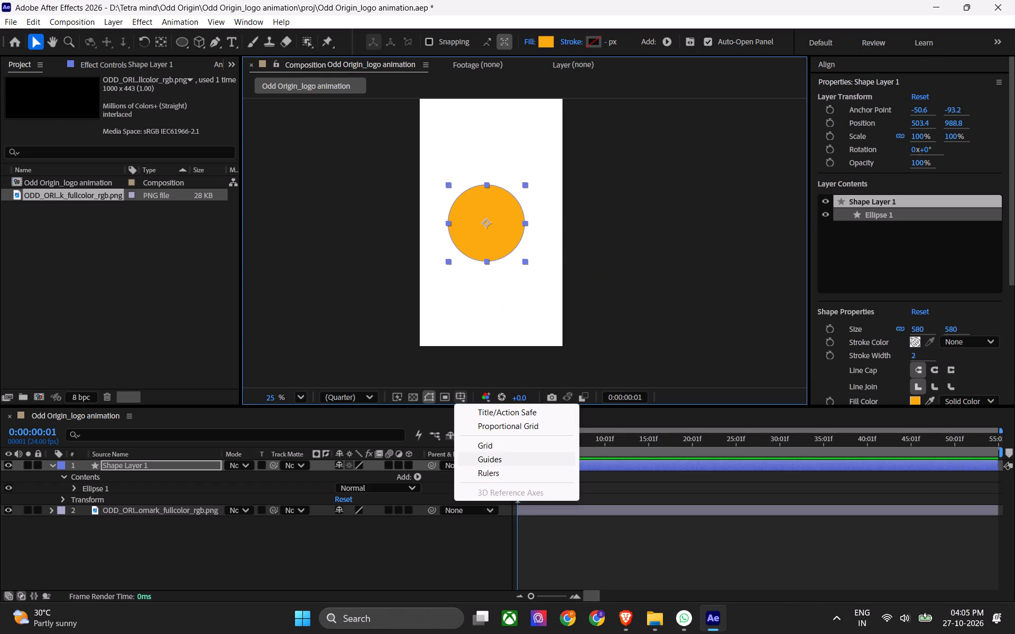
scroll(514, 181, up, 6)
scroll(457, 345, up, 5)
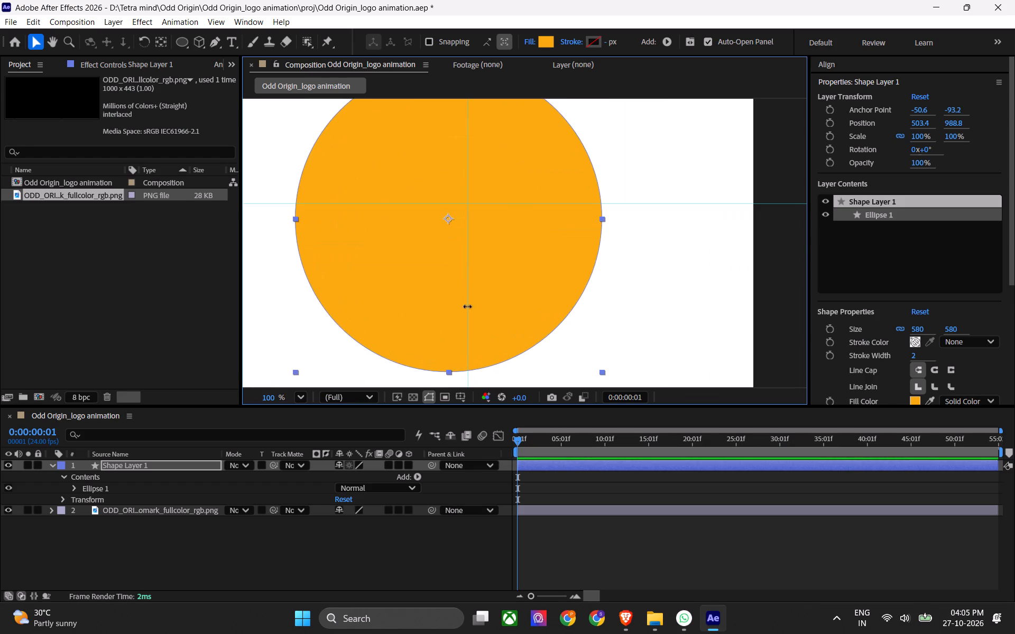
drag(504, 285, 526, 264)
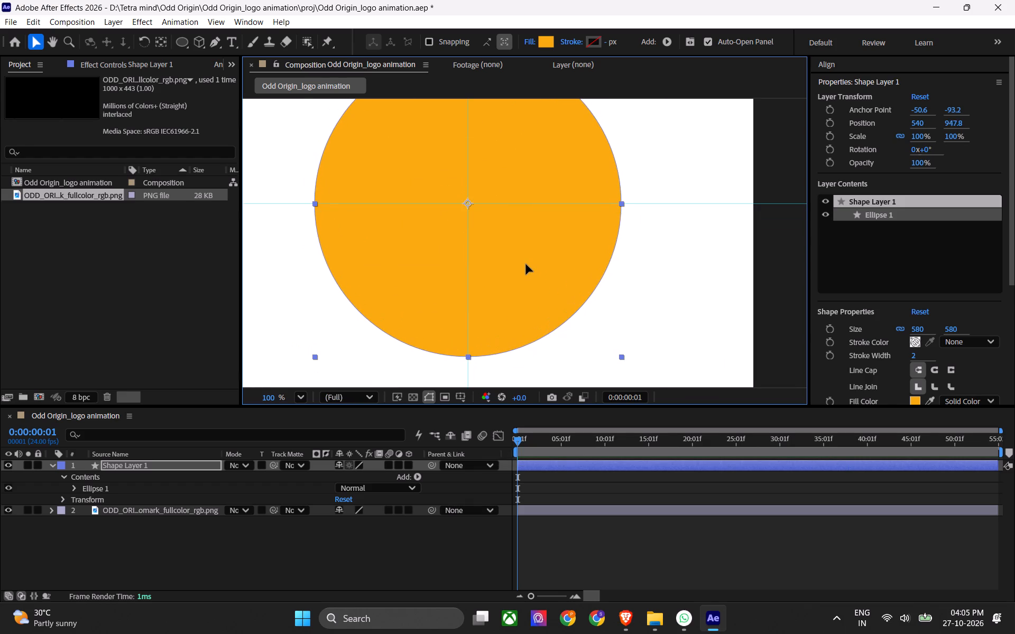
drag(526, 264, 543, 267)
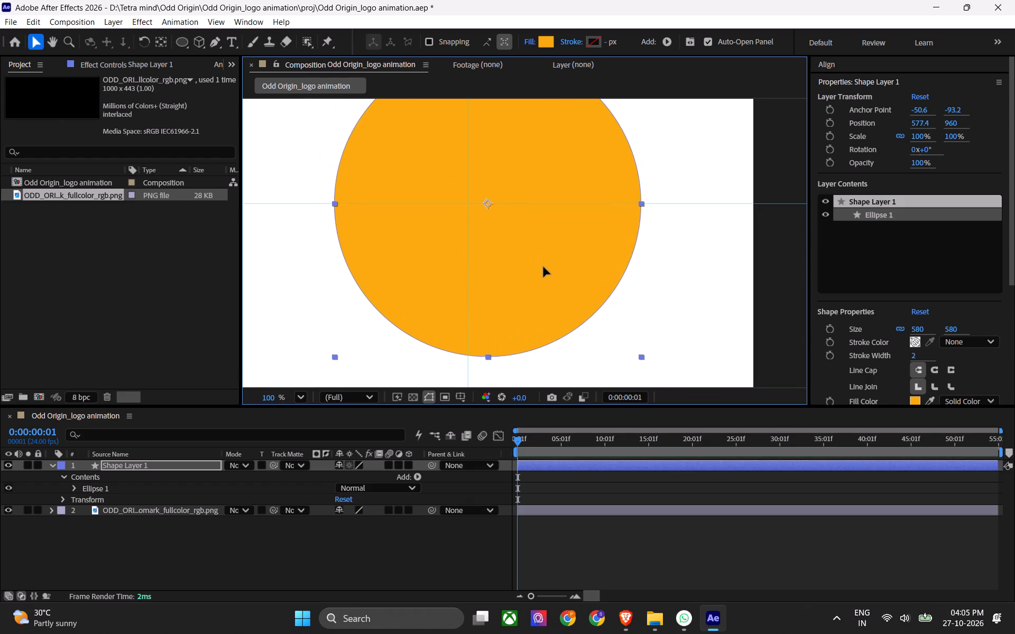
drag(543, 267, 570, 263)
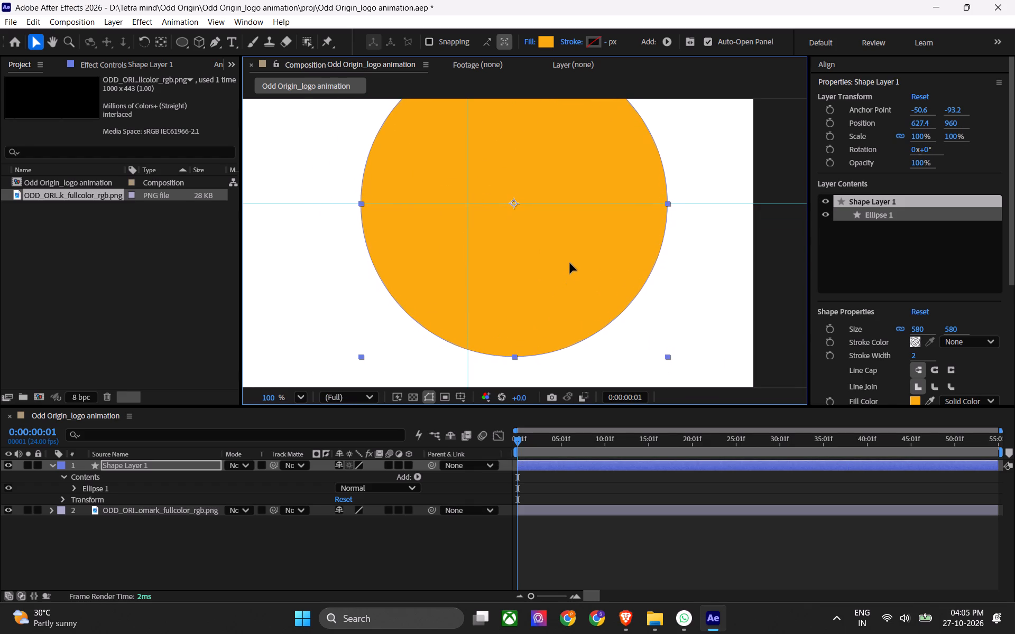
drag(570, 263, 554, 271)
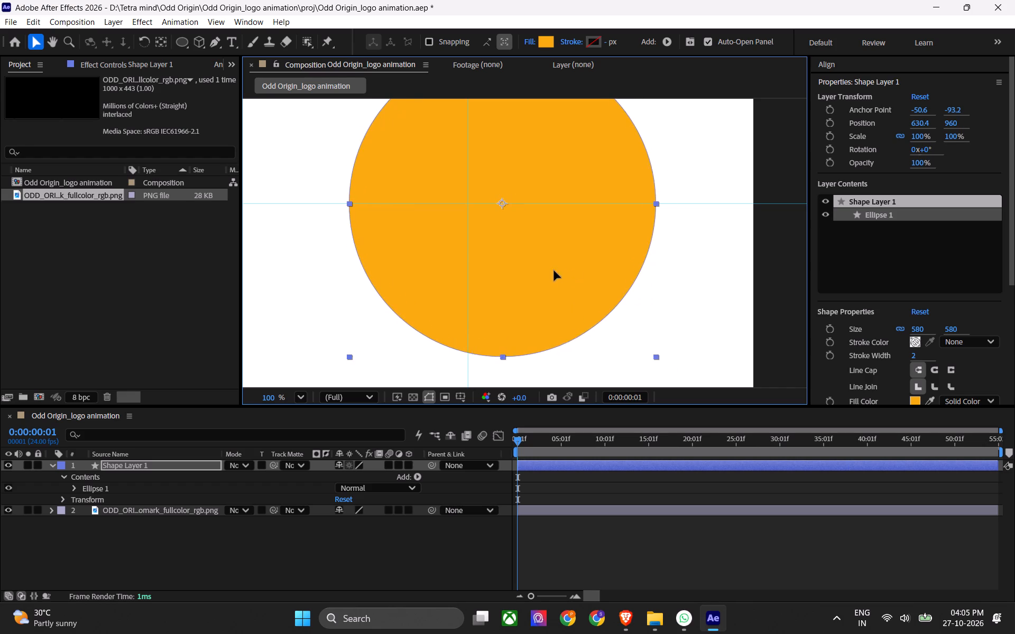
drag(554, 271, 522, 278)
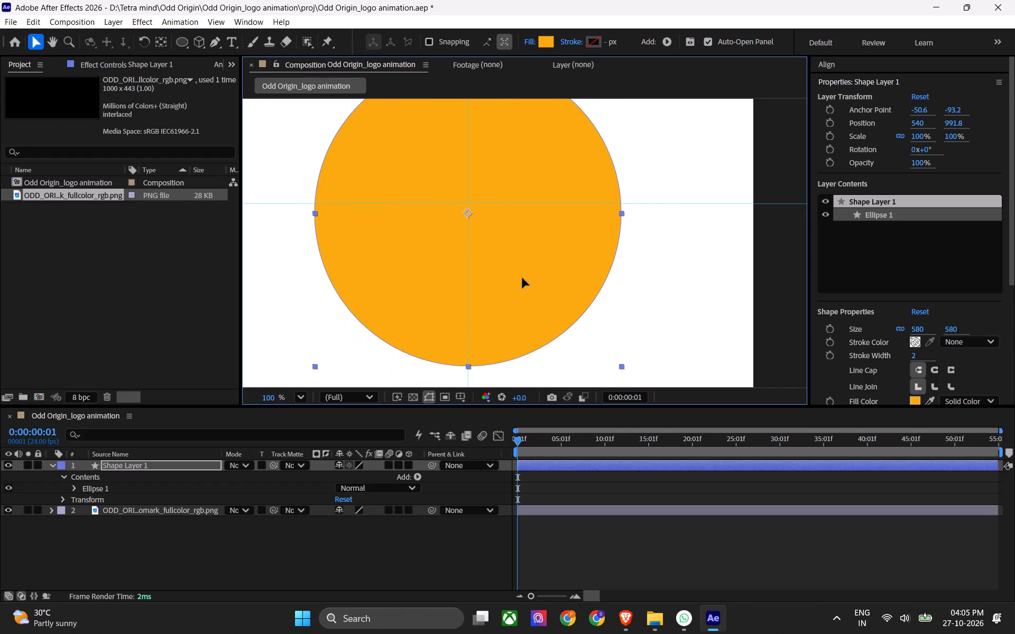
drag(522, 278, 521, 267)
key(ctrl+s)
Change the circle's fill colour to black and save the project.
click(298, 398)
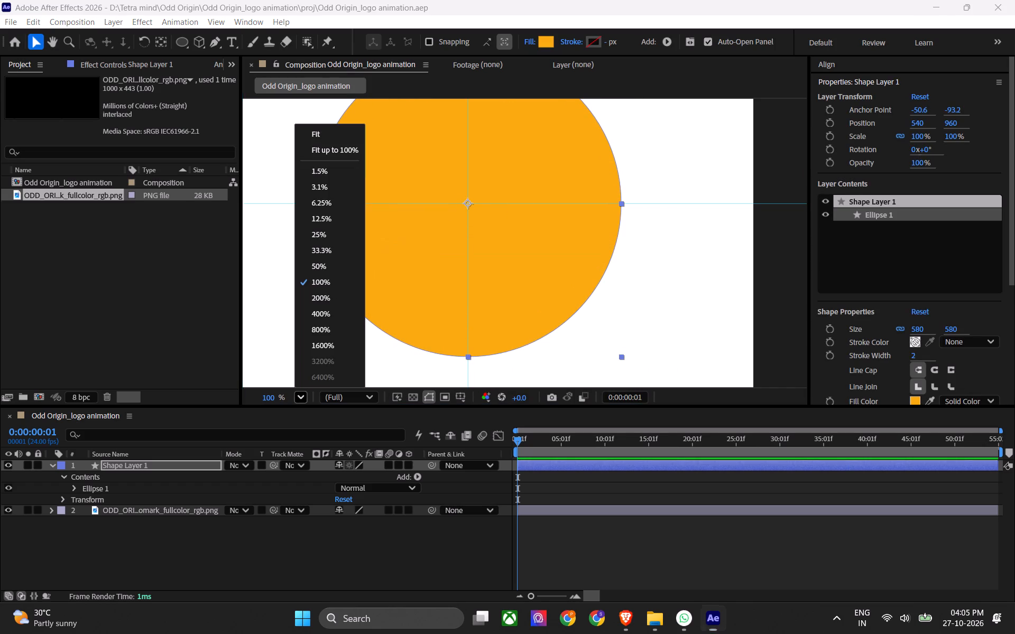
click(322, 127)
key(ctrl+s)
click(548, 36)
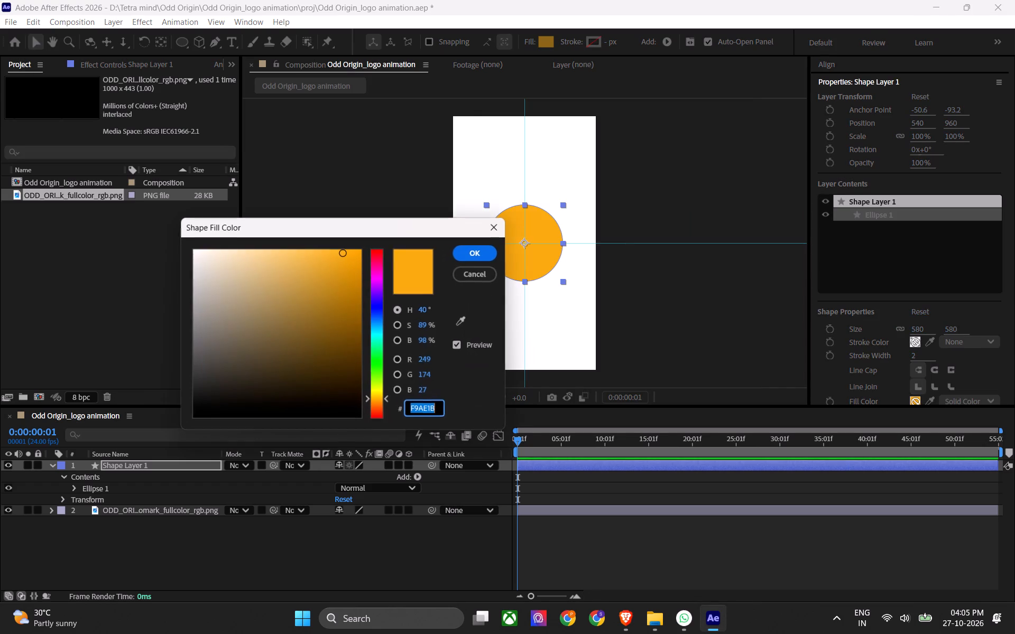
drag(250, 346, 131, 471)
click(477, 254)
key(ctrl+s)
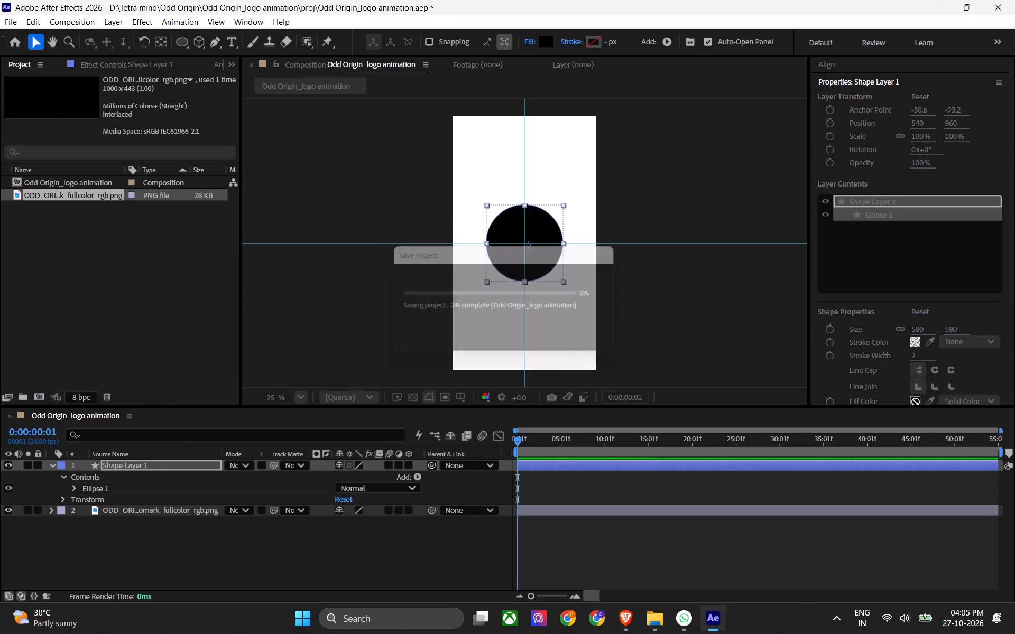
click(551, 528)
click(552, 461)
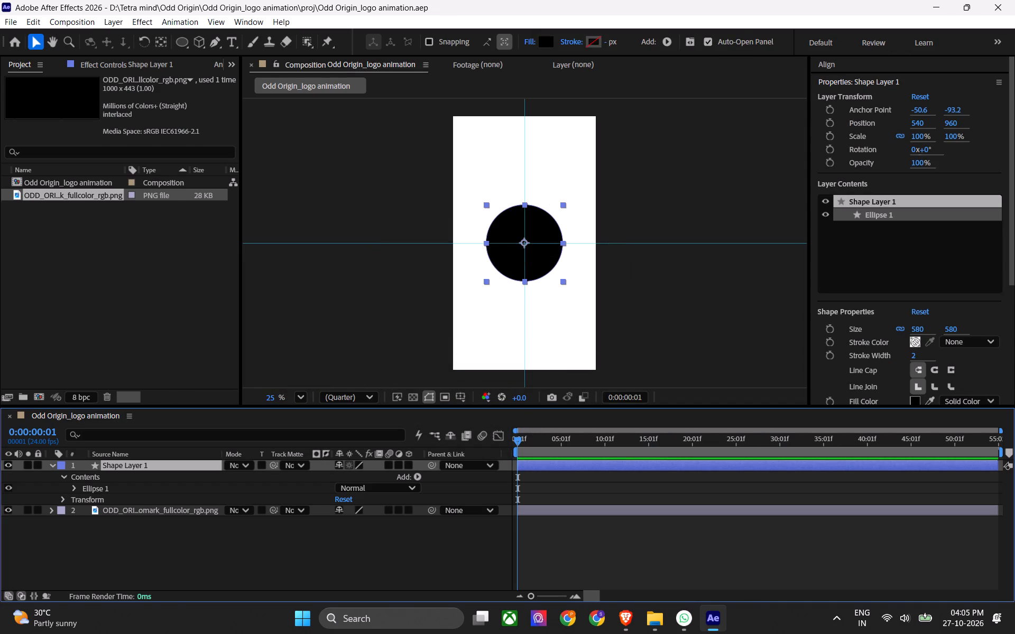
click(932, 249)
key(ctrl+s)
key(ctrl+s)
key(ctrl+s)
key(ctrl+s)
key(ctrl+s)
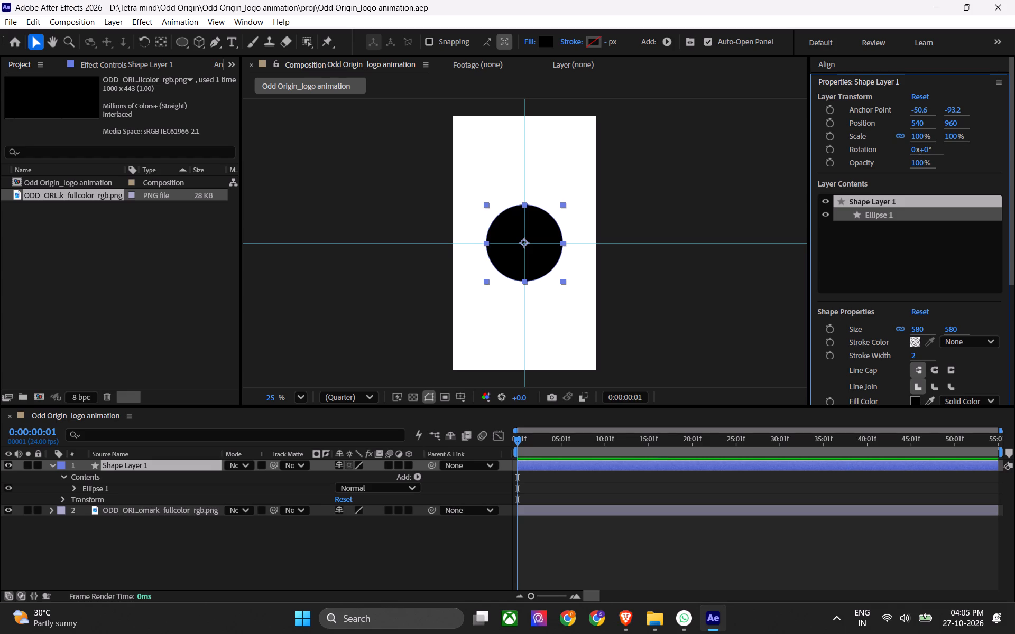
Add a Wiggle Transform to the contents of Shape Layer 1.
click(416, 480)
click(400, 444)
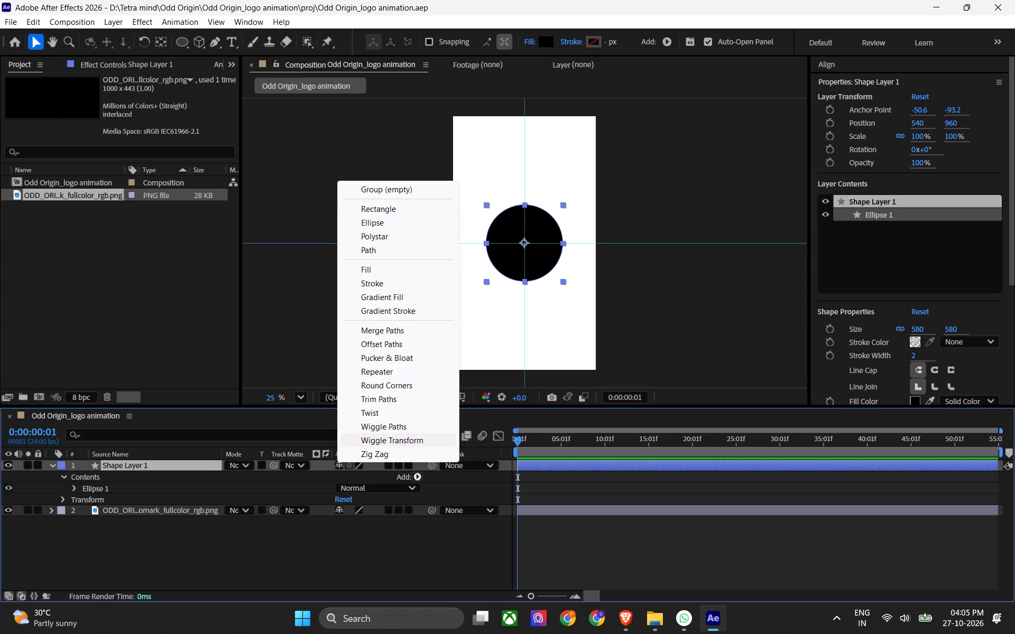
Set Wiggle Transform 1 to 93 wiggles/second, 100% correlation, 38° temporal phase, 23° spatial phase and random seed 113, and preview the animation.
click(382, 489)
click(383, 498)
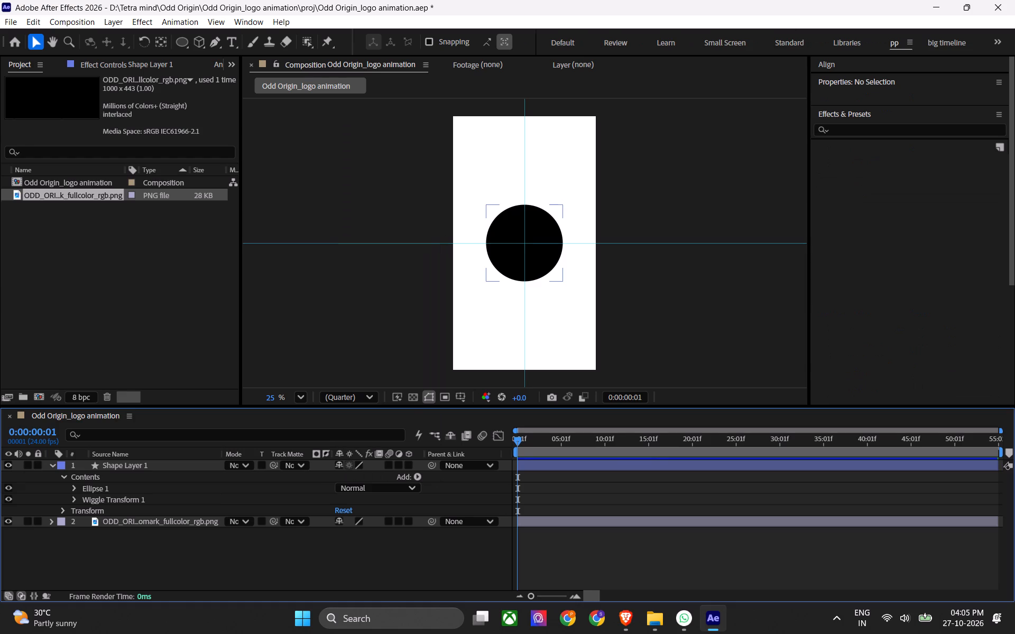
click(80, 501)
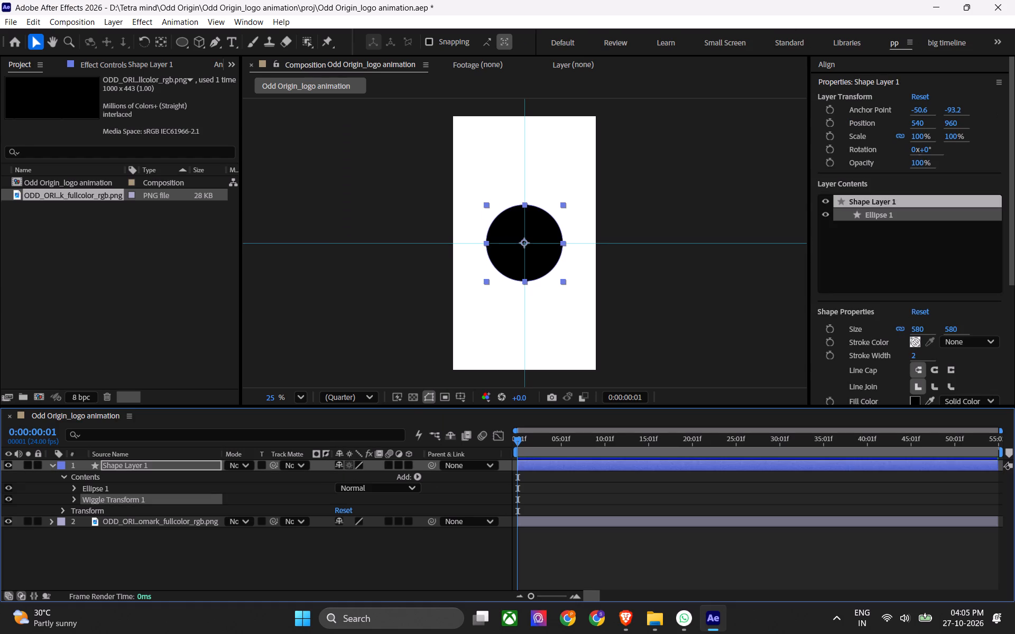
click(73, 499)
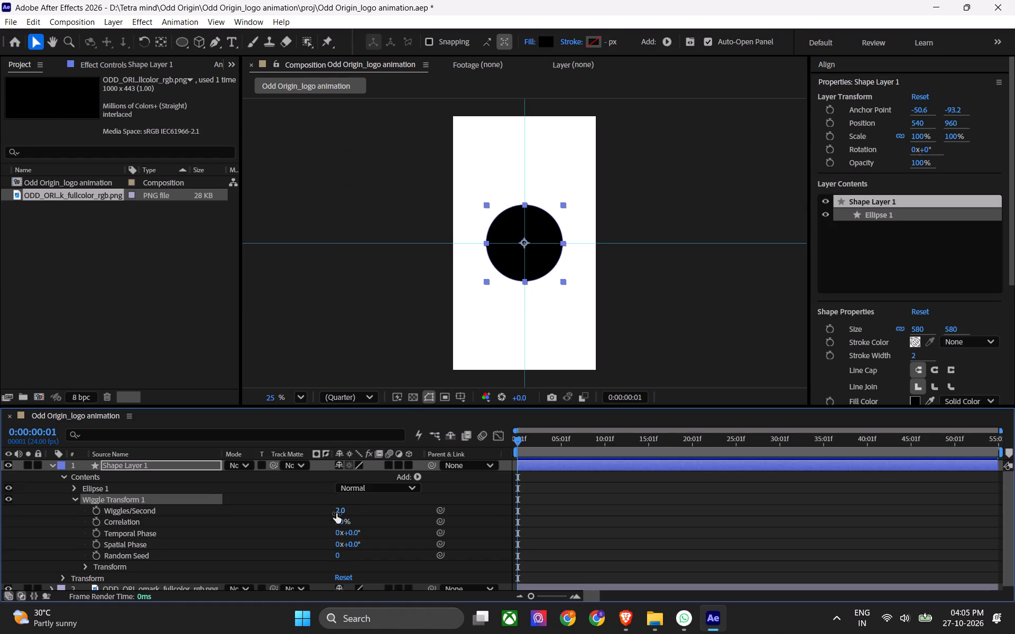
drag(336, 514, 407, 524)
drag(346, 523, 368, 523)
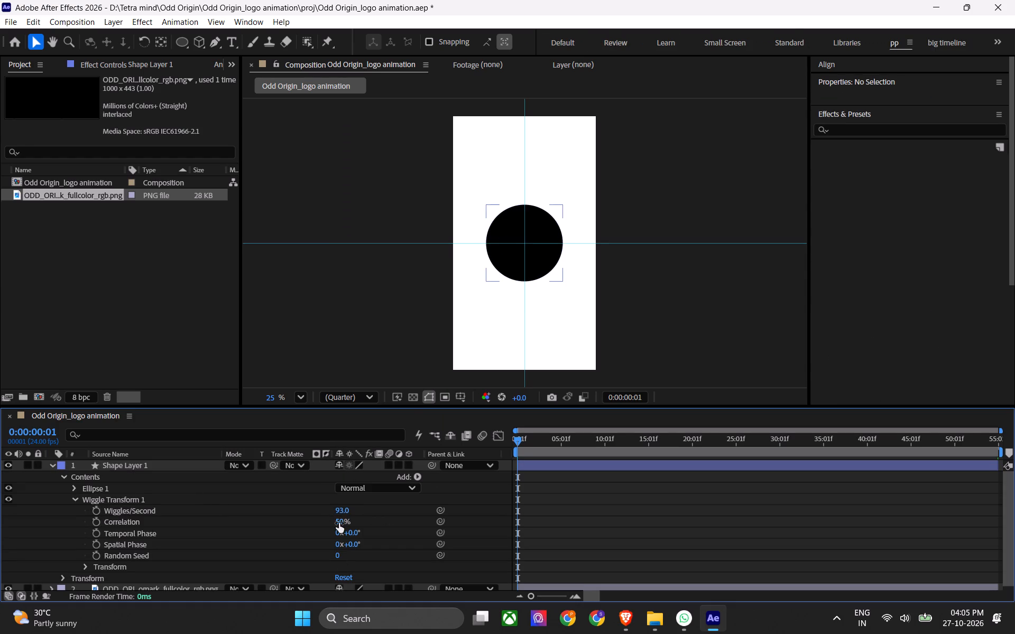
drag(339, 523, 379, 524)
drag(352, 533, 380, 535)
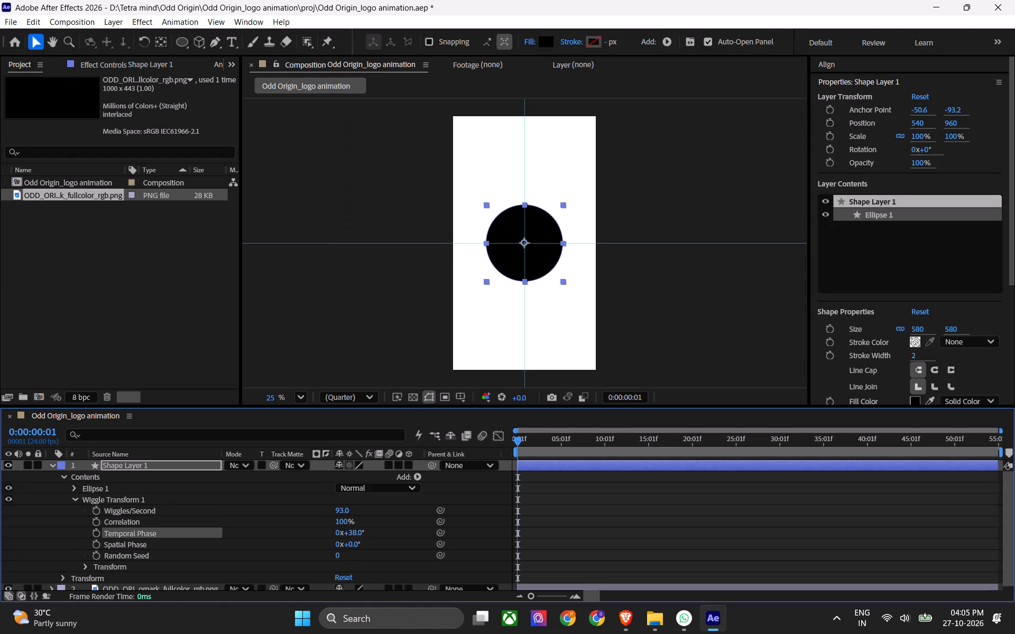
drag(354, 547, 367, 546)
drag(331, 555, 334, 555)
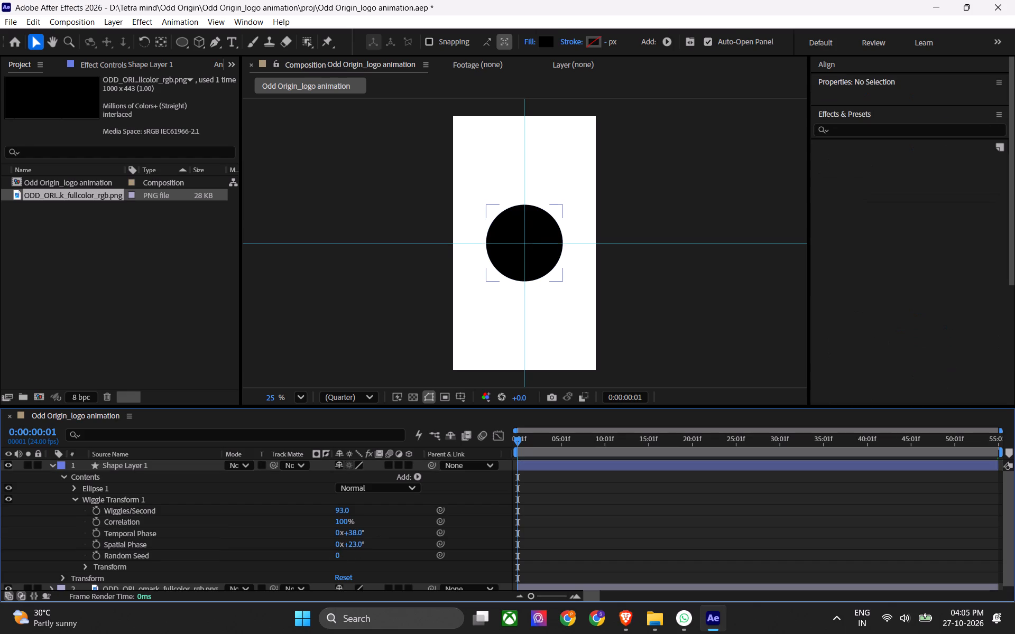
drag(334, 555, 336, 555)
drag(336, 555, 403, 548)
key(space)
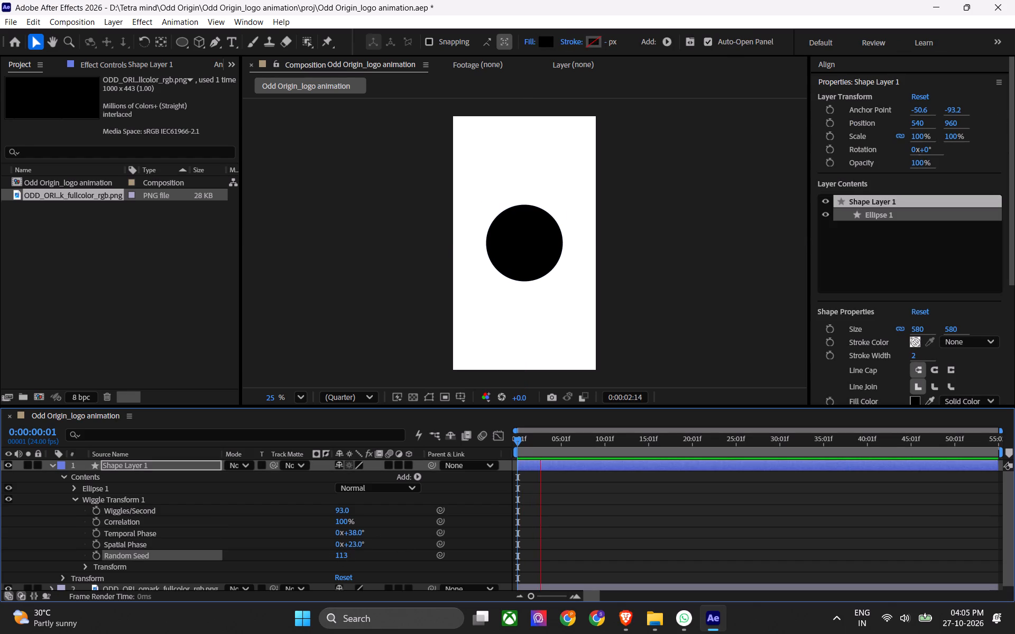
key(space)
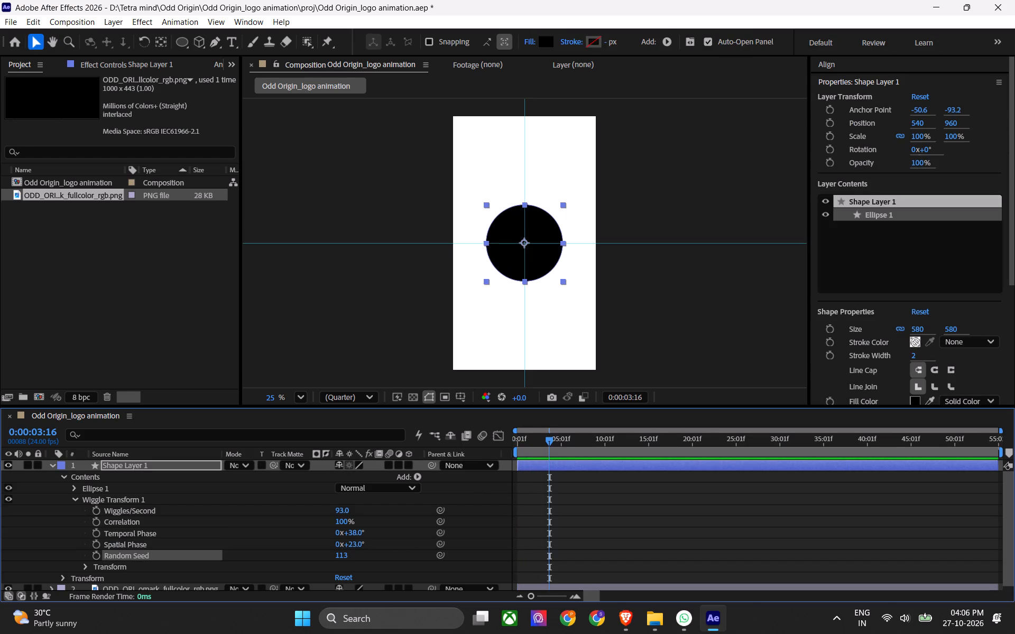
Remove Wiggle Transform 1 from the contents of Shape Layer 1 and save the project.
click(107, 502)
key(z)
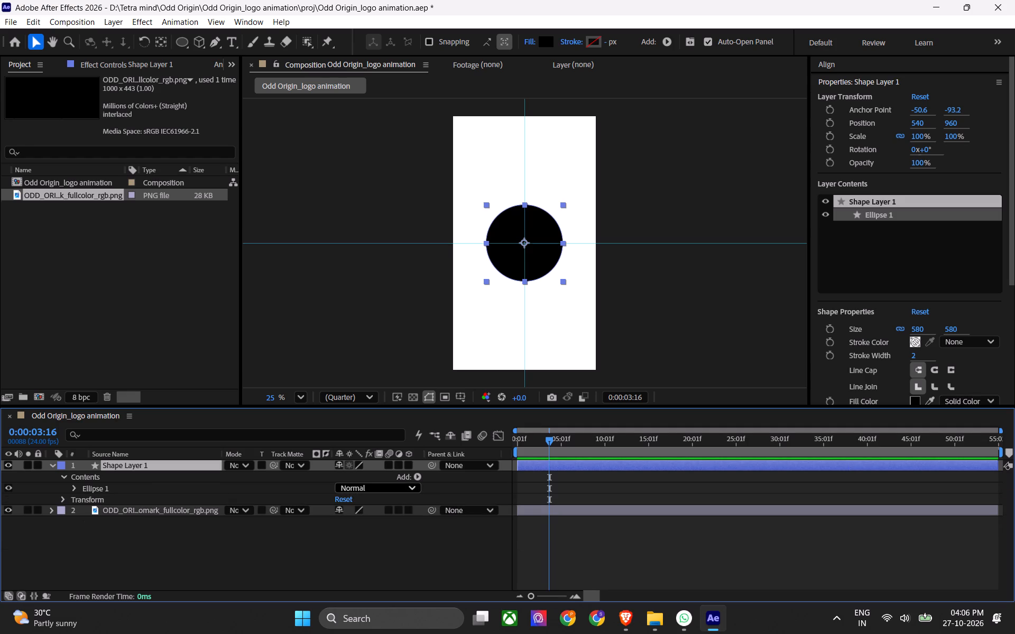
key(ctrl+s)
Return the playhead to the start, scale Shape Layer 1 down to 27%, and save the project.
drag(549, 437, 479, 455)
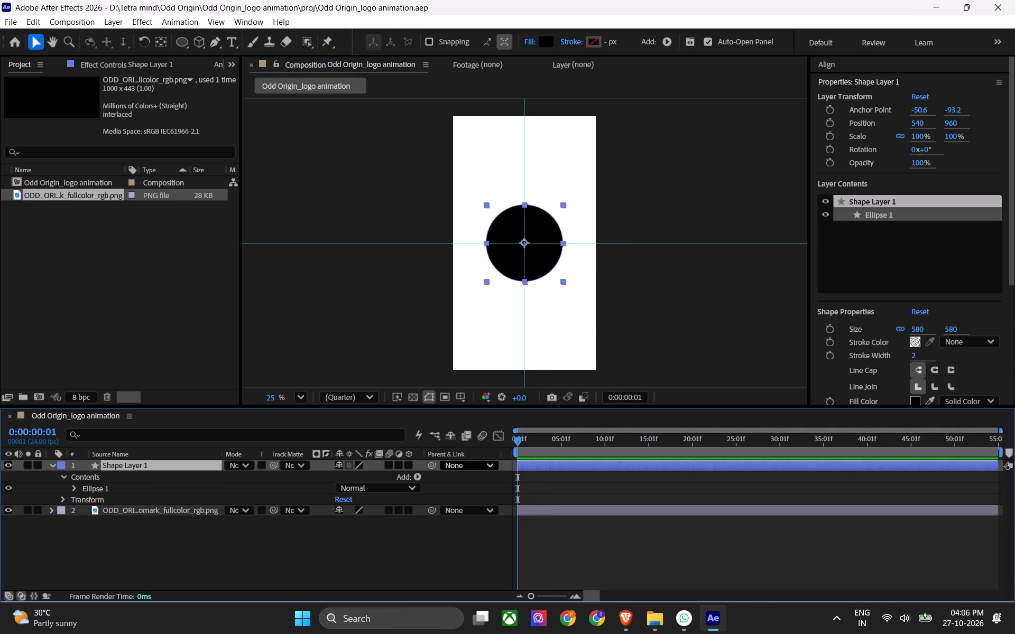
click(525, 463)
key(s)
key(ctrl+s)
key(ctrl+s)
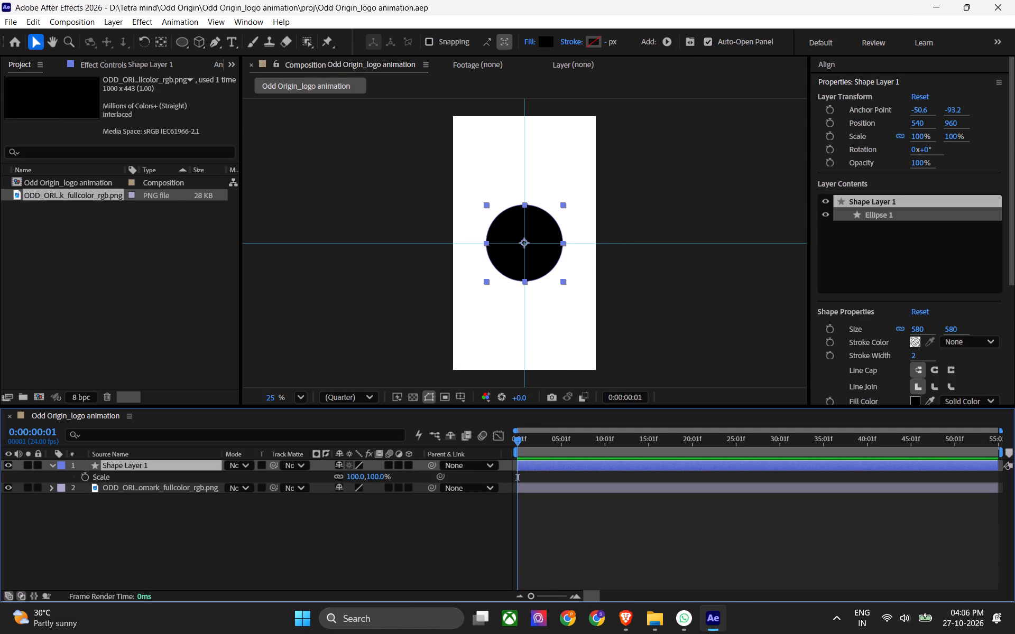
drag(372, 477, 338, 479)
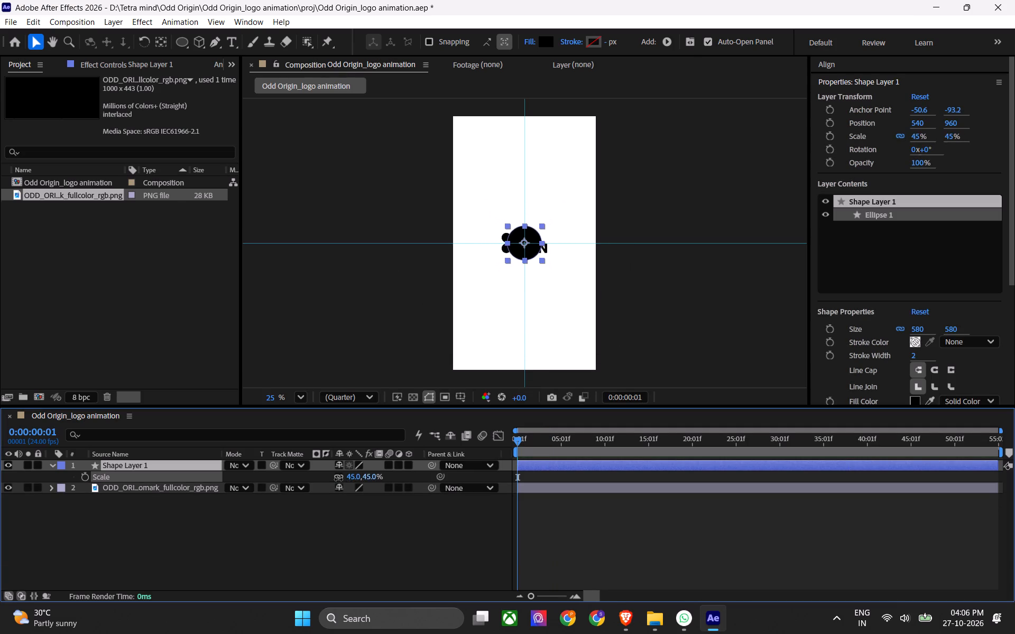
drag(338, 479, 327, 479)
key(ctrl+s)
key(ctrl+s)
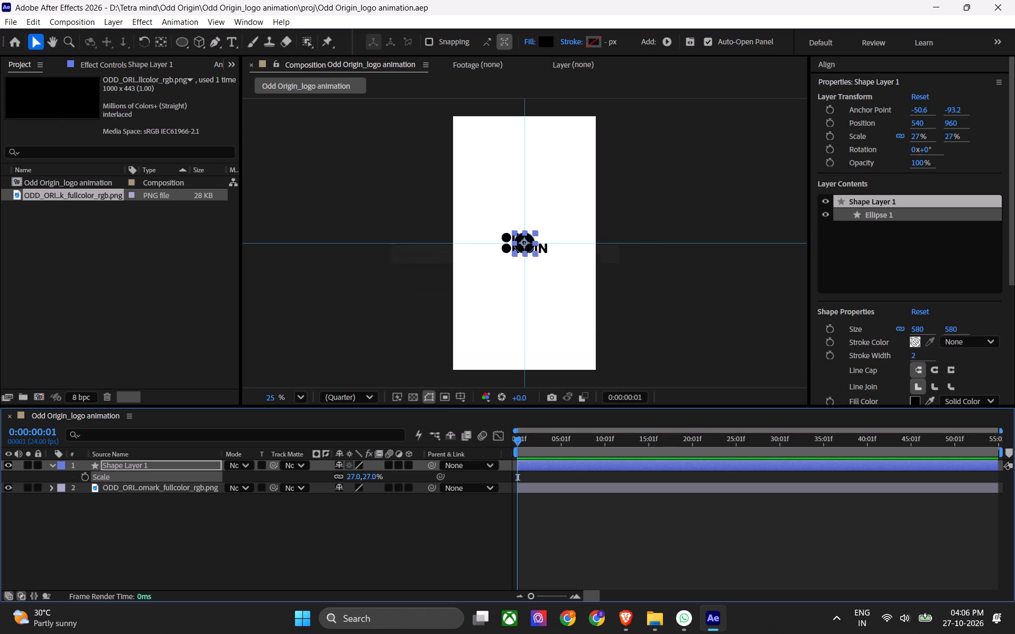
key(ctrl+s)
key(ctrl+s)
key(ctrl+s)
key(ctrl+s)
key(ctrl+s)
key(ctrl+s)
Reduce the circle's scale to 15.6%, judging its size against the round letters of the reference logomark.
scroll(530, 255, up, 6)
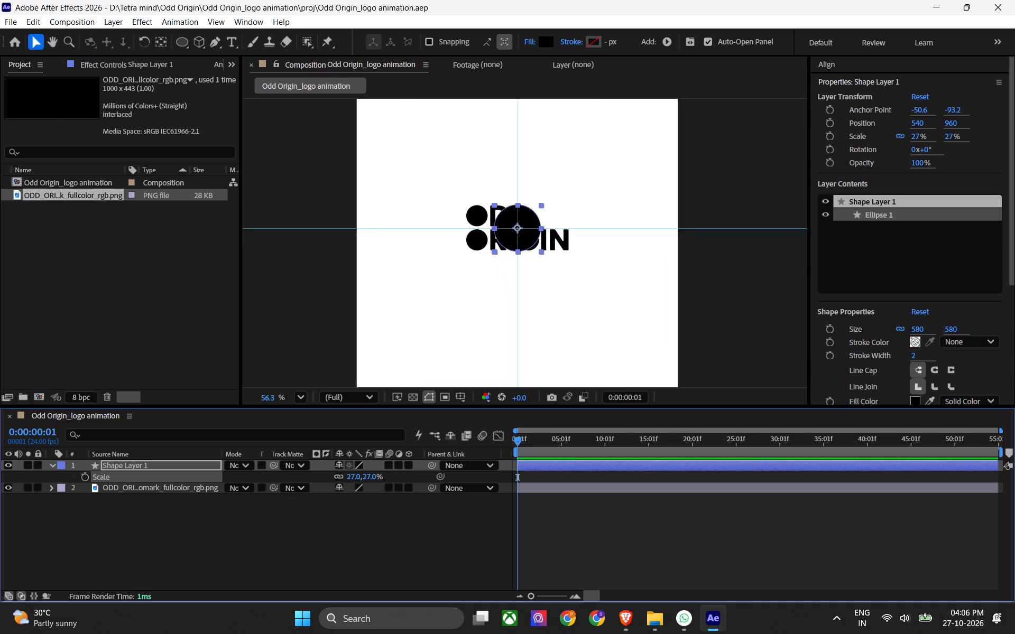
scroll(521, 232, up, 6)
click(504, 319)
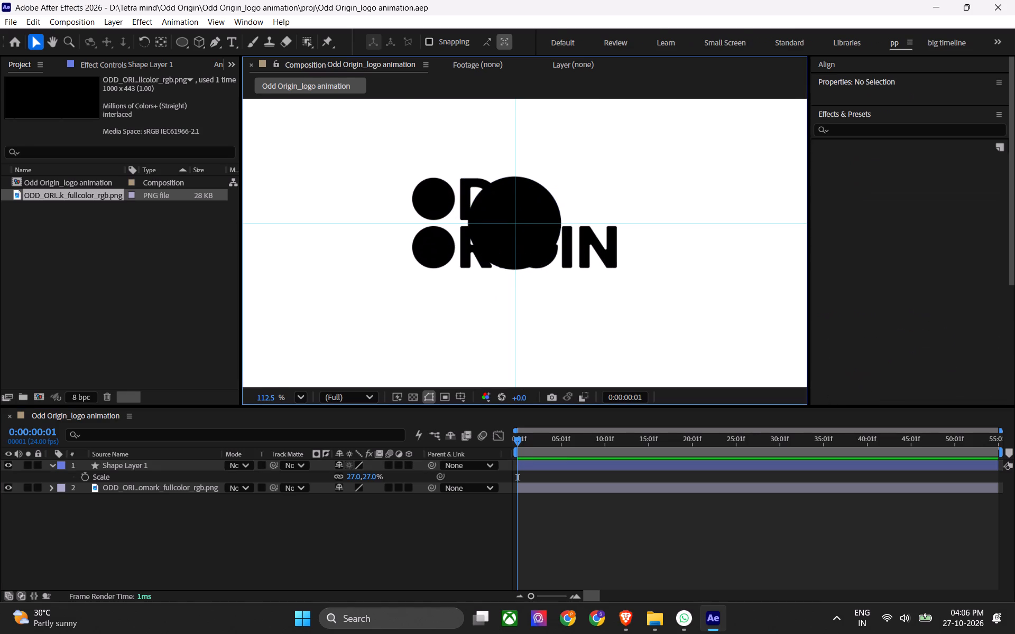
key(ctrl+s)
click(538, 465)
key(s)
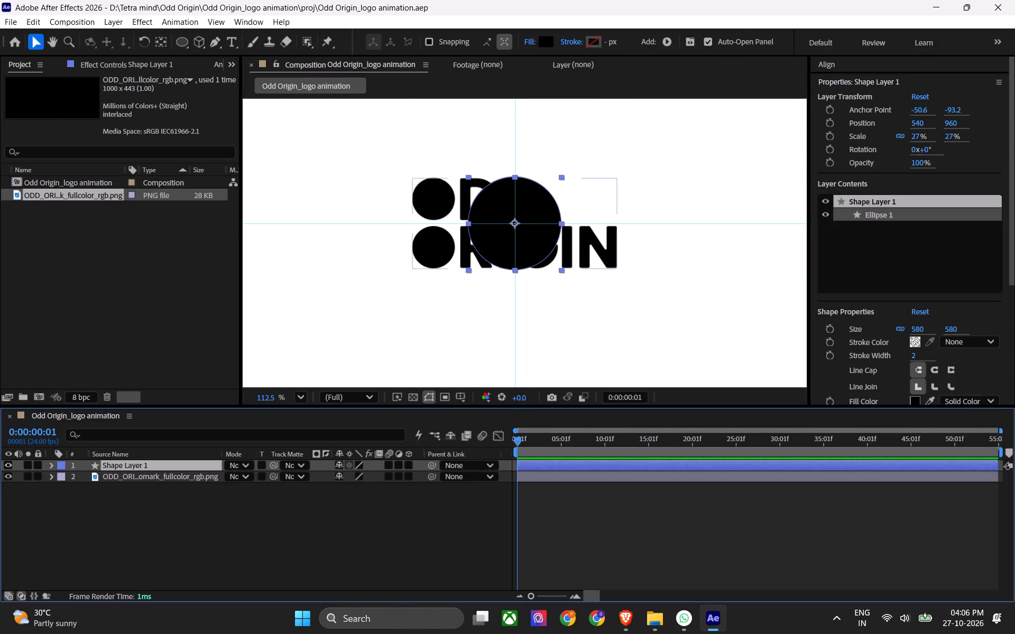
key(s)
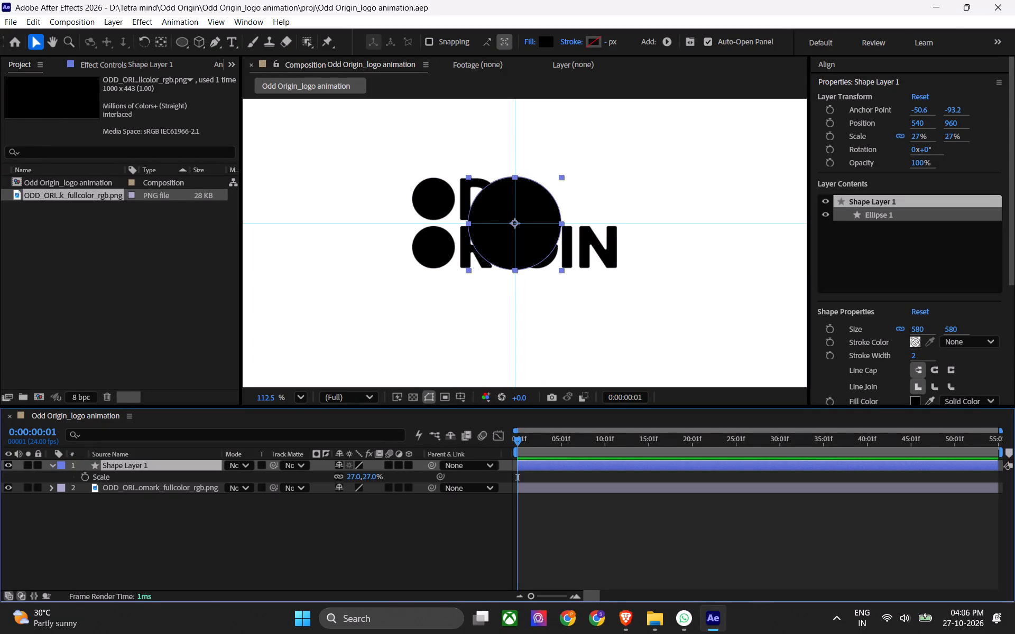
drag(356, 474, 296, 474)
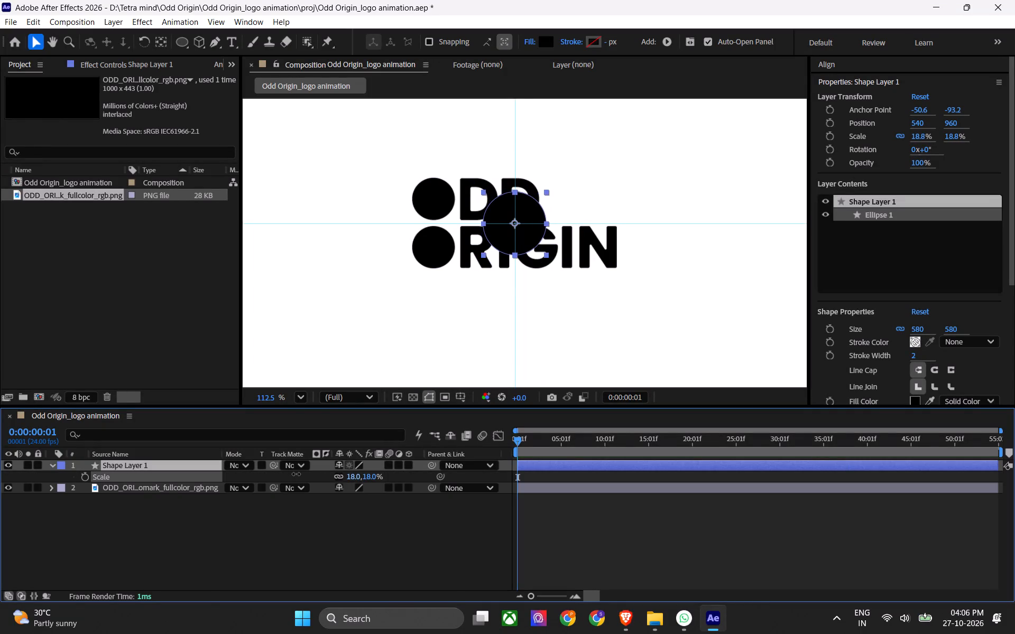
drag(296, 474, 283, 477)
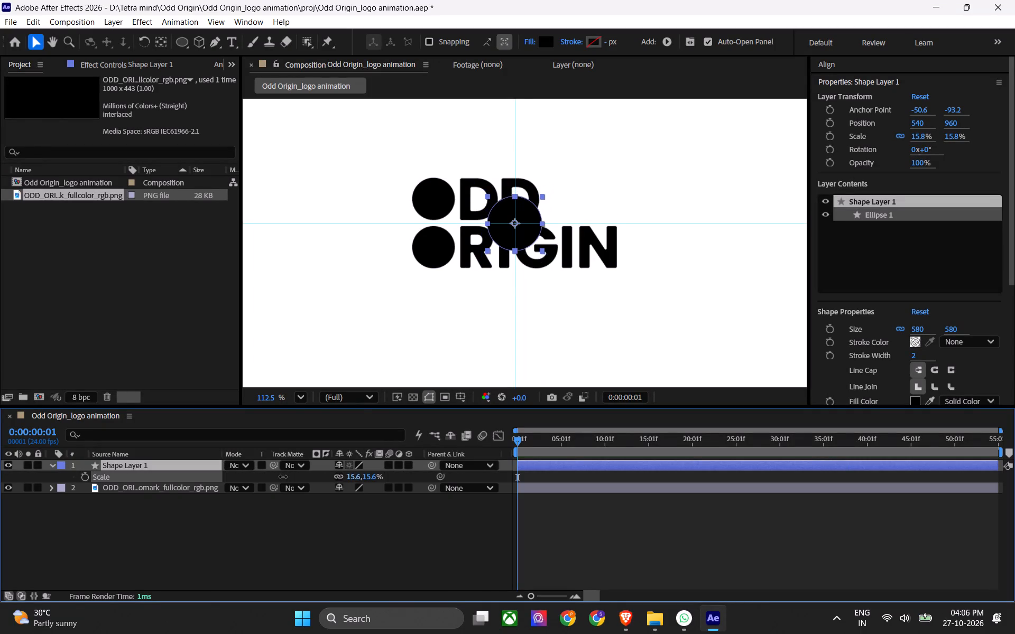
drag(283, 477, 282, 475)
Move the circle to just above the O of ODD, at position 398.9, 841.1.
scroll(460, 169, up, 8)
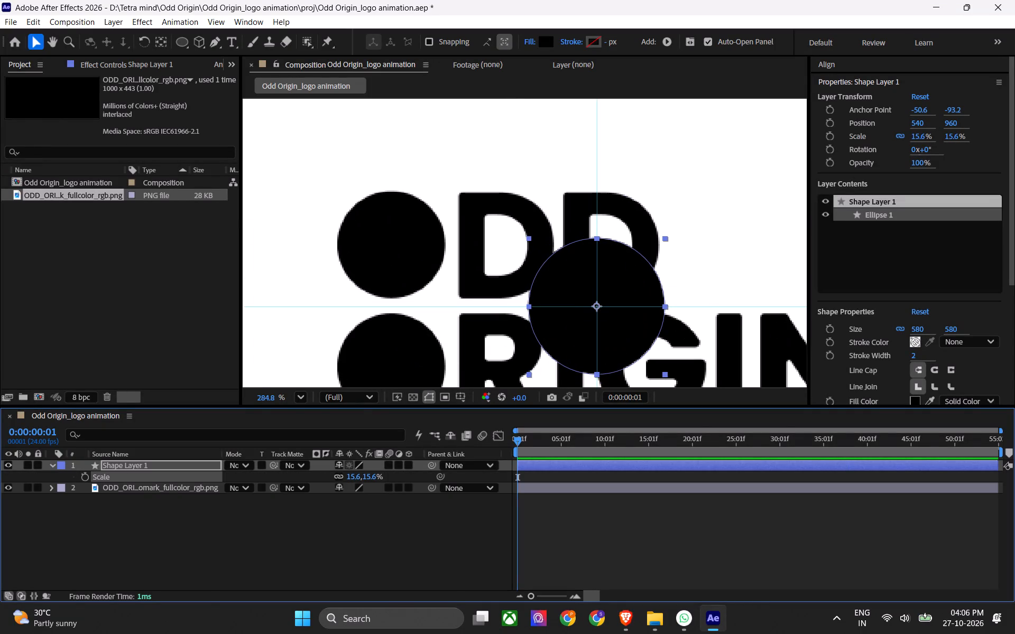
scroll(472, 286, down, 4)
drag(535, 320, 395, 202)
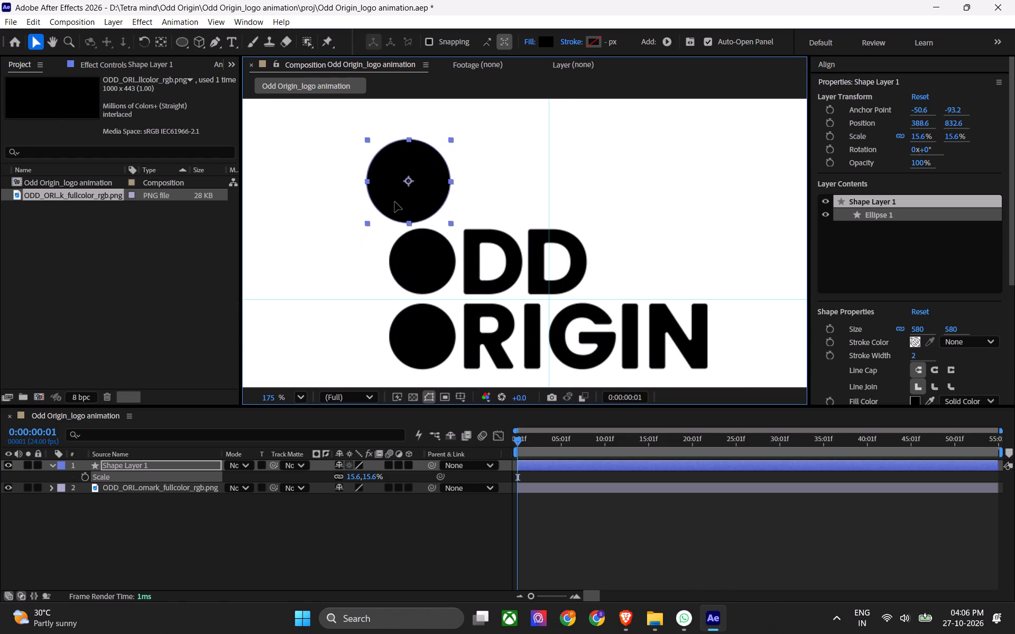
drag(395, 202, 404, 210)
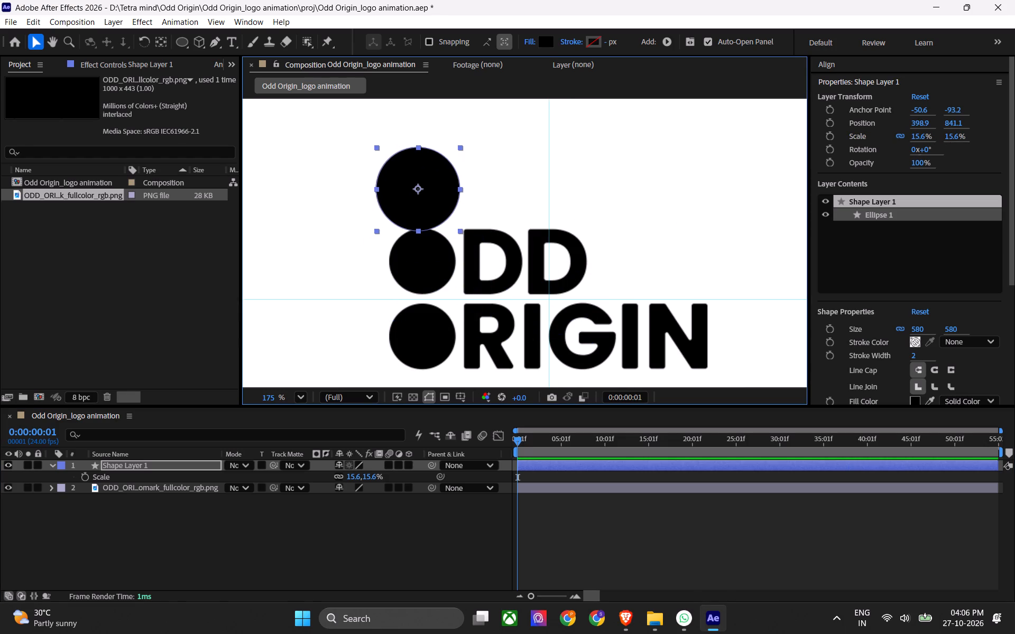
Change the circle's fill colour to red, FF0000.
click(547, 44)
drag(291, 274, 375, 244)
click(473, 249)
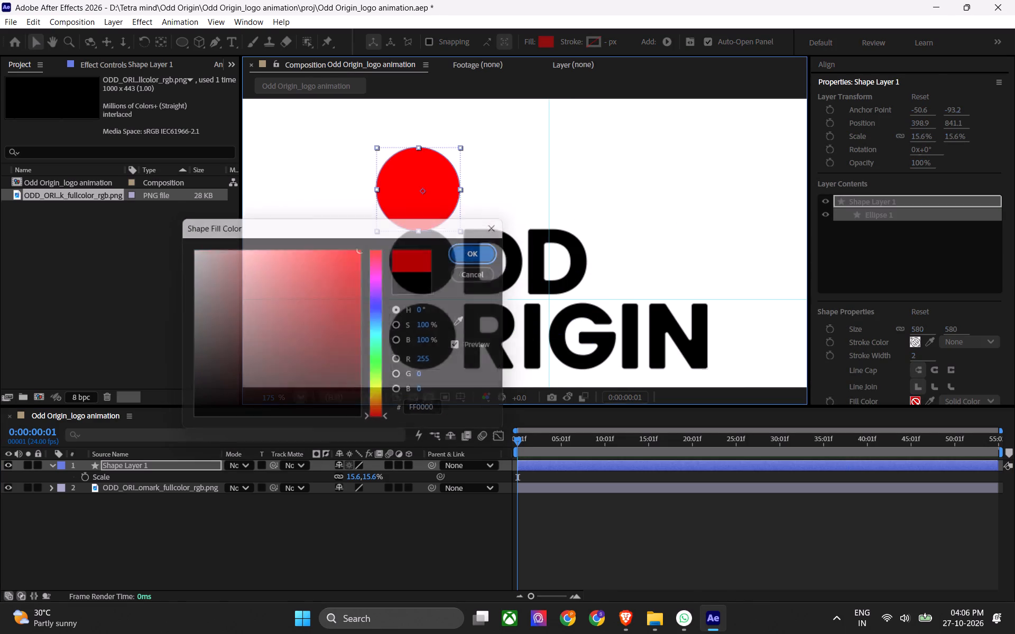
Scale the red circle to 12.3% and align it over the O of ODD at position 403.9, 919.3.
ctrl+drag(353, 478, 335, 480)
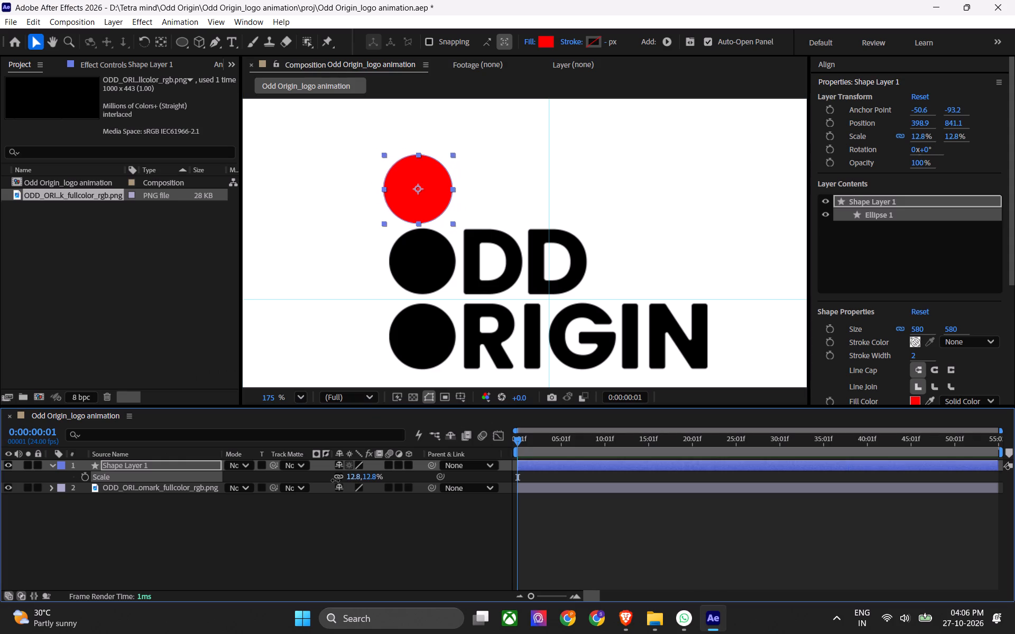
ctrl+drag(335, 480, 334, 480)
scroll(395, 288, up, 6)
drag(457, 134, 467, 282)
key(Left)
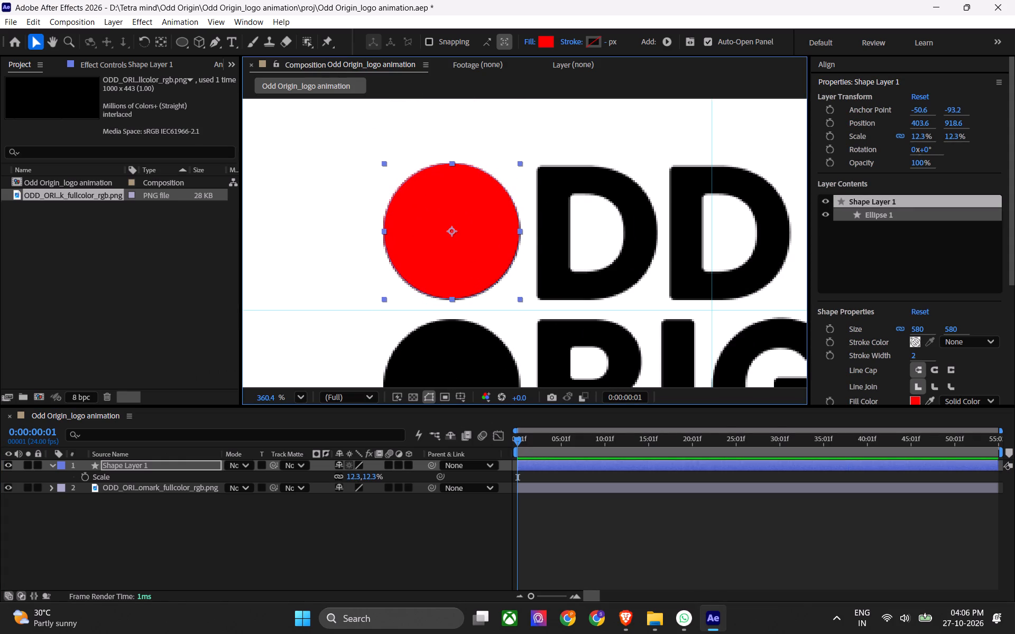
key(Down)
key(Down)
key(Down)
key(Down)
key(Right)
key(Right)
key(Up)
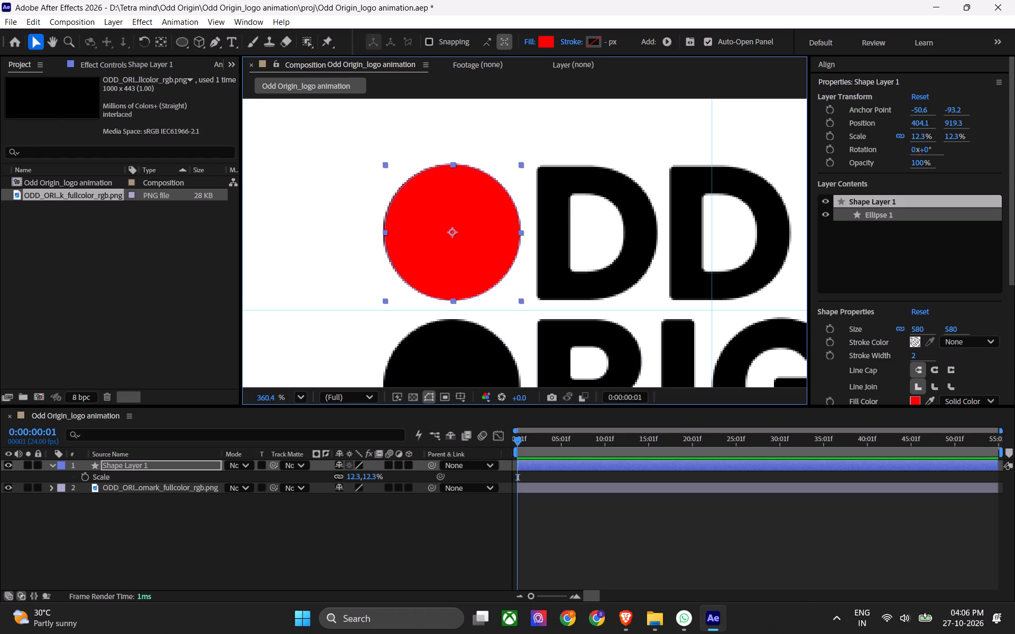
key(Left)
key(Up)
key(Left)
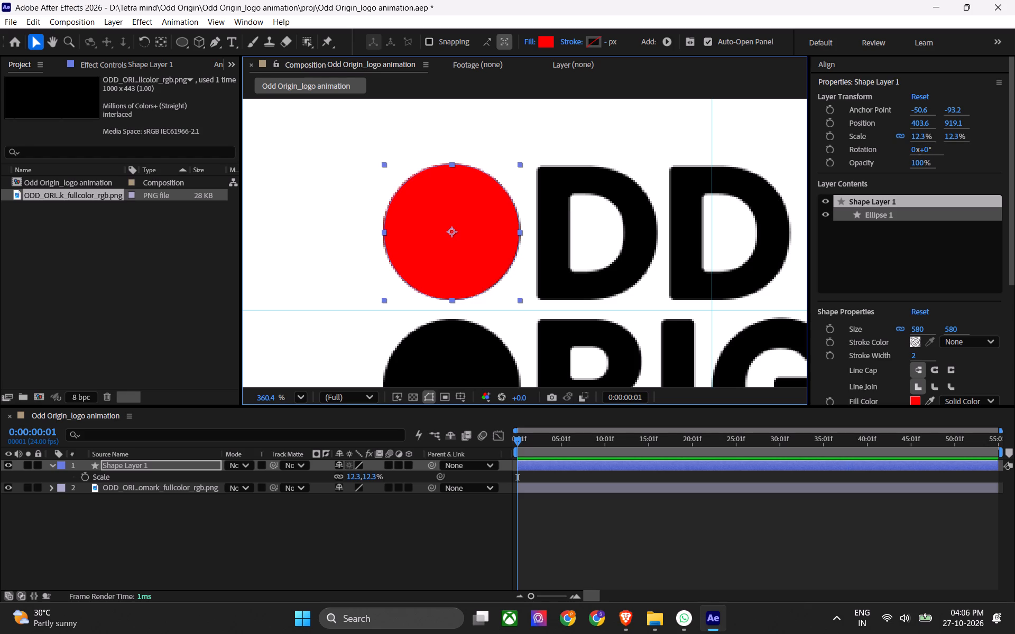
key(Right)
key(Down)
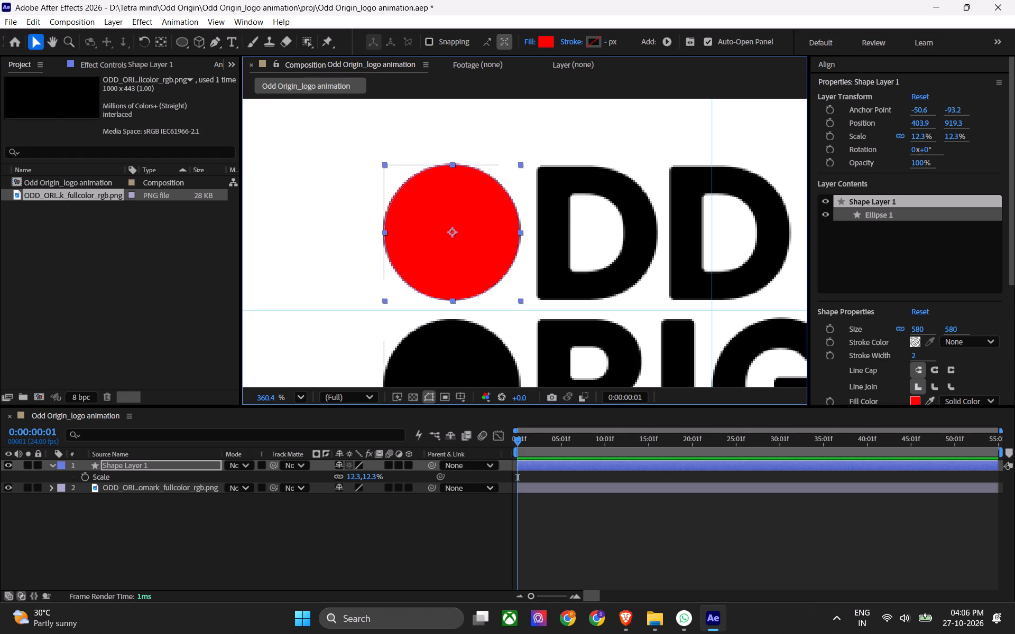
Fine-tune the circle over the O of ODD: scale it to 12.5%, nudge it to position 403.4, 919.2, and set its scale to 12.4%.
click(369, 477)
text(12.5)
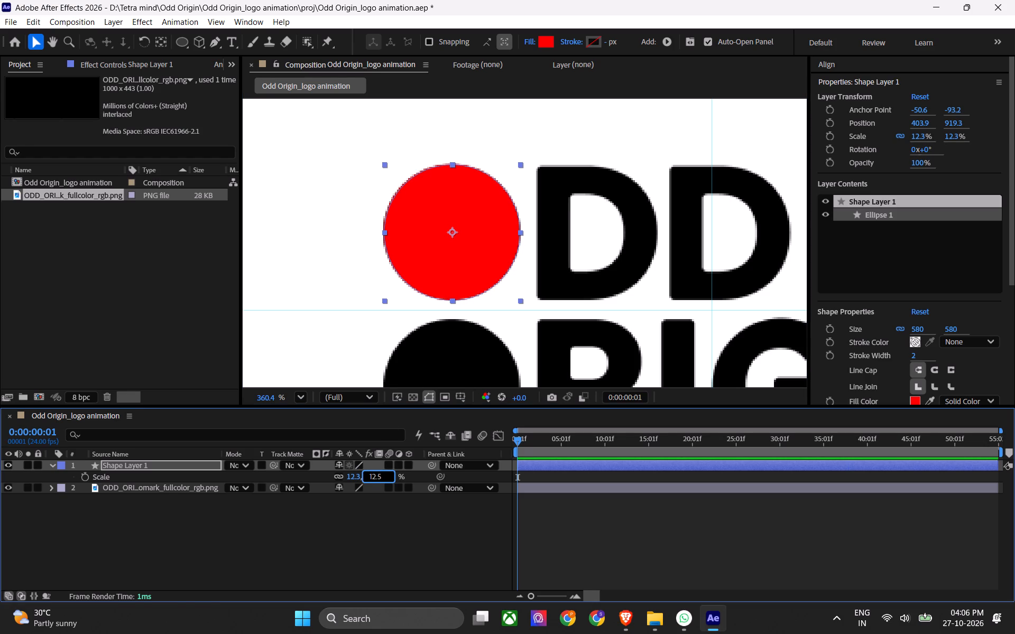
key(Return)
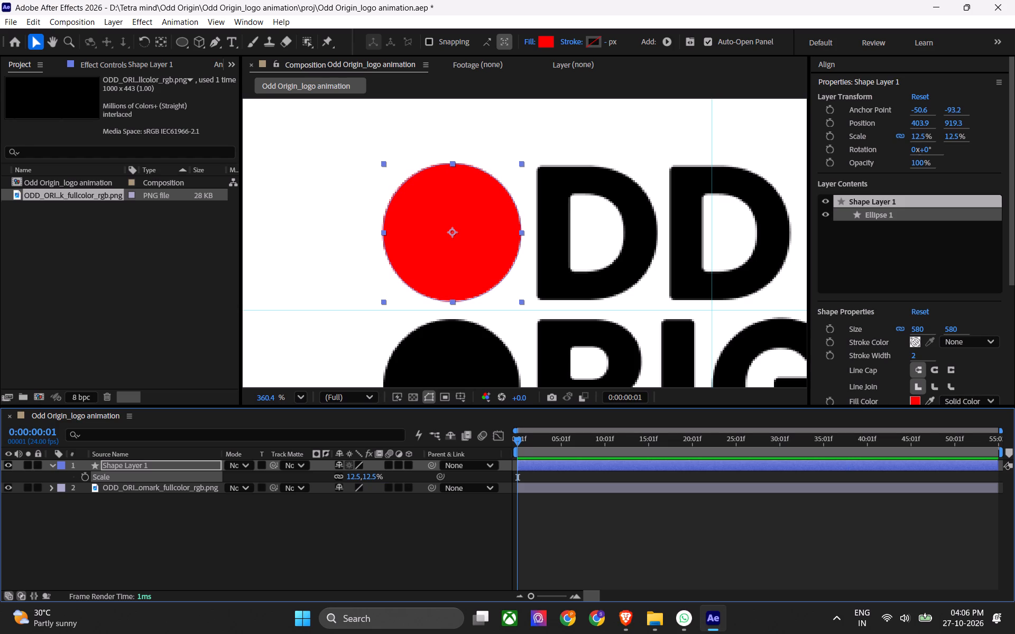
scroll(459, 259, up, 8)
scroll(443, 258, down, 2)
middle_drag(440, 257, 481, 303)
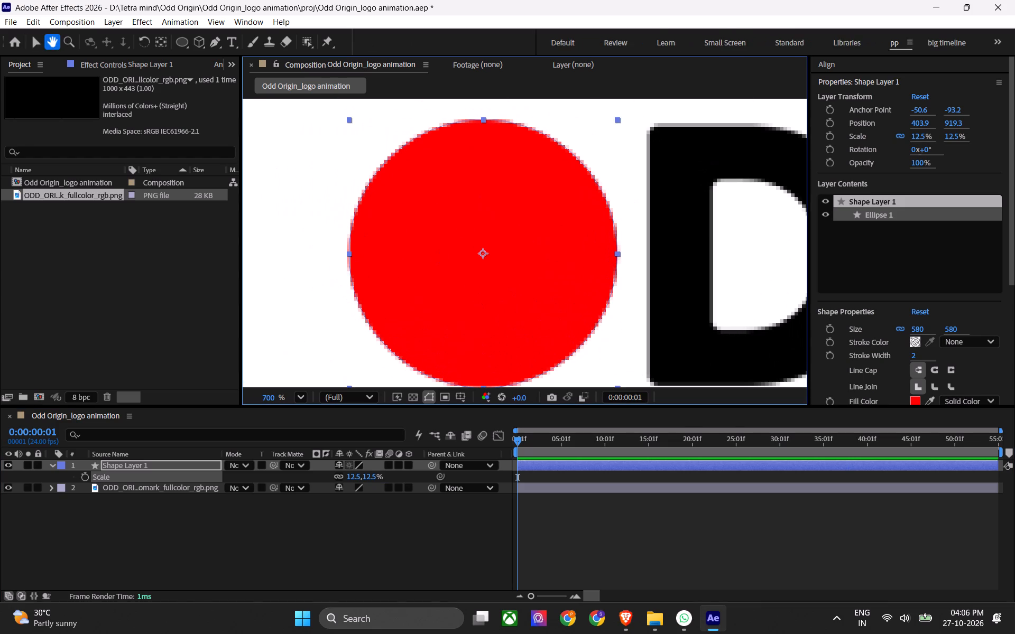
key(Left)
key(Left)
key(Up)
key(Left)
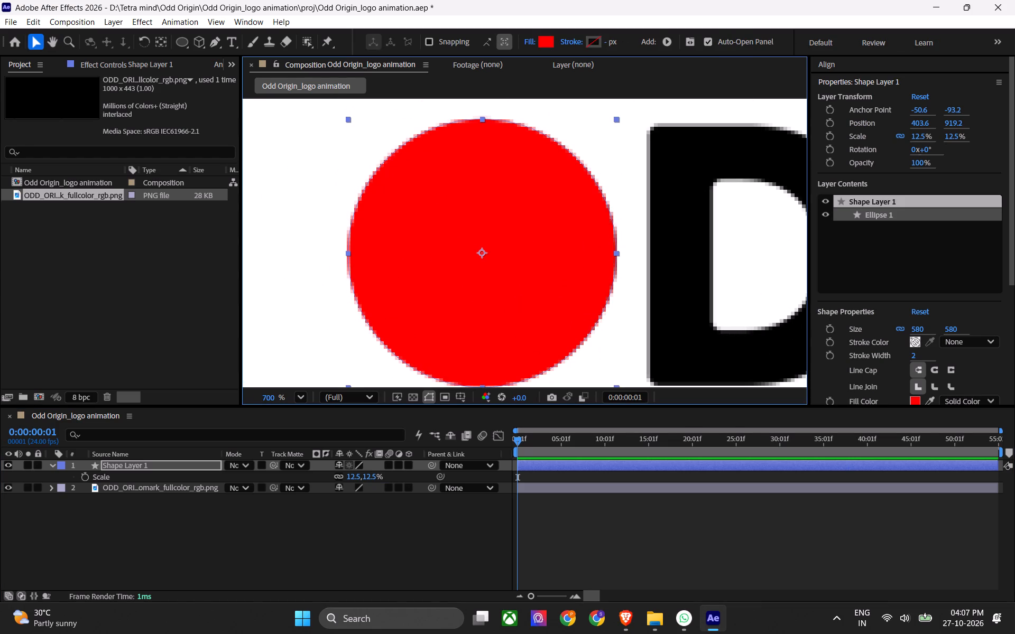
click(368, 474)
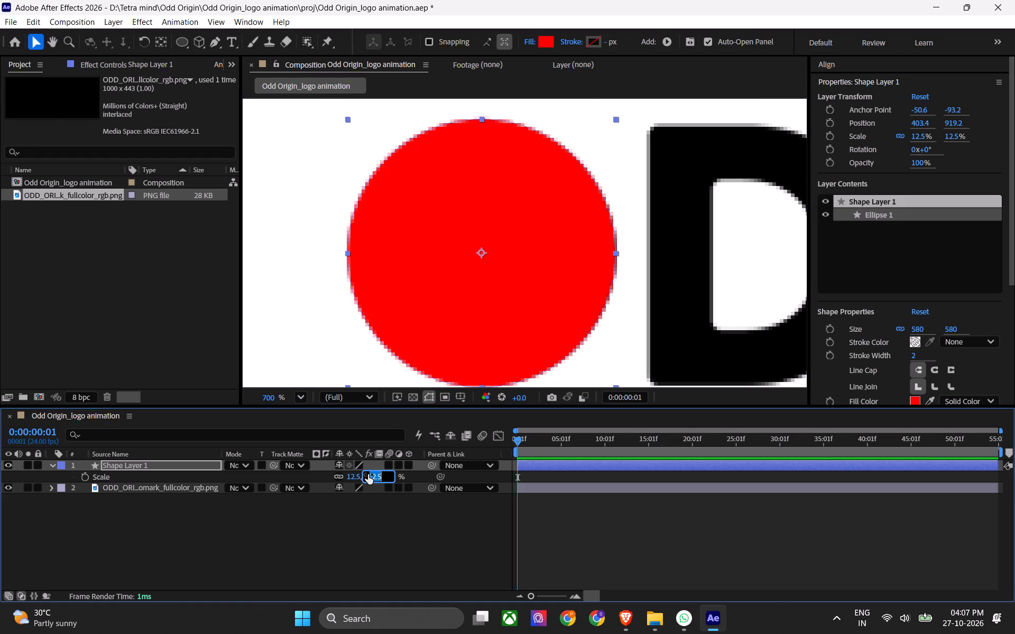
text(12.4)
key(Return)
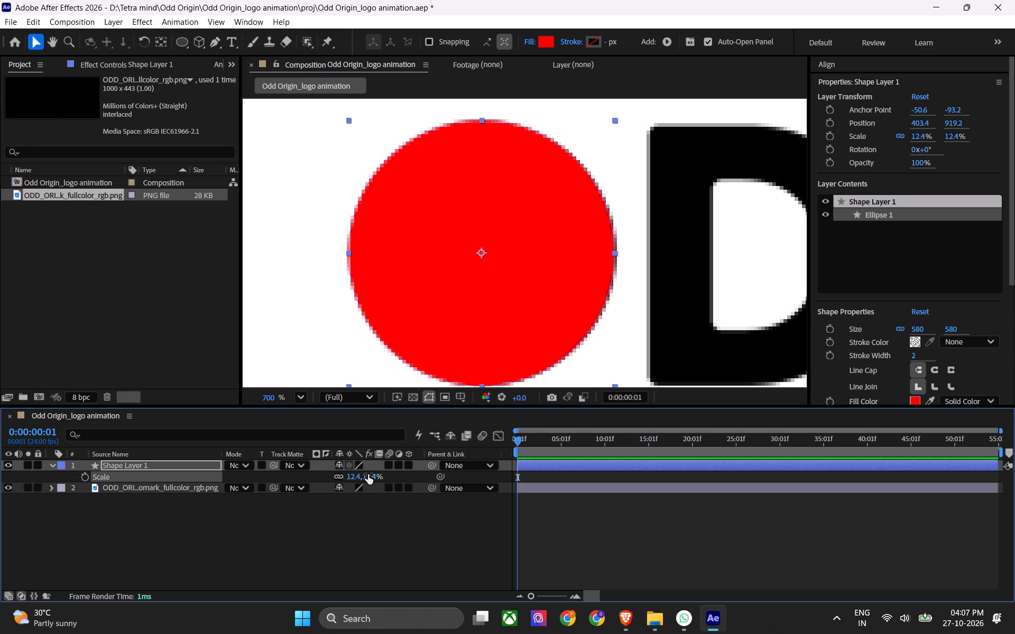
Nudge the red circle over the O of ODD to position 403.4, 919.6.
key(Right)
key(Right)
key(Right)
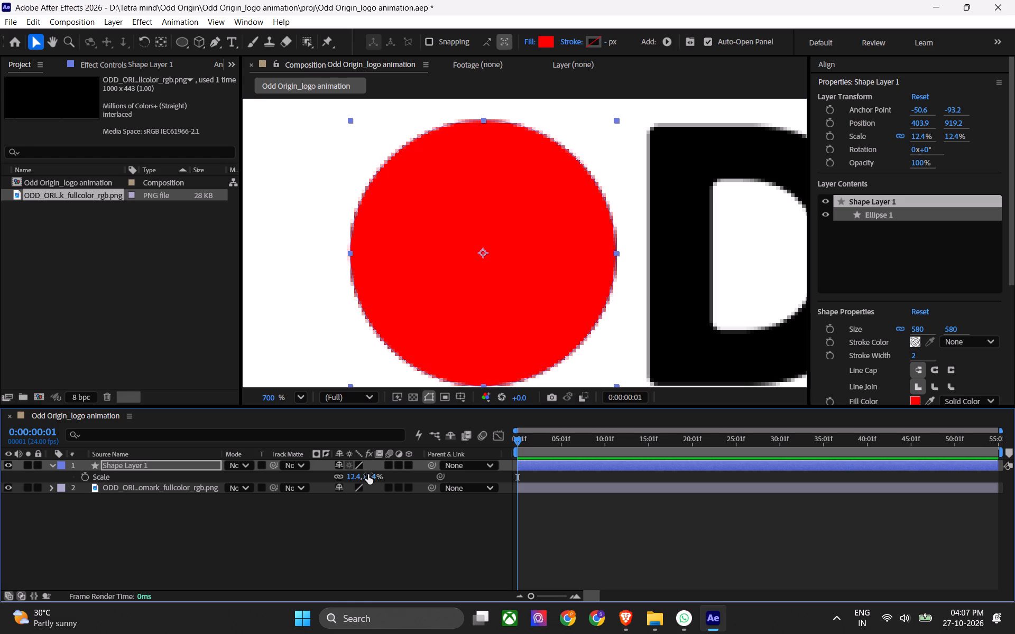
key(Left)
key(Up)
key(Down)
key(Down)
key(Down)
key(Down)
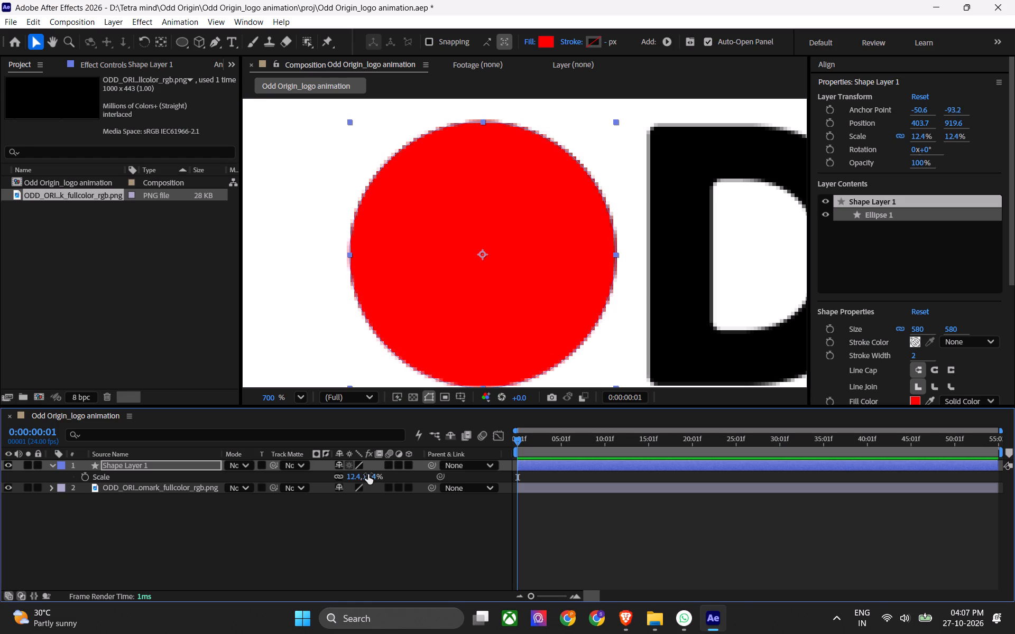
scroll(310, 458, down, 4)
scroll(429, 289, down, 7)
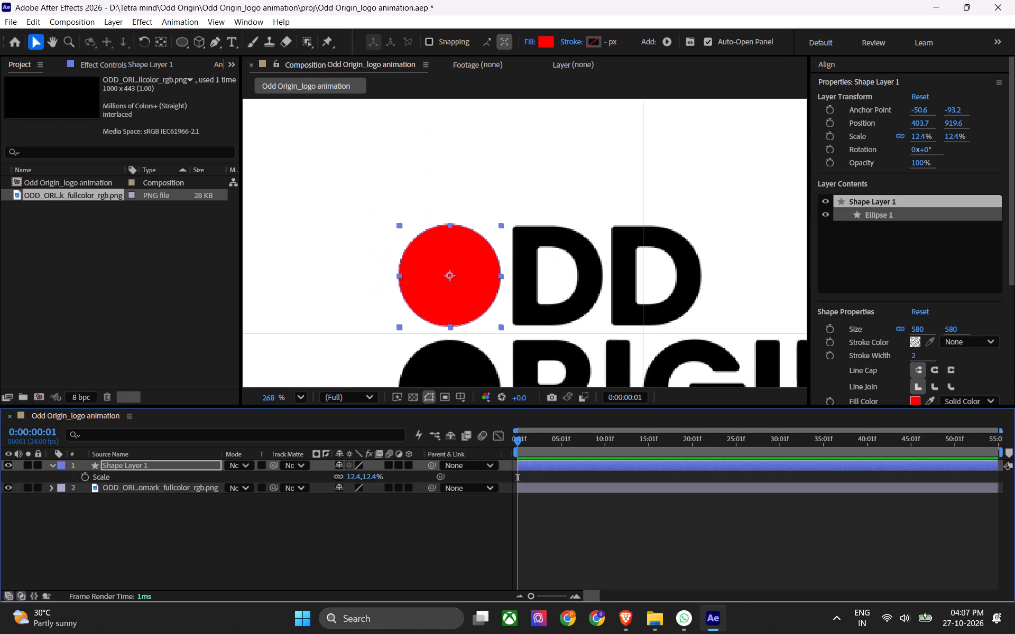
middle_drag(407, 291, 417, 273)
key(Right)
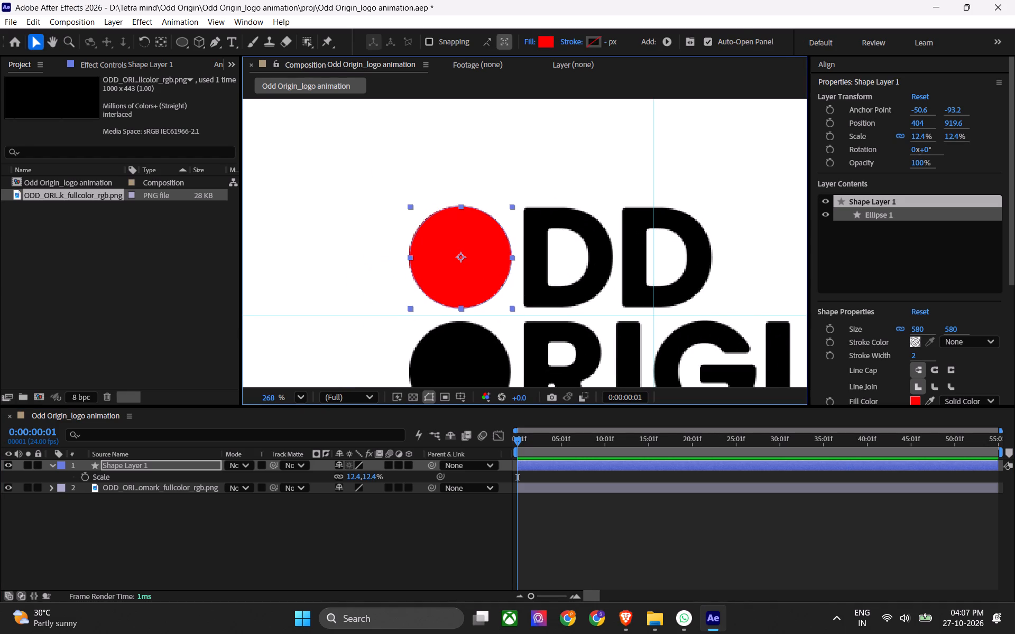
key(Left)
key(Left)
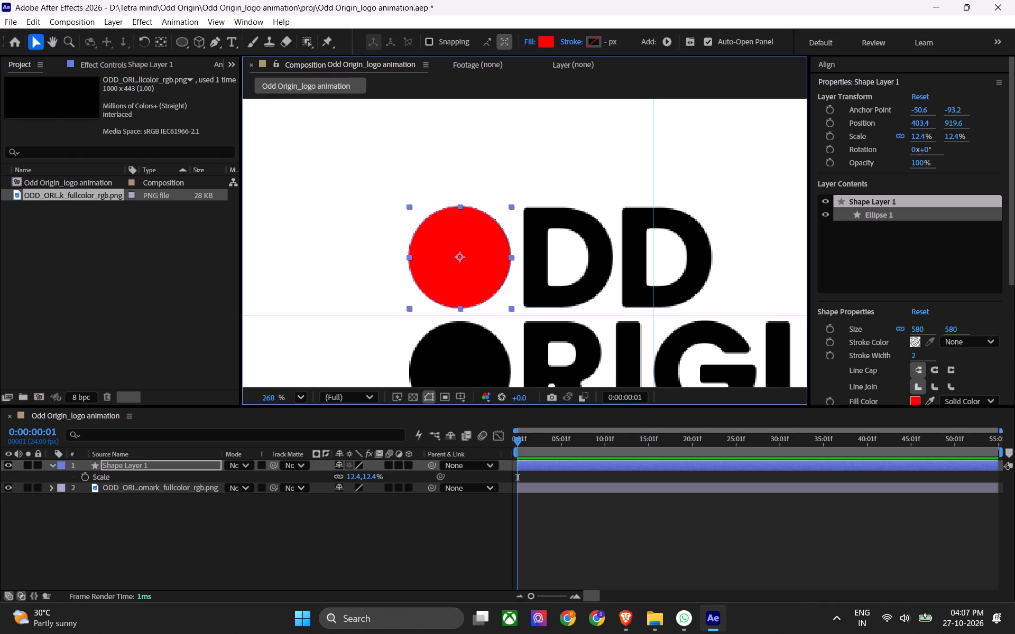
Set the red circle's scale to 12.5% and save the project.
click(372, 480)
text(12.5)
key(Return)
key(ctrl+s)
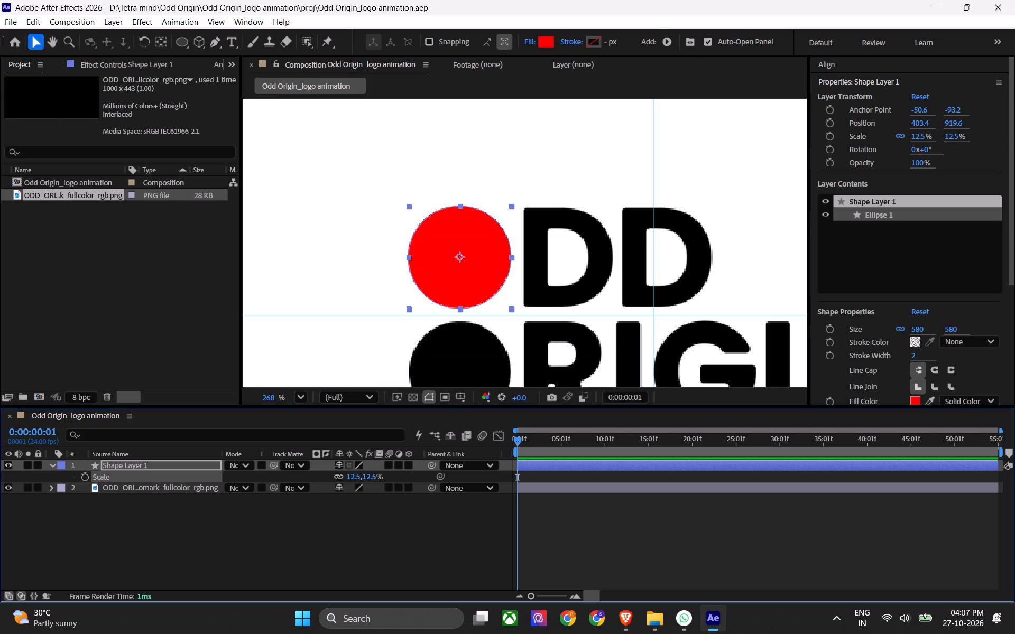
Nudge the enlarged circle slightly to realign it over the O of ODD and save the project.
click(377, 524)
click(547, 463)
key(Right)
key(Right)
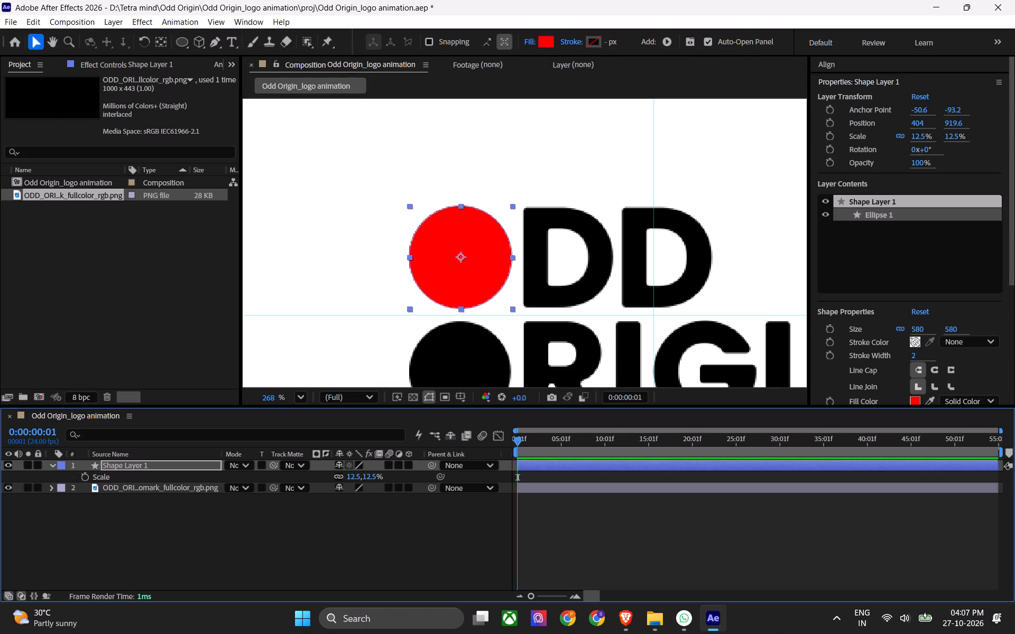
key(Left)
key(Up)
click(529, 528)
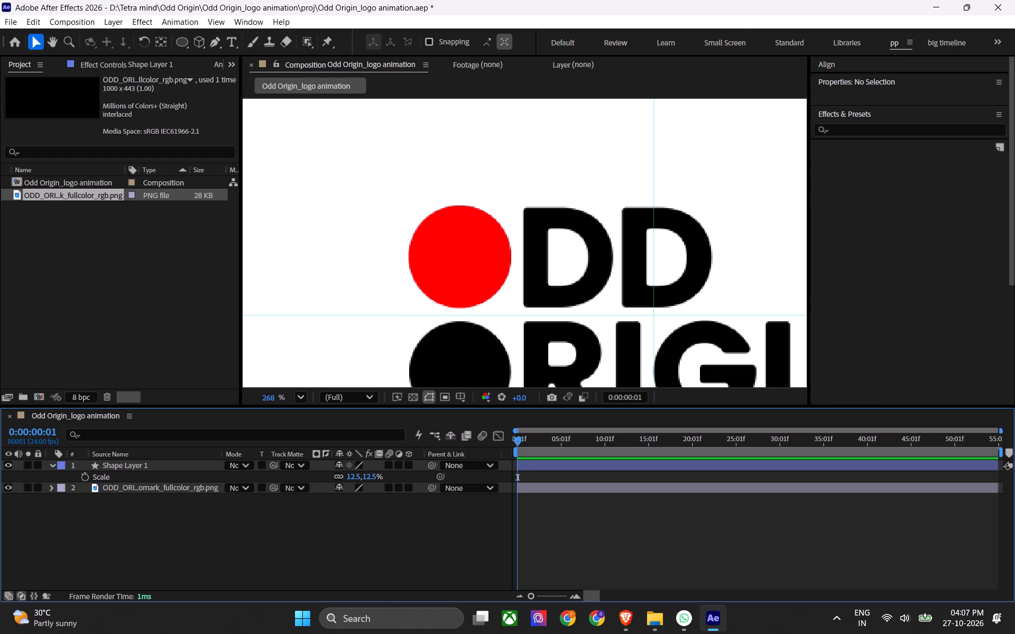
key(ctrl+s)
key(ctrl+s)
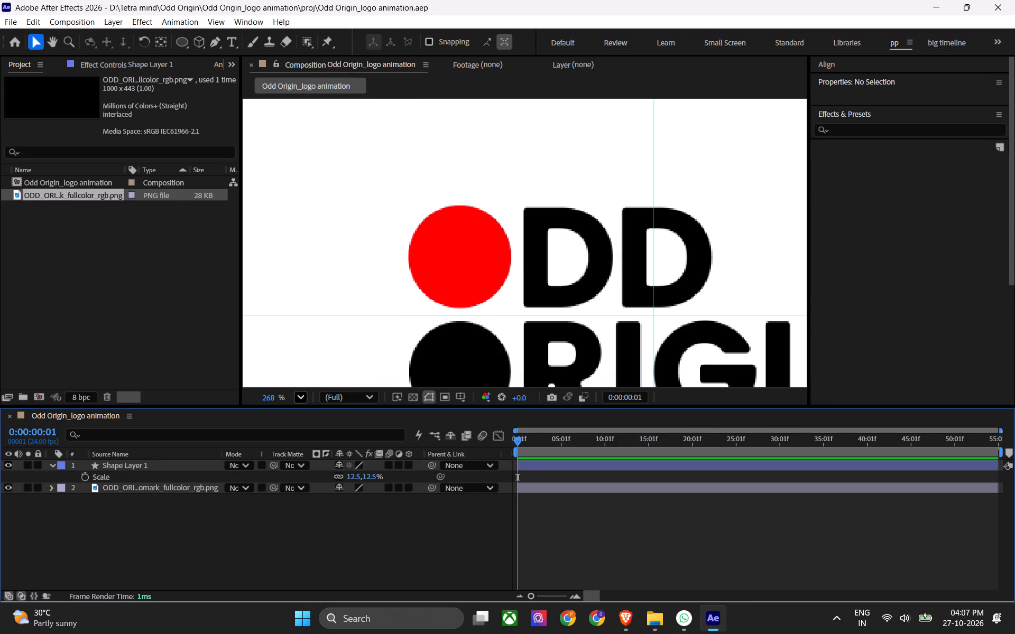
Move the red circle to the composition's centre at position 540, 960, fit the composition in view, and save the project.
click(298, 394)
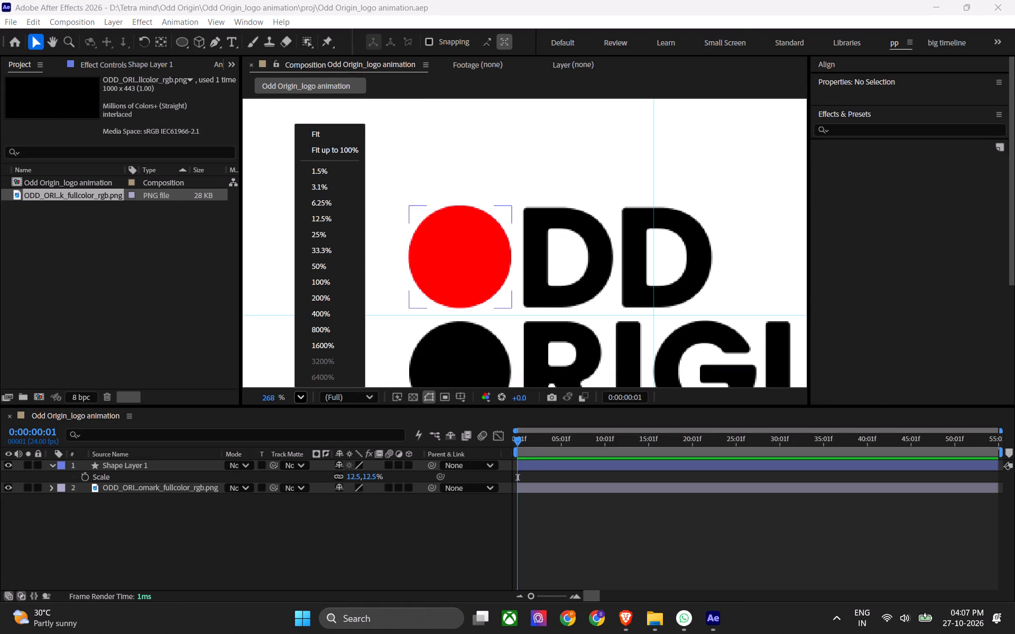
scroll(710, 324, up, 4)
click(375, 238)
drag(361, 251, 607, 335)
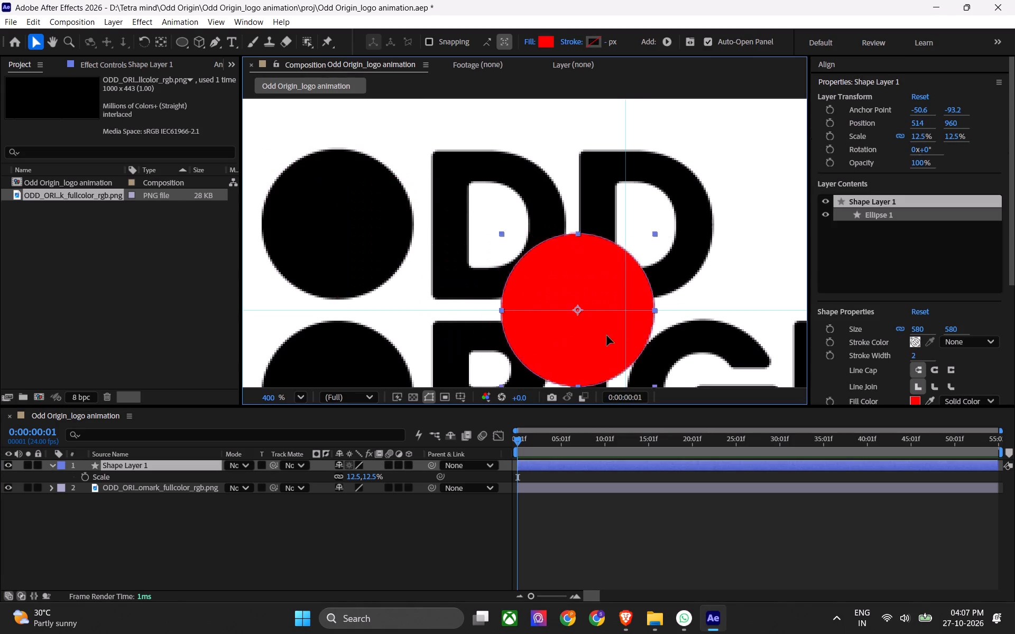
drag(607, 335, 645, 340)
key(ctrl+s)
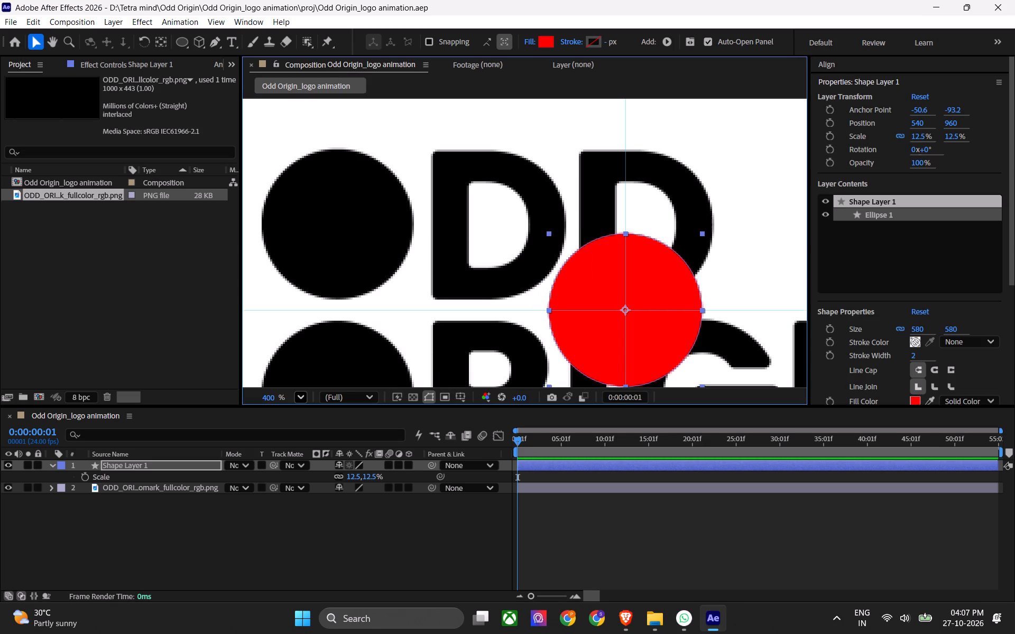
click(300, 397)
click(319, 139)
key(ctrl+s)
key(ctrl+s)
key(ctrl+s)
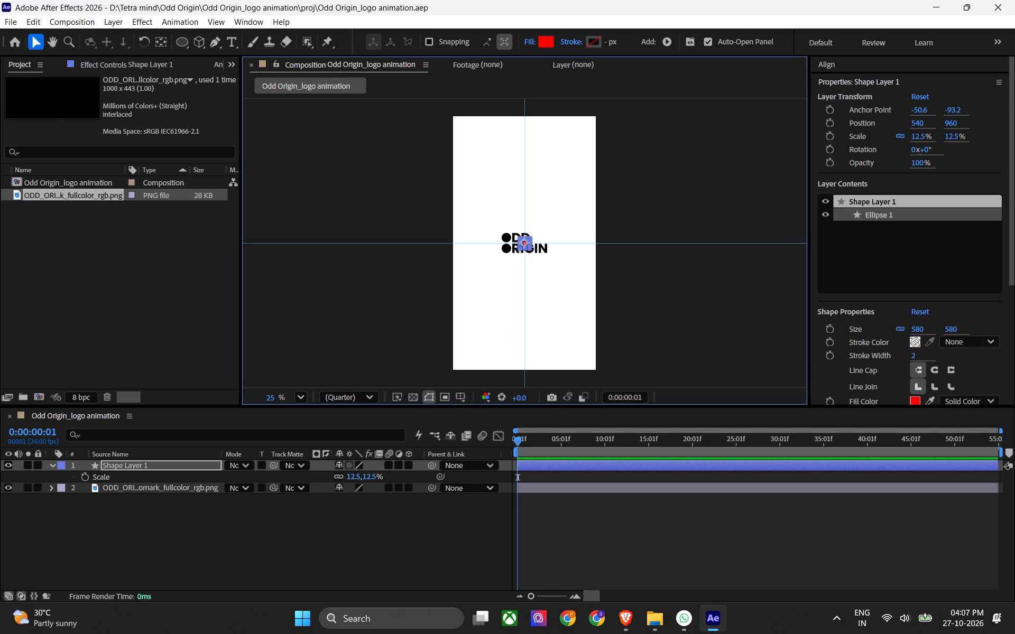
click(589, 531)
key(ctrl+s)
key(ctrl+s)
key(ctrl+s)
key(ctrl+s)
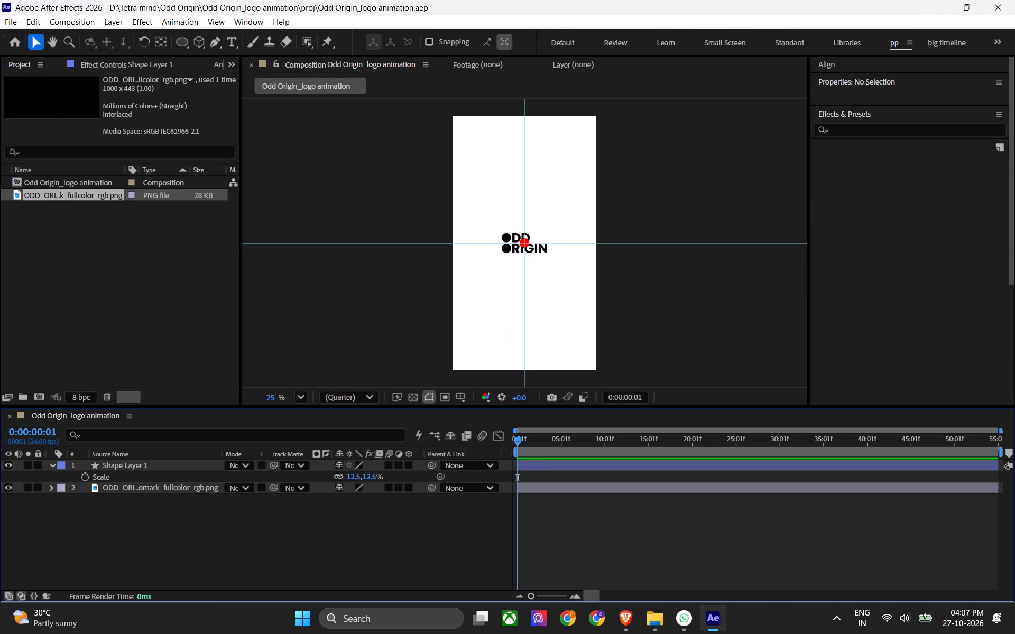
Add a scale keyframe to the circle layer at 0:00:15:16.
click(562, 467)
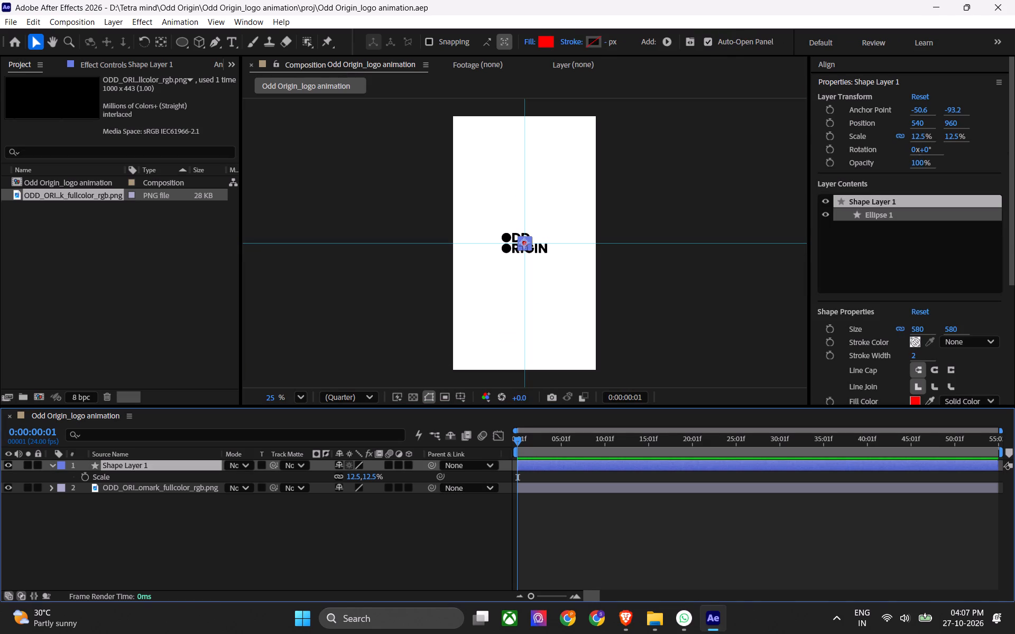
drag(526, 443, 654, 448)
click(84, 478)
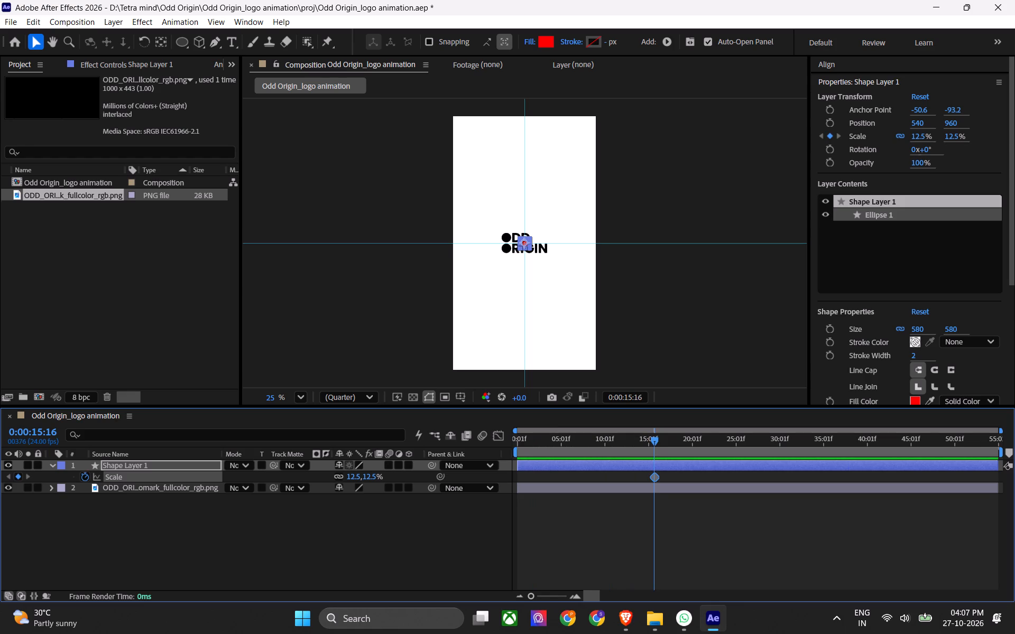
Set the circle's scale to 392.5% at 0:00:00:01 so it fills the frame, and save the project.
drag(528, 441, 400, 457)
drag(369, 475, 383, 475)
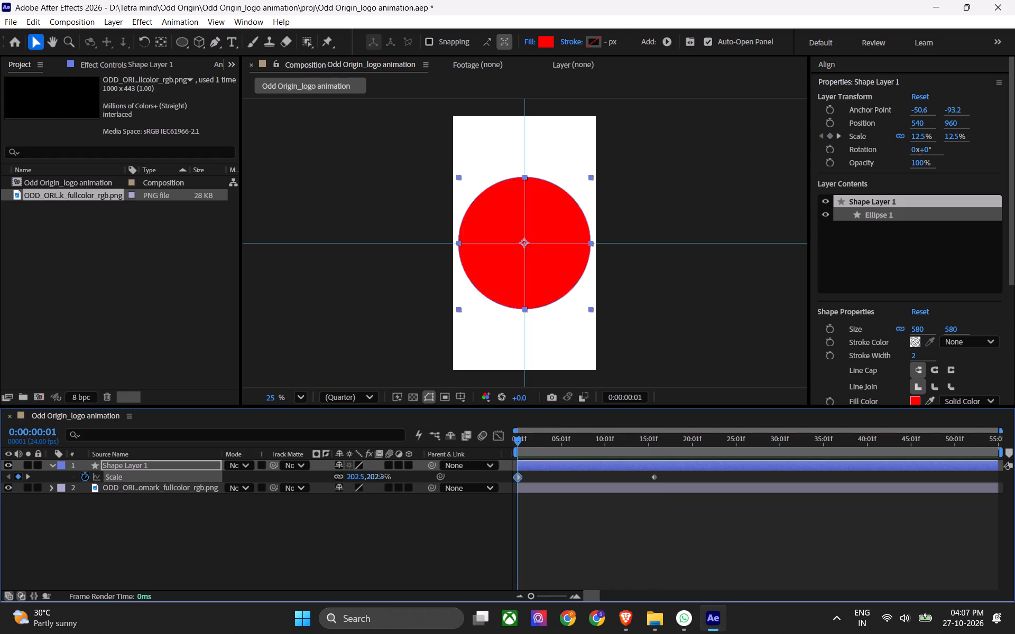
drag(383, 475, 398, 479)
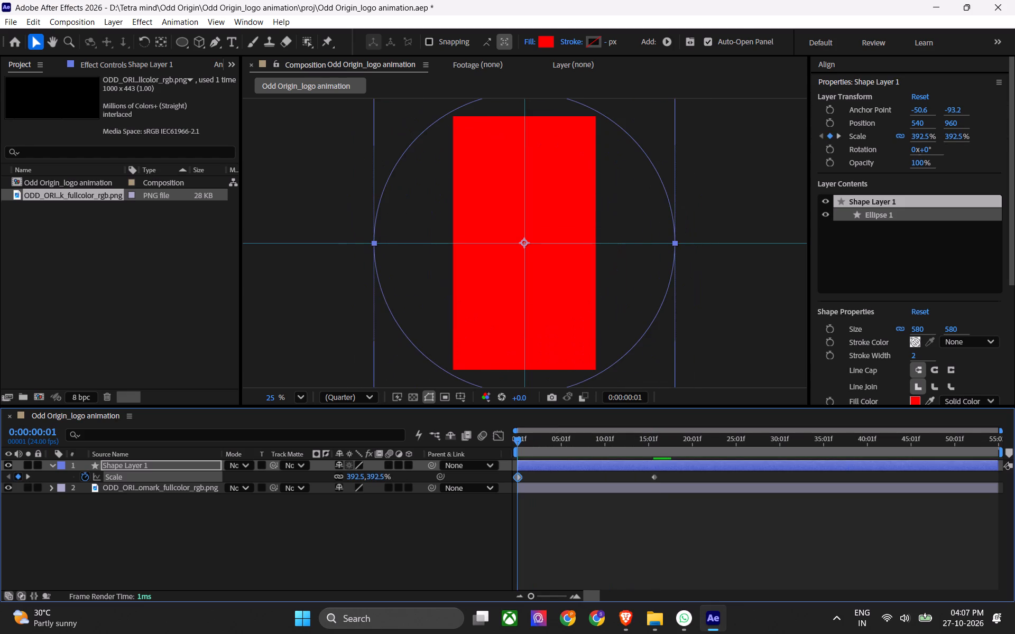
click(539, 545)
key(ctrl+s)
Change the circle's fill colour to black, 000000, and save the project.
click(570, 463)
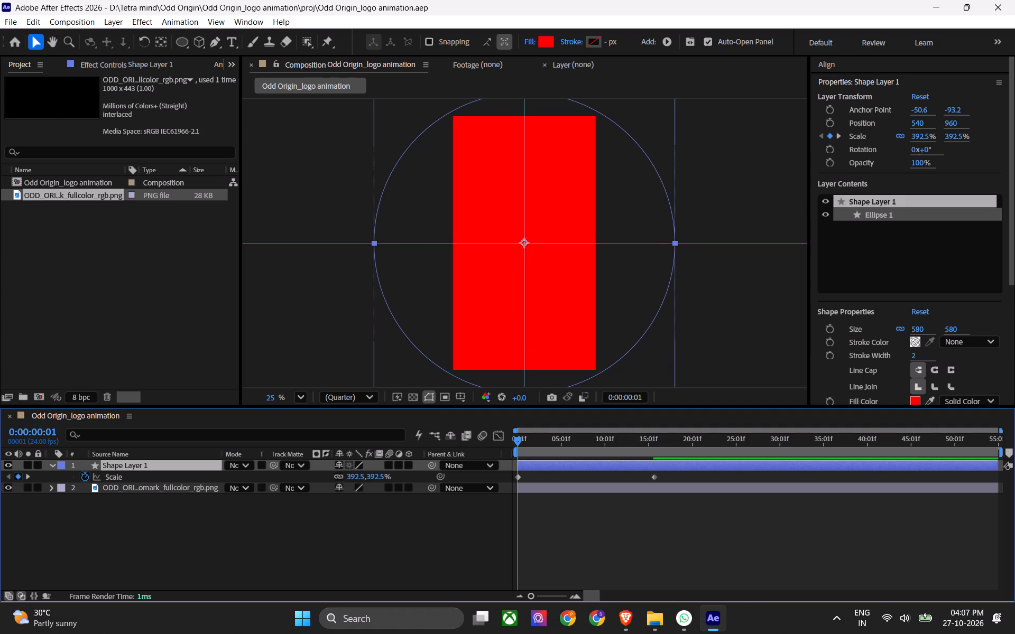
click(550, 44)
drag(288, 292, 118, 467)
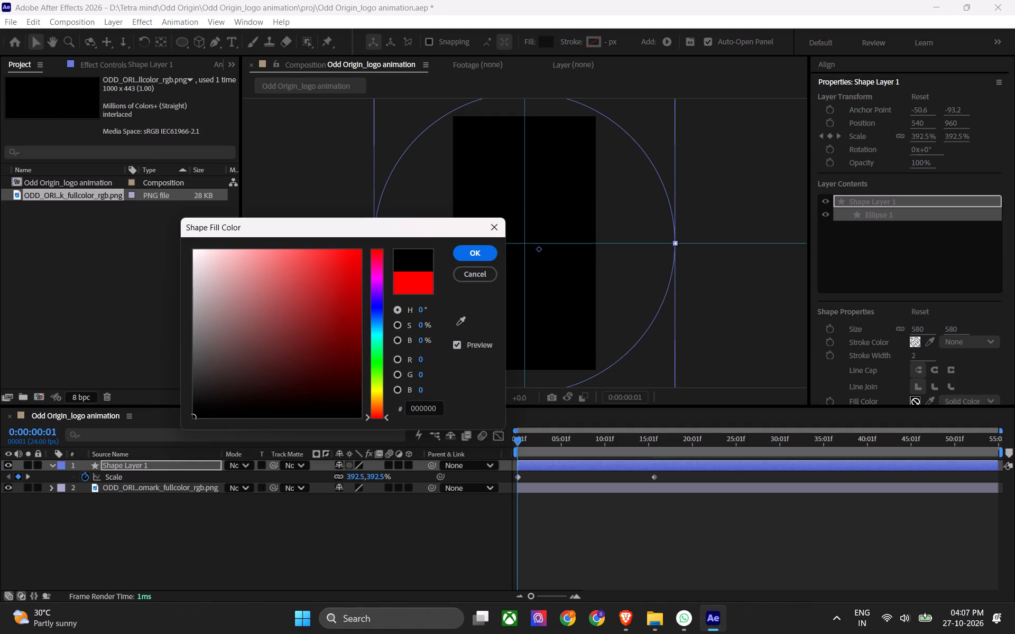
click(486, 254)
click(573, 504)
key(ctrl+s)
ctrl+click(572, 517)
key(ctrl+s)
click(572, 517)
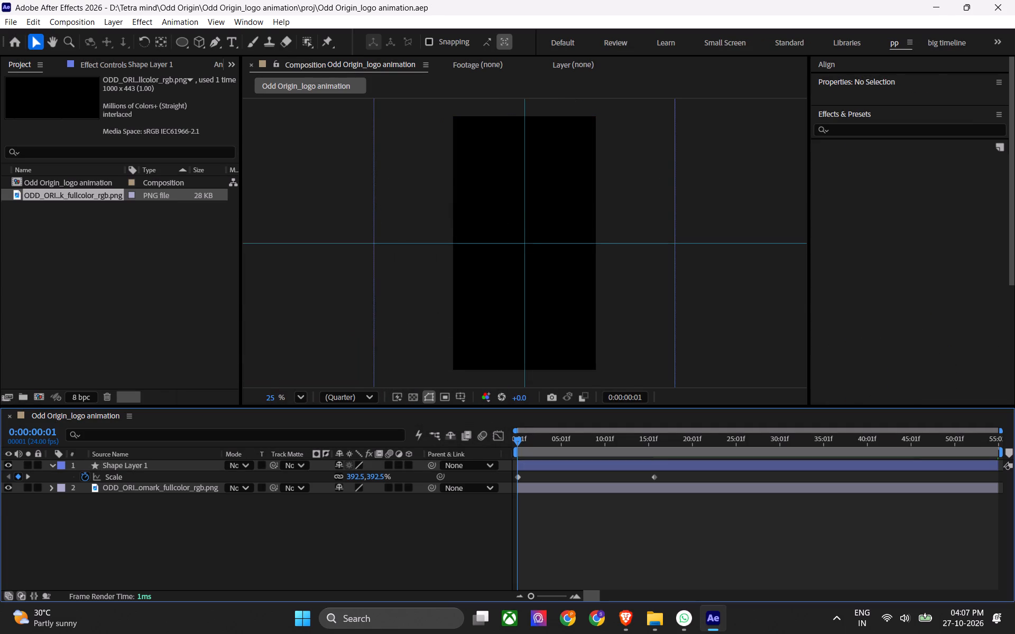
Preview the circle's shrinking animation and move its second scale keyframe earlier, to about 8 seconds.
scroll(590, 273, down, 6)
scroll(573, 297, up, 7)
key(ctrl+s)
key(space)
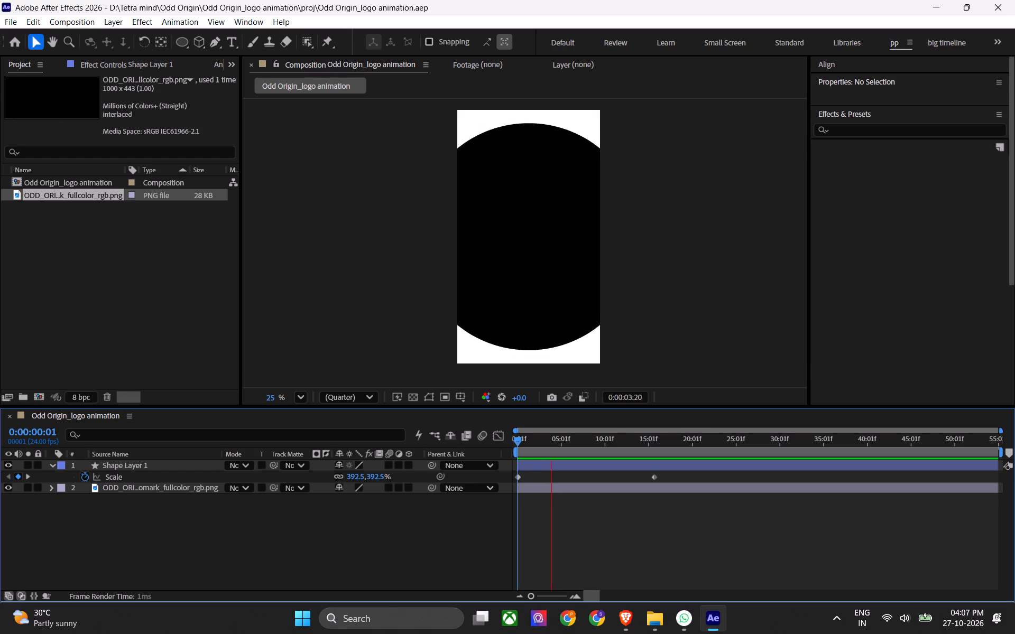
drag(657, 478, 589, 492)
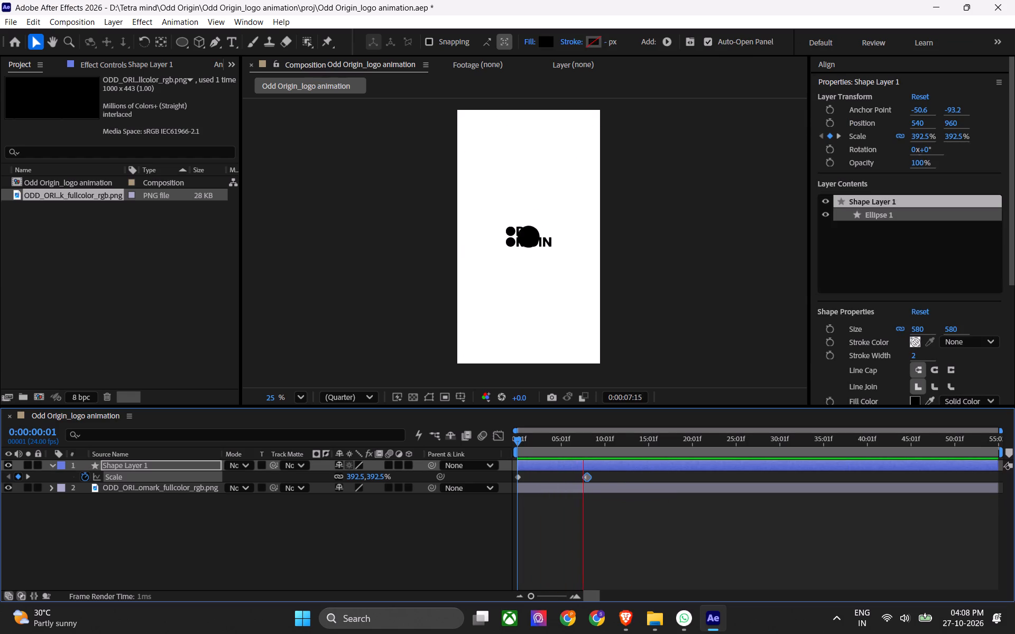
key(space)
Apply Easy Ease to both scale keyframes of the circle and show their speed graph.
drag(618, 476, 505, 489)
key(F9)
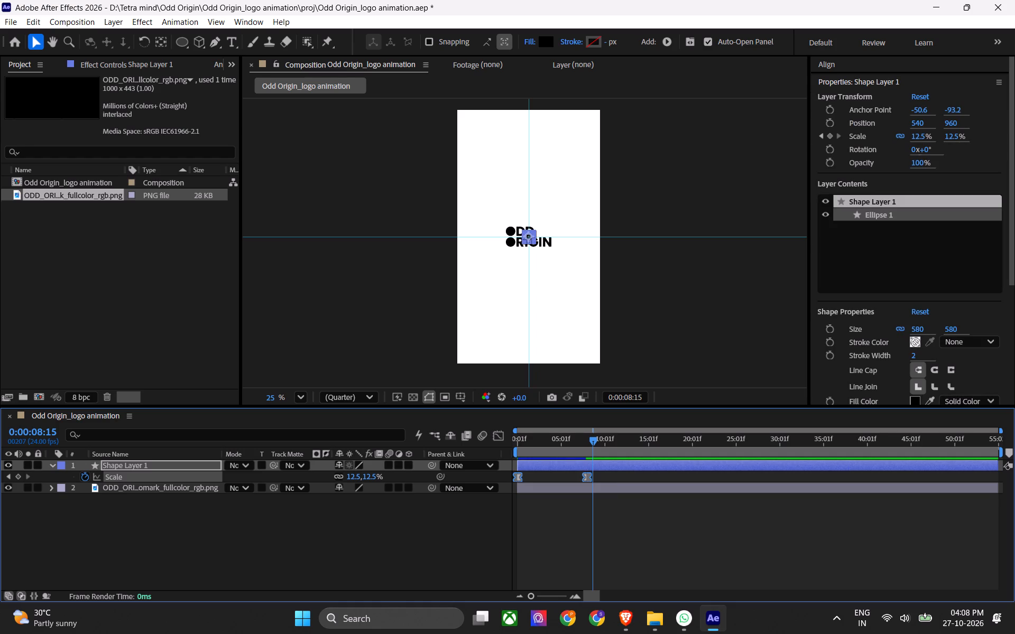
click(500, 433)
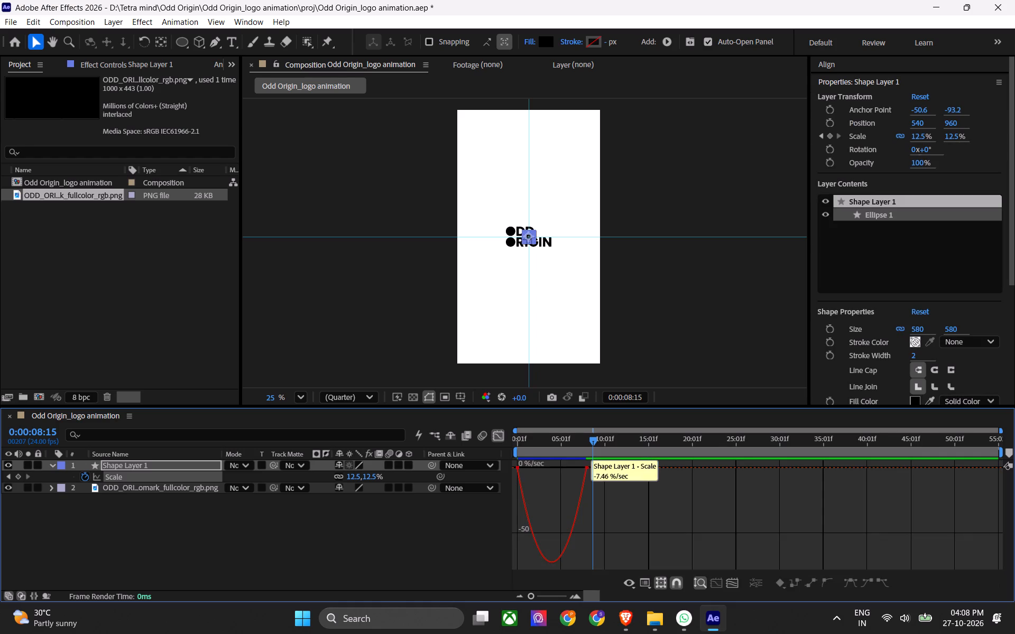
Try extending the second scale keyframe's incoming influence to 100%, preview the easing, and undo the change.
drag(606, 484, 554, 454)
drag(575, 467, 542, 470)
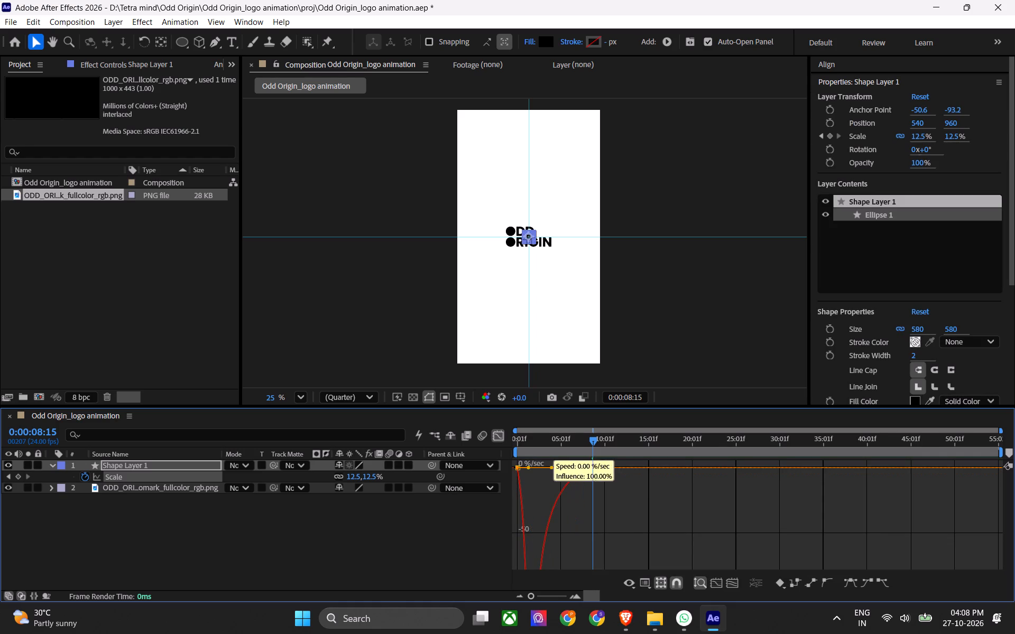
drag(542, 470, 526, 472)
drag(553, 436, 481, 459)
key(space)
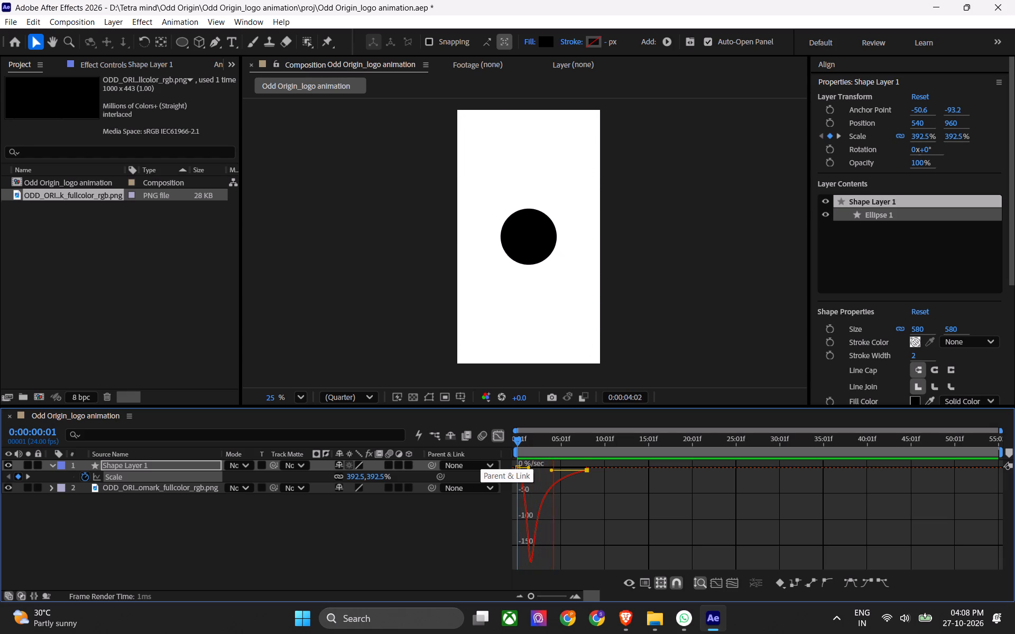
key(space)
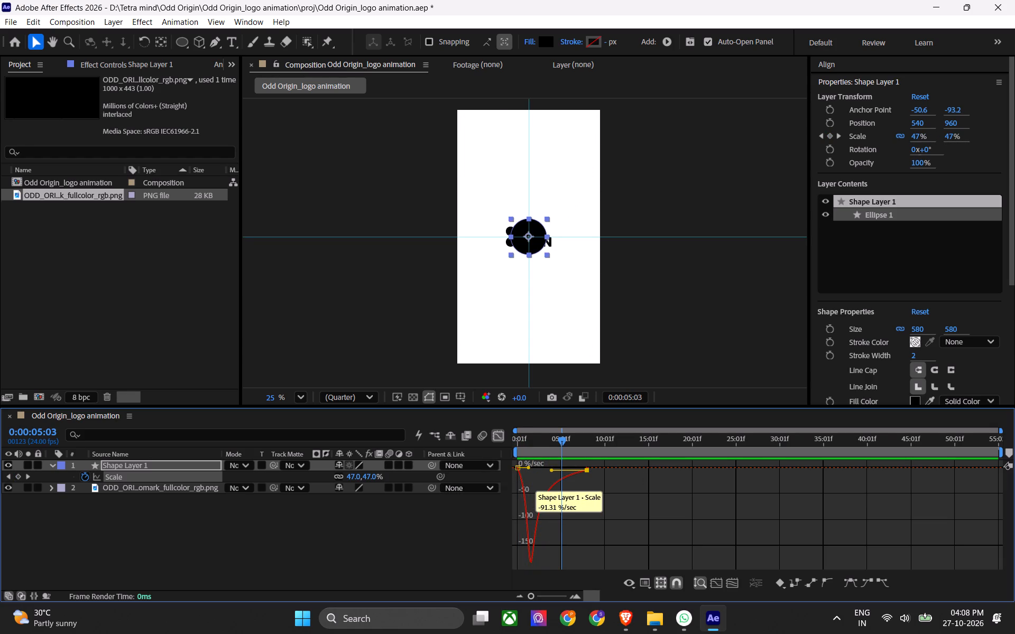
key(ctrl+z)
Stretch the second scale keyframe's incoming influence fully toward the first keyframe at zero speed, and preview the animation.
drag(602, 482, 556, 457)
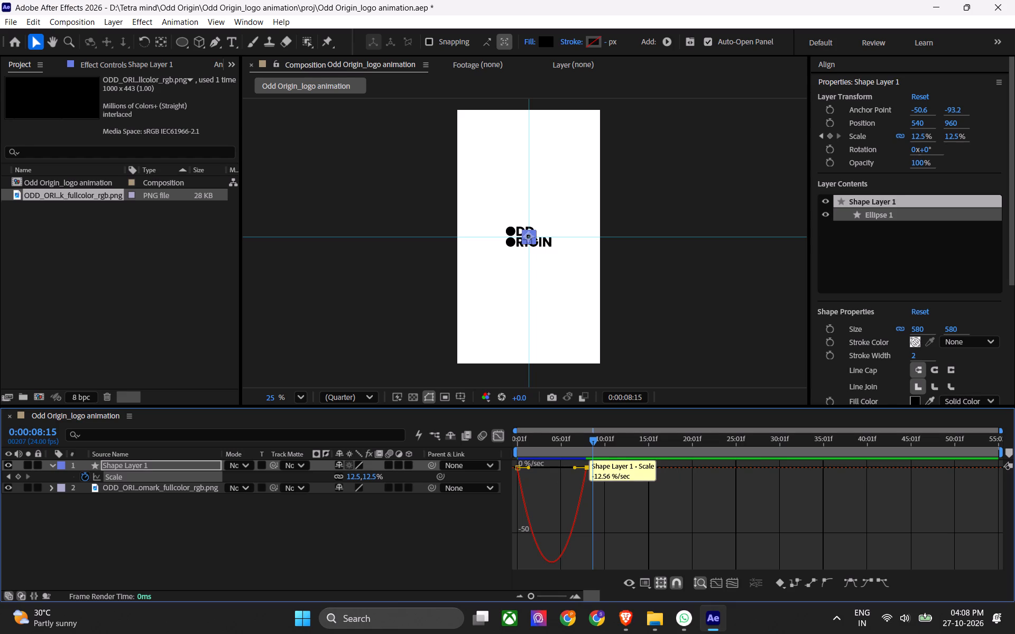
drag(573, 467, 569, 467)
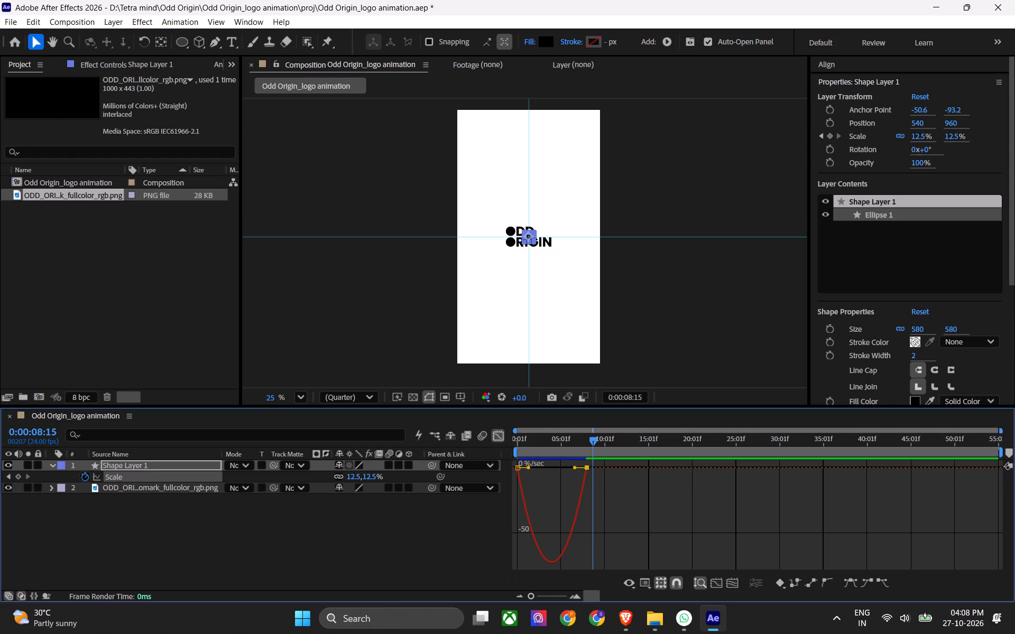
drag(569, 467, 521, 467)
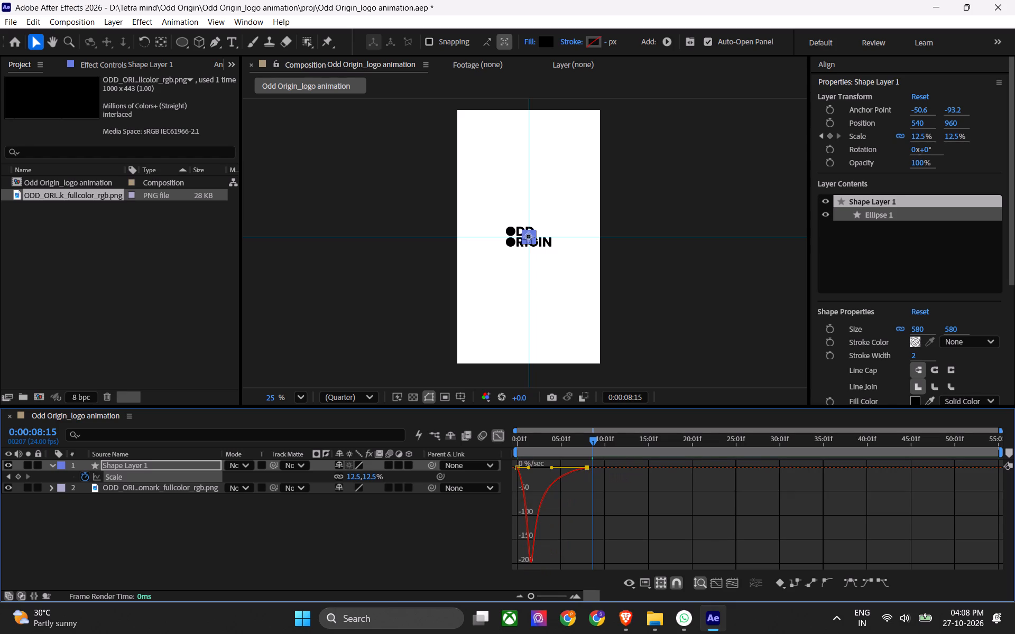
drag(588, 443, 475, 459)
key(space)
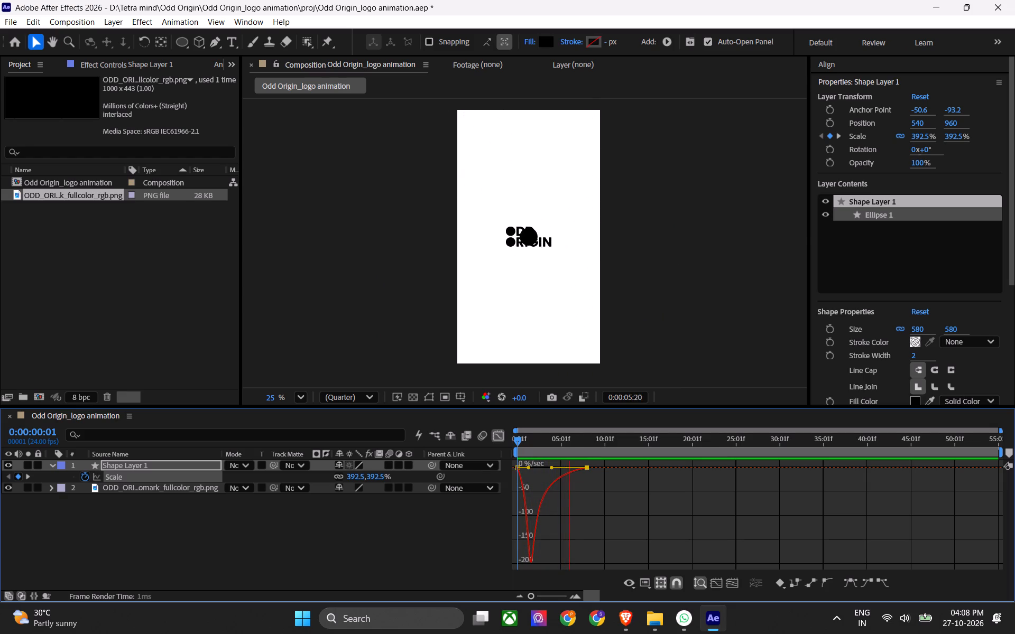
key(space)
Extend the first scale keyframe's outgoing influence almost fully toward the second keyframe, and preview from 0:00:00:14.
alt+scroll(545, 489, up, 2)
shift+scroll(555, 493, up, 4)
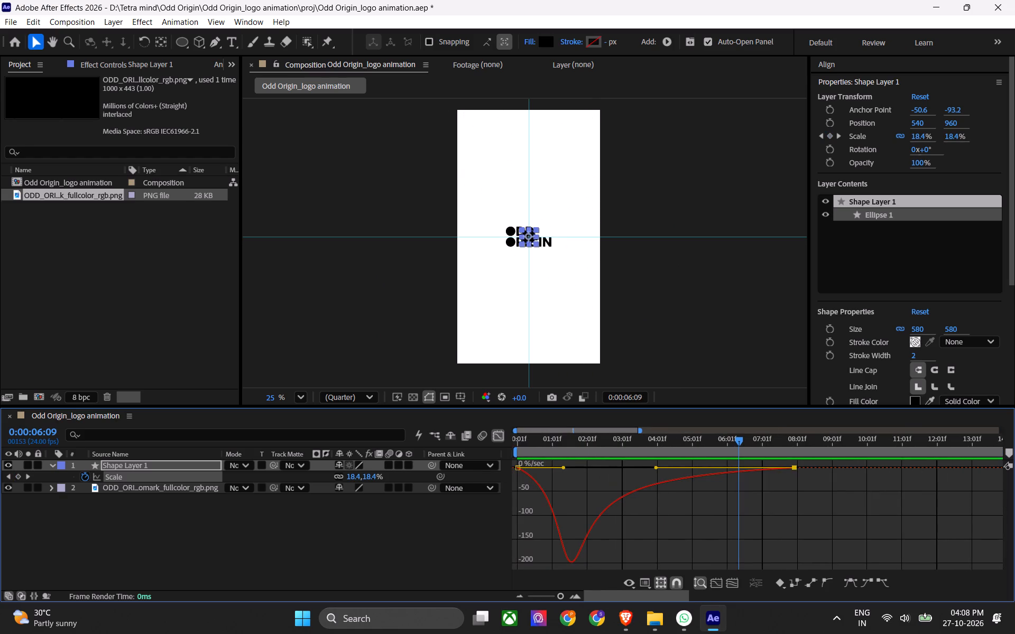
drag(564, 469, 627, 472)
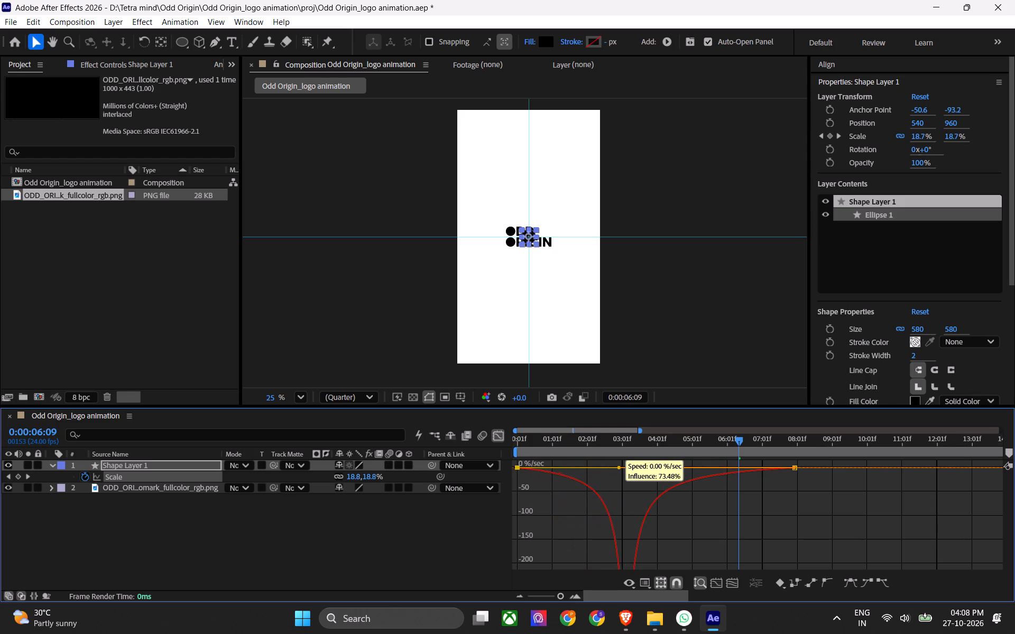
drag(627, 472, 648, 471)
drag(639, 437, 537, 453)
key(space)
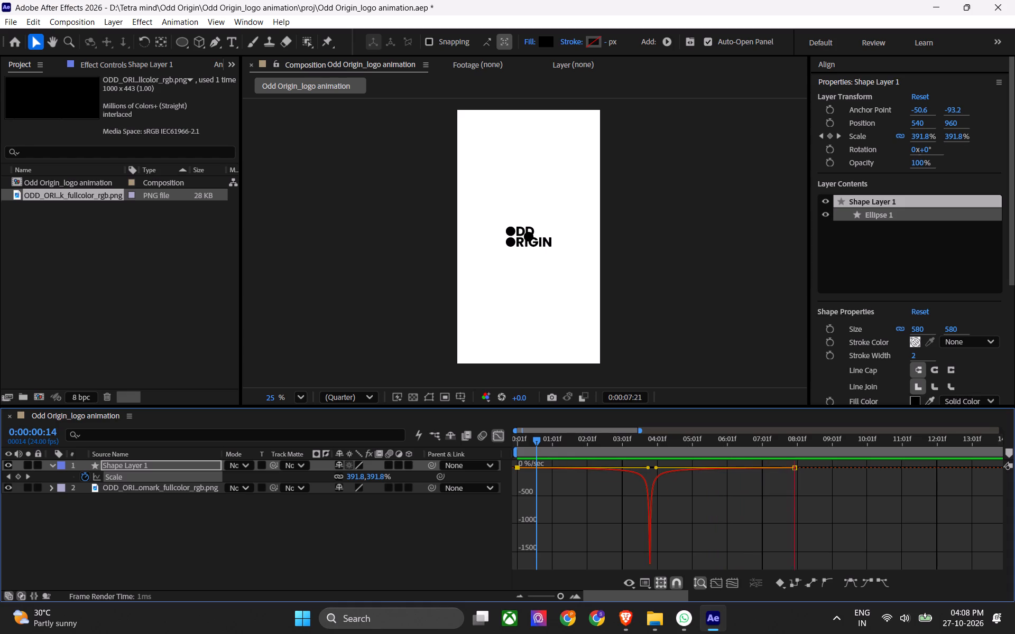
Undo the influence changes on the circle's scale keyframes and return from the speed graph to the layer bars.
key(space)
alt+scroll(684, 506, down, 2)
key(ctrl+z)
key(ctrl+z)
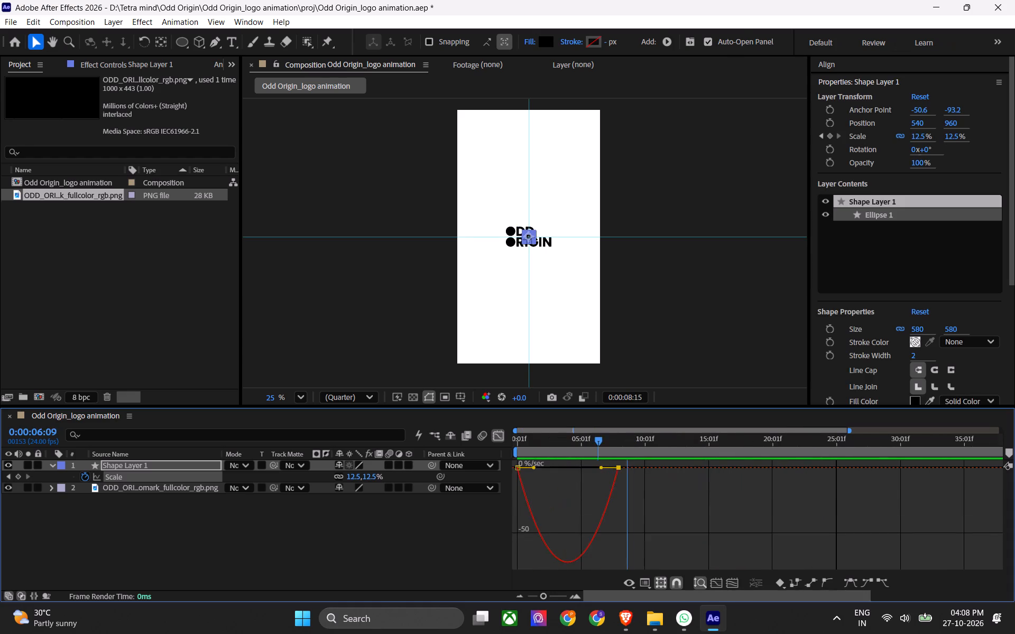
key(ctrl+z)
click(634, 536)
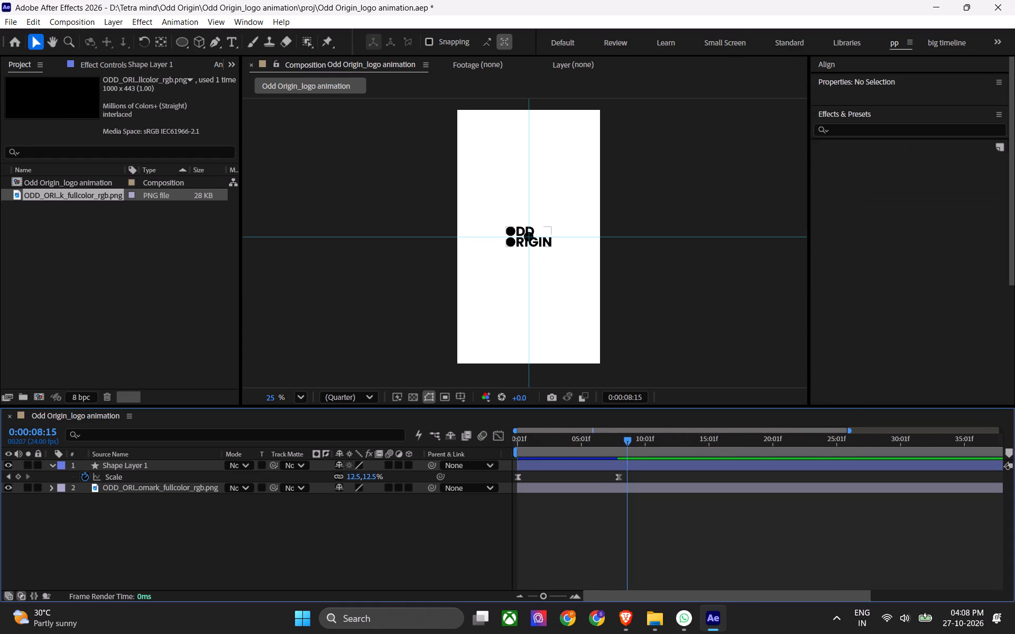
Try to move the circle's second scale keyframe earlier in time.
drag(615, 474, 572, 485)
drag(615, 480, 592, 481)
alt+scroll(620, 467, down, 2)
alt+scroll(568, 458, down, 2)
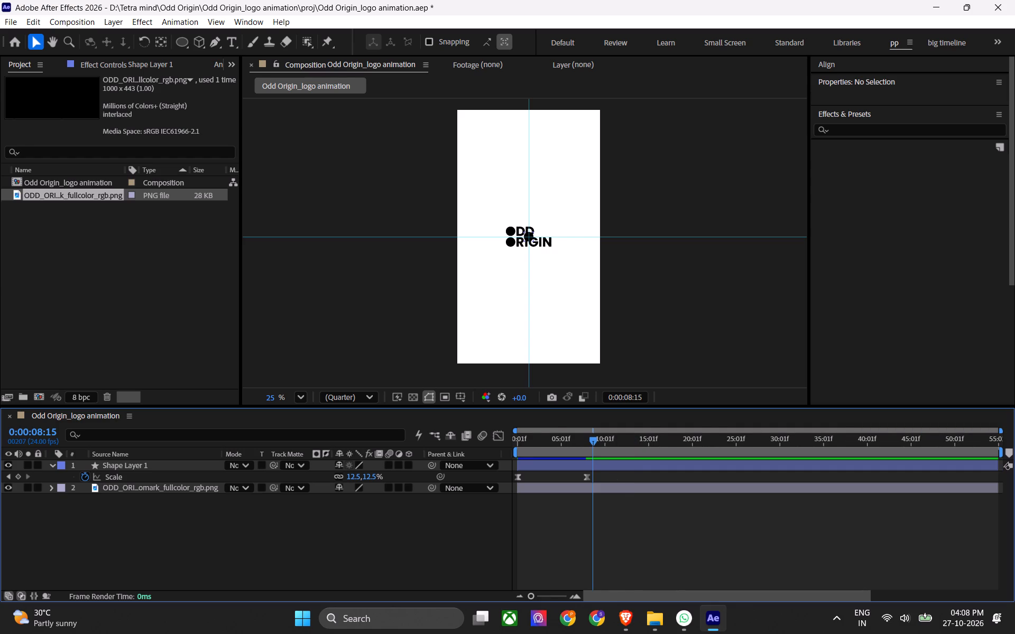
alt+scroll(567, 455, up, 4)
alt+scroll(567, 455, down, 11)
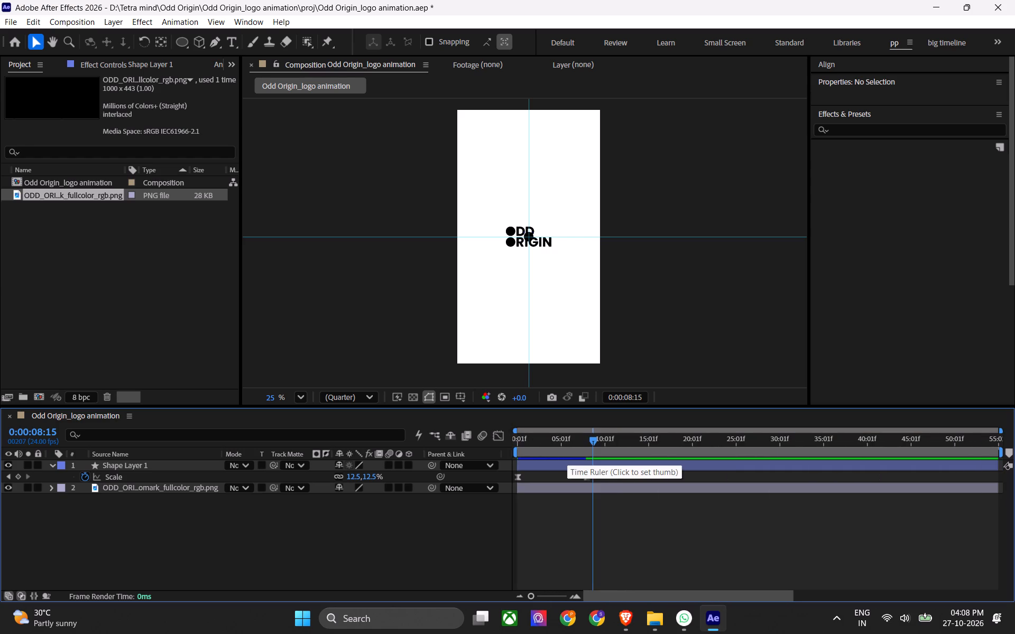
Save the project and scrub through the circle's scale animation to examine how it shrinks over time.
key(ctrl+s)
drag(589, 442, 517, 445)
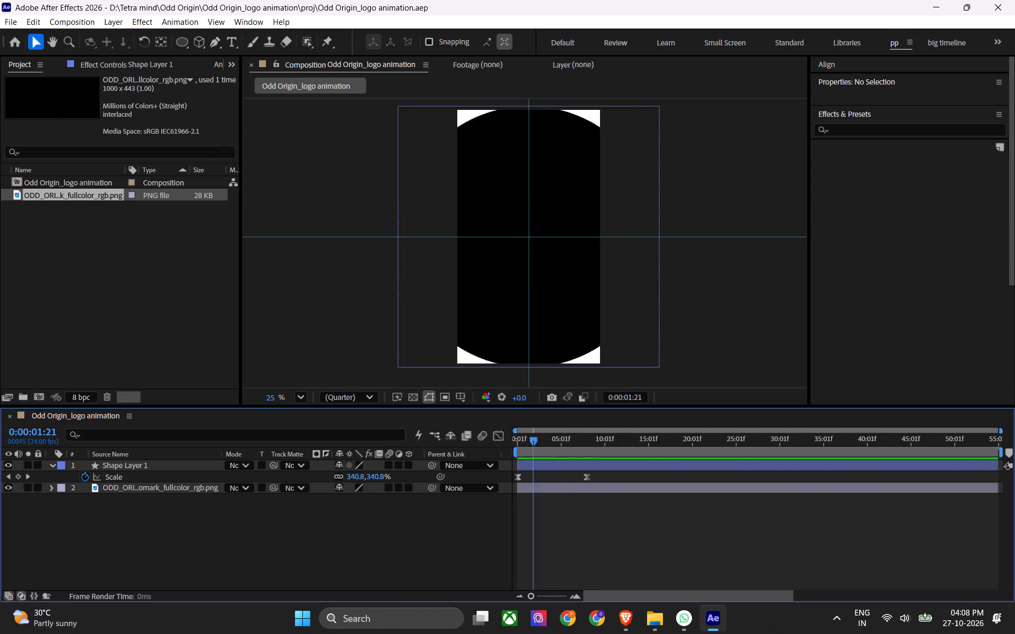
drag(517, 445, 641, 451)
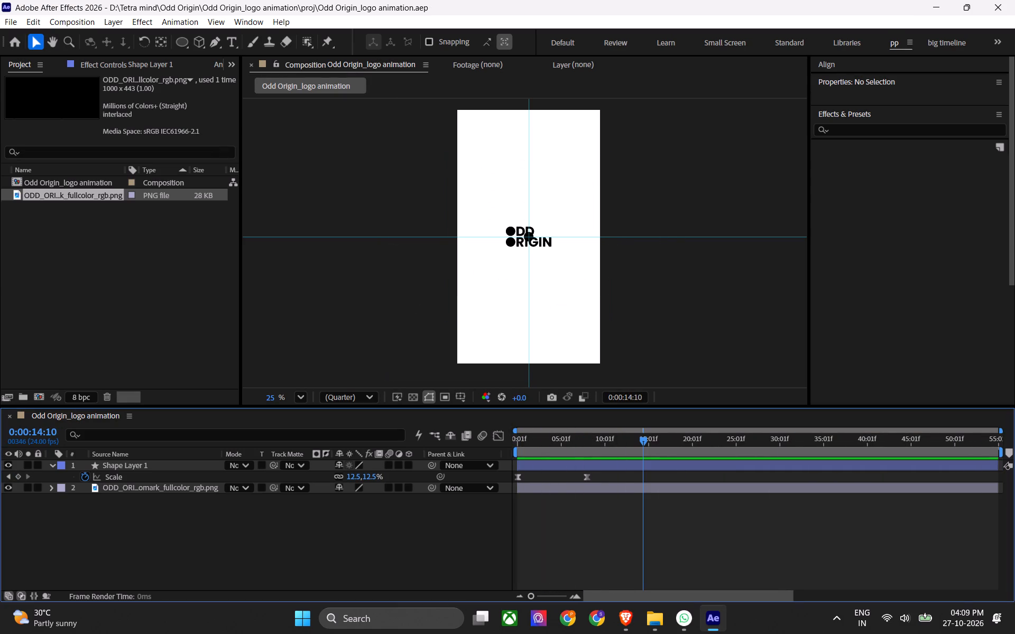
drag(641, 451, 605, 451)
alt+scroll(604, 455, up, 6)
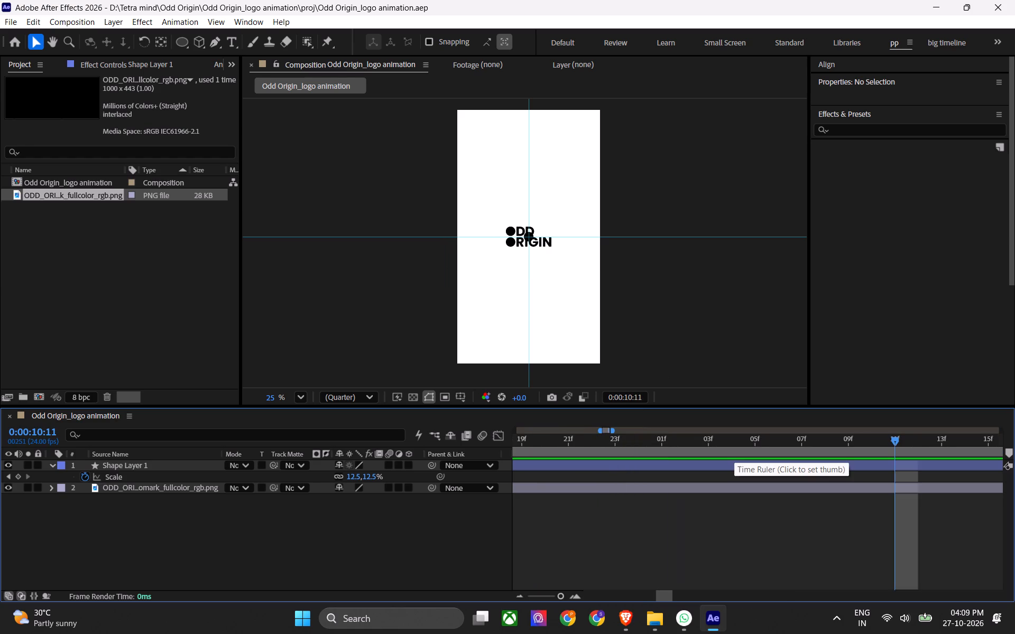
alt+scroll(734, 452, down, 4)
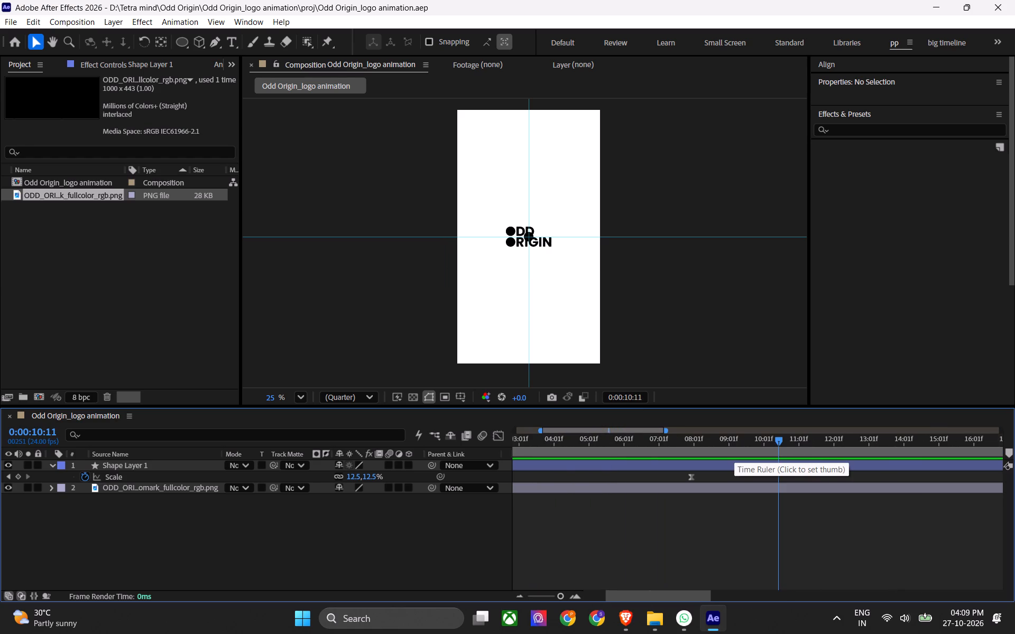
alt+scroll(815, 455, down, 4)
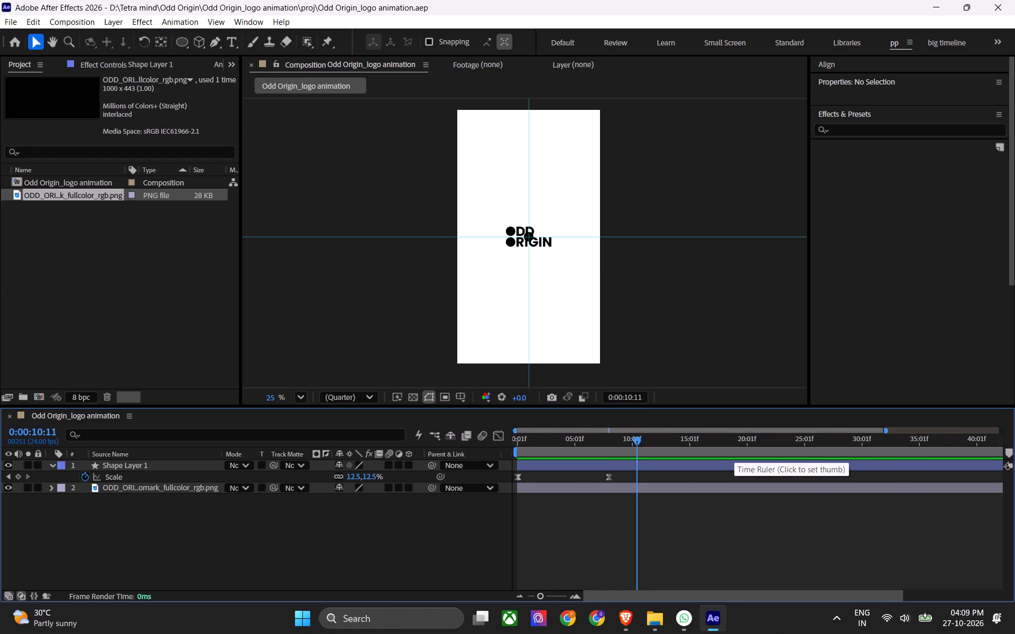
alt+scroll(780, 451, down, 4)
click(719, 538)
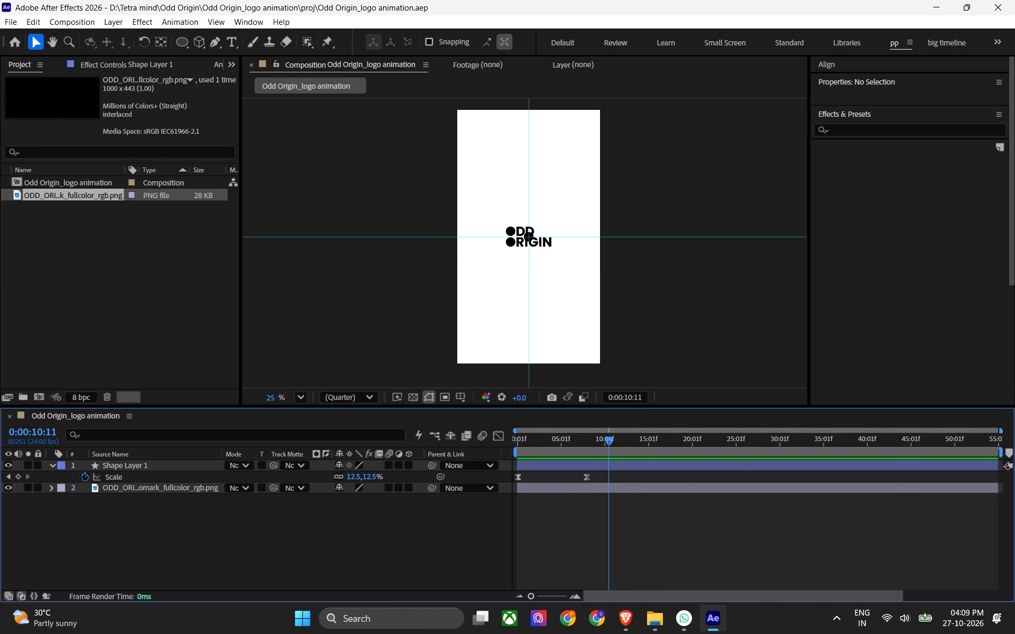
Return the current time to the composition's first frame and save the project.
key(ctrl+s)
drag(608, 442, 472, 473)
click(566, 536)
key(ctrl+s)
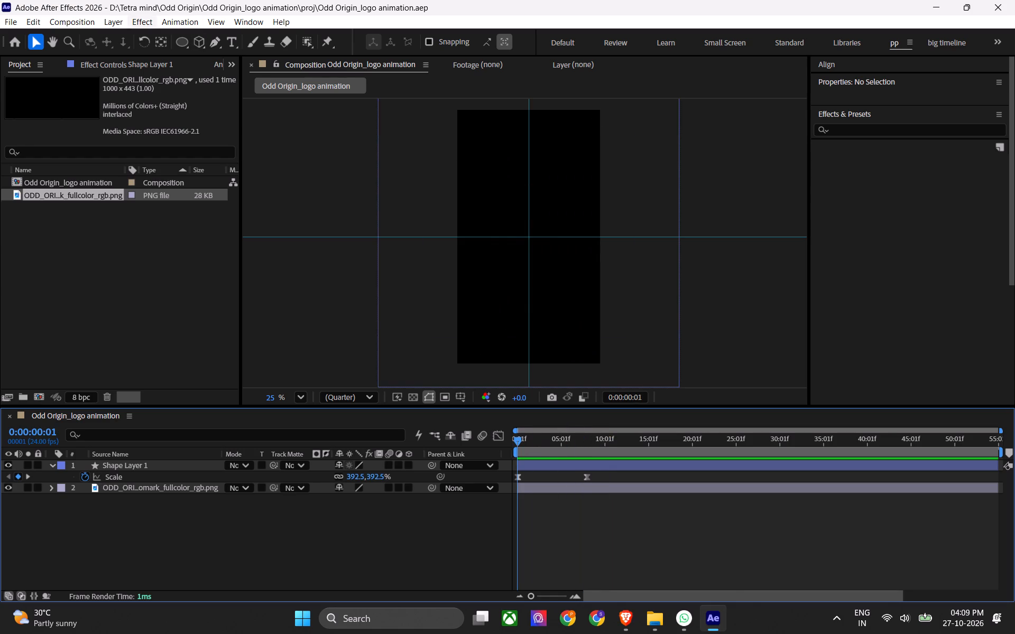
Set the composition's start timecode to 0:00:00:00 and its duration to 30 seconds, and save the project.
click(60, 17)
click(93, 51)
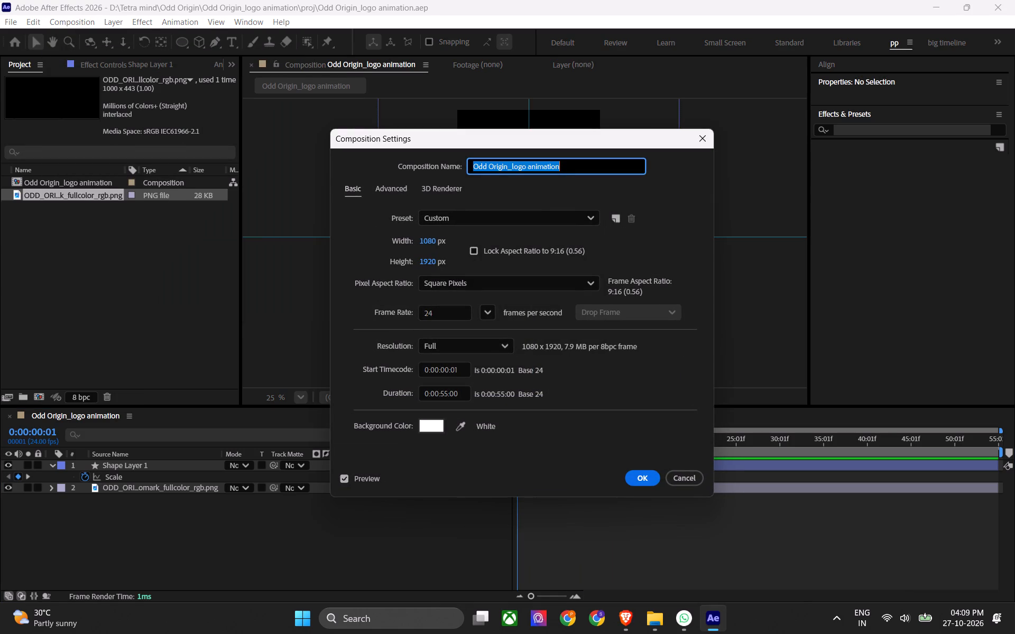
click(463, 372)
key(BackSpace)
key(0)
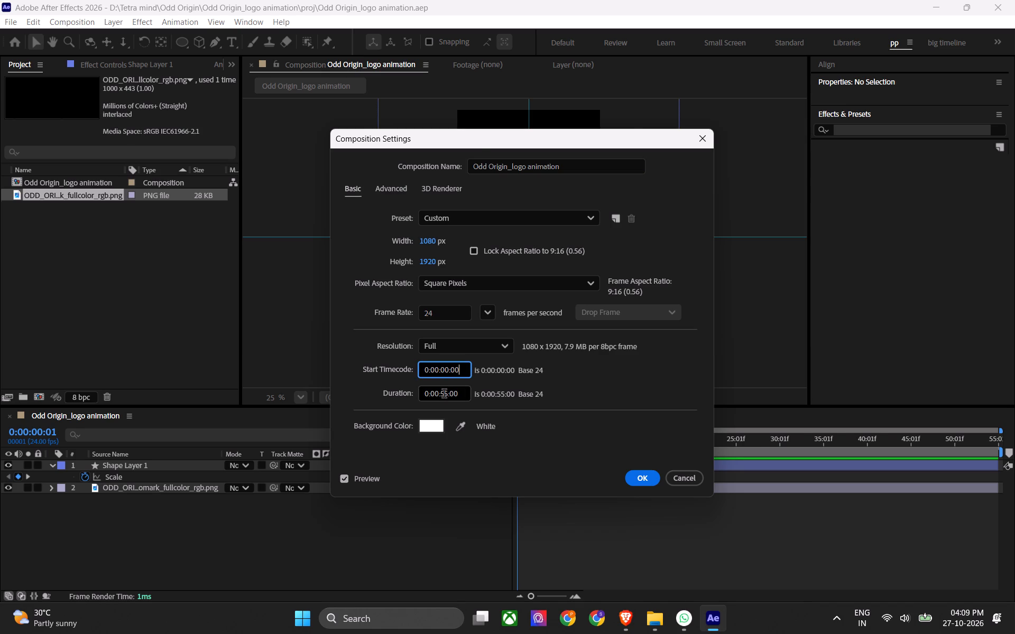
click(449, 392)
key(Left)
key(BackSpace)
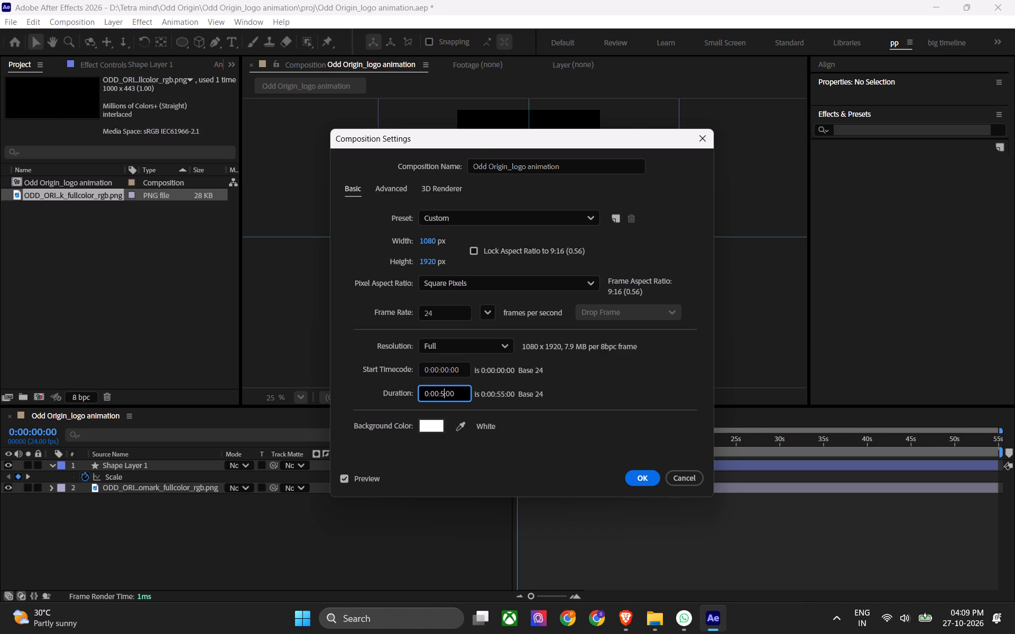
key(BackSpace)
text(30)
key(Return)
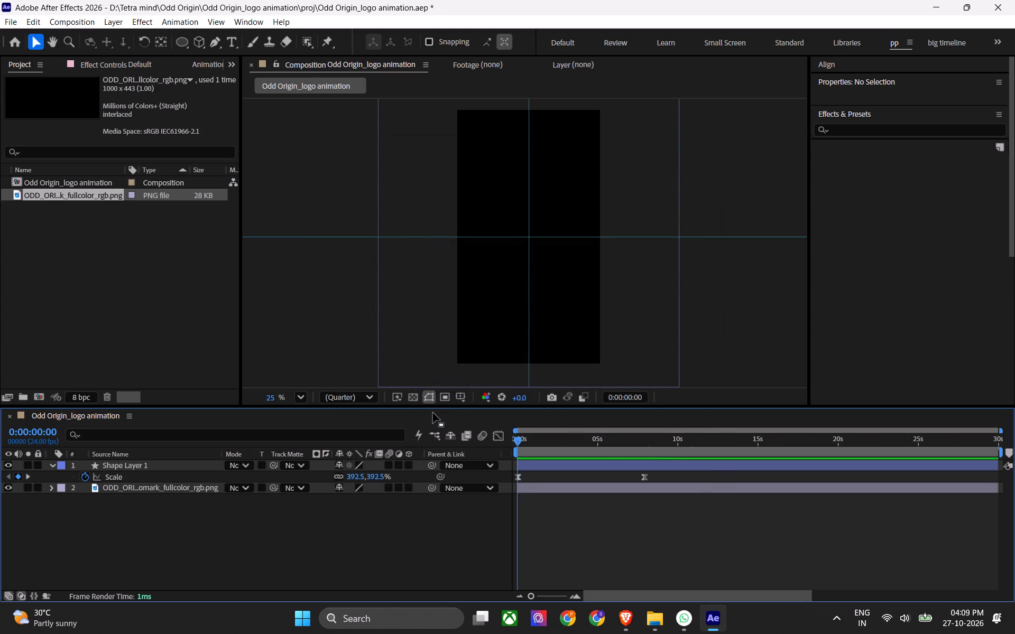
click(621, 537)
key(ctrl+s)
Preview the animation briefly and scrub through its first five seconds to examine the circle's shrinking.
key(space)
alt+scroll(568, 523, up, 3)
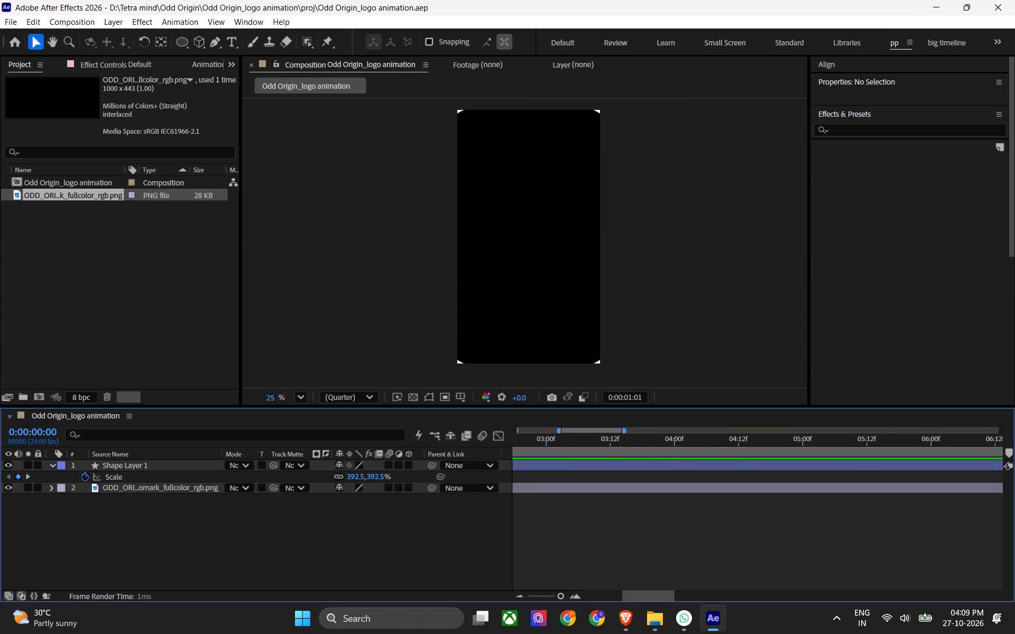
alt+scroll(583, 510, down, 1)
key(space)
drag(660, 437, 696, 451)
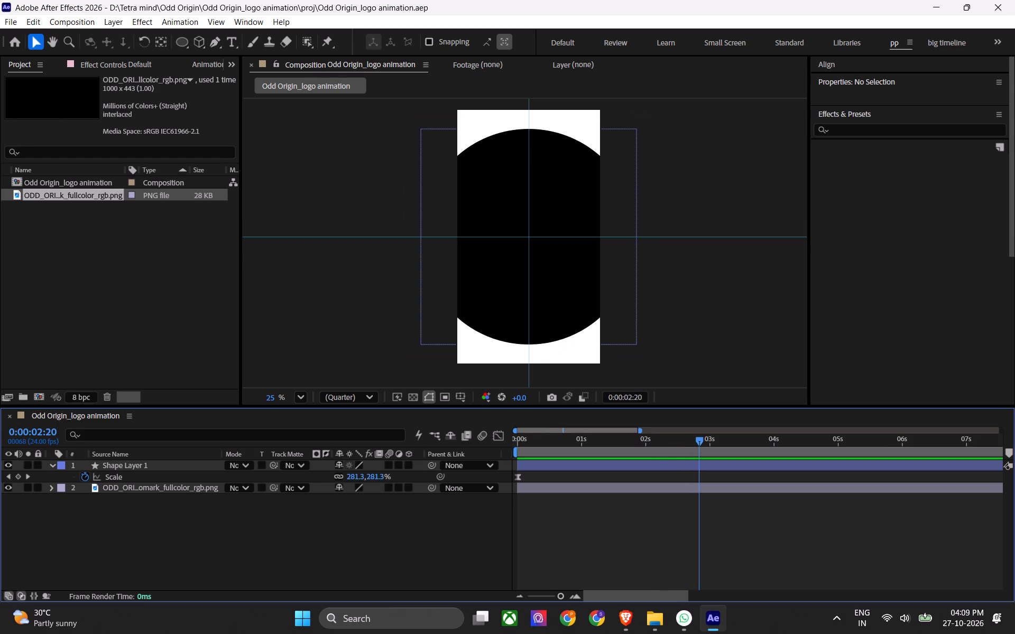
drag(696, 451, 619, 459)
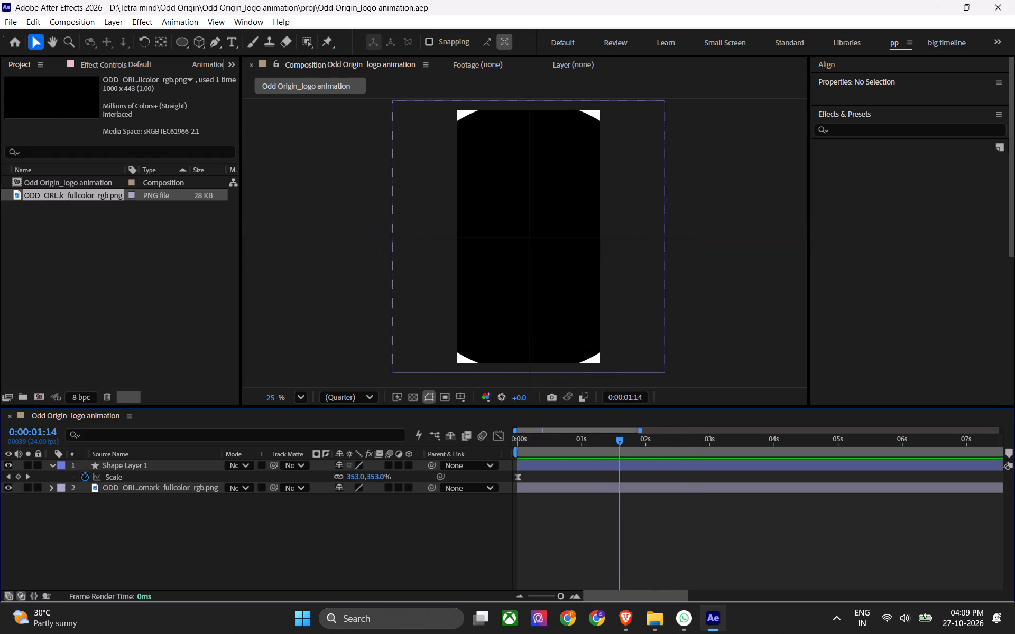
drag(619, 459, 819, 466)
alt+scroll(765, 495, down, 14)
alt+scroll(547, 463, up, 3)
scroll(592, 465, up, 6)
alt+scroll(592, 465, up, 1)
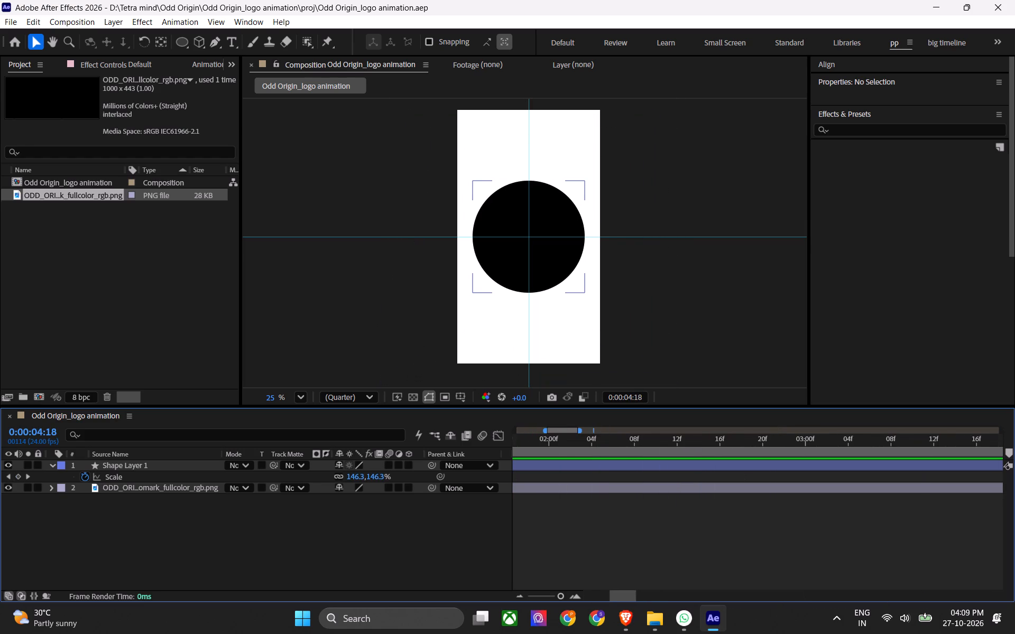
alt+scroll(592, 465, down, 1)
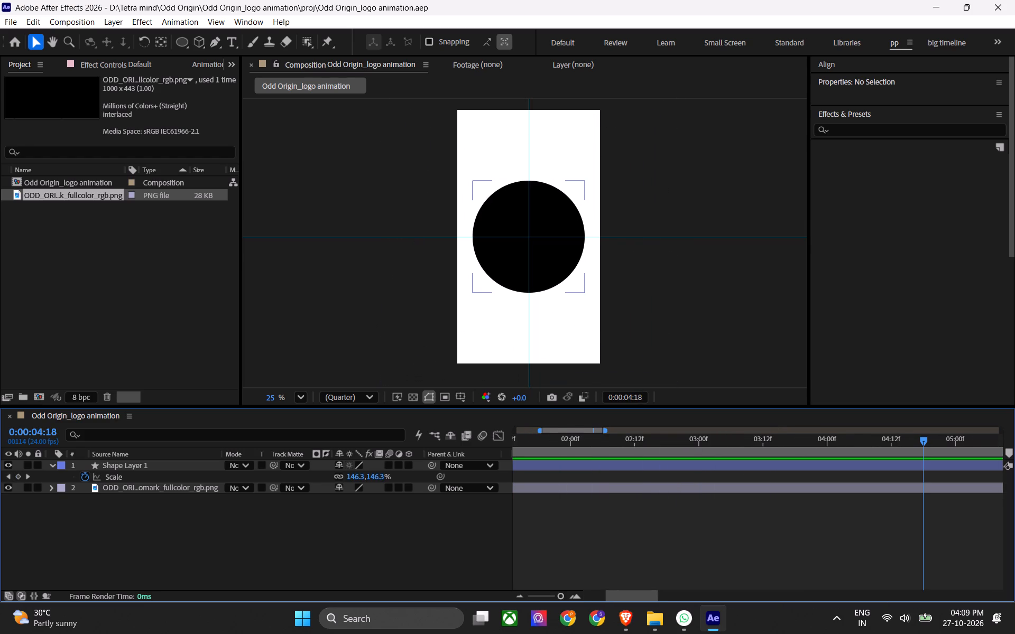
alt+scroll(587, 462, down, 1)
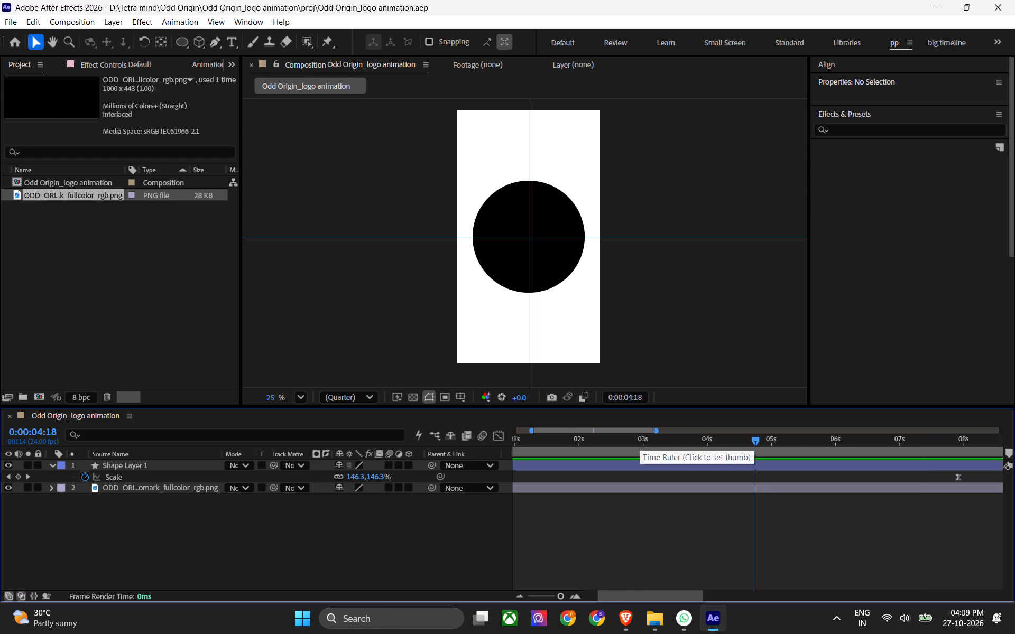
Move the current time to 0:00:03:00 and examine the circle's size and keyframe timing from there.
drag(640, 440, 643, 435)
alt+scroll(639, 450, up, 1)
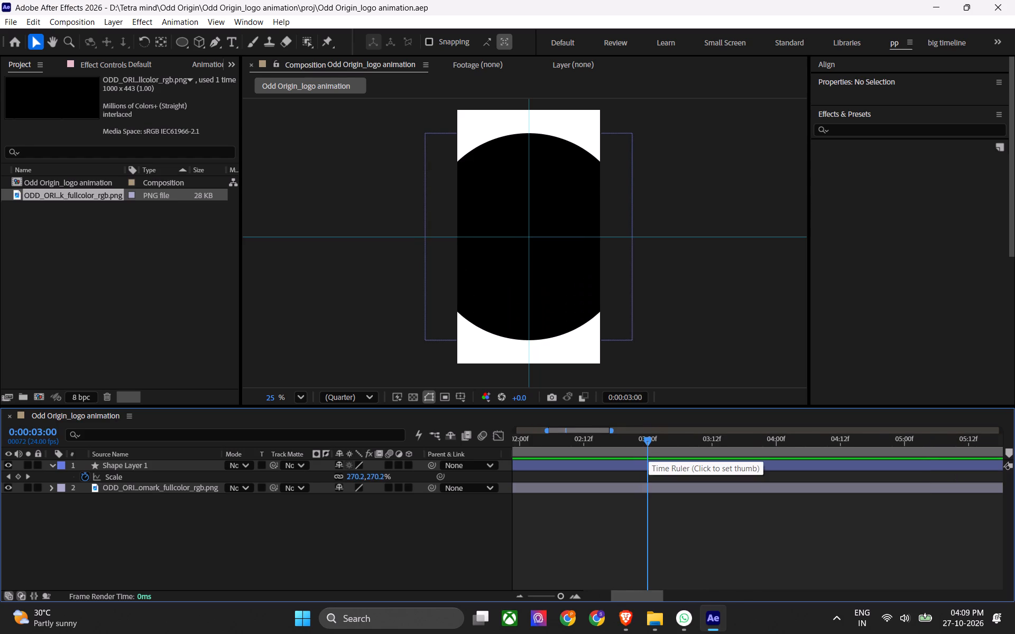
alt+scroll(649, 451, down, 1)
alt+scroll(649, 451, up, 8)
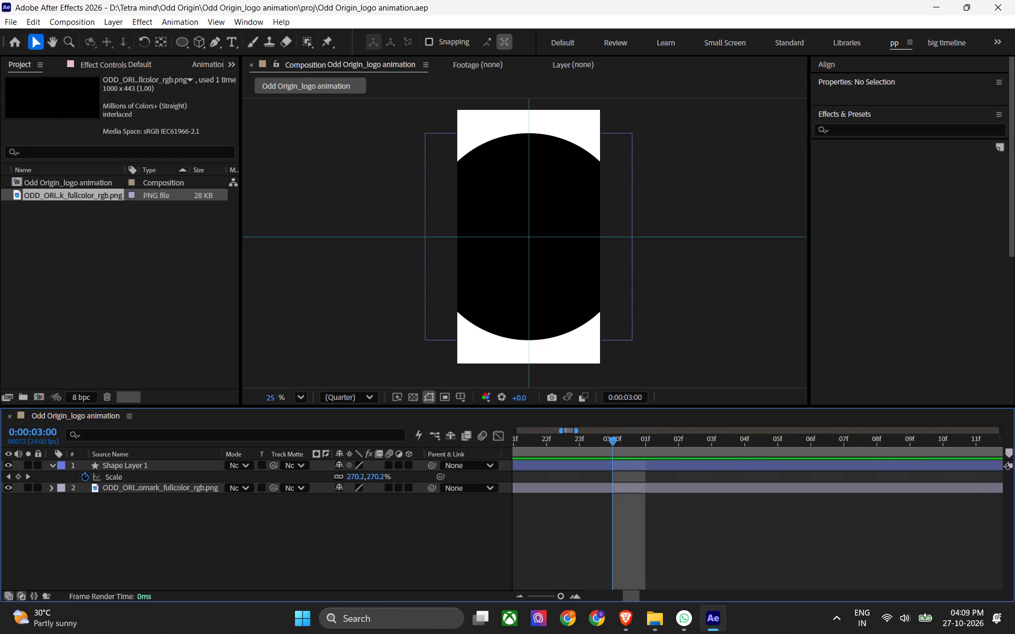
shift+scroll(685, 471, down, 2)
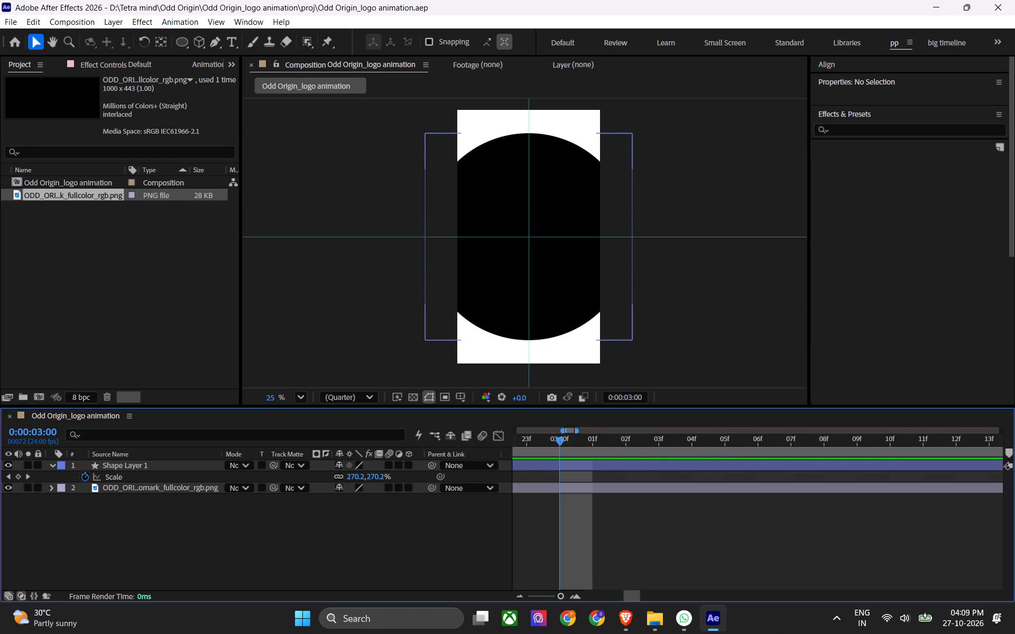
shift+scroll(685, 471, down, 4)
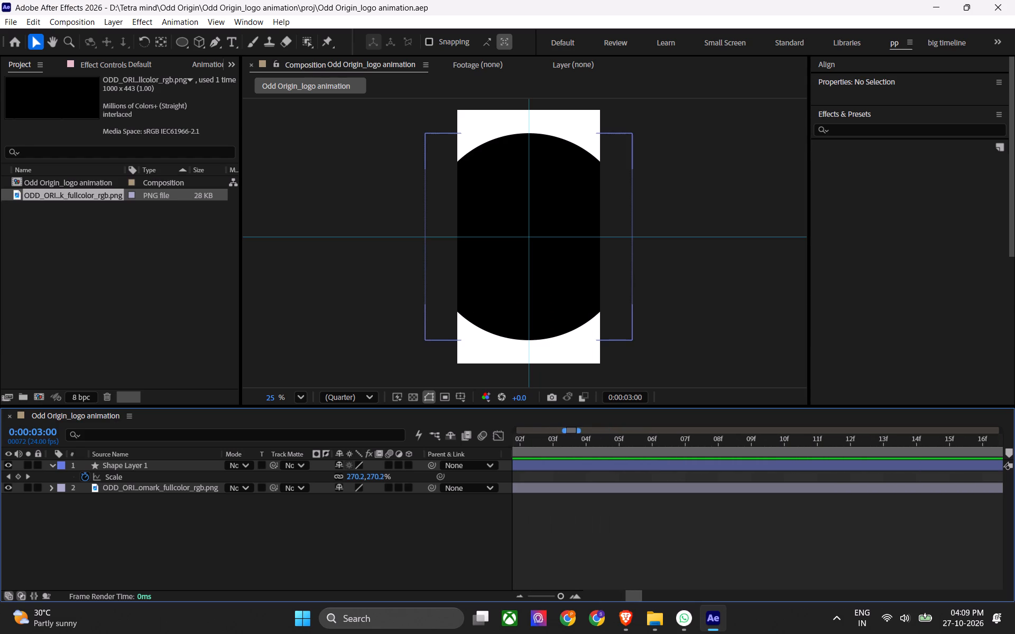
shift+scroll(685, 471, down, 9)
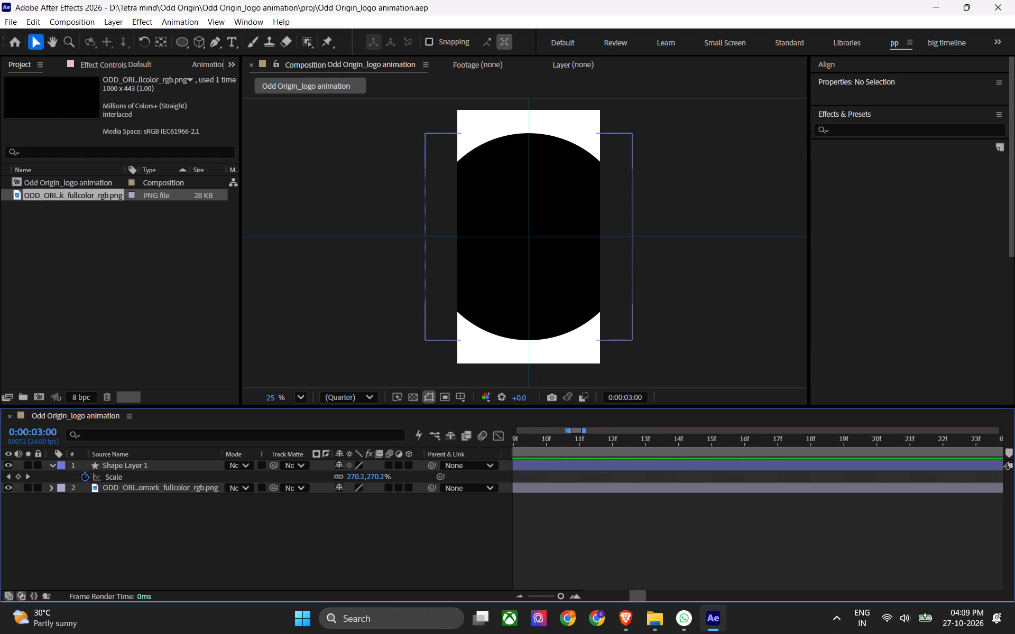
shift+scroll(685, 471, down, 2)
alt+scroll(685, 471, down, 8)
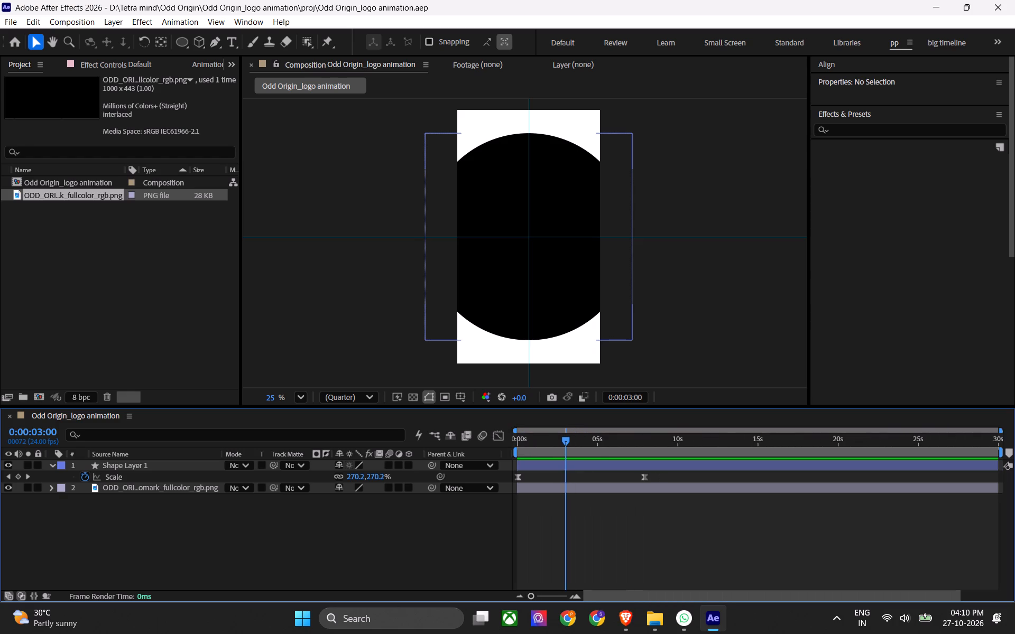
alt+scroll(685, 471, down, 6)
Move the circle's second scale keyframe earlier to about 3 seconds, save the project, and preview from the start.
key(ctrl+s)
drag(563, 443, 494, 460)
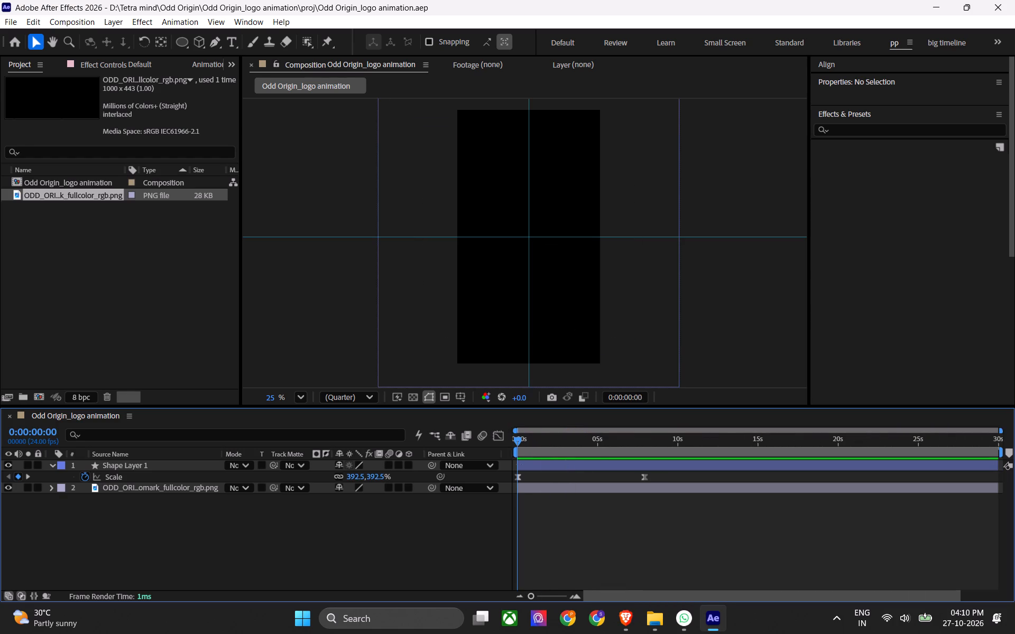
drag(642, 478, 581, 493)
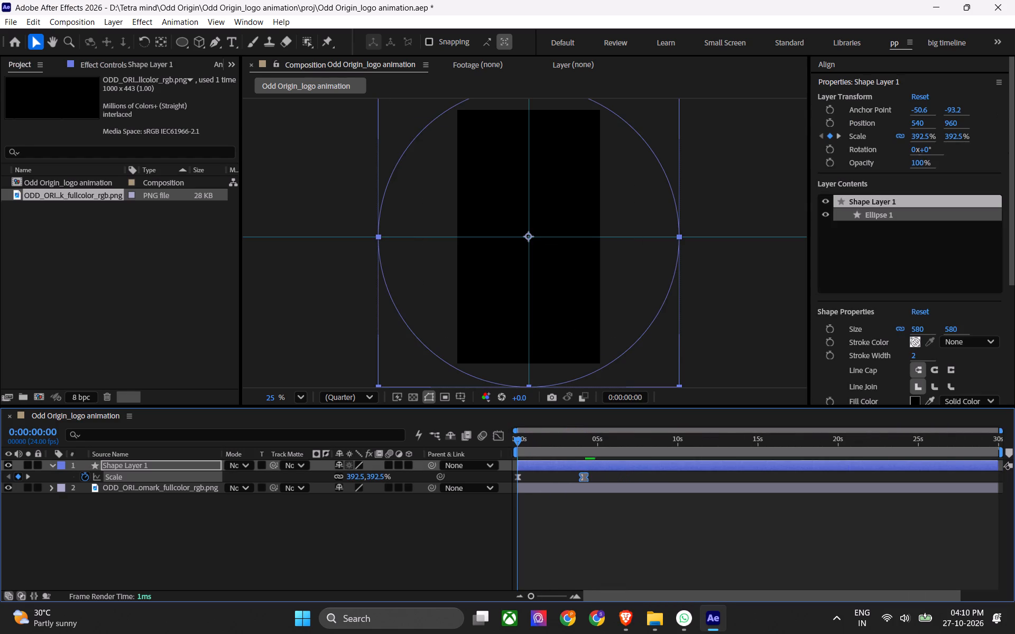
drag(581, 493, 560, 504)
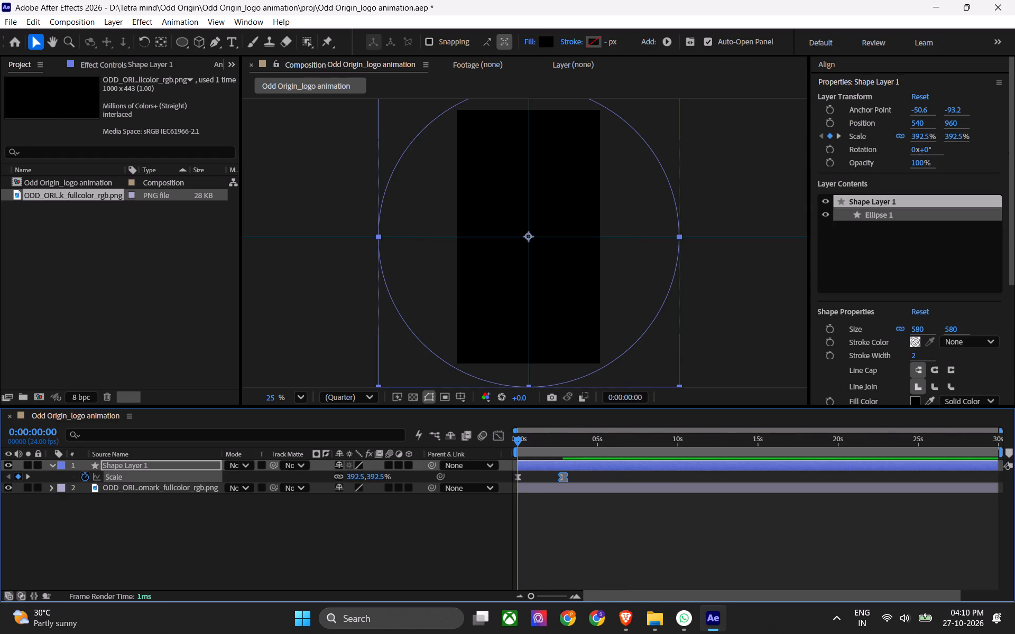
click(566, 506)
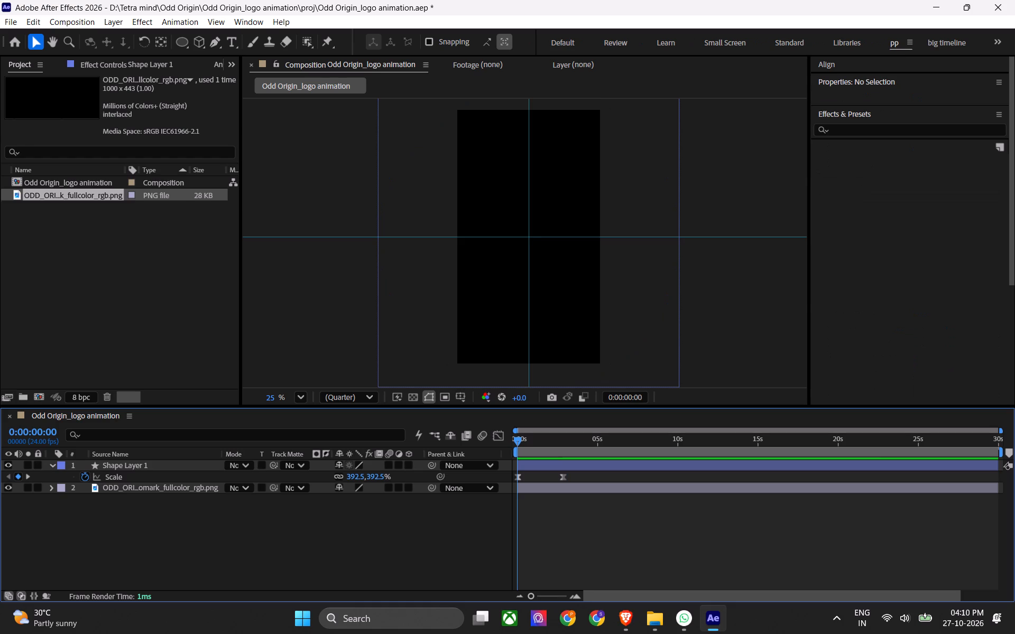
key(ctrl+s)
click(577, 516)
key(ctrl+s)
key(space)
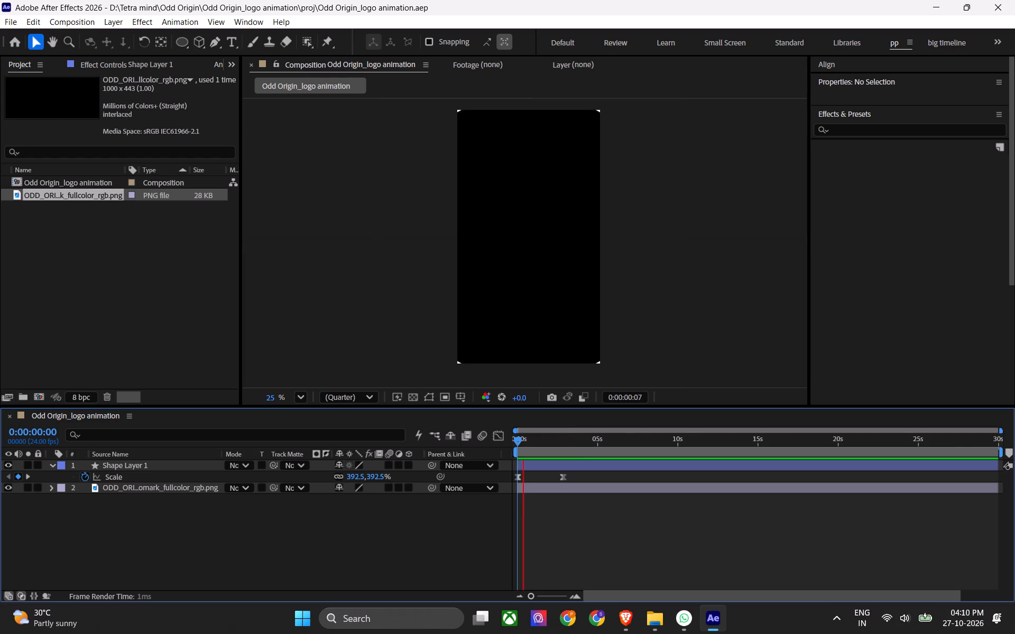
Preview the circle's shrinking to about 4 seconds, recheck its scale keyframes, return the current time to 0:00:00:00, and save the project.
alt+scroll(588, 506, up, 2)
click(550, 465)
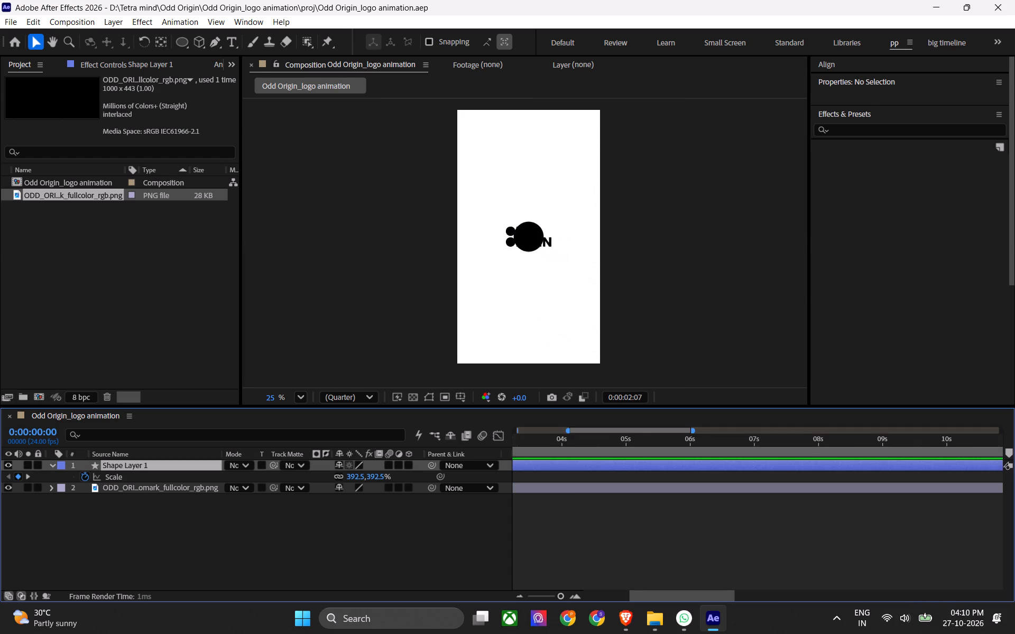
key(u)
key(space)
key(u)
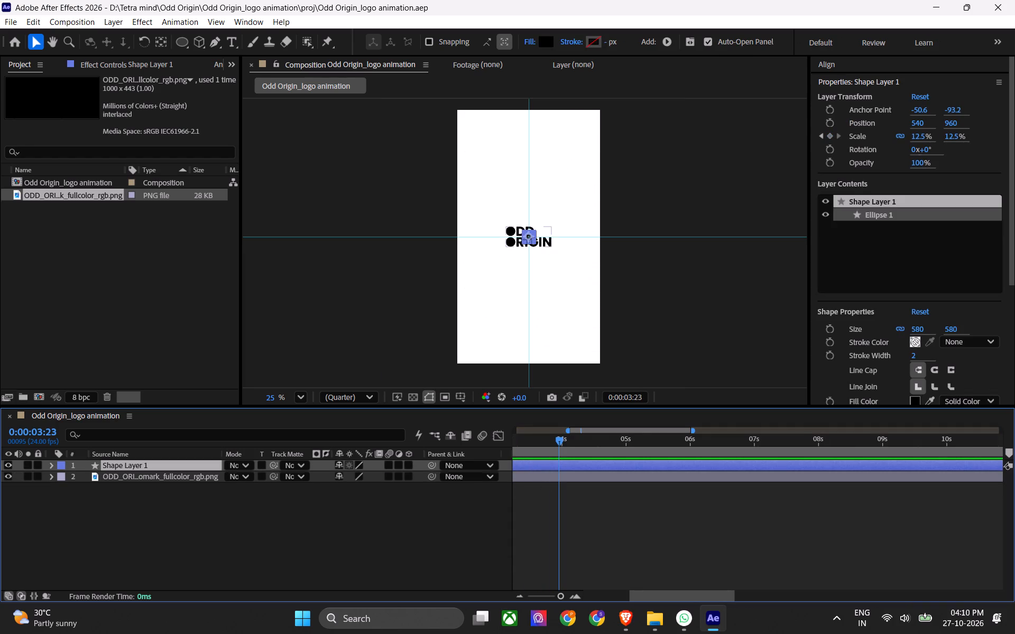
click(548, 501)
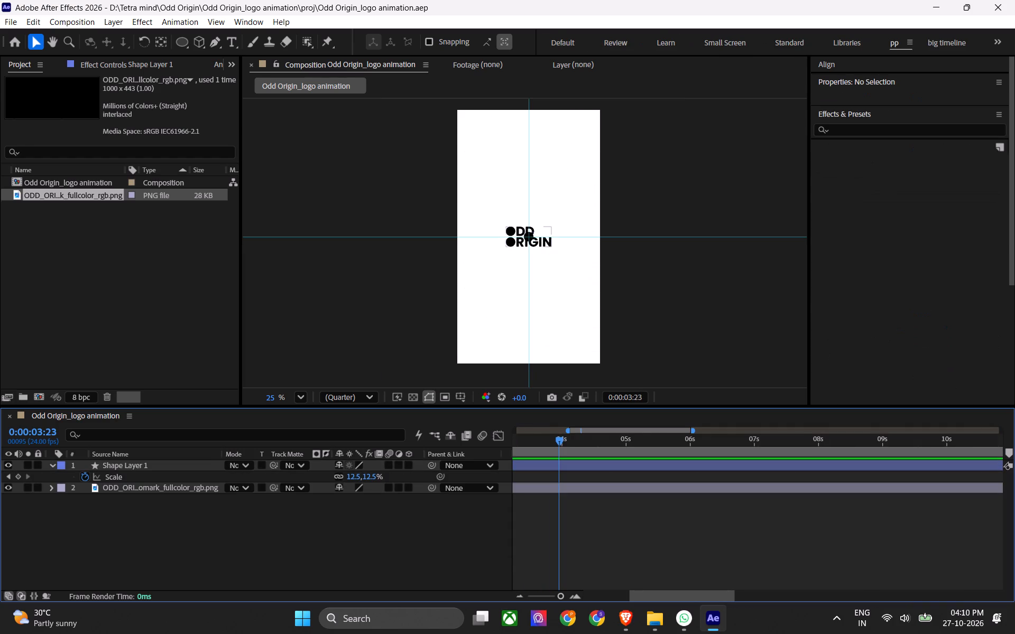
drag(560, 440, 501, 464)
key(ctrl+s)
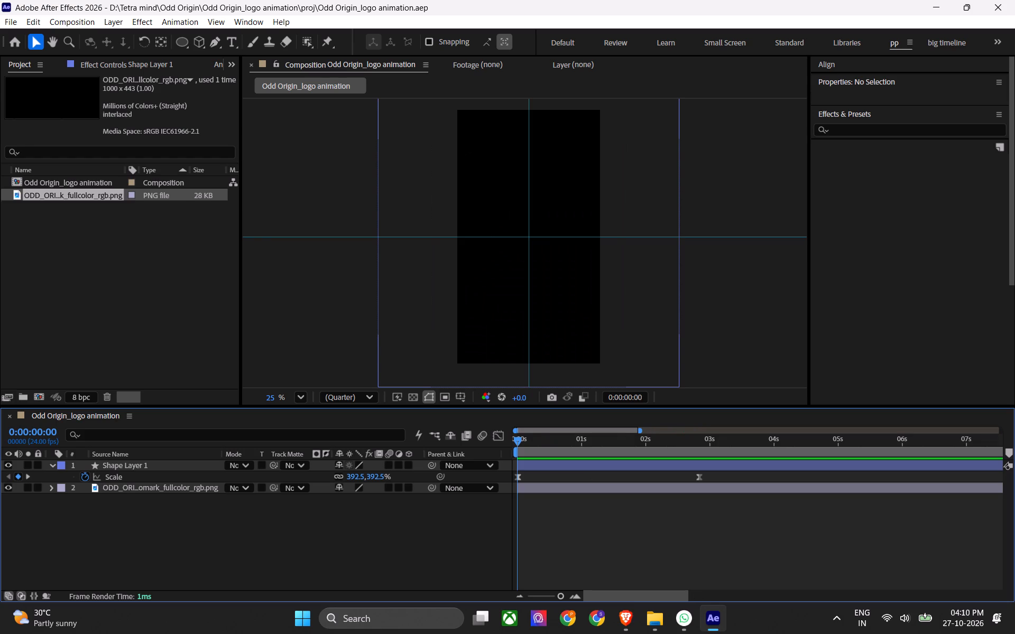
Turn off the guides in the composition view and save the project.
scroll(506, 468, up, 1)
click(463, 405)
click(462, 396)
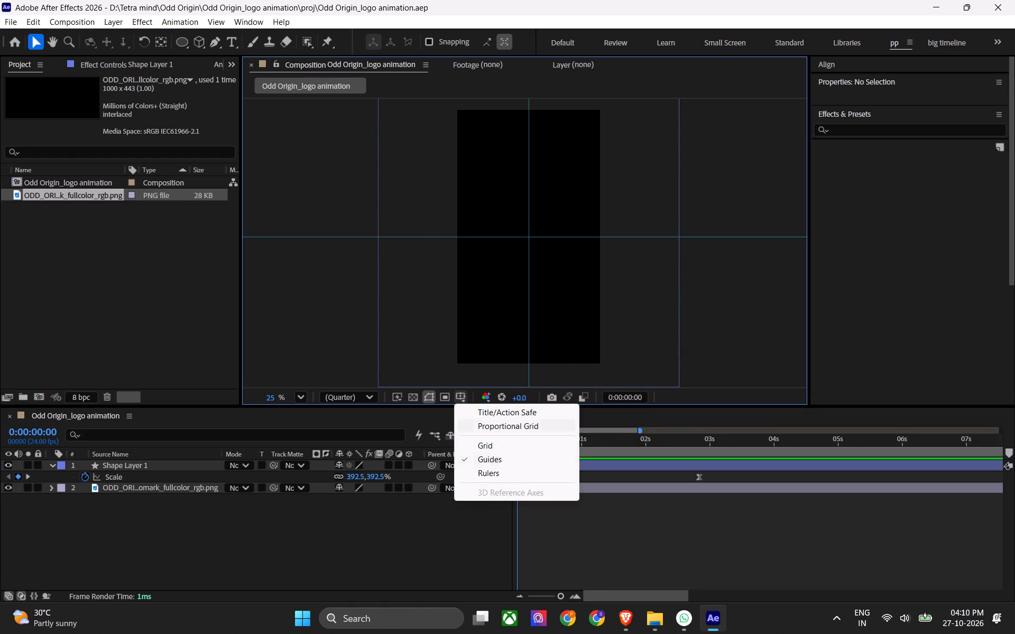
click(483, 463)
click(545, 529)
key(ctrl+s)
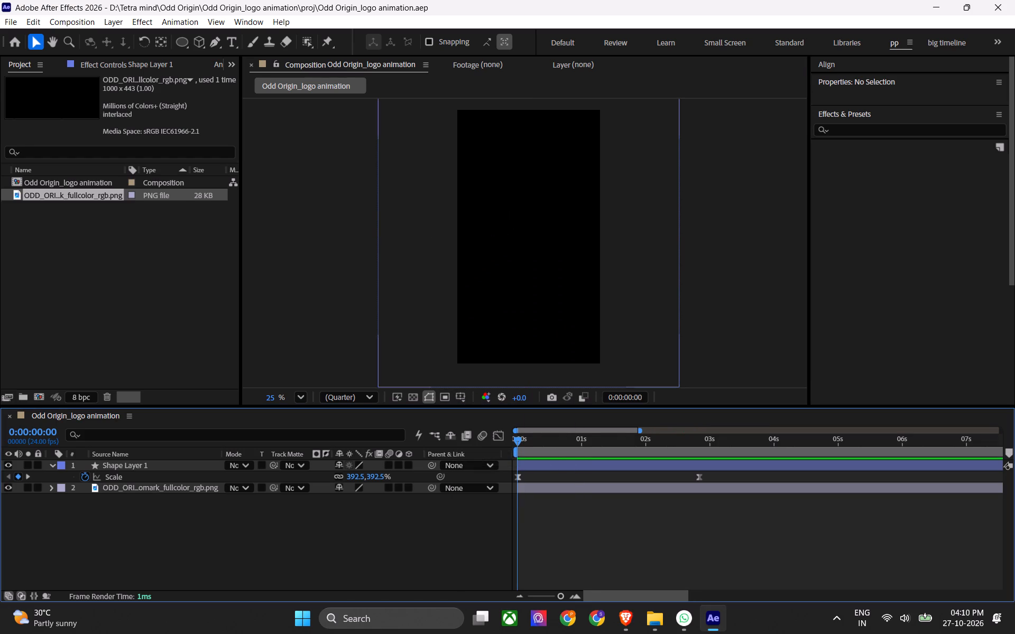
Move the circle's second scale keyframe earlier to about 2 seconds and preview the animation from the start.
drag(698, 478, 644, 487)
drag(636, 439, 437, 469)
key(space)
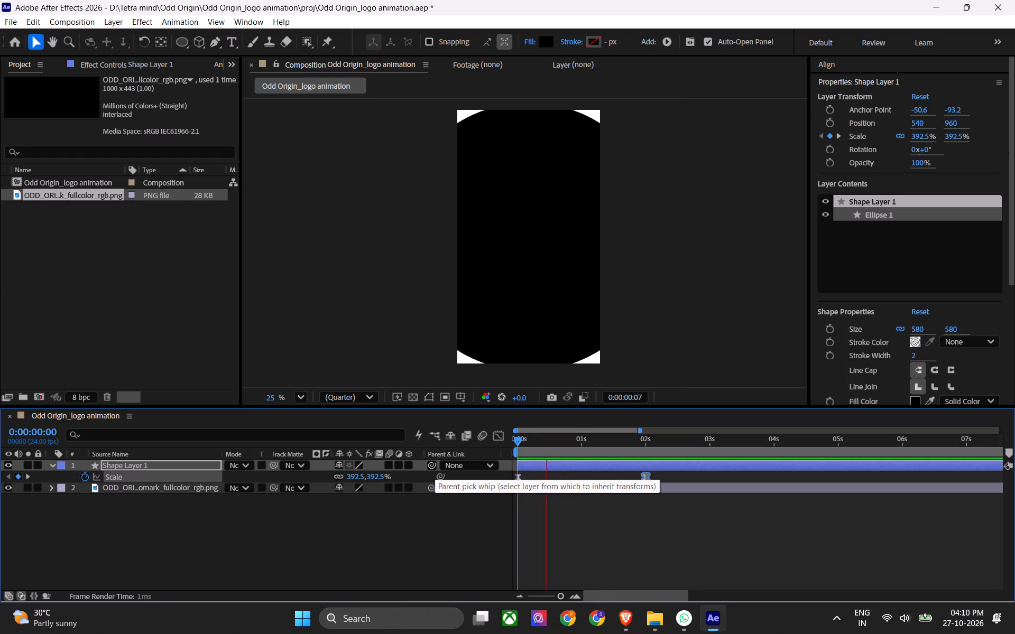
alt+scroll(608, 536, down, 3)
key(space)
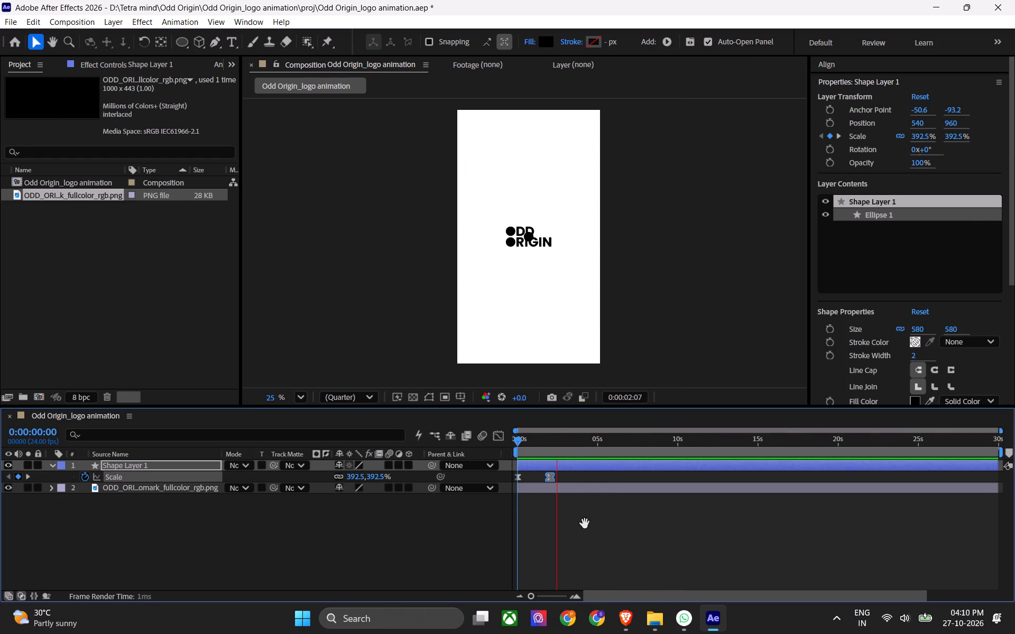
Hide the logomark layer, save the project, and preview the circle's shrinking on its own from the start.
click(570, 485)
key(shift+e)
key(ctrl+s)
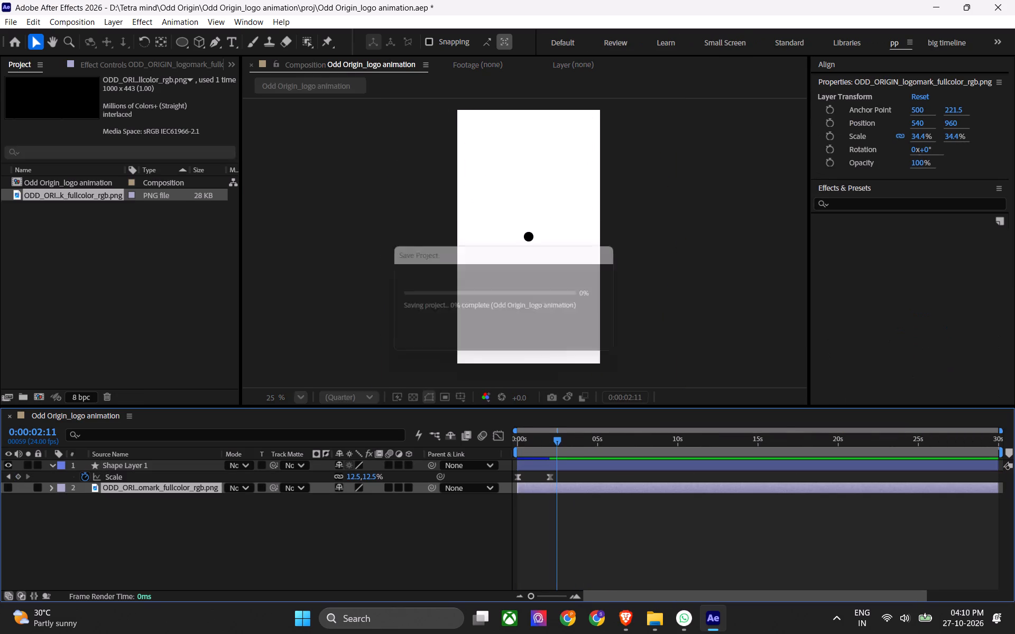
drag(559, 435, 474, 456)
key(ctrl+s)
key(space)
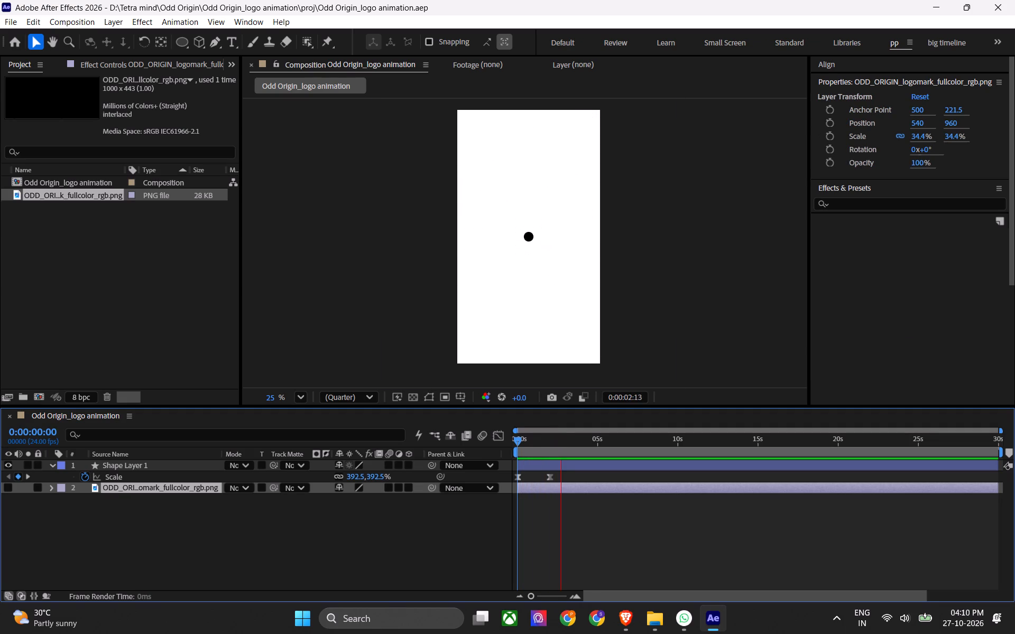
key(space)
key(ctrl+s)
key(ctrl+s)
drag(571, 474, 513, 488)
click(532, 514)
key(ctrl+s)
Switch to the liquid motion and cells dividing tutorial in Brave, play it briefly, and raise the system volume.
click(630, 624)
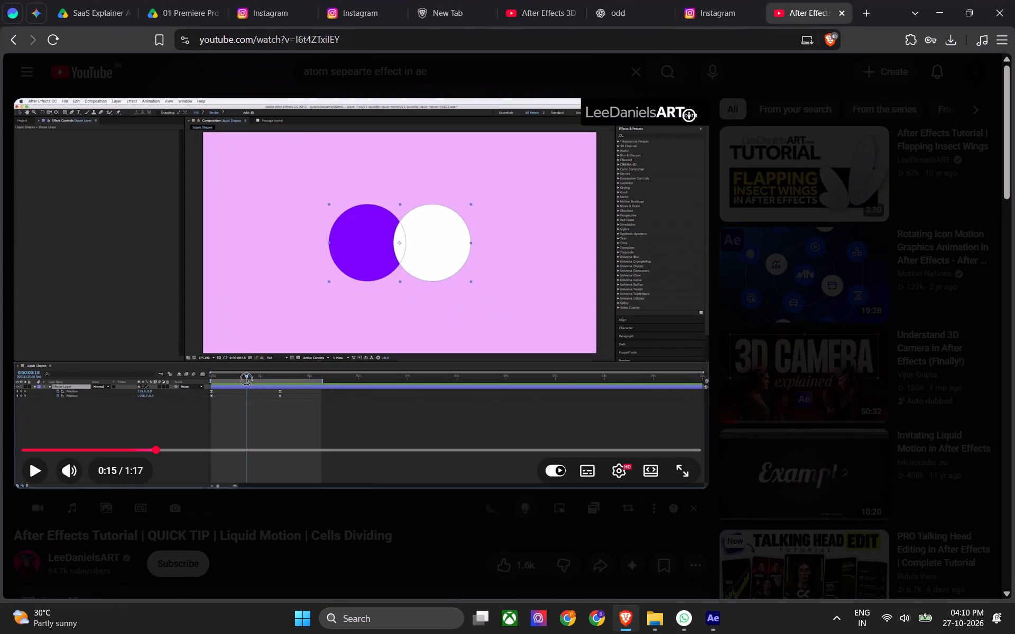
key(space)
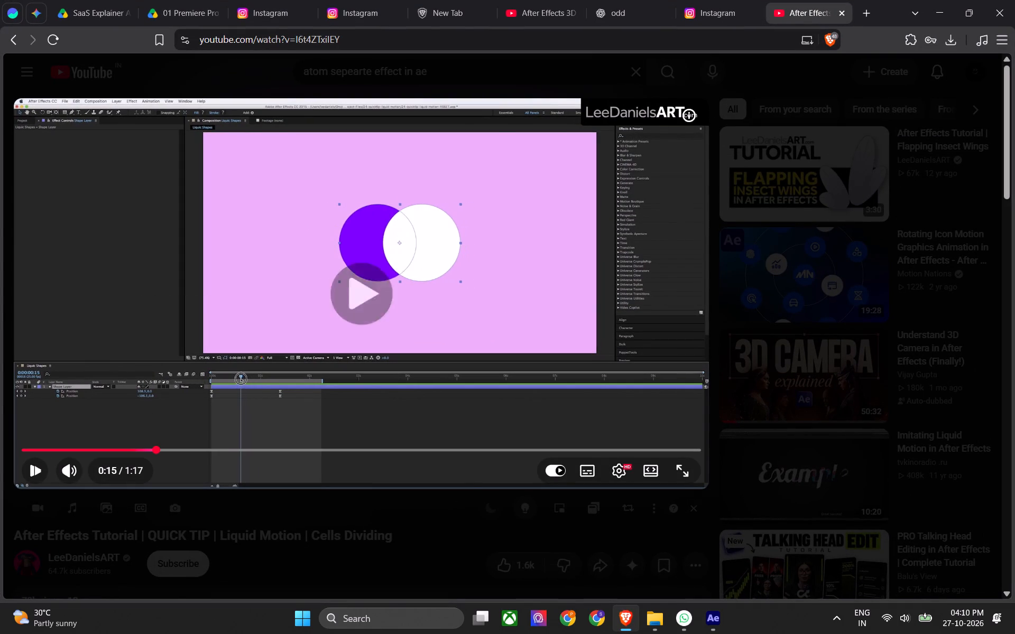
key(space)
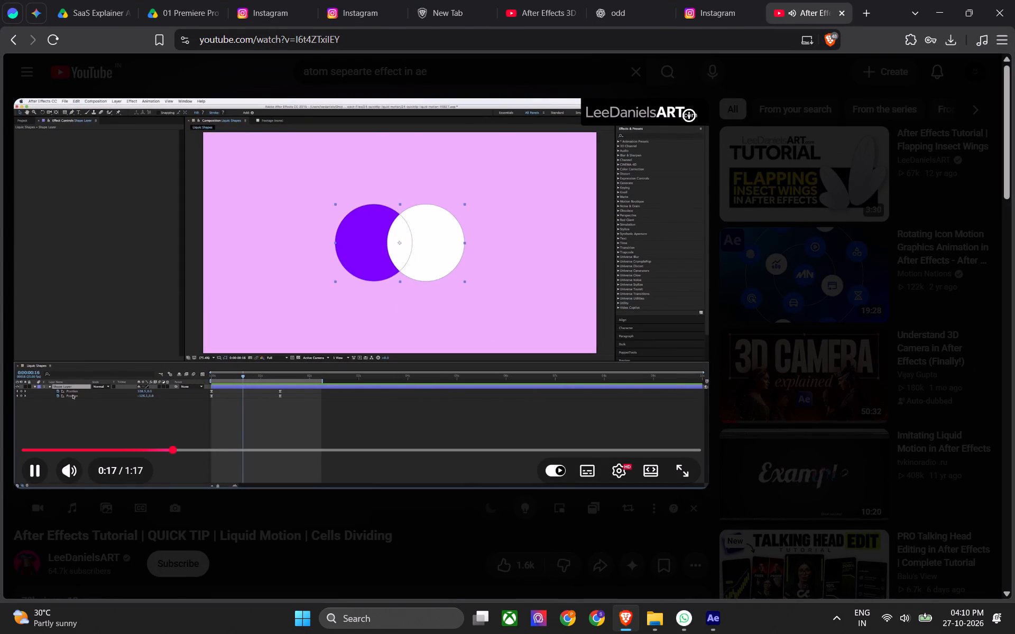
click(935, 628)
click(905, 629)
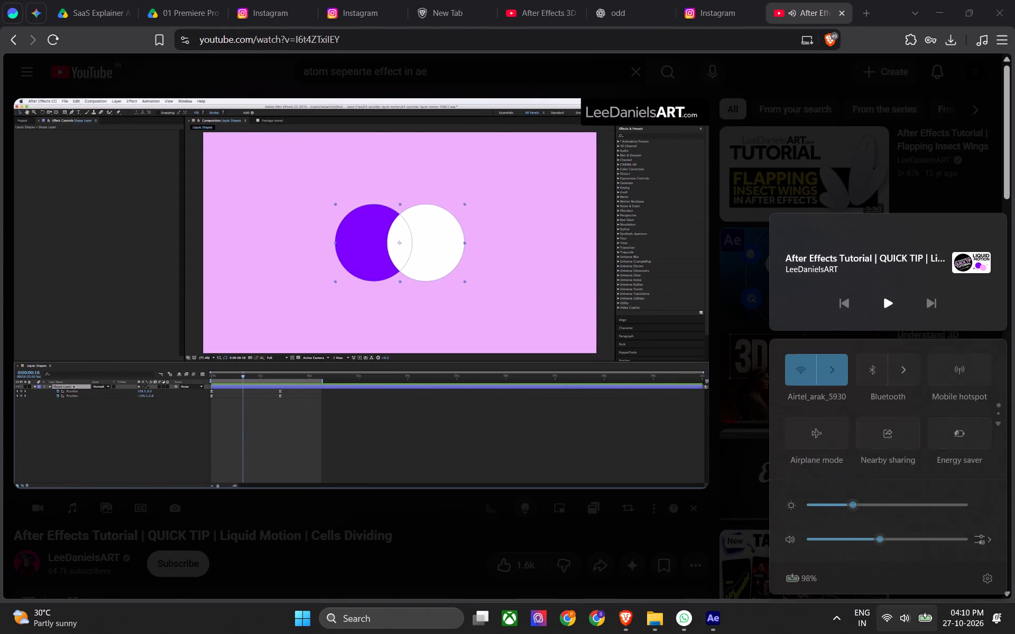
drag(887, 541, 904, 542)
click(889, 633)
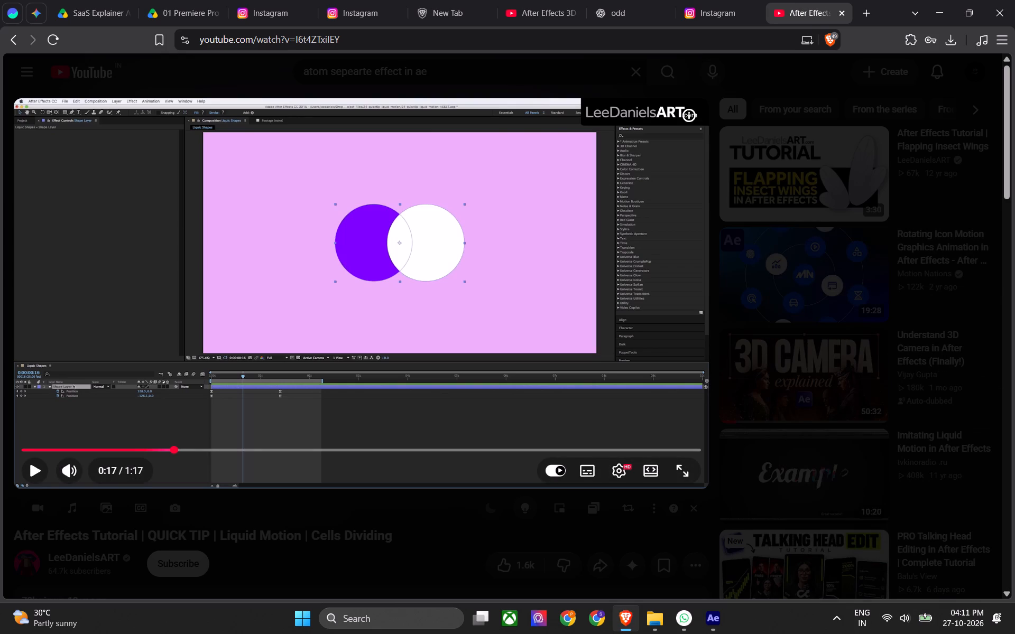
Replay the tutorial's early part up to about 0:13 to examine how the two circles separate and how their positions are keyframed.
key(space)
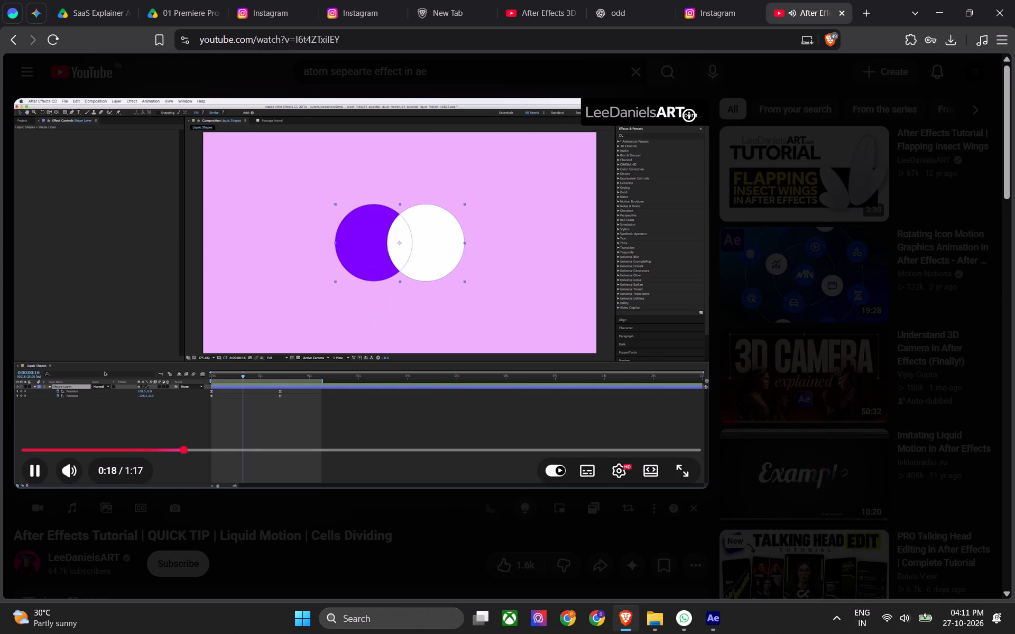
key(space)
click(166, 446)
key(space)
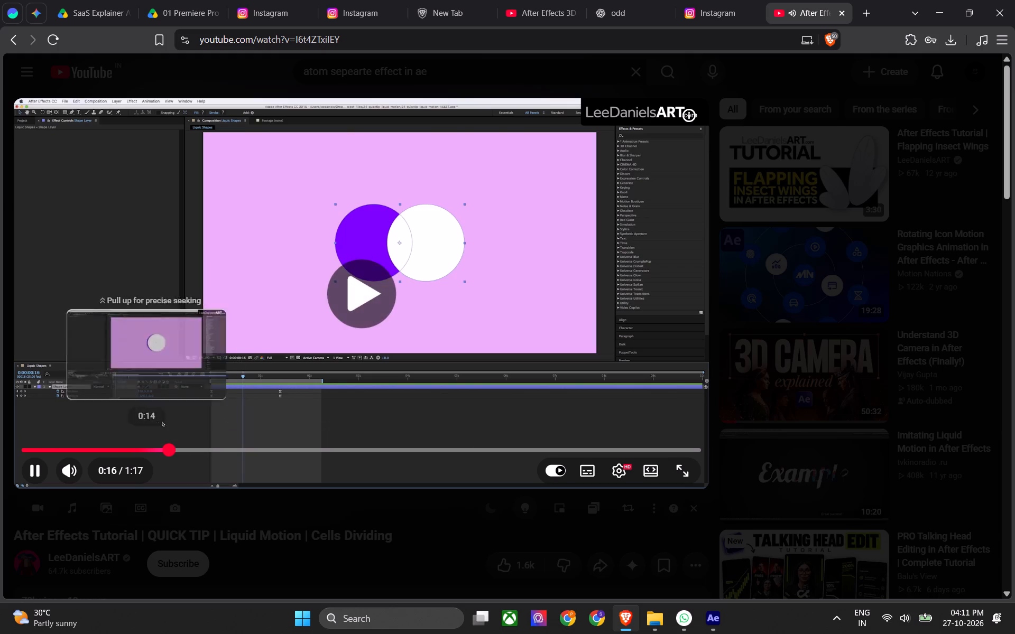
click(146, 438)
click(126, 465)
click(140, 447)
click(120, 467)
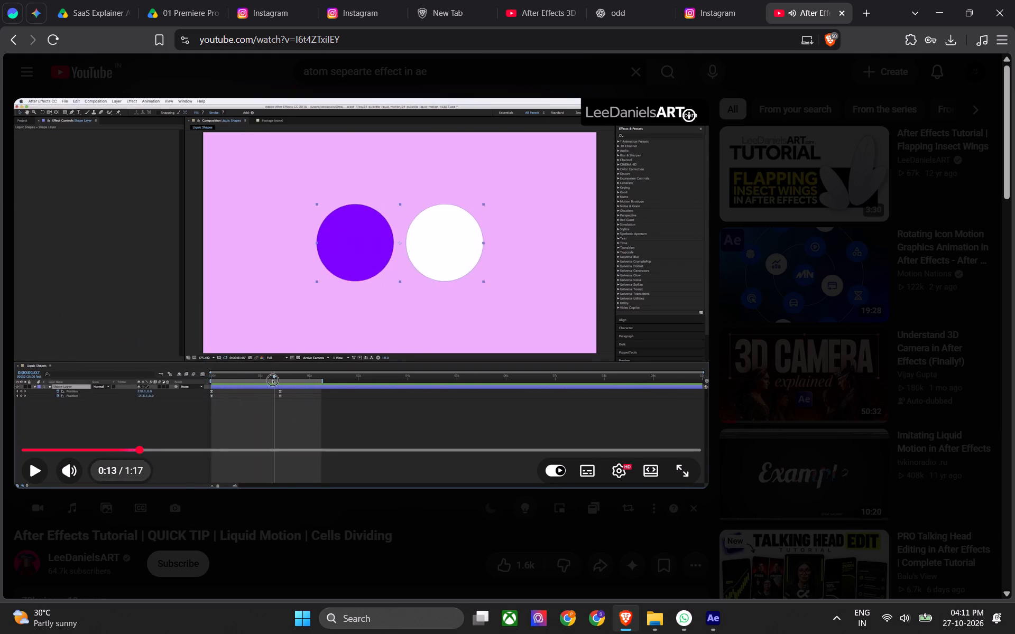
click(126, 447)
drag(119, 443, 97, 450)
key(space)
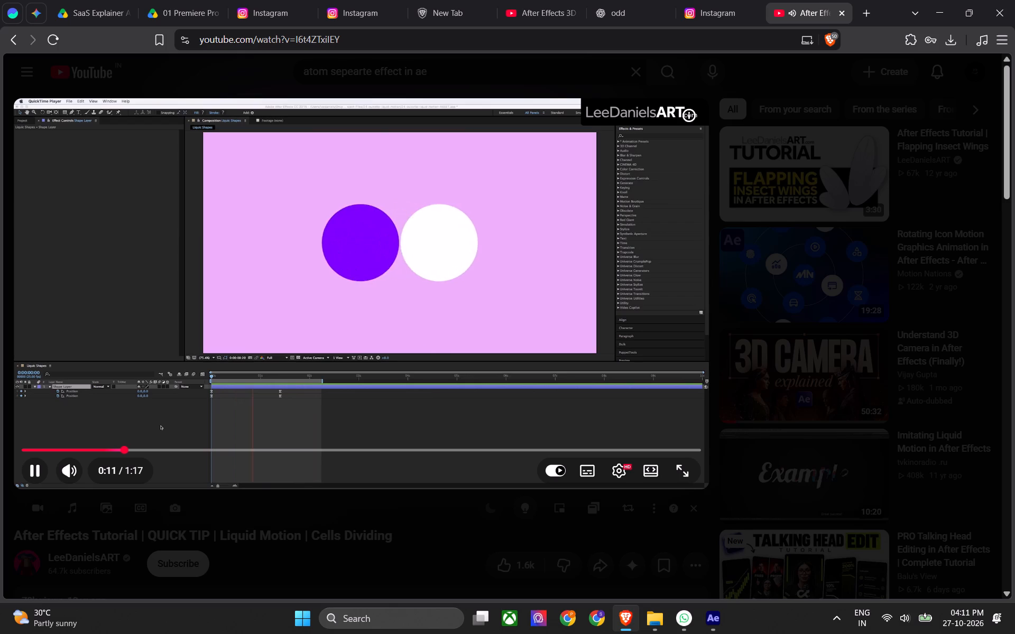
key(space)
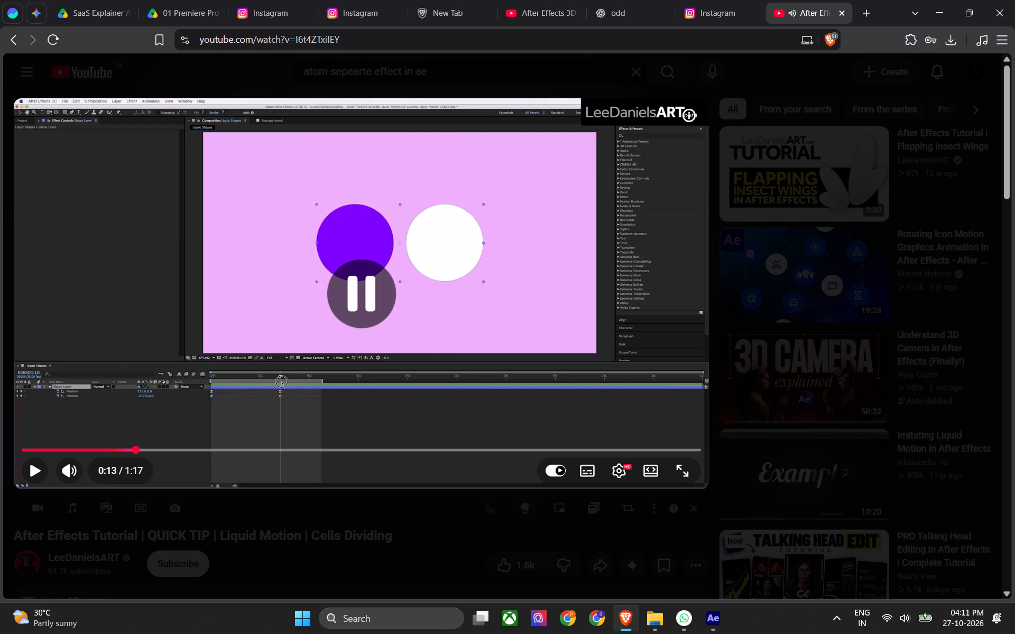
Switch back to After Effects, save the project, and duplicate the black circle's shape layer.
key(alt+Tab)
key(ctrl+s)
key(ctrl+s)
click(567, 470)
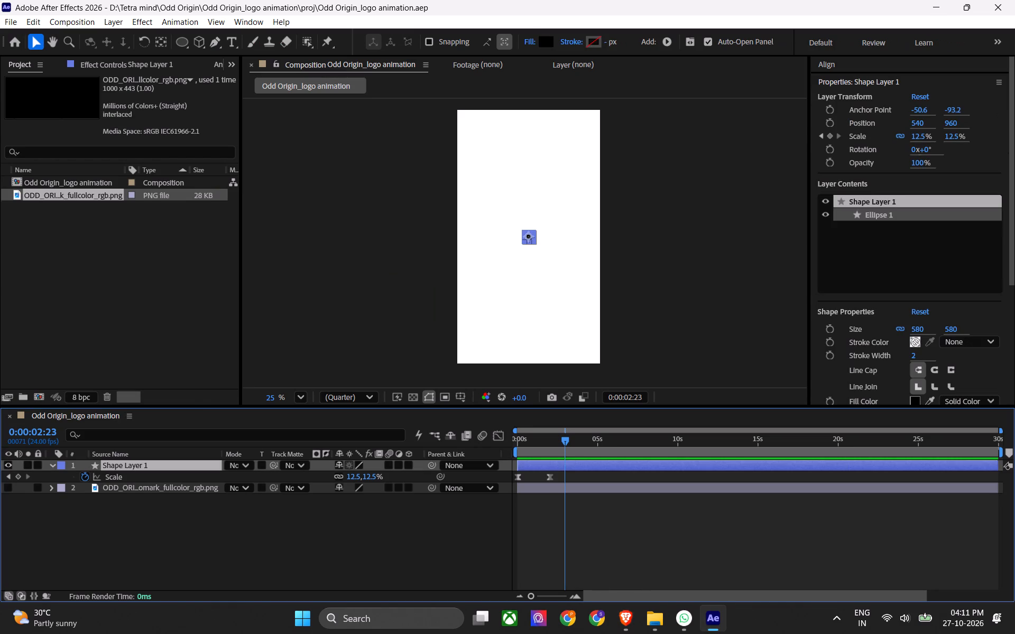
key(ctrl+s)
key(ctrl+s)
key(ctrl+d)
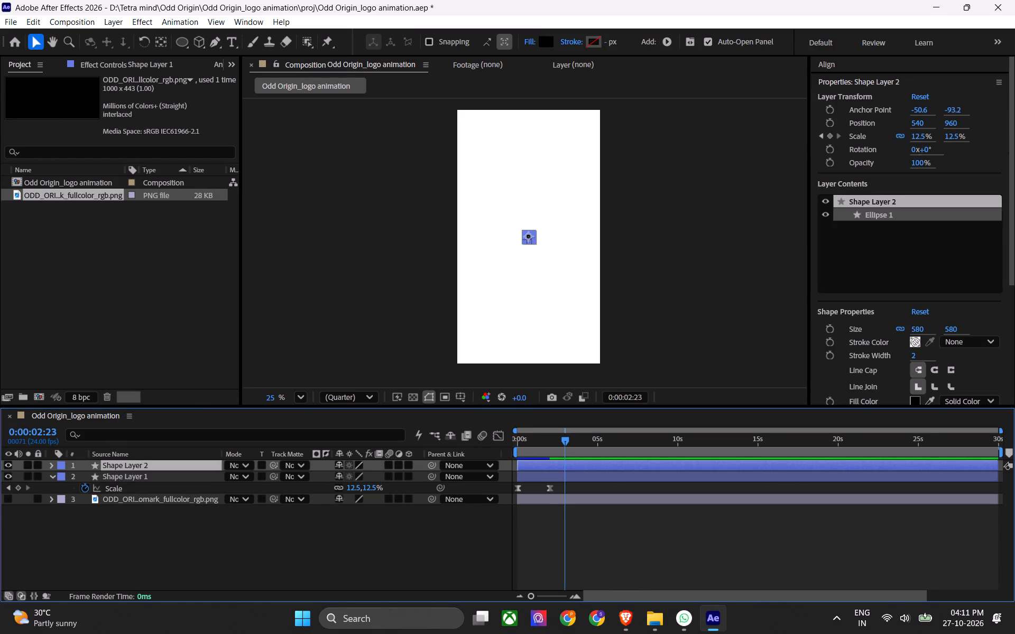
Select the original circle layer, move the current time to 0:00:04:04, and collapse the layer's scale keyframes.
click(584, 472)
click(584, 450)
key(u)
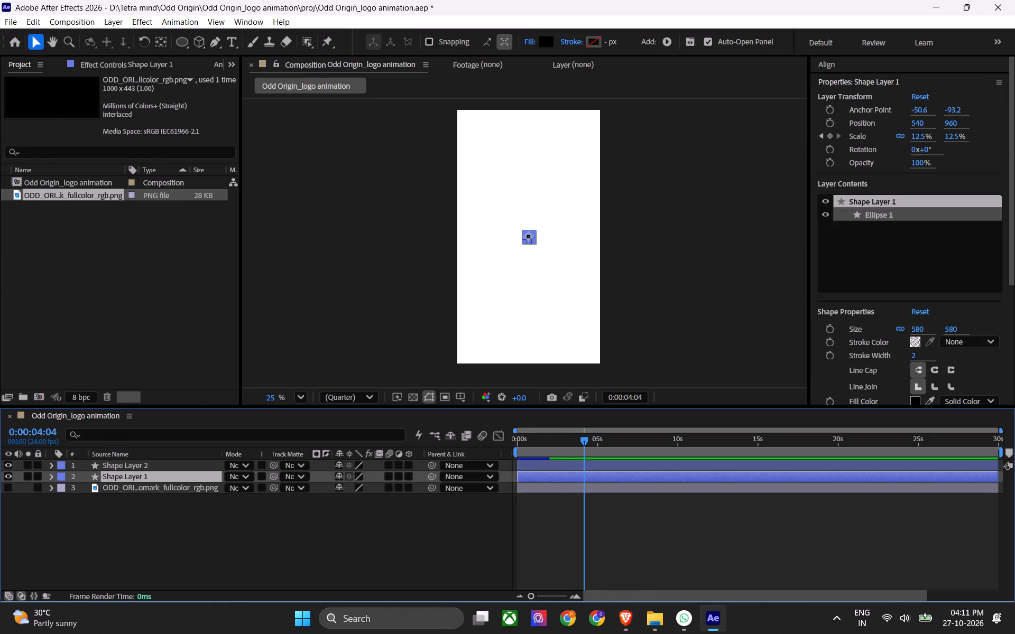
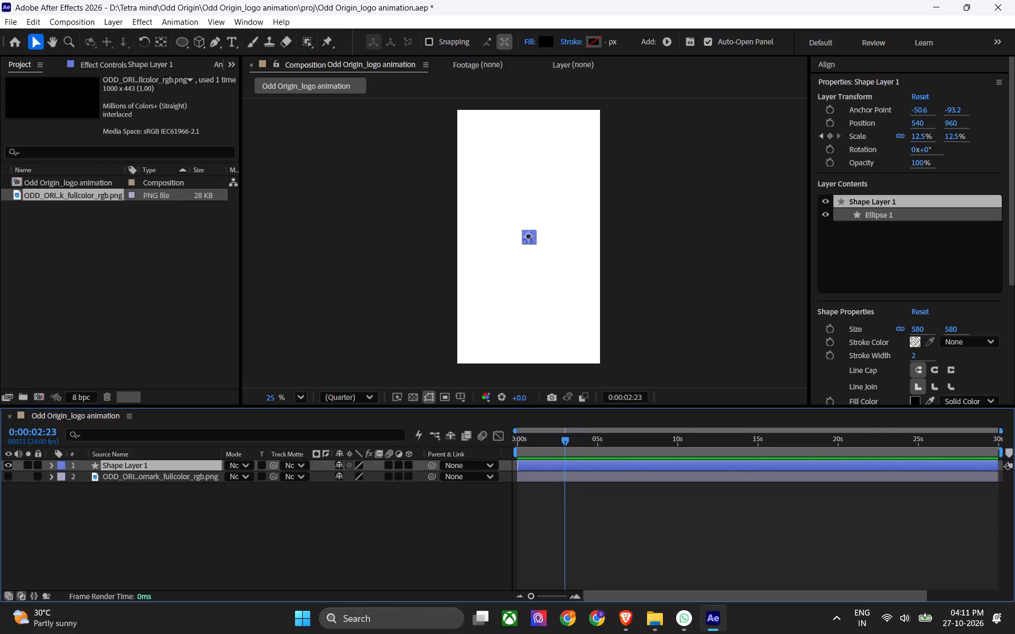
Redo the circle layer's duplication, reveal the scale keyframes of both circle layers, and save the project.
key(ctrl+shift+z)
click(595, 464)
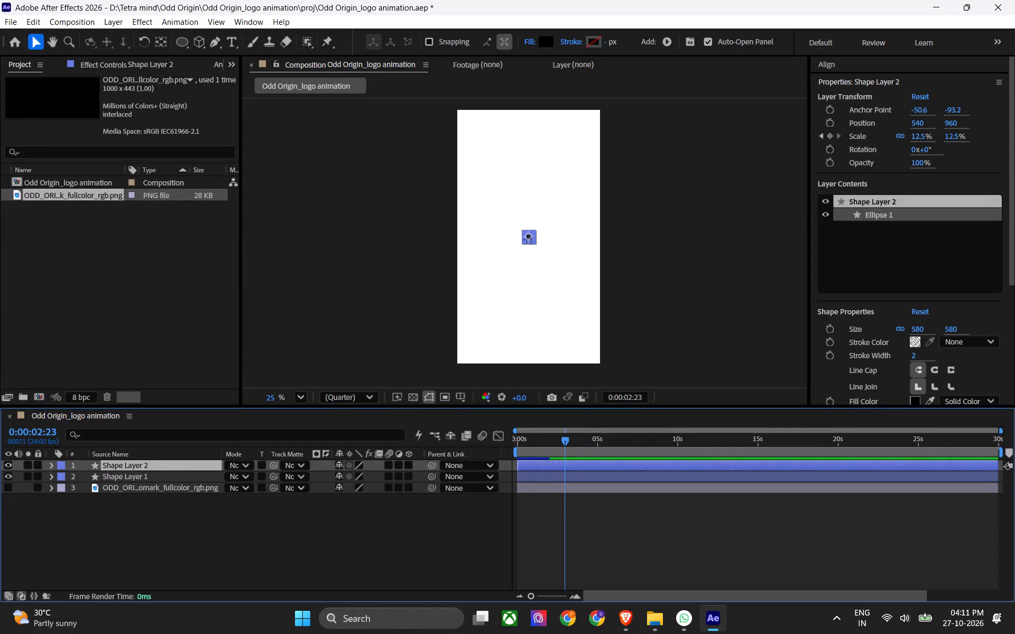
key(u)
click(584, 478)
click(574, 488)
key(u)
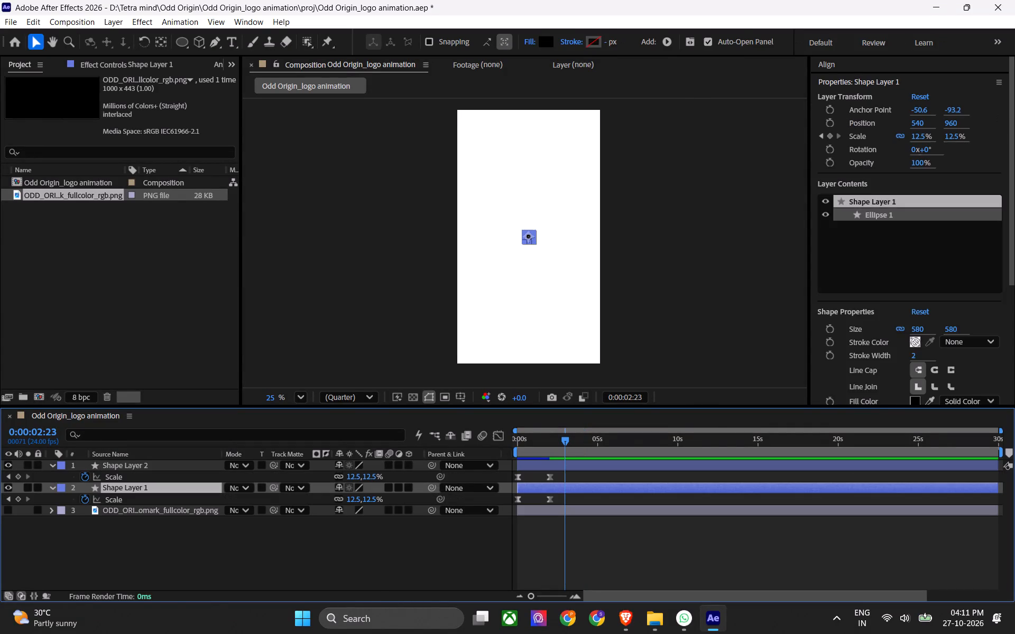
click(579, 547)
key(ctrl+s)
Preview the circle's shrink animation from the start of the composition to past the 3-second mark.
drag(561, 443, 506, 447)
key(space)
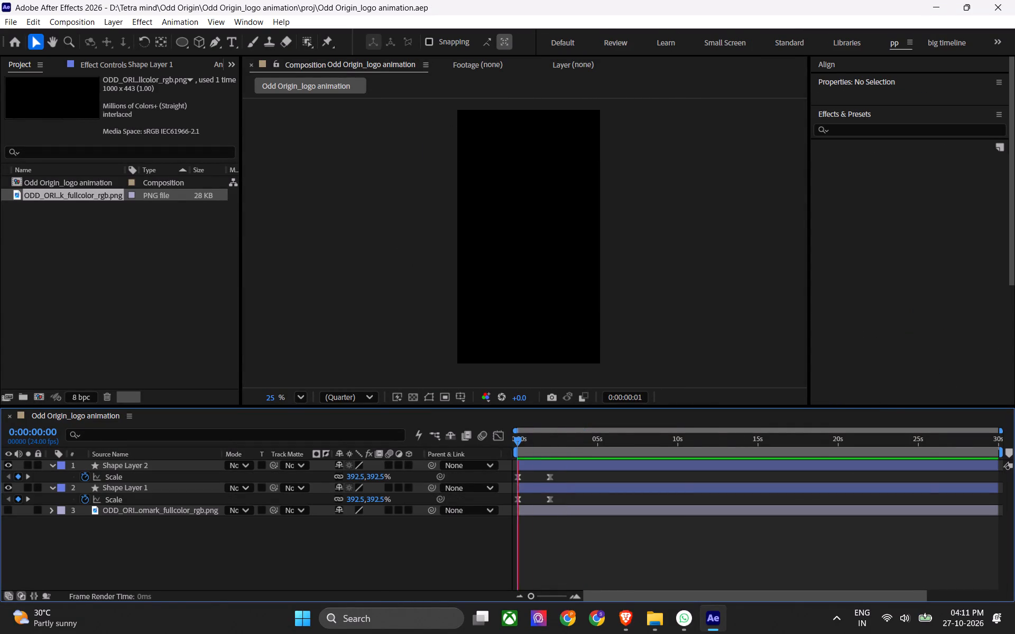
alt+scroll(576, 505, up, 5)
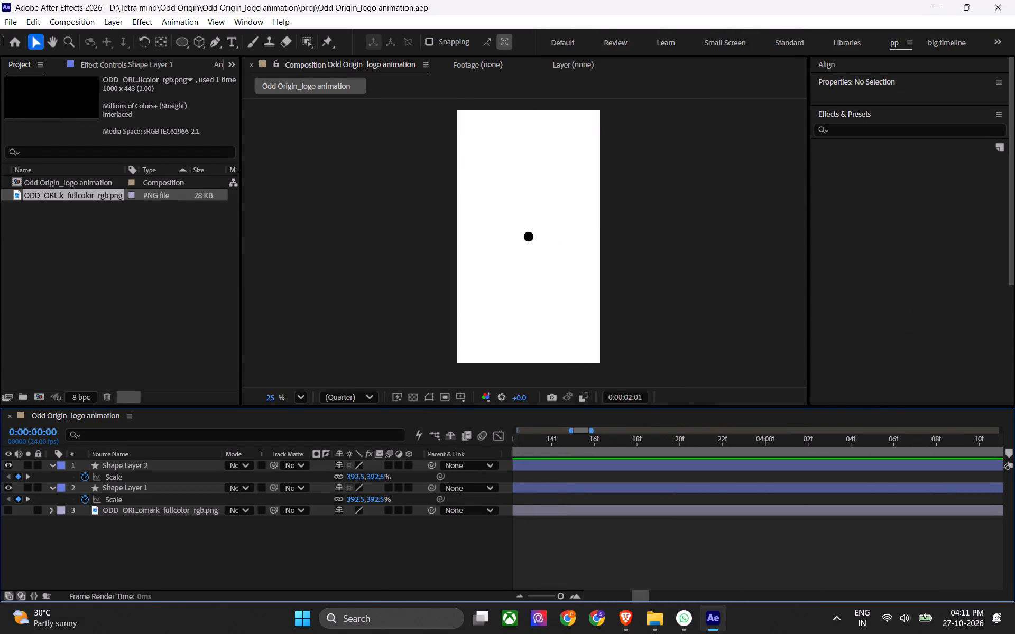
alt+scroll(576, 510, up, 1)
shift+scroll(576, 500, up, 2)
key(space)
Remove all the scale keyframes from the duplicated circle layer, leaving its scale fixed at 12.5%.
alt+scroll(576, 500, down, 6)
shift+scroll(576, 500, up, 6)
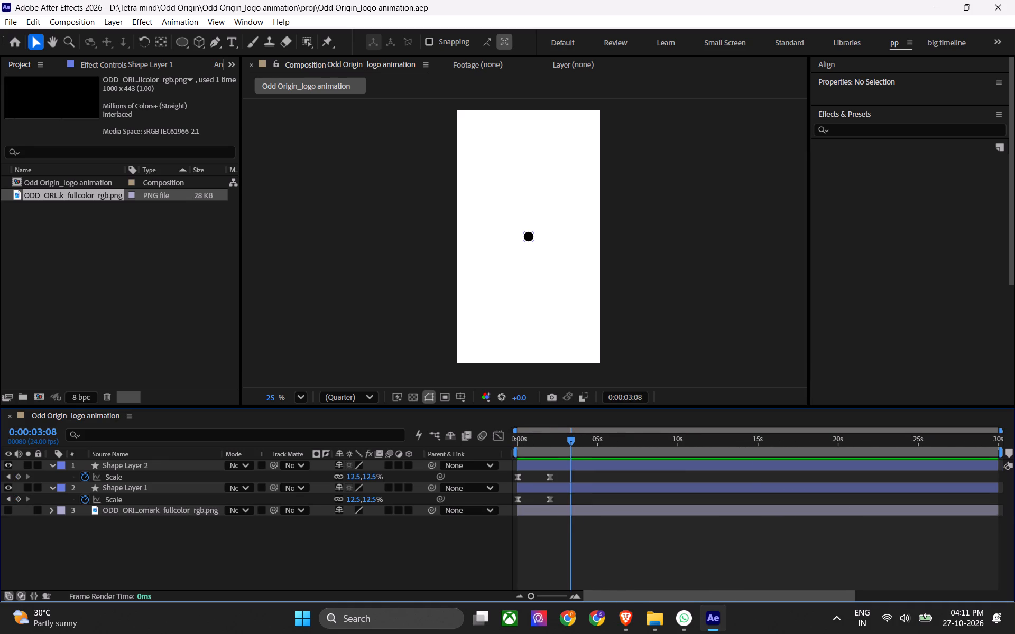
alt+scroll(567, 498, up, 9)
drag(661, 472, 514, 478)
key(z)
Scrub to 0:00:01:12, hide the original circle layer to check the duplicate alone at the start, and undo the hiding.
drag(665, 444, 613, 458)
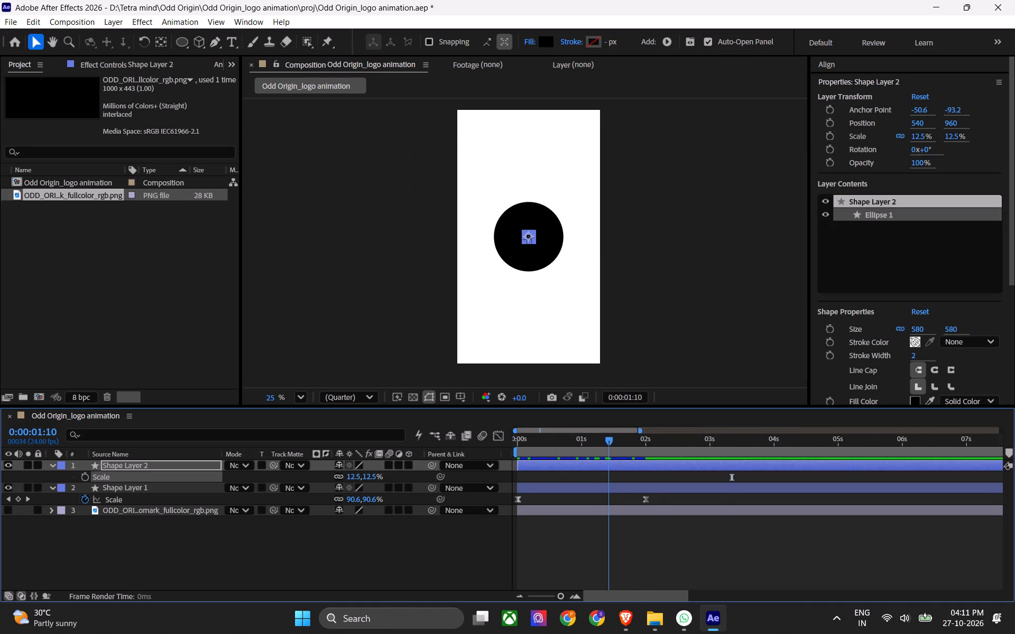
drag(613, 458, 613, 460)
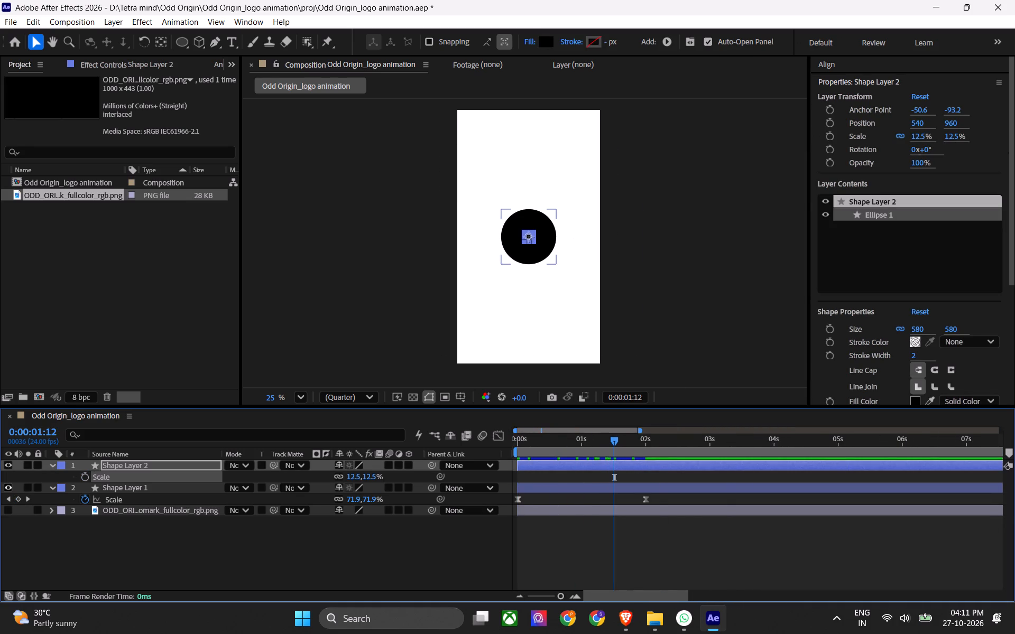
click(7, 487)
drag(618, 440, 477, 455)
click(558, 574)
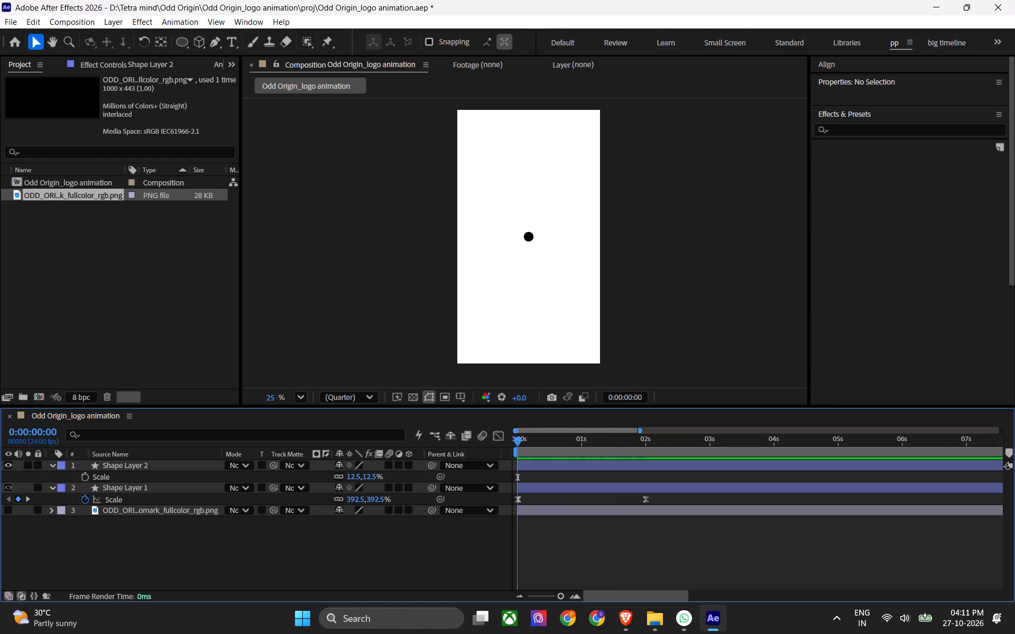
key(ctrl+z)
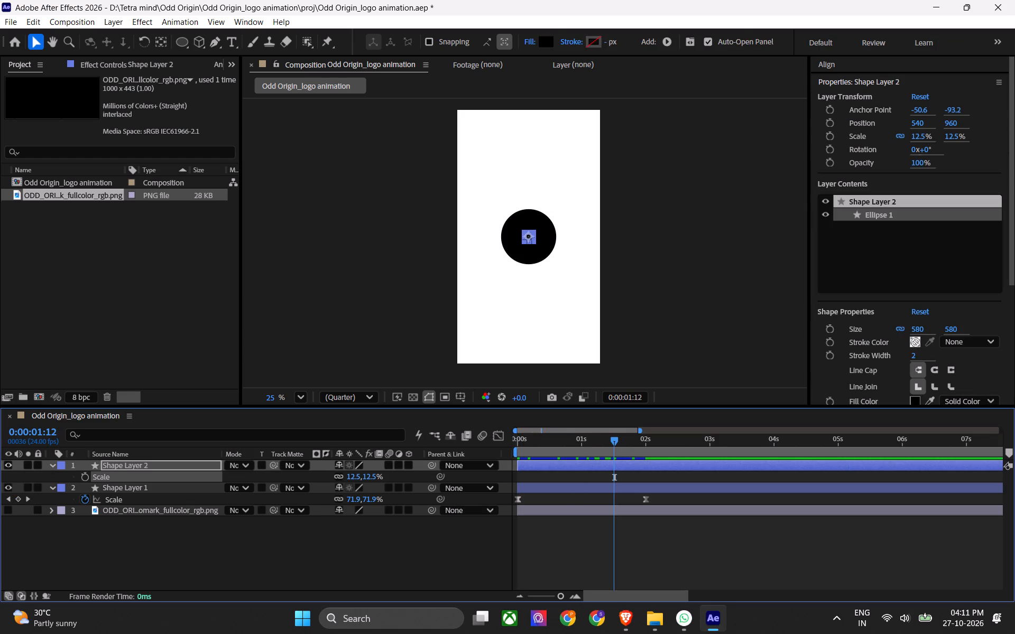
Trim the duplicated circle layer so that it starts at 0:00:01:23, saving the project along the way.
key(alt+semicolon)
key(alt+bracketleft)
key(ctrl+s)
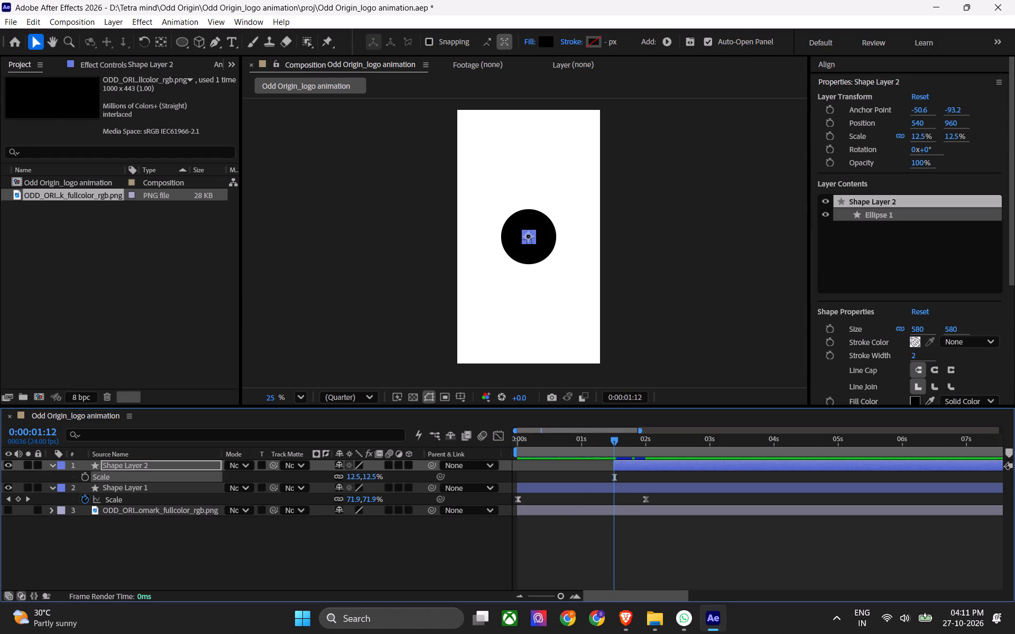
key(ctrl+s)
drag(621, 437, 644, 446)
click(670, 570)
key(ctrl+s)
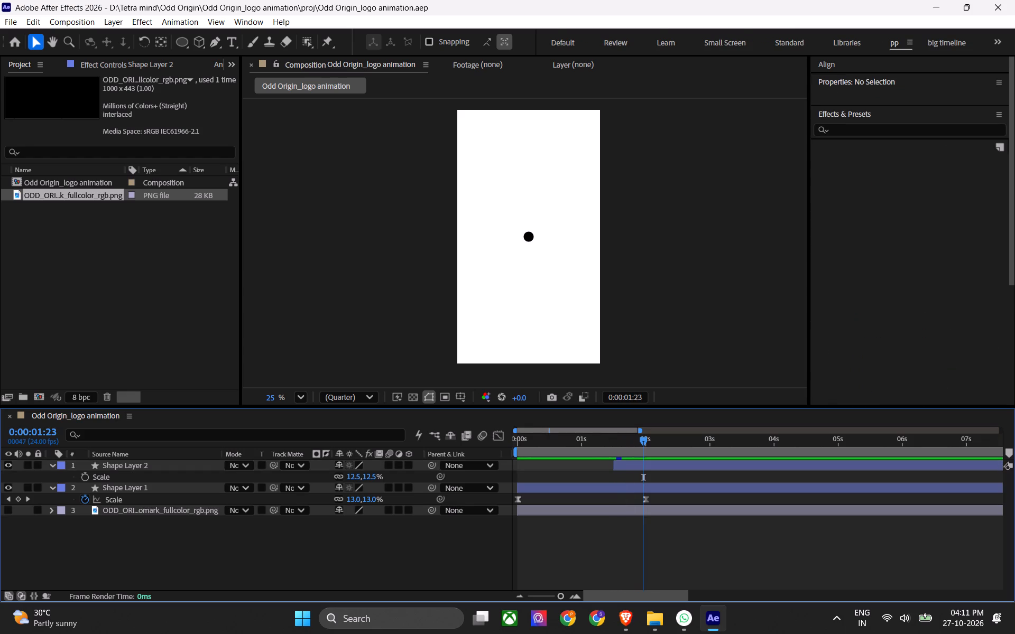
drag(616, 464, 647, 473)
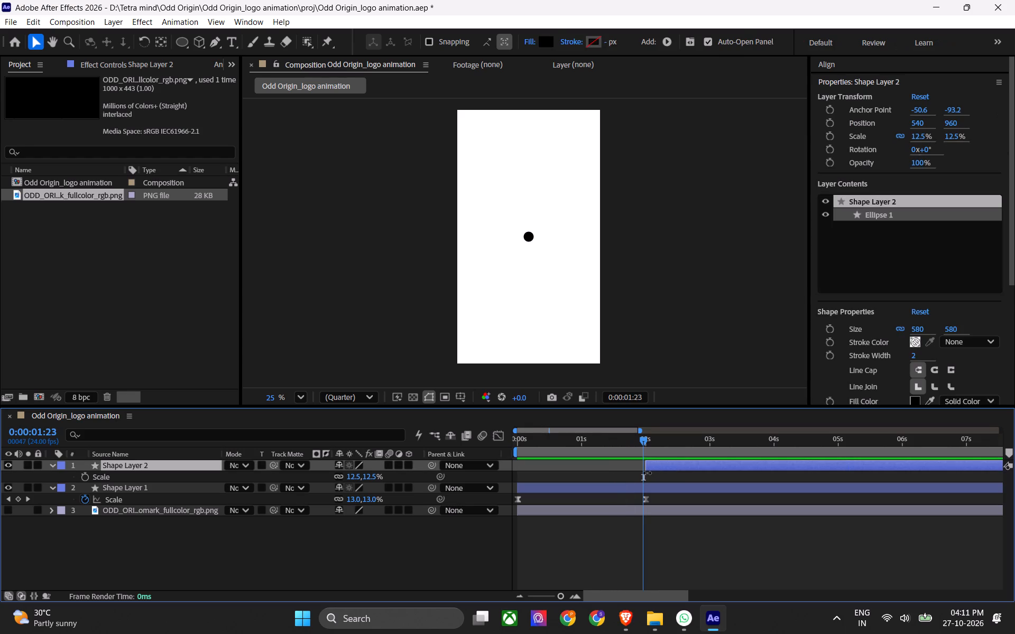
drag(647, 473, 645, 473)
Move the current time to 0:00:02:03, just past the original circle's last scale keyframe.
alt+scroll(657, 500, up, 1)
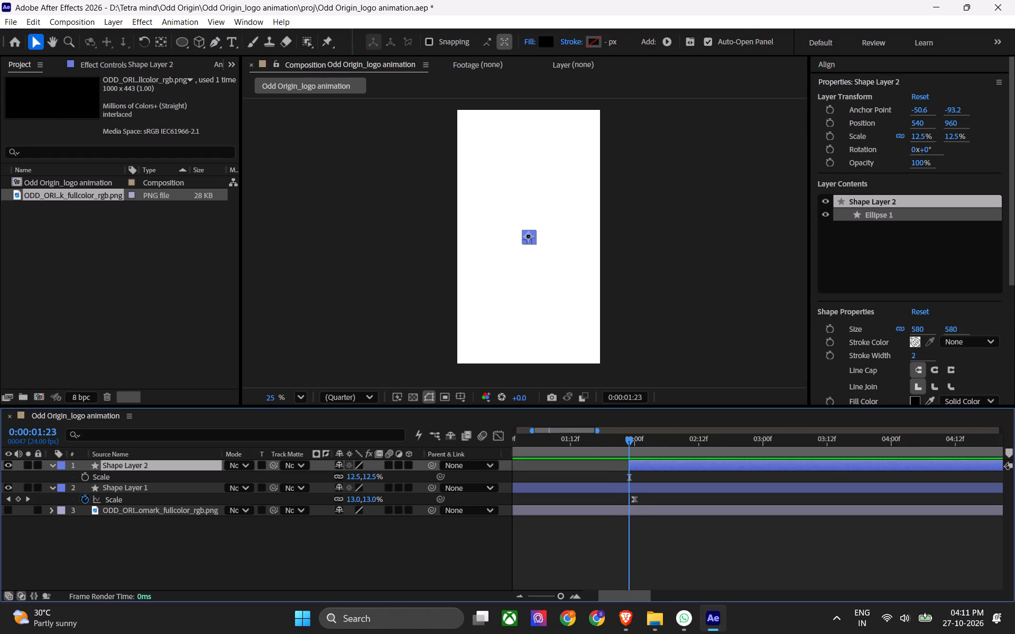
drag(630, 435, 644, 444)
click(671, 585)
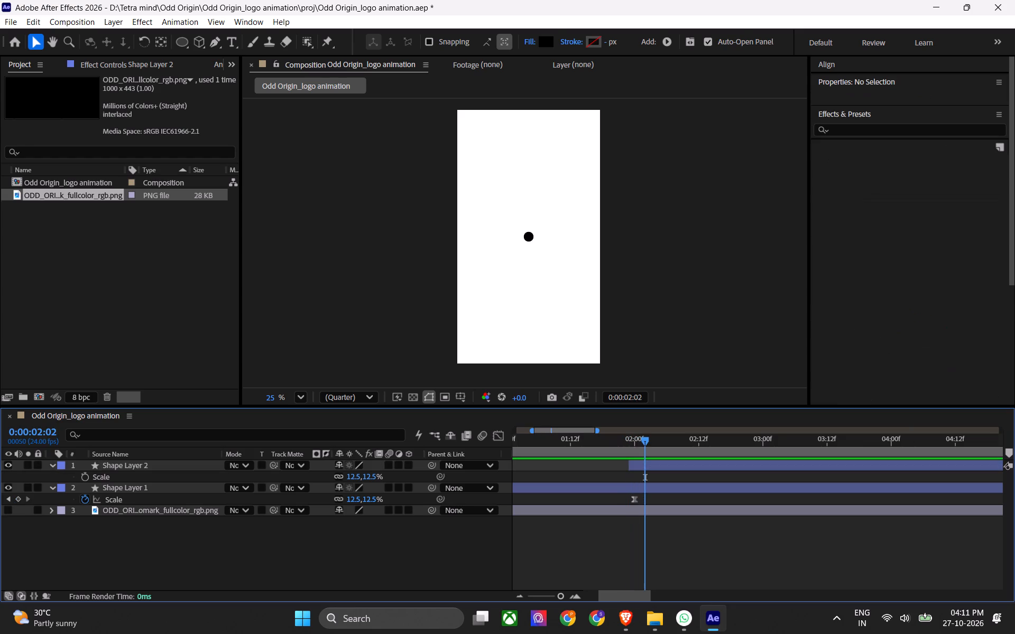
drag(646, 441, 652, 456)
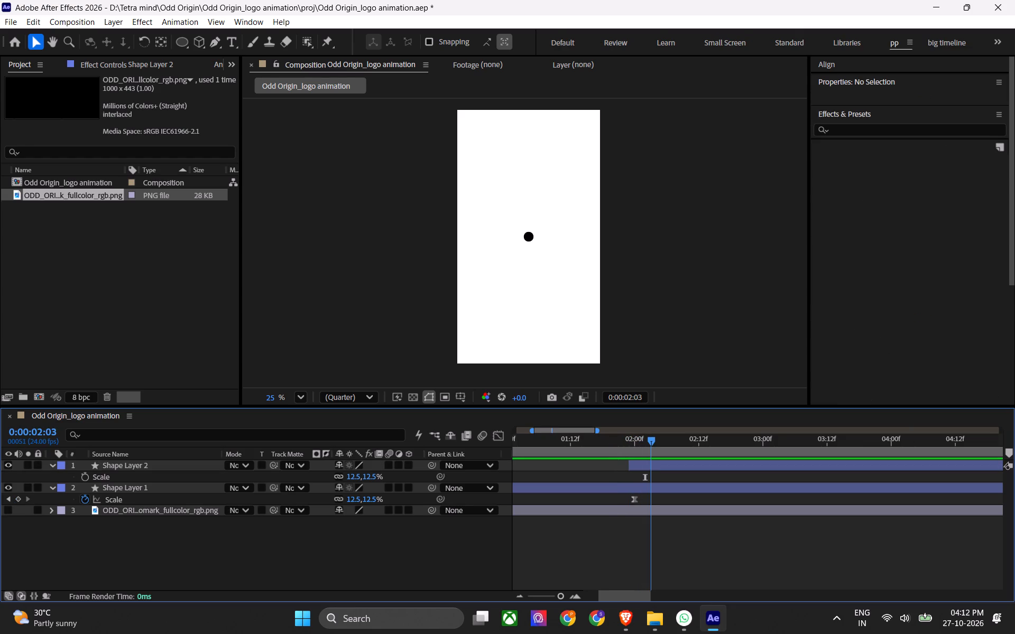
drag(652, 456, 653, 465)
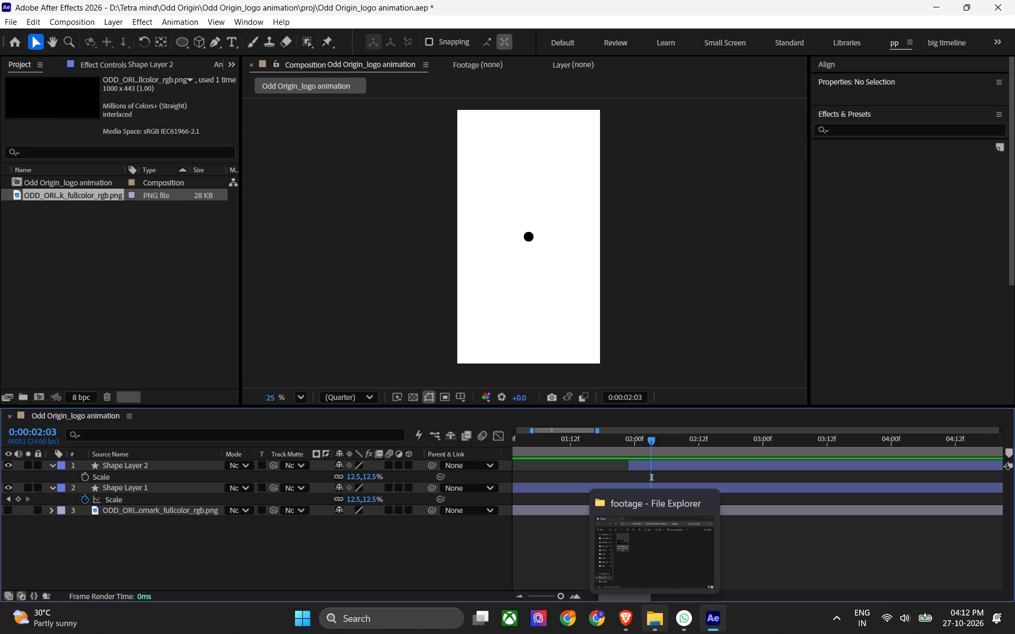
Switch to the cells dividing tutorial in Brave and replay its early part up to about 0:17 to examine the circles' separation.
click(625, 614)
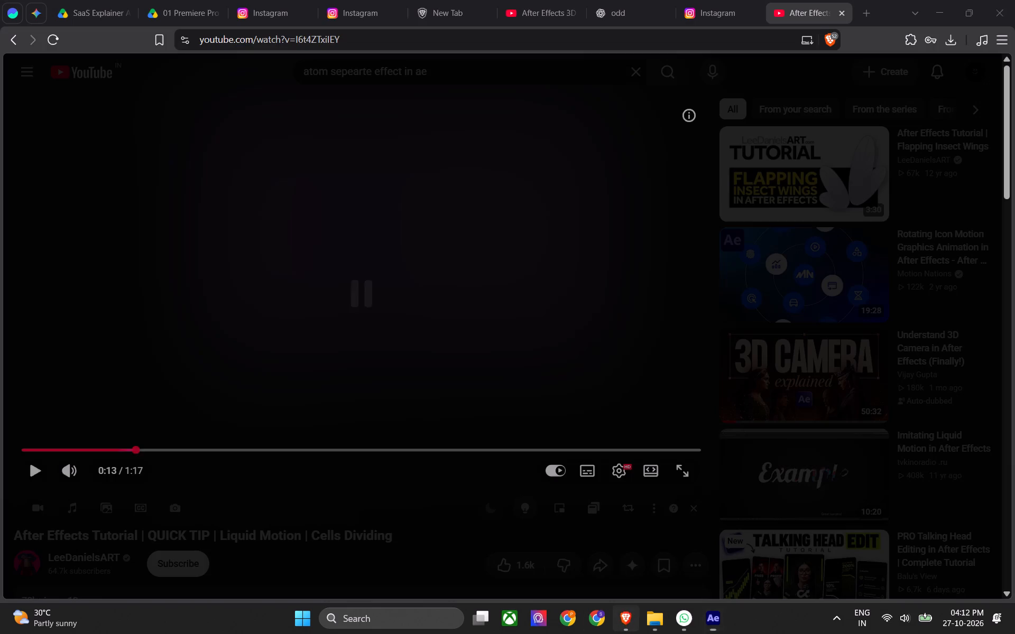
click(433, 370)
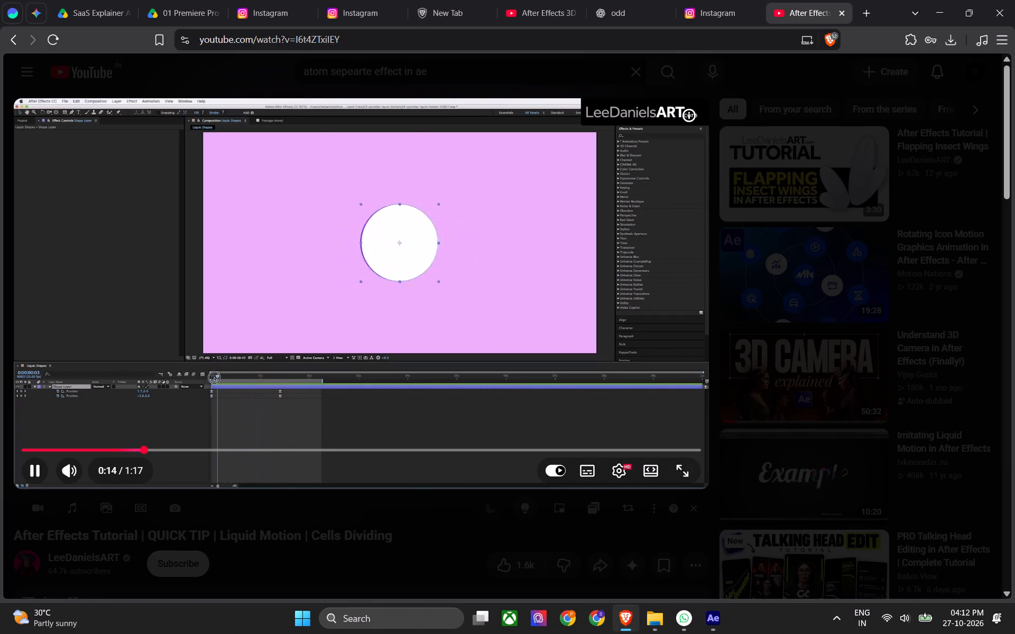
click(437, 359)
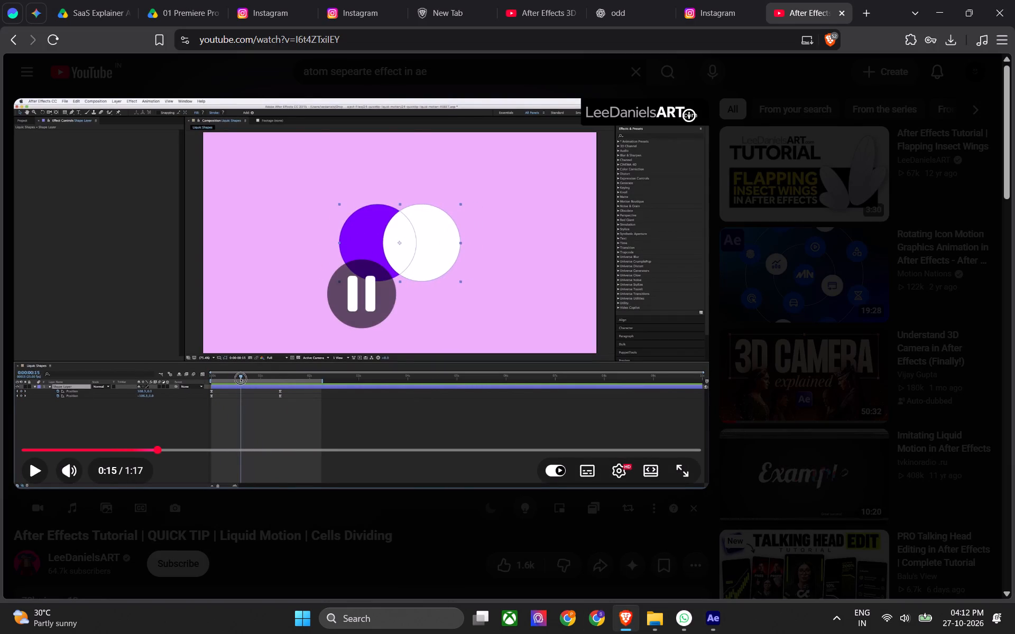
drag(72, 447, 26, 452)
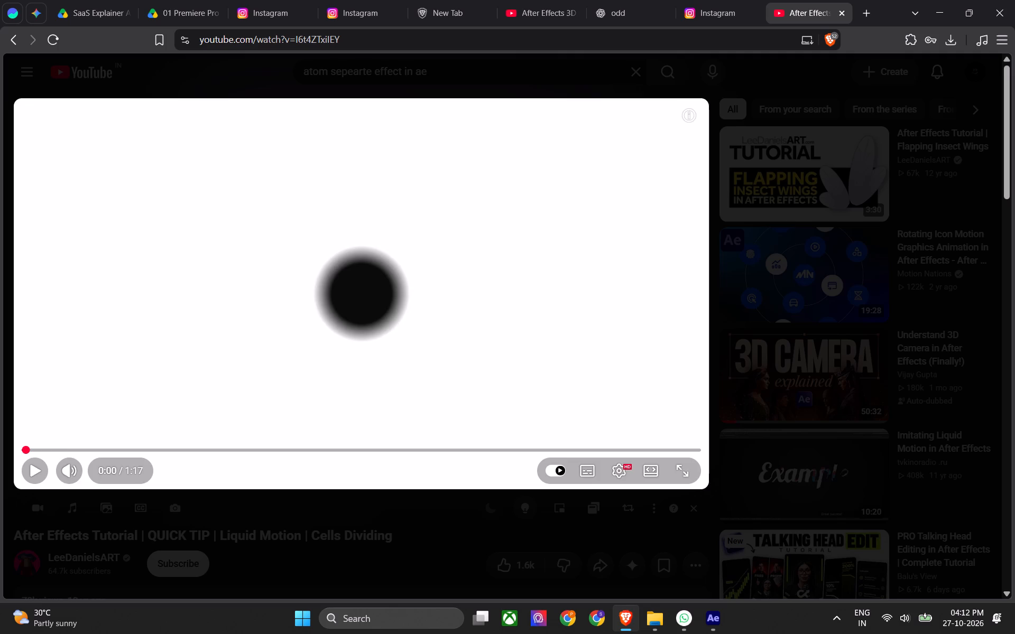
key(Right)
key(Right)
key(space)
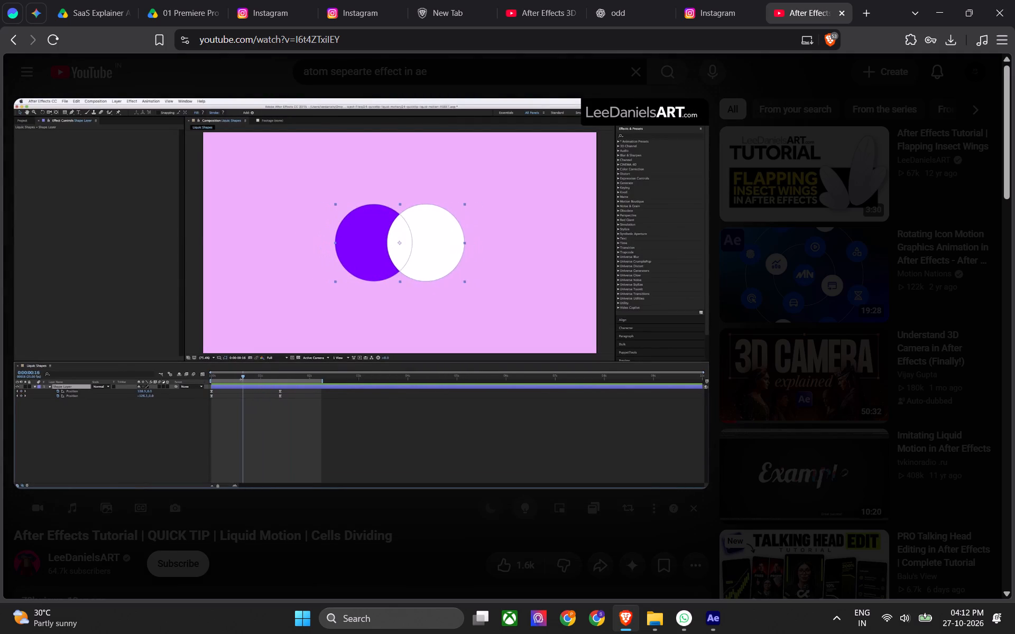
key(space)
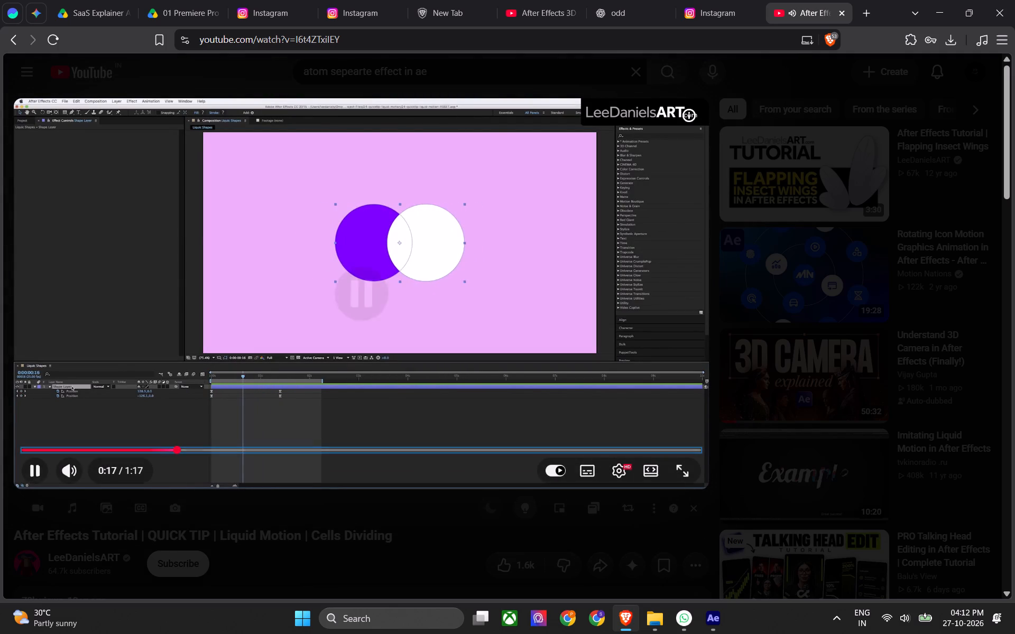
Switch back to After Effects and save the project, keeping the current time at 0:00:02:03.
key(alt+Tab)
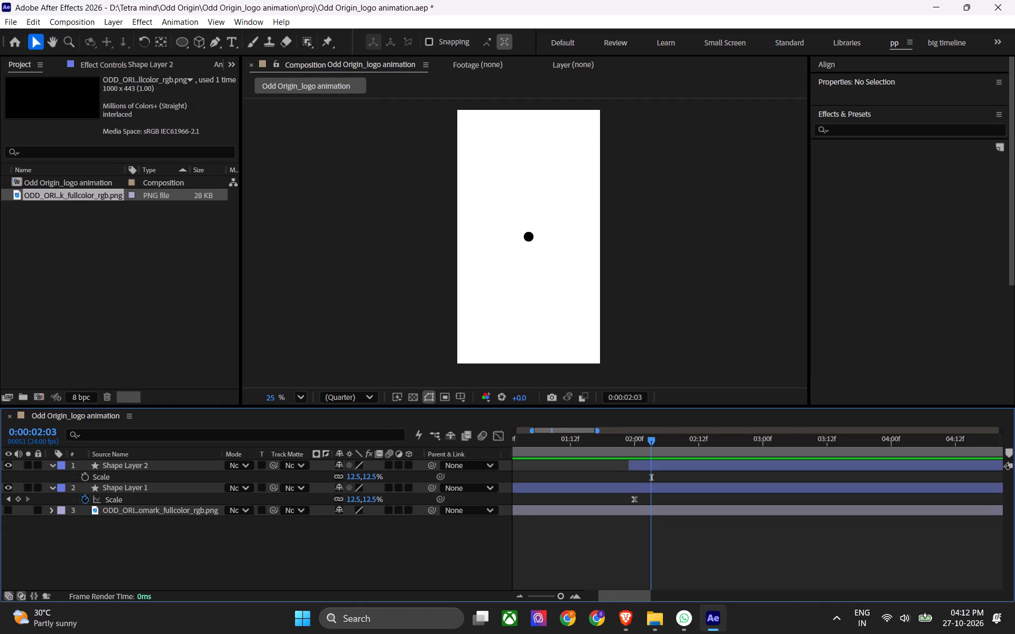
key(ctrl+s)
alt+scroll(649, 519, up, 1)
key(ctrl+s)
drag(651, 438, 656, 446)
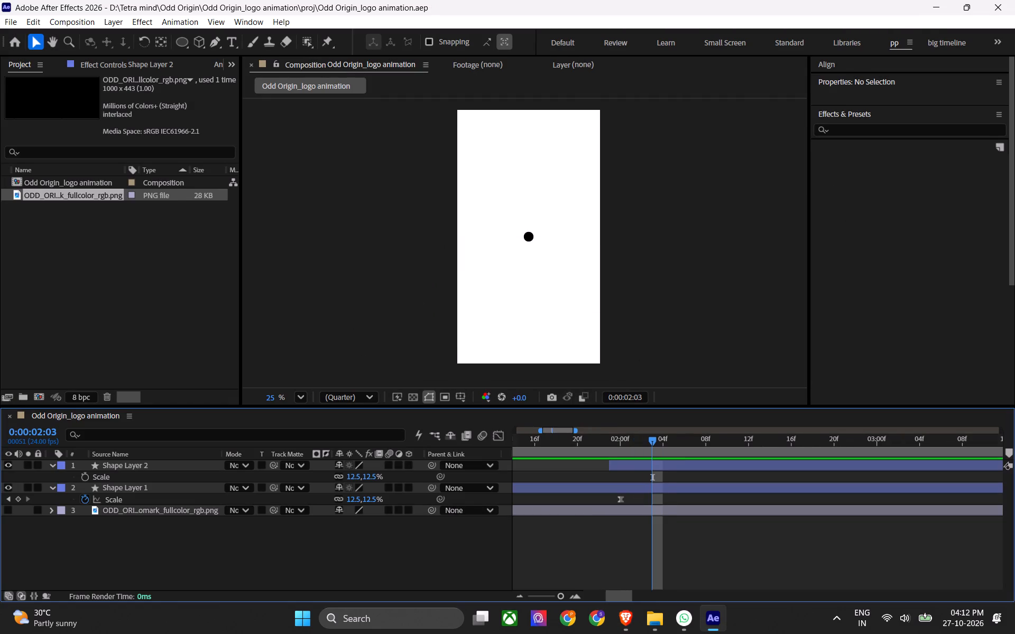
key(ctrl+s)
key(ctrl+s)
Show the Odd Origin logo layer and move it to about 750, 1001, so its first O sits beside the small circle.
click(635, 511)
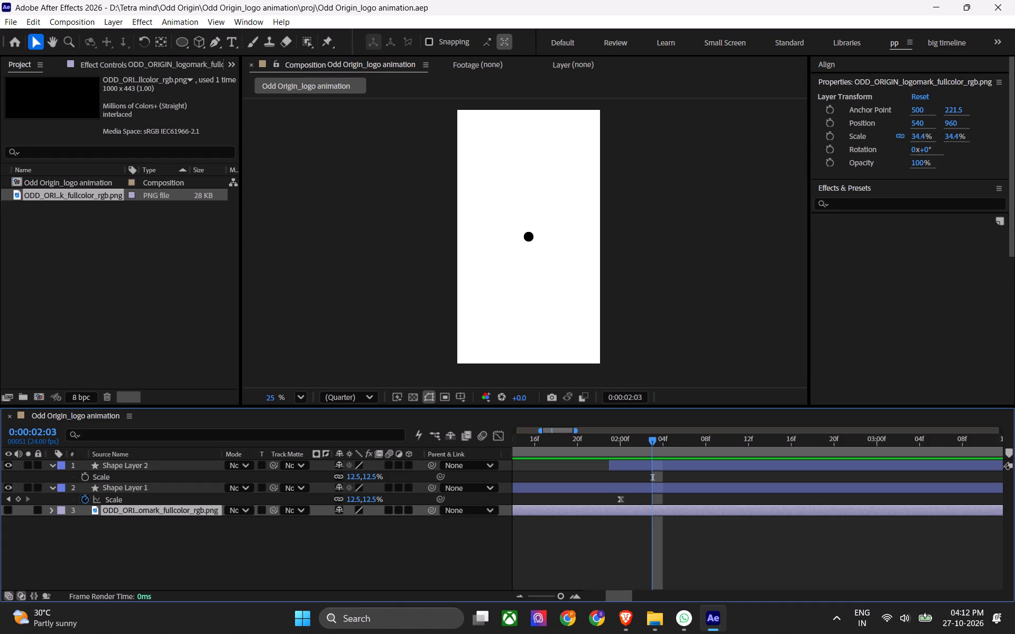
click(11, 510)
scroll(531, 262, up, 6)
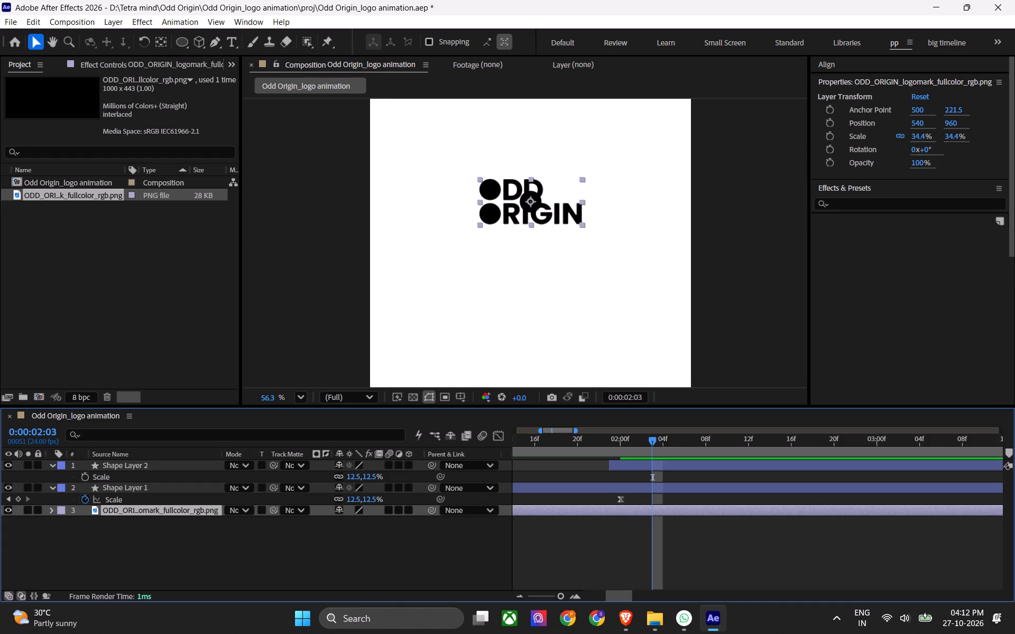
drag(504, 207, 546, 220)
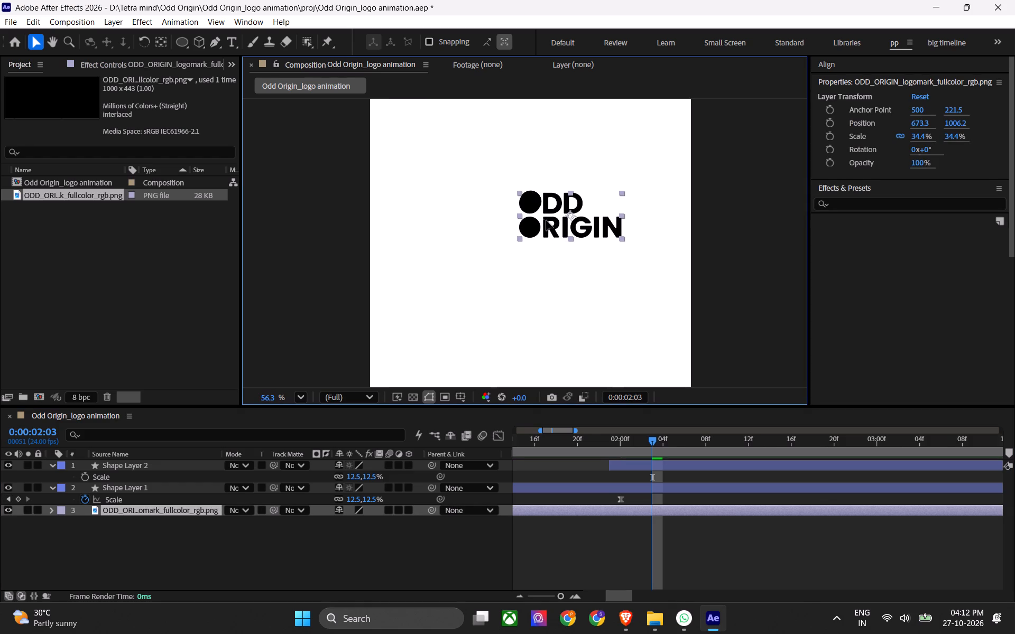
drag(546, 220, 567, 219)
scroll(533, 185, up, 10)
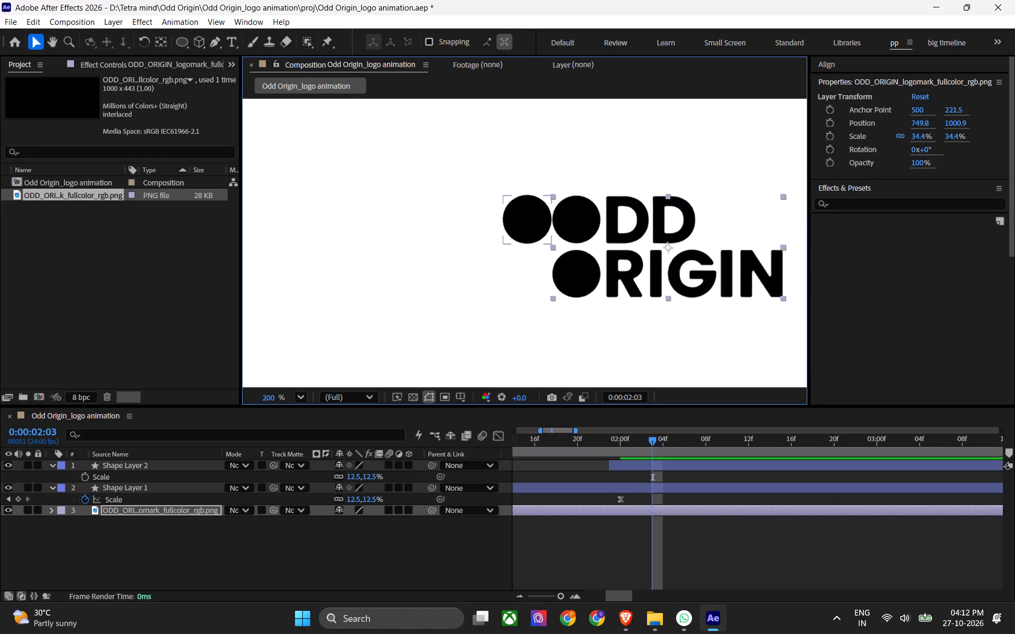
scroll(543, 212, up, 9)
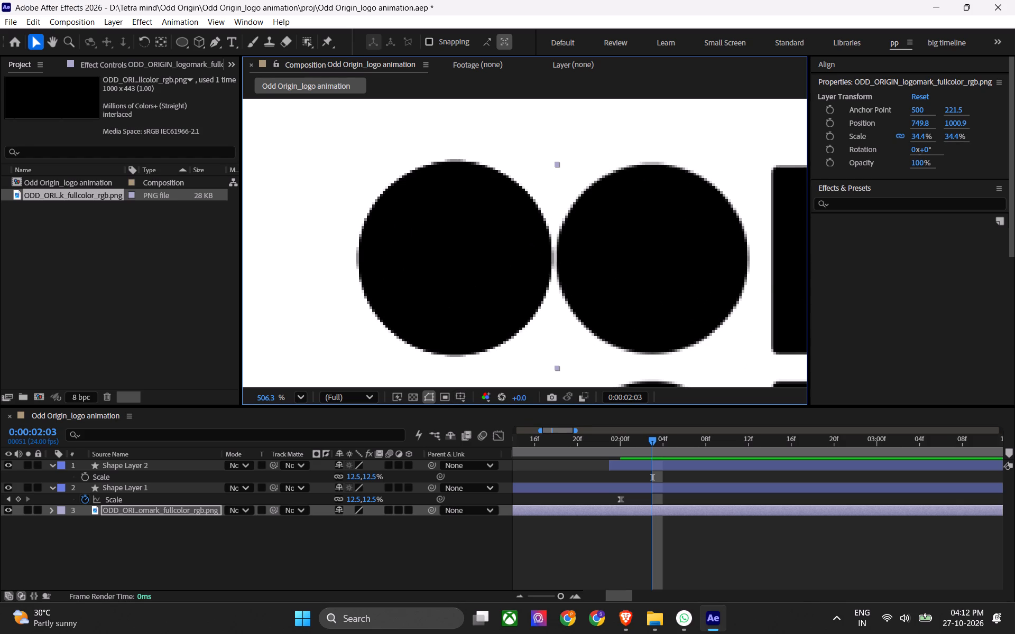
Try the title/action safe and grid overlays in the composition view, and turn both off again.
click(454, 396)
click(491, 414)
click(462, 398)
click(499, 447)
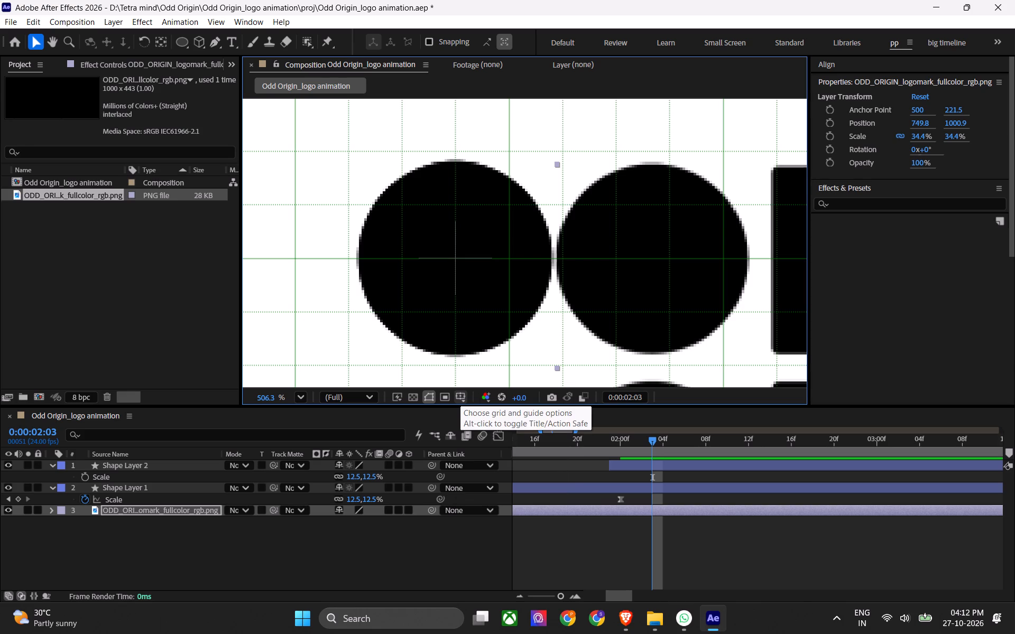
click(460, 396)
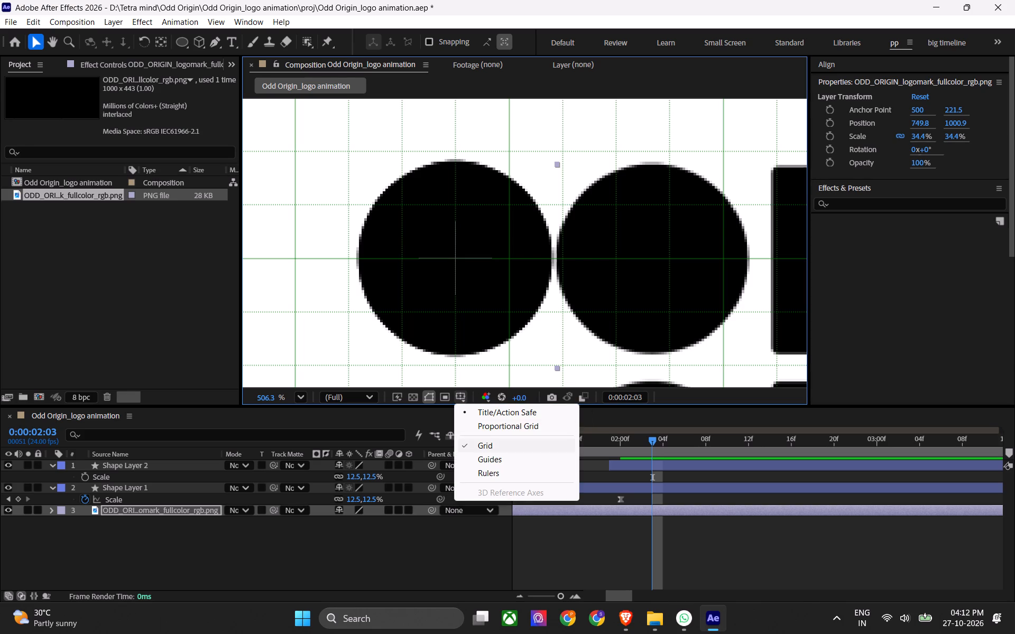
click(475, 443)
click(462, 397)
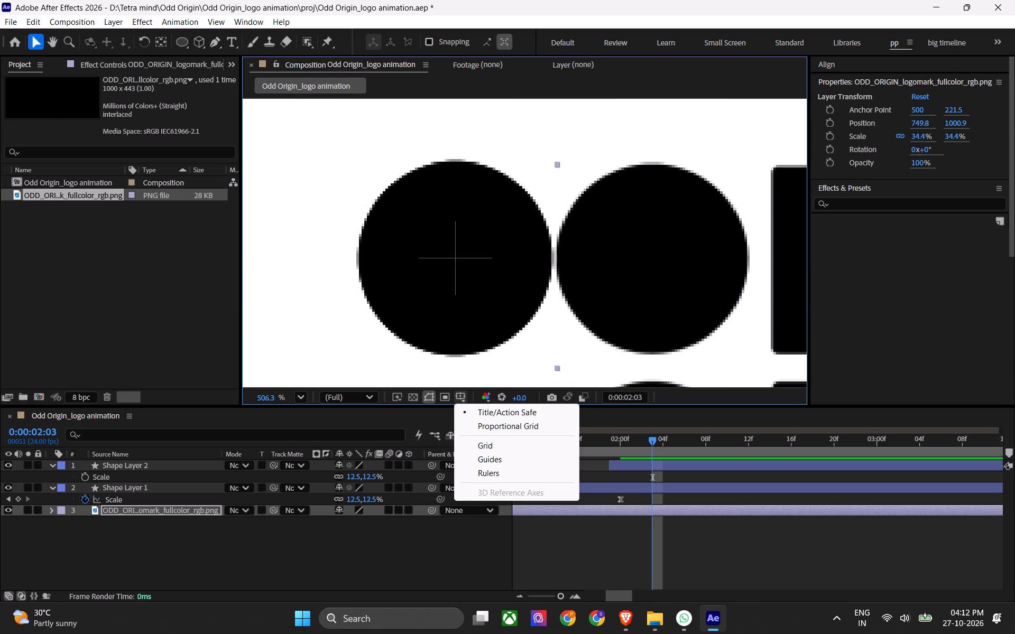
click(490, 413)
Show the rulers and guides in the composition view and add a horizontal guide along the small circle's top edge.
click(462, 399)
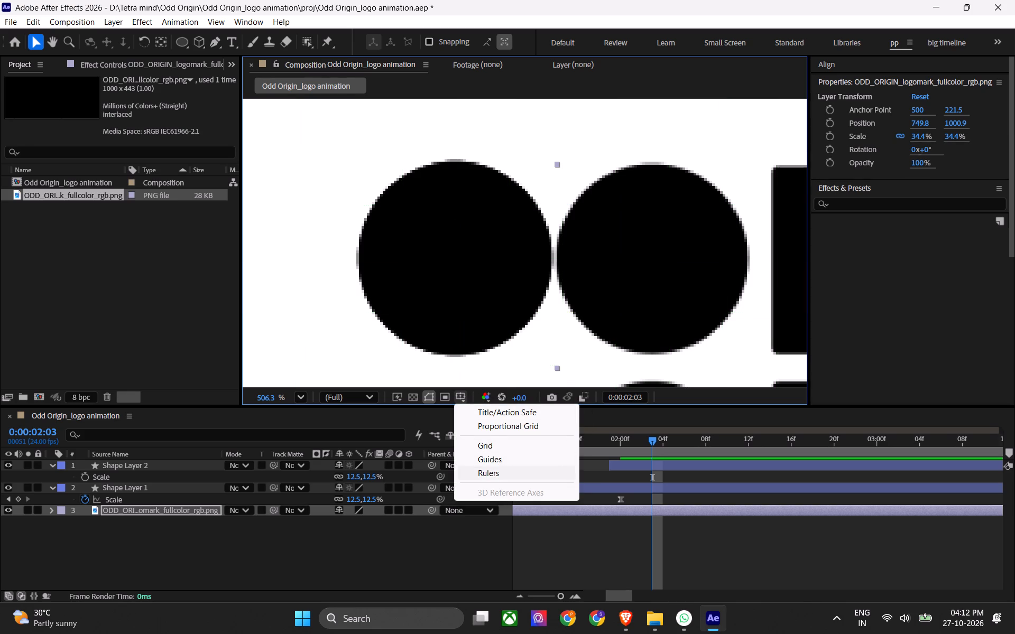
click(490, 469)
click(460, 402)
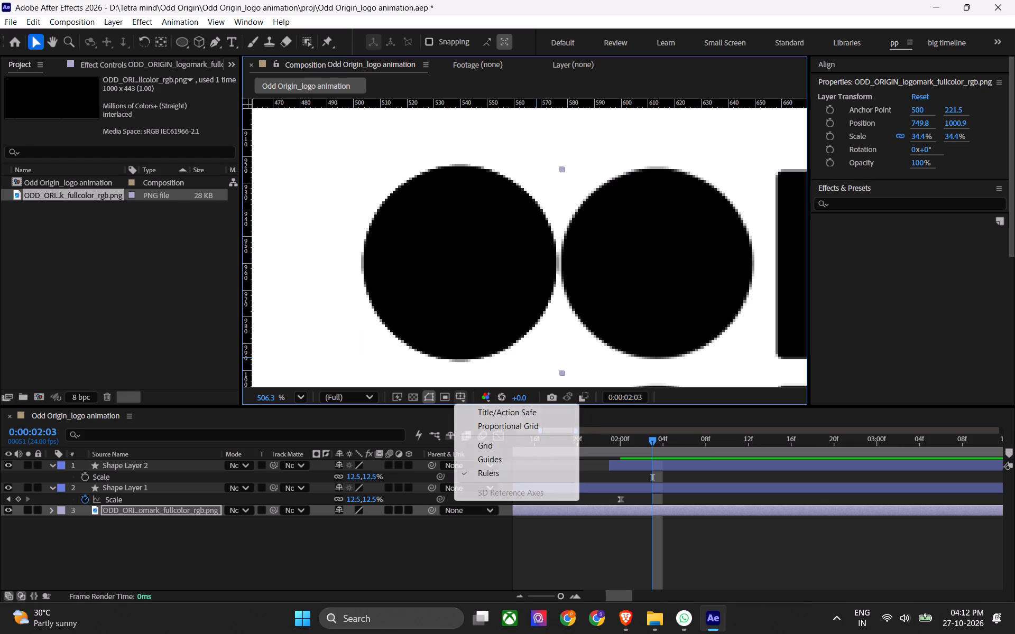
click(484, 456)
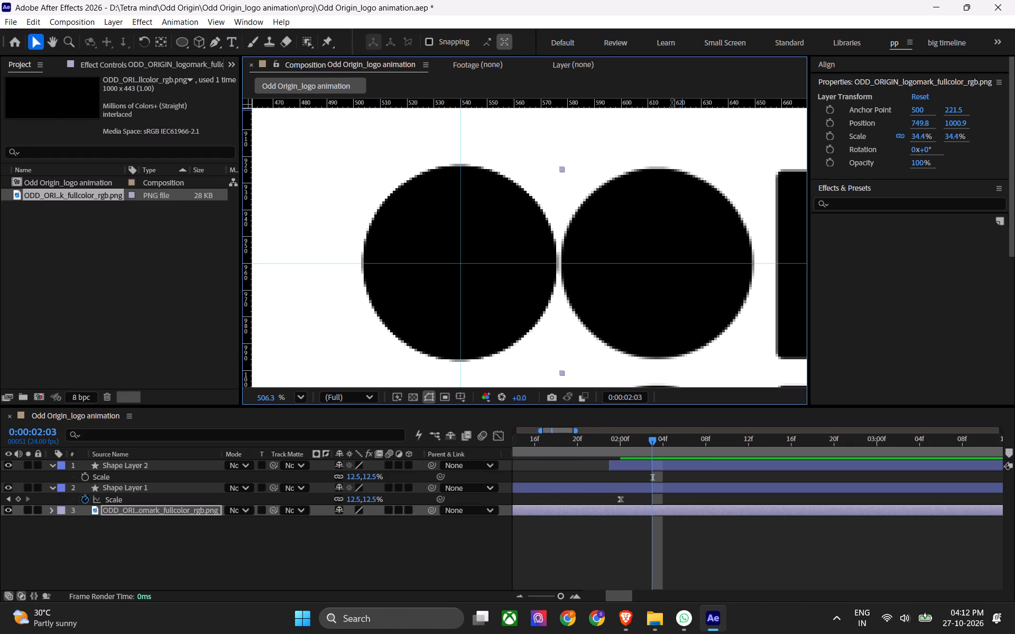
drag(675, 106, 677, 165)
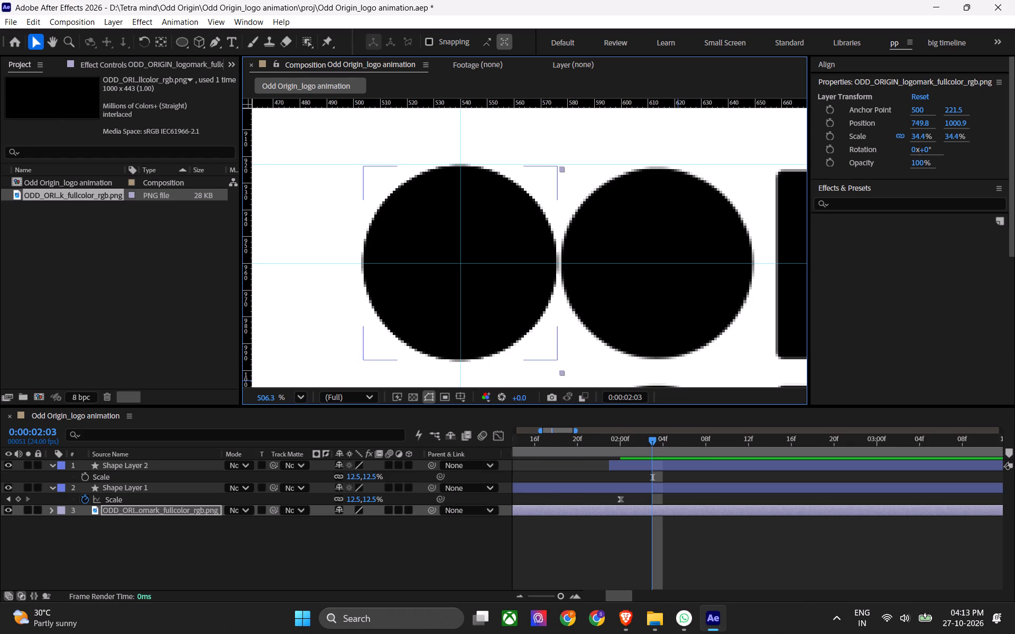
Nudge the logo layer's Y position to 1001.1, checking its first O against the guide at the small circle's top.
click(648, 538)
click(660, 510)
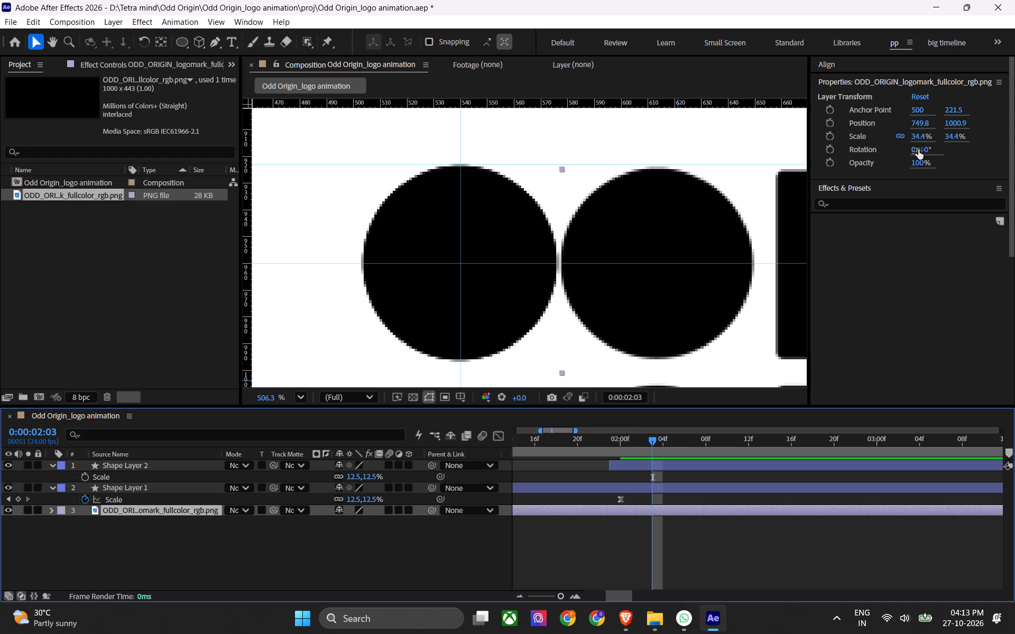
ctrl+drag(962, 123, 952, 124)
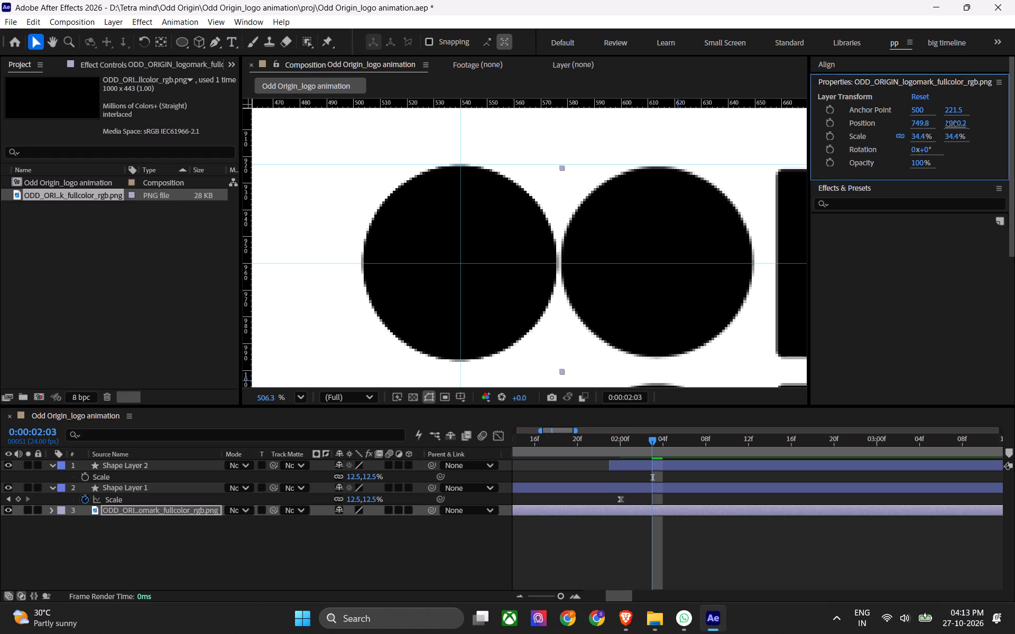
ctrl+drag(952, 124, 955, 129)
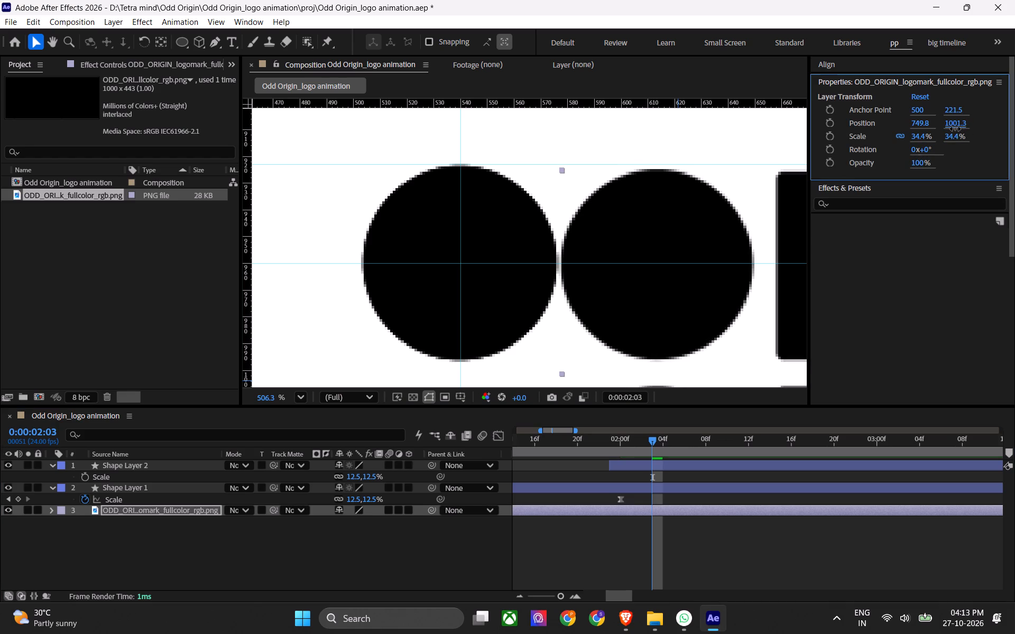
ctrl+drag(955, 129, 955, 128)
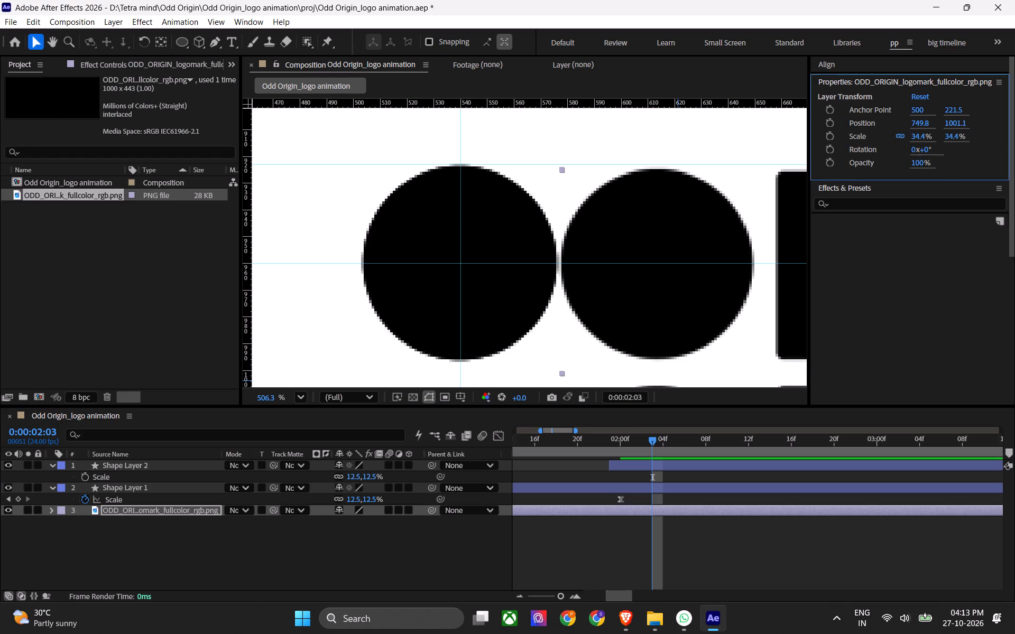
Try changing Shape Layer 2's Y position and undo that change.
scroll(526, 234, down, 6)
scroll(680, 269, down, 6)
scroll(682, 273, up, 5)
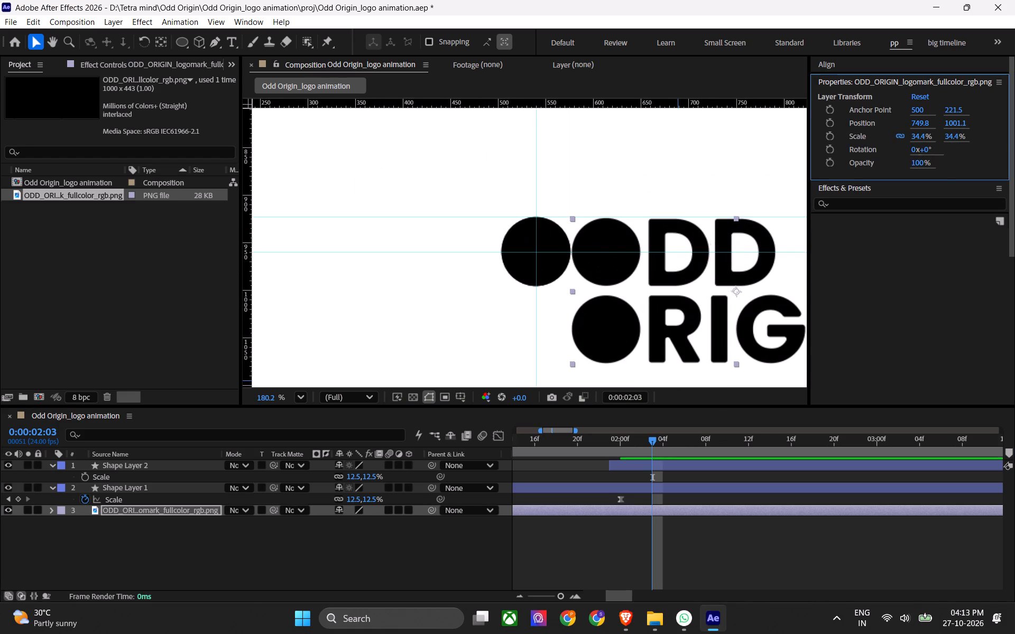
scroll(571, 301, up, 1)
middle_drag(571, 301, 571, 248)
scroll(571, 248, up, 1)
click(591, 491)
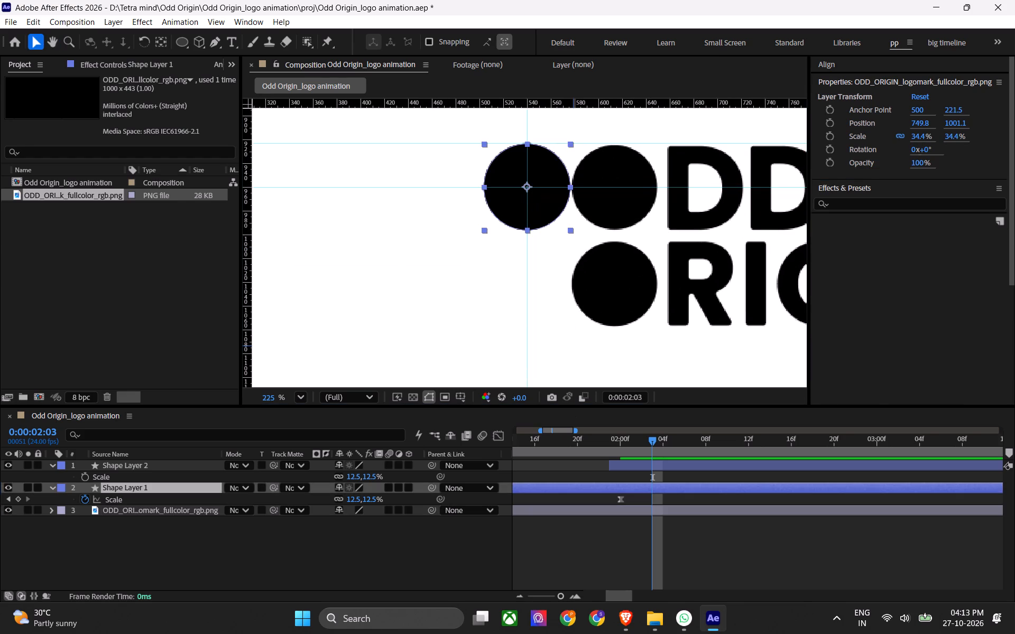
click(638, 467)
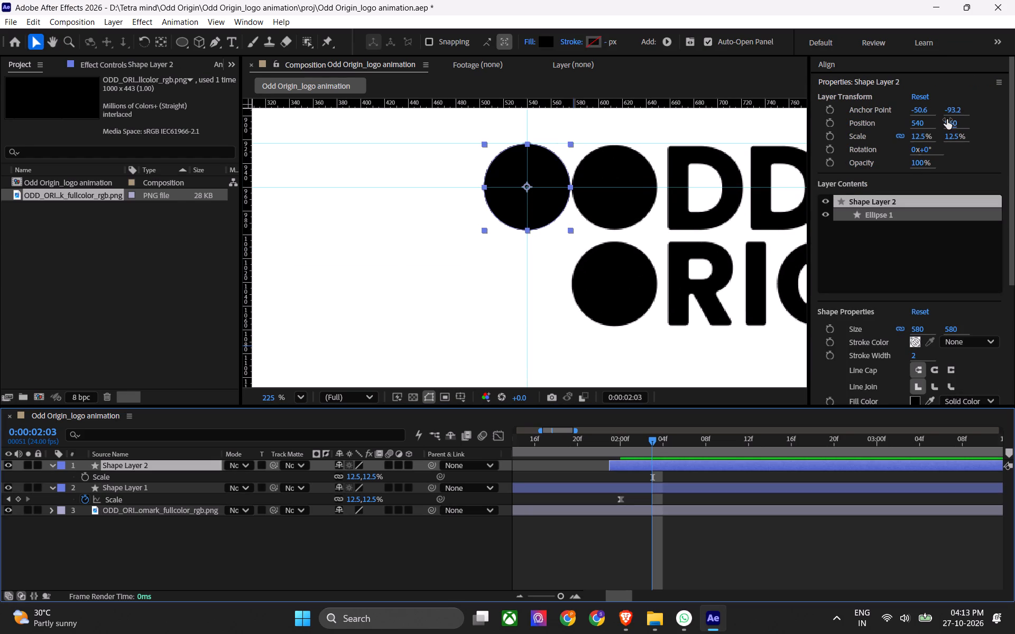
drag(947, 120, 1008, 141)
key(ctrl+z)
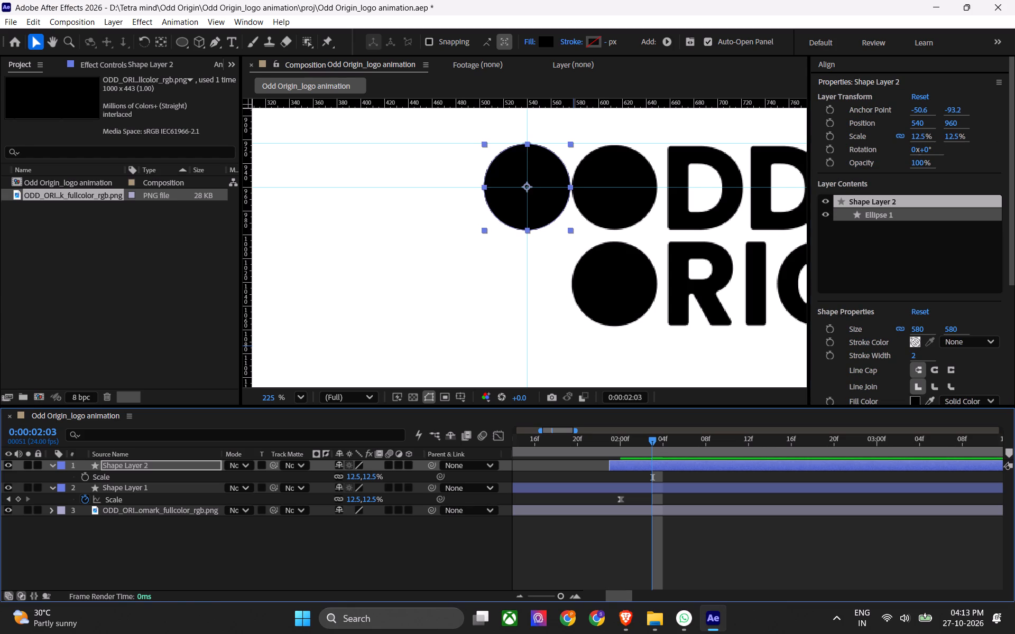
Move the logo layer to about 745, 960, centring its two stacked Os vertically on the small circle, and save the project.
drag(621, 248, 615, 206)
scroll(615, 211, up, 2)
scroll(613, 213, down, 5)
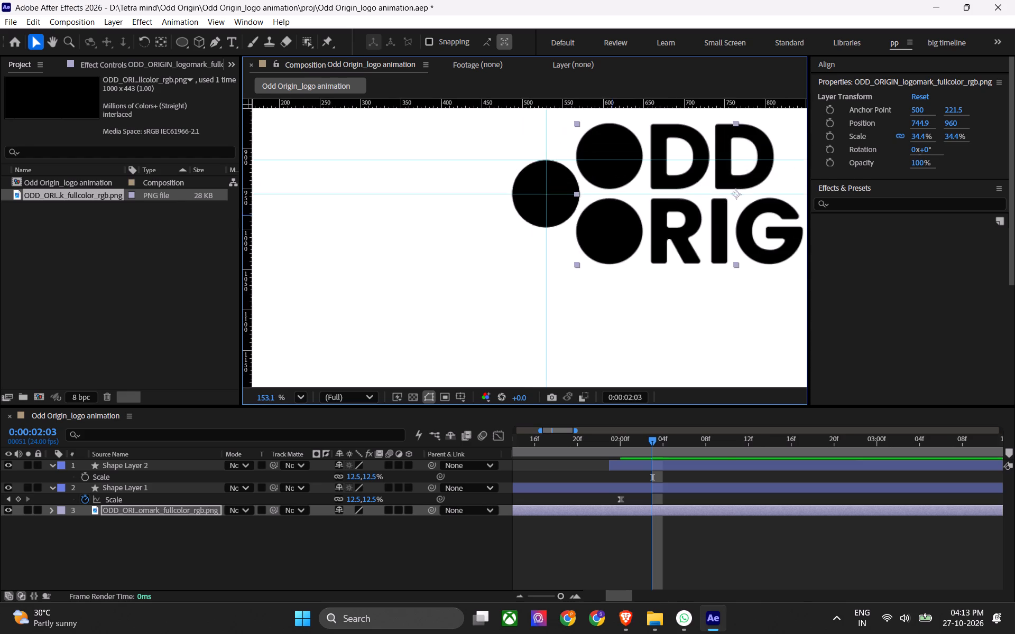
middle_drag(611, 214, 608, 282)
scroll(606, 252, up, 2)
click(645, 468)
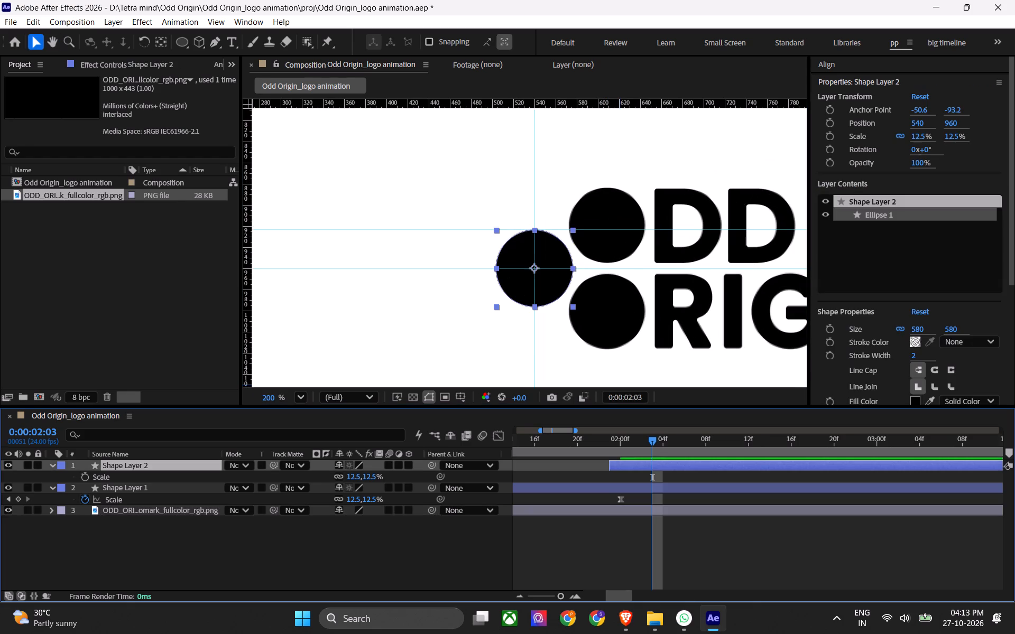
key(ctrl+s)
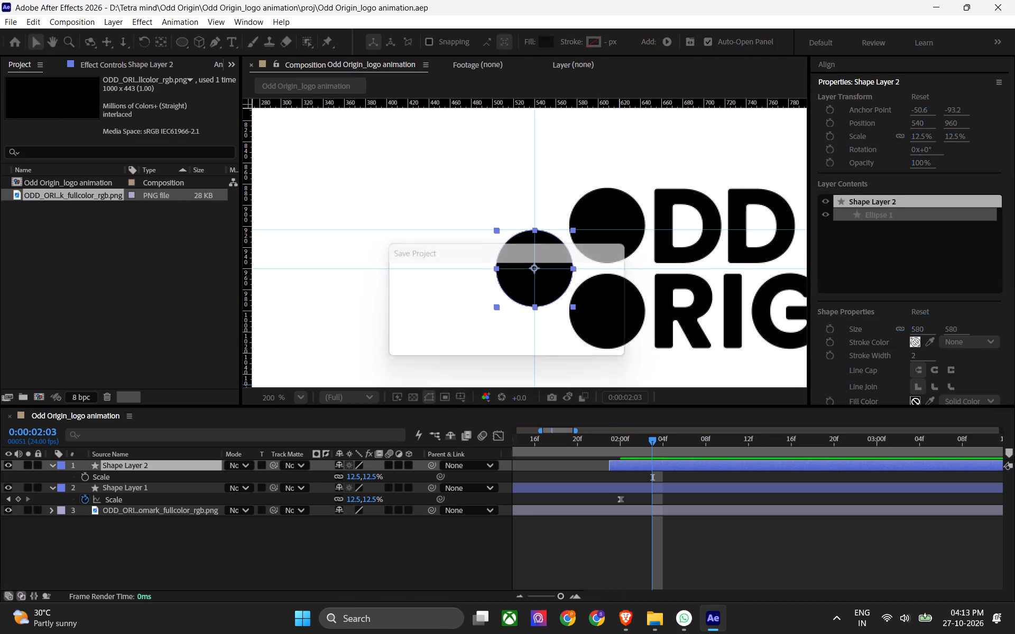
Add horizontal guides at the top of the logo's upper O and the bottom of its lower O, and save.
scroll(511, 142, up, 3)
middle_drag(558, 208, 548, 175)
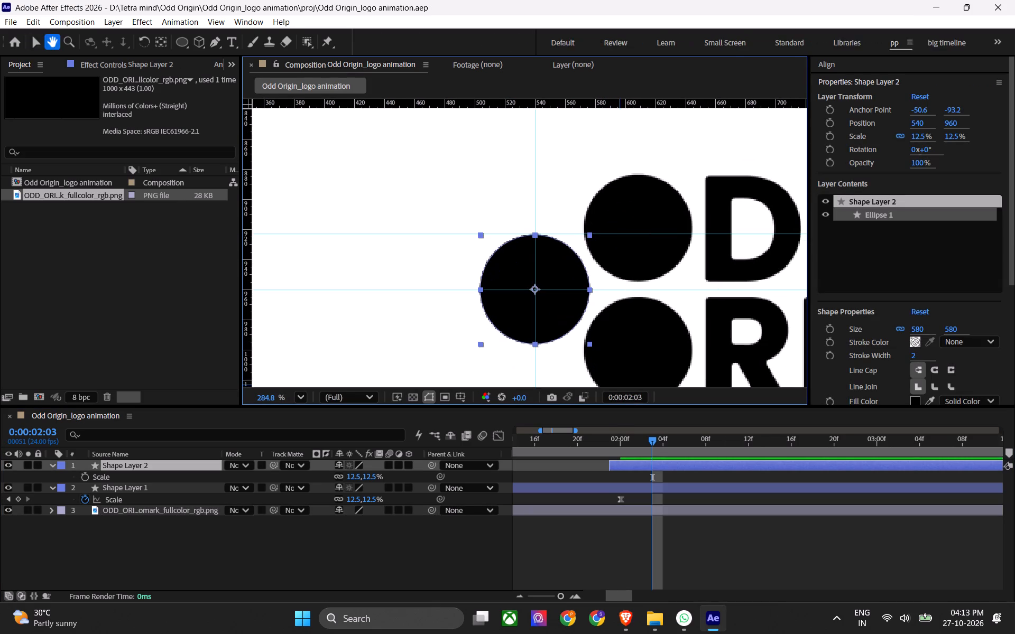
drag(611, 108, 621, 192)
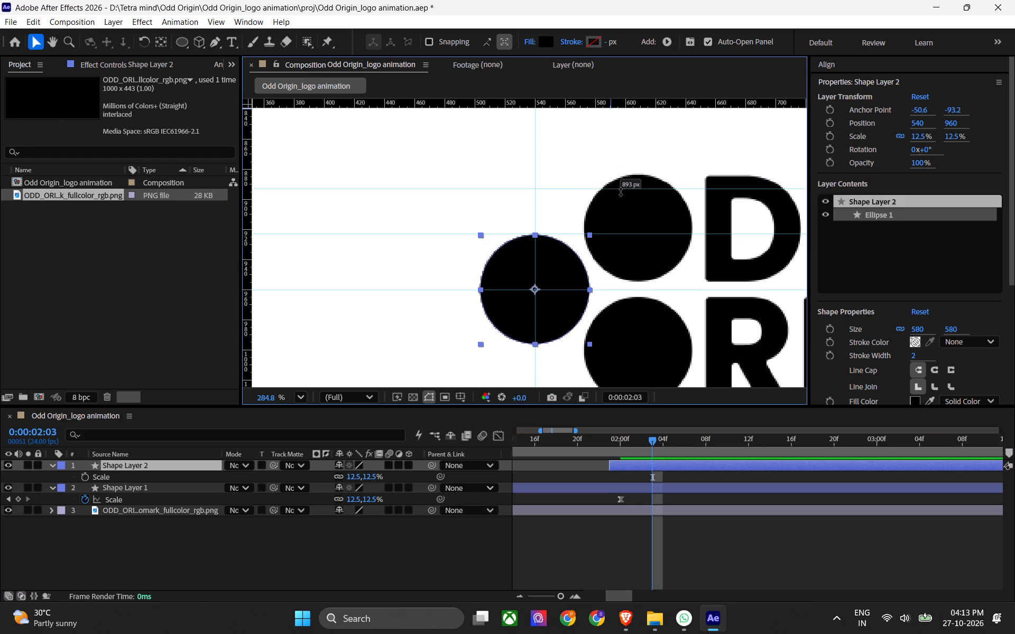
drag(621, 192, 639, 175)
middle_drag(639, 198, 639, 162)
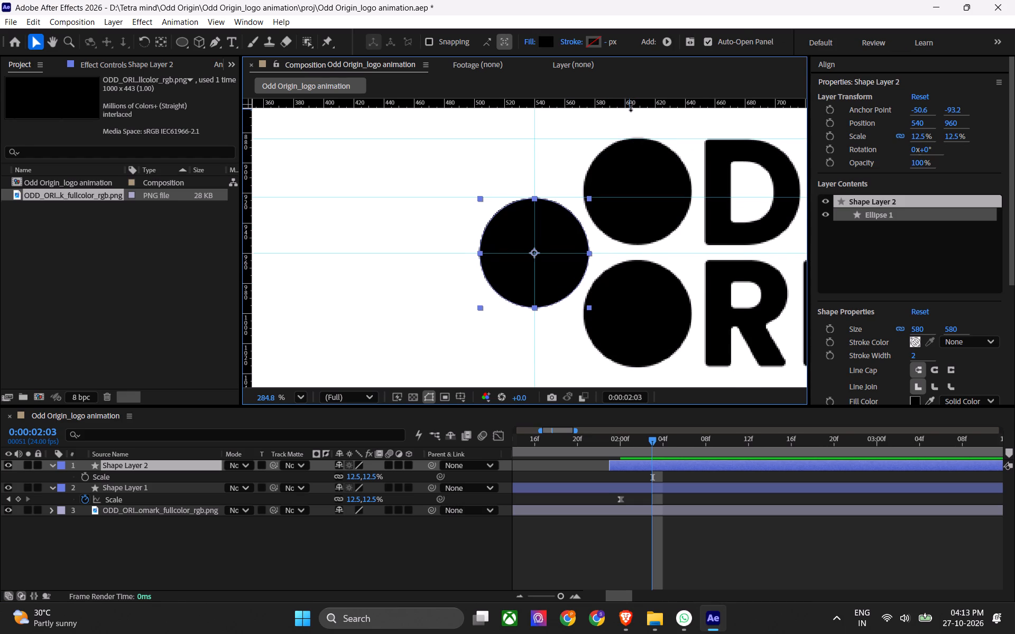
drag(631, 106, 634, 367)
scroll(654, 365, up, 6)
scroll(611, 312, down, 6)
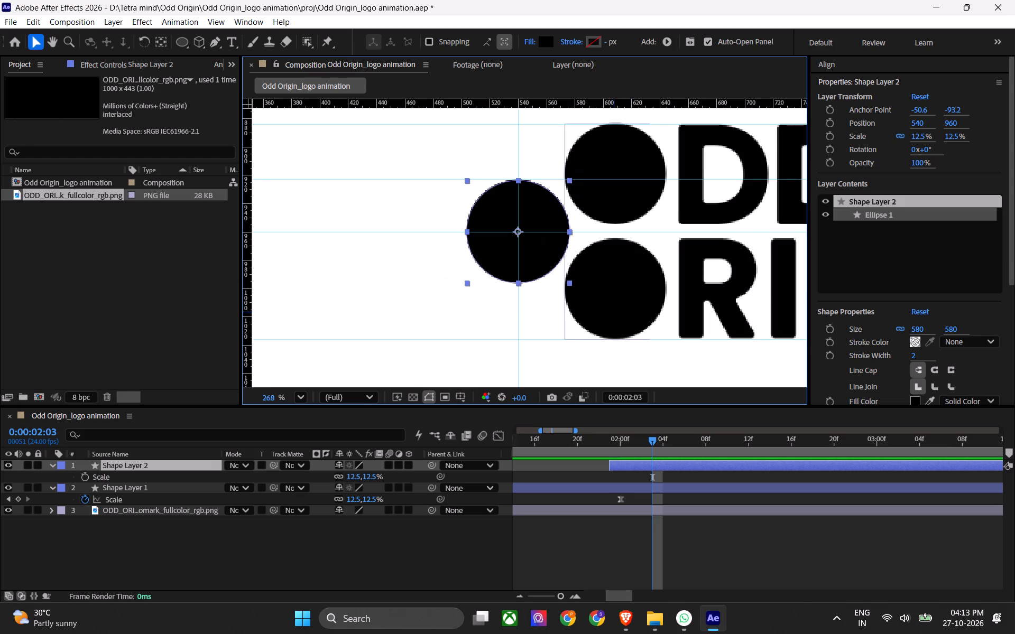
click(648, 553)
key(ctrl+s)
key(ctrl+s)
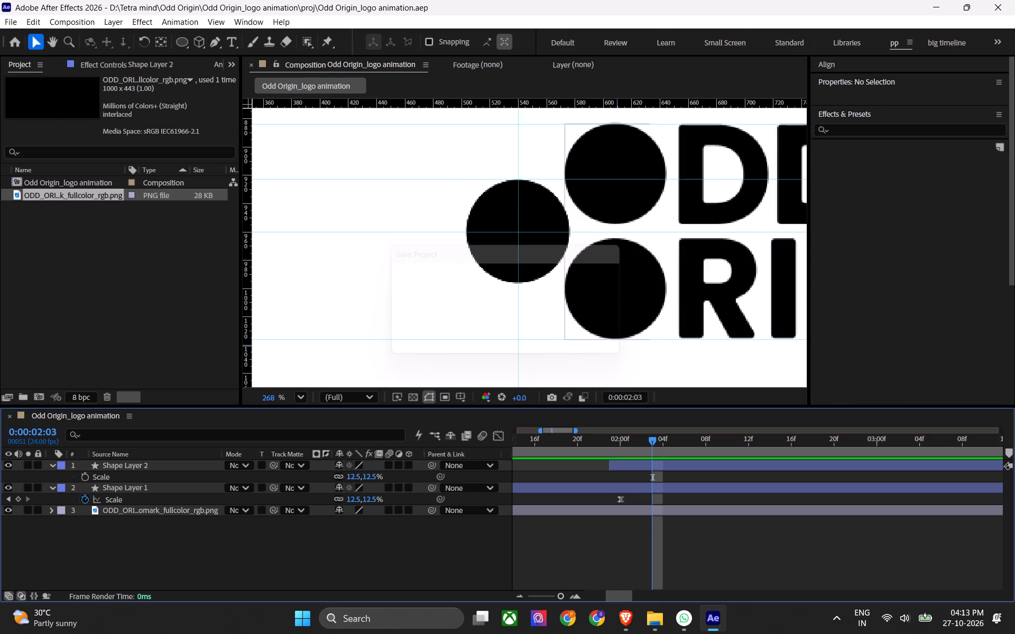
click(660, 529)
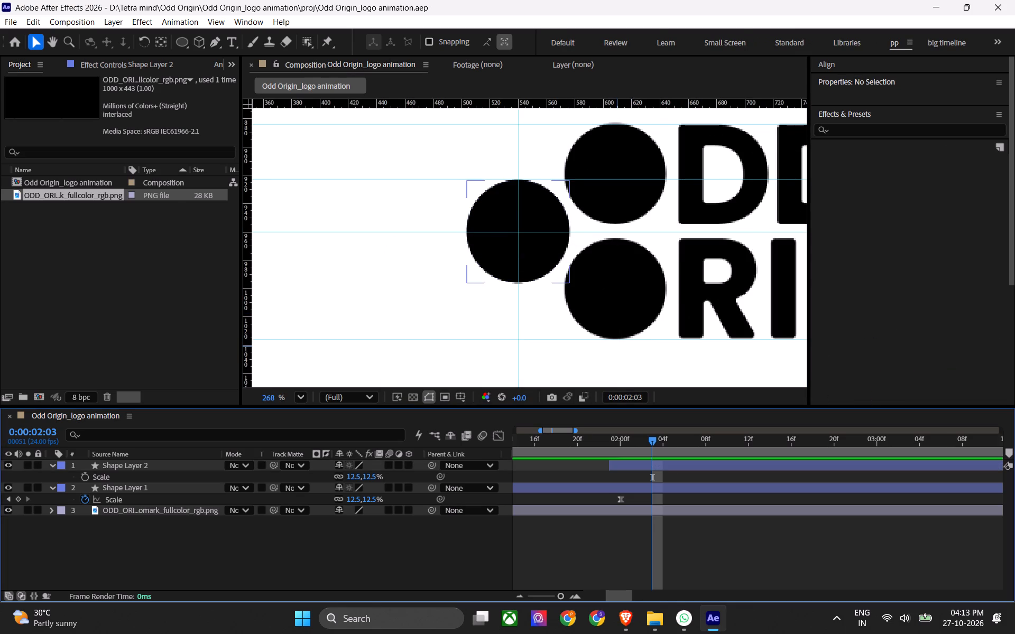
Preview the animation from 0:00:00:00 and stop it at 0:00:02:15.
click(605, 433)
alt+scroll(606, 458, down, 3)
drag(584, 441, 515, 460)
key(space)
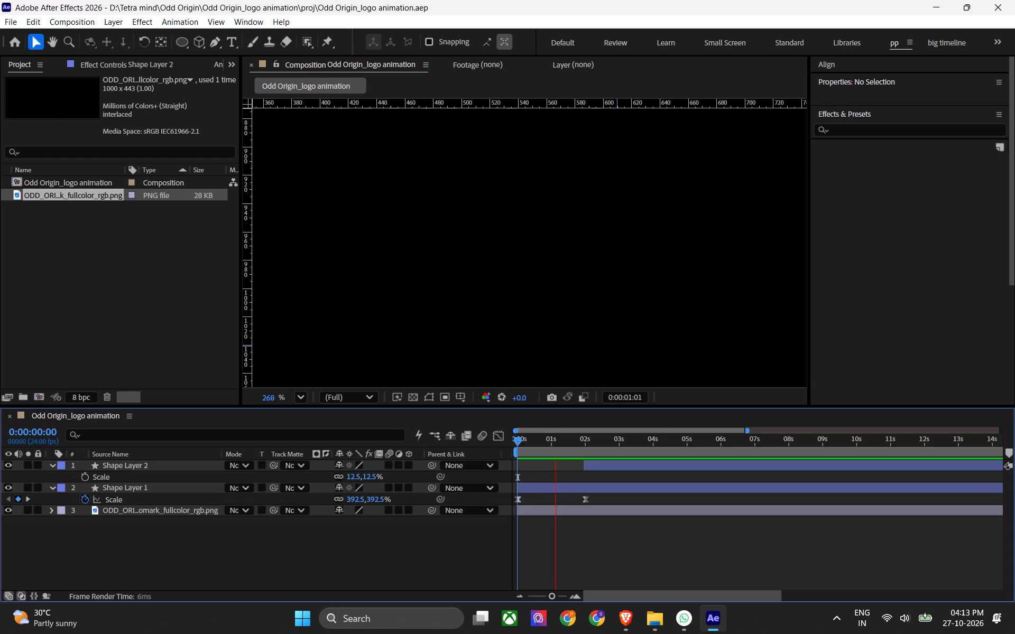
key(space)
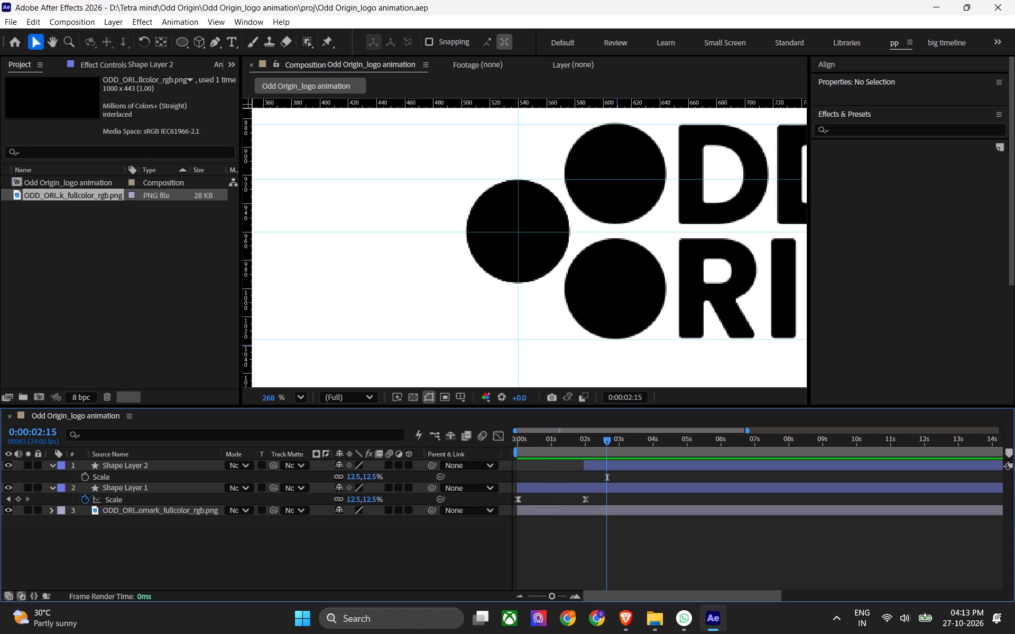
Set the current time to 0:00:02:16 and save the project.
alt+scroll(583, 480, down, 5)
key(ctrl+s)
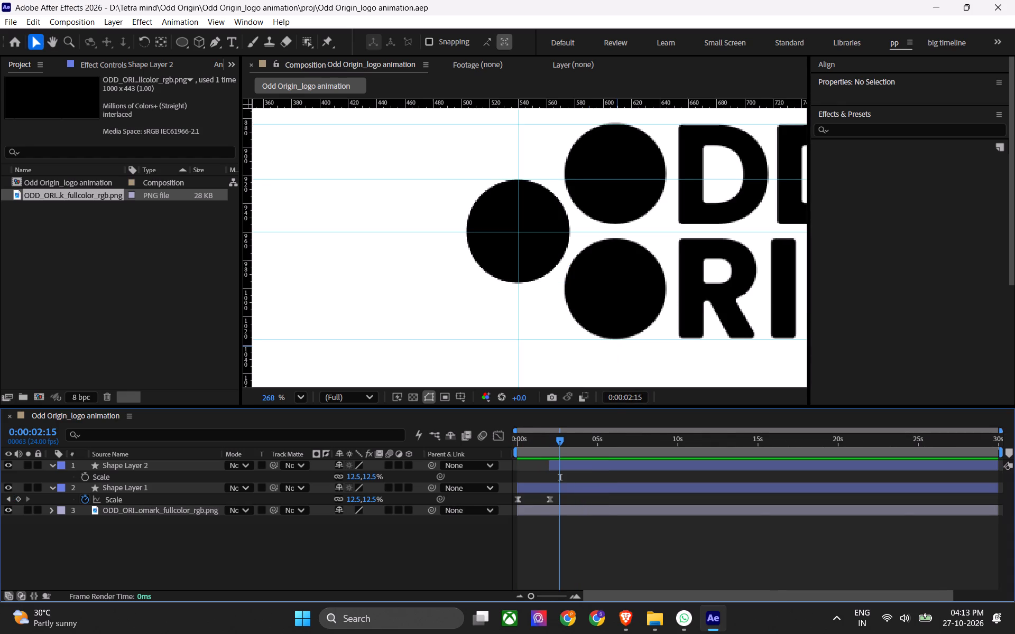
alt+scroll(557, 504, up, 2)
alt+scroll(558, 509, down, 1)
key(ctrl+s)
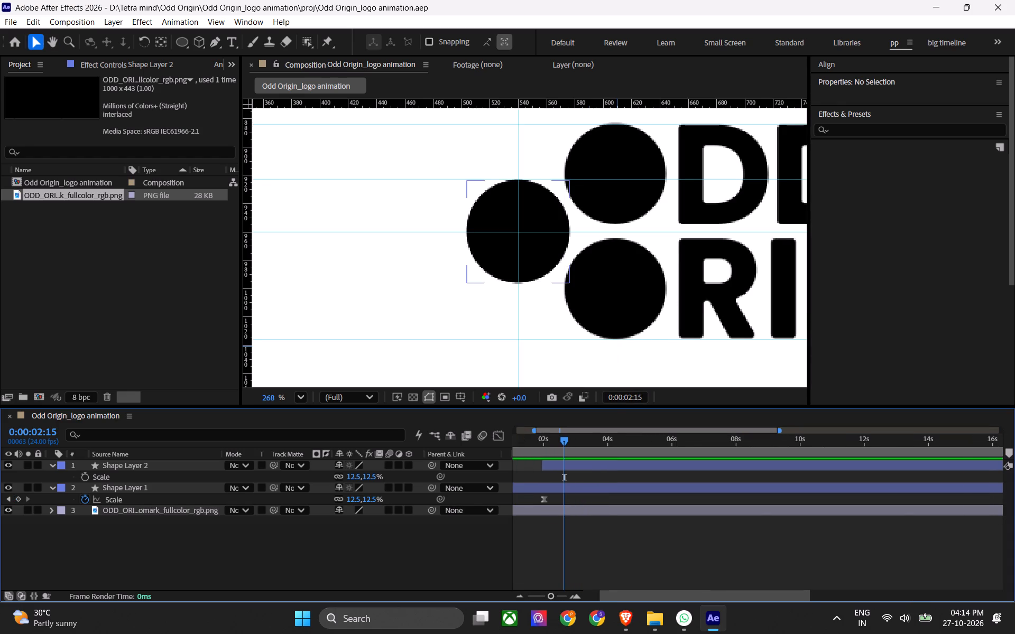
drag(566, 439, 567, 446)
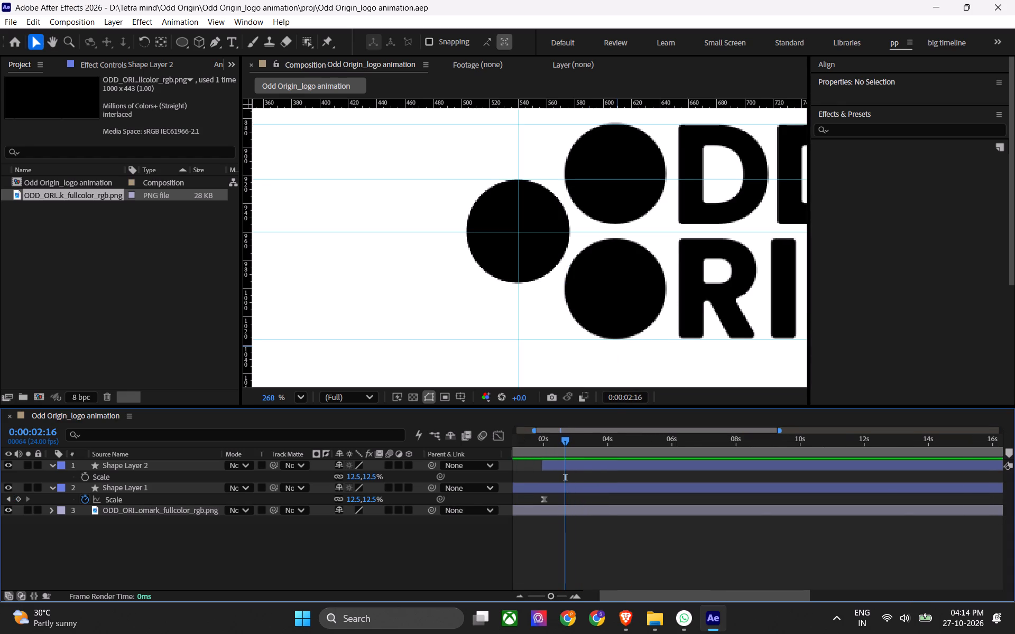
key(ctrl+s)
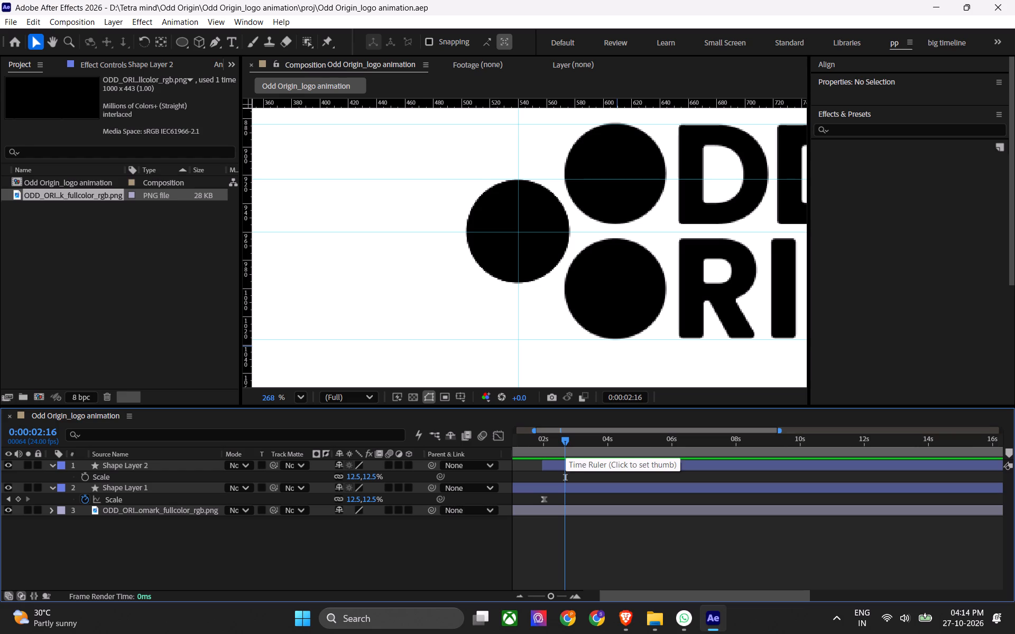
key(ctrl+s)
key(ctrl+s)
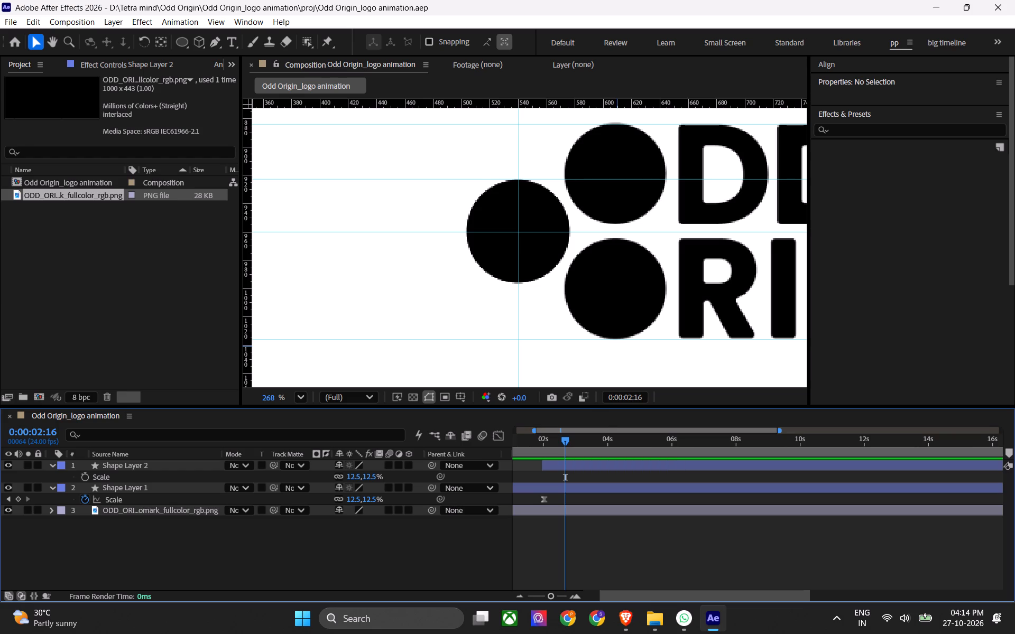
Fine-tune the middle horizontal guide so it sits exactly on the small circle's top edge.
click(584, 178)
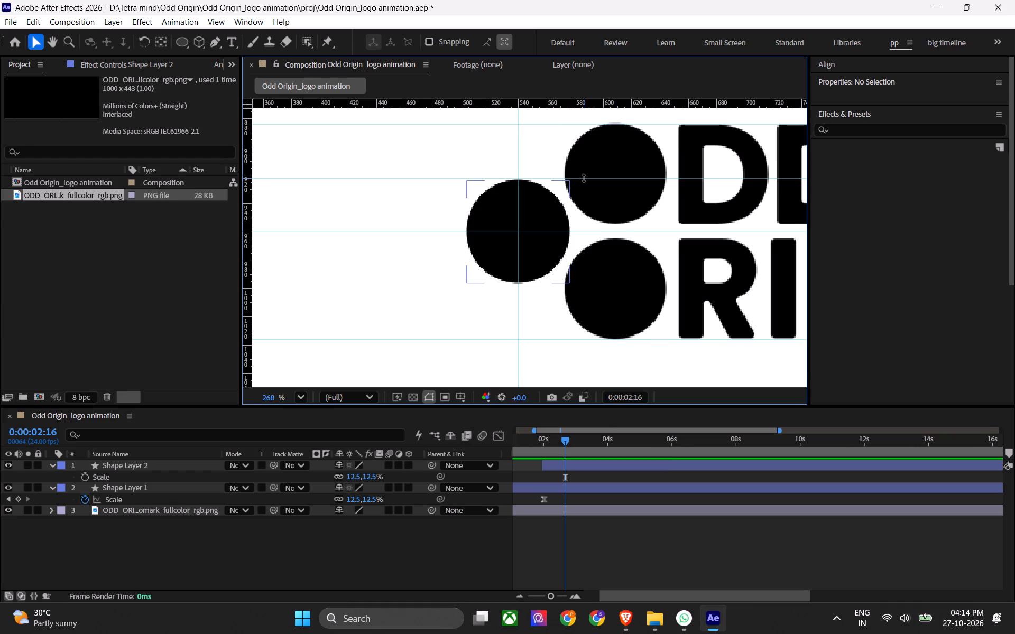
key(z)
scroll(511, 157, up, 7)
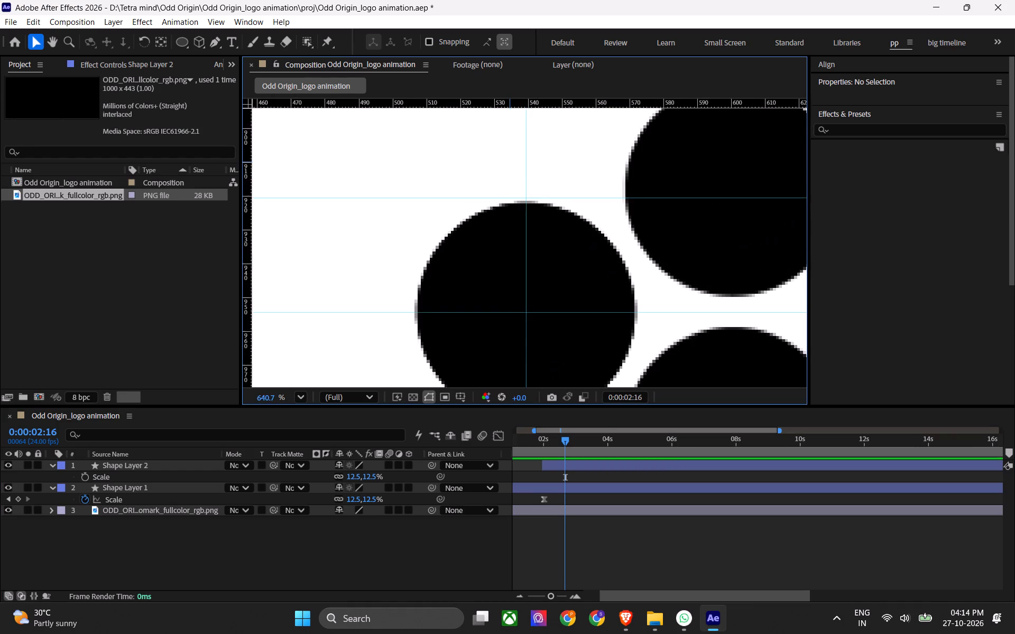
scroll(551, 194, up, 5)
drag(566, 204, 568, 211)
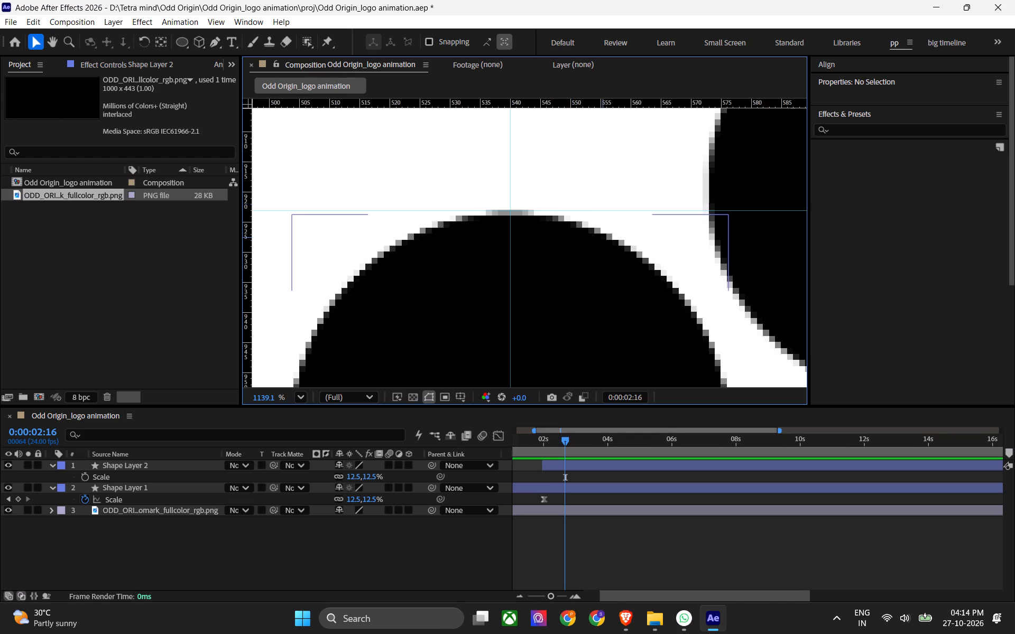
Inspect up close how the guides meet the upper O's top and lower O's bottom, and examine the small circle's bottom edge.
scroll(653, 235, down, 7)
middle_drag(705, 175, 587, 225)
scroll(619, 172, up, 8)
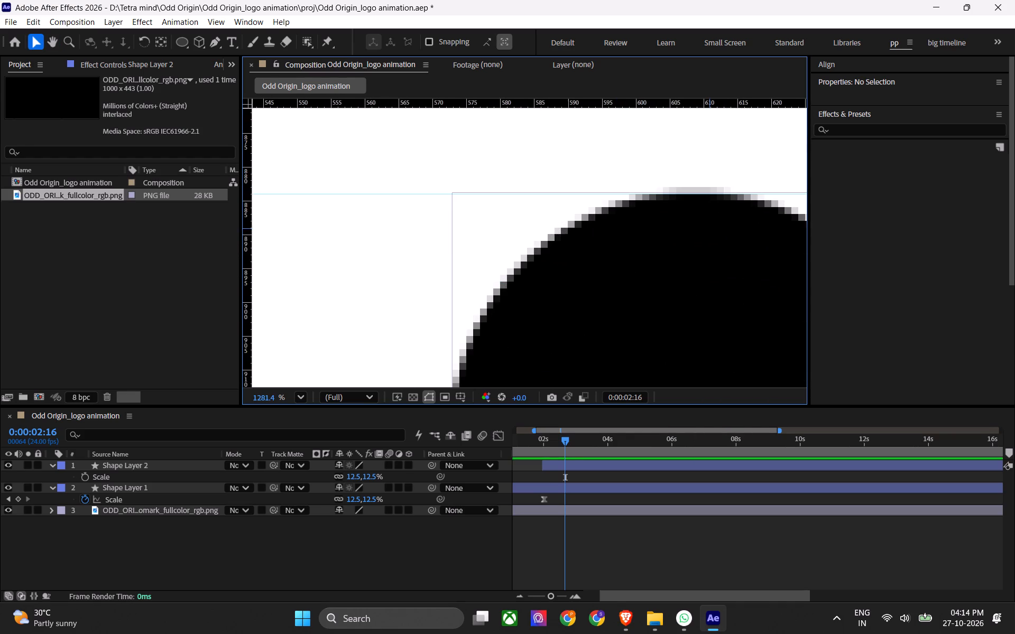
scroll(708, 240, down, 8)
middle_drag(704, 287, 608, 78)
scroll(631, 343, up, 9)
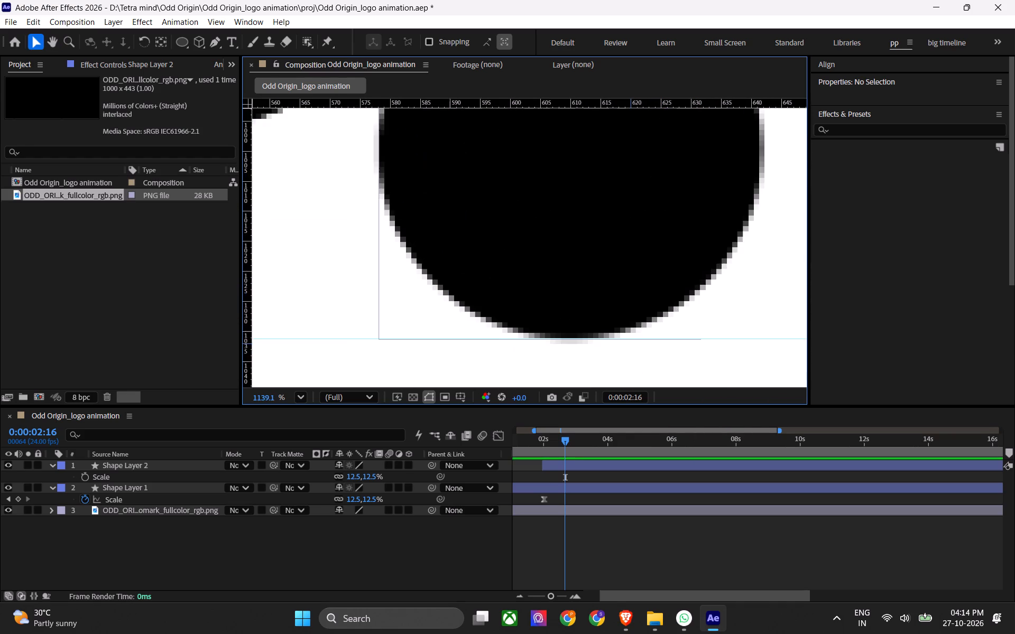
scroll(571, 348, up, 8)
scroll(571, 348, down, 9)
scroll(570, 349, up, 9)
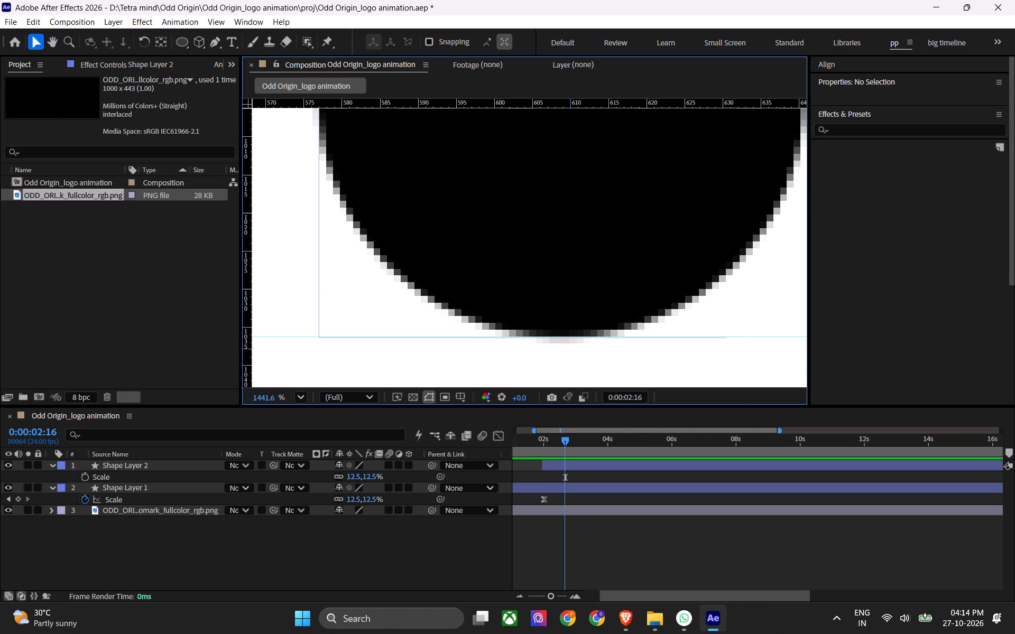
middle_drag(465, 303, 755, 371)
middle_drag(478, 235, 547, 376)
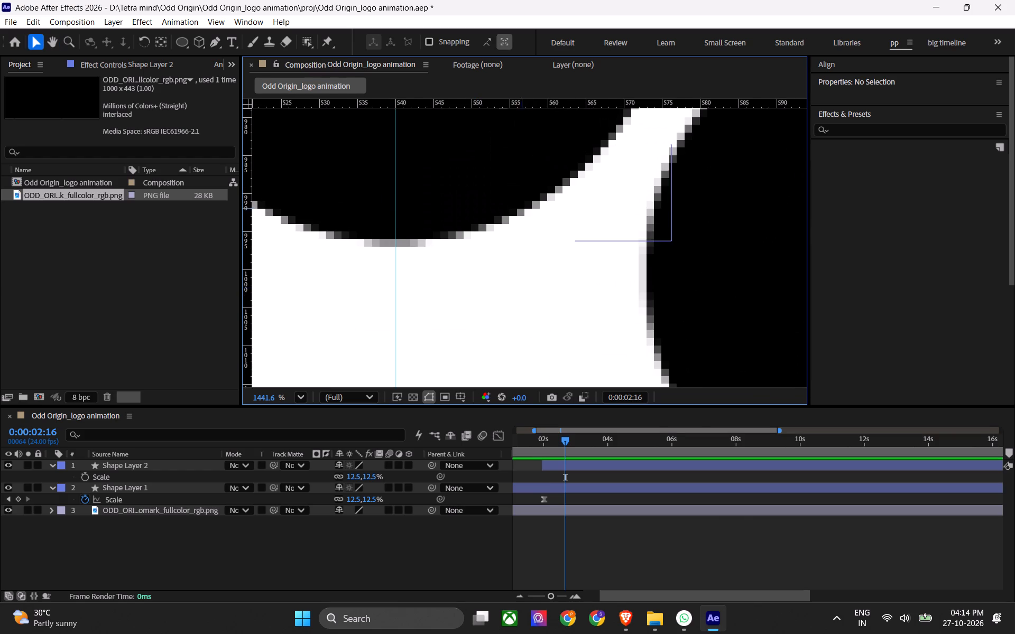
Fine-tune the top horizontal guide so it sits on the upper O's top edge at about 884 px.
middle_drag(522, 213, 543, 403)
middle_drag(516, 252, 522, 390)
middle_drag(491, 220, 505, 328)
middle_drag(529, 278, 525, 166)
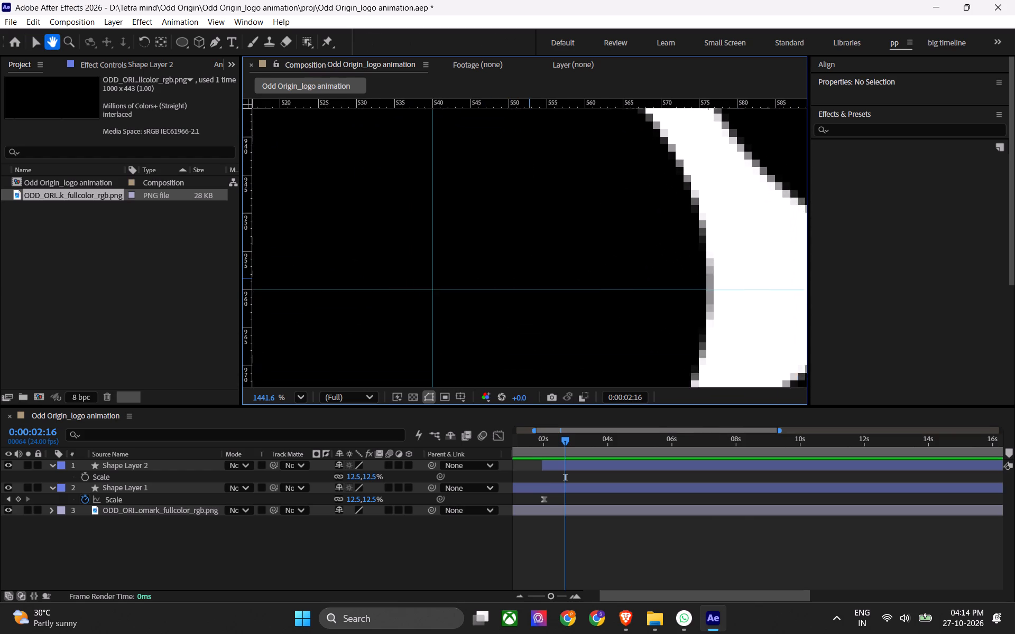
middle_drag(515, 238, 488, 352)
middle_drag(551, 278, 545, 437)
middle_drag(509, 222, 501, 334)
middle_drag(525, 237, 486, 359)
middle_drag(618, 264, 457, 286)
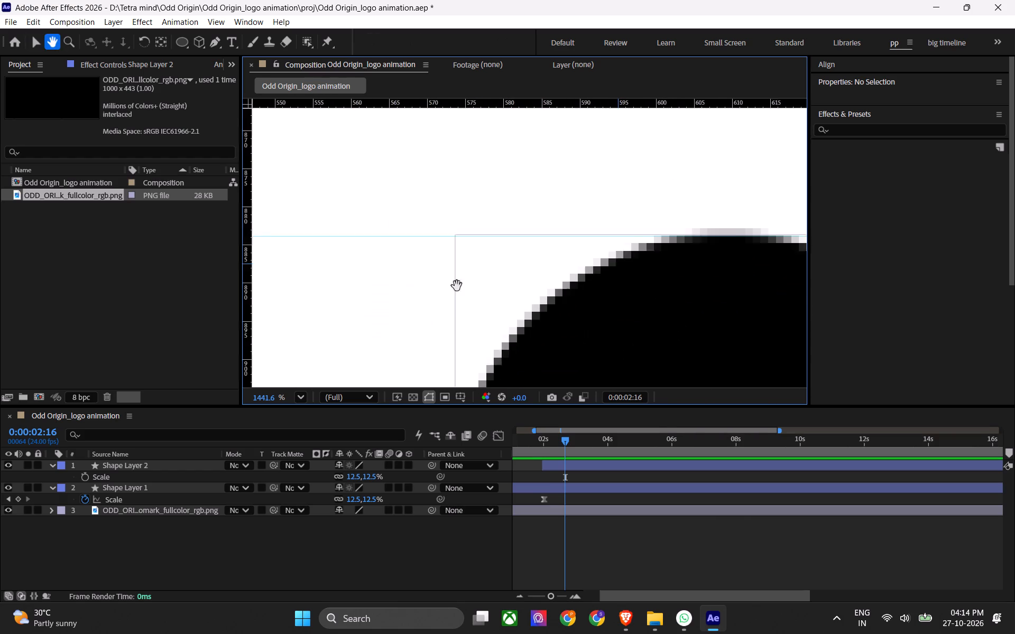
middle_drag(457, 286, 392, 293)
drag(359, 248, 358, 245)
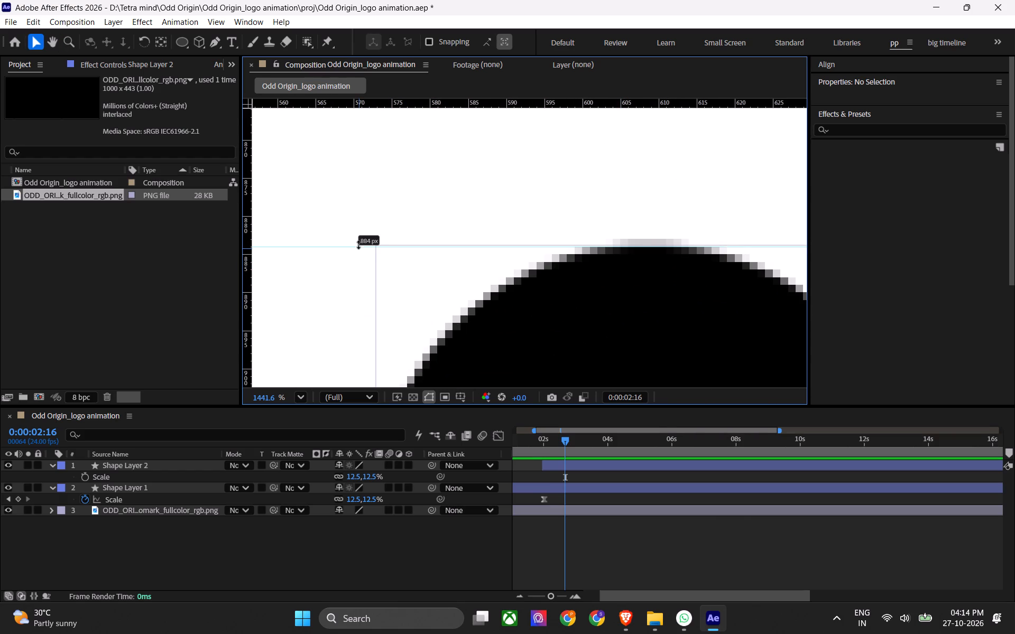
drag(358, 245, 361, 241)
click(364, 278)
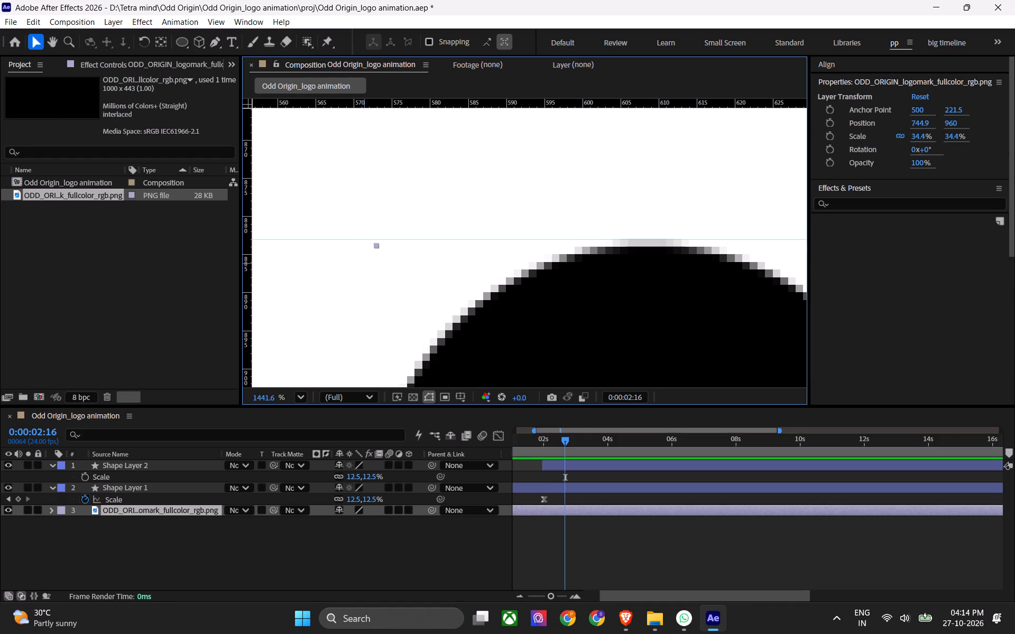
click(589, 283)
scroll(352, 272, down, 4)
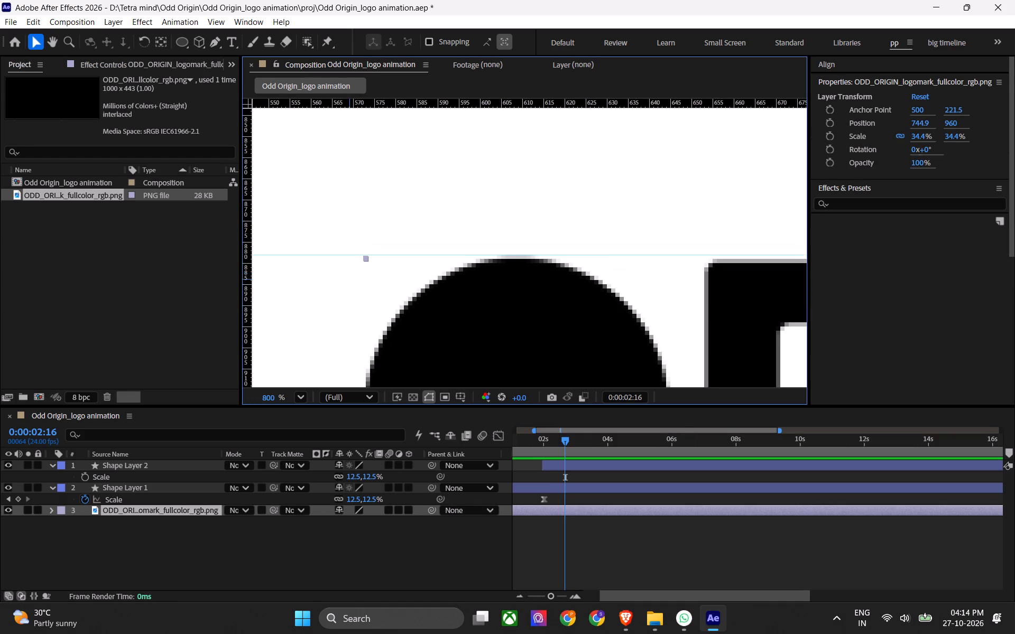
scroll(361, 280, down, 3)
scroll(647, 261, up, 8)
drag(522, 266, 522, 272)
scroll(473, 298, down, 5)
middle_drag(376, 296, 565, 295)
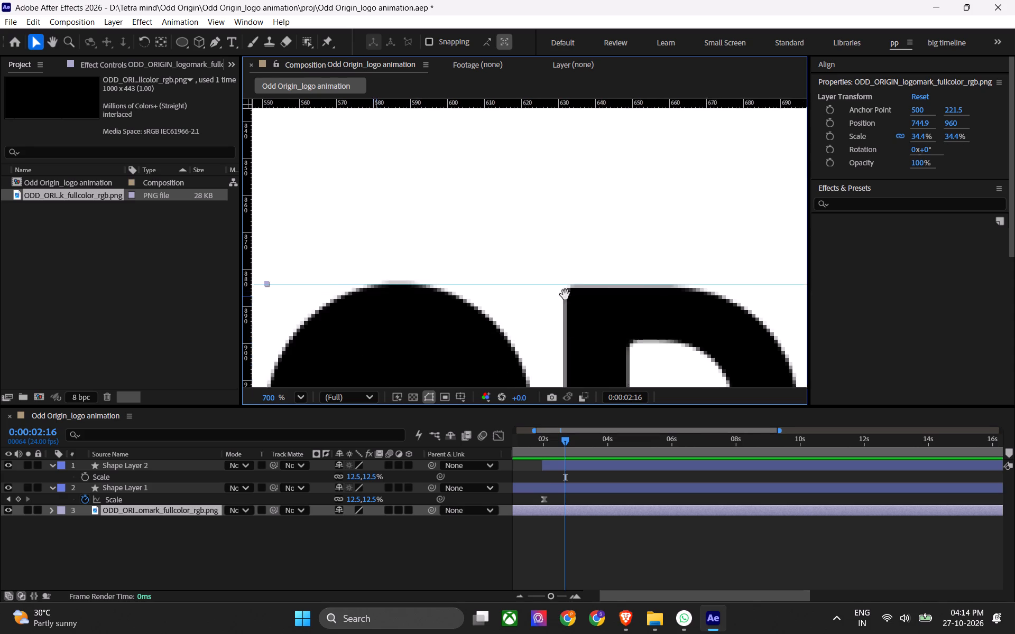
middle_drag(565, 295, 576, 295)
Fine-tune the bottom horizontal guide to 1036 px at the lower O's bottom edge and check it against the ORIGIN letters.
middle_drag(500, 332, 510, 269)
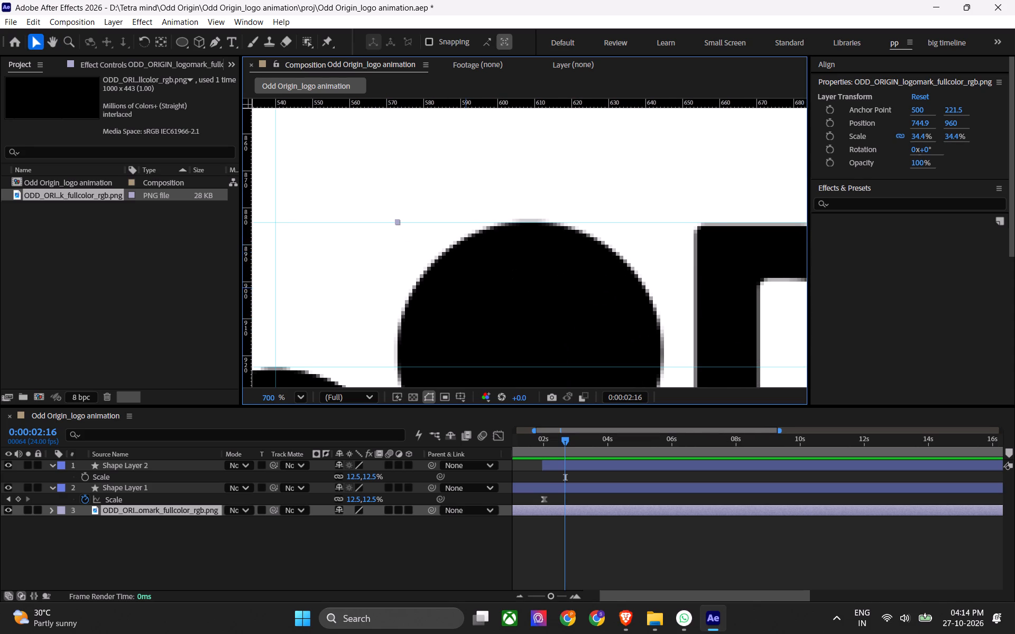
middle_drag(491, 256, 516, 153)
middle_drag(511, 299, 506, 147)
middle_drag(494, 301, 491, 216)
middle_drag(495, 305, 497, 186)
middle_drag(479, 310, 490, 275)
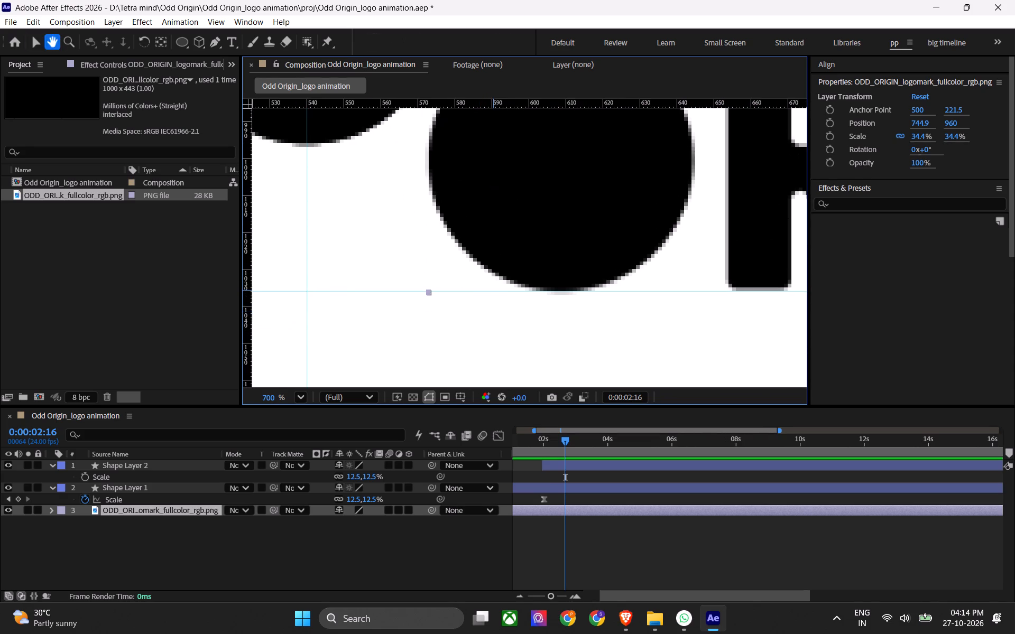
scroll(523, 297, up, 7)
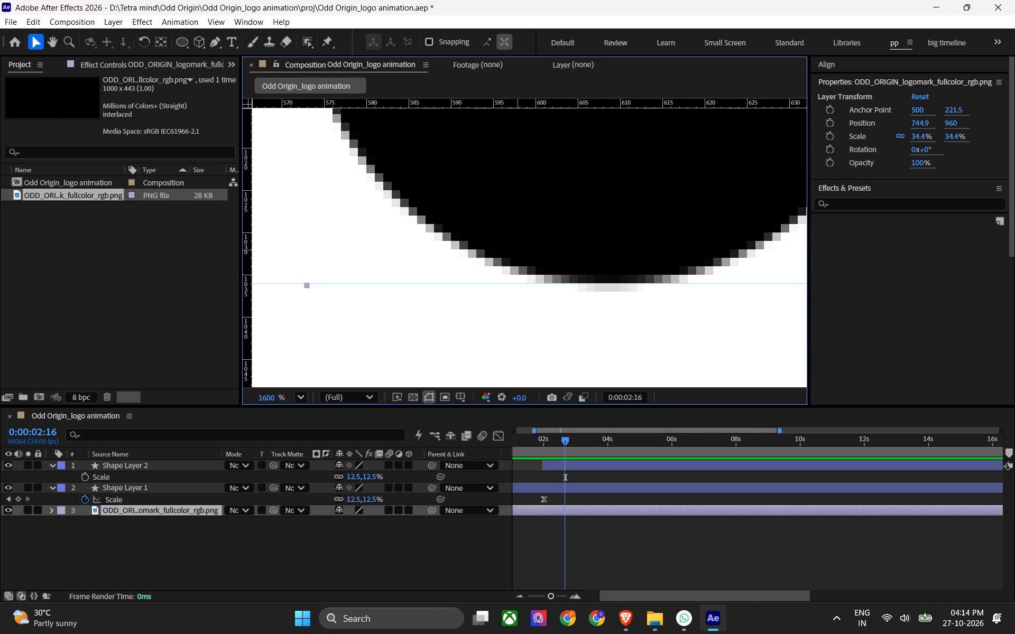
drag(459, 282, 460, 288)
drag(460, 288, 468, 287)
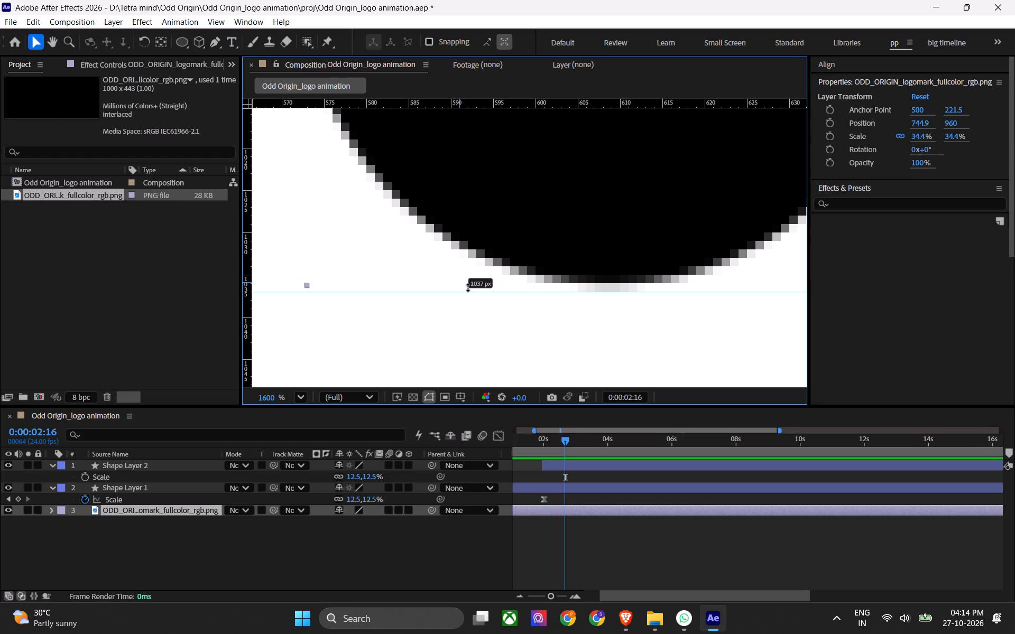
drag(468, 287, 469, 281)
middle_drag(674, 300, 335, 306)
middle_drag(582, 282, 378, 306)
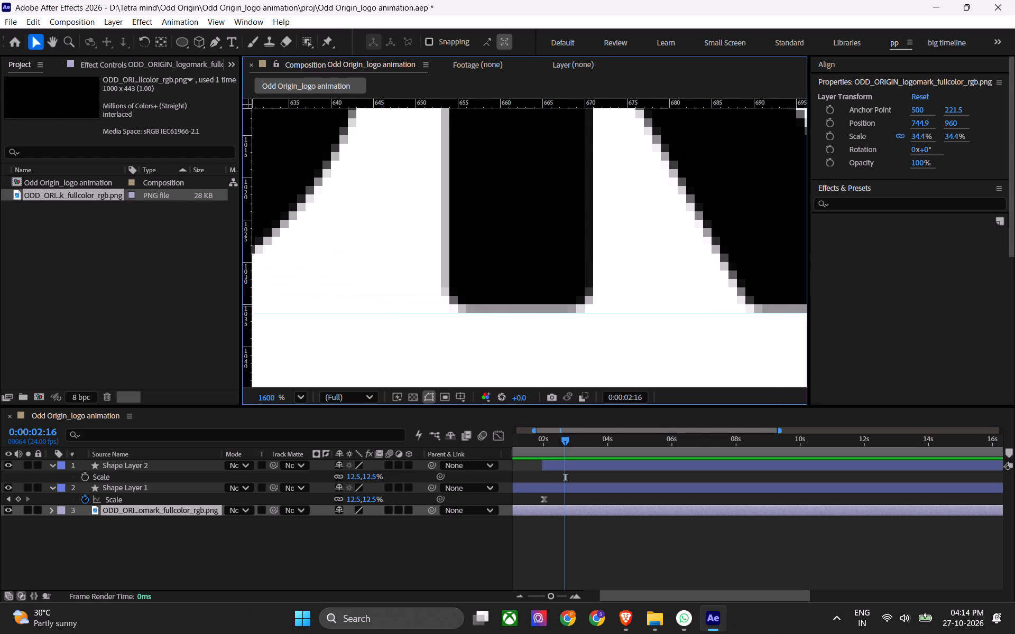
scroll(530, 309, down, 6)
middle_drag(675, 319, 441, 312)
Save the project and bring the small circle and both logo lines back into view.
key(ctrl+s)
scroll(526, 309, down, 4)
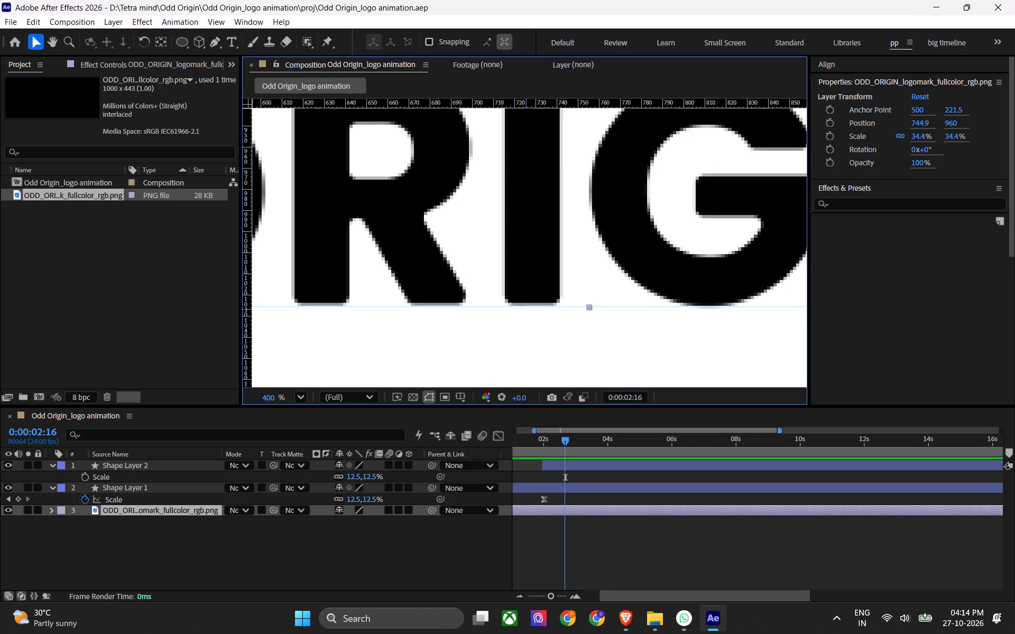
scroll(526, 311, down, 3)
middle_drag(486, 281, 645, 313)
scroll(515, 268, down, 4)
key(ctrl+s)
scroll(436, 241, up, 2)
key(ctrl+s)
Reveal the Position properties of Shape Layer 2 and Shape Layer 1, and save the project.
click(564, 439)
click(570, 462)
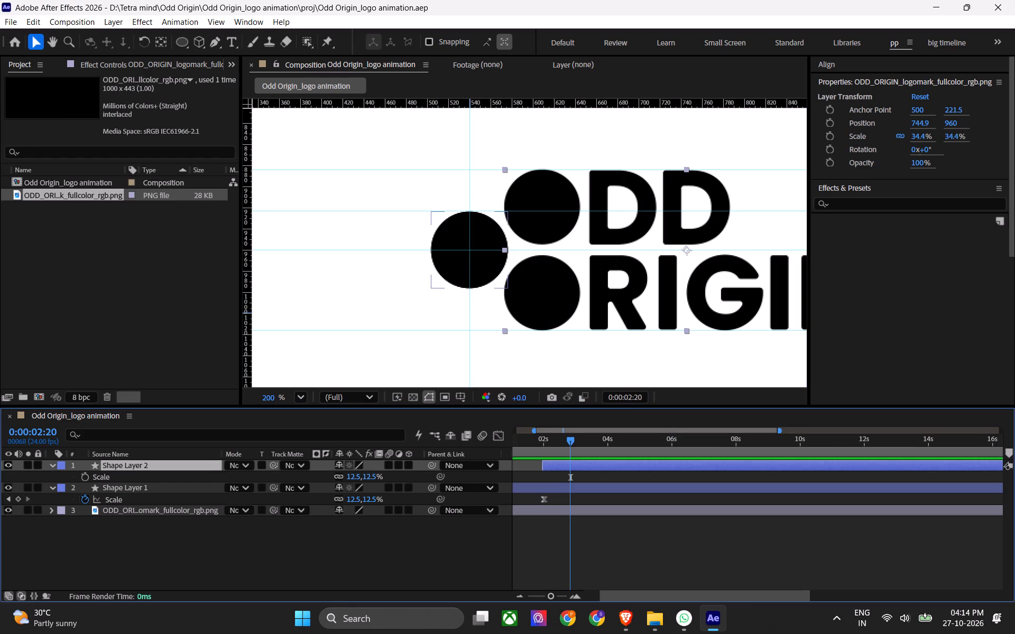
key(ctrl+s)
key(ctrl+s)
key(ctrl+s)
key(ctrl+s)
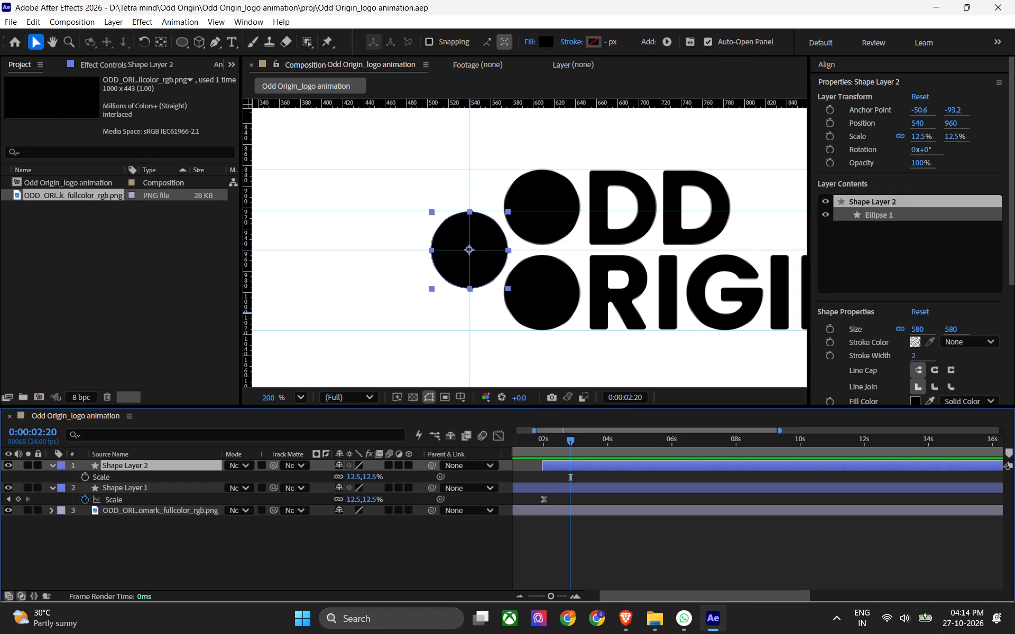
shift+click(207, 491)
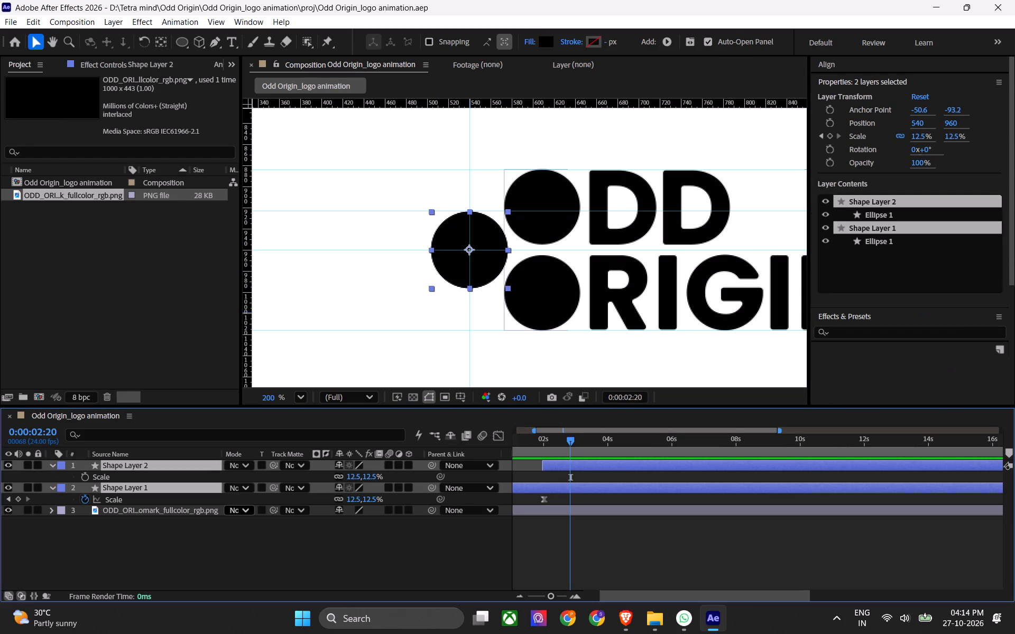
key(p)
click(520, 540)
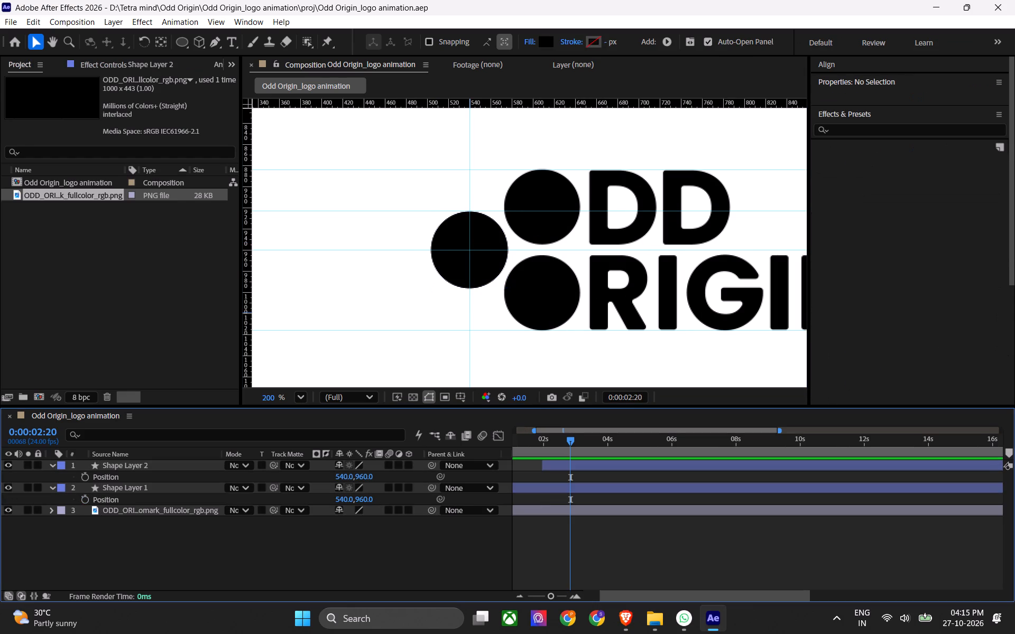
key(ctrl+s)
key(ctrl+s)
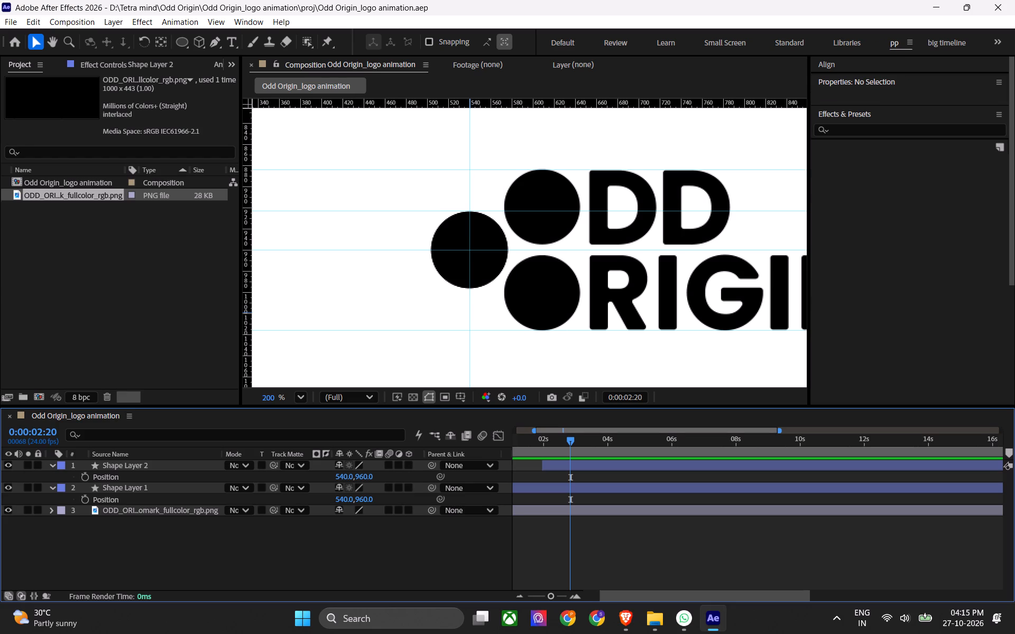
Set starting Position keyframes on both Shape Layer 1 and Shape Layer 2 at 0:00:02:19 and save.
click(566, 441)
click(576, 462)
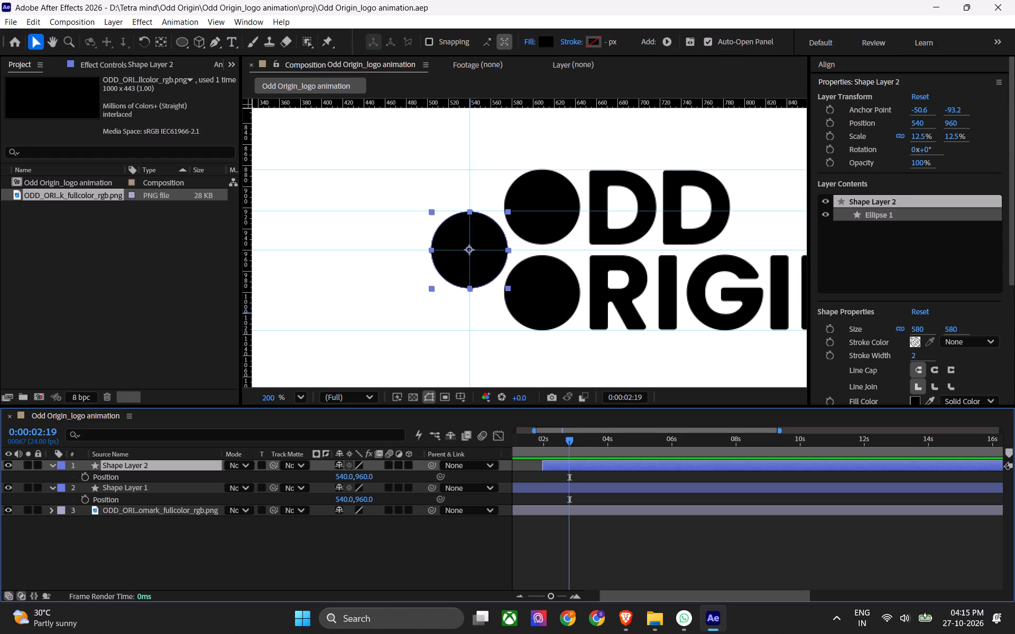
shift+click(568, 486)
click(82, 499)
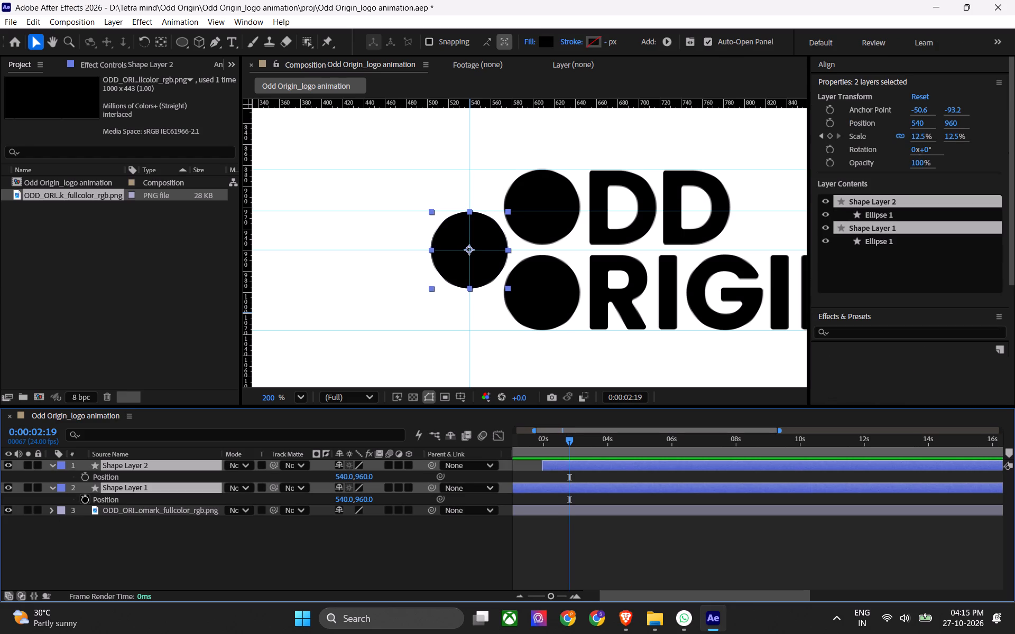
click(564, 534)
key(ctrl+s)
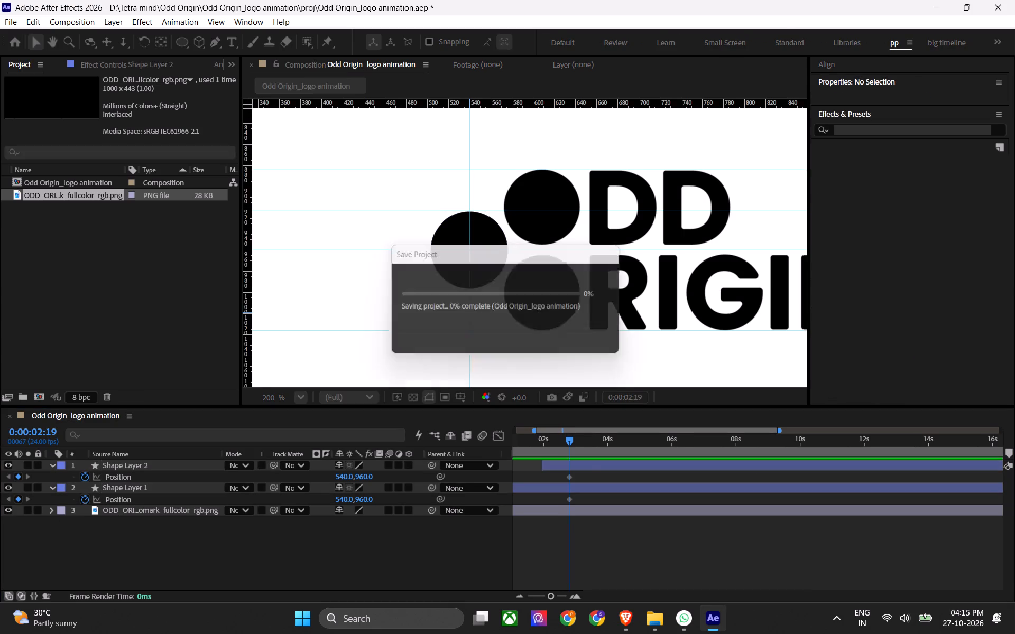
At 0:00:03:12, move Shape Layer 2's circle up to a Y position of 923.
drag(570, 440, 593, 451)
click(601, 468)
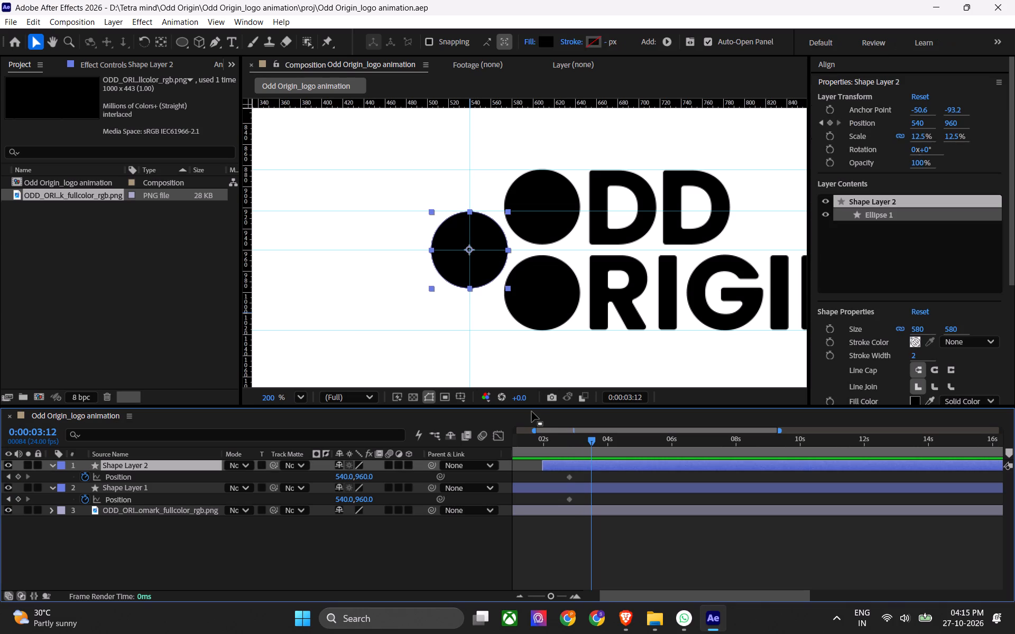
key(ctrl+s)
key(ctrl+s)
key(ctrl+s)
key(ctrl+s)
drag(949, 124, 903, 124)
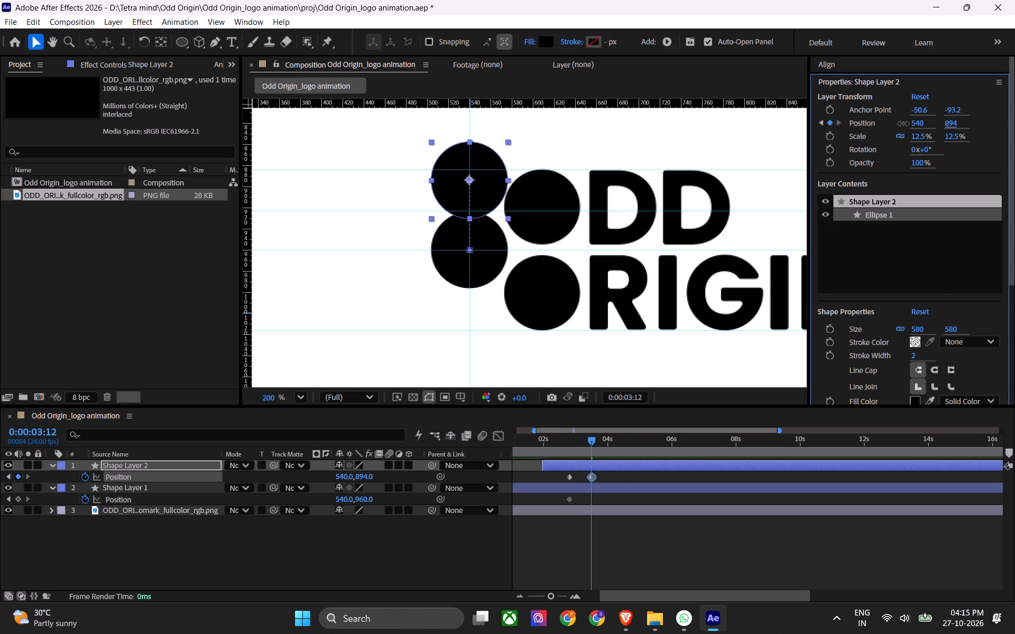
drag(903, 124, 916, 131)
Fine-tune Shape Layer 2's Y position to 920.8 so the circle's top meets the top guide.
scroll(420, 145, up, 7)
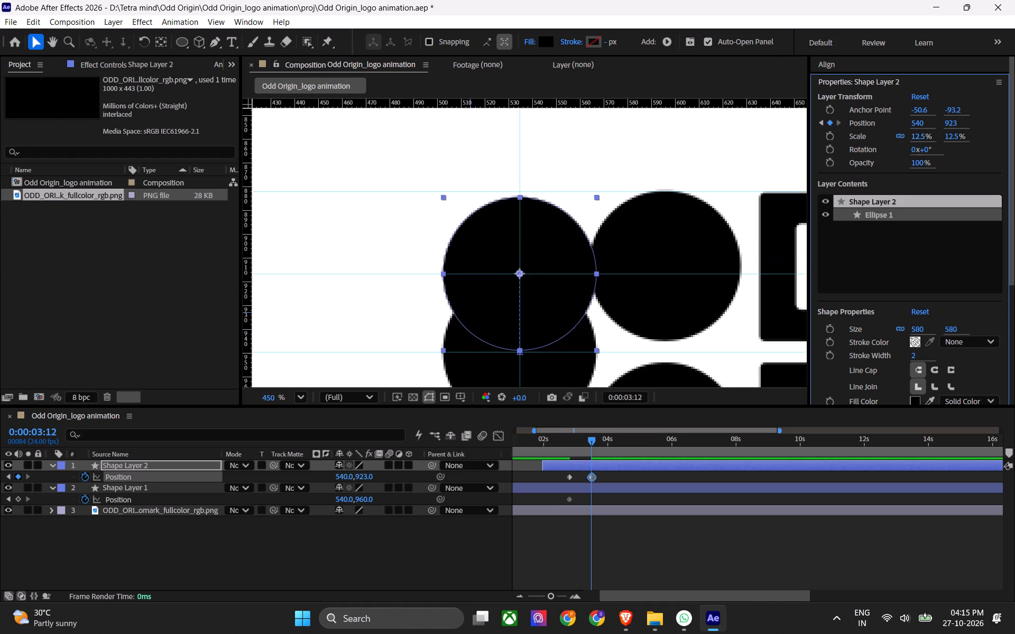
scroll(424, 154, up, 8)
scroll(531, 223, up, 6)
middle_drag(628, 276, 477, 241)
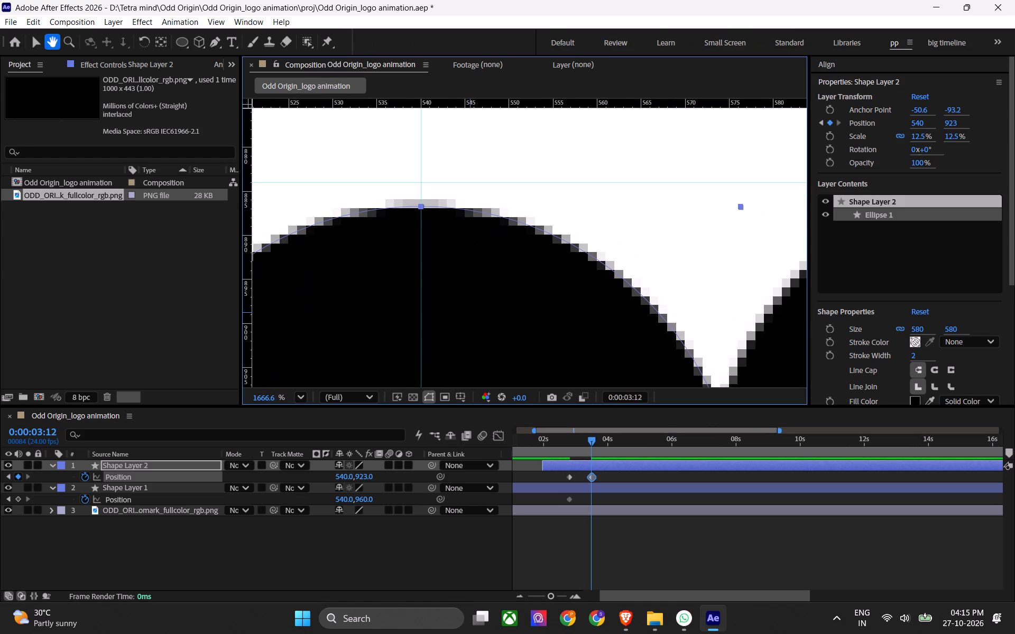
ctrl+drag(951, 121, 929, 120)
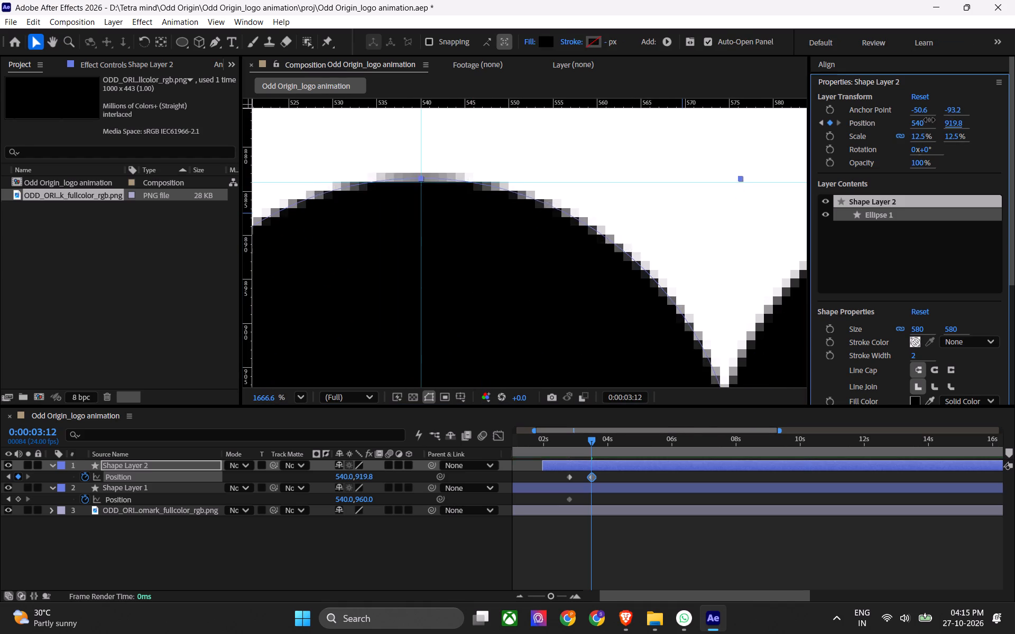
ctrl+drag(929, 120, 935, 121)
Fine-tune Shape Layer 2's Y position at 0:00:03:12 to 920.2 so the circle's top edge sits on the top guide.
middle_drag(649, 269, 414, 273)
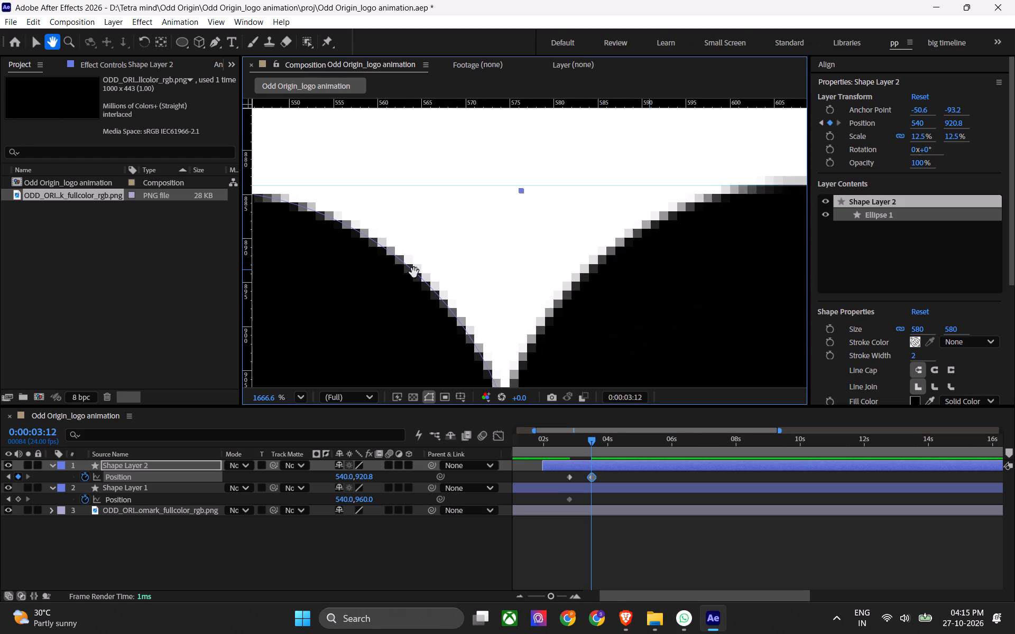
middle_drag(414, 273, 274, 243)
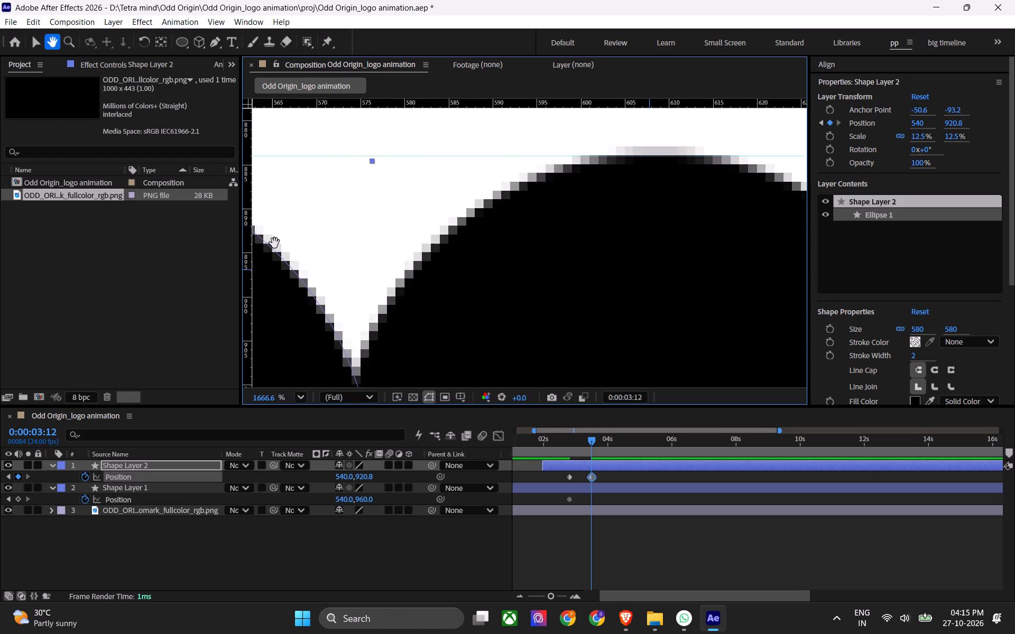
middle_drag(274, 243, 282, 263)
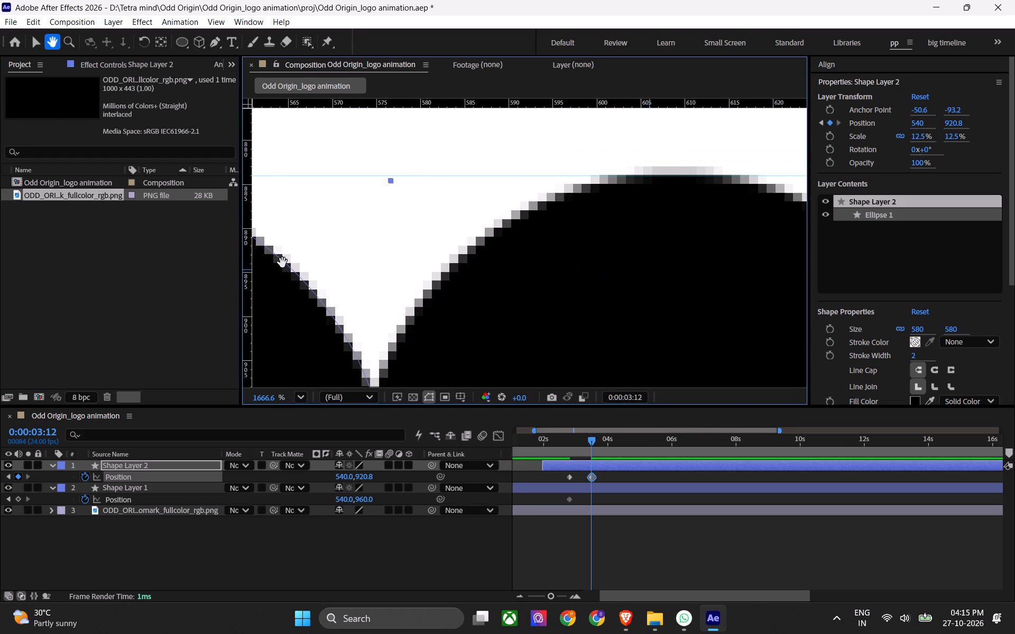
middle_drag(282, 263, 629, 247)
scroll(516, 259, down, 6)
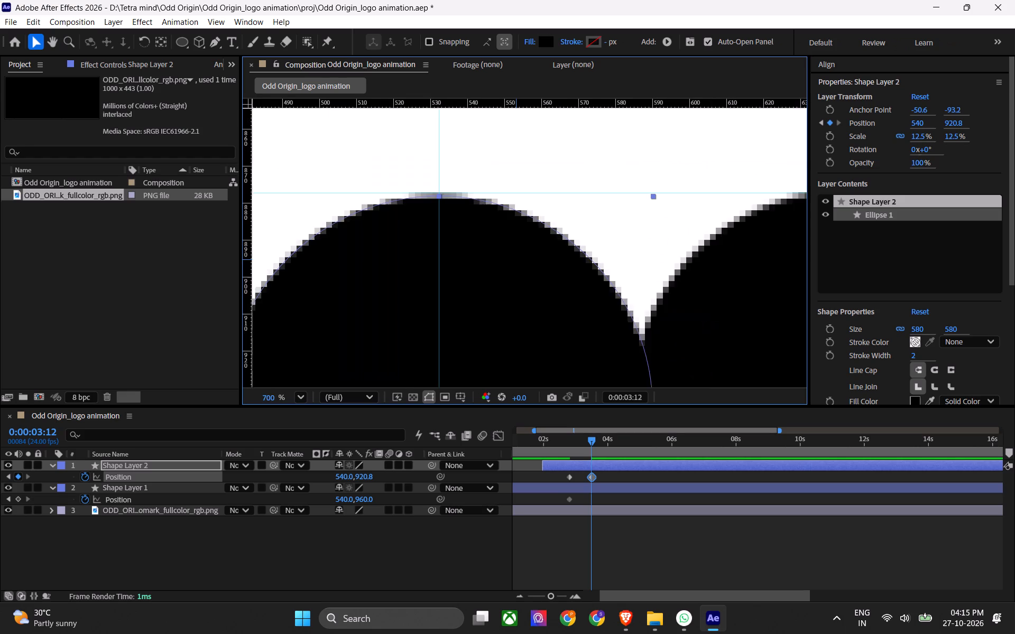
scroll(454, 210, up, 7)
scroll(530, 230, up, 7)
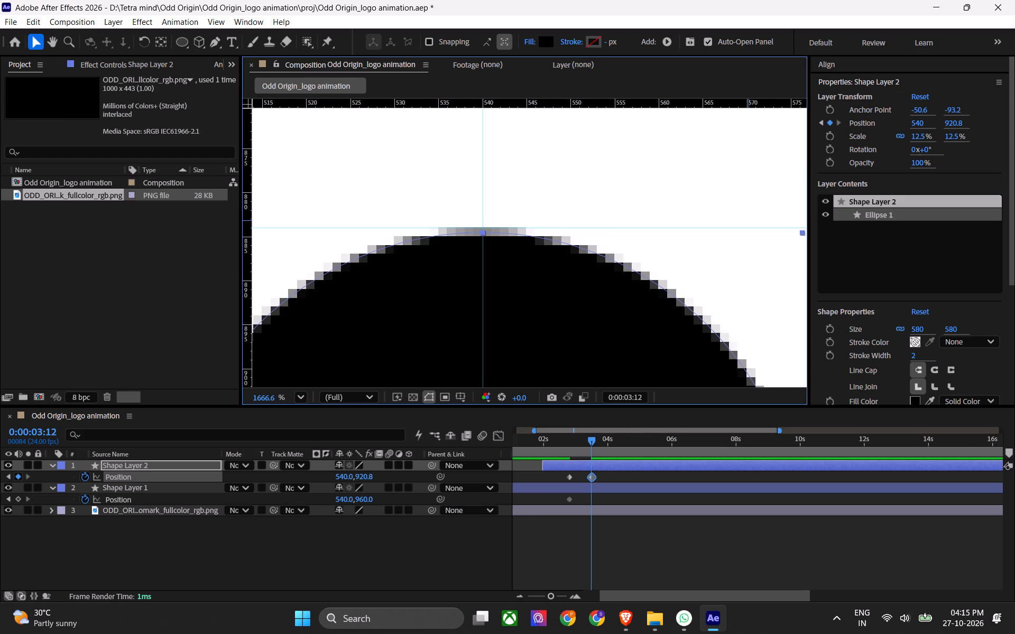
ctrl+drag(953, 122, 948, 124)
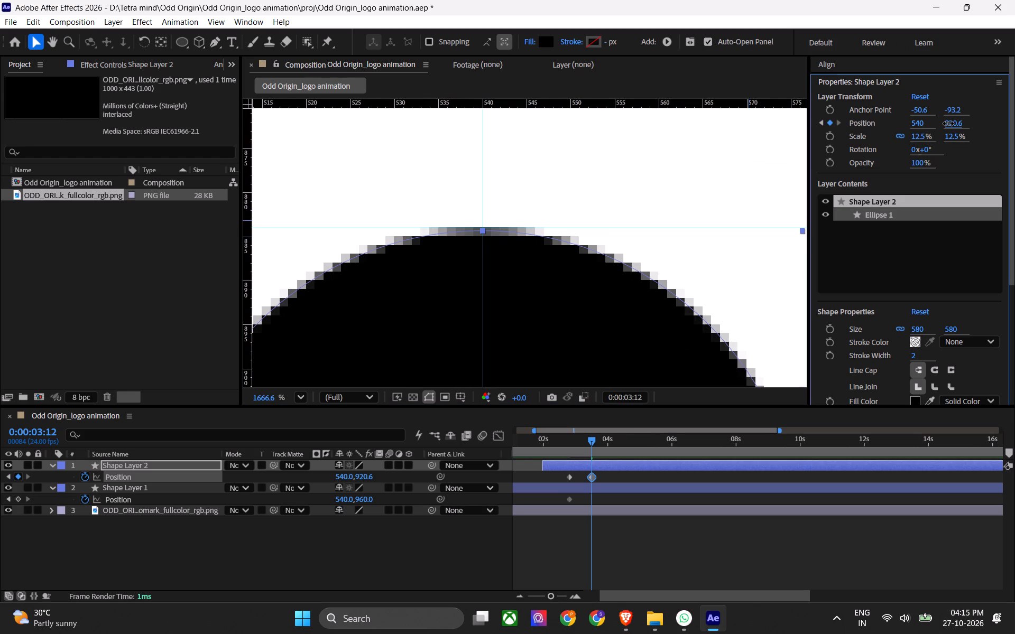
ctrl+drag(948, 124, 948, 125)
key(ctrl+z)
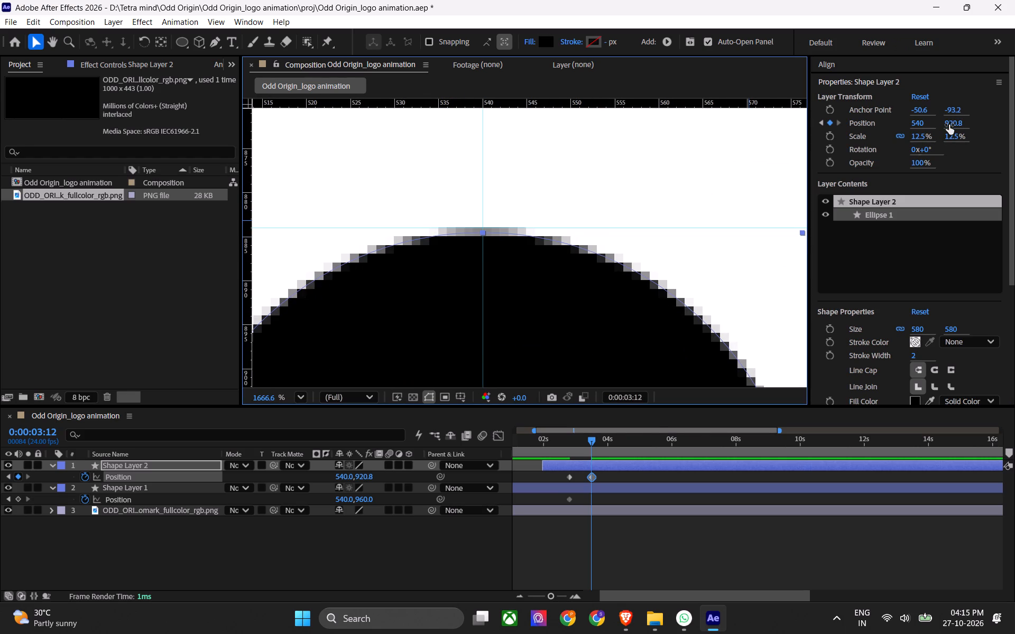
key(ctrl+z)
key(ctrl+shift+z)
ctrl+drag(951, 123, 942, 126)
At 0:00:03:12, move Shape Layer 1's circle down to a Y position of 1001, near the bottom guide.
scroll(529, 255, down, 4)
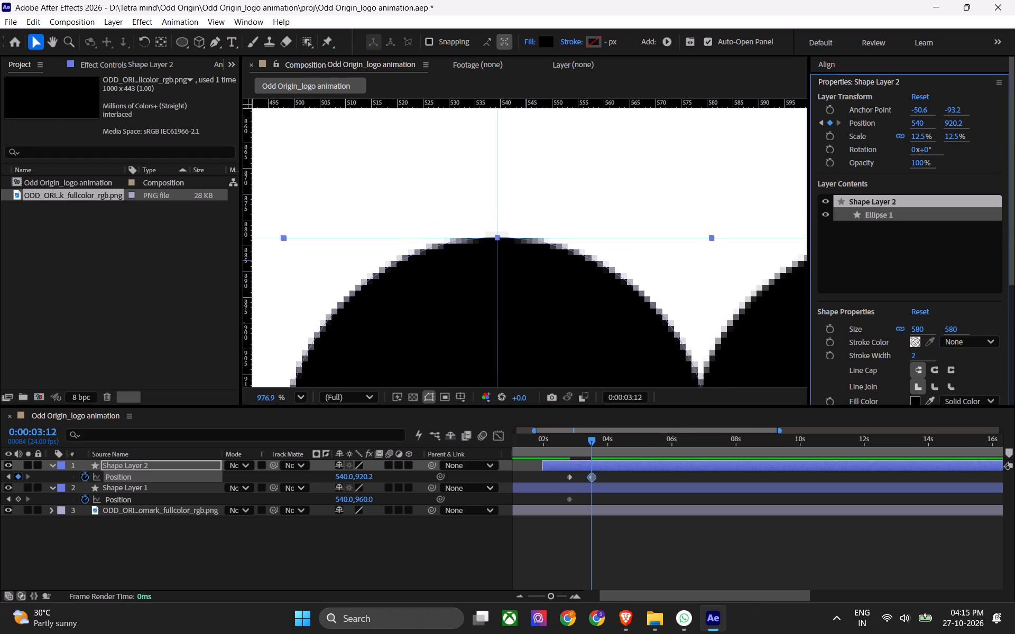
middle_drag(576, 255, 560, 125)
middle_drag(561, 258, 568, 112)
scroll(579, 281, down, 6)
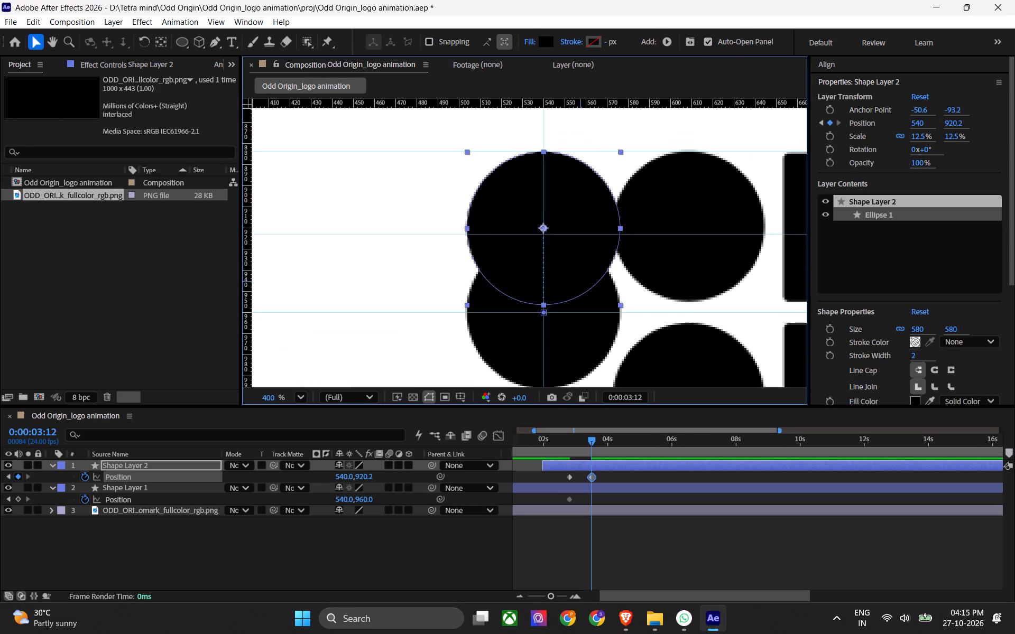
middle_drag(576, 324, 569, 177)
click(595, 487)
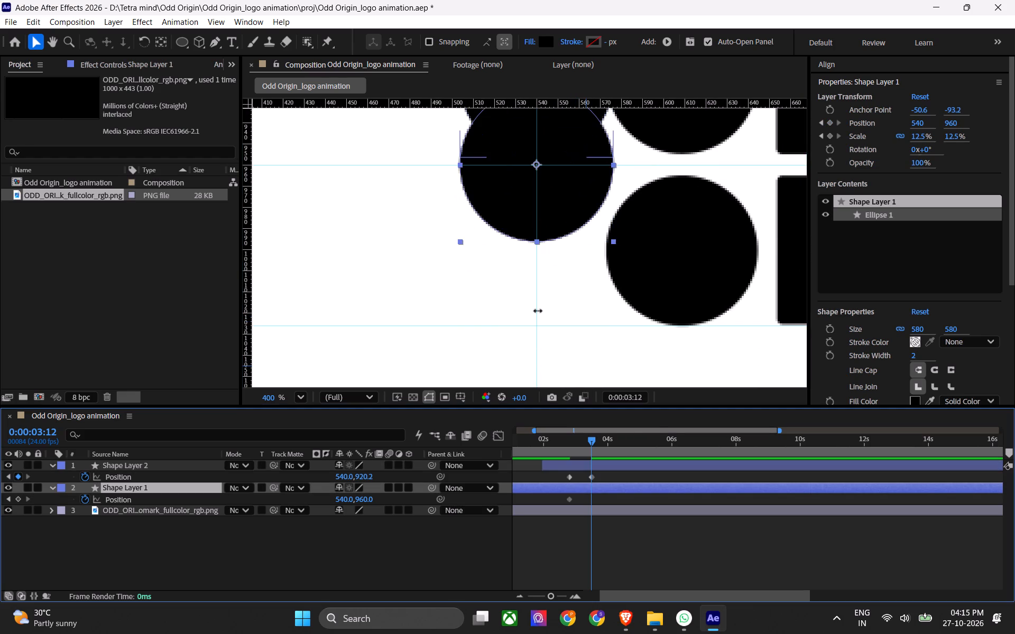
scroll(539, 304, up, 5)
drag(953, 125, 971, 134)
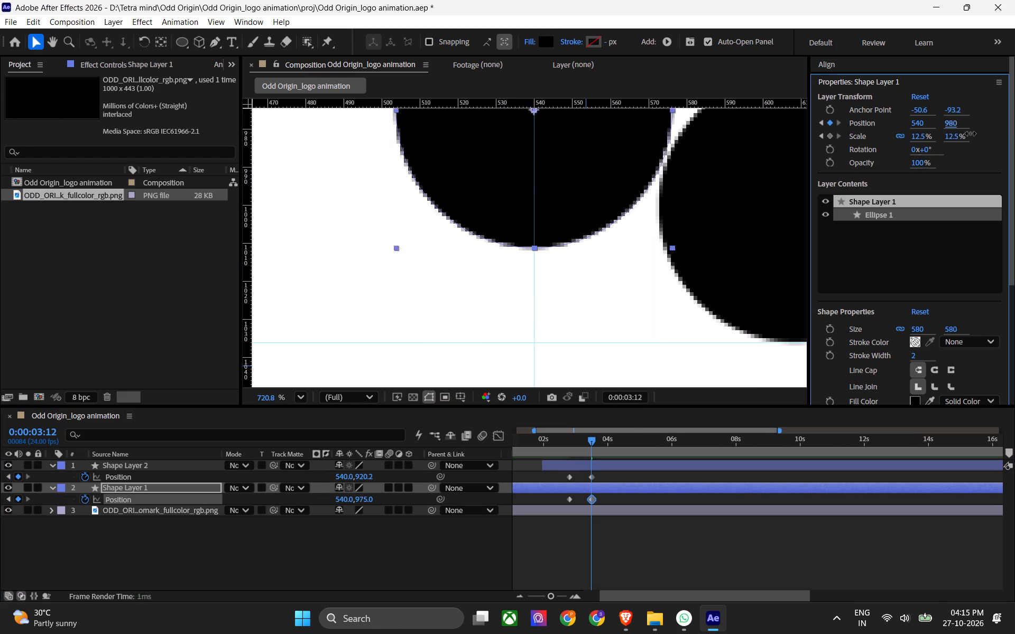
drag(971, 134, 977, 140)
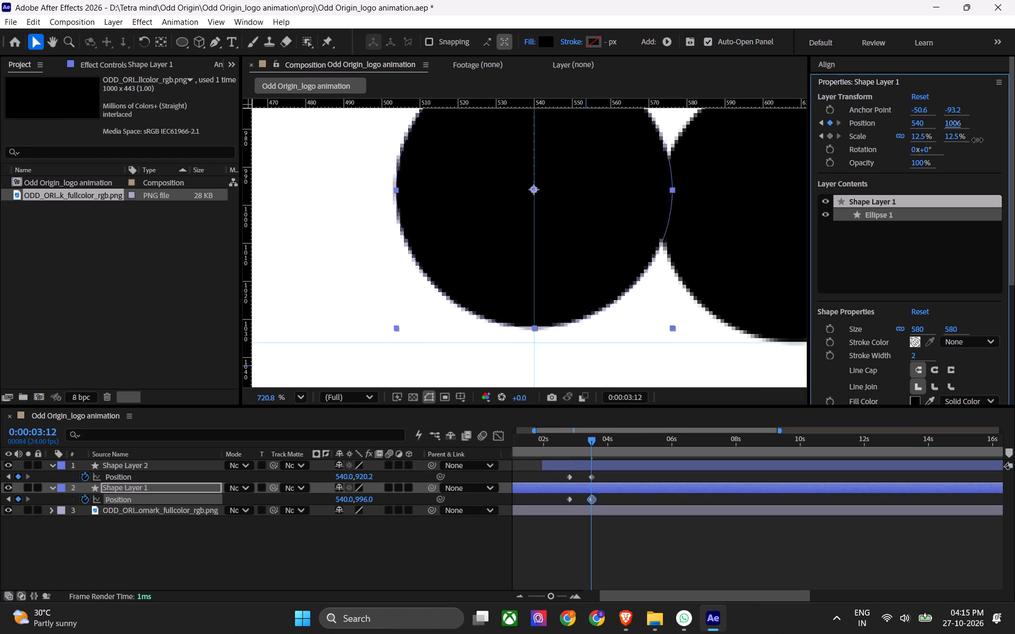
drag(977, 140, 975, 139)
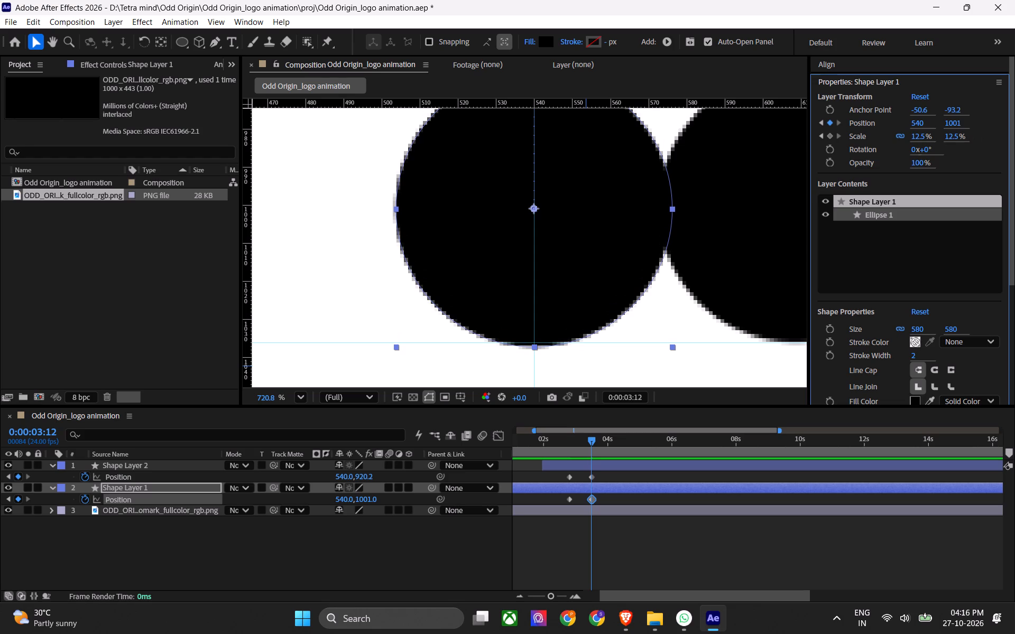
Fine-tune Shape Layer 1's Y position to 999.6 so the circle's bottom edge meets the bottom guide, and save the project.
scroll(592, 335, up, 6)
middle_drag(469, 333, 485, 286)
scroll(465, 324, up, 3)
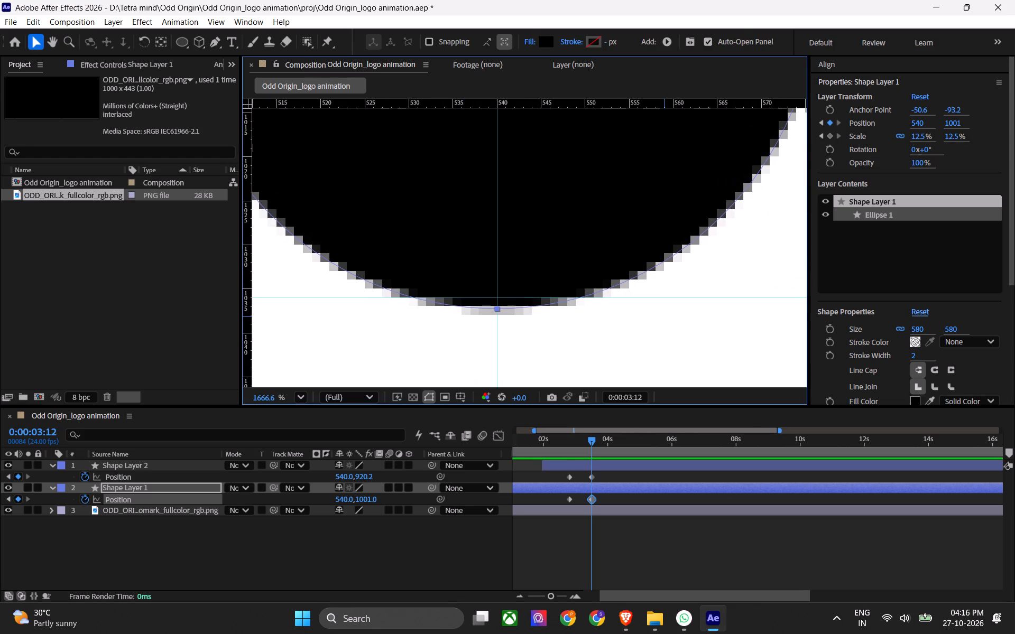
ctrl+drag(950, 121, 944, 119)
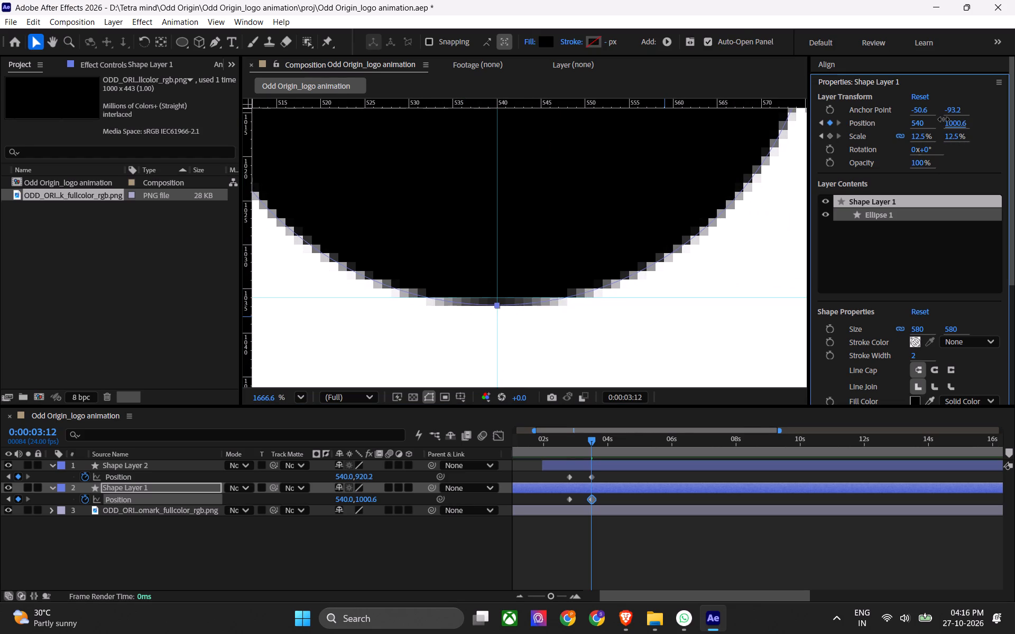
ctrl+drag(944, 119, 940, 117)
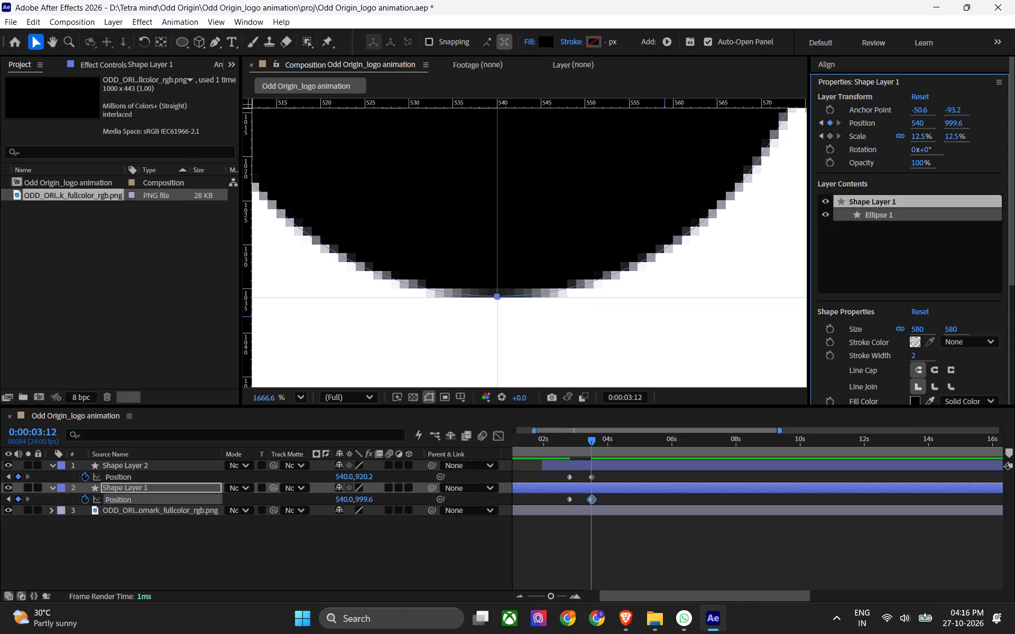
middle_drag(635, 319, 466, 328)
key(ctrl+s)
scroll(658, 314, up, 10)
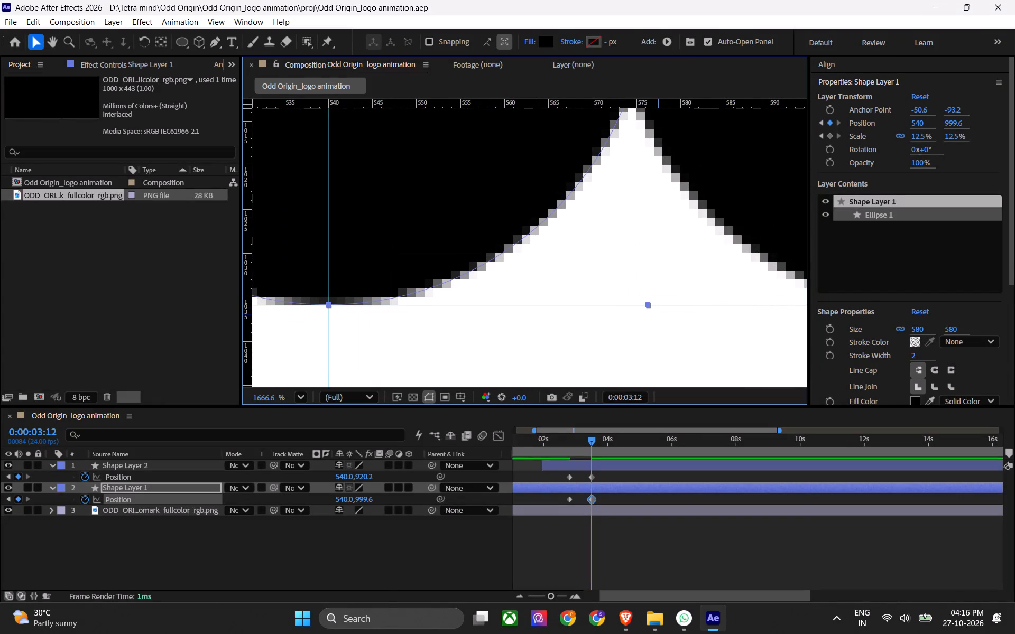
scroll(657, 314, up, 4)
ctrl+click(952, 127)
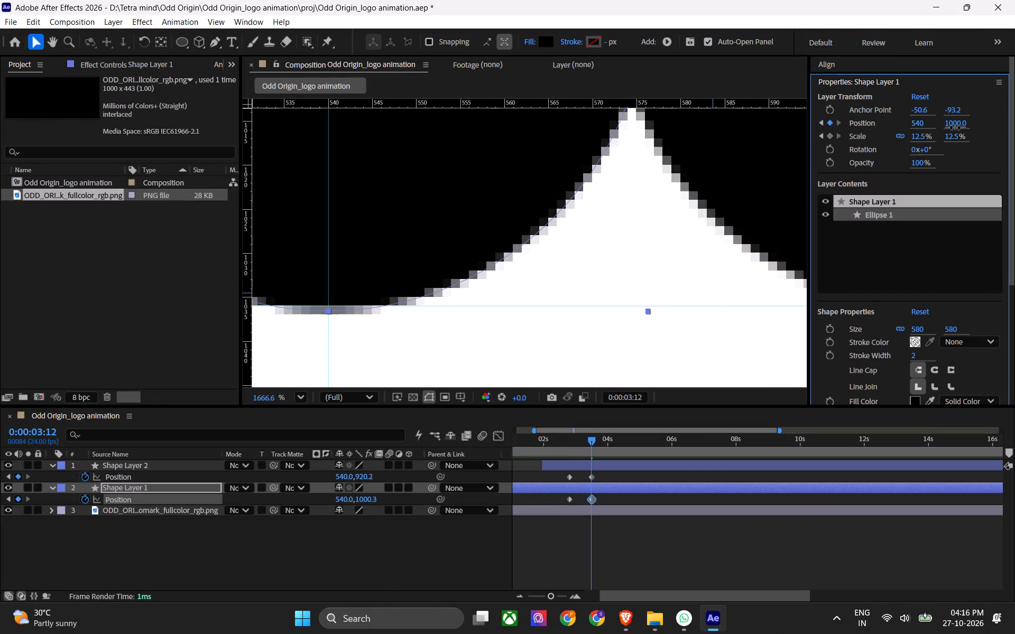
key(ctrl+z)
key(ctrl+s)
key(ctrl+s)
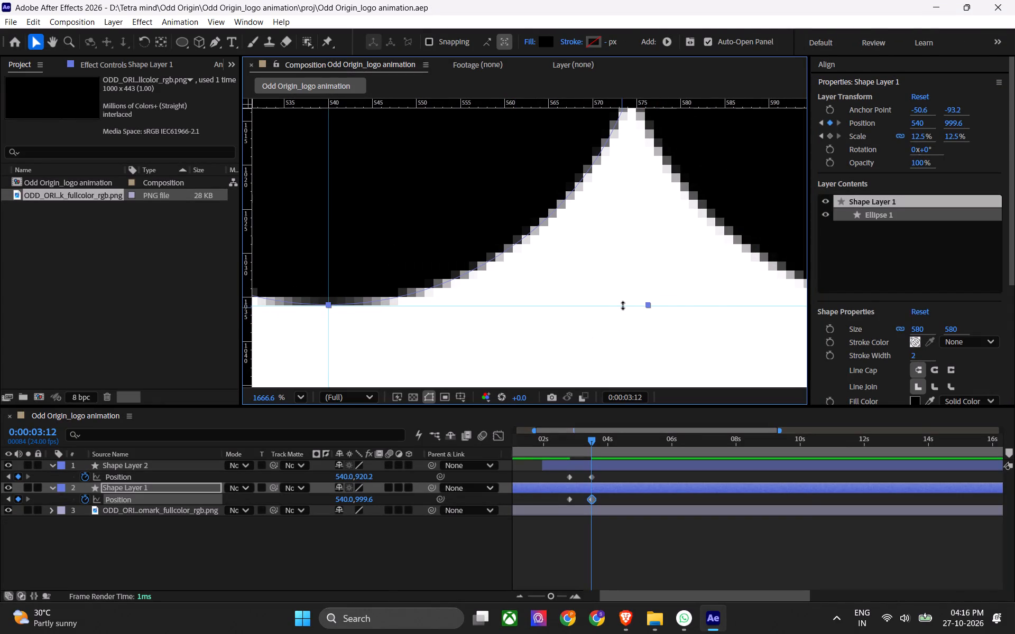
Examine the edges of both circles up close, from the bottom guide to the top guide, and return to the fitted composition view.
middle_drag(614, 207, 631, 340)
middle_drag(406, 248, 430, 351)
middle_drag(421, 238, 440, 367)
middle_drag(413, 263, 427, 333)
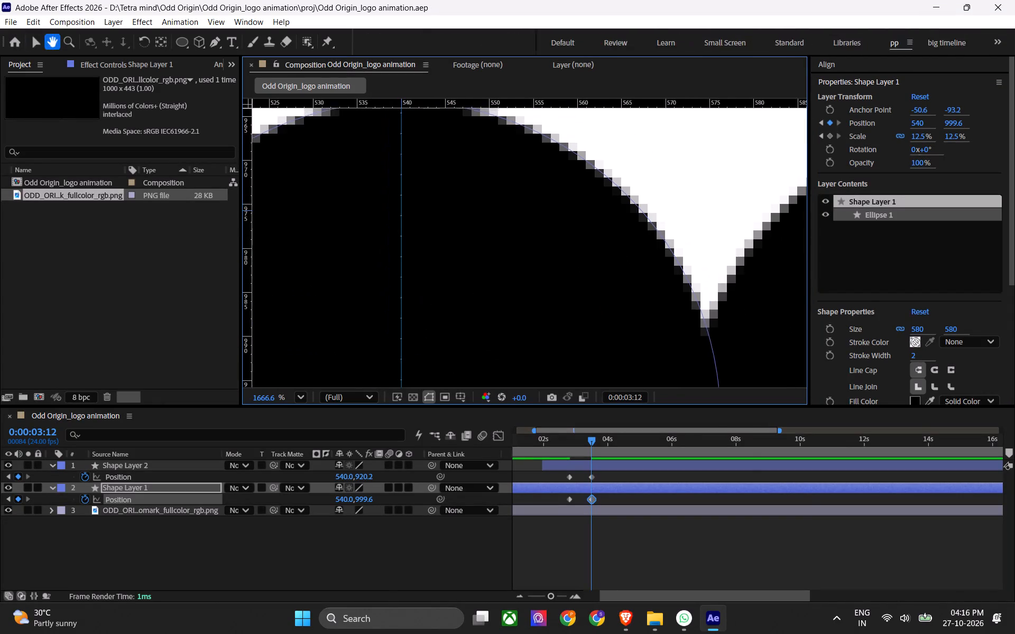
middle_drag(427, 333, 426, 327)
middle_drag(368, 142, 375, 254)
middle_drag(398, 160, 394, 307)
middle_drag(394, 204, 394, 302)
middle_drag(368, 192, 377, 297)
middle_drag(371, 211, 376, 286)
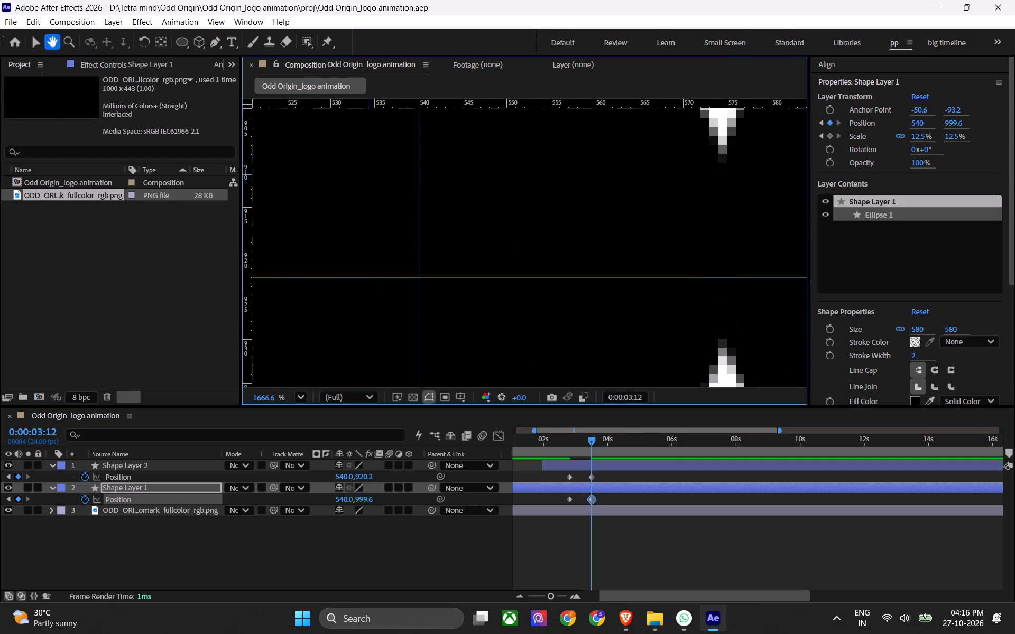
middle_drag(375, 188, 379, 304)
middle_drag(372, 226, 372, 324)
click(522, 257)
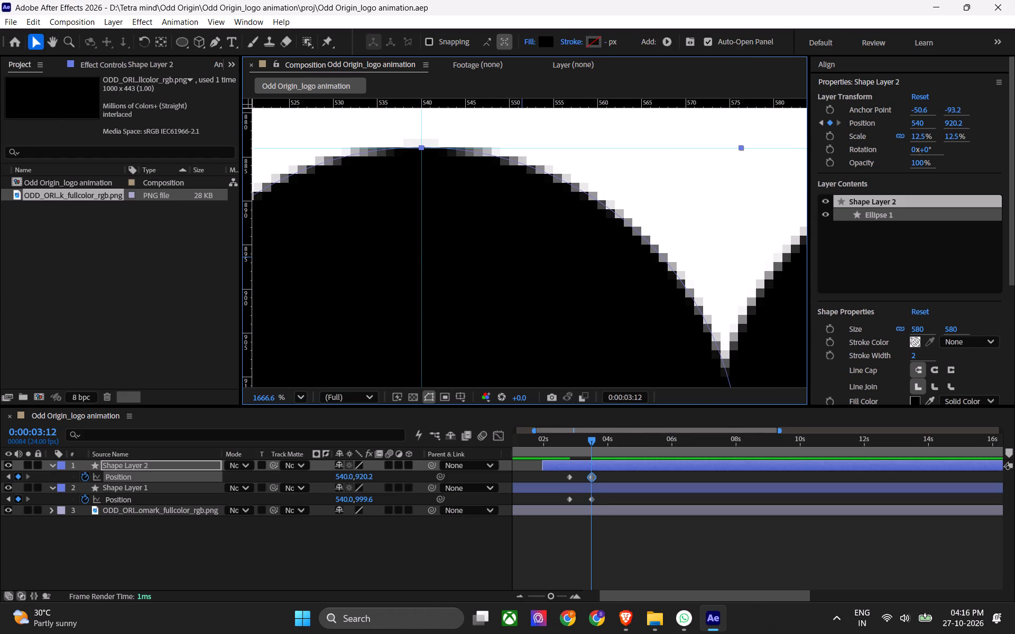
click(306, 395)
click(328, 123)
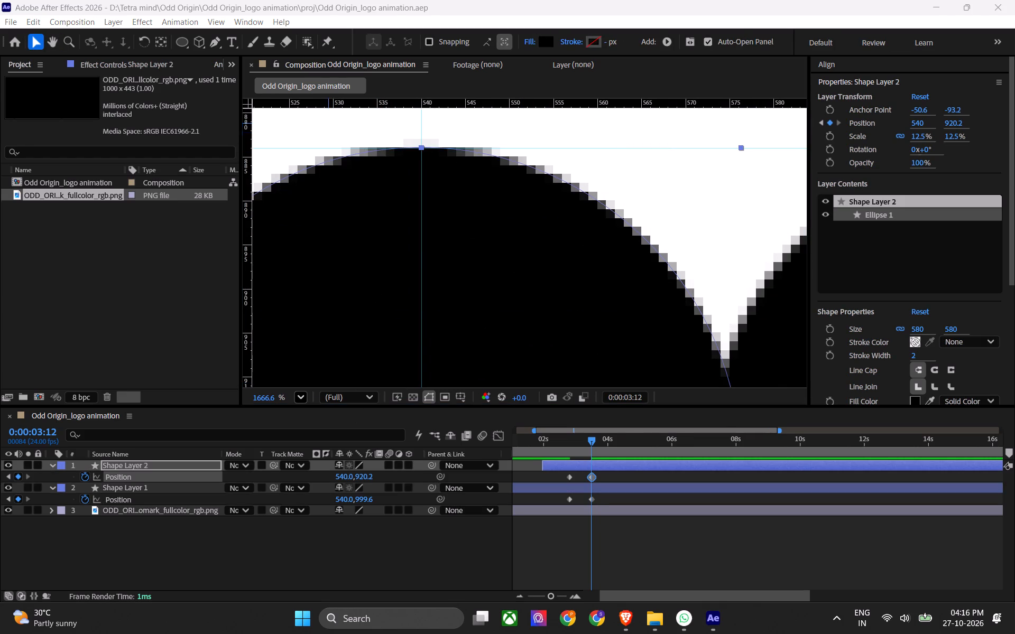
click(298, 395)
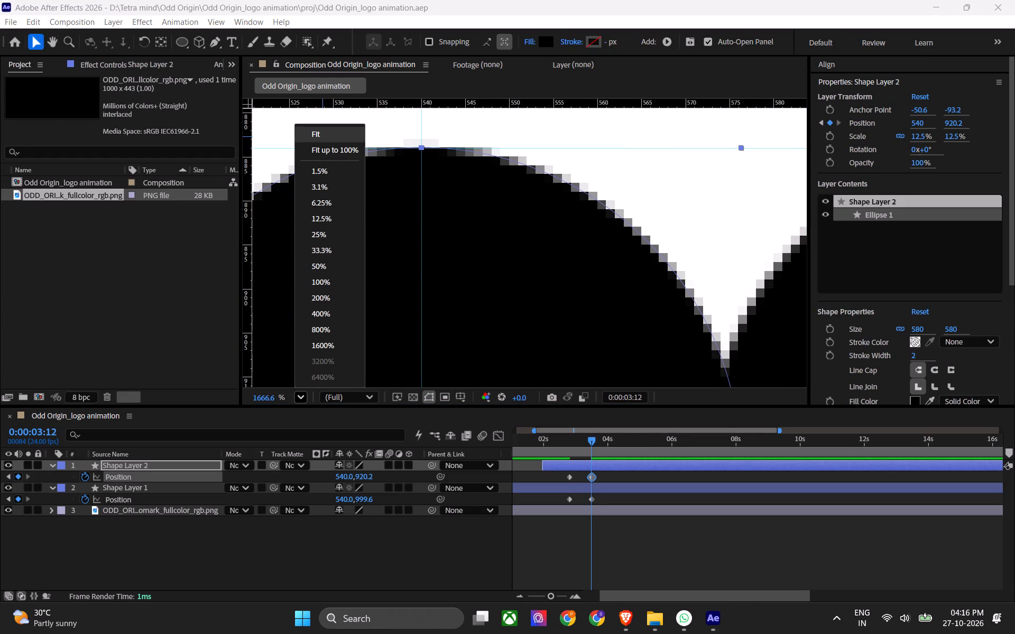
click(322, 136)
Deselect all layers and save the project.
ctrl+click(575, 520)
key(ctrl+s)
click(578, 537)
click(633, 525)
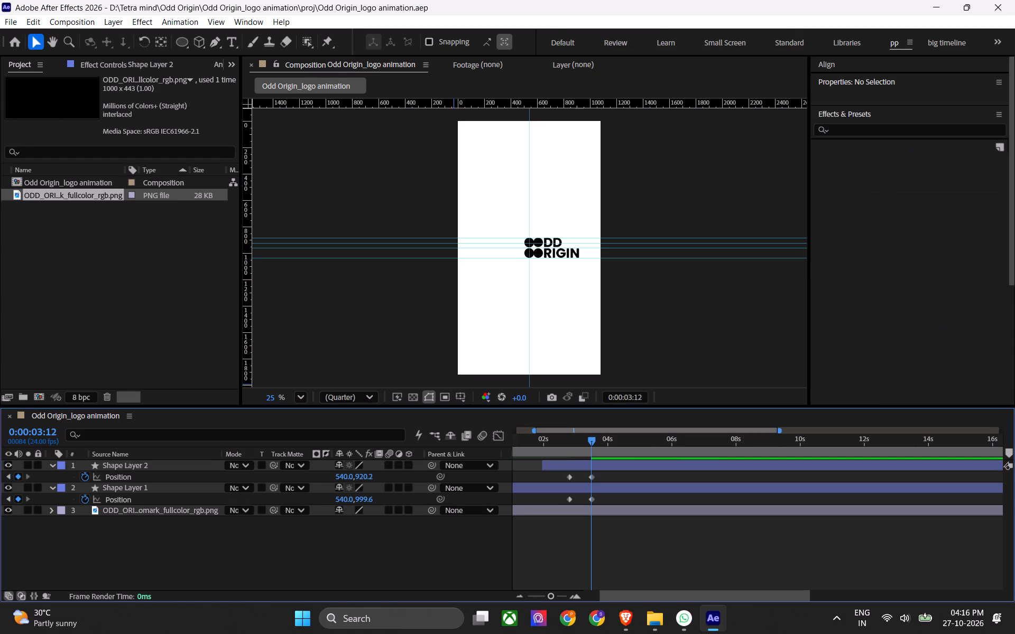
key(ctrl+s)
key(ctrl+s)
Remove the extra horizontal guide crossing the upper circles, between the top and centre guides, and save the project.
scroll(516, 263, up, 1)
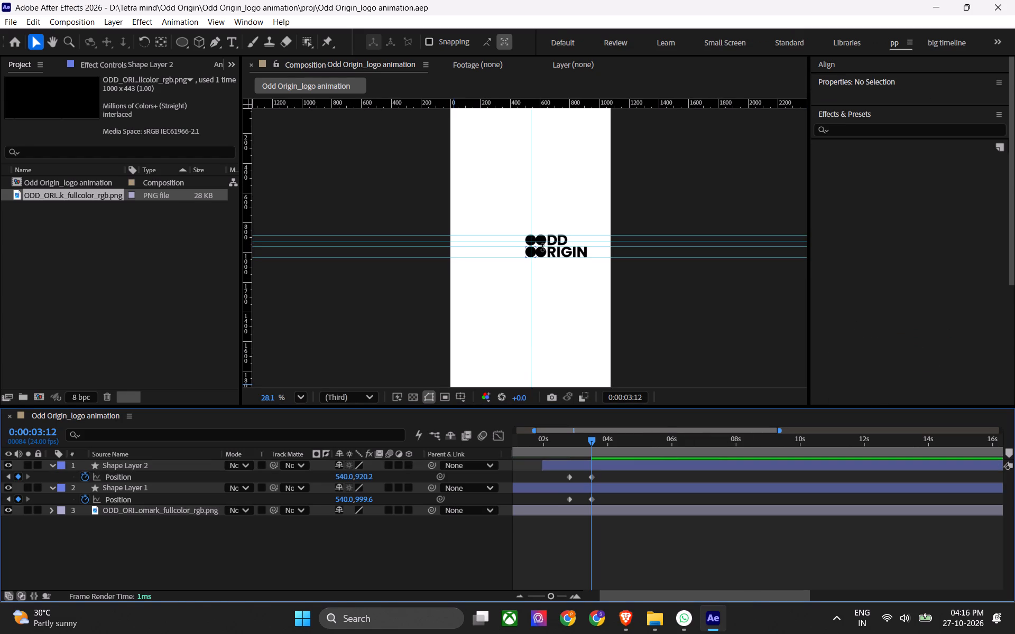
scroll(597, 251, down, 2)
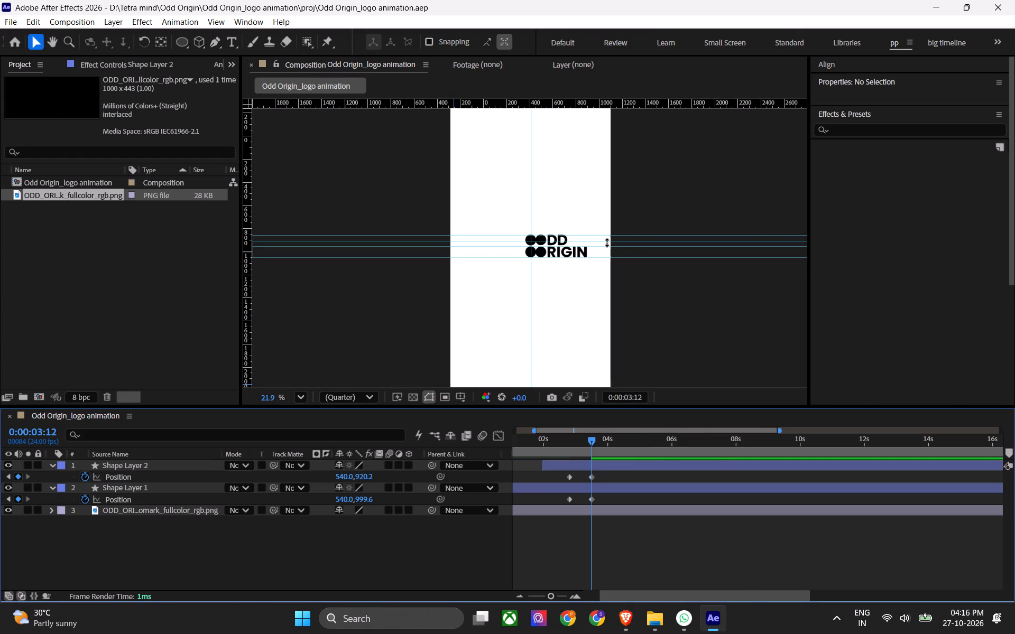
drag(607, 243, 613, 65)
scroll(622, 176, down, 3)
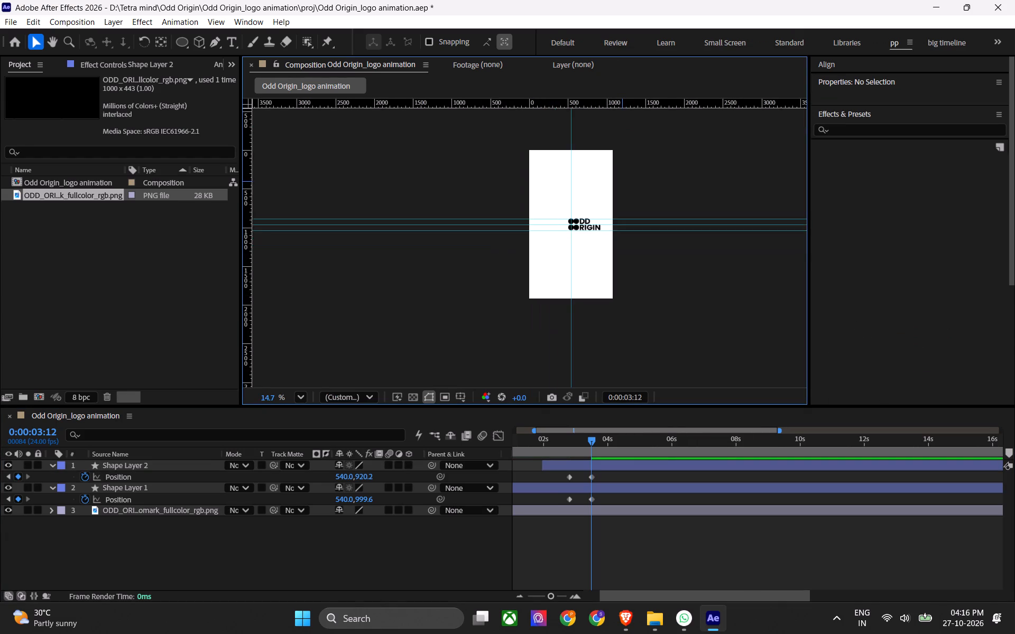
middle_drag(640, 182, 598, 255)
scroll(617, 305, up, 7)
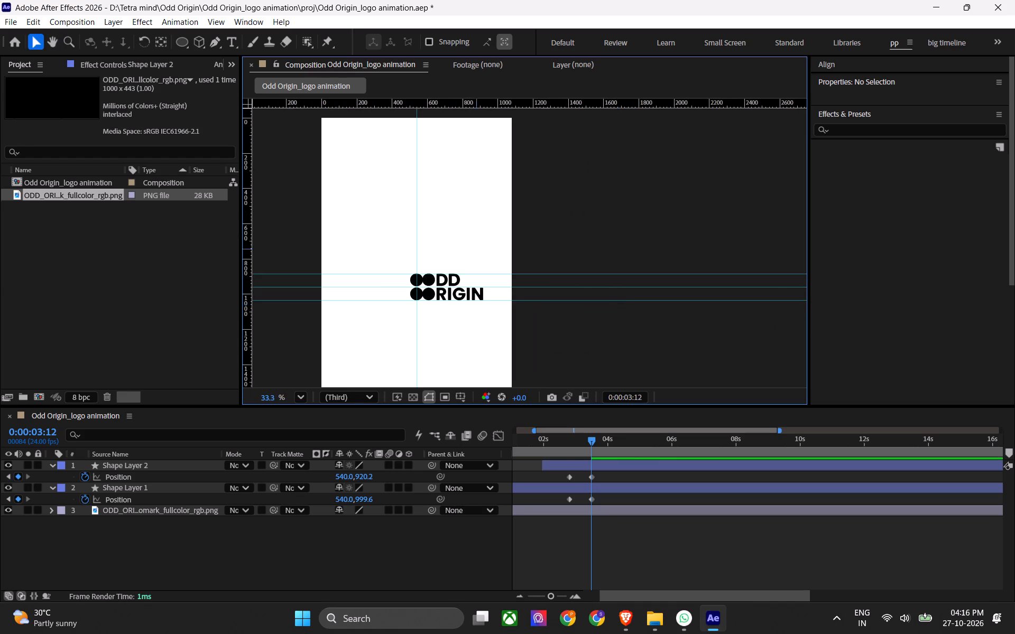
scroll(392, 285, up, 7)
key(ctrl+s)
key(ctrl+s)
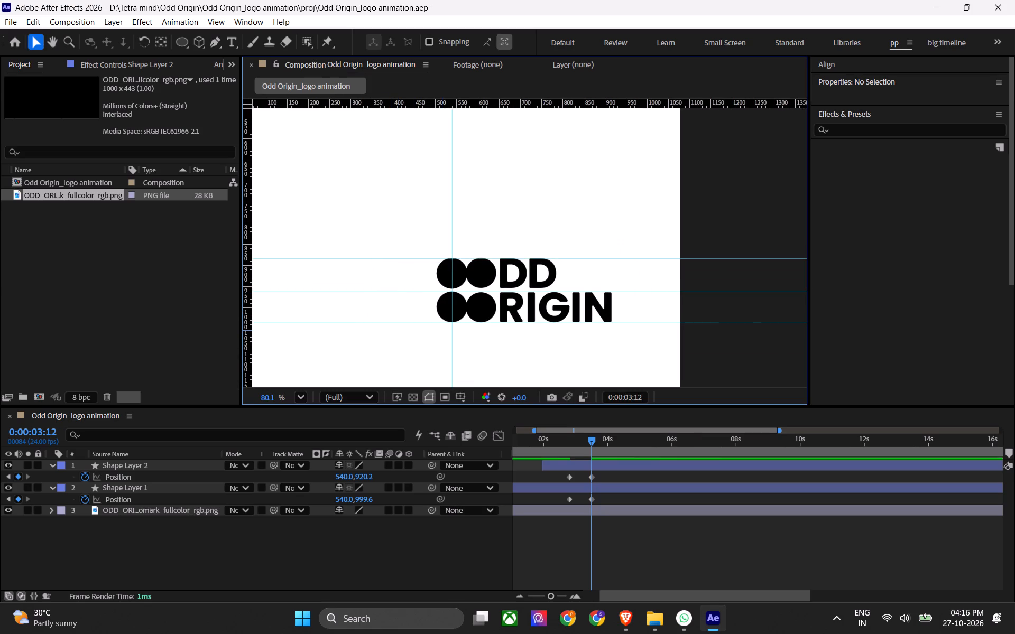
Examine the gap between the upper and lower circles around the centre guide, and return to the fitted view.
scroll(437, 299, up, 14)
scroll(479, 279, up, 7)
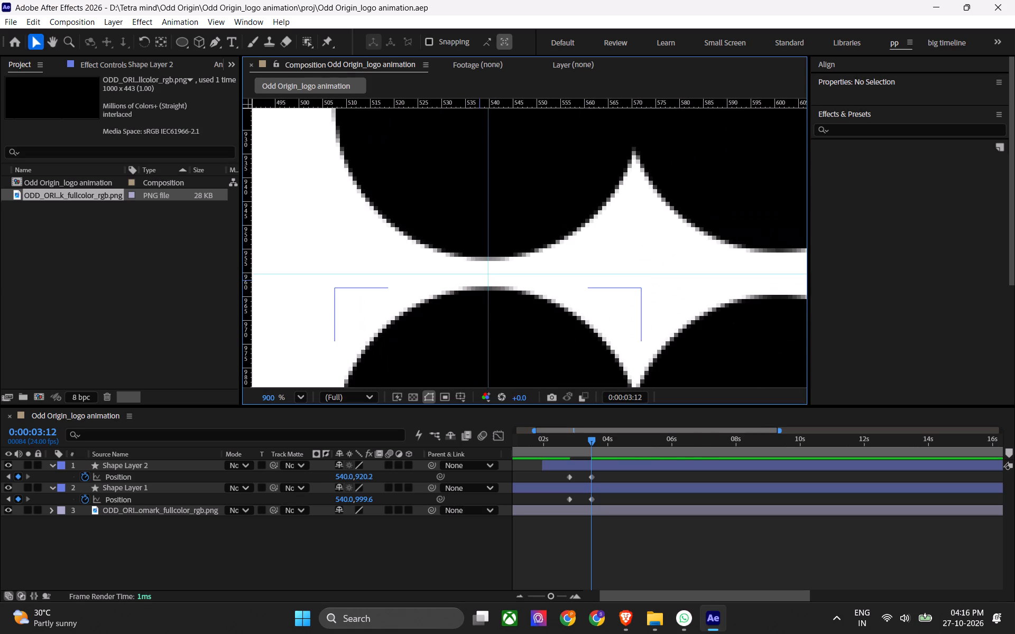
scroll(490, 279, up, 8)
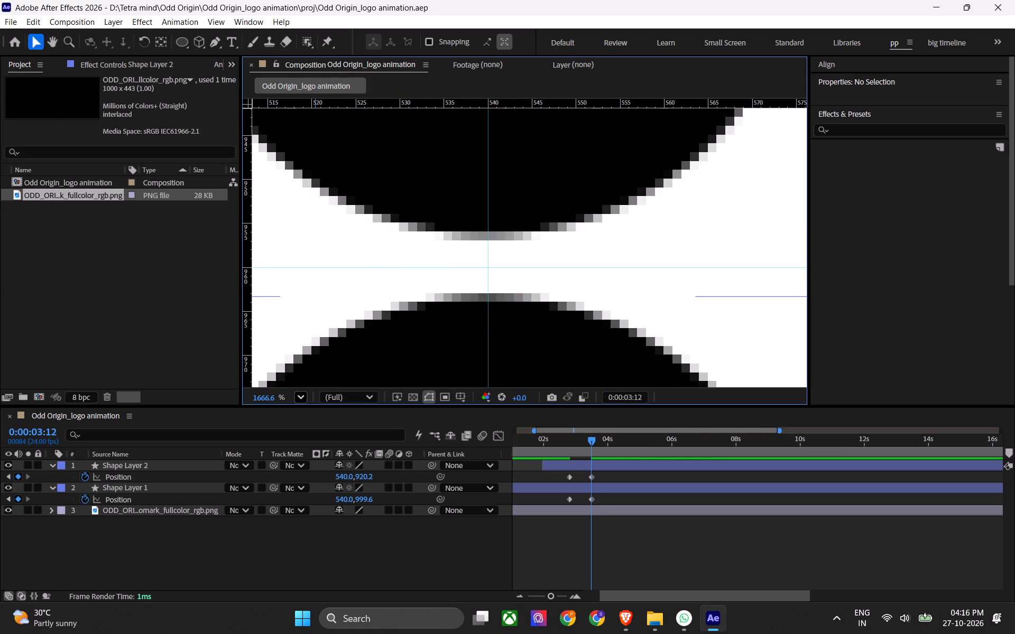
click(300, 397)
click(331, 141)
key(ctrl+s)
click(598, 536)
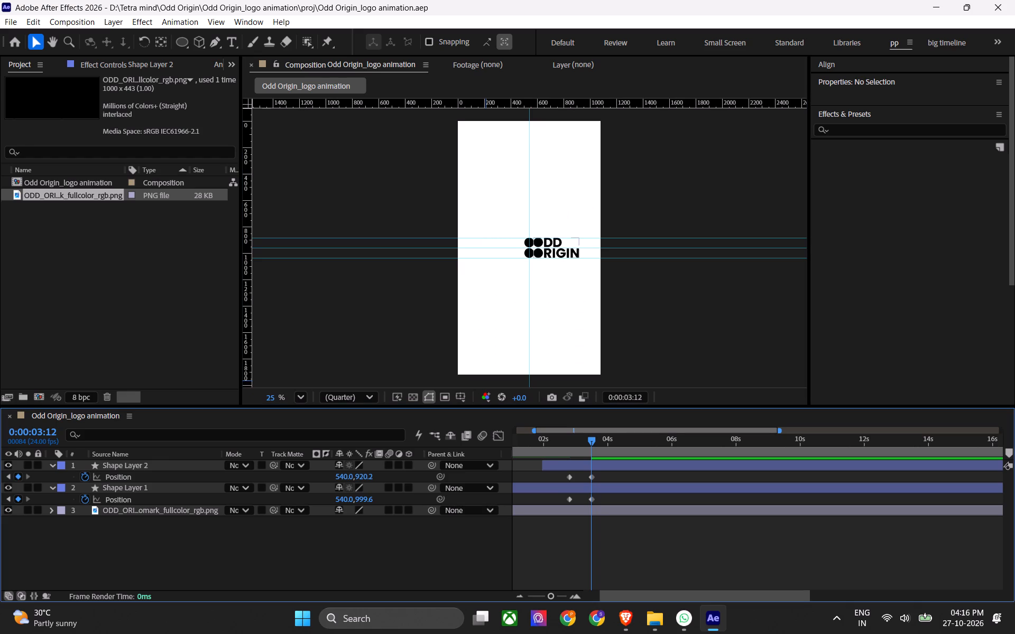
Hide the Odd Origin logomark image layer.
click(571, 508)
key(shift+e)
Preview the circle split animation from the start of the timeline and save the project.
drag(574, 438, 552, 445)
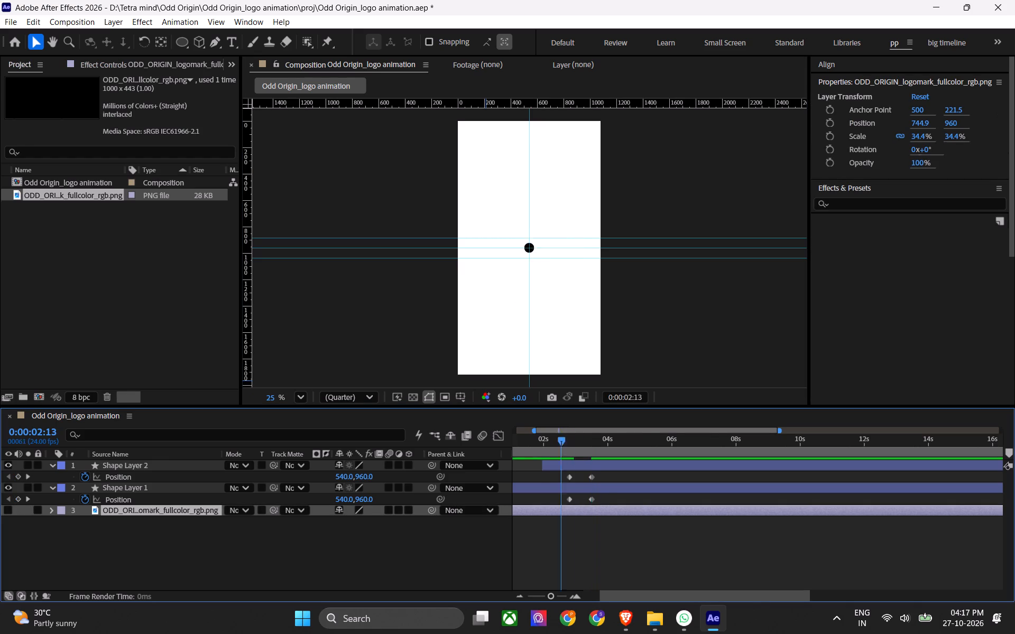
drag(552, 445, 509, 449)
key(space)
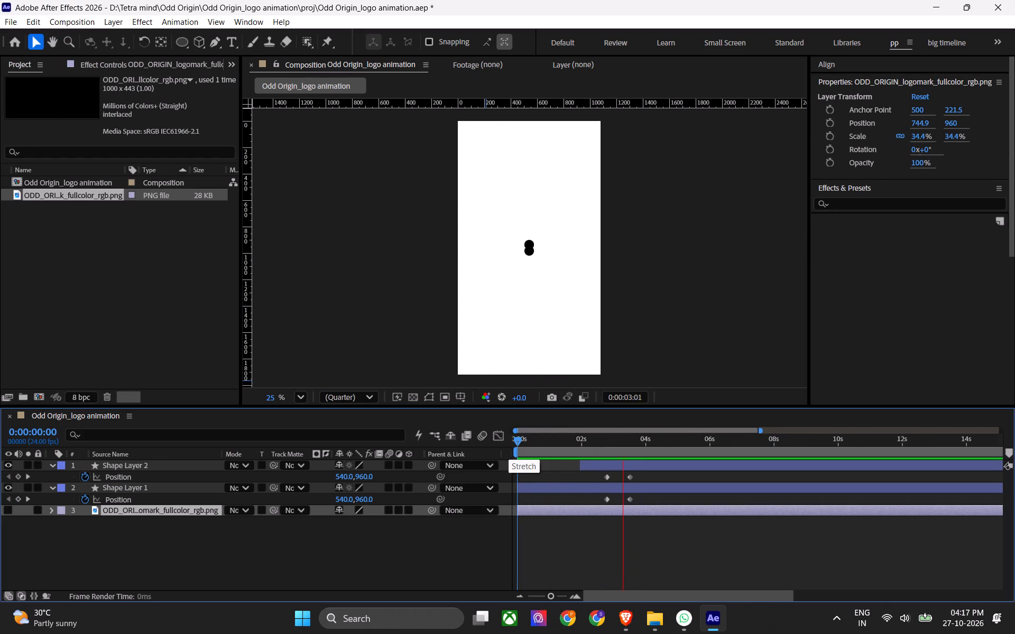
key(space)
key(ctrl+s)
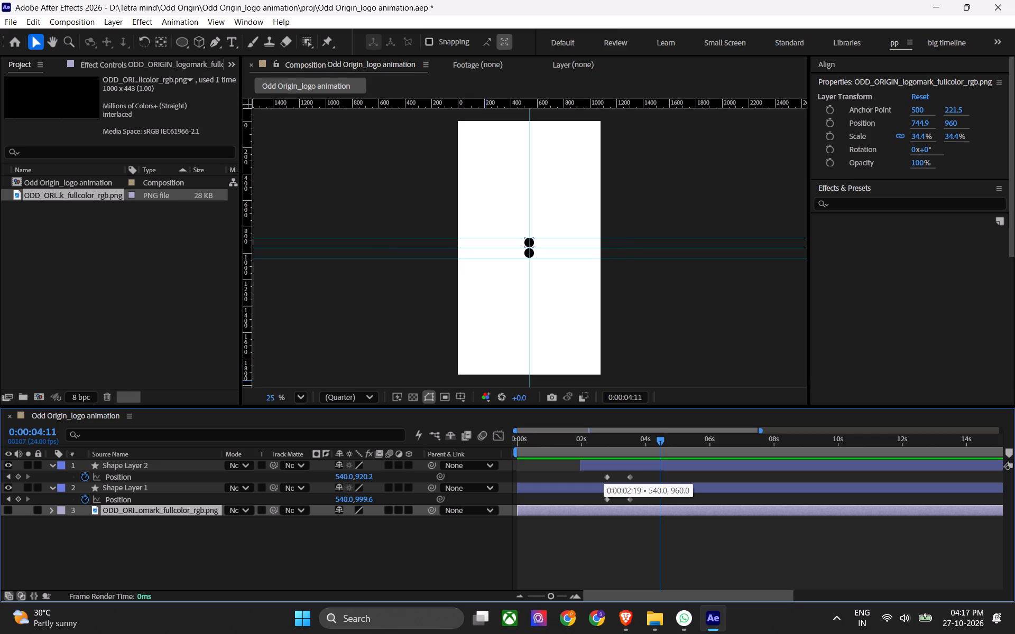
key(ctrl+s)
Replay the split around the Position keyframes and examine the motion of the two circles up close.
drag(624, 437, 605, 446)
key(space)
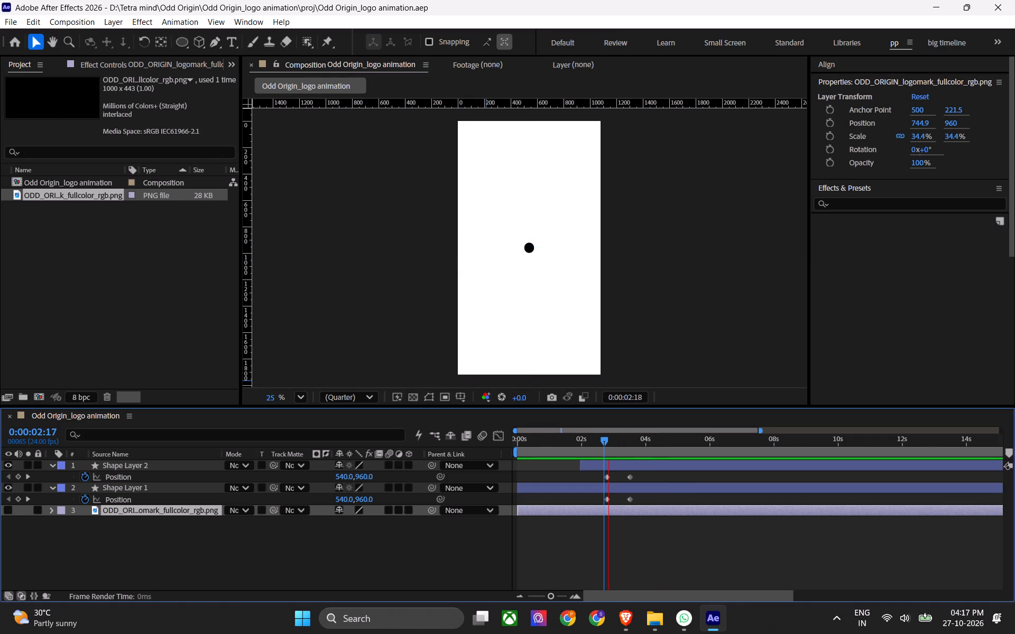
key(space)
scroll(536, 247, up, 4)
scroll(488, 243, up, 5)
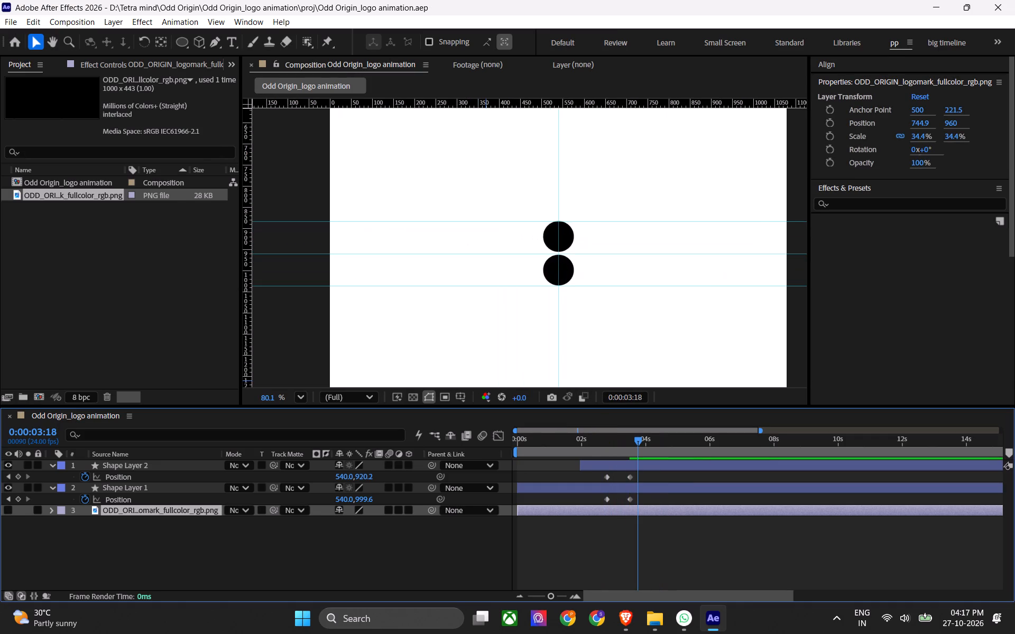
click(589, 439)
key(space)
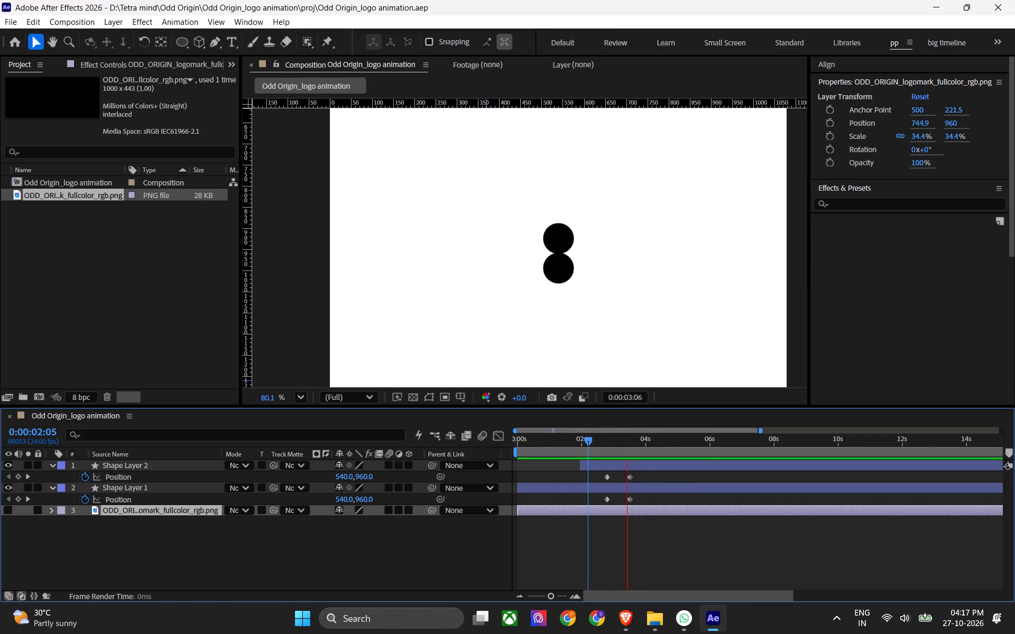
key(space)
Apply Easy Ease to all Position keyframes of both circle layers, preview the split, and save the project.
drag(653, 478, 590, 502)
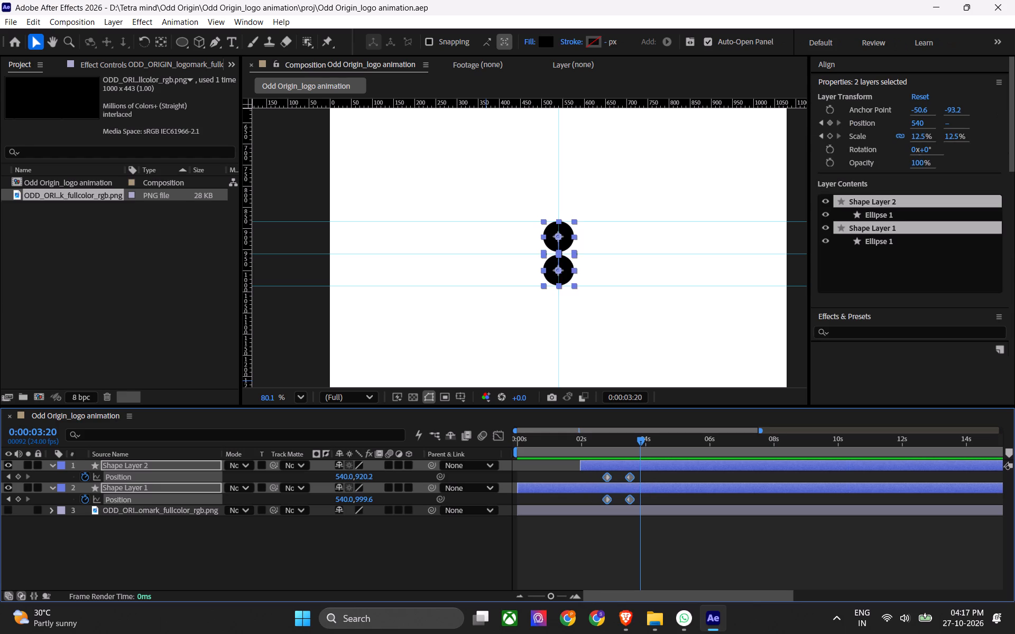
key(F9)
click(593, 439)
key(space)
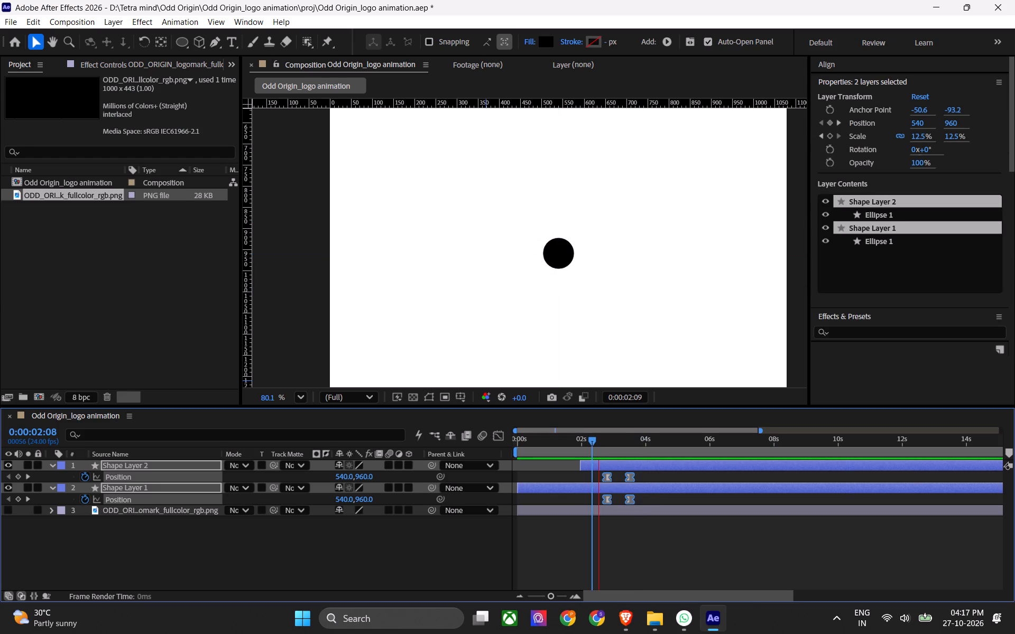
key(space)
click(662, 529)
key(ctrl+s)
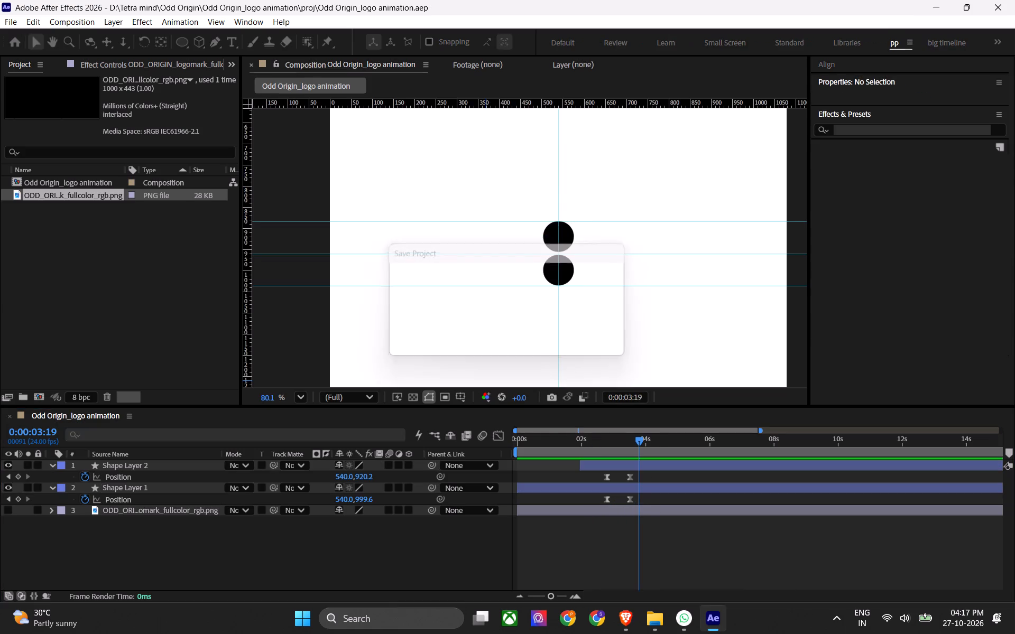
Check the liquid motion tutorial in the browser and apply the Fast Box Blur effect to both circle shape layers.
key(alt+Tab)
click(430, 296)
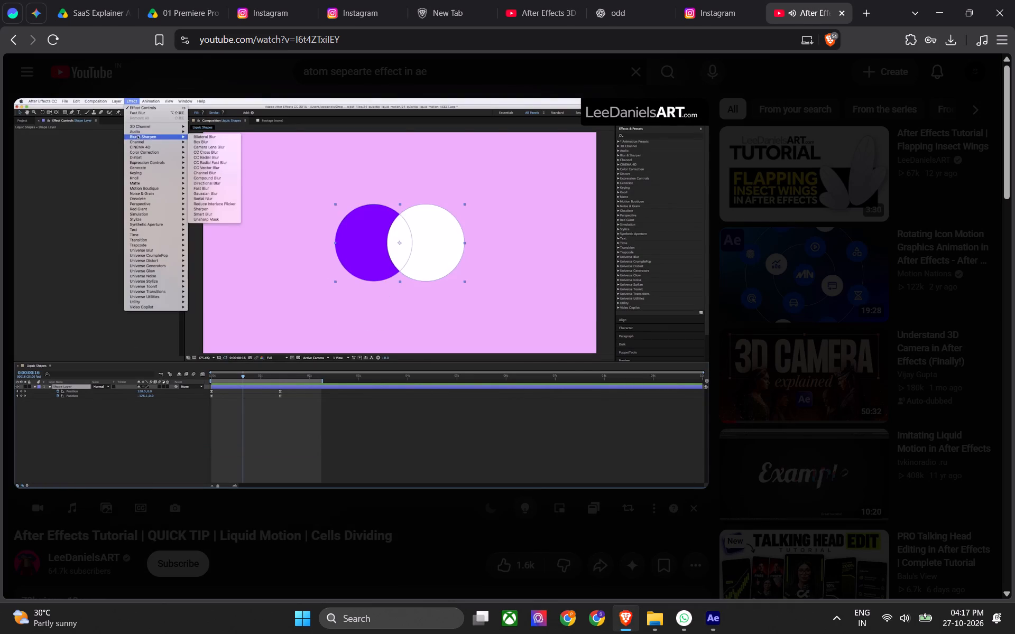
key(space)
key(alt+Tab)
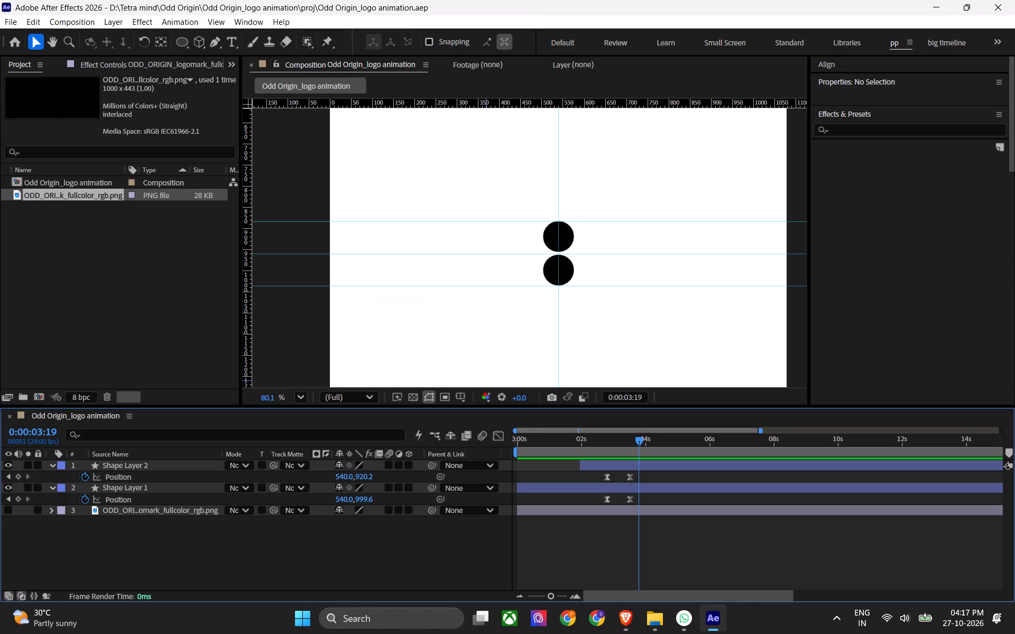
click(145, 25)
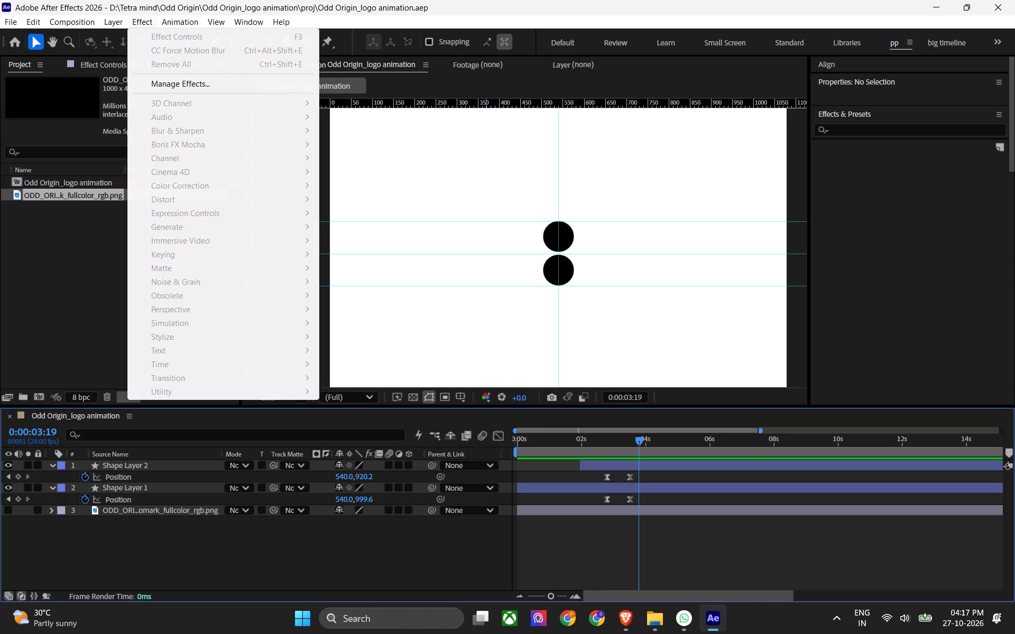
click(570, 529)
click(633, 487)
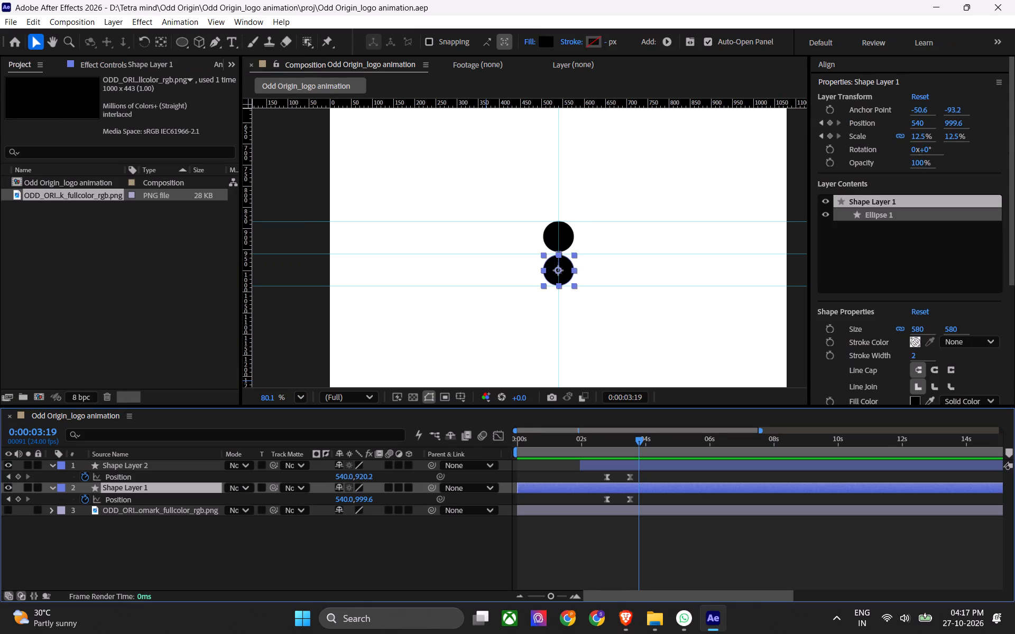
shift+click(638, 472)
shift+click(641, 469)
click(142, 24)
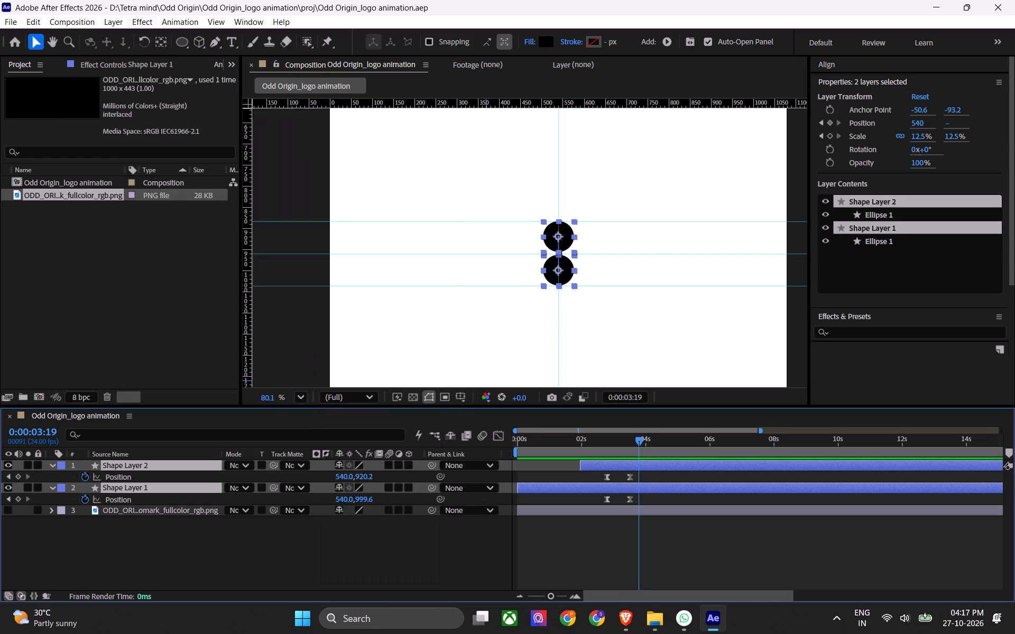
key(alt+Tab)
click(319, 279)
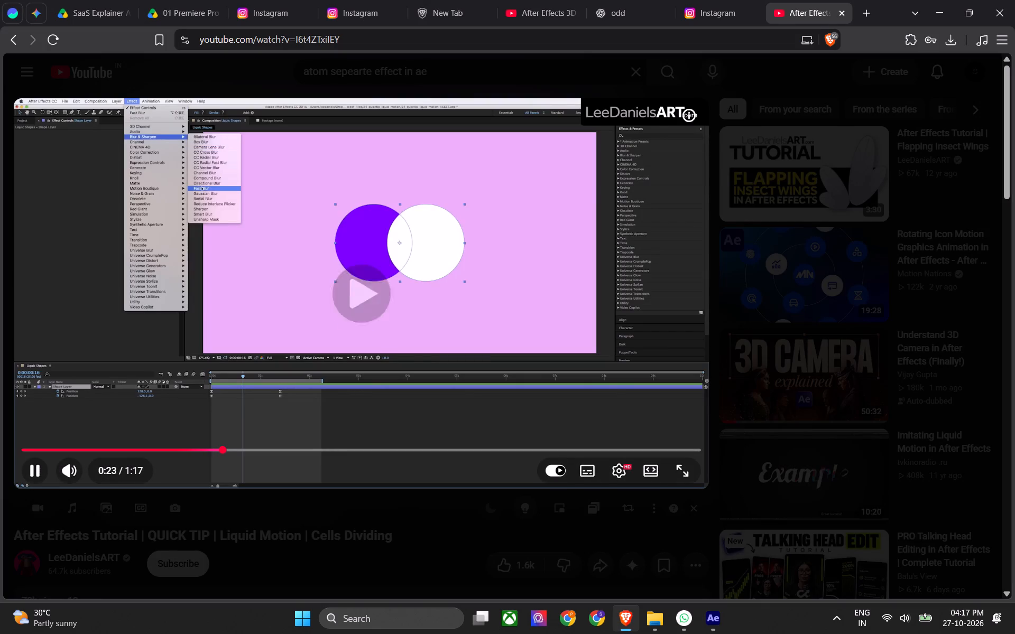
click(319, 279)
key(alt+Tab)
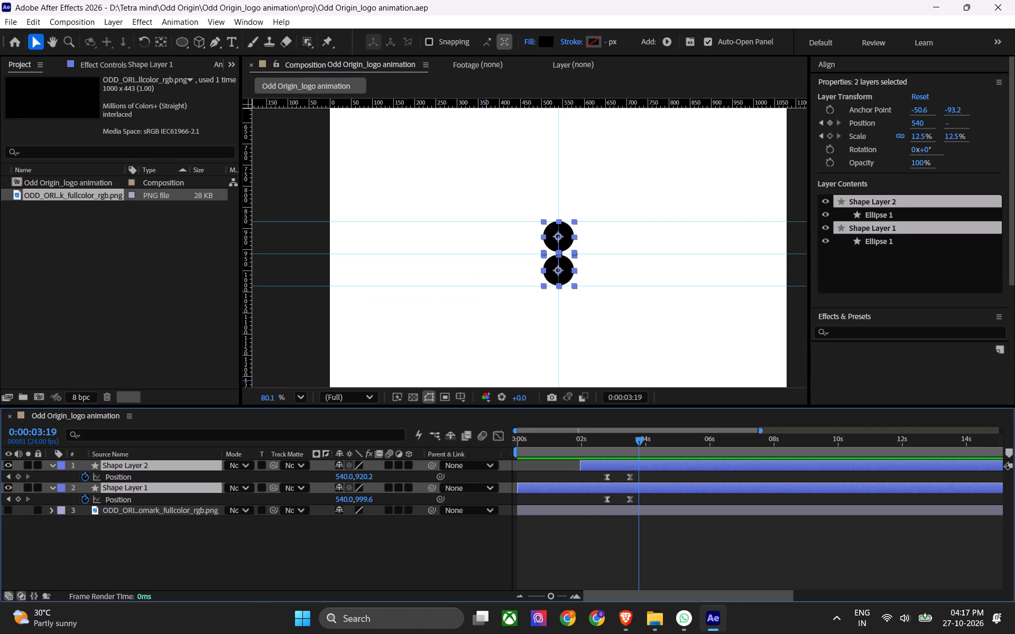
key(alt+Tab)
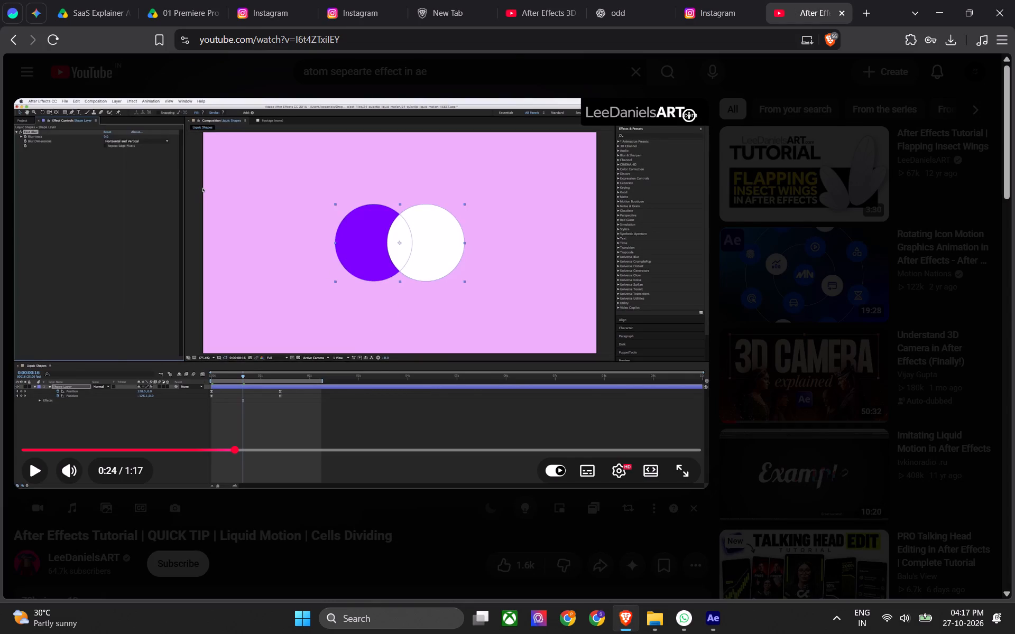
key(alt+Tab)
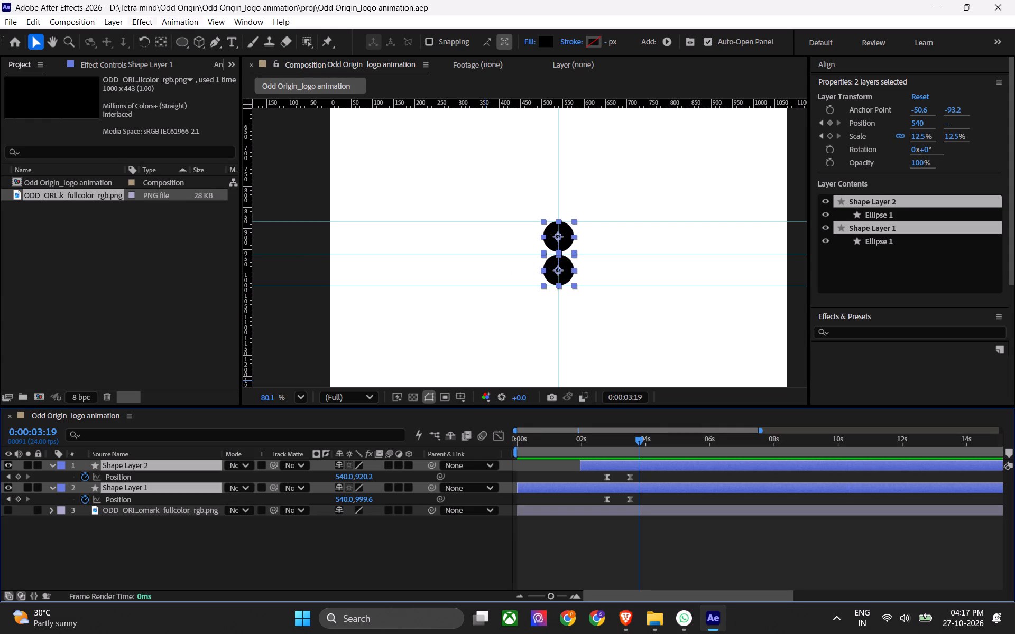
click(141, 19)
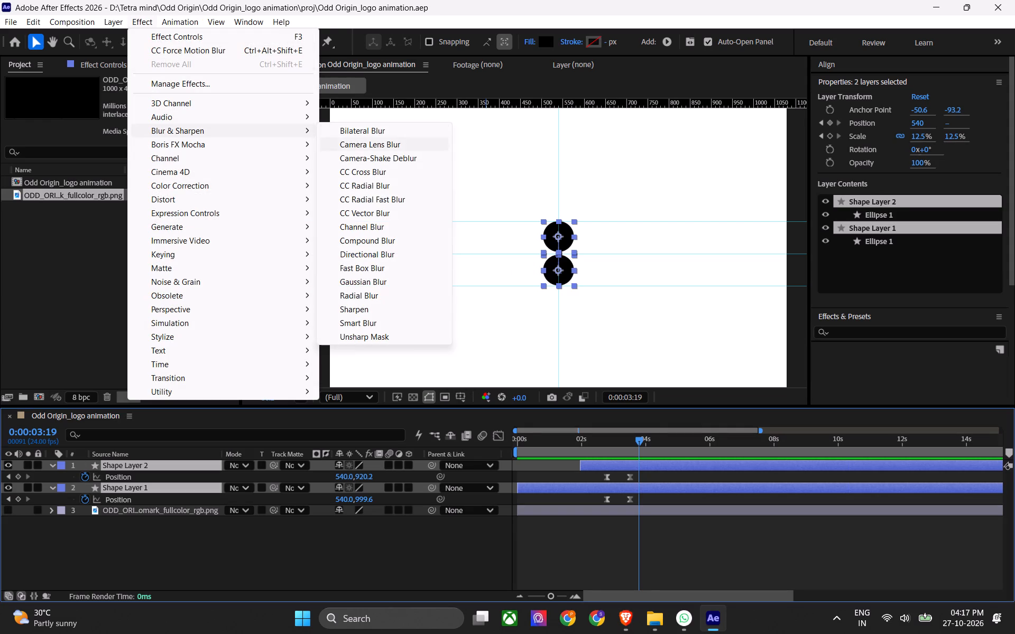
click(374, 267)
Switch to the browser tutorial and replay its blur section, examining how the effect is added and what follows it.
key(alt+Tab)
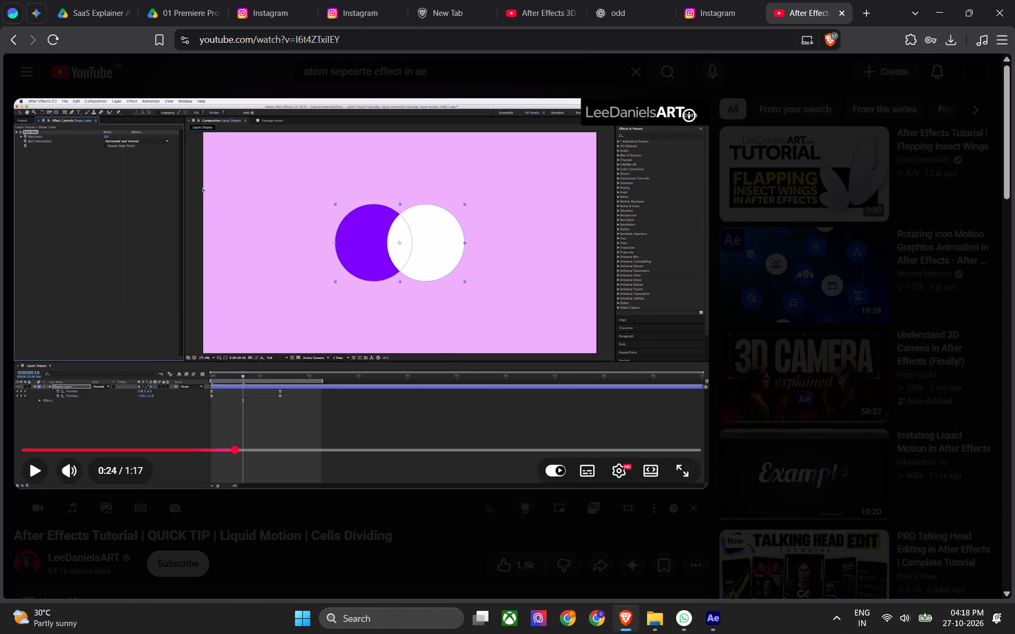
key(alt+Tab)
key(alt+Tab)
click(224, 445)
click(311, 327)
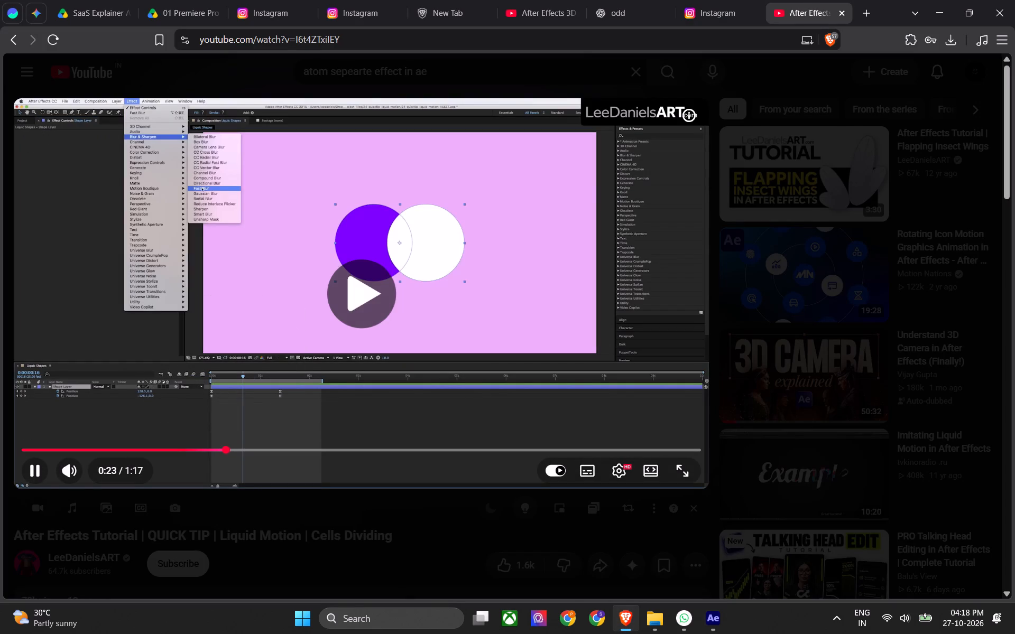
click(351, 315)
click(235, 451)
click(225, 451)
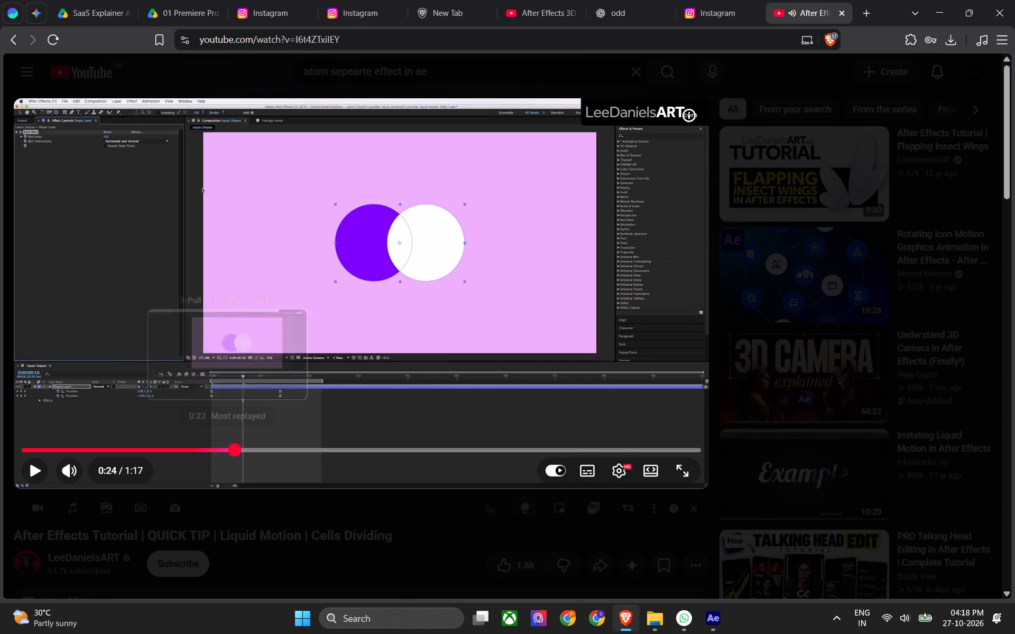
click(339, 340)
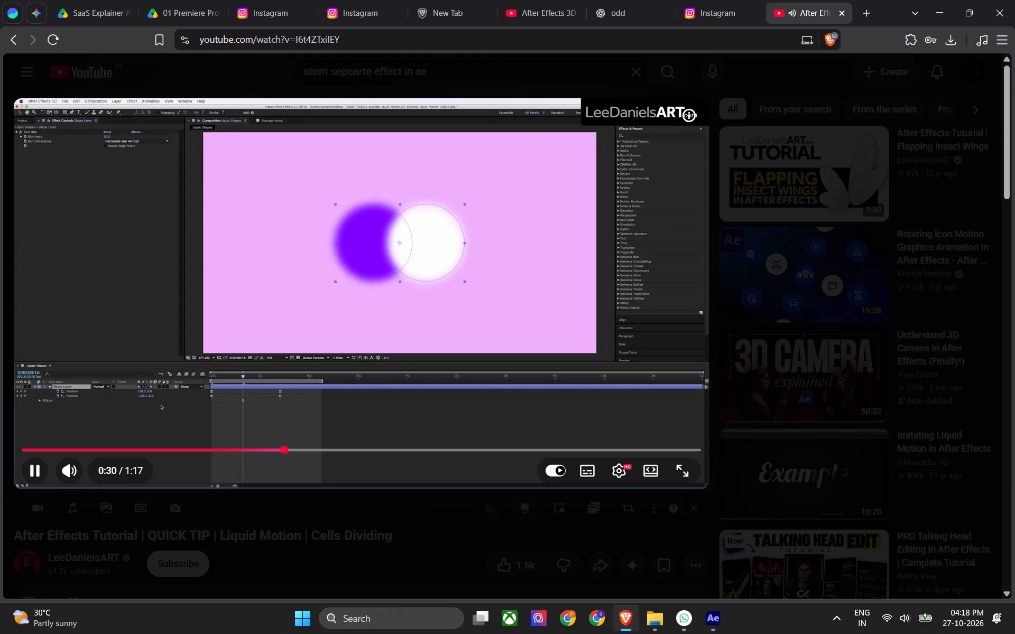
click(351, 266)
key(alt+Tab)
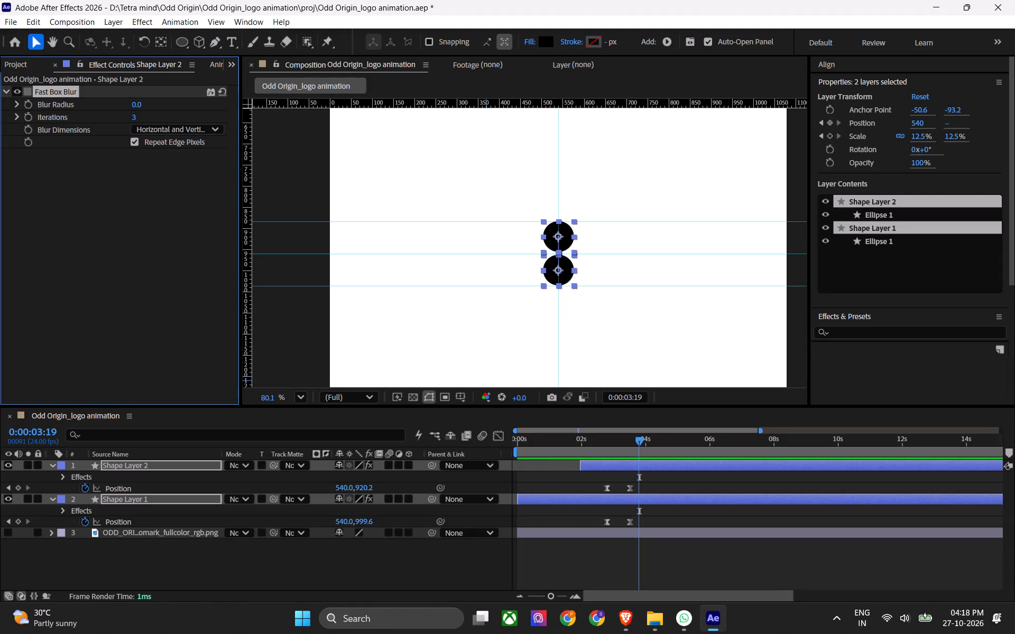
Rewatch the tutorial's blur section in full screen at 1080p, examining the blurriness and dimension settings, and return to After Effects.
key(alt+Tab)
key(f)
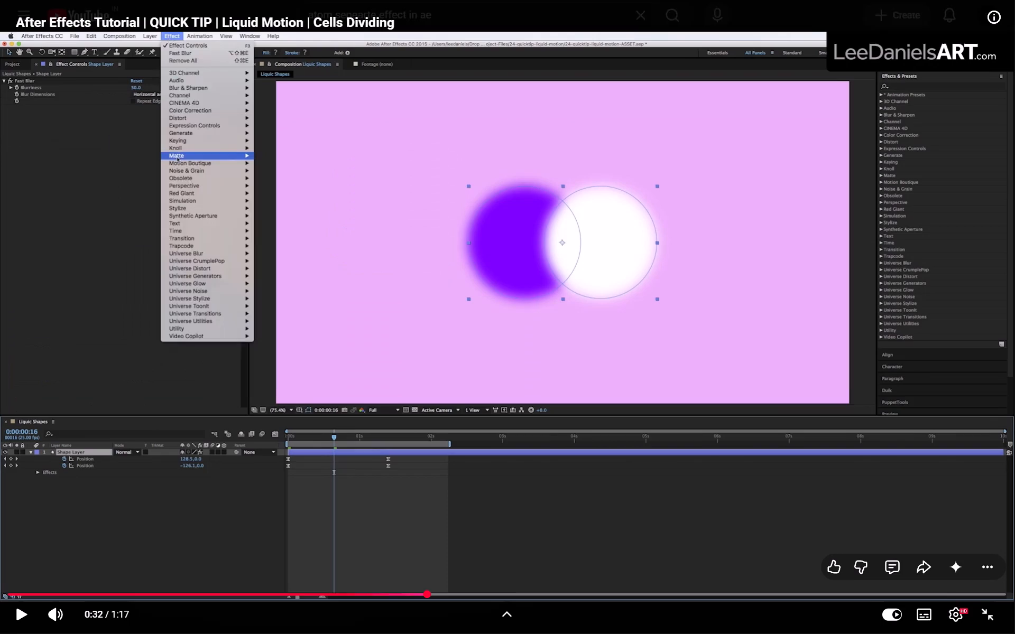
click(389, 592)
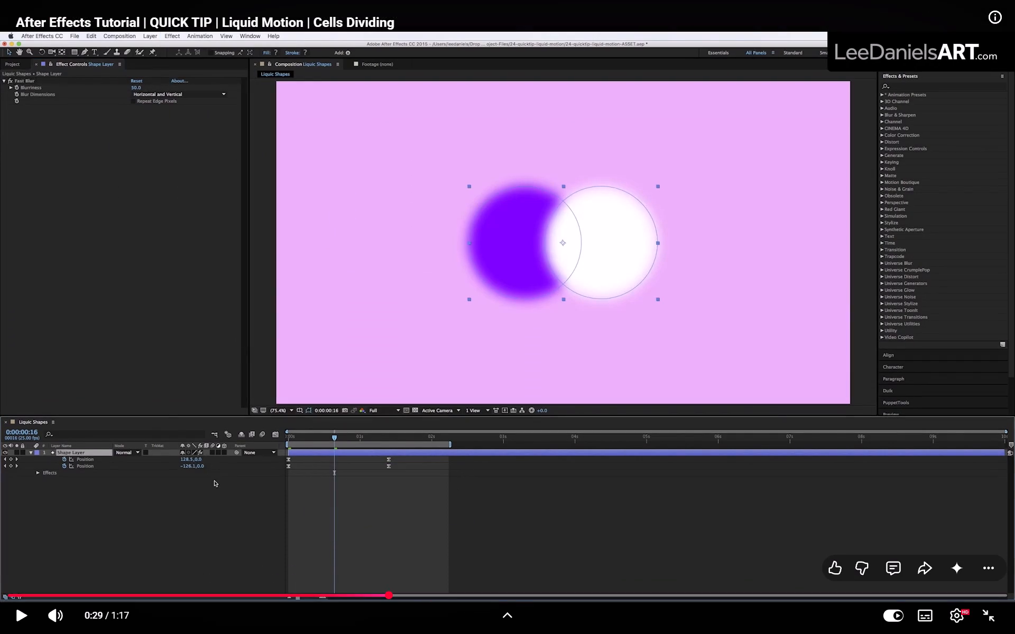
click(967, 618)
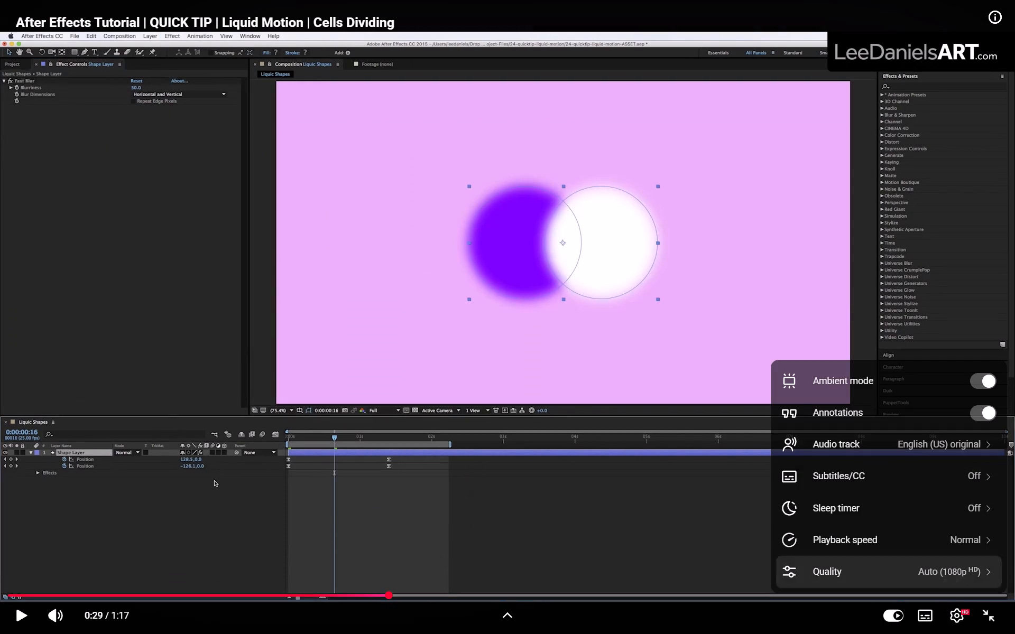
click(845, 564)
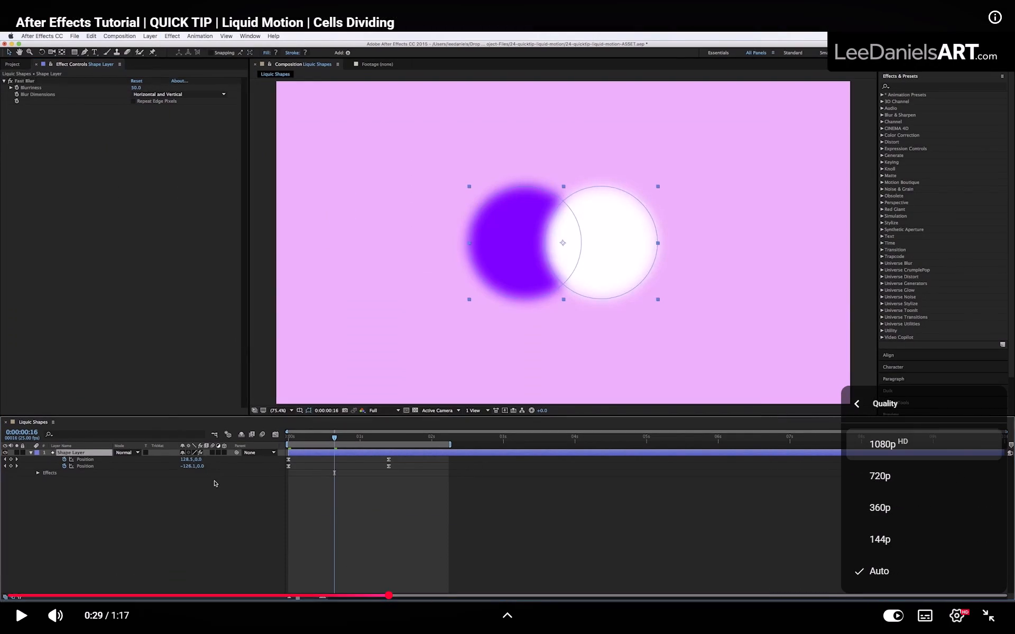
click(881, 433)
click(351, 598)
click(354, 593)
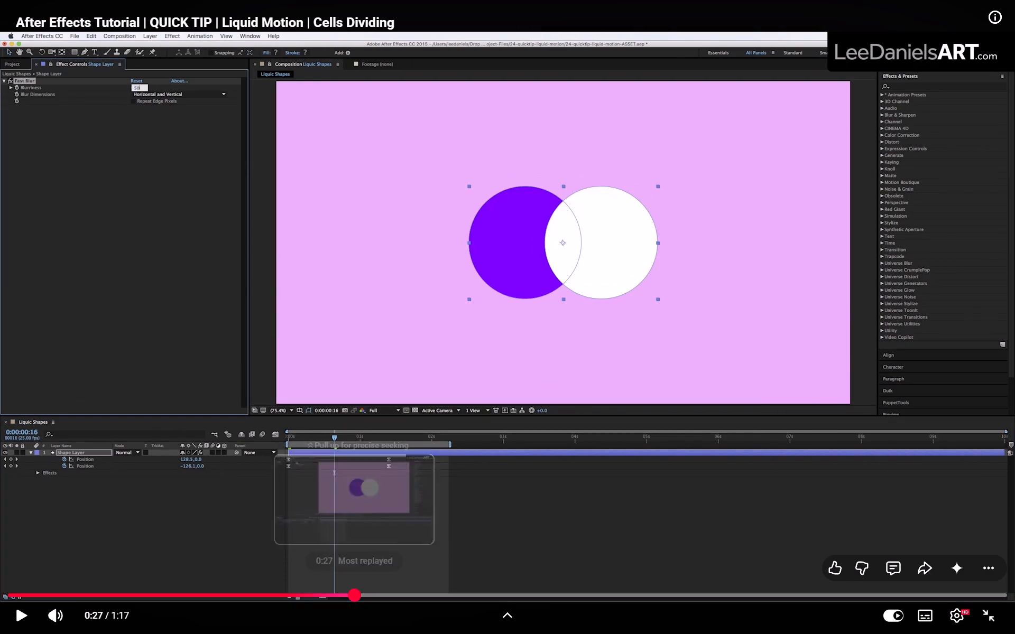
click(315, 590)
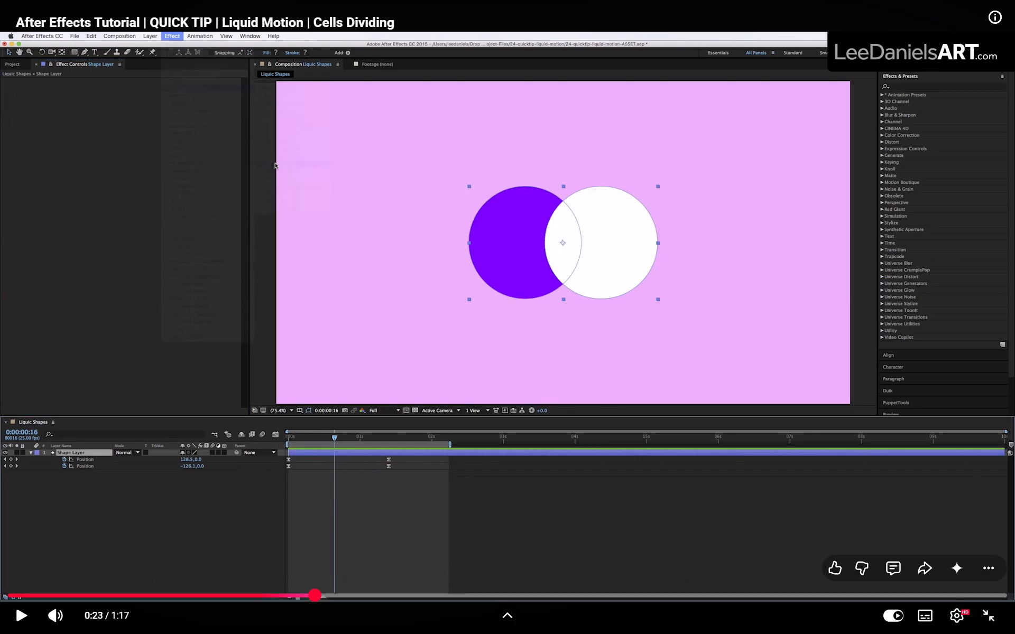
click(344, 506)
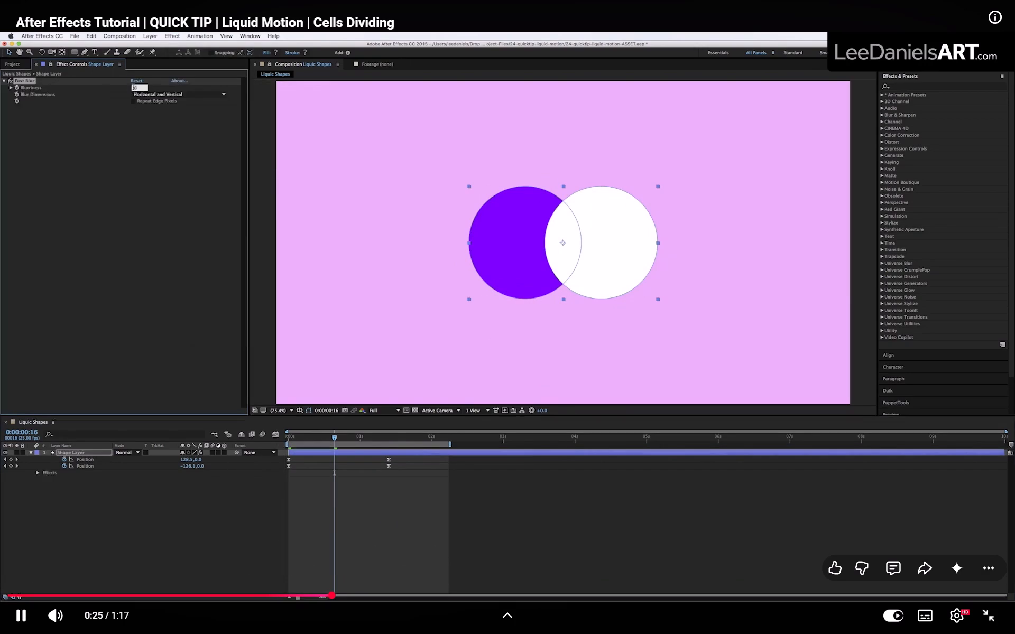
click(400, 437)
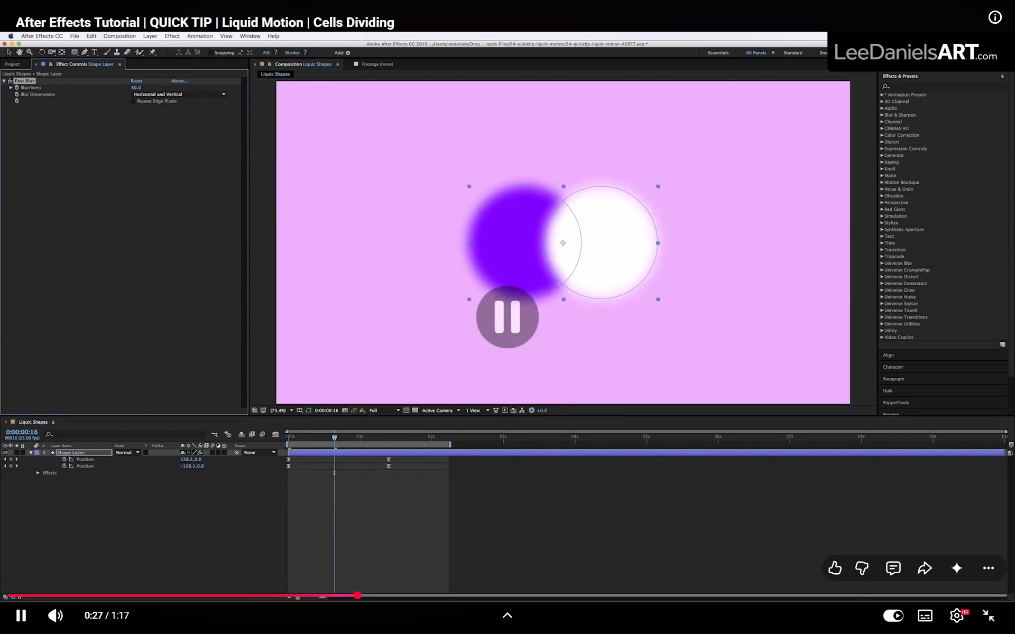
key(alt+Tab)
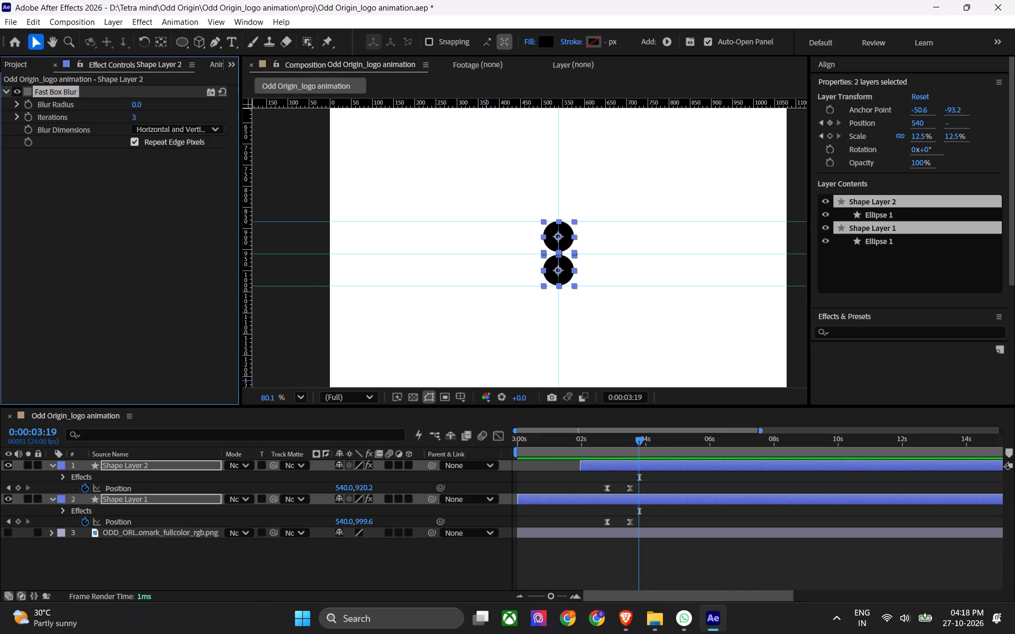
Set the Fast Box Blur radius to 50 on both circle layers and turn off Repeat Edge Pixels, checking the browser tutorial.
click(140, 107)
text(50)
key(Return)
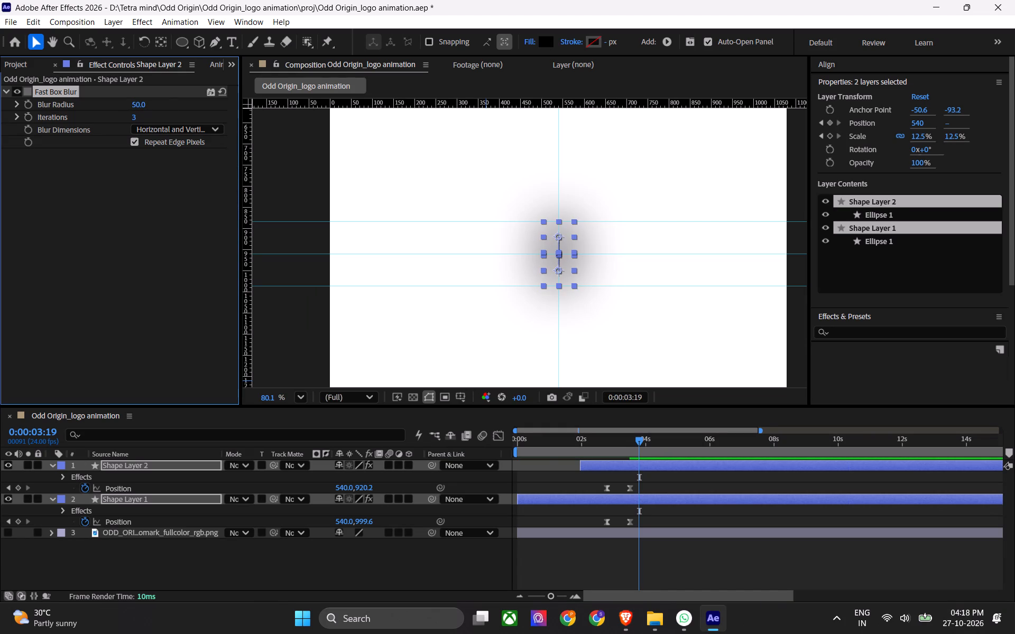
key(alt+Tab)
click(386, 335)
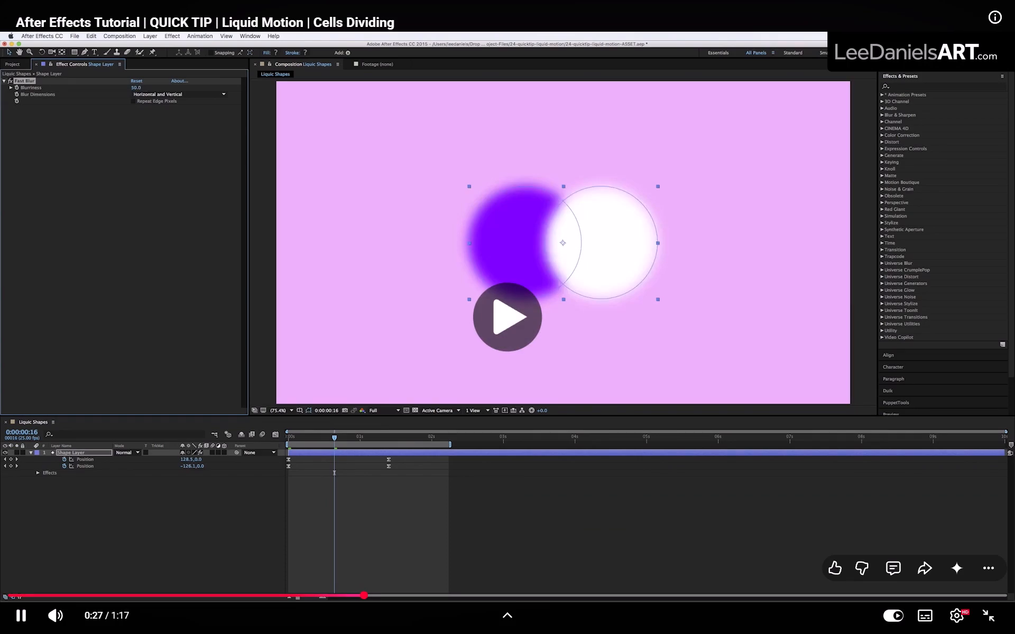
key(alt+Tab)
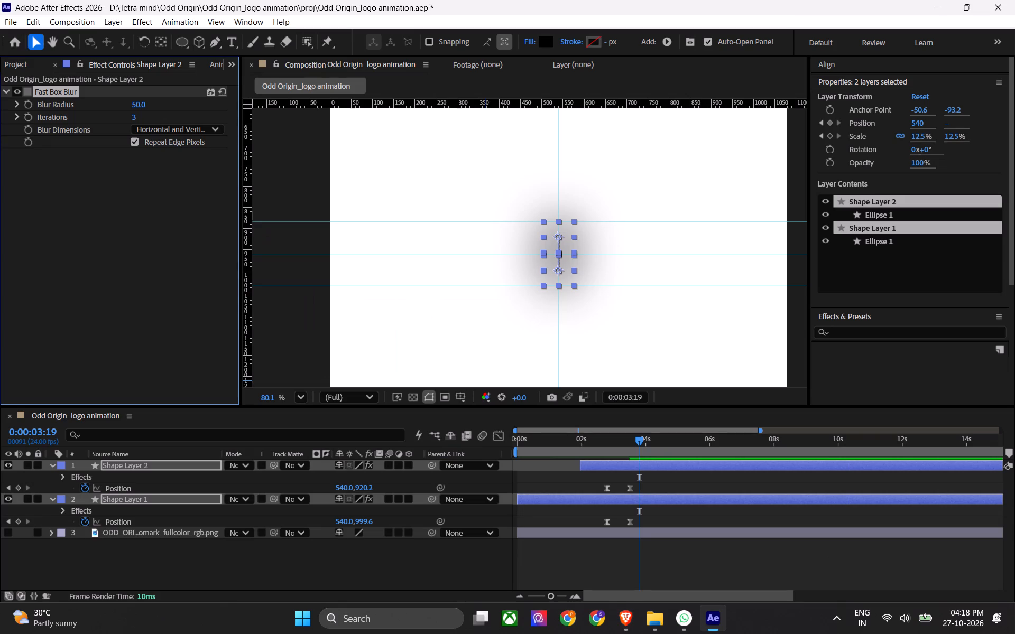
key(alt+Tab)
click(393, 315)
key(alt+Tab)
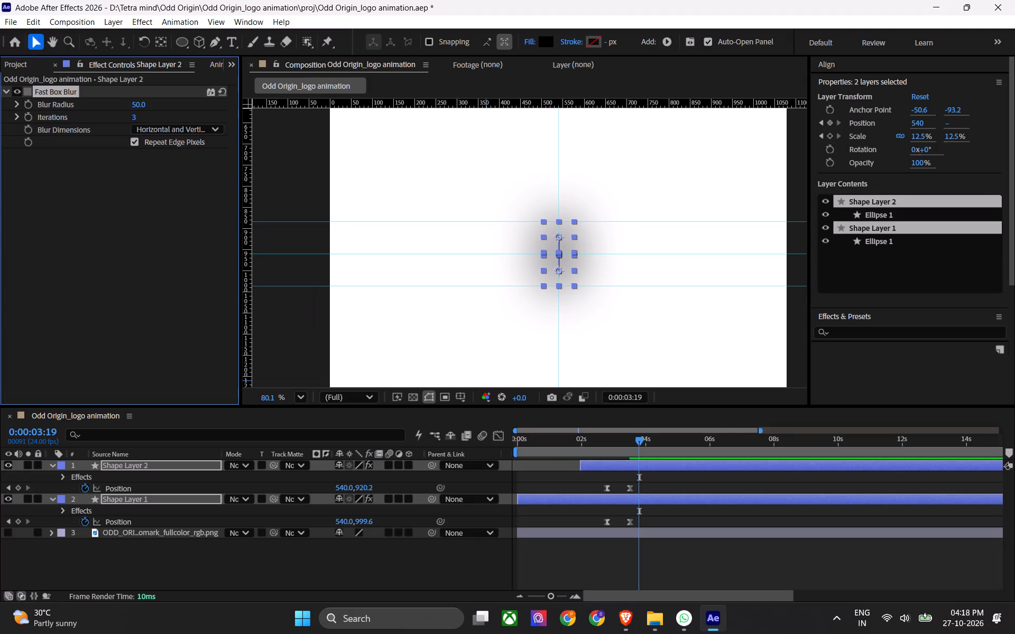
click(131, 139)
Switch to the browser tutorial and replay the part after the blur, examining which matte effect is added and its settings.
key(alt+Tab)
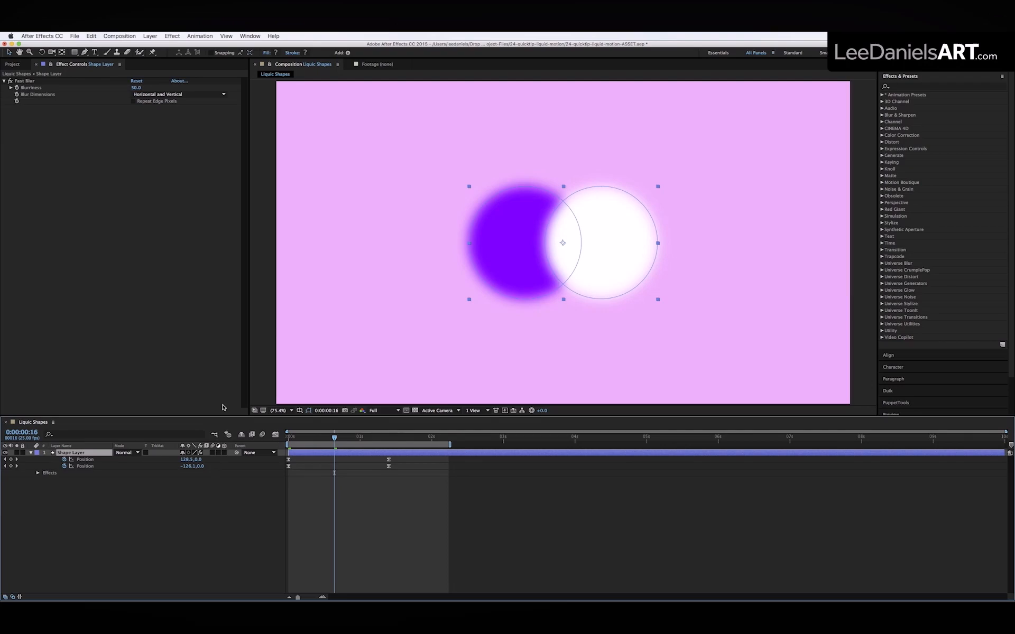
click(187, 238)
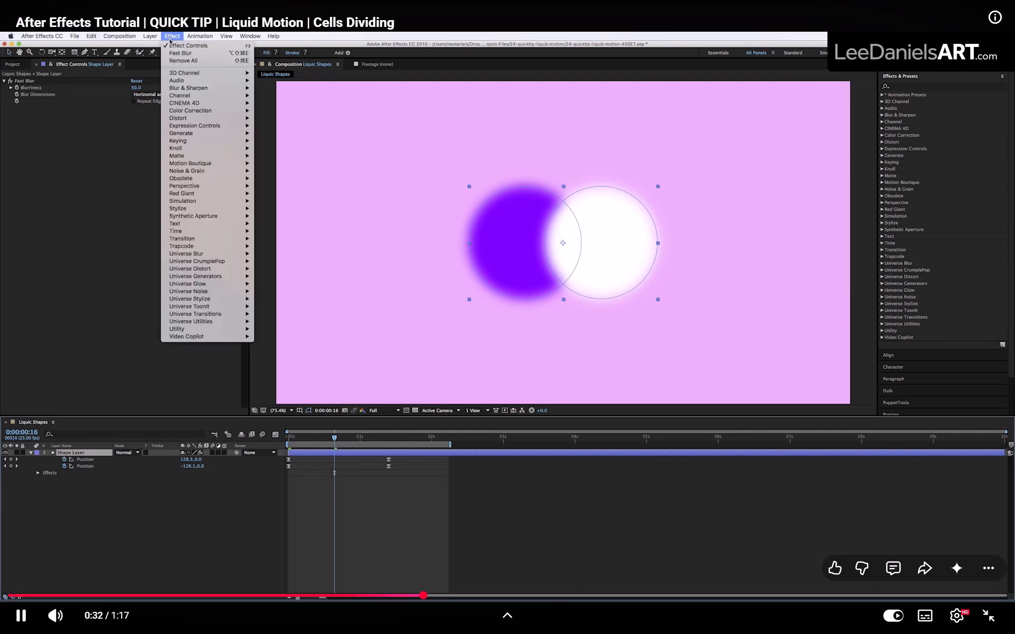
click(248, 247)
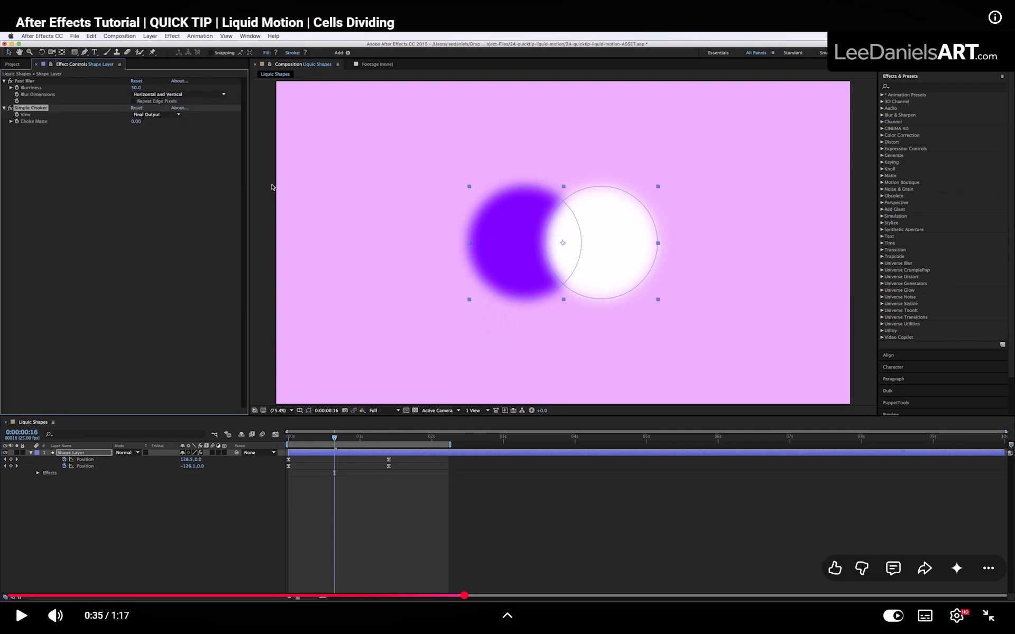
click(248, 247)
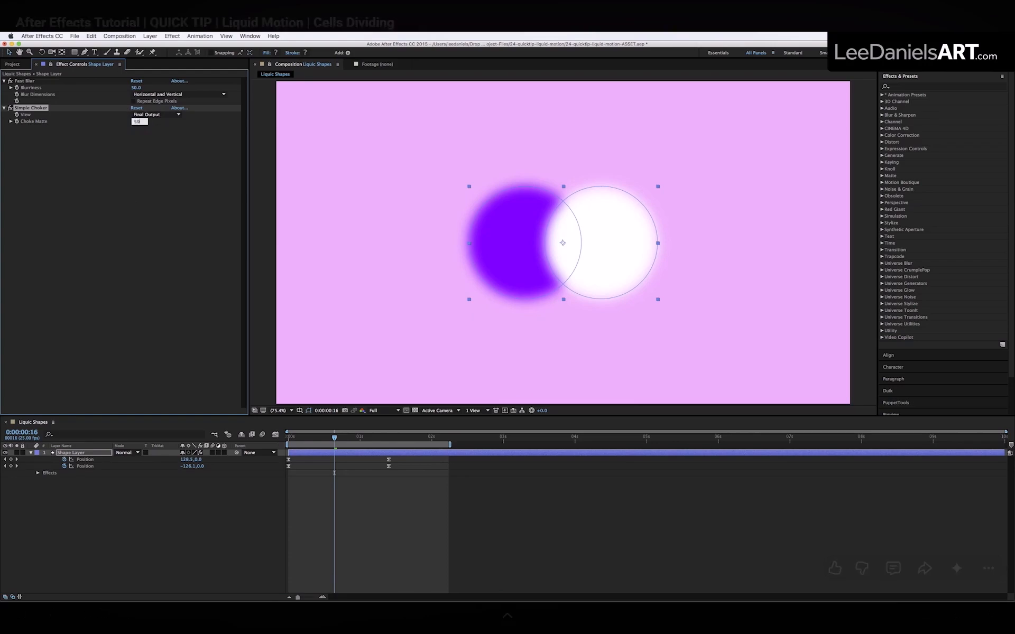
click(248, 247)
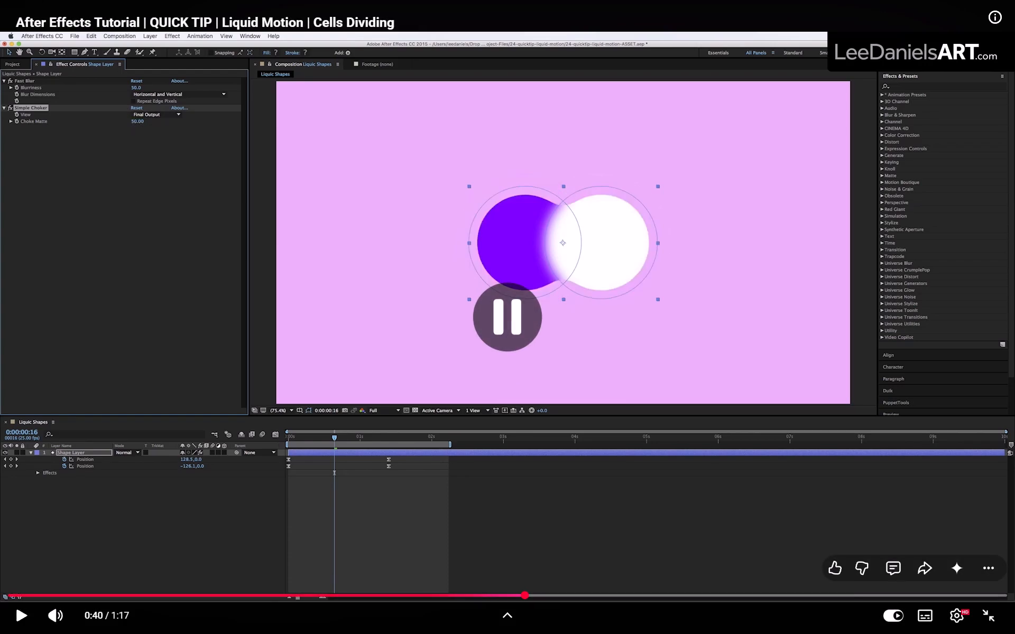
key(alt+Tab)
click(143, 25)
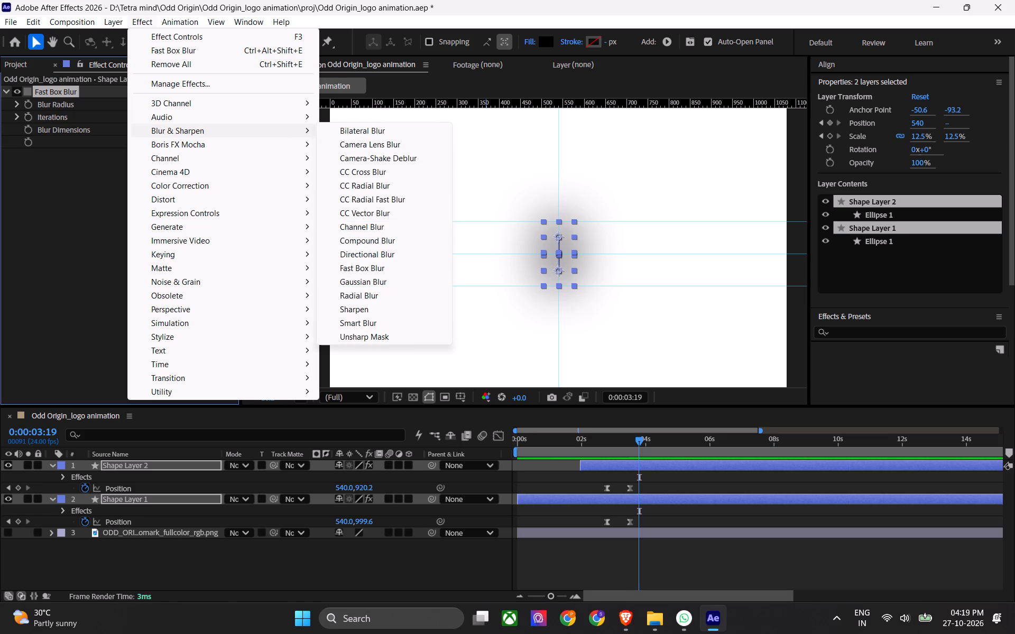
key(alt+Tab)
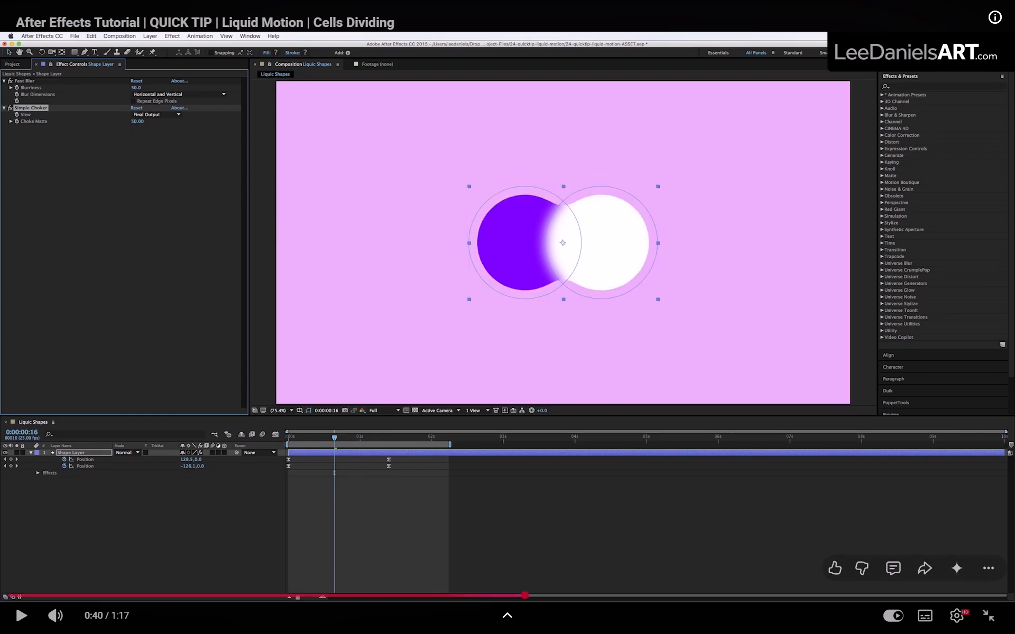
click(484, 600)
click(475, 599)
click(460, 595)
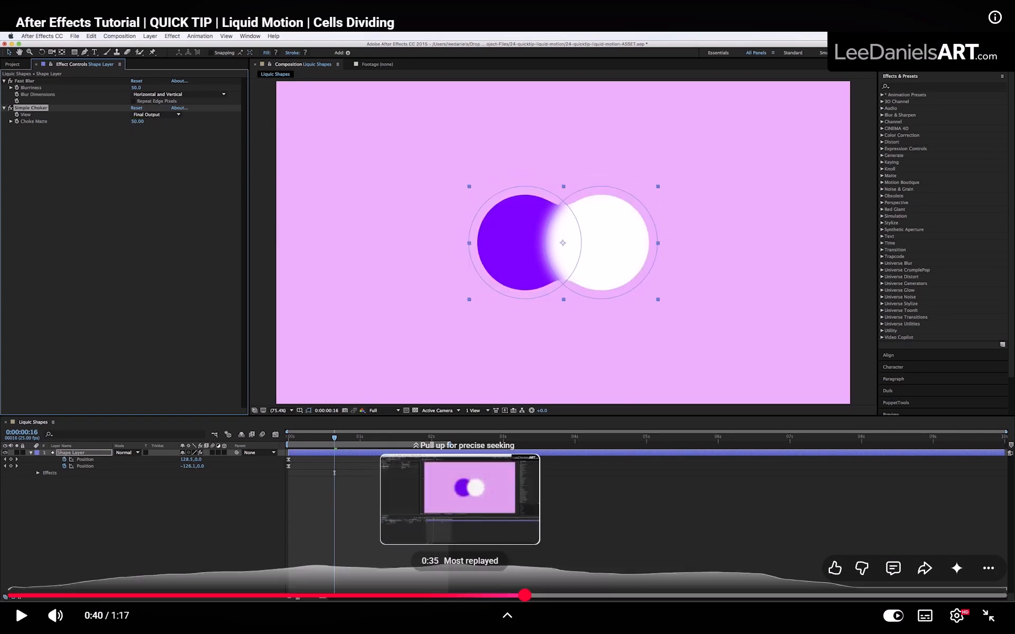
click(505, 428)
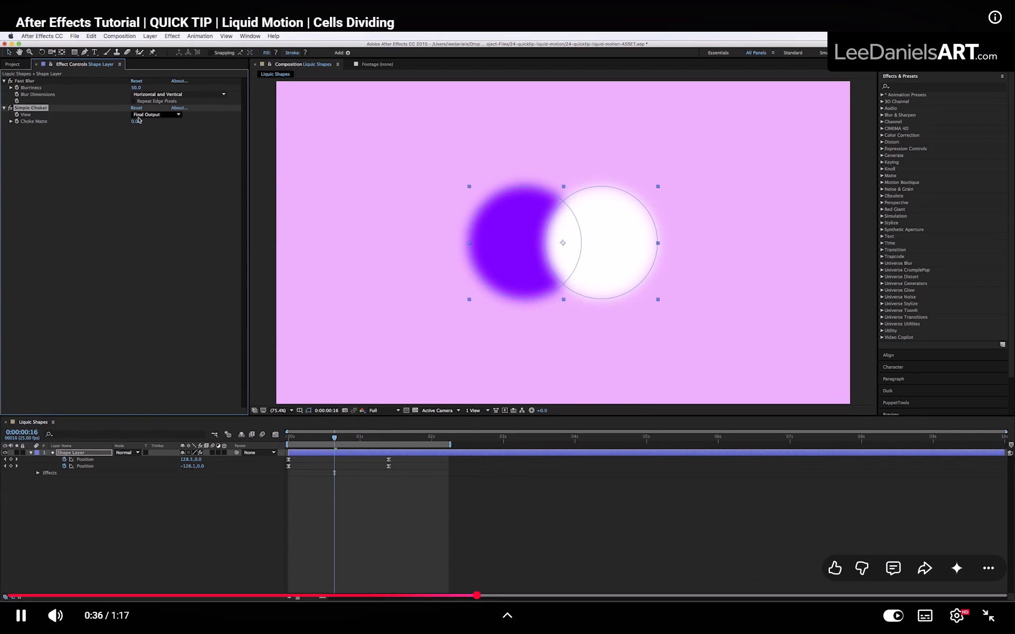
click(424, 594)
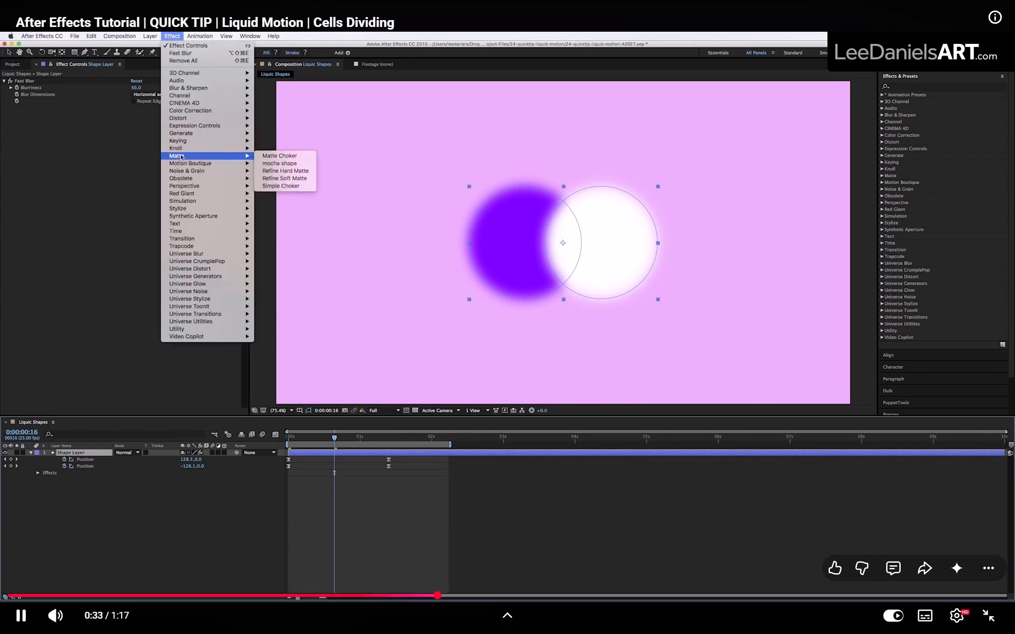
click(432, 538)
key(alt+Tab)
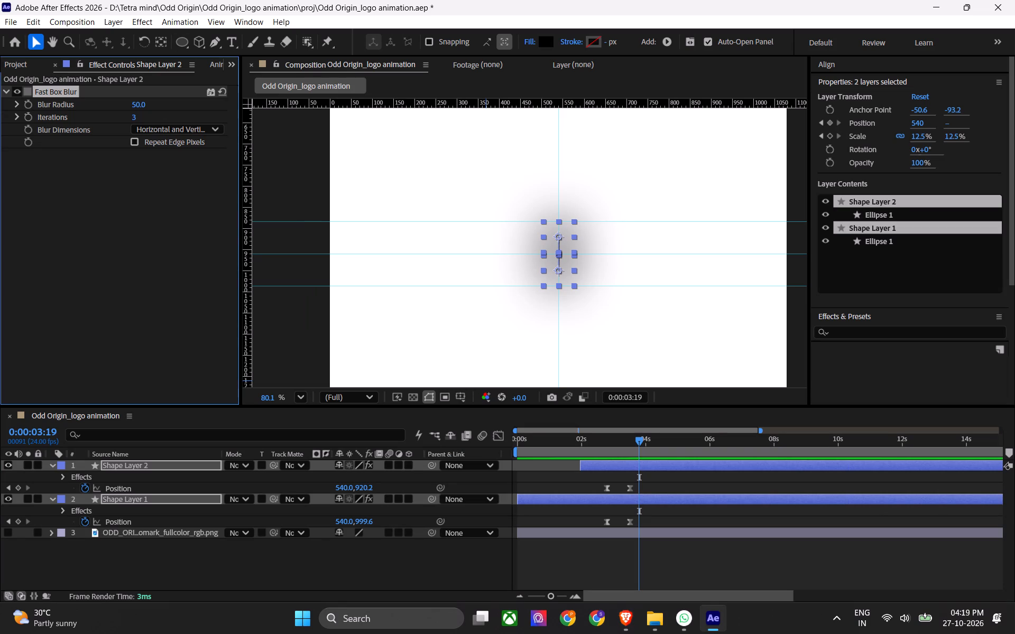
Apply the Simple Choker matte effect to both circle layers in After Effects with Choke Matte set to 50.
click(142, 23)
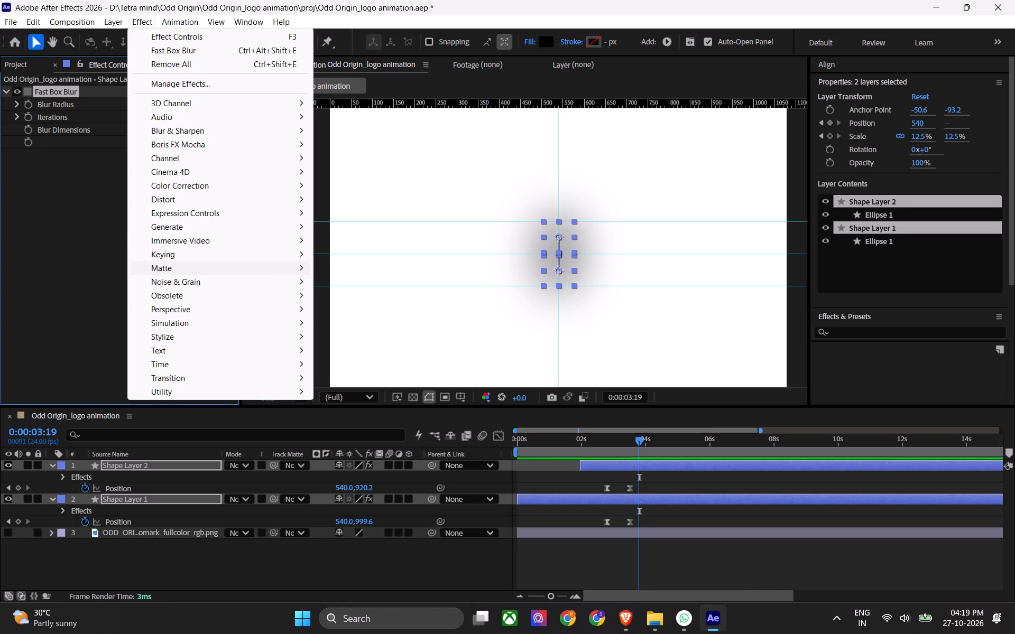
click(362, 312)
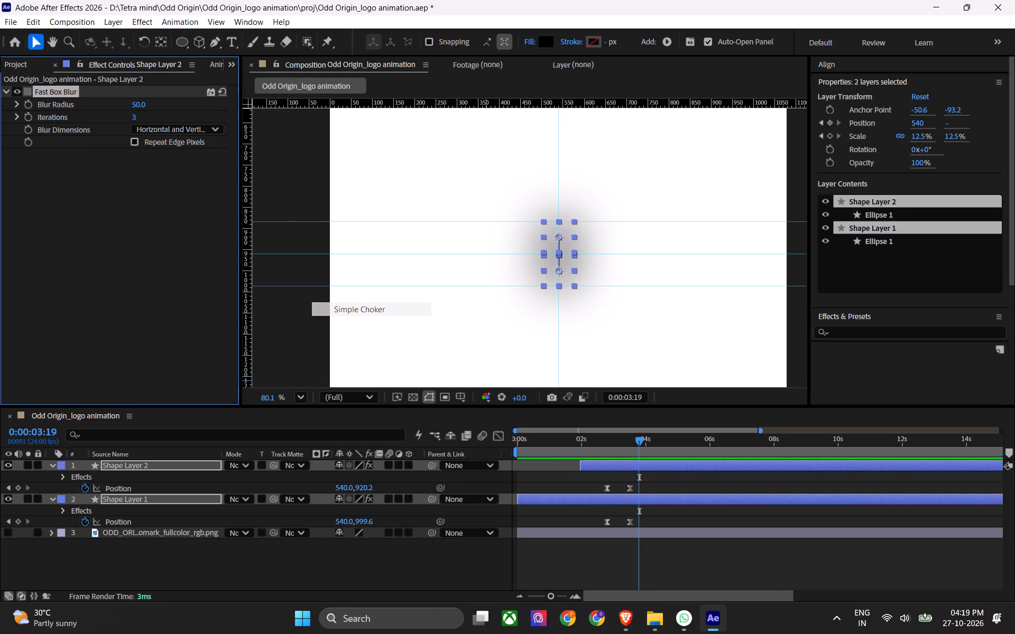
click(140, 179)
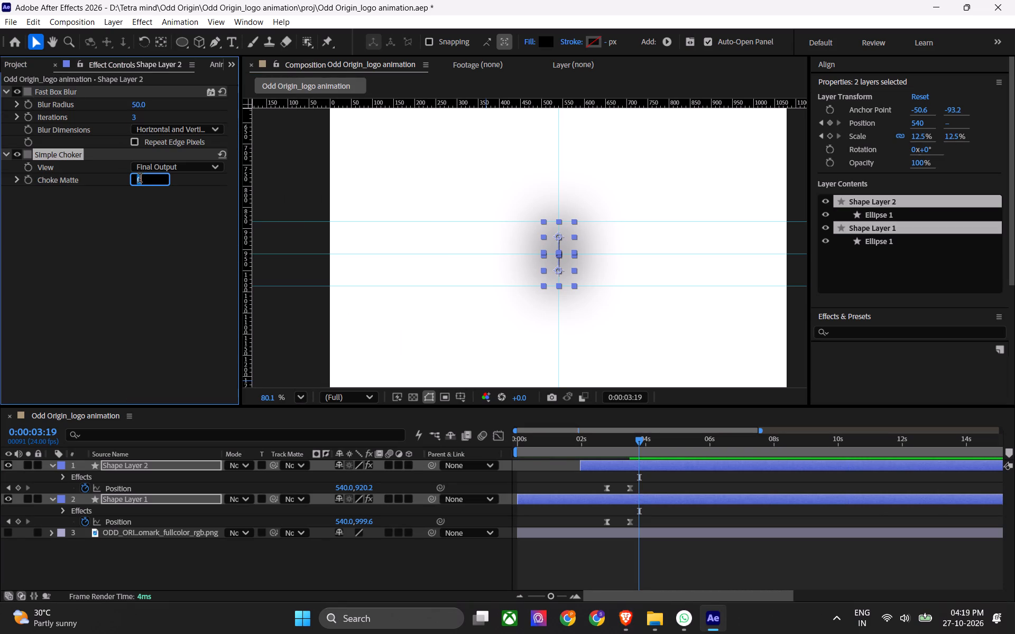
key(5)
key(0)
key(Return)
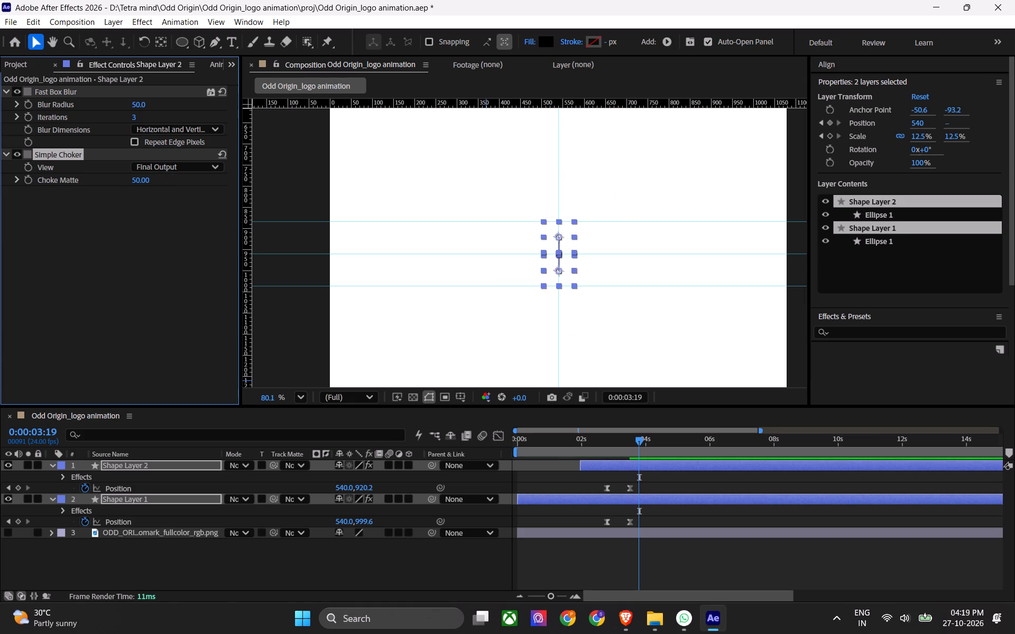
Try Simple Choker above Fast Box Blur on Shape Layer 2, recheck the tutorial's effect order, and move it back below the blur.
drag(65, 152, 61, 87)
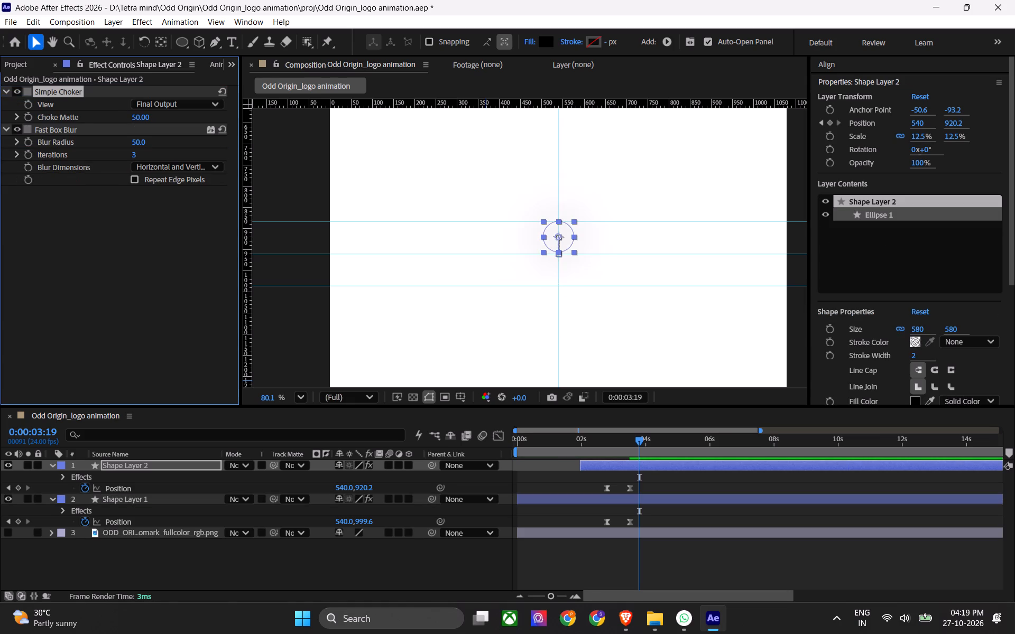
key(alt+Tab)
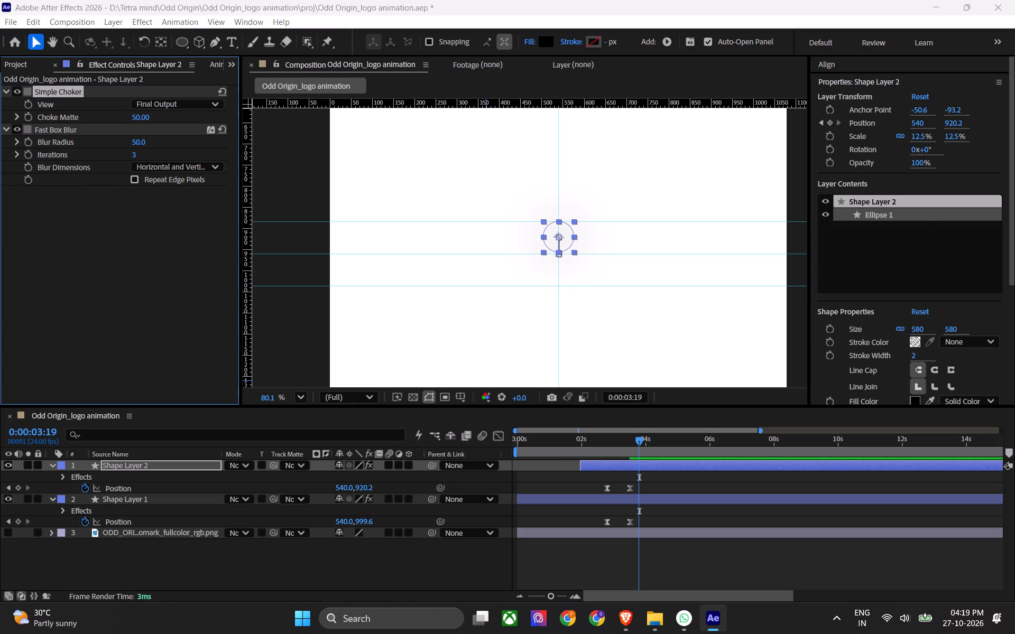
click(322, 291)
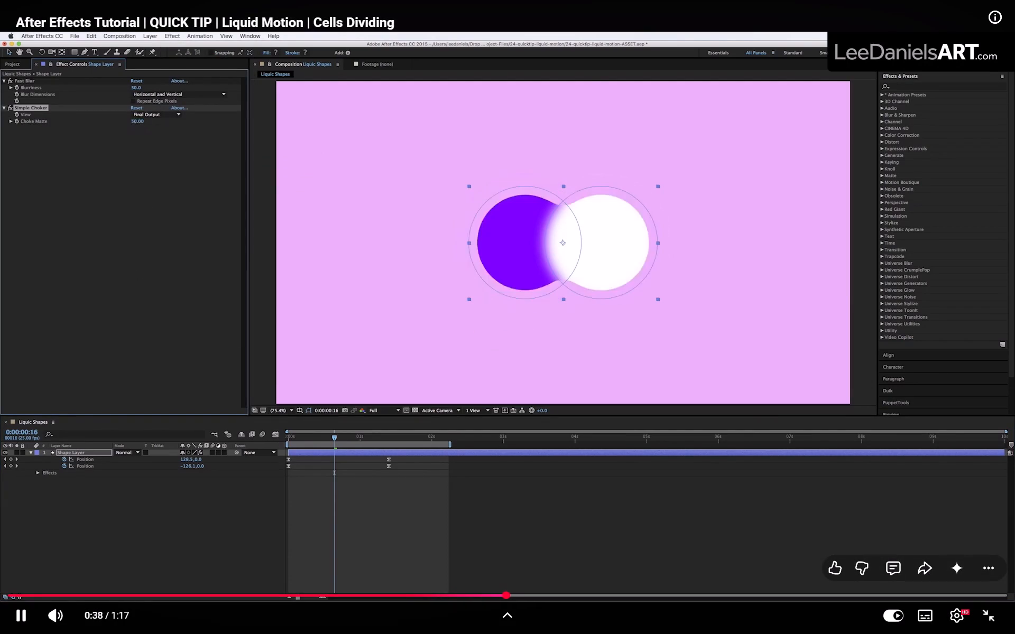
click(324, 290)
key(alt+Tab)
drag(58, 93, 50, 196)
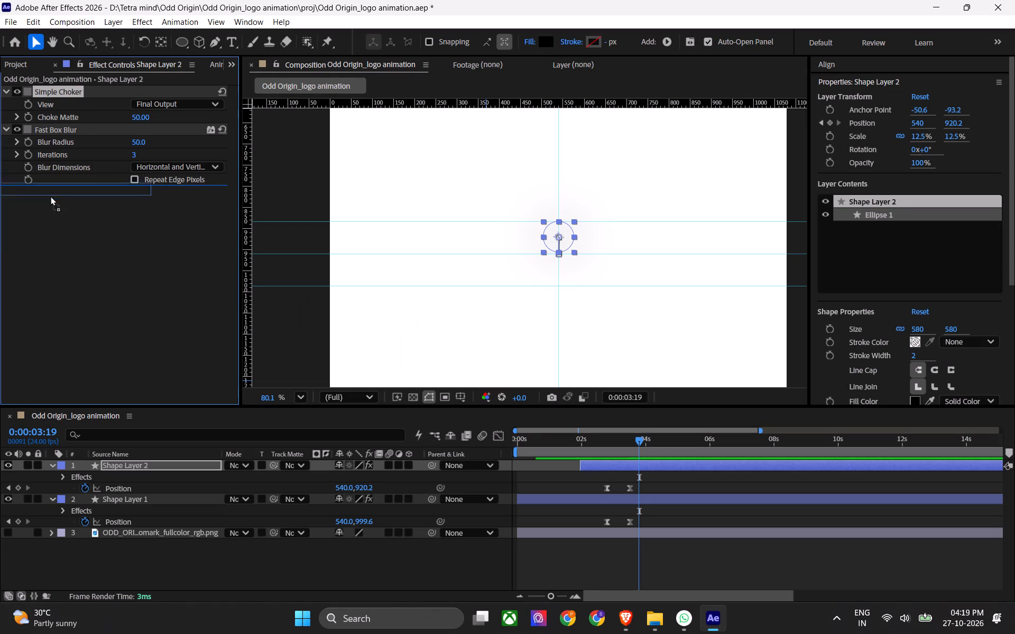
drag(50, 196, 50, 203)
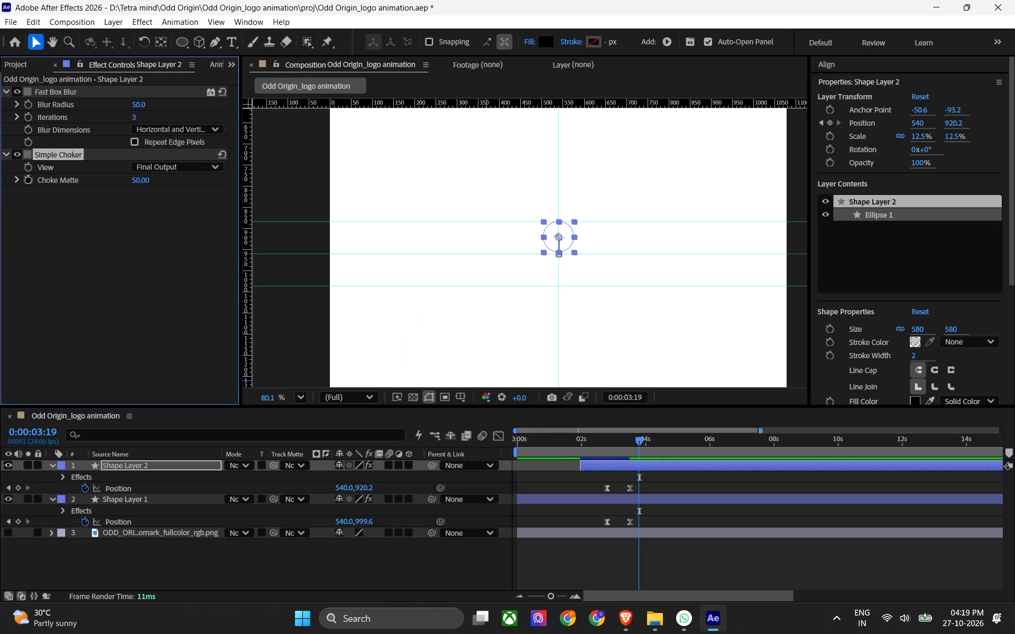
Switch Simple Choker off and on again on Shape Layer 2 to compare the circle with and without it.
click(13, 153)
click(13, 153)
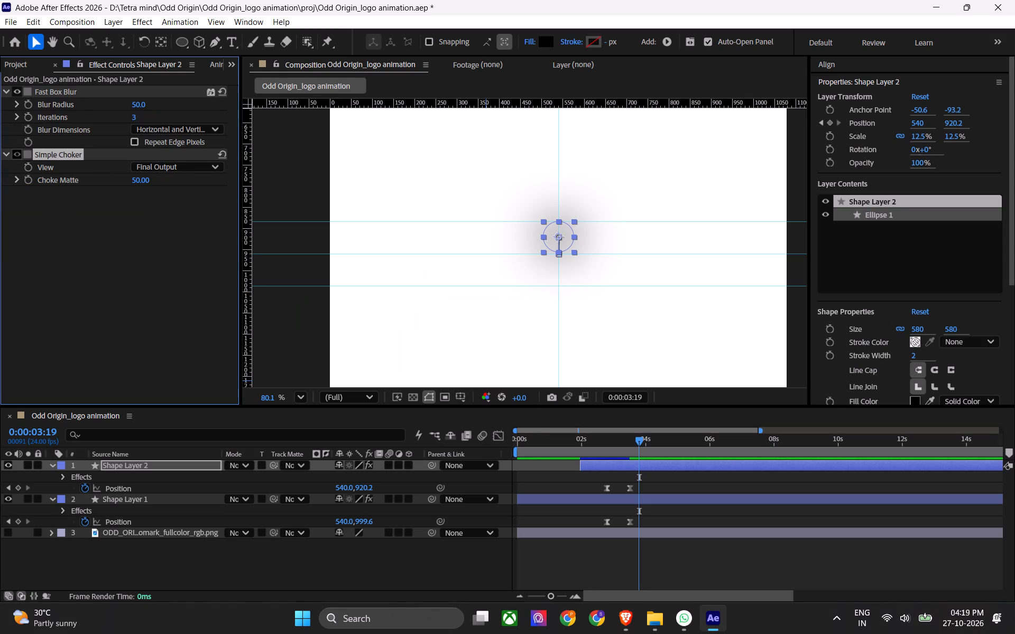
click(77, 273)
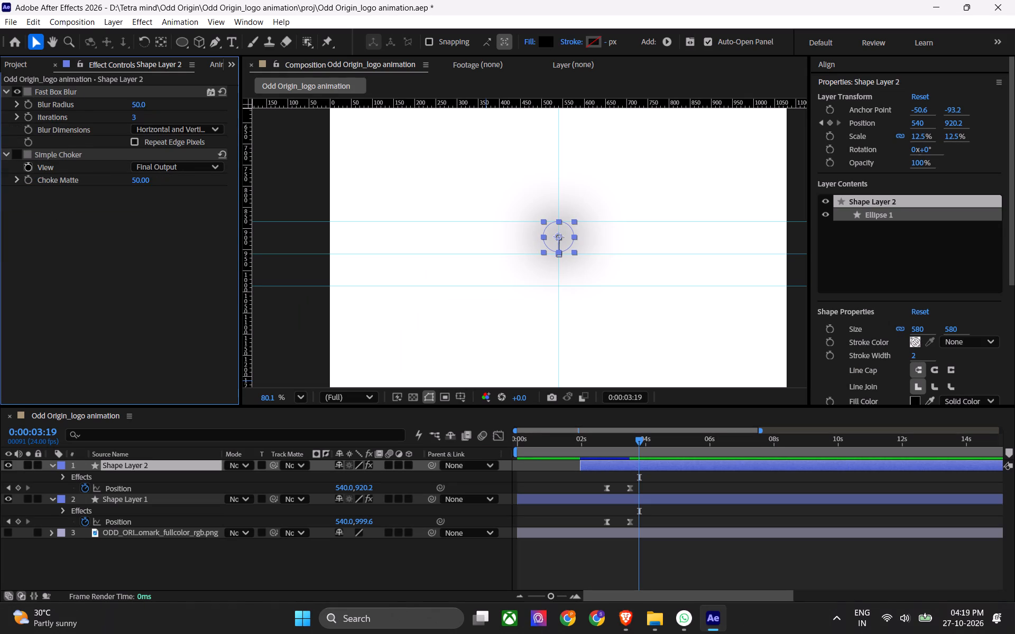
click(15, 154)
click(67, 255)
Check the tutorial's choked result in the browser and preview the circle split in After Effects from about 2 seconds.
key(alt+Tab)
click(275, 324)
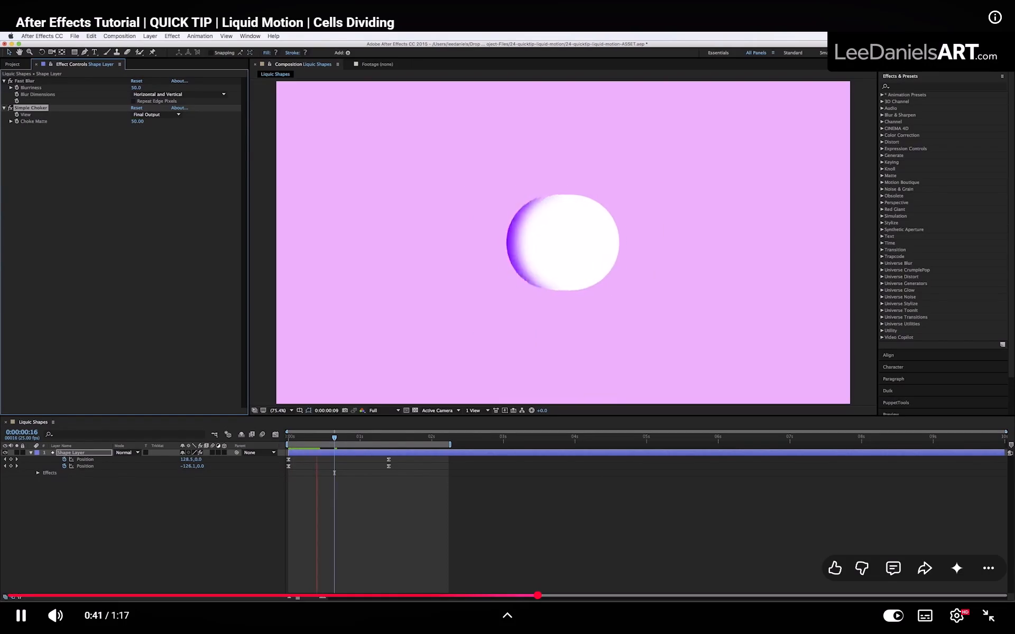
click(280, 335)
key(alt+Tab)
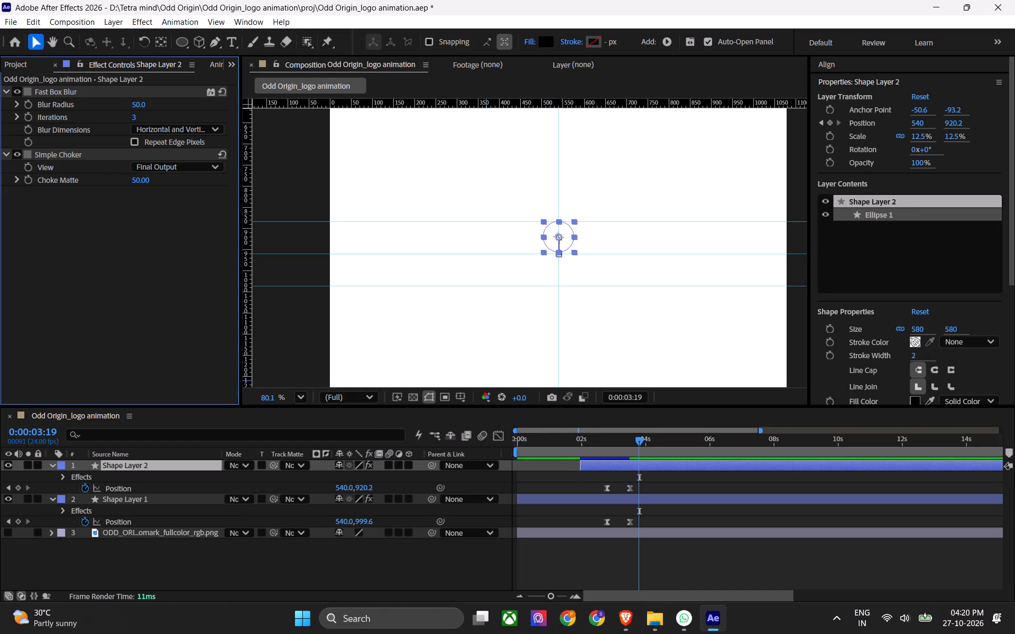
drag(592, 442, 583, 444)
key(space)
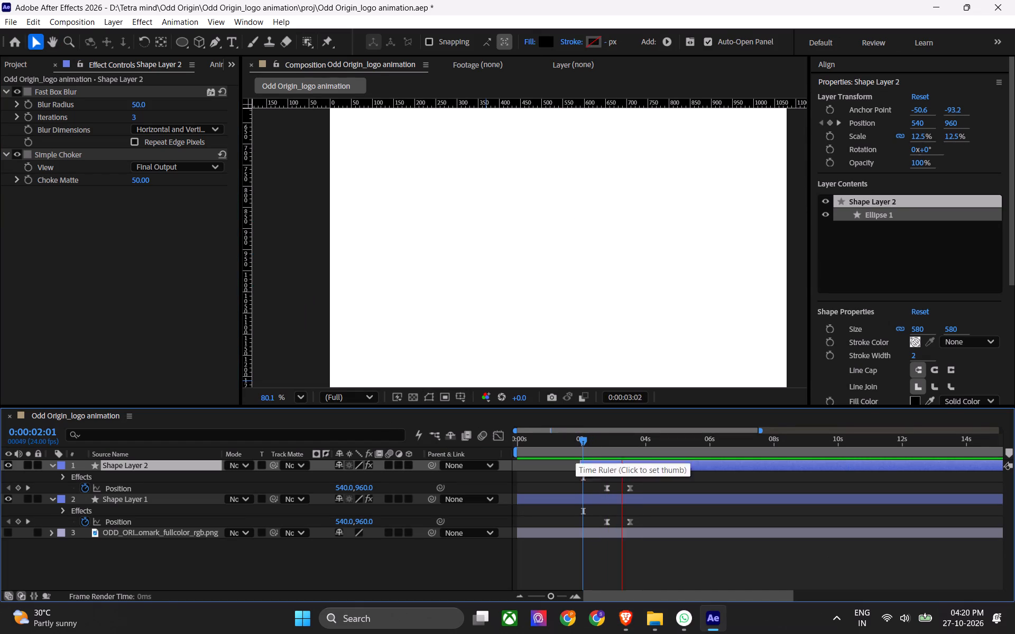
key(space)
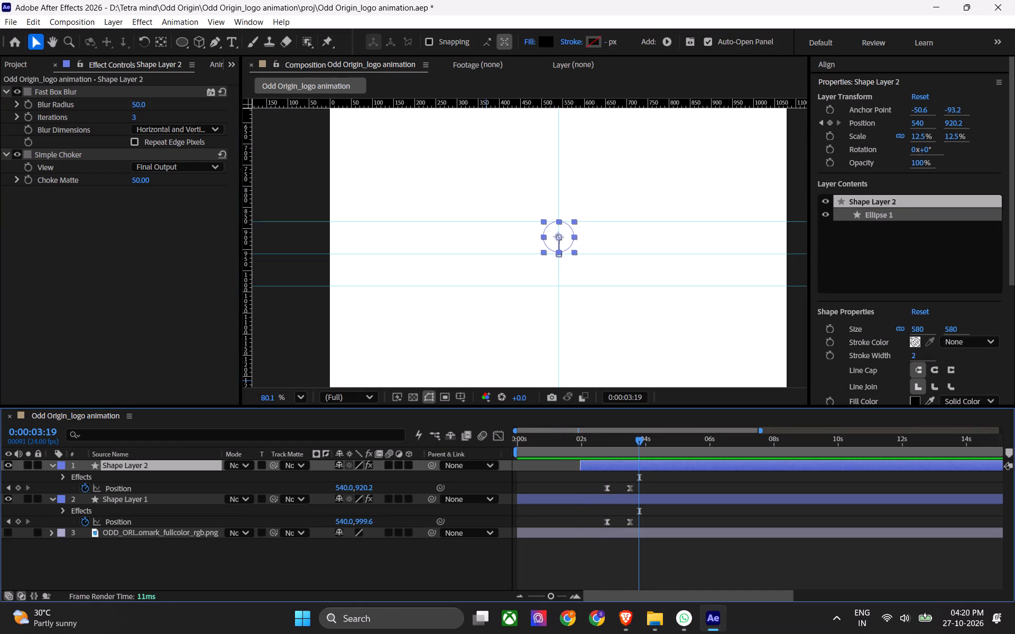
Reduce the Fast Box Blur iterations to 1 on Shape Layer 2 and preview the split from about 2 seconds.
drag(136, 117, 110, 127)
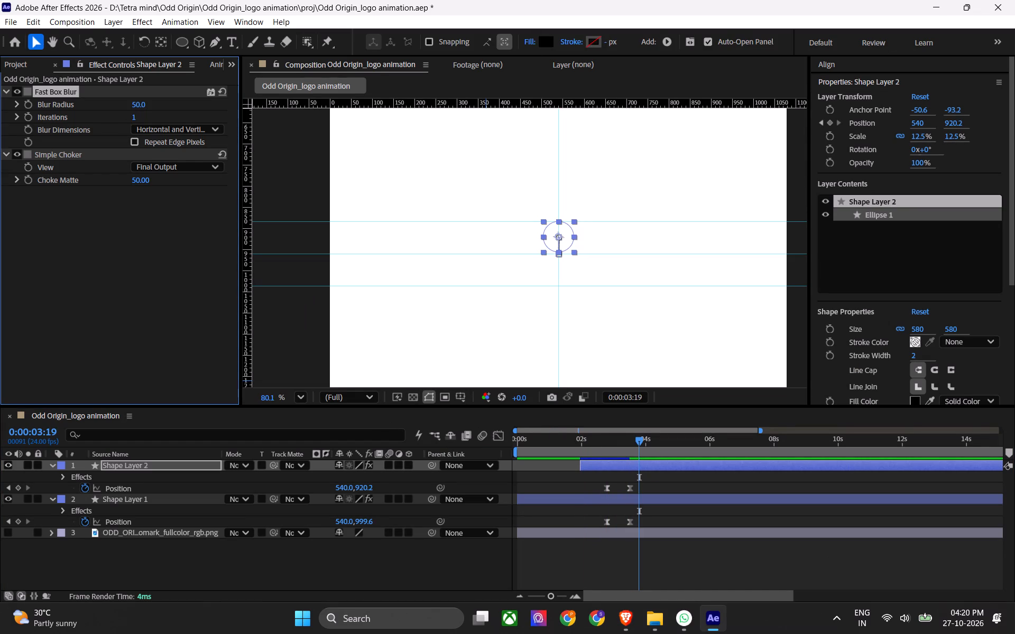
drag(634, 441, 584, 446)
key(space)
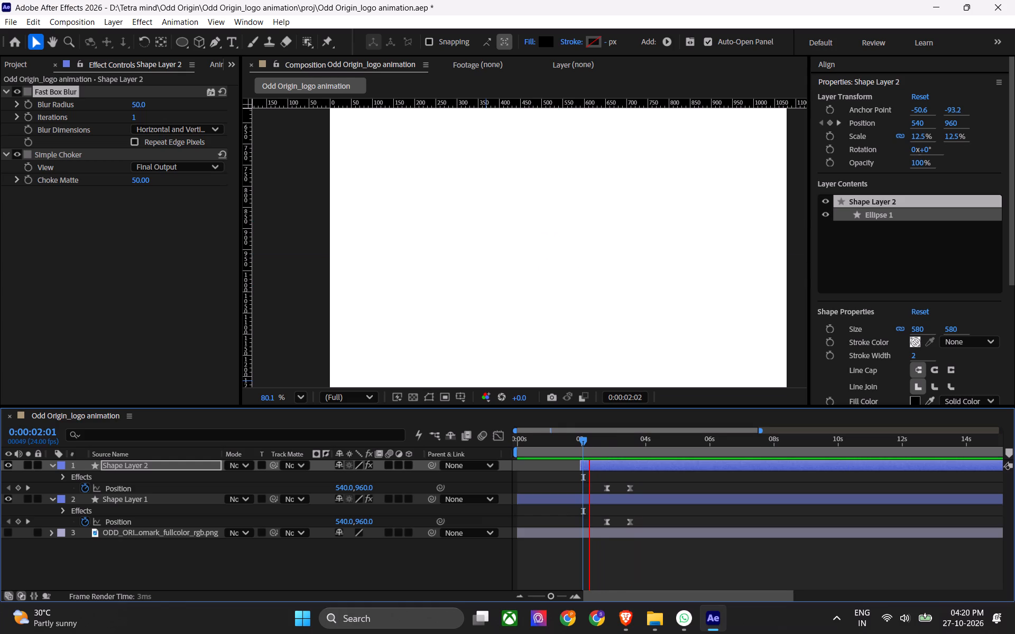
key(space)
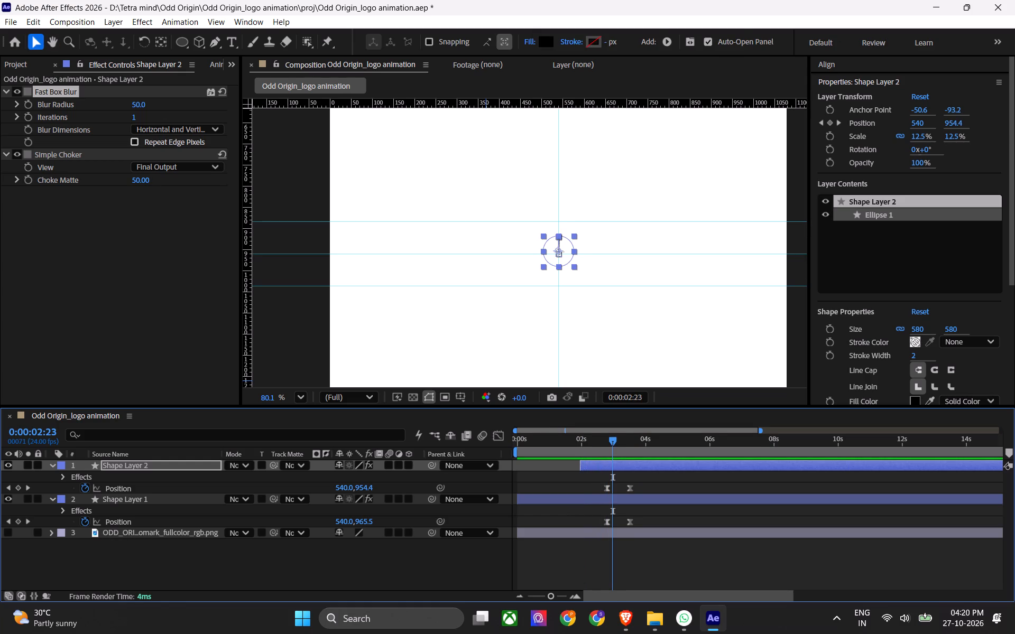
Remove the Simple Choker effect from Shape Layer 2.
click(53, 162)
click(61, 153)
key(z)
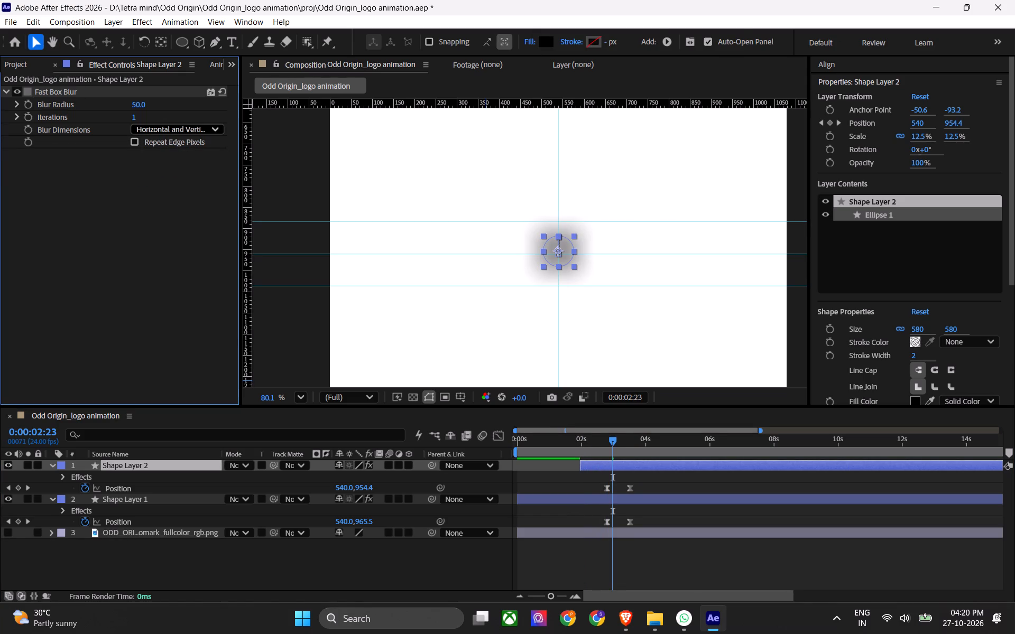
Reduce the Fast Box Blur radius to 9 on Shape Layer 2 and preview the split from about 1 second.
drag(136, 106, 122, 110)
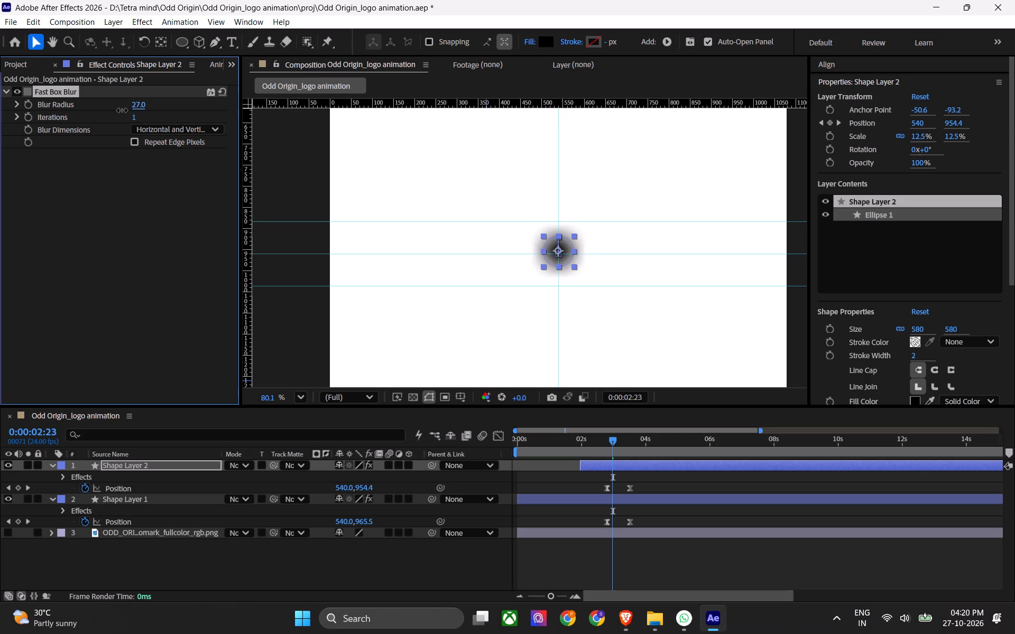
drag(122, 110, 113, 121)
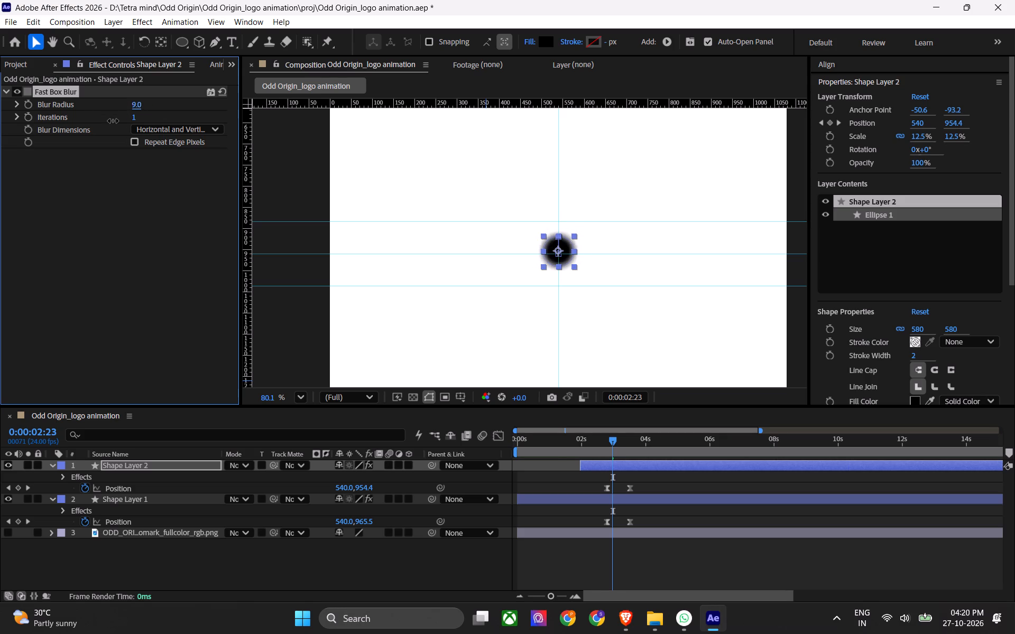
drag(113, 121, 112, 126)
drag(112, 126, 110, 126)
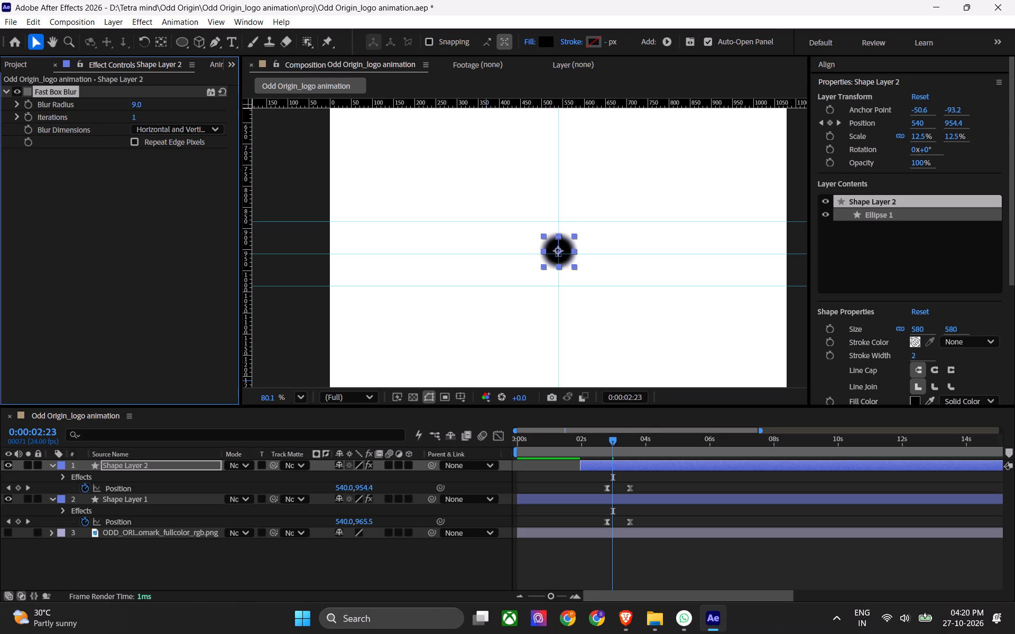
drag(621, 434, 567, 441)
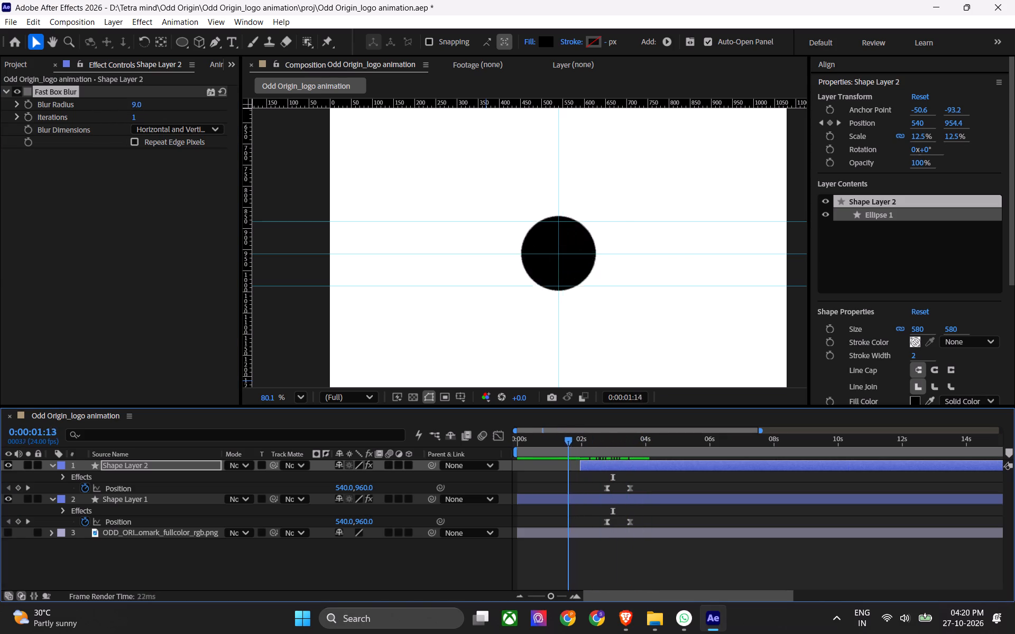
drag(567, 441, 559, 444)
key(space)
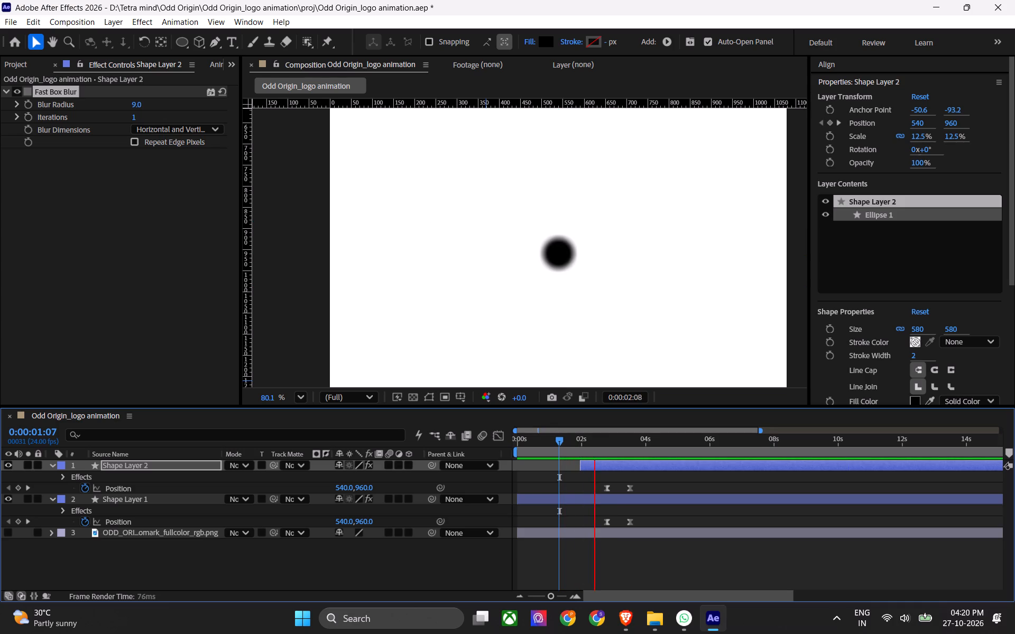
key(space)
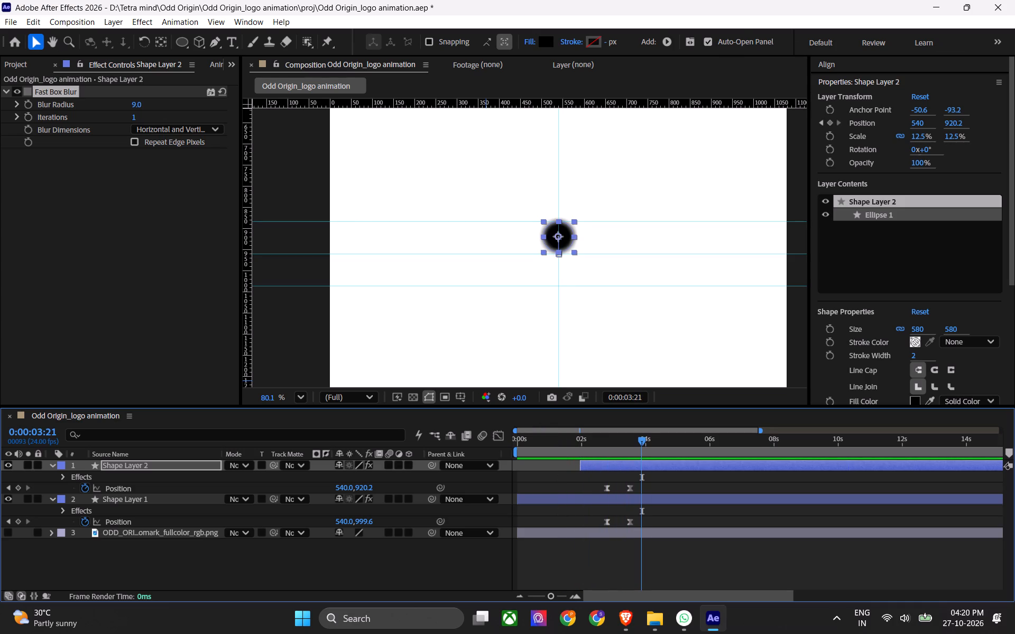
Undo the recent blur and choker changes back to where Simple Choker was first added to both shape layers.
key(ctrl+z)
key(ctrl+z)
key(ctrl+z)
key(ctrl+z)
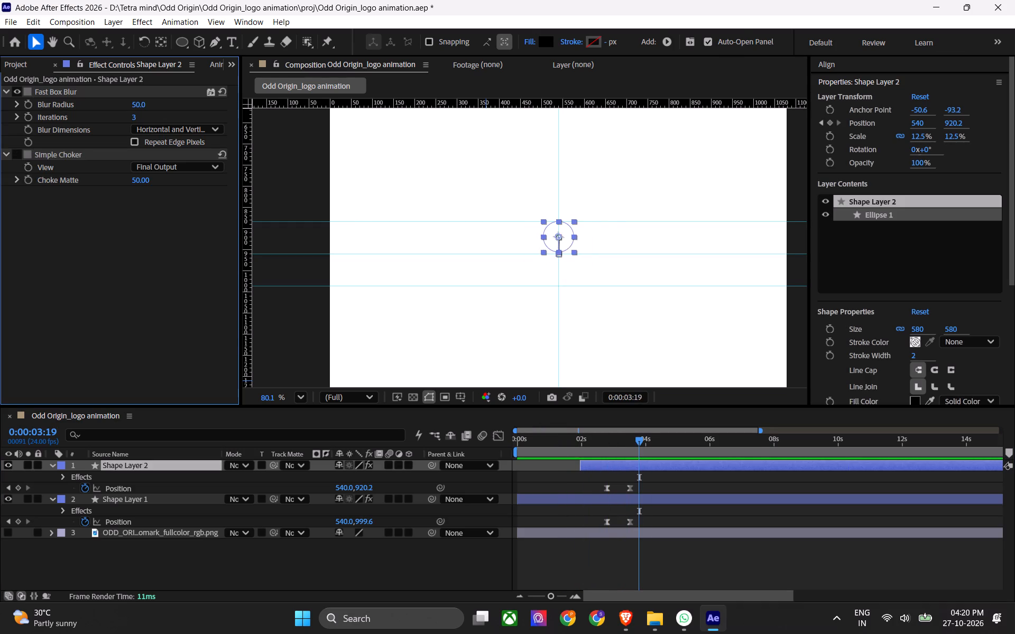
key(ctrl+z)
key(ctrl+z)
key(ctrl+z)
key(ctrl+z)
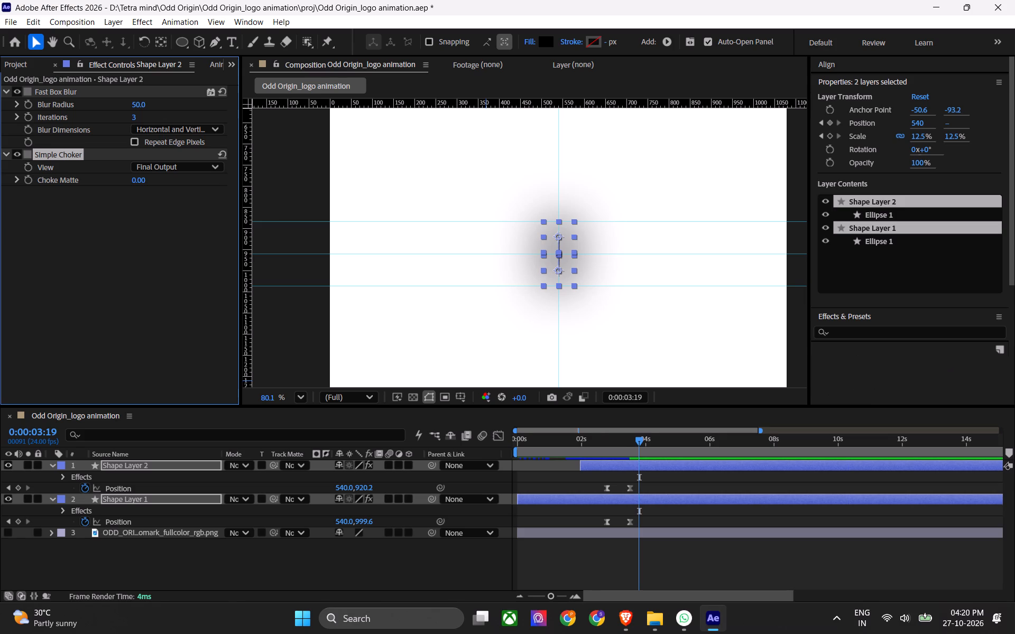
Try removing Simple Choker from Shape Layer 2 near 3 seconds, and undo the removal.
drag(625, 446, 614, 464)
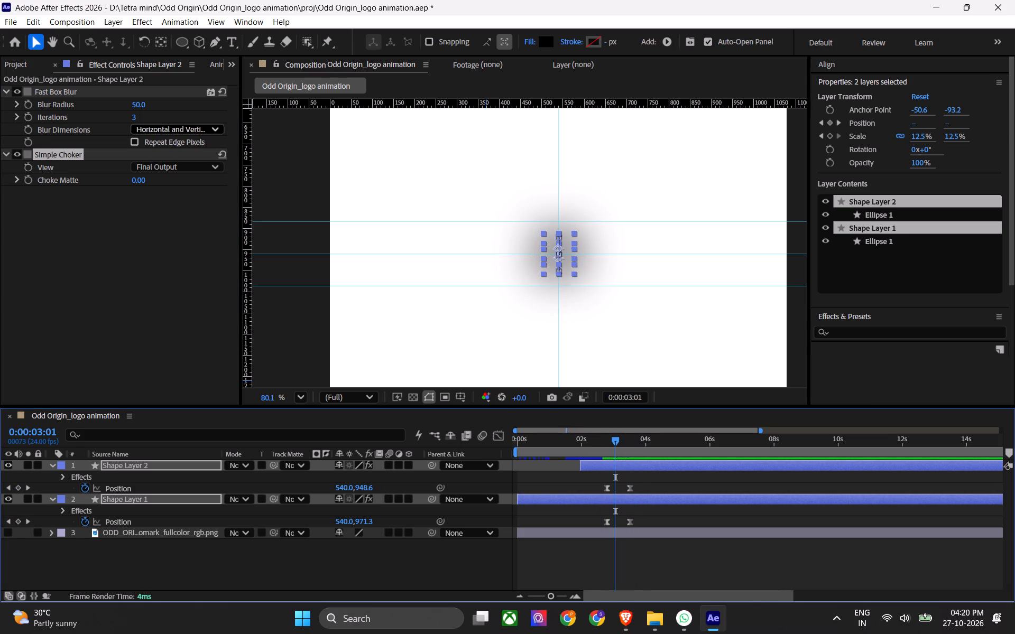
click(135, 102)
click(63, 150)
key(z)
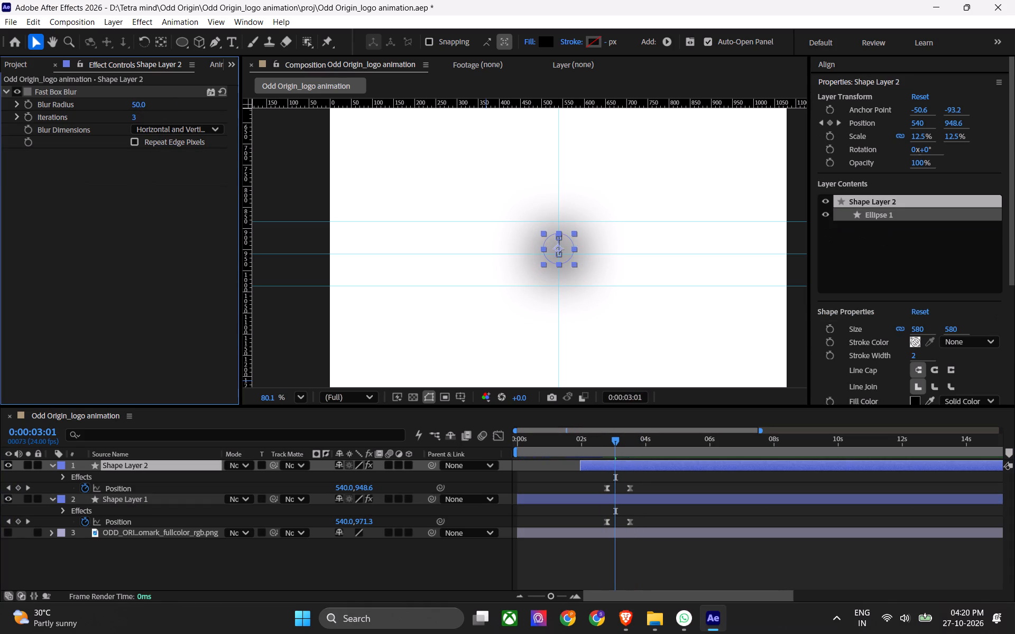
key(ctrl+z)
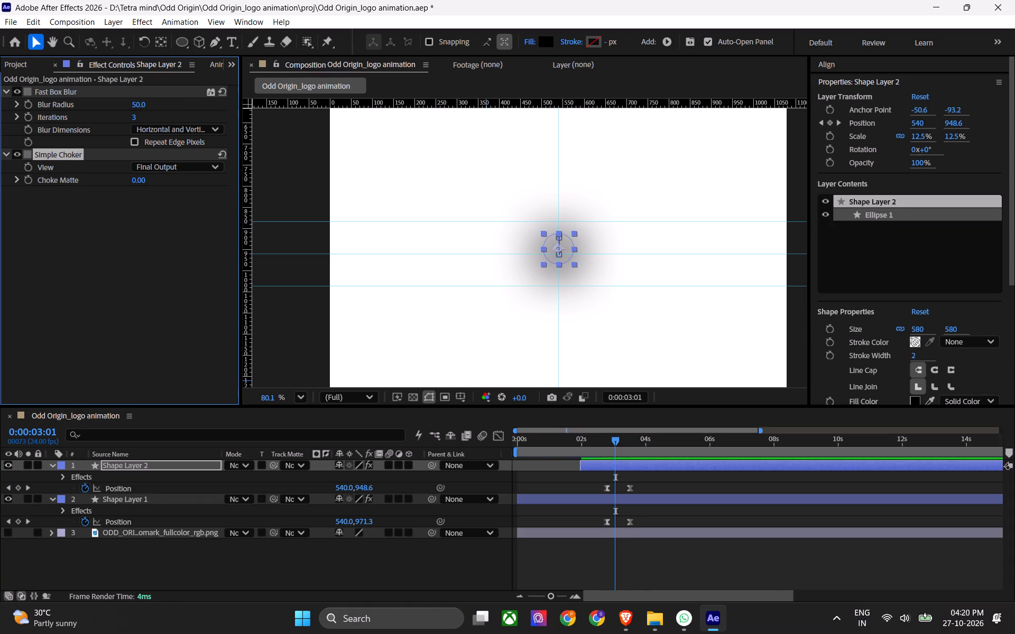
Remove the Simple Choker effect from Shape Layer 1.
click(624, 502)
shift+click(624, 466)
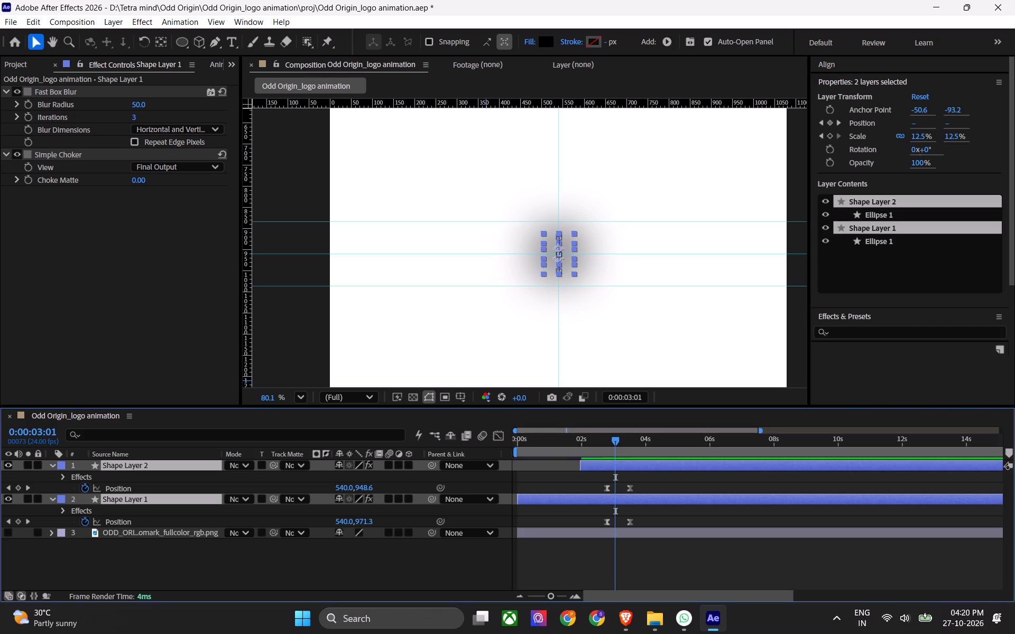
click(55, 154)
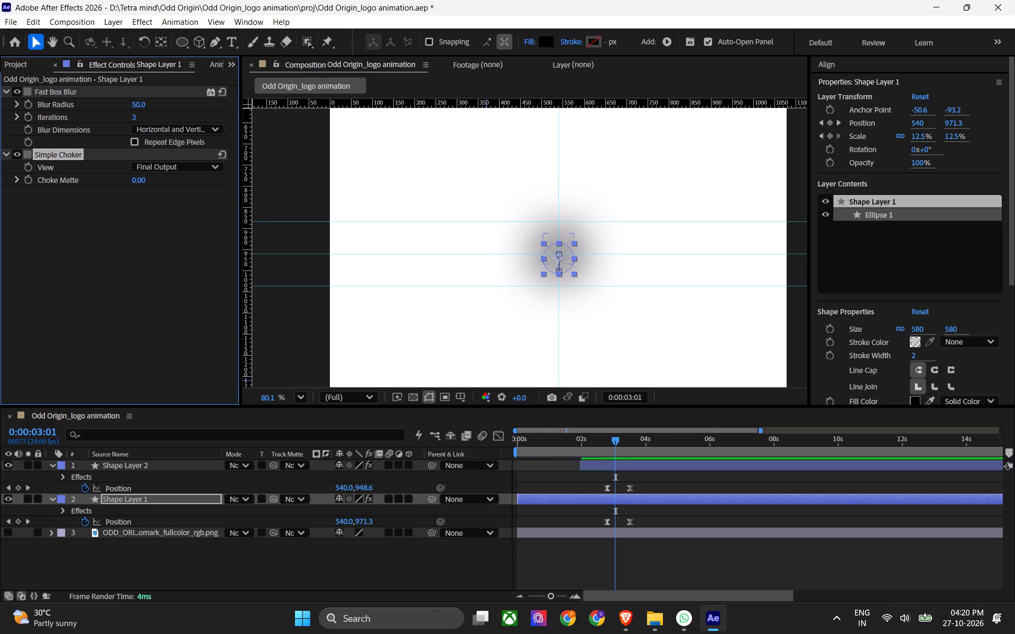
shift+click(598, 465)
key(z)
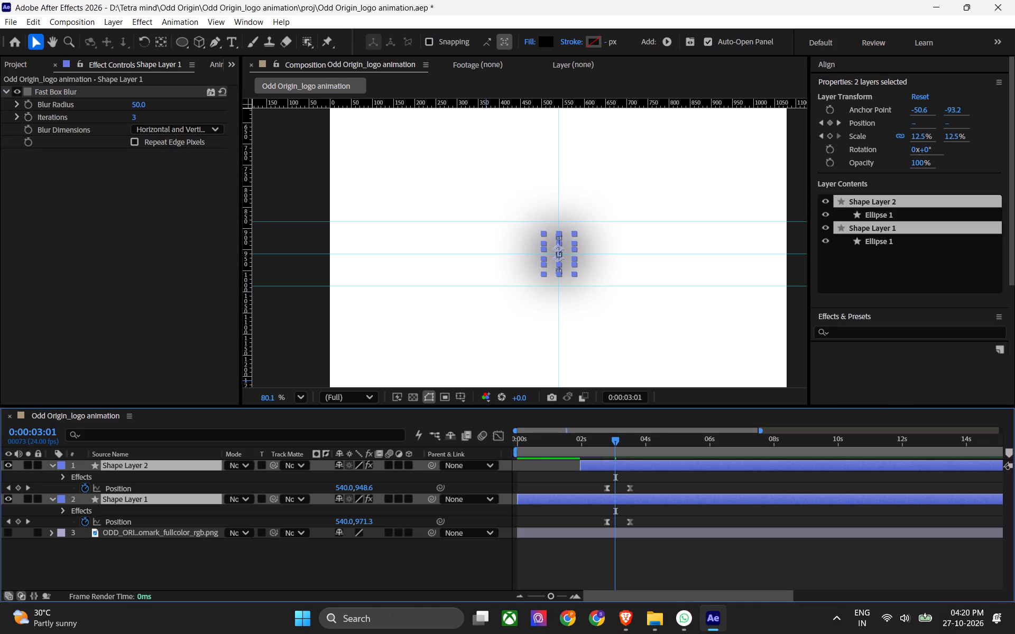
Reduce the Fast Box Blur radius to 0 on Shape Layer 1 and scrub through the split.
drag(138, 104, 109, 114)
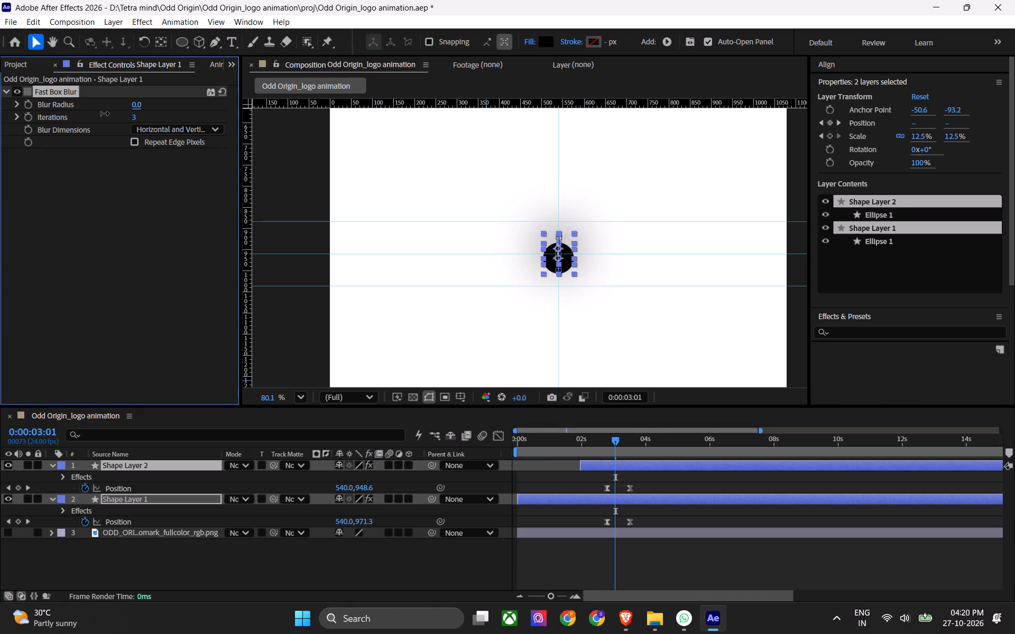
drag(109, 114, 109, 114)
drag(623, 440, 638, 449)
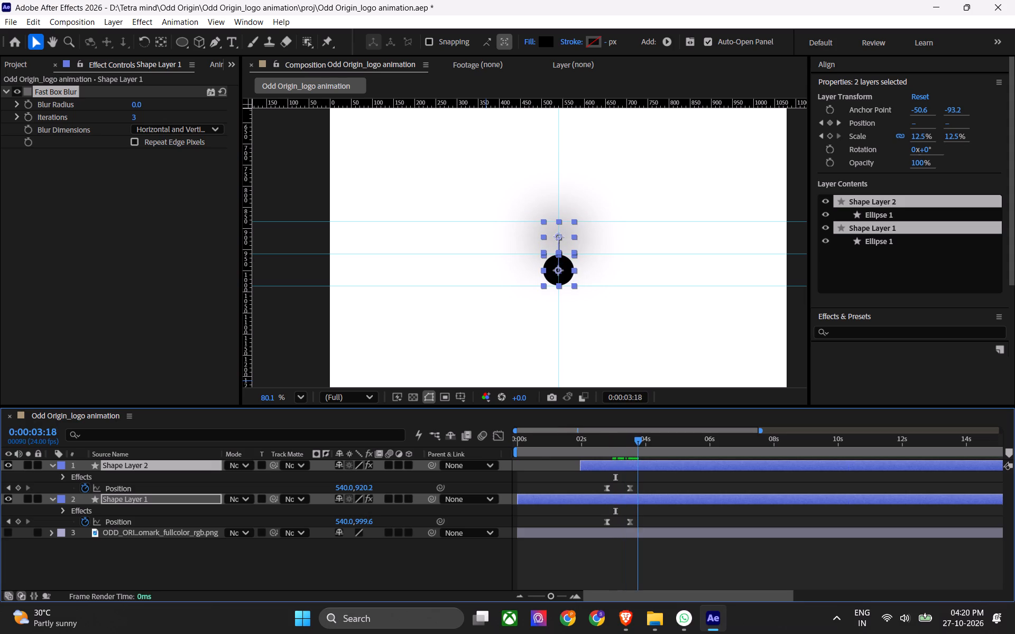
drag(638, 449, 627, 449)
Undo the effect edits back to Fast Box Blur alone with radius 0 and Repeat Edge Pixels on, and save the project.
key(ctrl+z)
key(ctrl+z)
key(ctrl+z)
key(ctrl+z)
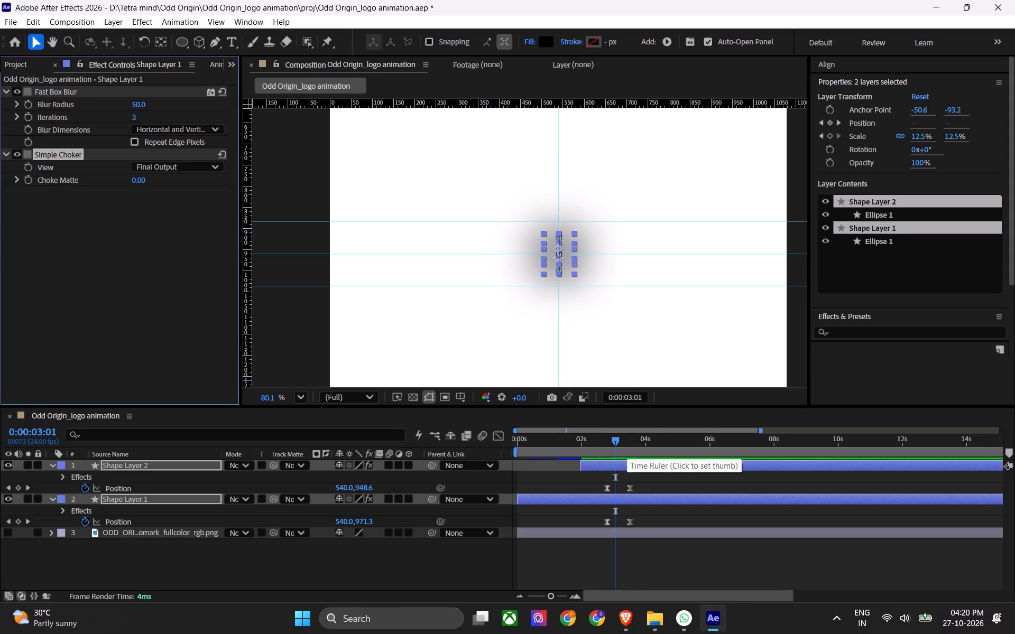
key(ctrl+z)
key(ctrl+z)
key(ctrl+s)
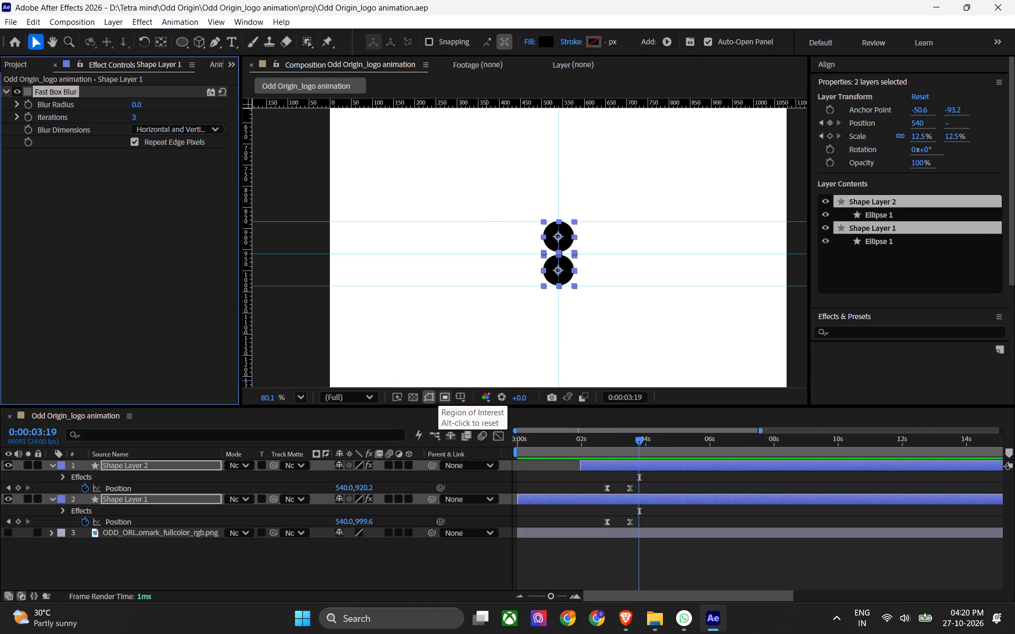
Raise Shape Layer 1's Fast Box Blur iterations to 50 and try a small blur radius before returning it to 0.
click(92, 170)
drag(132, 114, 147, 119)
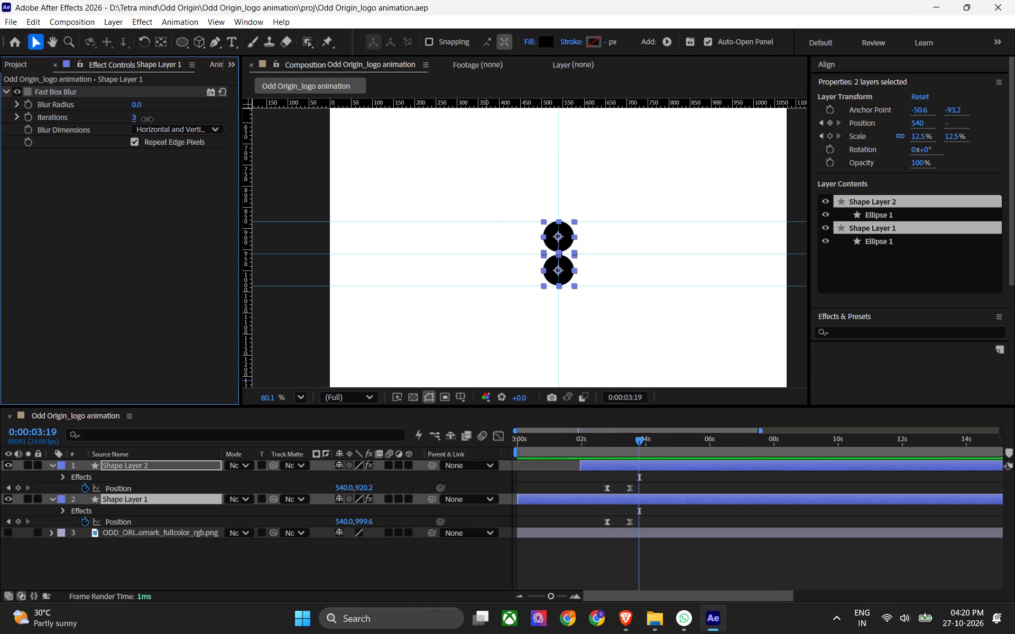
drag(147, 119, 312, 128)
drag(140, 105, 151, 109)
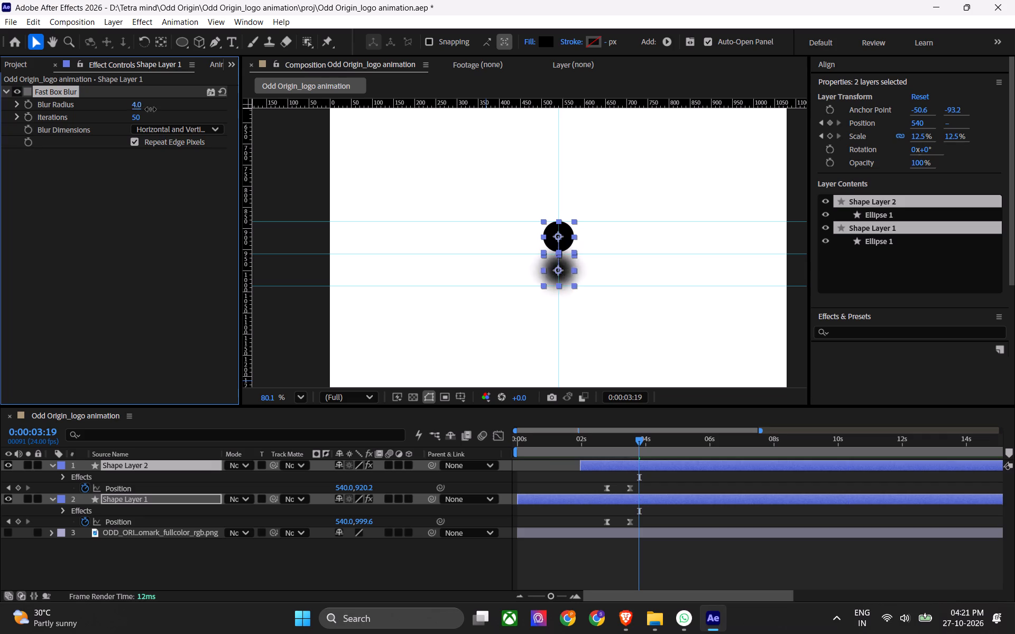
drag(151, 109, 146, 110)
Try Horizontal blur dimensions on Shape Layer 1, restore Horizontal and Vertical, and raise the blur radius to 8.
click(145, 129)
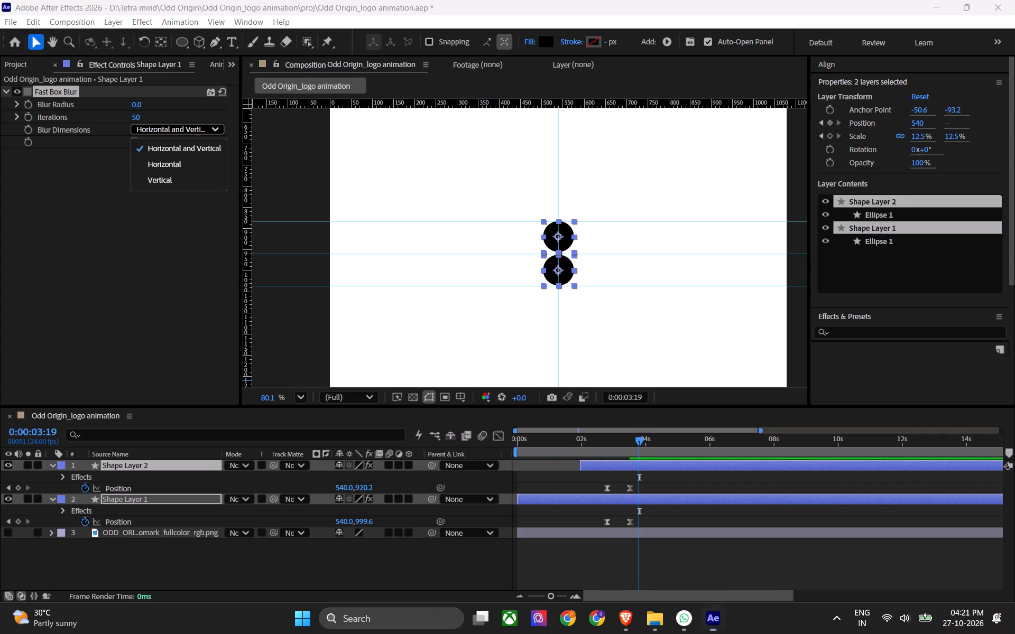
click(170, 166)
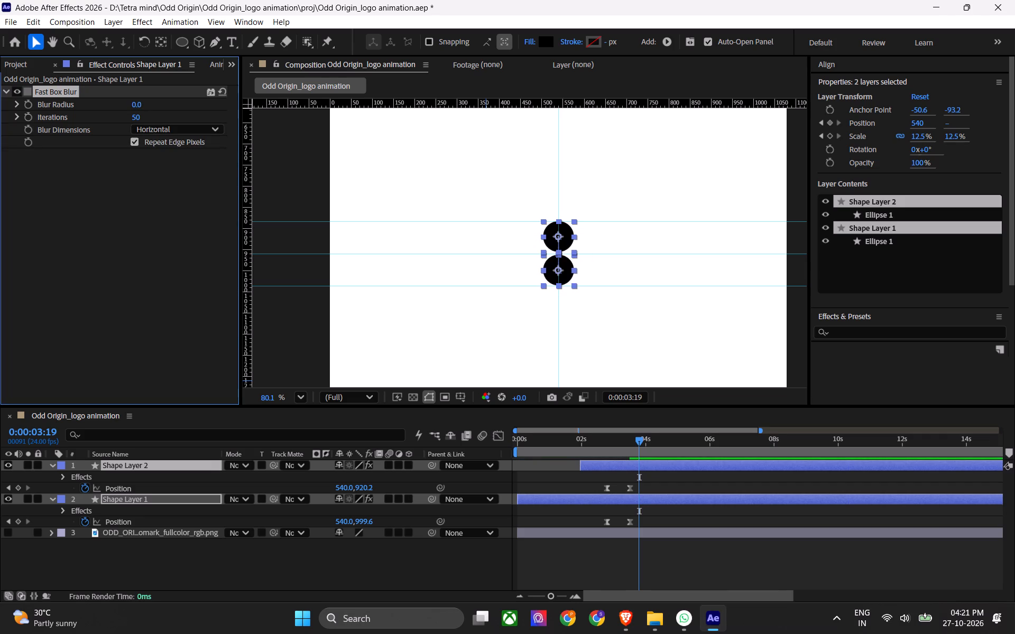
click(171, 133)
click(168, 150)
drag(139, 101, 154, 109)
Set Shape Layer 2's Fast Box Blur to radius 20 and 1 iteration, with Repeat Edge Pixels off.
click(697, 493)
click(678, 499)
click(665, 465)
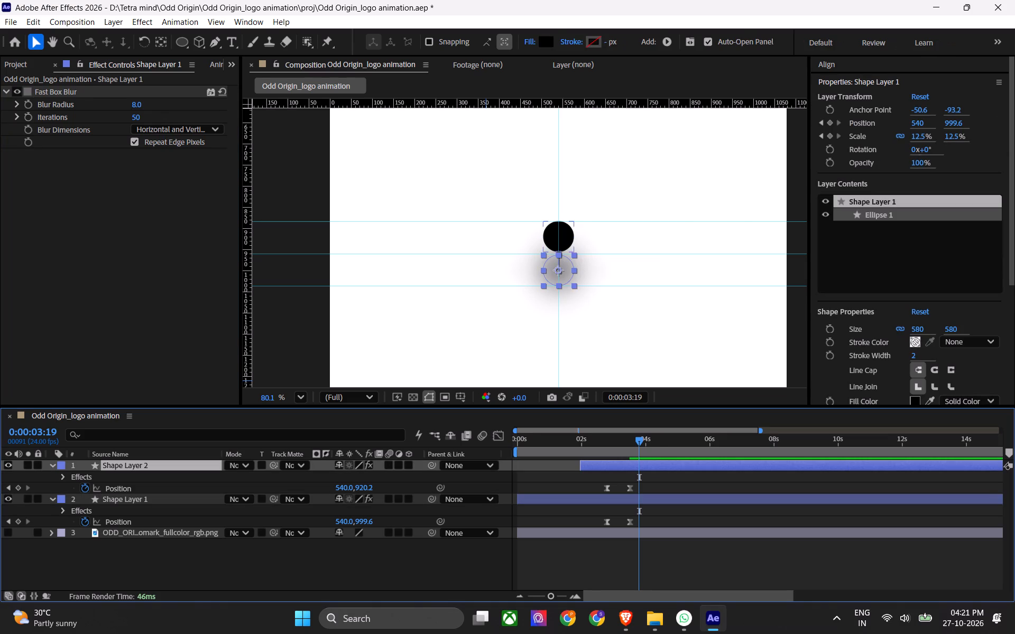
click(142, 107)
drag(137, 105, 142, 108)
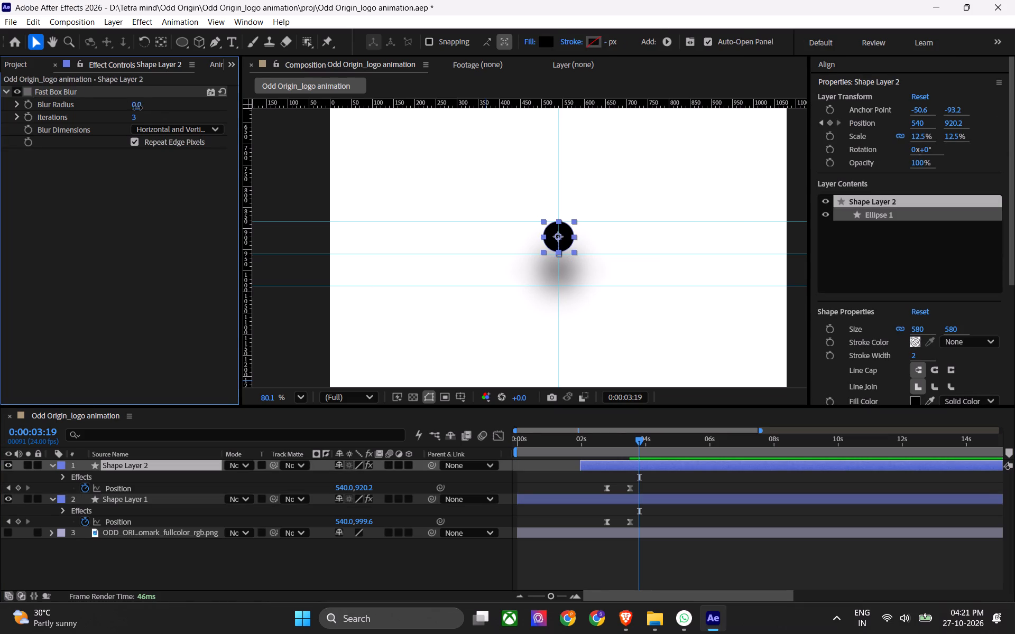
drag(142, 108, 160, 113)
click(140, 105)
text(20)
key(Return)
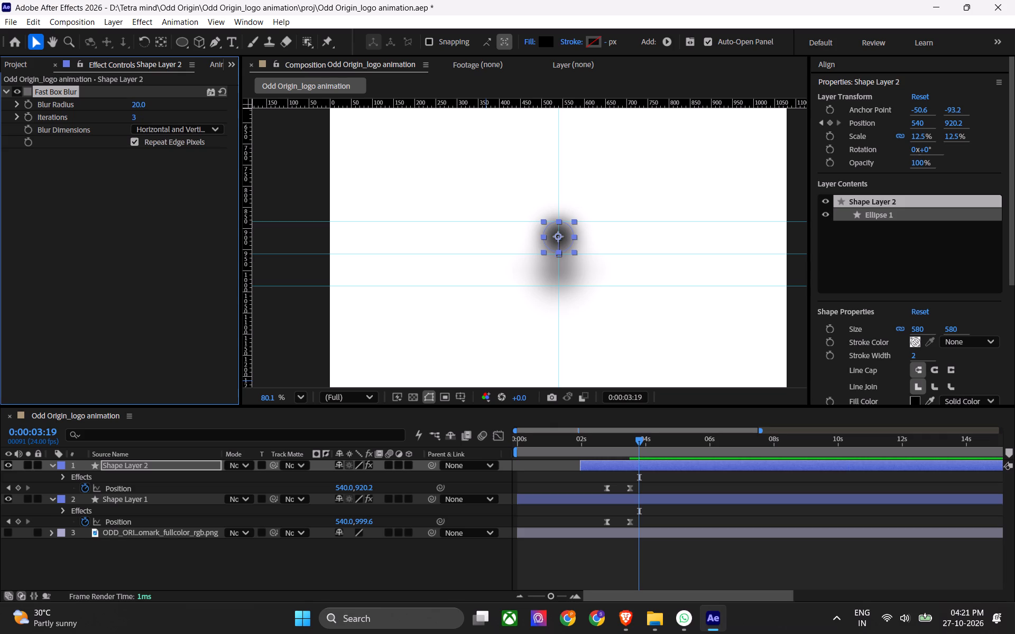
drag(135, 116, 121, 126)
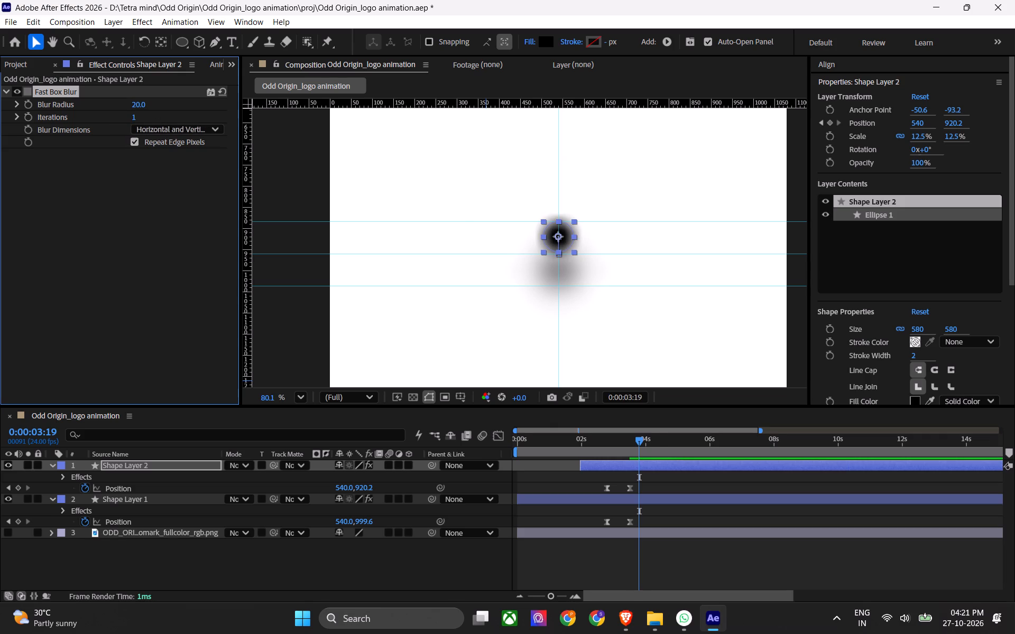
click(134, 147)
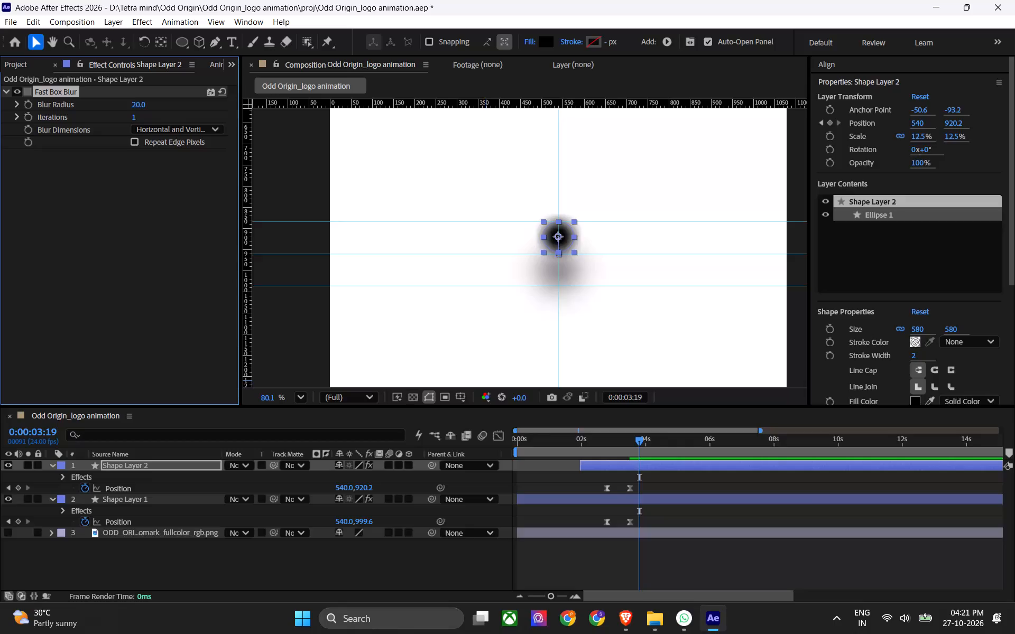
Set Shape Layer 1's Fast Box Blur to radius 20 and 1 iteration with Repeat Edge Pixels off, and save the project.
click(606, 496)
click(135, 104)
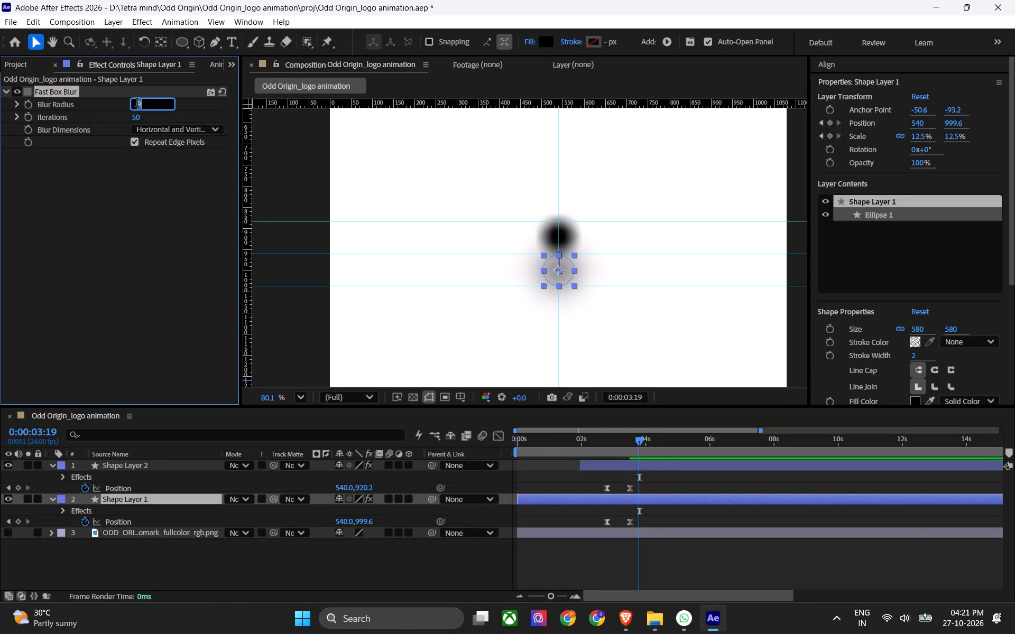
text(20)
key(Return)
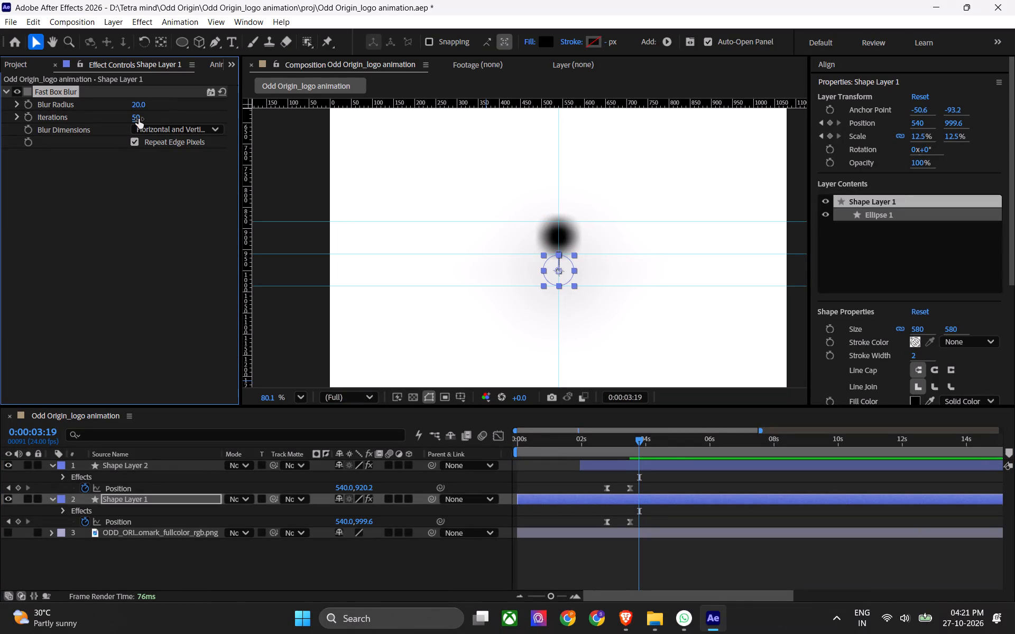
click(139, 119)
key(1)
key(Return)
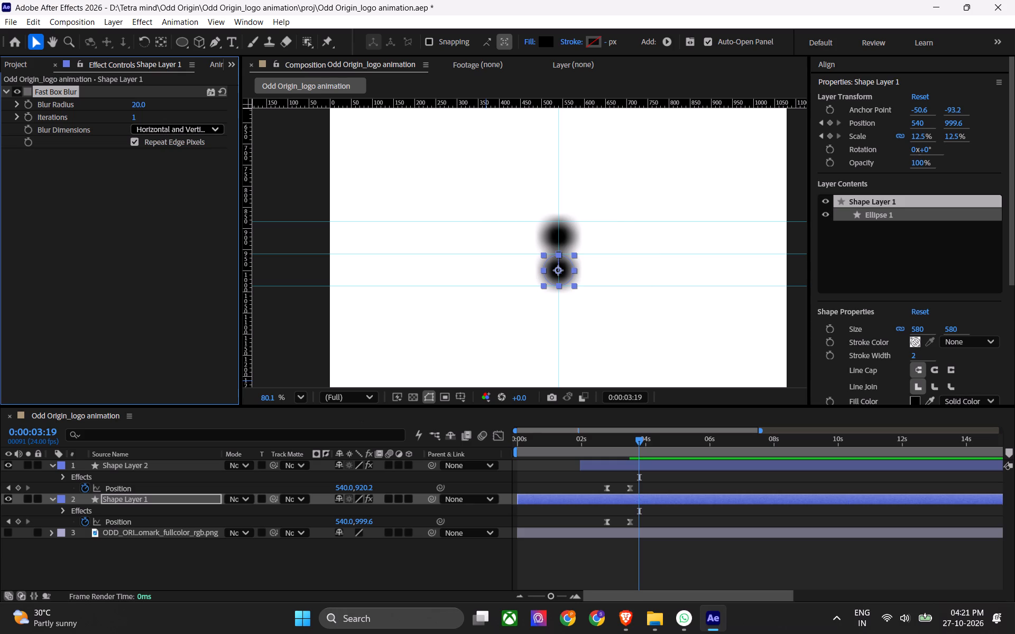
click(130, 145)
click(140, 145)
click(121, 247)
key(ctrl+s)
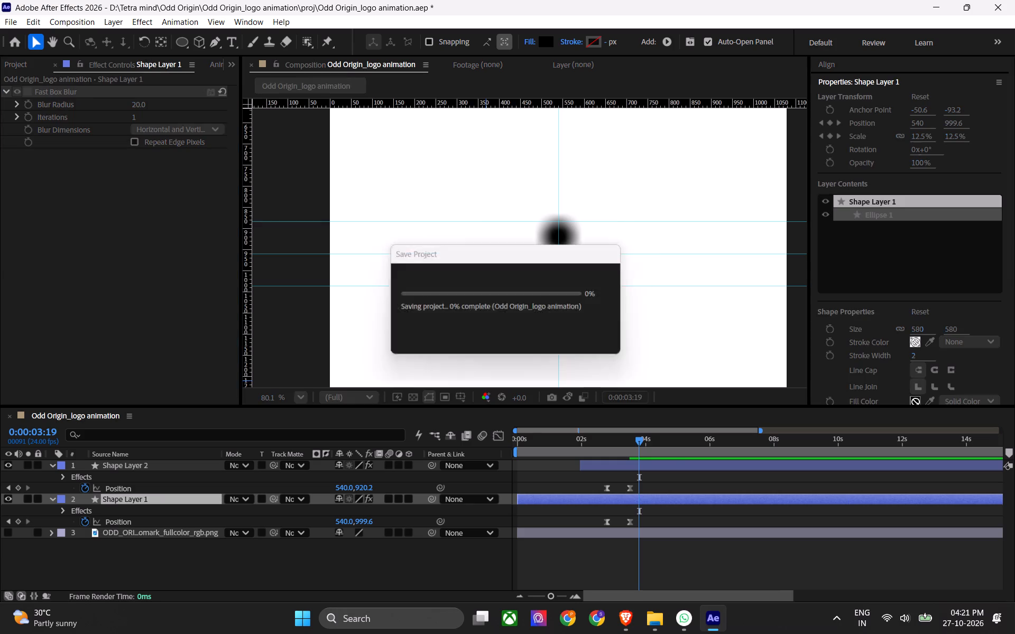
Apply the Simple Choker matte effect to both Shape Layer 1 and Shape Layer 2.
shift+click(662, 462)
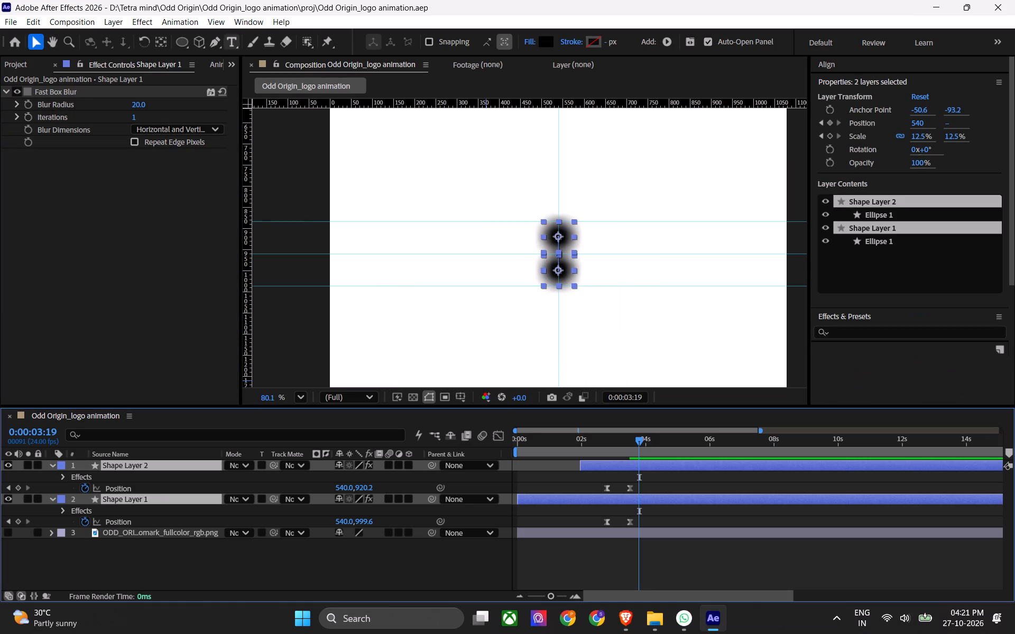
click(139, 21)
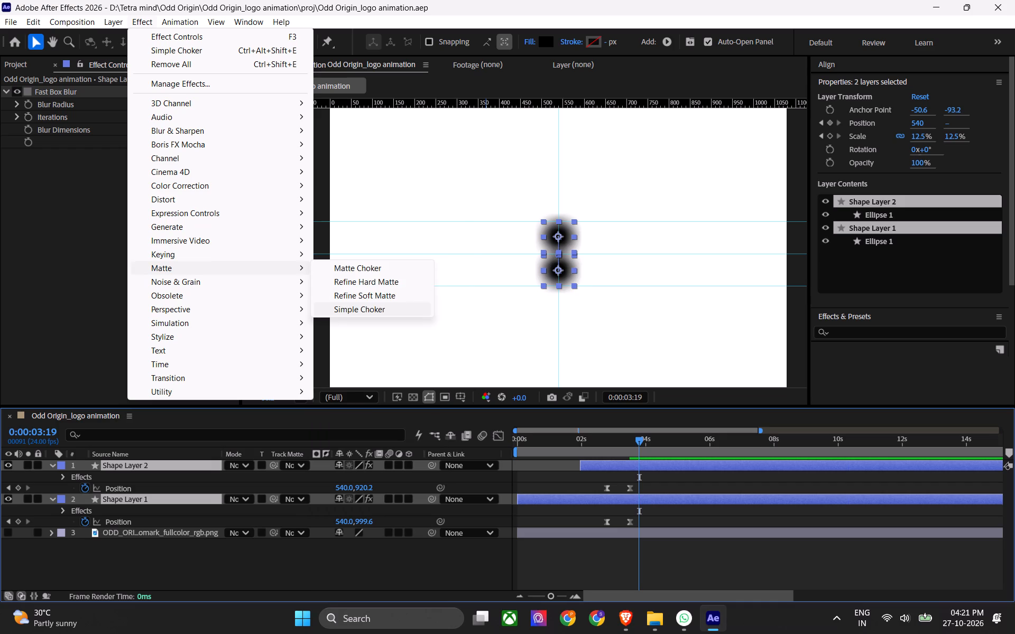
click(355, 311)
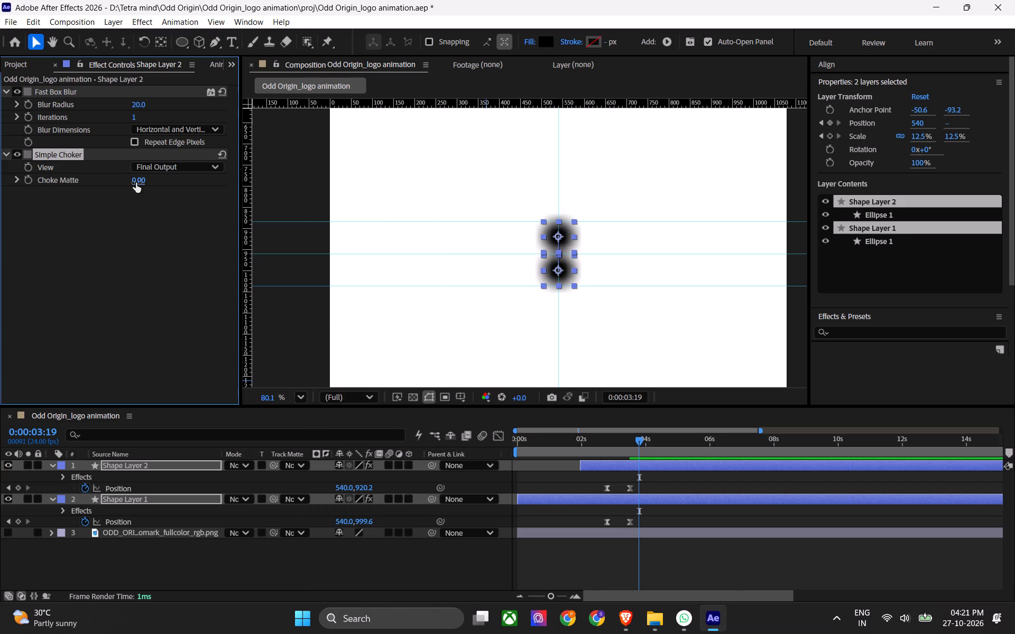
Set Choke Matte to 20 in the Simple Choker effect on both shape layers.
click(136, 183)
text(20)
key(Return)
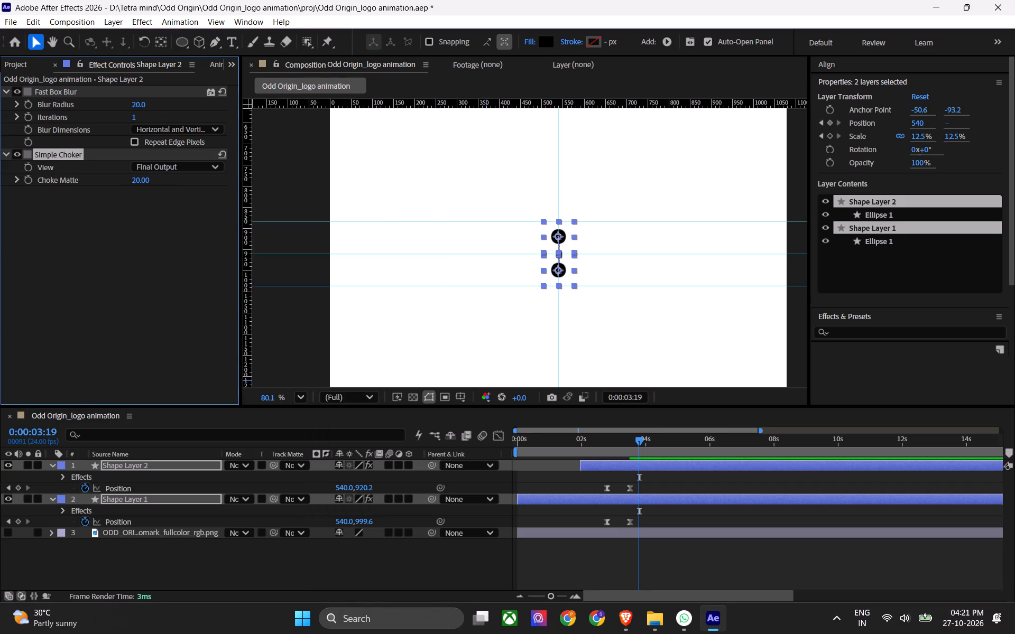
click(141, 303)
Scrub back through the animation and play it from the start to review the shrinking circle and its split.
drag(634, 435, 629, 440)
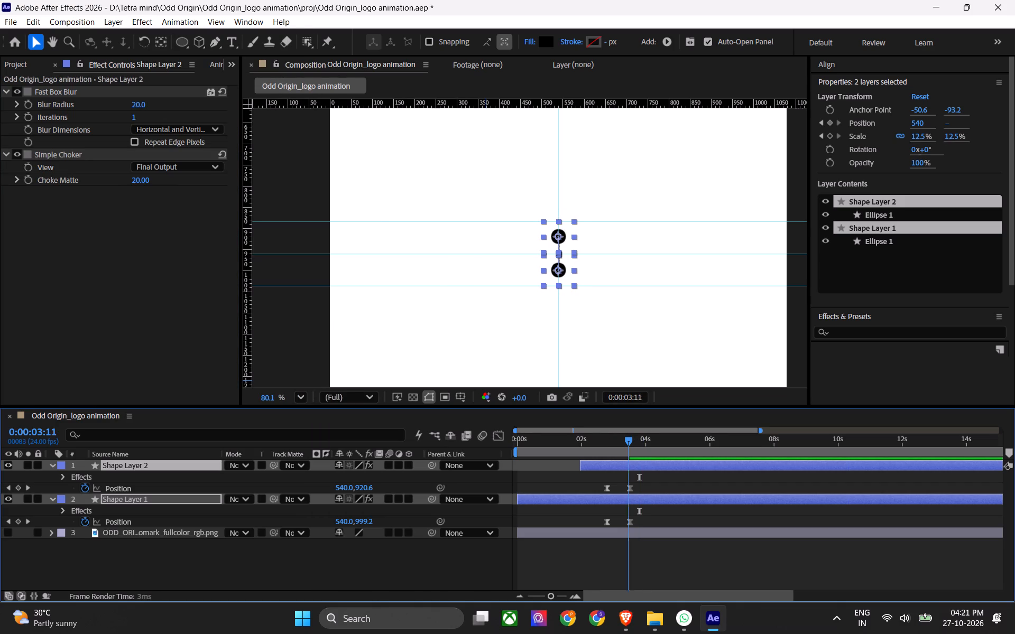
drag(629, 440, 593, 452)
drag(574, 458, 545, 452)
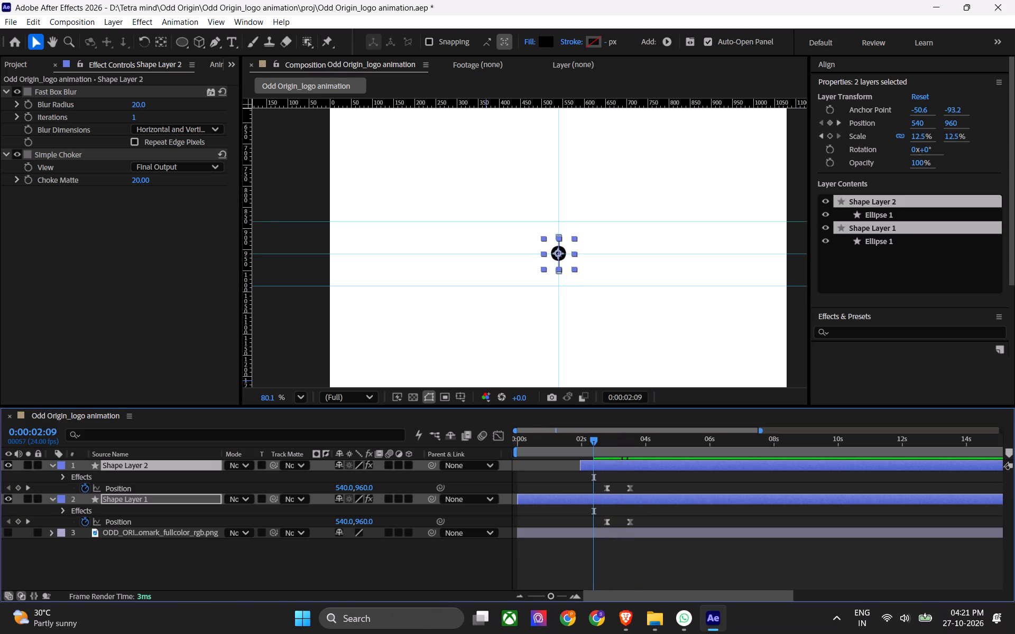
click(546, 446)
drag(570, 449, 558, 455)
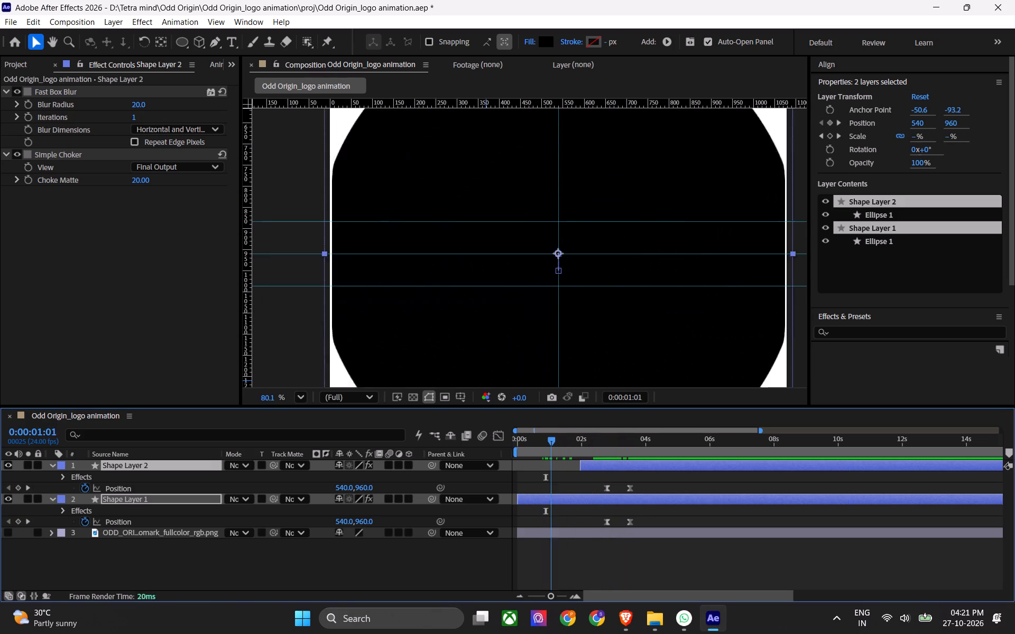
drag(558, 455, 566, 455)
scroll(531, 267, down, 7)
drag(566, 436, 448, 455)
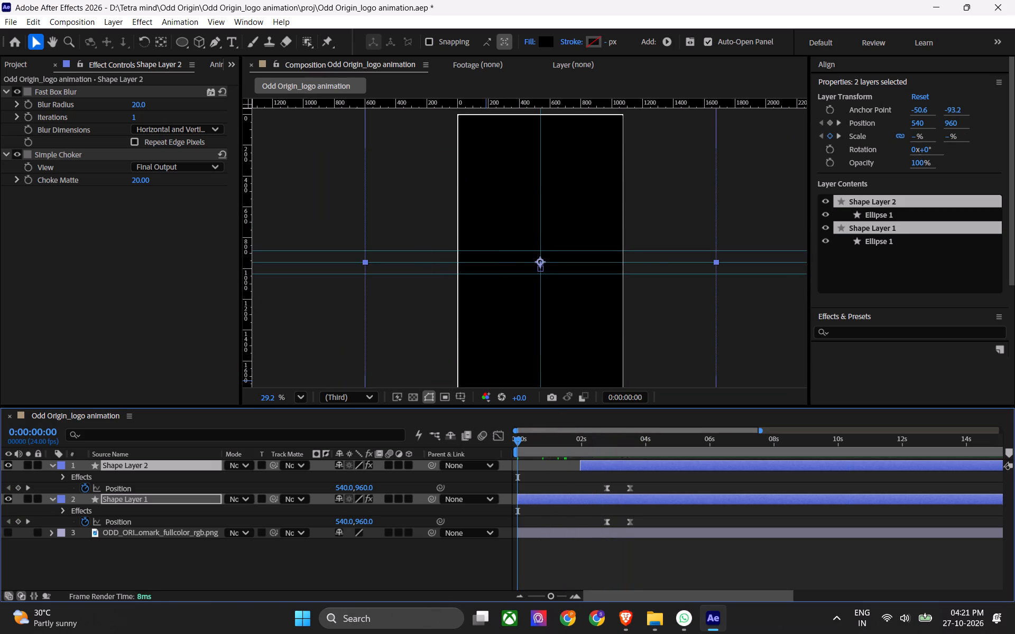
click(546, 553)
key(space)
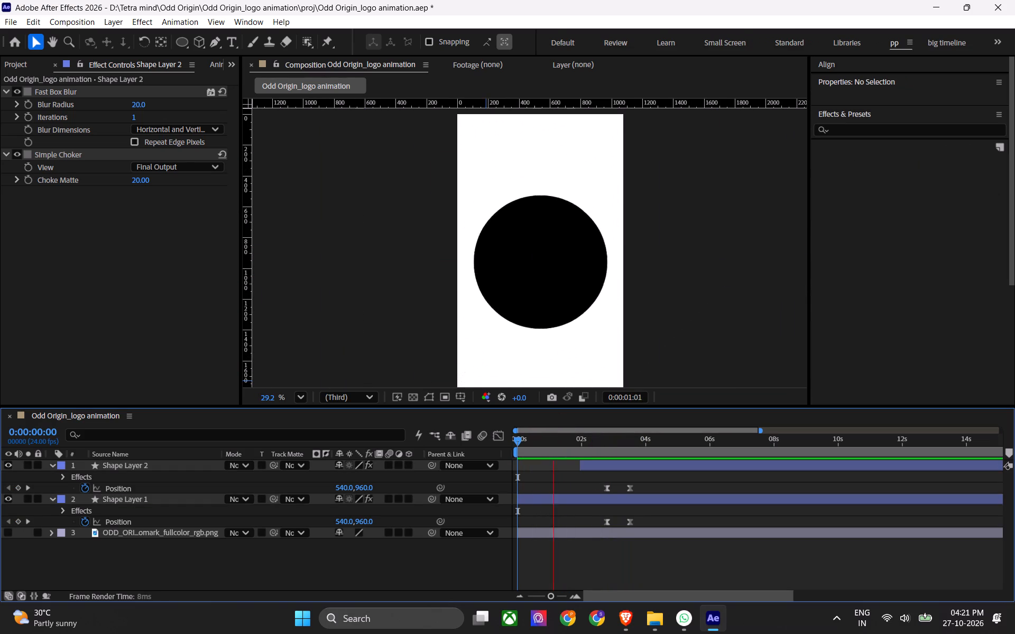
scroll(537, 292, up, 14)
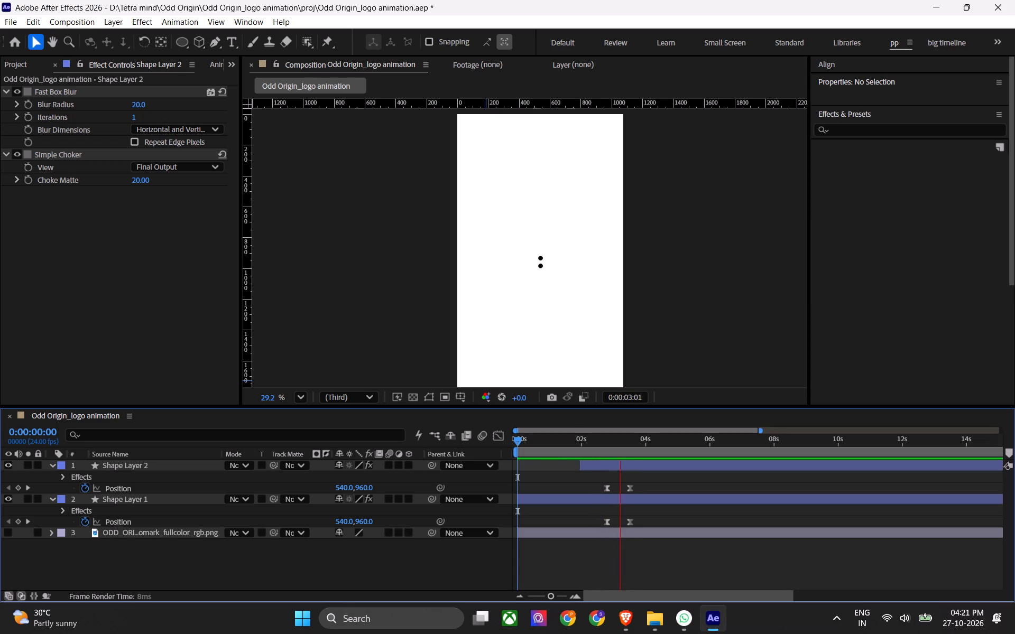
key(space)
Examine up close the frames around 3 seconds where the two circles separate.
click(613, 439)
scroll(495, 231, up, 14)
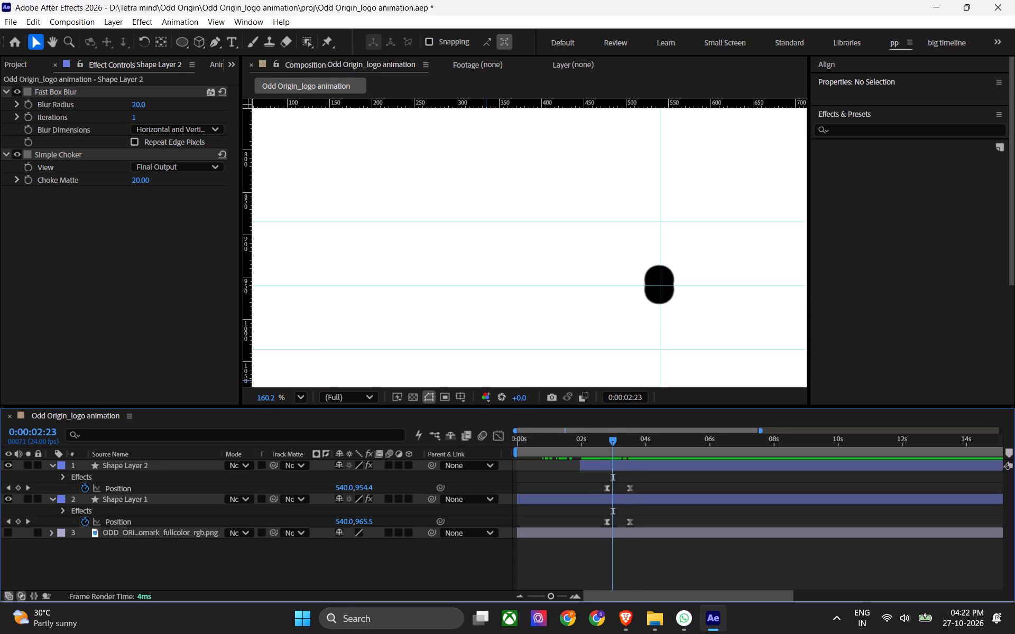
drag(614, 442, 616, 445)
drag(616, 445, 620, 446)
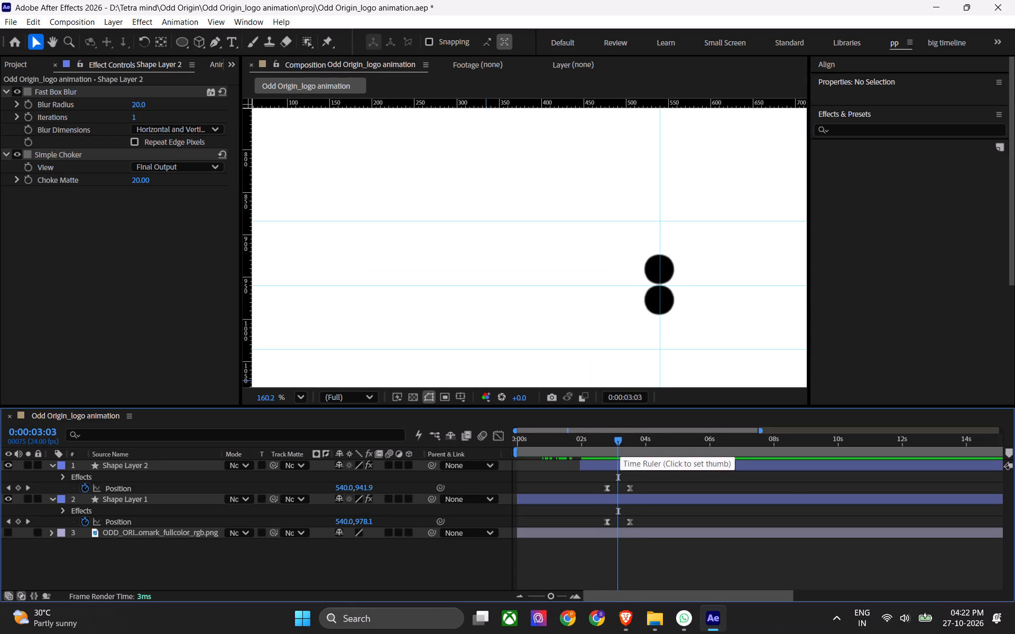
alt+scroll(626, 495, up, 8)
shift+scroll(597, 488, up, 6)
drag(571, 439, 558, 442)
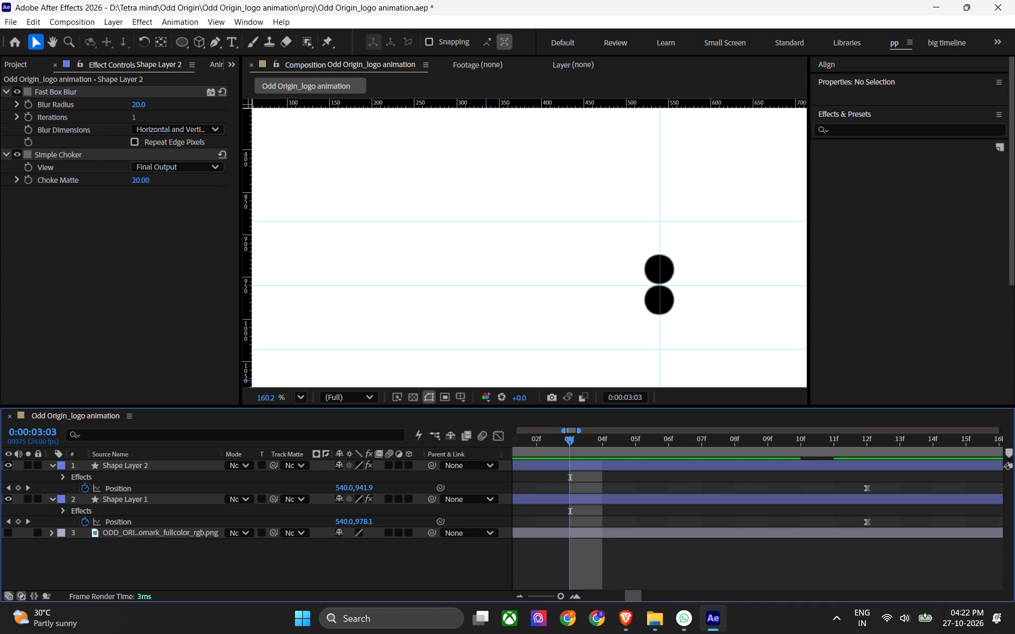
drag(558, 442, 564, 449)
alt+scroll(569, 454, down, 5)
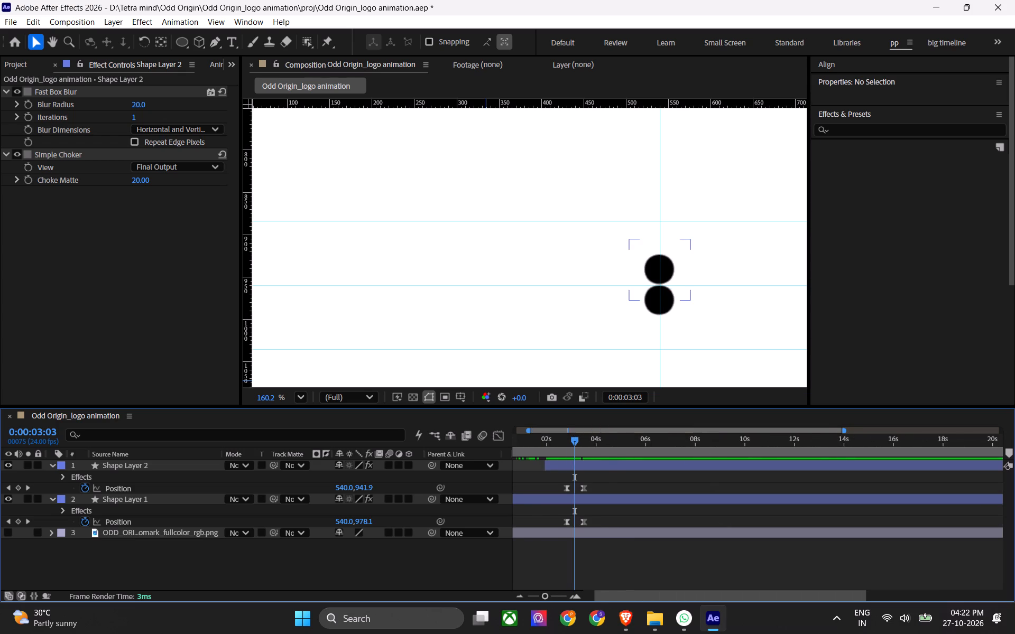
shift+scroll(575, 463, up, 3)
Switch to Brave and watch the Cells Dividing tutorial from 0:45 to 0:49, pause it and exit full screen.
click(630, 626)
click(455, 368)
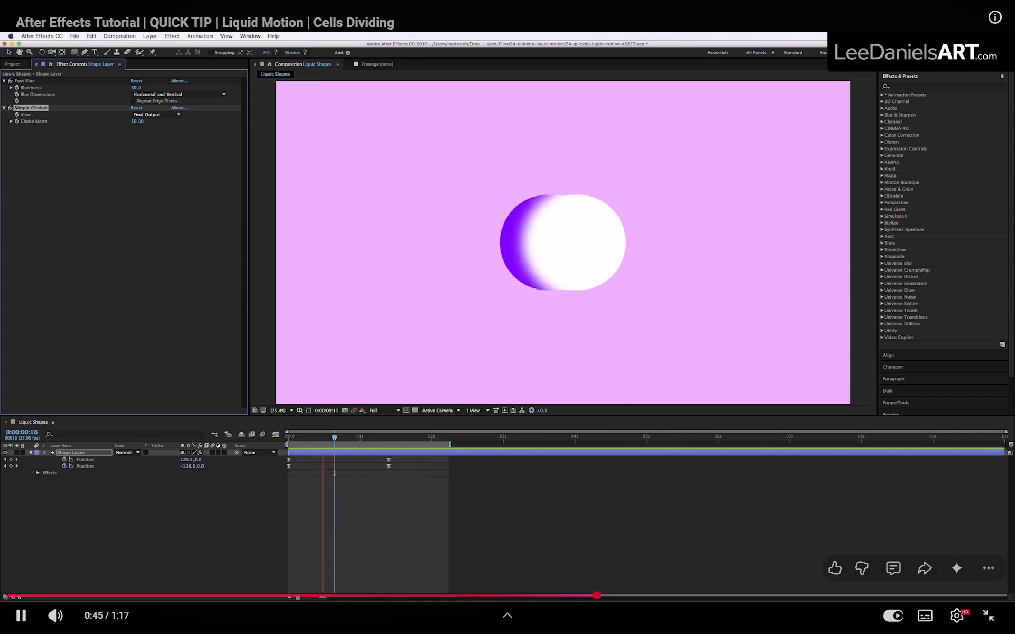
click(466, 282)
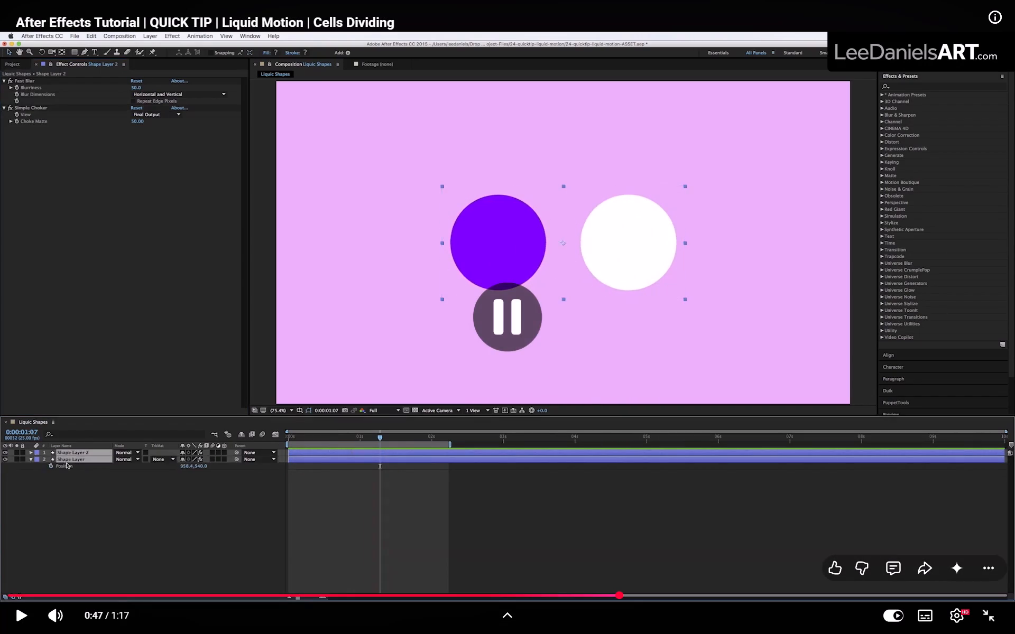
click(466, 282)
click(466, 282)
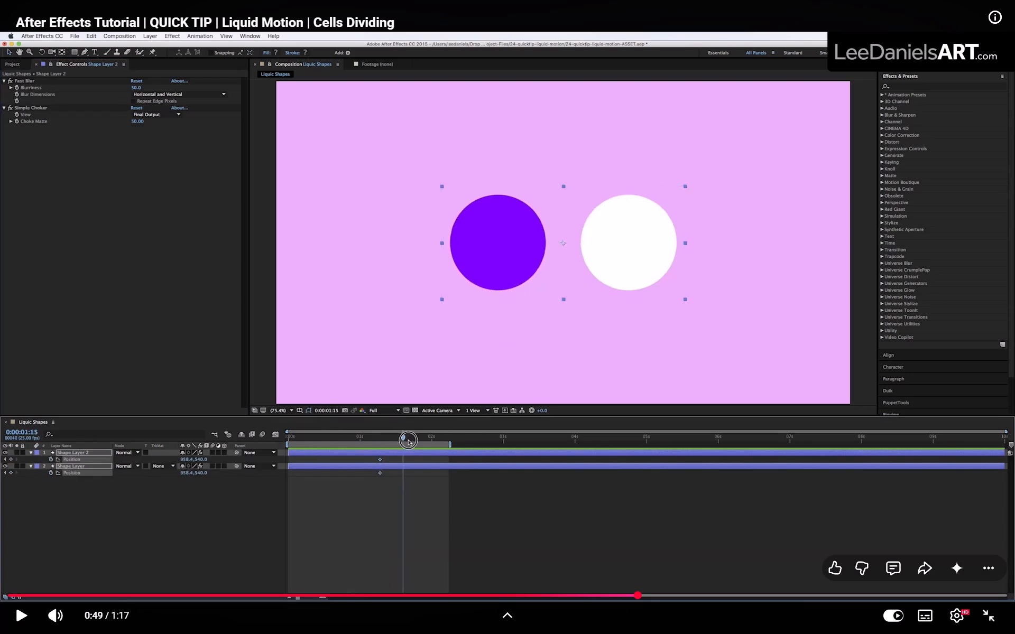
key(Escape)
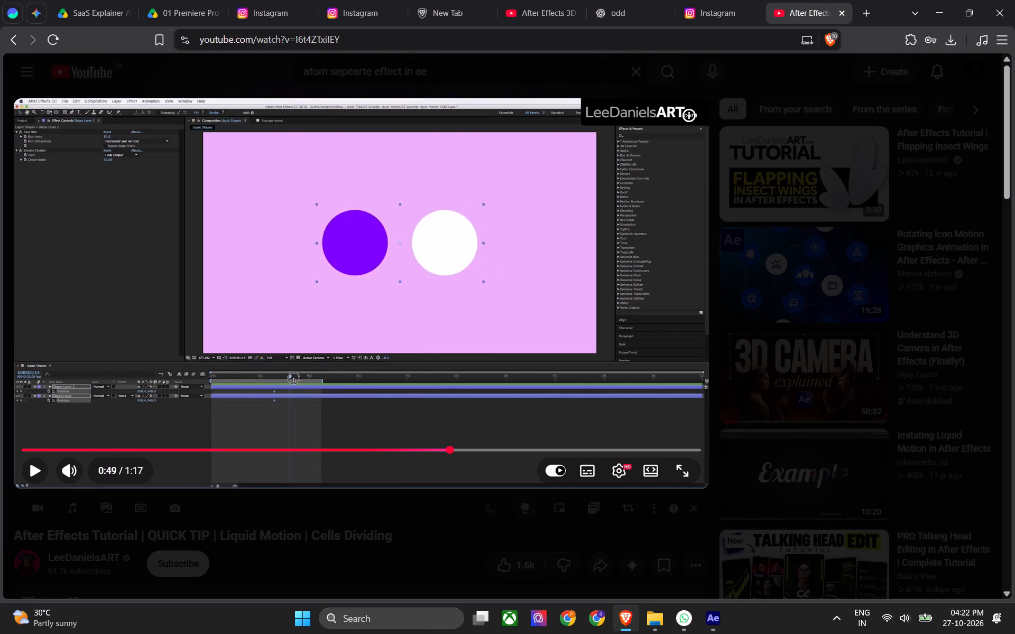
Back in After Effects, delete Simple Choker and Fast Box Blur from both Shape Layer 2 and Shape Layer 1, and save the project.
key(alt+Tab)
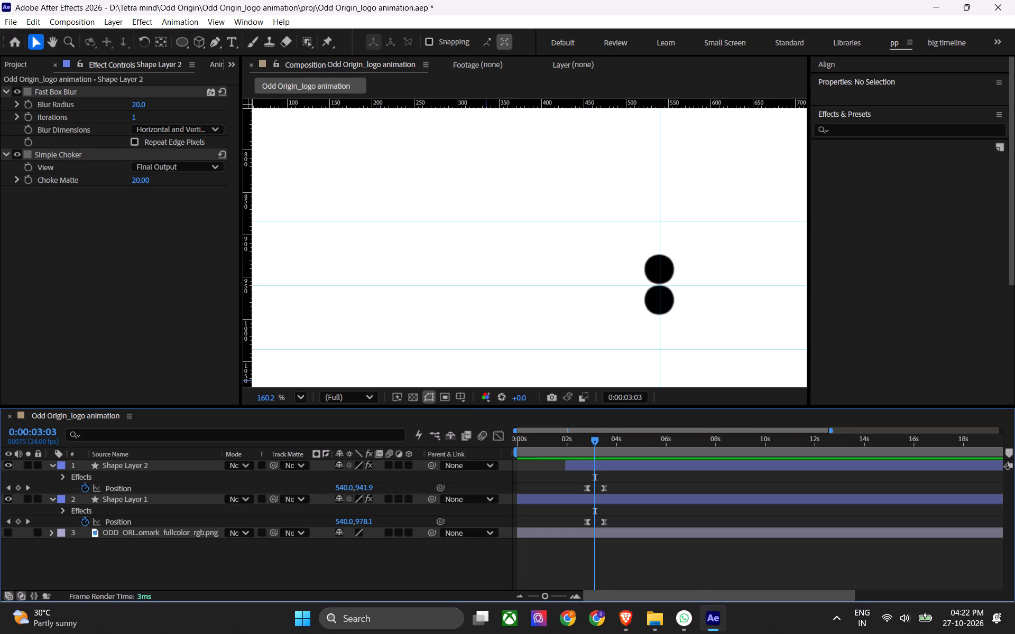
click(58, 157)
key(z)
click(59, 92)
key(z)
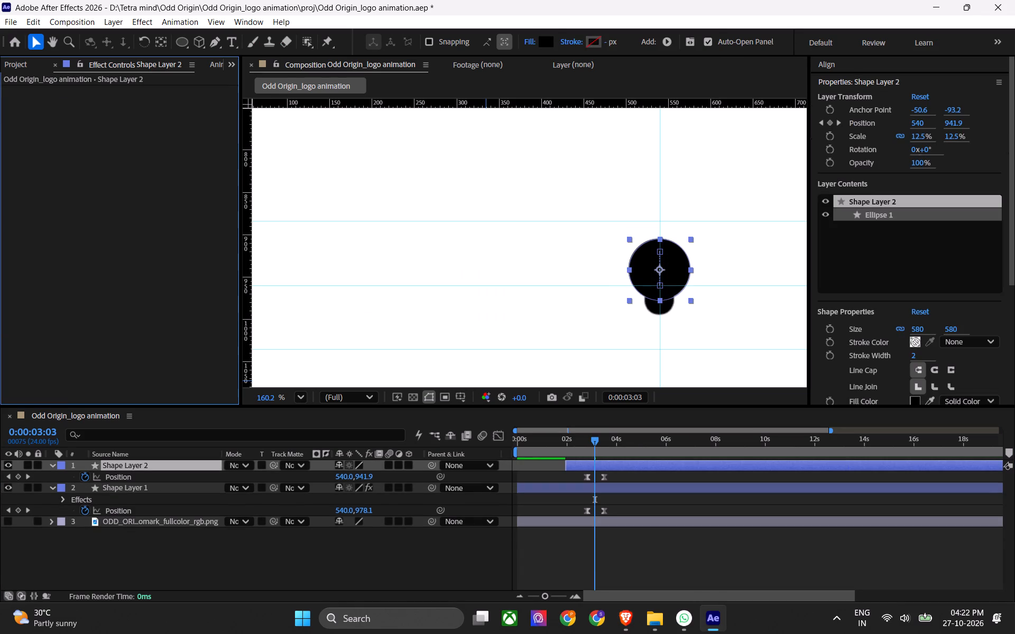
click(576, 488)
click(55, 156)
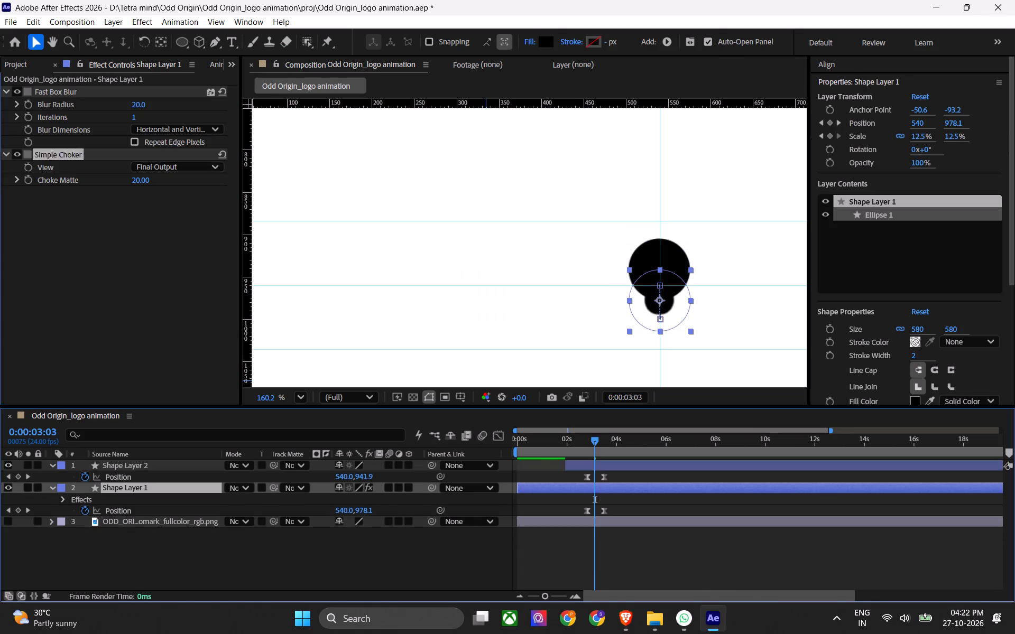
key(z)
click(71, 90)
key(z)
key(ctrl+s)
Switch to Brave, go back to the YouTube results for "atom sepearte effect in ae" and look through them for another tutorial.
key(alt+Tab)
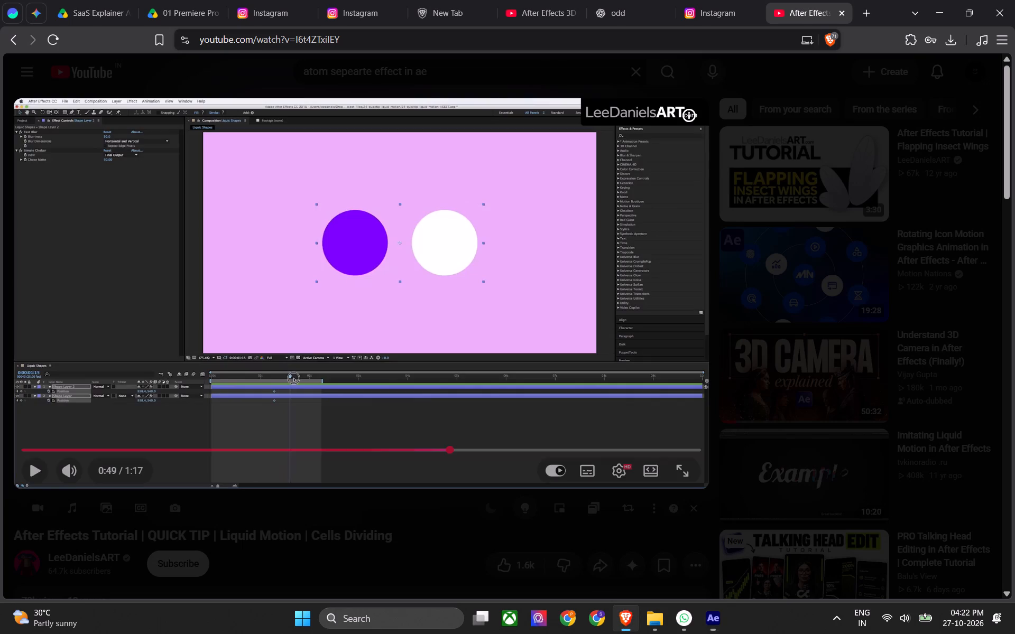
click(15, 40)
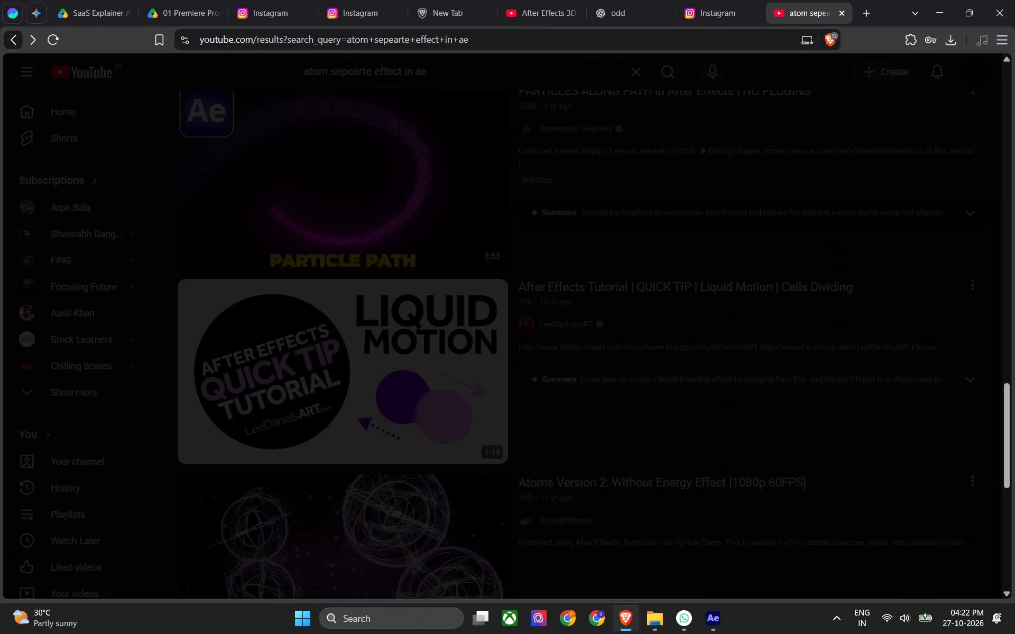
click(508, 367)
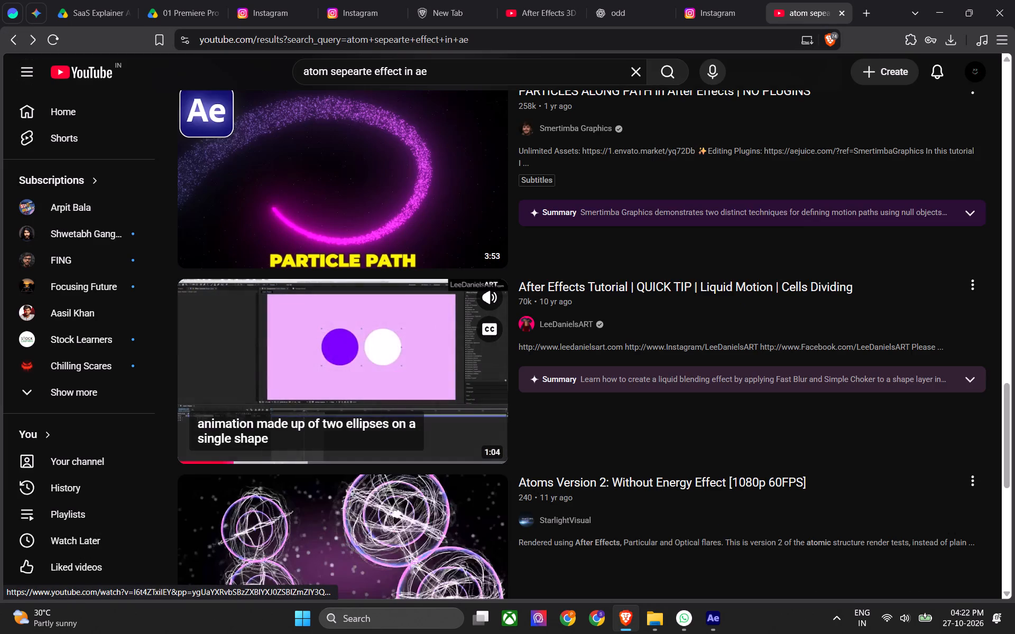
scroll(334, 377, down, 6)
scroll(347, 273, up, 4)
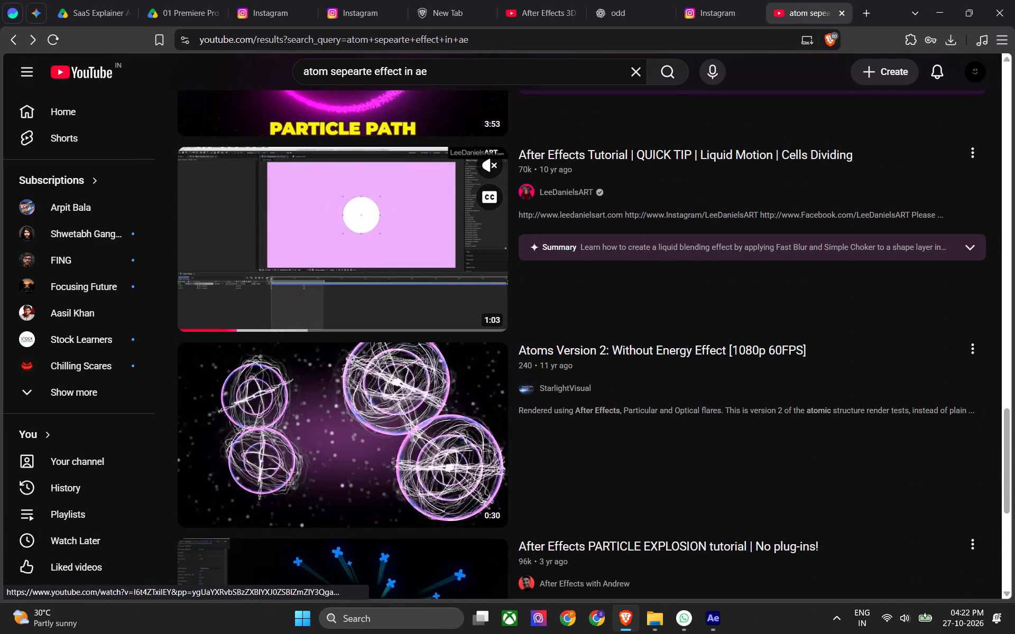
scroll(397, 222, down, 14)
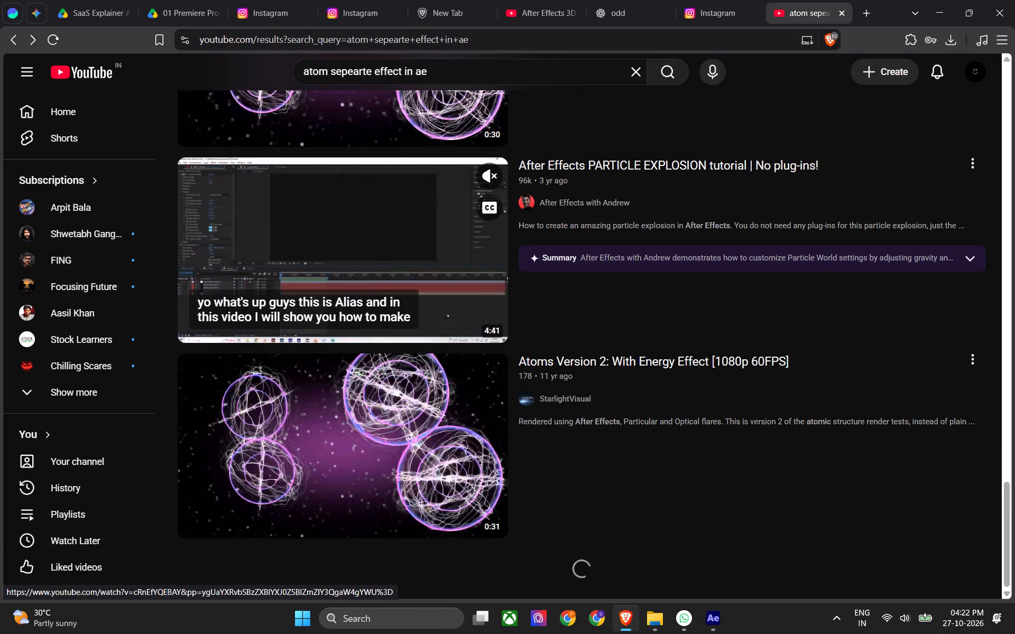
scroll(386, 353, down, 5)
Search YouTube for "liquid motion after effects tutorial" and turn off captions on the first result's preview.
drag(450, 77, 265, 43)
text(liquid m)
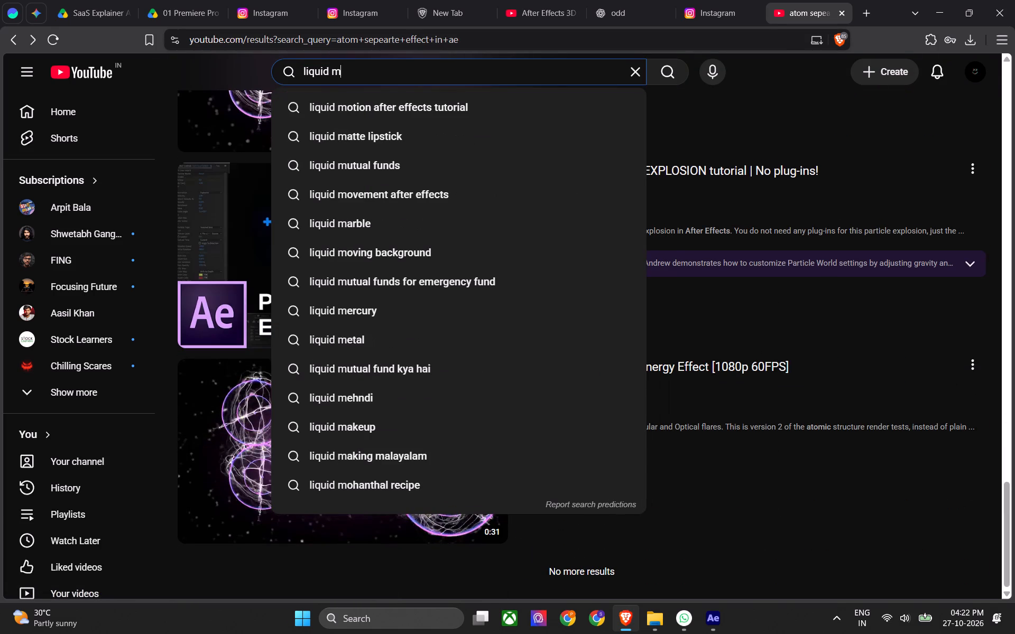
key(Down)
key(Return)
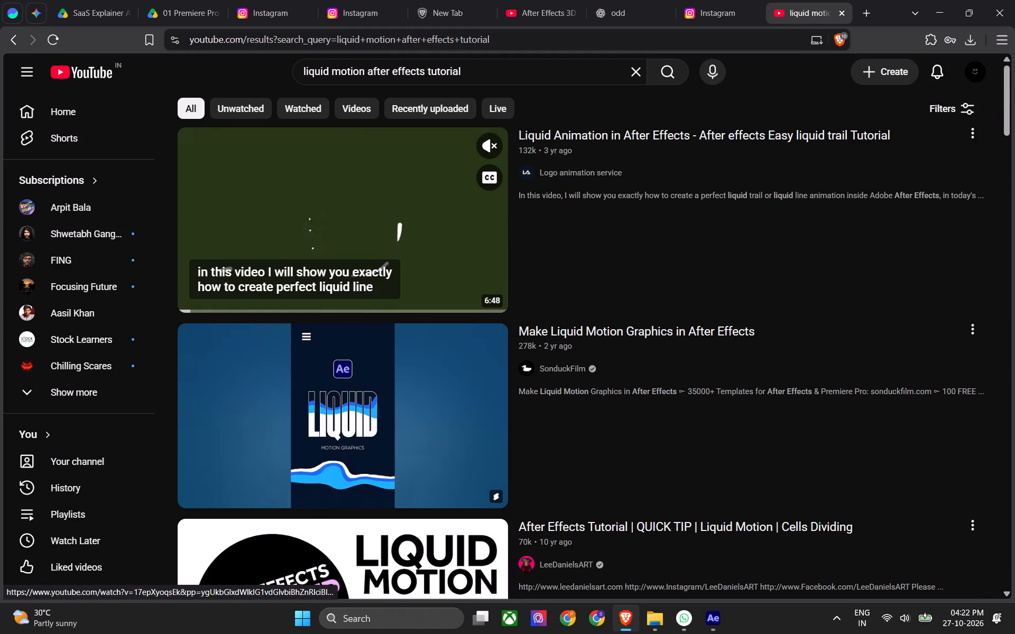
click(491, 179)
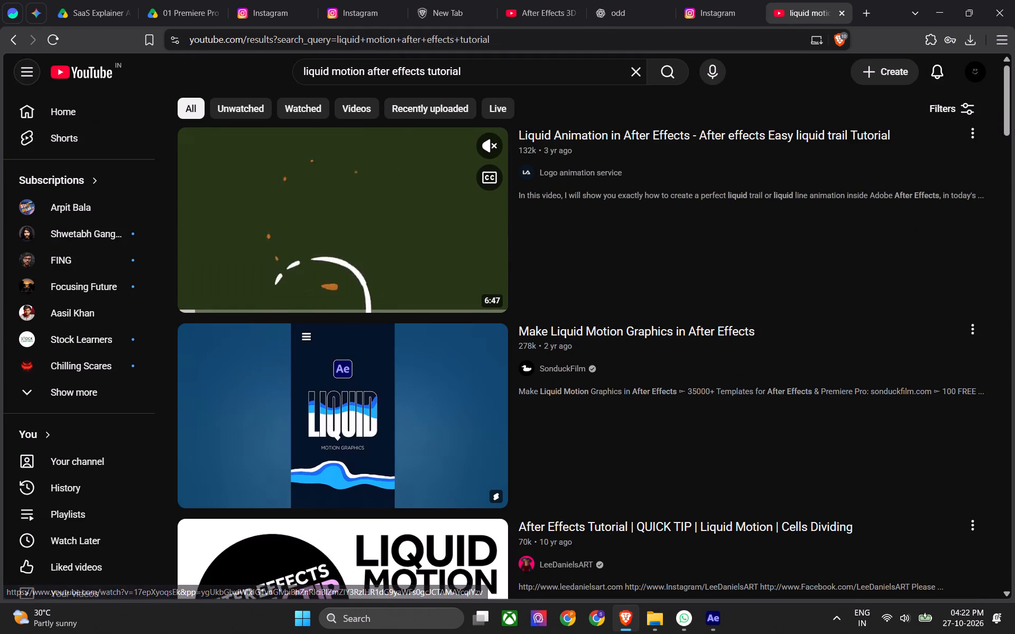
Open the LeeDanielsART "Liquid Motion | Cells Dividing" tutorial from the results and pause it.
scroll(392, 250, down, 4)
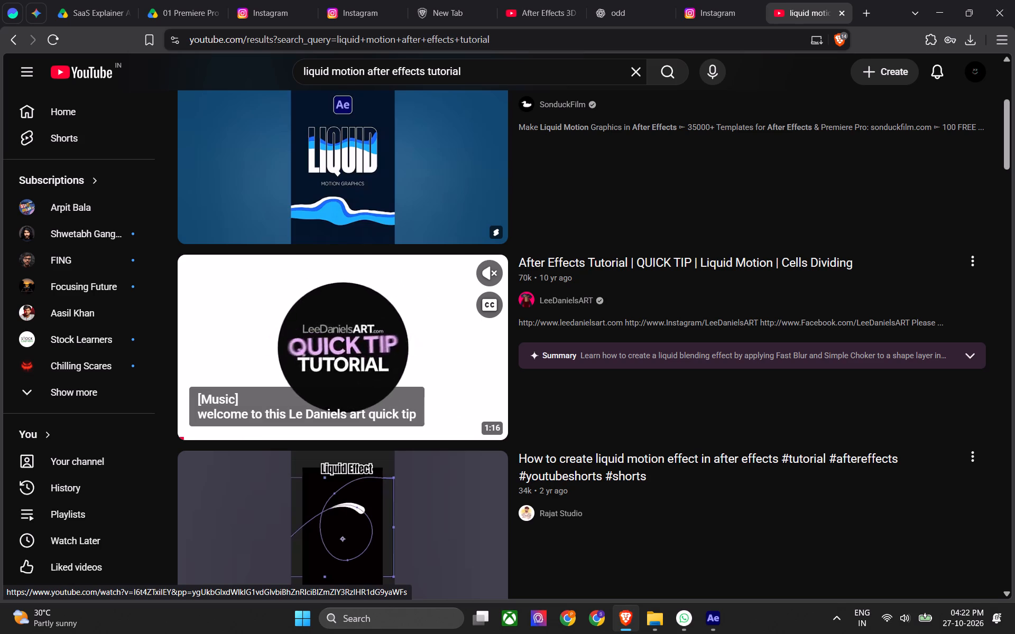
drag(858, 264, 857, 264)
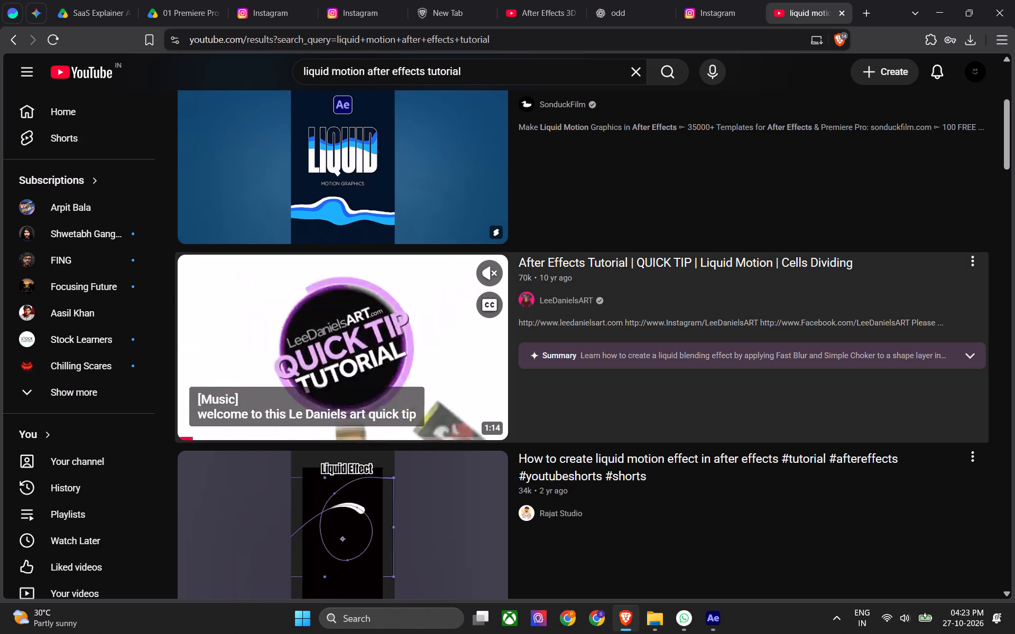
drag(857, 264, 779, 271)
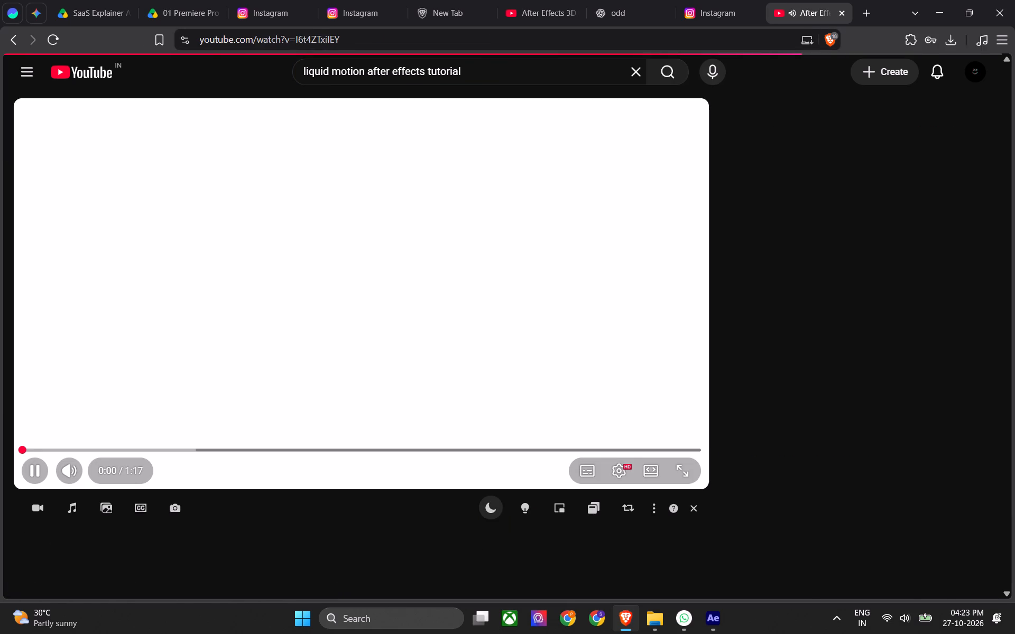
click(426, 302)
click(377, 321)
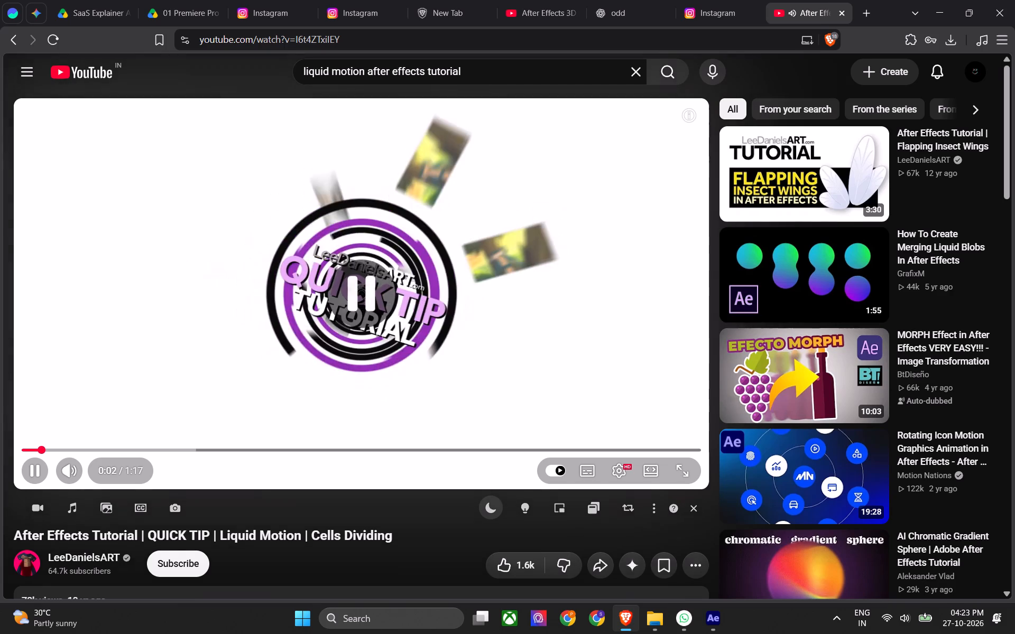
Highlight "Cells Dividing" in the video title, look through the comments and expand the reply to the third one.
scroll(376, 324, down, 5)
drag(404, 208, 335, 208)
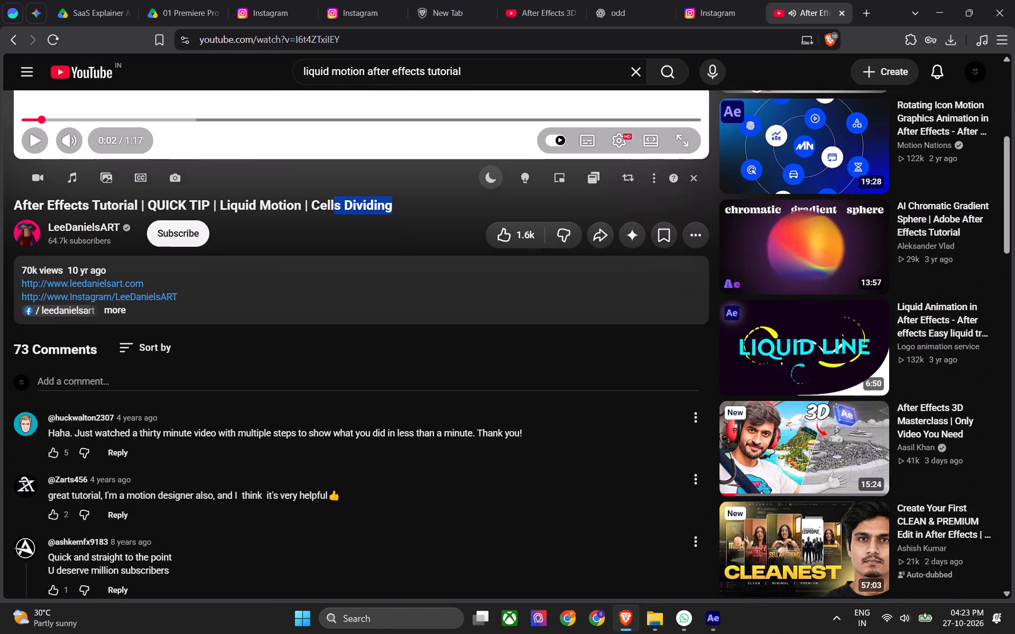
drag(335, 208, 314, 209)
scroll(270, 433, down, 1)
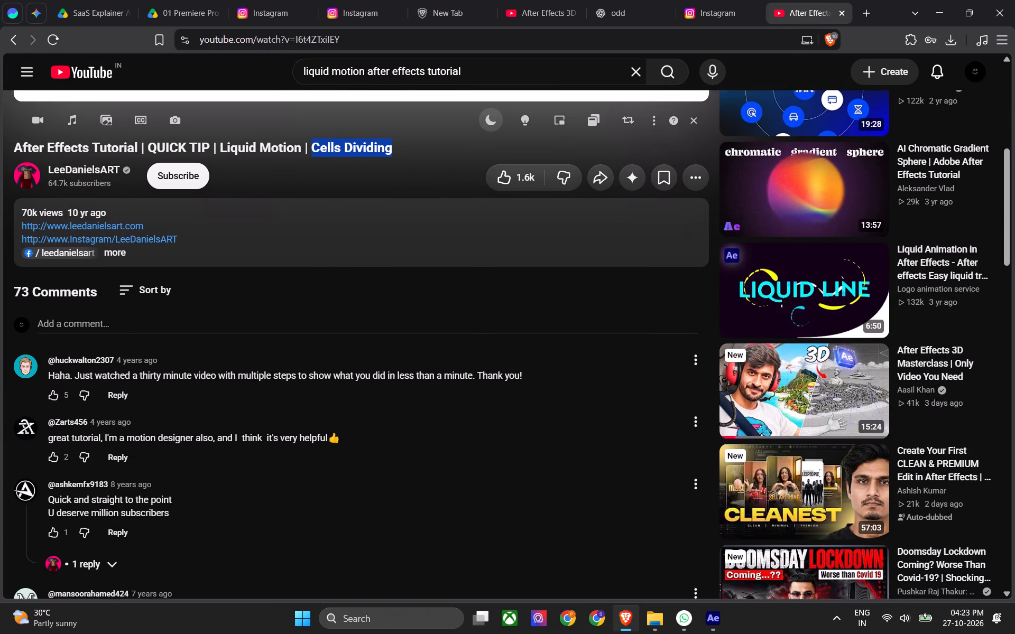
scroll(294, 397, down, 3)
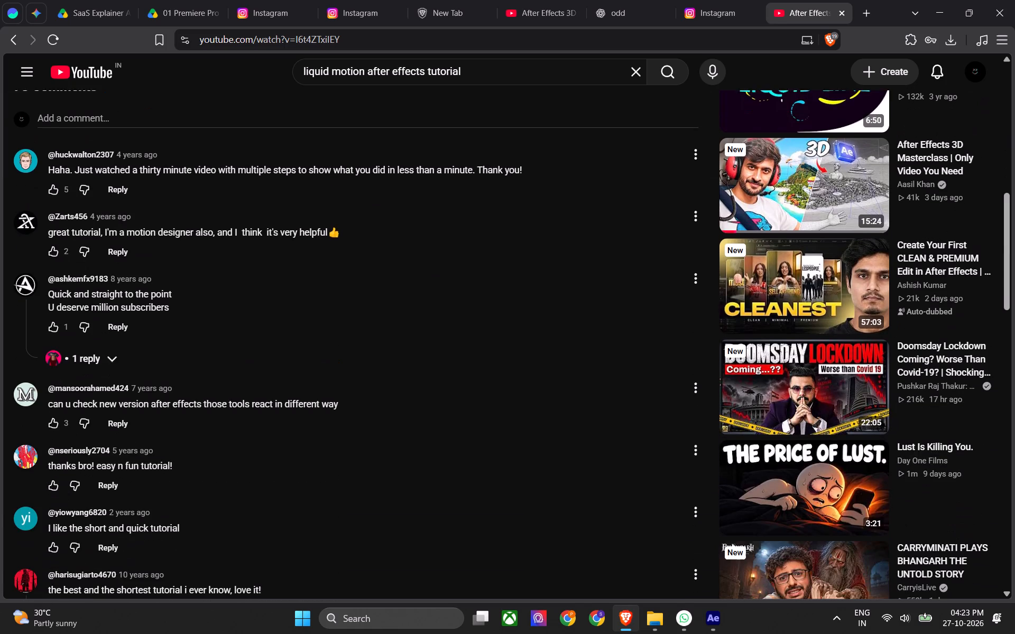
click(125, 357)
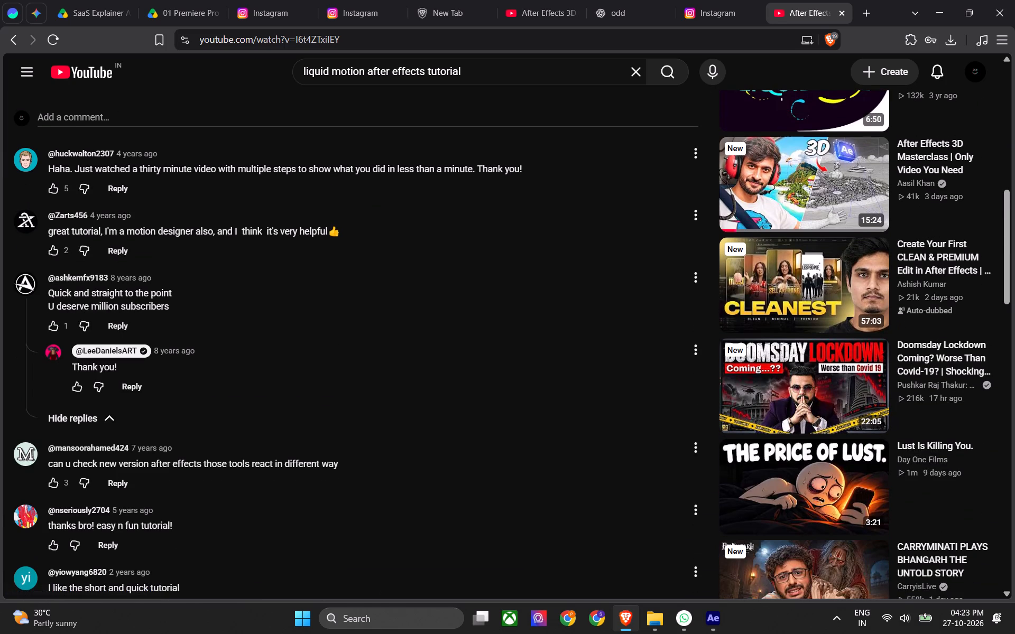
Look through the remaining comments on the LeeDanielsART tutorial and copy the highlighted "Cells Dividing" from its title.
scroll(208, 407, down, 4)
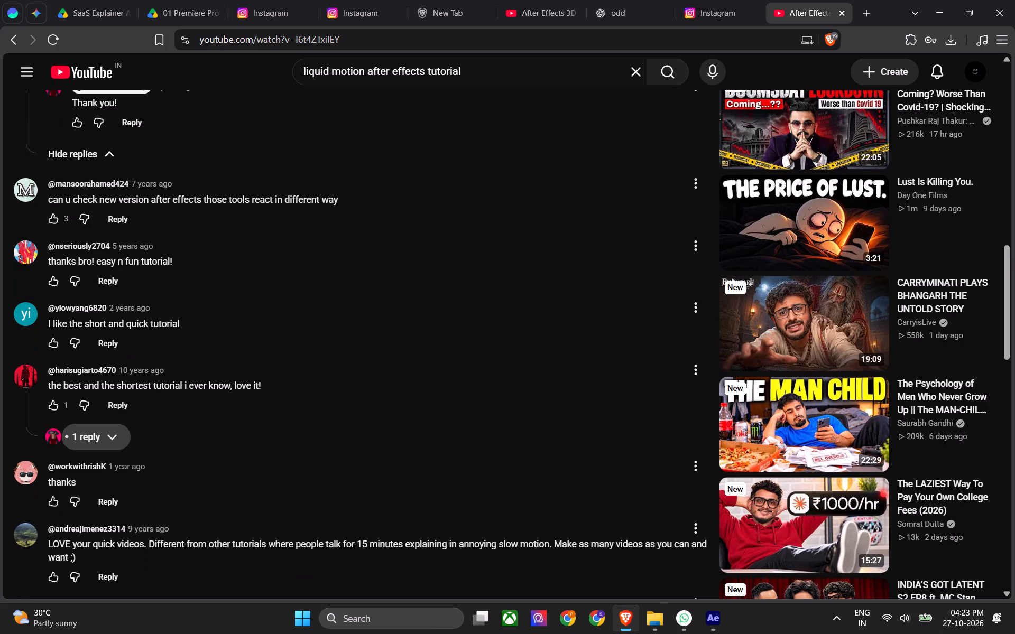
scroll(212, 389, up, 7)
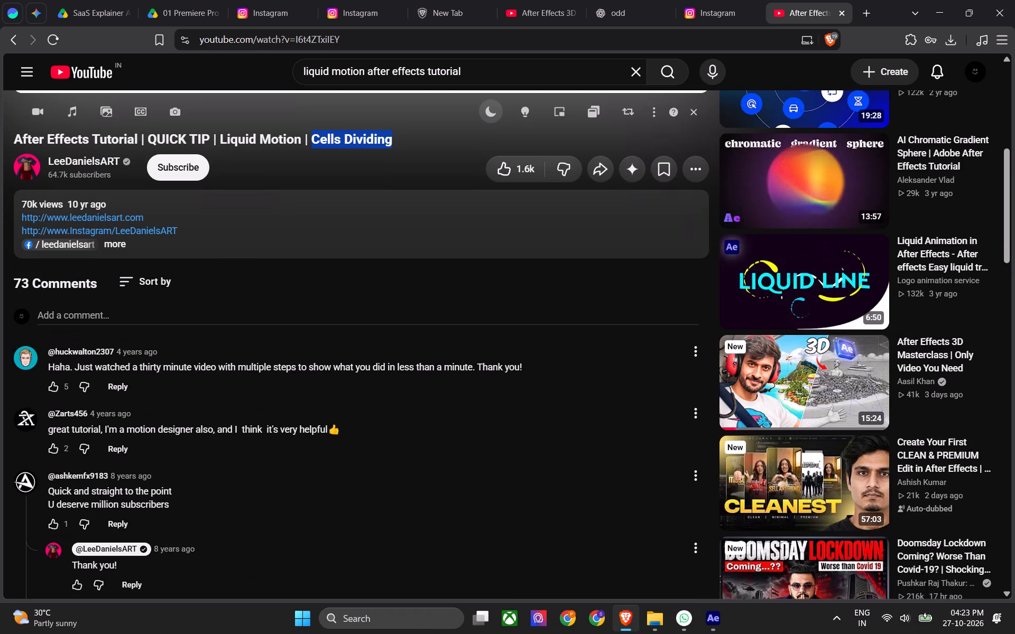
key(ctrl+c)
Go back to the "liquid motion after effects tutorial" results and open MLC Studios' "Quick Tips: Liquid Animation In After Effects".
scroll(304, 331, right, 12)
scroll(296, 284, right, 14)
scroll(400, 317, down, 4)
scroll(532, 356, down, 1)
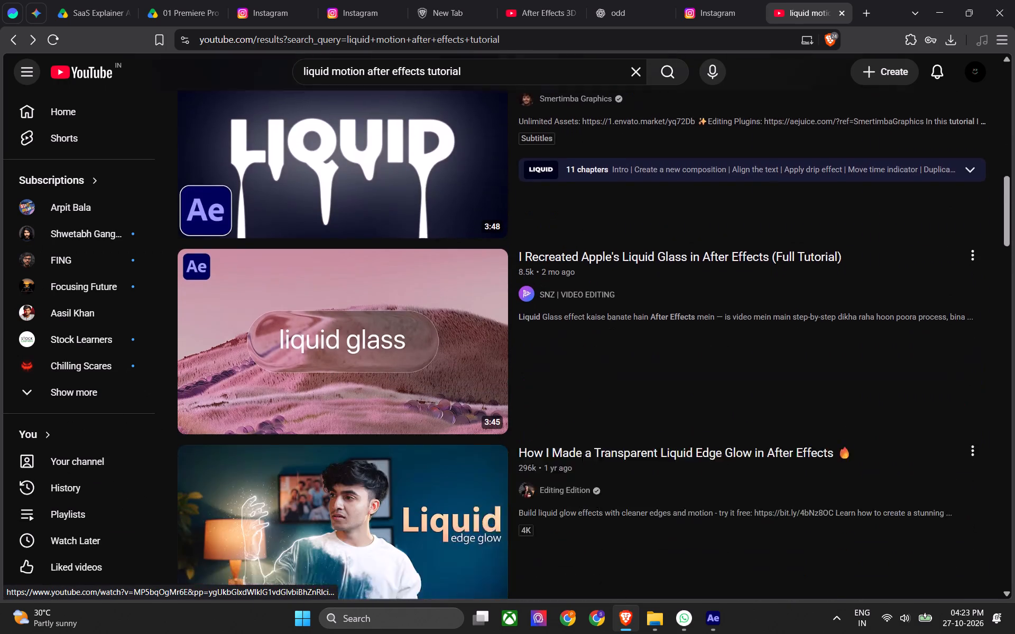
scroll(532, 356, down, 2)
scroll(458, 379, down, 2)
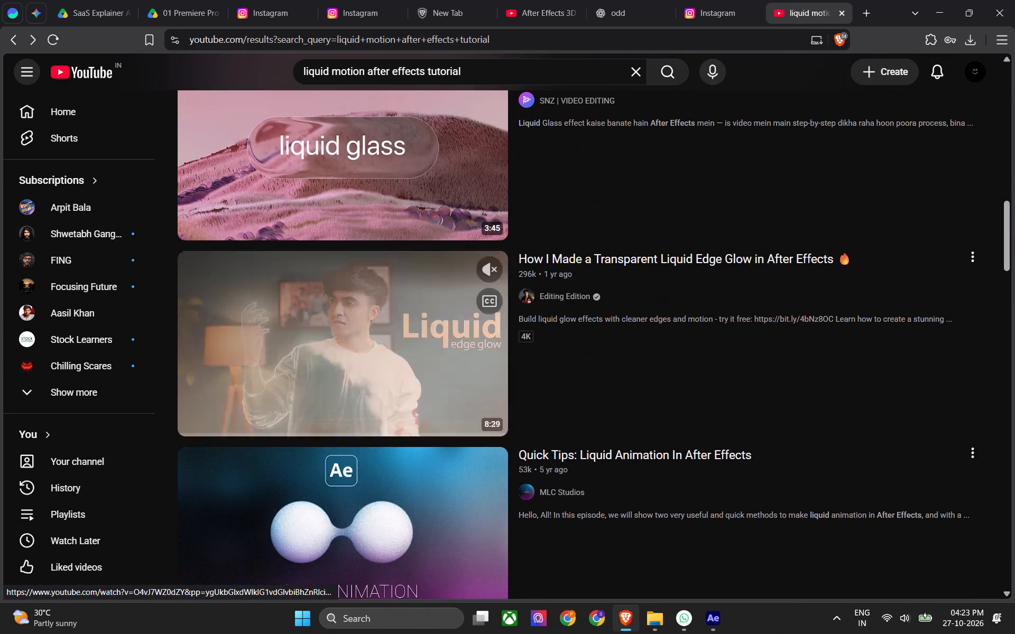
scroll(463, 378, down, 2)
click(491, 266)
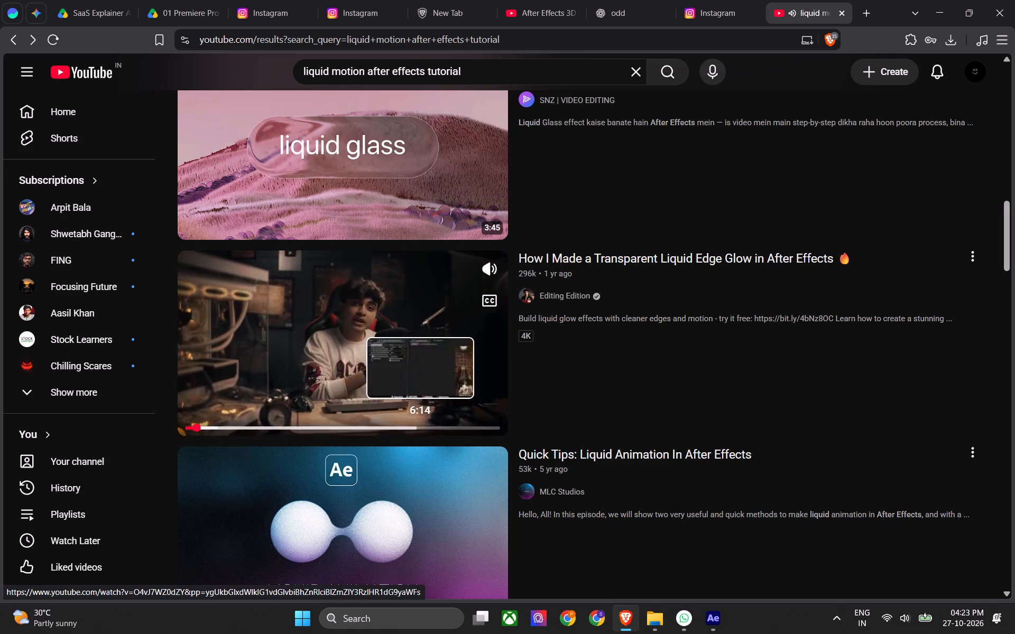
scroll(413, 433, down, 1)
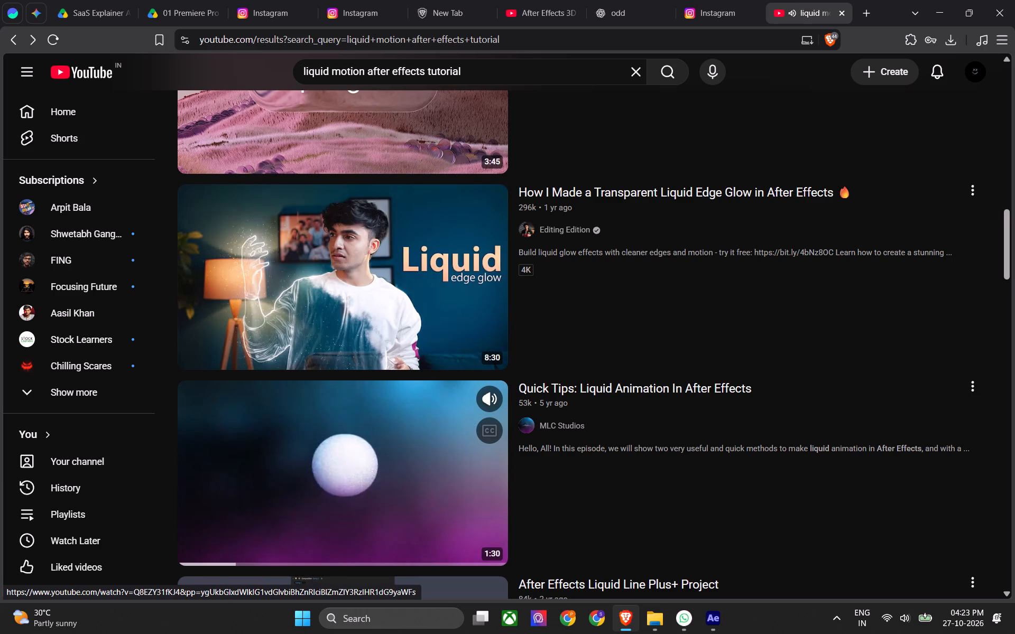
click(403, 444)
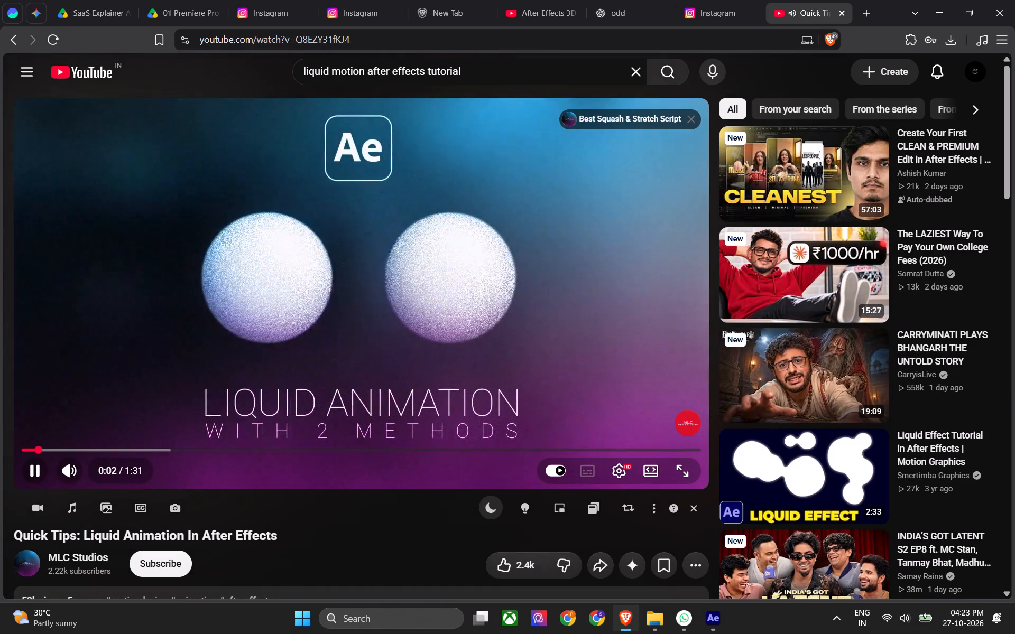
Dismiss the "Best Squash & Stretch Script" card, show the video full screen and set its quality to 1080p.
click(521, 508)
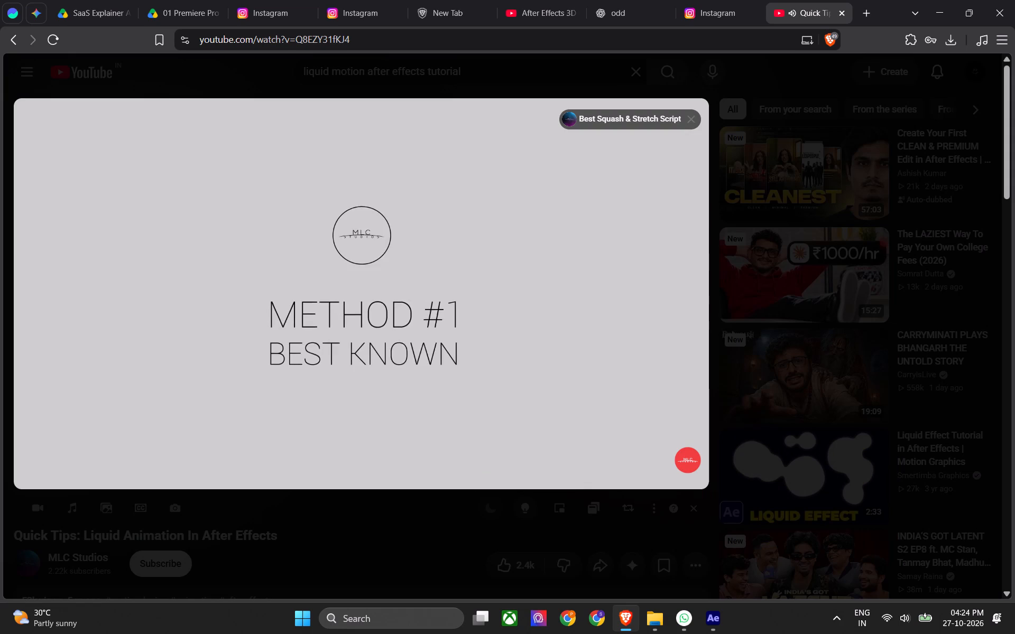
click(692, 116)
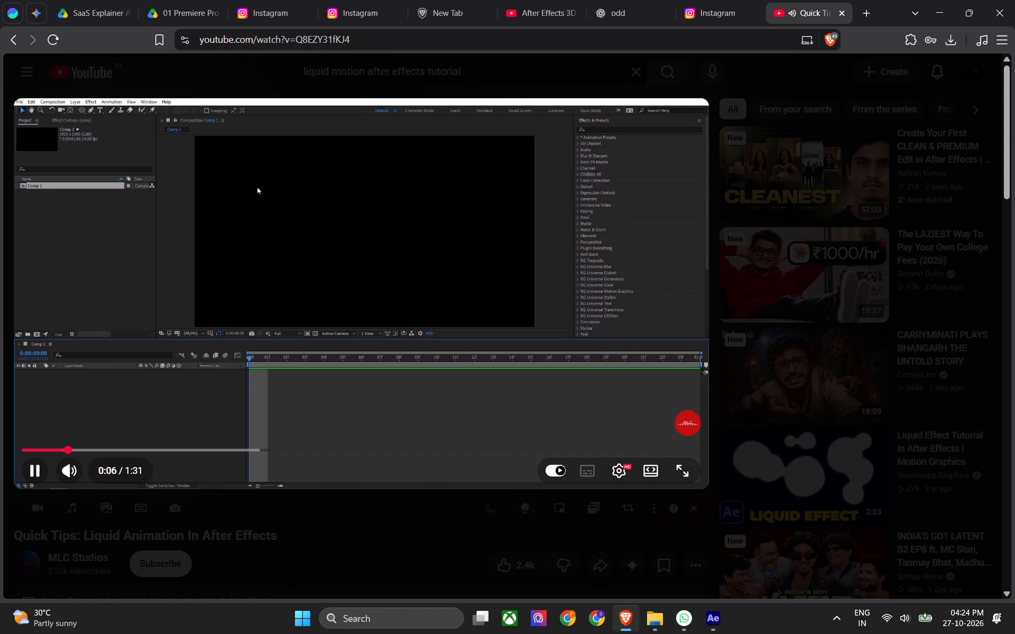
key(f)
click(472, 342)
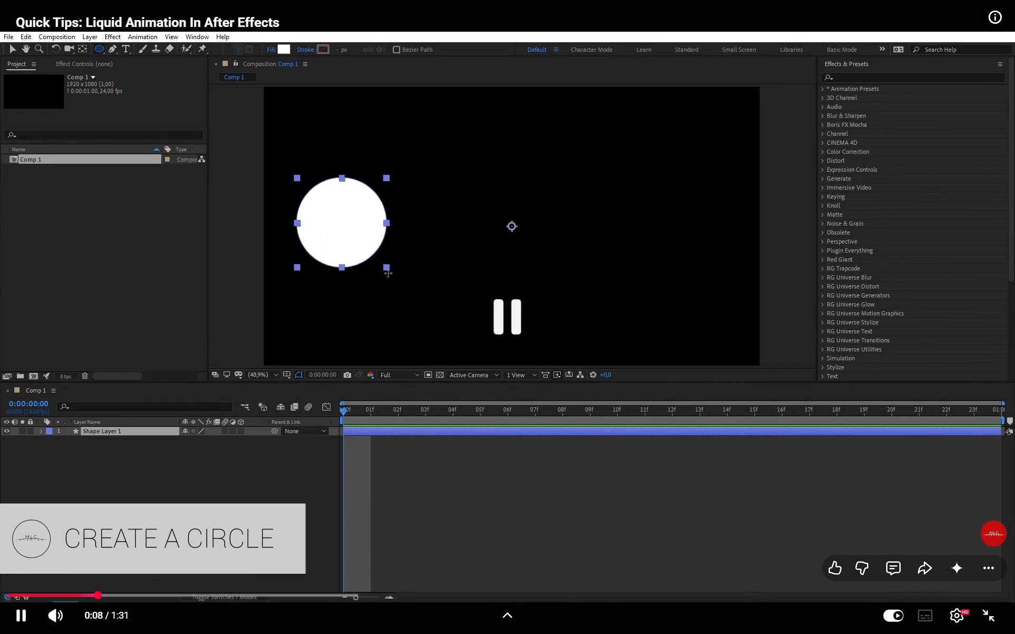
click(949, 615)
click(883, 561)
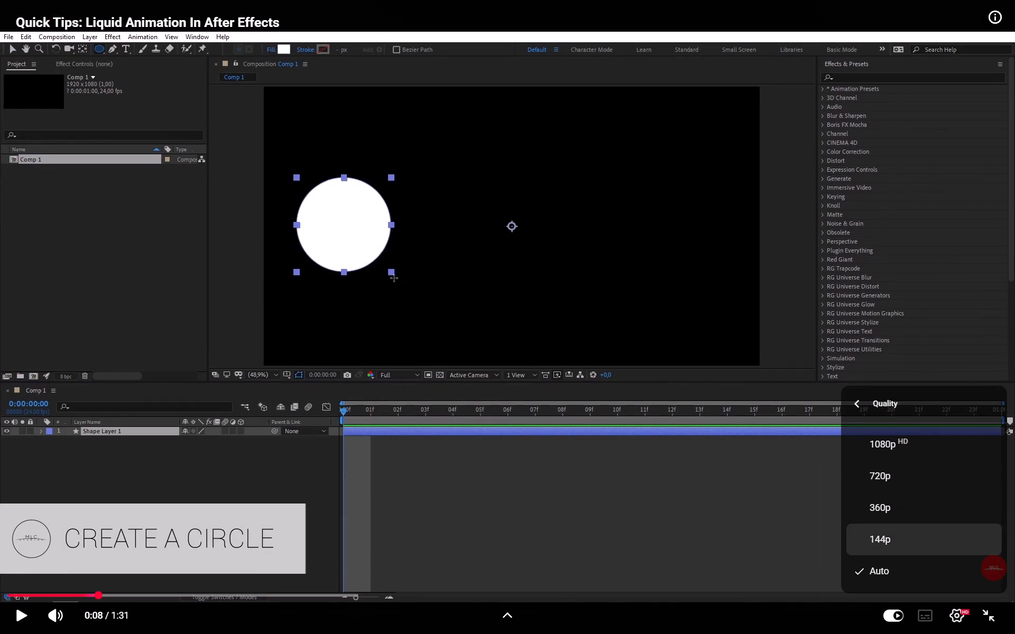
click(882, 454)
click(688, 439)
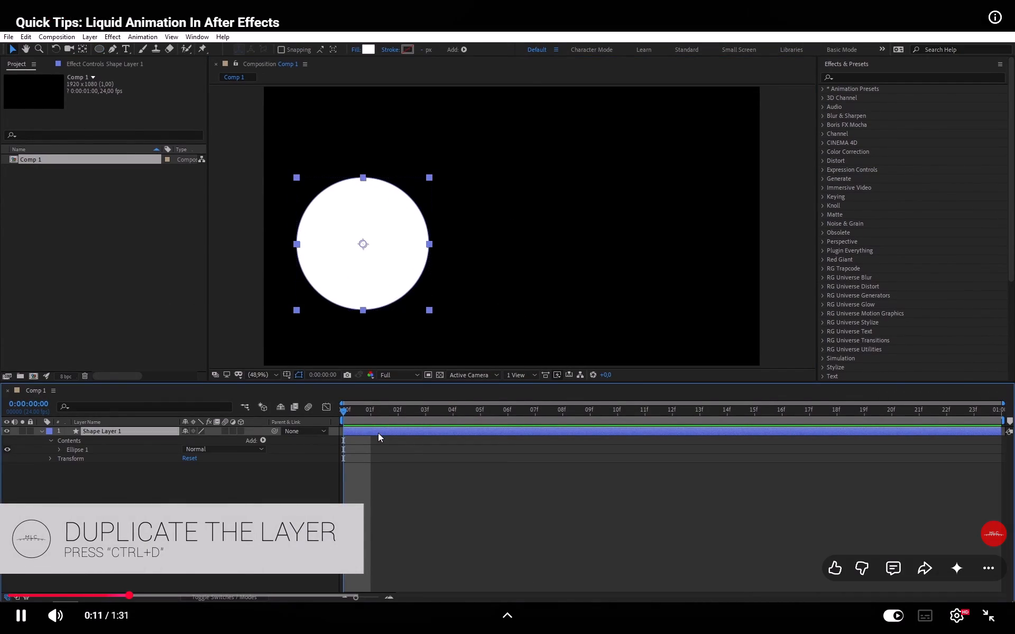
Watch both liquid animation methods, replaying the Levels part, pausing at Merge Paths and hiding the end-screen suggestions.
click(523, 352)
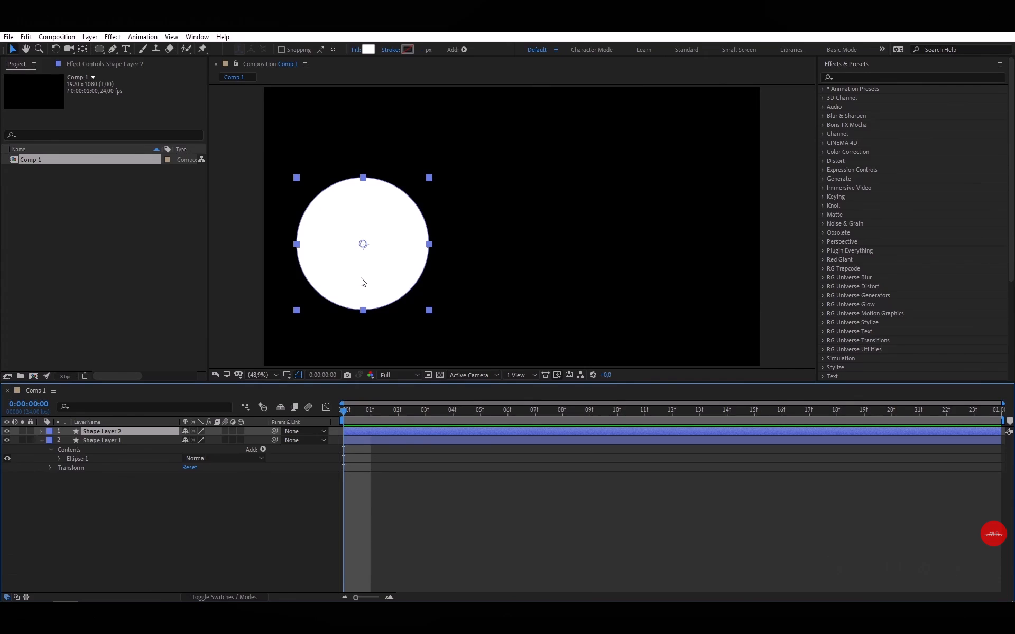
click(456, 364)
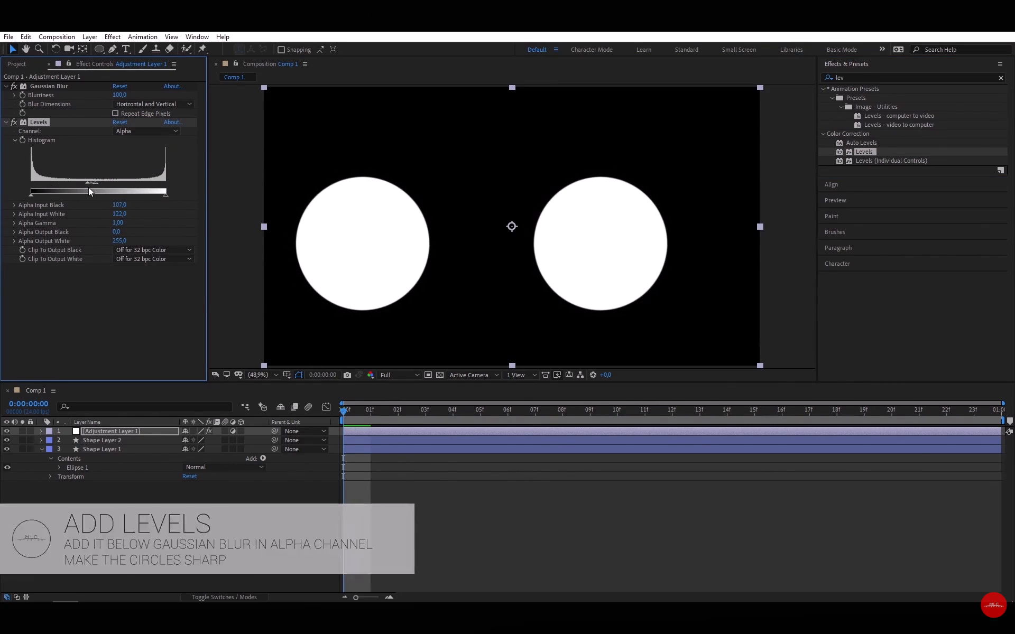
key(Left)
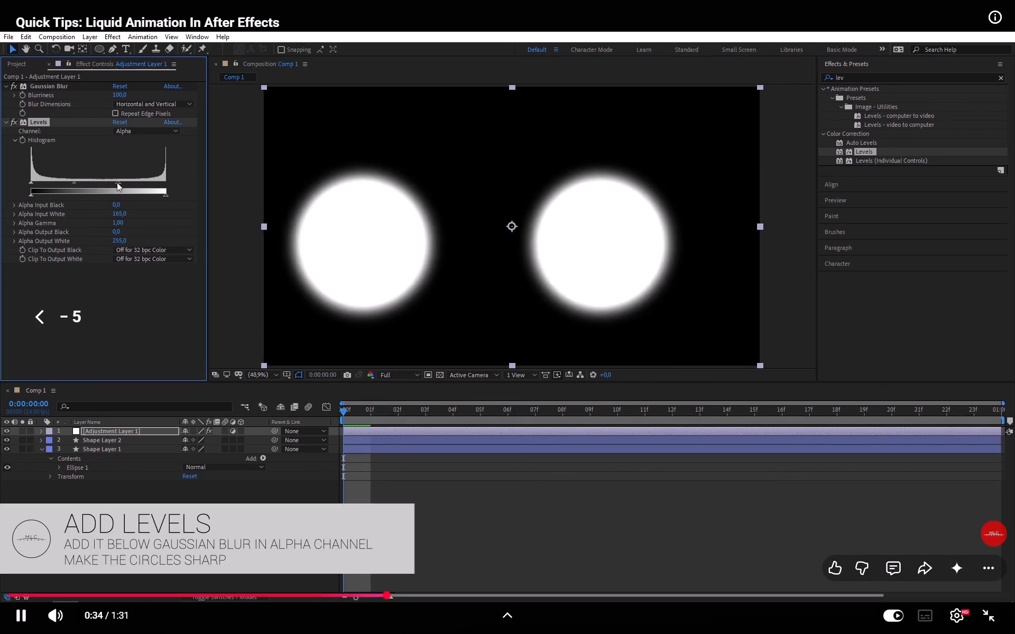
click(339, 497)
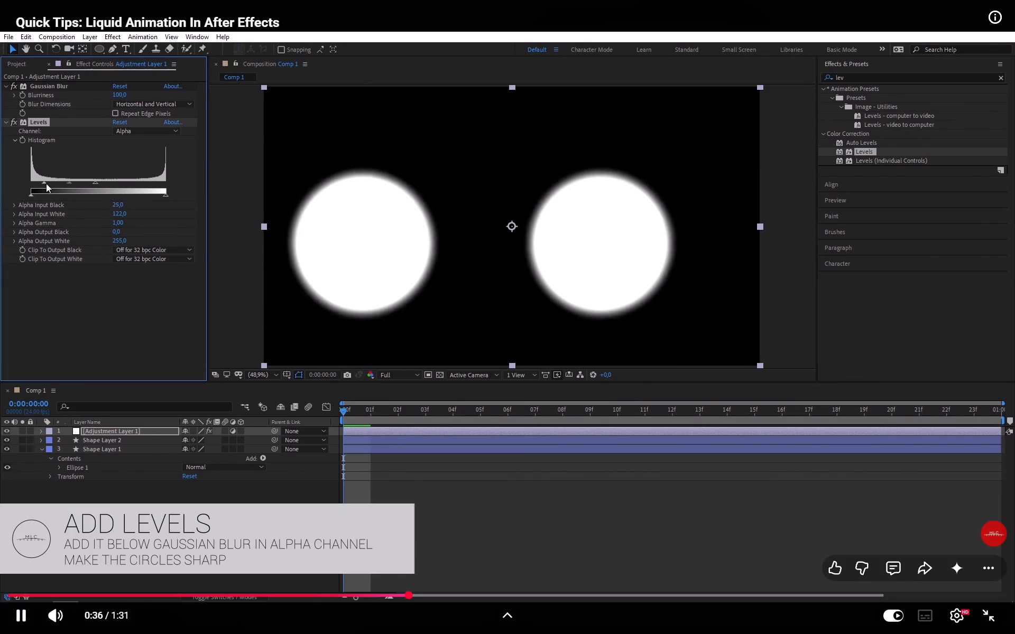
click(348, 484)
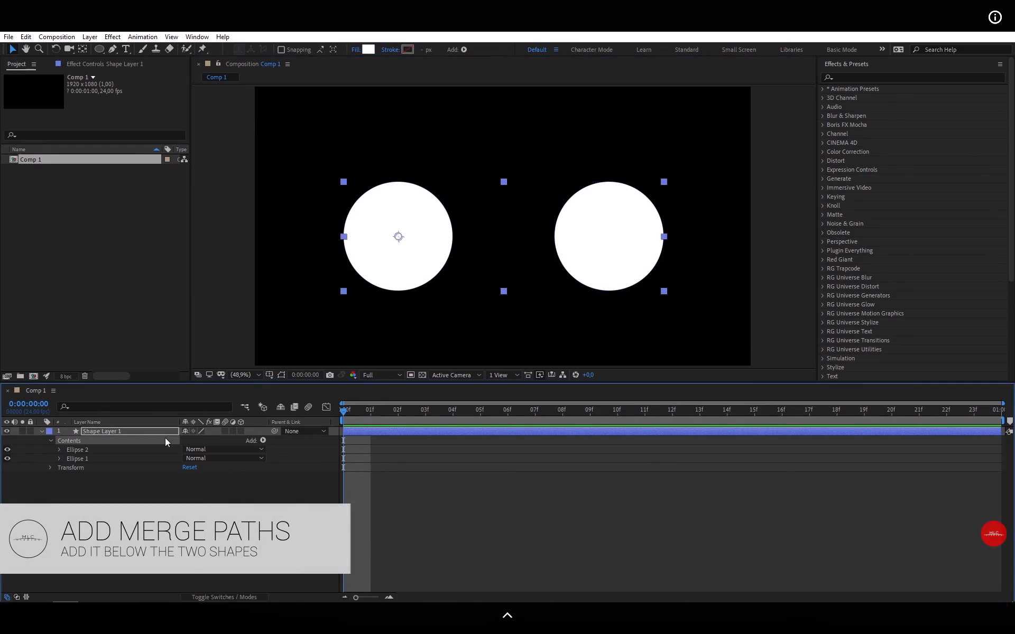
click(292, 473)
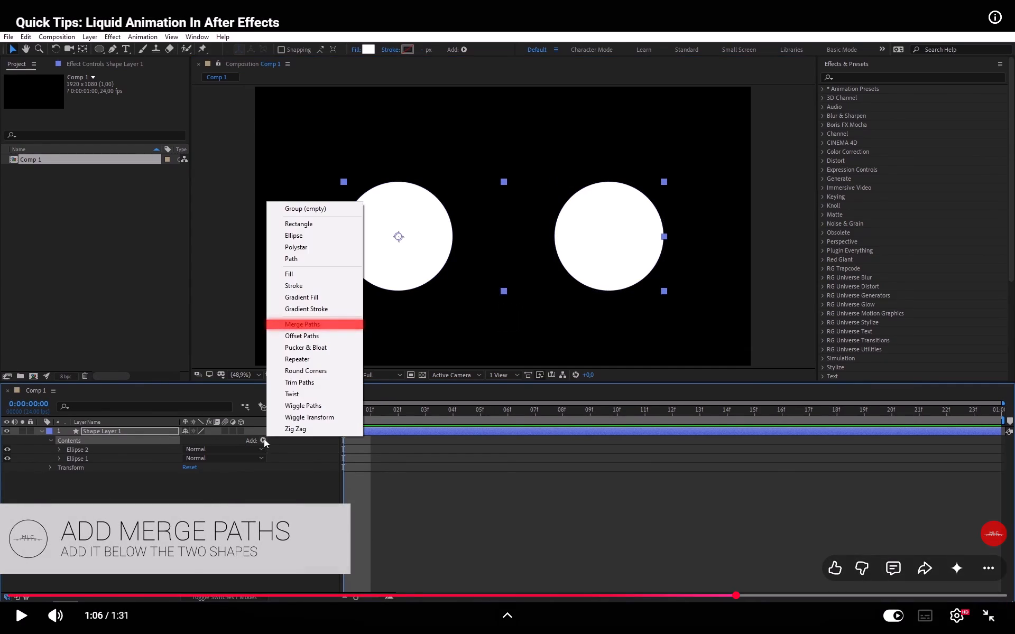
click(295, 469)
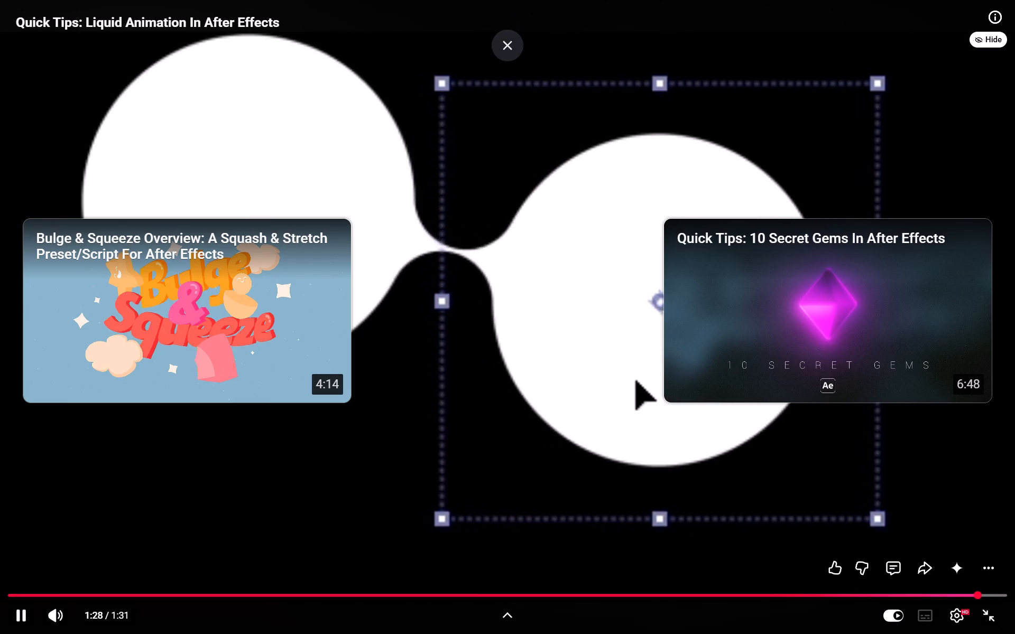
click(998, 37)
click(441, 283)
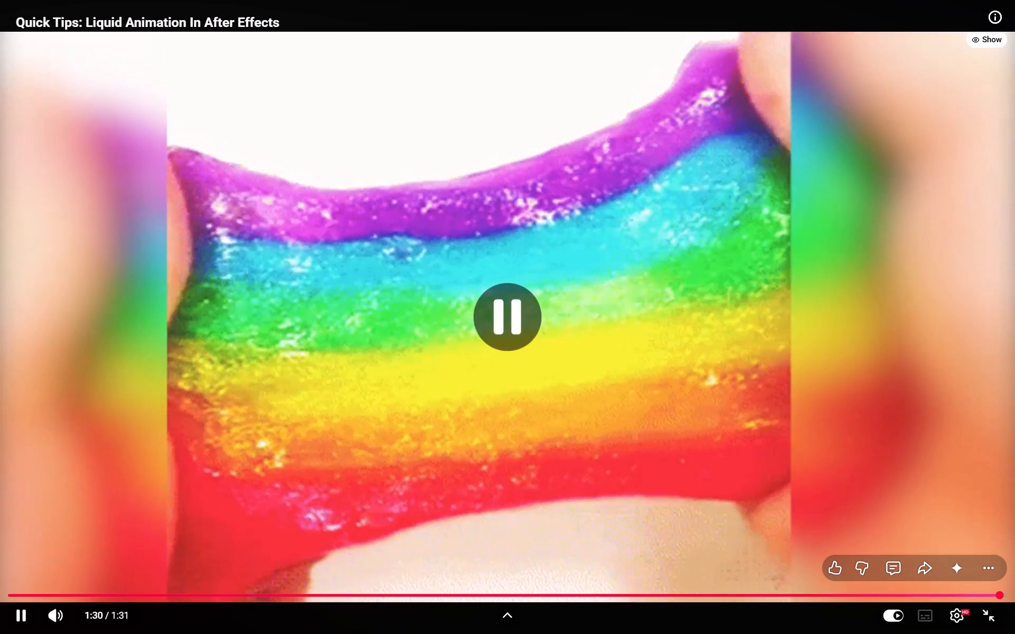
Jump back to the tutorial's "Create an Adjustment Layer" part at about 0:16 and pause it at 0:17.
click(188, 596)
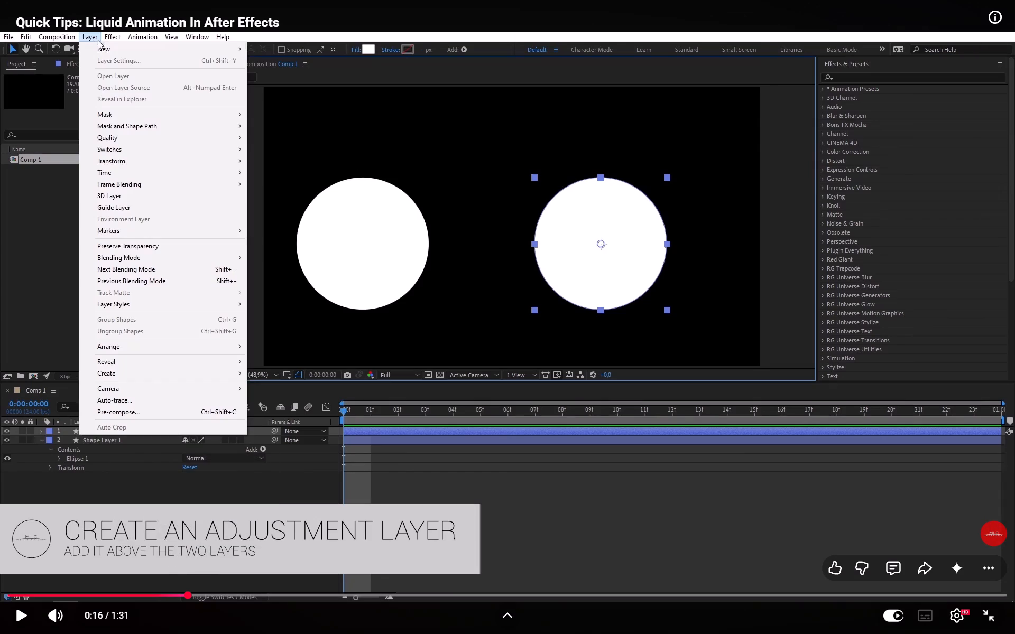
click(366, 384)
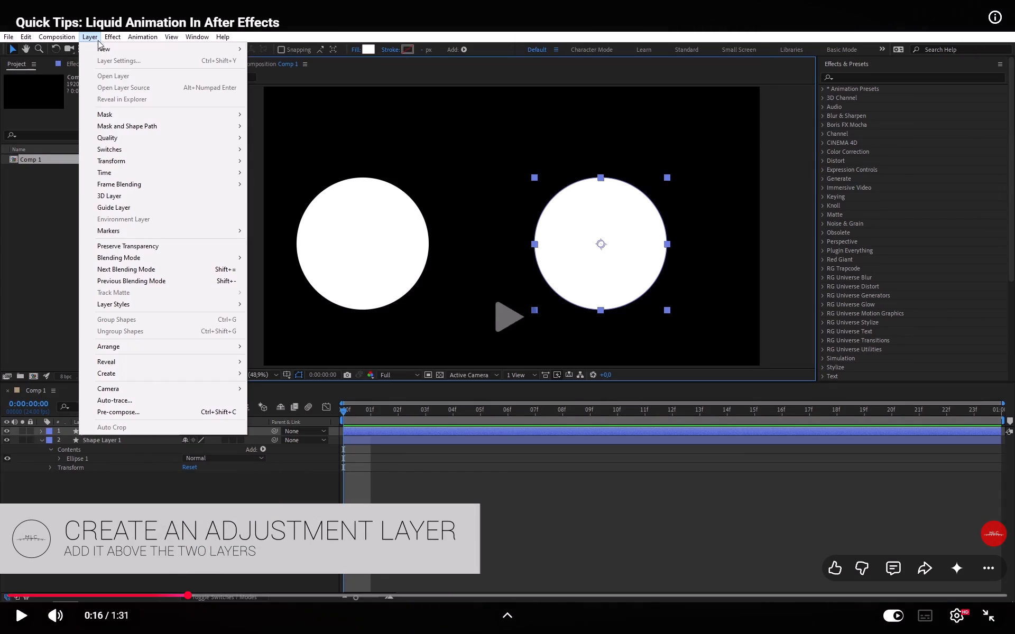
click(366, 384)
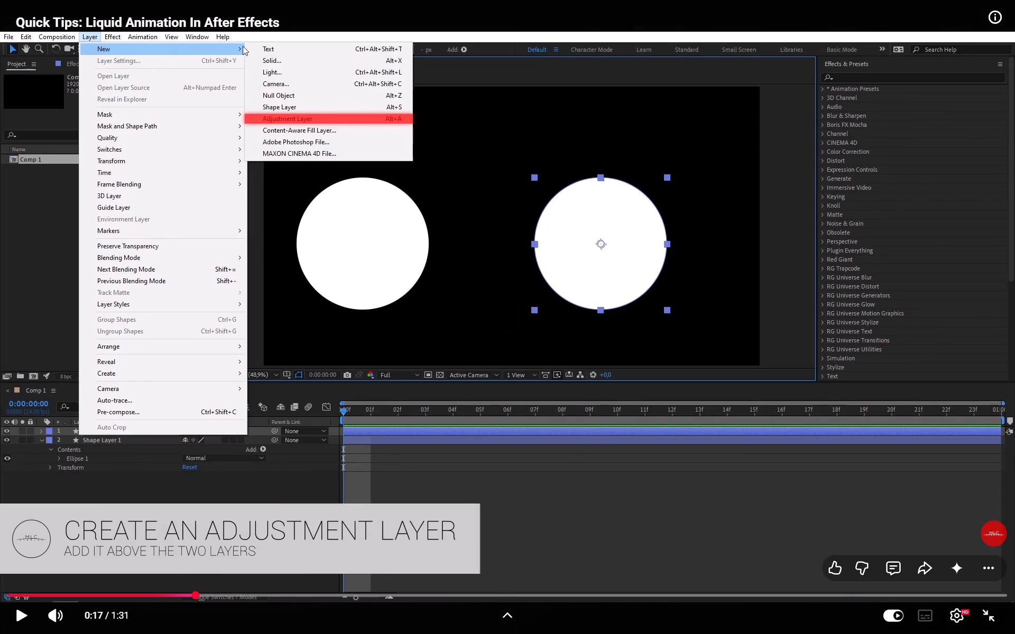
Switch to After Effects and save the Odd Origin logo animation project.
key(alt+Tab)
click(568, 545)
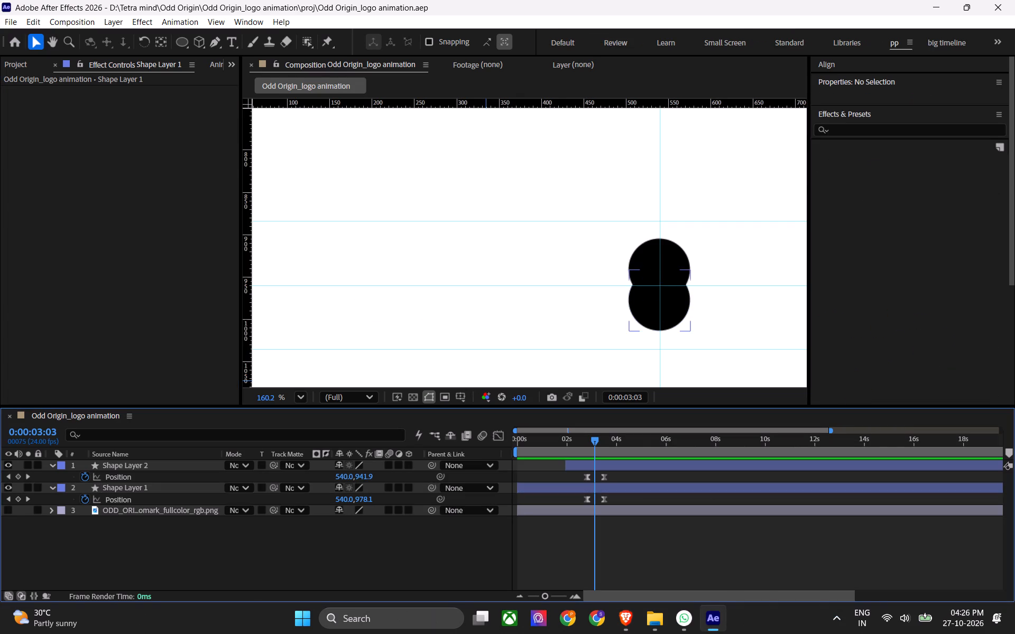
key(ctrl+s)
Play the logo animation from the start through the circle's split and stop at about 4:05.
drag(600, 441, 481, 455)
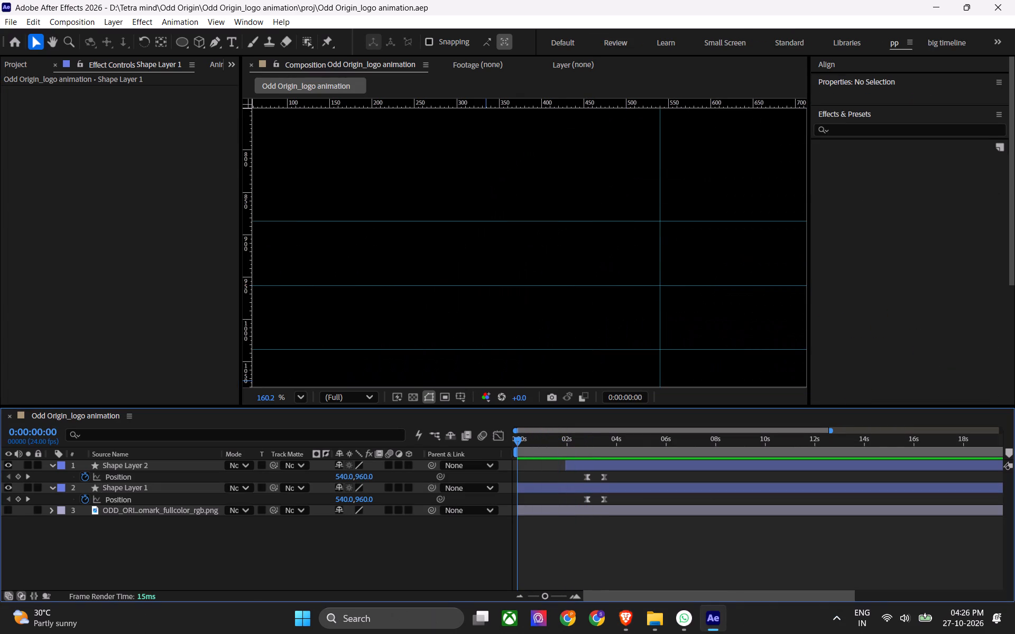
drag(481, 455, 485, 454)
key(space)
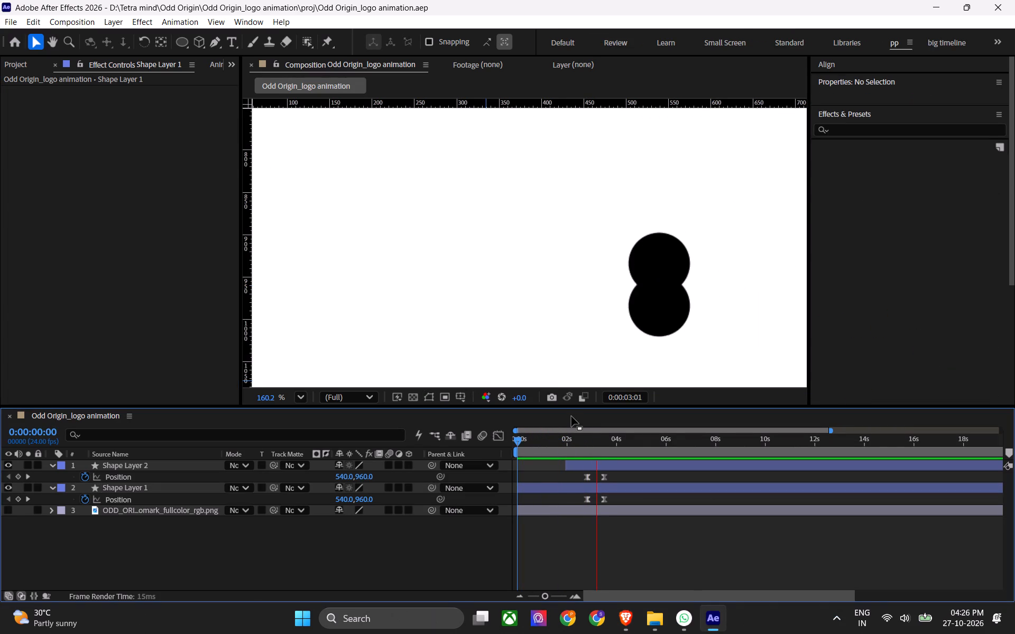
key(space)
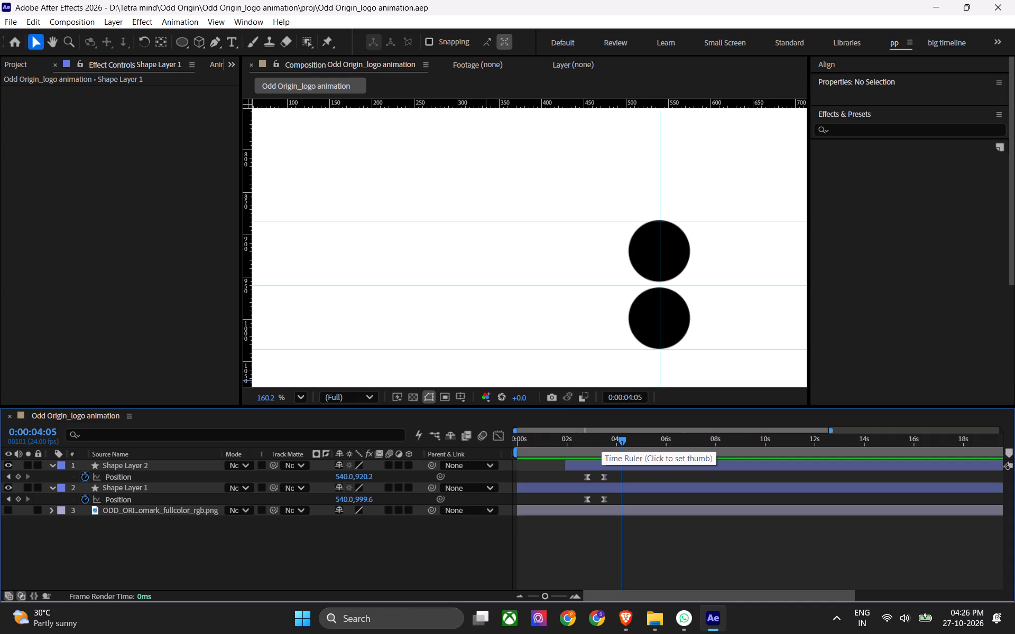
Examine the two circles separating between about 0:00:02:13 and 0:00:03:11, checking which shape layer is which.
drag(614, 435, 593, 436)
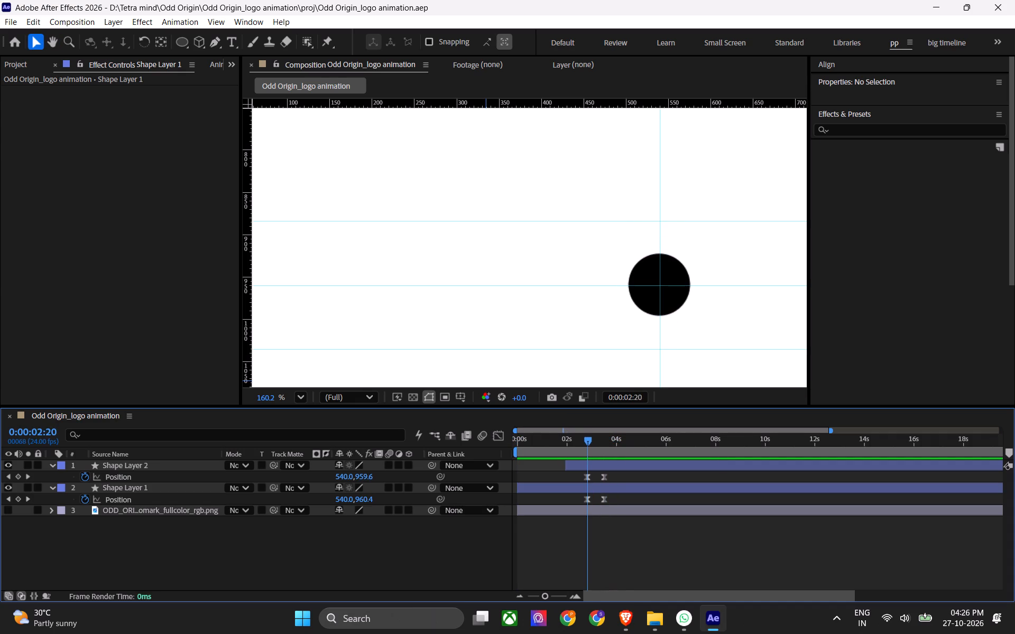
drag(593, 436, 603, 439)
click(611, 461)
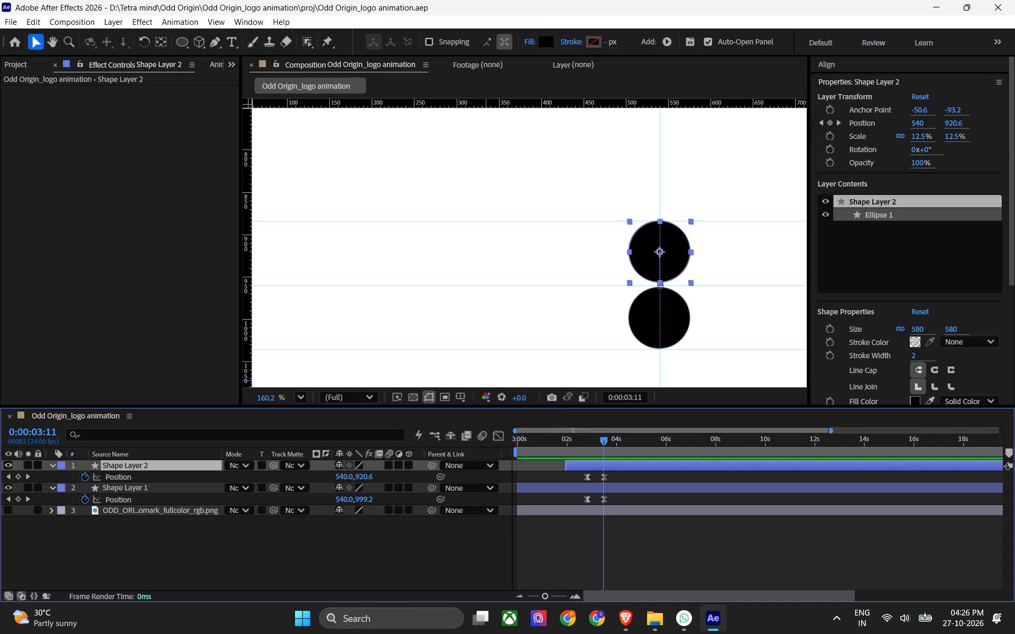
click(619, 486)
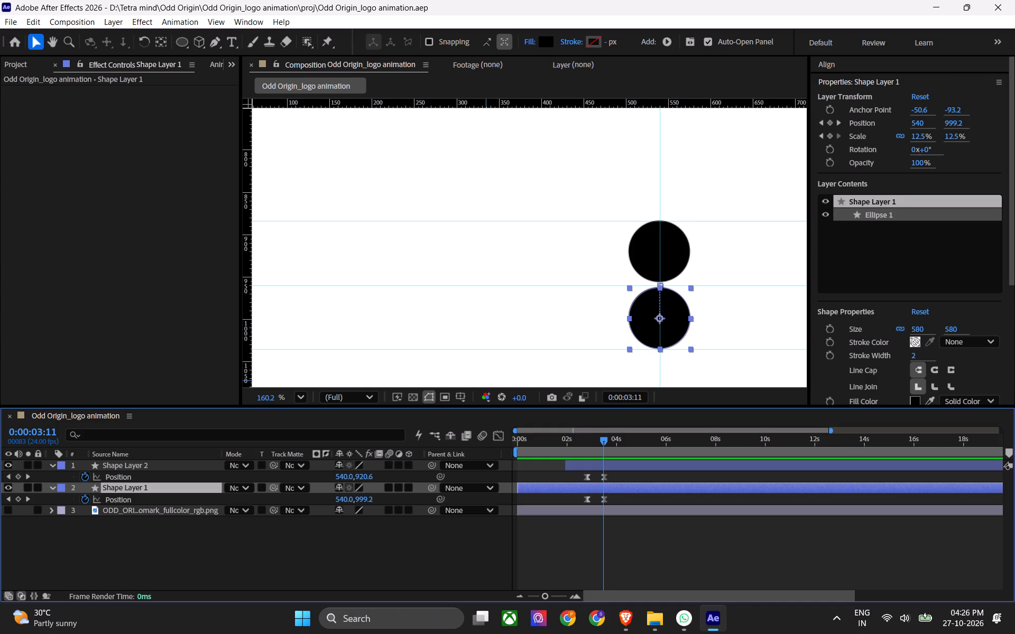
click(617, 513)
click(618, 497)
click(615, 471)
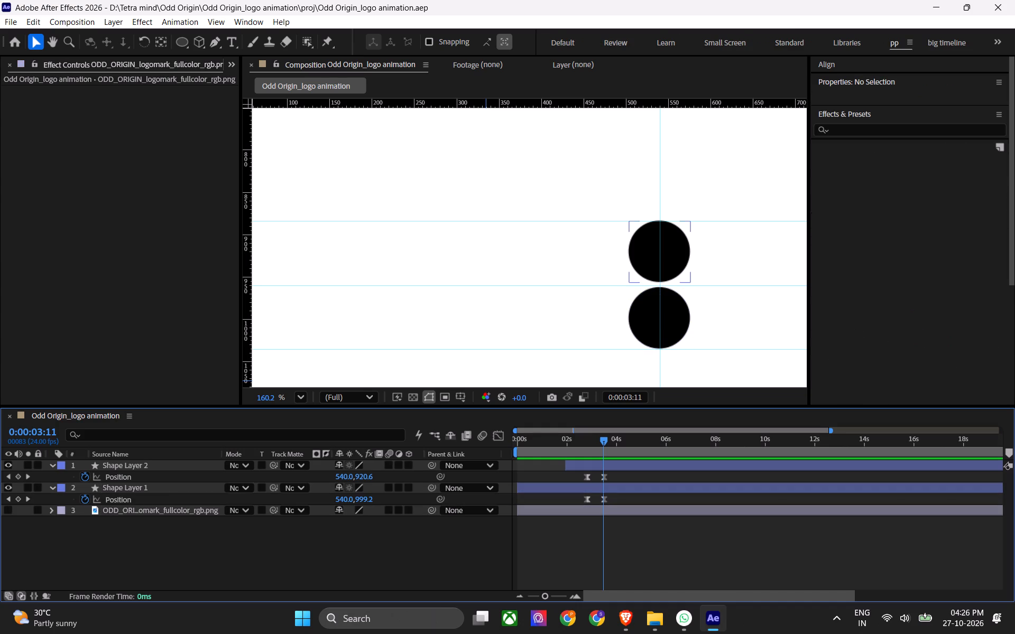
drag(602, 442, 581, 451)
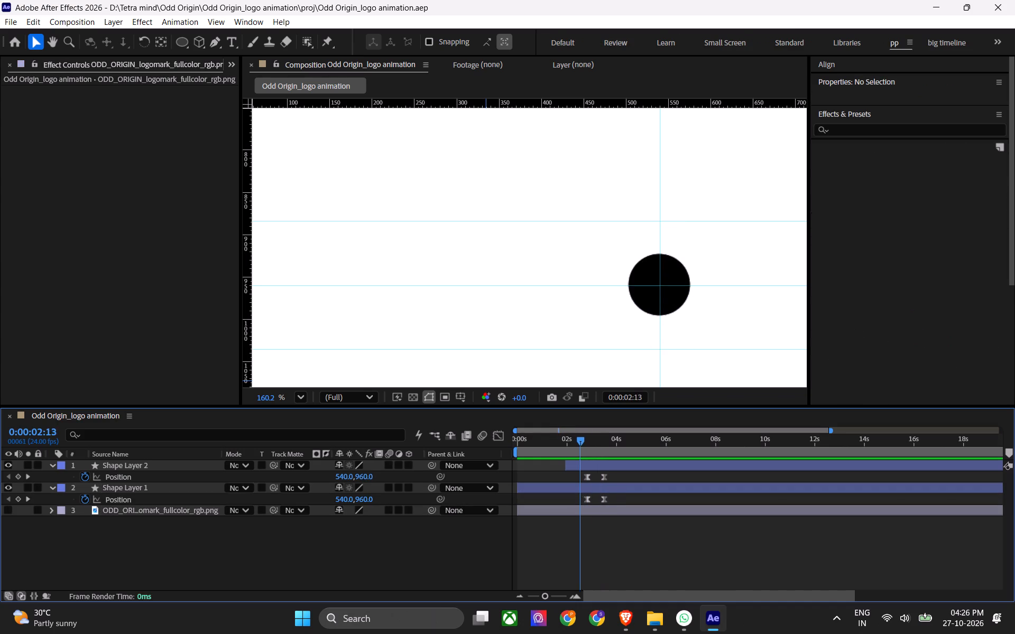
drag(581, 451, 597, 458)
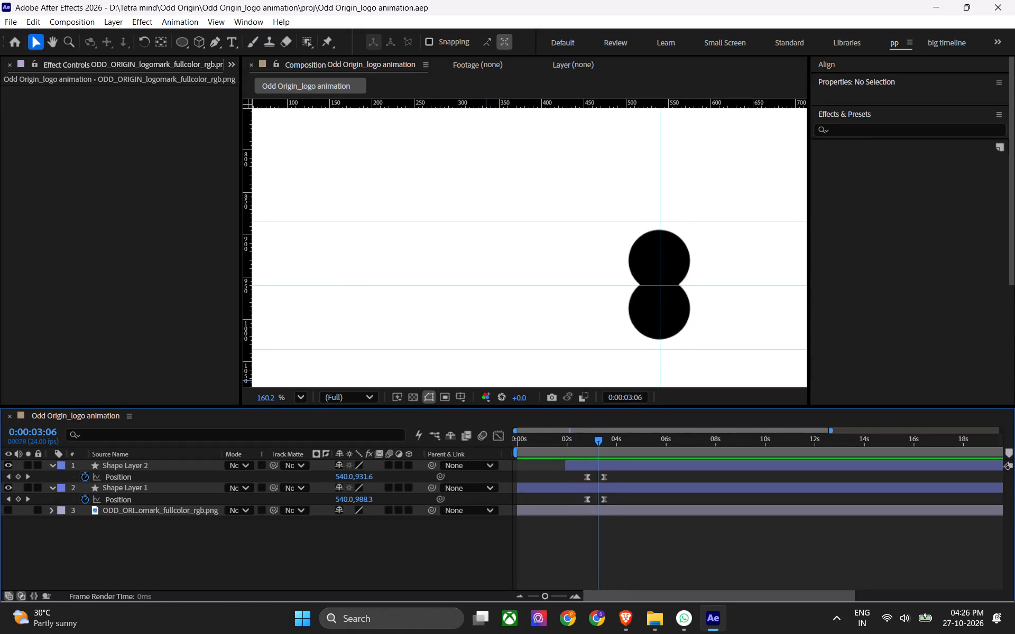
drag(597, 458, 591, 464)
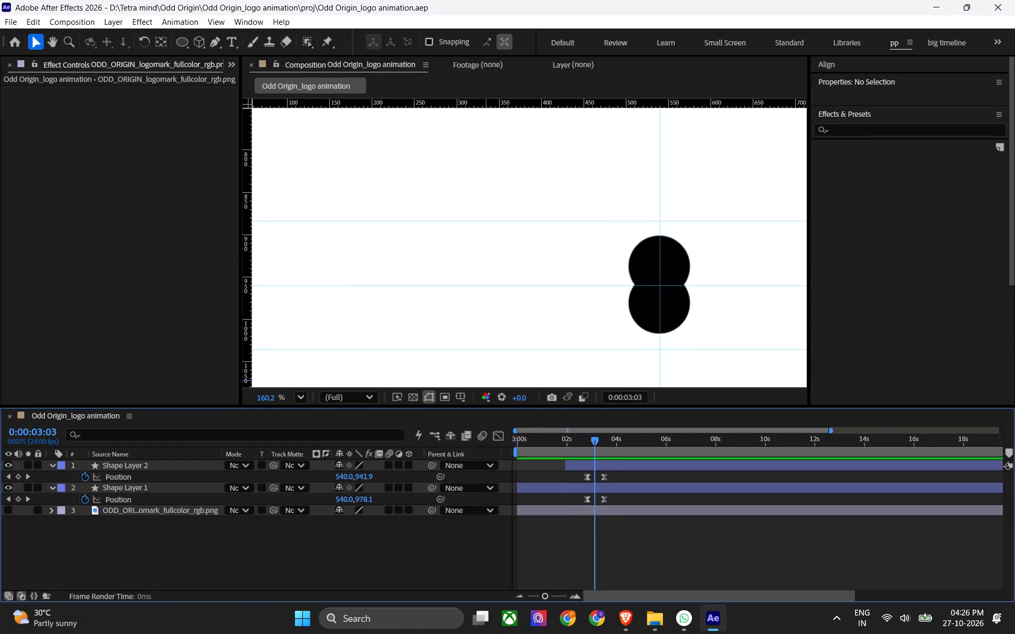
Examine the two circles' edges and their split between about 0:00:02:21 and 0:00:03:23, ending at 0:00:03:23.
drag(591, 464, 611, 467)
scroll(667, 200, up, 15)
scroll(657, 250, down, 4)
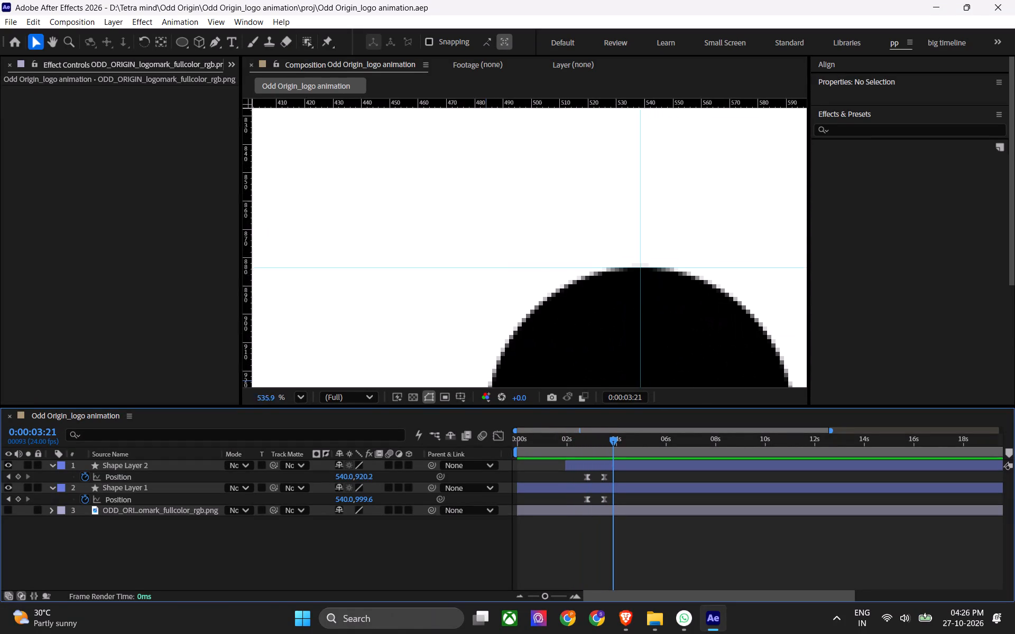
scroll(651, 283, down, 5)
middle_drag(616, 228, 458, 125)
middle_drag(499, 248, 506, 228)
scroll(509, 233, down, 2)
drag(619, 444, 594, 444)
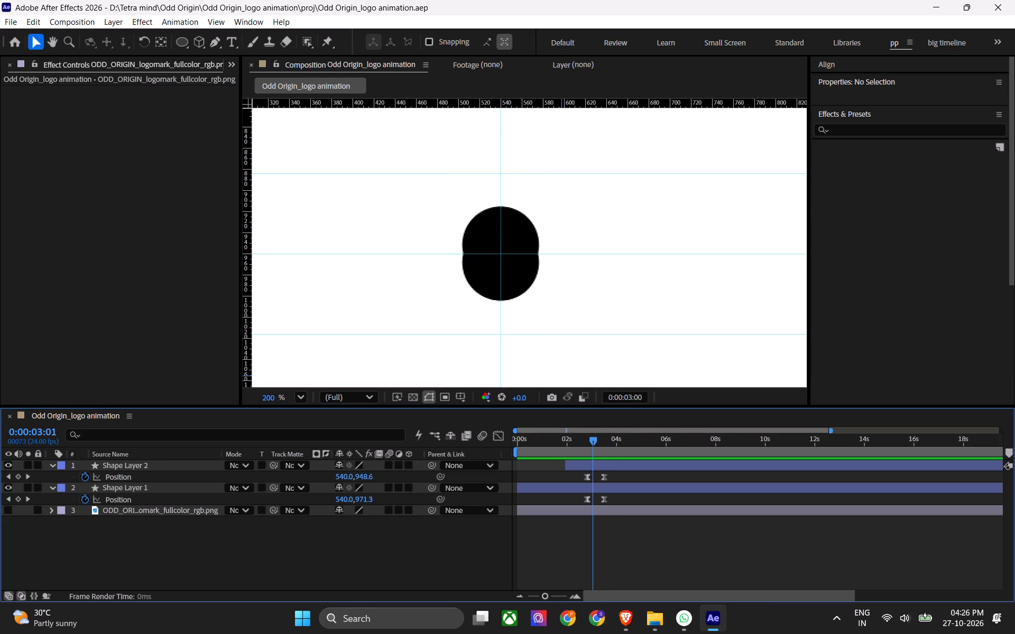
drag(594, 444, 593, 439)
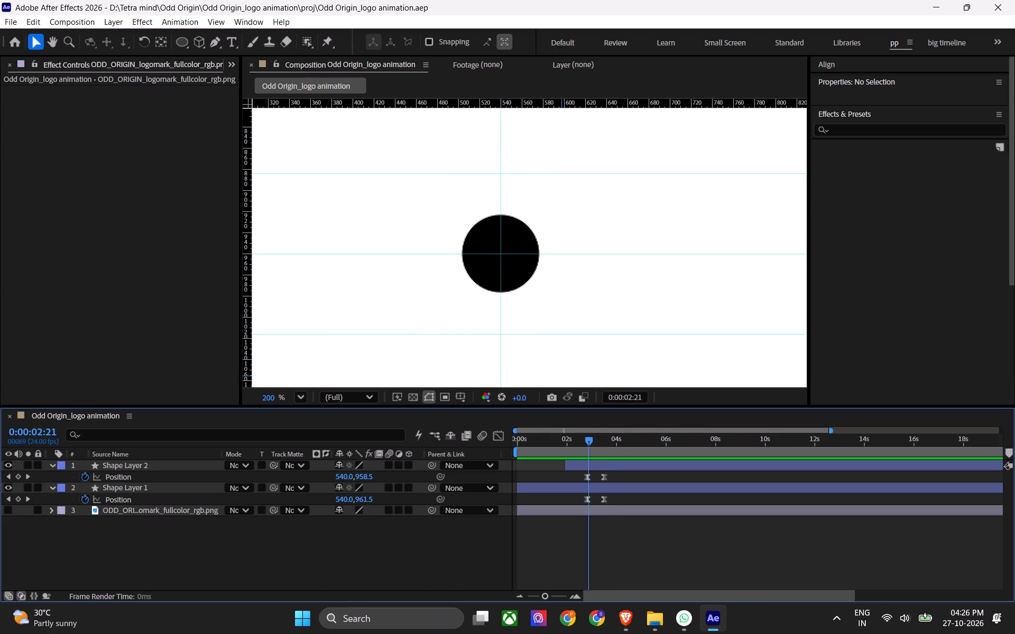
drag(593, 439, 616, 433)
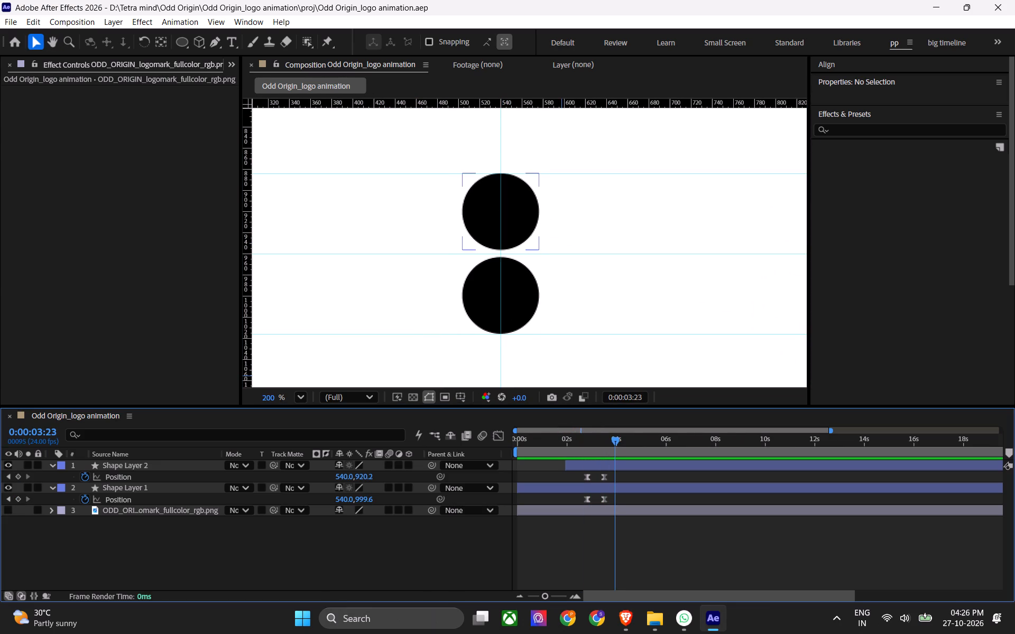
Save the Odd Origin logo animation project.
key(ctrl+s)
click(640, 539)
key(ctrl+s)
key(ctrl+s)
Add a new adjustment layer above both shape layers, with no other layer selected.
click(348, 537)
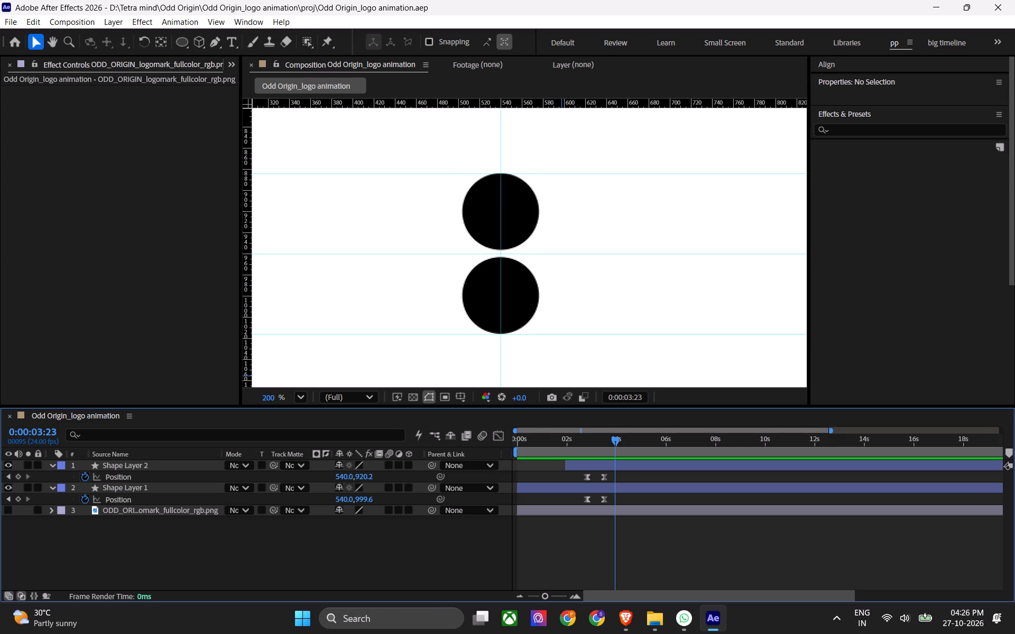
click(131, 23)
click(366, 114)
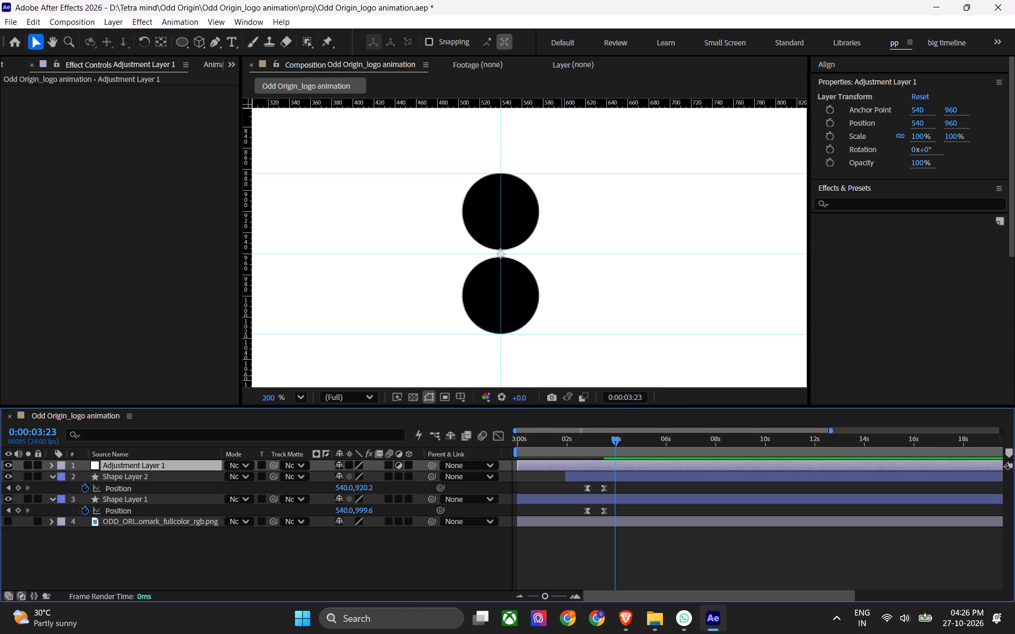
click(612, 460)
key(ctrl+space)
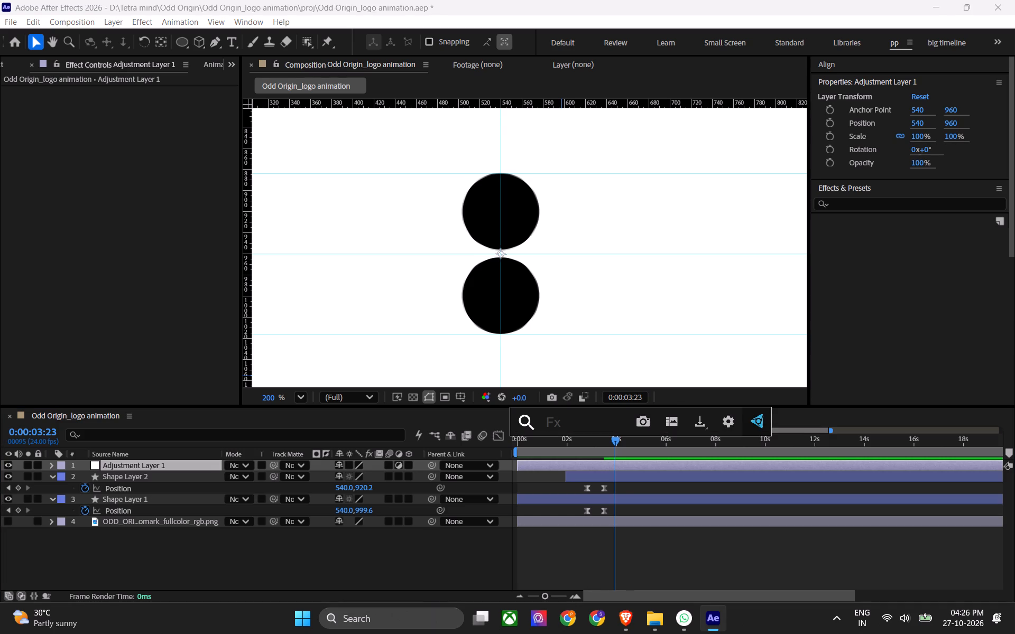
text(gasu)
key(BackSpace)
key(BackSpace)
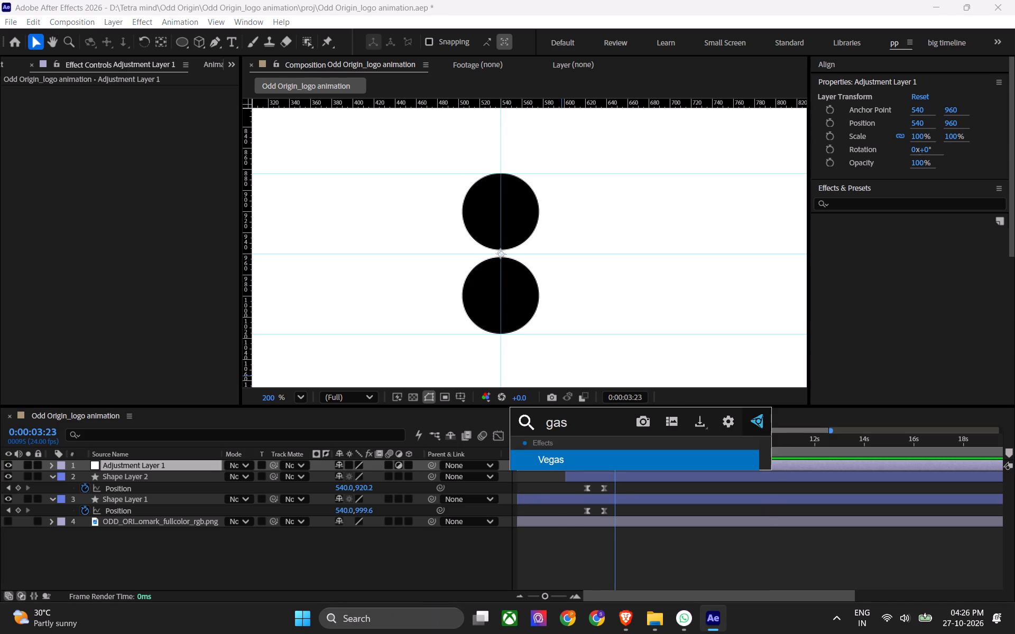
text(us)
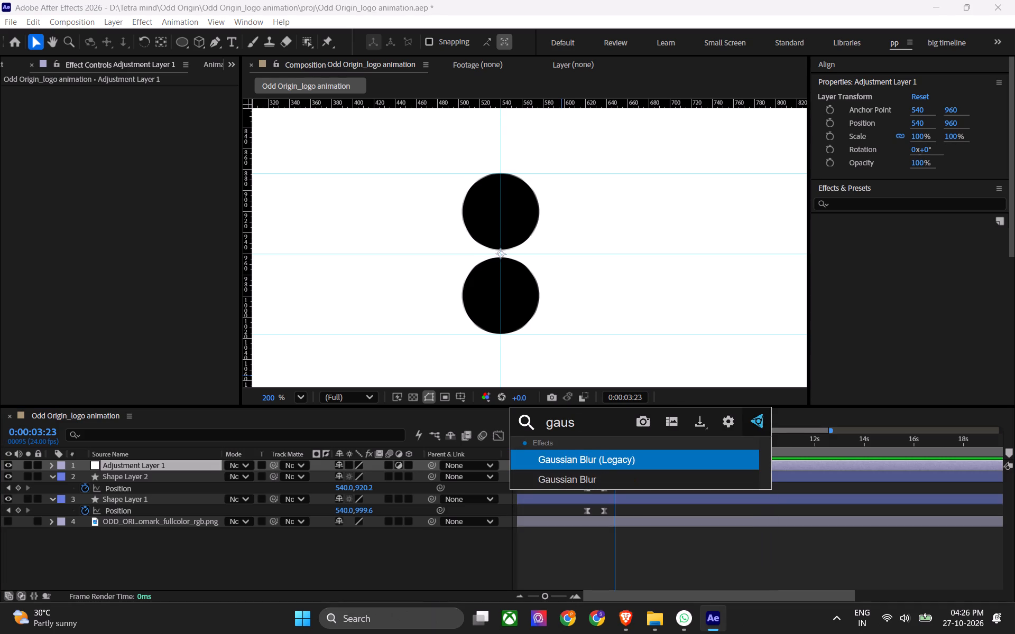
Switch to the browser tutorial, play it to the "Add Gaussian Blur" part, pause at 0:23 and leave full screen.
key(alt+Tab)
click(360, 357)
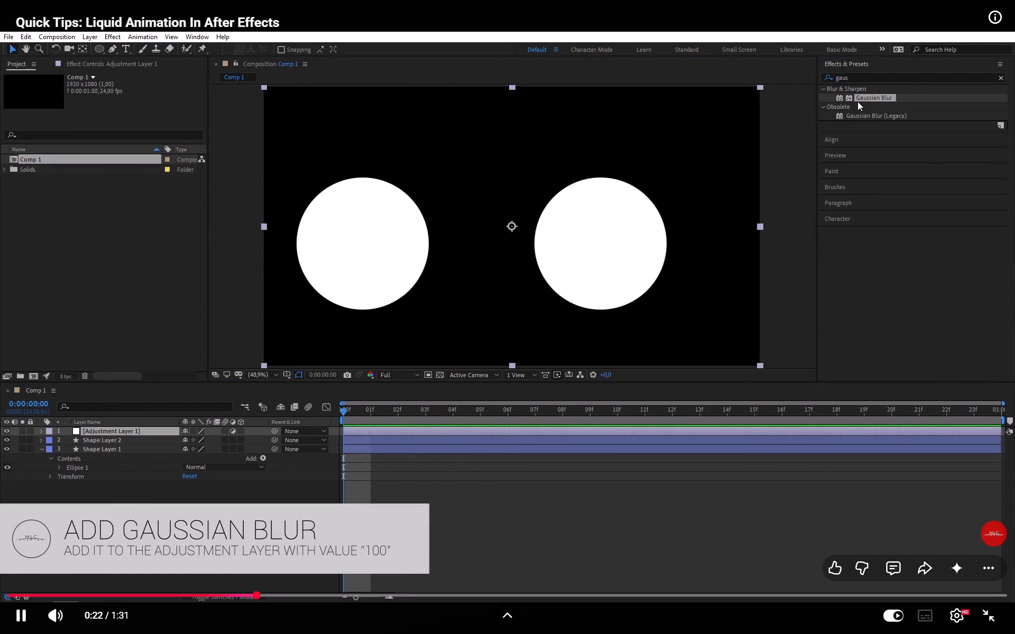
click(357, 379)
key(grave)
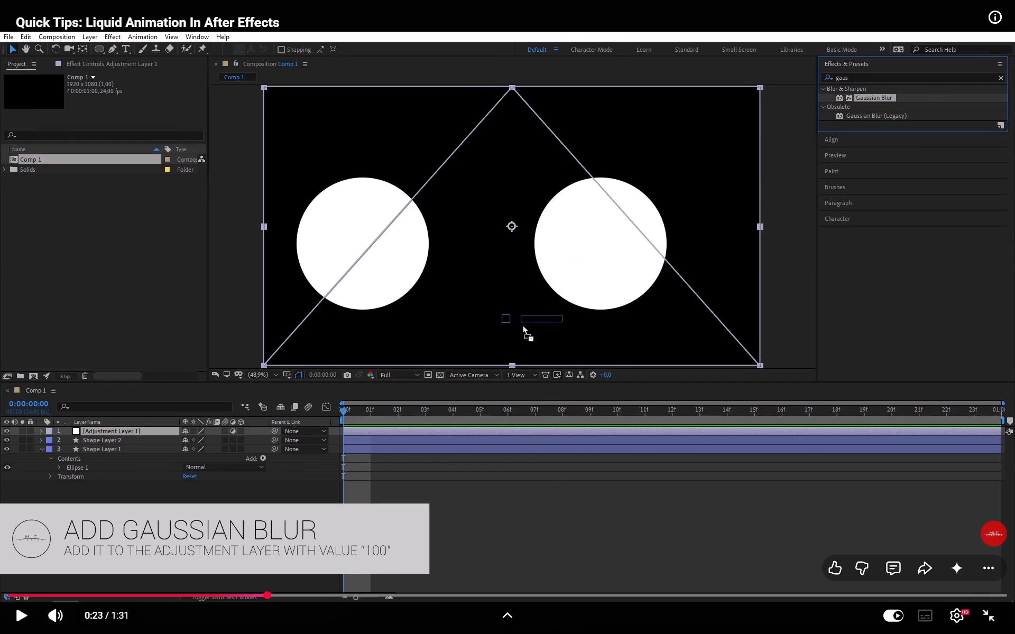
key(Escape)
click(324, 519)
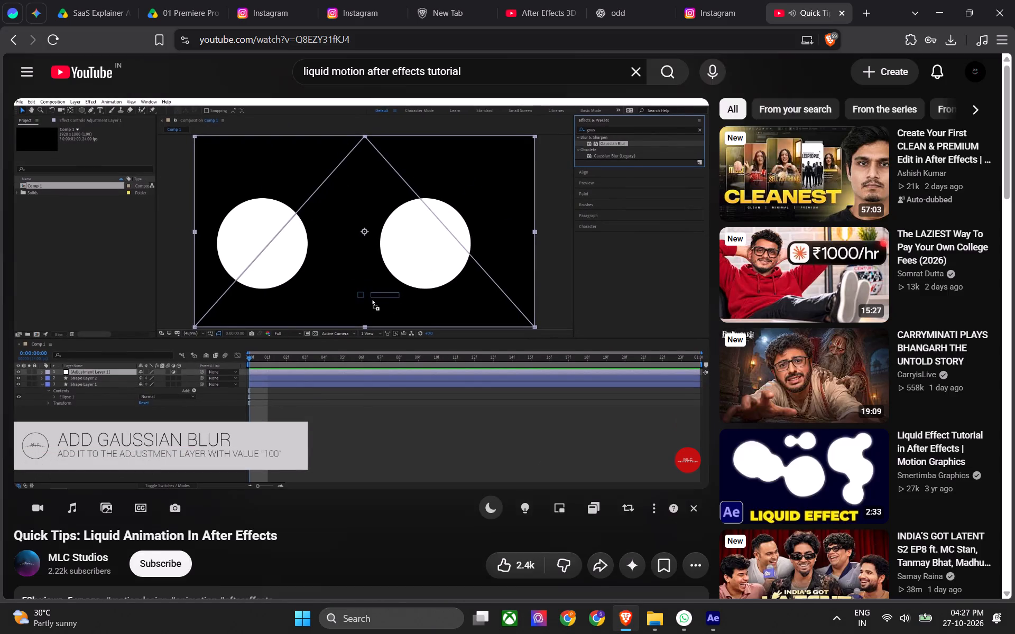
scroll(324, 505, down, 1)
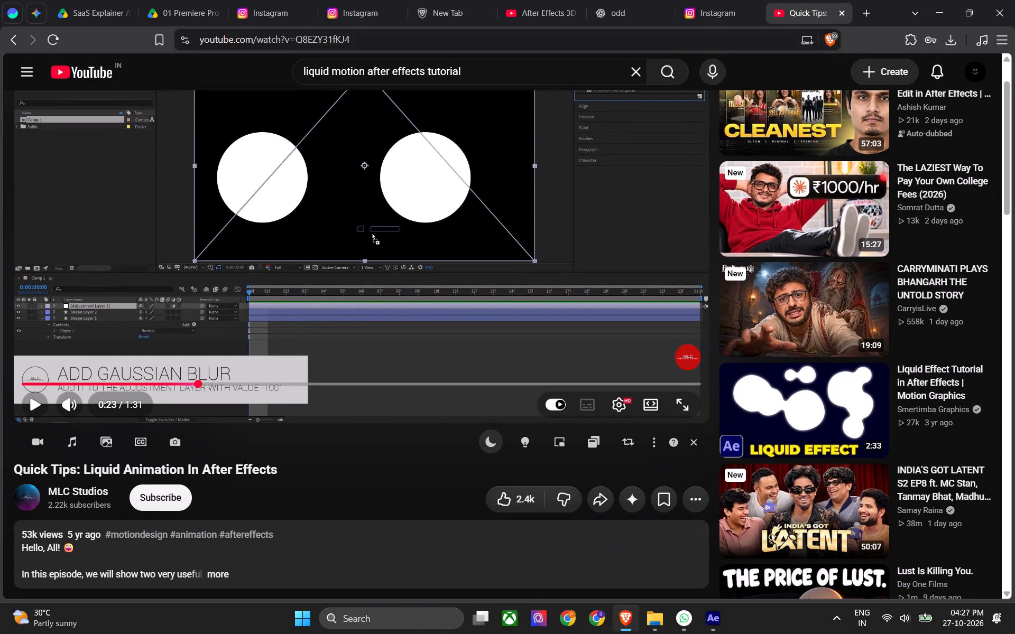
click(533, 449)
scroll(529, 445, up, 4)
key(alt+Tab)
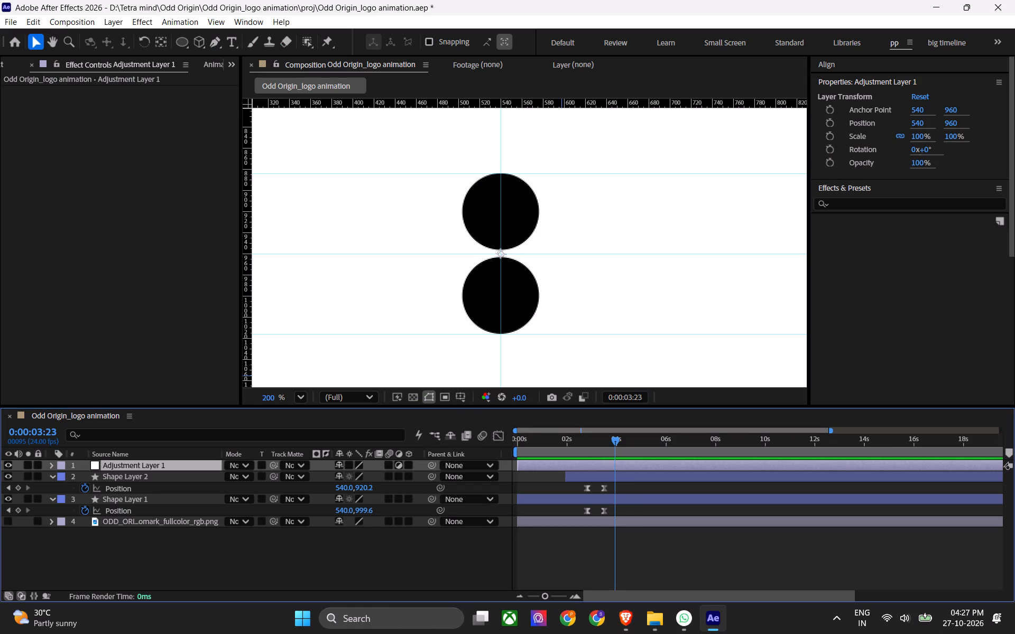
key(alt+Tab)
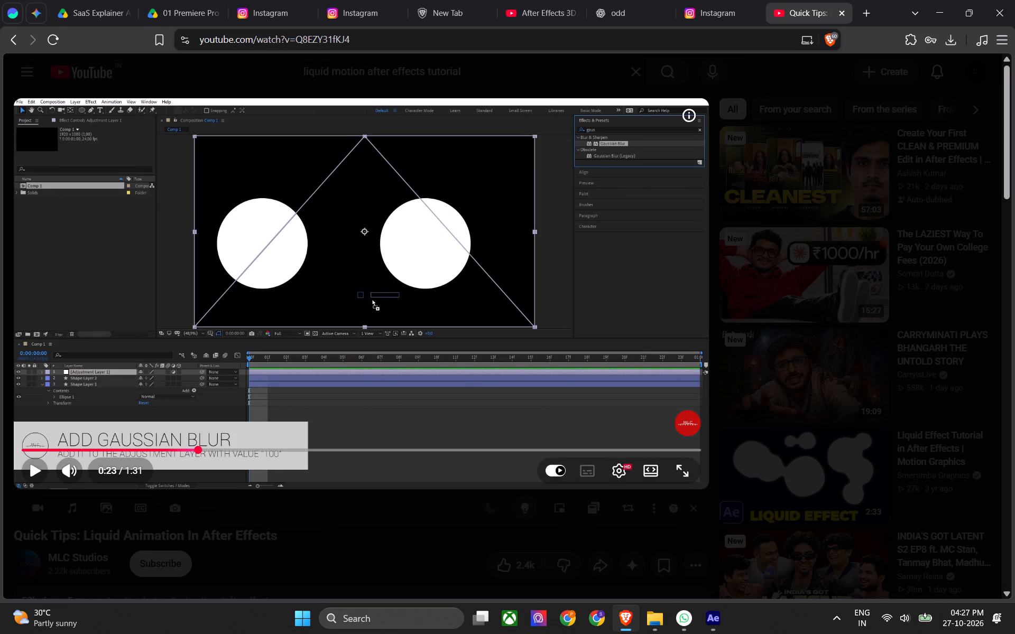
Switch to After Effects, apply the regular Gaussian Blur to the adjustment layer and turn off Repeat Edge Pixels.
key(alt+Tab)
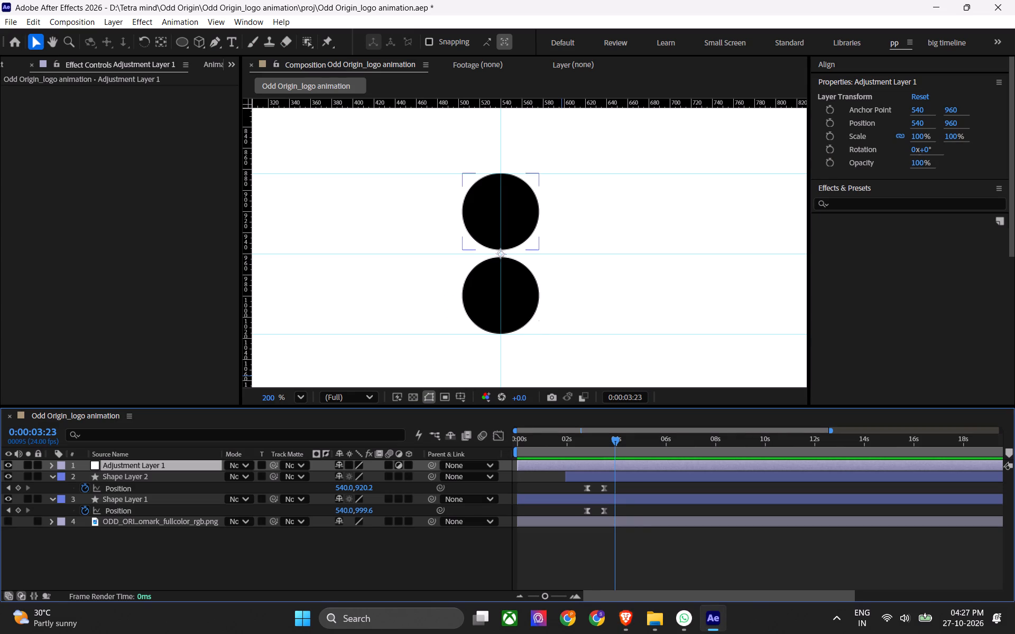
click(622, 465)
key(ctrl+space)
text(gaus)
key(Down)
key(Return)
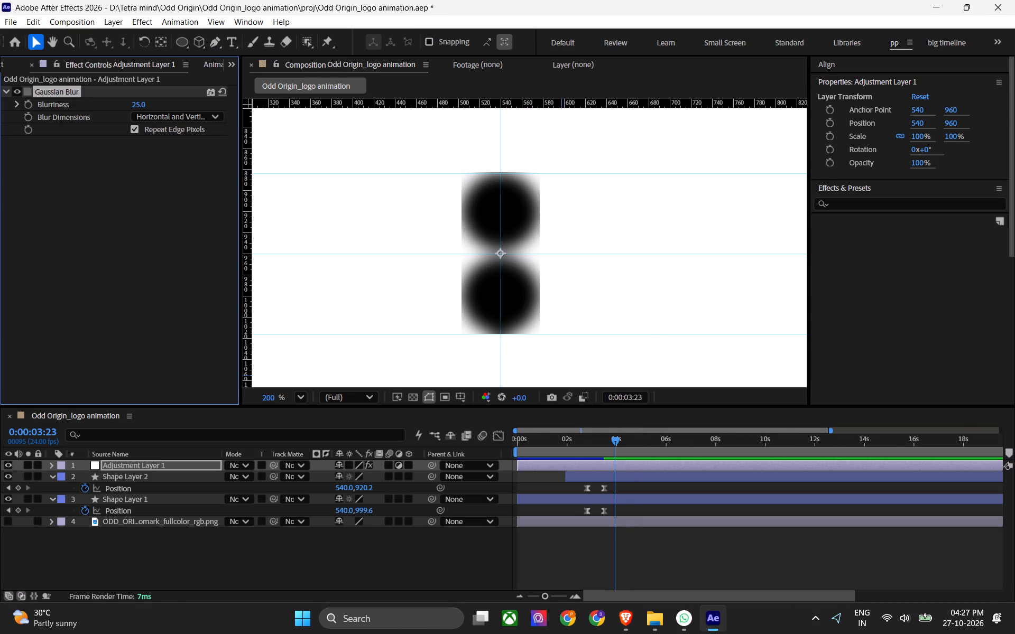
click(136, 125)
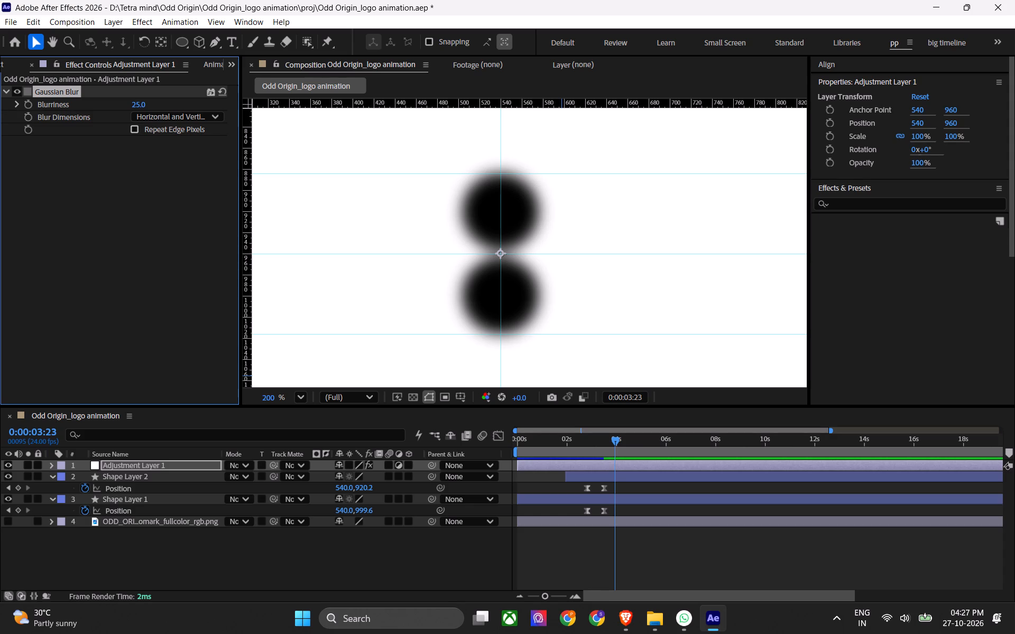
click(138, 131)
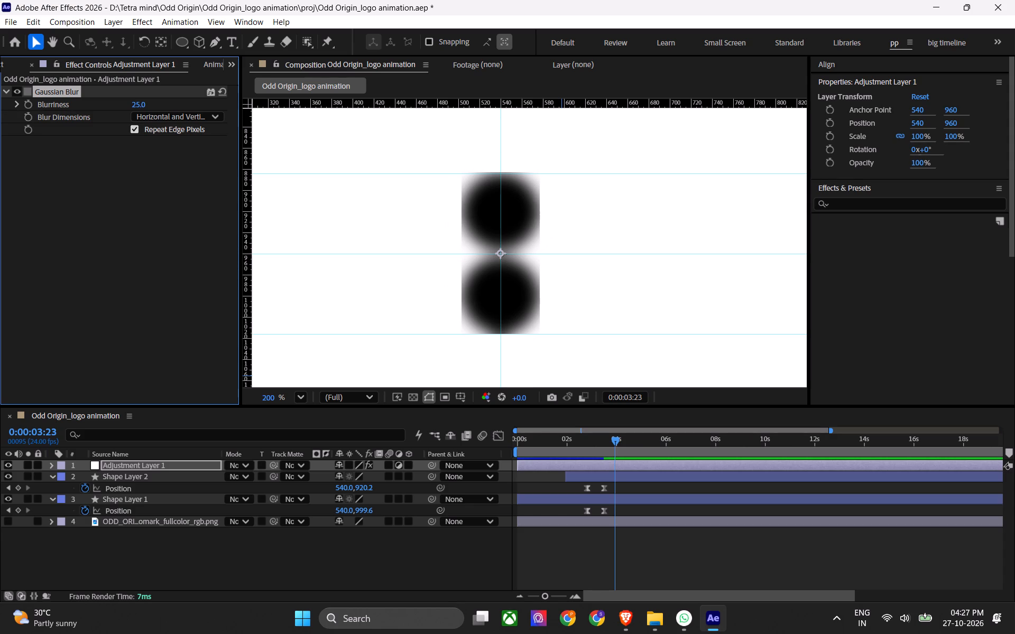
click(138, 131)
Switch to the browser and play the tutorial's Gaussian Blur settings from 0:23 to 0:27, checking the Blurriness value.
key(alt+Tab)
click(482, 398)
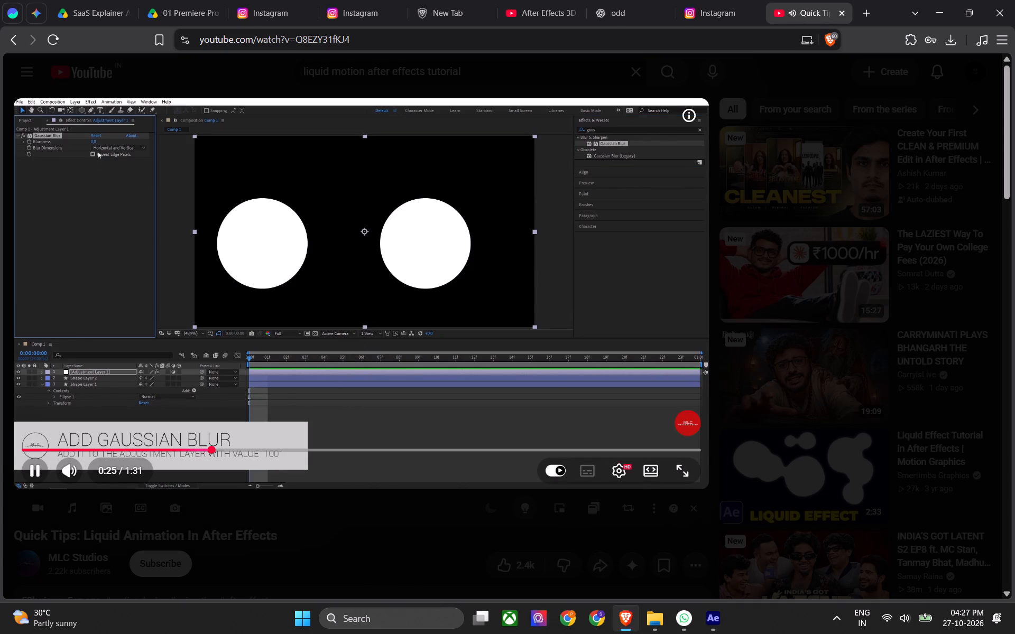
click(324, 316)
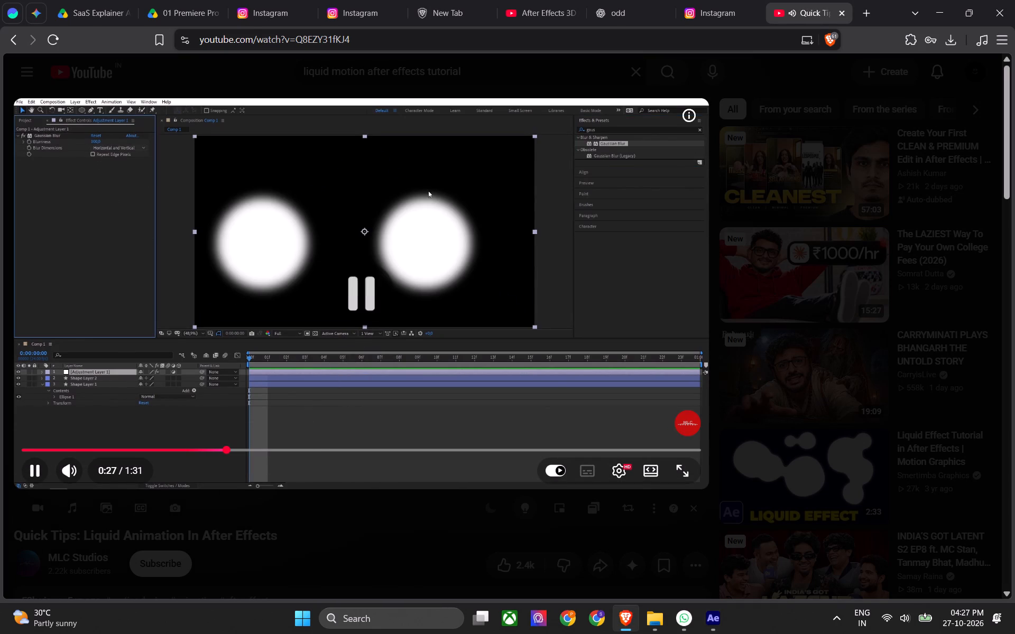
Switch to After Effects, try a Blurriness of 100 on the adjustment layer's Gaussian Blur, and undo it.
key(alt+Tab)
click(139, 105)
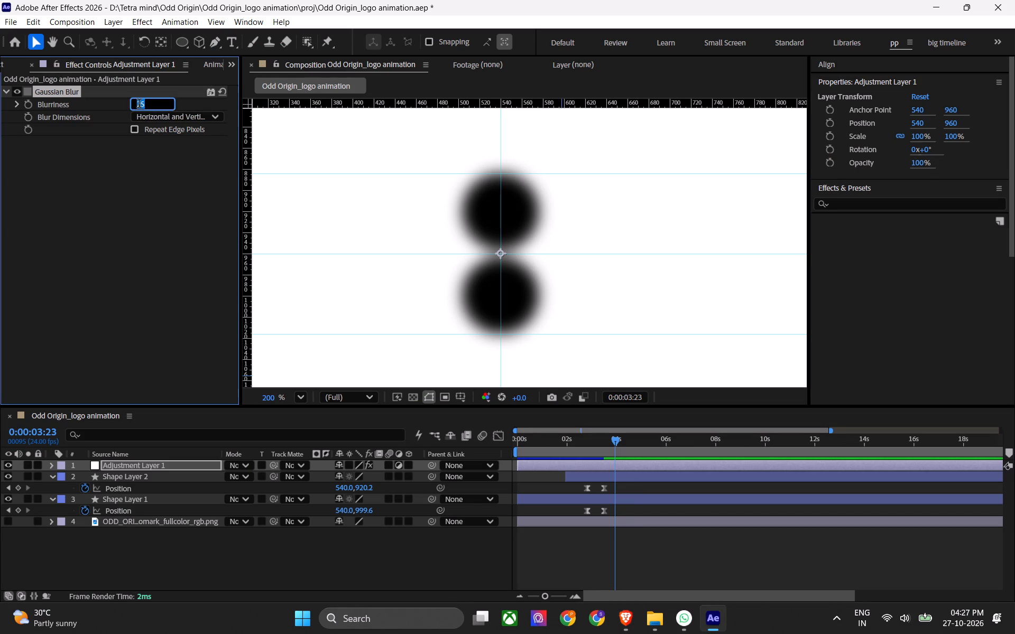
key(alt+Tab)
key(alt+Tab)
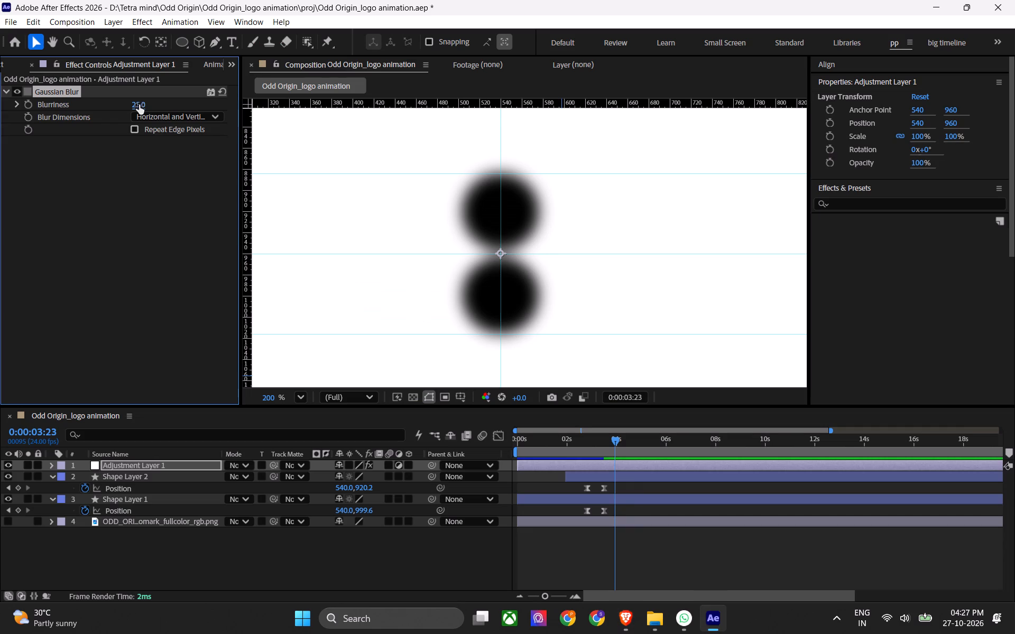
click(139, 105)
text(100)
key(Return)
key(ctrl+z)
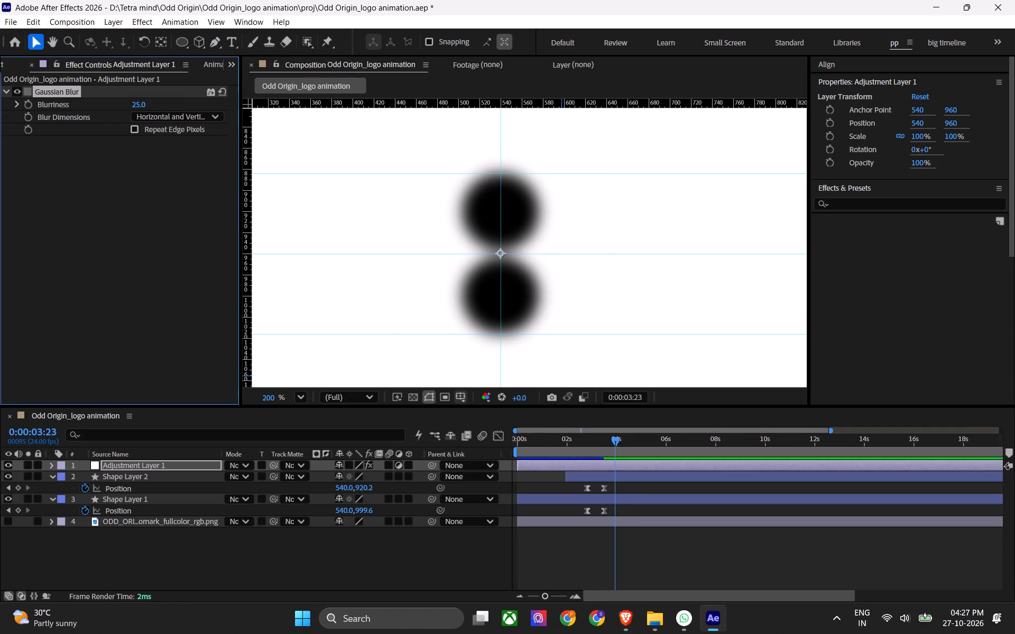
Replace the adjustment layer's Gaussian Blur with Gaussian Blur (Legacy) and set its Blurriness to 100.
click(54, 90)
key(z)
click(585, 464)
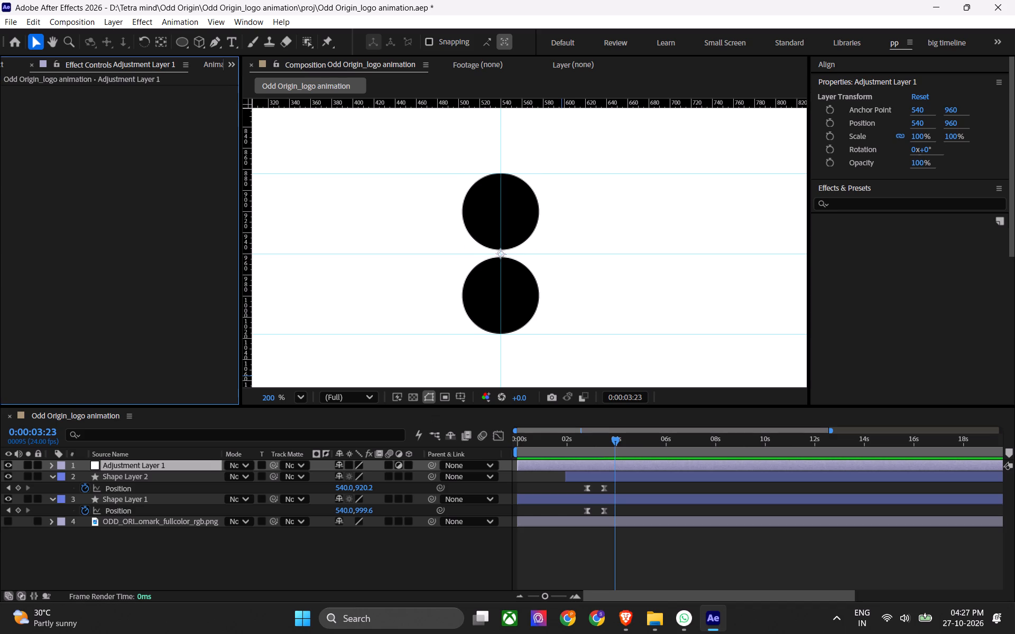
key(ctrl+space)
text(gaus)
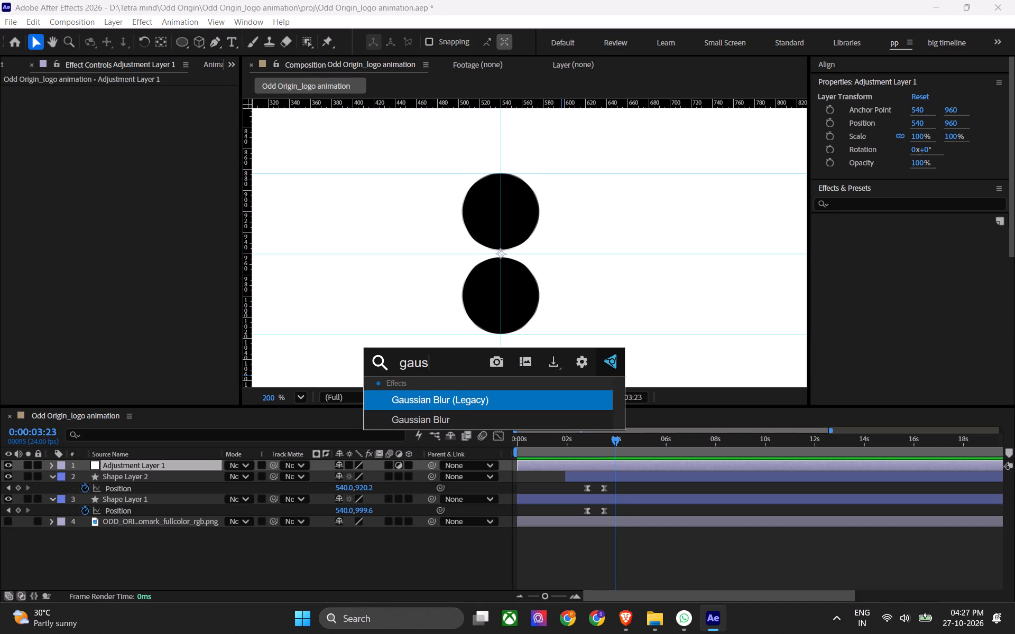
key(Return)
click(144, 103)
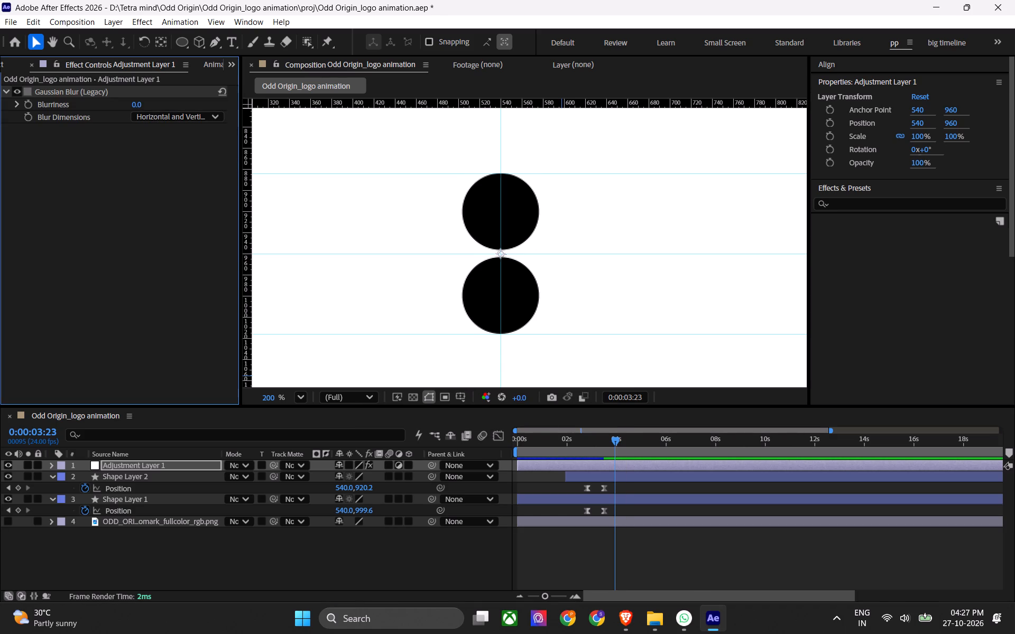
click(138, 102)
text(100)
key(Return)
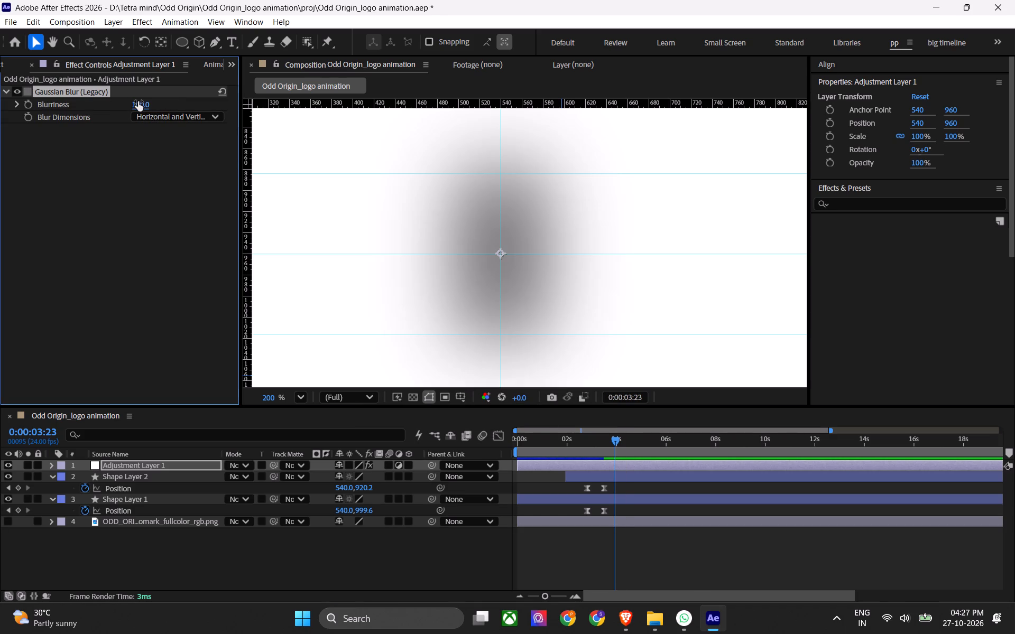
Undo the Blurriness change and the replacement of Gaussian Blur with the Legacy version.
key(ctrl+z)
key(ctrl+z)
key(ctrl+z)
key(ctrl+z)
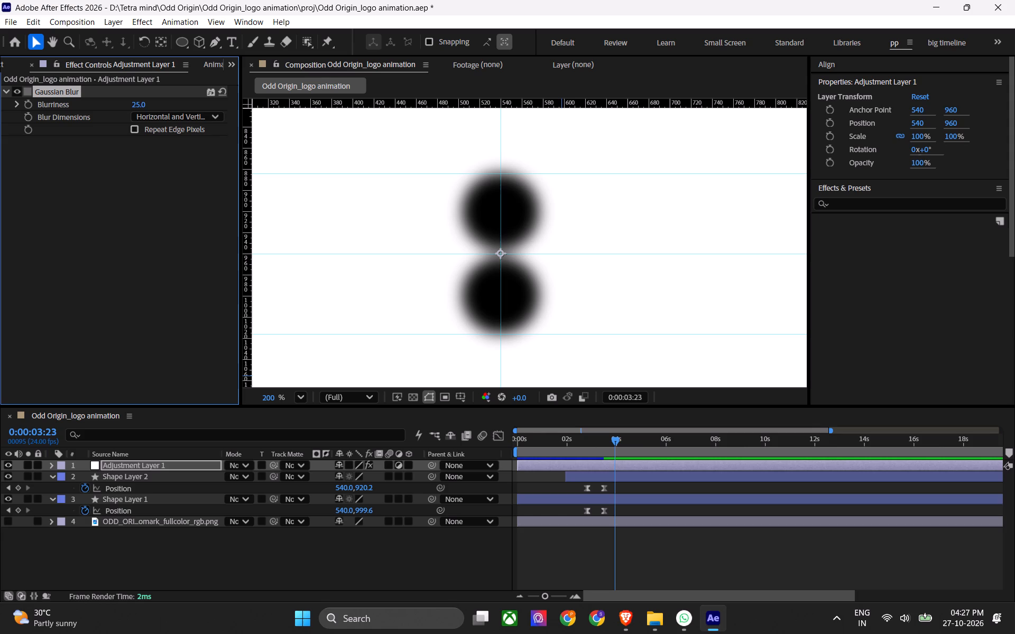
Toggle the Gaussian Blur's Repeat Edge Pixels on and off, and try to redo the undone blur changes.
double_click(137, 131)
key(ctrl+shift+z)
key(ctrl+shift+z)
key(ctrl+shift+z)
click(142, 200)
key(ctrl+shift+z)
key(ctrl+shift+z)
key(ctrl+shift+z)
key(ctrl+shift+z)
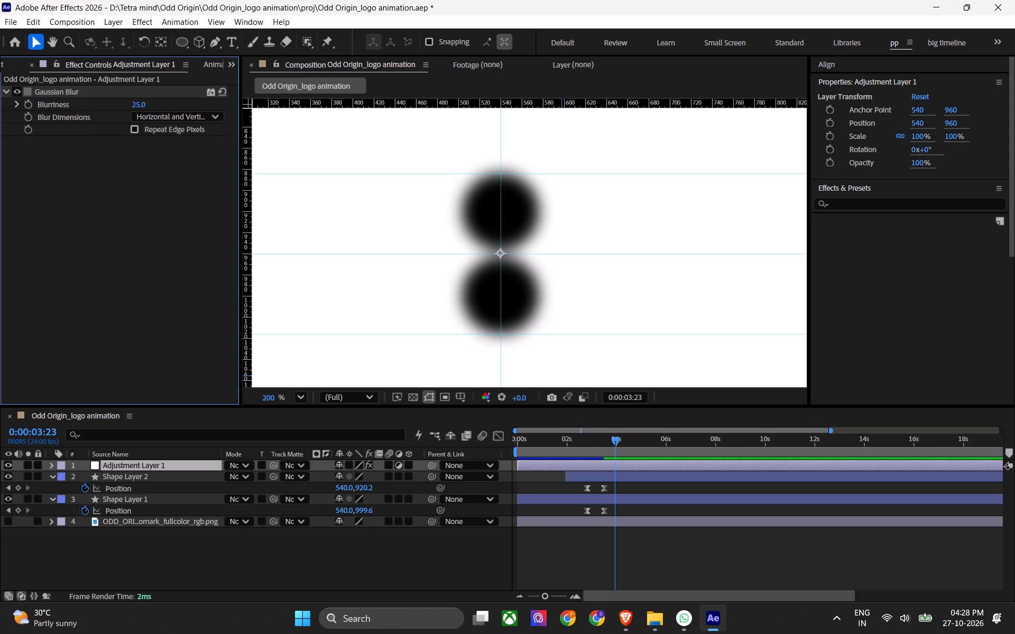
Delete Gaussian Blur from the adjustment layer and apply Gaussian Blur (Legacy) in its place.
click(64, 92)
key(z)
key(ctrl+space)
text(gaus)
key(Return)
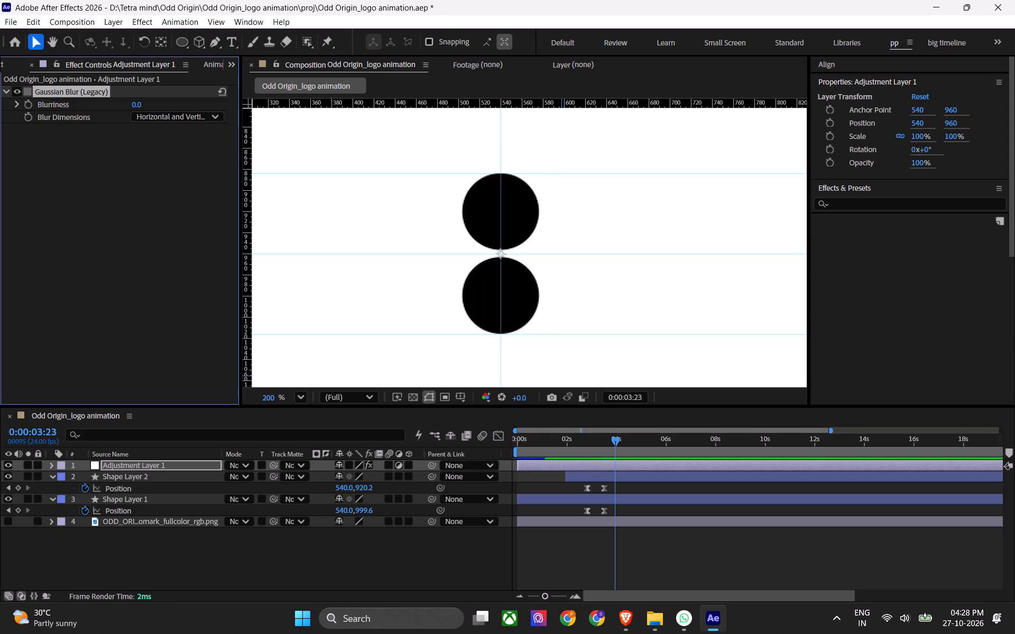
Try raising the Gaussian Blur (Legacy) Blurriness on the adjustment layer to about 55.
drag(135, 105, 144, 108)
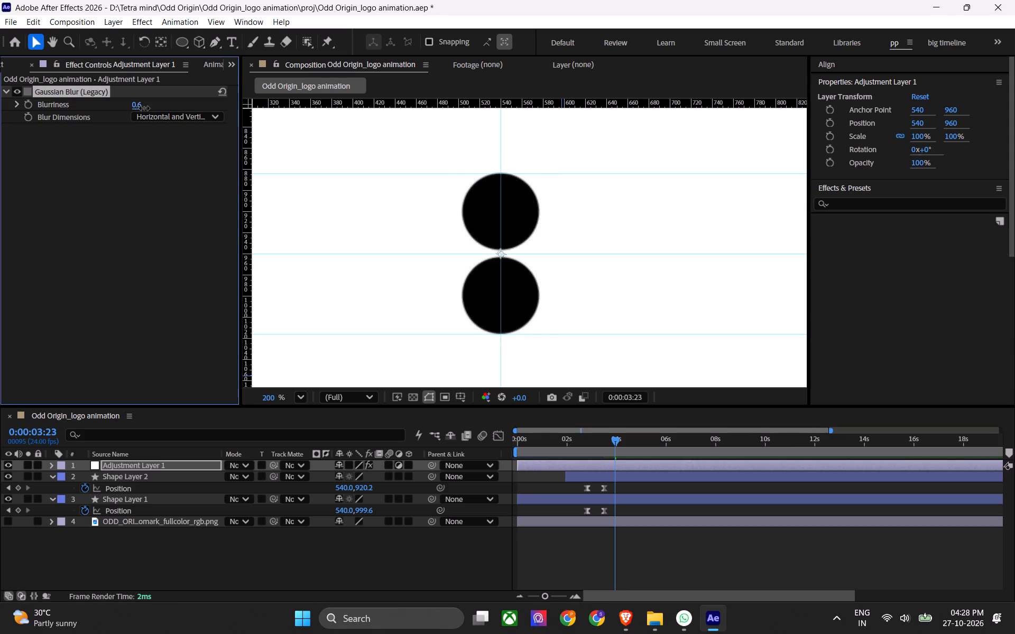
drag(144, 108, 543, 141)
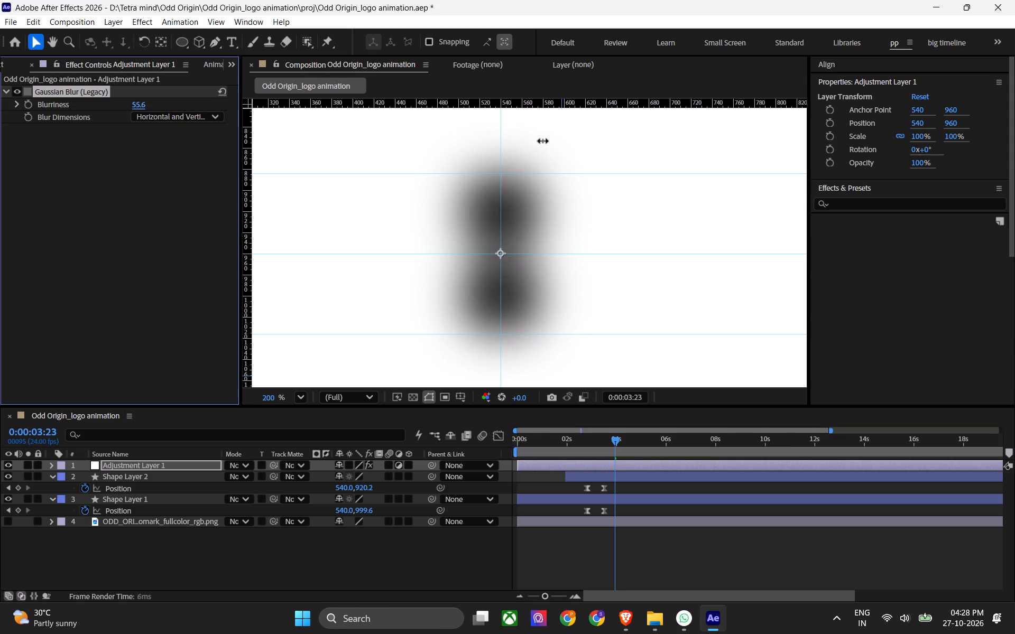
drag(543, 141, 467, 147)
Undo the Blurriness change and the swap to Gaussian Blur (Legacy), and save the project.
key(ctrl+z)
key(ctrl+z)
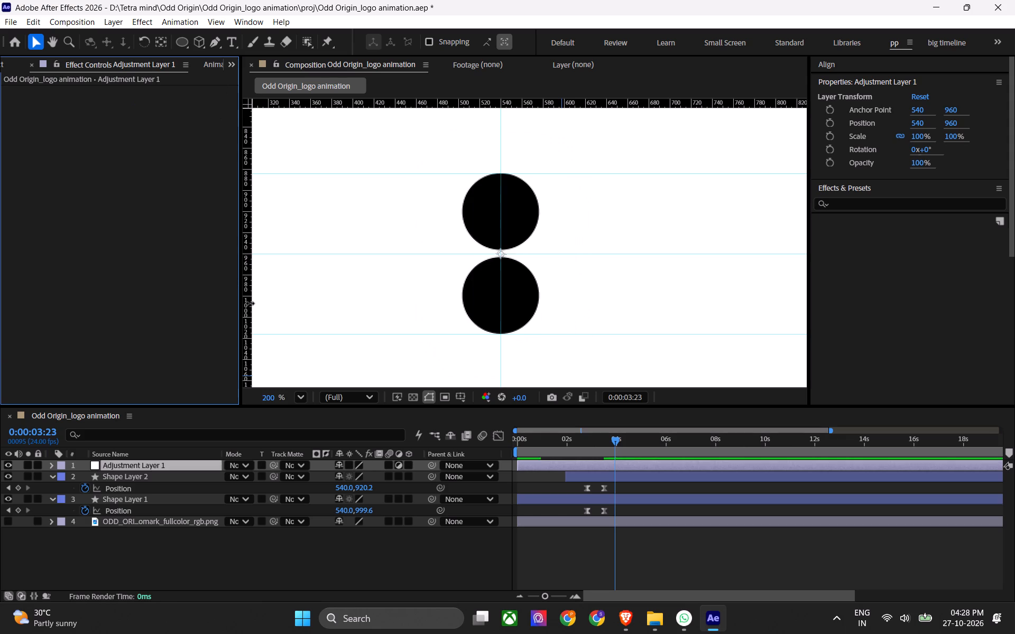
key(ctrl+z)
ctrl+click(159, 338)
key(ctrl+s)
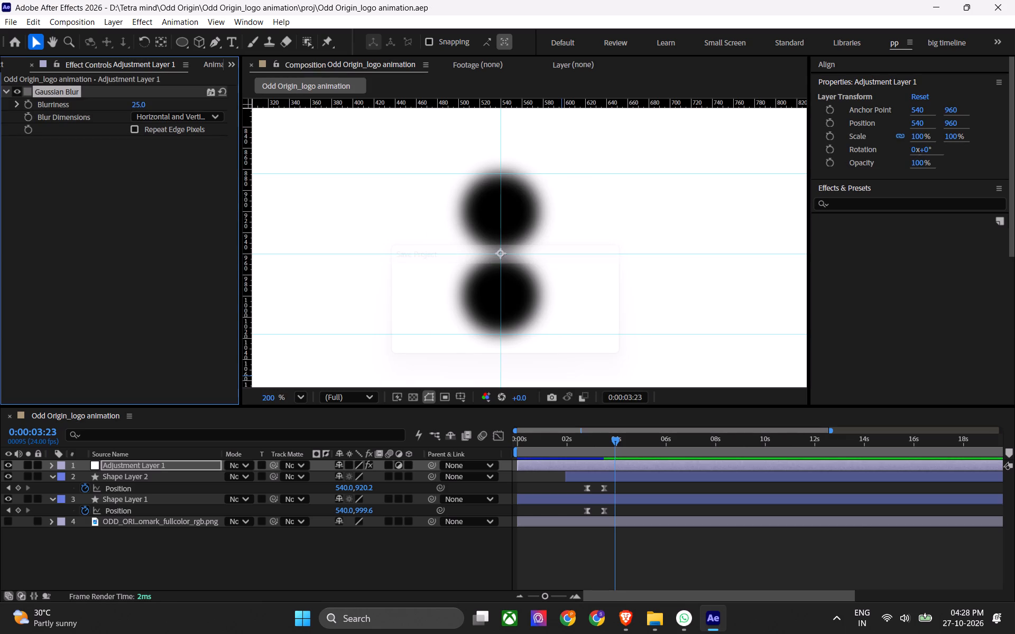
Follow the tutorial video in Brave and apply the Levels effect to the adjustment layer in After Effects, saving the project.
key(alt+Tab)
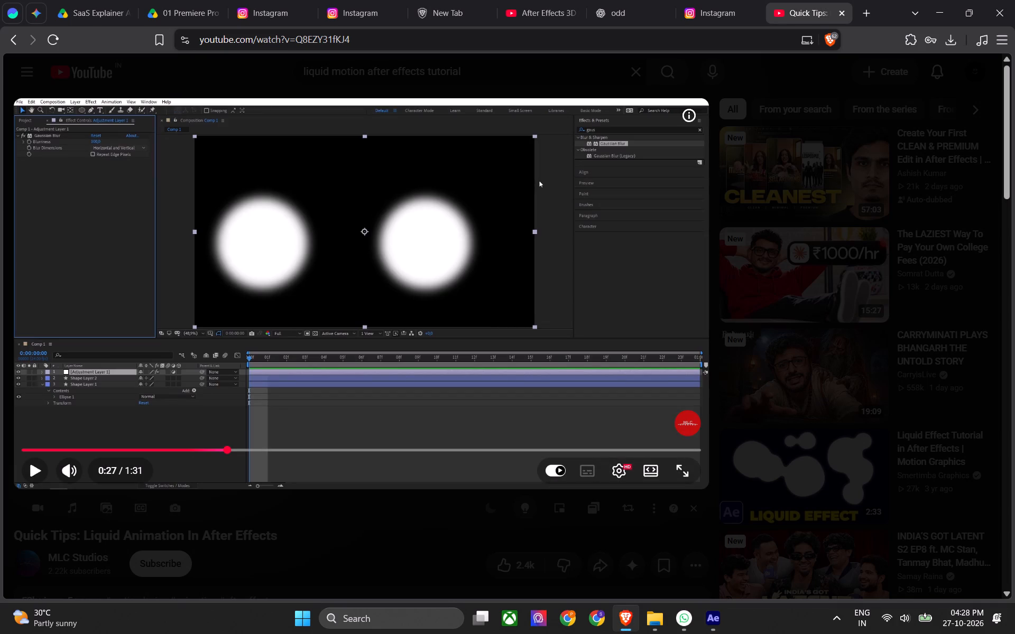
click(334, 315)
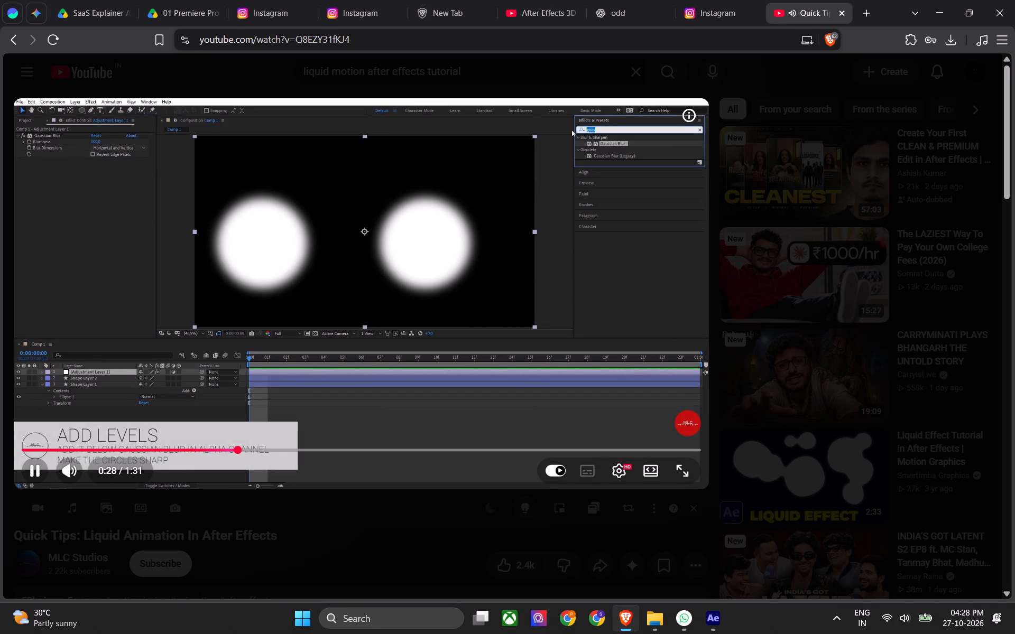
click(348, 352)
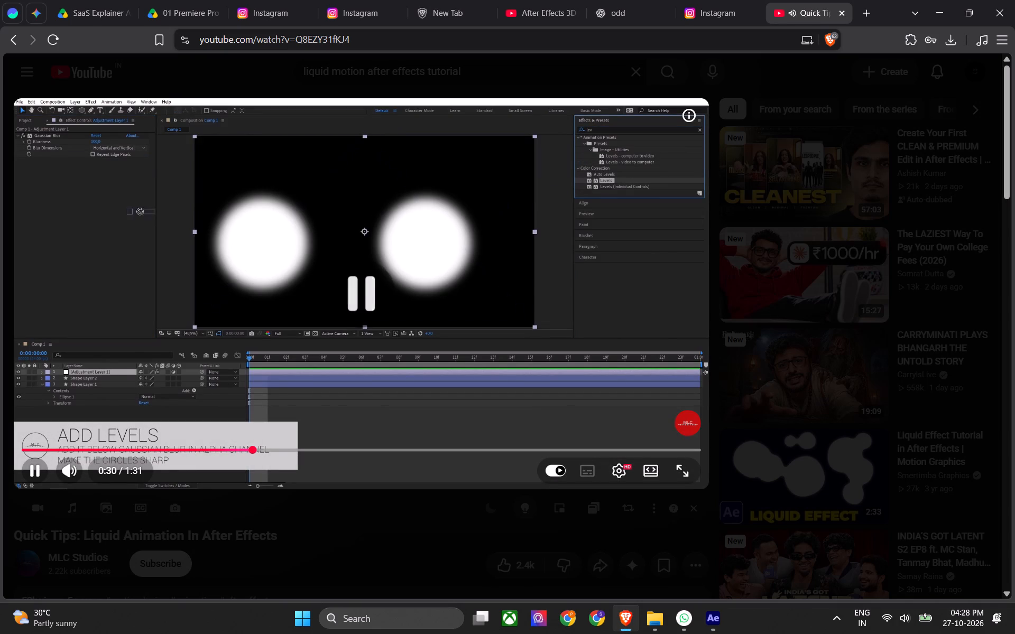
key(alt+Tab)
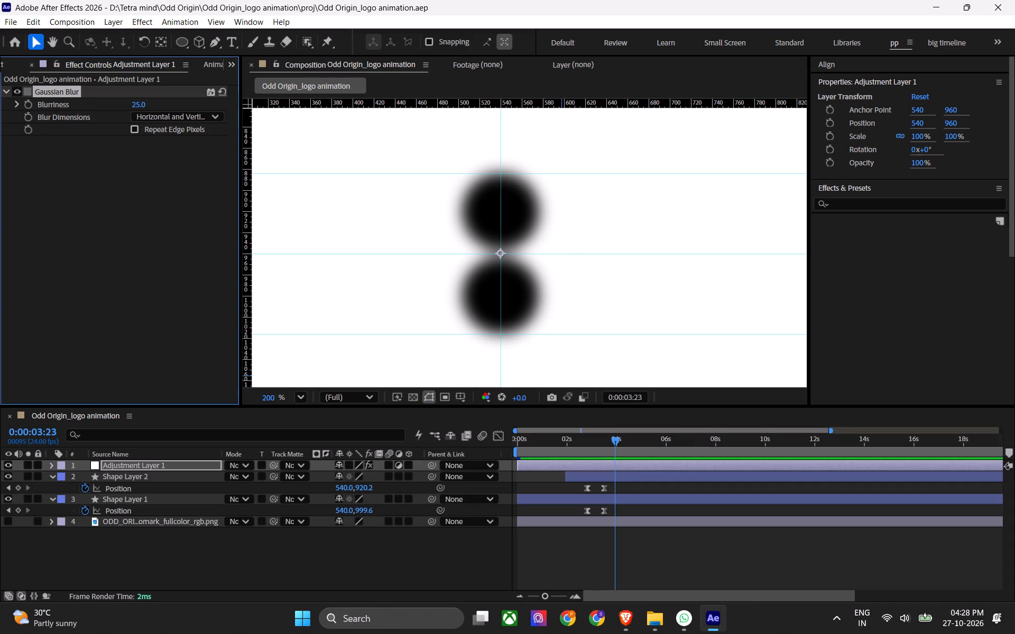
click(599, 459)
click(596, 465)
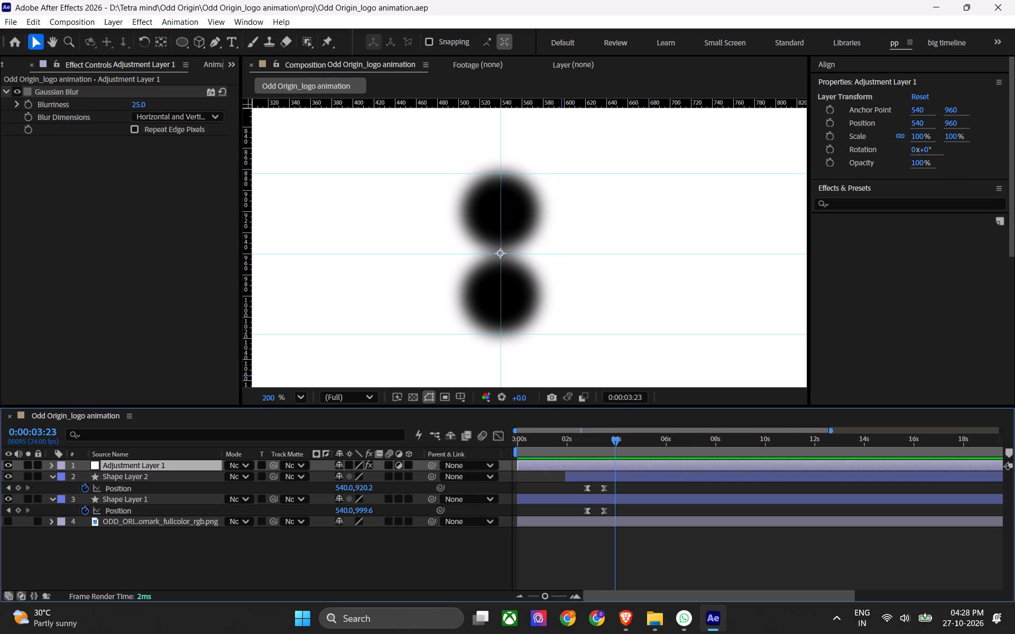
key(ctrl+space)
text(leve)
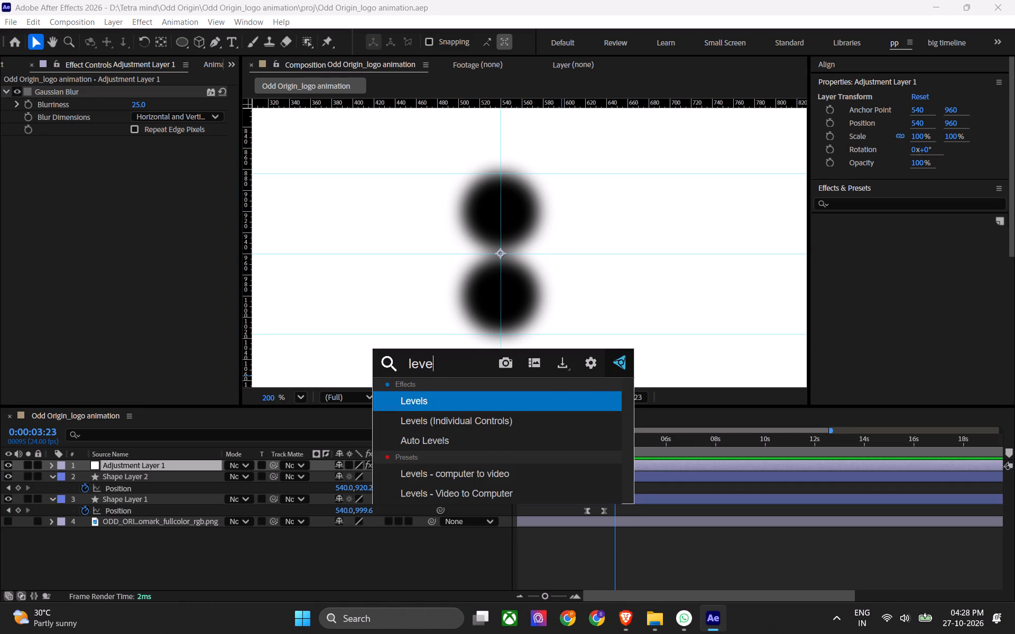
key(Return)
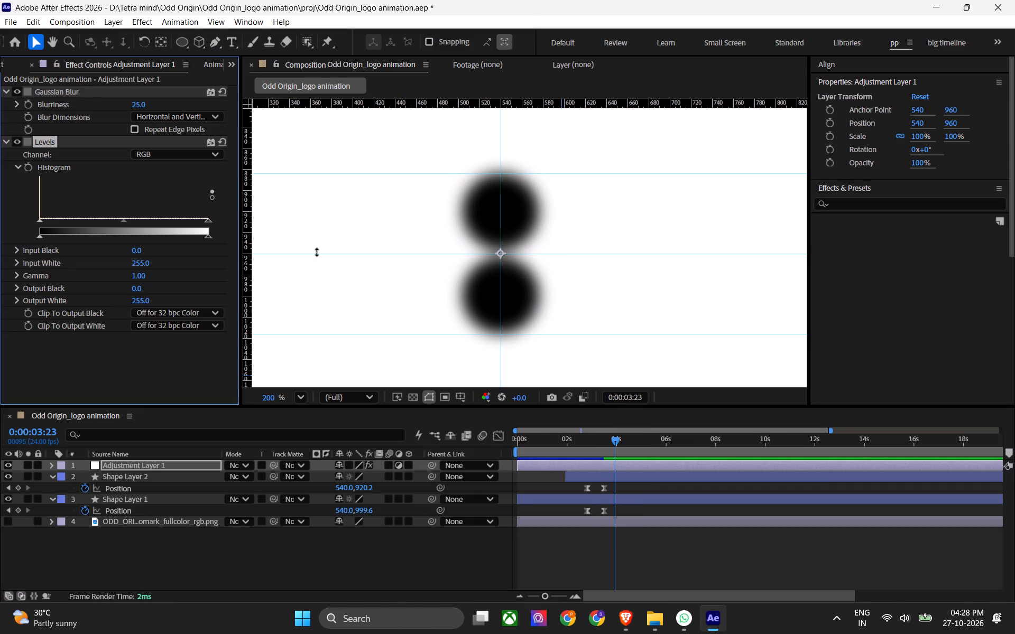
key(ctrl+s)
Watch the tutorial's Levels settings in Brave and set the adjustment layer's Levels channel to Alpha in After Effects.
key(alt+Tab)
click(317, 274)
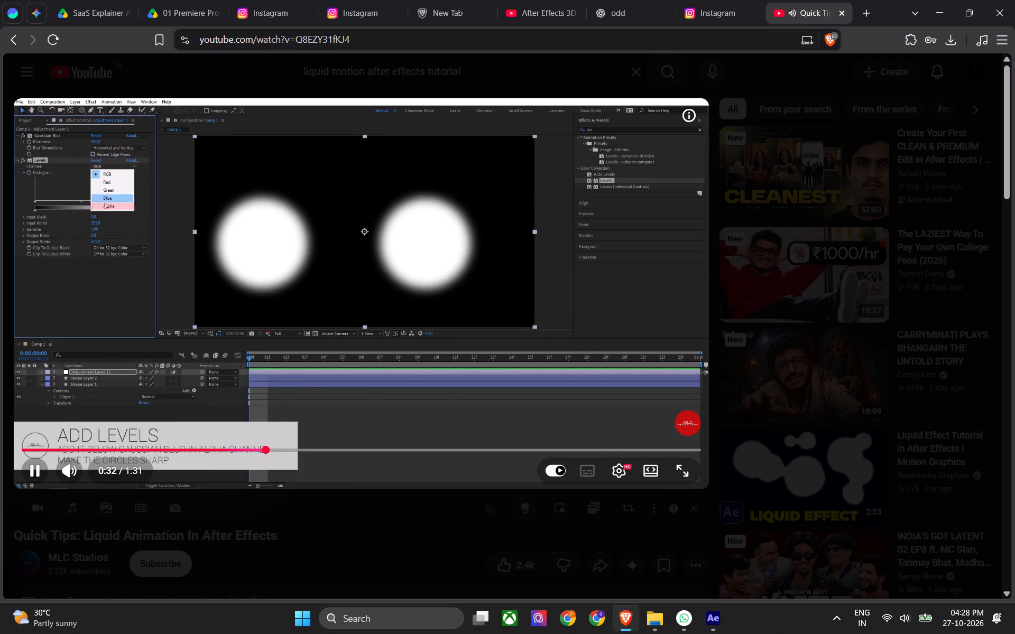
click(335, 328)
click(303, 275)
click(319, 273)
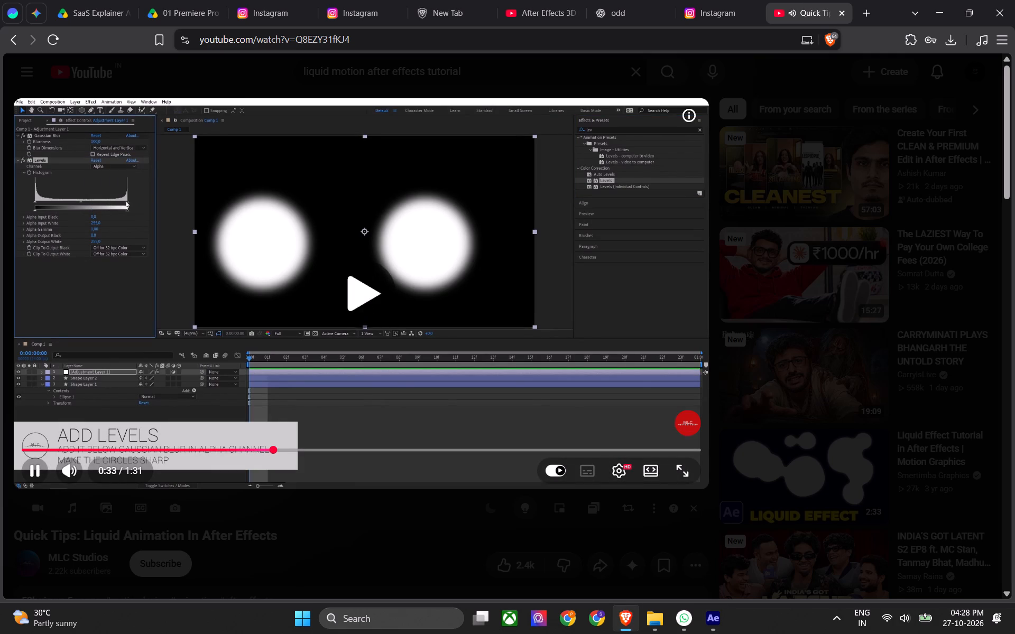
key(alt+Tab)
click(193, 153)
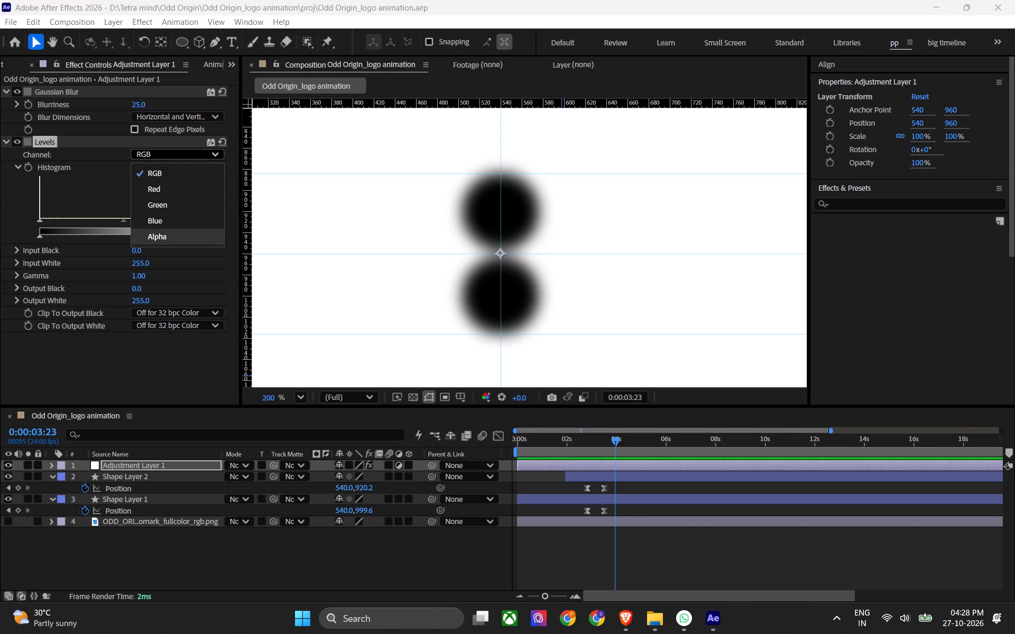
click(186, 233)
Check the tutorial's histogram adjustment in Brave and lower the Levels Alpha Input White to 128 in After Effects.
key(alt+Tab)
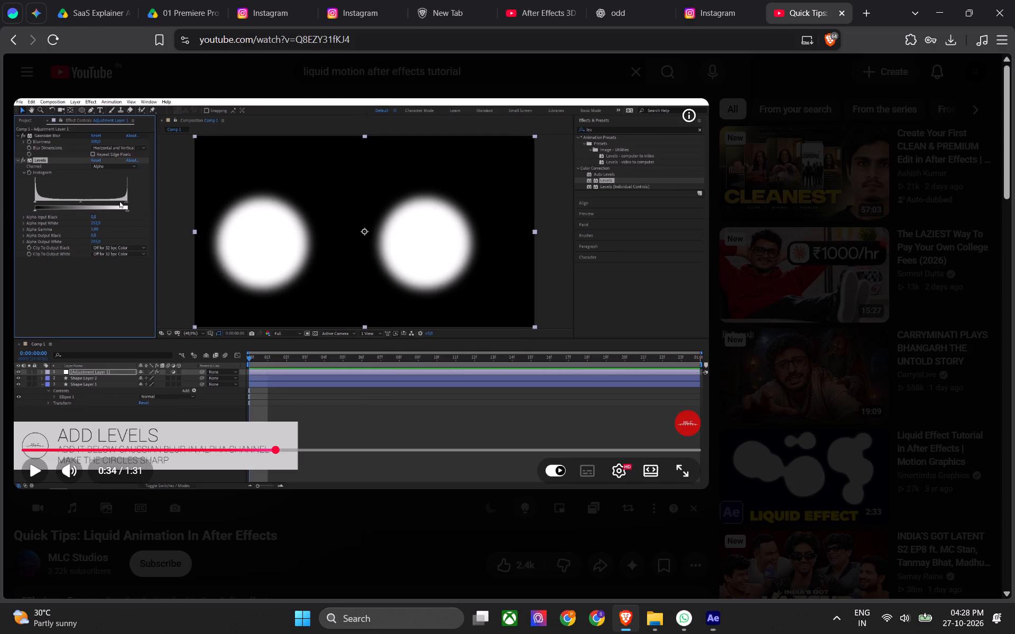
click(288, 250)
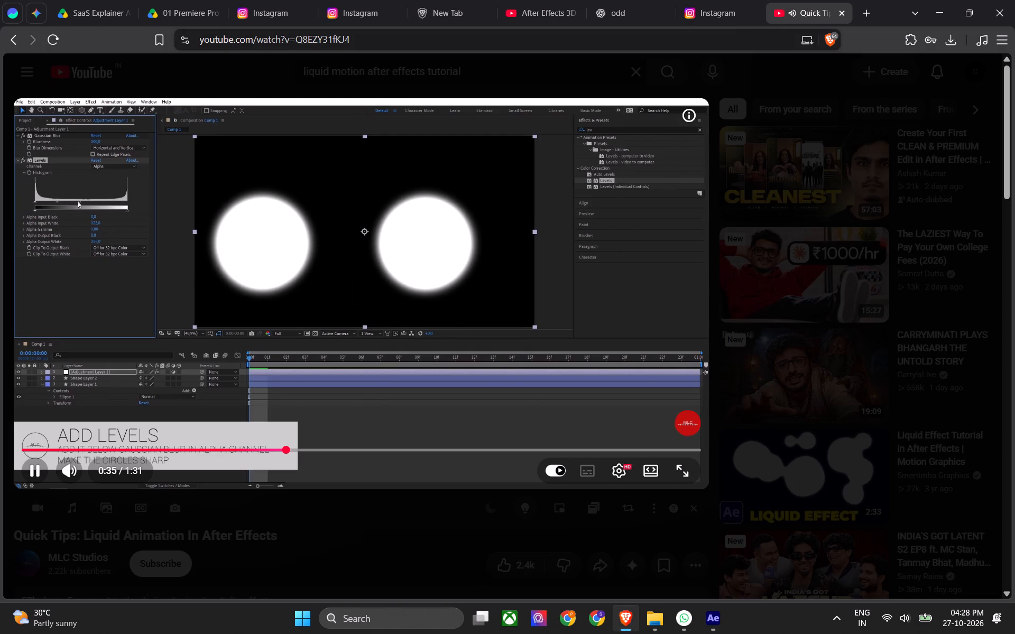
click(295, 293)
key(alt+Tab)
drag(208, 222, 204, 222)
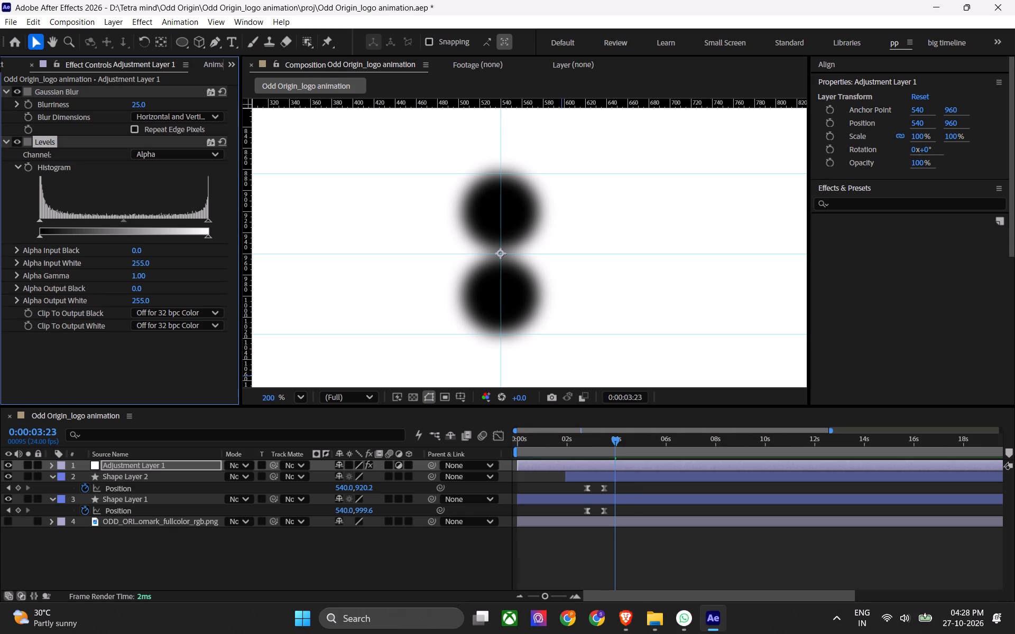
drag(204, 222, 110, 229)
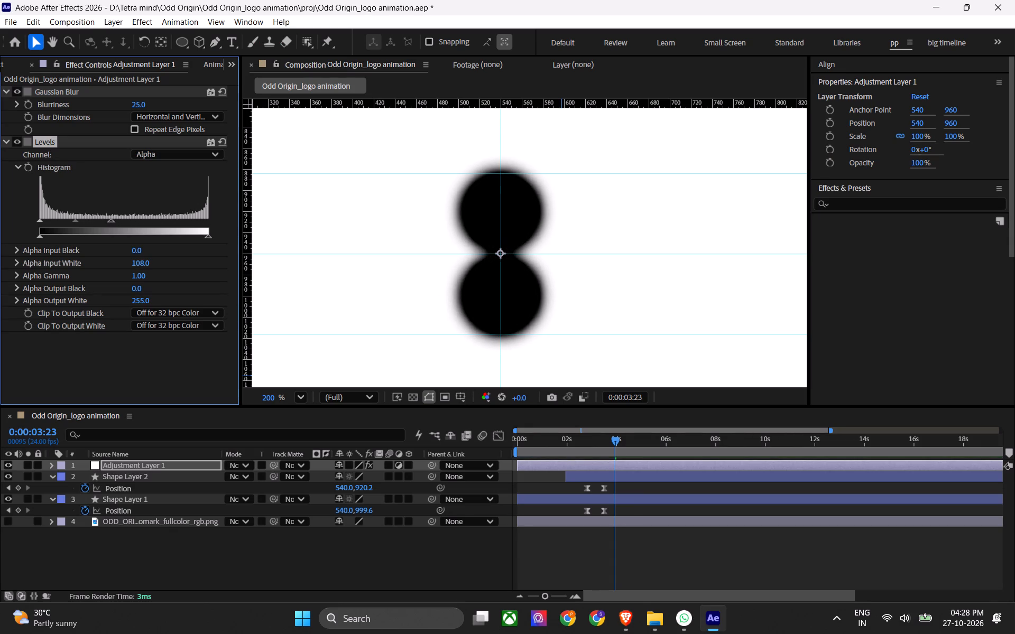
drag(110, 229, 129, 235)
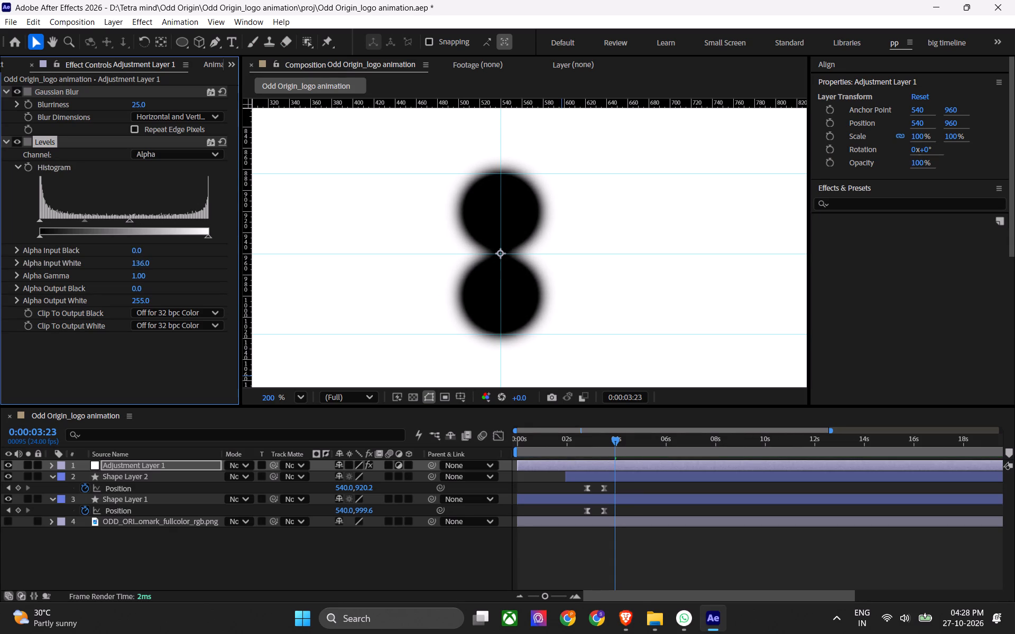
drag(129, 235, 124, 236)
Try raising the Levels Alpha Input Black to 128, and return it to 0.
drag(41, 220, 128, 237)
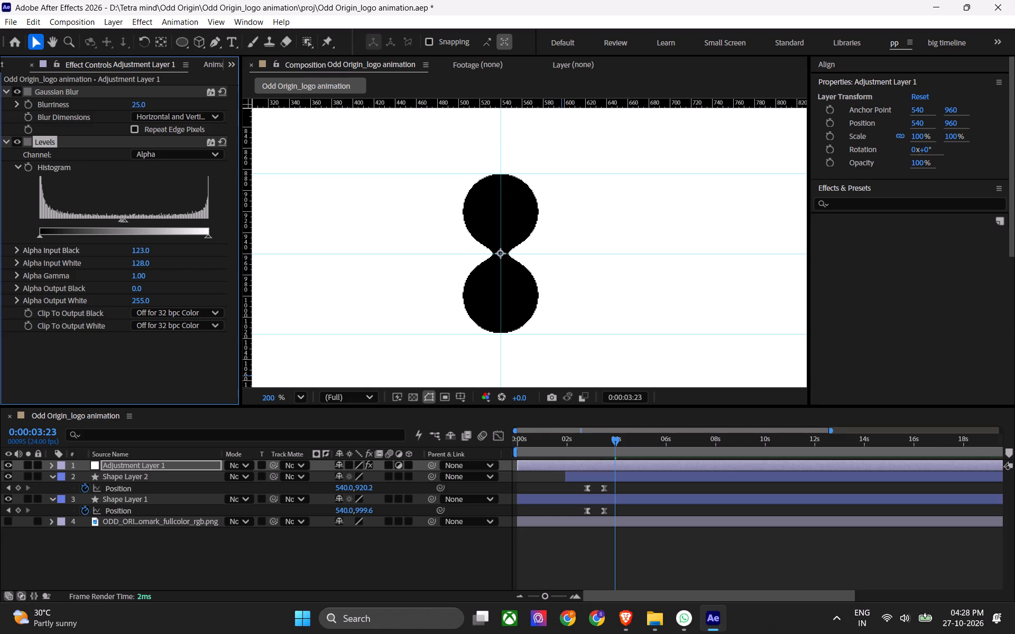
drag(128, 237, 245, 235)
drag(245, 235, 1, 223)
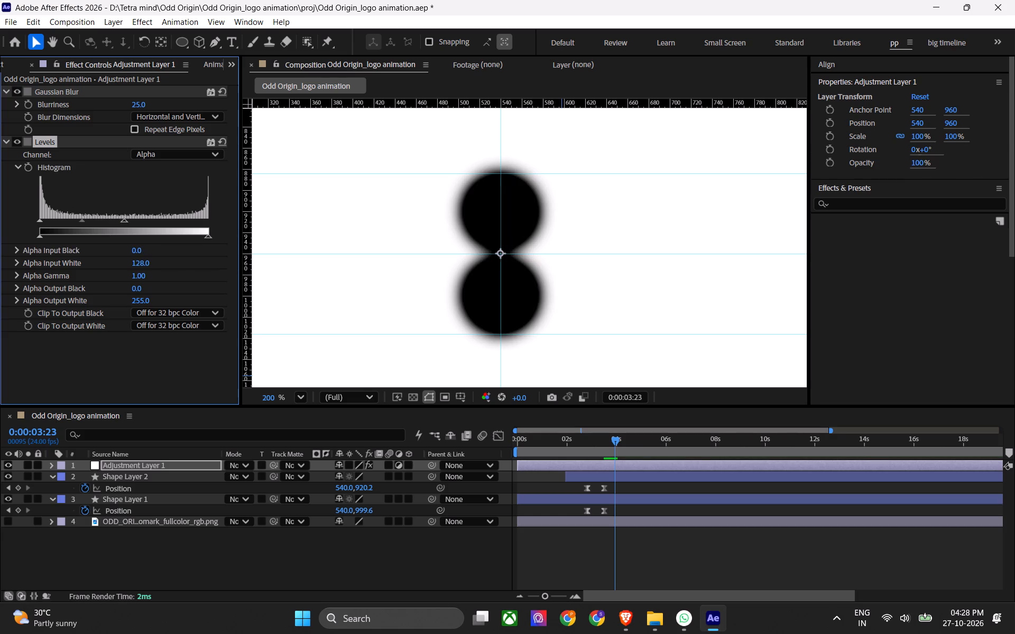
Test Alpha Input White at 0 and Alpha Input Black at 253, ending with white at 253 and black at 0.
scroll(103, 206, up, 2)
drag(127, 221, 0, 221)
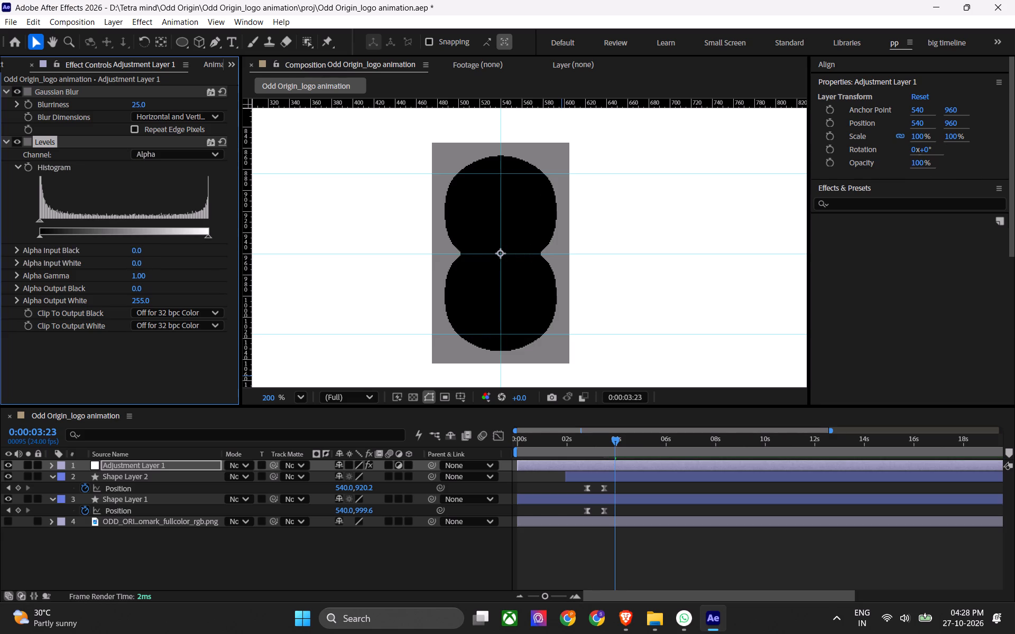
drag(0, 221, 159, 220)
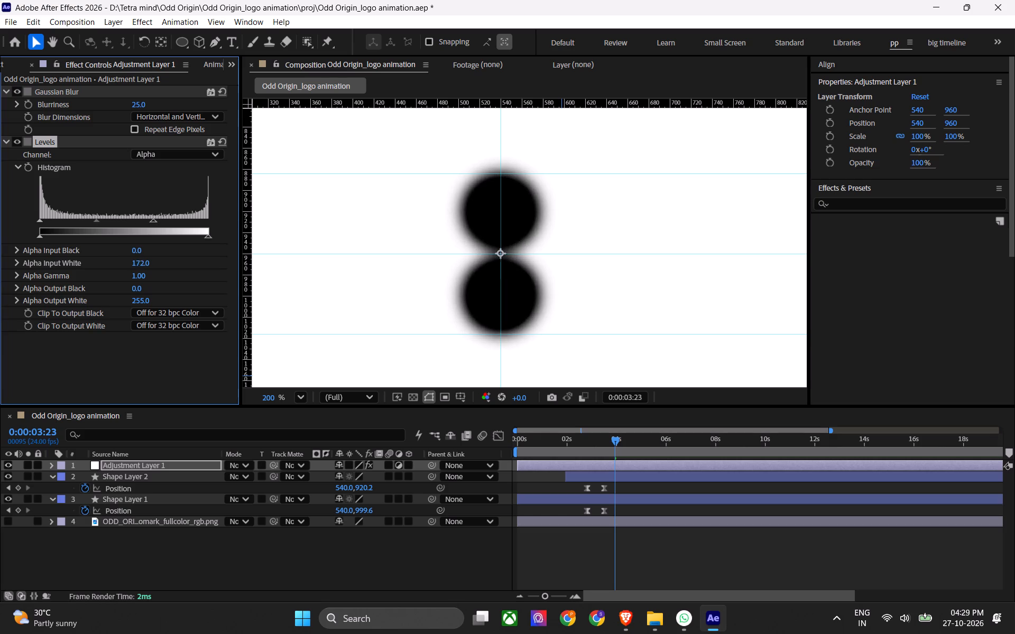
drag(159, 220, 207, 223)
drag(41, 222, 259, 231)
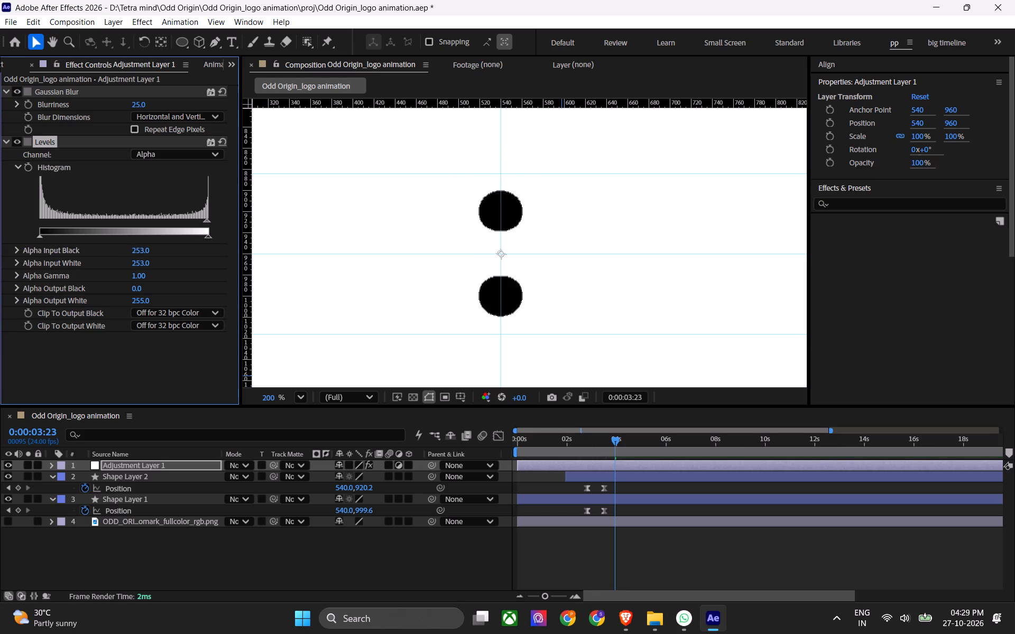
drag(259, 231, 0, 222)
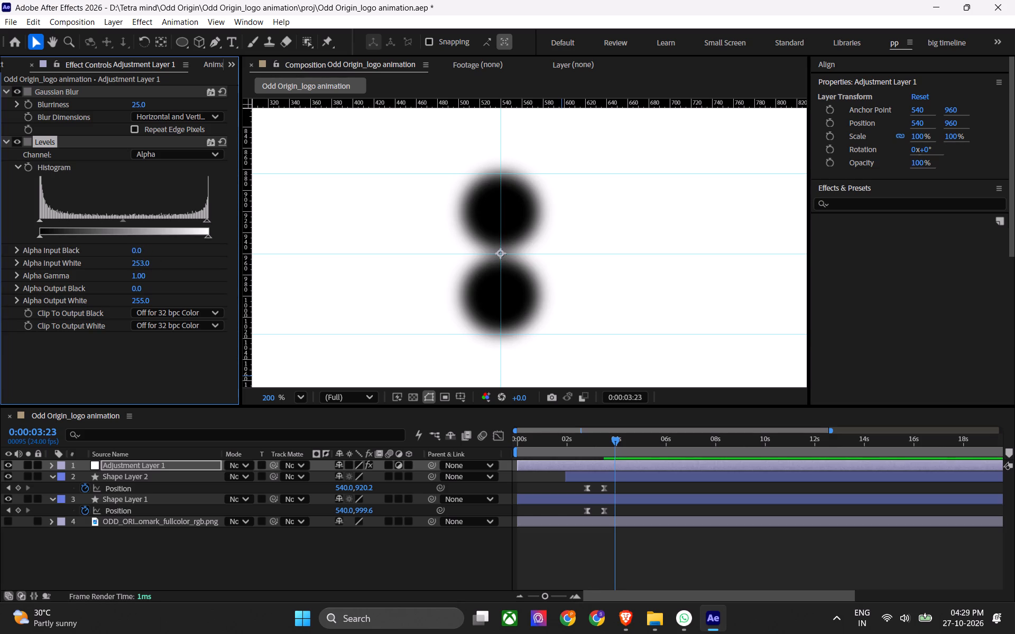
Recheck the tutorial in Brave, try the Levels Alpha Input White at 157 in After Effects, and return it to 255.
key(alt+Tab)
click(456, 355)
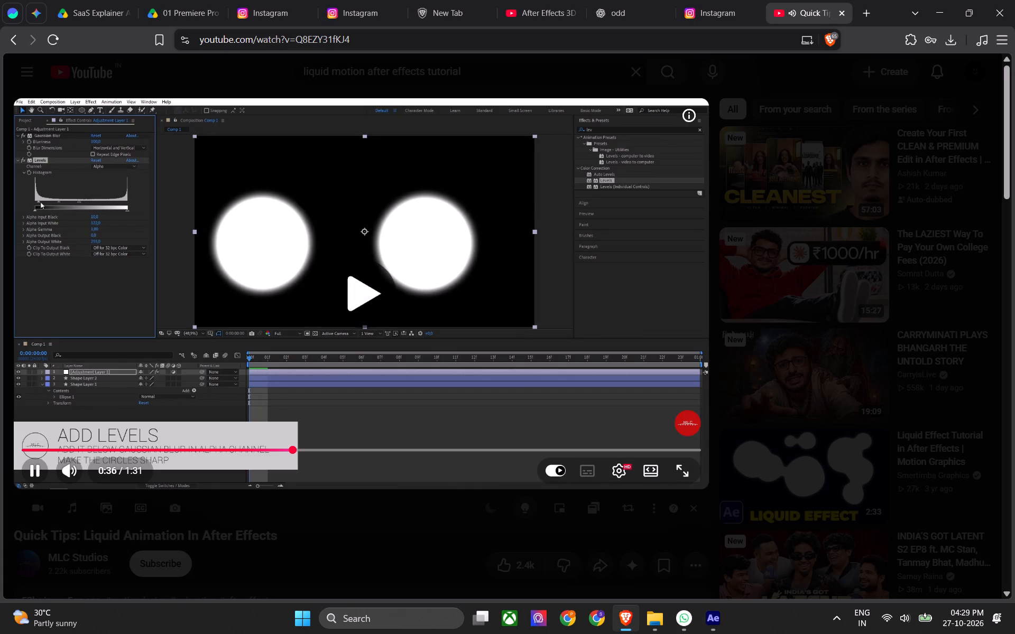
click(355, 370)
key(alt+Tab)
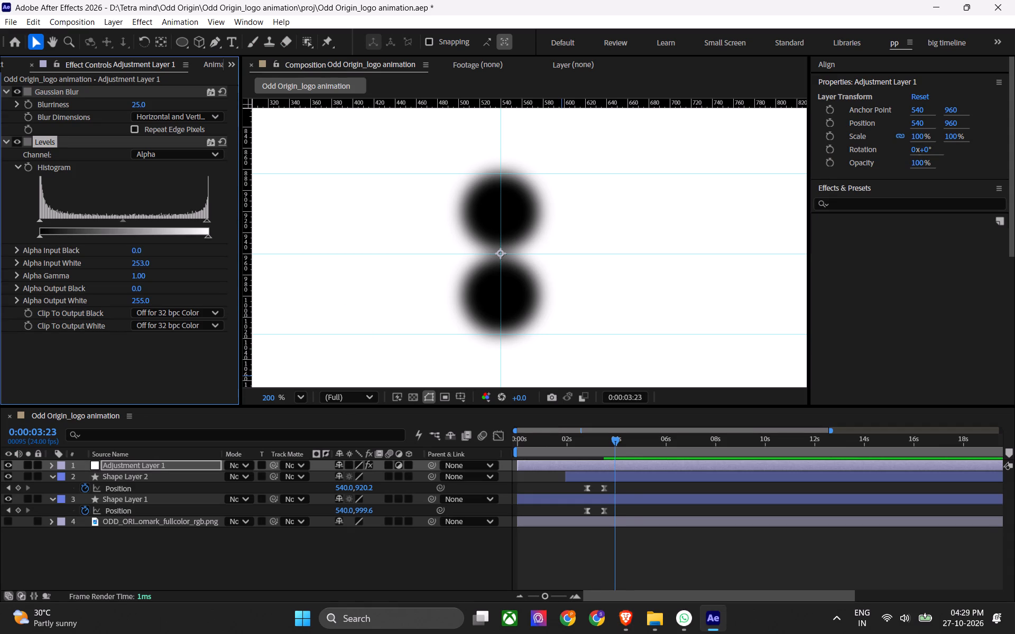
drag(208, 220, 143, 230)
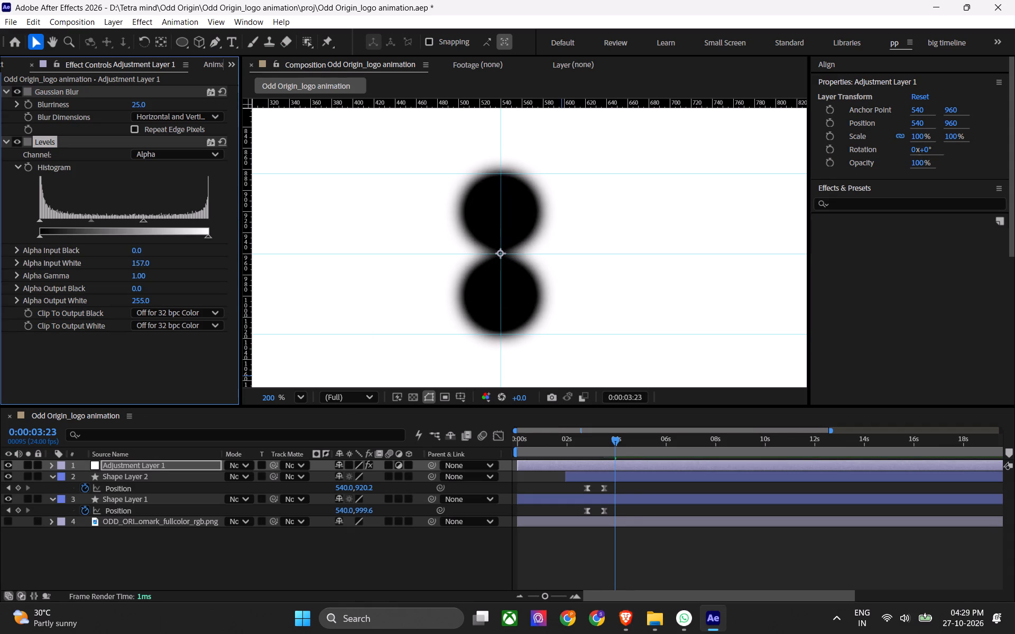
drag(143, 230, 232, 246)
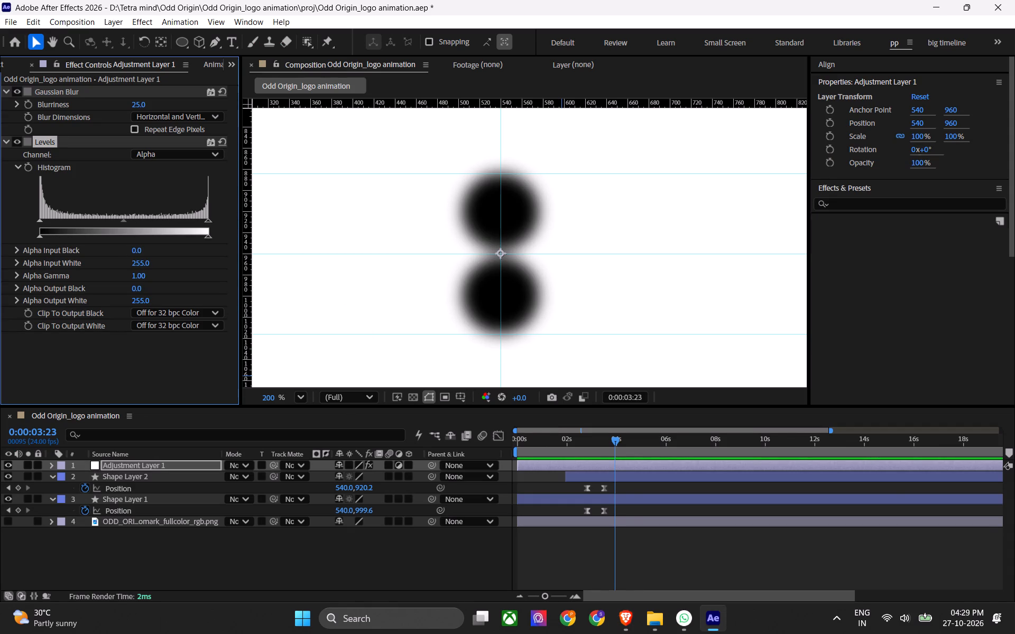
Remove the Levels effect from the adjustment layer and apply a fresh Levels effect below Gaussian Blur.
click(59, 146)
click(67, 143)
key(z)
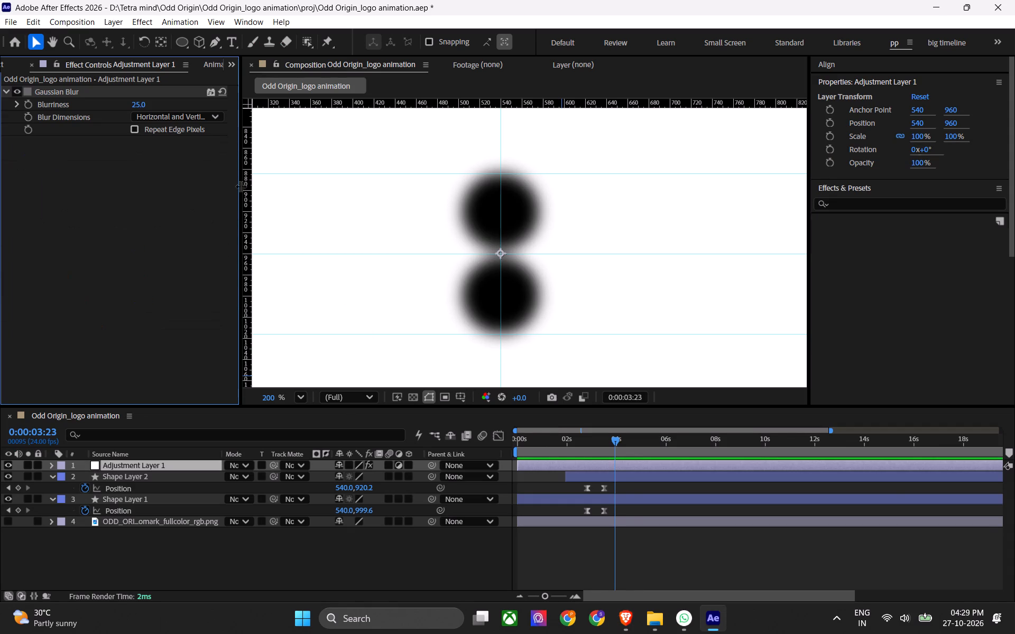
click(620, 458)
key(ctrl+space)
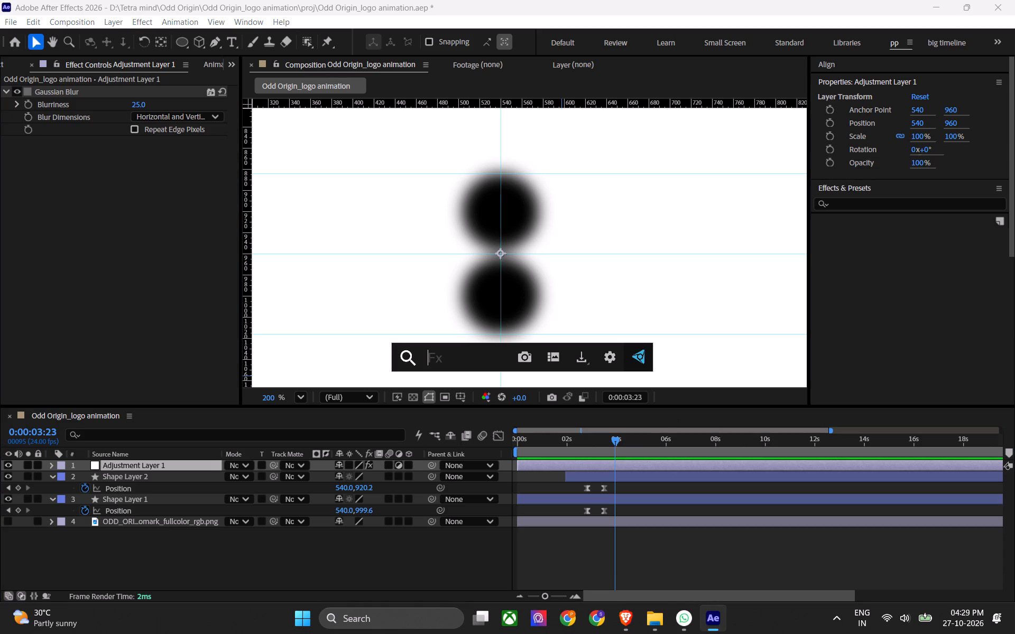
text(le)
text(ve)
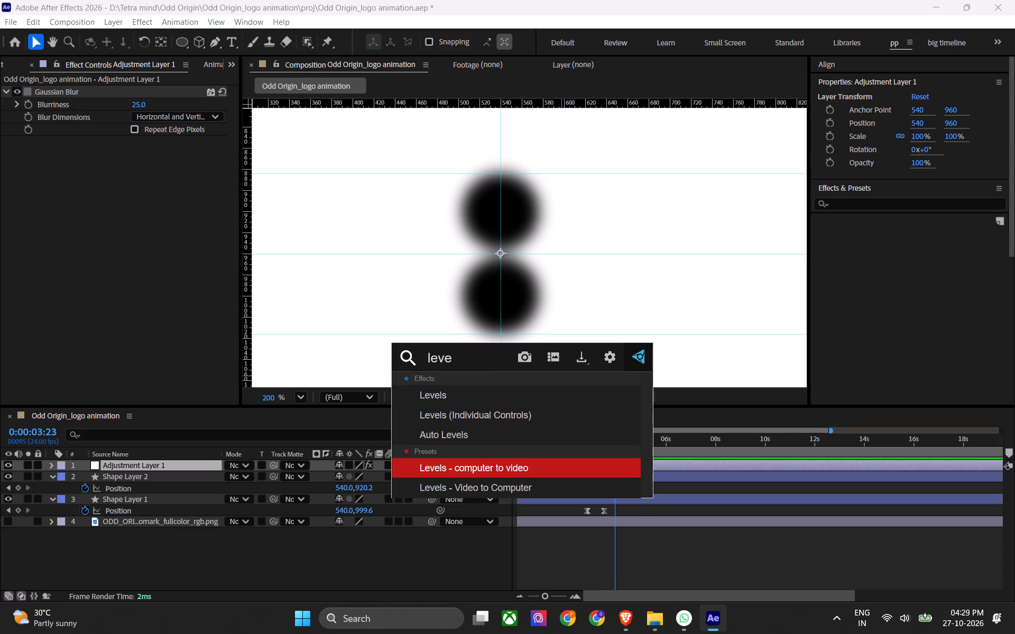
key(Up)
key(Up)
key(Up)
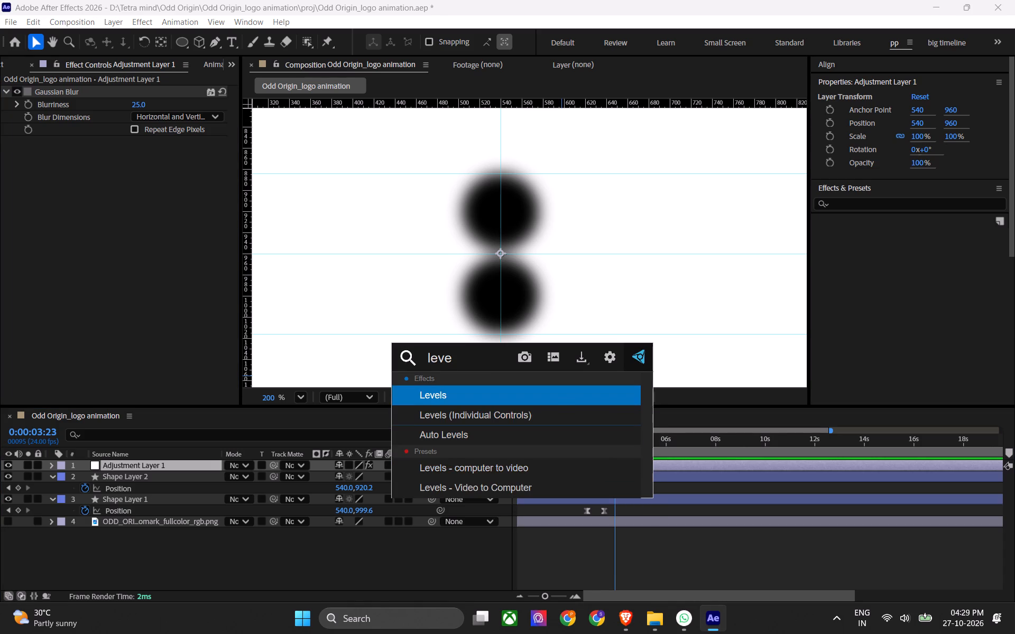
key(Return)
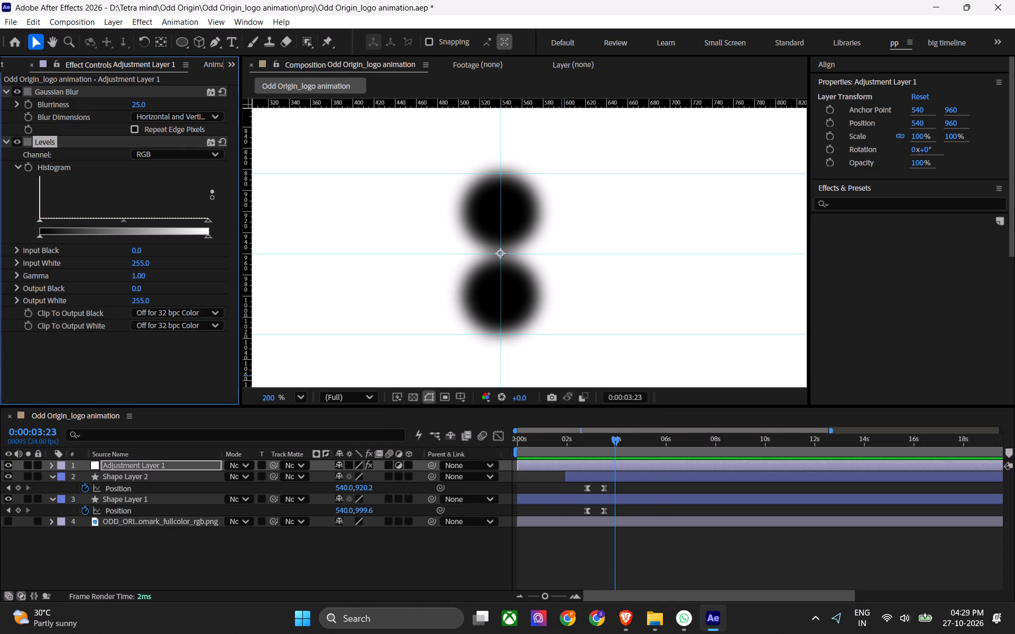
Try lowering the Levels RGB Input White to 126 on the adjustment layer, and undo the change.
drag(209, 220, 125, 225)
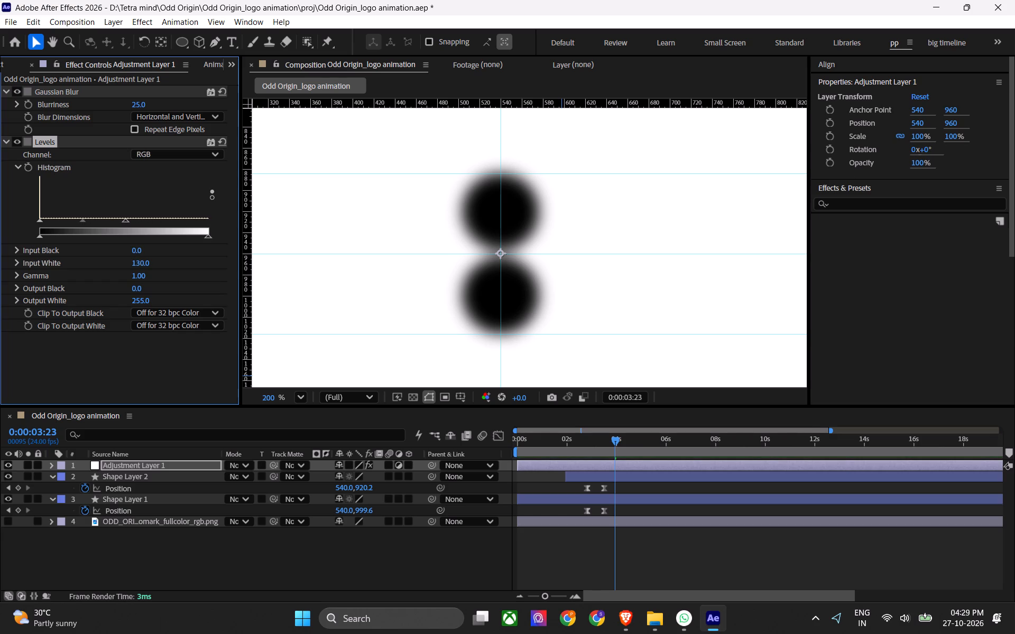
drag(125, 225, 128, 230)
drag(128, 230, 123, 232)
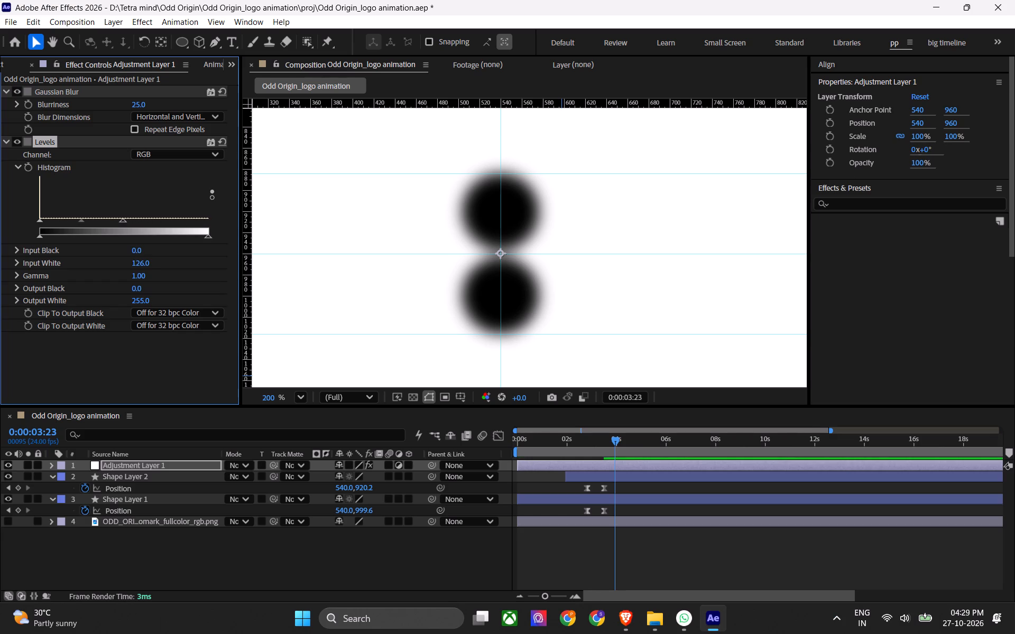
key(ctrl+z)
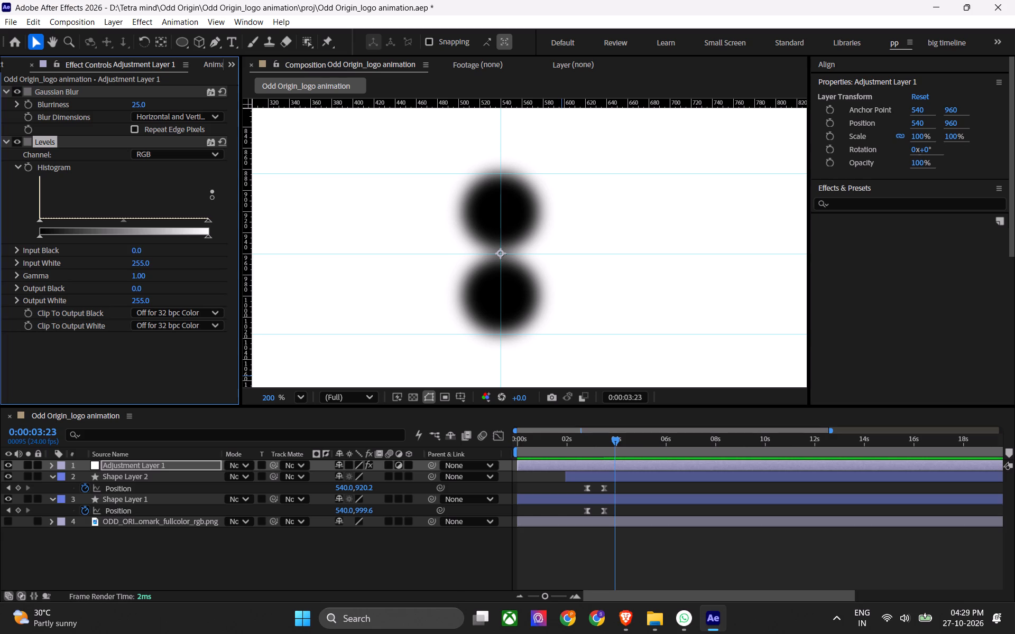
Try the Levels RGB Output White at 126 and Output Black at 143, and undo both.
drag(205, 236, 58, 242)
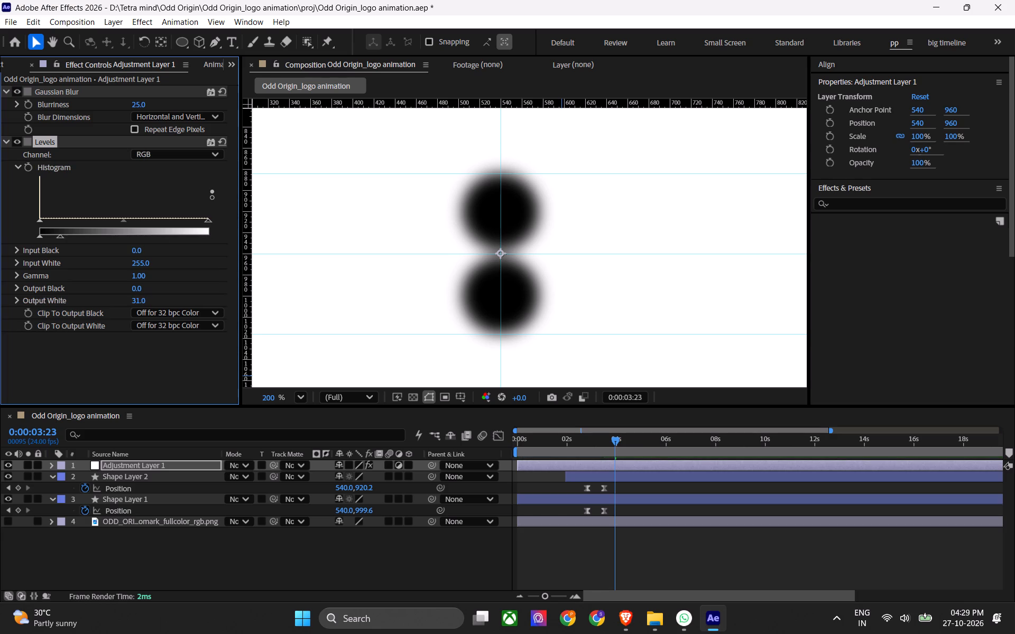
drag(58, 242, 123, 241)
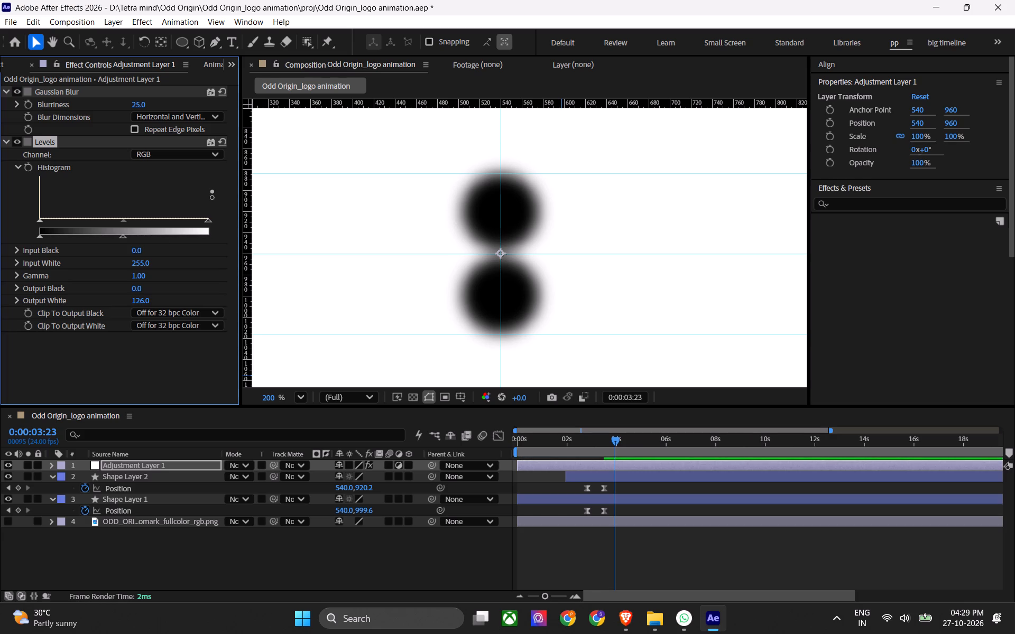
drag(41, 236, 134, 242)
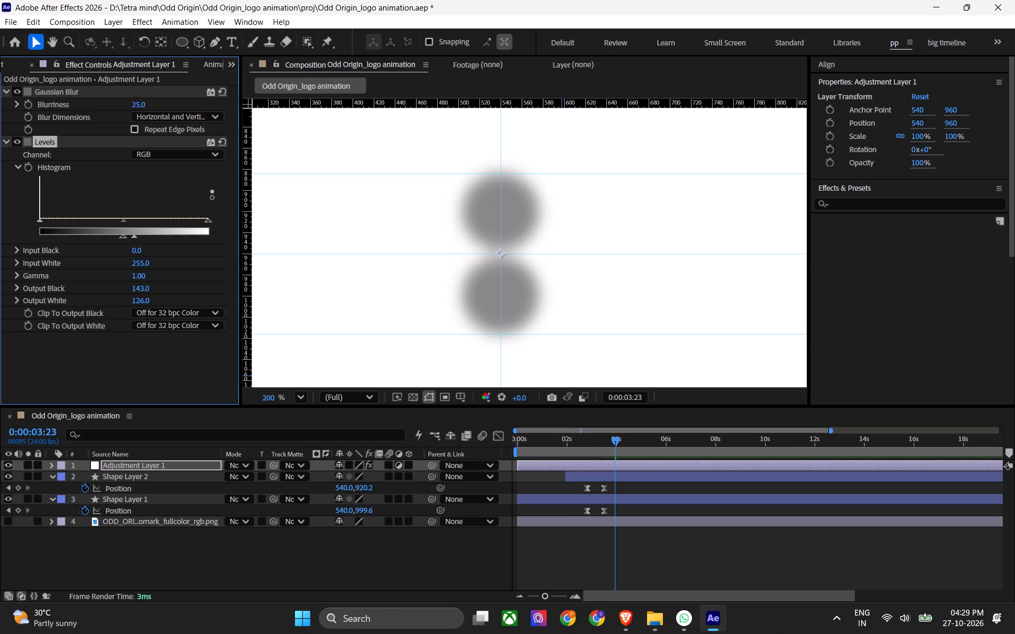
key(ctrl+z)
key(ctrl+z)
Switch the Levels effect's channel to Alpha.
click(185, 153)
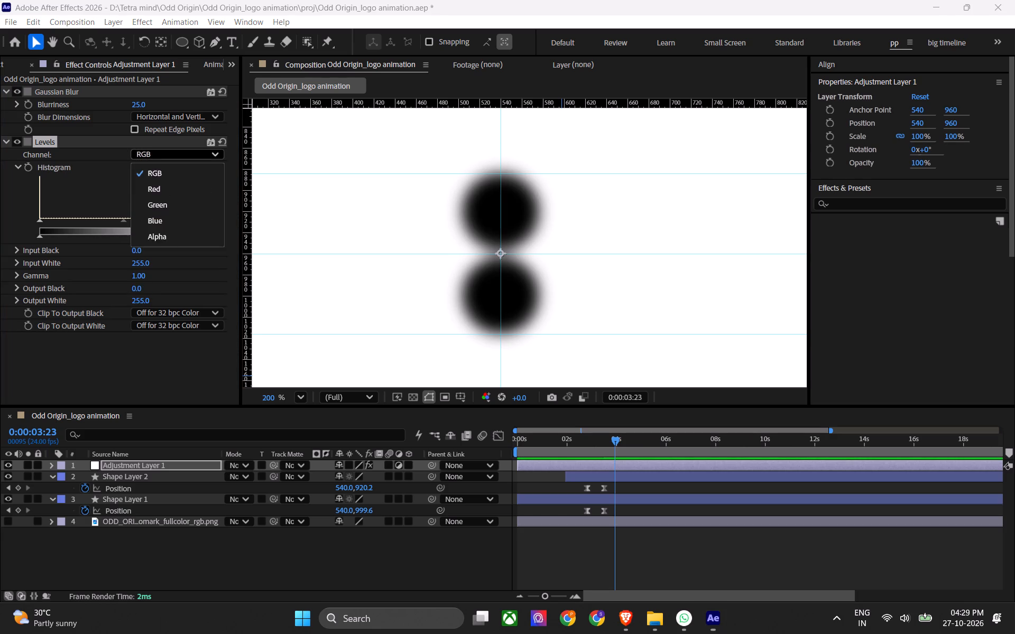
click(176, 240)
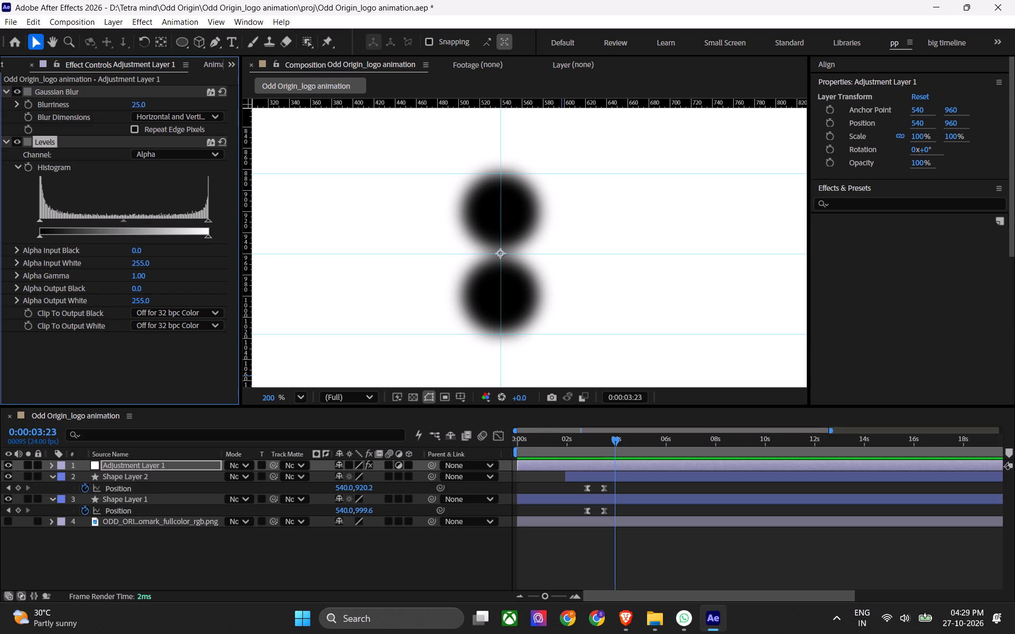
drag(206, 220, 128, 215)
key(ctrl+z)
Check the tutorial's Levels settings in Brave and return to After Effects.
key(super+Tab)
key(super+Tab)
key(alt+Tab)
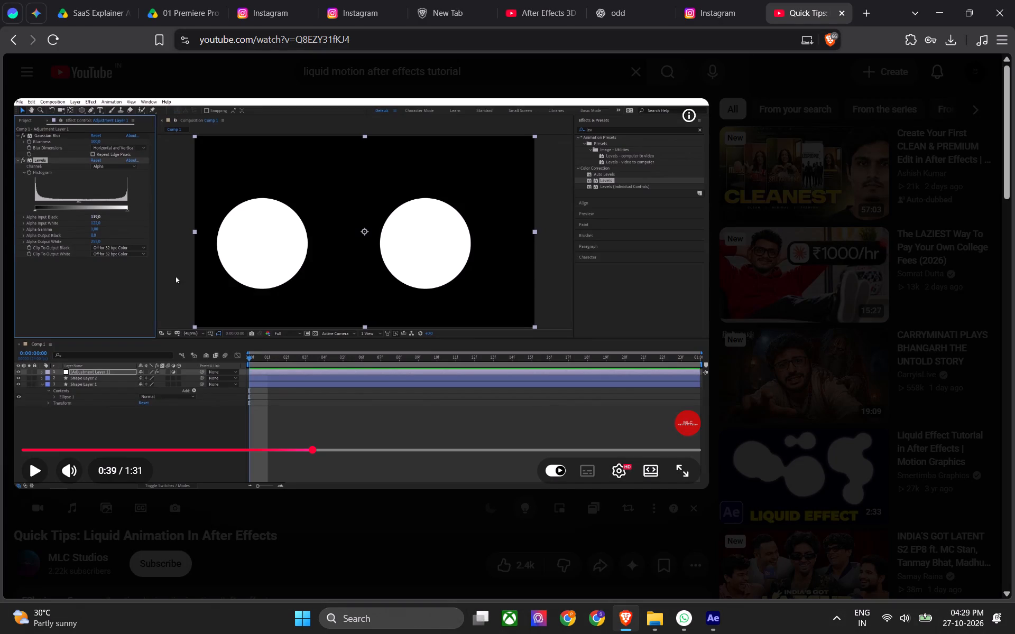
key(alt+Tab)
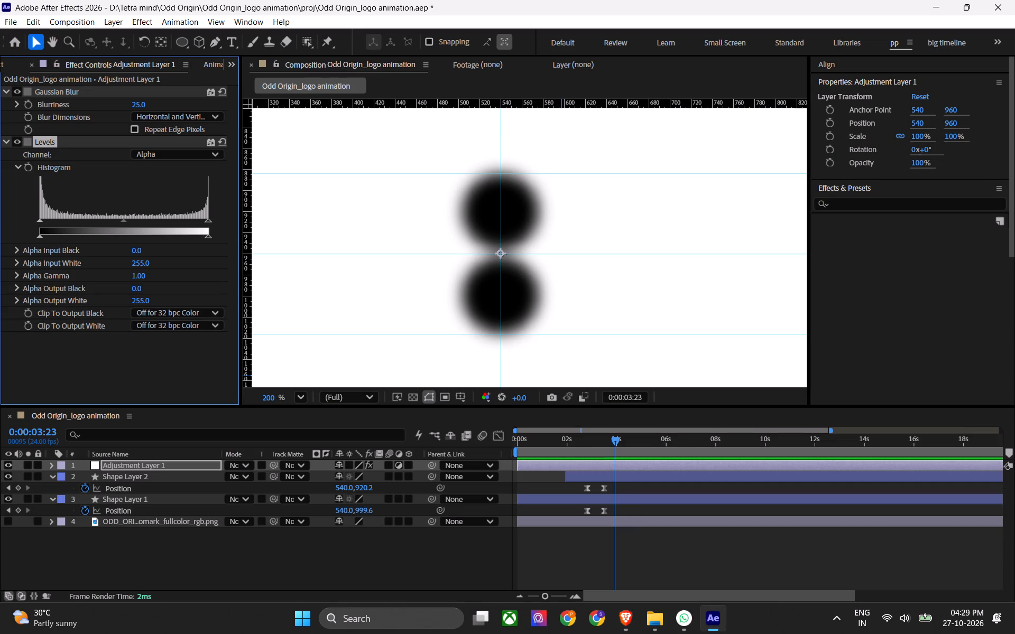
Set the Levels Alpha Input White to 128 and the Alpha Input Black to 128.
drag(206, 222, 134, 220)
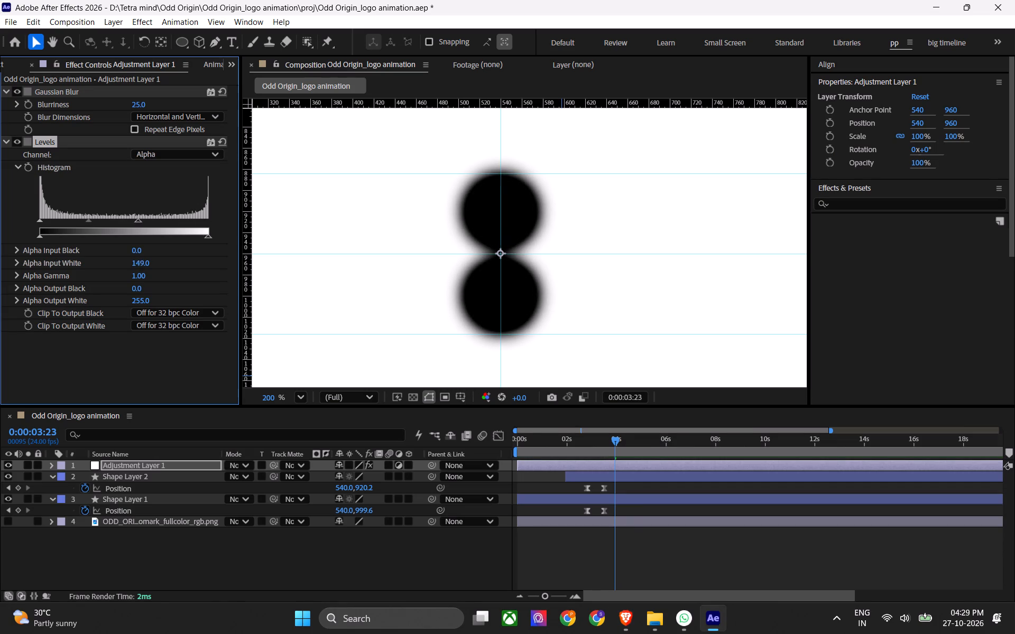
drag(134, 220, 124, 222)
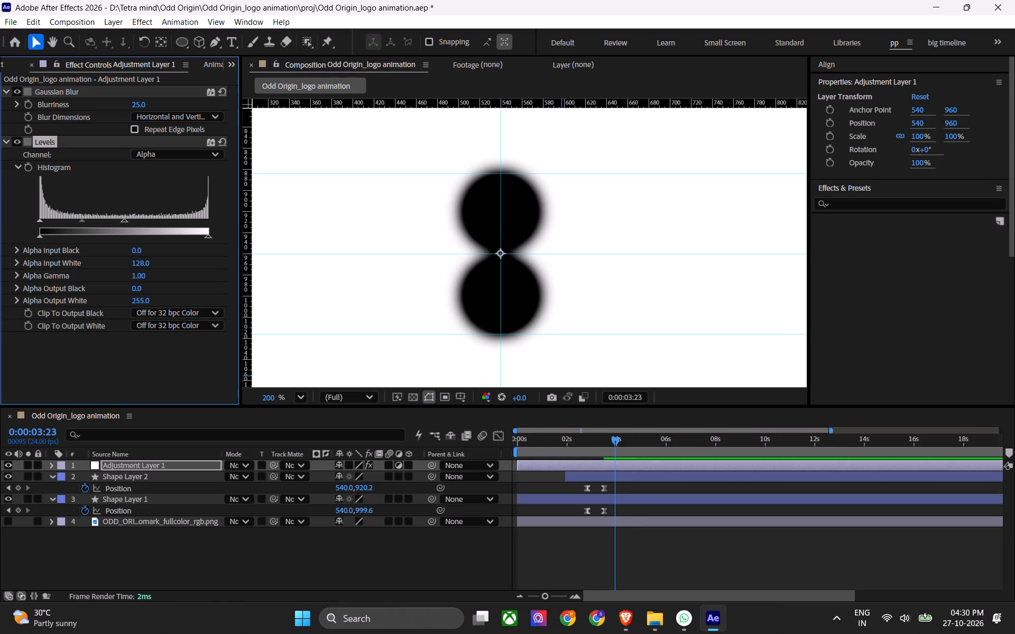
drag(39, 222, 97, 228)
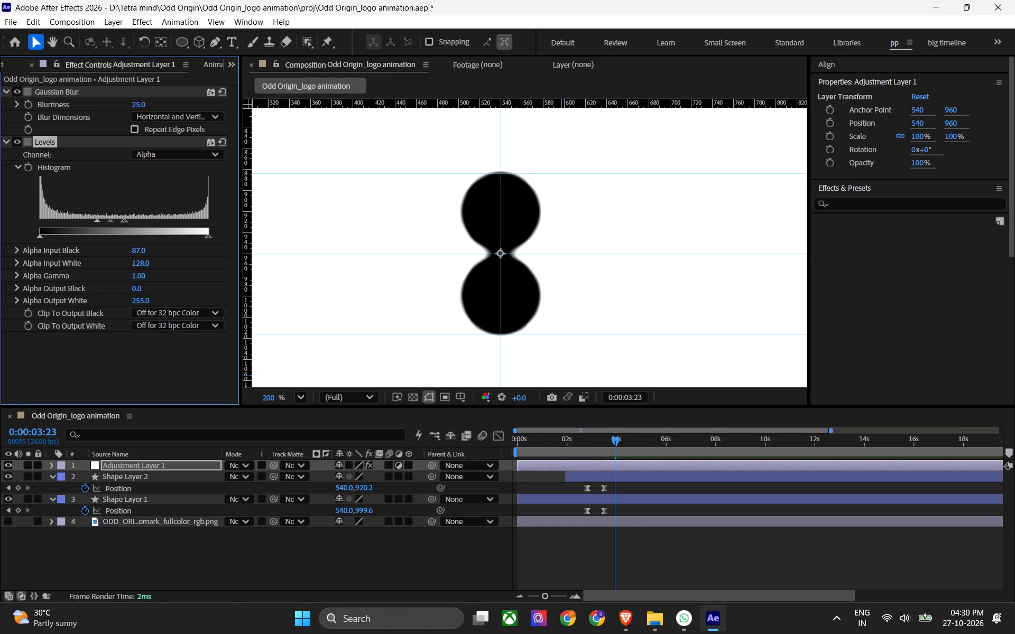
drag(97, 228, 124, 228)
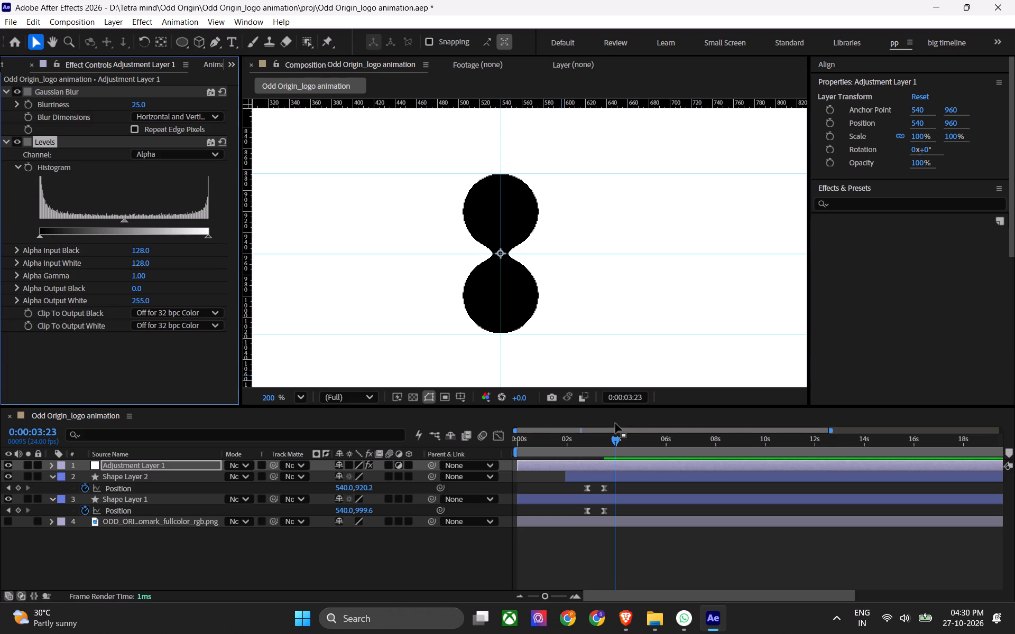
Preview the circle split from about 0:00:02:05 to 0:00:04:01.
drag(615, 438, 576, 458)
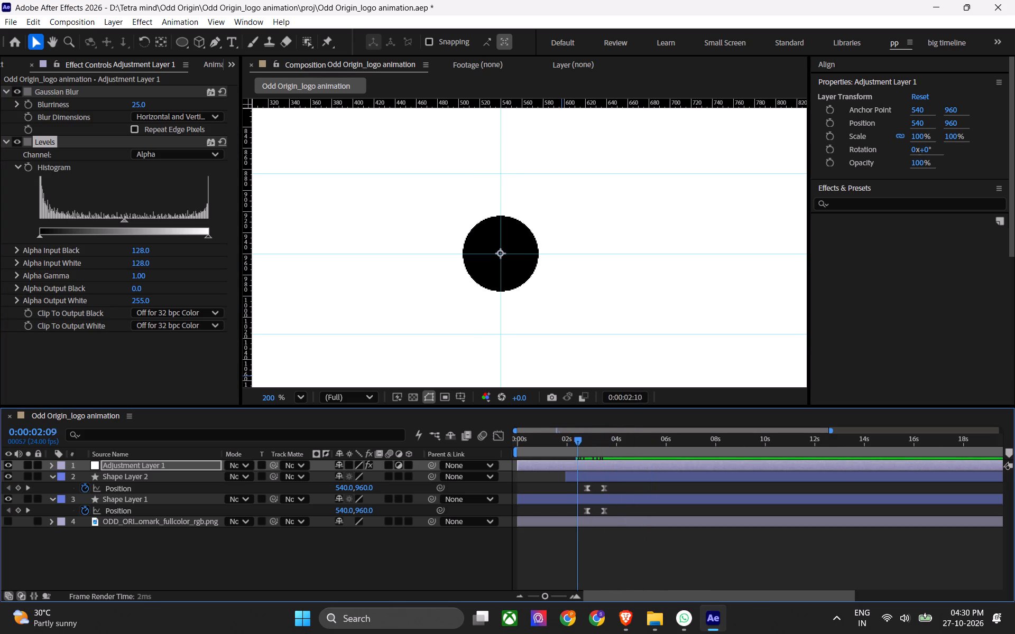
drag(576, 458, 573, 458)
key(space)
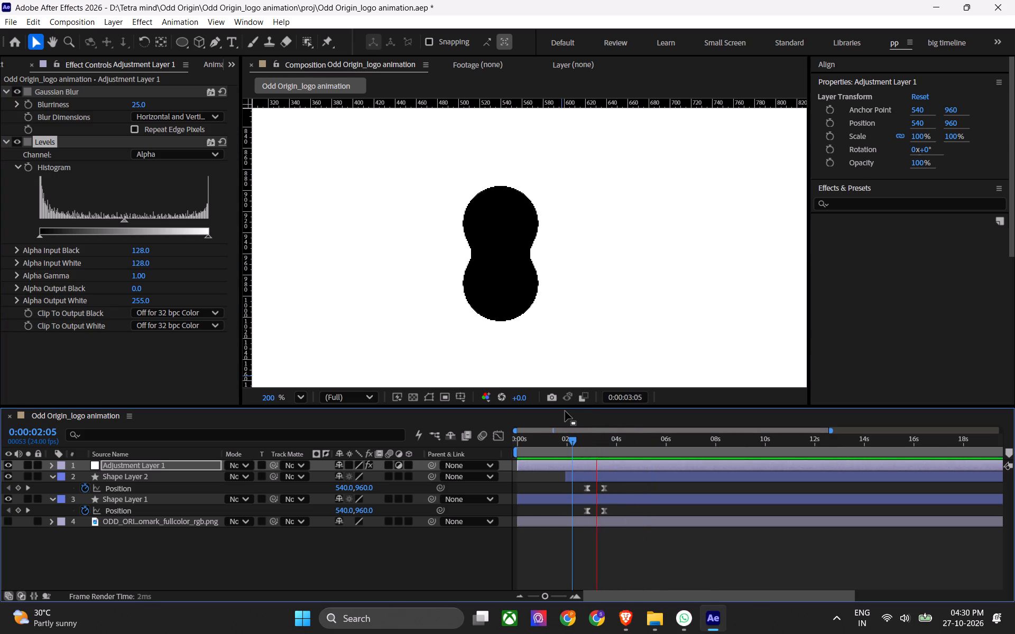
key(space)
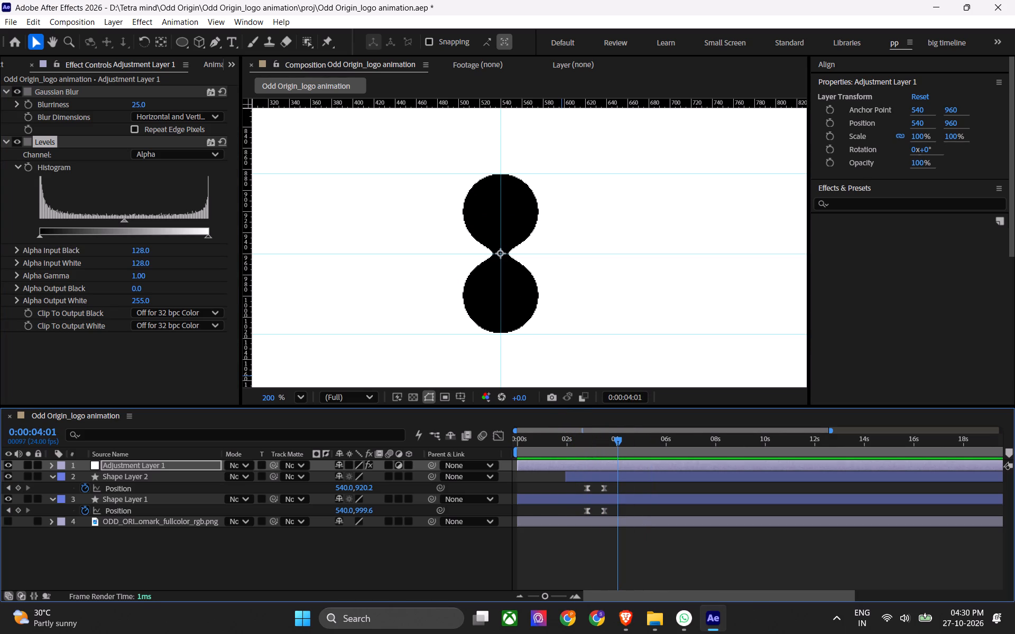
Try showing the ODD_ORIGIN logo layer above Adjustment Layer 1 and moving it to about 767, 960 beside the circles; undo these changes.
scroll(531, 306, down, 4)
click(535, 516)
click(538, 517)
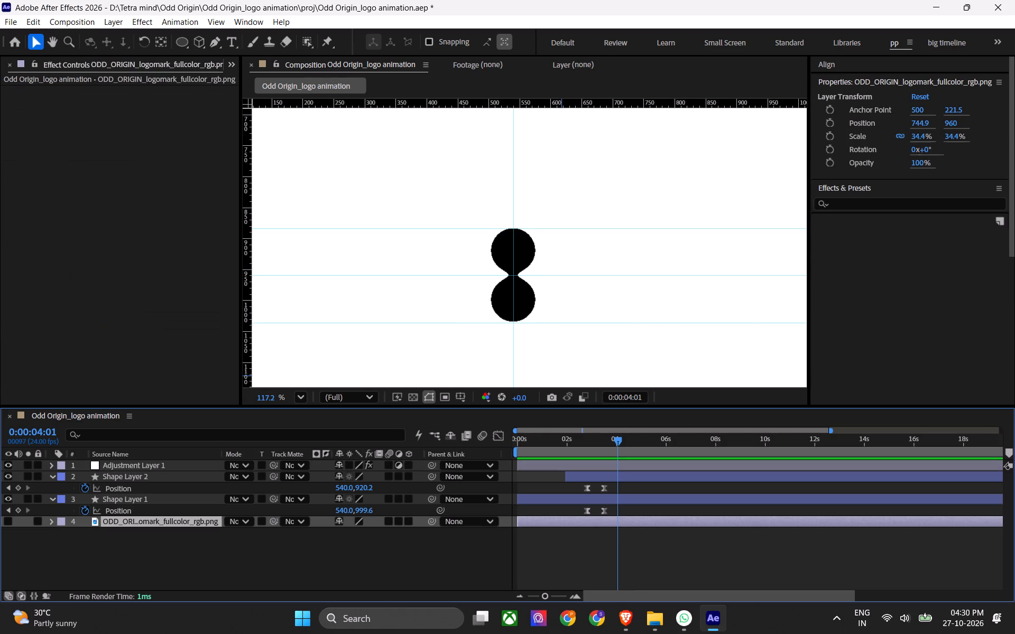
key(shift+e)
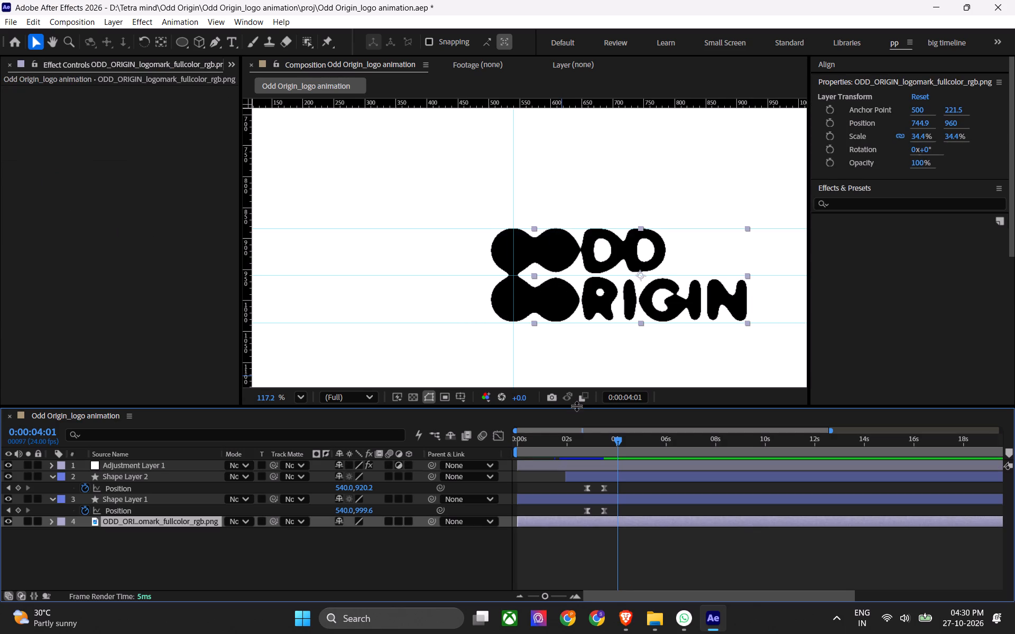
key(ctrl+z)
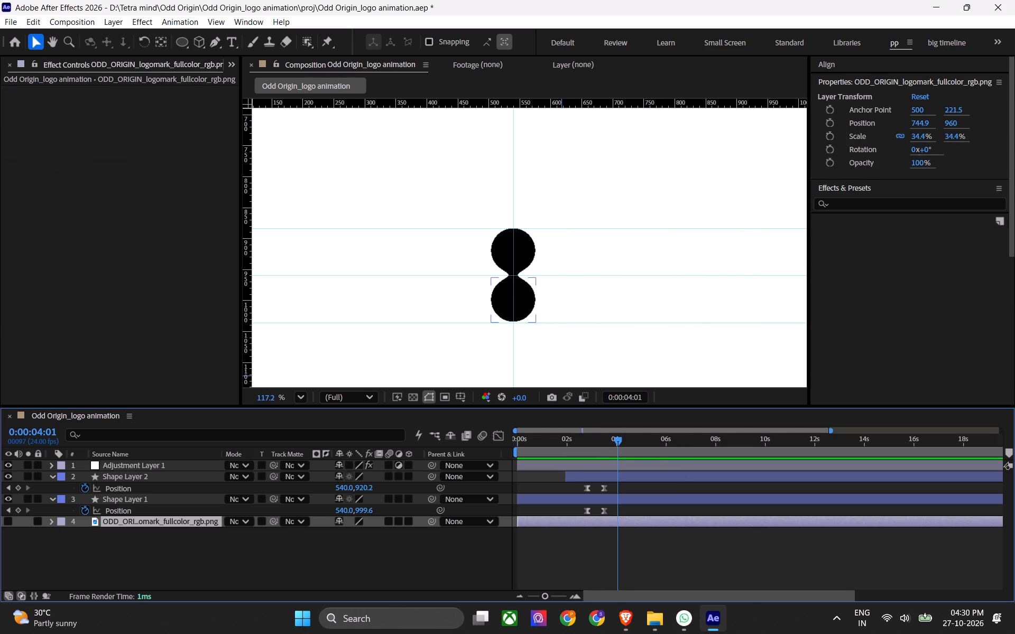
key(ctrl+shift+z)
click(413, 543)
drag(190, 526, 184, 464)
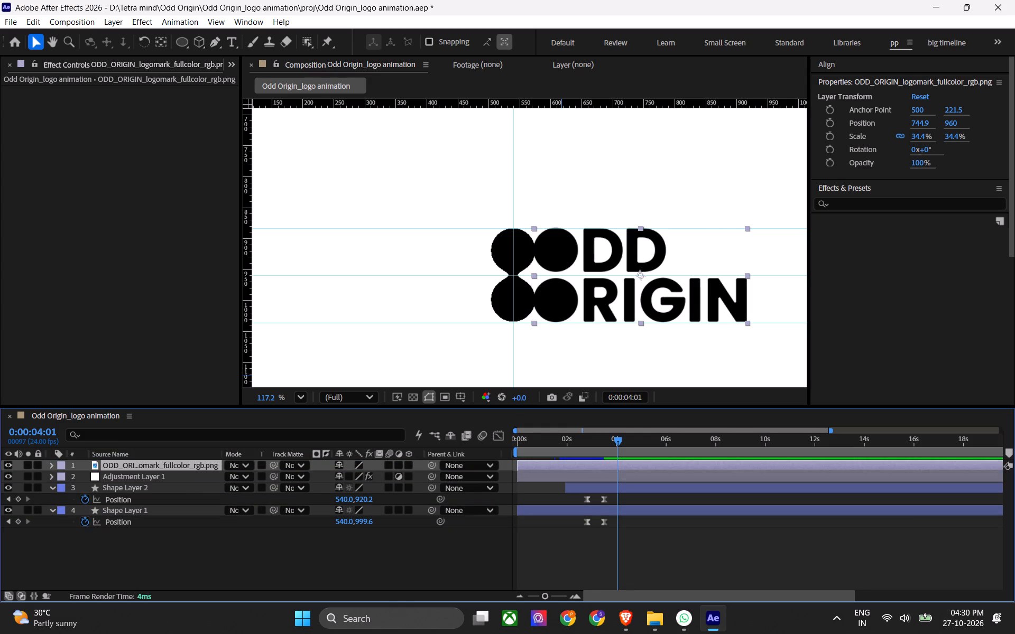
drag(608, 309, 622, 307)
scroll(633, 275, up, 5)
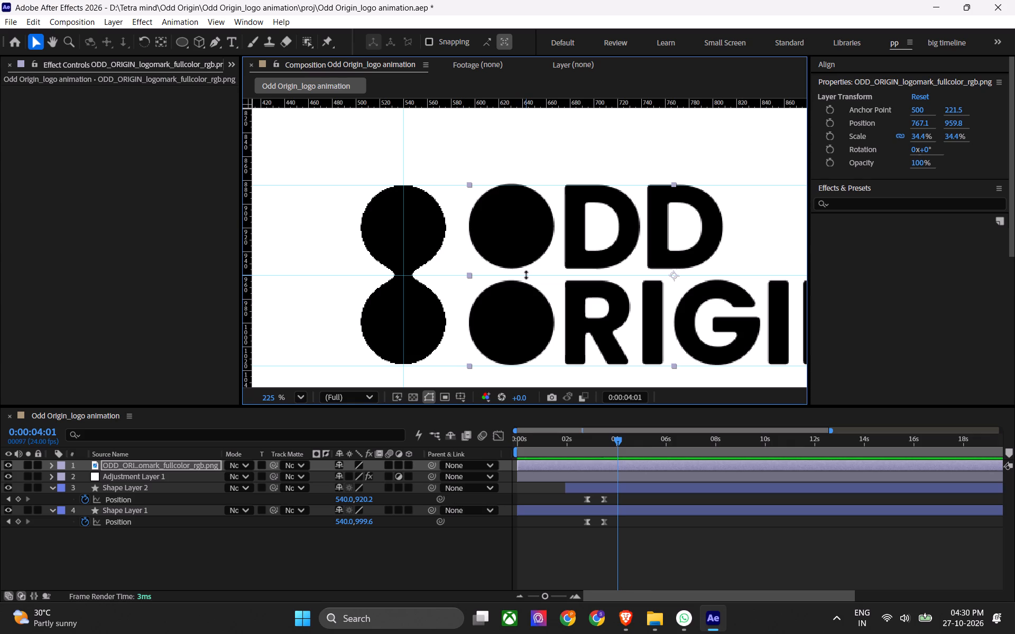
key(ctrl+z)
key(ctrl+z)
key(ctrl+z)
Save the project.
key(ctrl+s)
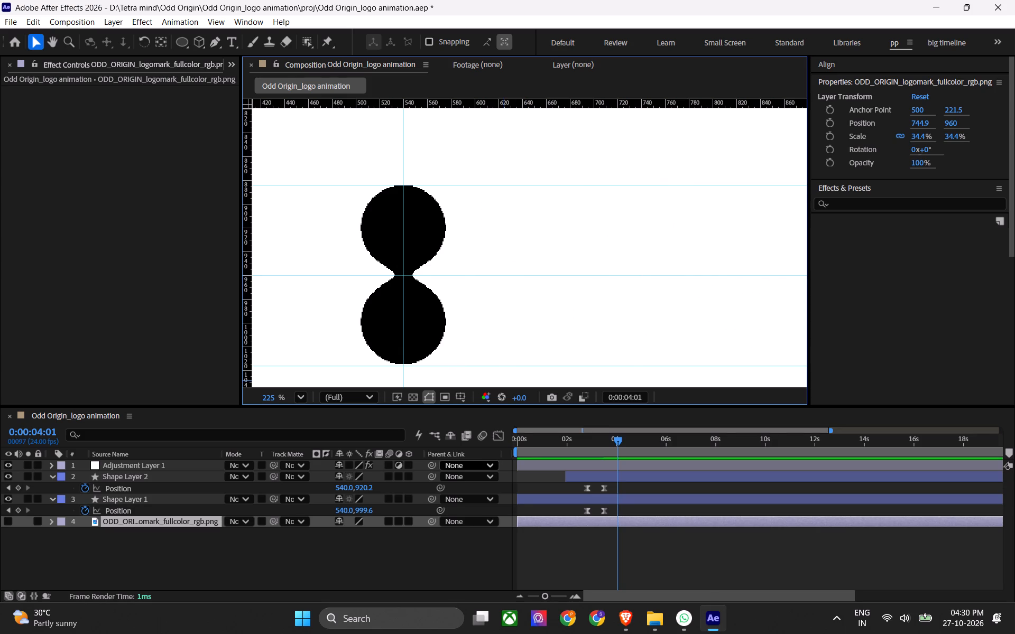
Trim the end of Adjustment Layer 1 at 0:00:04:03, after the circles finish separating.
click(553, 543)
drag(613, 443, 611, 443)
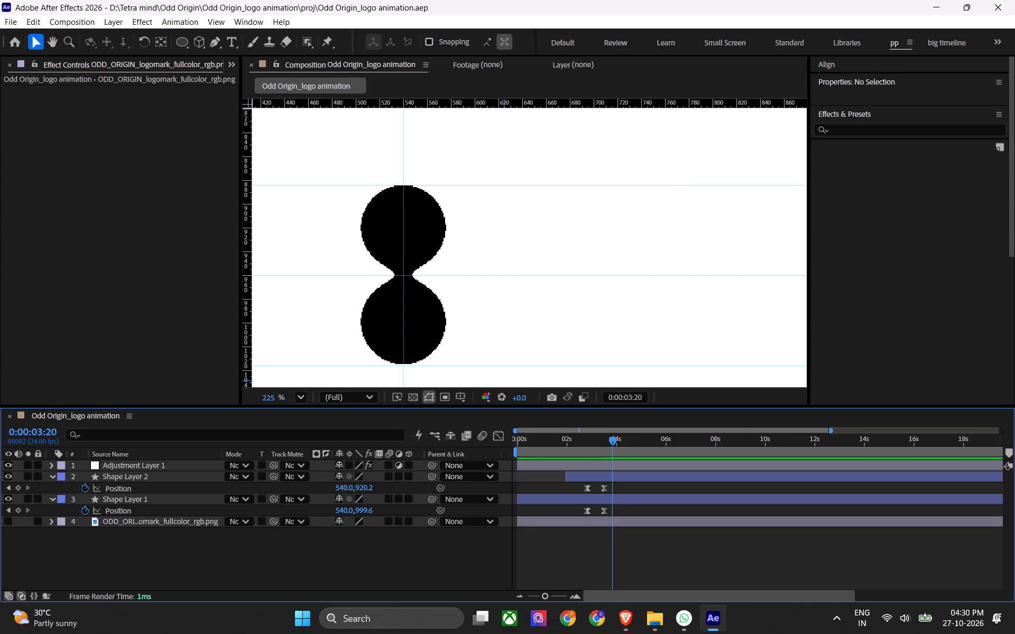
drag(611, 443, 605, 448)
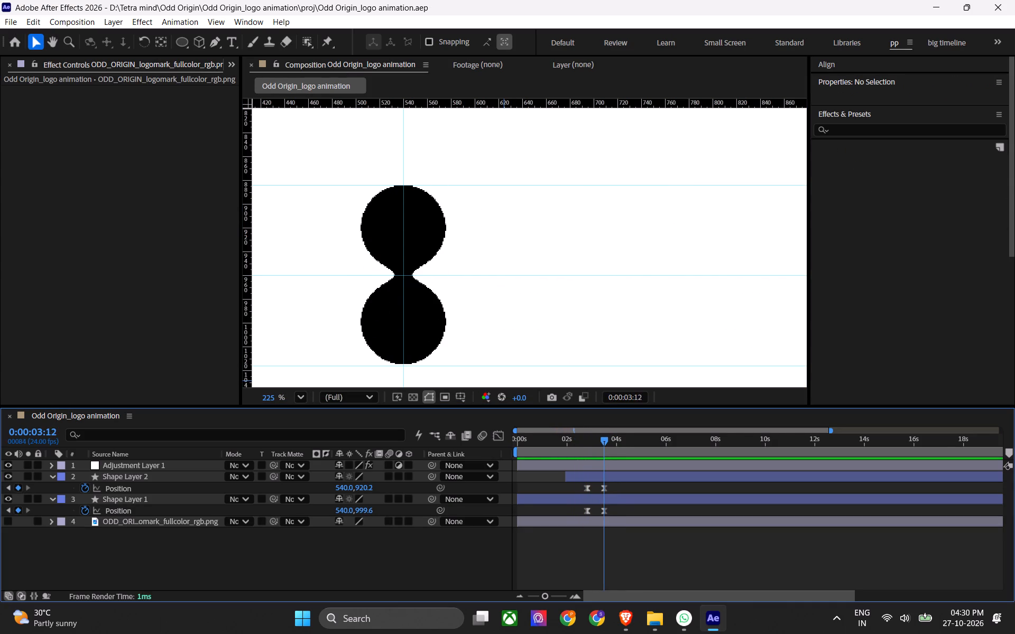
drag(605, 448, 619, 445)
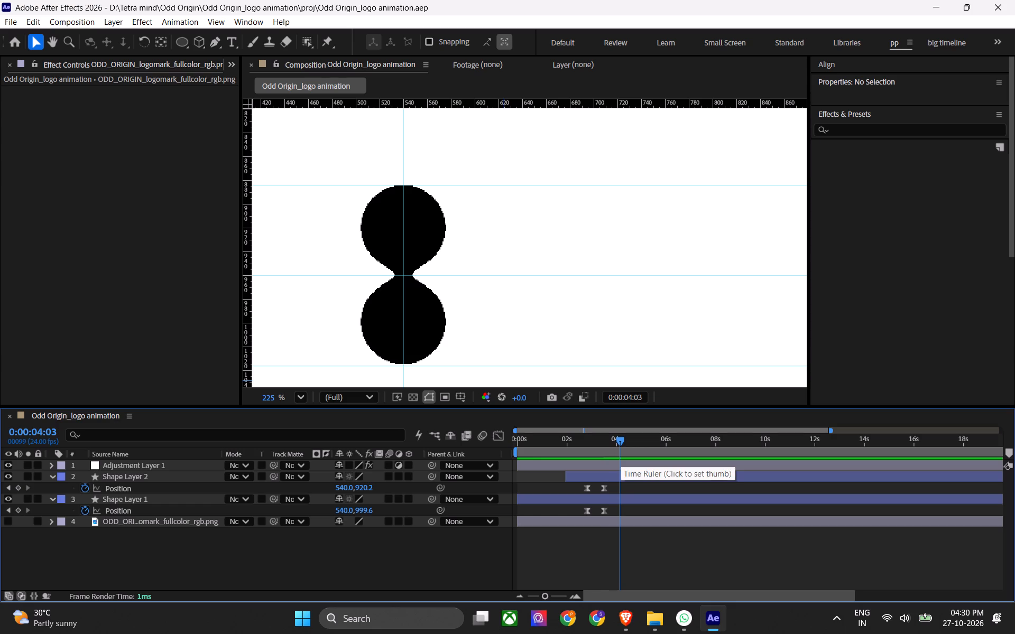
click(626, 474)
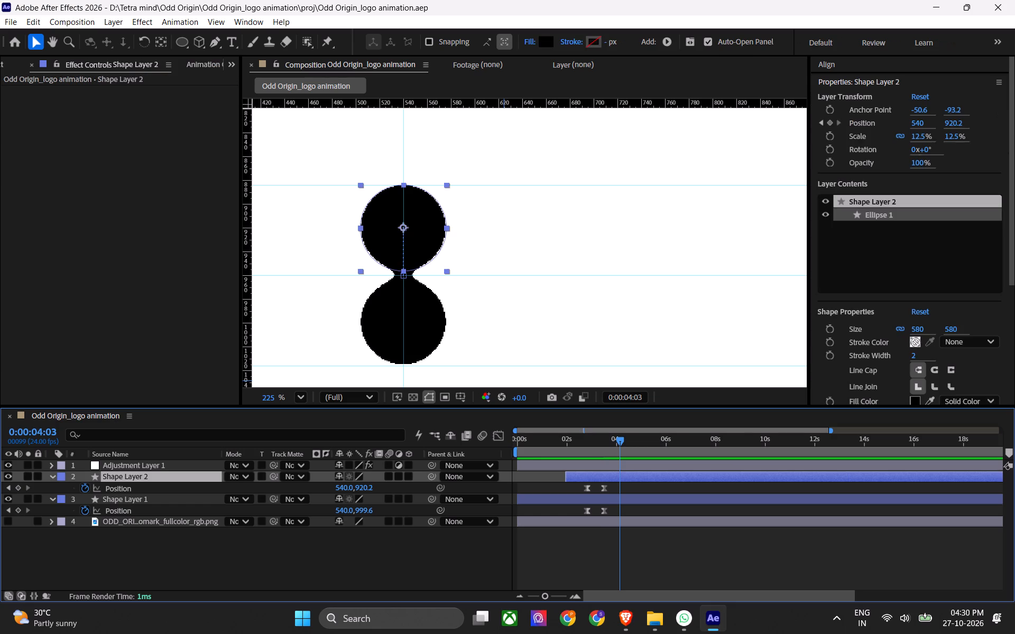
click(673, 437)
drag(629, 444, 619, 443)
click(616, 469)
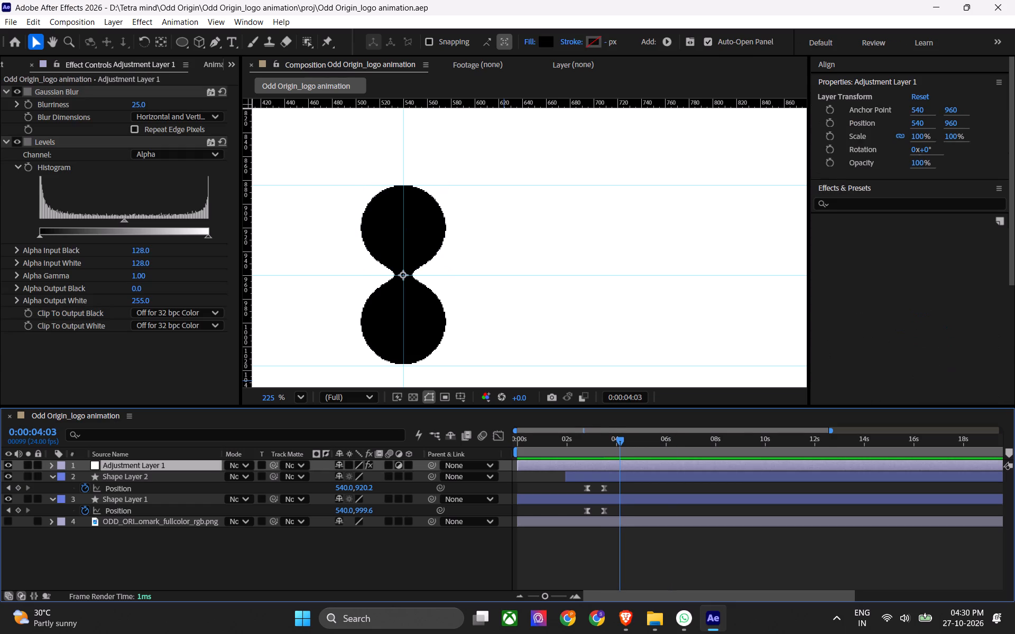
key(alt+bracketright)
Preview the switch from liquid to separate circles around the adjustment layer's end, starting at 0:00:04:01.
alt+scroll(614, 491, up, 5)
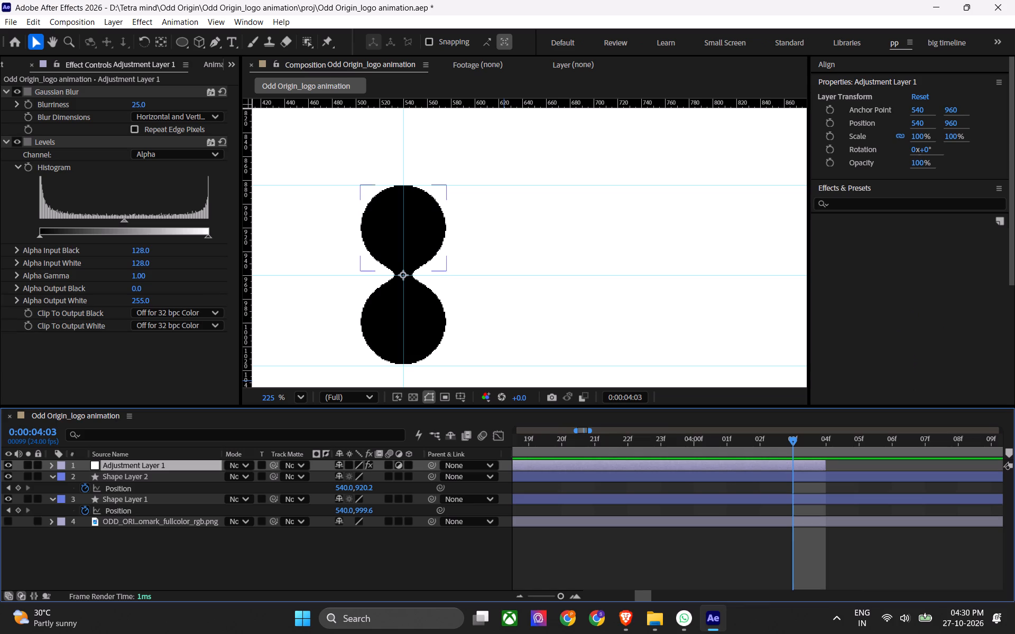
drag(795, 442, 800, 460)
drag(800, 460, 723, 467)
key(space)
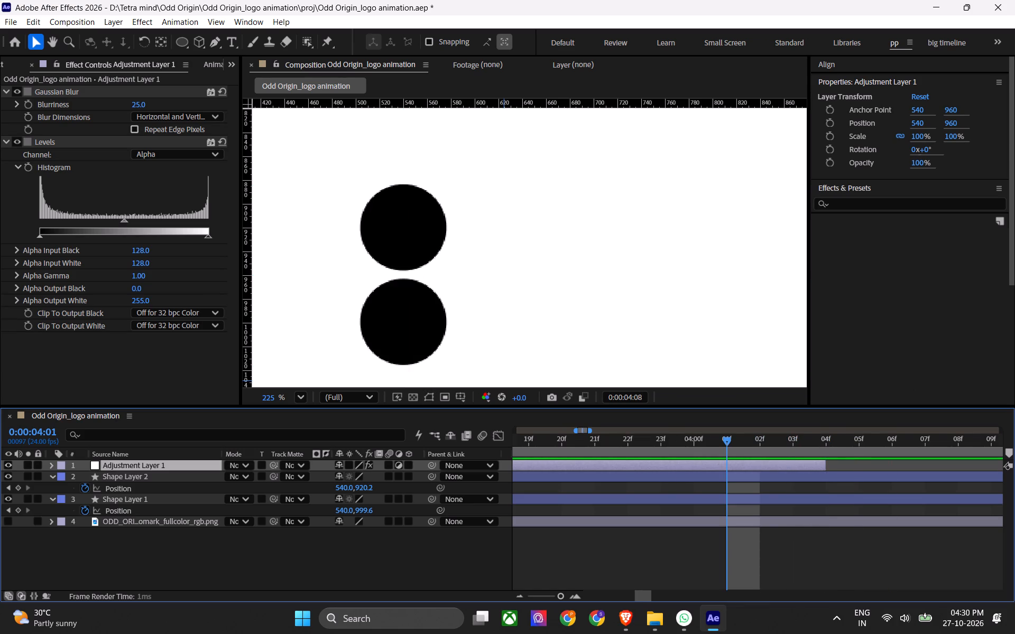
key(space)
alt+scroll(636, 524, down, 3)
shift+scroll(636, 524, up, 4)
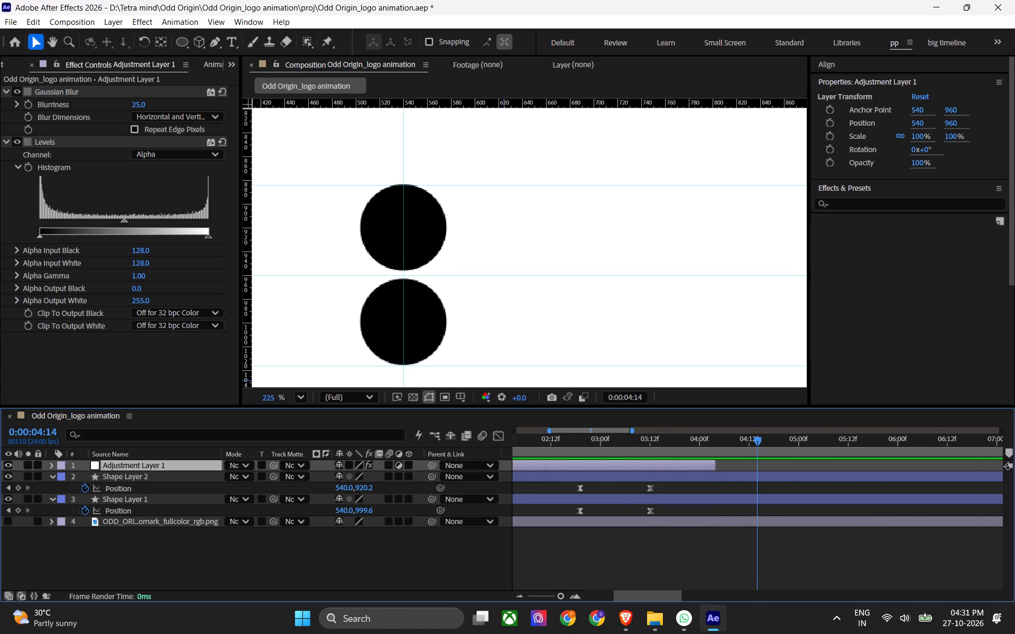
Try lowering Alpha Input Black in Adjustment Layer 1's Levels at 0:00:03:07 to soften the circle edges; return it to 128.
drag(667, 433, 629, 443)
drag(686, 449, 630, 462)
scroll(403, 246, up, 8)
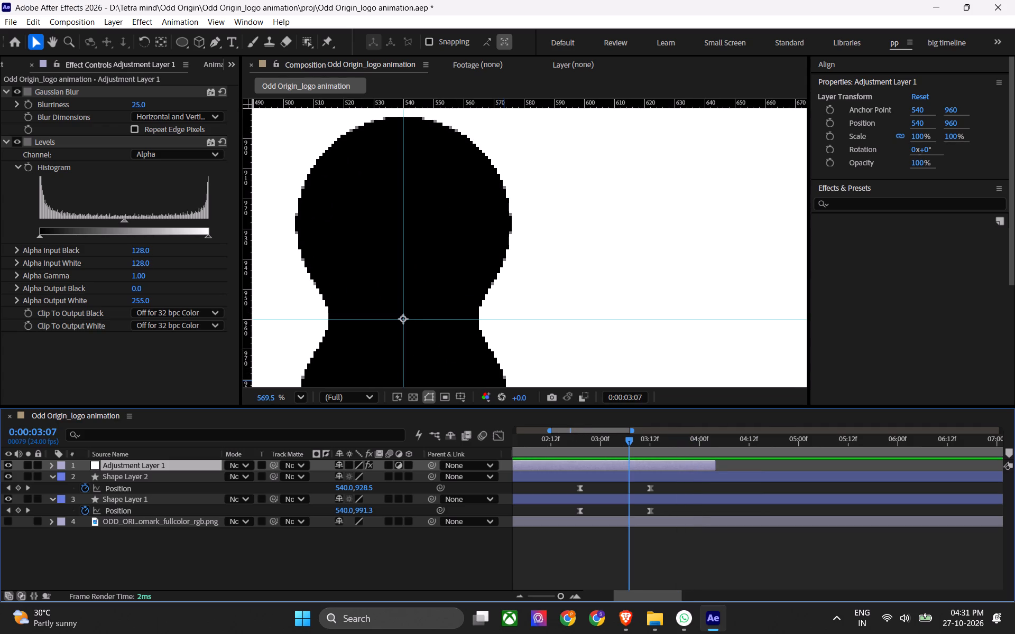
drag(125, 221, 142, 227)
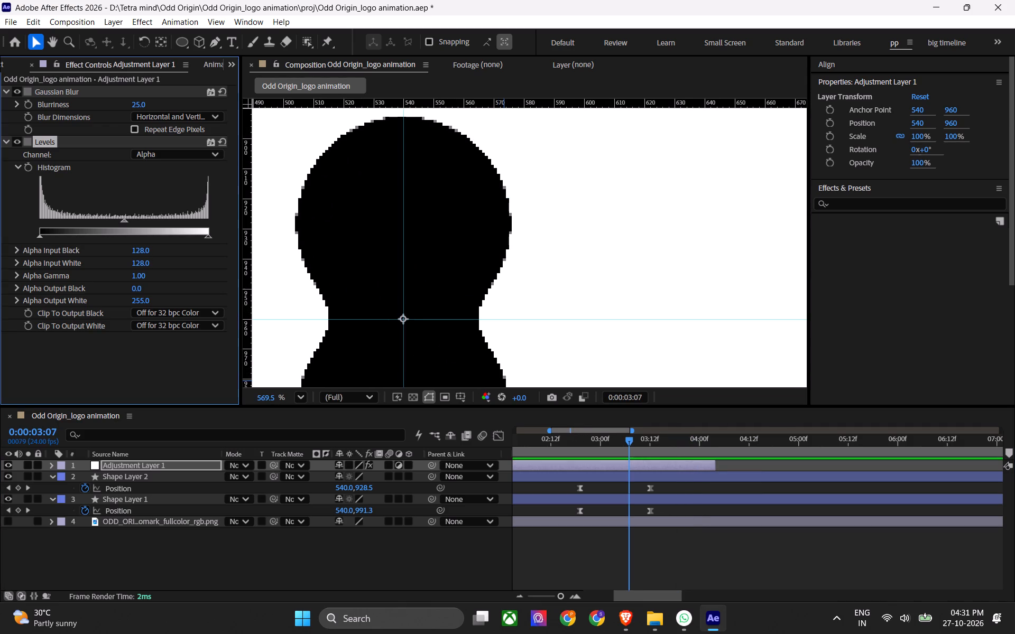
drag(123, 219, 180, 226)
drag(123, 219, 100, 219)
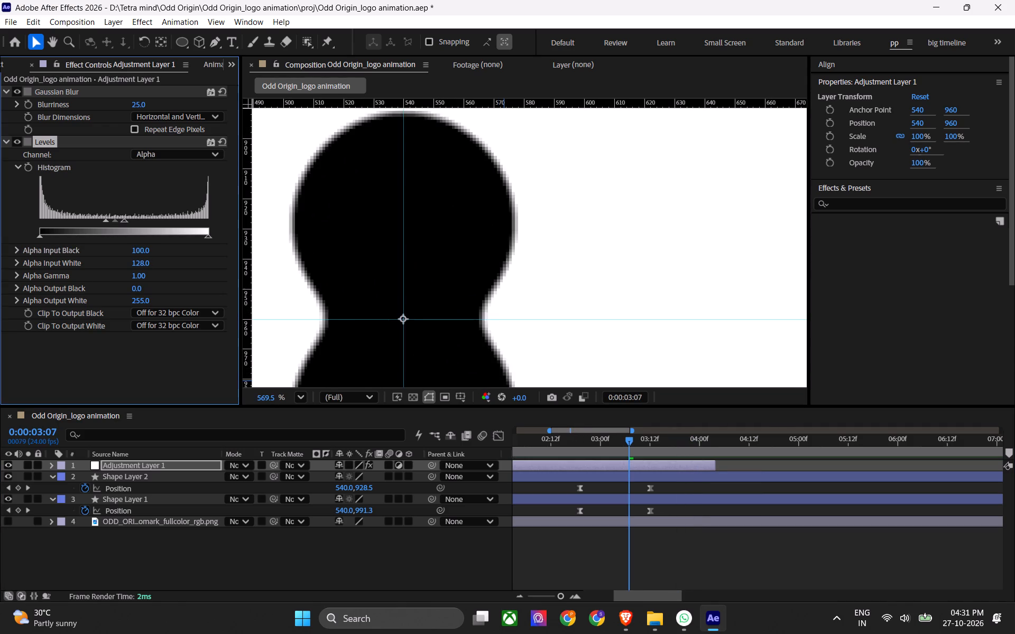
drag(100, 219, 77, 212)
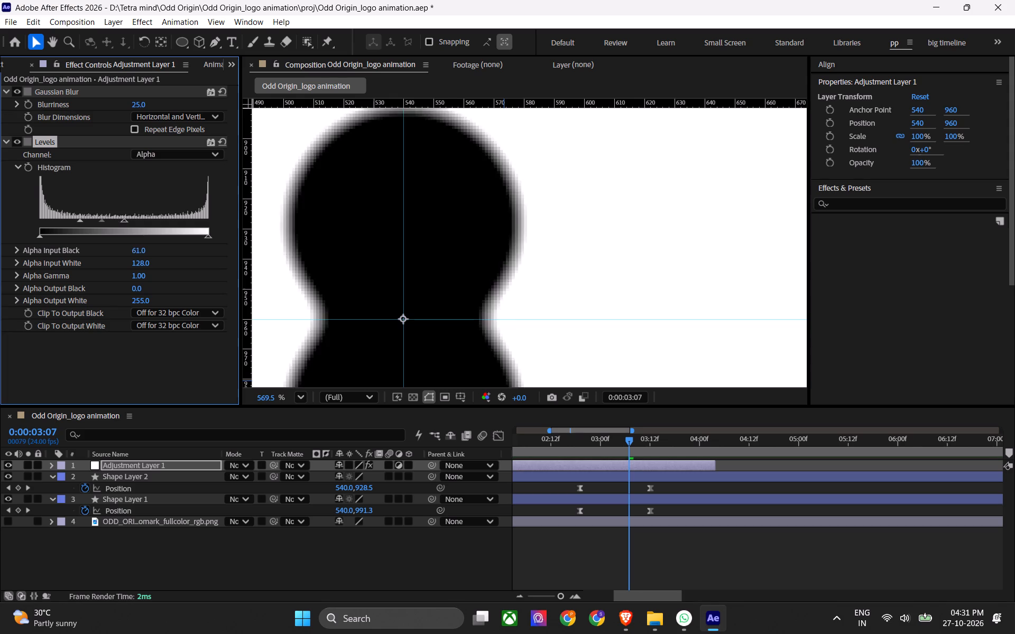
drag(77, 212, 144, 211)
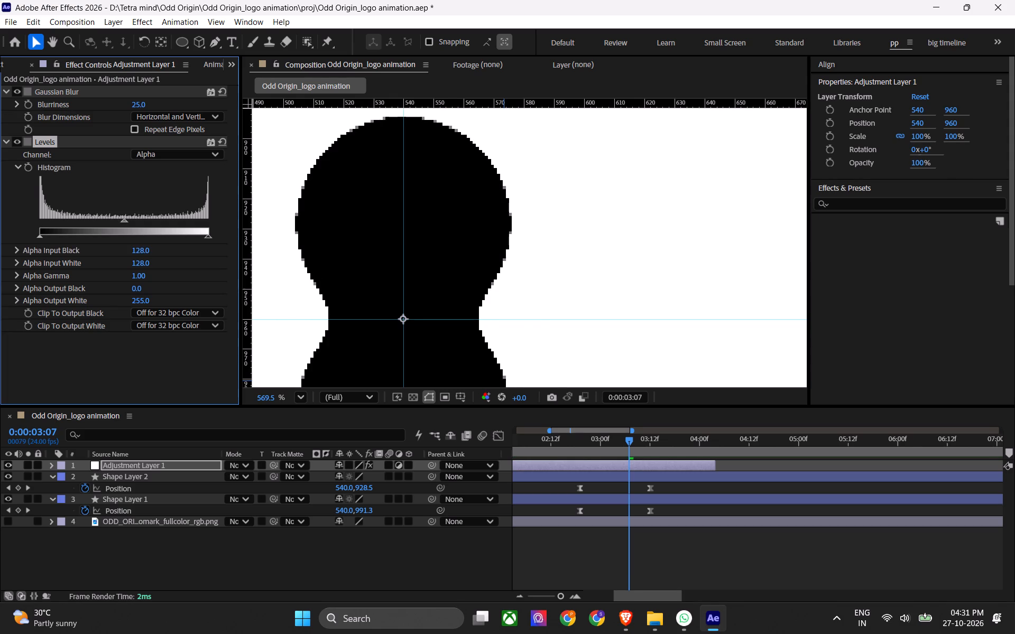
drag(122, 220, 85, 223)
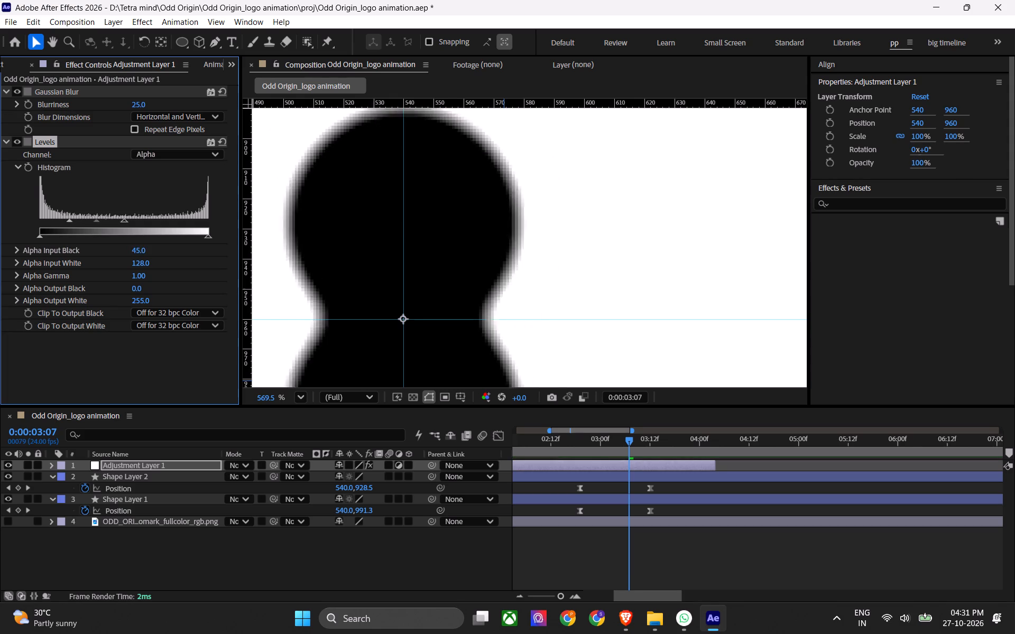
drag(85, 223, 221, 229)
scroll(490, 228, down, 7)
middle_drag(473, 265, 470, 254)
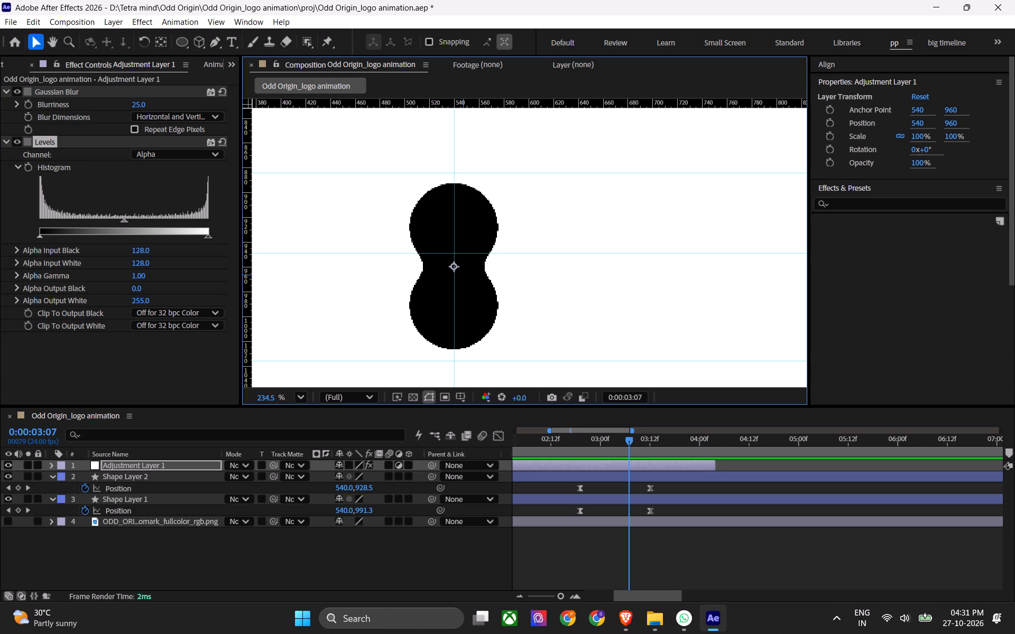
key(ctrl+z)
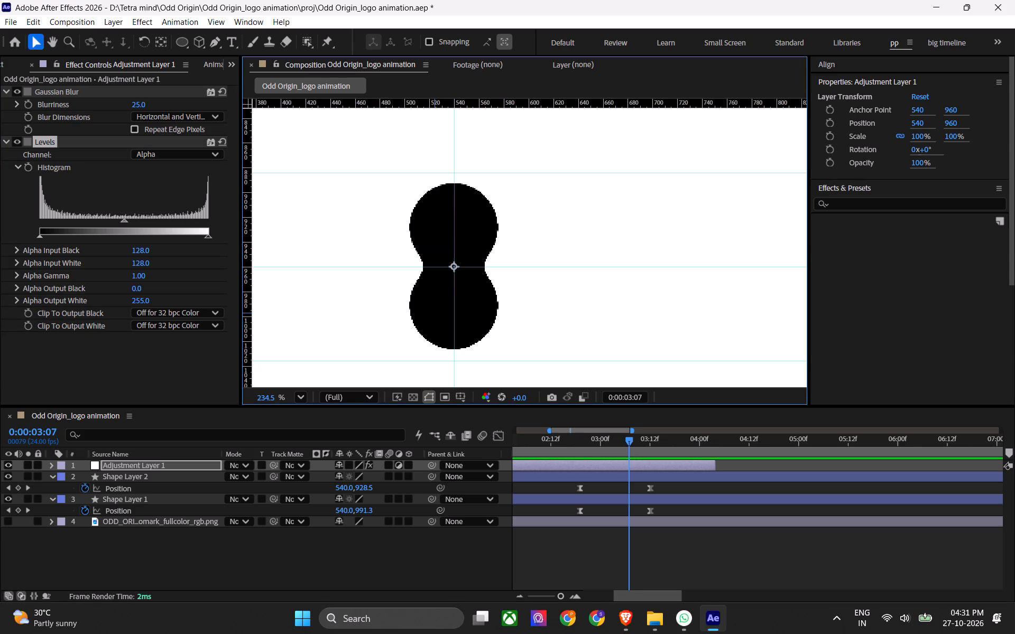
Save the project with the whole frame fitted in the composition view.
key(ctrl+s)
click(303, 396)
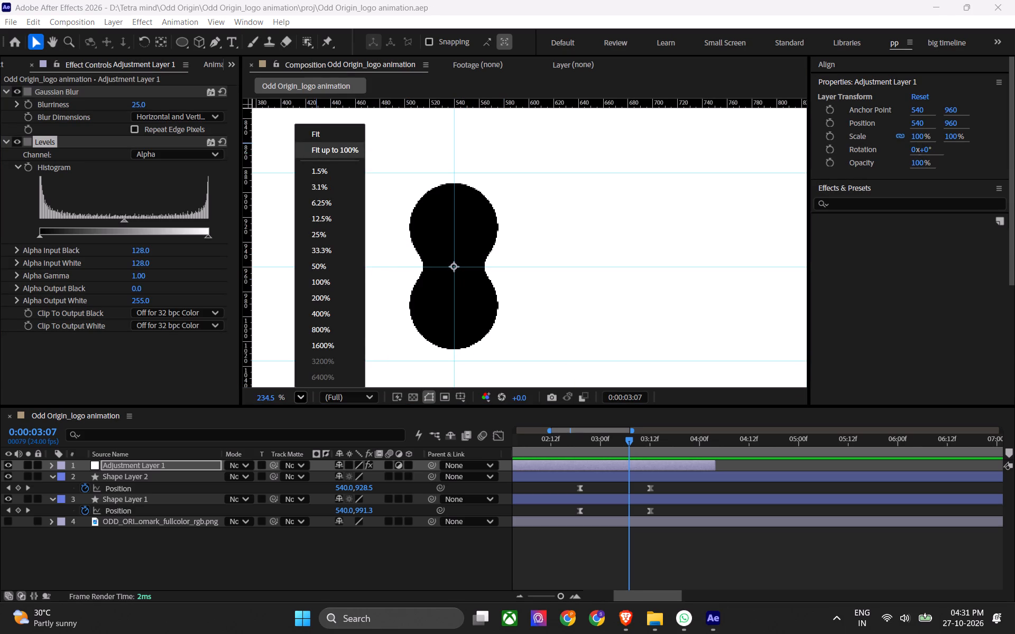
click(317, 141)
click(631, 557)
key(ctrl+s)
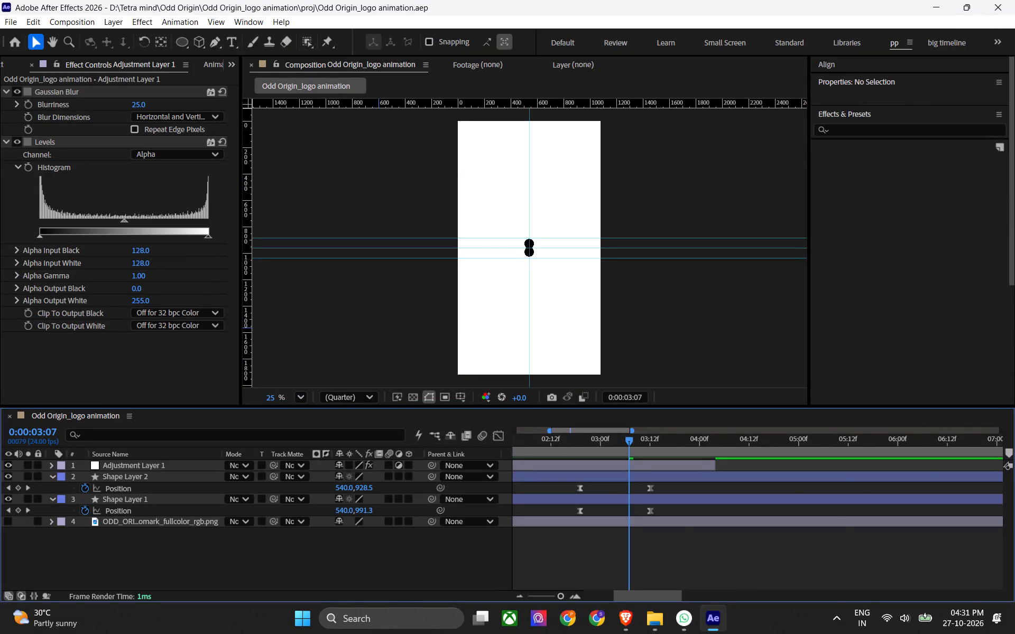
Reshape Shape Layer 1's Scale speed curve, extending the final keyframe's incoming influence to 100% for a fast start and slow finish.
drag(628, 432, 471, 449)
drag(647, 445, 509, 462)
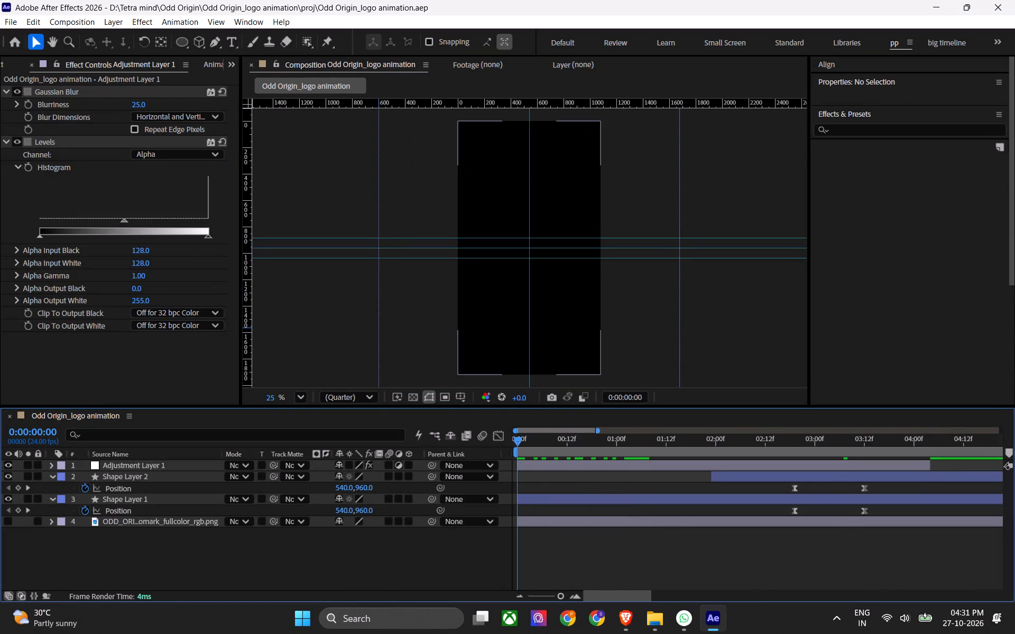
click(661, 497)
key(u)
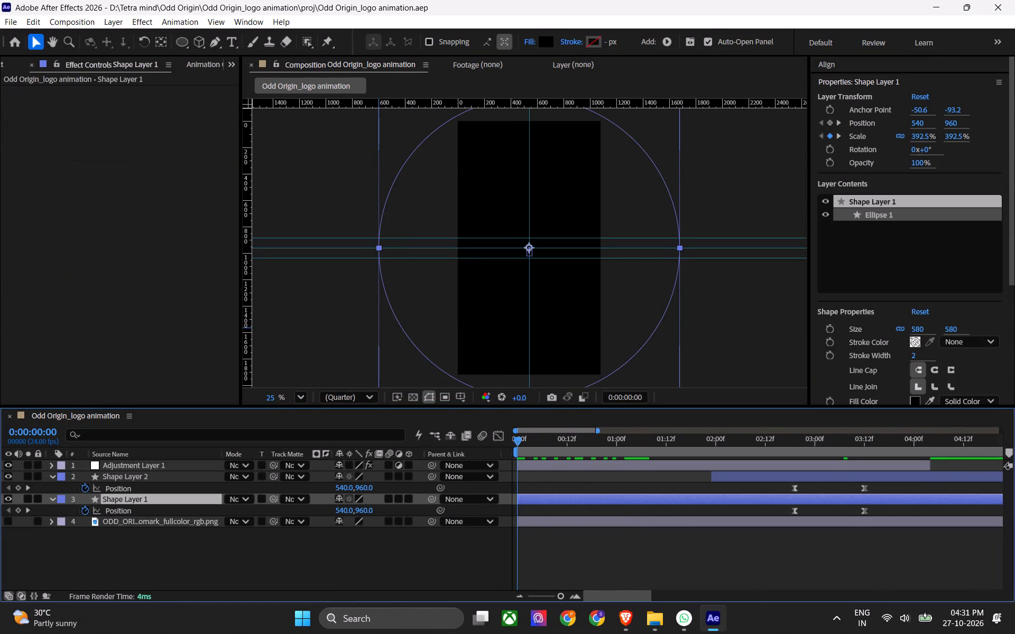
key(u)
drag(732, 516, 542, 531)
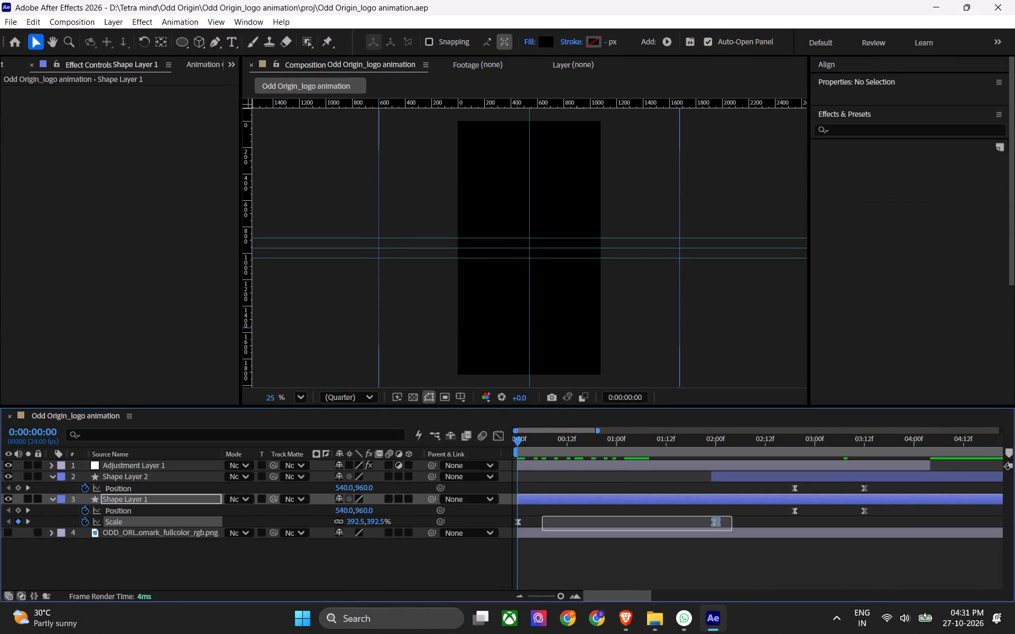
drag(542, 531, 515, 529)
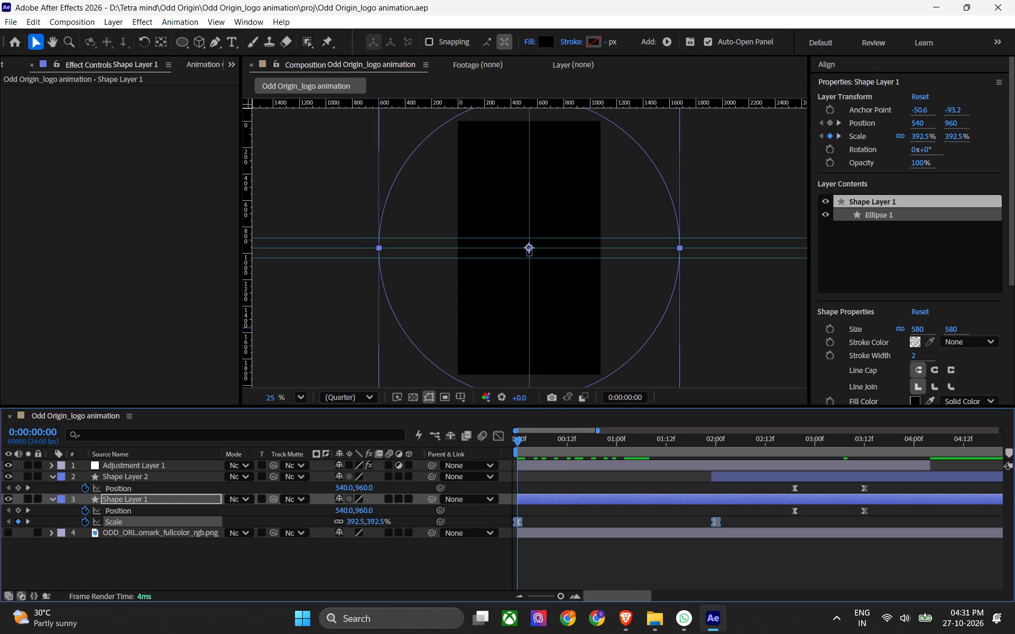
click(498, 437)
drag(746, 493, 620, 437)
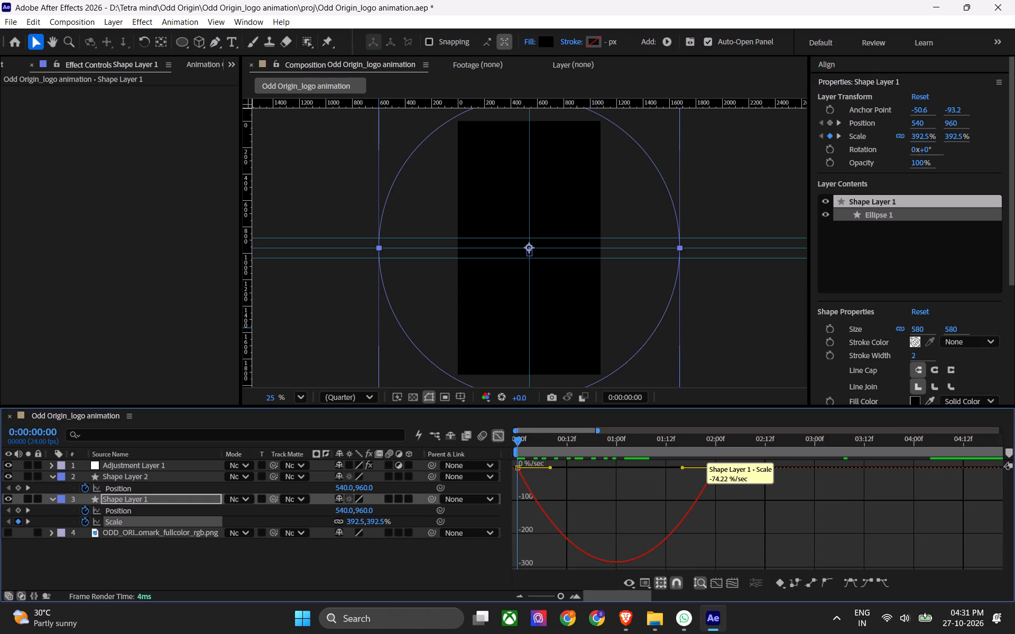
drag(681, 469, 580, 493)
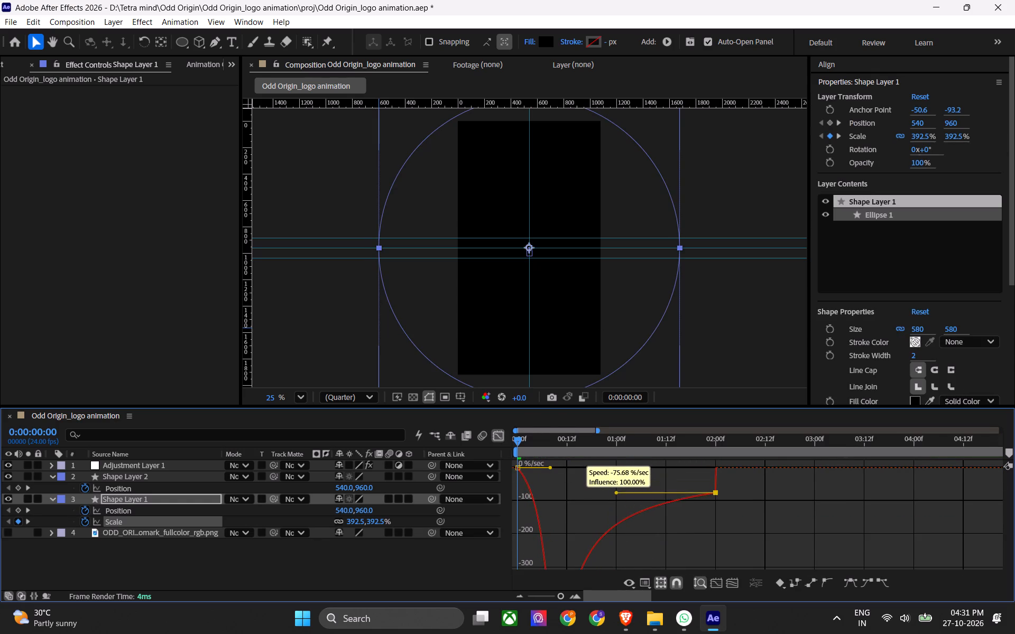
drag(580, 493, 515, 464)
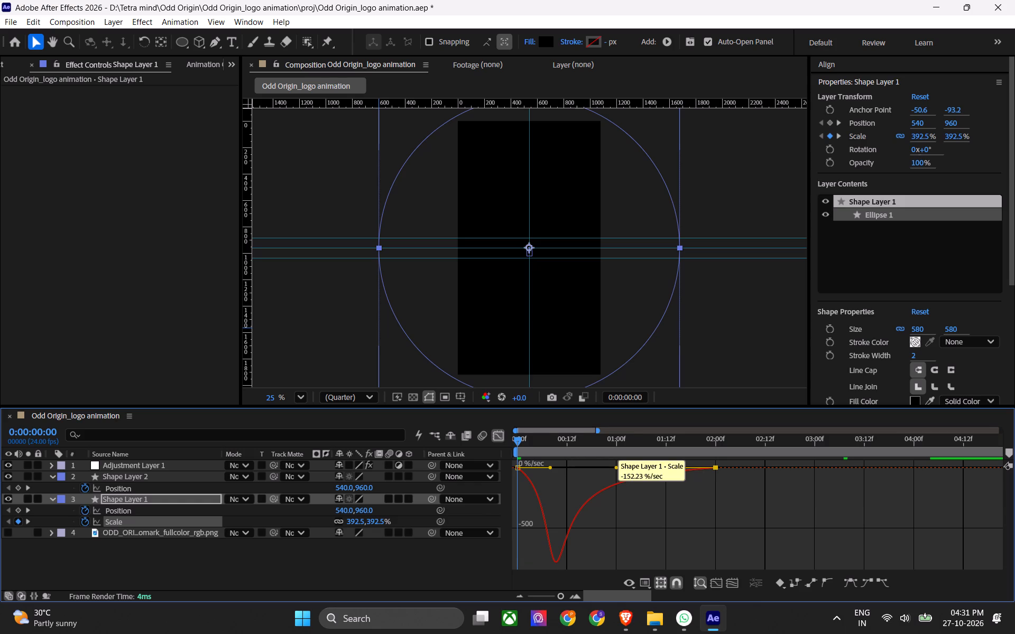
click(502, 441)
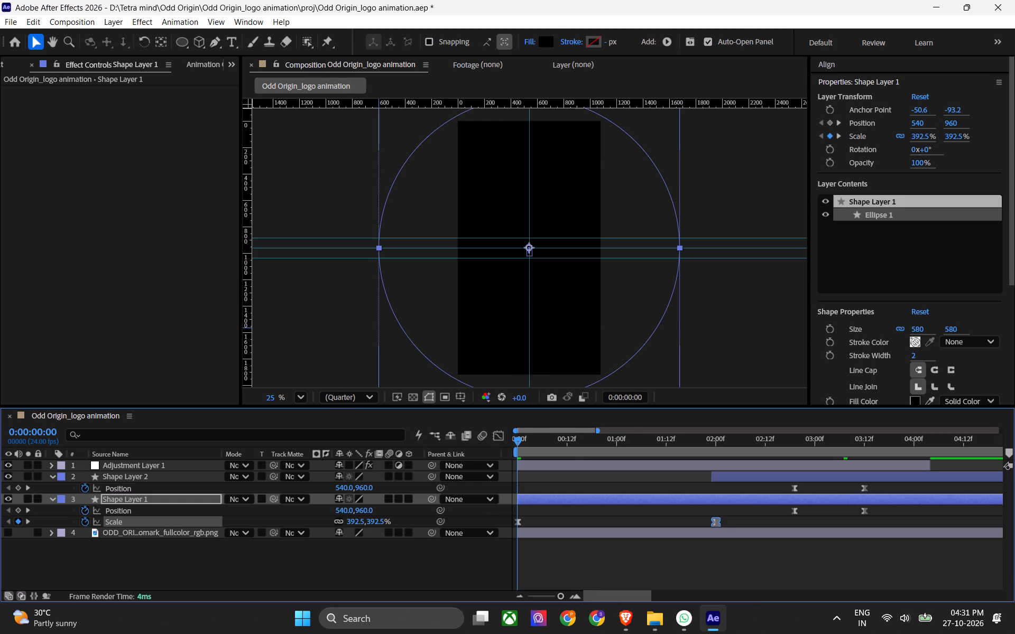
Save the project.
click(583, 560)
key(ctrl+s)
Hide the guides in the composition view.
click(450, 396)
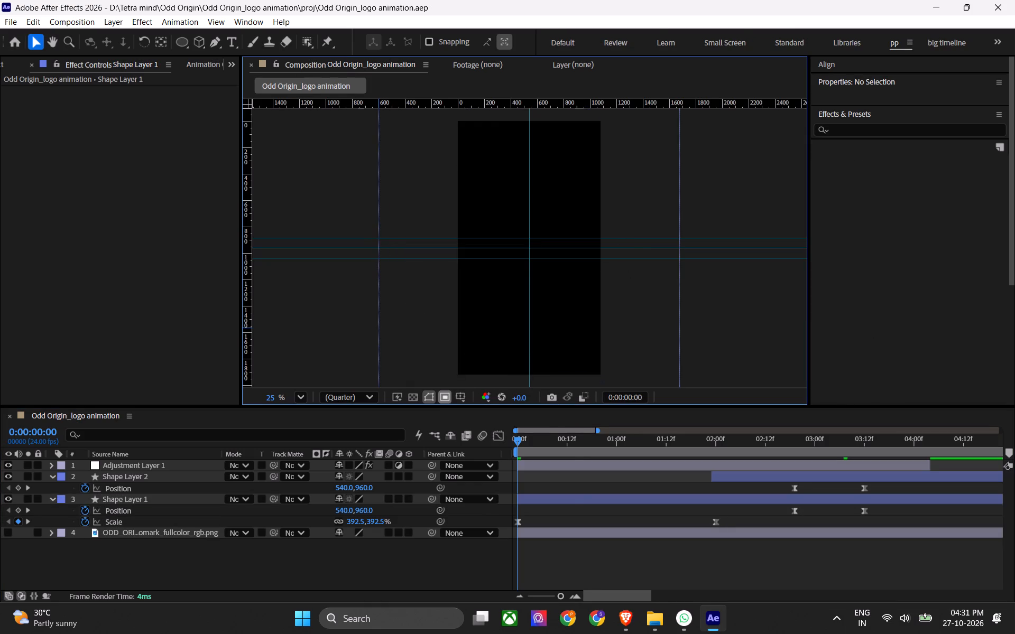
click(456, 396)
click(484, 462)
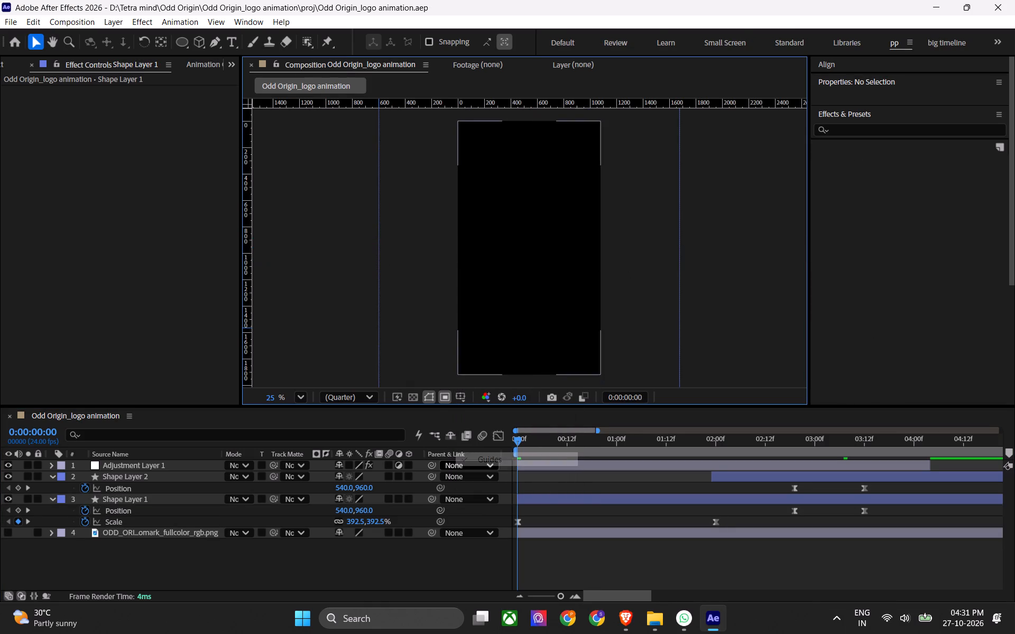
Preview the animation from 0:00:00:00 to check the re-eased circle shrink and the split into two circles.
drag(551, 448, 474, 461)
key(space)
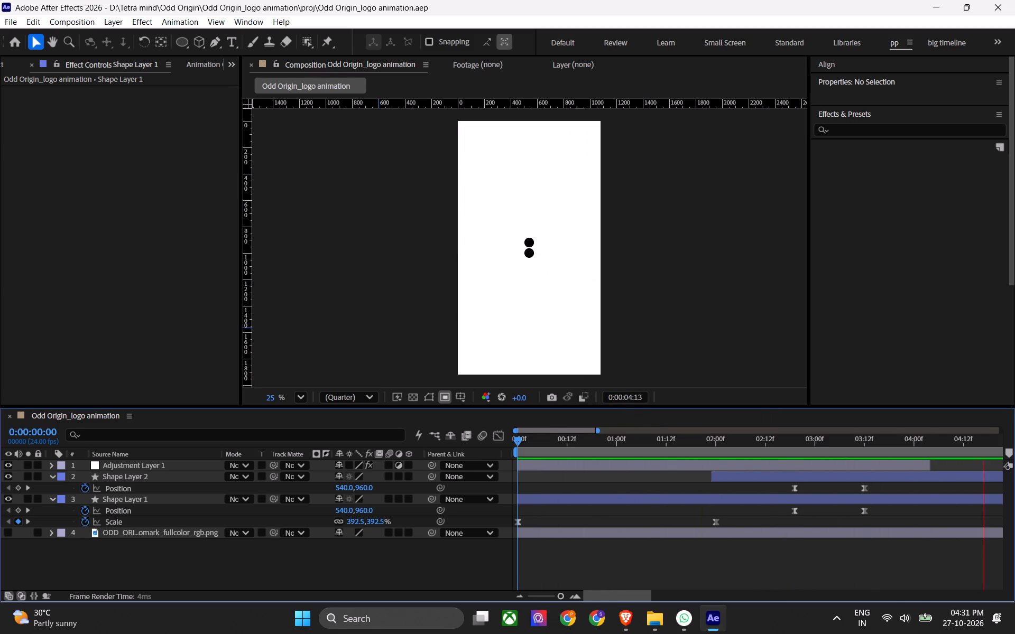
key(space)
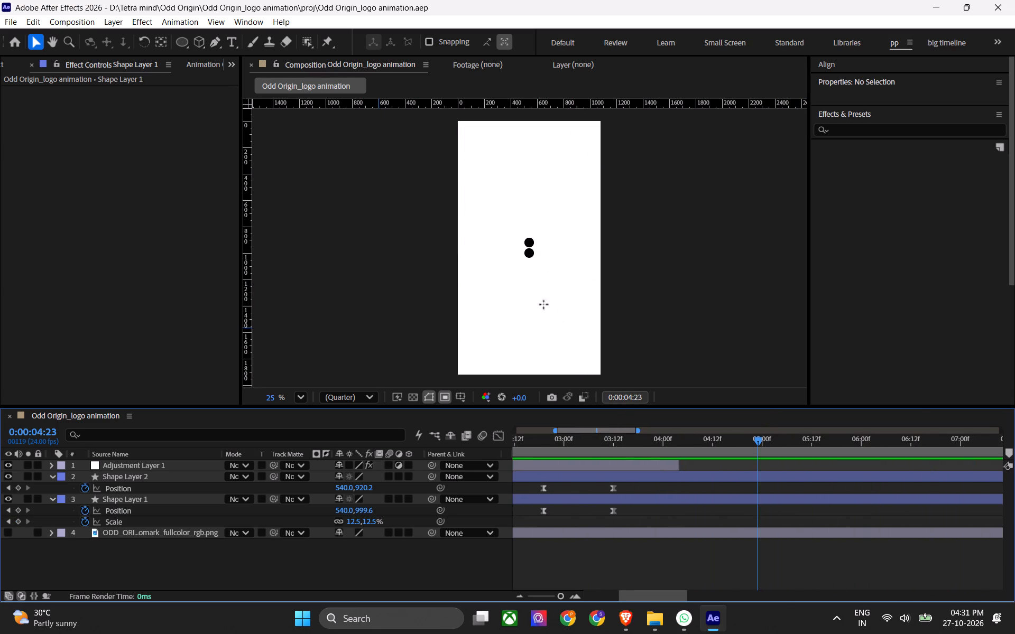
key(v)
scroll(468, 316, up, 3)
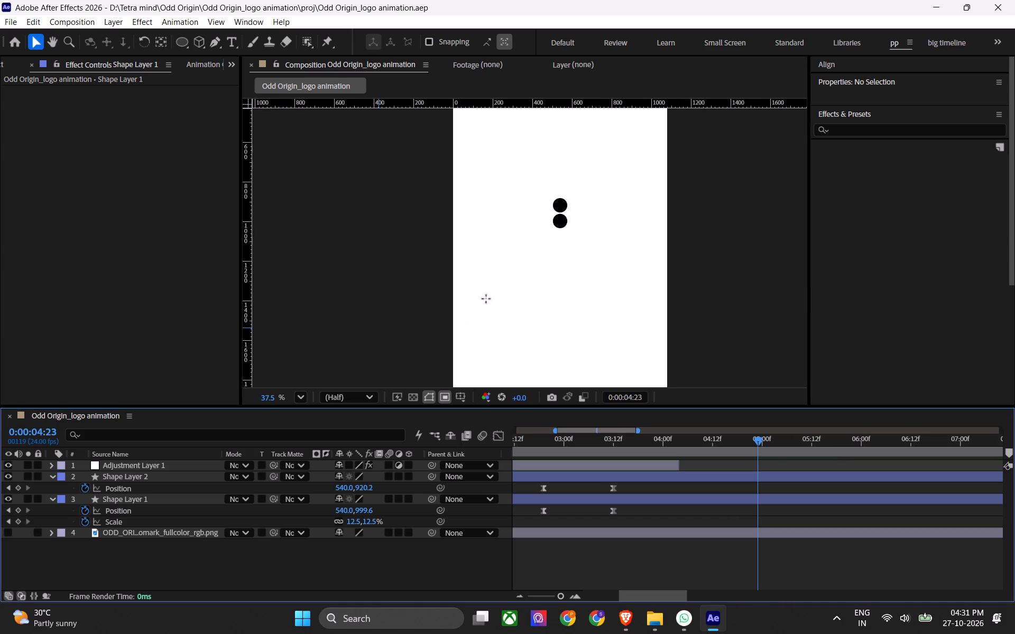
scroll(543, 233, up, 5)
scroll(499, 285, down, 2)
click(292, 398)
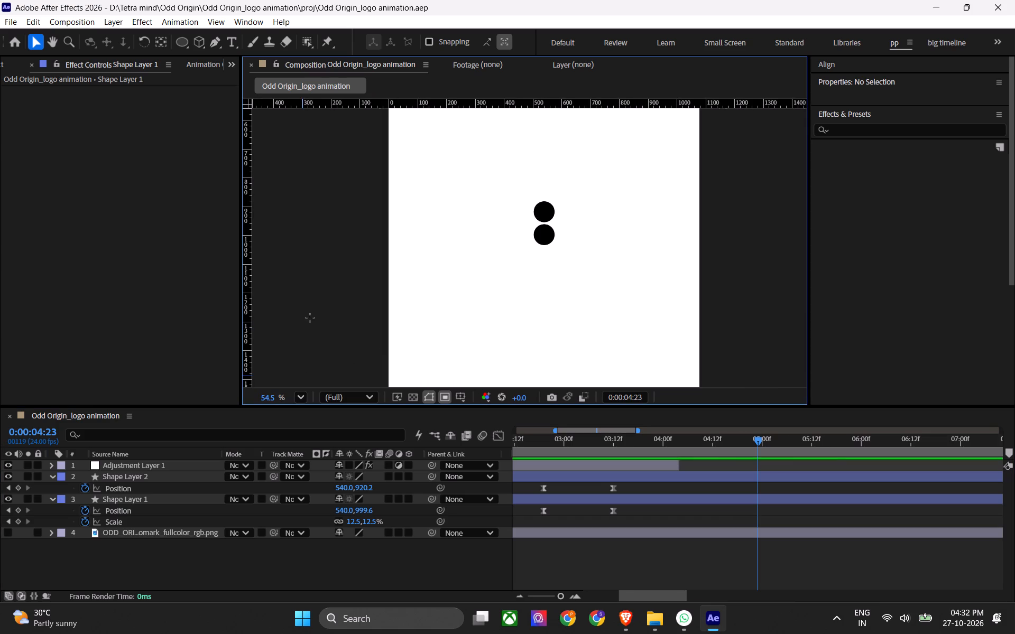
click(302, 401)
click(321, 137)
click(357, 230)
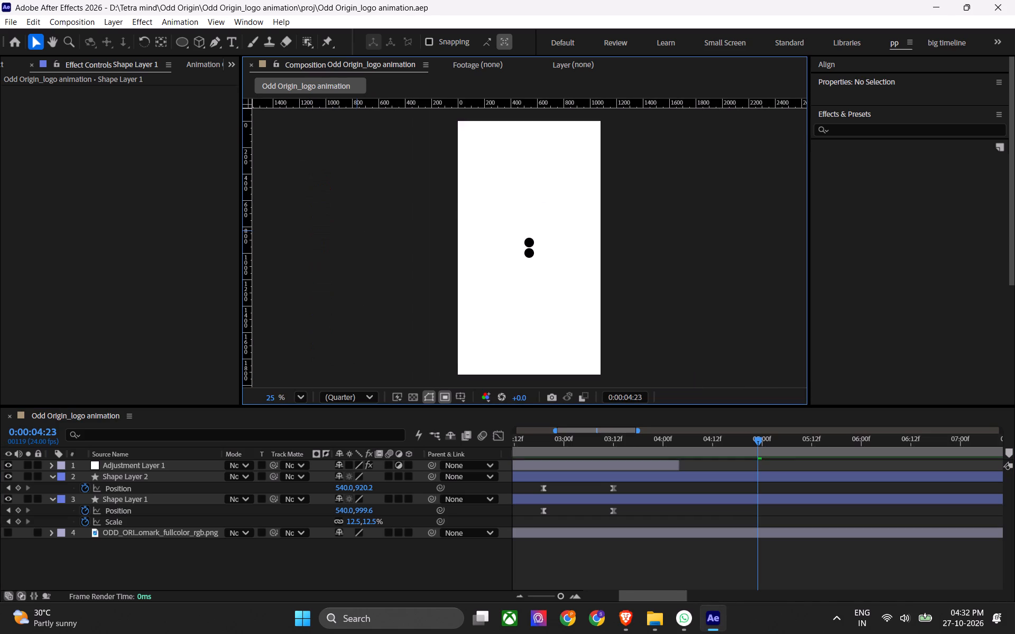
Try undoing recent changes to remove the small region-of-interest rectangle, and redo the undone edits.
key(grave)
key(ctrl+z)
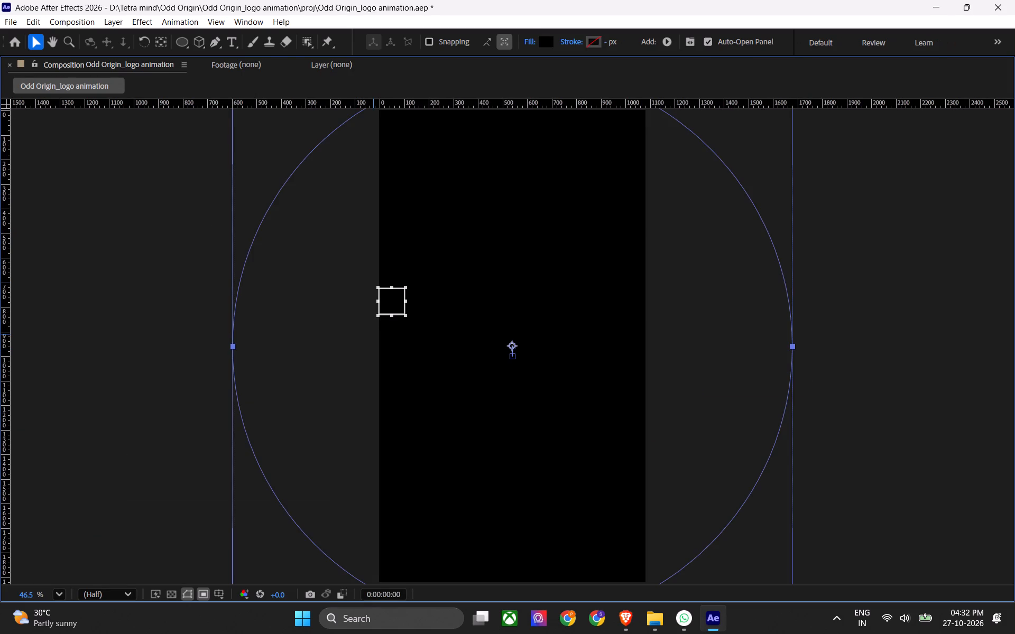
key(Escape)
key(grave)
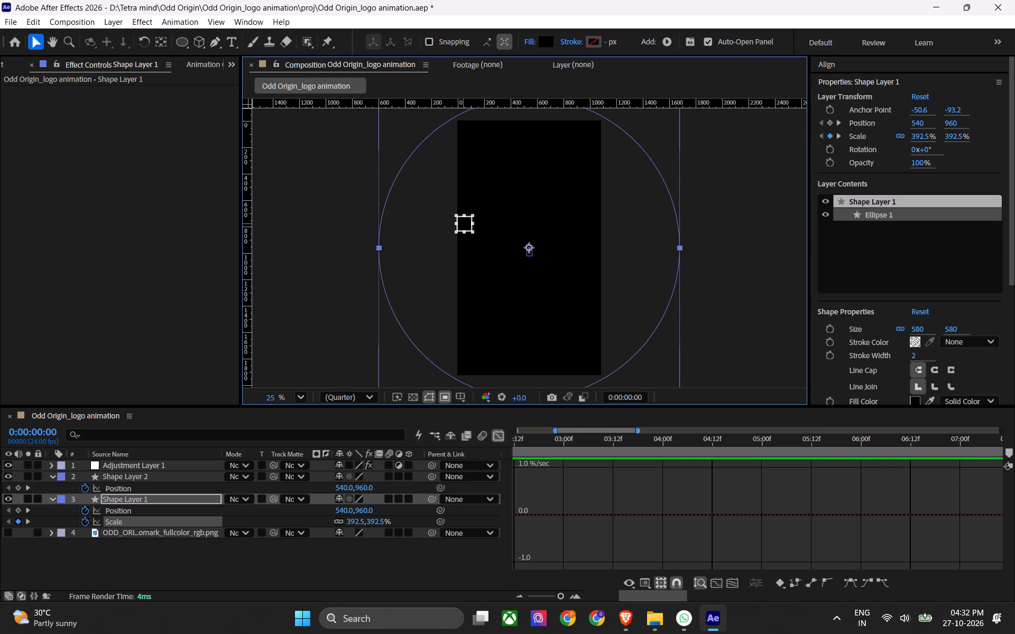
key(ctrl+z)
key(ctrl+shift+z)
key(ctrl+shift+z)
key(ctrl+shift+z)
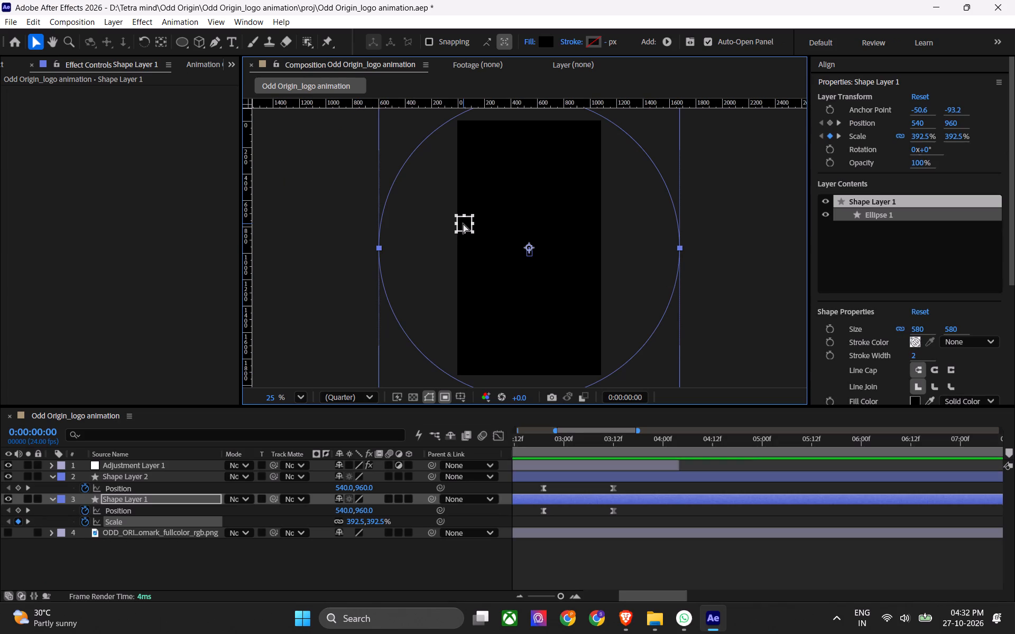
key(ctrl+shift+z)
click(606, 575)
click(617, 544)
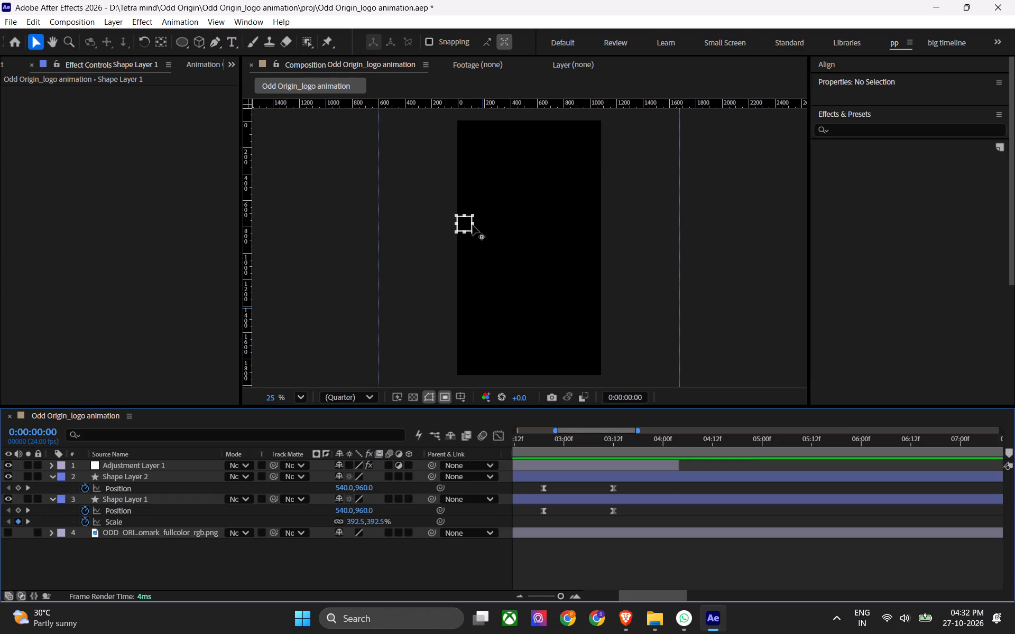
Enlarge the region-of-interest rectangle to span most of the composition's width.
drag(471, 230, 548, 274)
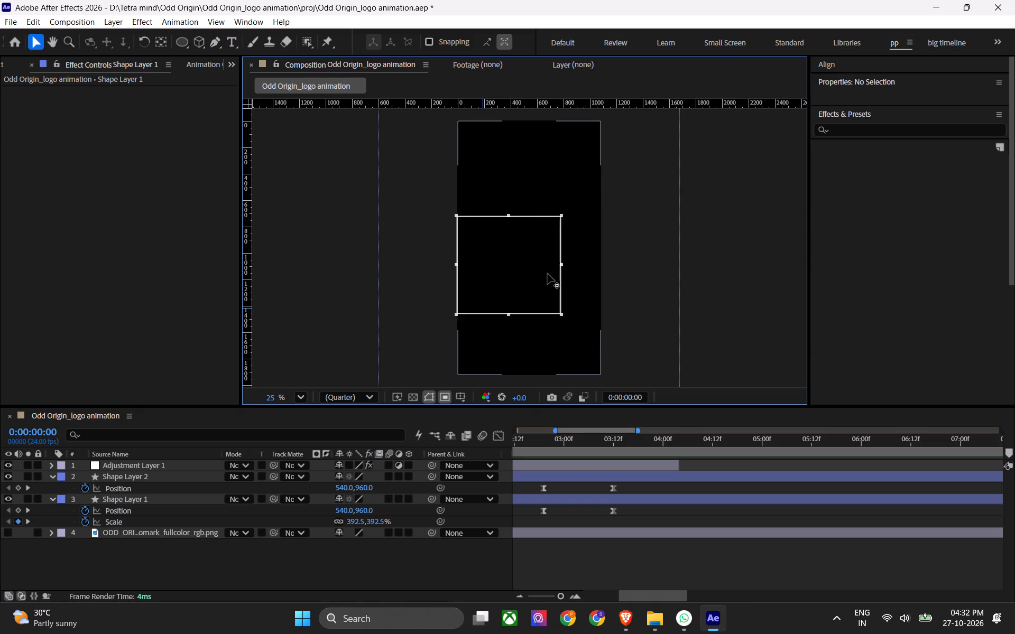
drag(548, 274, 539, 265)
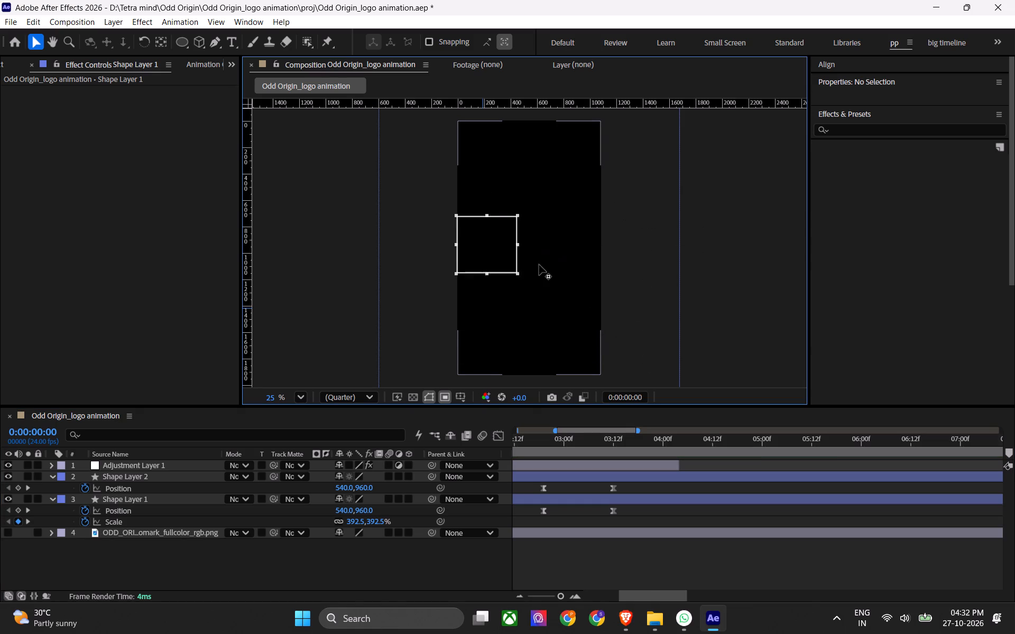
drag(539, 265, 539, 263)
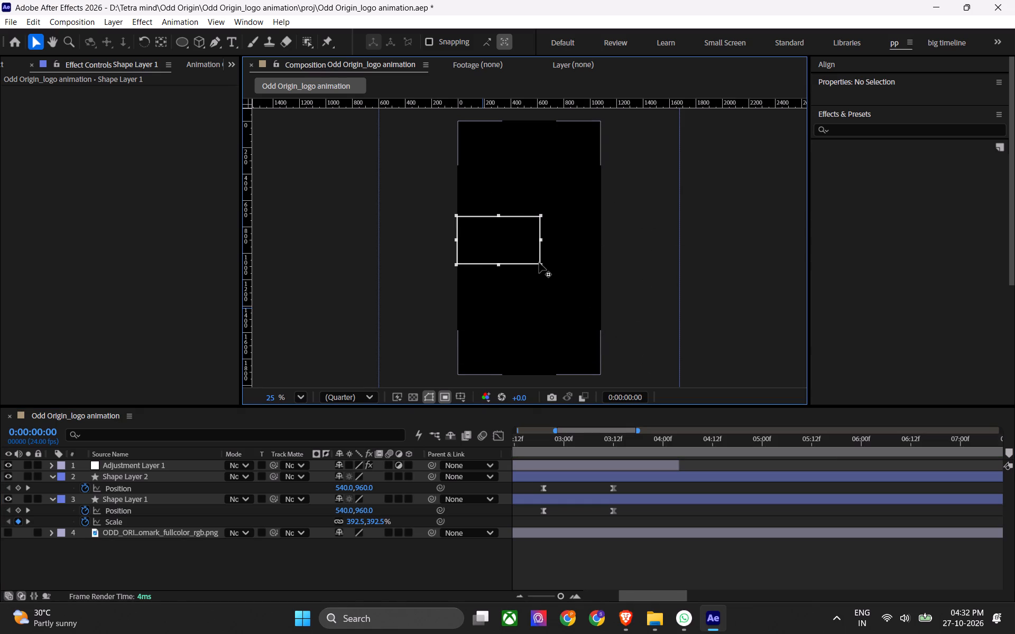
drag(539, 263, 546, 285)
drag(546, 285, 567, 307)
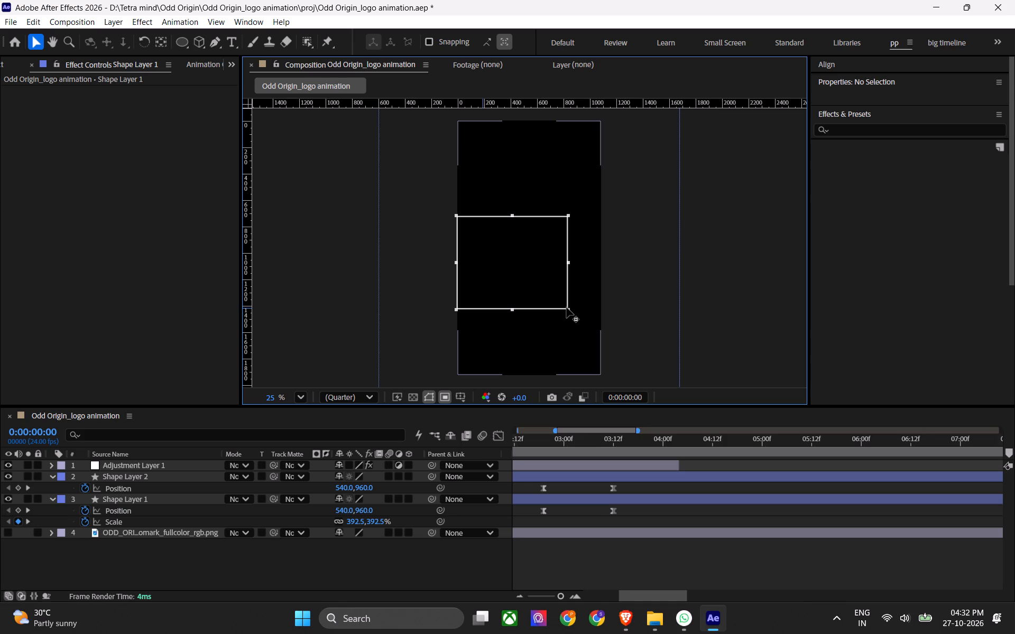
drag(567, 307, 588, 329)
click(598, 549)
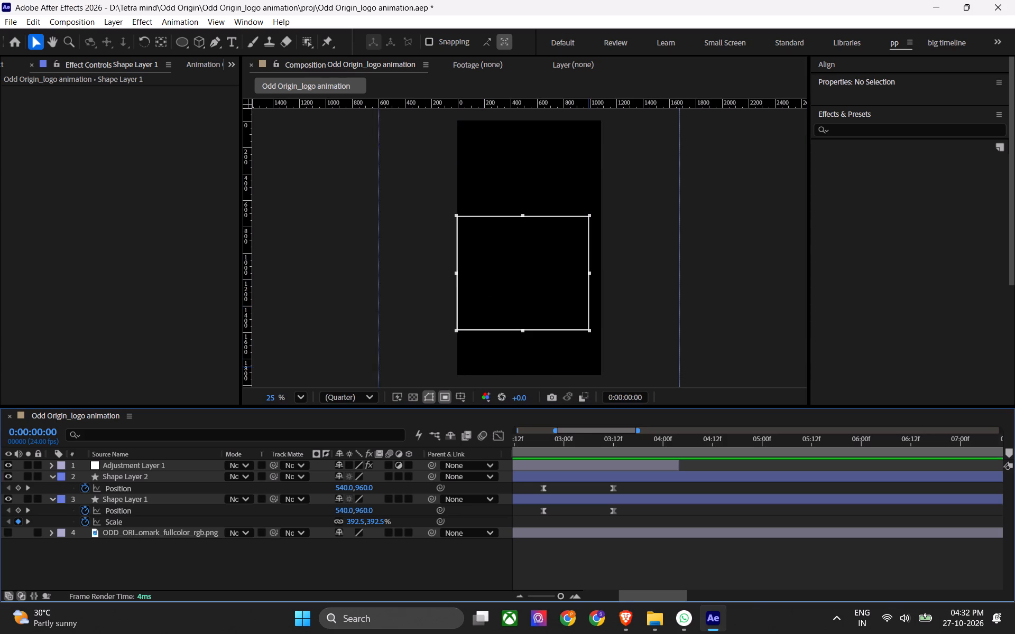
Reset the region of interest by resizing its rectangle until the whole composition is shown.
drag(569, 439, 567, 445)
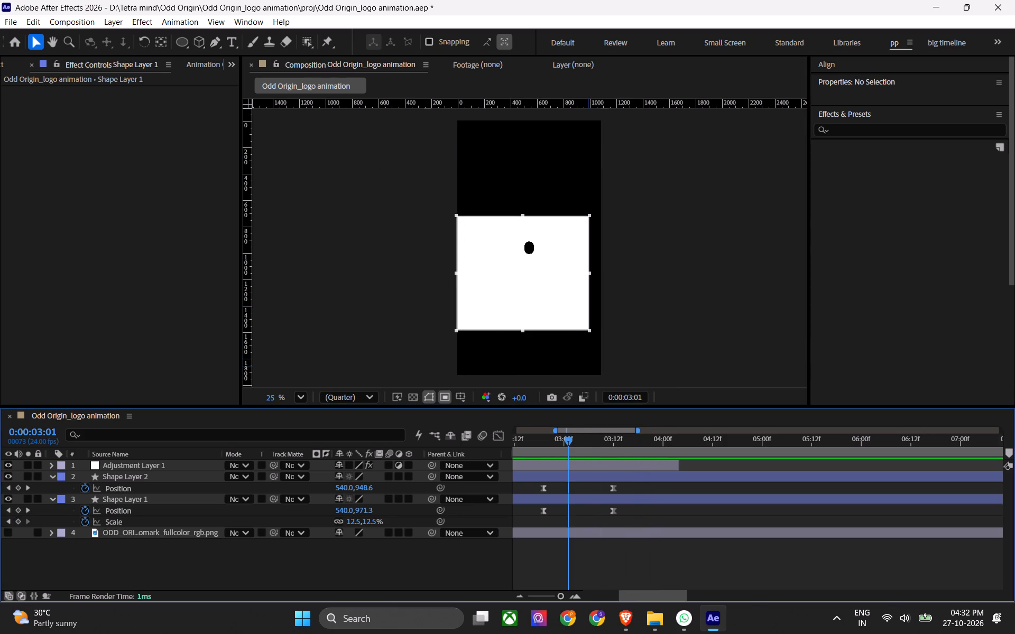
drag(579, 224, 533, 288)
key(ctrl+z)
click(549, 255)
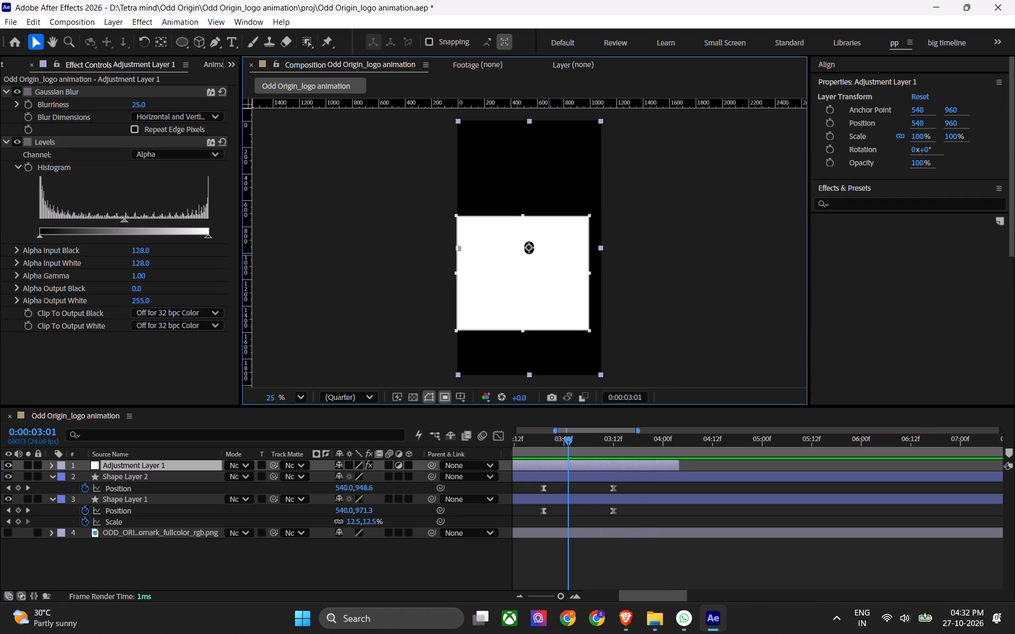
click(584, 215)
drag(588, 215, 578, 304)
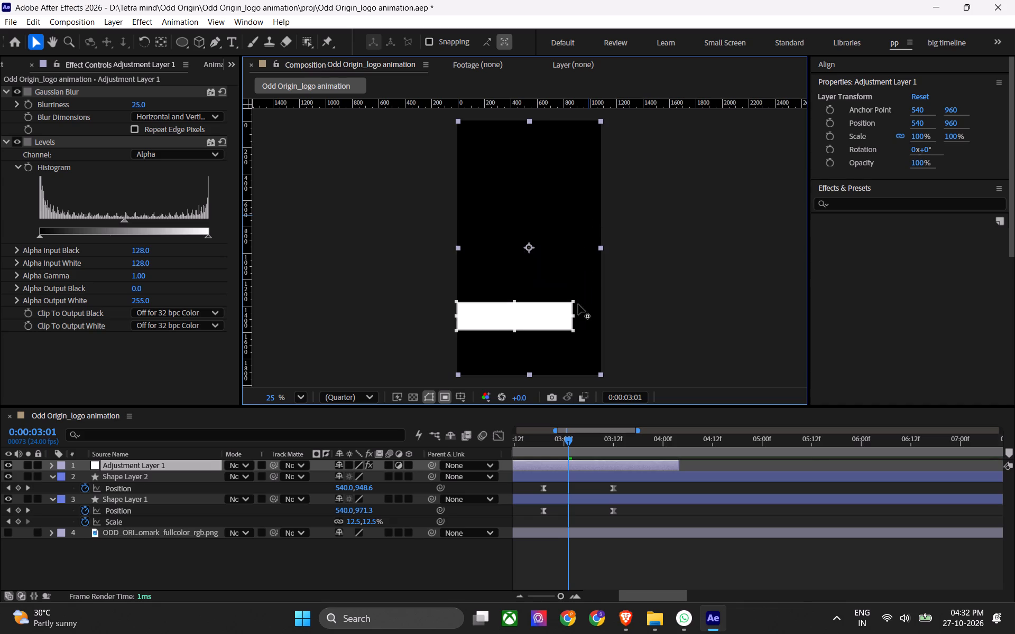
drag(578, 304, 544, 241)
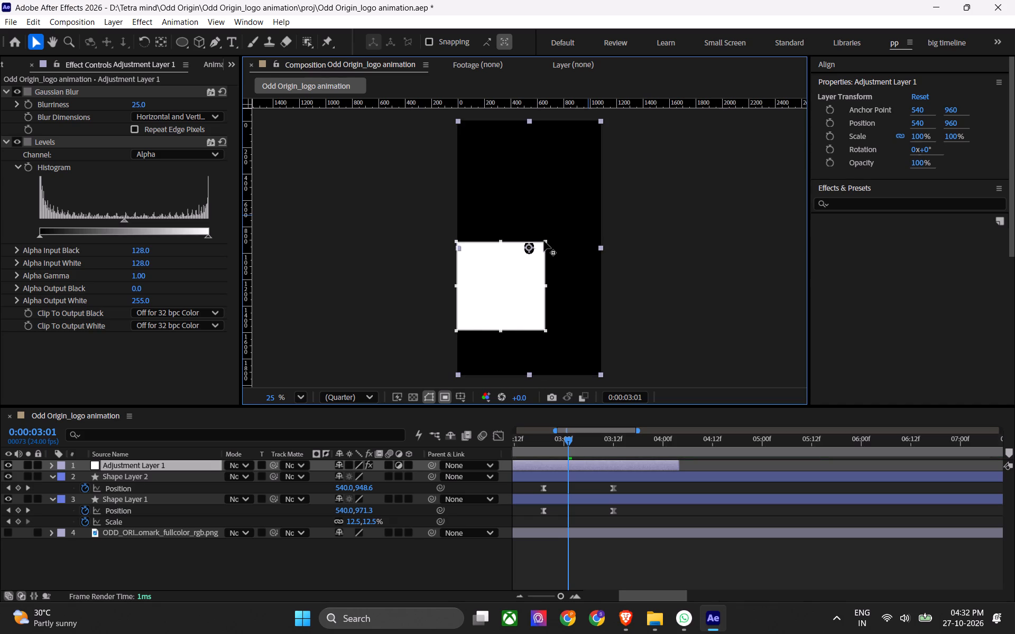
drag(544, 241, 365, 258)
click(358, 288)
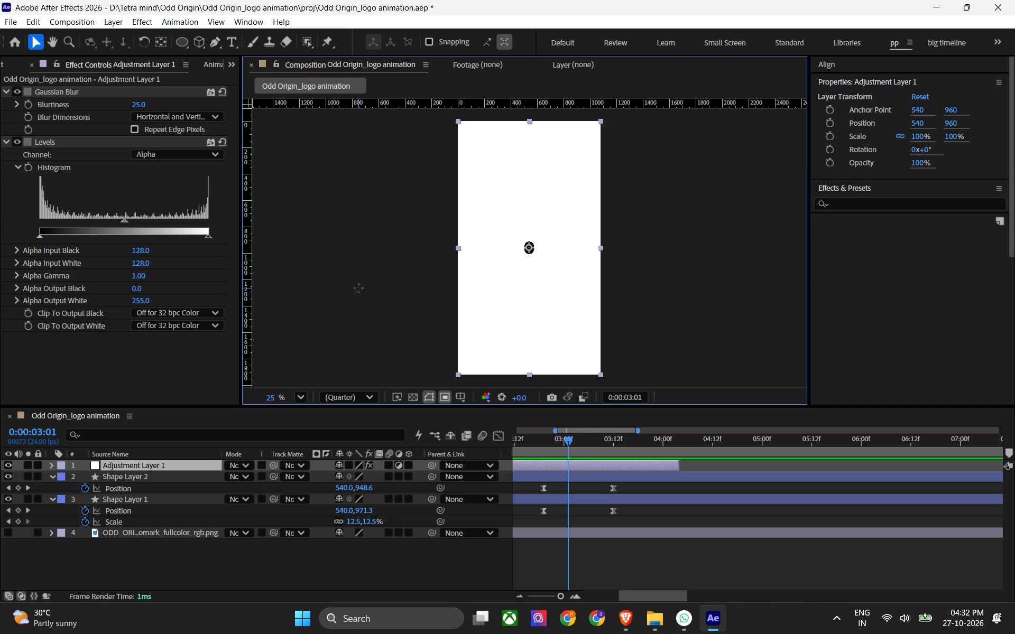
drag(416, 204, 525, 251)
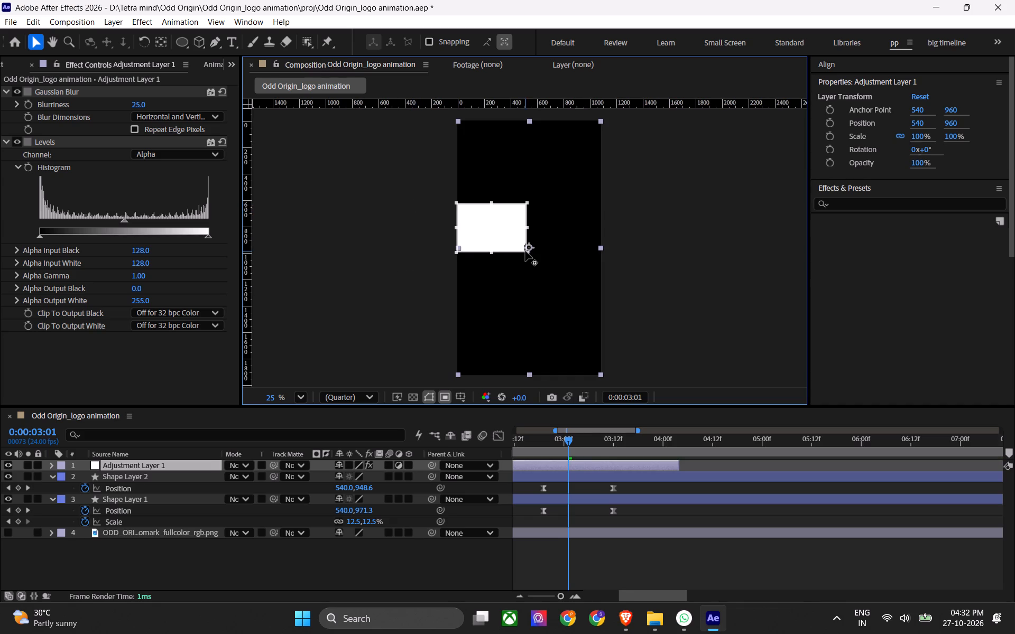
key(ctrl+z)
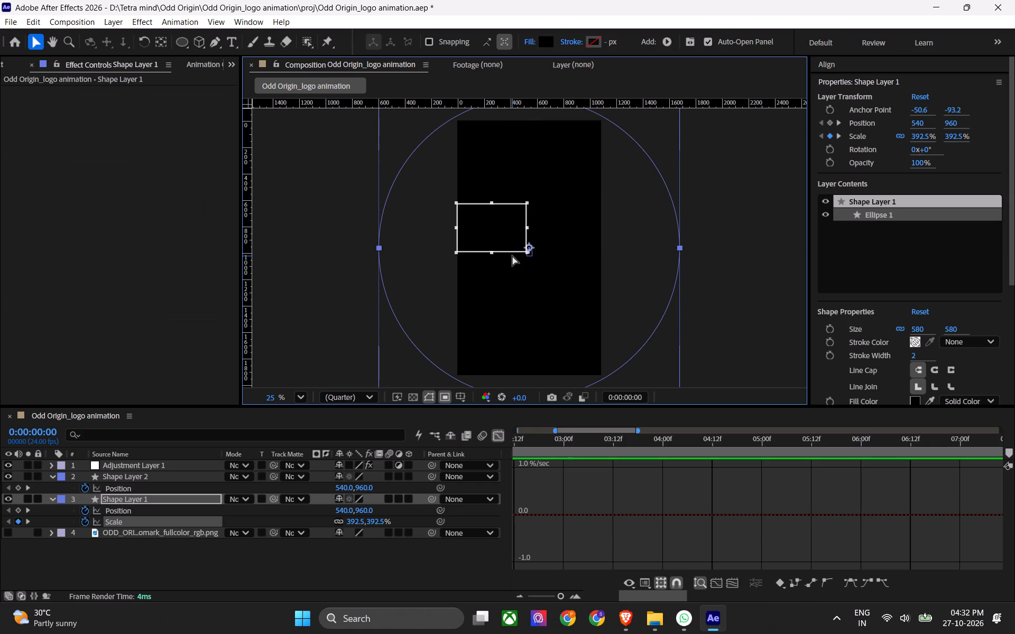
drag(525, 228, 379, 252)
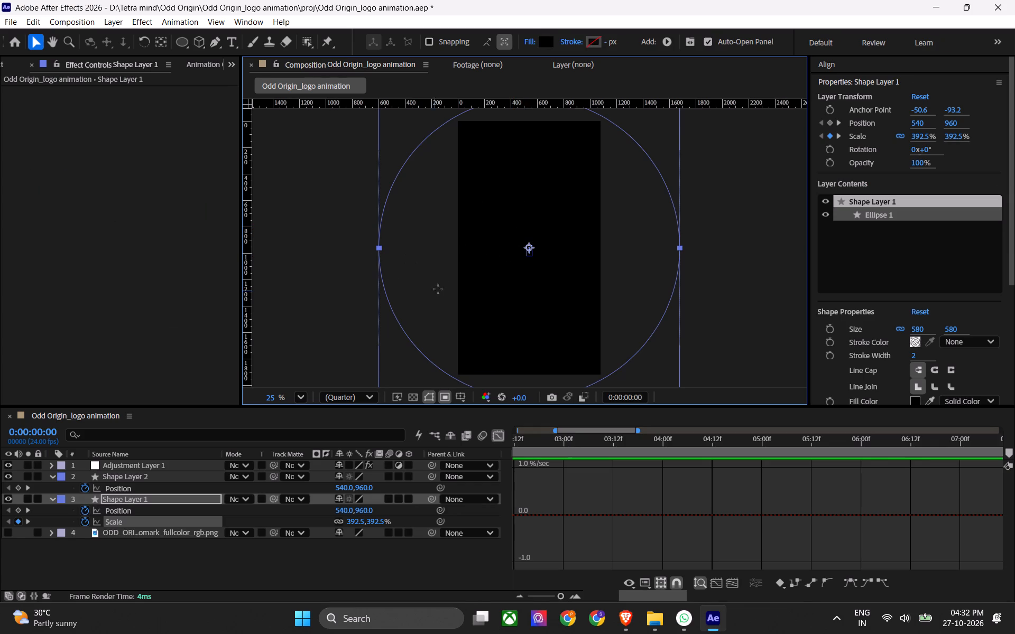
key(ctrl+z)
Collapse Shape Layer 1's keyframed properties and leave the graph editor.
click(561, 494)
scroll(561, 494, up, 6)
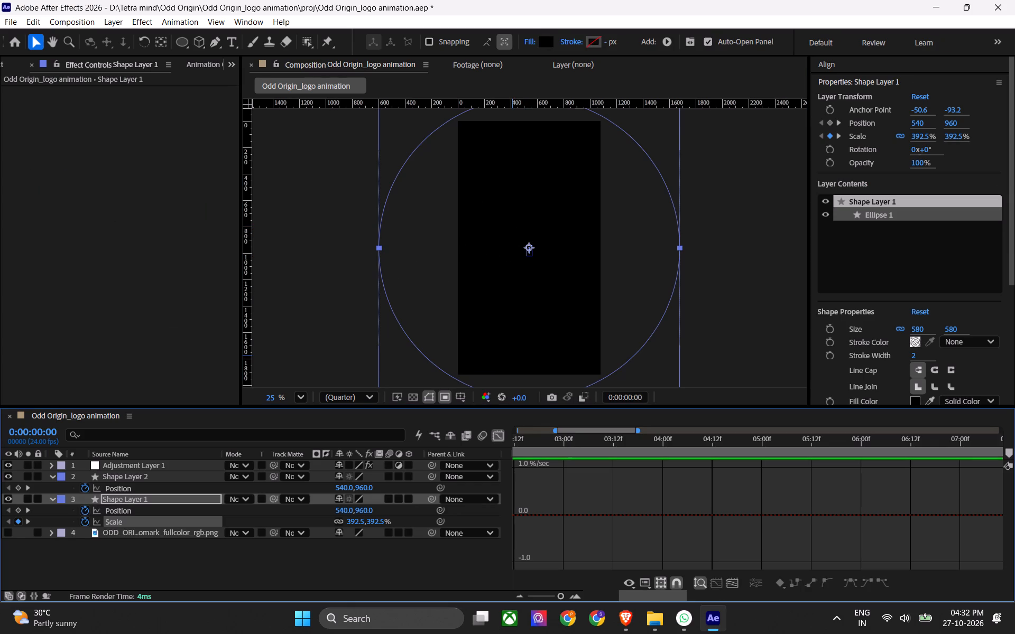
key(u)
click(497, 437)
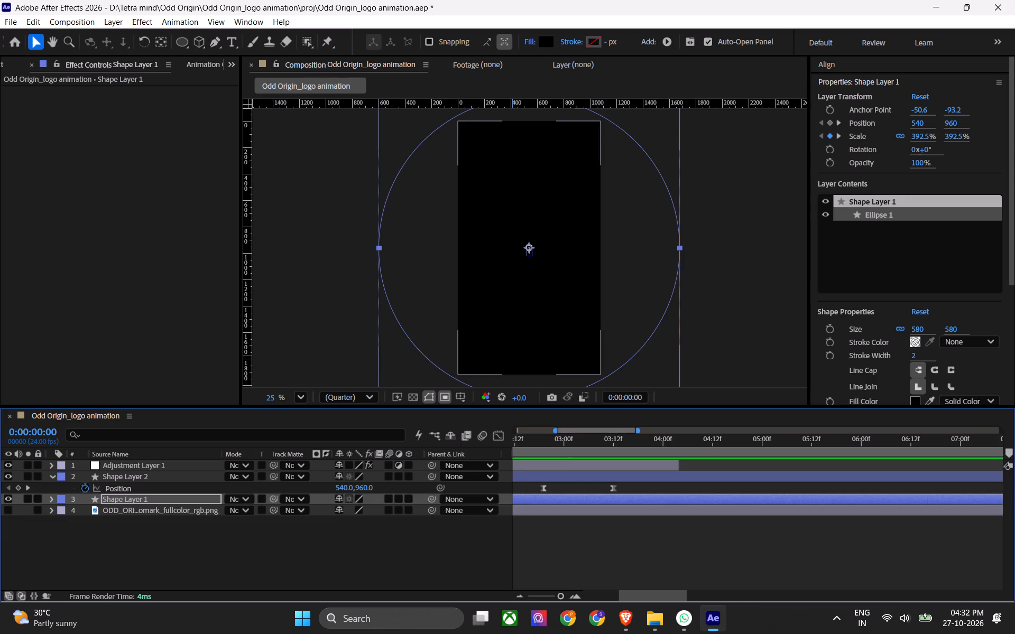
Preview the circle animation from 0:00:00:04 with nothing selected.
drag(545, 447, 522, 457)
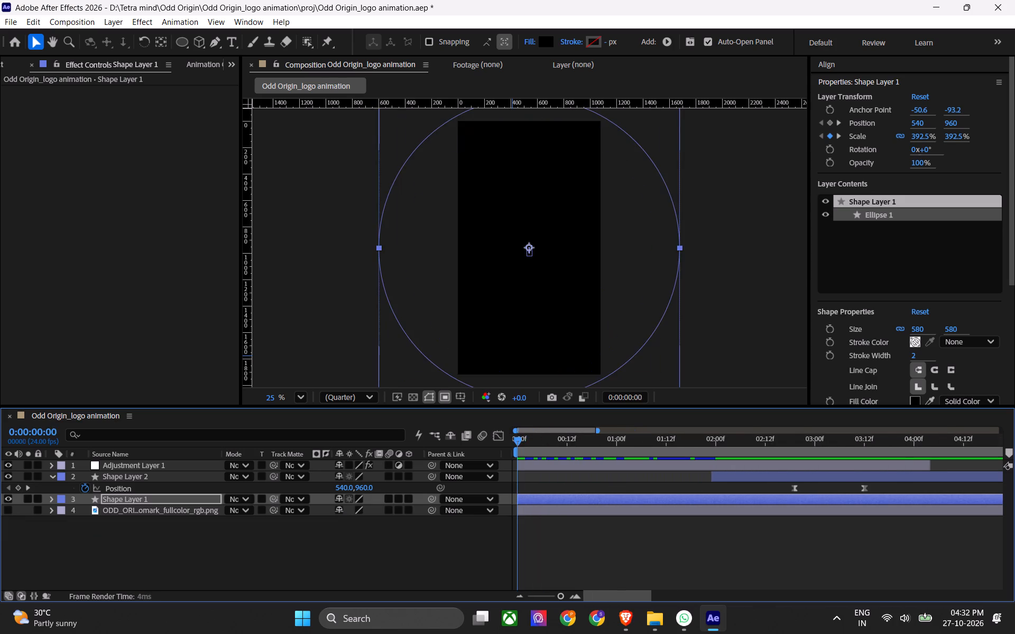
drag(522, 457, 533, 458)
click(580, 549)
key(space)
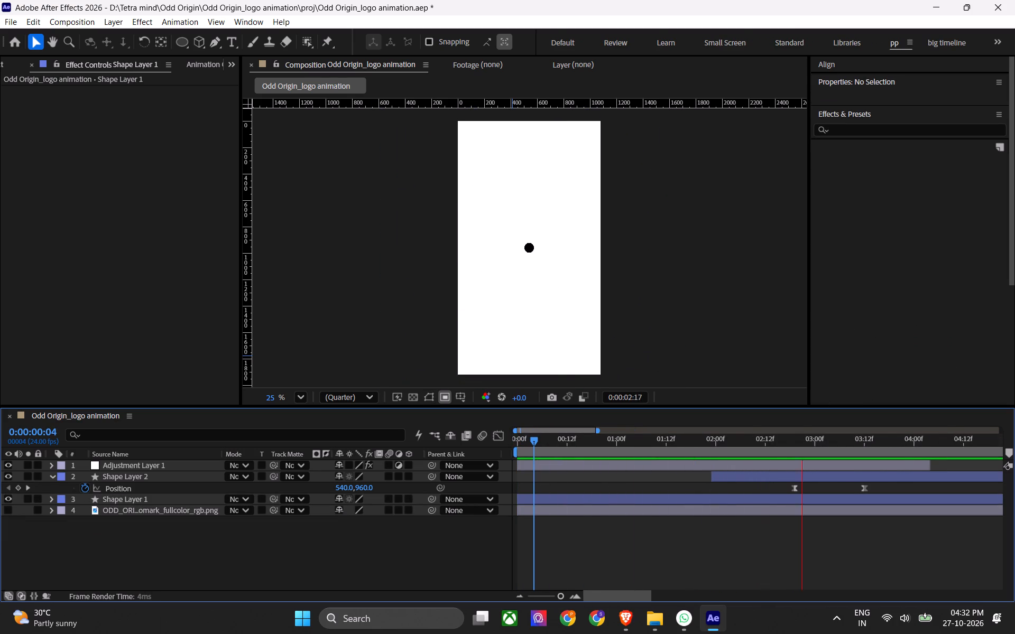
key(space)
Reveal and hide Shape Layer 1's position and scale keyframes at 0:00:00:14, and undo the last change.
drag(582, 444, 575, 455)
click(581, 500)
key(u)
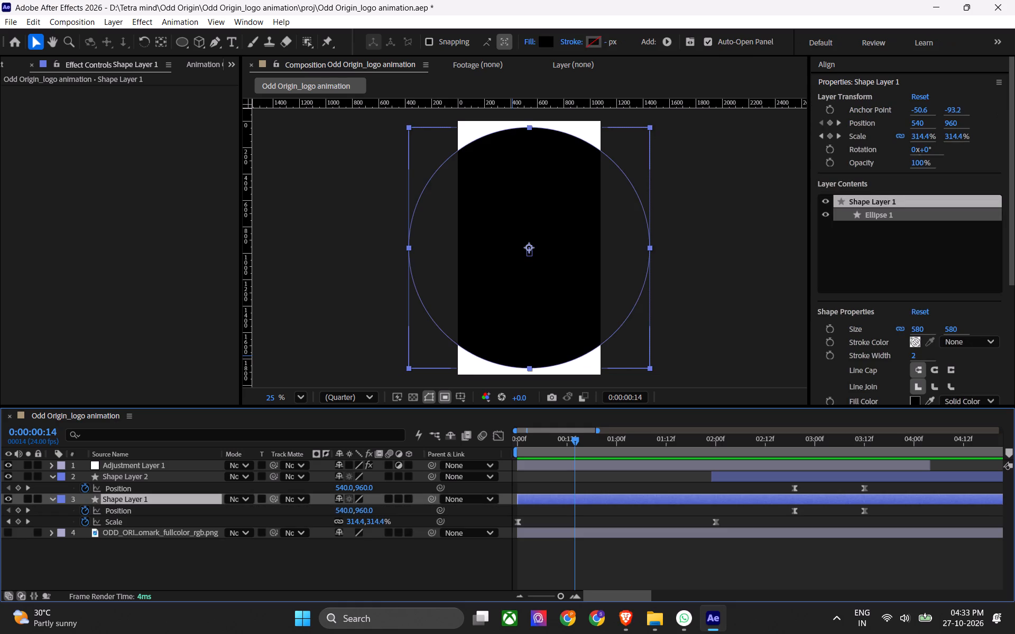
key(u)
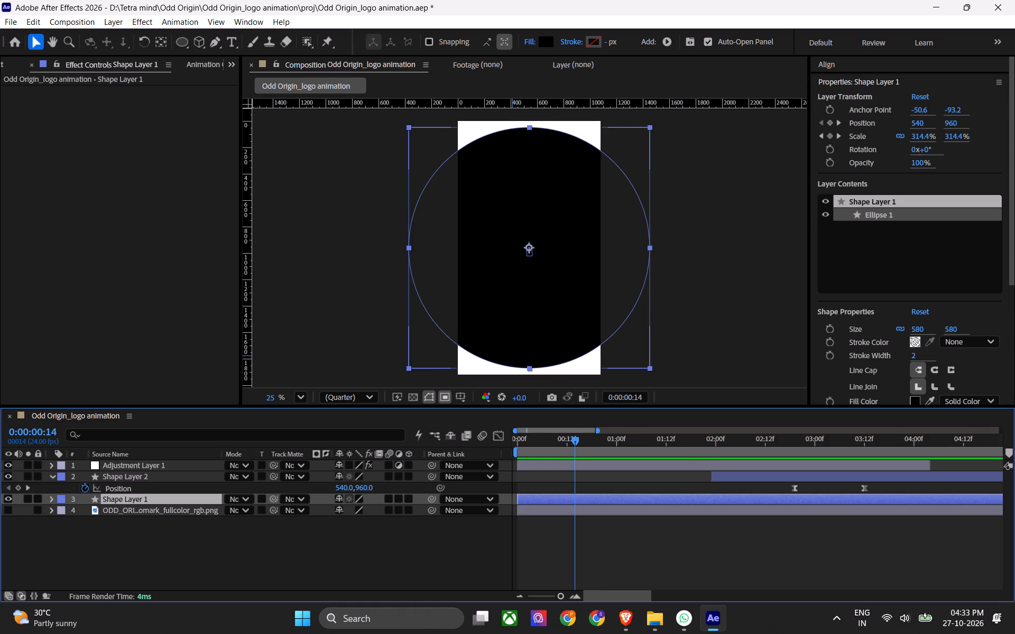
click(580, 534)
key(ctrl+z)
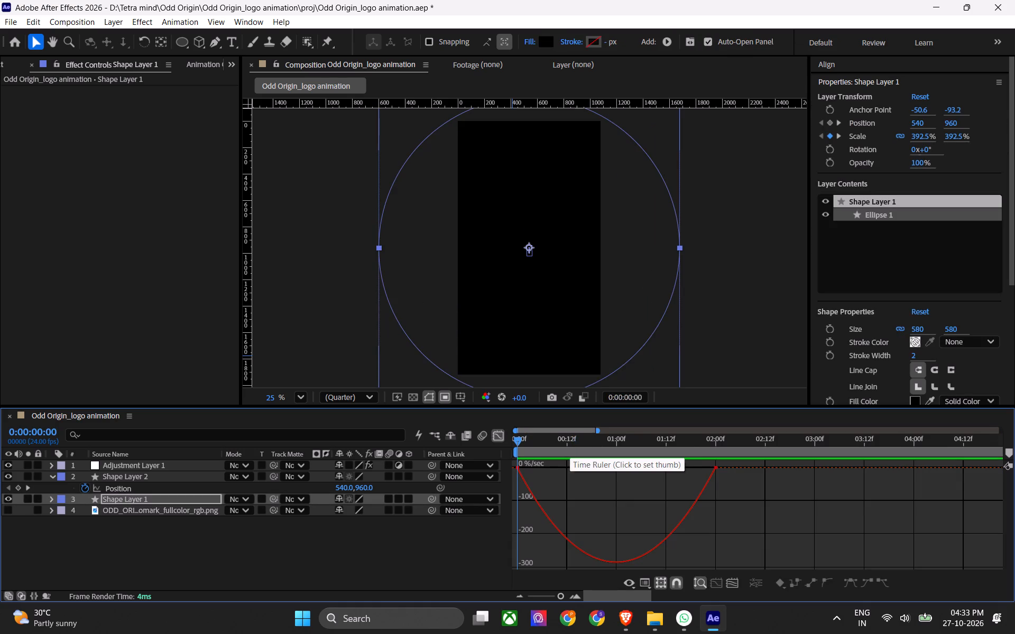
Preview the circle shrink and the start of the split from 0:00:00:00.
drag(553, 444, 504, 446)
key(space)
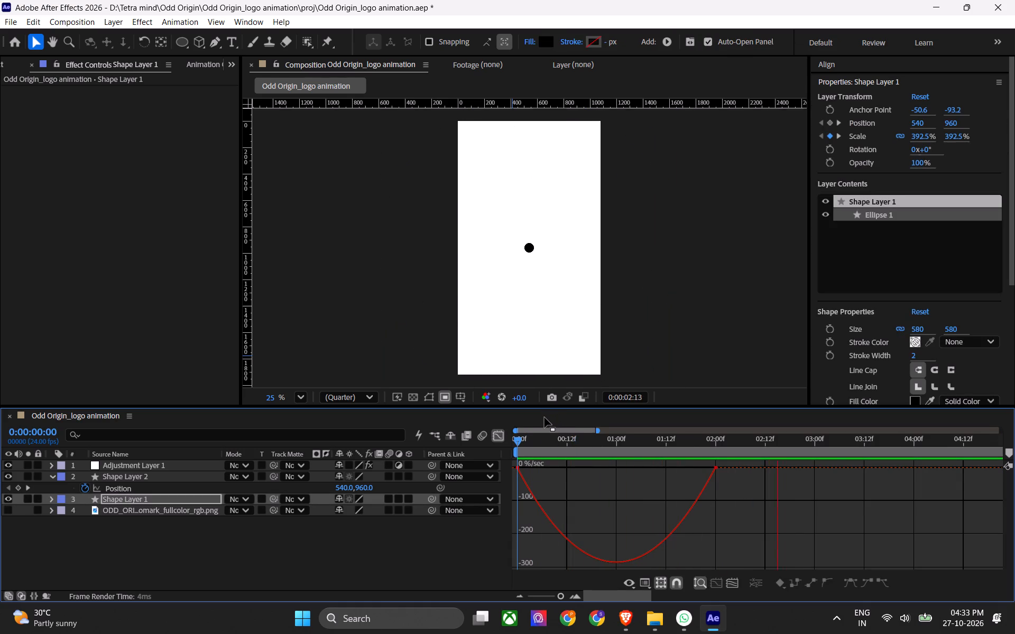
key(space)
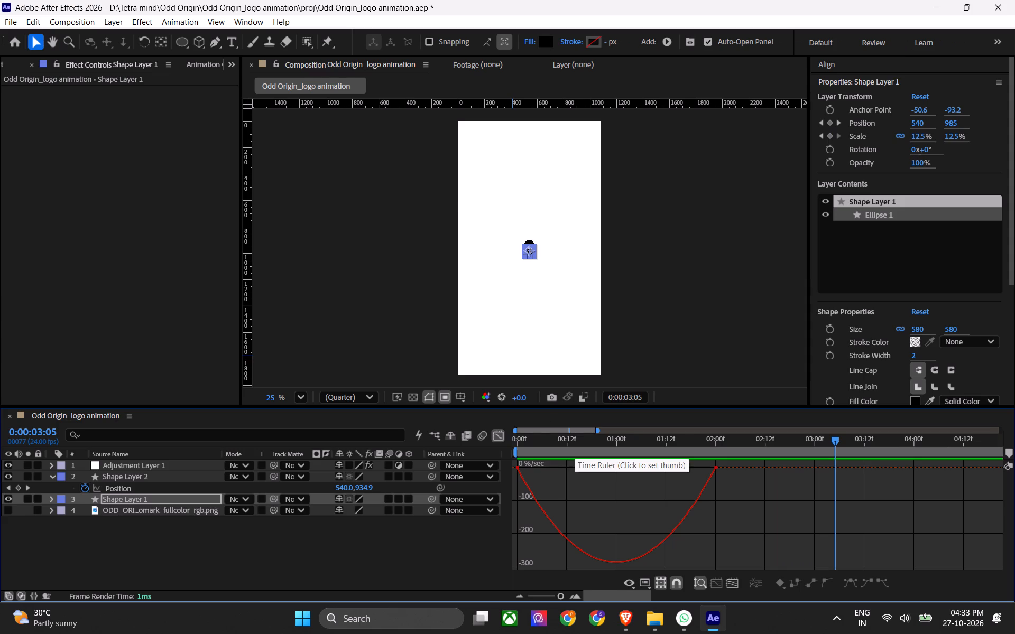
Move to 0:00:00:17 and return from the graph editor to the layer bars.
click(588, 440)
click(495, 435)
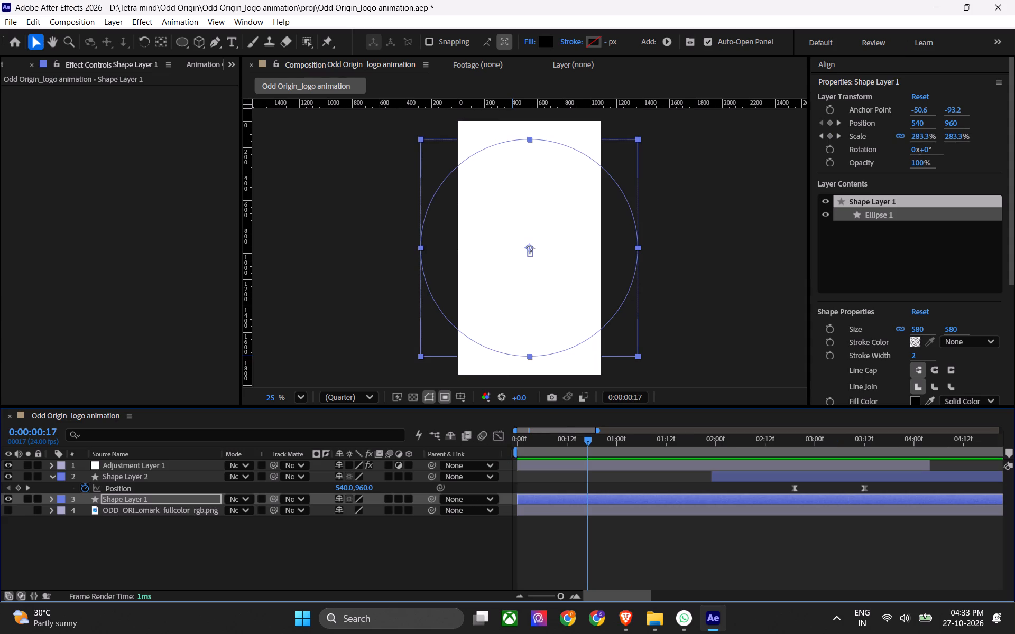
Check Shape Layer 1 and Adjustment Layer 1 for the effects applied to them.
click(575, 500)
scroll(168, 70, down, 1)
scroll(168, 70, up, 1)
click(86, 87)
click(82, 85)
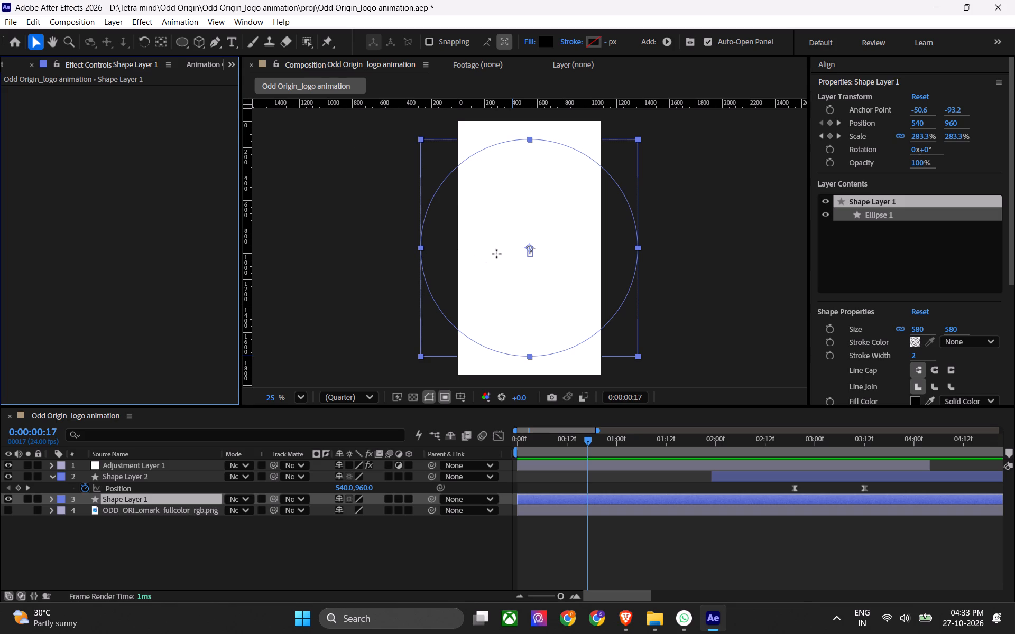
click(612, 526)
click(617, 470)
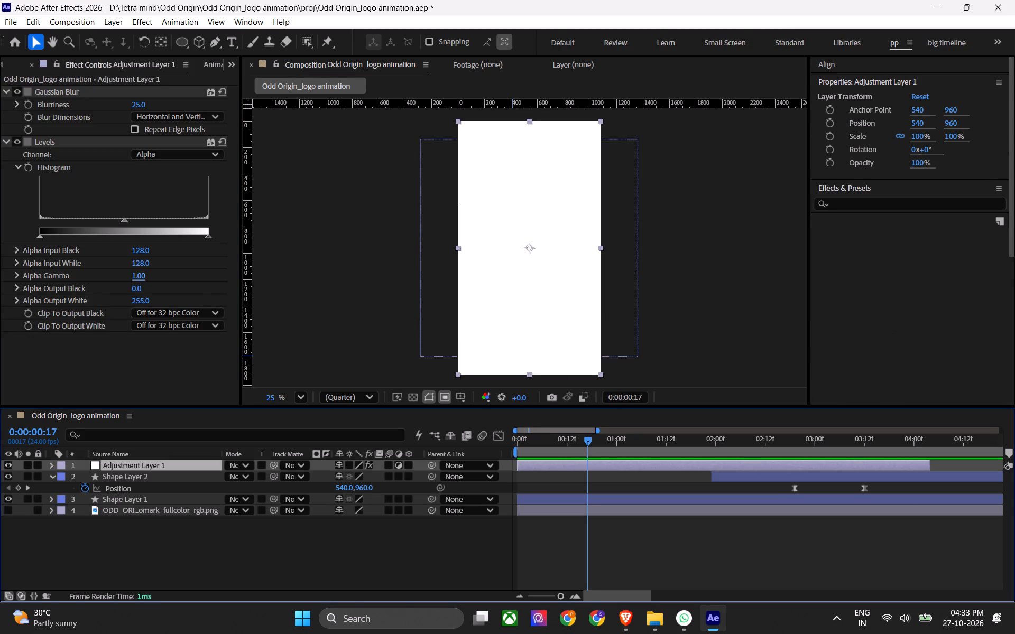
Preview the circle shrink from 0:00:00:00 with Adjustment Layer 1 hidden, and restore the layer's visibility.
click(7, 467)
drag(568, 440, 506, 442)
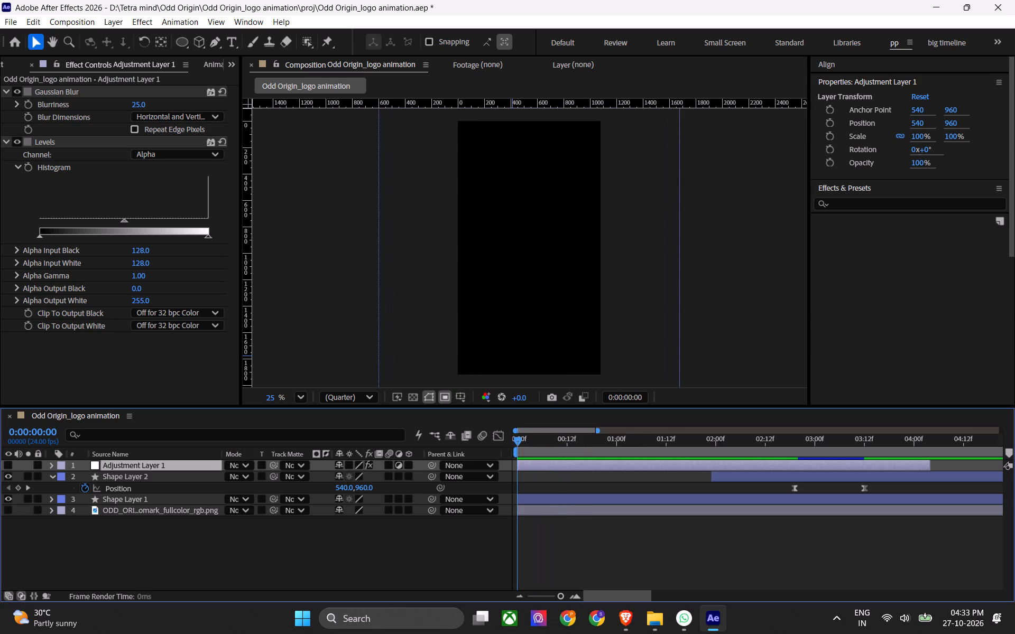
key(space)
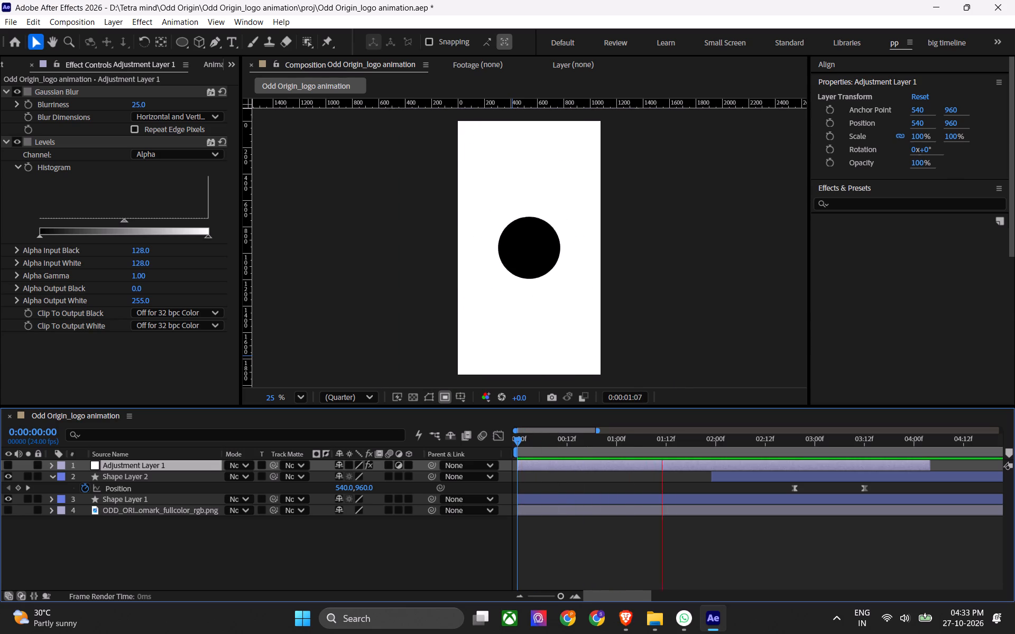
key(space)
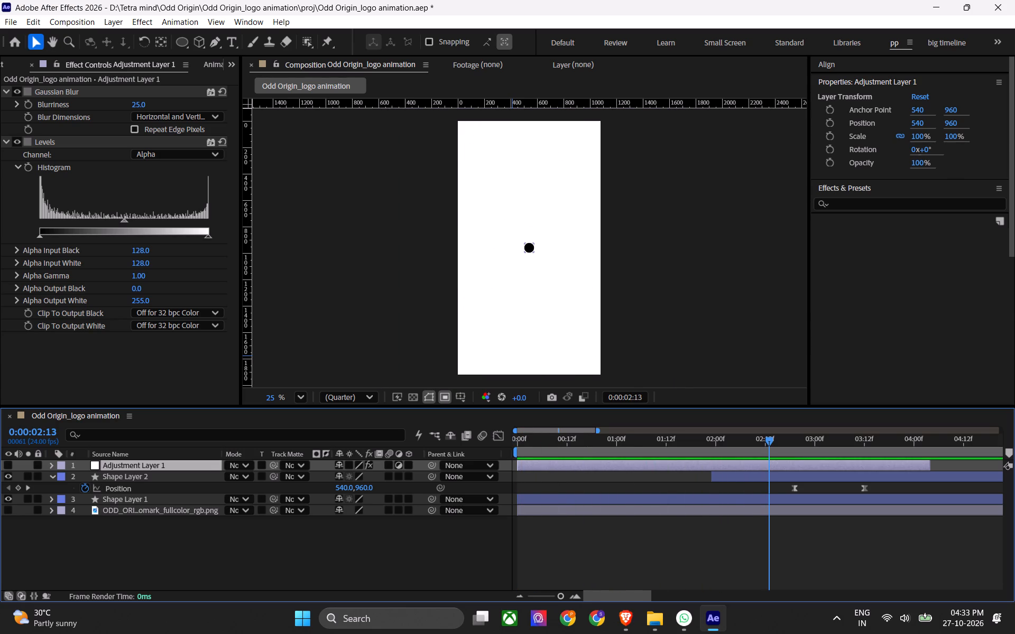
click(15, 468)
click(5, 467)
Preview the shrink and split from 0:00:00:07 with Adjustment Layer 1 visible.
drag(562, 440, 545, 445)
key(space)
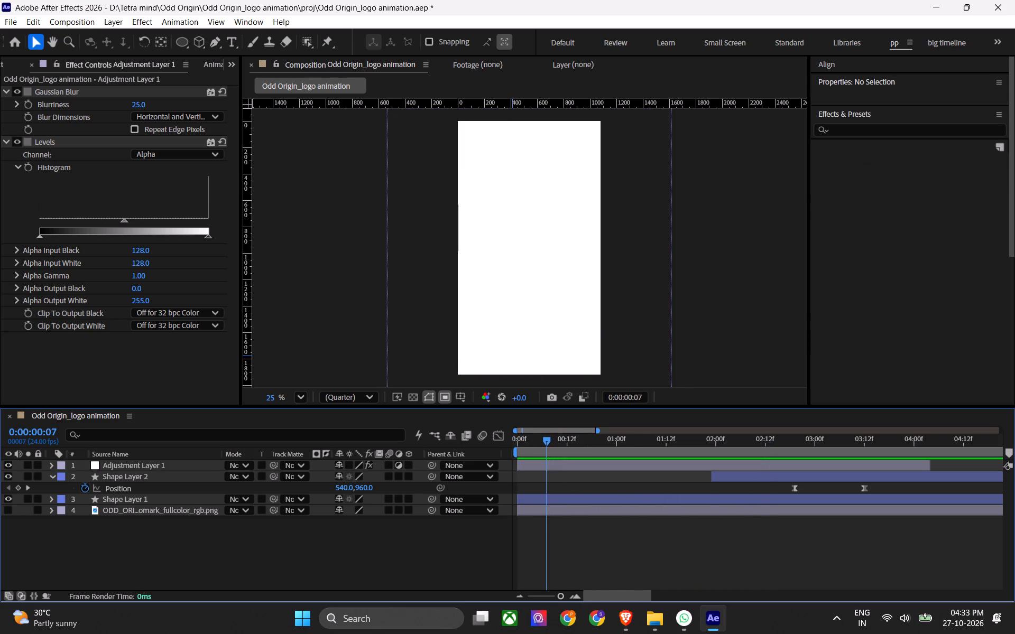
key(space)
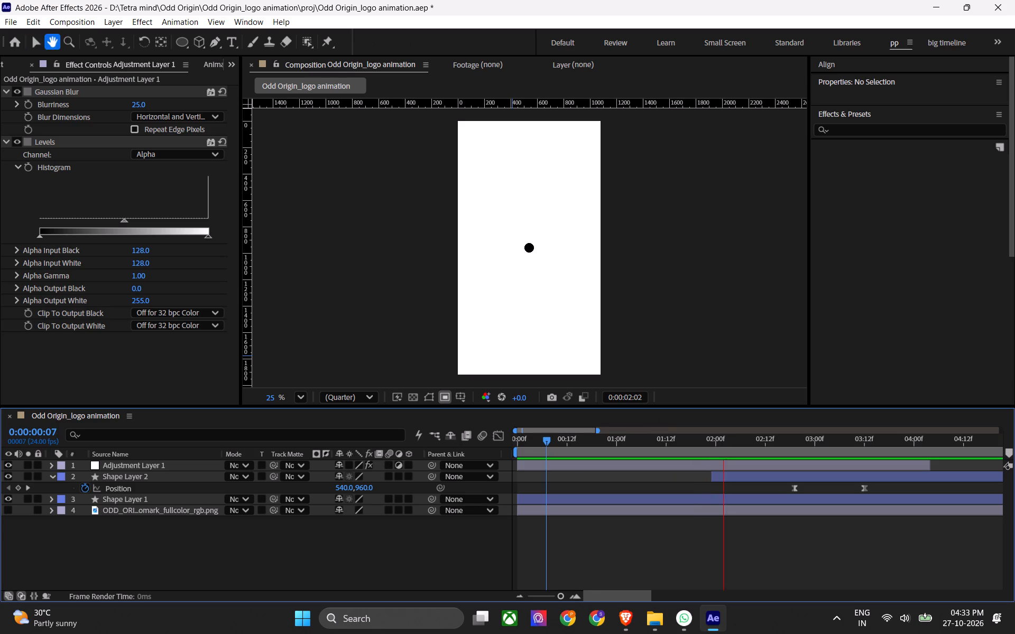
key(space)
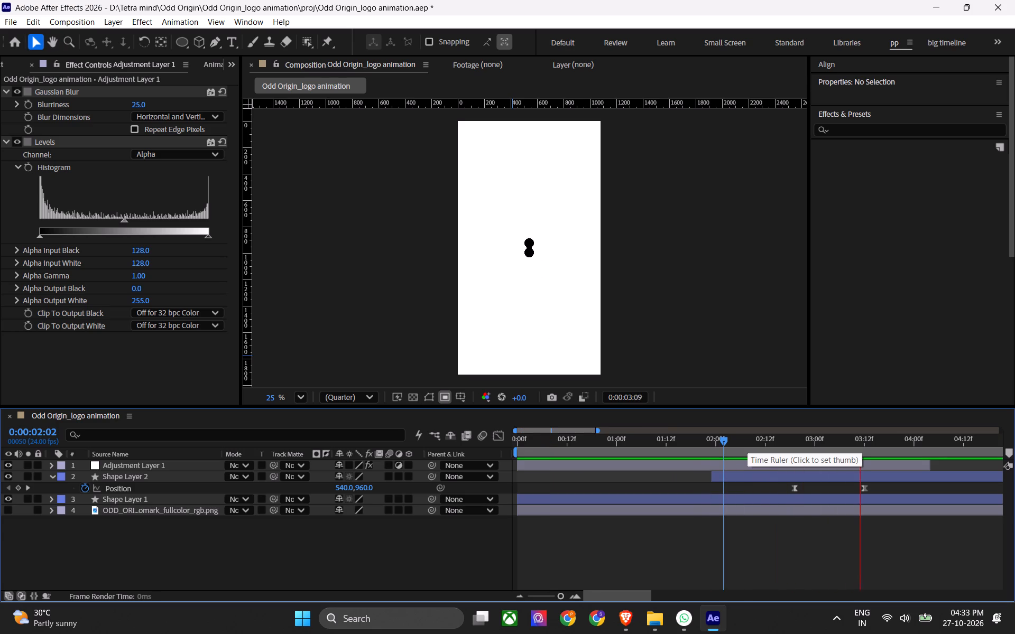
key(space)
Trim the start of Adjustment Layer 1 to 0:00:02:19, at Shape Layer 2's first position keyframe.
drag(811, 441, 794, 447)
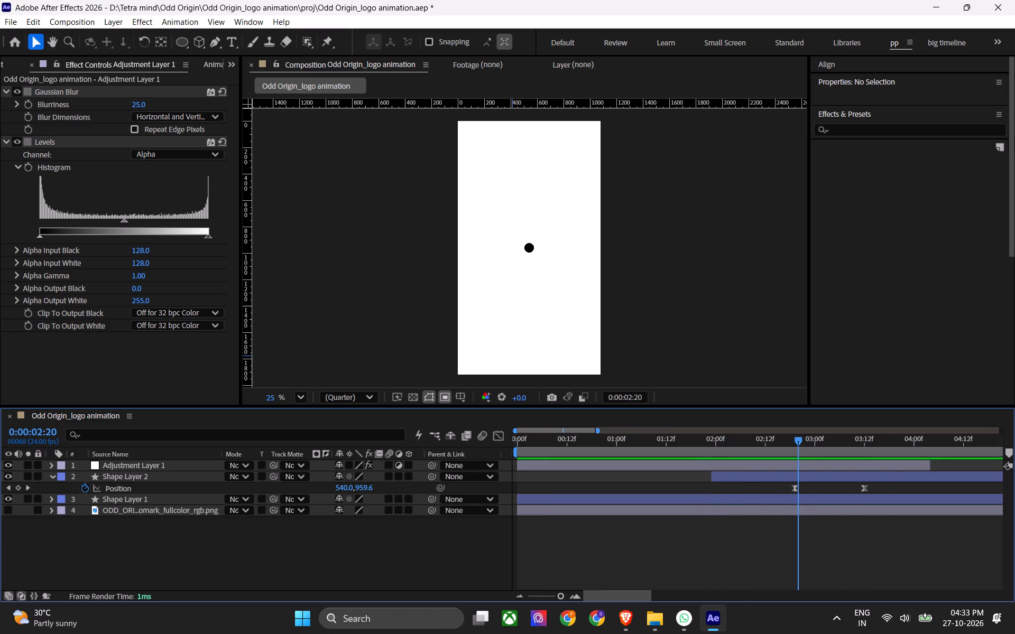
drag(794, 447, 793, 447)
click(781, 461)
key(alt+bracketleft)
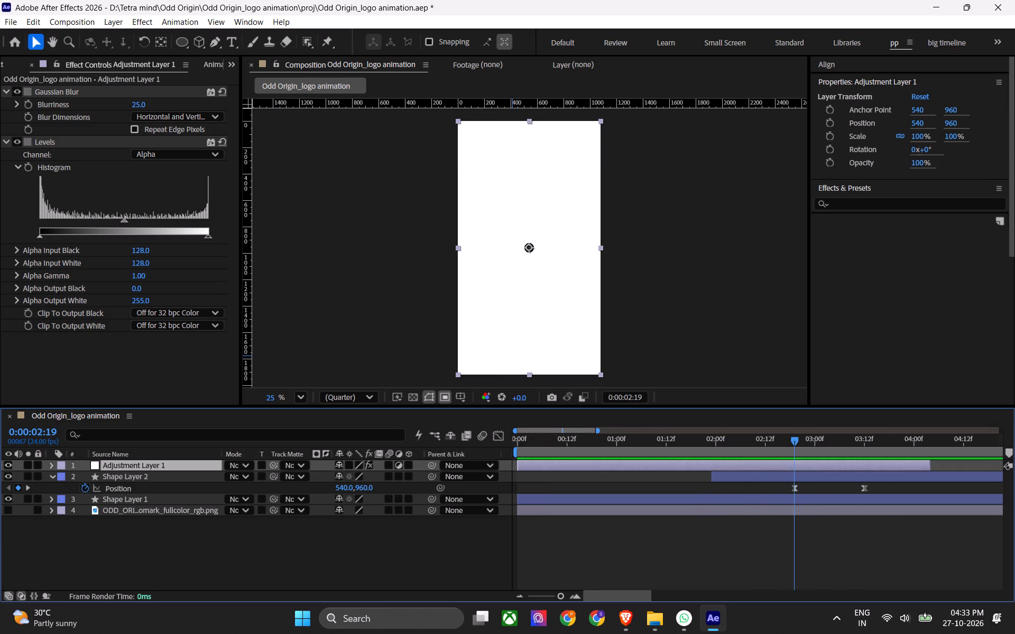
Preview the circle split from 0:00:02:19 with the trimmed adjustment layer.
scroll(825, 489, down, 3)
alt+scroll(863, 495, up, 2)
shift+scroll(859, 500, down, 3)
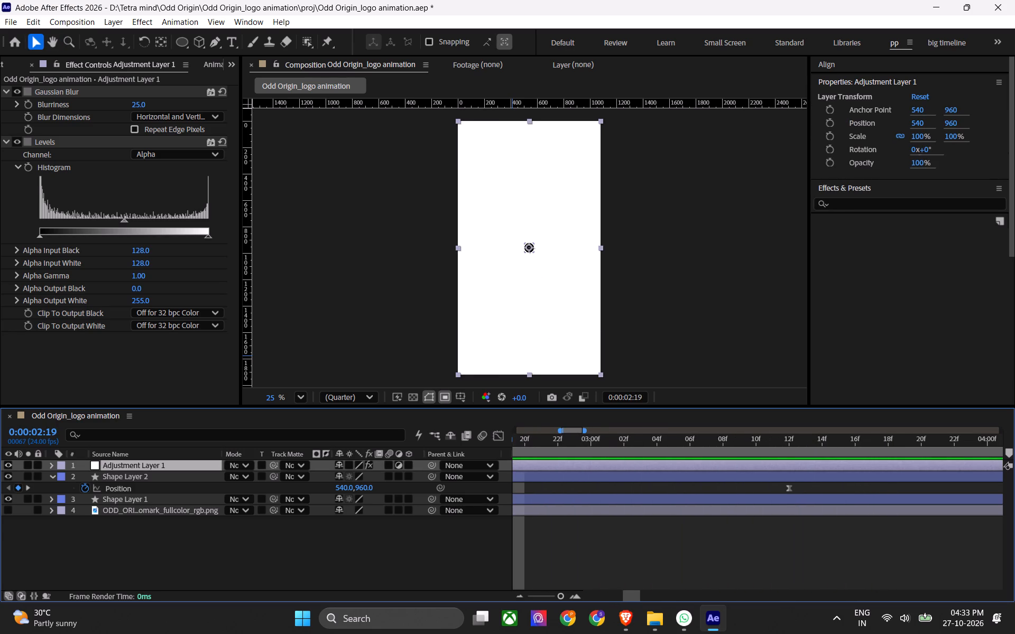
key(space)
key(space)
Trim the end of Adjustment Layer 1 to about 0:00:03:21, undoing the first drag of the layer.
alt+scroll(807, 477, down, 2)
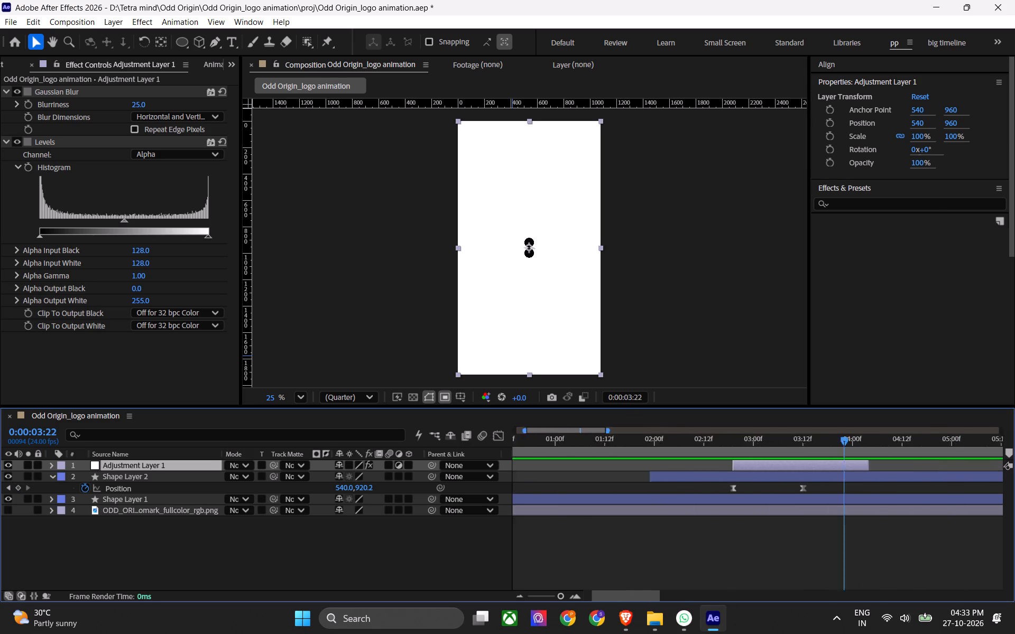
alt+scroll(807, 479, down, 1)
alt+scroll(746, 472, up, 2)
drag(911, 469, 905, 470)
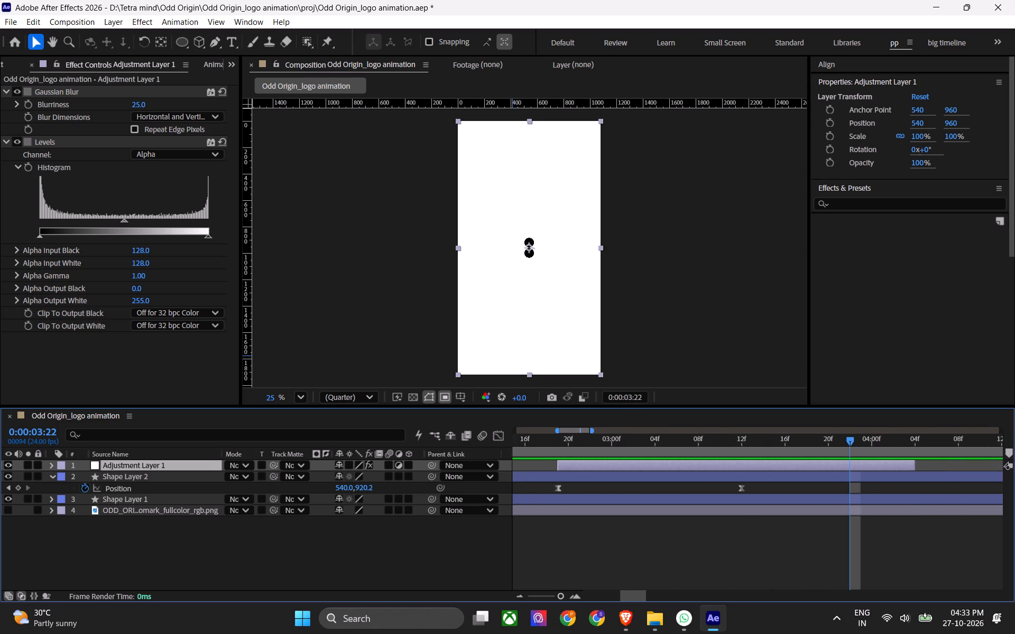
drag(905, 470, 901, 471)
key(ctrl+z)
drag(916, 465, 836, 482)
Preview the circle split from 0:00:03:06 through the end of Adjustment Layer 1.
drag(849, 440, 674, 467)
key(space)
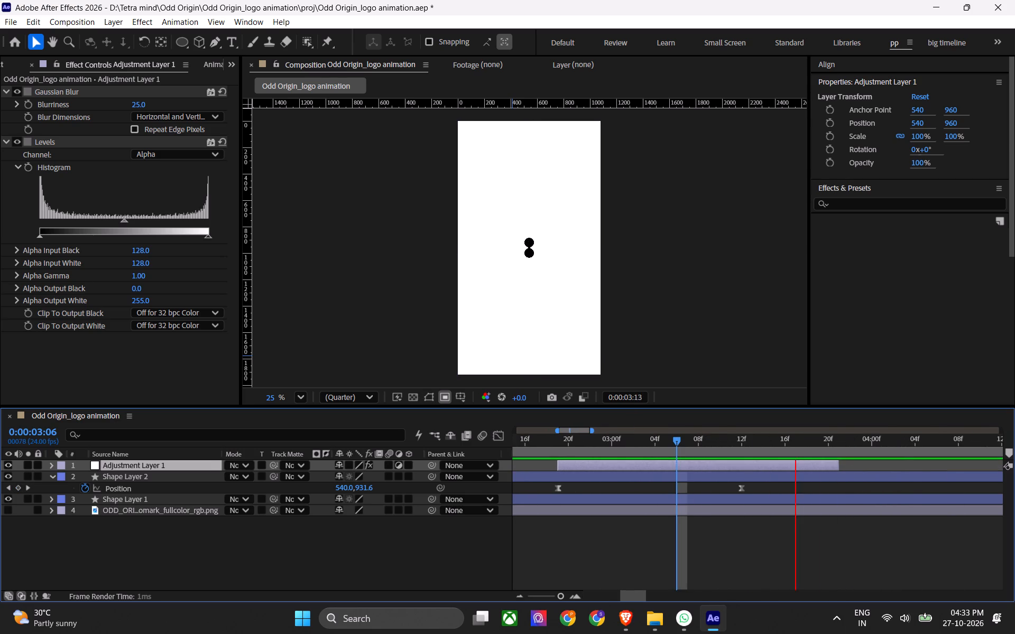
key(space)
Trim the end of Adjustment Layer 1 to 0:00:03:19.
drag(750, 441, 790, 465)
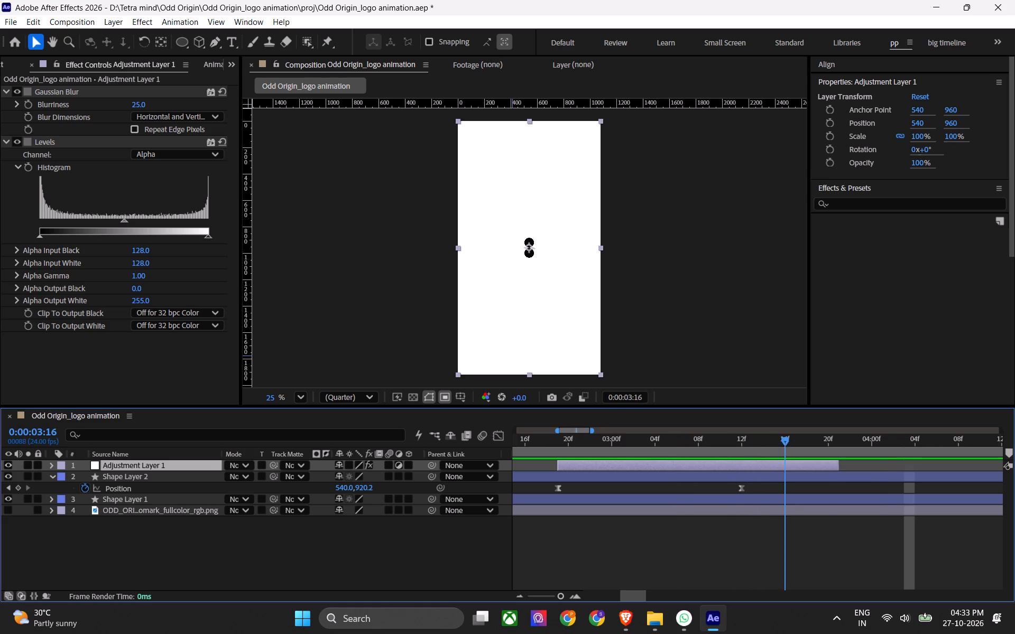
drag(790, 465, 813, 471)
drag(841, 467, 814, 477)
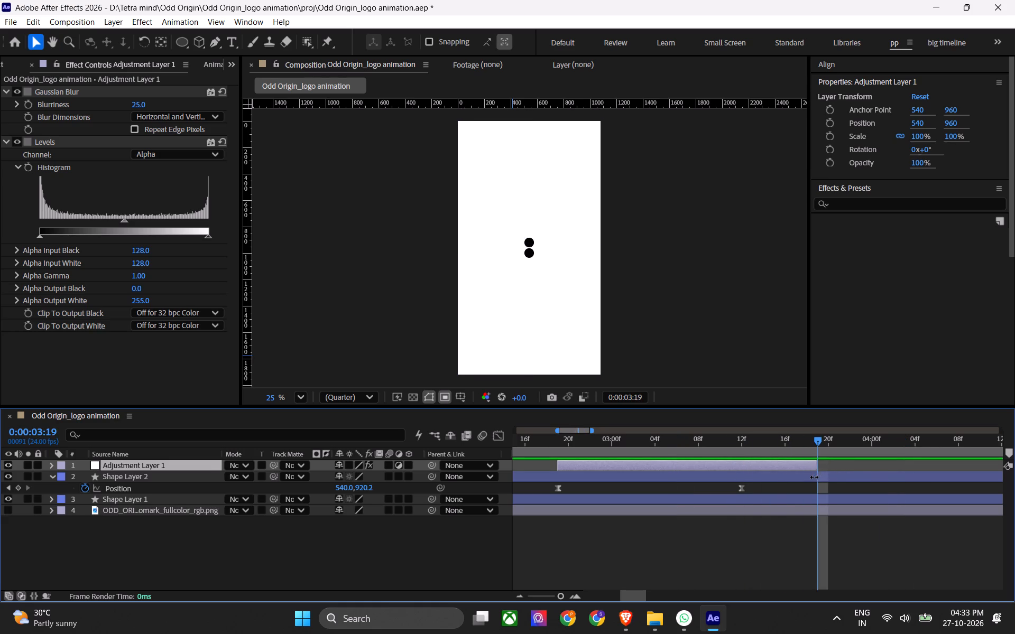
drag(814, 477, 816, 482)
Scrub back through the circle split to 0:00:00:00 and save the project with the trimmed Adjustment Layer 1.
drag(827, 441, 622, 469)
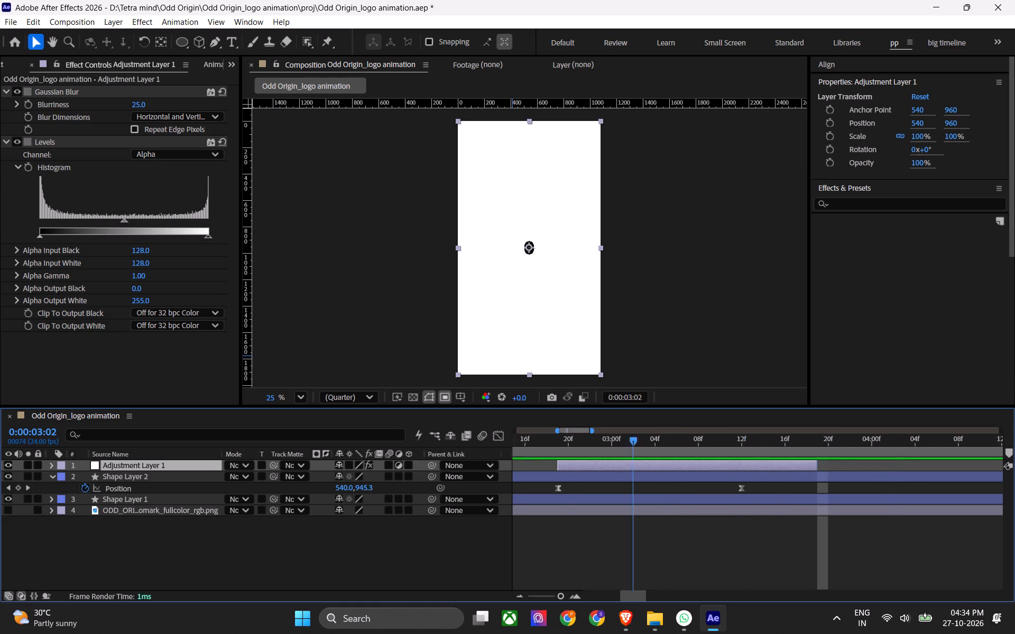
drag(622, 469, 618, 470)
alt+scroll(608, 481, down, 5)
ctrl+scroll(635, 469, up, 4)
key(ctrl+s)
drag(565, 449, 424, 462)
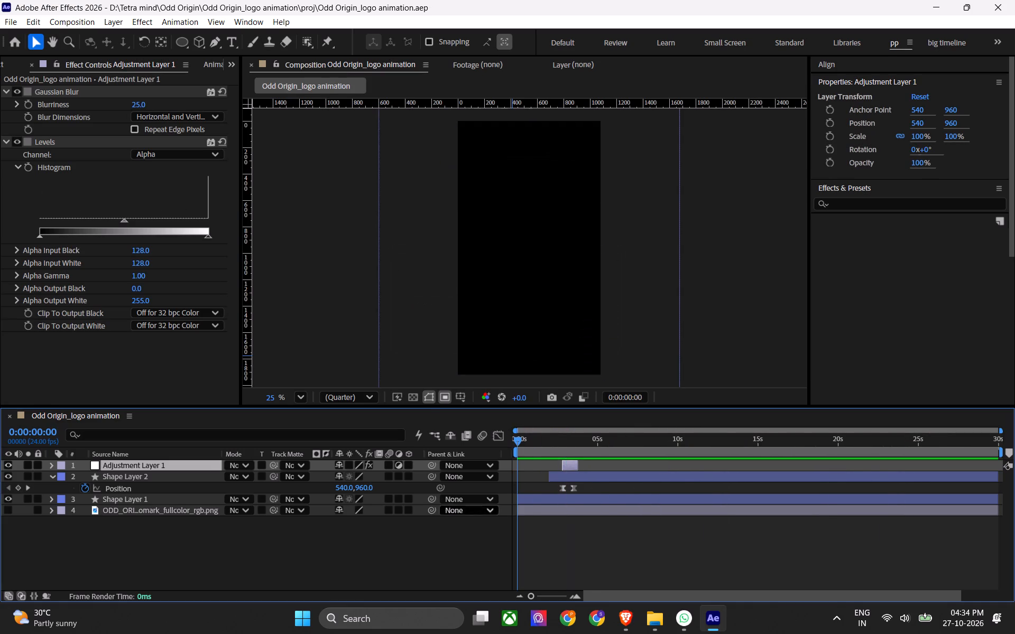
Deselect Adjustment Layer 1 and save the project again.
click(412, 376)
click(340, 329)
key(v)
click(338, 309)
key(ctrl+s)
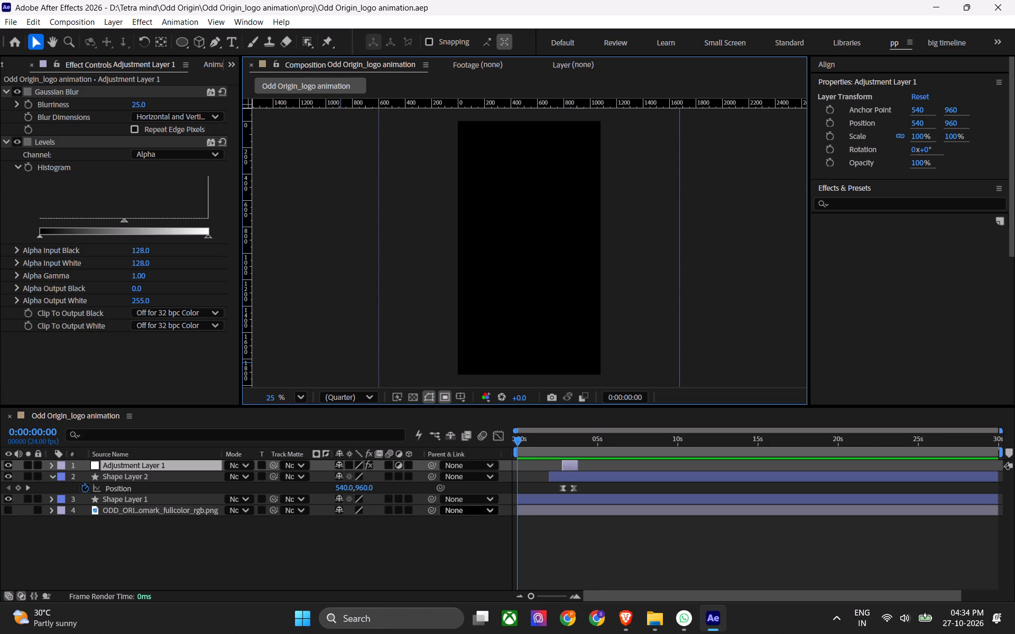
click(603, 590)
key(ctrl+s)
key(v)
click(576, 546)
key(ctrl+s)
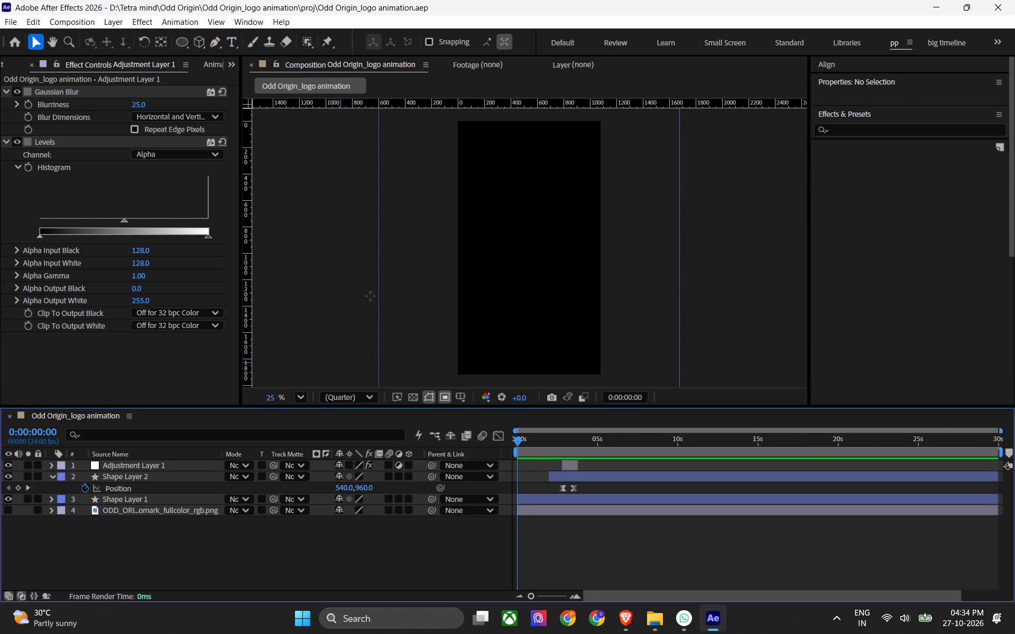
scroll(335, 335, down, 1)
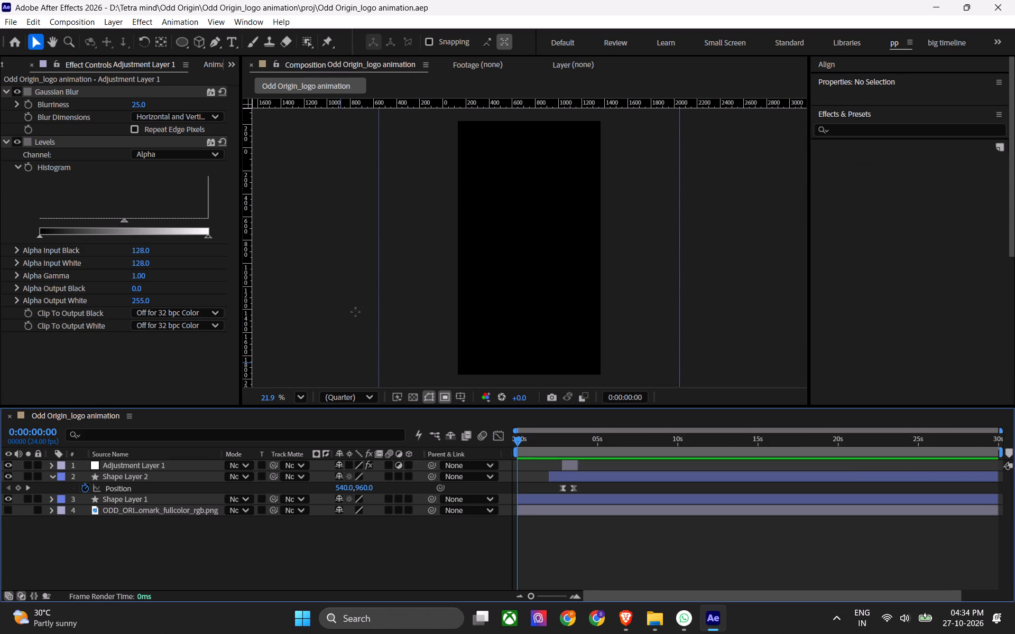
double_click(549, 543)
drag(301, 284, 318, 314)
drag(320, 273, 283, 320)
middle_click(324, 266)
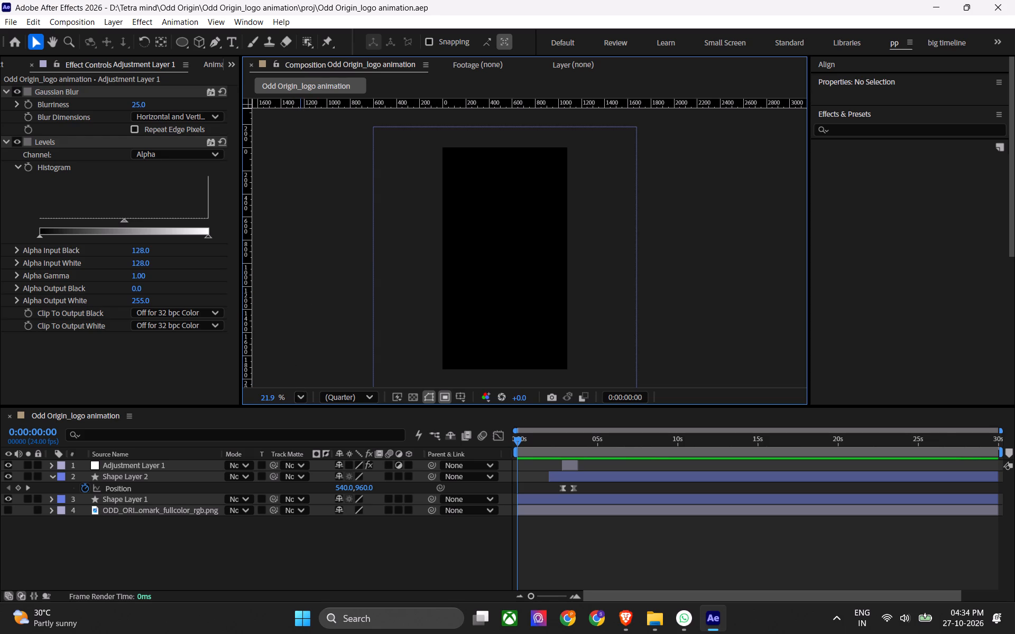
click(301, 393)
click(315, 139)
Preview the animation from 0:00:00:00 in a maximised composition viewer, and restore the normal panel layout.
key(grave)
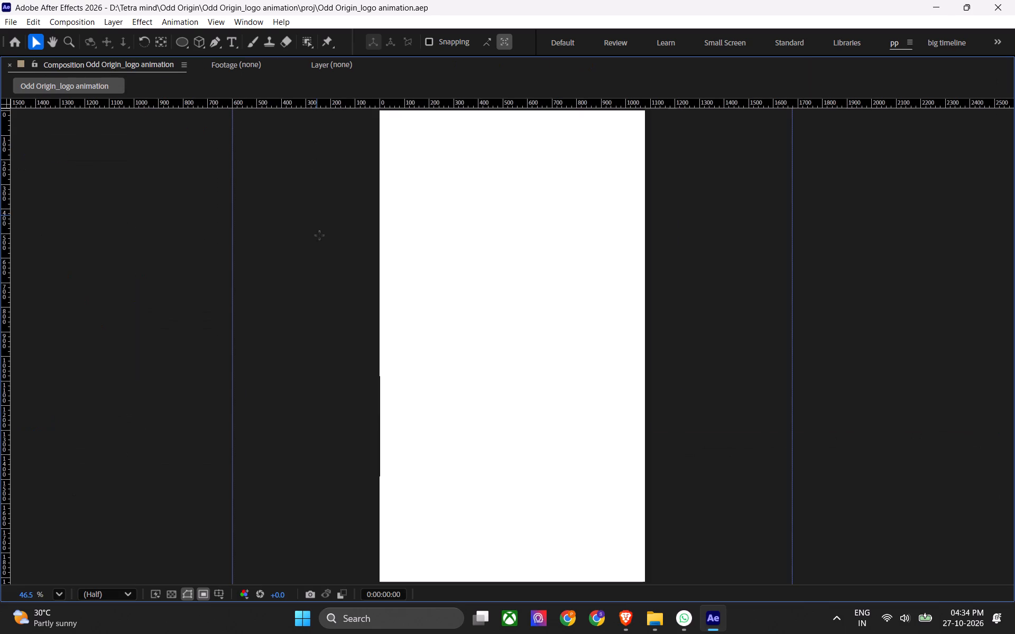
key(ctrl+1)
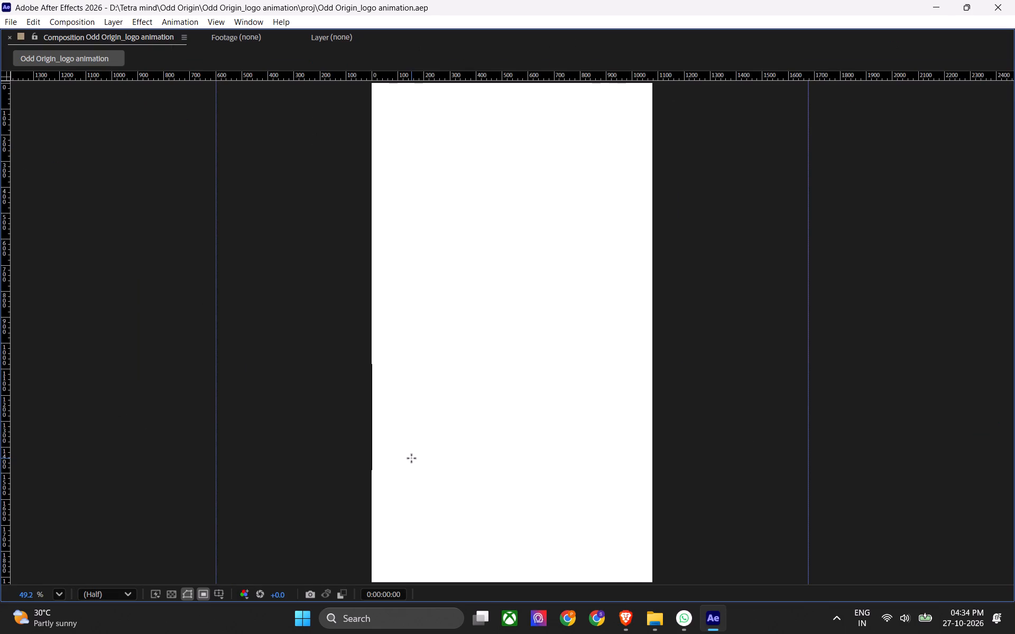
key(ctrl+1)
key(ctrl+1)
key(ctrl+1)
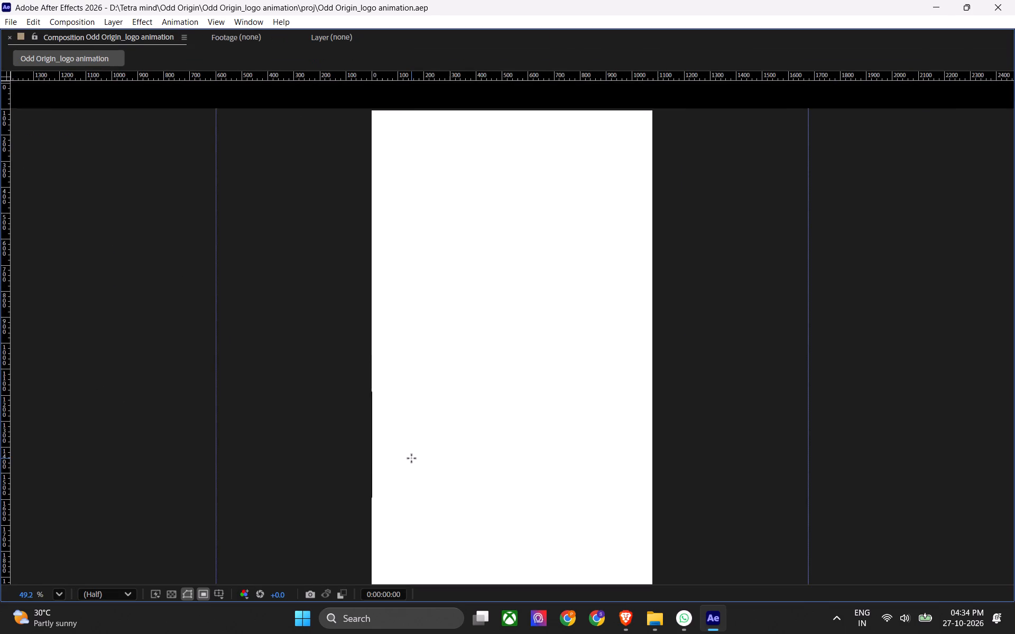
key(ctrl+1)
key(ctrl+1)
key(ctrl+grave)
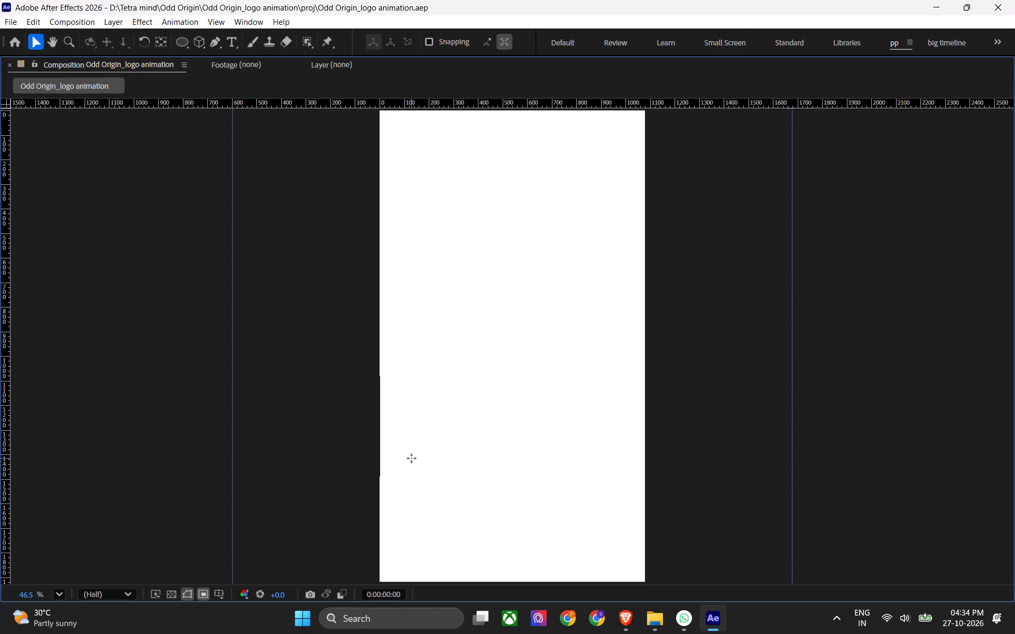
key(space)
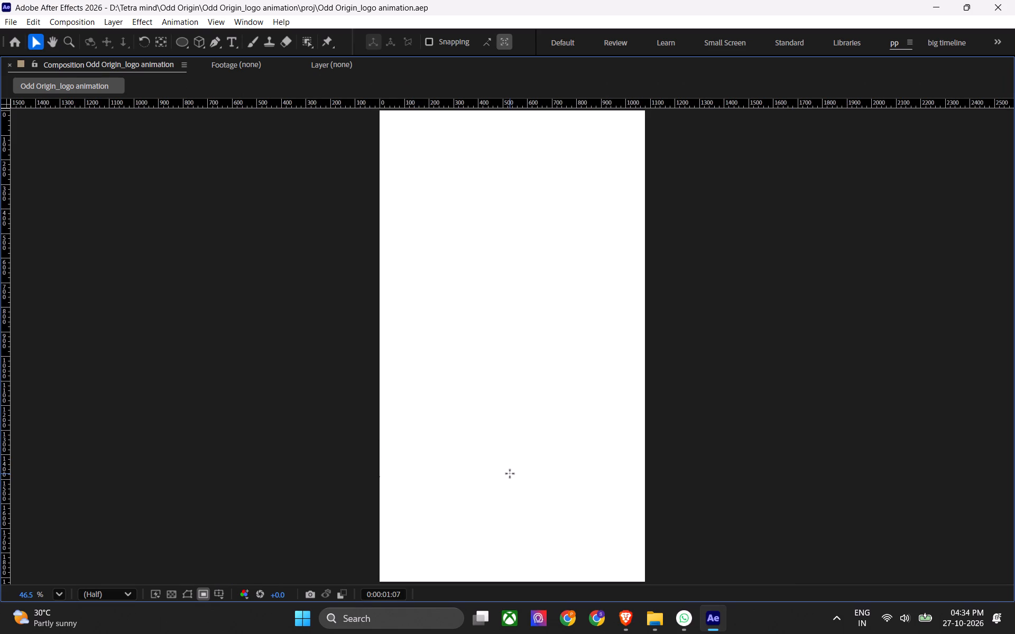
key(space)
text(00)
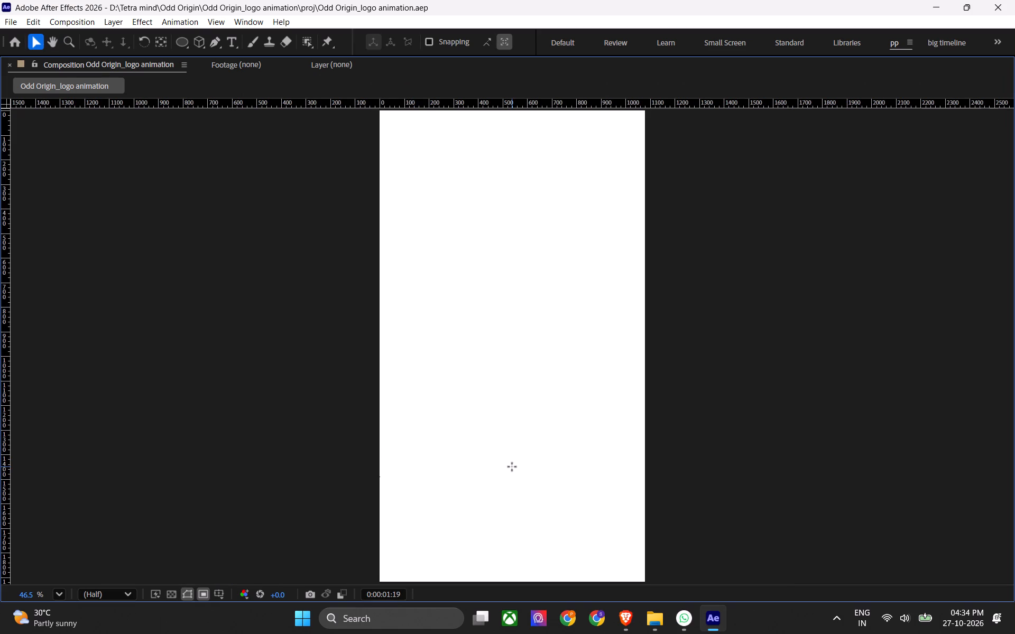
key(space)
key(space)
text(`)
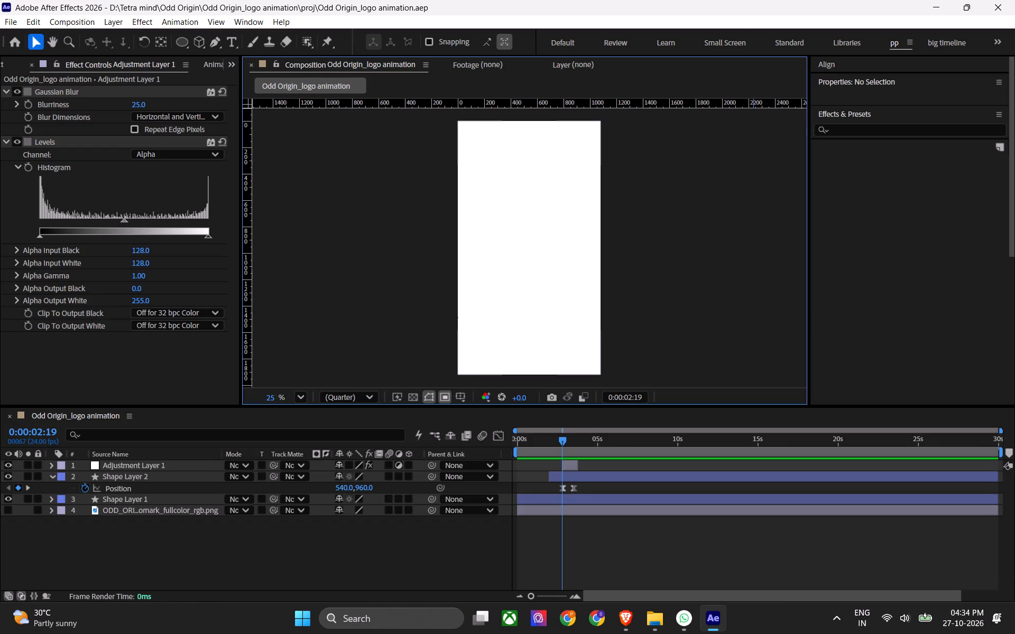
Return the playhead to 0:00:00:00 and check the Footage and Layer viewers before going back to the composition.
drag(561, 440, 512, 452)
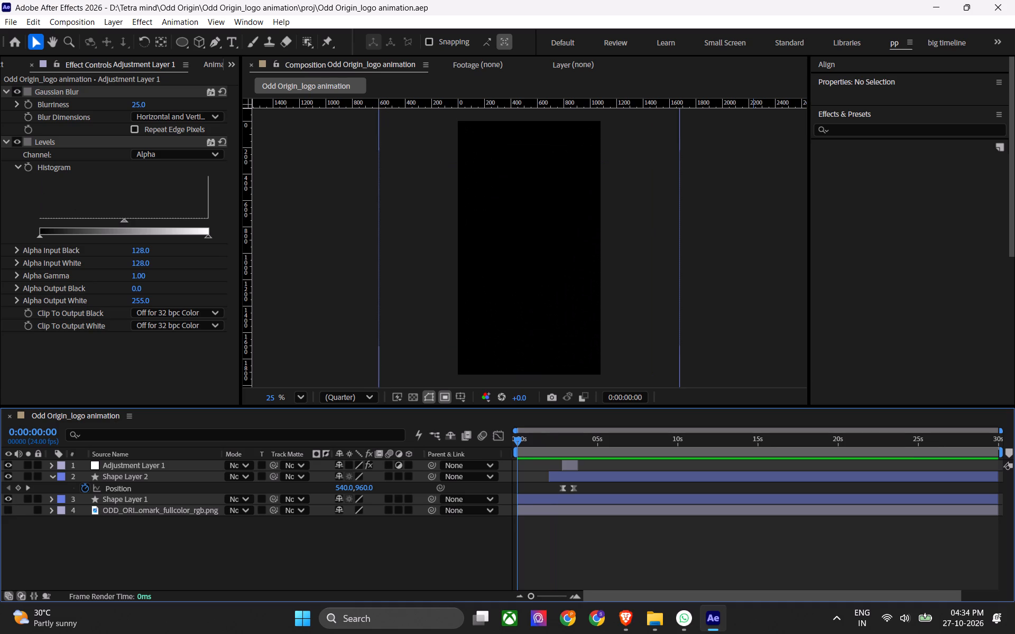
click(539, 550)
key(v)
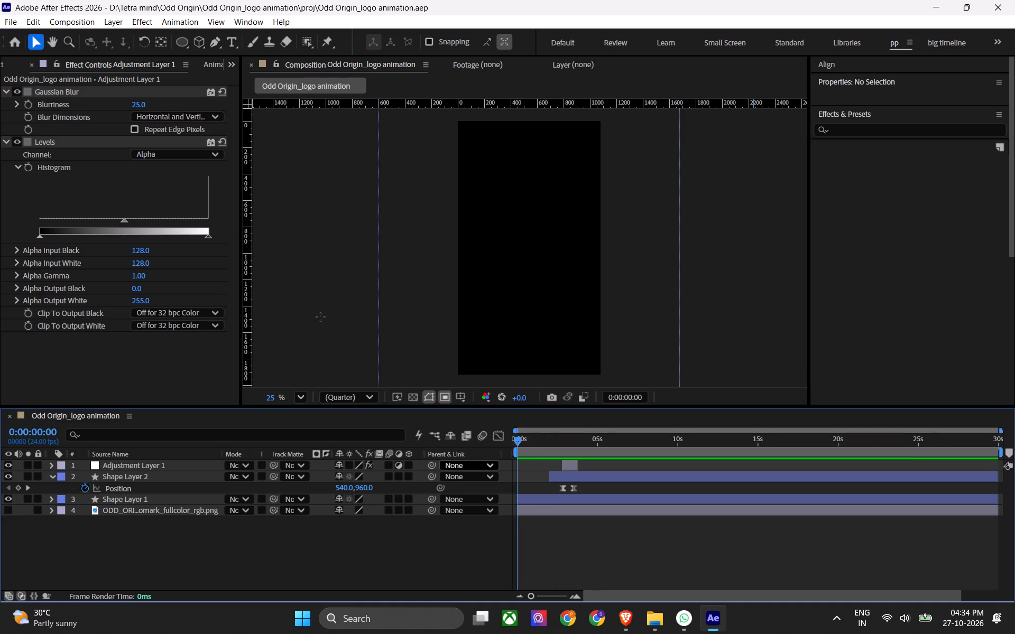
click(476, 71)
click(586, 71)
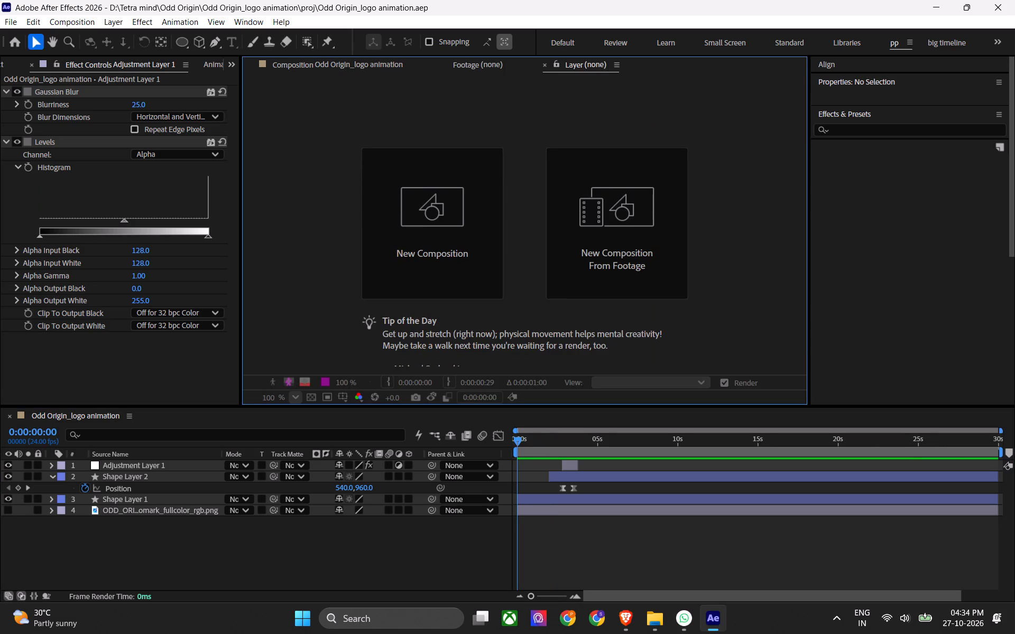
click(491, 68)
click(359, 64)
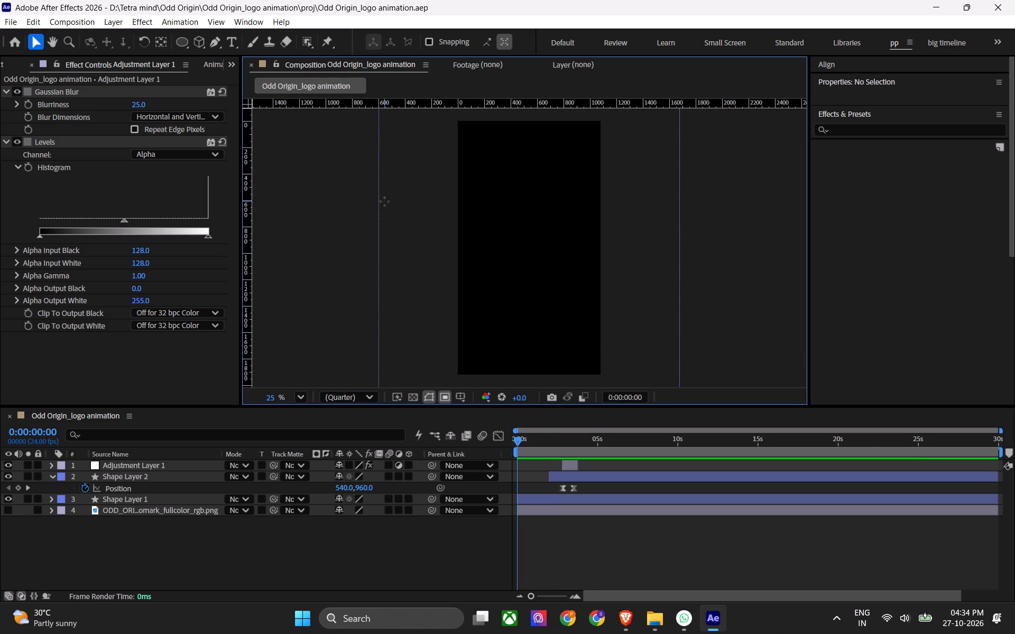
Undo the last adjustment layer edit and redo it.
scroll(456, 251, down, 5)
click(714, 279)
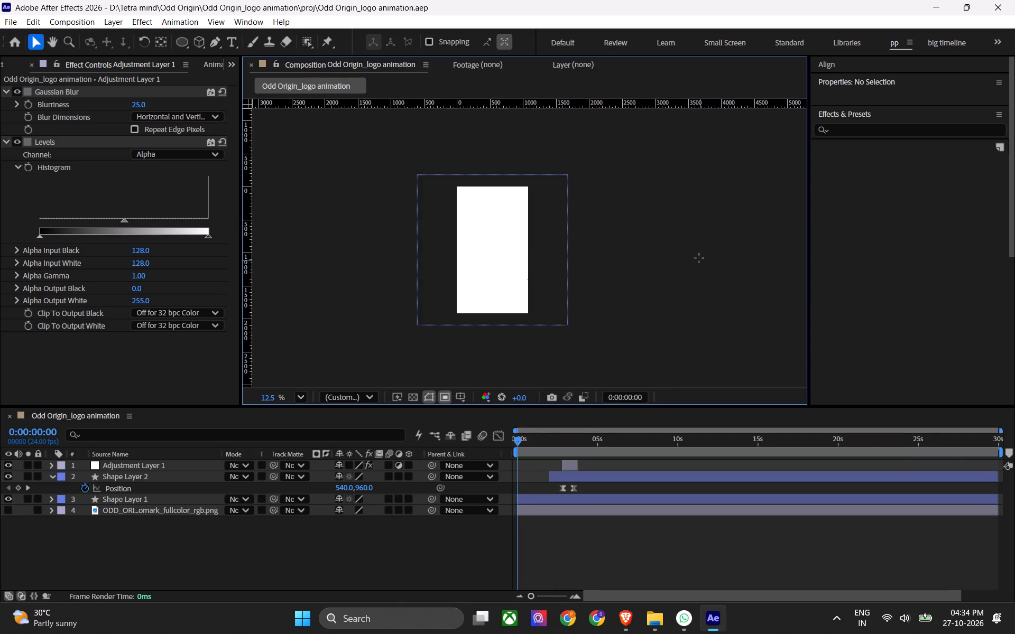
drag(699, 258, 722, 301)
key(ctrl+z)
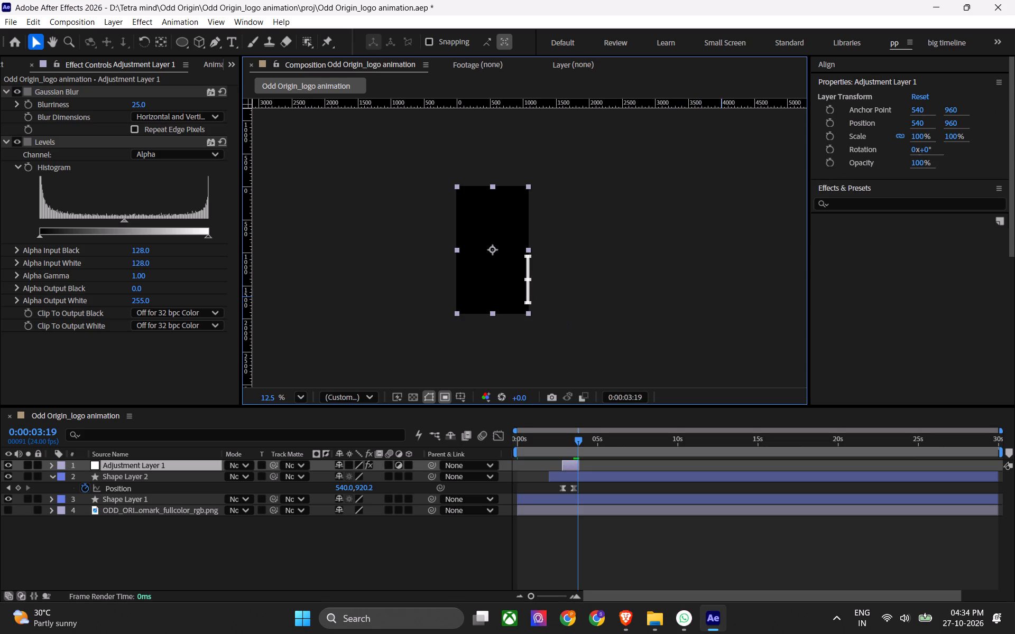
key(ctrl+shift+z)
Examine the white strip at the composition frame's edge at 0:00:03:19, using test selection areas across it.
drag(532, 280, 540, 280)
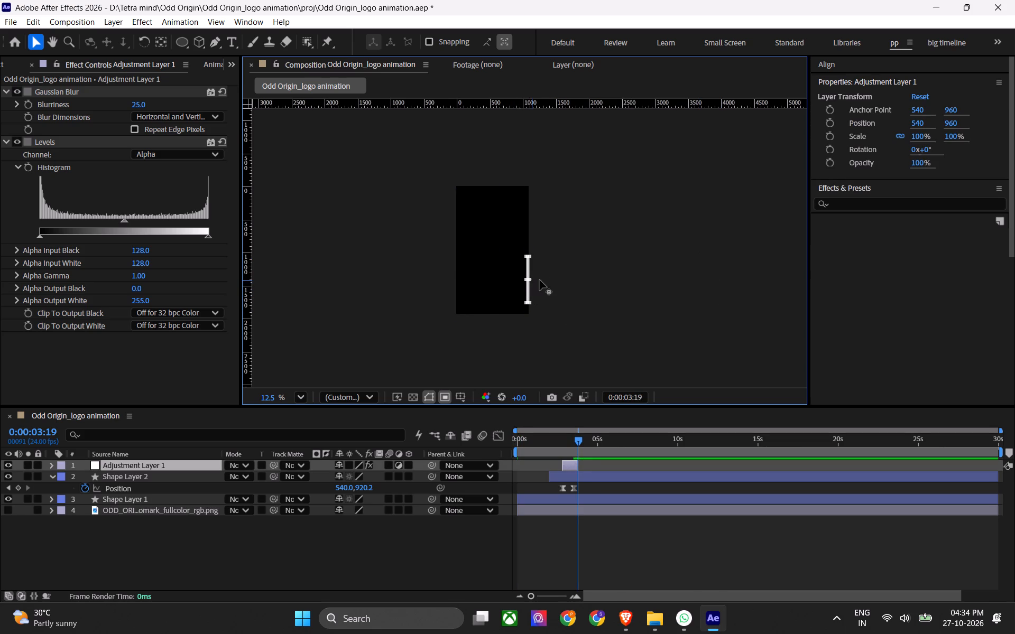
drag(540, 280, 550, 279)
scroll(529, 287, up, 13)
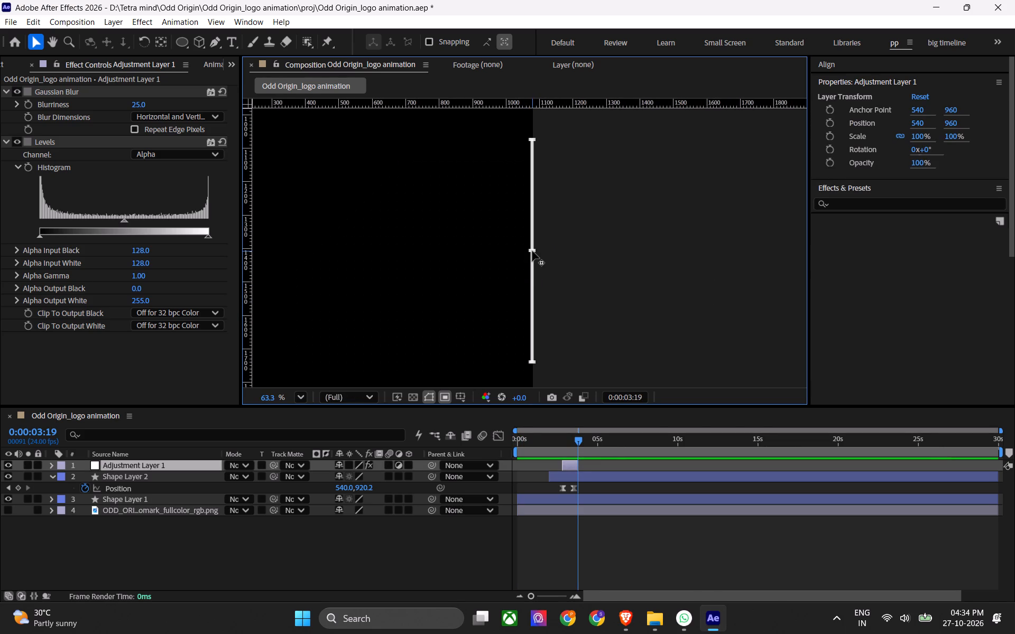
drag(531, 251, 599, 254)
drag(529, 249, 510, 255)
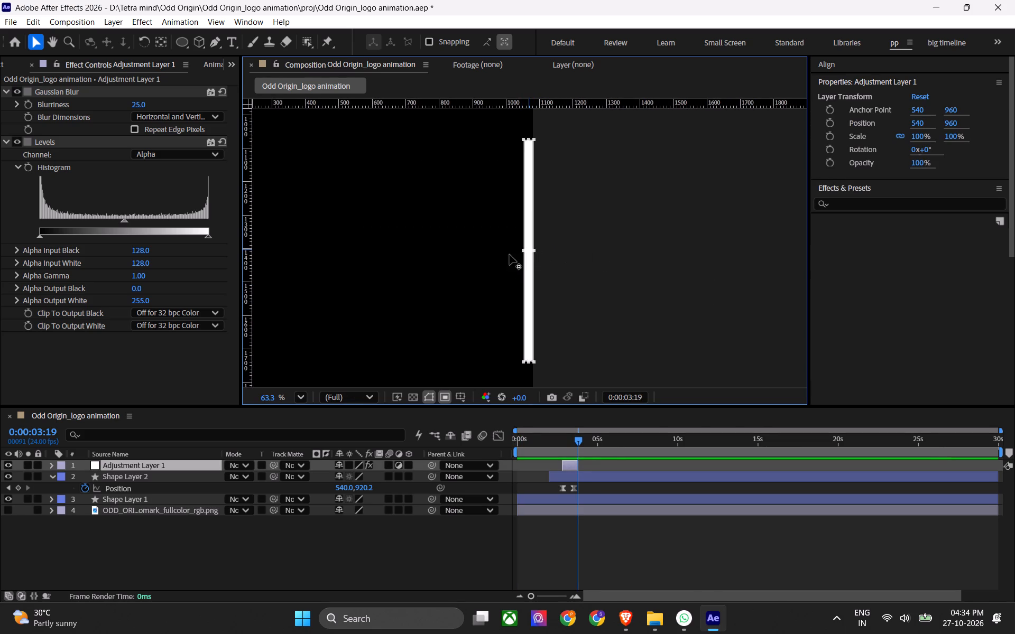
drag(510, 255, 725, 279)
drag(532, 251, 425, 269)
drag(532, 252, 589, 253)
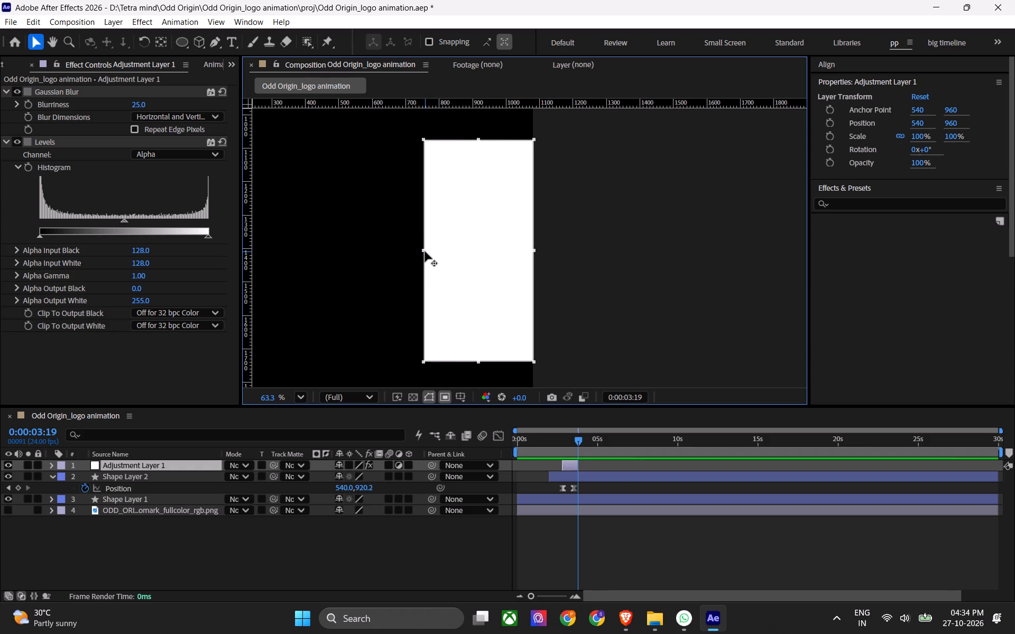
drag(425, 251, 658, 259)
scroll(535, 264, down, 12)
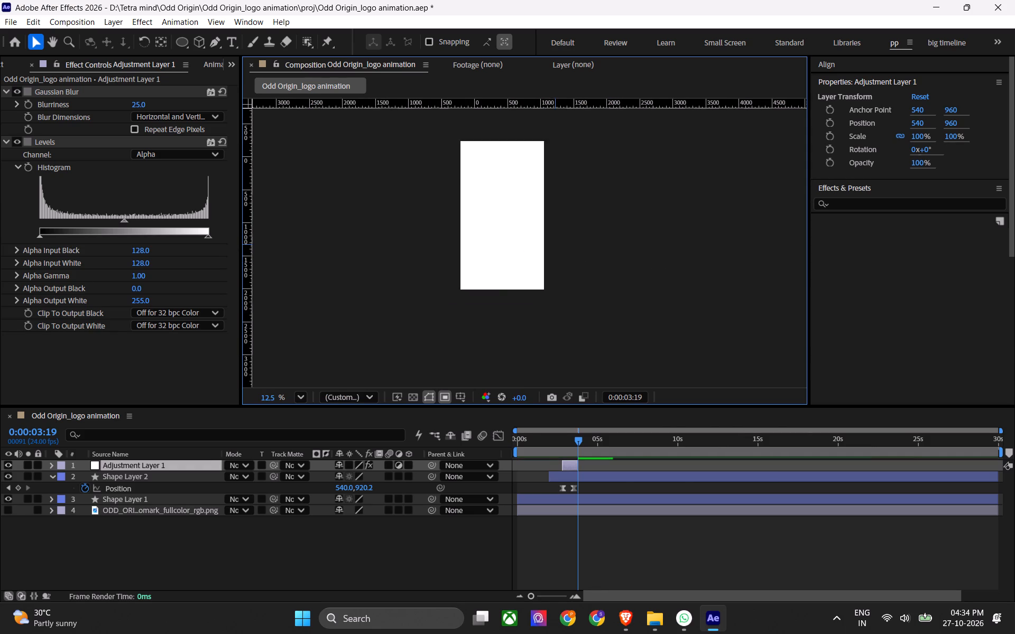
scroll(559, 229, up, 2)
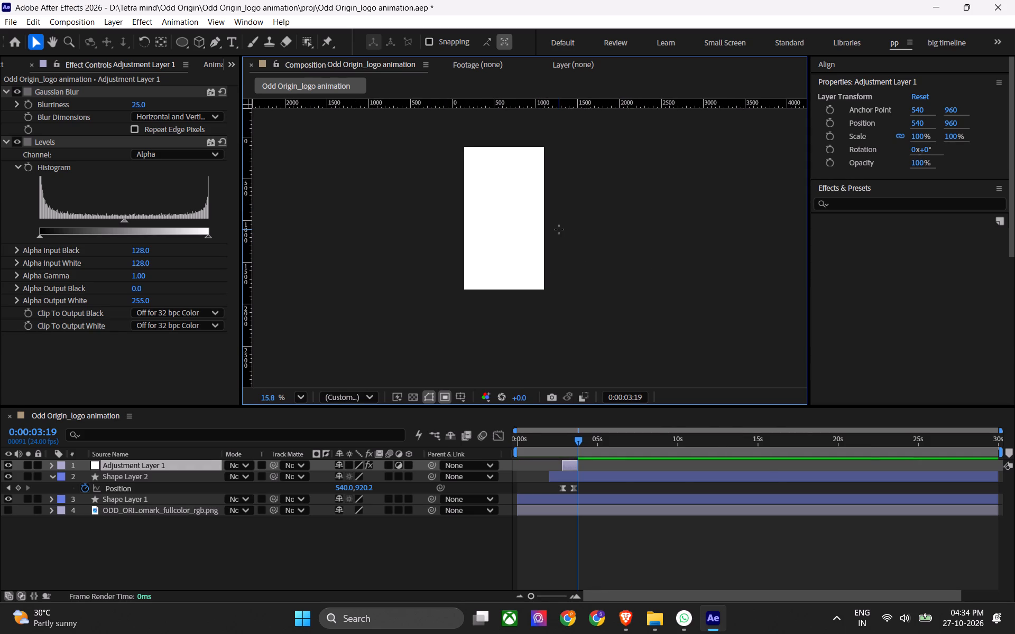
Save the project and close After Effects.
key(ctrl+s)
click(1014, 0)
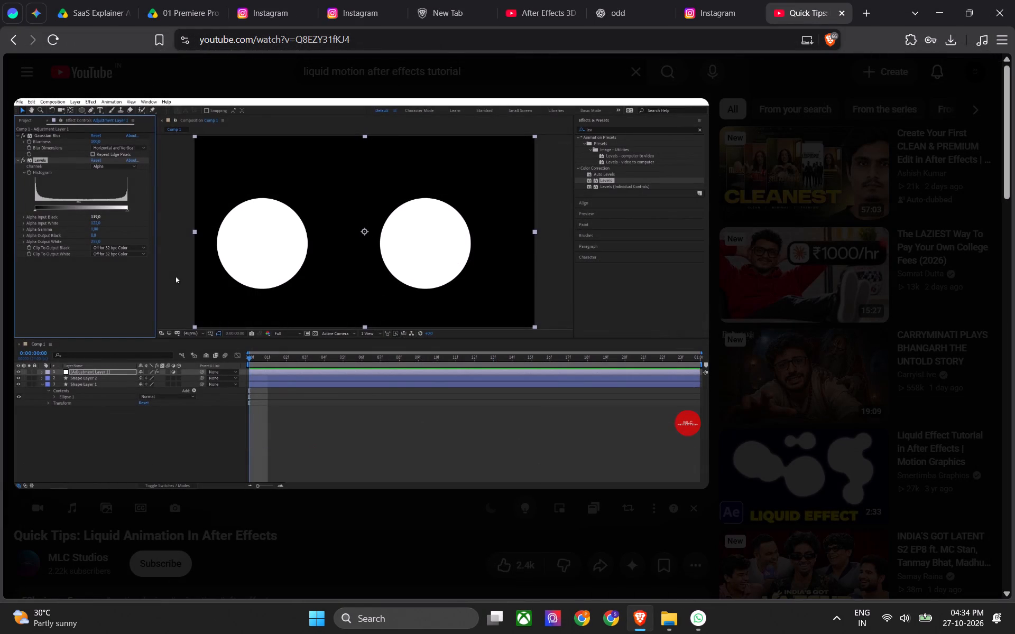
In File Explorer, open the proj folder of Odd Origin_logo animation and reopen the After Effects project from it.
click(679, 628)
click(575, 413)
click(301, 176)
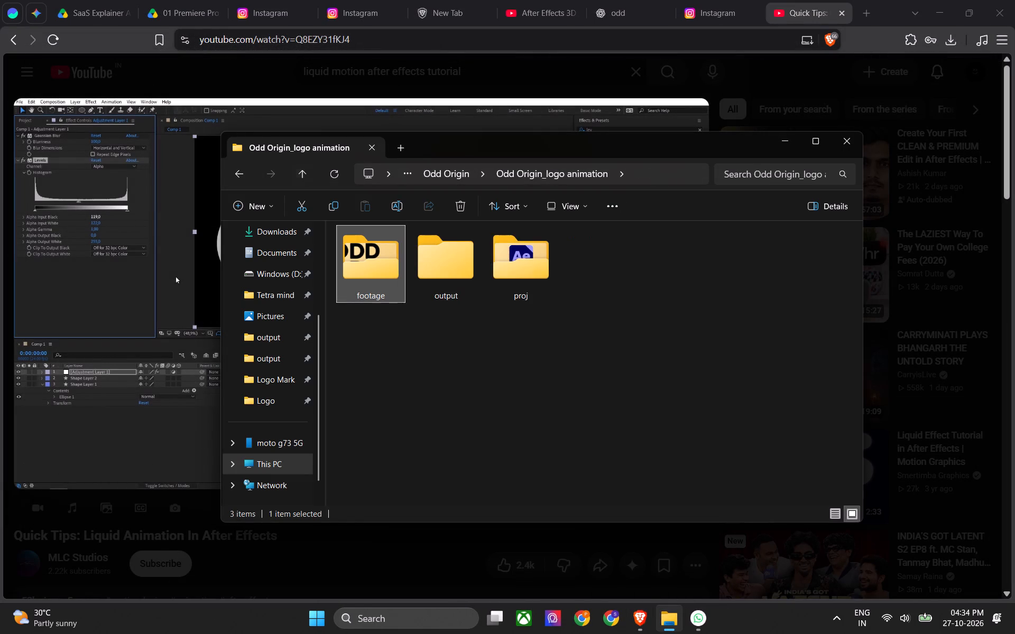
double_click(499, 259)
click(371, 268)
key(Return)
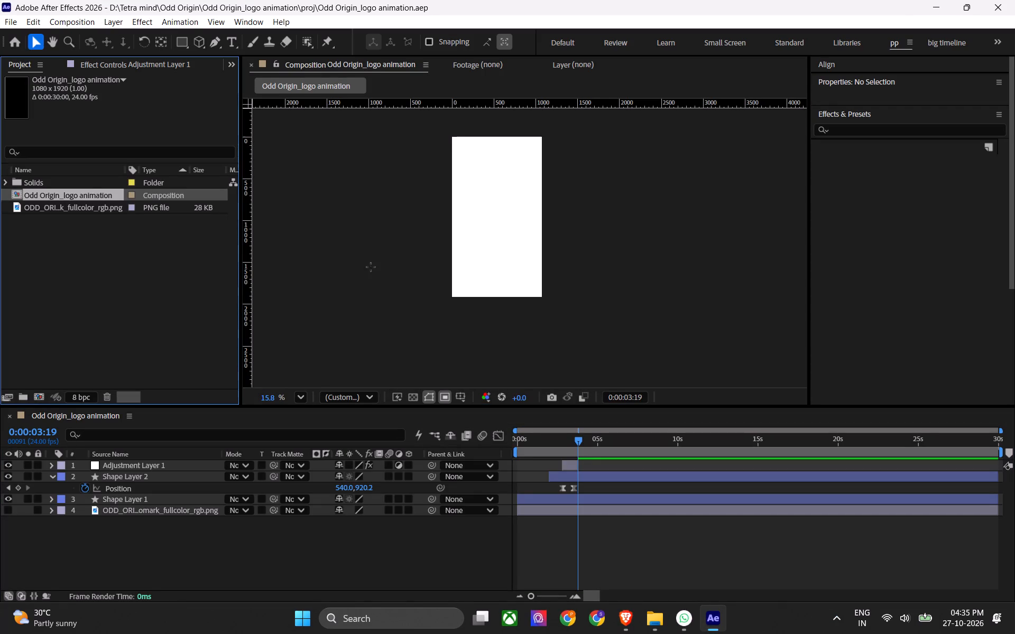
Preview the reopened animation from 0:00:00:00 and scrub to 0:00:02:02, closing the home screen opened by mistake.
drag(575, 440, 537, 440)
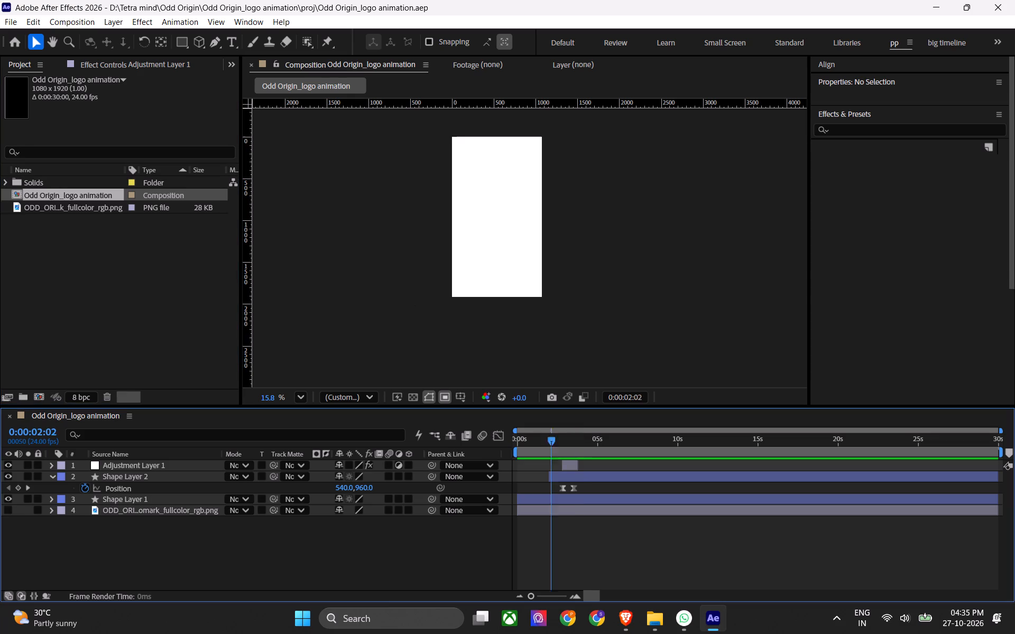
drag(537, 440, 470, 447)
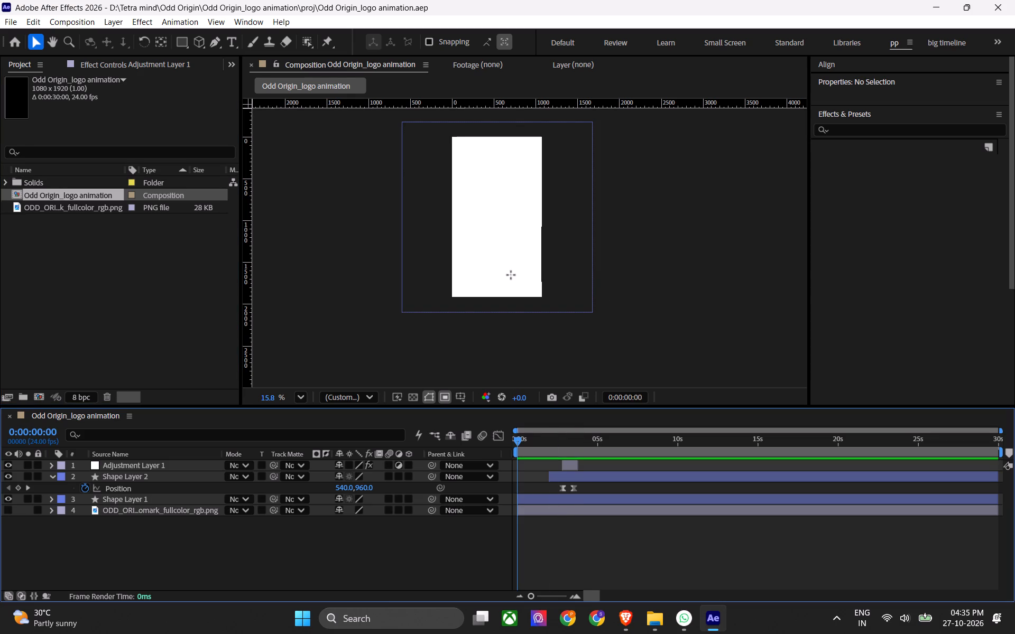
click(19, 40)
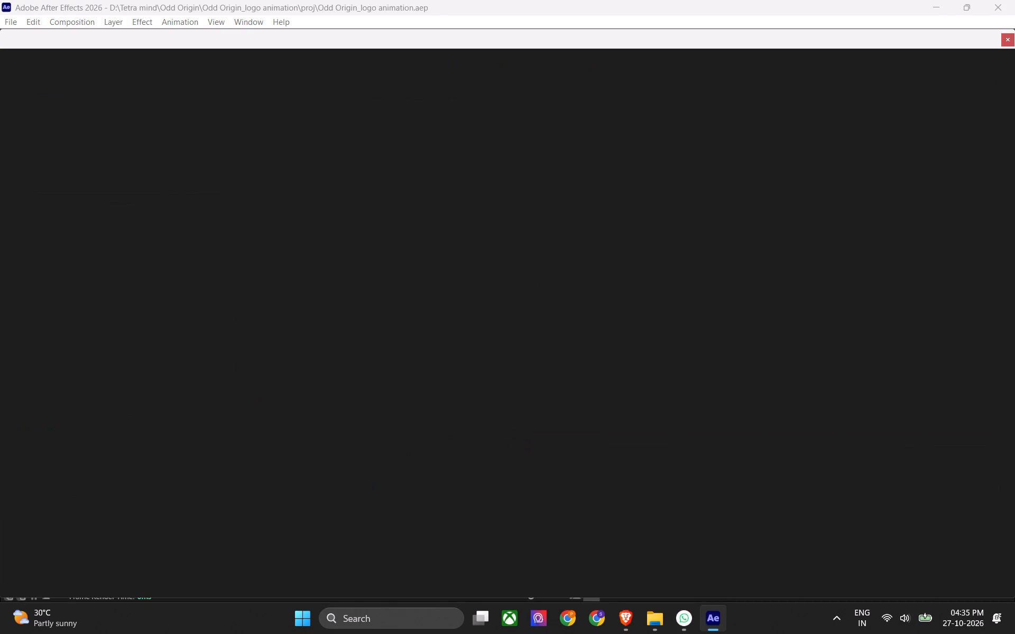
click(1004, 39)
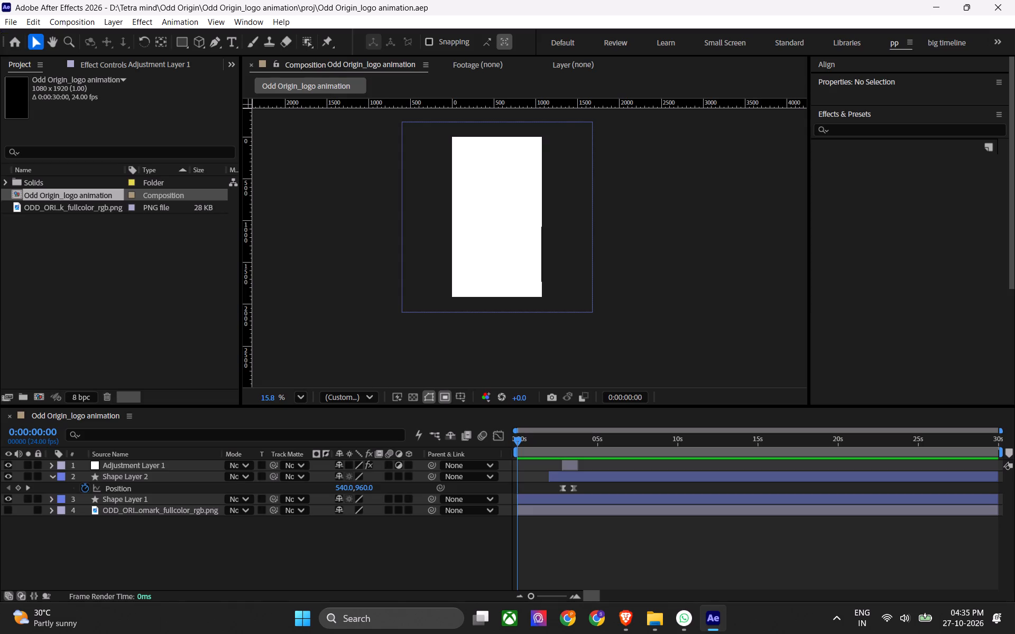
click(567, 534)
key(space)
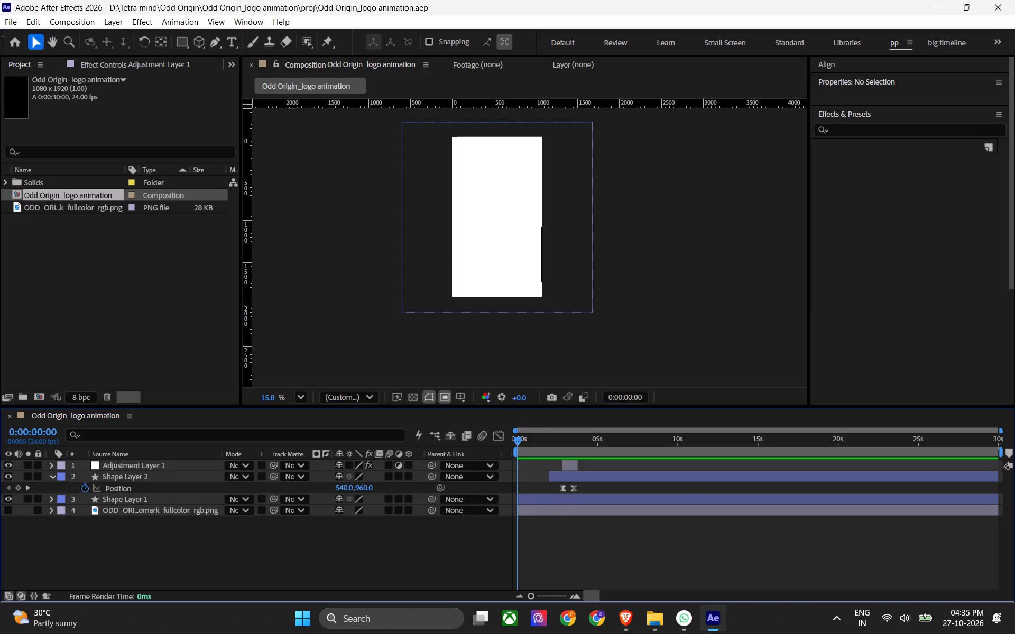
key(space)
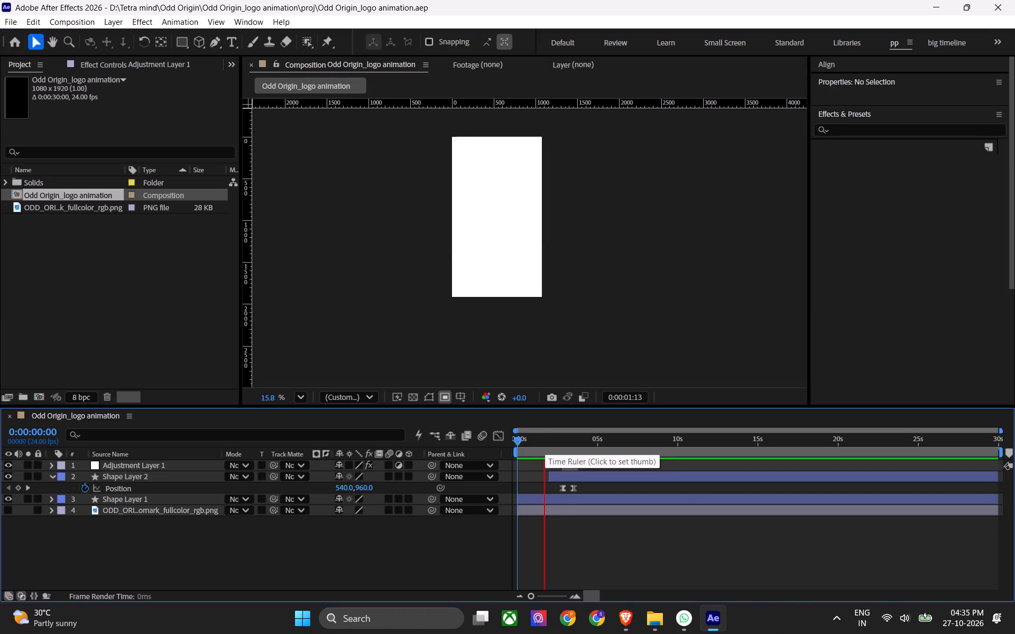
drag(543, 433, 506, 445)
drag(555, 439, 552, 451)
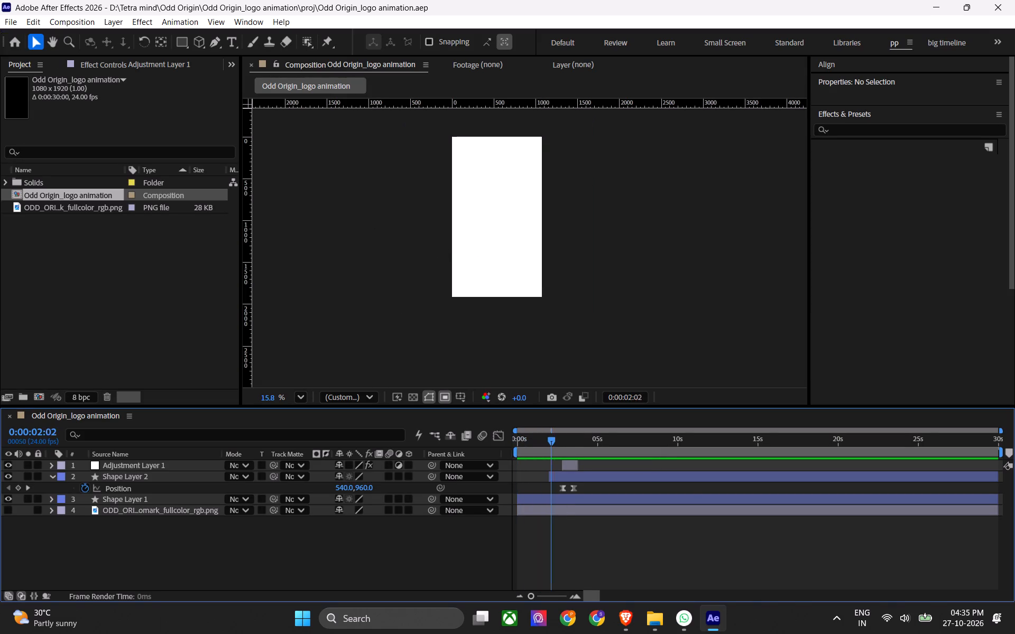
Examine the Position and Scale keyframes of Shape Layer 1 and Shape Layer 2 while scrubbing the animation's first four seconds.
drag(552, 451, 505, 454)
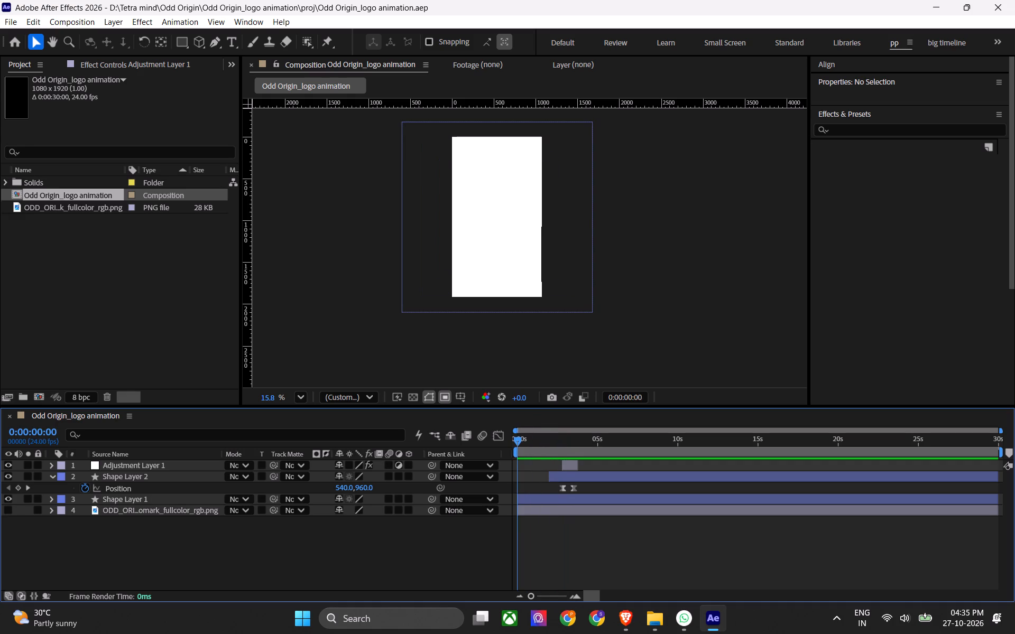
click(582, 478)
key(u)
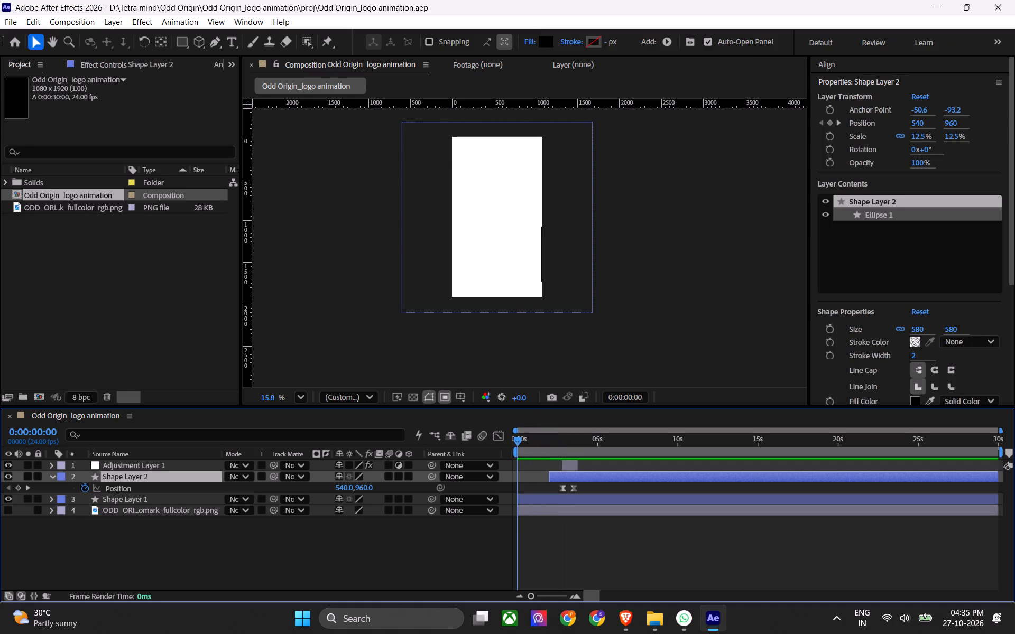
click(569, 491)
key(u)
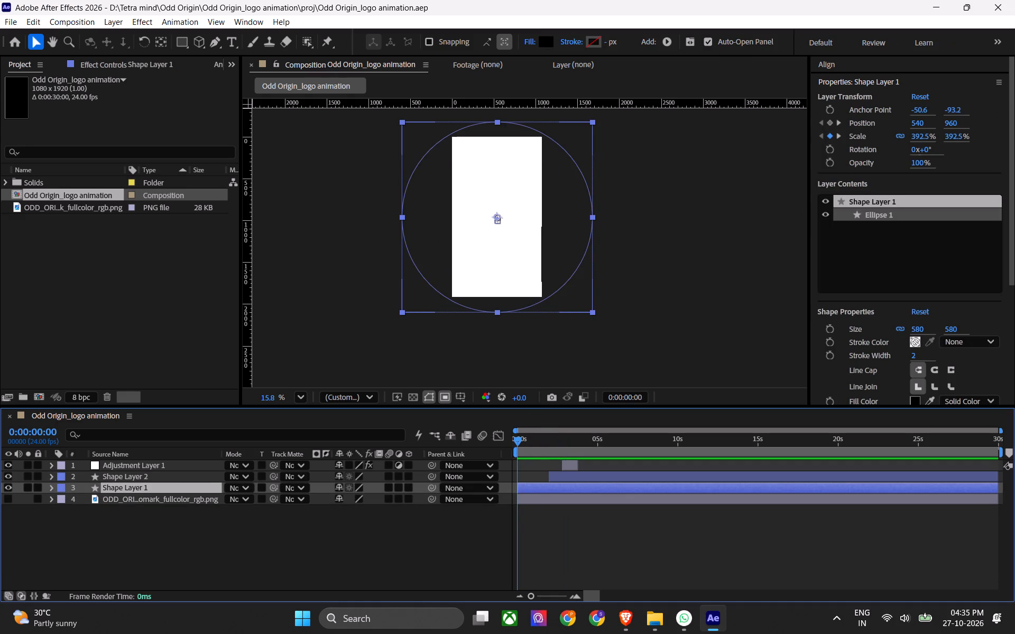
drag(512, 441, 530, 443)
drag(519, 437, 540, 439)
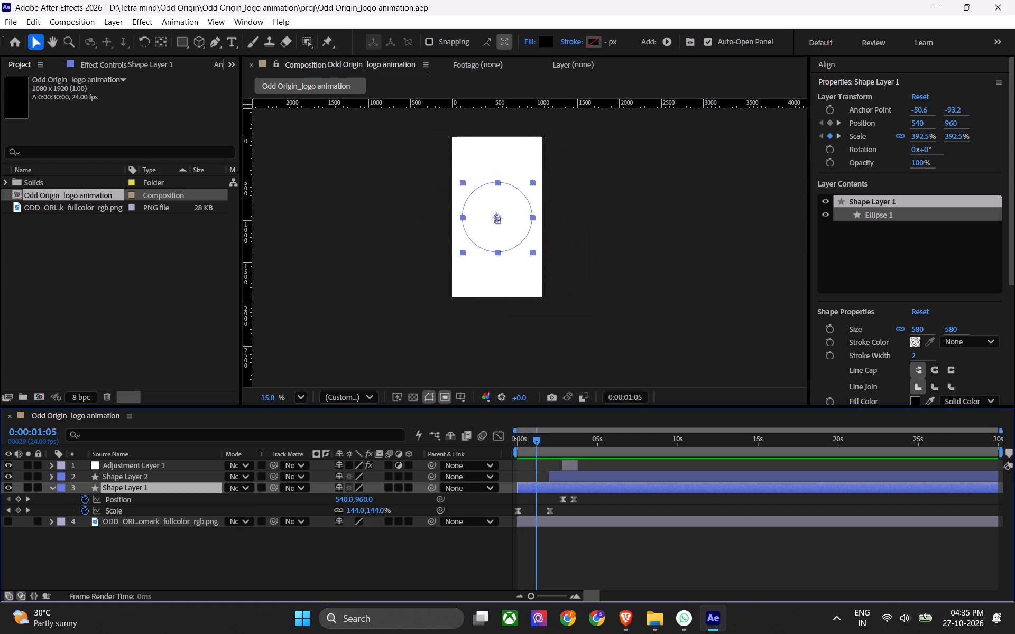
drag(540, 439, 539, 440)
drag(539, 440, 564, 440)
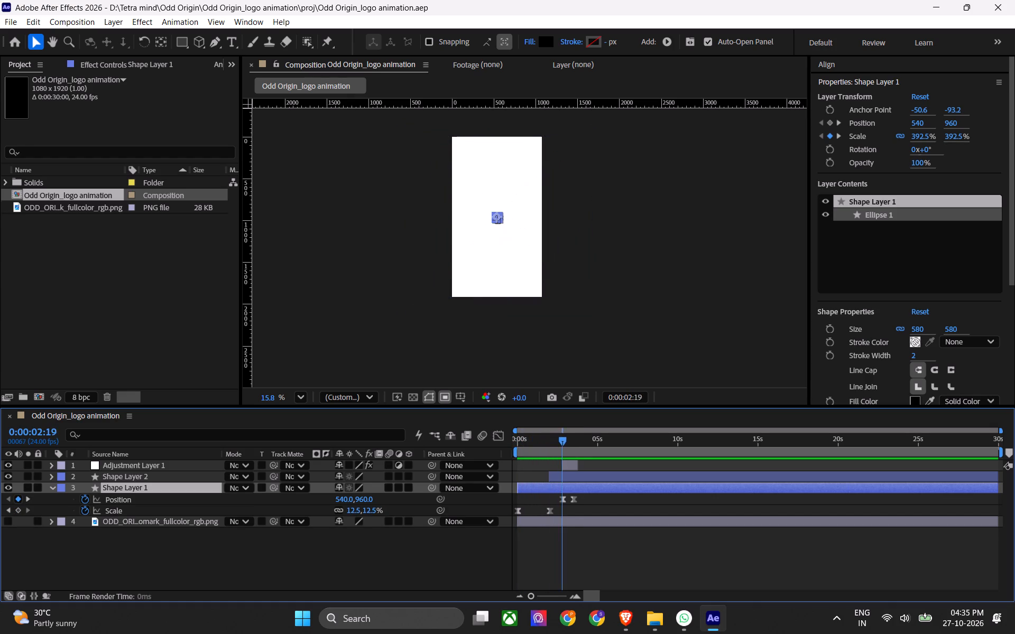
drag(564, 440, 587, 440)
click(574, 474)
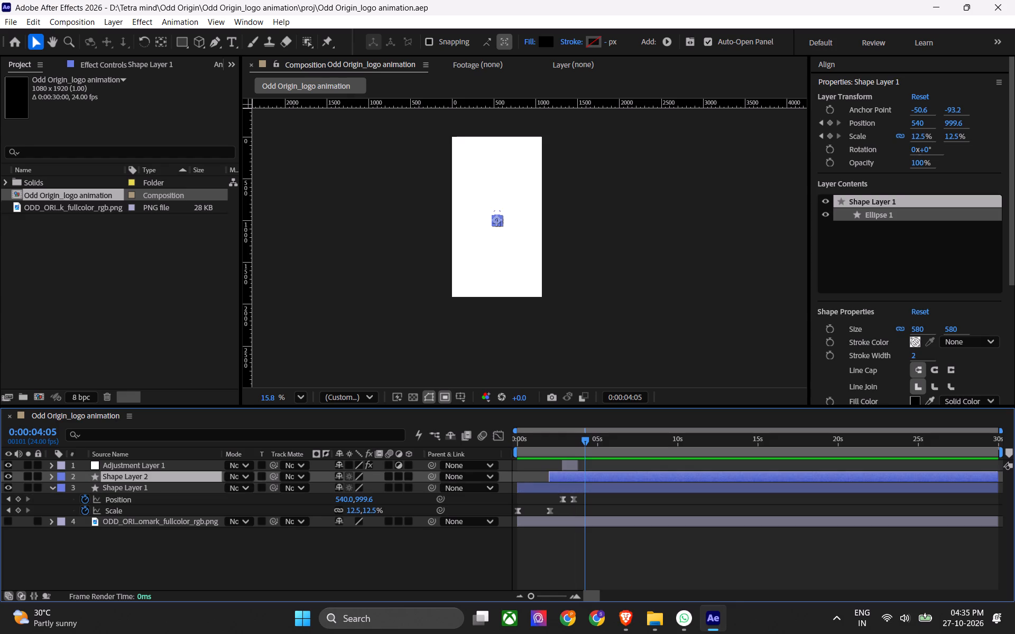
click(576, 552)
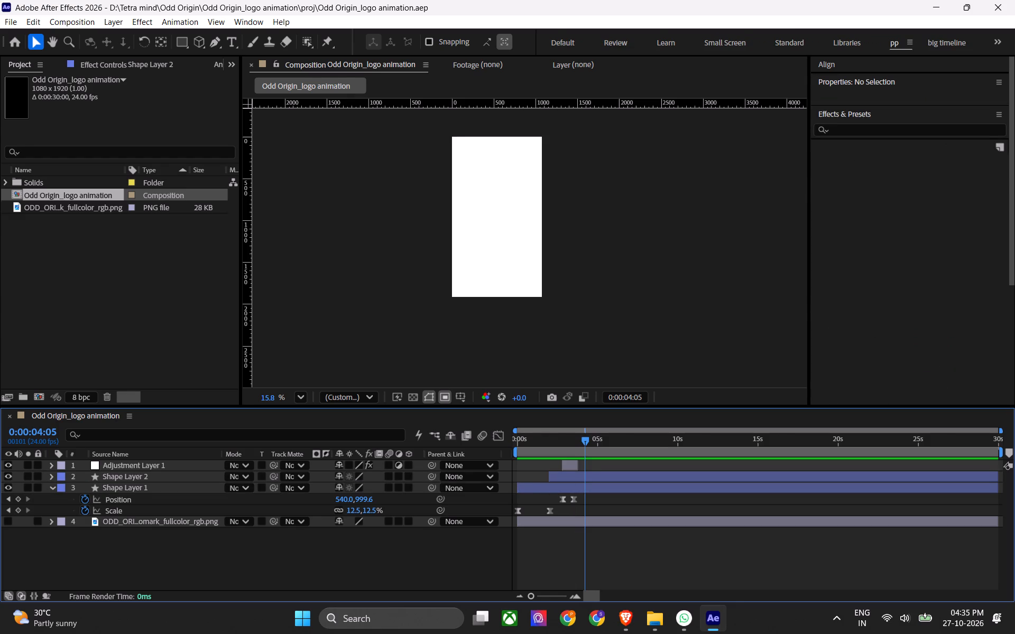
drag(585, 443, 525, 462)
click(562, 574)
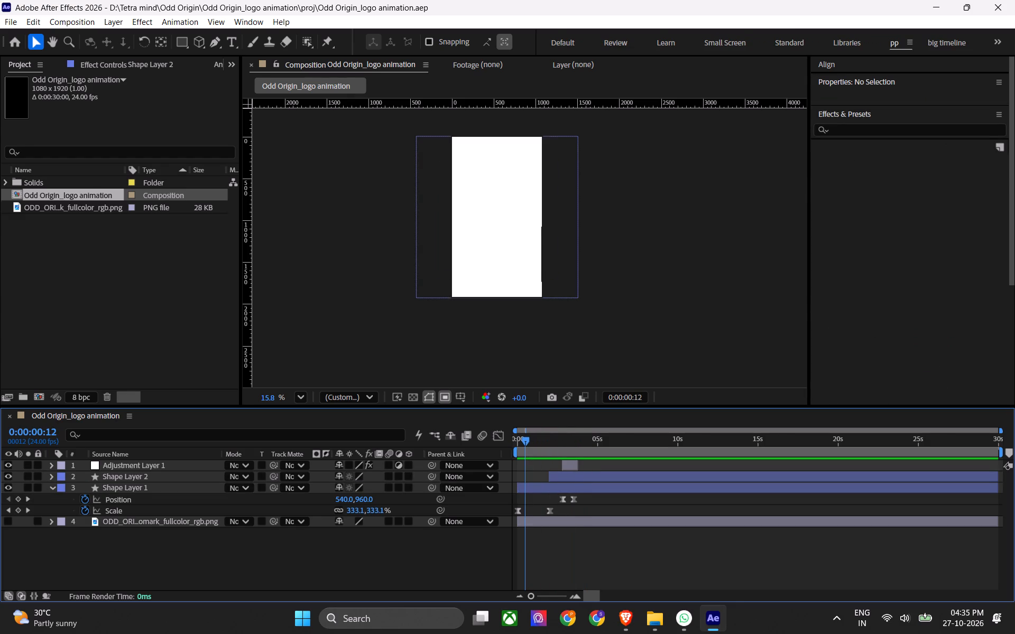
Check the opacity settings of Shape Layer 1 and Shape Layer 2 at 0:00:00:12, and save the project.
click(533, 486)
key(t)
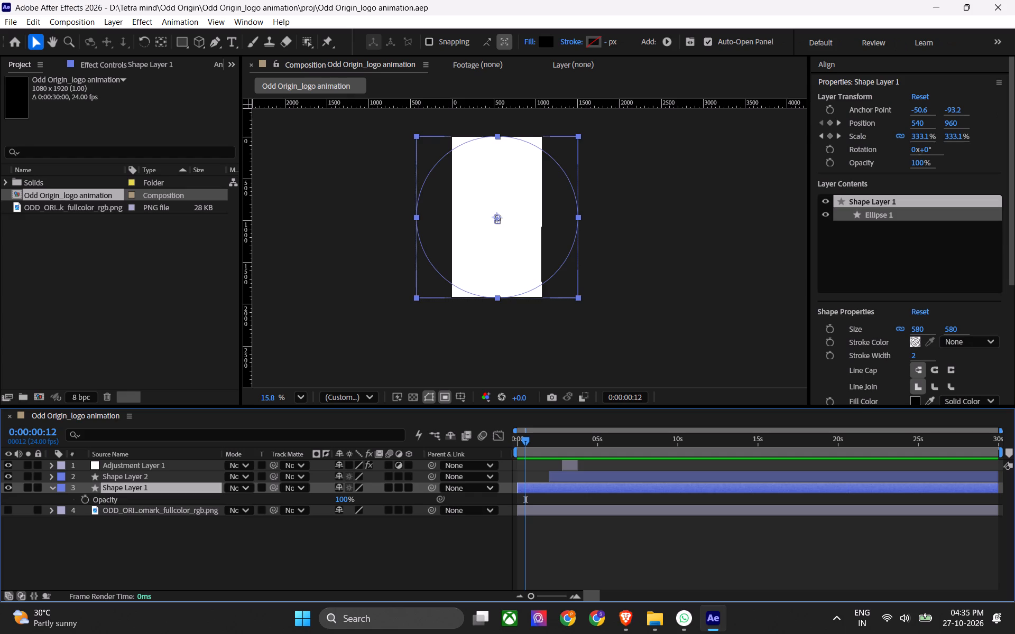
click(567, 479)
key(t)
key(t)
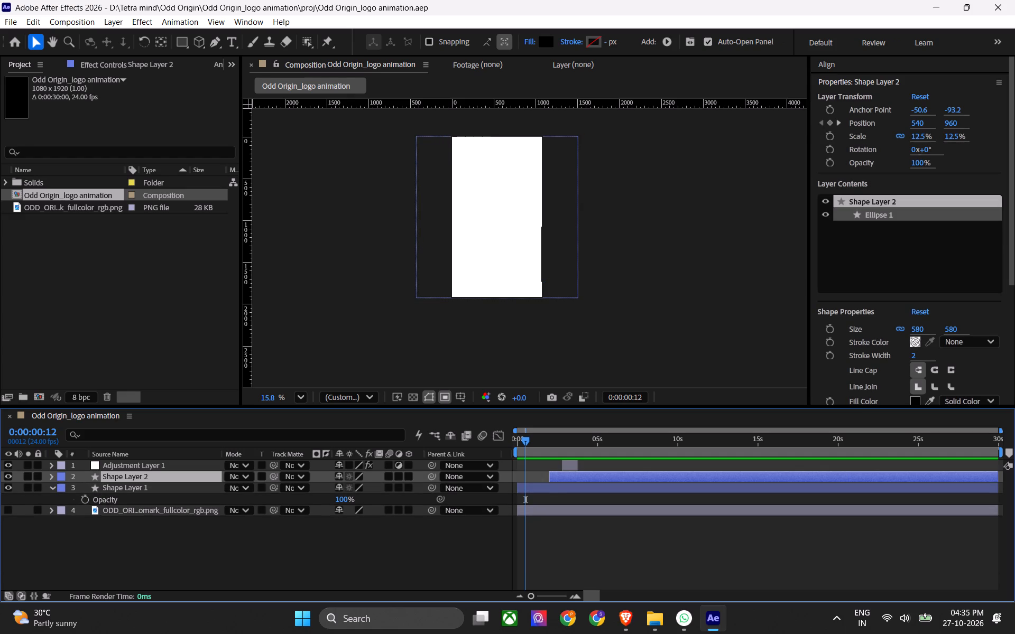
click(560, 490)
key(t)
click(573, 548)
key(ctrl+s)
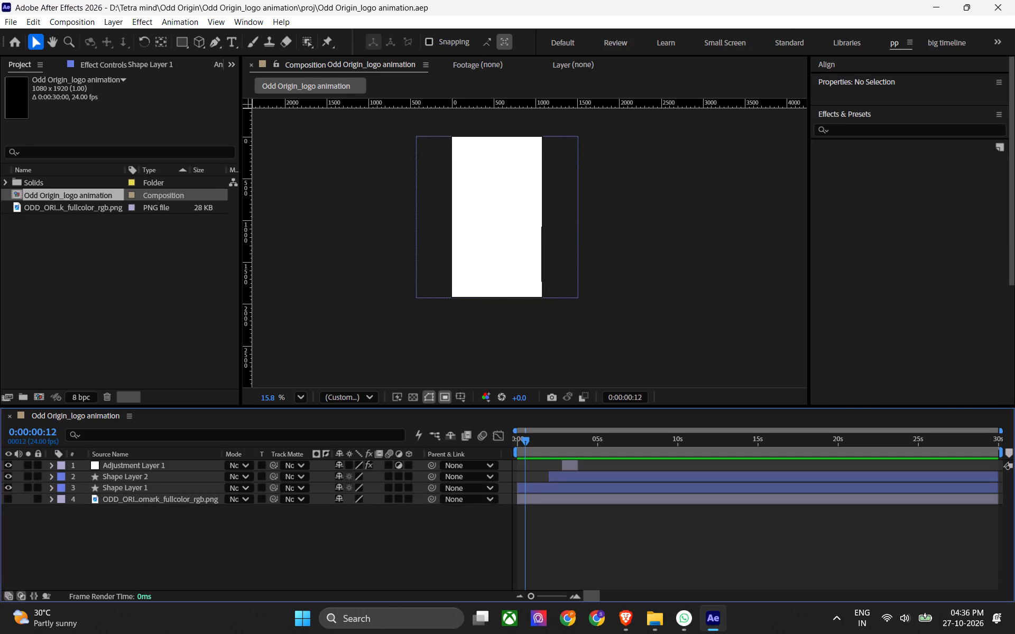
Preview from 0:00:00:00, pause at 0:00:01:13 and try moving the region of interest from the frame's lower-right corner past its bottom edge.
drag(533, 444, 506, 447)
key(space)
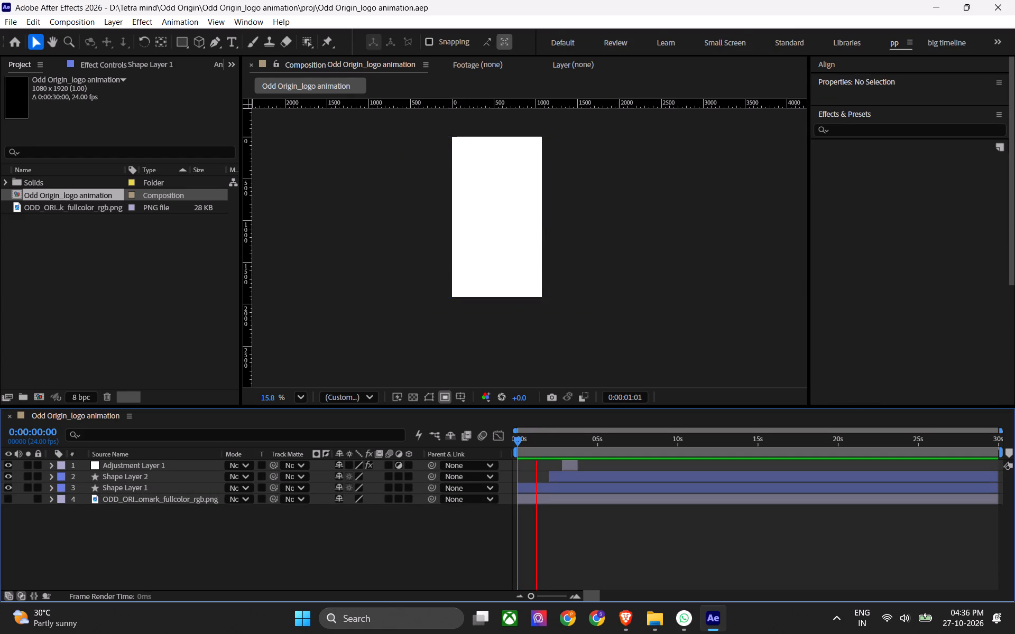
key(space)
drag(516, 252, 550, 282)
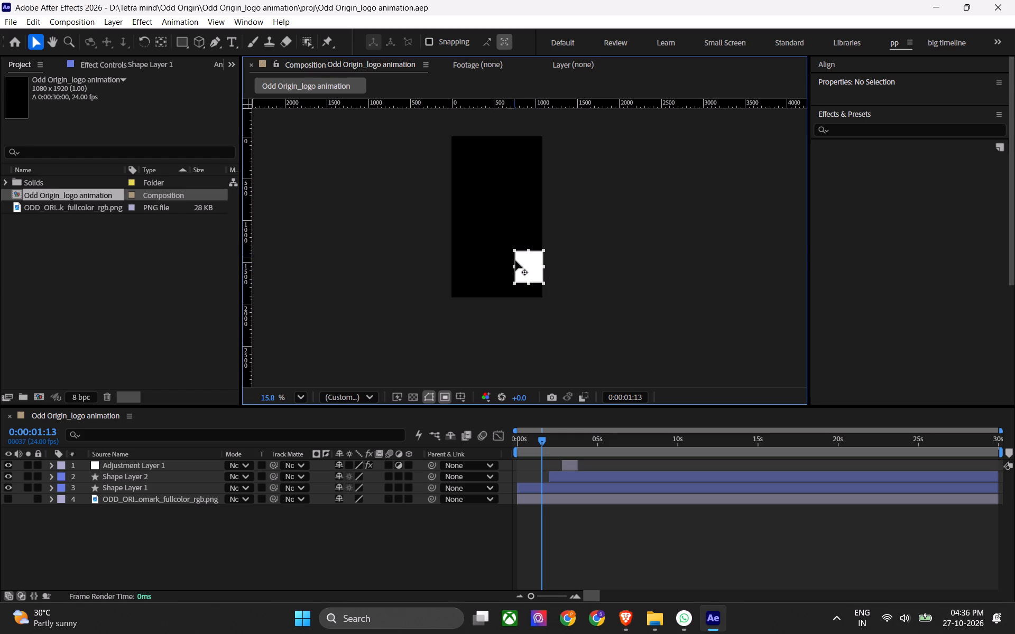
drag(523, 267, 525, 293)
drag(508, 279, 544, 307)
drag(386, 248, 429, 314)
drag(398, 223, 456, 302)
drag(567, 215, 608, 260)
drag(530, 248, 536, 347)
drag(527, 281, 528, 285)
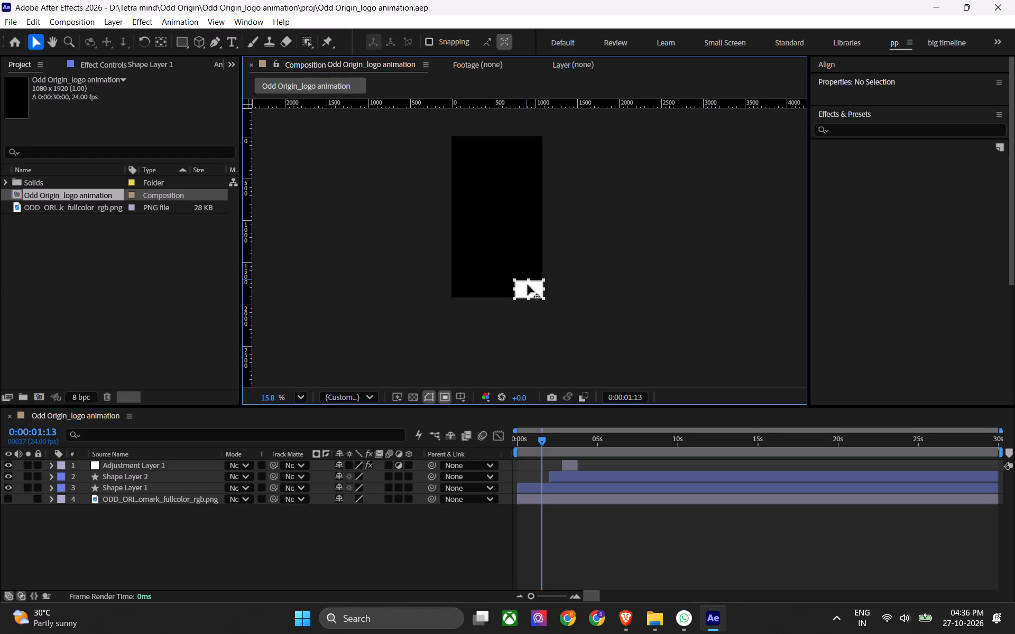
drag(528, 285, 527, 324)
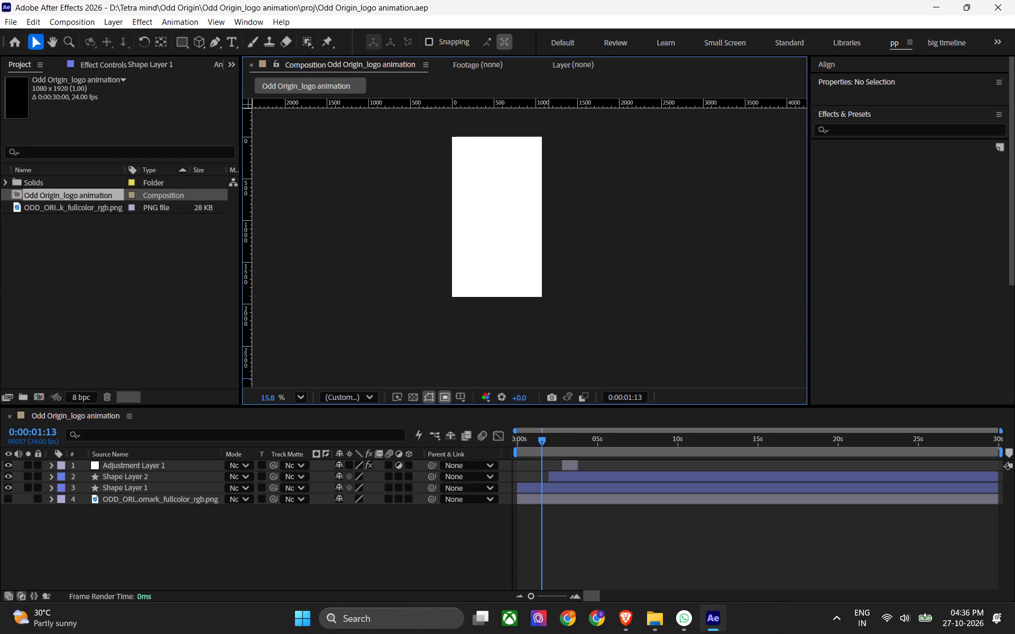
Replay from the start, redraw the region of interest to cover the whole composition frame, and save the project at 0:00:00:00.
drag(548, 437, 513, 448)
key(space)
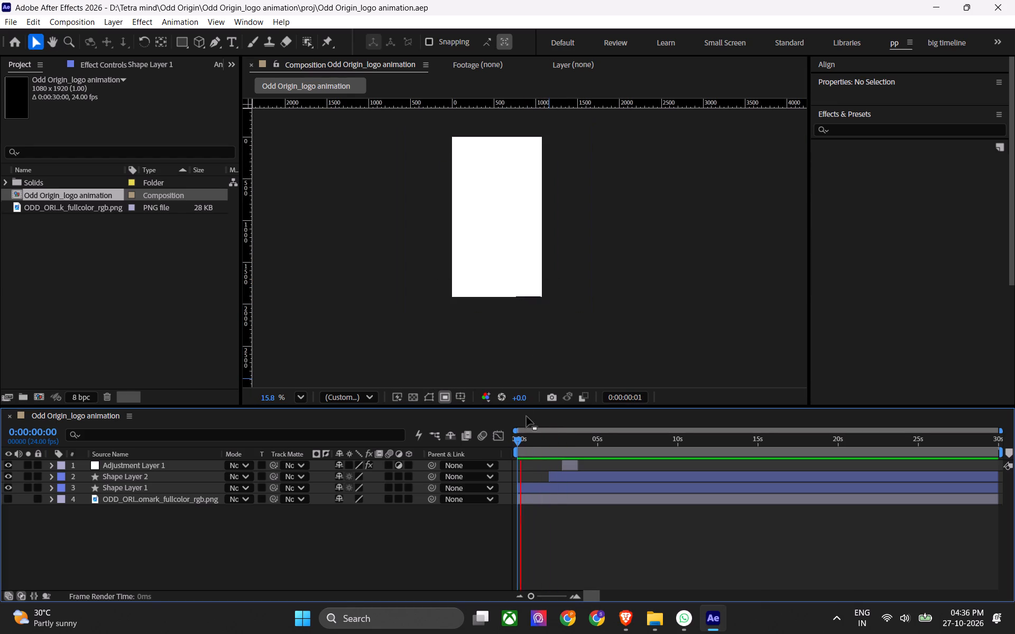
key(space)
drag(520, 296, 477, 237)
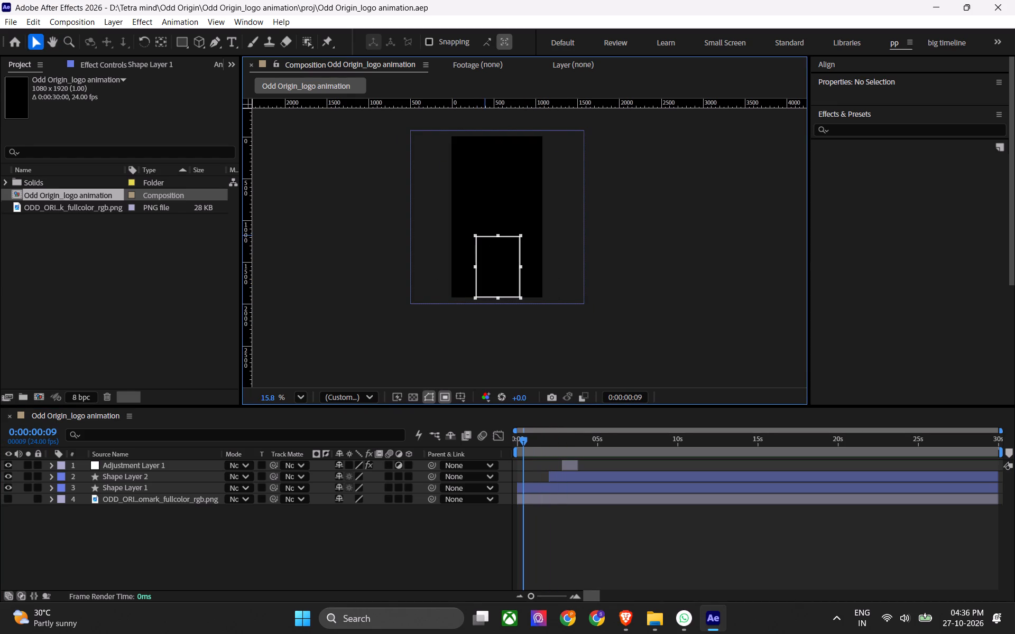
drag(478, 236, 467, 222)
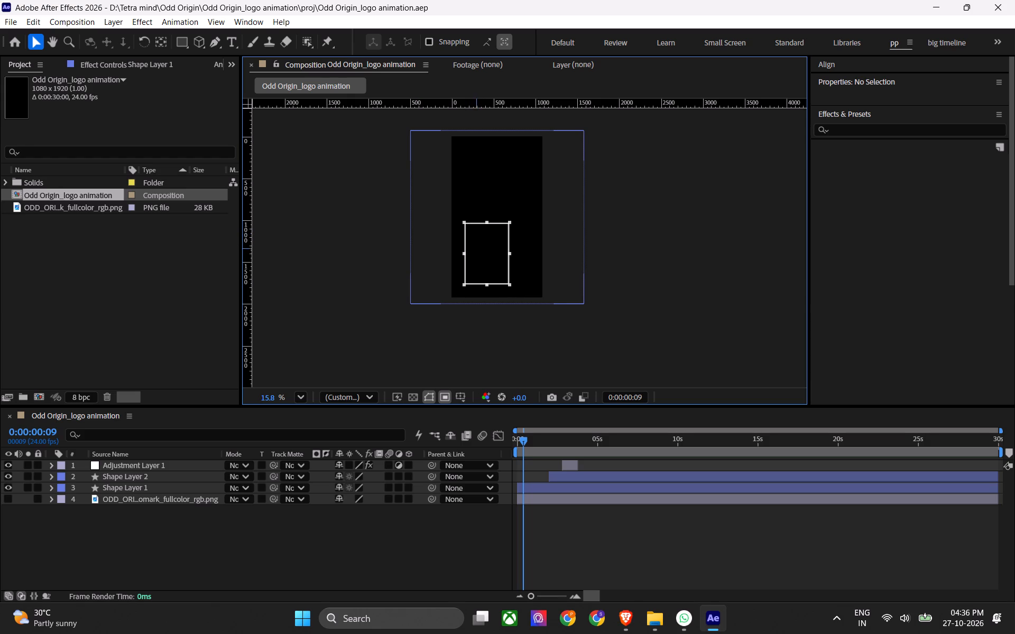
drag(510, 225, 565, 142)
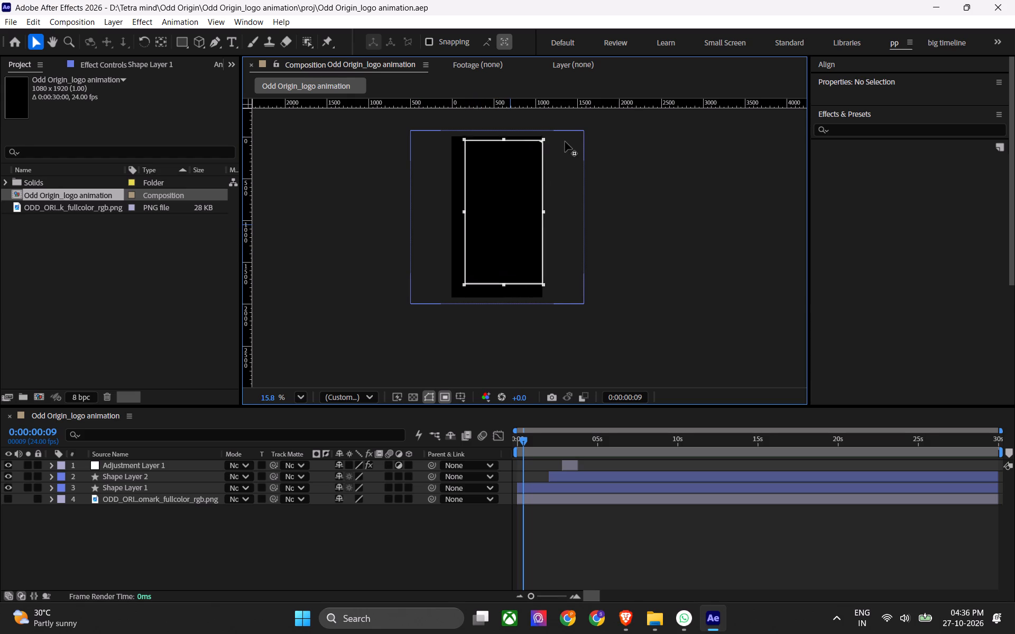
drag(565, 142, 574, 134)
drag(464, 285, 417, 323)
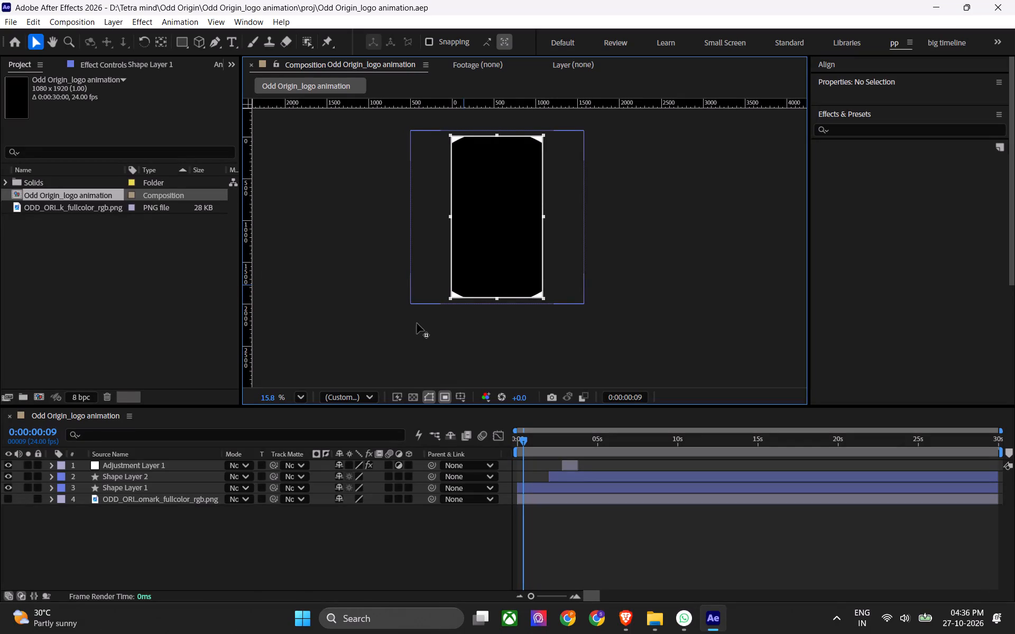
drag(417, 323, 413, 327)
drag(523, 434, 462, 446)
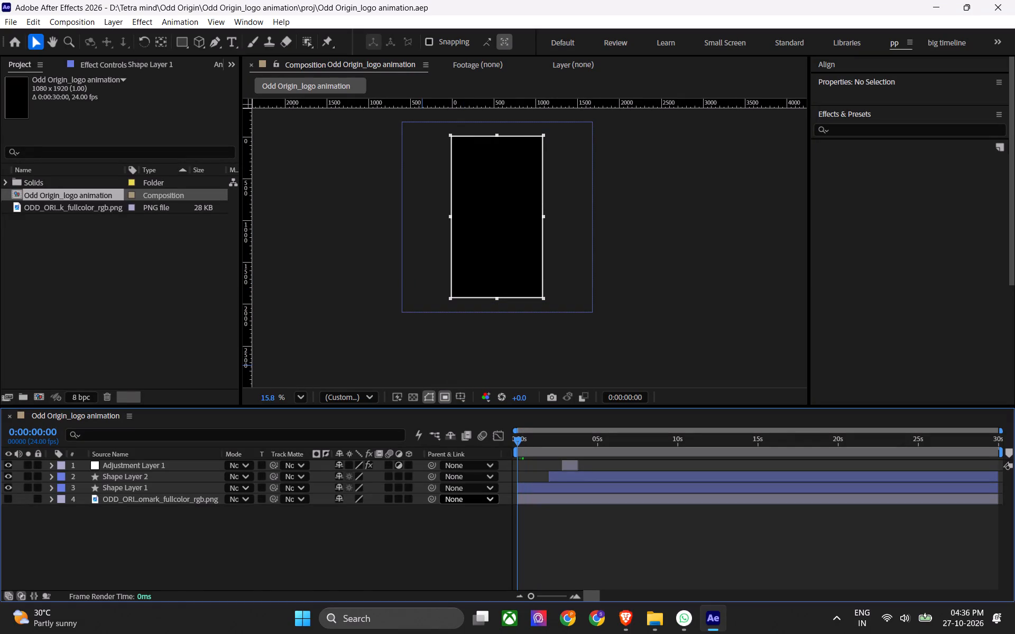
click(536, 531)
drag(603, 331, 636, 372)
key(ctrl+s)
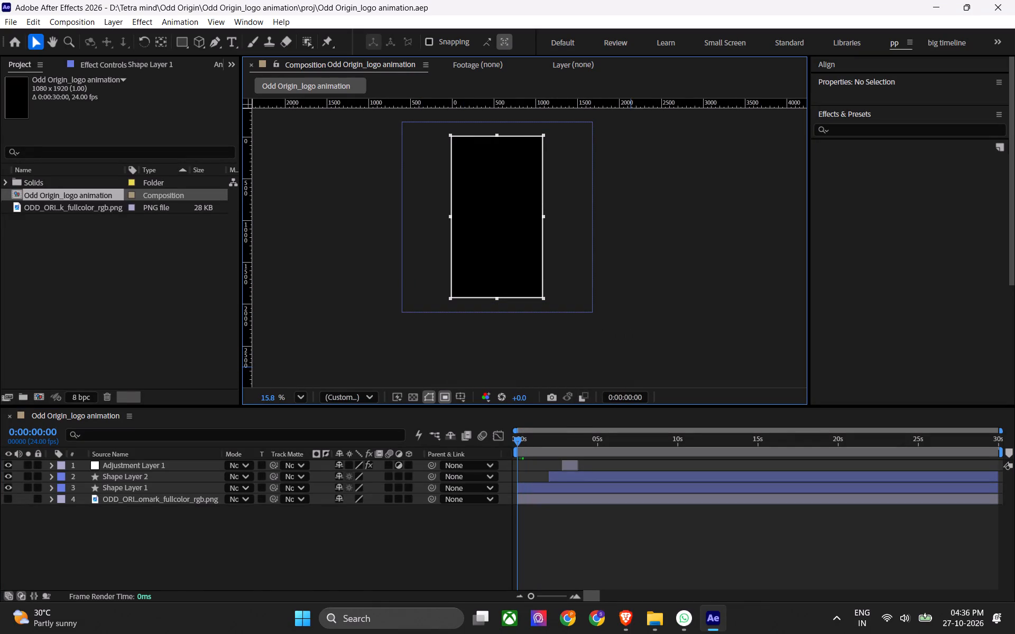
Turn off the Region of Interest for the composition view.
click(633, 332)
click(453, 353)
click(545, 537)
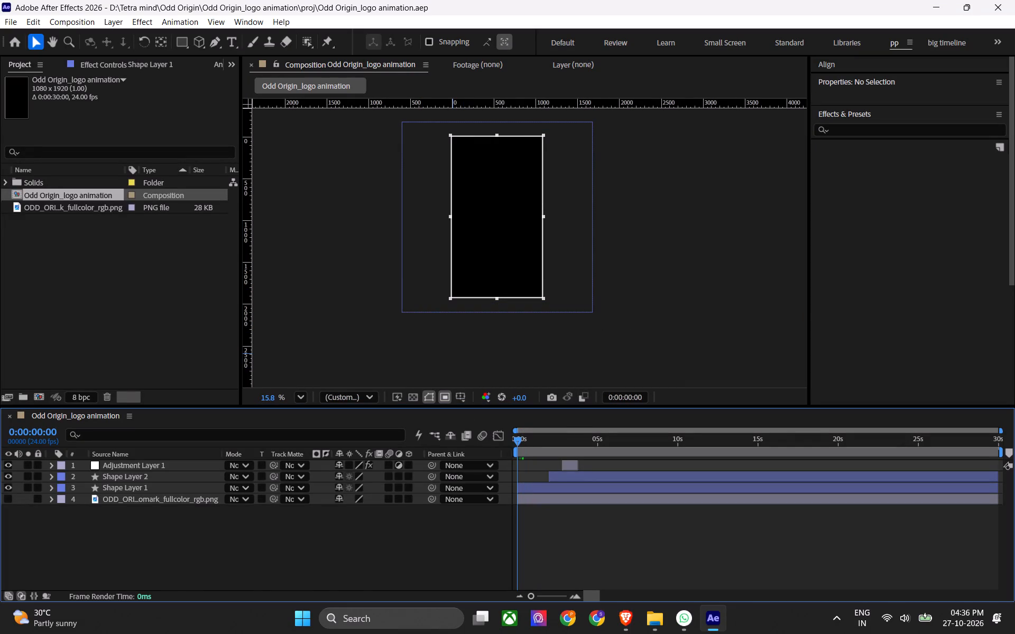
click(446, 398)
click(446, 398)
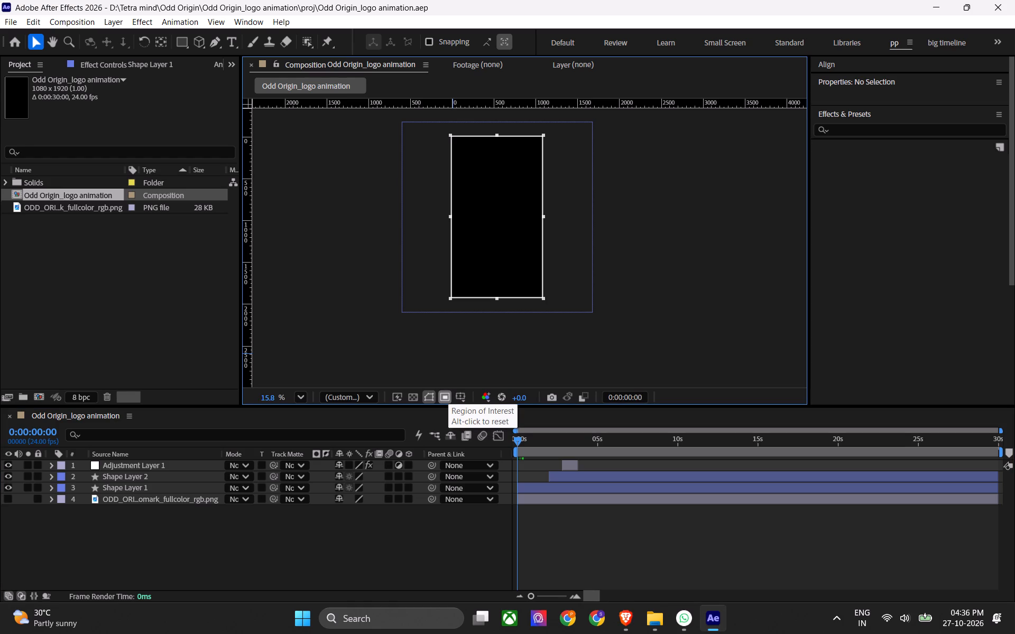
alt+click(448, 394)
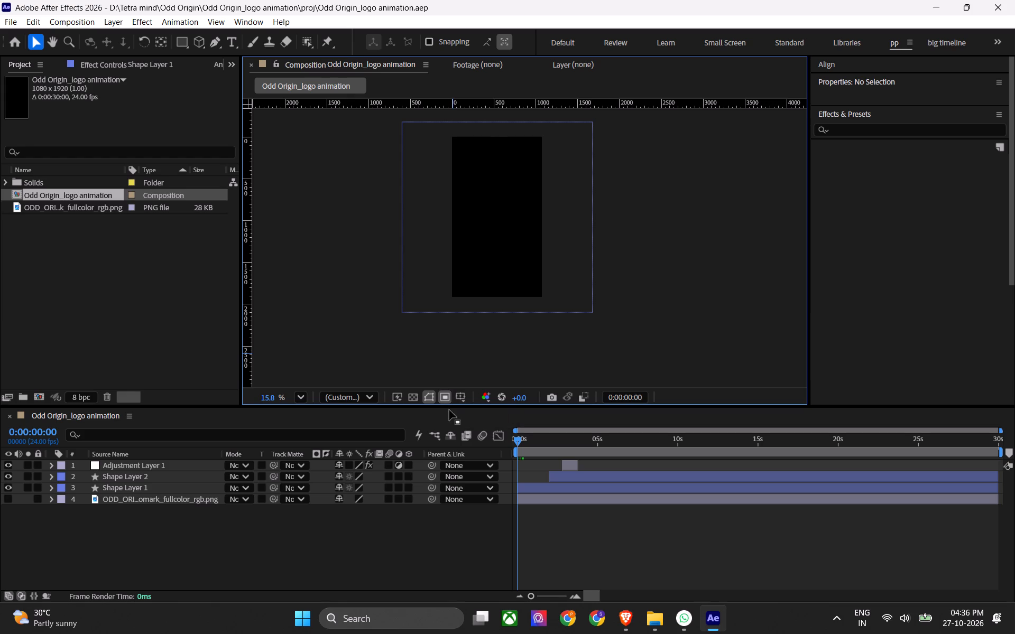
alt+click(446, 397)
alt+click(446, 397)
alt+click(446, 402)
alt+click(446, 399)
click(436, 396)
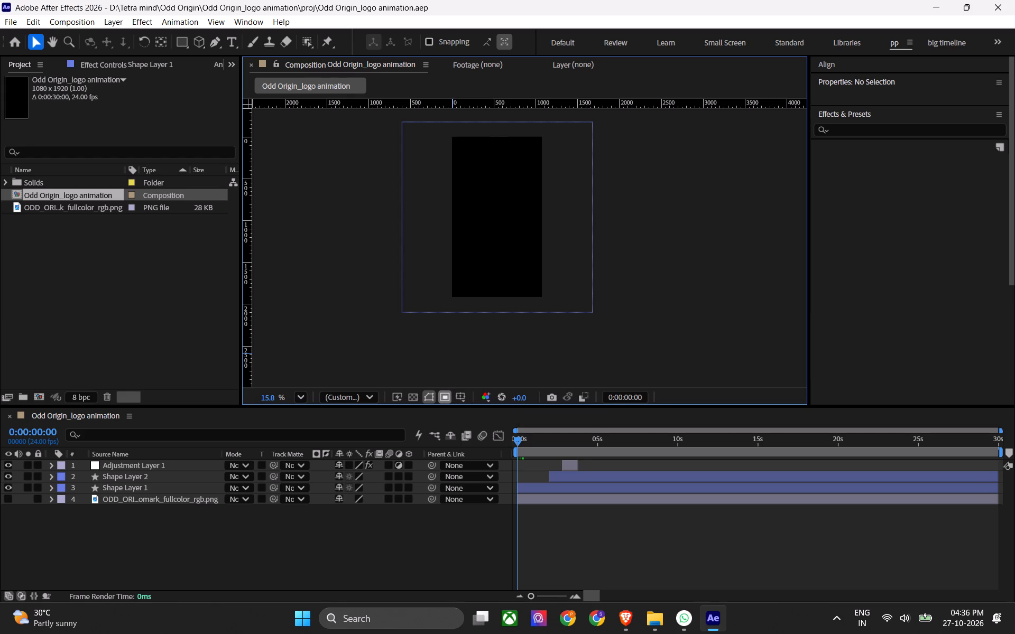
click(449, 396)
click(460, 418)
Preview the full-frame animation from 0:00:00:00 and replay the circle split at closer view, pausing at 0:00:03:23.
key(space)
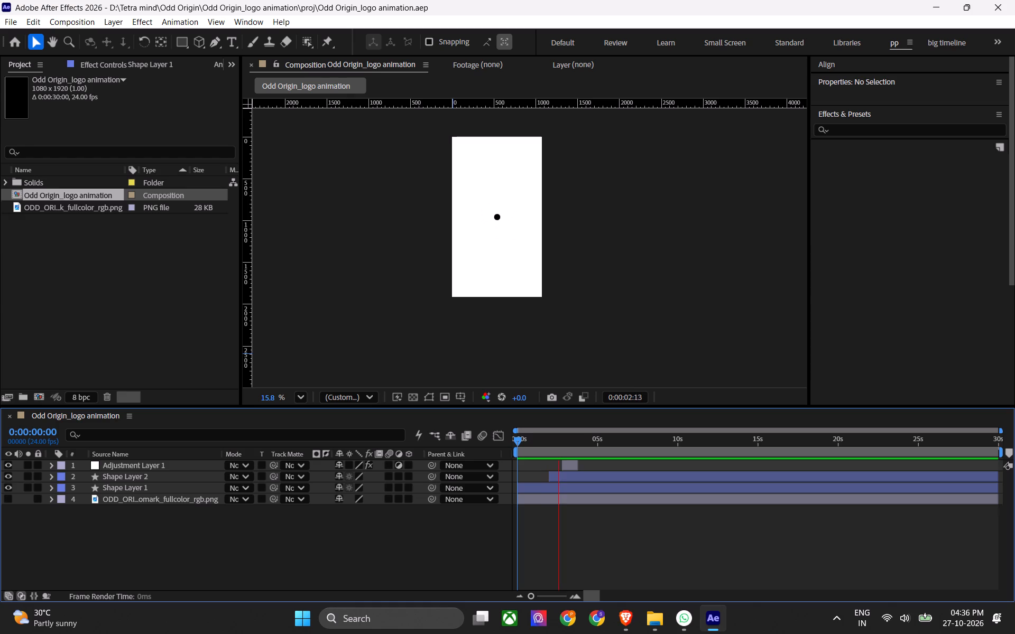
key(space)
scroll(508, 228, up, 3)
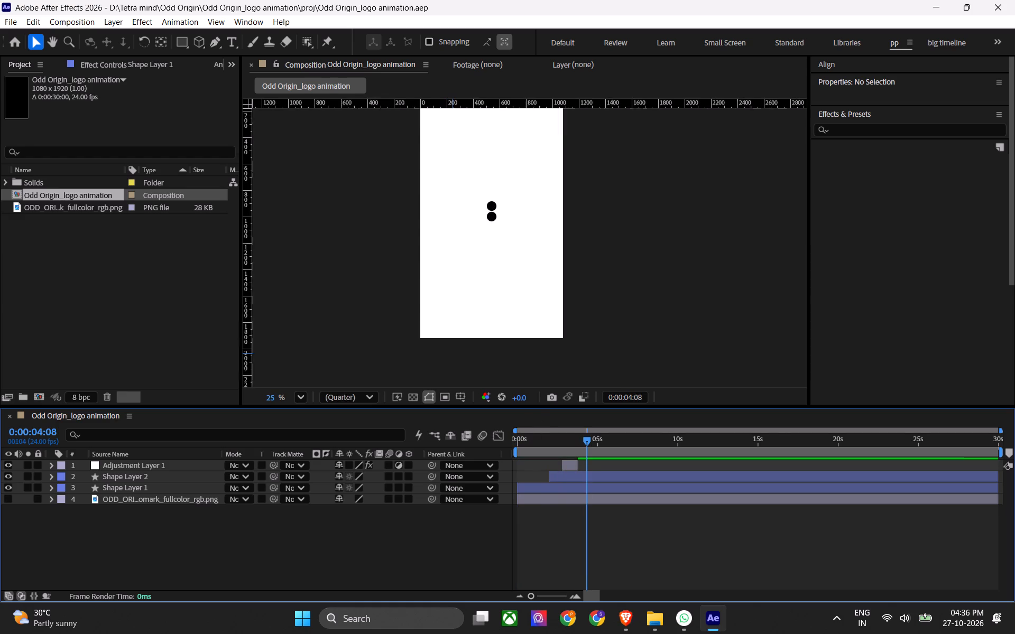
scroll(505, 228, up, 6)
drag(593, 434, 562, 442)
key(space)
key(space)
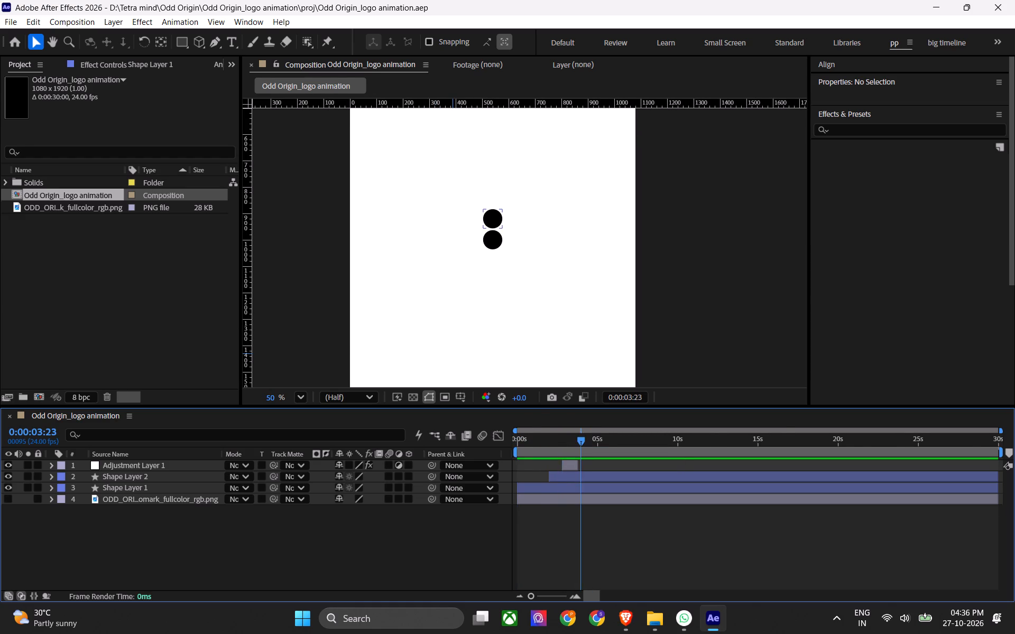
Replay the circle split from near the adjustment layer's start and examine the frame at 0:00:03:17.
alt+scroll(575, 474, up, 2)
shift+scroll(576, 475, up, 2)
alt+scroll(616, 479, up, 1)
drag(553, 438, 546, 438)
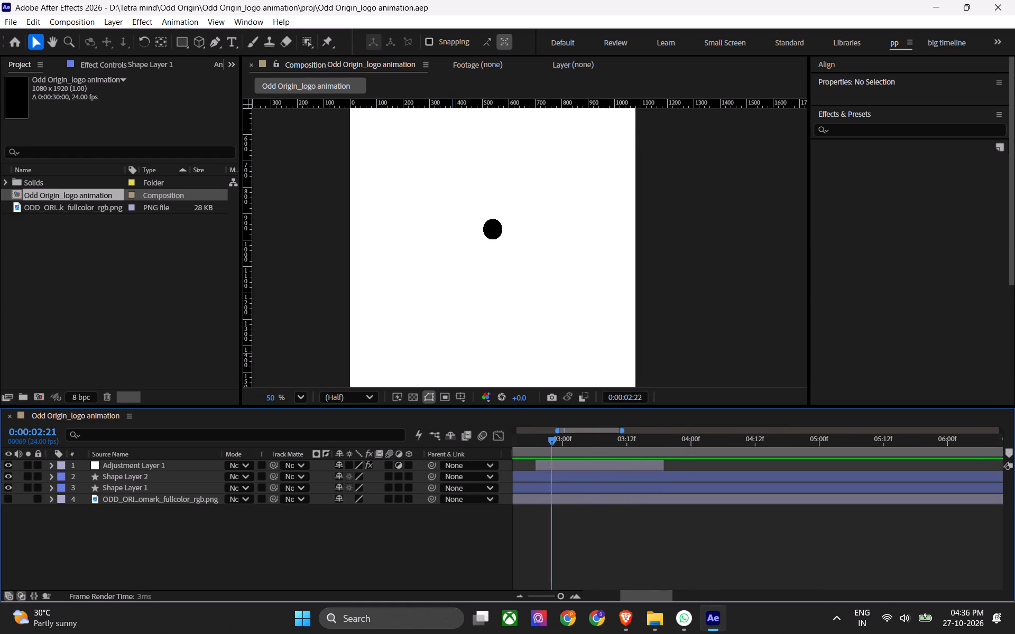
drag(546, 438, 541, 439)
key(space)
key(space)
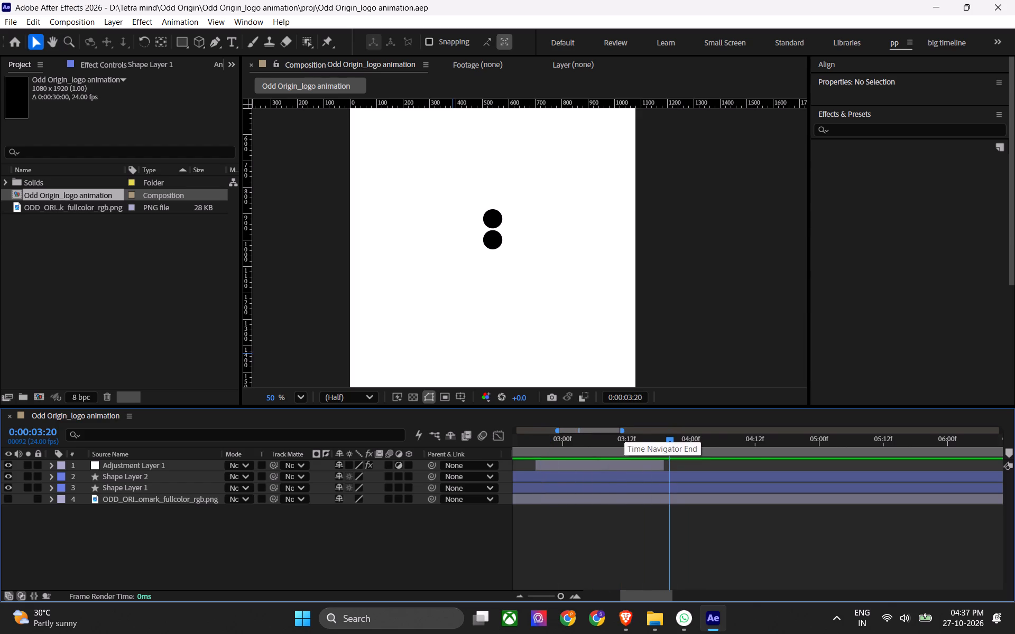
drag(646, 440, 653, 440)
Save the project.
key(ctrl+s)
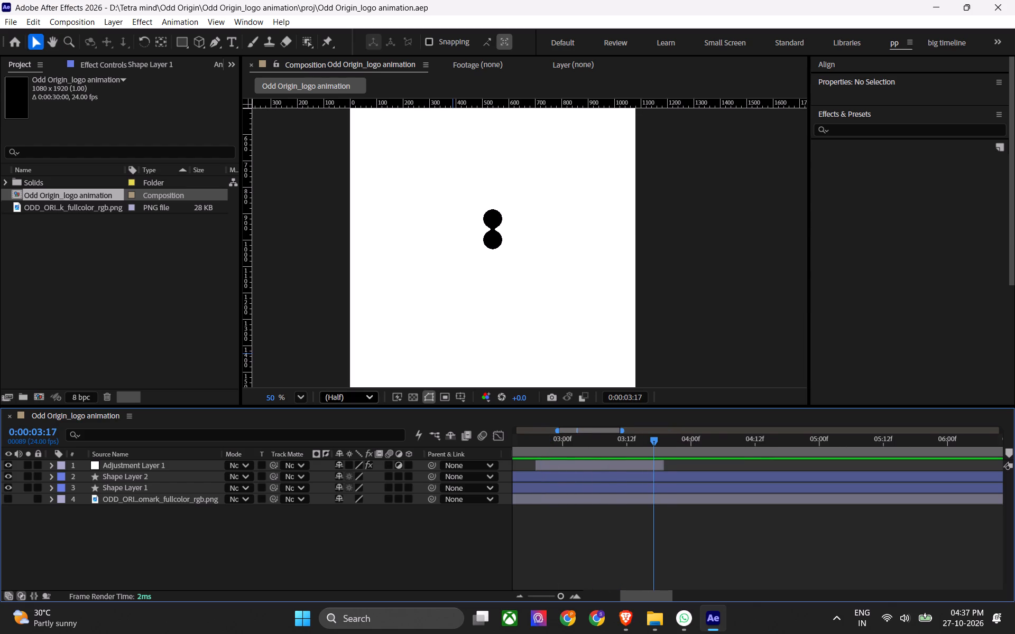
Replay the circle split at closer view from near the adjustment layer's start and examine the frame at 0:00:03:18.
click(301, 398)
click(330, 132)
scroll(505, 230, up, 8)
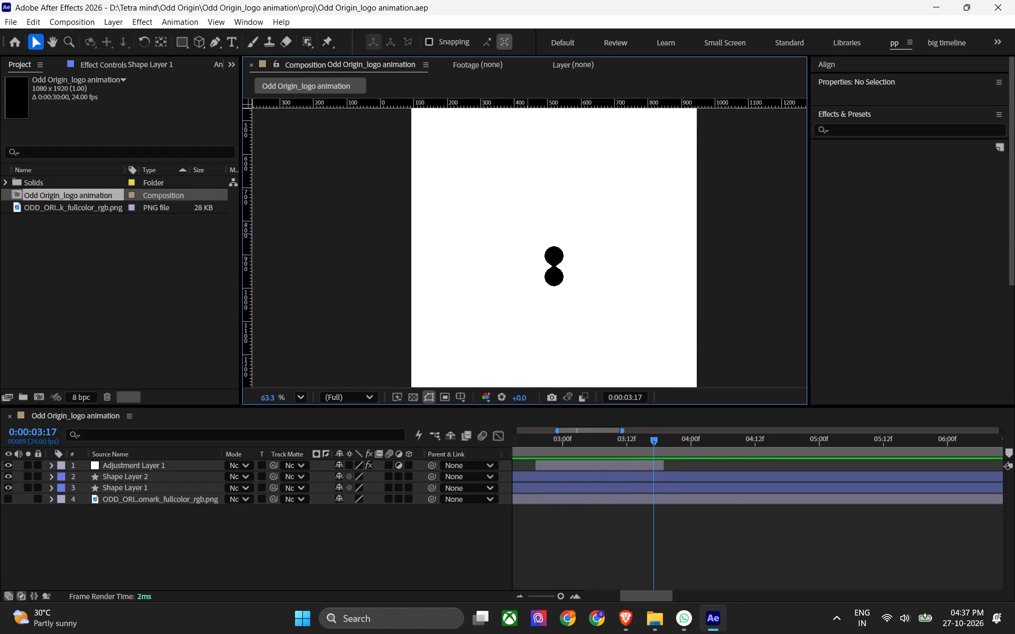
scroll(528, 234, up, 2)
drag(642, 444, 528, 444)
key(space)
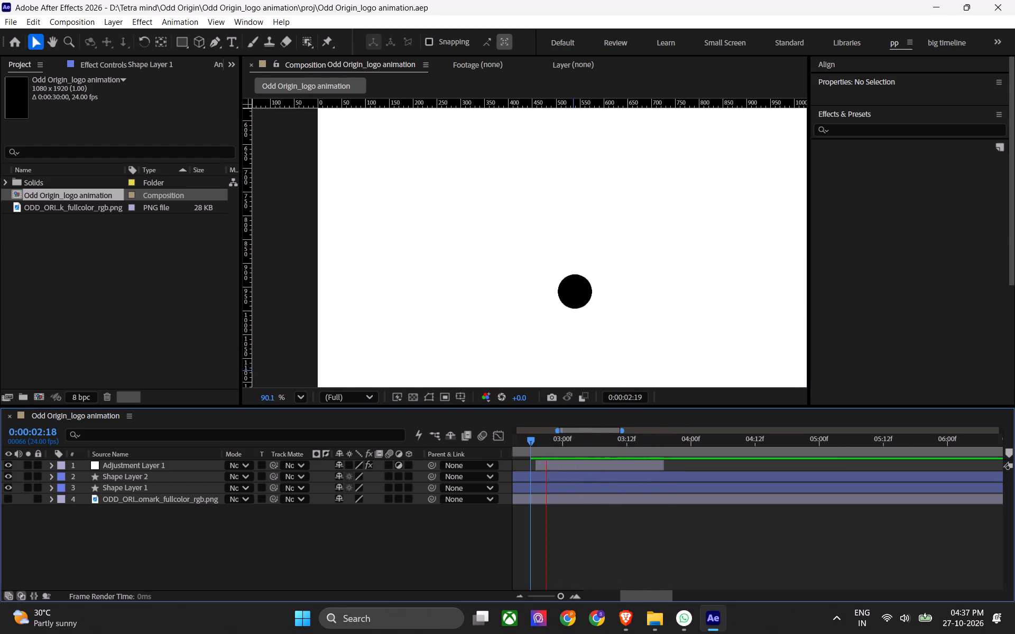
key(space)
drag(651, 440, 583, 450)
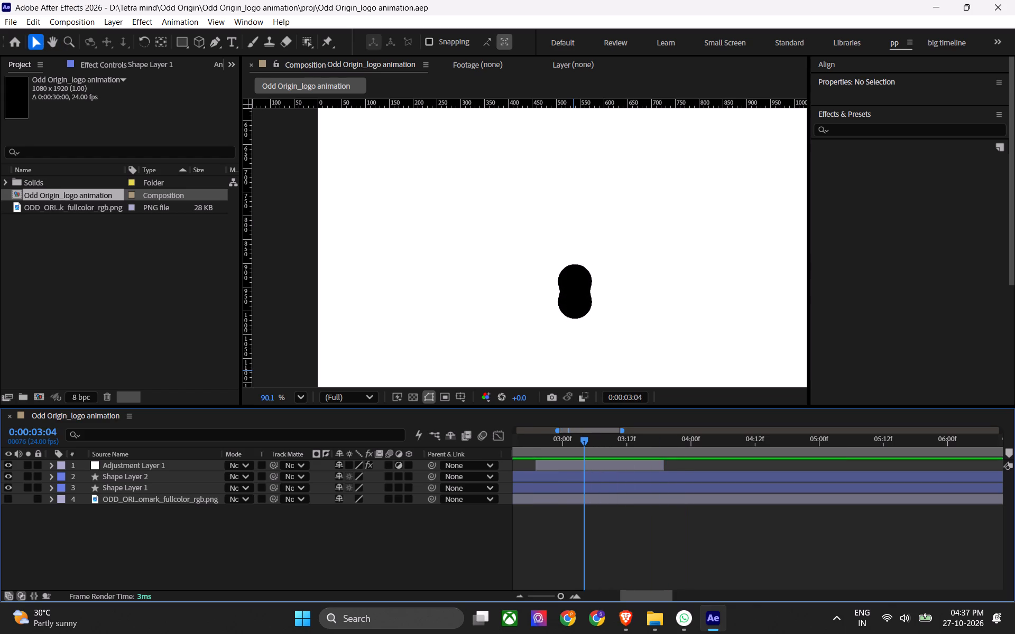
key(space)
key(space)
drag(648, 441, 656, 438)
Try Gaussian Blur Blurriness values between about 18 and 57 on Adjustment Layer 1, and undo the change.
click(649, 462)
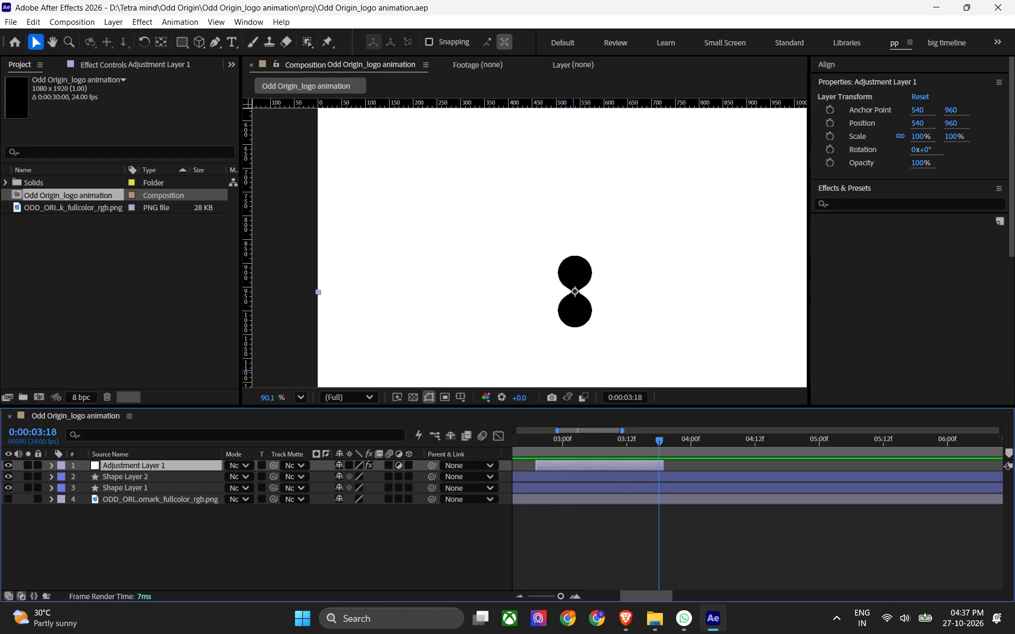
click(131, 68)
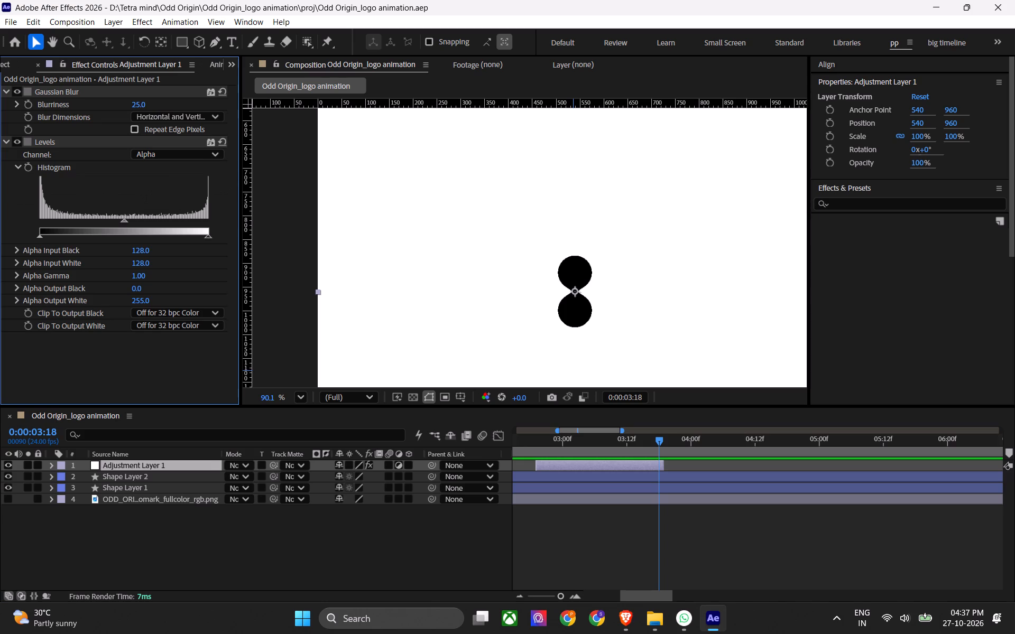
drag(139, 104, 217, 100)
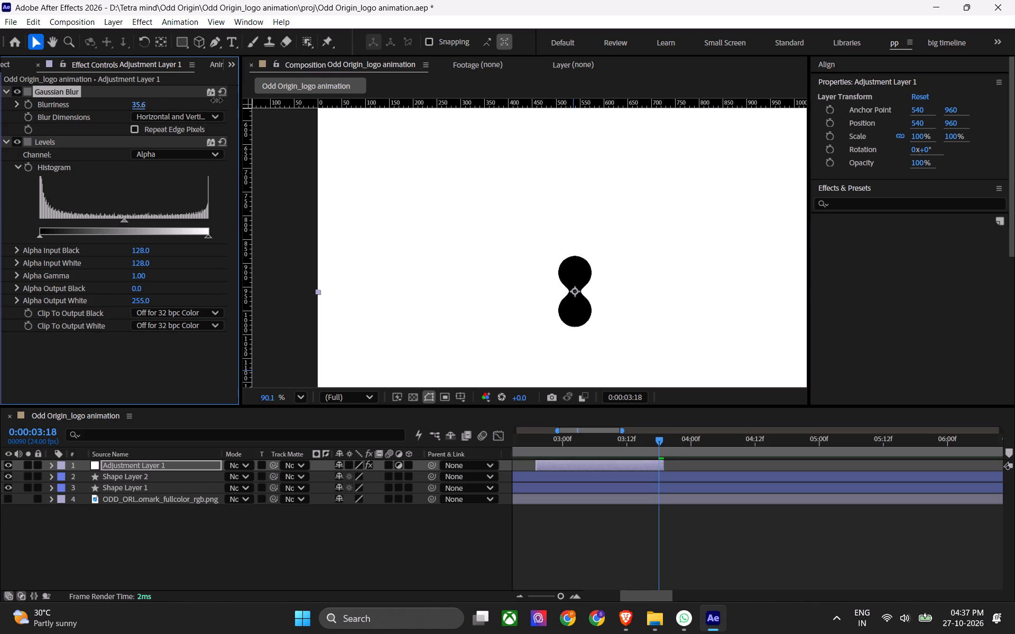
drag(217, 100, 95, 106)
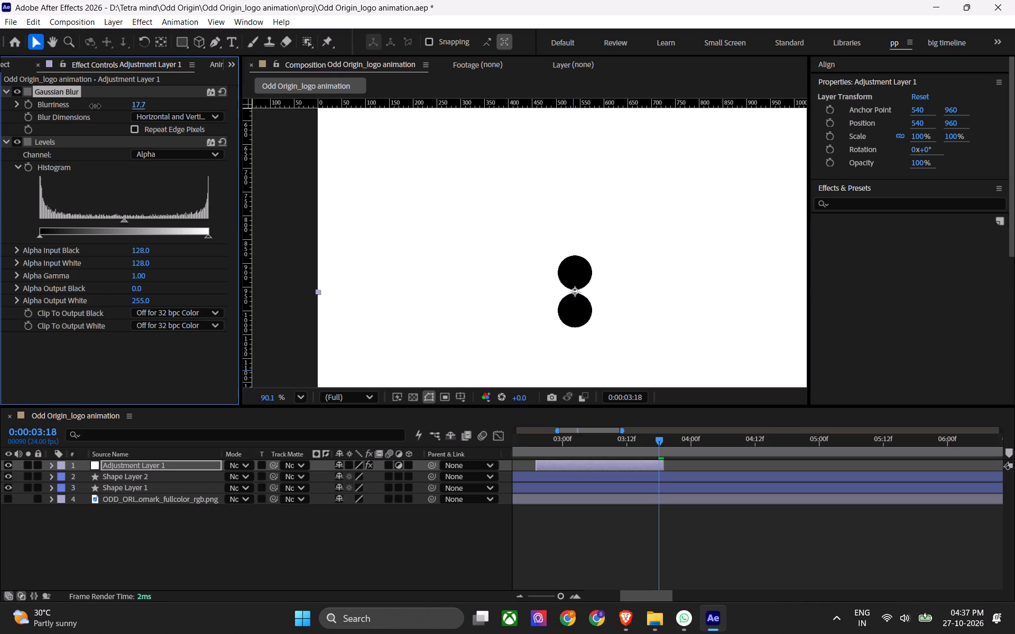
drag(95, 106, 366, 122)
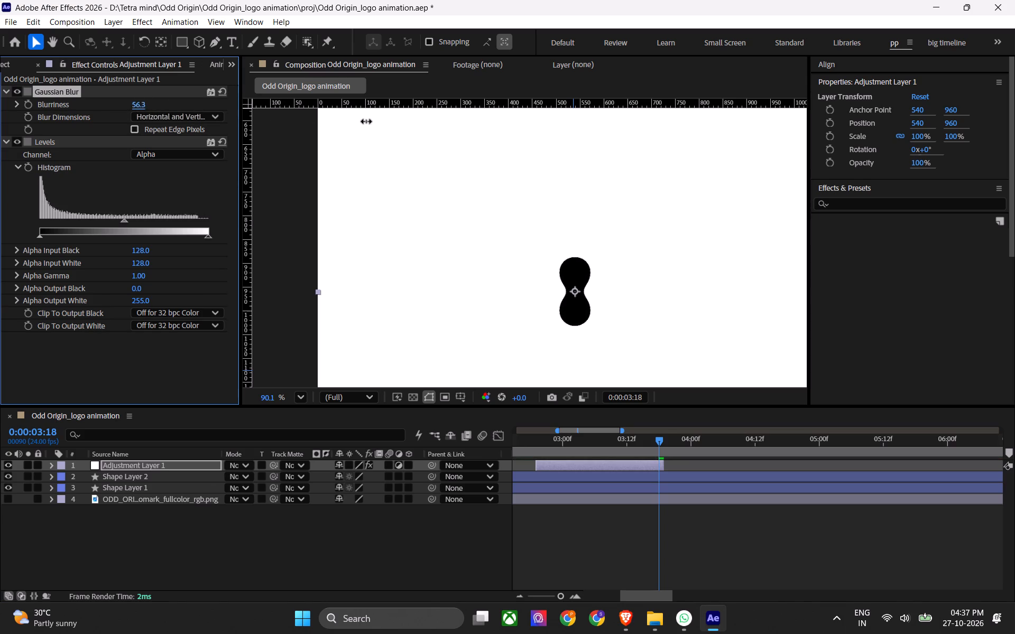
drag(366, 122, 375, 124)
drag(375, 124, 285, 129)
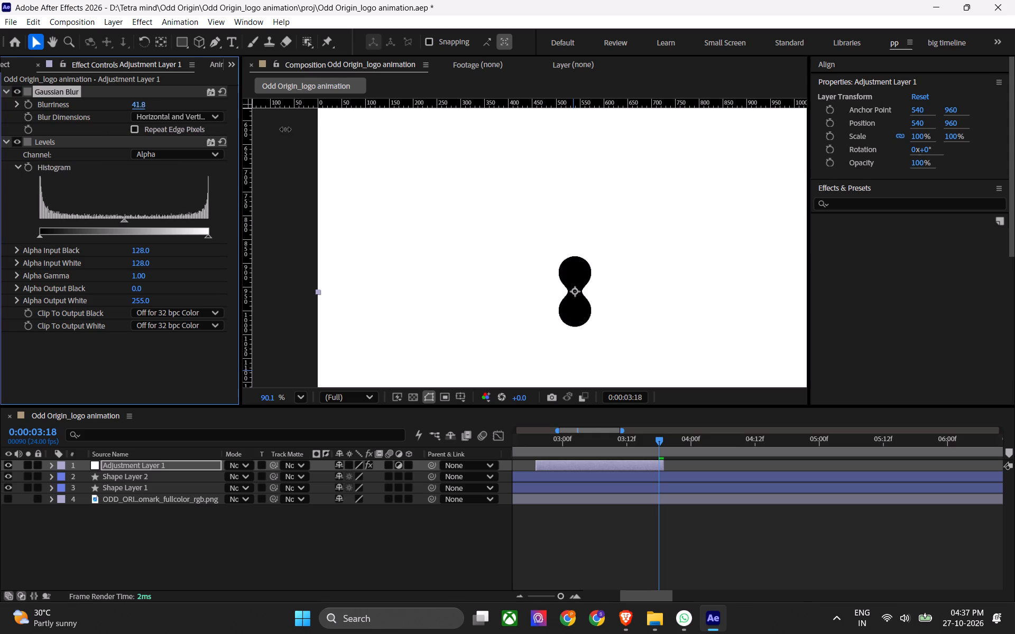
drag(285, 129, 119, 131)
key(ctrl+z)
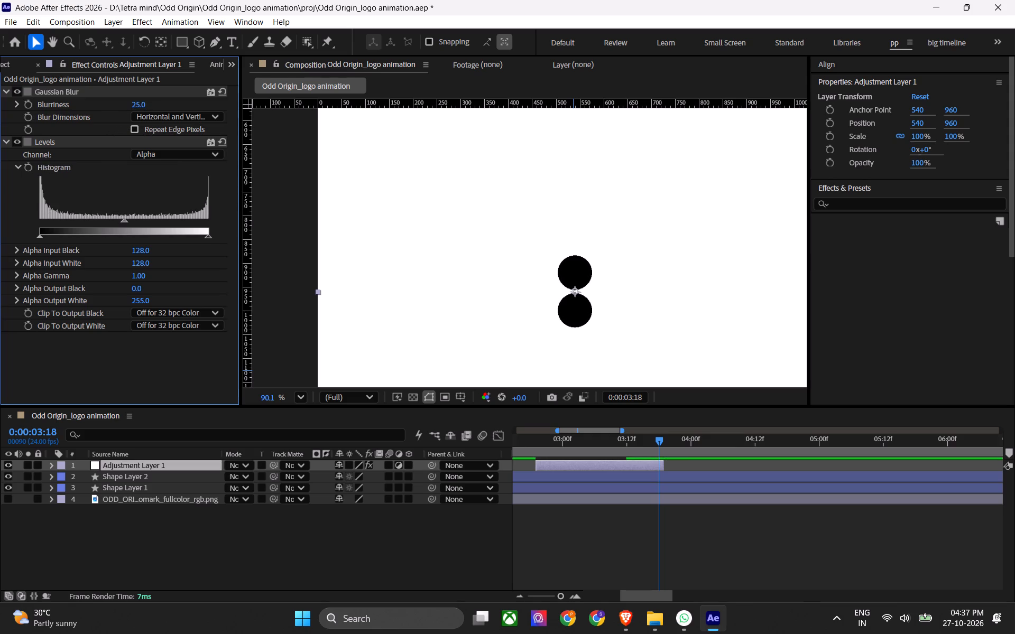
Start Blurriness keyframing for Adjustment Layer 1's Gaussian Blur at 0:00:03:08 and reveal the keyframe in the timeline.
click(543, 447)
key(space)
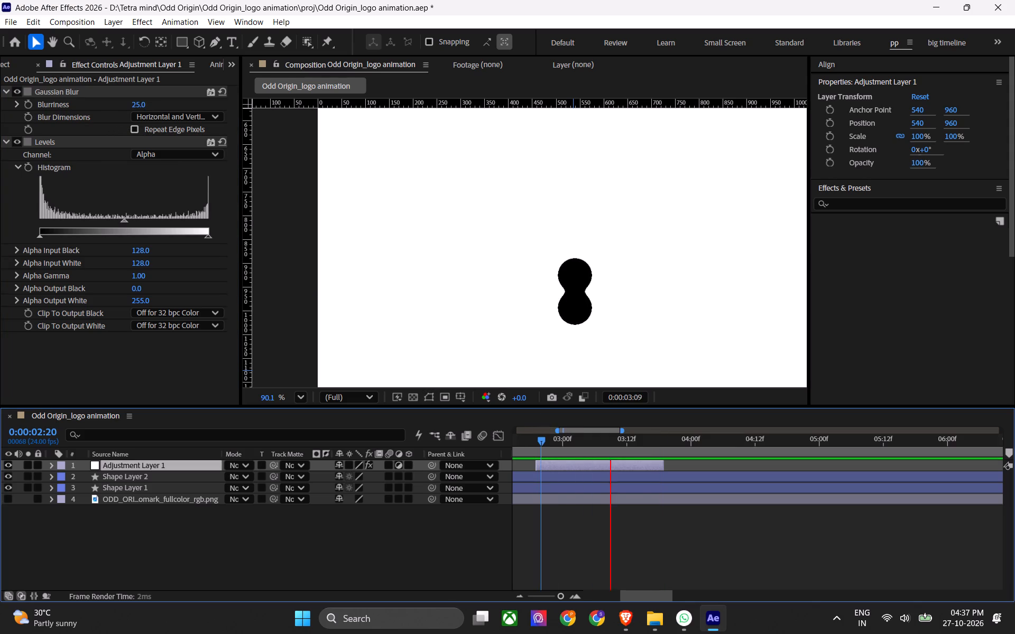
key(space)
click(604, 445)
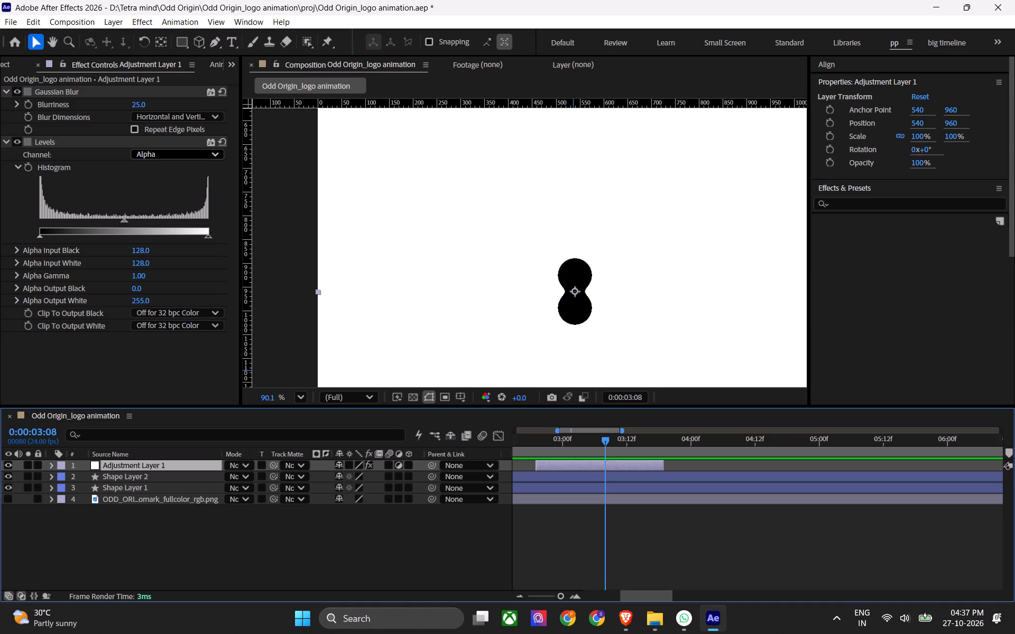
click(27, 103)
click(606, 467)
key(u)
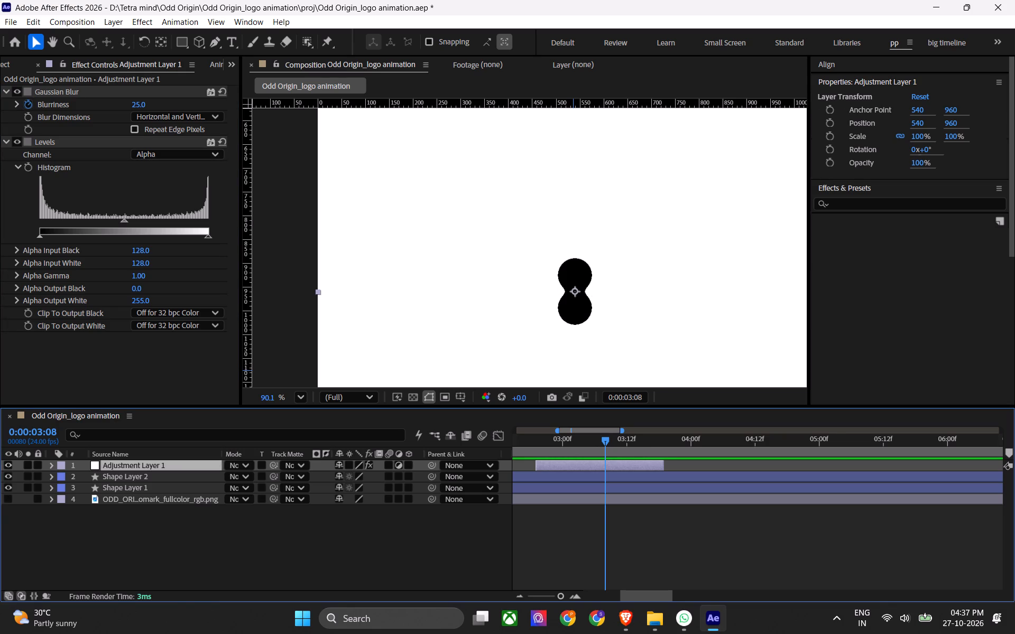
click(611, 483)
Keyframe the Gaussian Blur's Blurriness at 0 at 0:00:03:17.
drag(605, 441, 655, 444)
drag(141, 106, 159, 111)
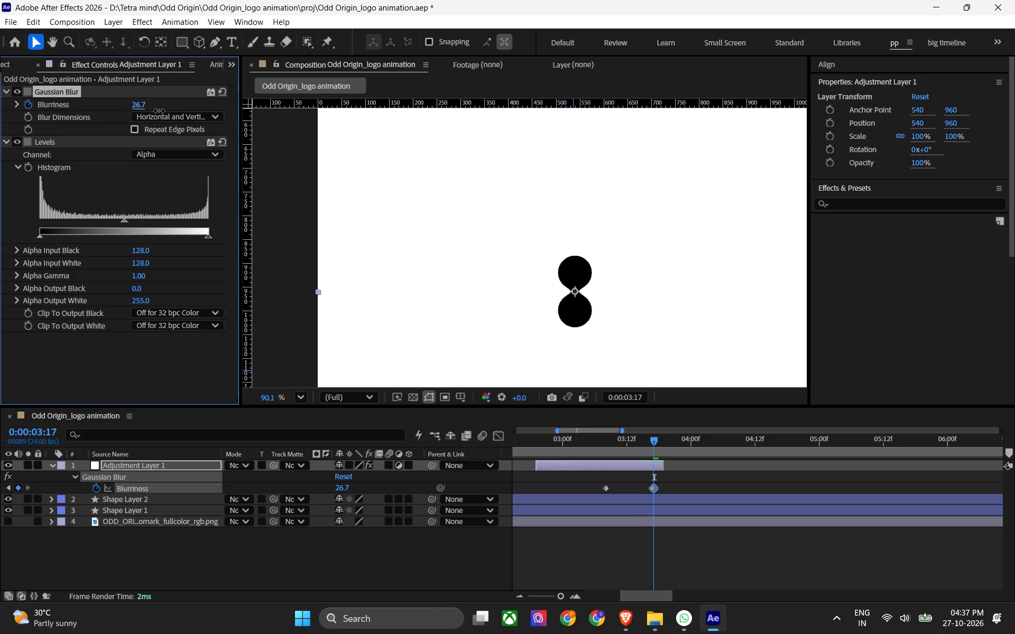
drag(159, 111, 99, 124)
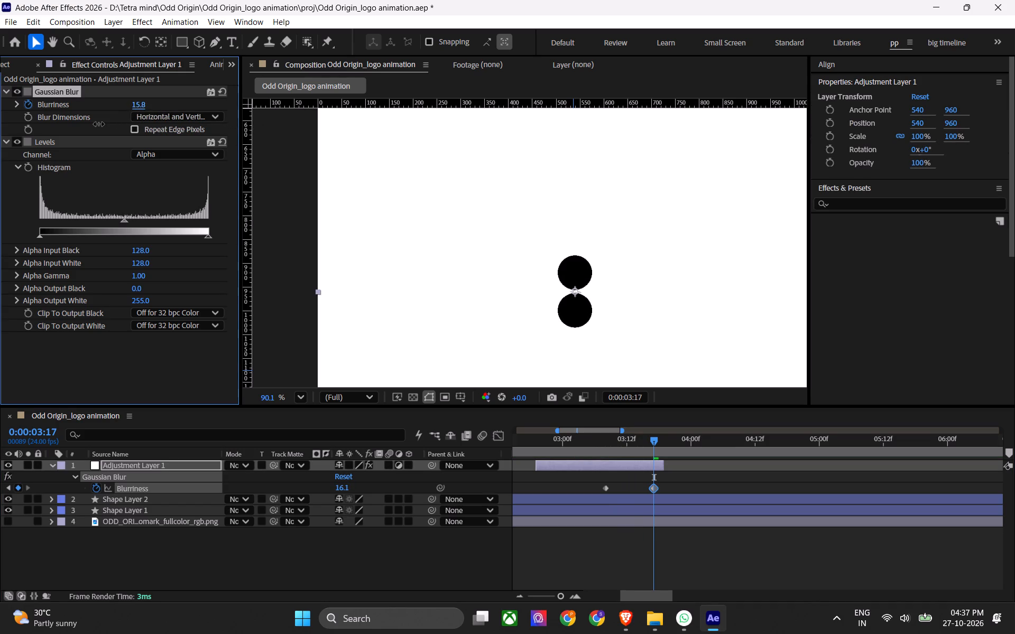
drag(99, 124, 0, 137)
drag(137, 105, 104, 110)
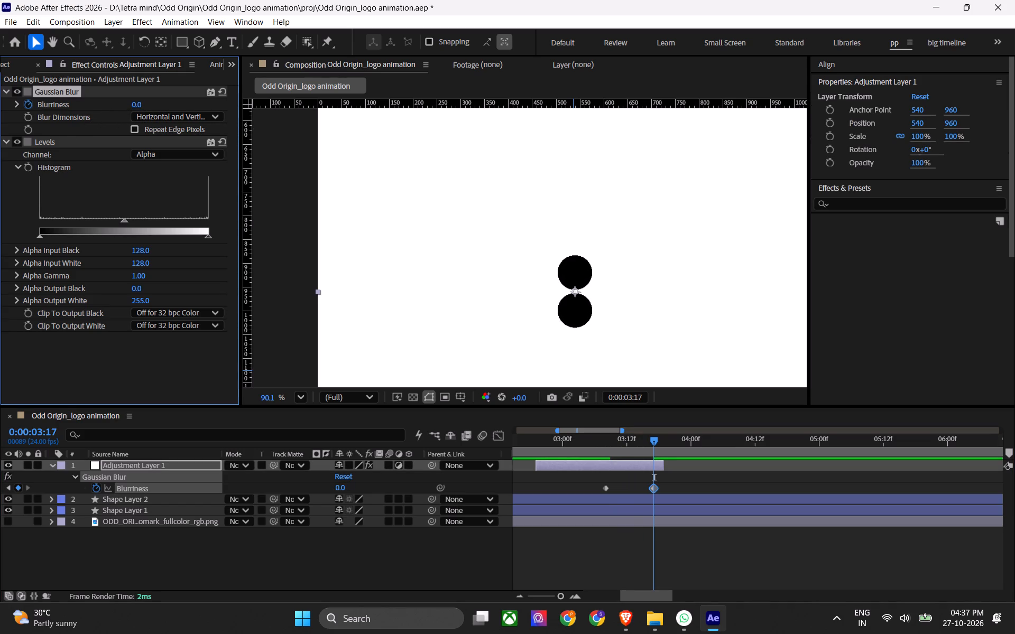
Set the first Gaussian Blur Blurriness keyframe, at 0:00:03:08, to 32.5.
click(611, 438)
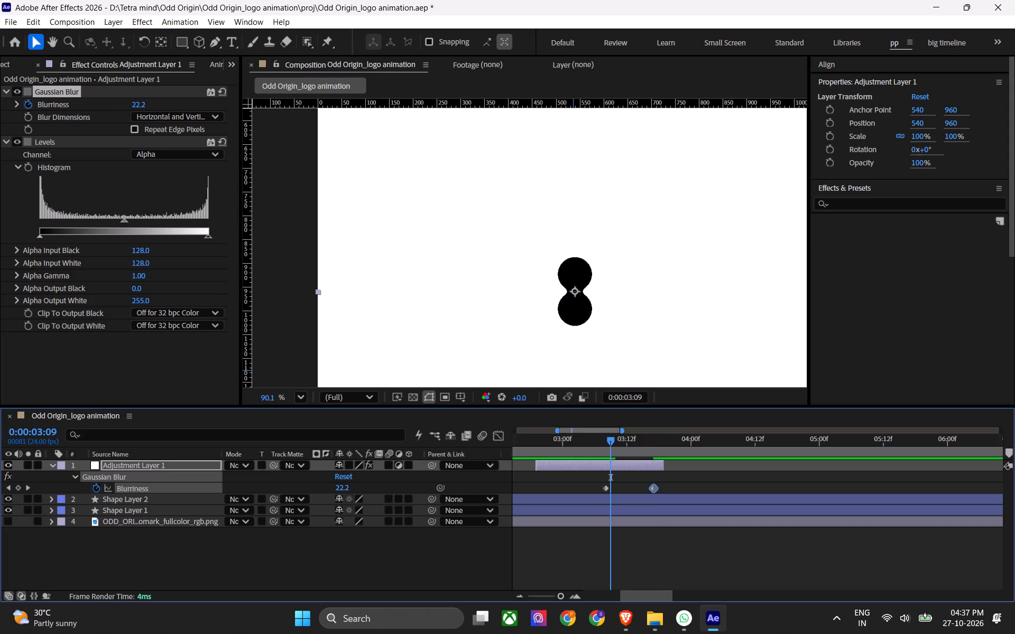
click(8, 487)
drag(141, 106, 143, 106)
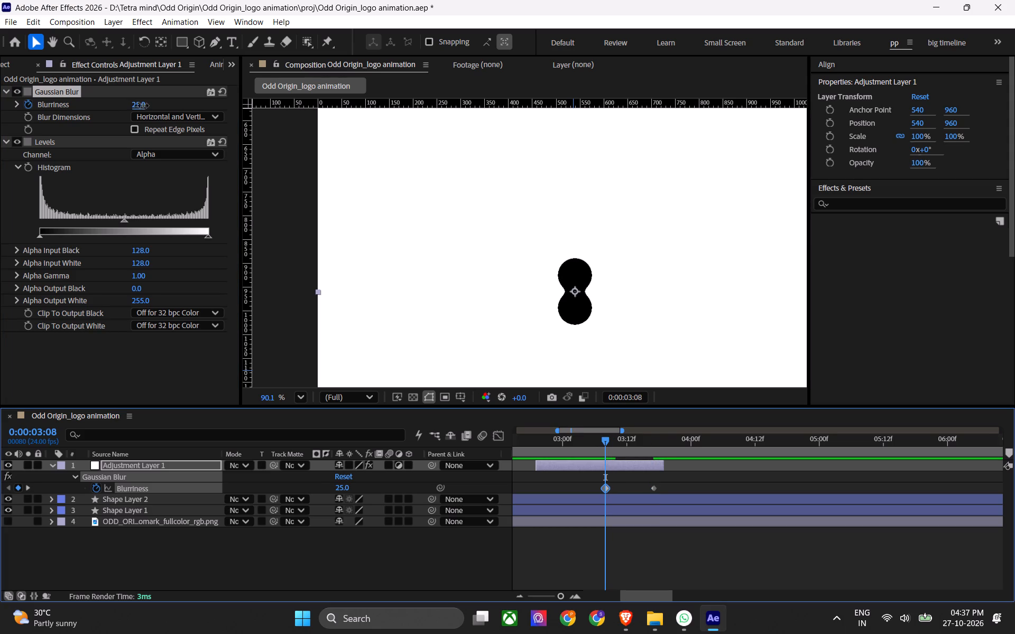
drag(143, 106, 201, 114)
Replay the circle split with the animated blur, starting before the adjustment layer at 0:00:02:10.
drag(594, 445, 570, 443)
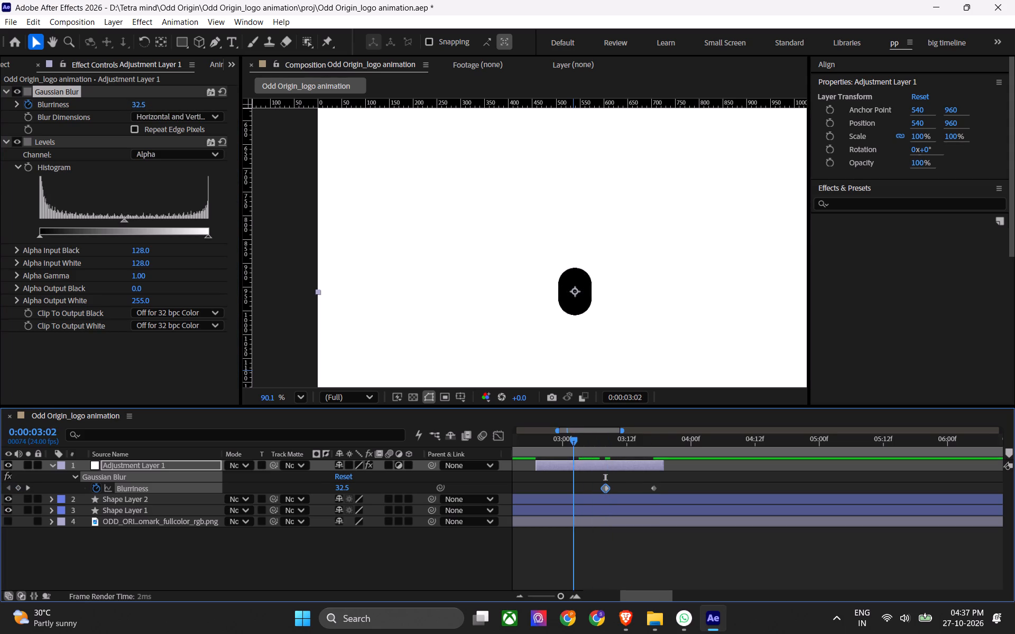
drag(570, 443, 566, 443)
key(space)
key(space)
alt+scroll(575, 495, down, 2)
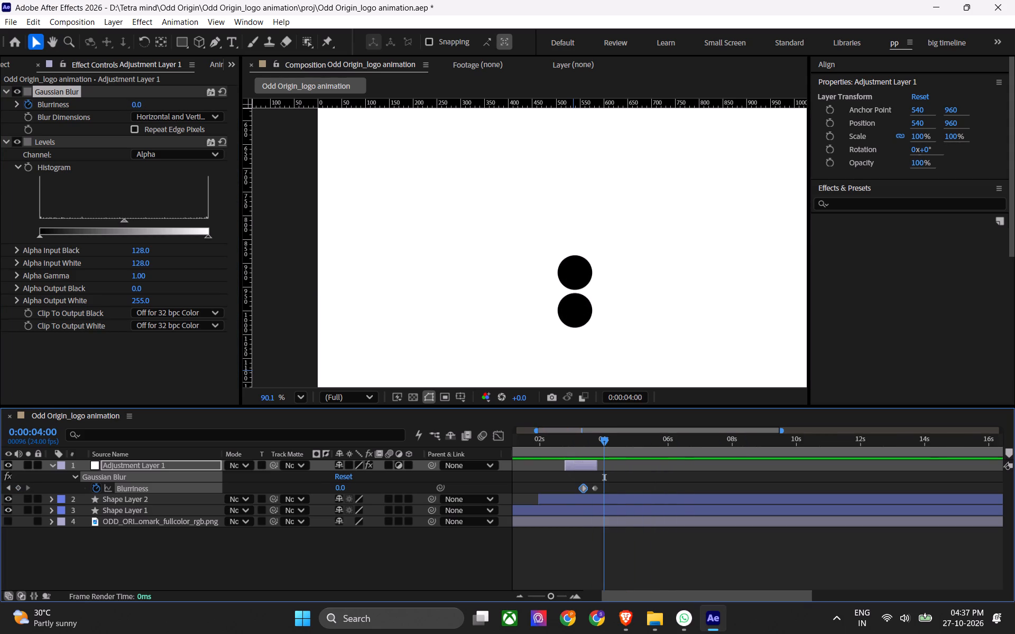
drag(567, 443, 553, 446)
key(space)
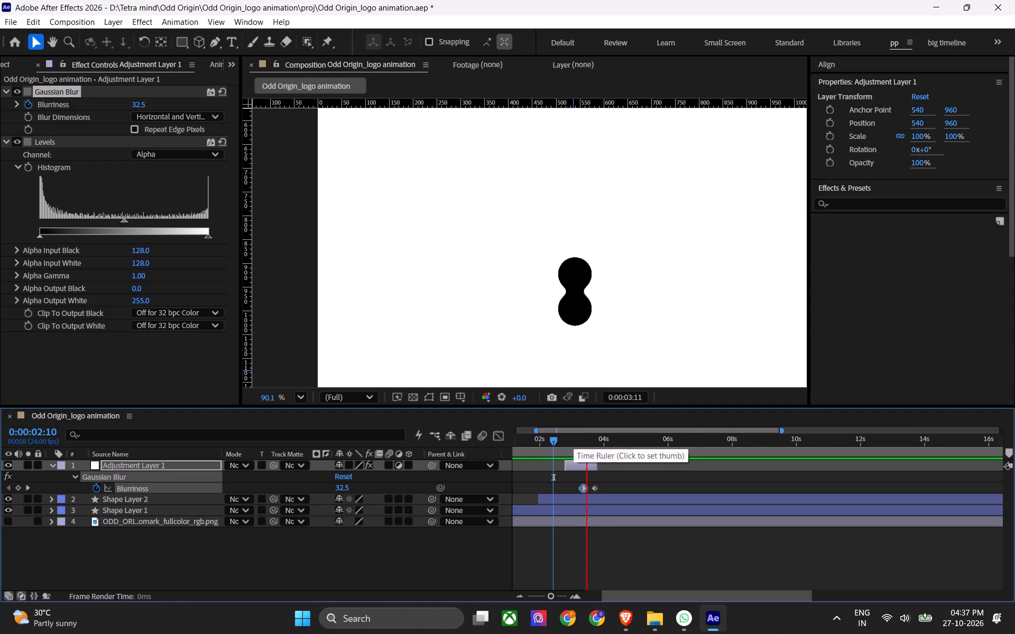
key(space)
Deselect the layer and save the project.
click(612, 553)
key(ctrl+s)
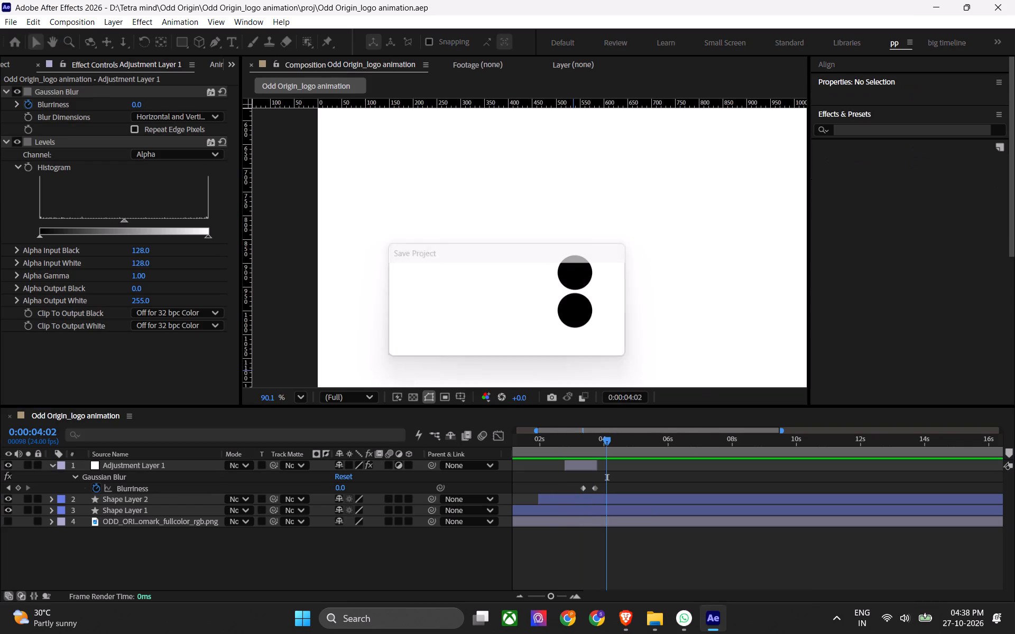
Preview the full-frame animation from 0:00:00:00 with the composition view maximized, and restore the workspace layout.
drag(602, 441, 455, 453)
click(344, 397)
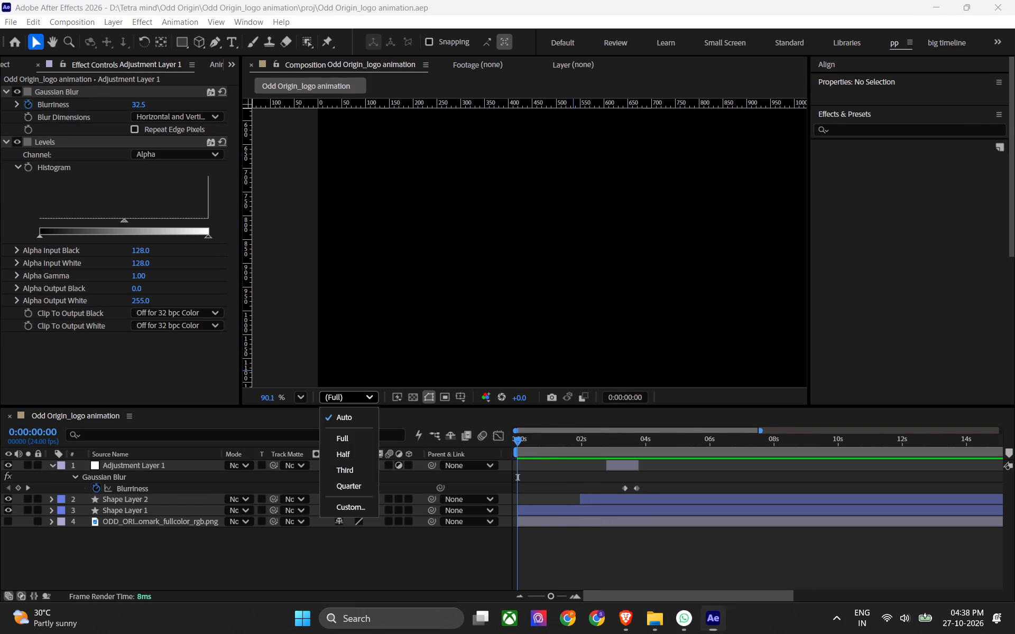
click(306, 396)
click(323, 133)
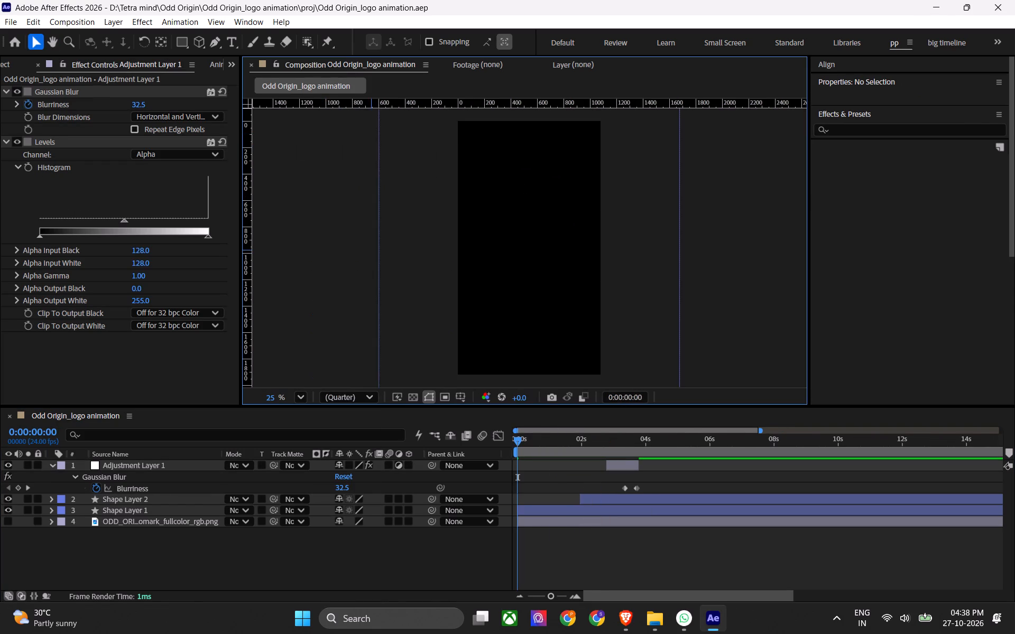
key(grave)
key(space)
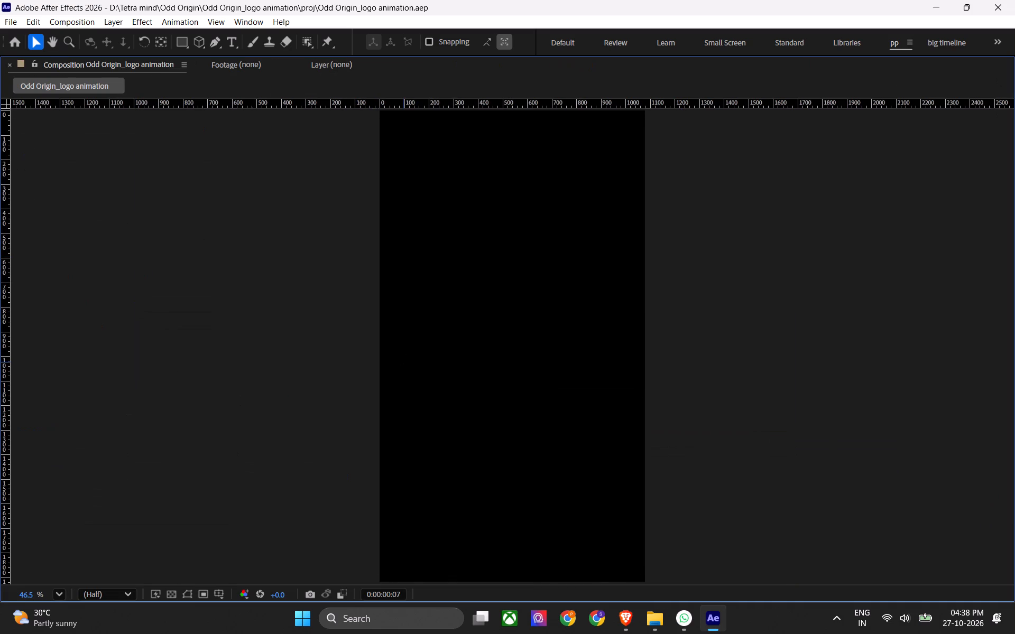
key(space)
key(0)
key(space)
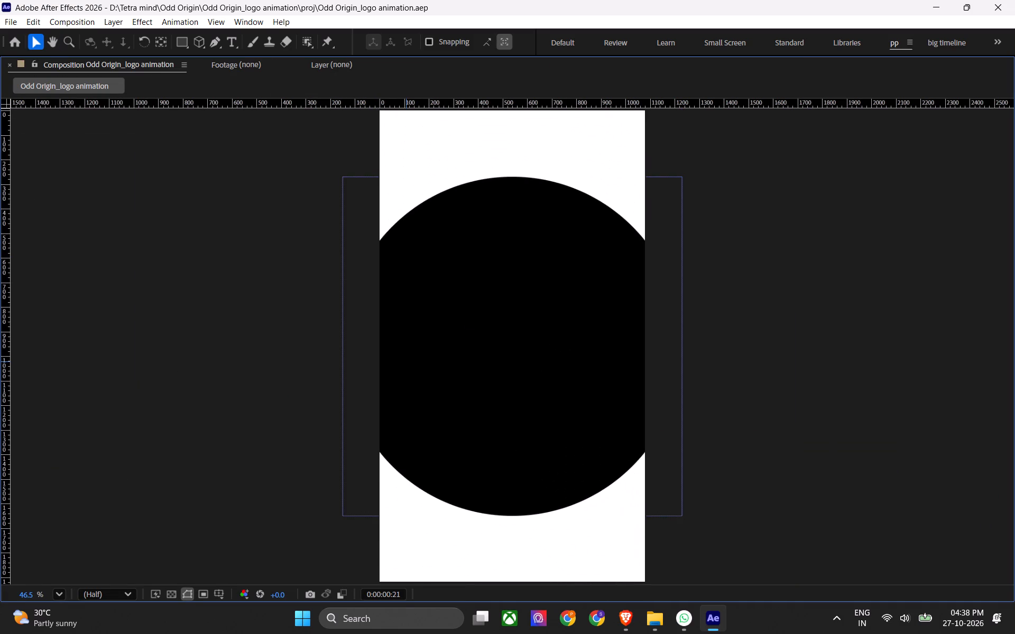
key(0)
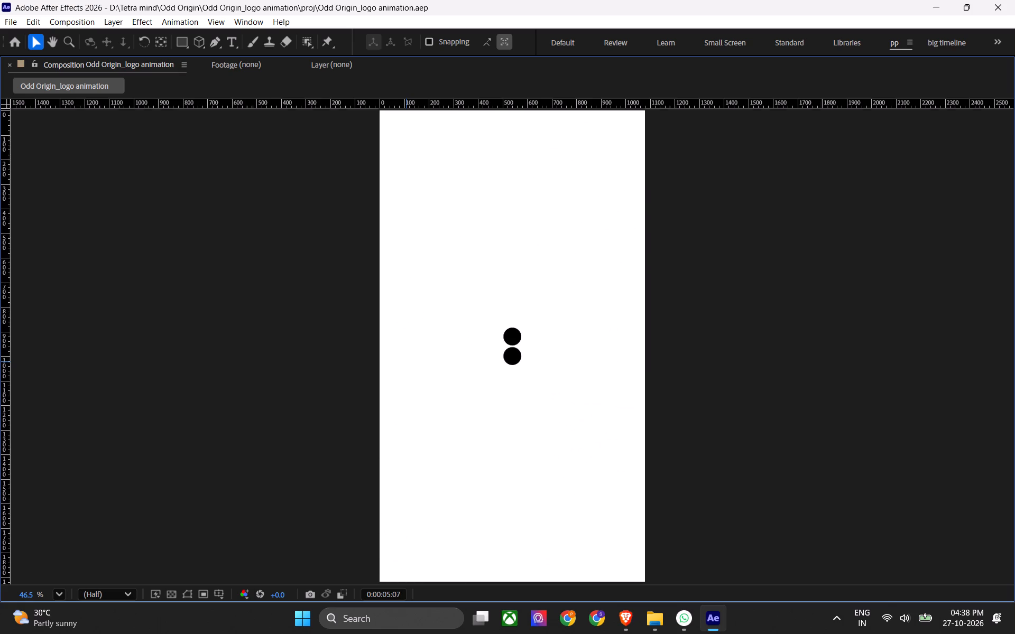
key(space)
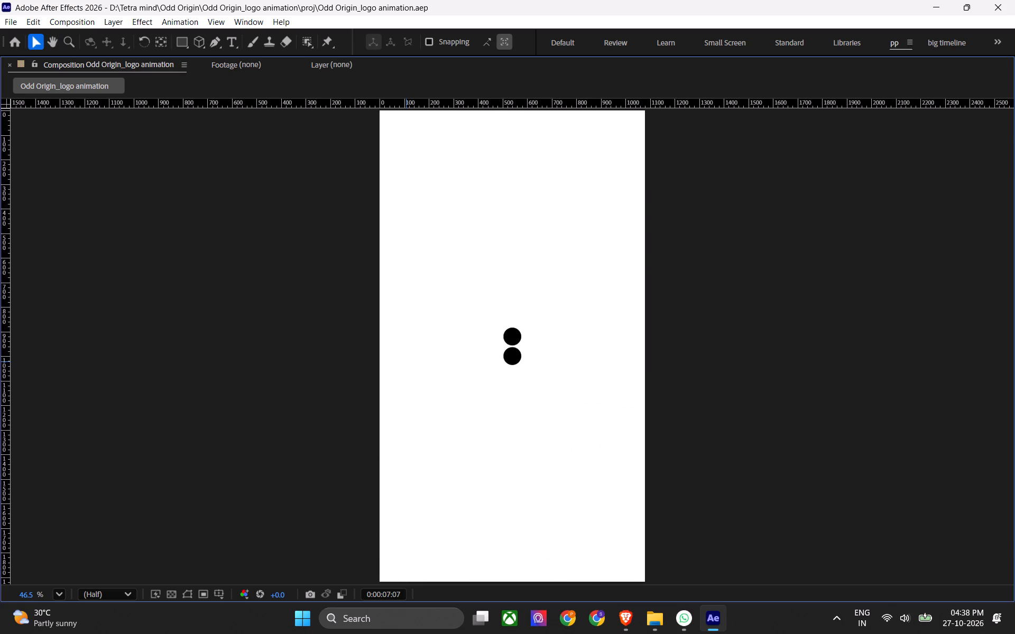
scroll(477, 362, up, 12)
key(grave)
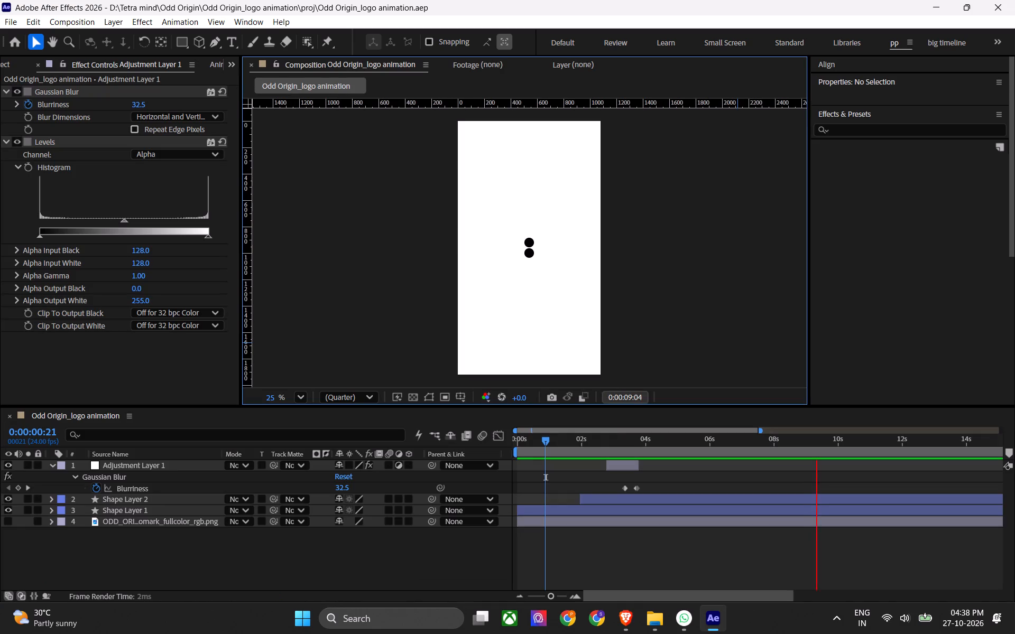
Preview the circle split at 200% from 0:00:01:17 and again from 0:00:02:08.
scroll(562, 290, up, 4)
click(629, 441)
drag(620, 440, 571, 446)
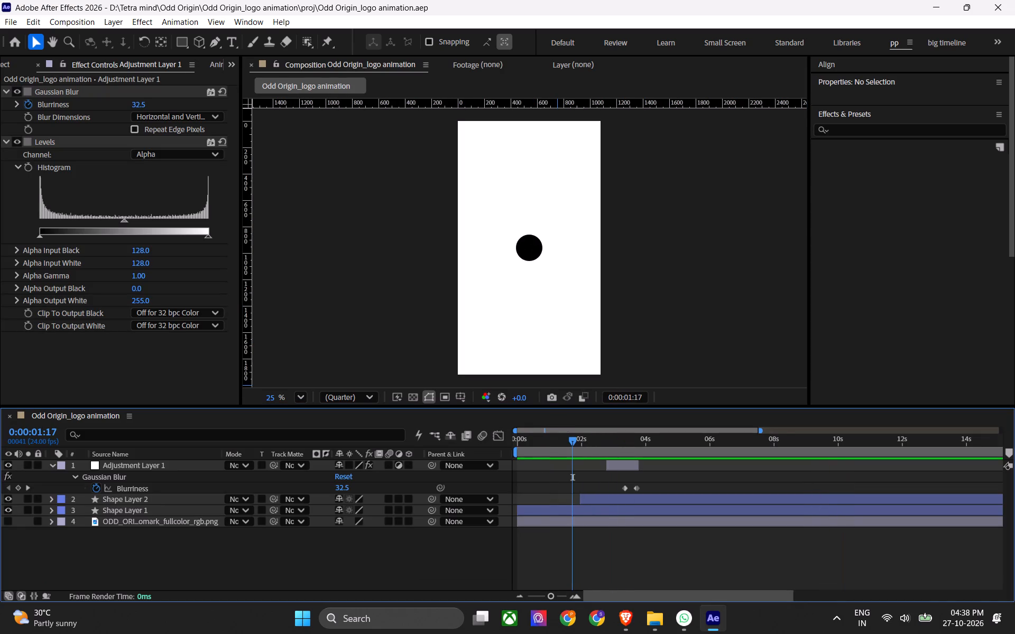
scroll(538, 272, up, 17)
key(space)
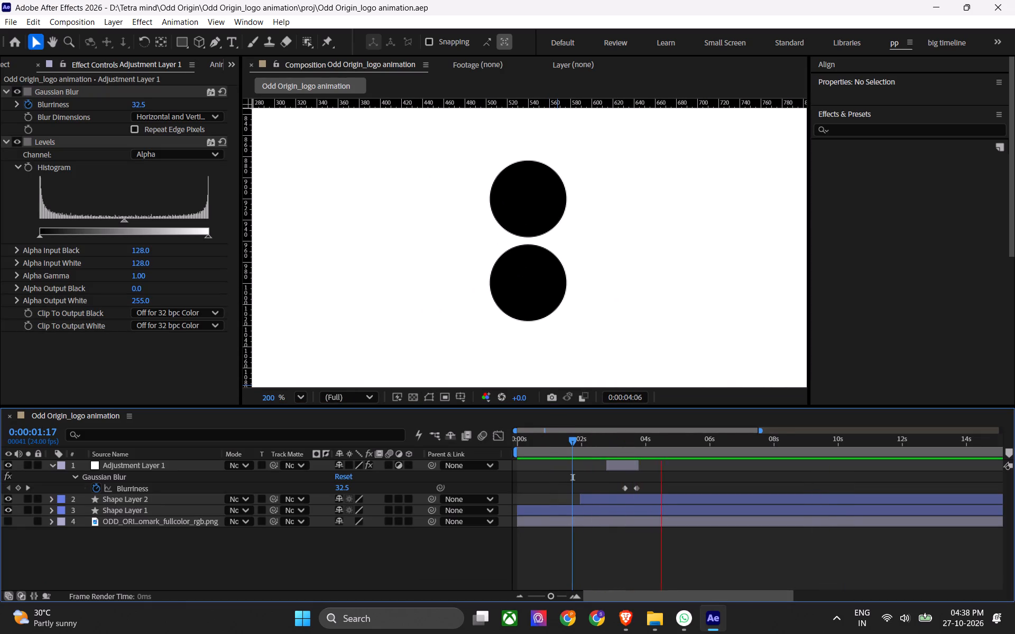
key(space)
click(592, 446)
key(space)
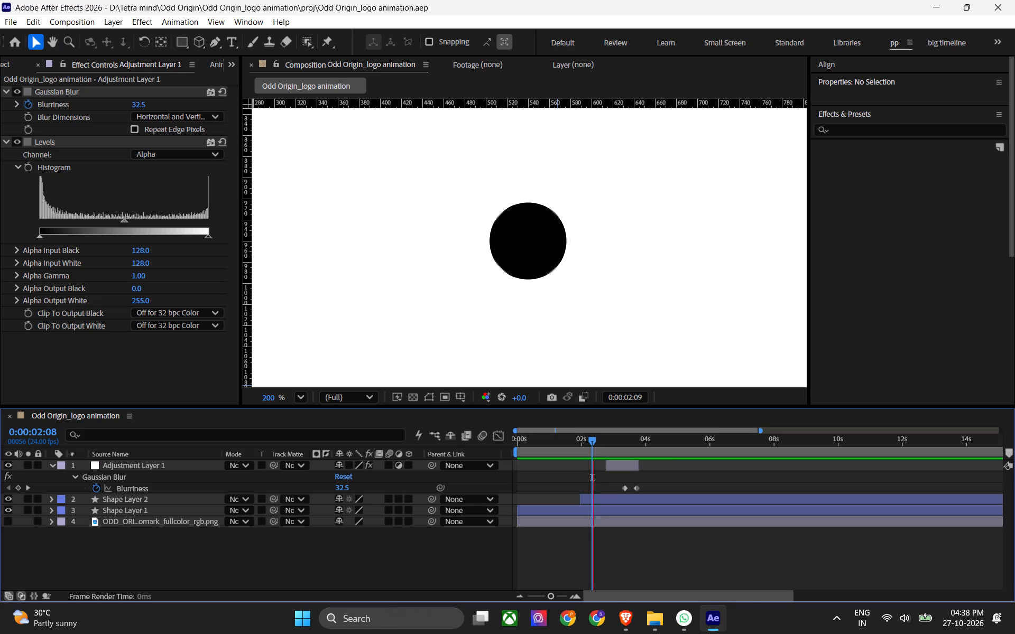
key(space)
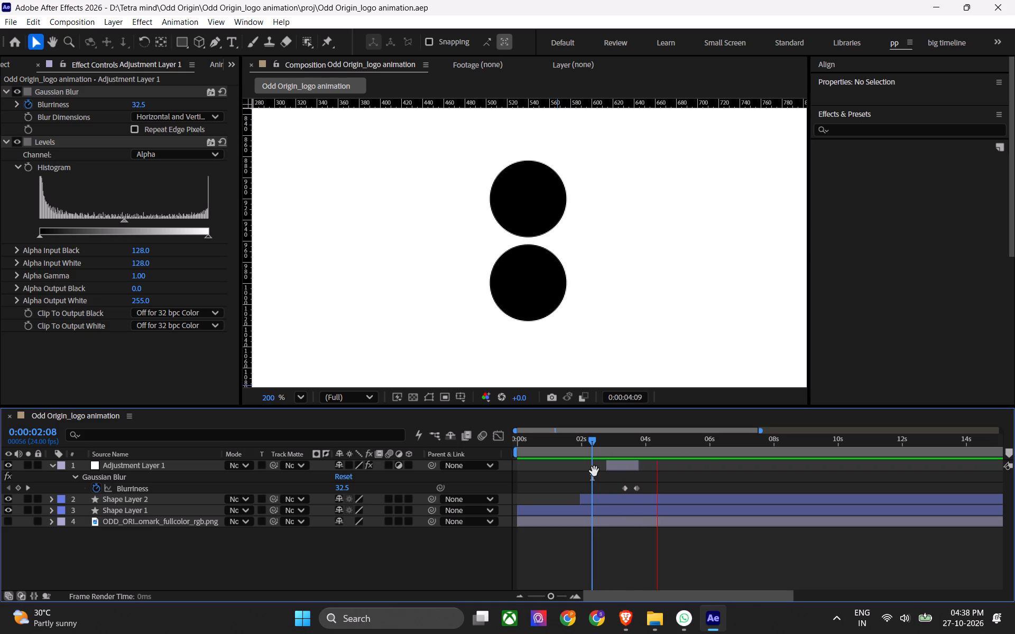
Fit the whole composition frame in the view and save the project.
key(ctrl+s)
click(300, 396)
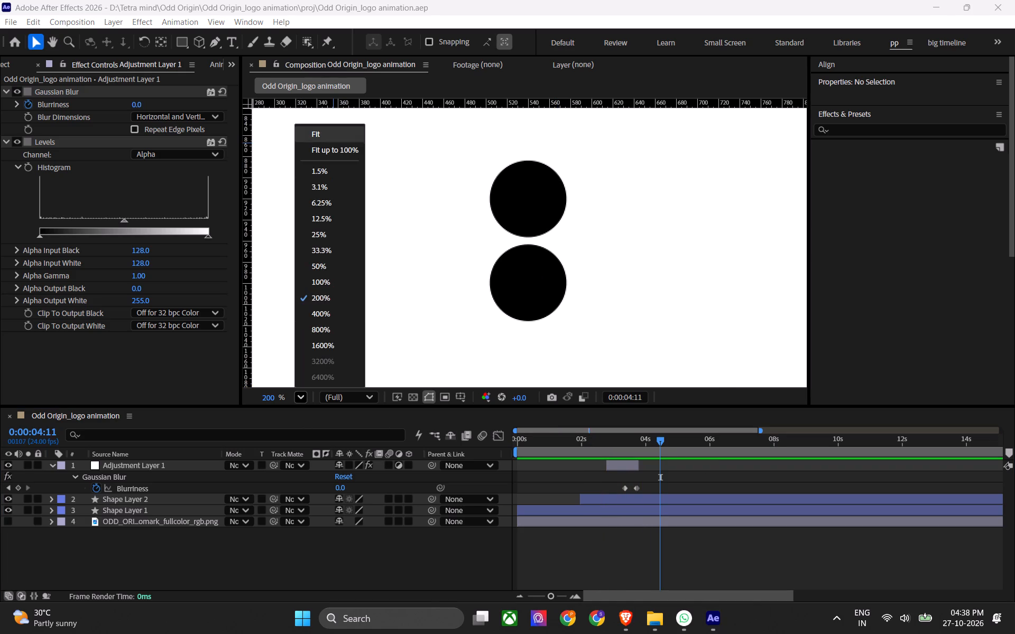
click(332, 138)
click(586, 537)
key(ctrl+s)
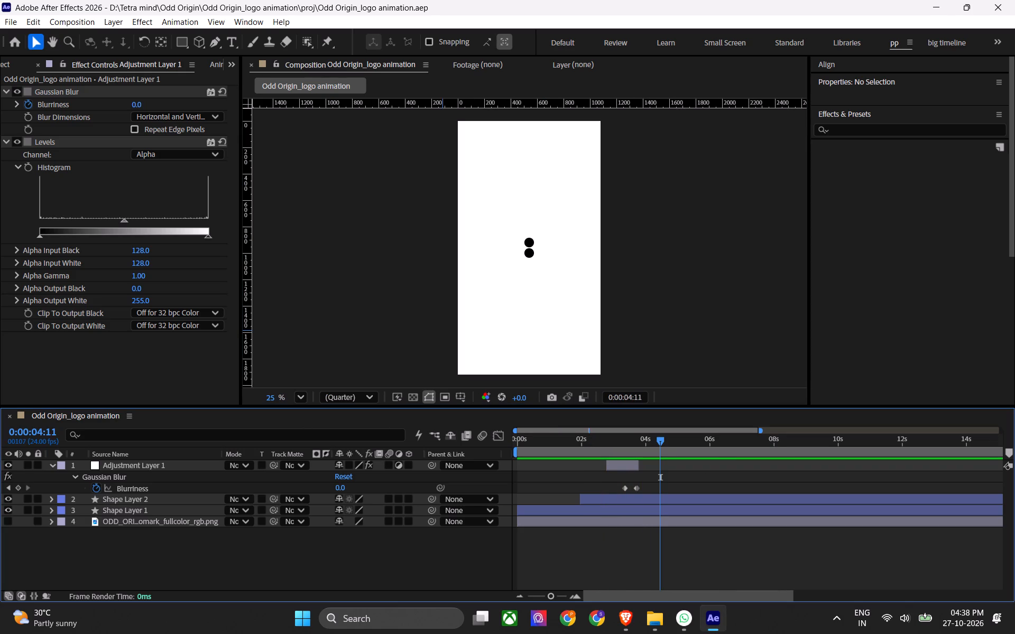
key(ctrl+s)
key(ctrl+s)
key(ctrl+s)
Preview the full-frame animation from 0:00:00:00, and save the project.
drag(661, 436, 602, 442)
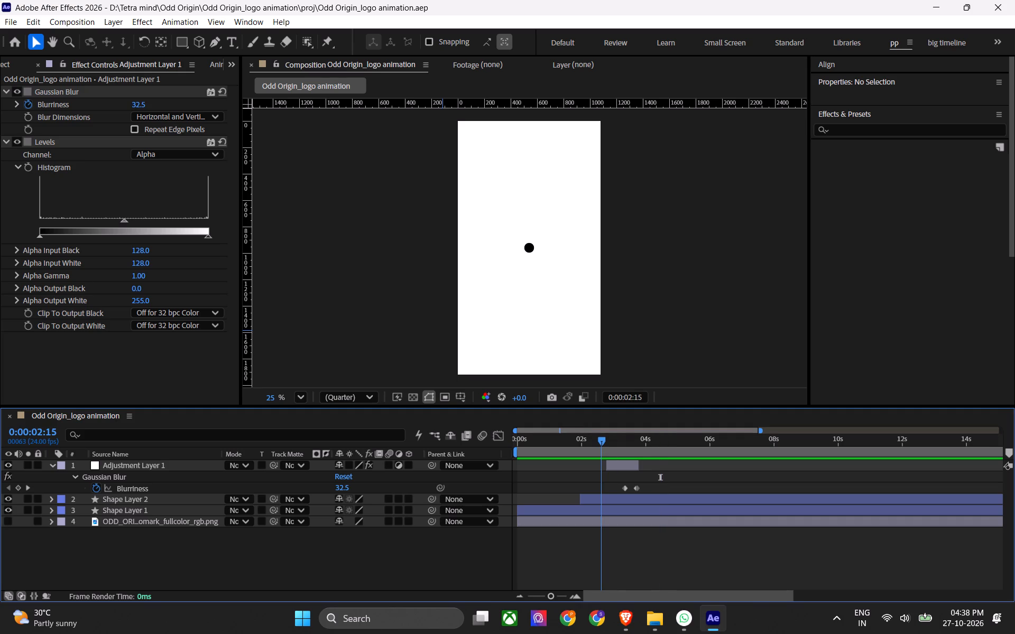
drag(602, 442, 488, 464)
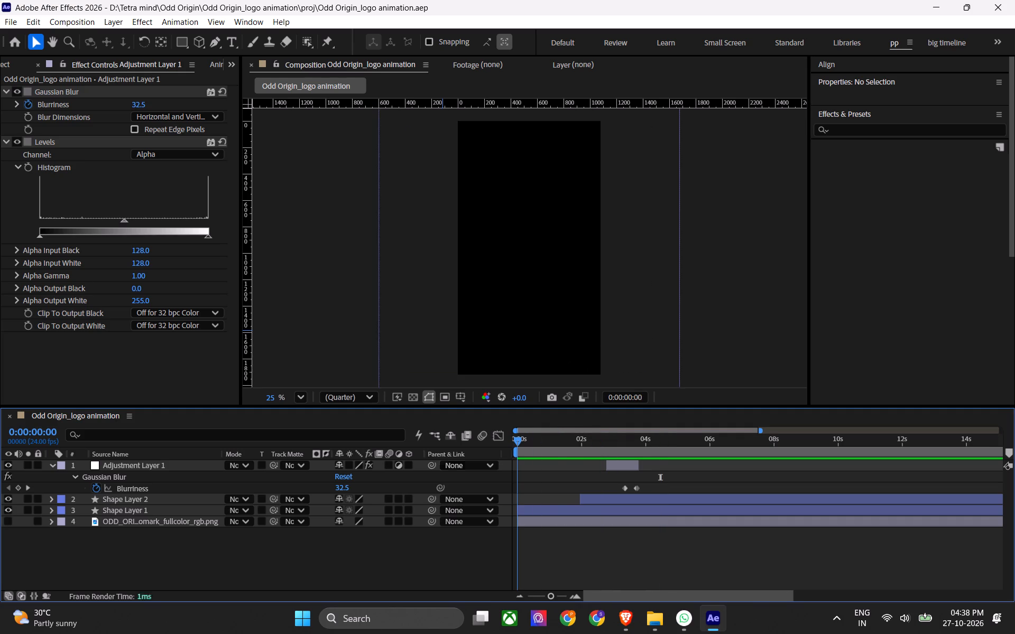
key(space)
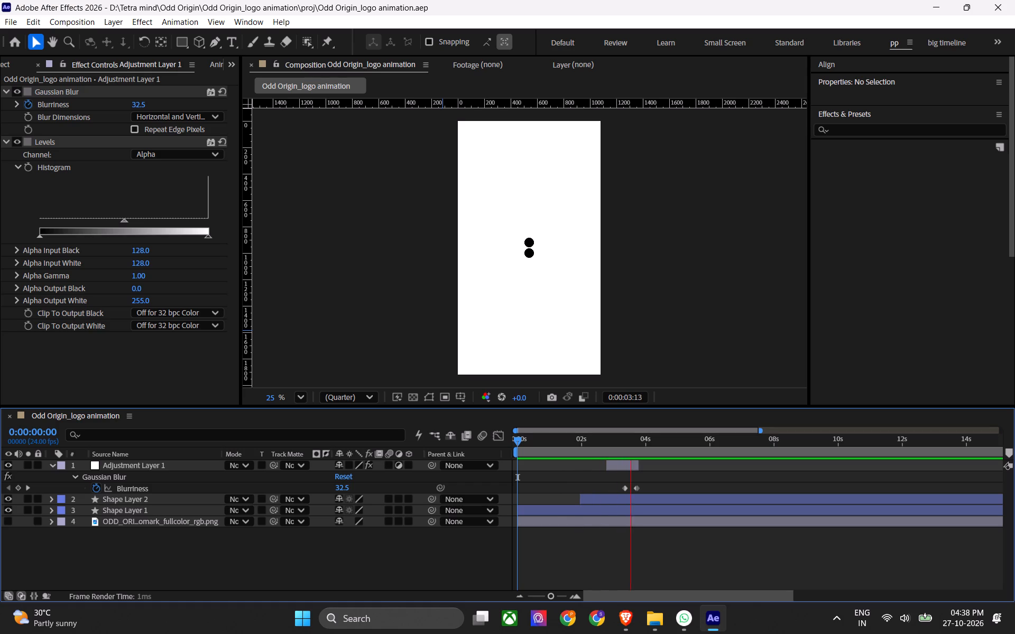
key(space)
scroll(532, 259, up, 6)
key(ctrl+s)
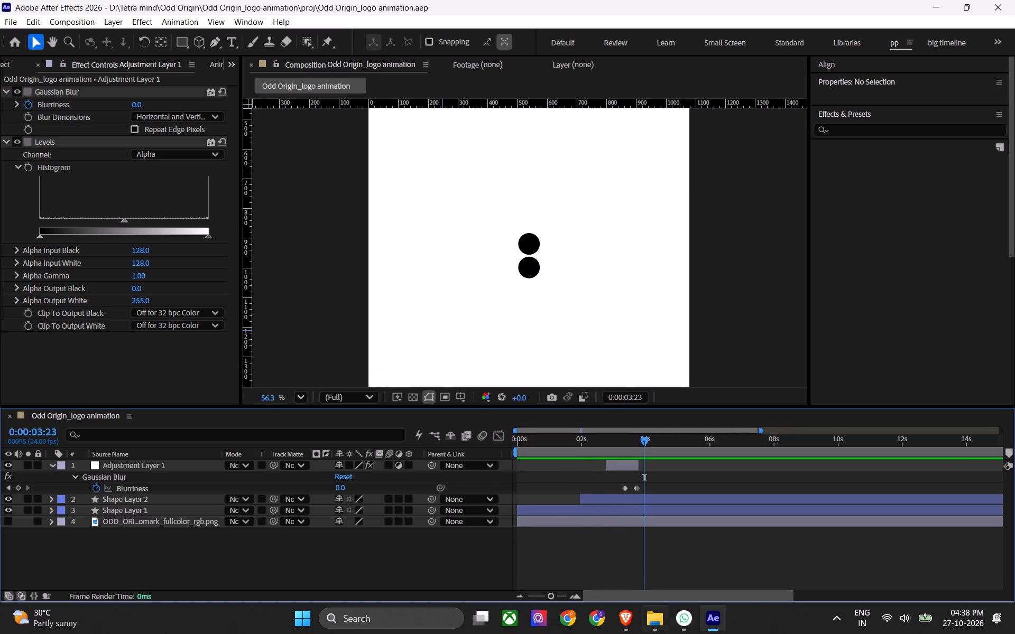
Replay the moment of the circle split from 0:00:03:07 and save the project.
drag(645, 444, 623, 446)
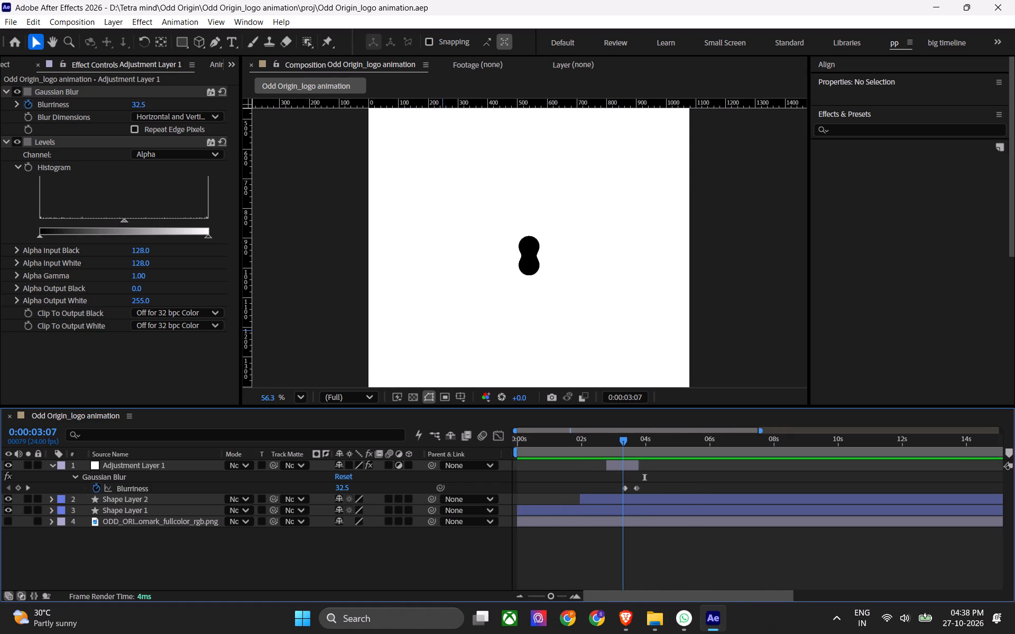
key(space)
key(space)
alt+scroll(633, 499, up, 2)
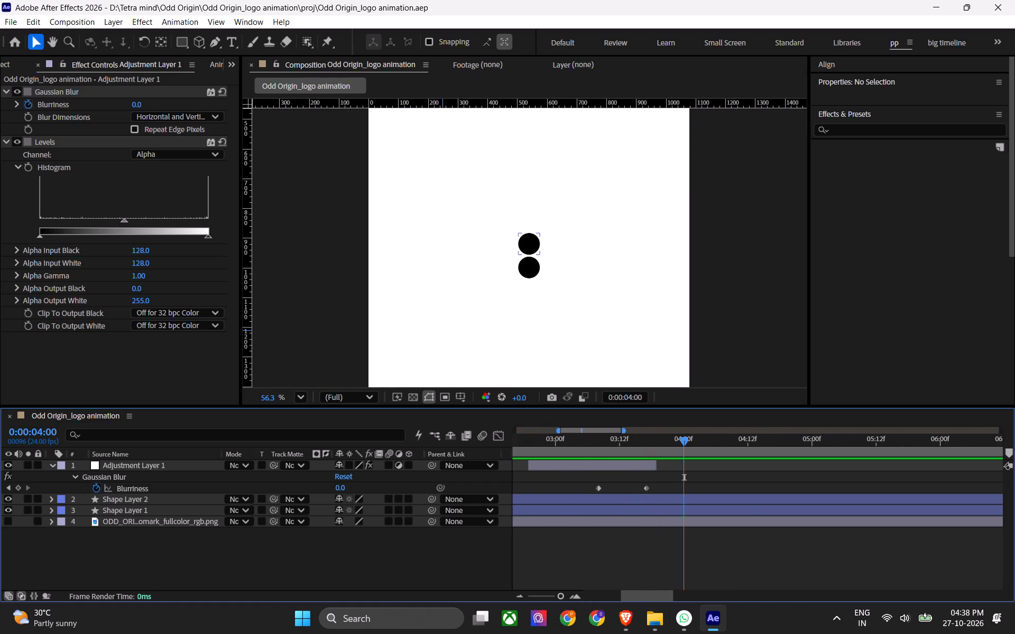
key(ctrl+s)
alt+scroll(615, 478, down, 3)
key(ctrl+s)
key(ctrl+s)
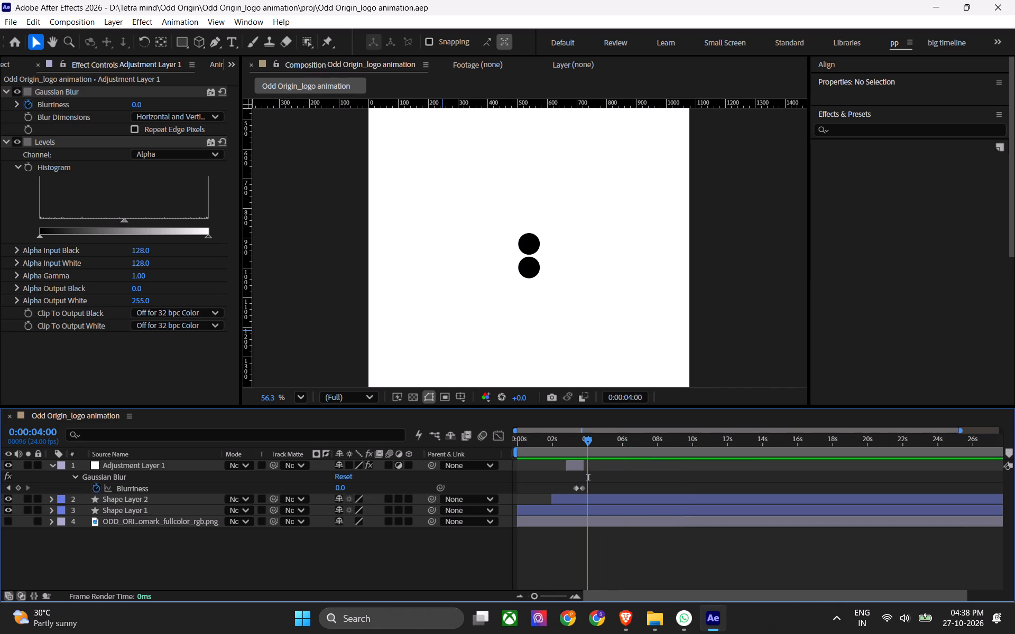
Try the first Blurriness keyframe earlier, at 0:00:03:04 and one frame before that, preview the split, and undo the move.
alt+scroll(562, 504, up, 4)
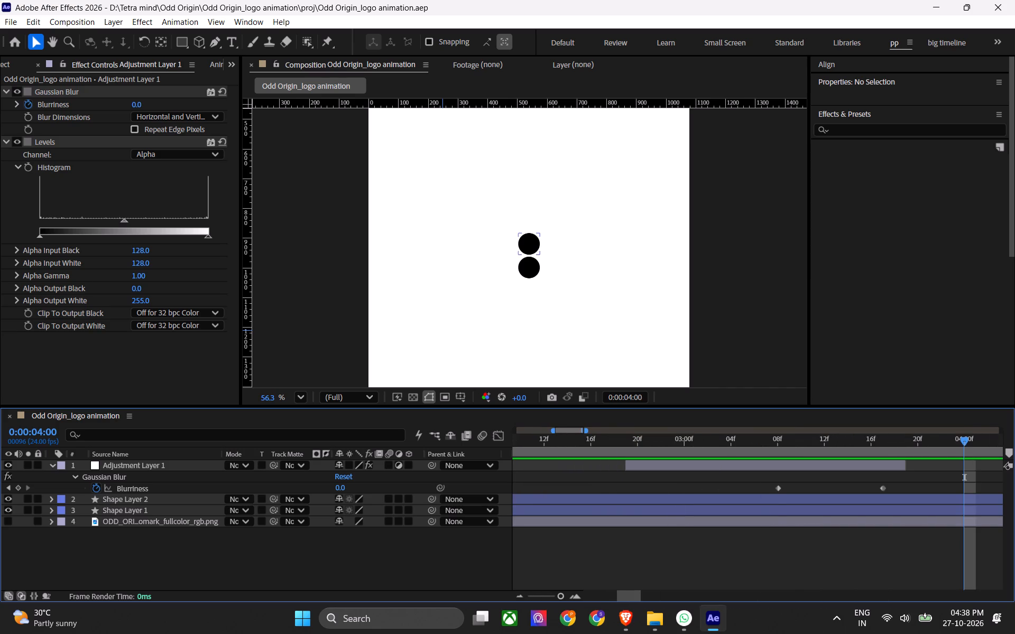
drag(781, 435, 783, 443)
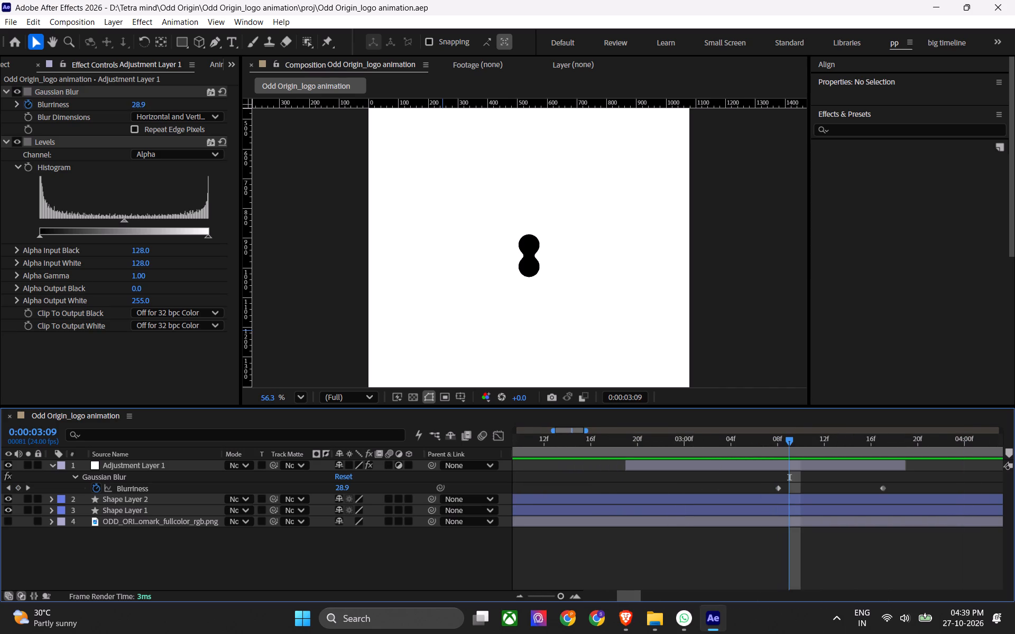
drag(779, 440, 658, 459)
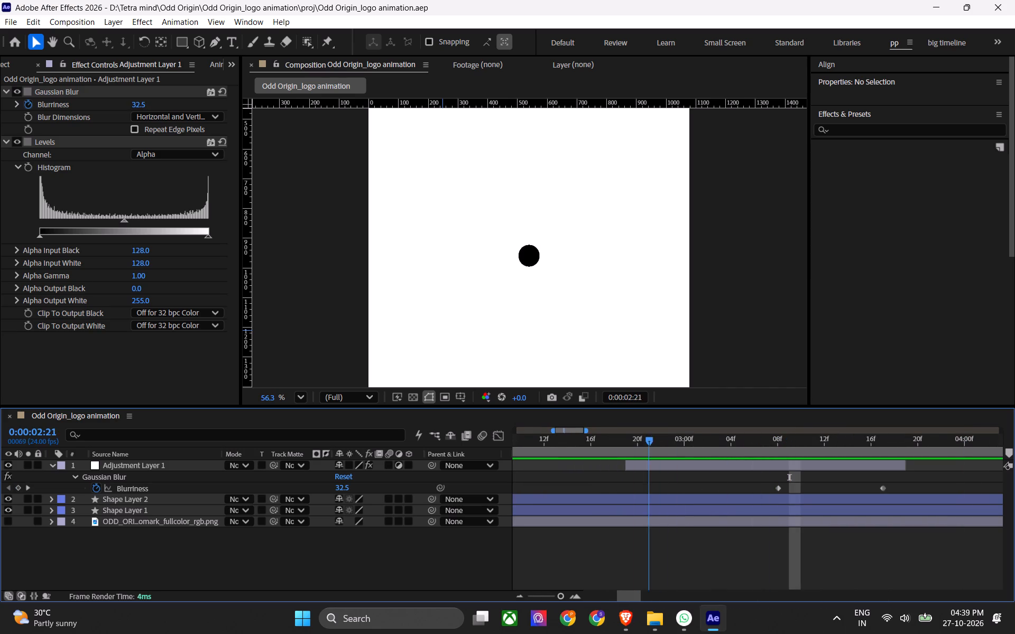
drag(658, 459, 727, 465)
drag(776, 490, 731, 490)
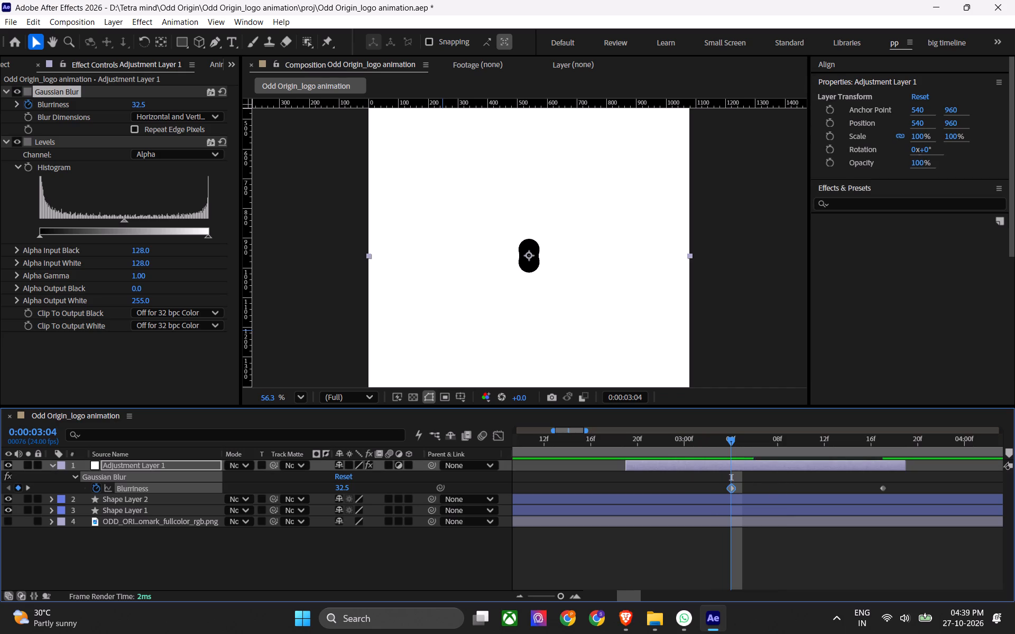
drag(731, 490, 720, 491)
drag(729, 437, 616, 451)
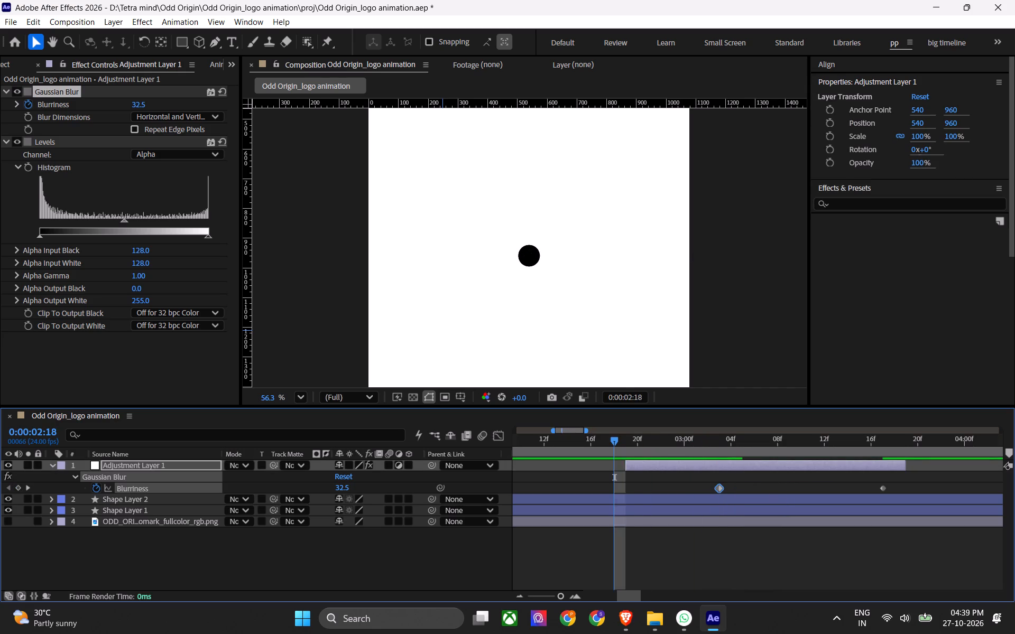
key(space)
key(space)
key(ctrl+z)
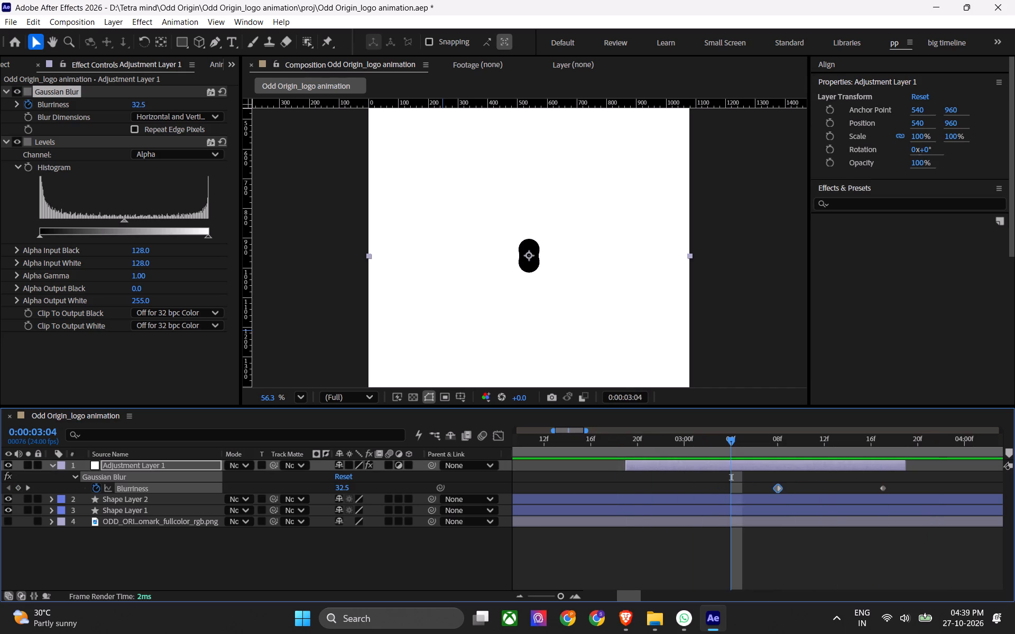
Replay the circle split from about 0:00:03:00 and save the project.
click(690, 440)
key(space)
key(space)
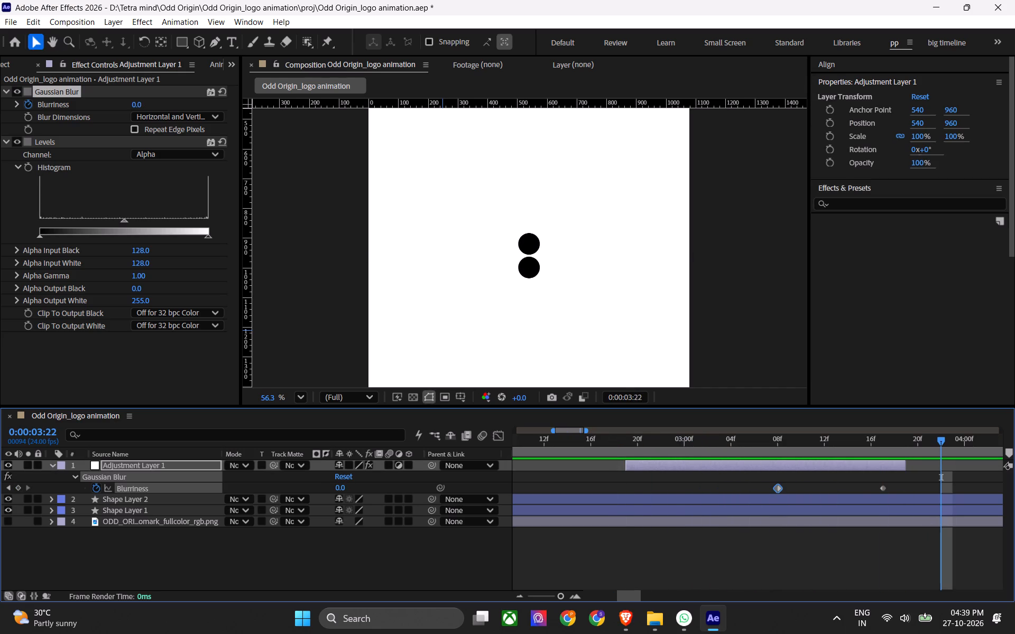
key(ctrl+s)
key(ctrl+s)
alt+scroll(695, 483, down, 4)
key(ctrl+s)
Preview the opening circle shrink from 0:00:00:00.
drag(612, 445, 579, 447)
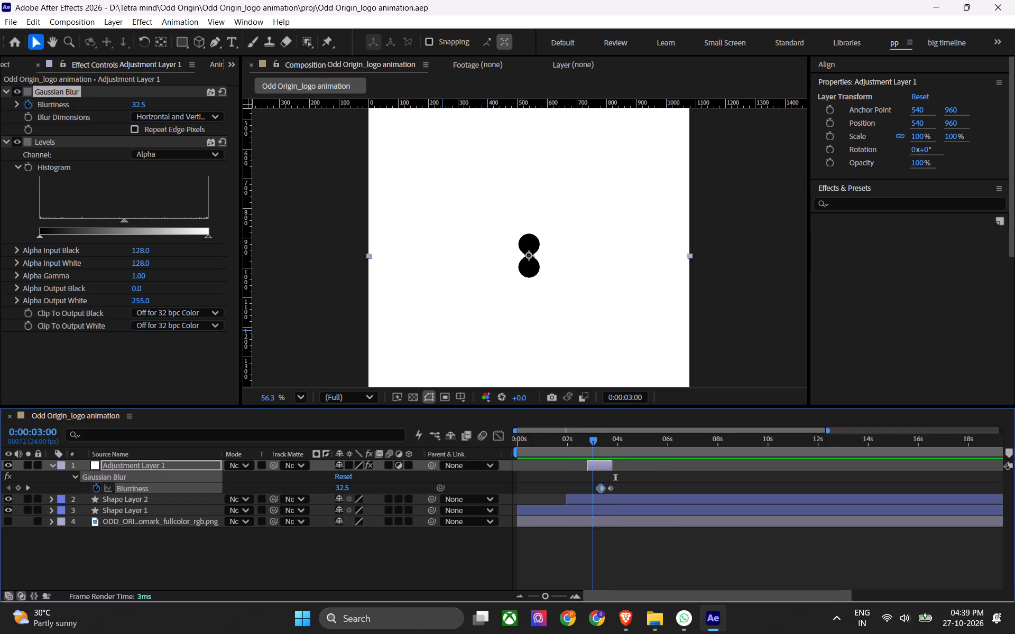
drag(579, 447, 483, 441)
key(space)
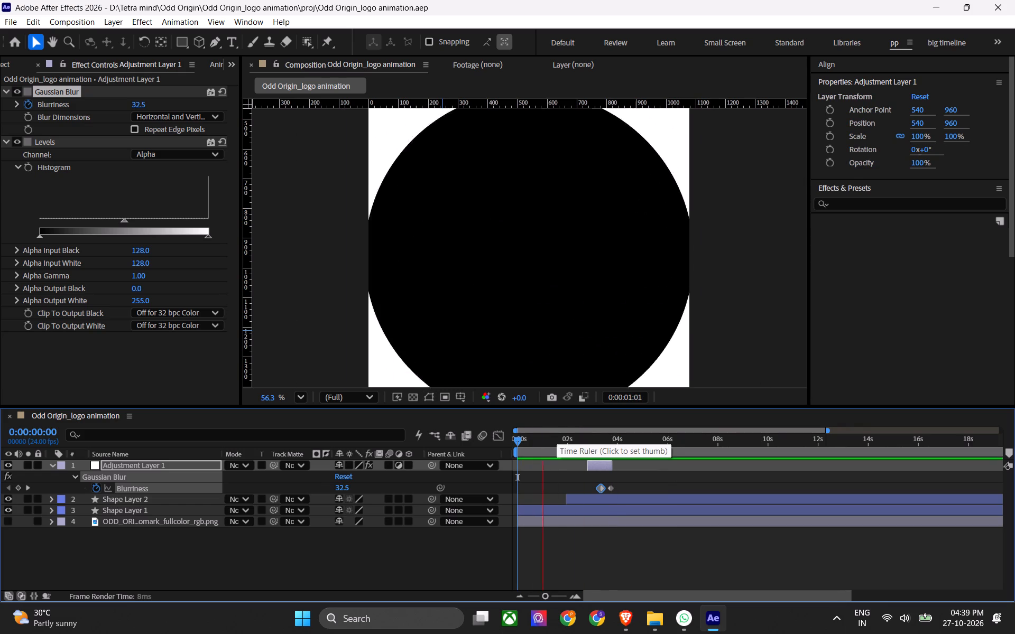
key(space)
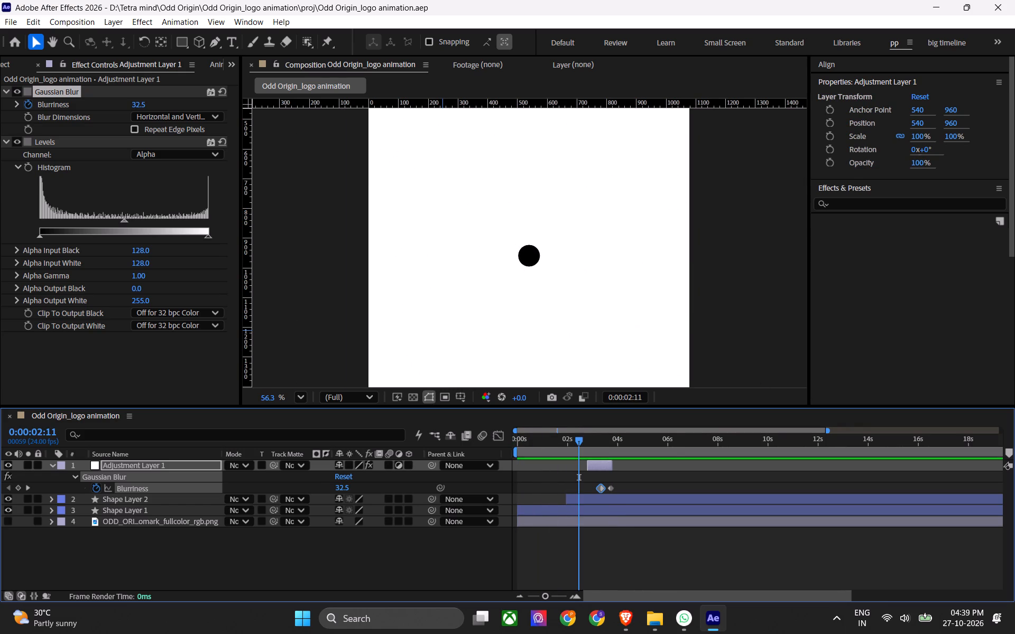
Reveal Shape Layer 1's keyframes, select both Scale keyframes, and show their speed curve in the Graph Editor.
drag(557, 442, 533, 454)
click(536, 504)
click(549, 511)
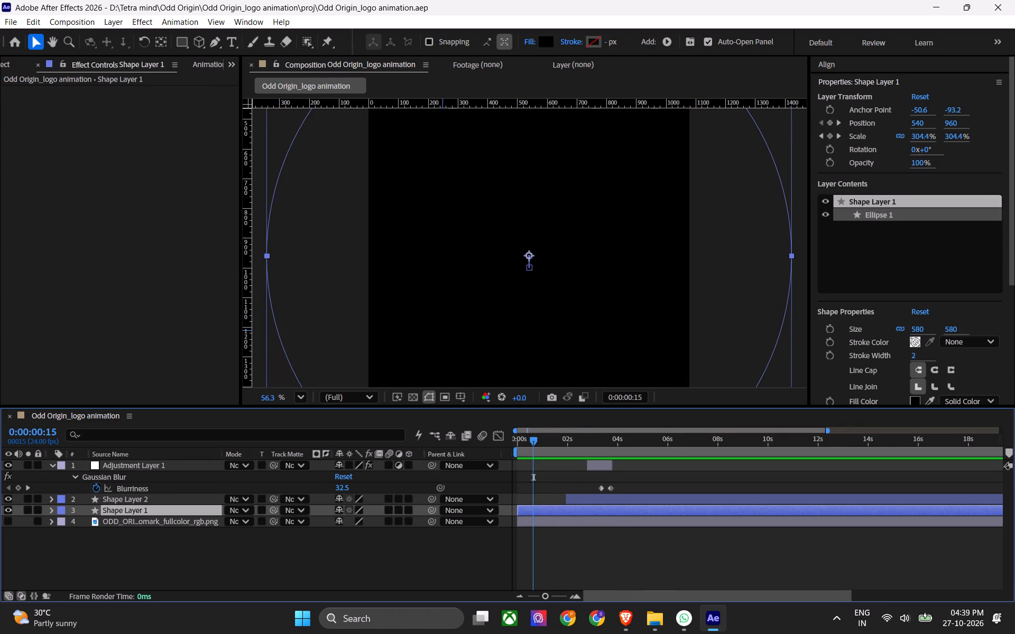
key(u)
drag(590, 530, 556, 537)
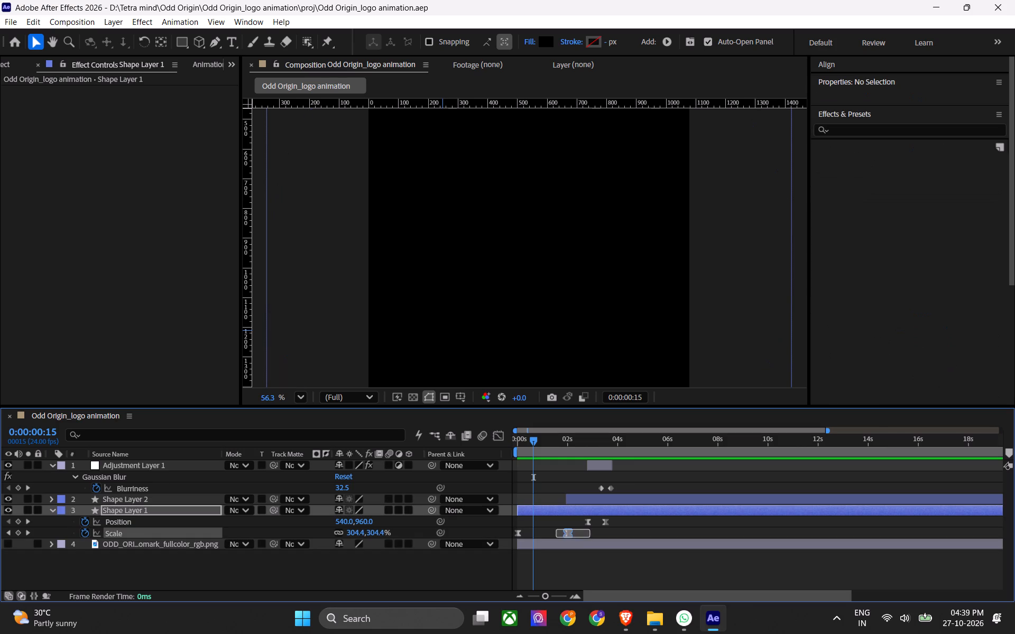
drag(556, 537, 516, 539)
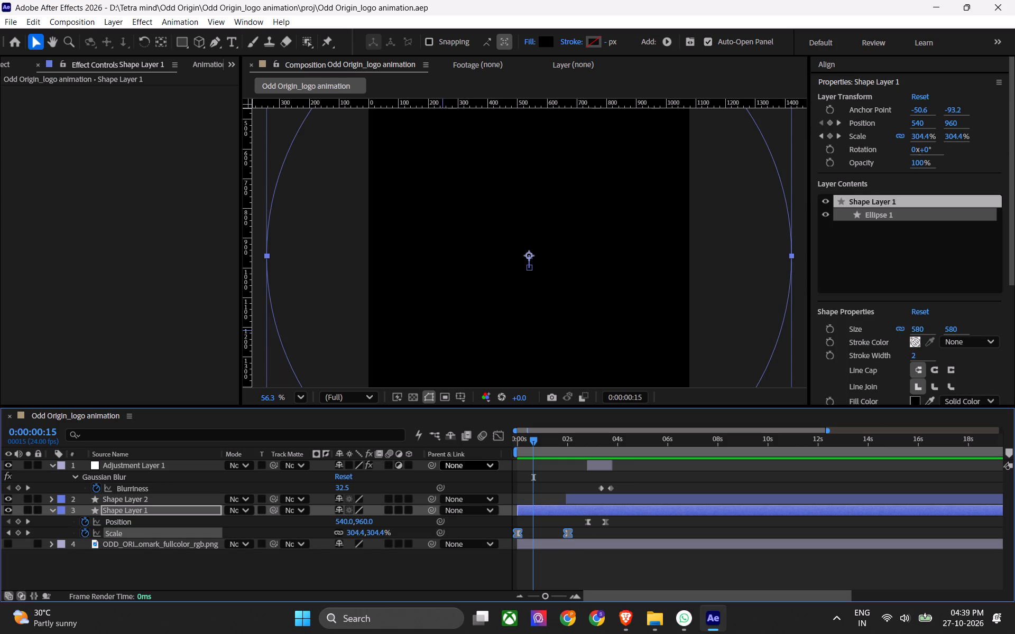
click(507, 435)
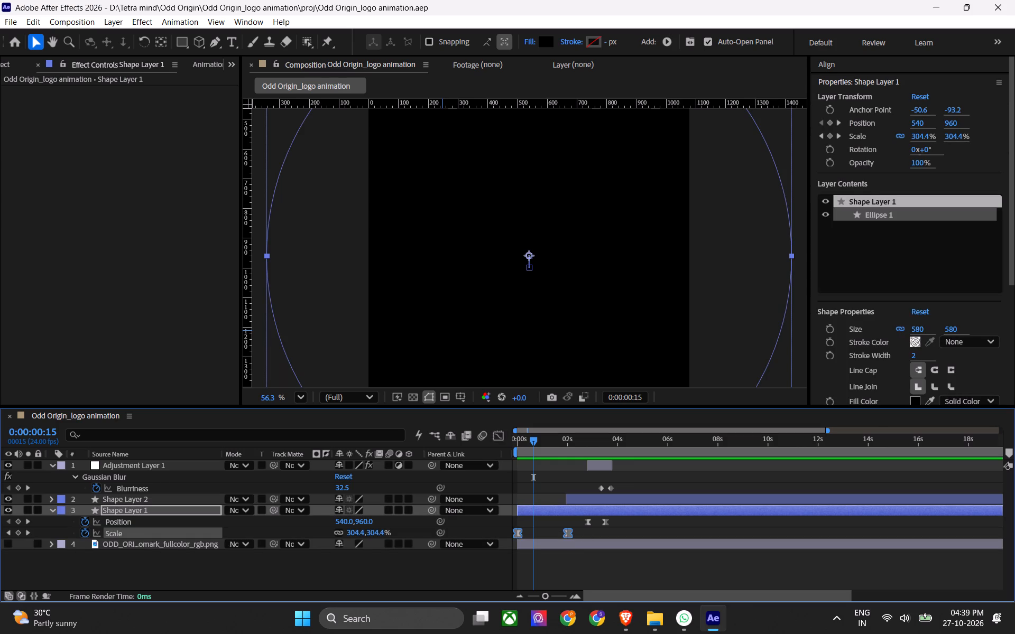
click(496, 440)
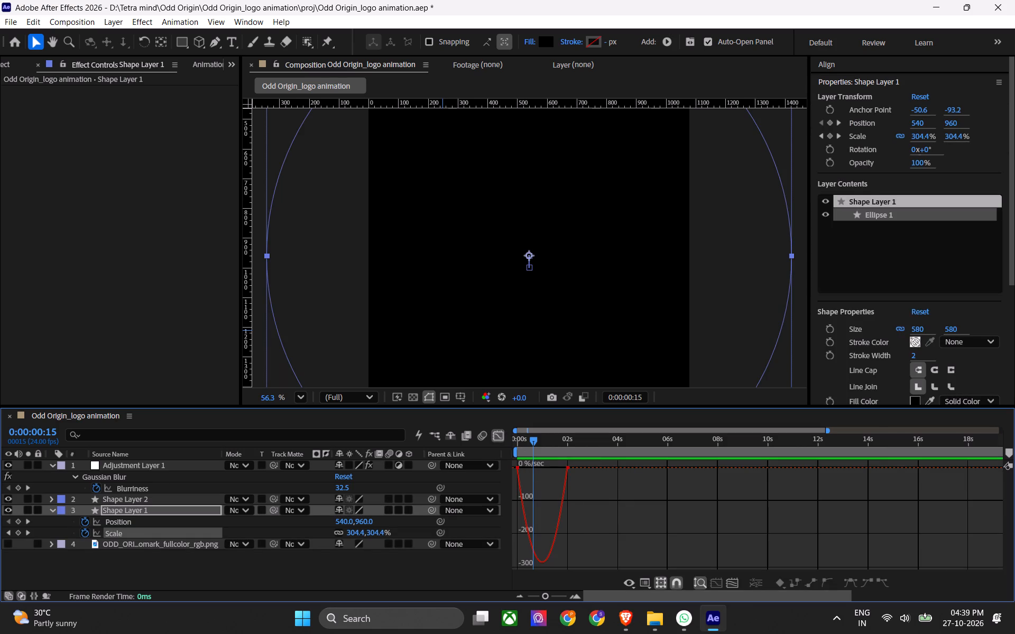
Lengthen the incoming ease of Shape Layer 1's Scale keyframe at 0:00:02:00, extending its handle back to about 0:00:01:00.
drag(528, 435, 547, 447)
drag(597, 482, 563, 467)
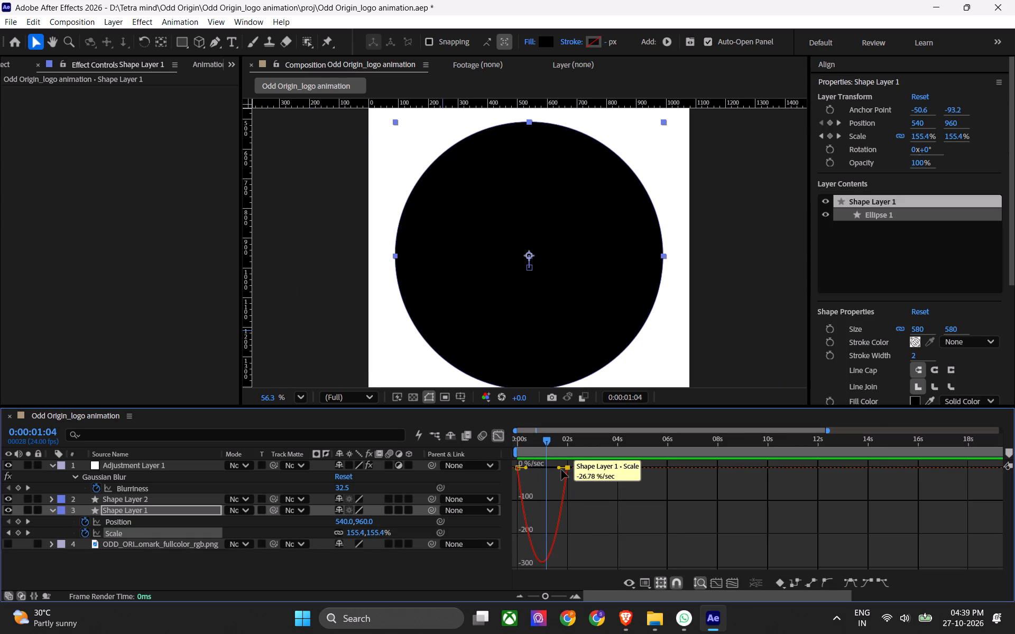
scroll(561, 470, up, 2)
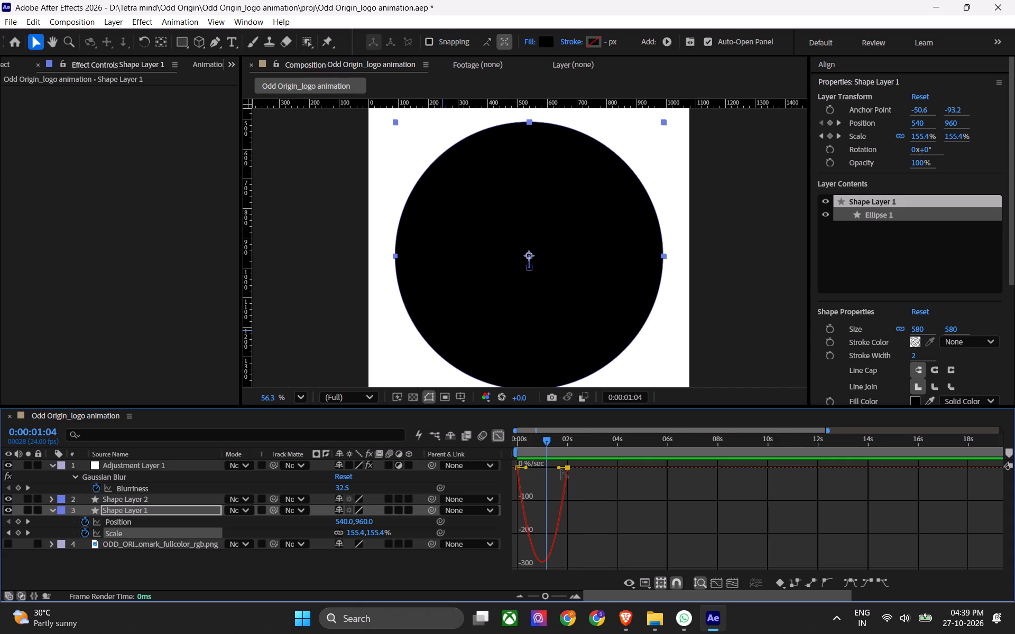
alt+scroll(561, 470, up, 2)
shift+scroll(561, 470, up, 6)
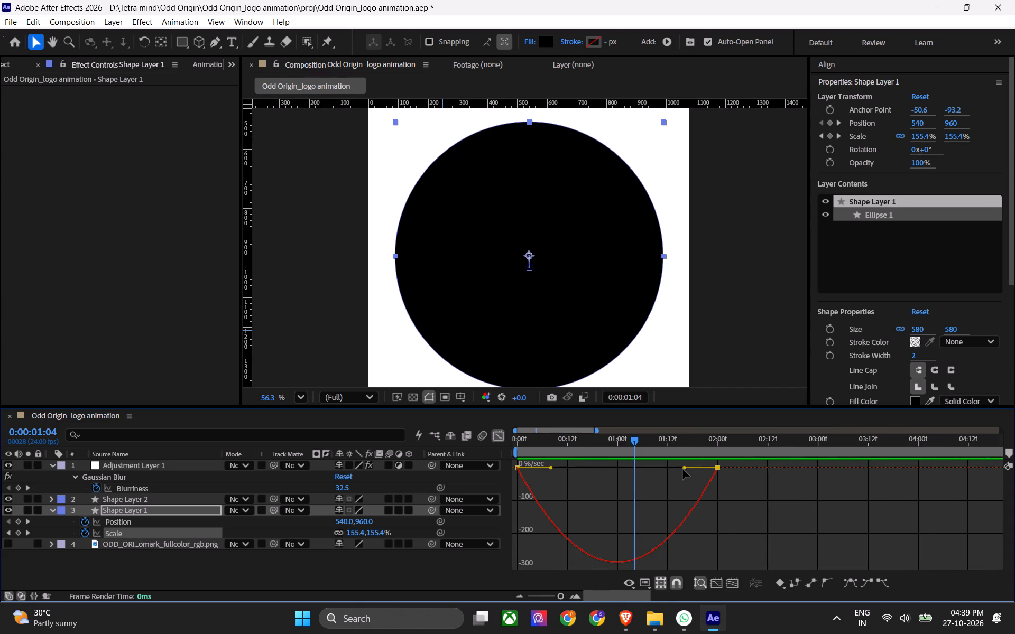
drag(683, 469, 570, 474)
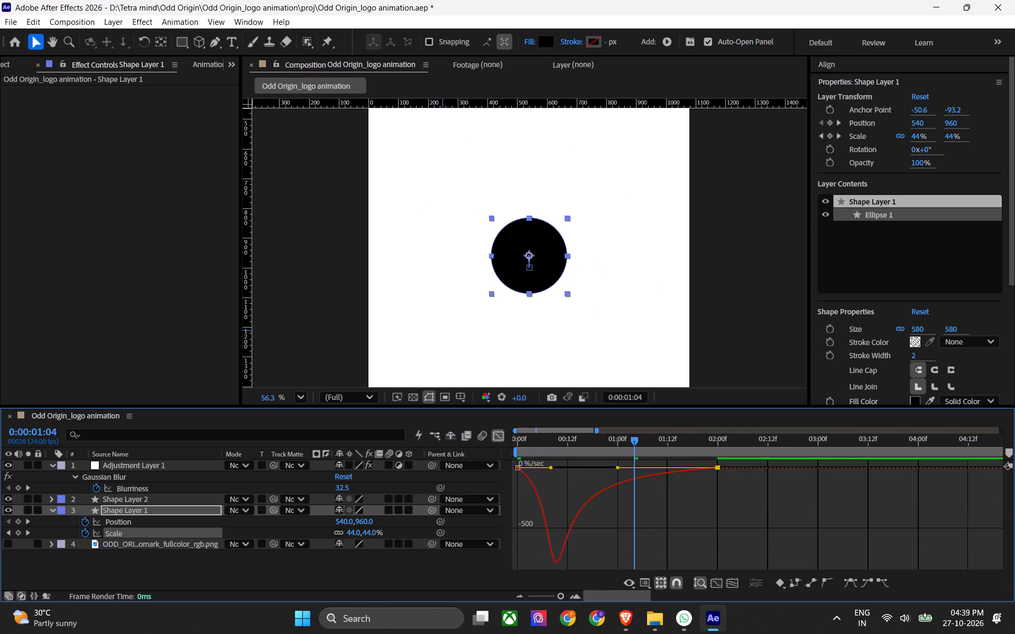
Preview the animation from 0:00:00:00 with the new Scale easing.
drag(633, 442, 488, 467)
key(space)
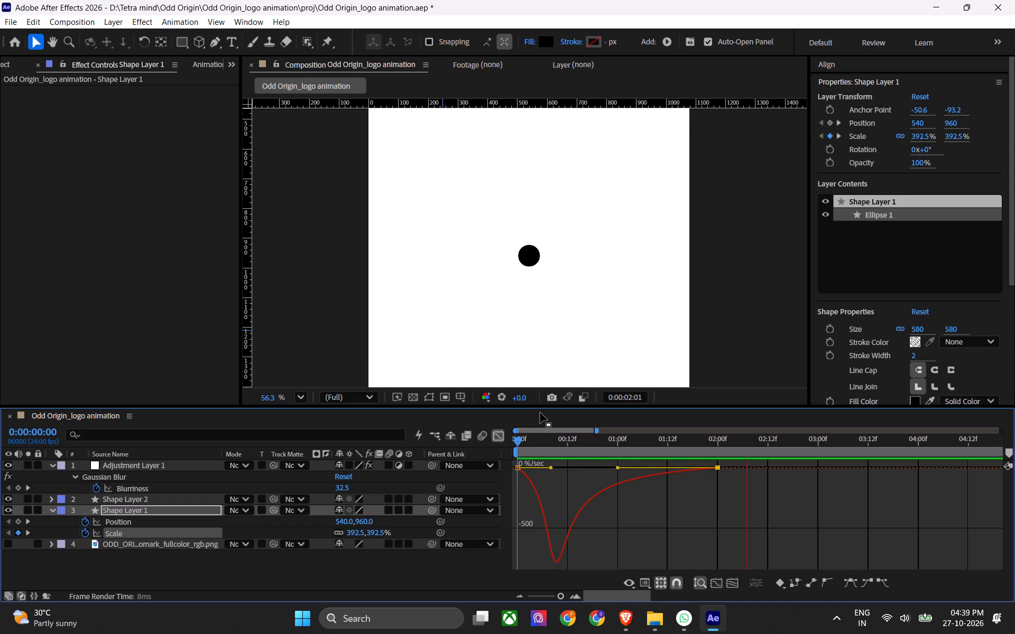
key(space)
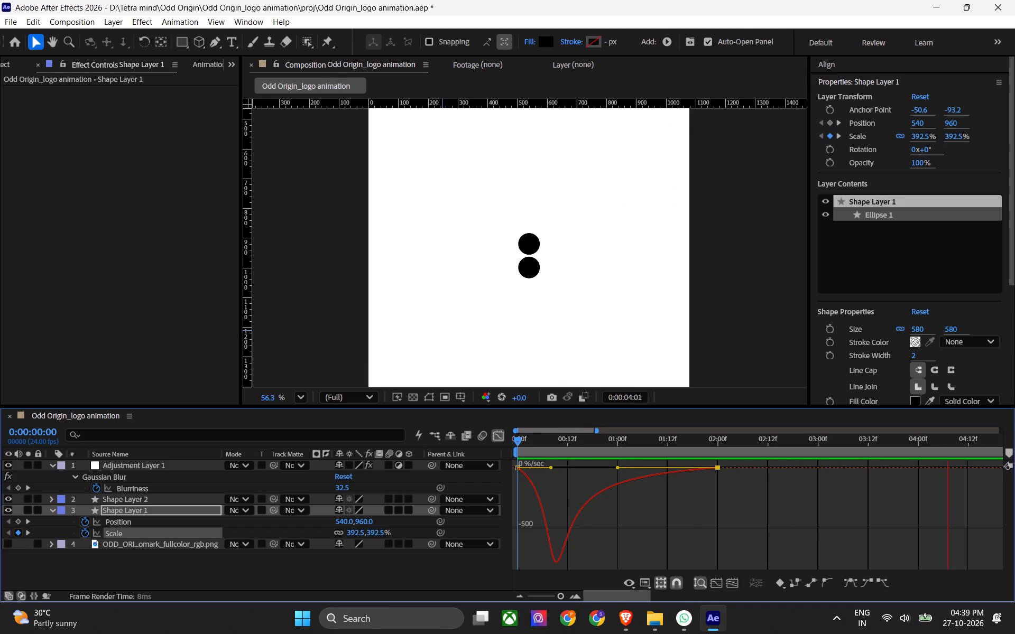
Return from the Graph Editor to the layer bars, deselect everything and save the project.
click(502, 435)
key(ctrl+s)
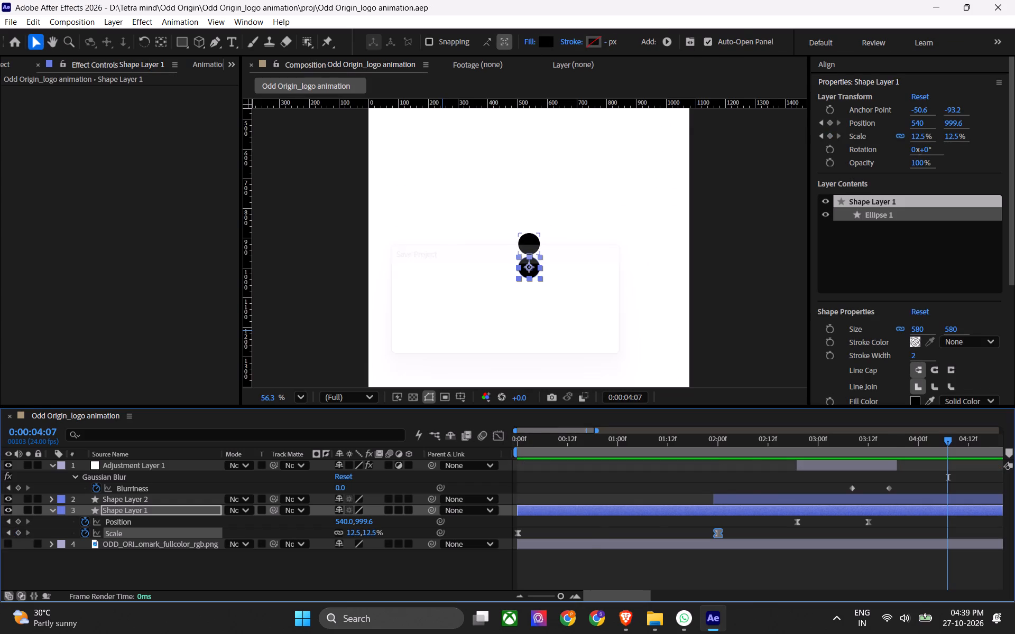
alt+scroll(713, 539, down, 2)
click(677, 565)
key(ctrl+s)
key(ctrl+s)
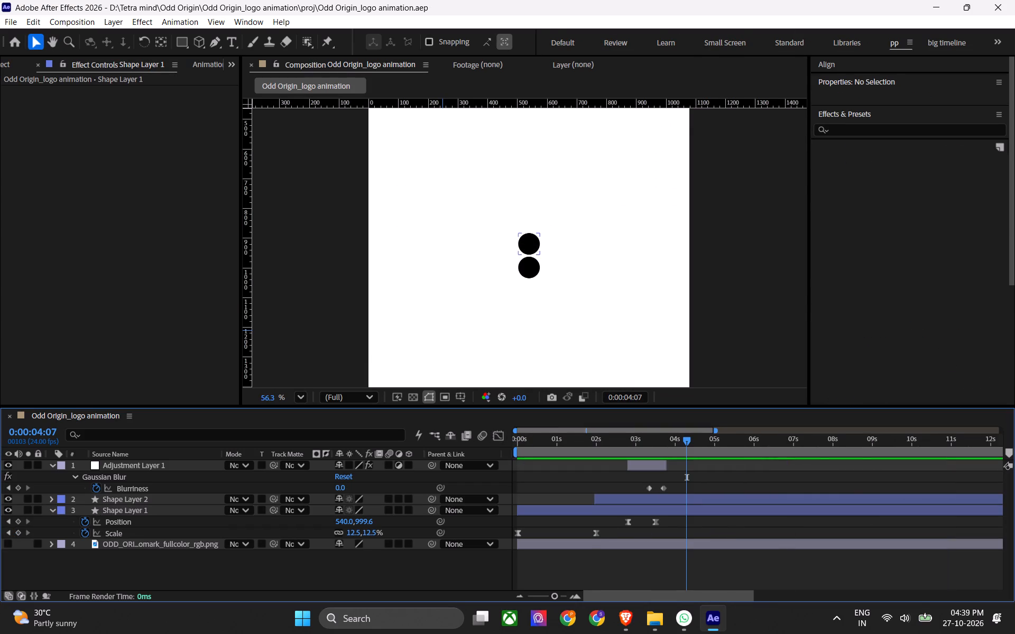
Shift Shape Layer 1's two Scale keyframes later, to about 0:00:00:14 and 0:00:02:08.
drag(598, 527, 528, 542)
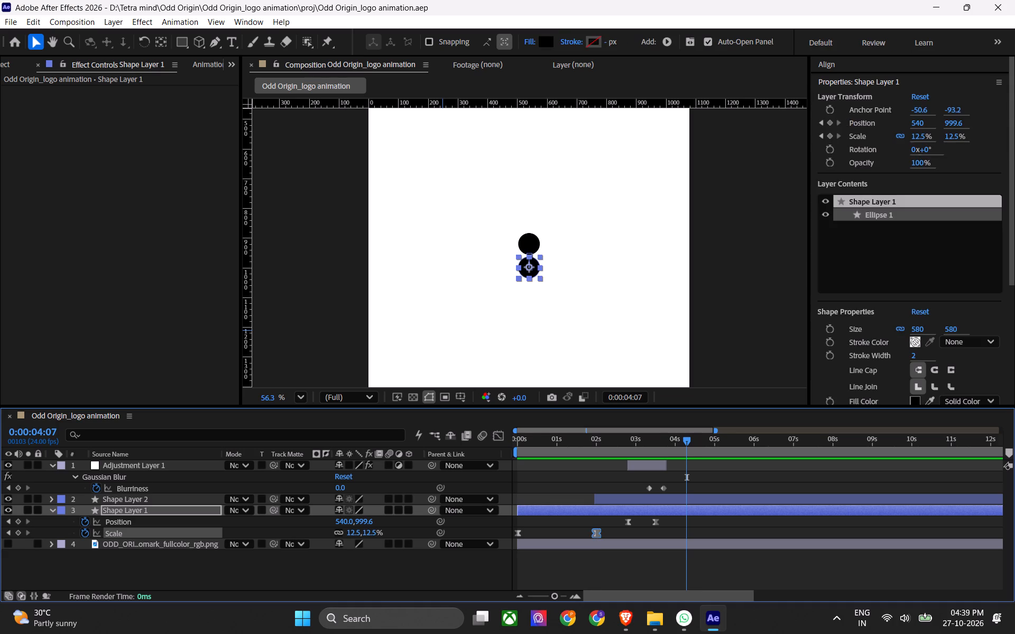
click(521, 533)
drag(520, 535, 529, 535)
drag(604, 526, 528, 536)
drag(523, 525, 538, 529)
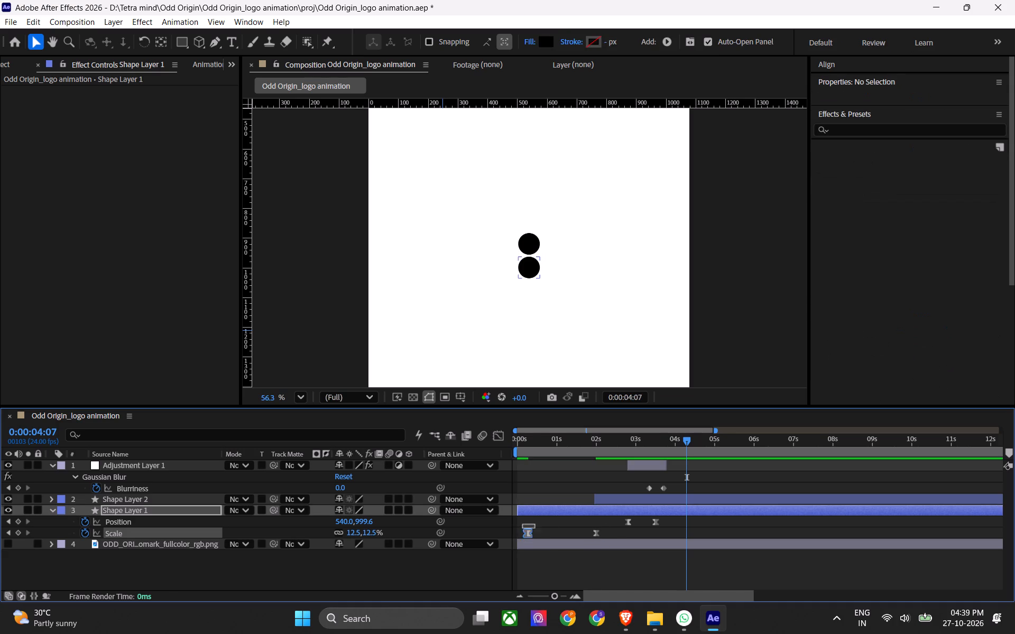
drag(538, 529, 602, 539)
drag(528, 533, 541, 534)
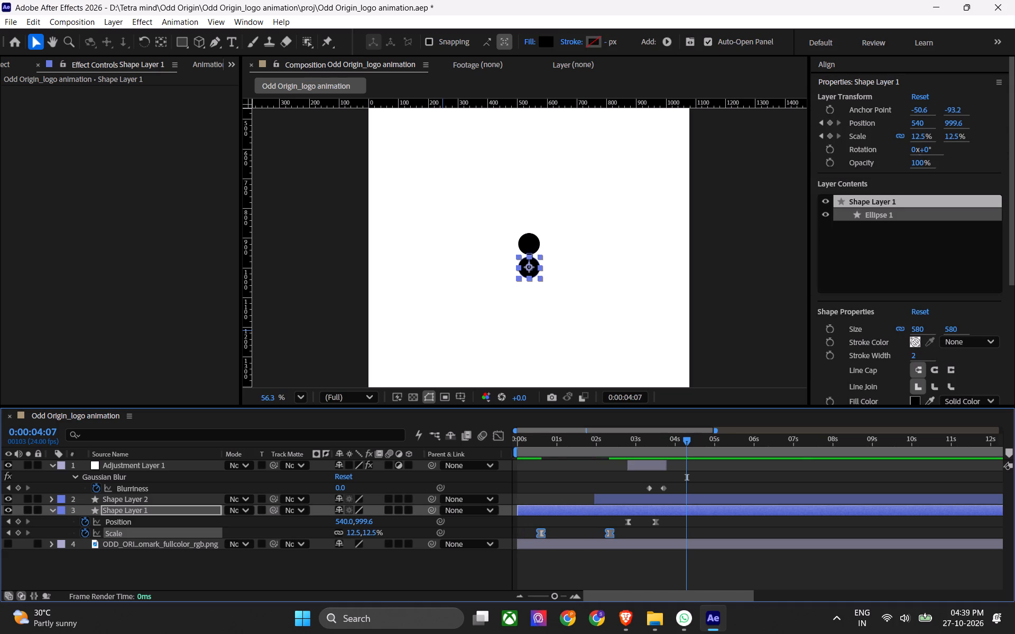
Preview the full composition from 0:00:00:00 with the shifted Scale keyframes, saving the project first.
drag(556, 442, 488, 454)
click(299, 394)
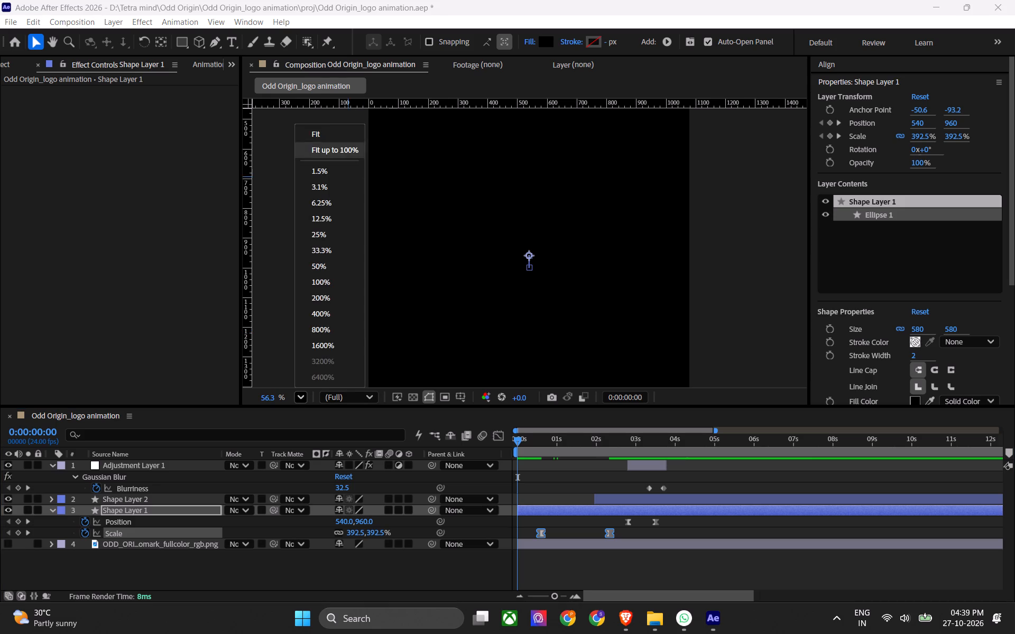
click(329, 127)
click(350, 237)
key(ctrl+s)
key(space)
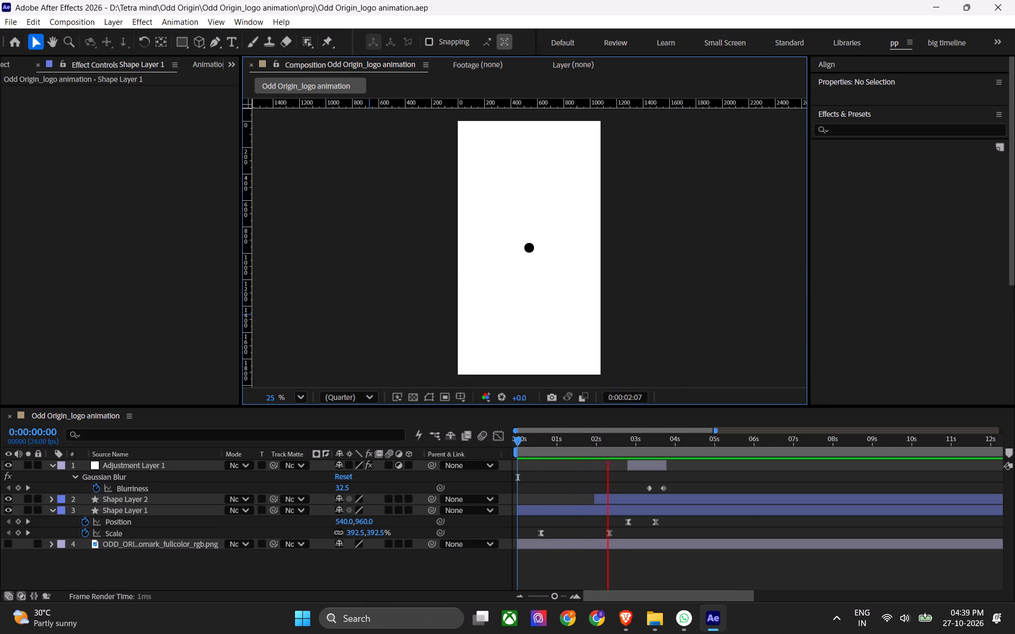
key(space)
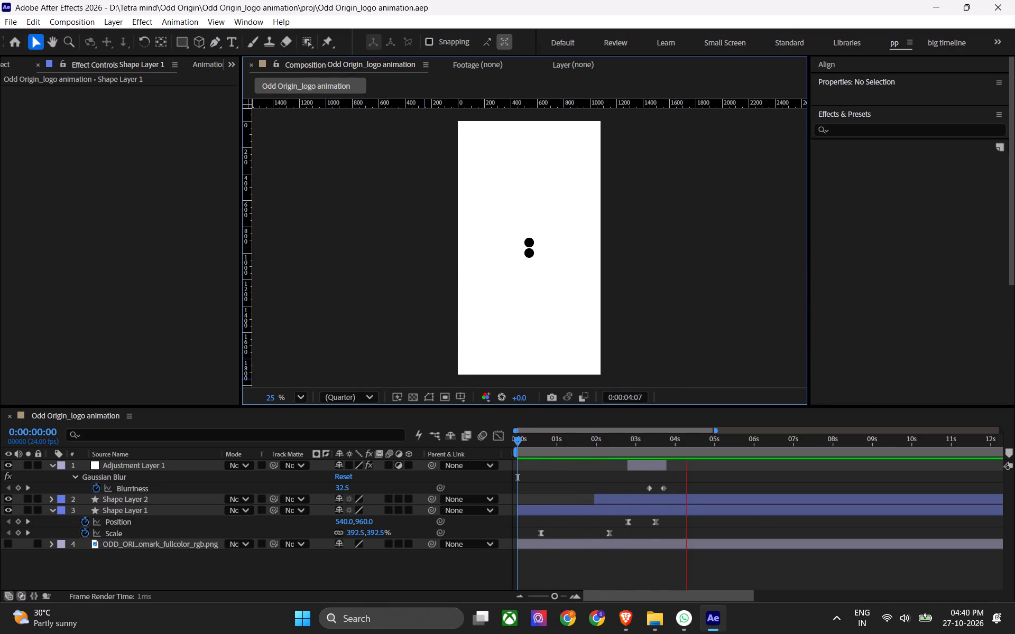
Save the project and replay the circle split from 0:00:03:05 twice.
key(ctrl+s)
drag(658, 441, 643, 445)
key(space)
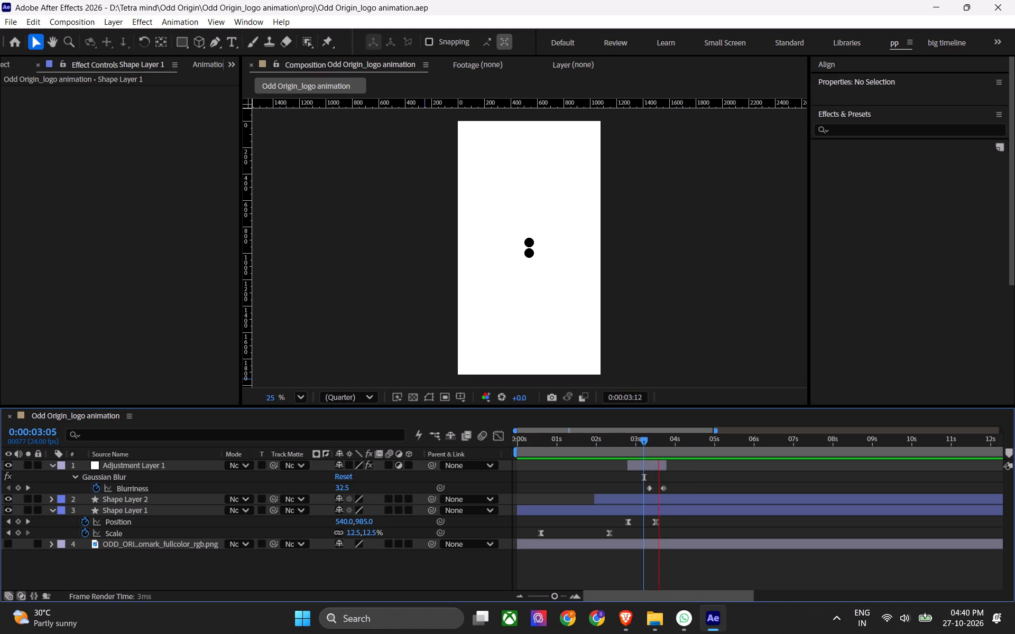
key(space)
key(ctrl+s)
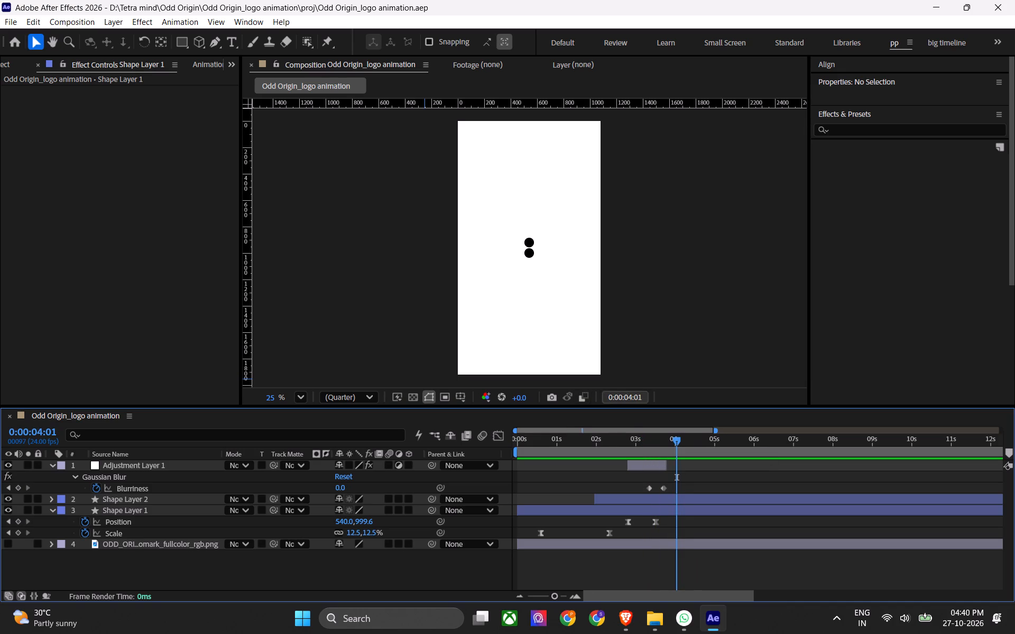
key(ctrl+s)
drag(661, 440, 643, 450)
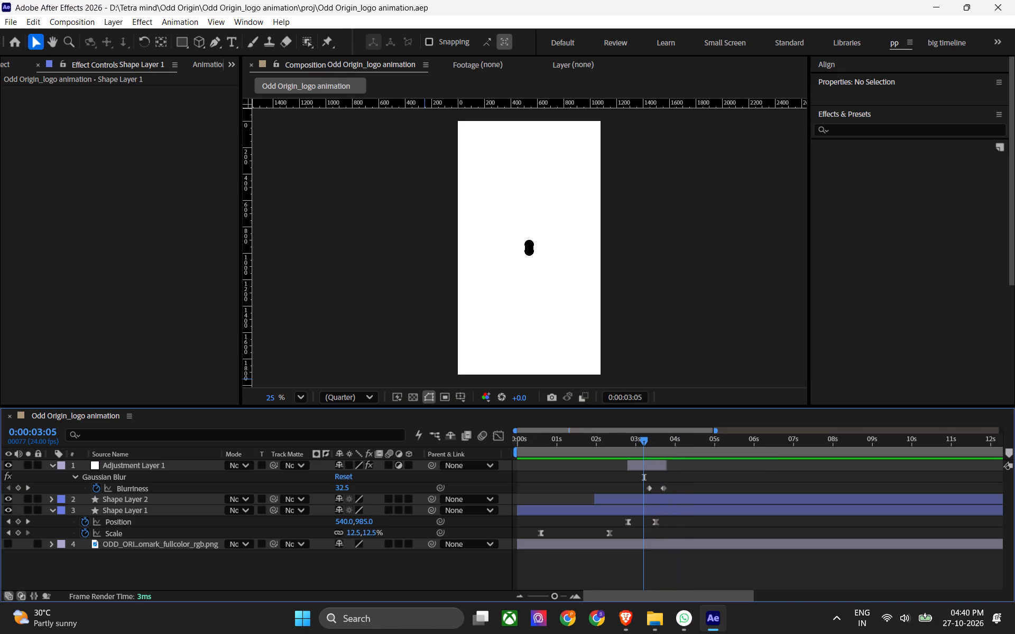
key(space)
key(space)
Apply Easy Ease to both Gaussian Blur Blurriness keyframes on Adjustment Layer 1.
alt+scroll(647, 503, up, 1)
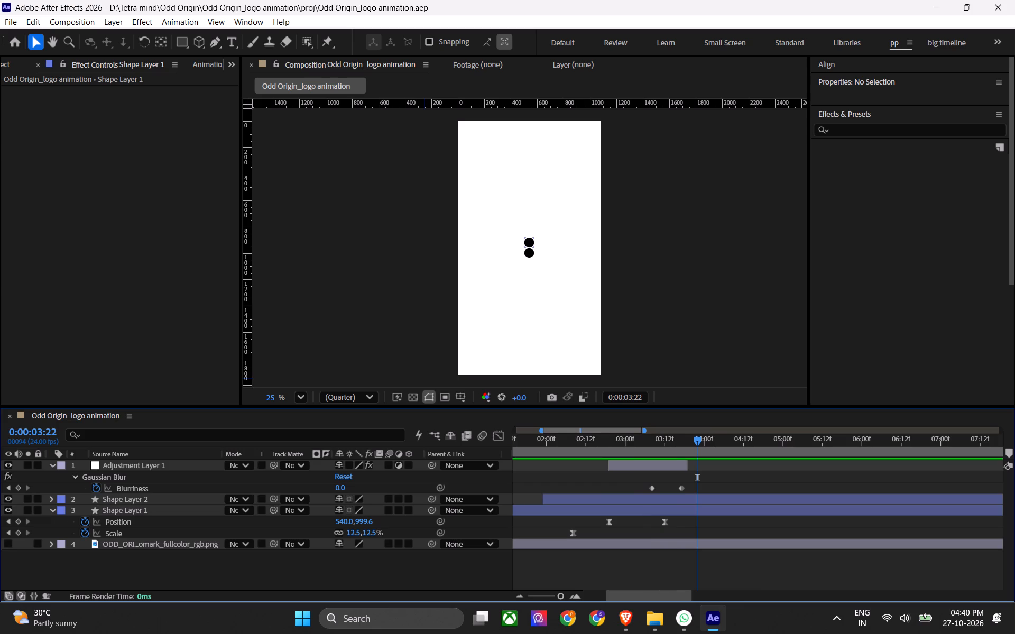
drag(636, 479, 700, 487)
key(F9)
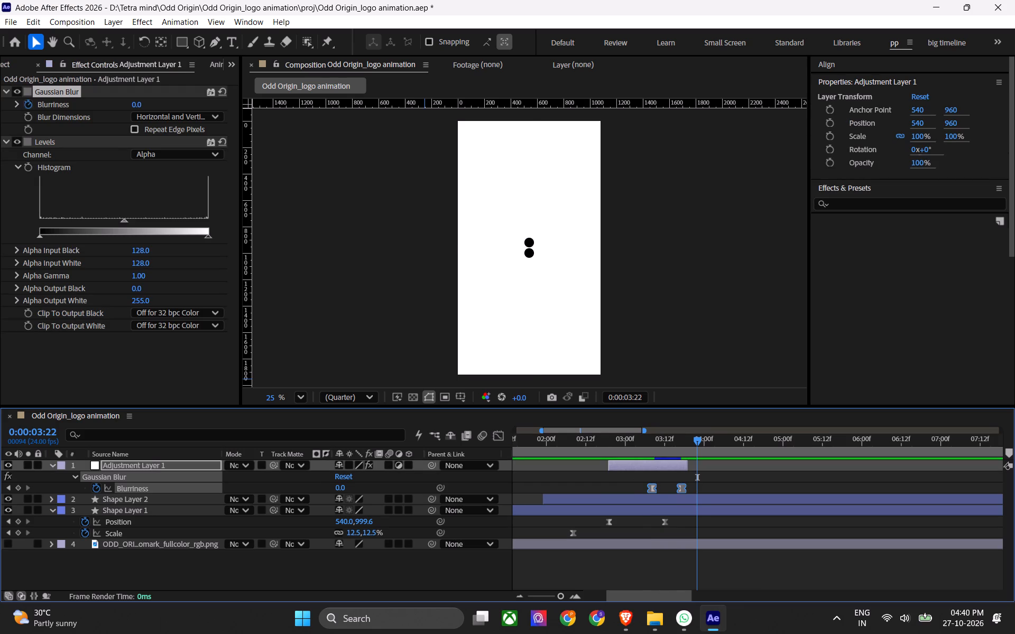
Preview the circle split up close from about 0:00:03:02 with the eased Blurriness keyframes.
drag(654, 441, 642, 443)
key(space)
key(space)
scroll(542, 255, up, 7)
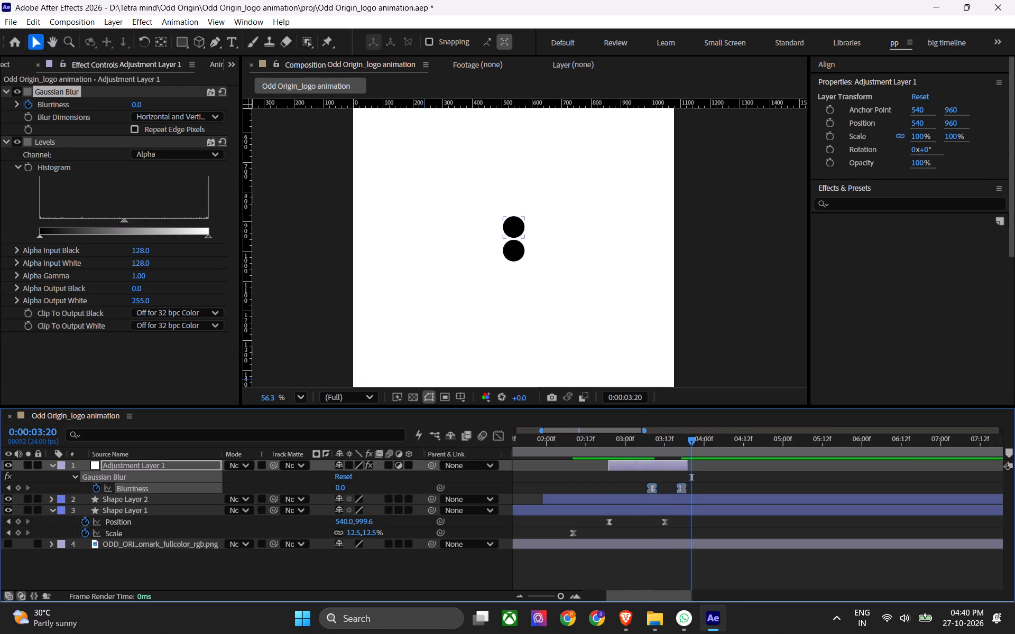
scroll(500, 202, up, 3)
click(631, 447)
key(space)
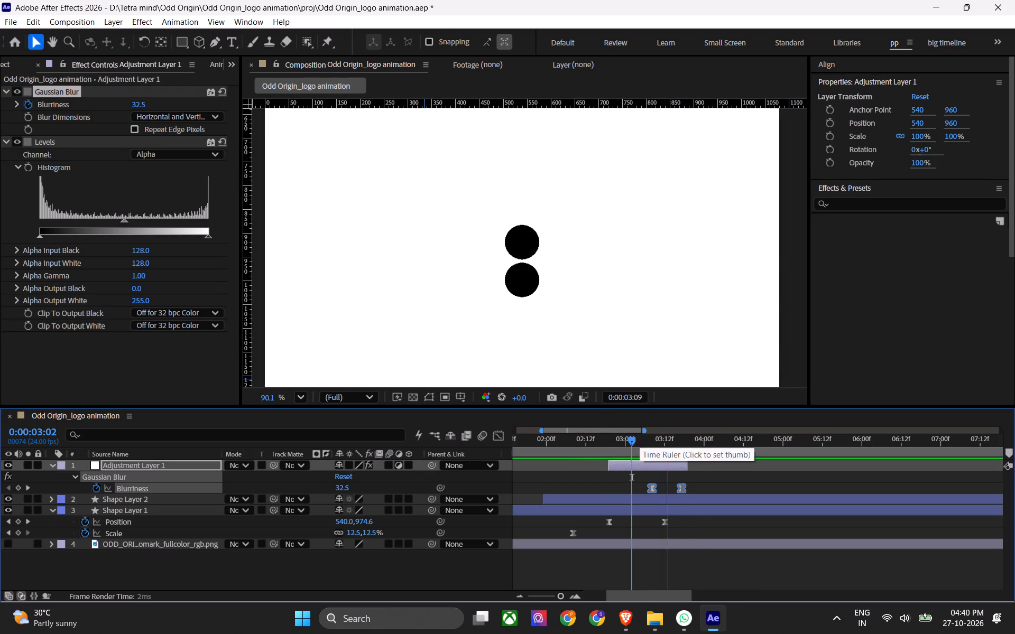
key(space)
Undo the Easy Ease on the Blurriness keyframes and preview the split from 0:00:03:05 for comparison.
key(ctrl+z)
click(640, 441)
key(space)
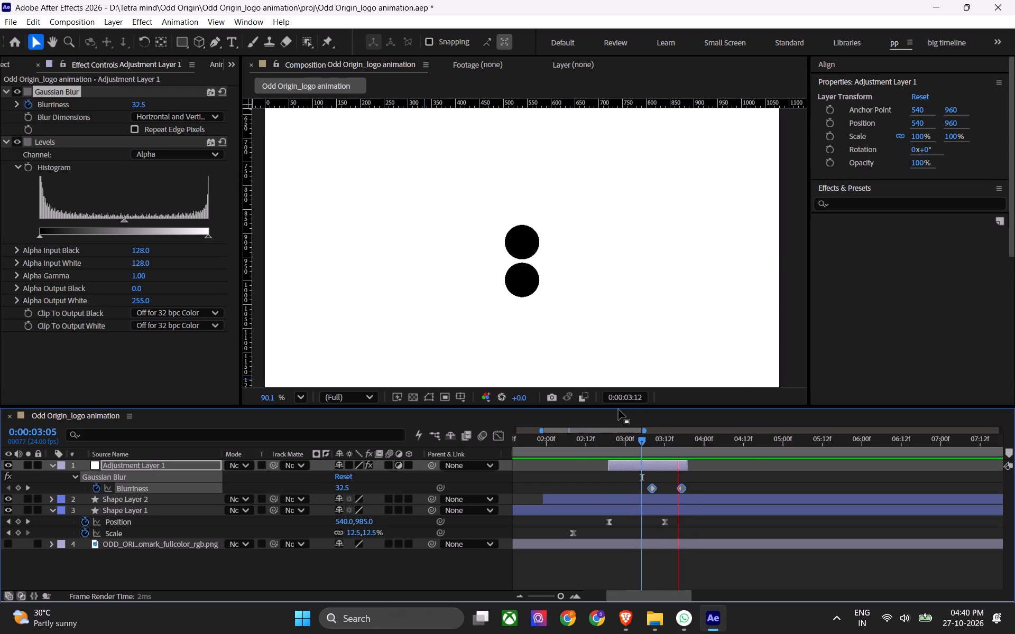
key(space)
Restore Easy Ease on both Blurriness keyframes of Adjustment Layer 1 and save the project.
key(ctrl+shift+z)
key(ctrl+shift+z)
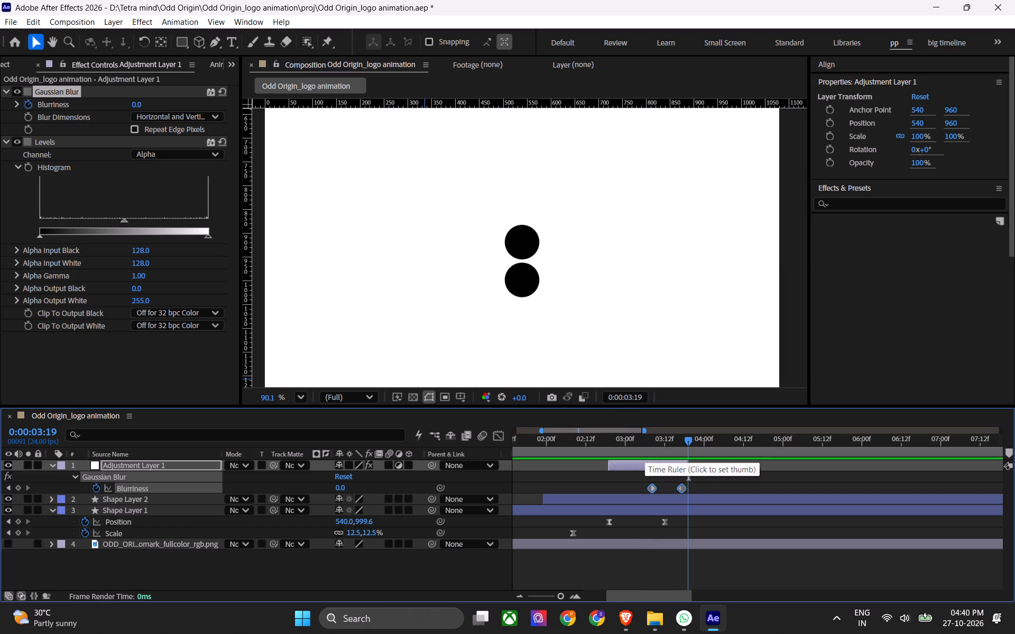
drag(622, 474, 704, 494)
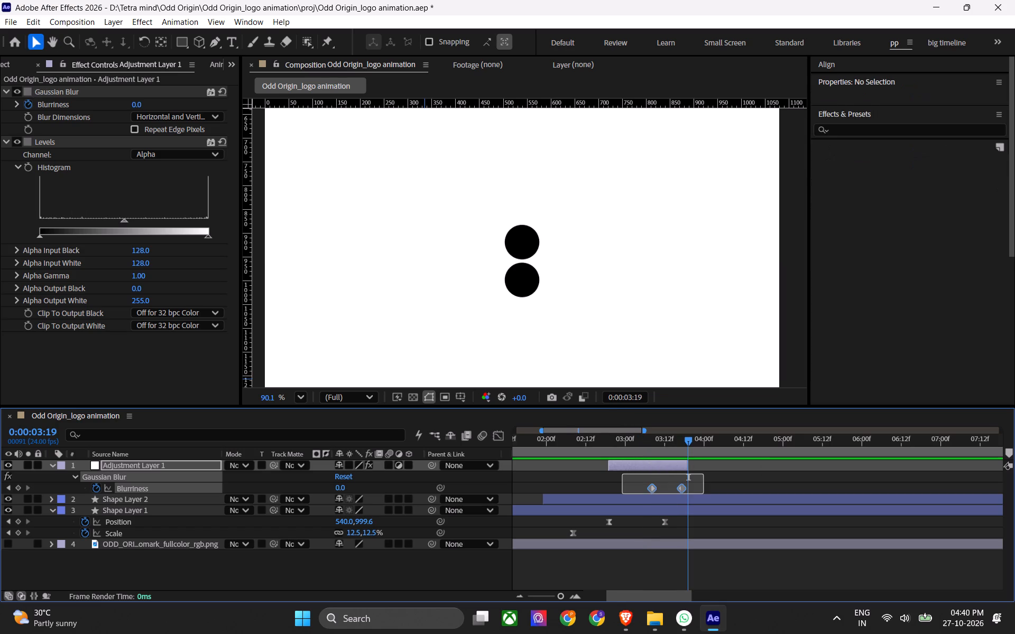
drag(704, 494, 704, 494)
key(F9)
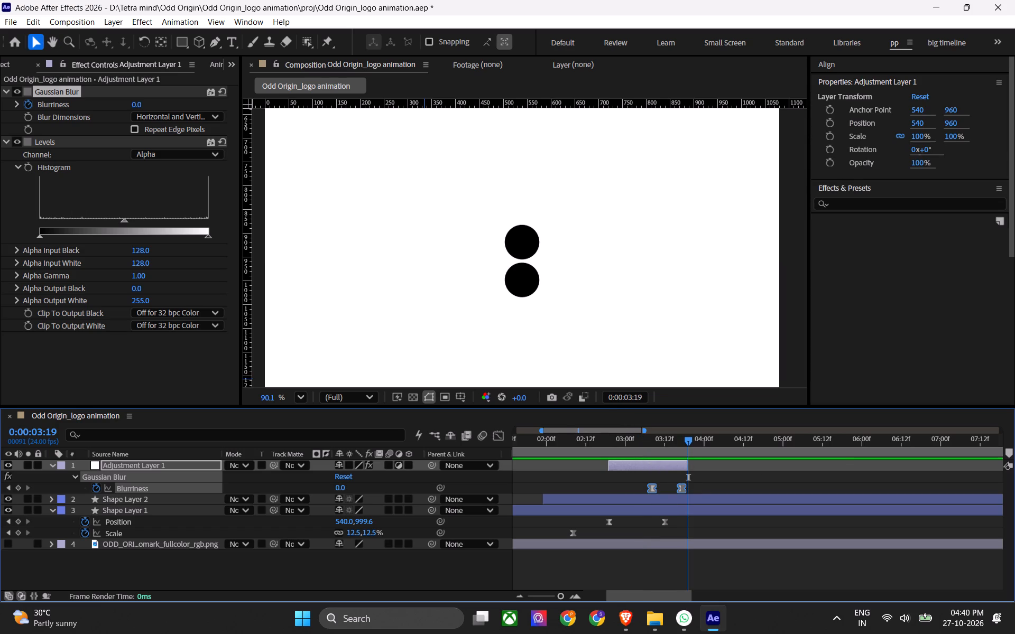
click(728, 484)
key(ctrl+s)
Look up the "undo" and "redo" commands in the Keyboard Shortcuts editor, then close it.
click(7, 24)
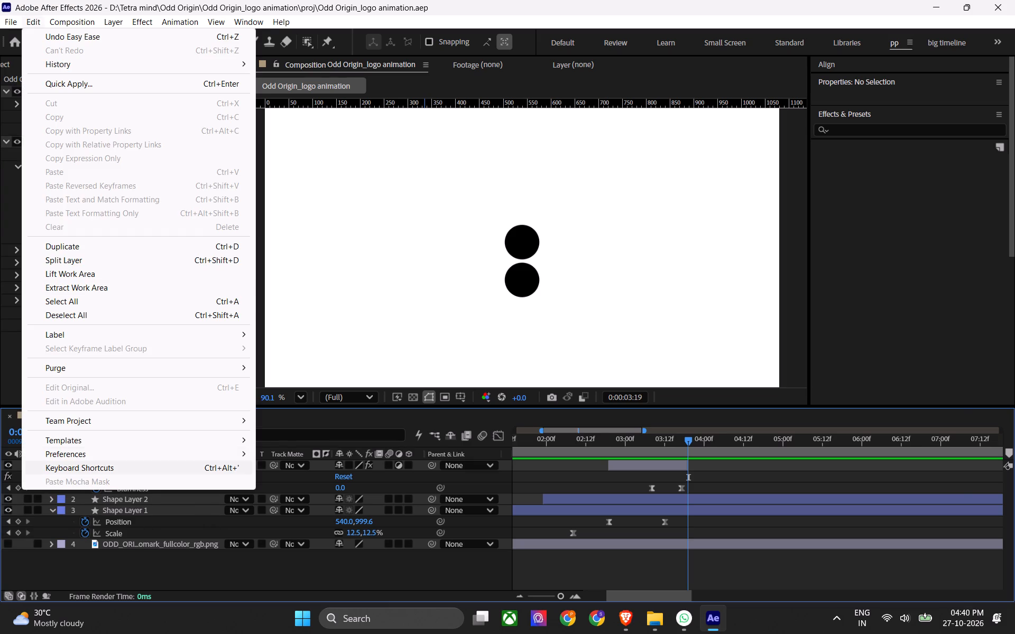
click(97, 463)
click(77, 402)
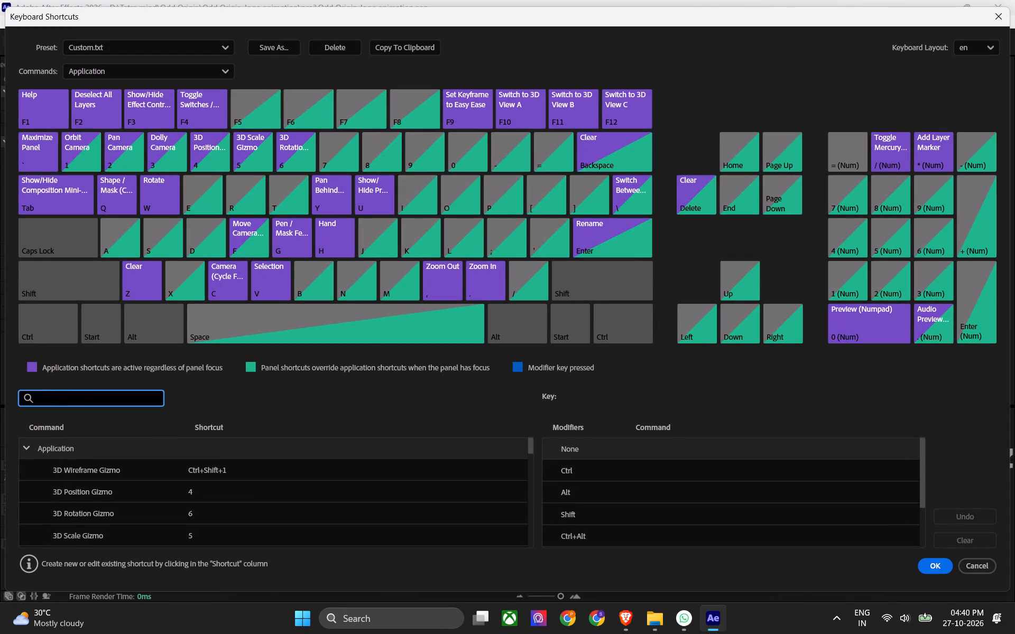
text(undo)
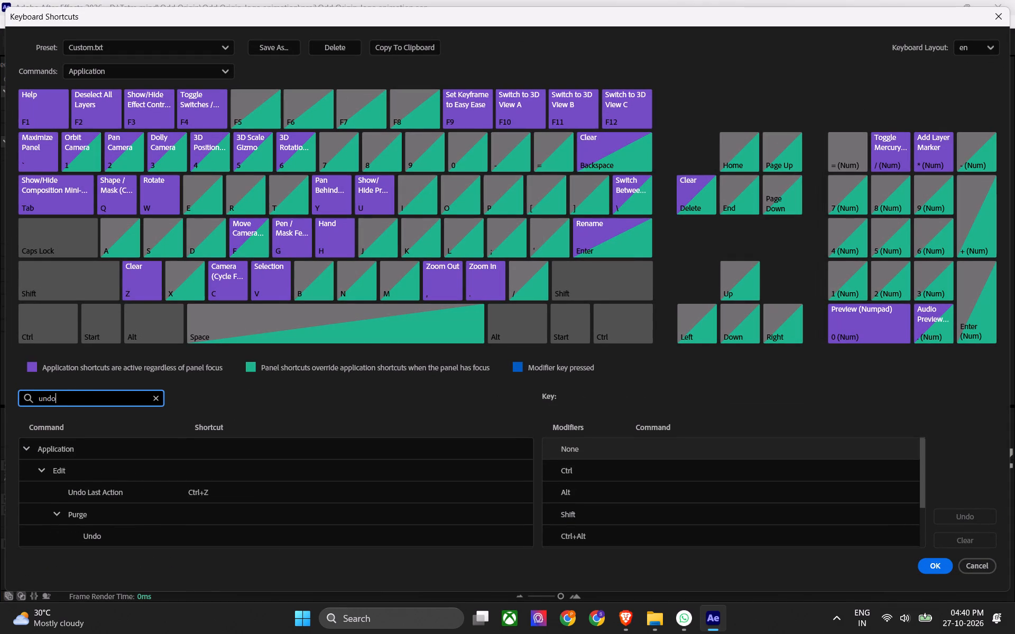
double_click(81, 396)
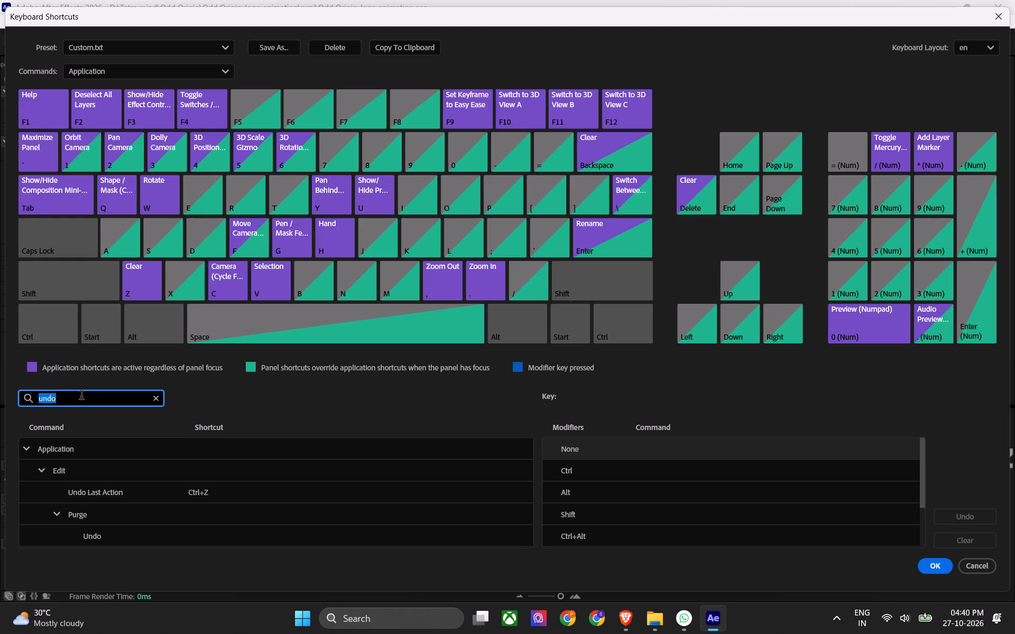
text(redo)
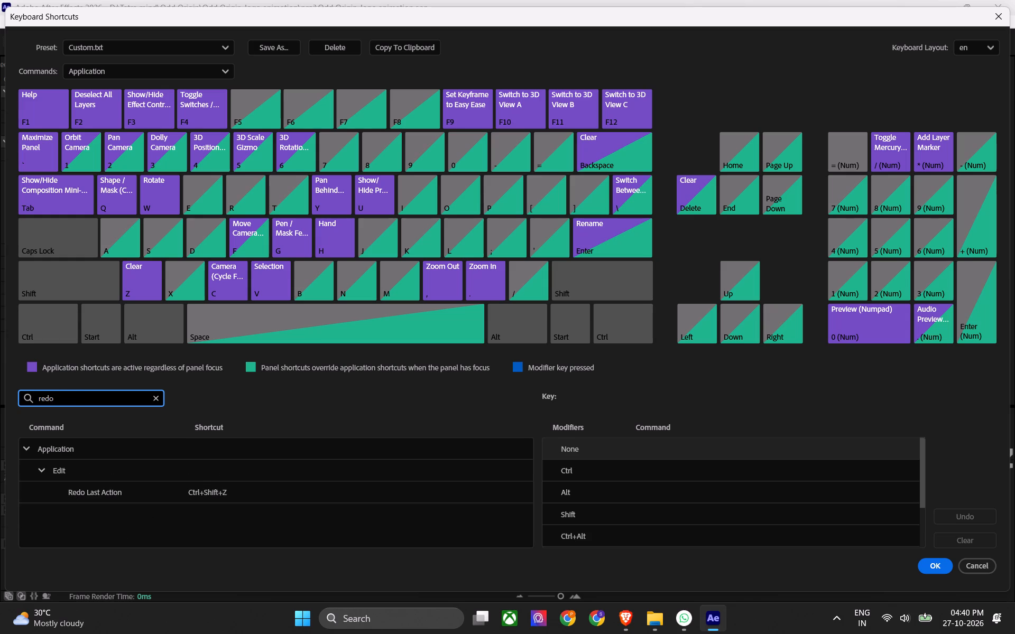
click(940, 570)
Test undo and redo on the latest Blurriness edits, then preview the split from 0:00:03:06 with Easy Ease applied.
click(650, 441)
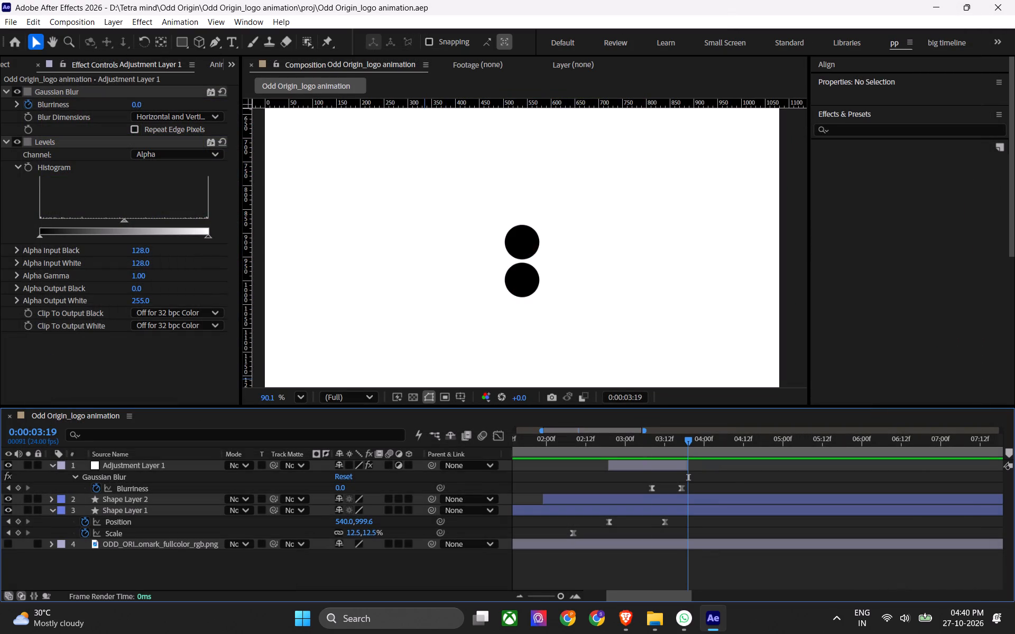
click(656, 433)
click(658, 440)
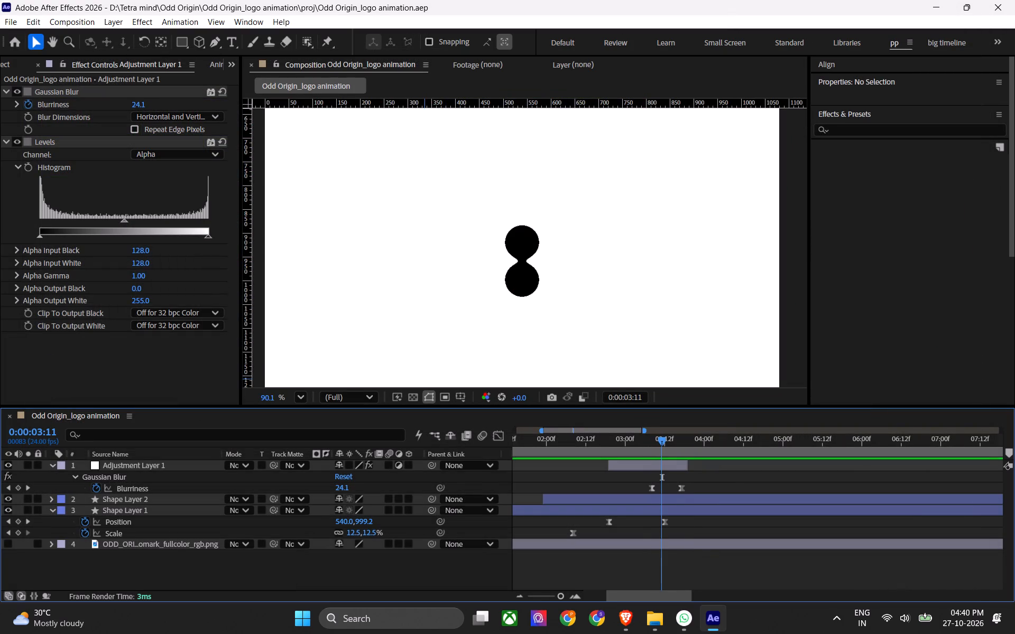
key(ctrl+shift+z)
key(ctrl+z)
key(ctrl+shift+z)
key(ctrl+z)
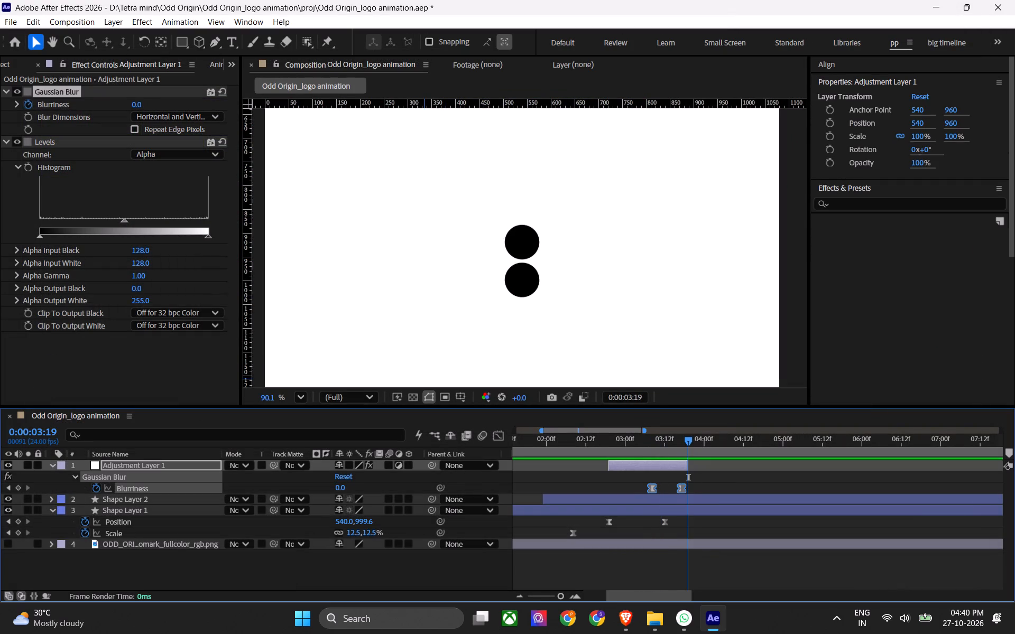
key(ctrl+shift+z)
click(645, 440)
key(space)
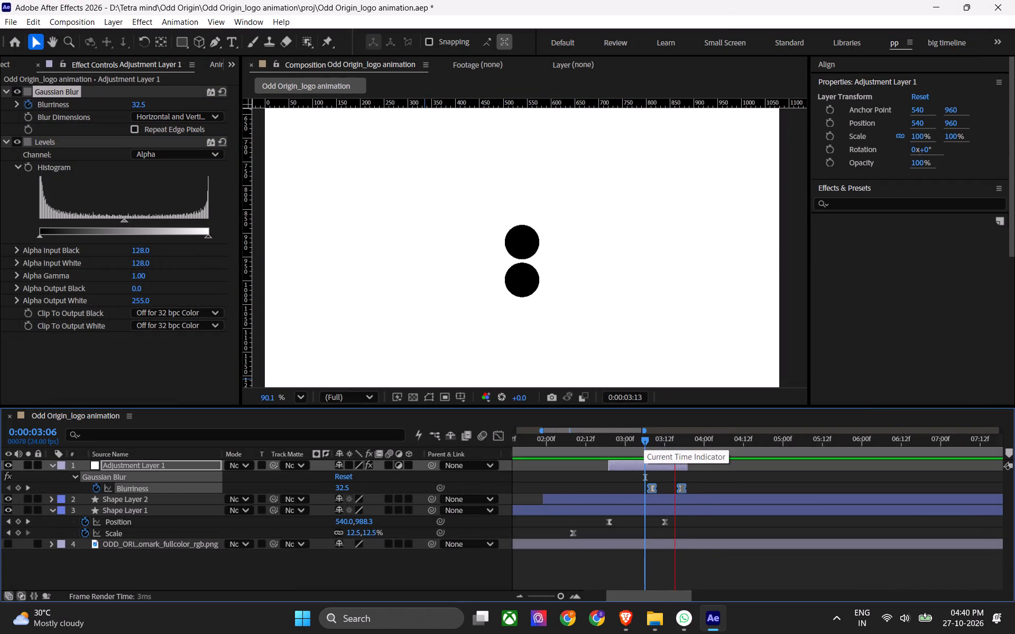
key(space)
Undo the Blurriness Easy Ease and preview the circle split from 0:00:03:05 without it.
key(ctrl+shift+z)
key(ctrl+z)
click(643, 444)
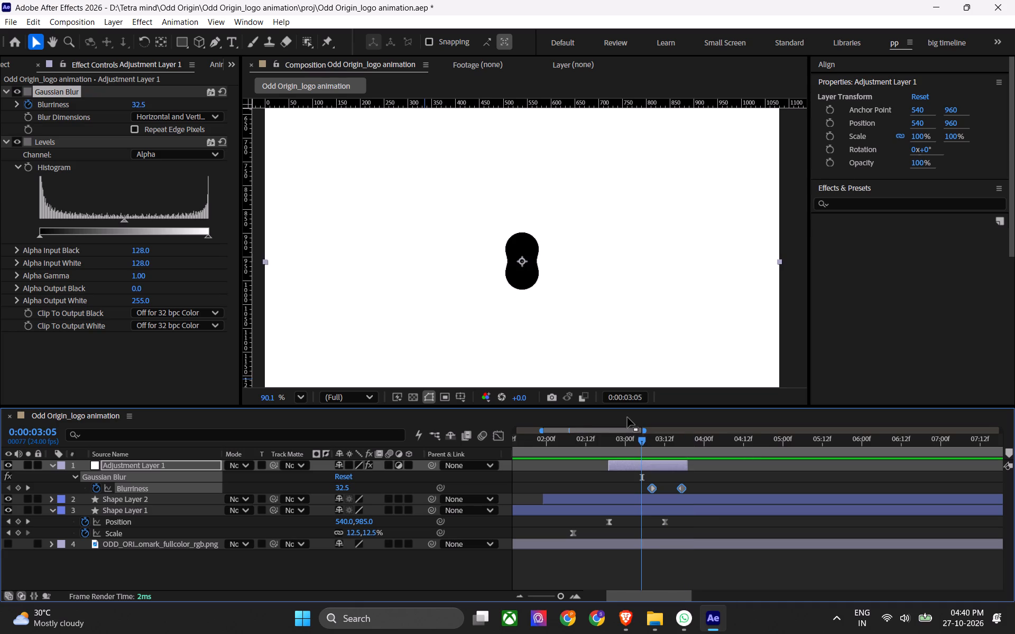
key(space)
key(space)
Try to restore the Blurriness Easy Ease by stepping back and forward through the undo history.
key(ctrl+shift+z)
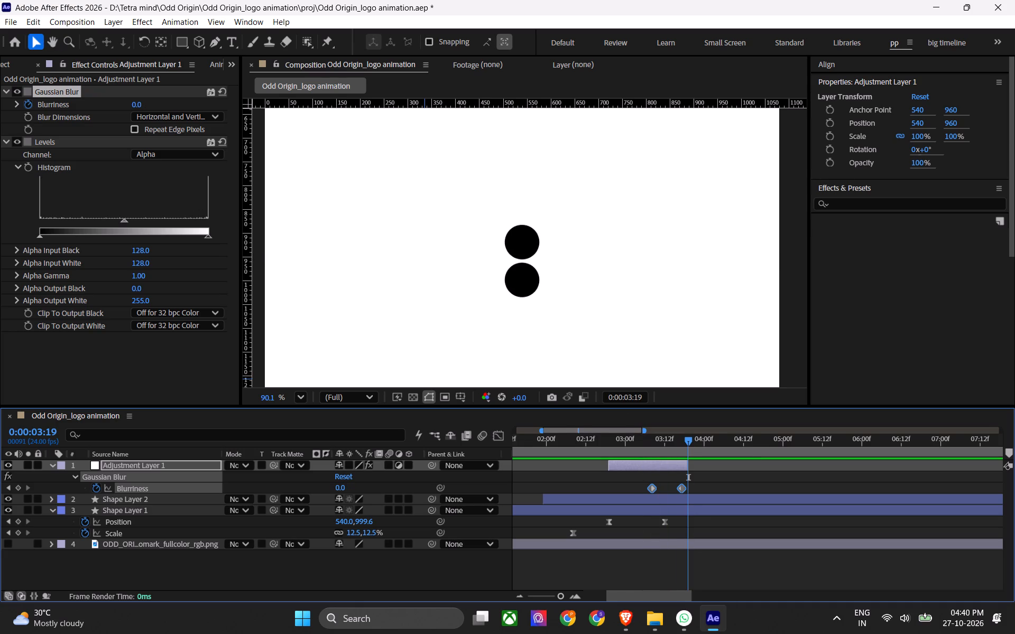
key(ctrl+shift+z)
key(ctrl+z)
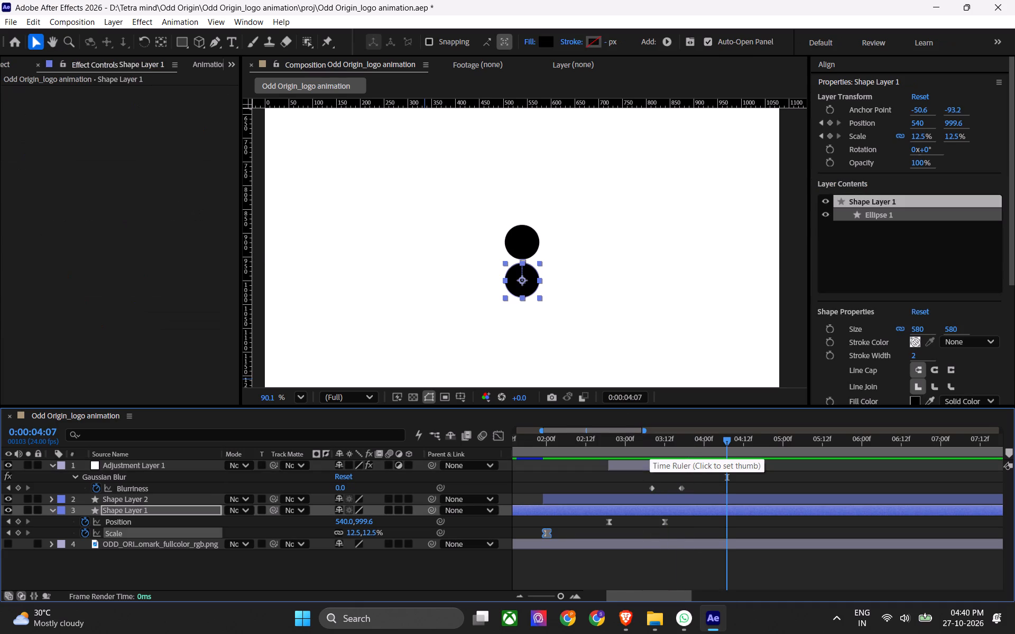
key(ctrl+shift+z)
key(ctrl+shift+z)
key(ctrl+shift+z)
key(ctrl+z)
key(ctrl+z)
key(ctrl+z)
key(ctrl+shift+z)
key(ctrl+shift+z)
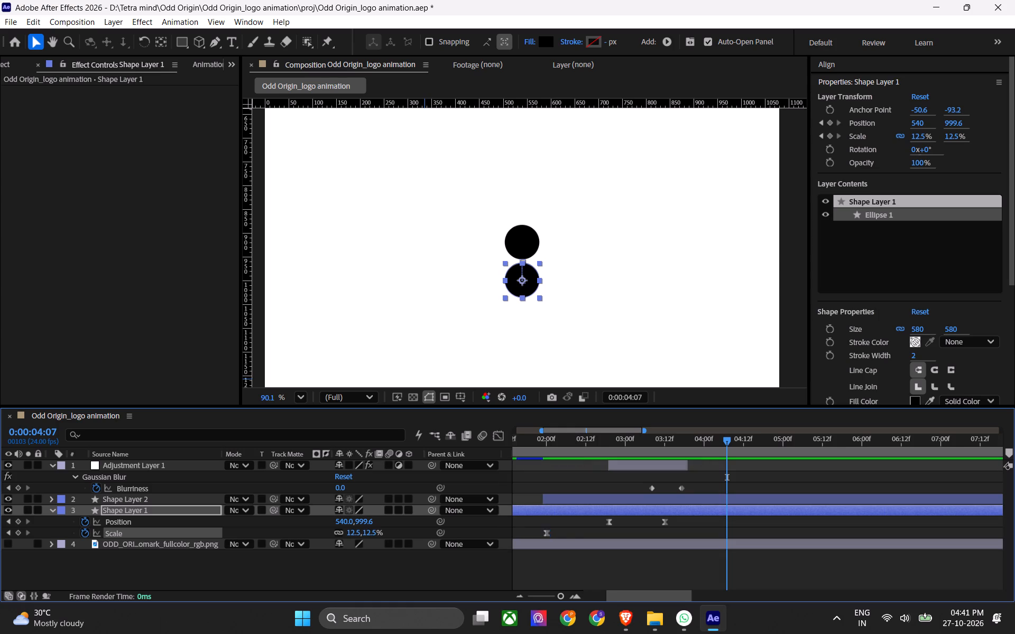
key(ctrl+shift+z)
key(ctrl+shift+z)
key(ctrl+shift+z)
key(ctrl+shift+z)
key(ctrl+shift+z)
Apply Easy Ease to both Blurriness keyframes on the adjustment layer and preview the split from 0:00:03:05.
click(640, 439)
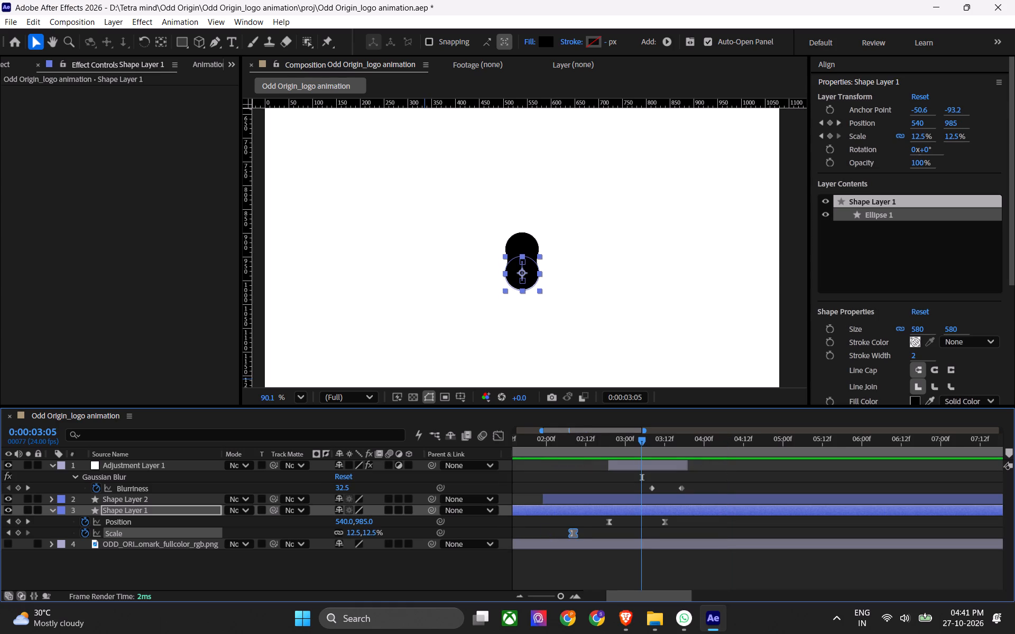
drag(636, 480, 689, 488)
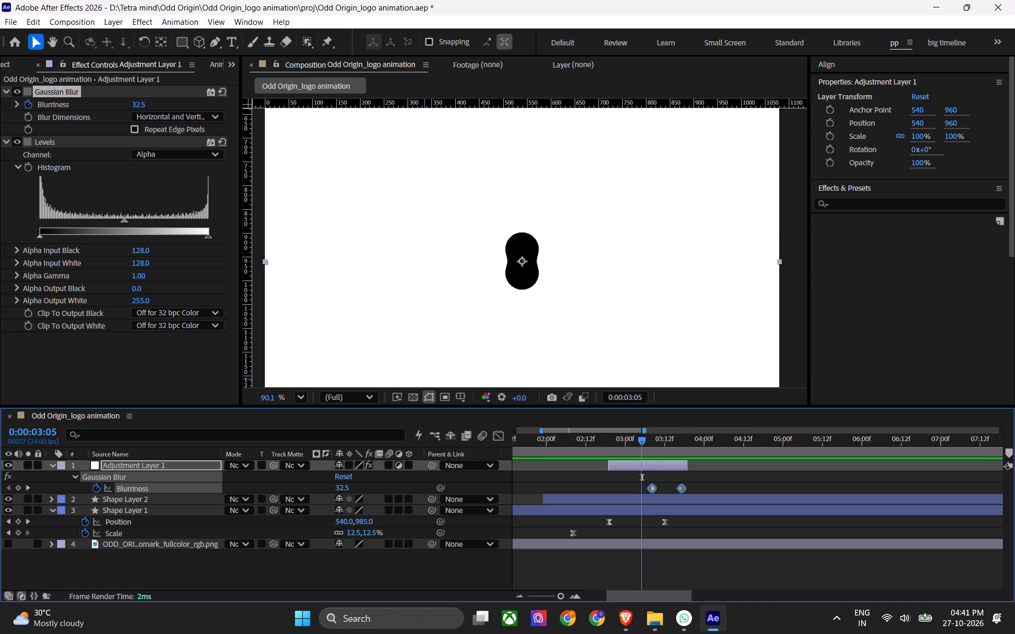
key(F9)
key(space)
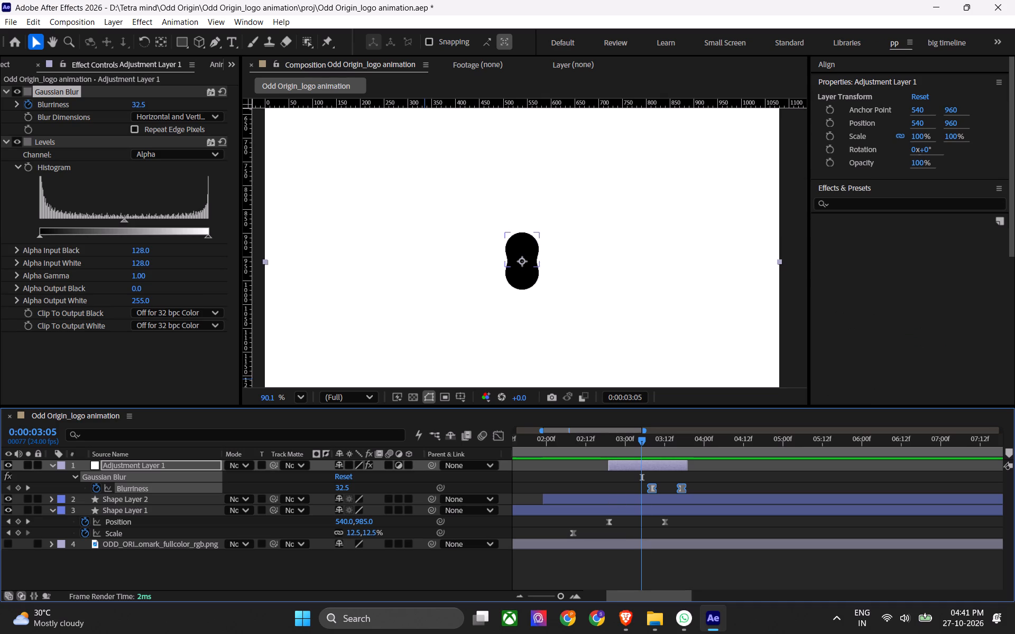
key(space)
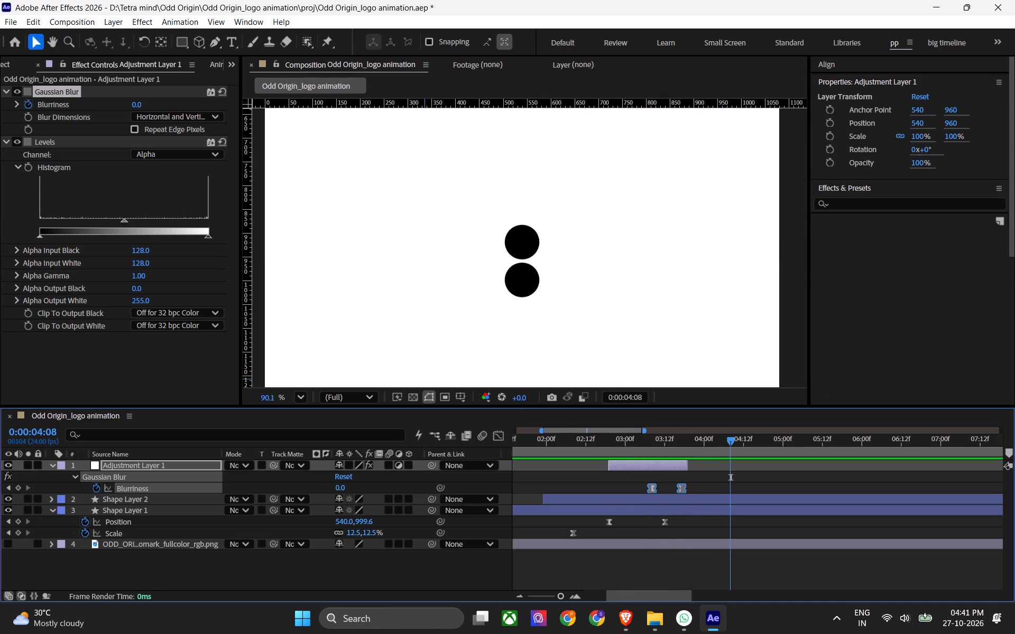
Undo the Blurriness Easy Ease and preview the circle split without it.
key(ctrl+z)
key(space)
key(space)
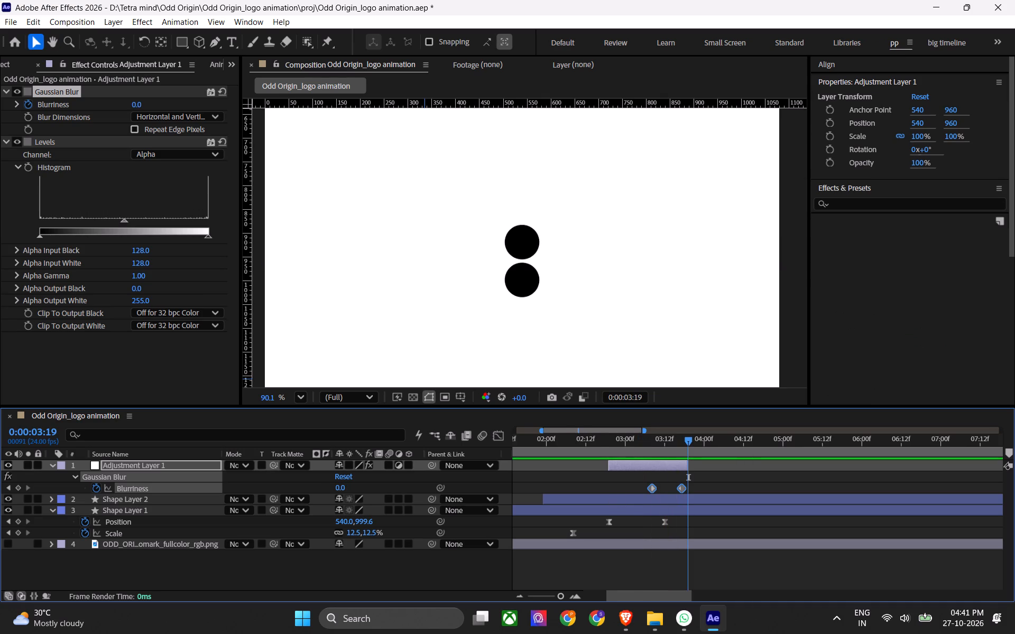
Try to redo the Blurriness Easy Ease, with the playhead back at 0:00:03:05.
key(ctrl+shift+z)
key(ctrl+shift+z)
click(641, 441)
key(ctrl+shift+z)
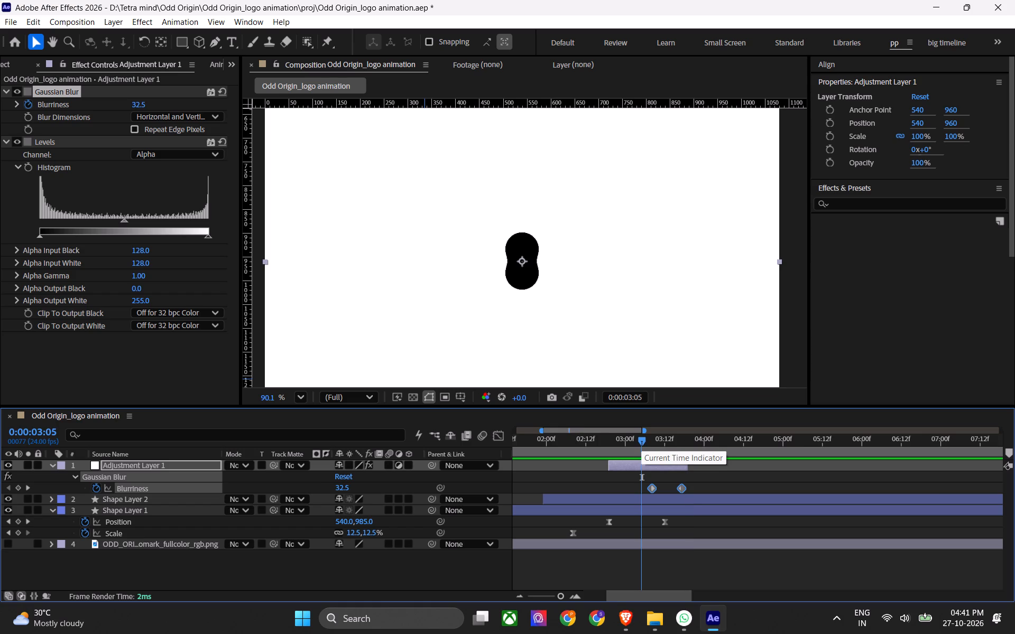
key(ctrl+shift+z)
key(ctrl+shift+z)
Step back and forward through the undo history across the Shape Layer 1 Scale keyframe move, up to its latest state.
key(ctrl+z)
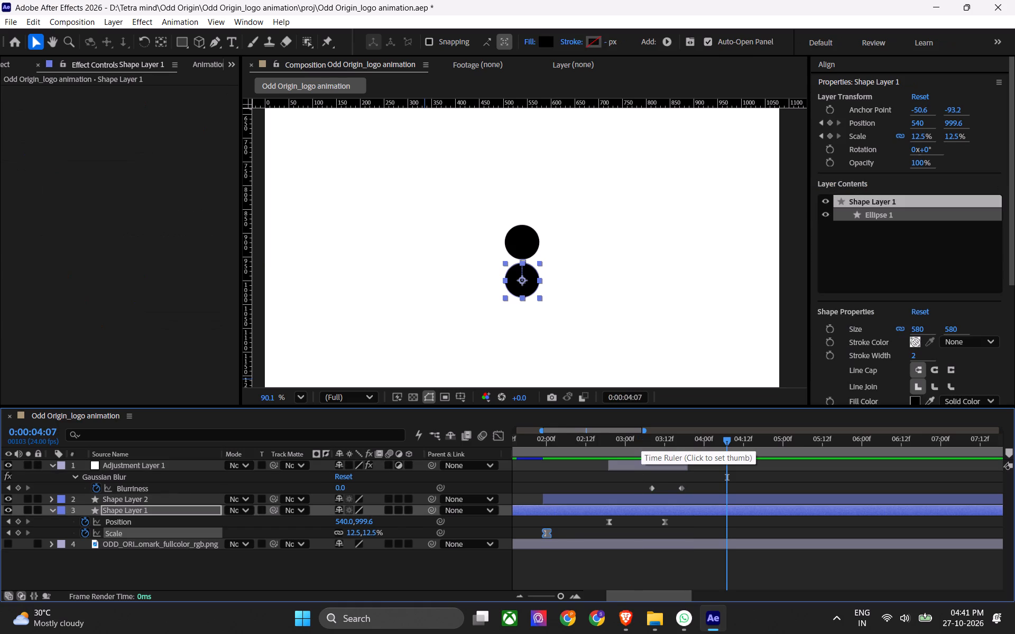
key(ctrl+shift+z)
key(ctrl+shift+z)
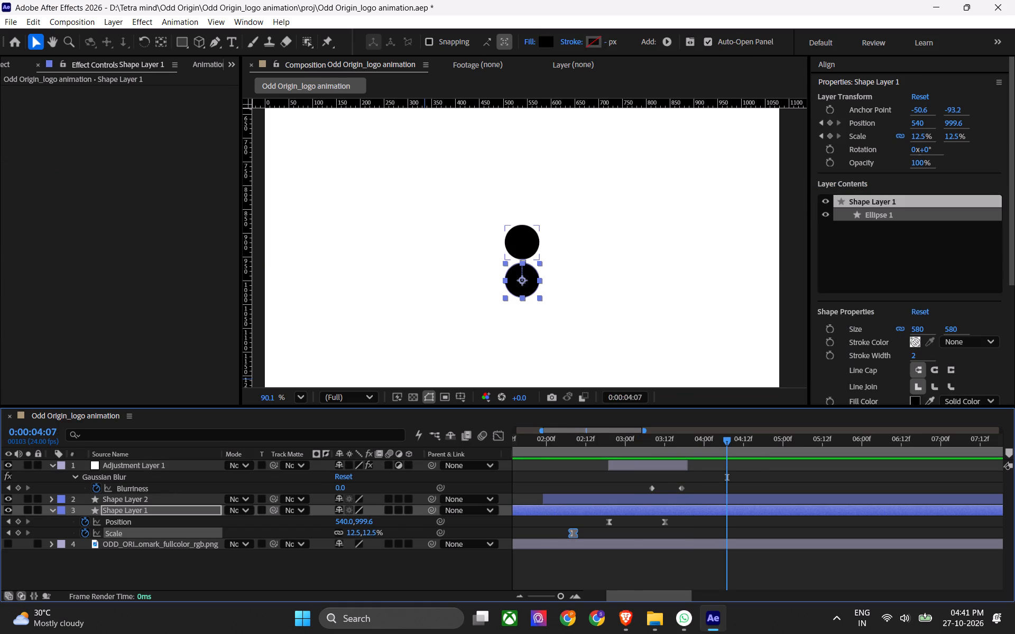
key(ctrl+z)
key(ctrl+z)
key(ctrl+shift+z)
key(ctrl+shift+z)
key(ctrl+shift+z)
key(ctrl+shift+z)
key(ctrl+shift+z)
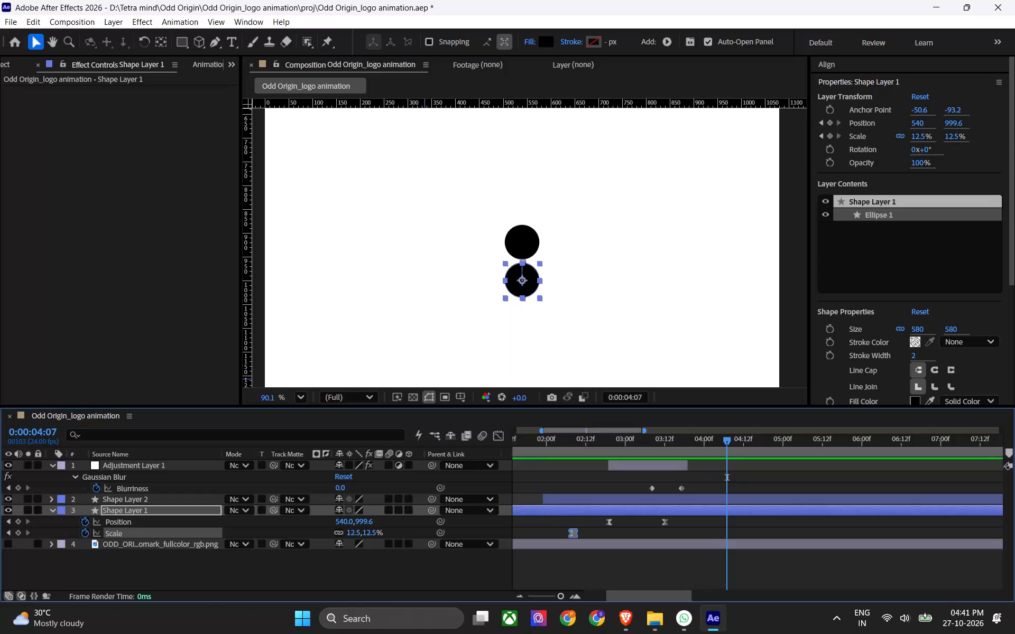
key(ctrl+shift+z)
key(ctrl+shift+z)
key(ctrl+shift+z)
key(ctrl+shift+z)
Save the project and preview the animation from 0:00:00:00.
alt+scroll(632, 507, down, 2)
shift+scroll(632, 509, up, 2)
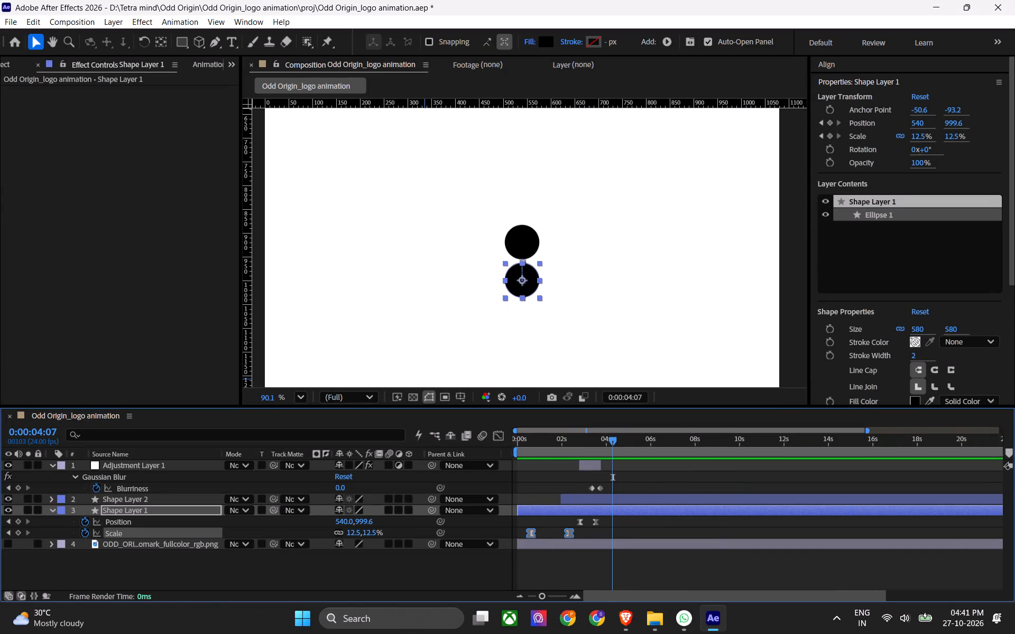
drag(610, 437, 418, 457)
click(551, 560)
key(ctrl+s)
key(space)
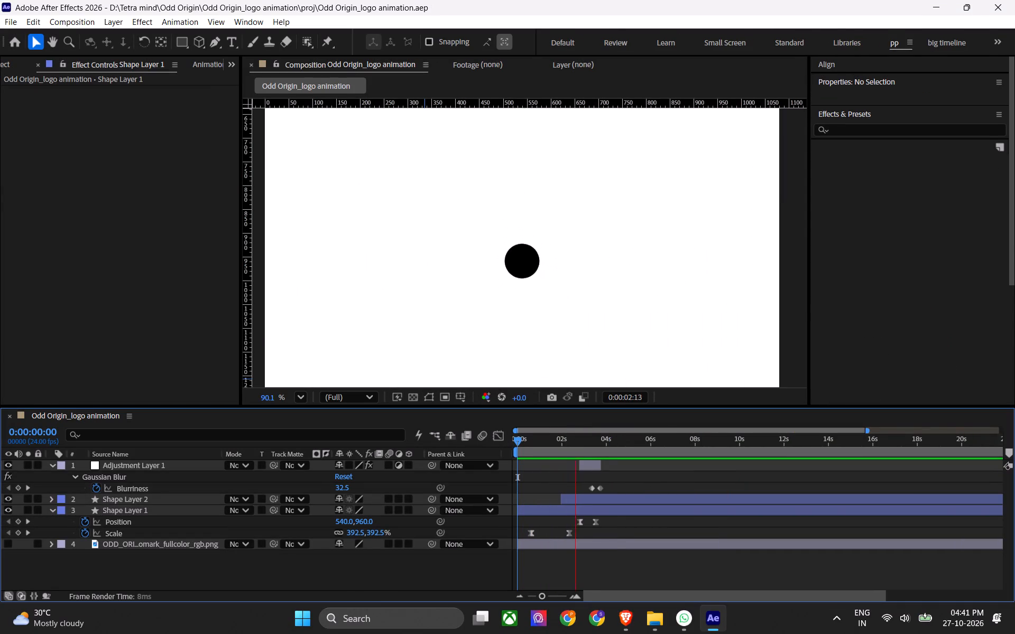
key(space)
Apply Easy Ease to both Blurriness keyframes and preview the saved animation from 0:00:01:18.
drag(630, 490, 574, 488)
key(F9)
click(605, 568)
key(ctrl+s)
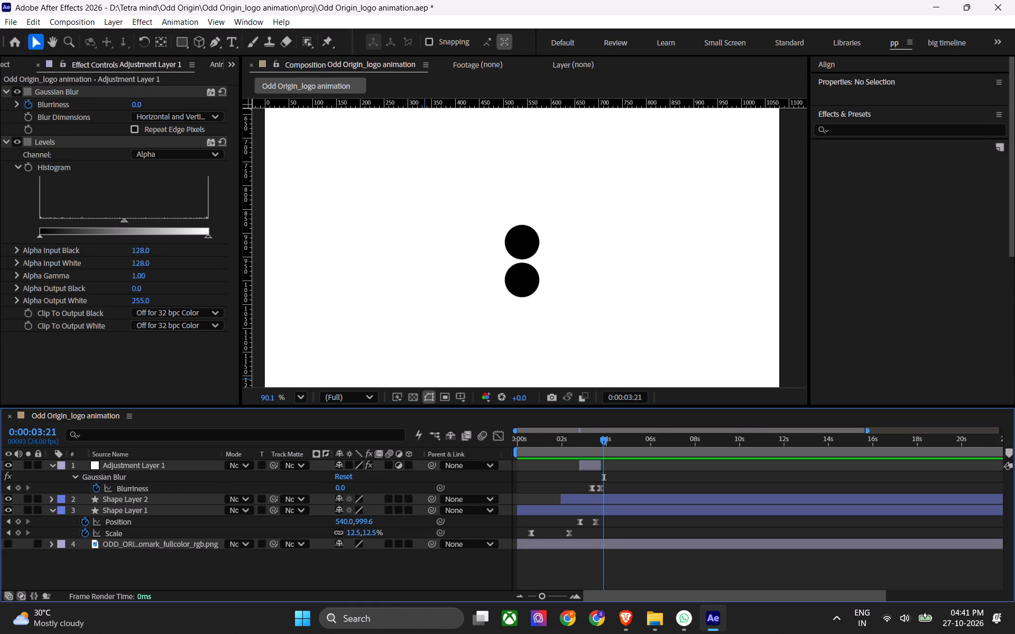
drag(576, 447, 556, 443)
key(space)
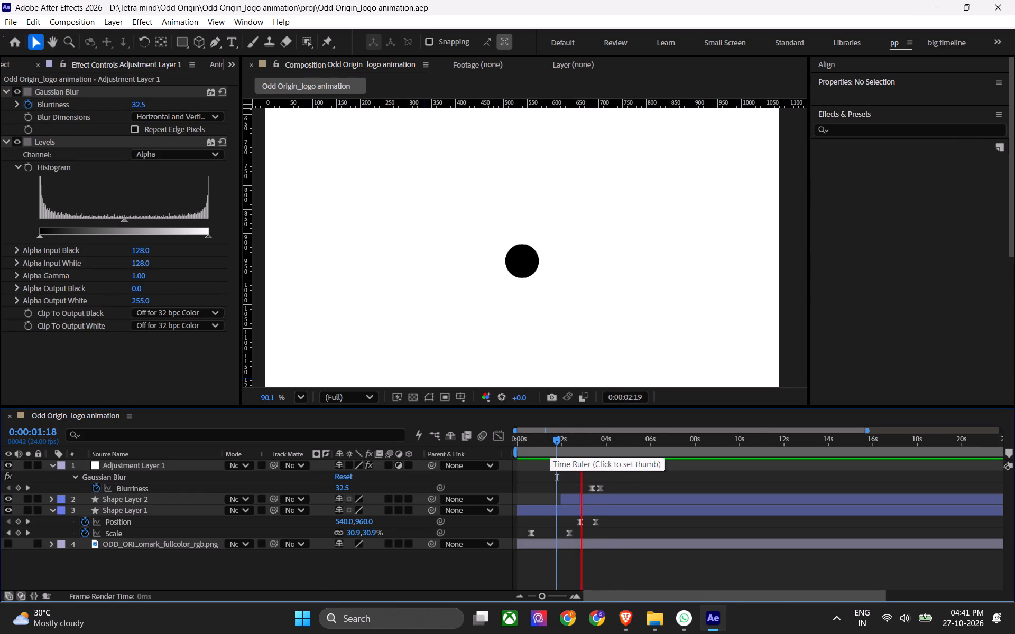
key(space)
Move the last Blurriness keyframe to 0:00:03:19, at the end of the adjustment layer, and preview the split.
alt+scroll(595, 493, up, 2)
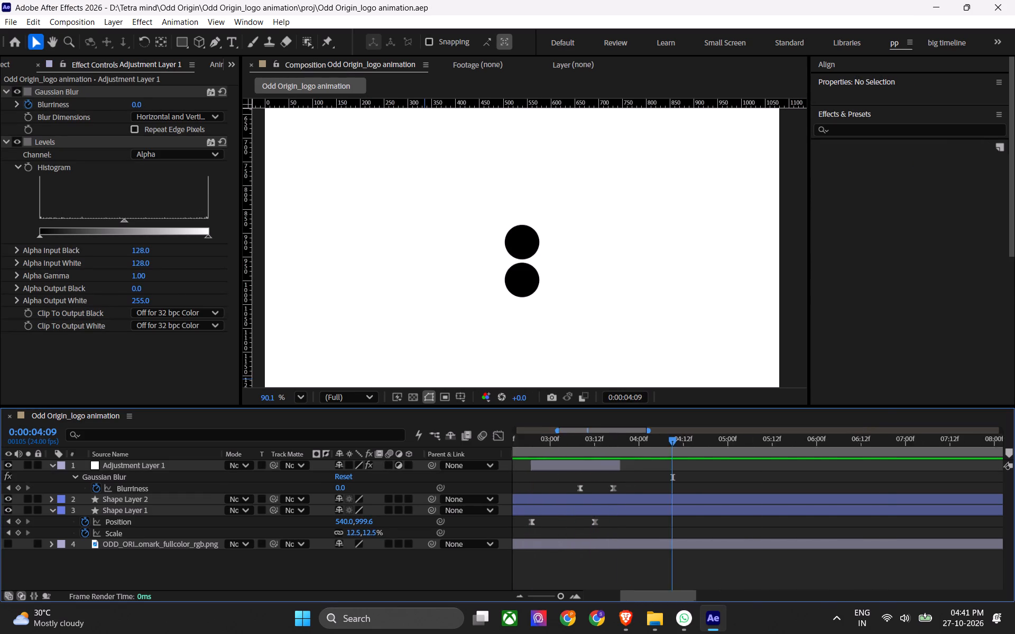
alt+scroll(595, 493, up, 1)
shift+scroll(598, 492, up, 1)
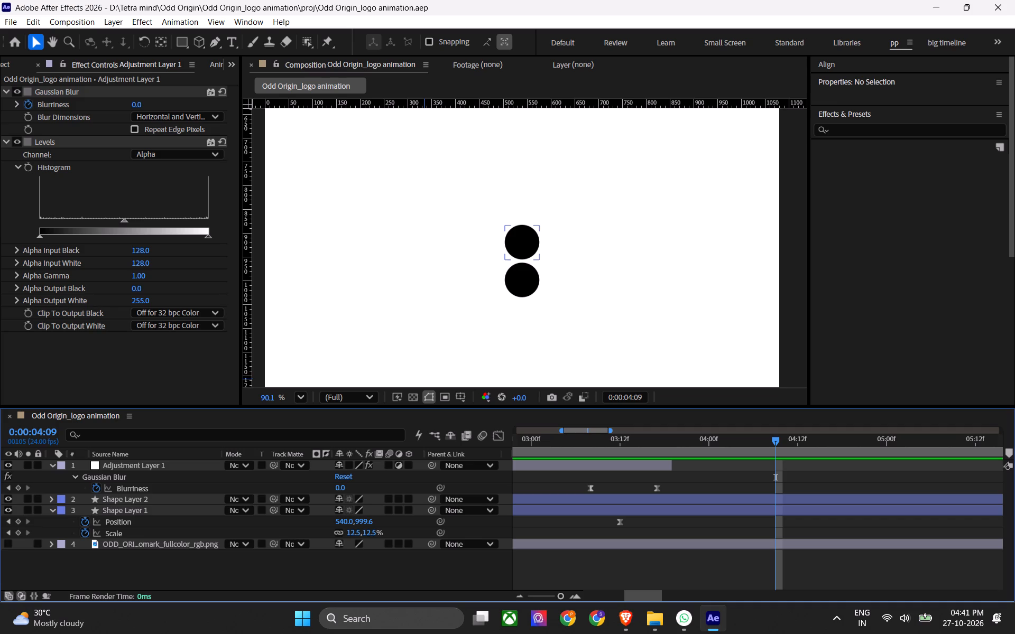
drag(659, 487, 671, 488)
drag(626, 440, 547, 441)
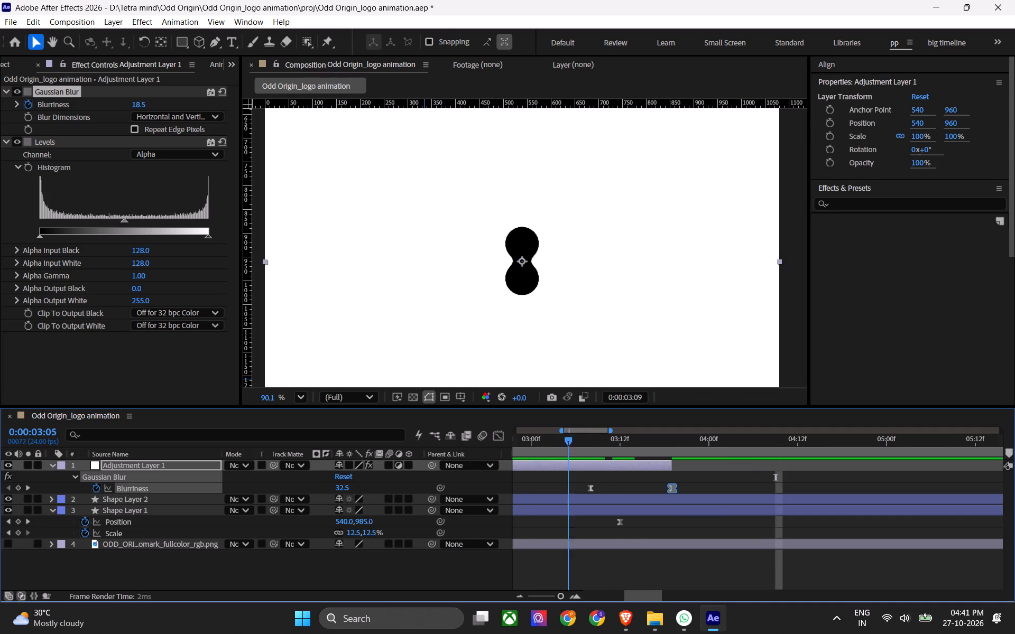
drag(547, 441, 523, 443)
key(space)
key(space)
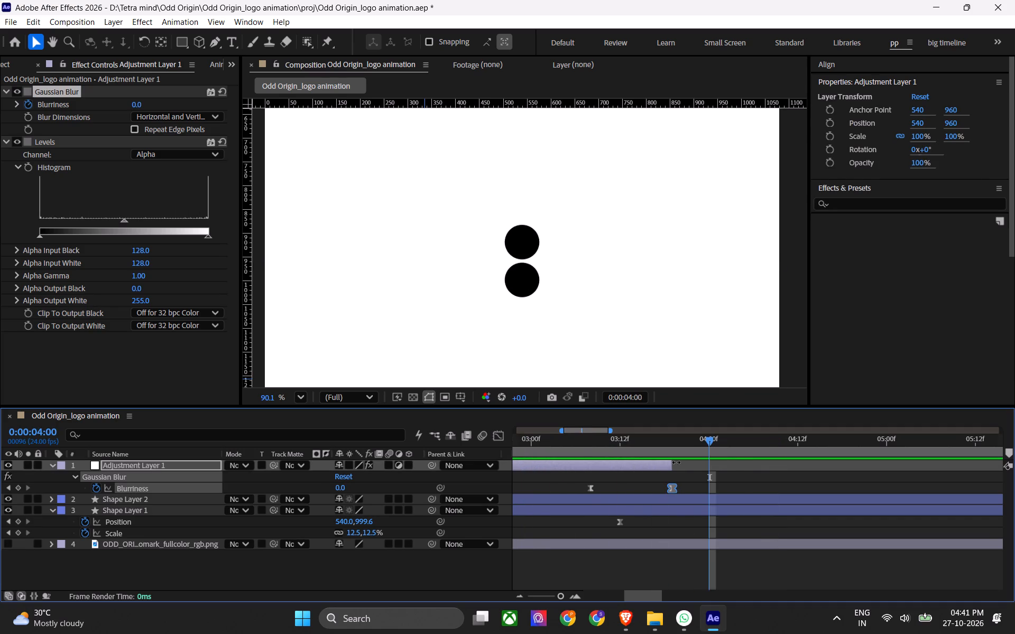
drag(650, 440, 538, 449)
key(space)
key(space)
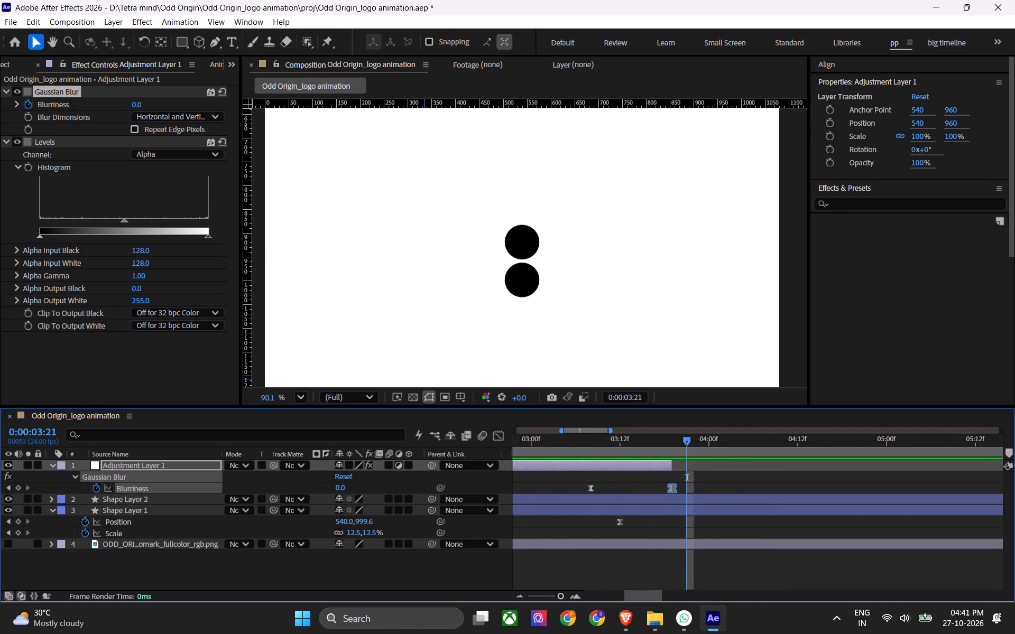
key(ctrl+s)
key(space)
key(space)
Extend the end of Adjustment Layer 1 to about 0:00:03:21 and move the last Blurriness keyframe to that end.
alt+scroll(668, 486, up, 2)
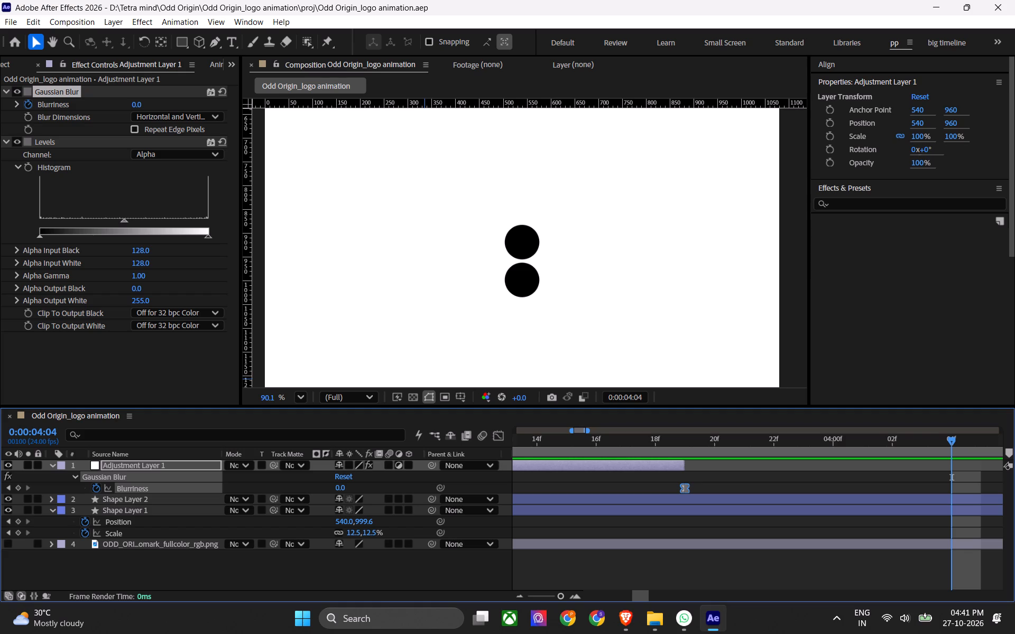
click(687, 442)
alt+scroll(675, 479, down, 2)
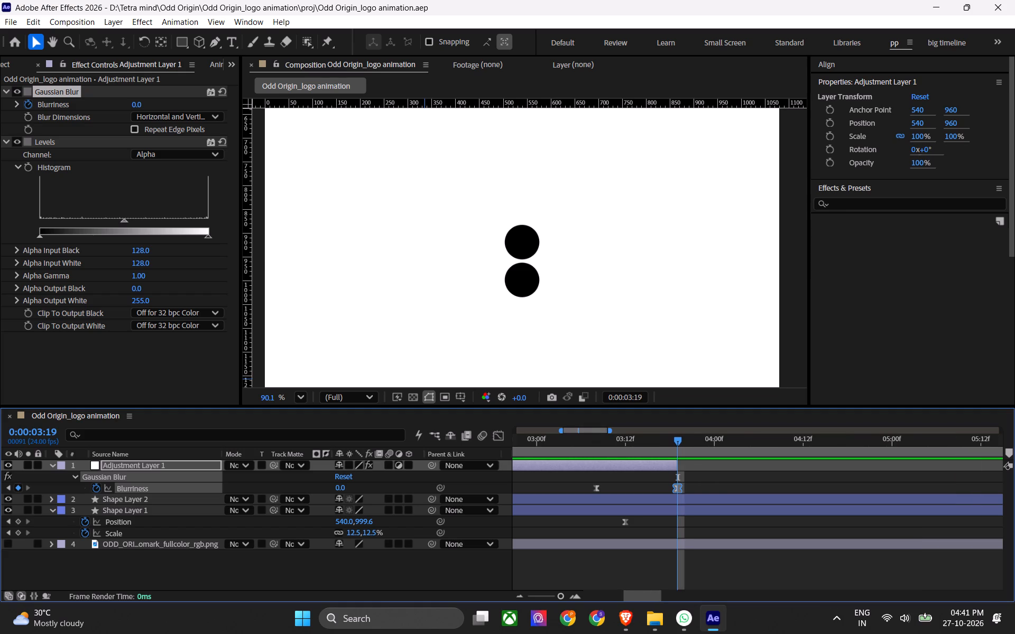
drag(677, 468, 695, 468)
drag(676, 491, 685, 489)
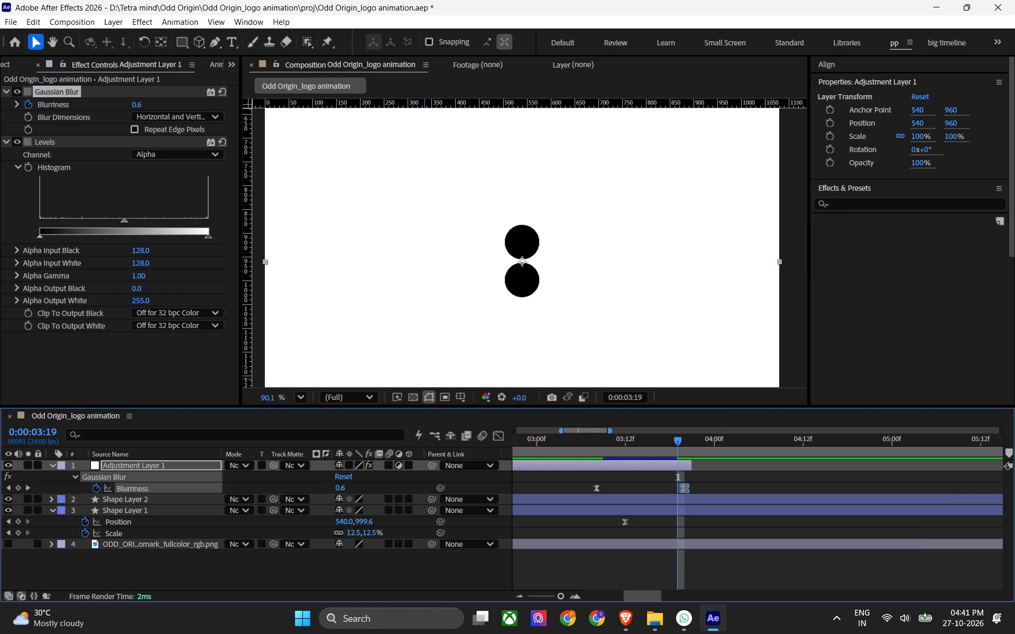
drag(685, 489, 687, 489)
Preview the circle split from 0:00:03:03 and save the project.
drag(680, 445, 560, 452)
key(space)
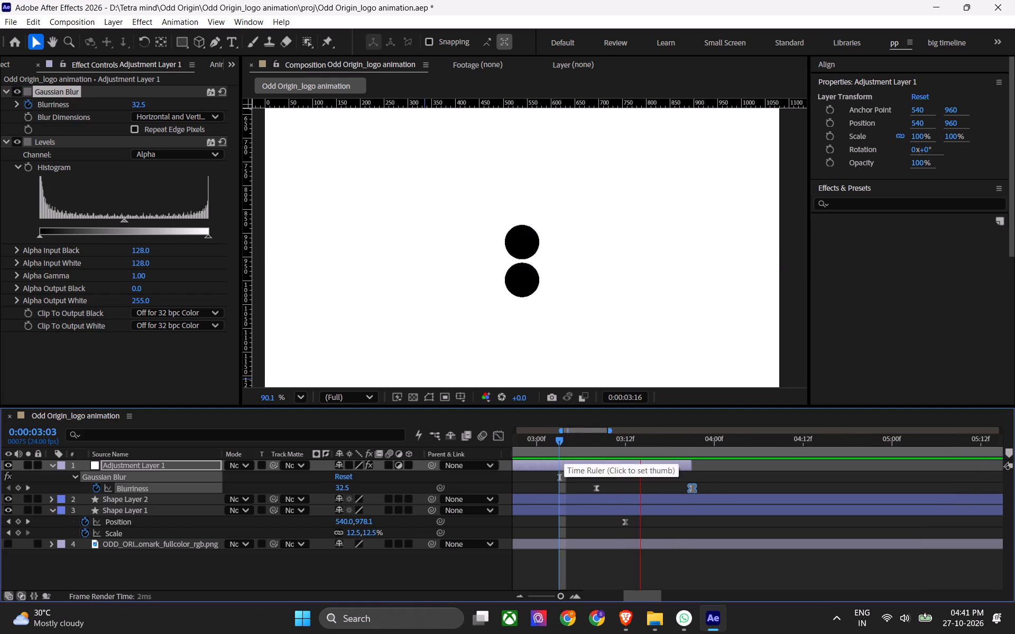
key(space)
key(ctrl+s)
key(ctrl+s)
Preview the animation from the start and again from 0:00:02:06, saving the project.
alt+scroll(643, 501, down, 3)
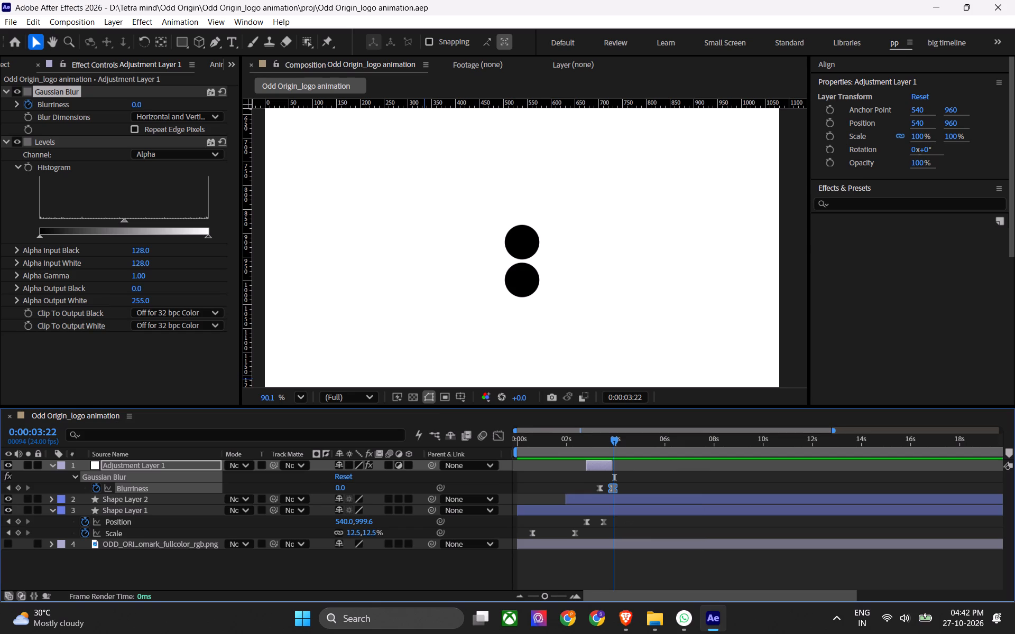
drag(602, 441, 518, 444)
key(space)
key(space)
drag(584, 436, 573, 436)
key(ctrl+s)
key(space)
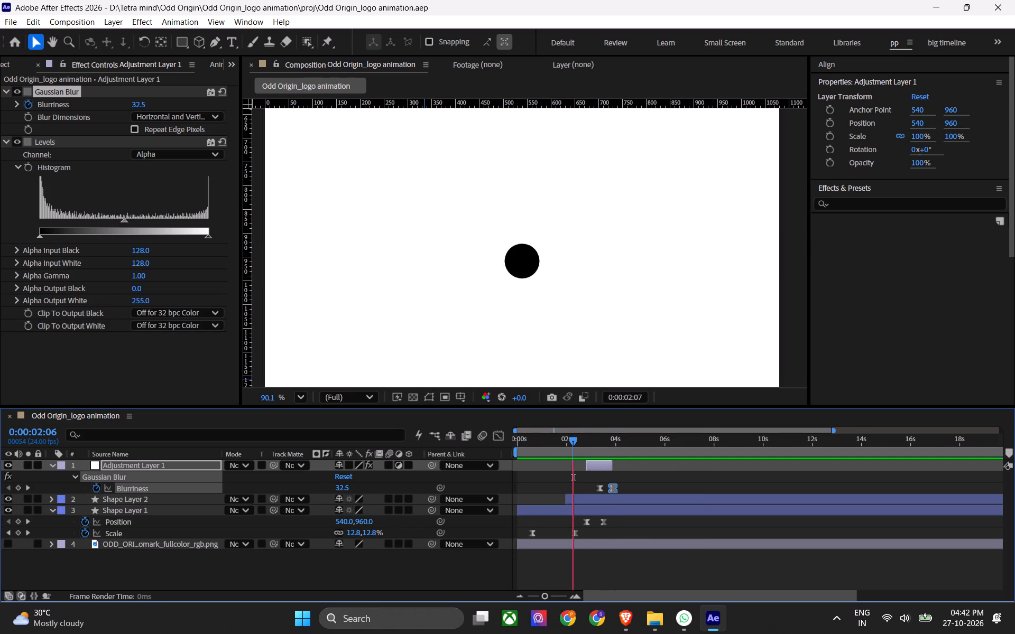
key(space)
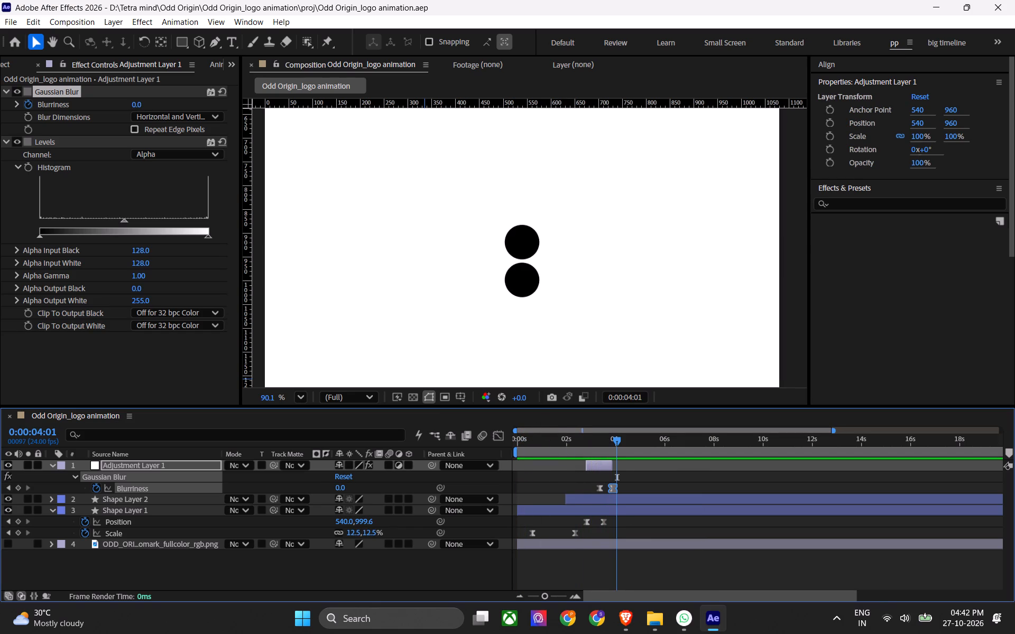
key(ctrl+s)
Turn on the visibility of the full-color Odd Origin logomark layer and save the project.
click(590, 547)
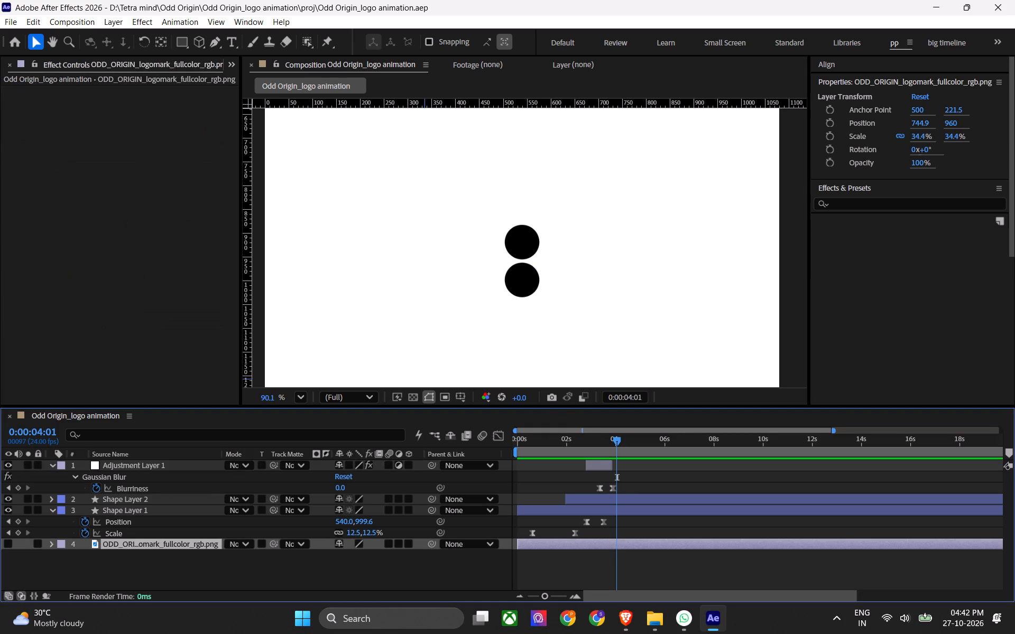
key(shift+e)
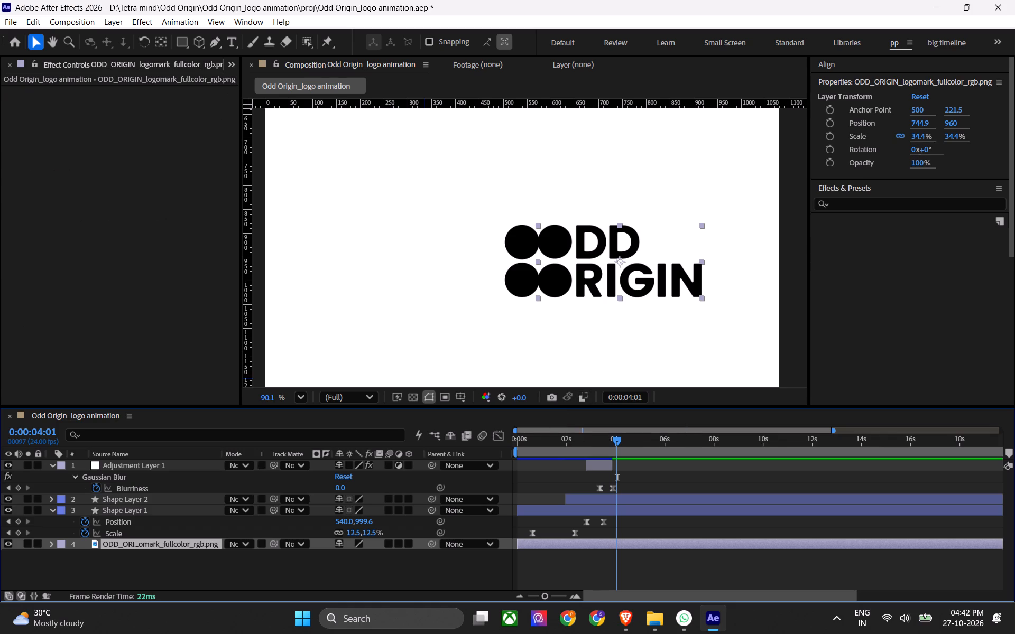
click(580, 548)
key(ctrl+s)
click(597, 558)
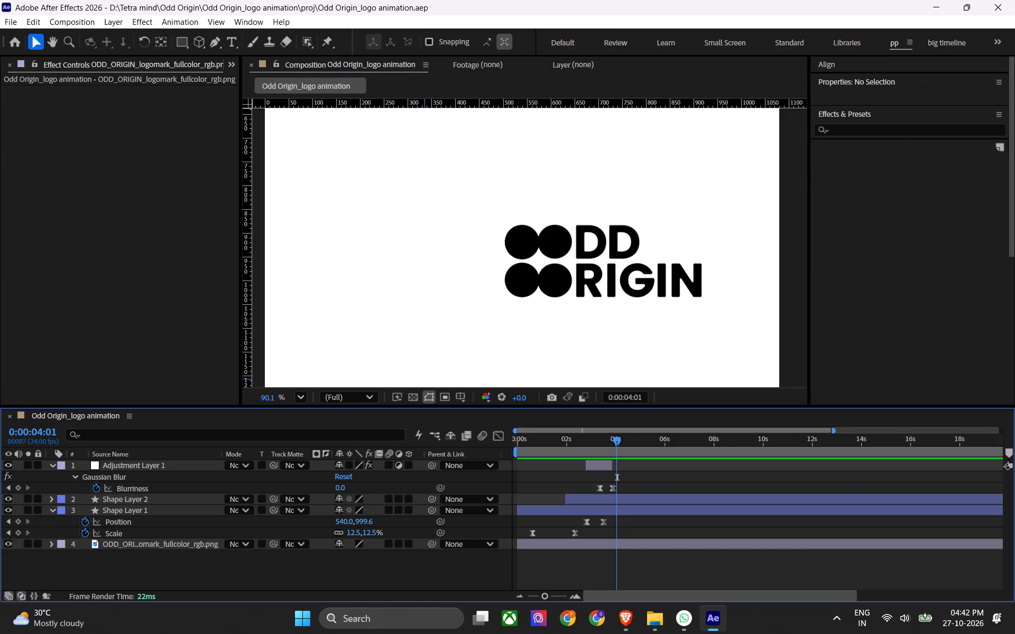
key(ctrl+s)
key(ctrl+s)
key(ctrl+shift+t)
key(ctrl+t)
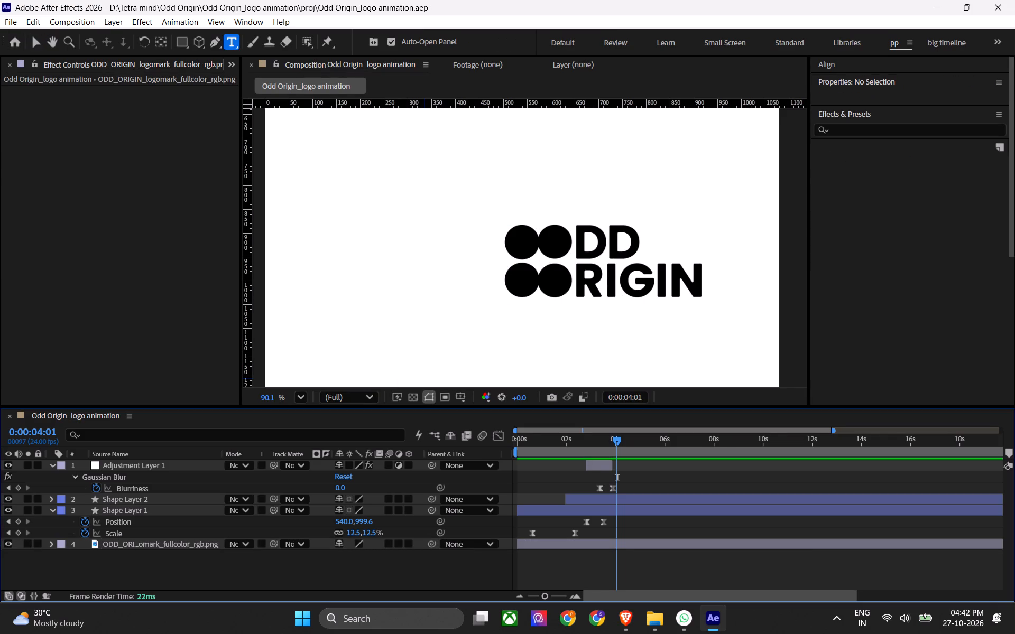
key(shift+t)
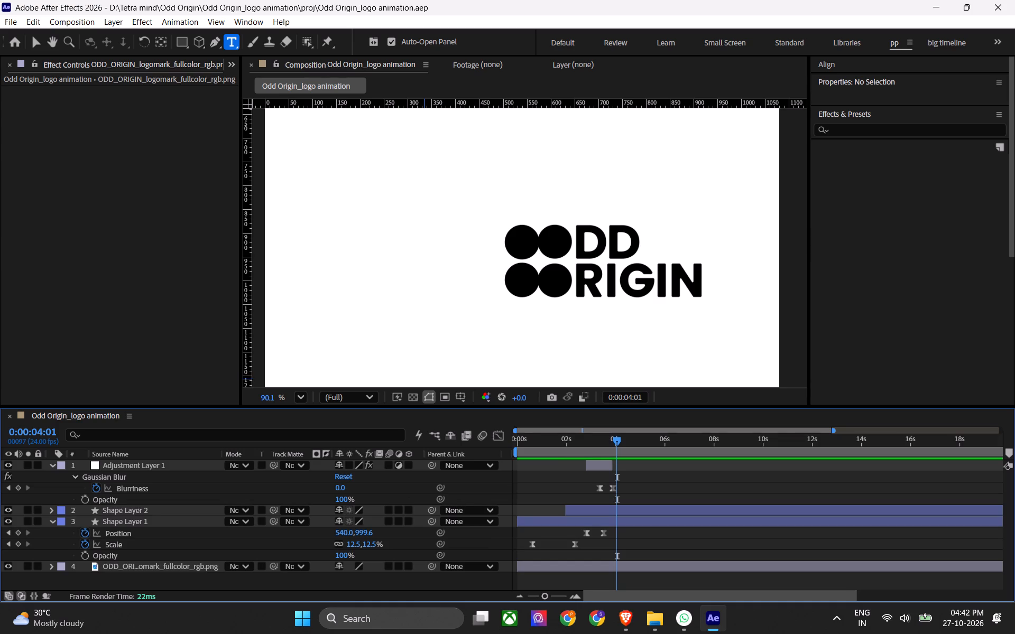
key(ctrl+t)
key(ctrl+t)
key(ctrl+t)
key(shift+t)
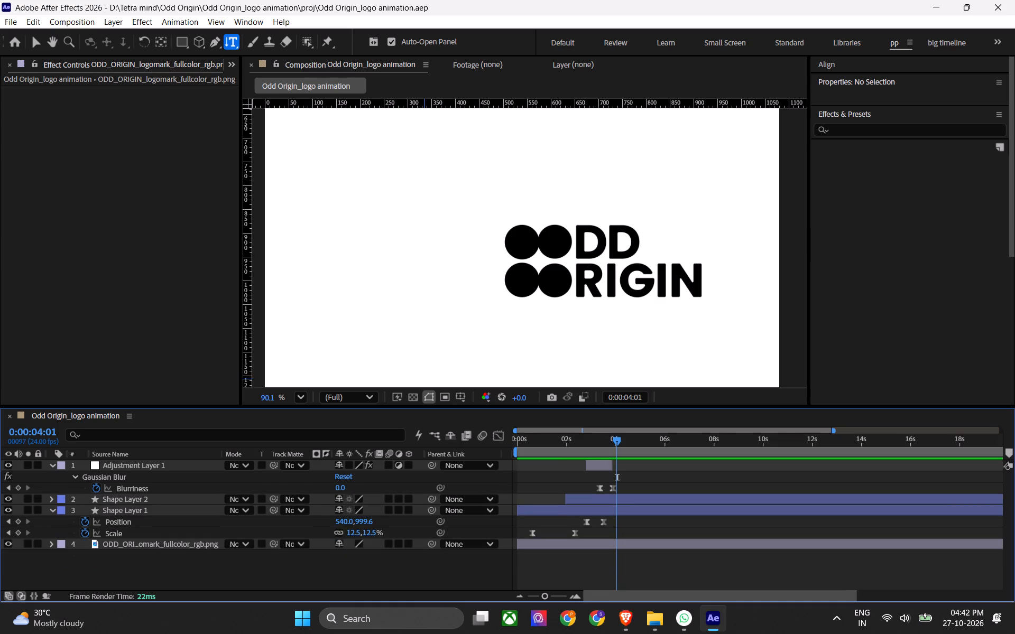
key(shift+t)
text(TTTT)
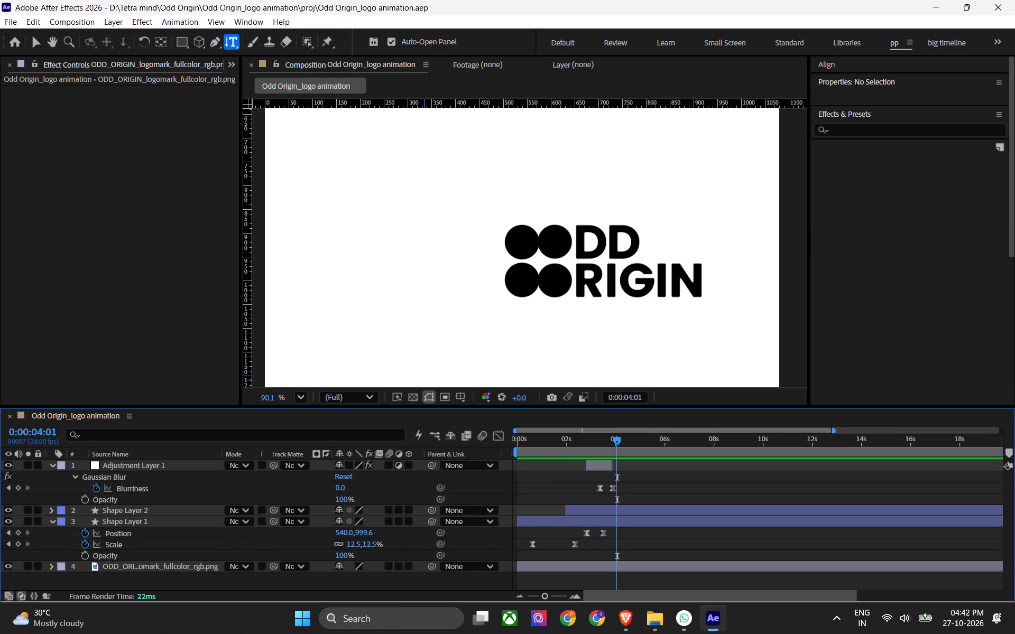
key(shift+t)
Collapse the expanded keyframe properties of Adjustment Layer 1 and Shape Layer 1, and save the project.
click(601, 466)
key(u)
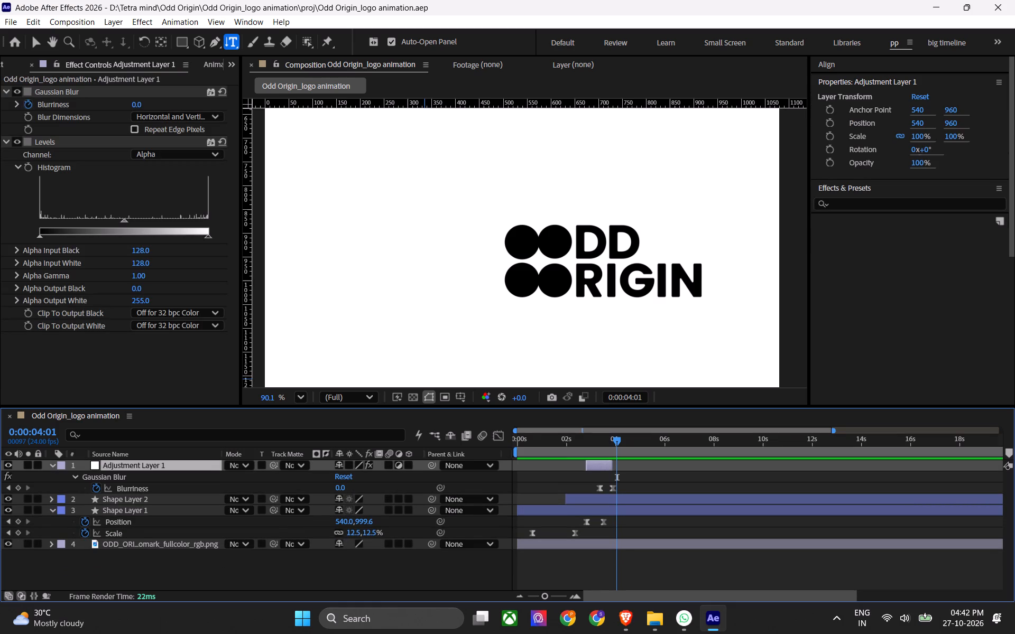
click(593, 490)
key(u)
click(594, 519)
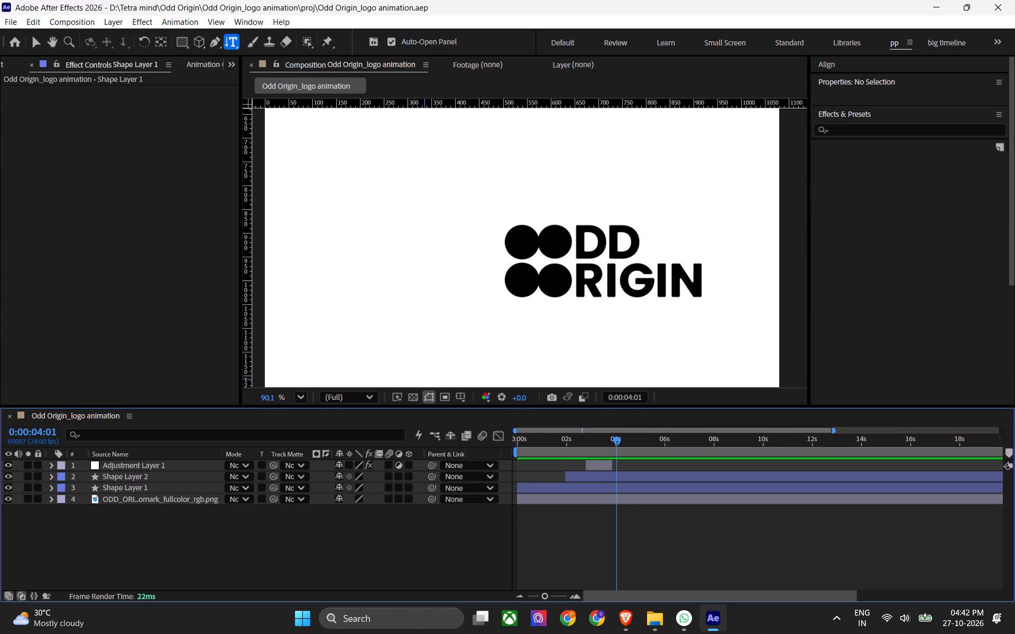
key(ctrl+s)
Shift the full-color Odd Origin logomark slightly to the right, to a position of about 752.7, 960.
key(v)
click(607, 292)
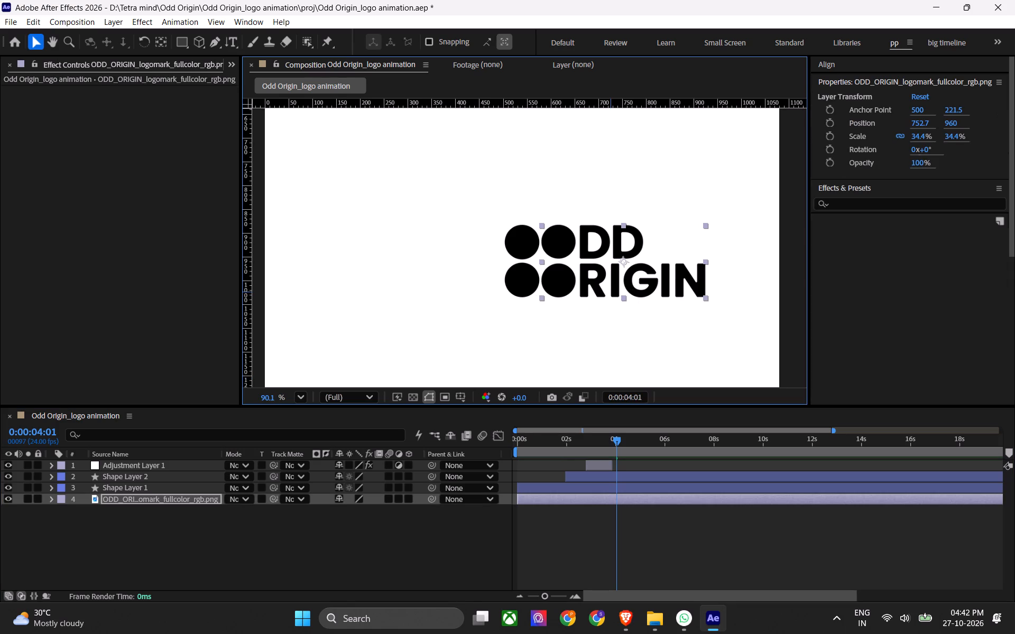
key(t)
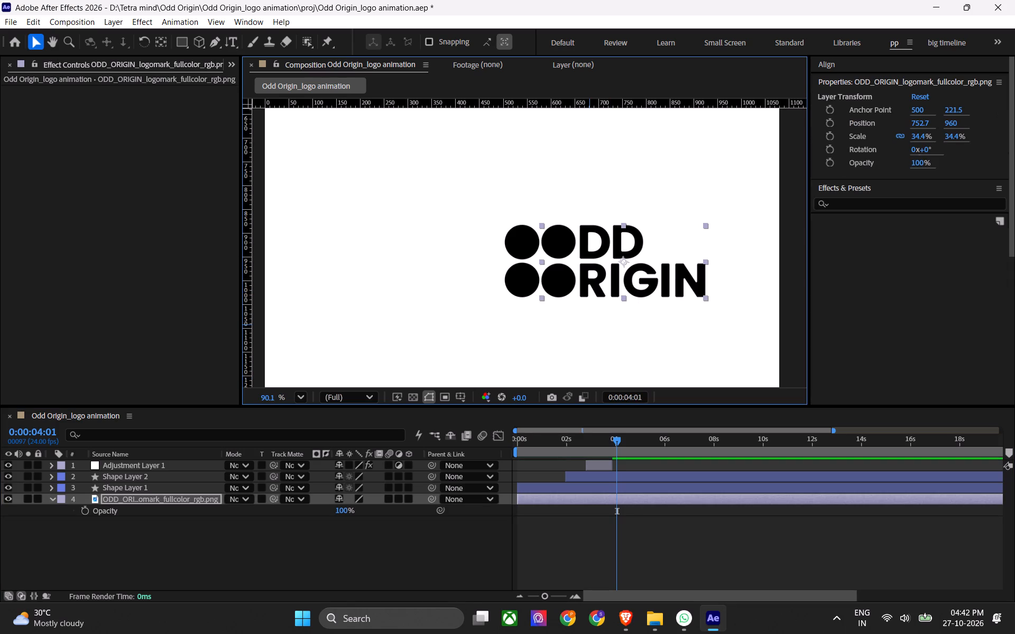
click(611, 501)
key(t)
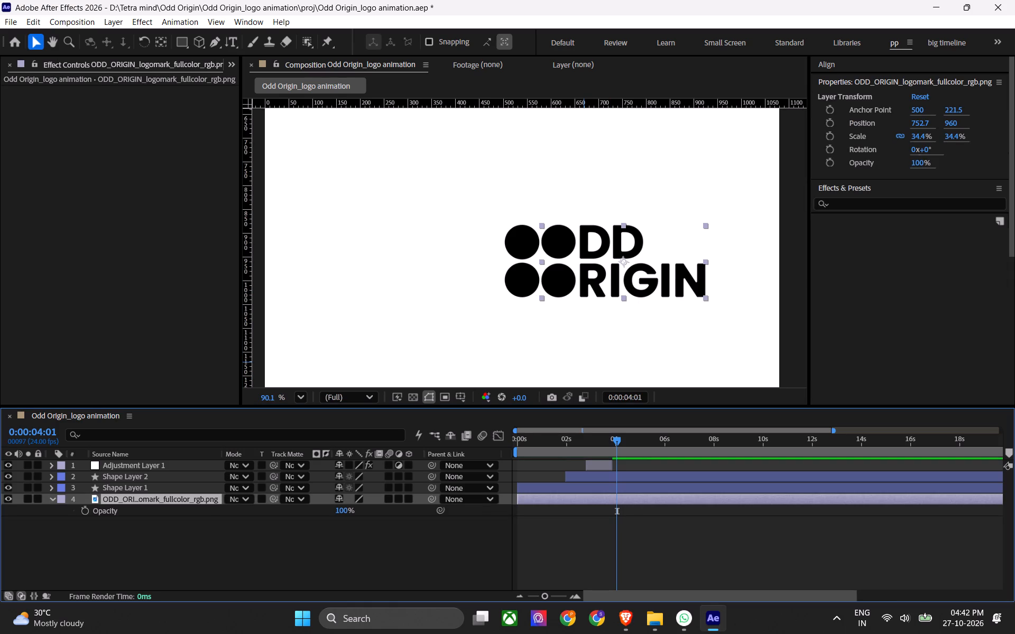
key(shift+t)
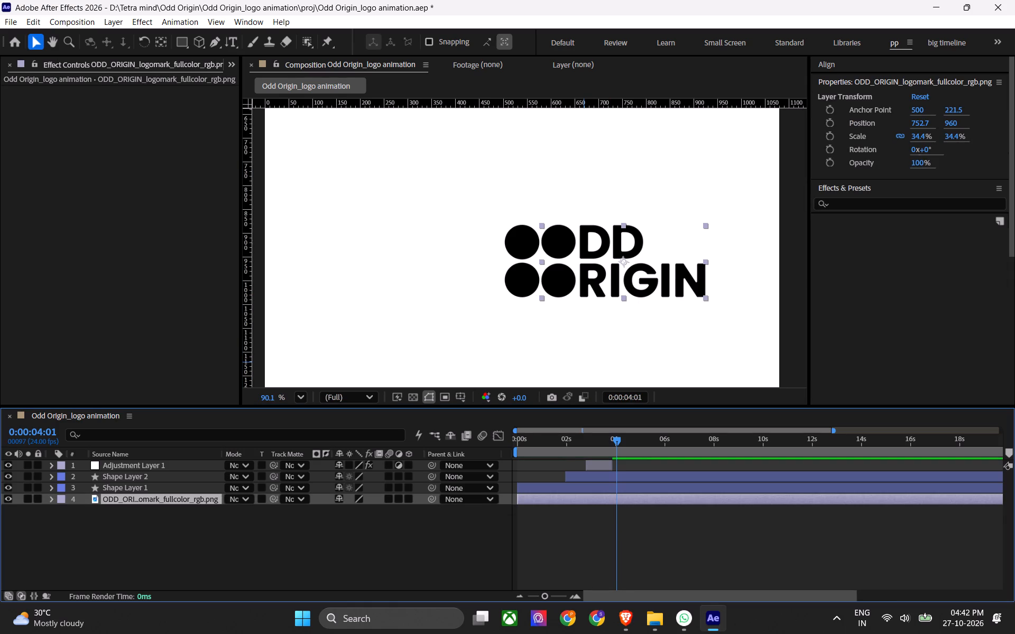
Create a horizontal text layer reading D below the logomark, at about 550.5, 1149.8.
key(ctrl+t)
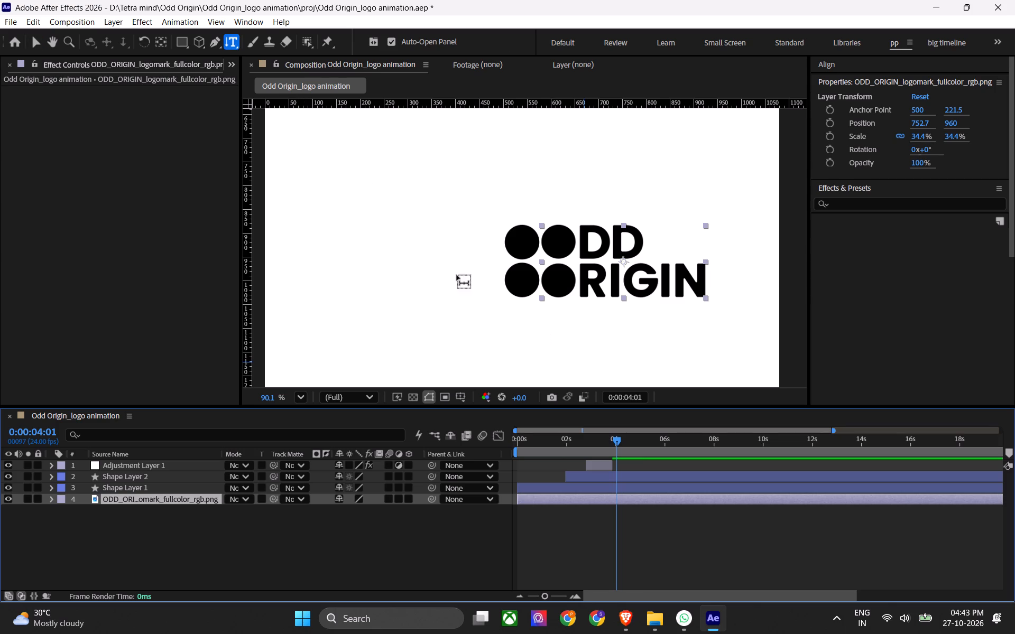
click(233, 44)
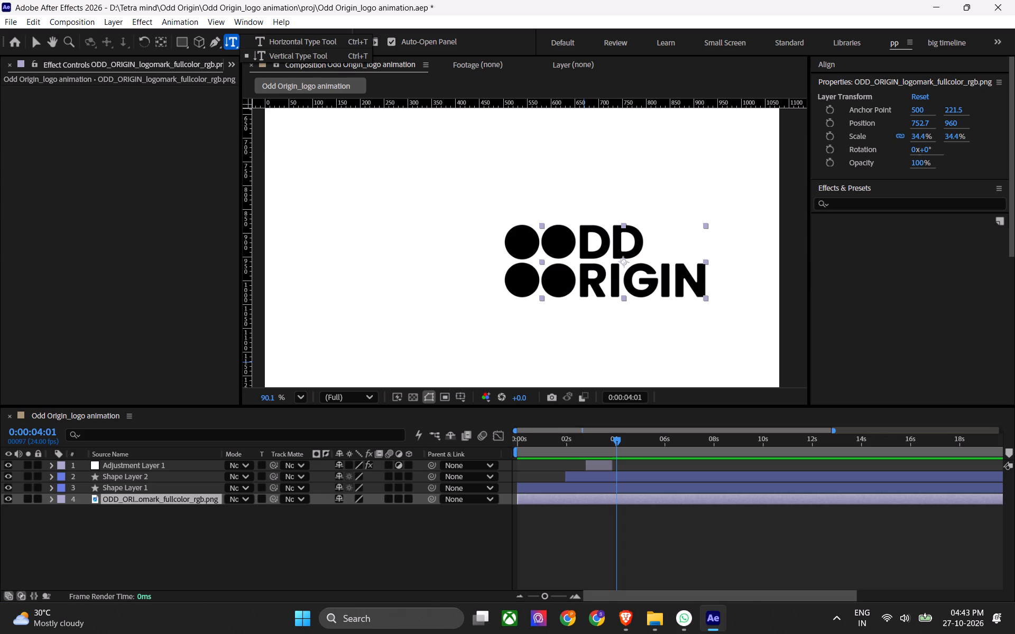
click(235, 34)
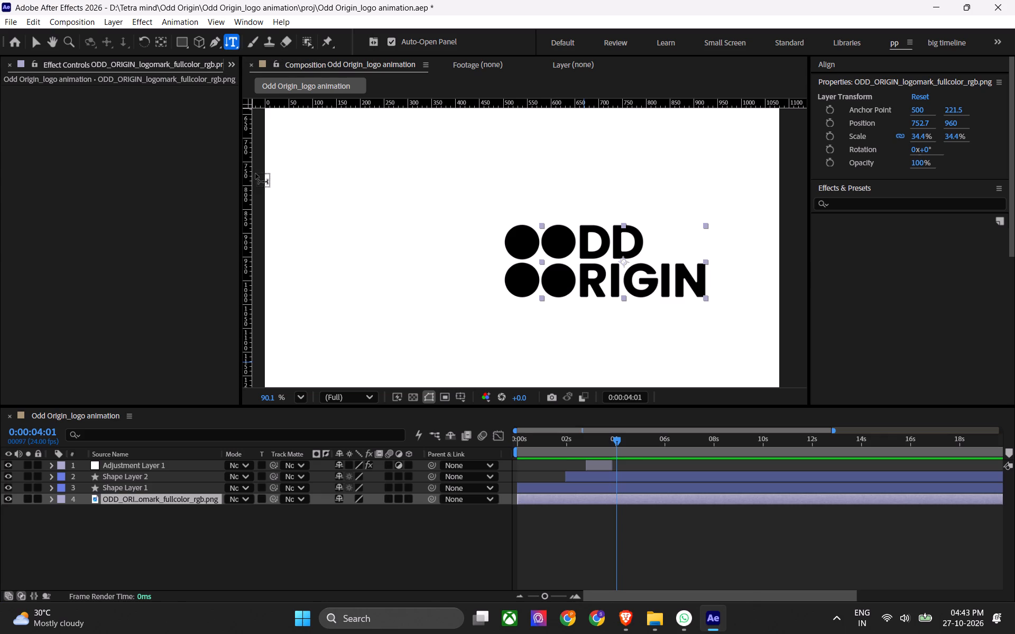
key(ctrl+t)
key(ctrl+t)
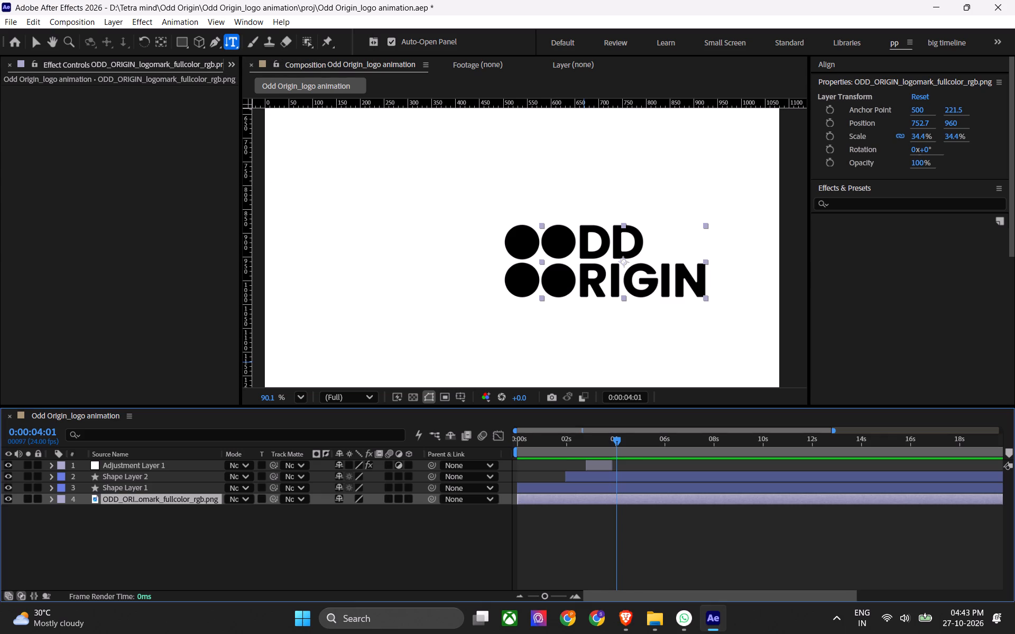
key(ctrl+t)
click(527, 352)
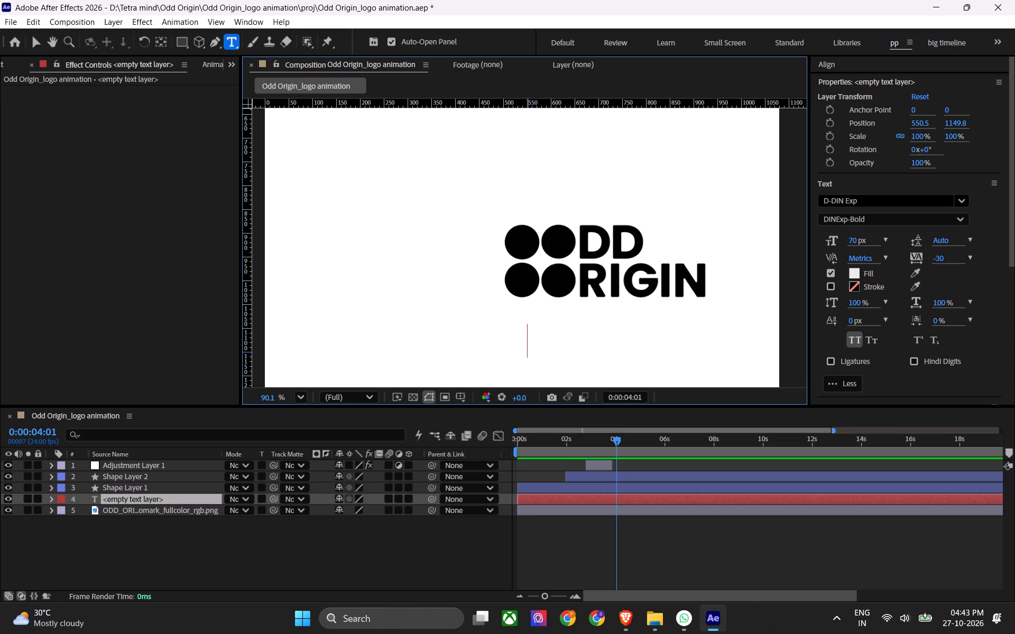
key(ctrl+d)
key(shift+d)
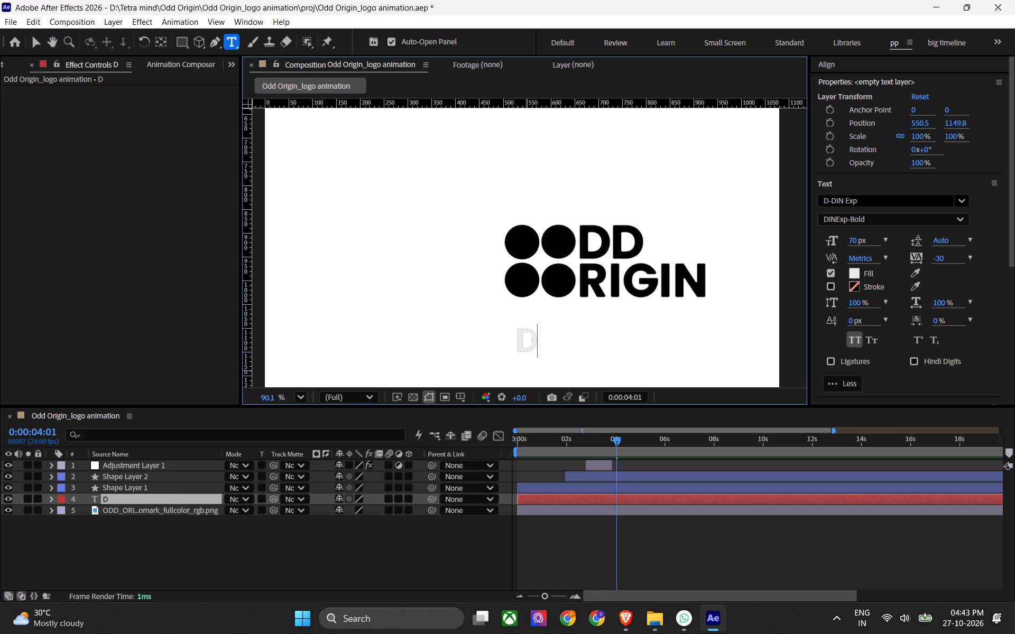
click(598, 543)
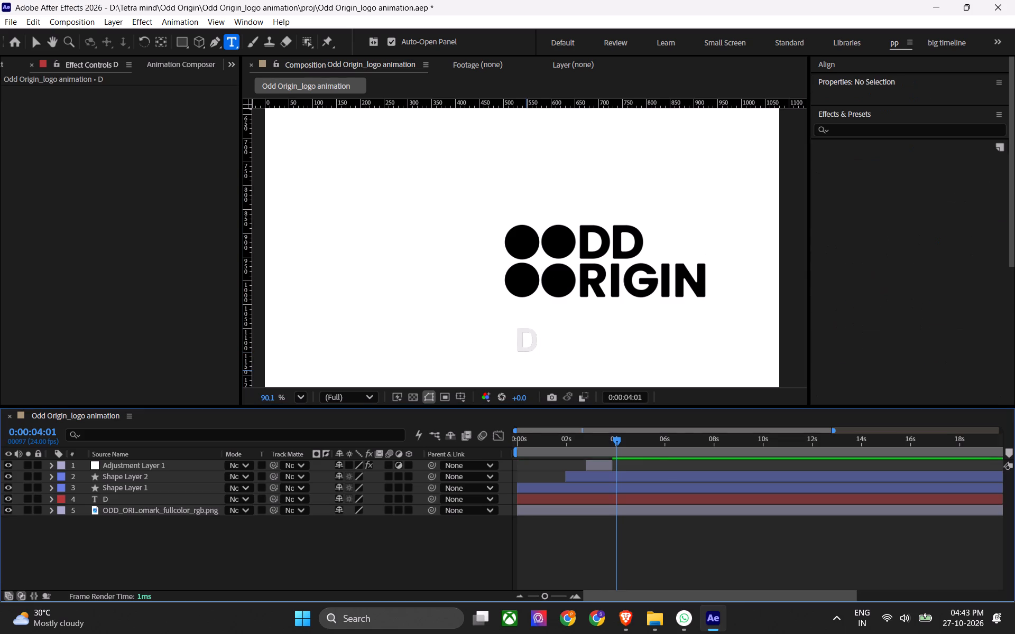
Place the D text layer at the top of the layer stack and shift its start to about 0:00:04:01.
drag(208, 499, 206, 477)
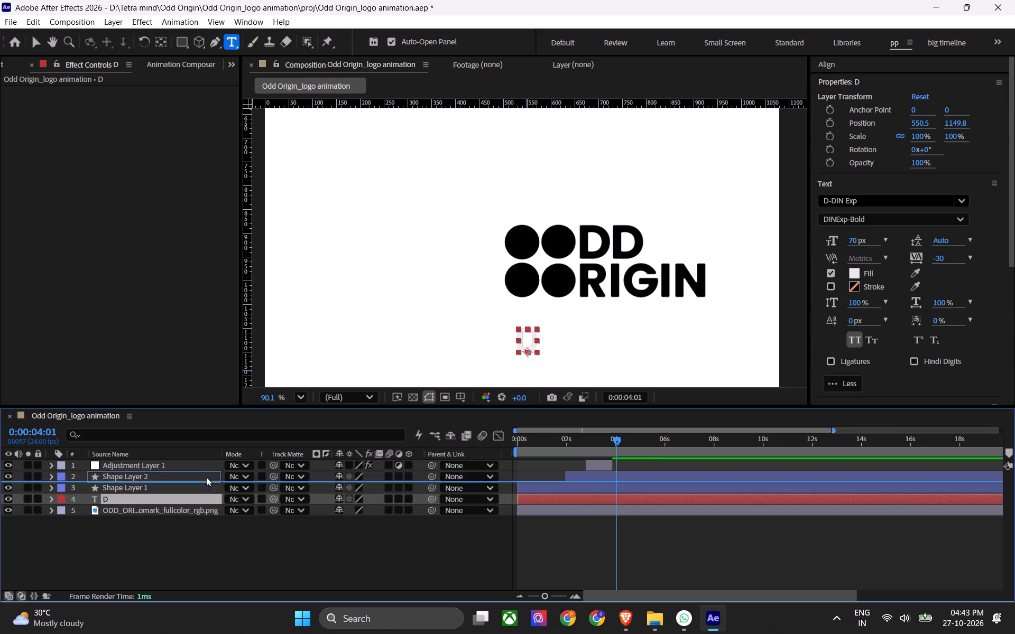
drag(206, 477, 208, 460)
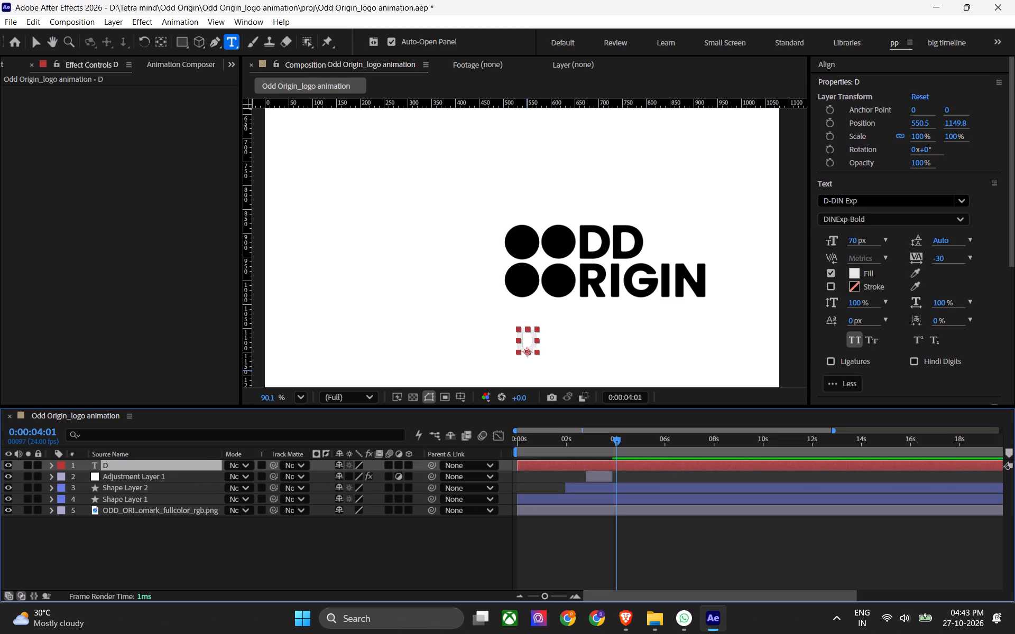
drag(568, 464, 664, 460)
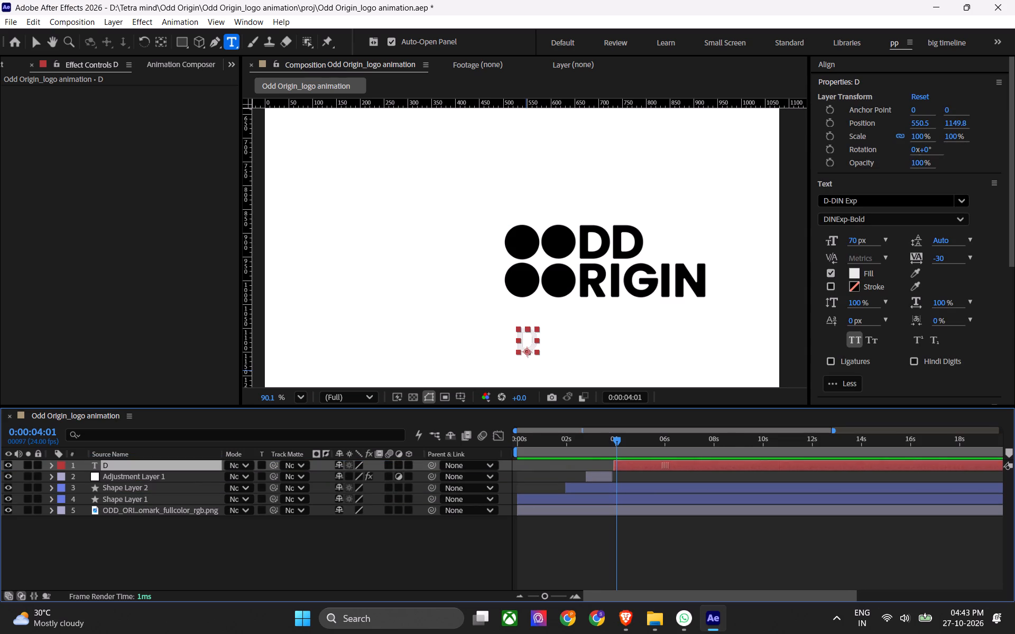
drag(664, 460, 666, 460)
Set the fill color of the D text to black, viewing it at 0:00:04:07.
drag(613, 437, 620, 443)
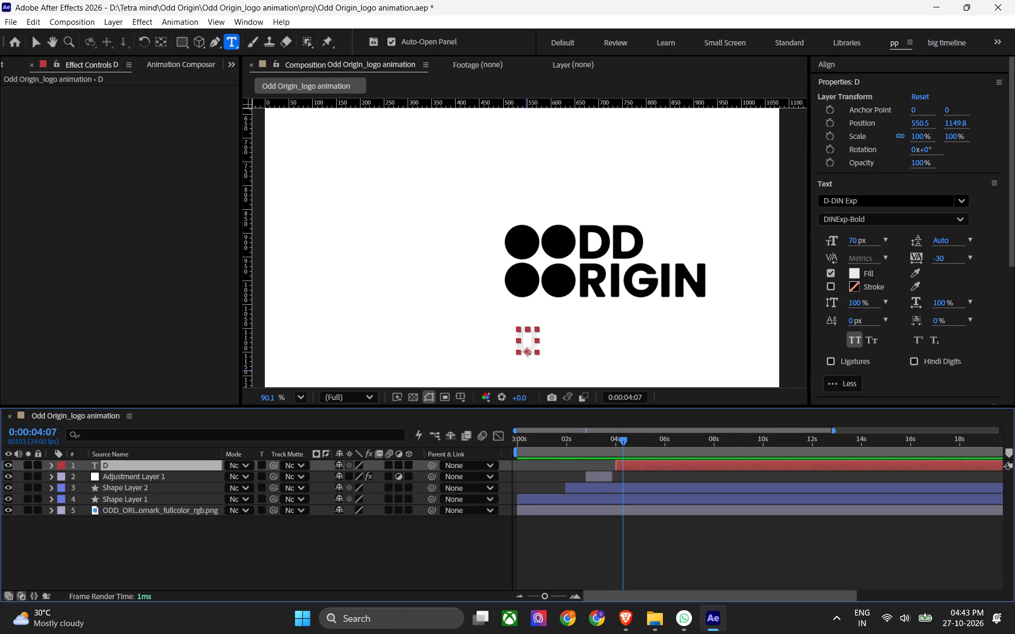
click(636, 469)
click(852, 272)
drag(281, 350, 150, 434)
click(479, 255)
click(624, 540)
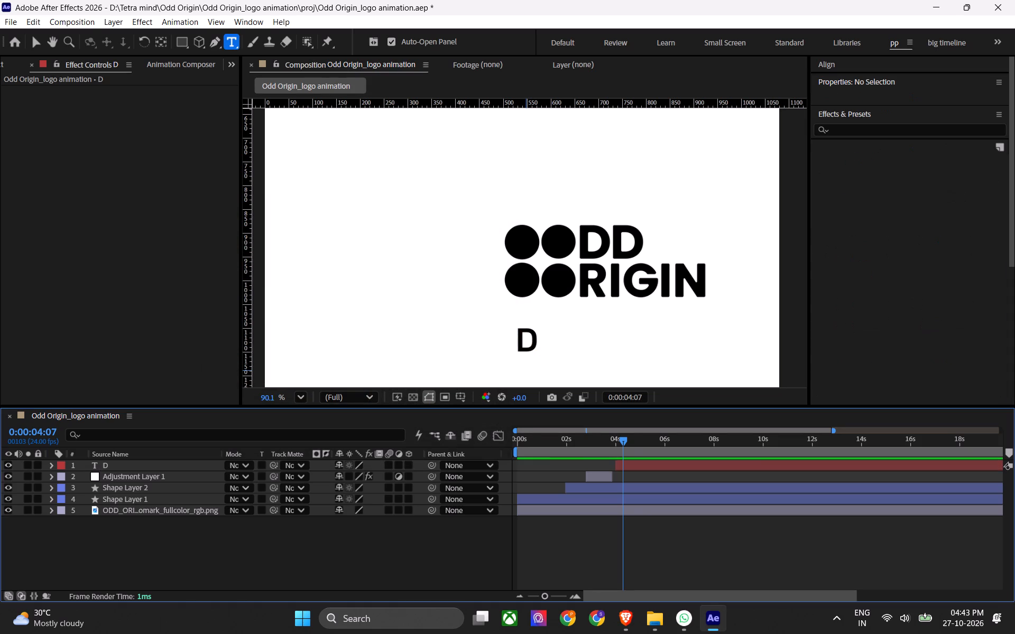
Open the font choices for the D text layer.
click(641, 460)
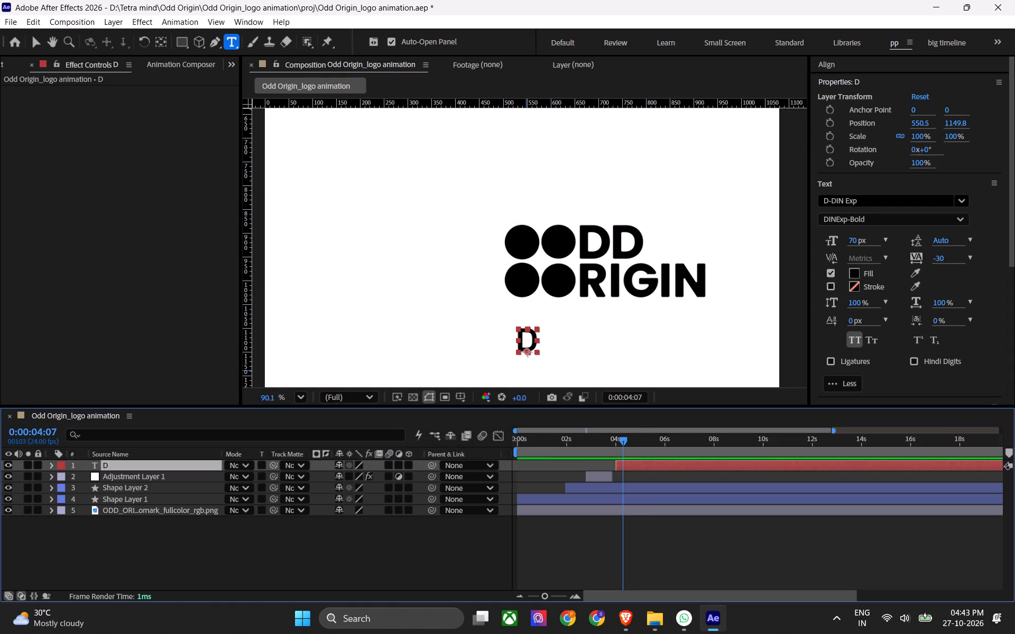
click(879, 203)
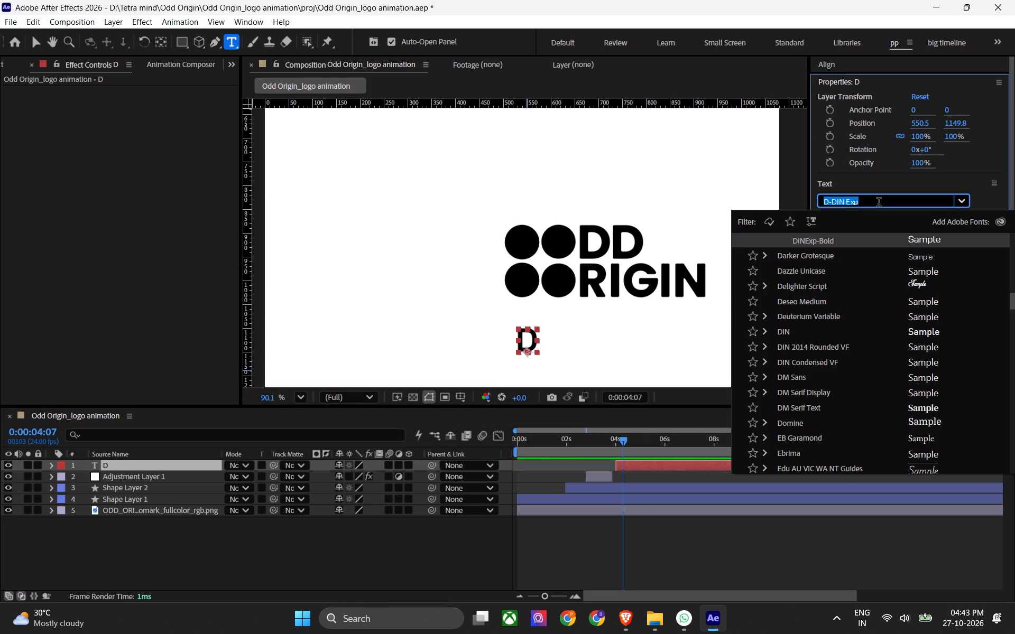
click(622, 621)
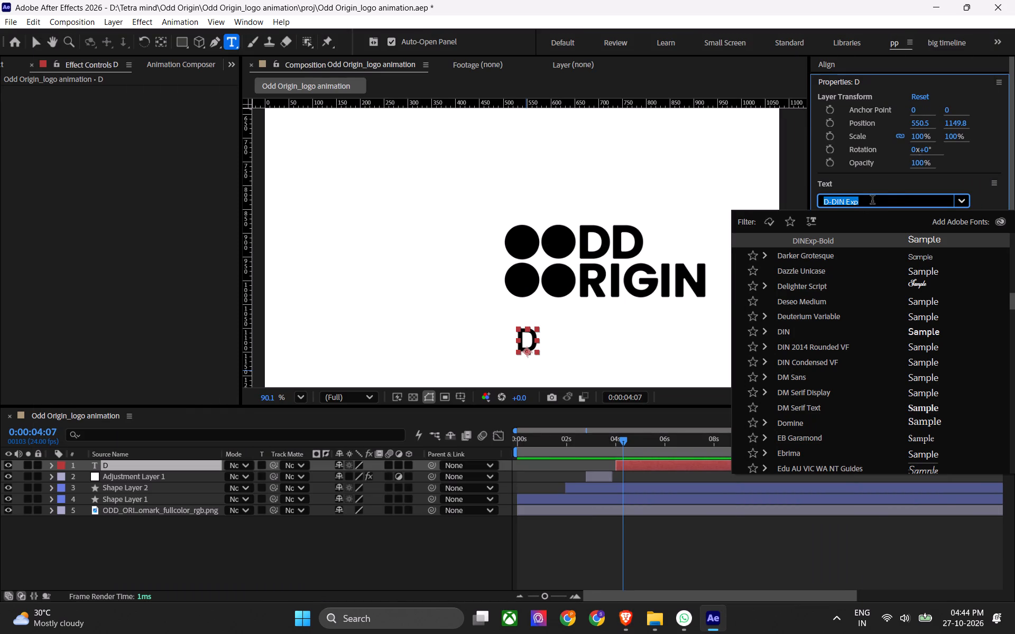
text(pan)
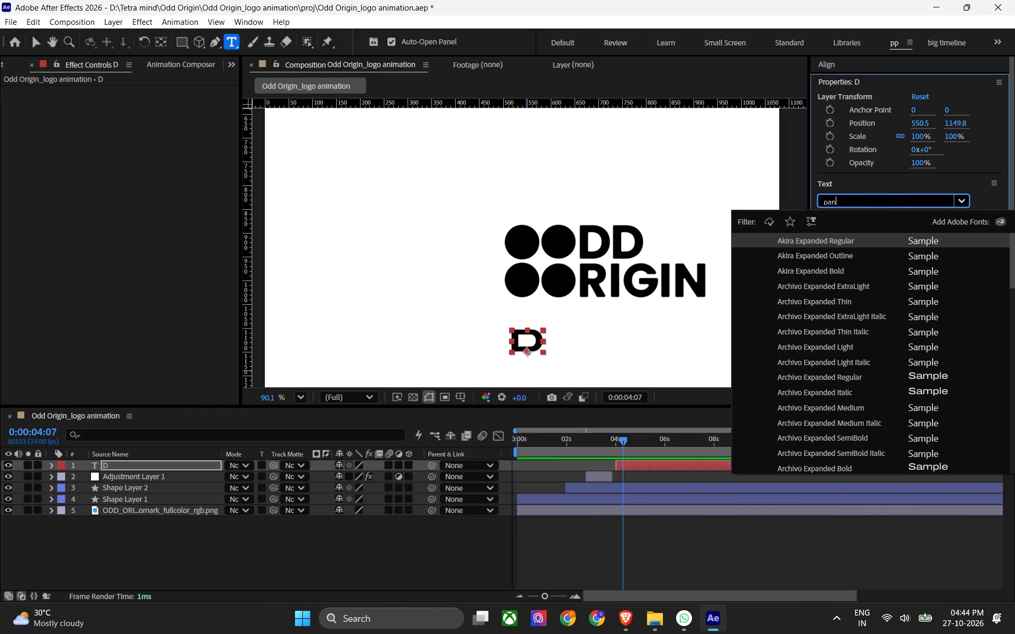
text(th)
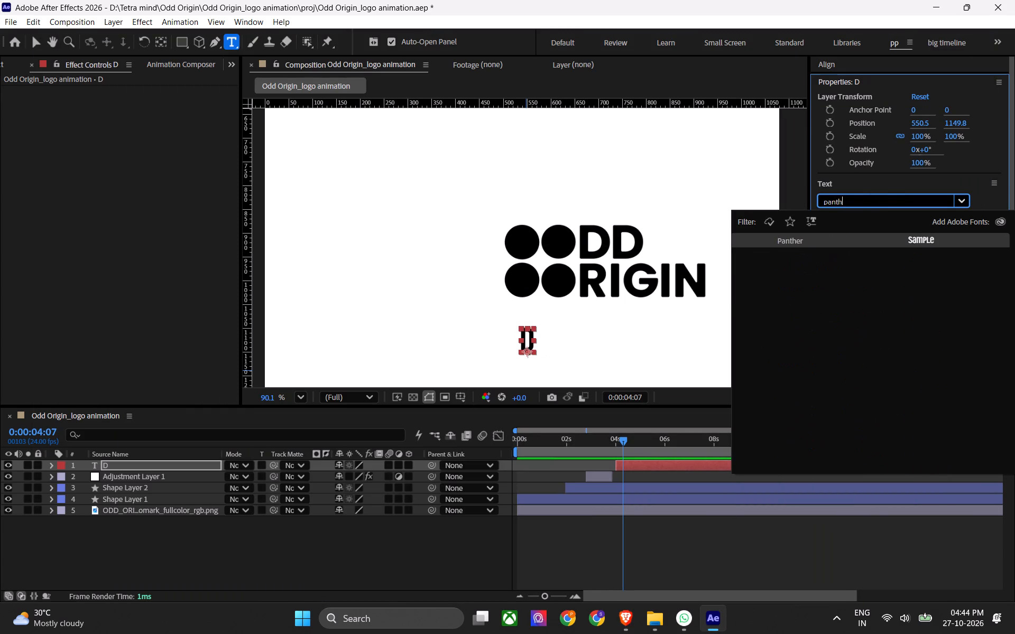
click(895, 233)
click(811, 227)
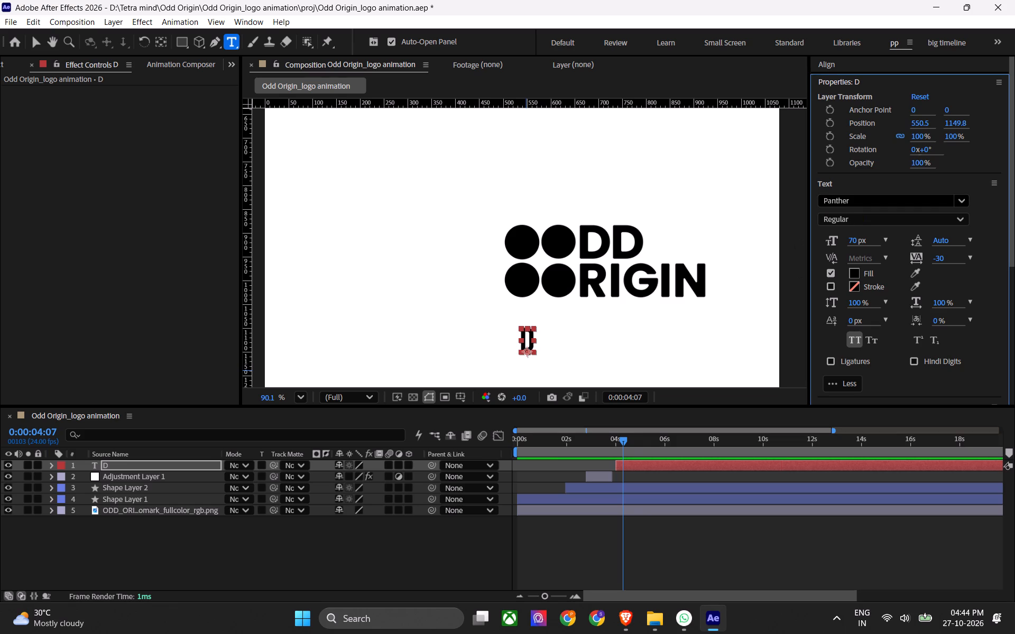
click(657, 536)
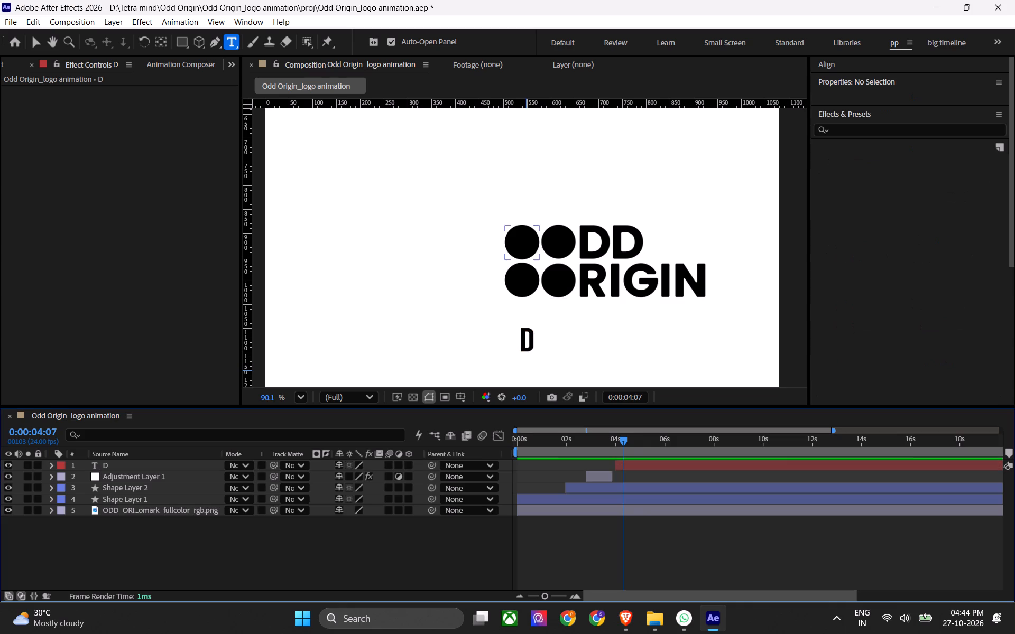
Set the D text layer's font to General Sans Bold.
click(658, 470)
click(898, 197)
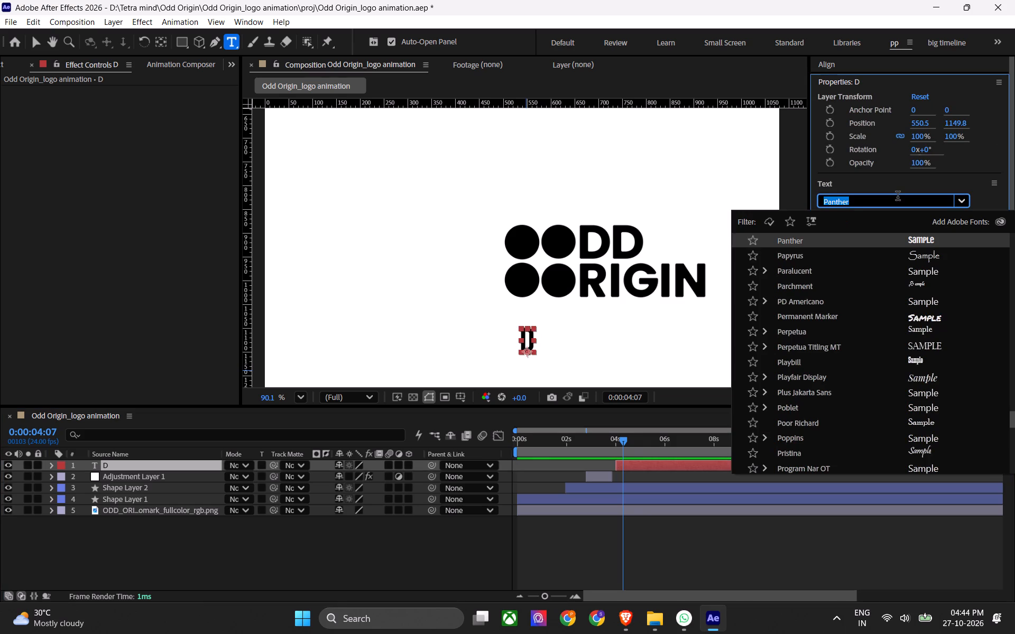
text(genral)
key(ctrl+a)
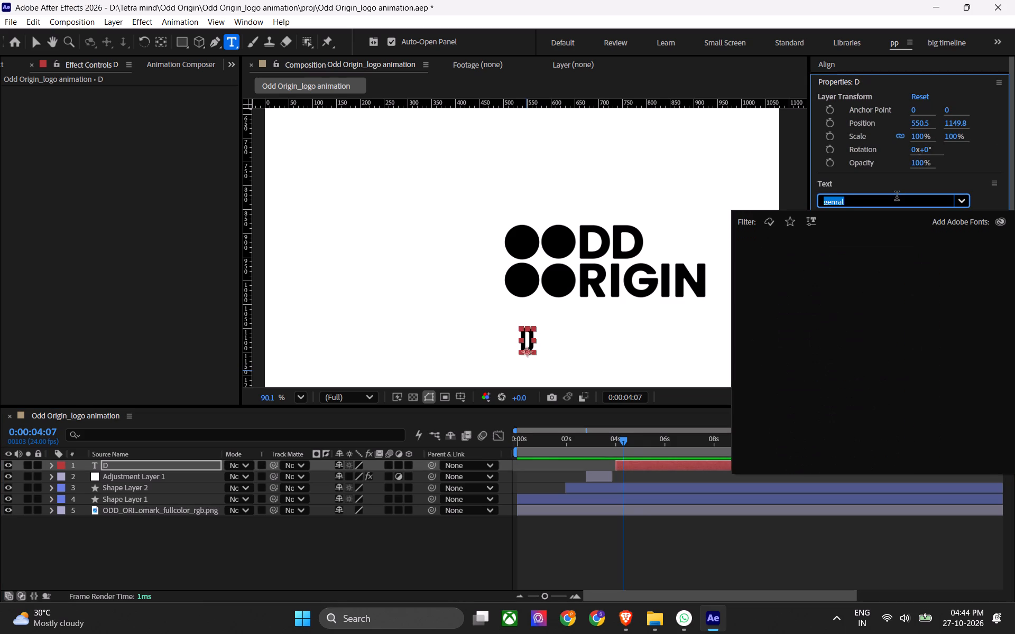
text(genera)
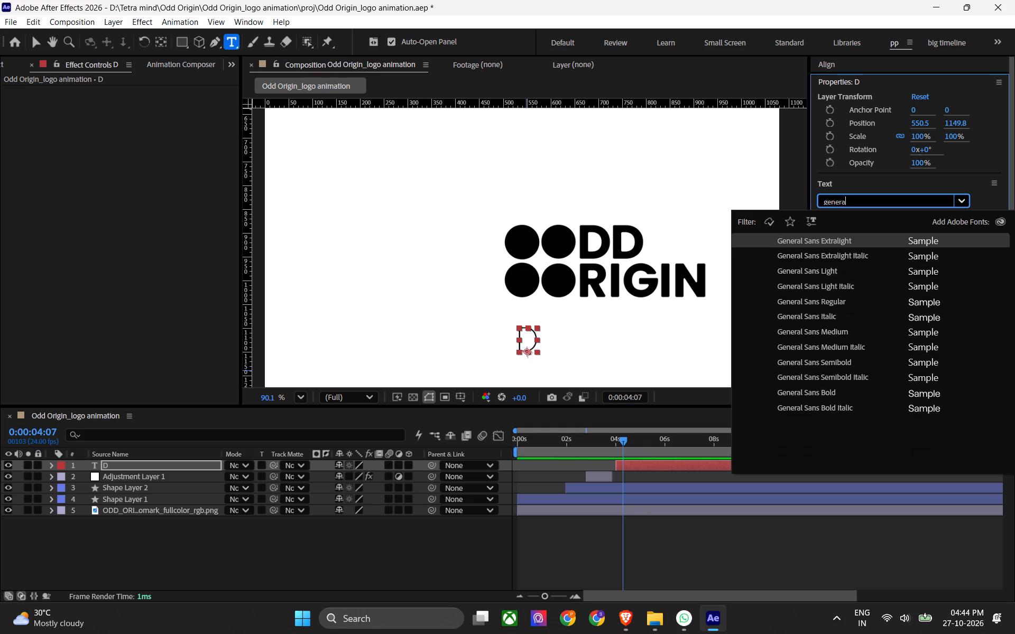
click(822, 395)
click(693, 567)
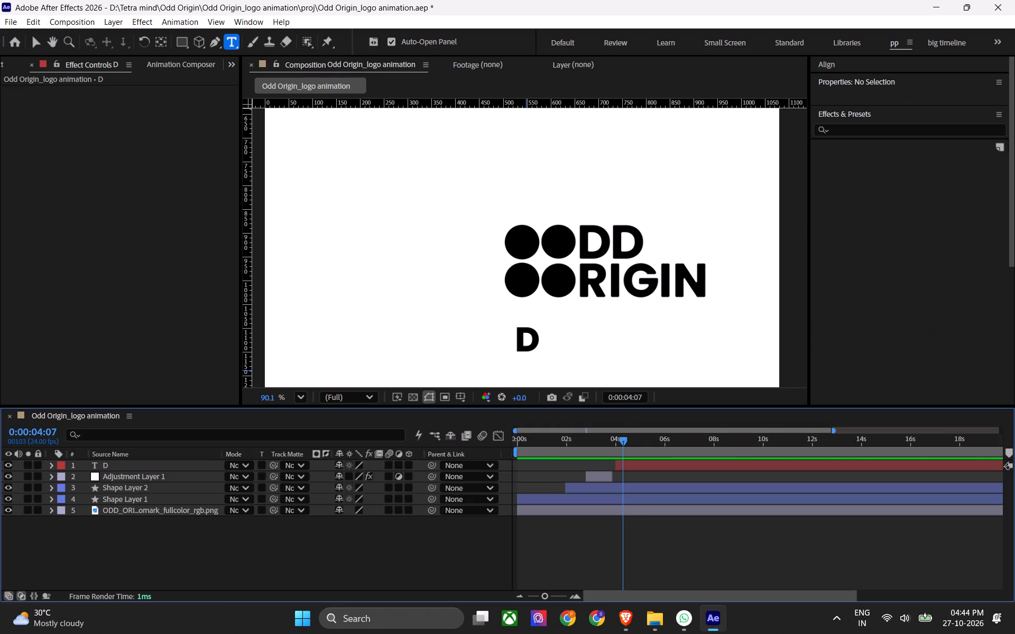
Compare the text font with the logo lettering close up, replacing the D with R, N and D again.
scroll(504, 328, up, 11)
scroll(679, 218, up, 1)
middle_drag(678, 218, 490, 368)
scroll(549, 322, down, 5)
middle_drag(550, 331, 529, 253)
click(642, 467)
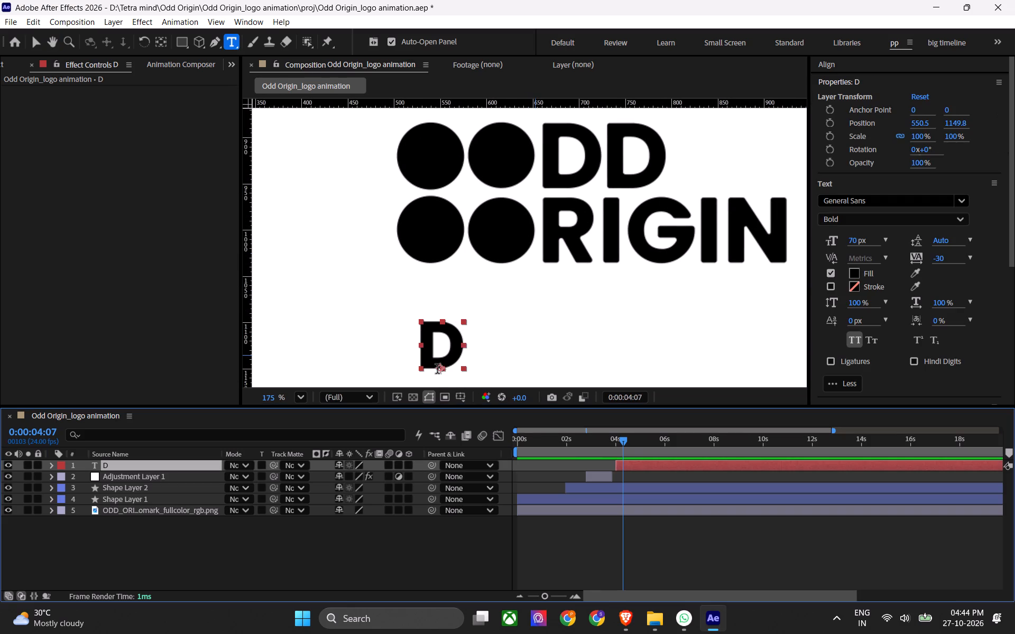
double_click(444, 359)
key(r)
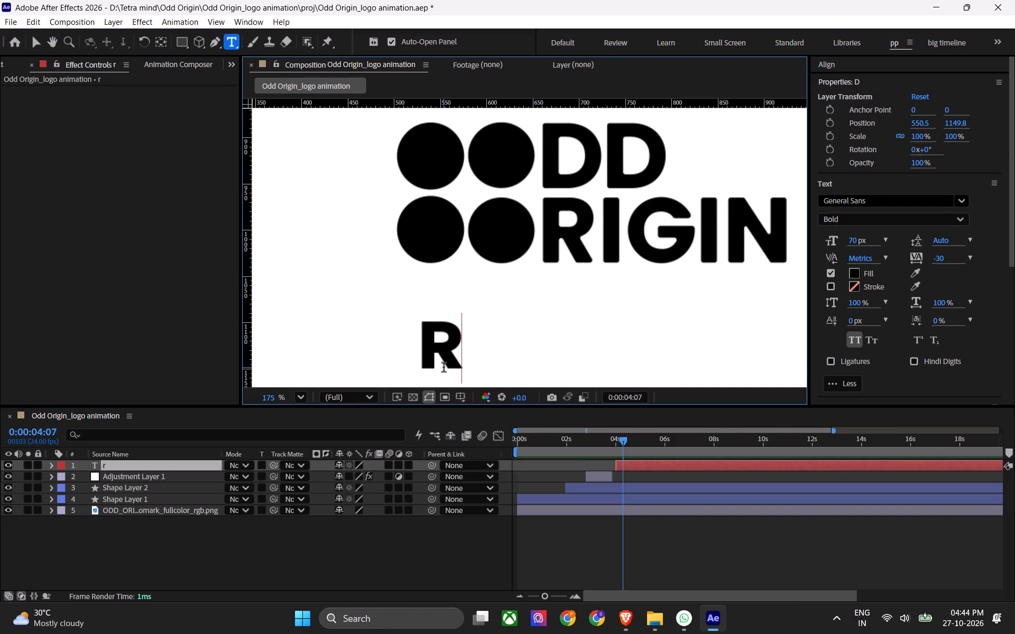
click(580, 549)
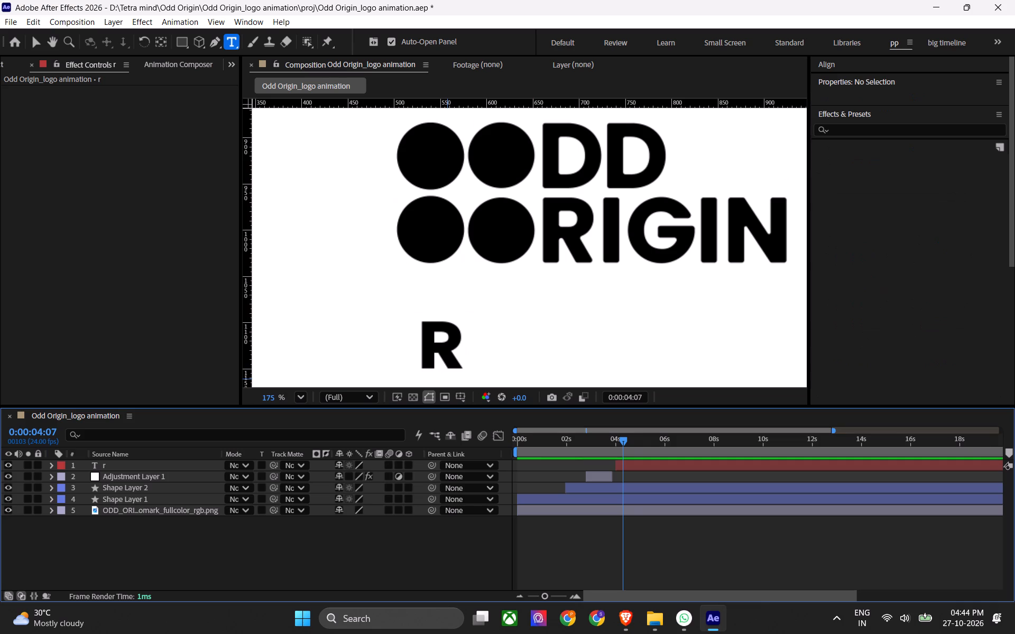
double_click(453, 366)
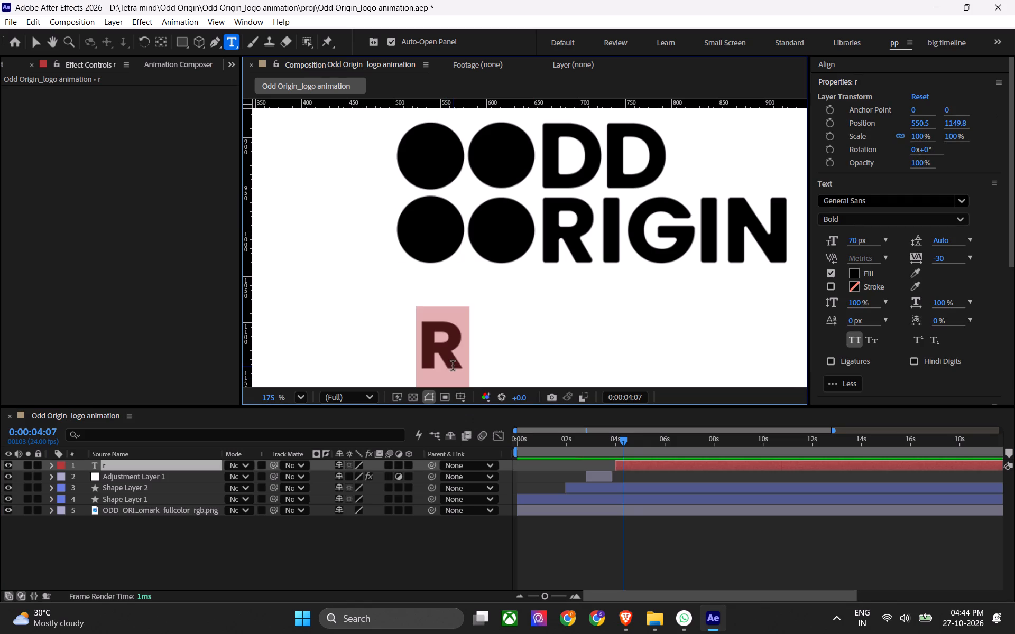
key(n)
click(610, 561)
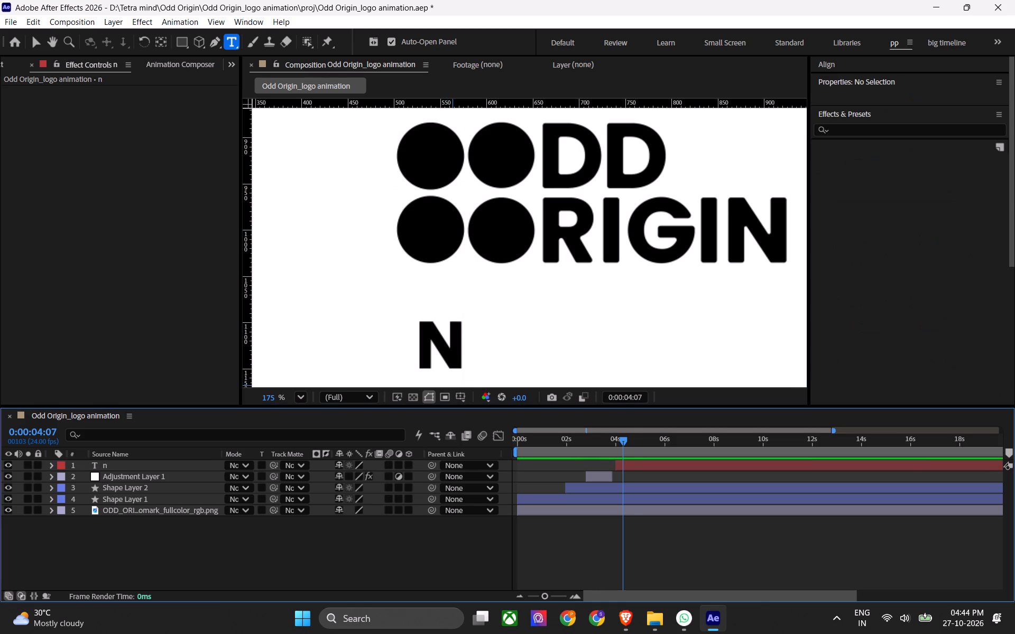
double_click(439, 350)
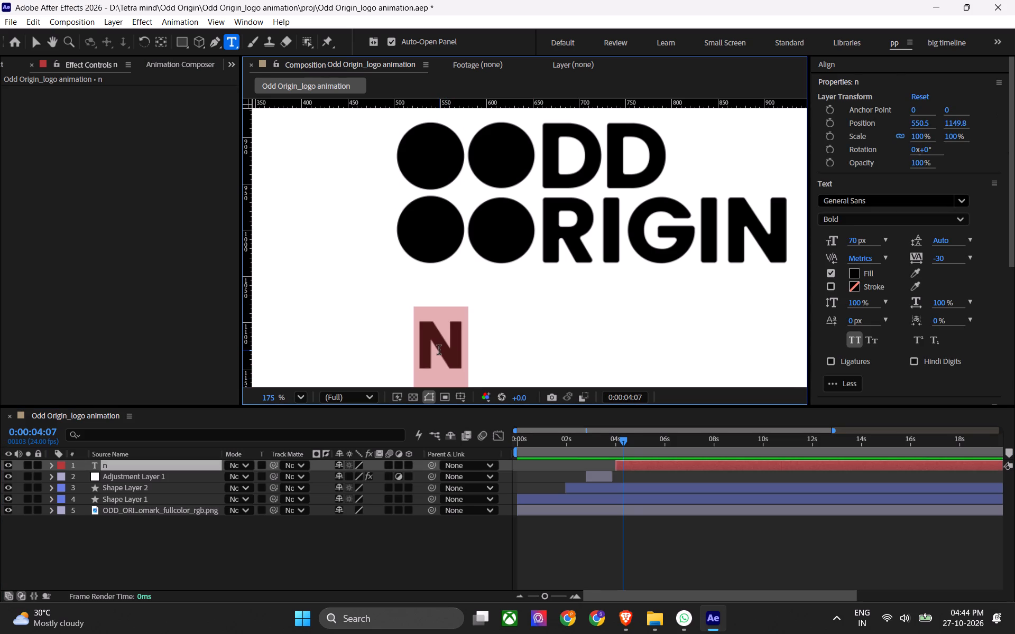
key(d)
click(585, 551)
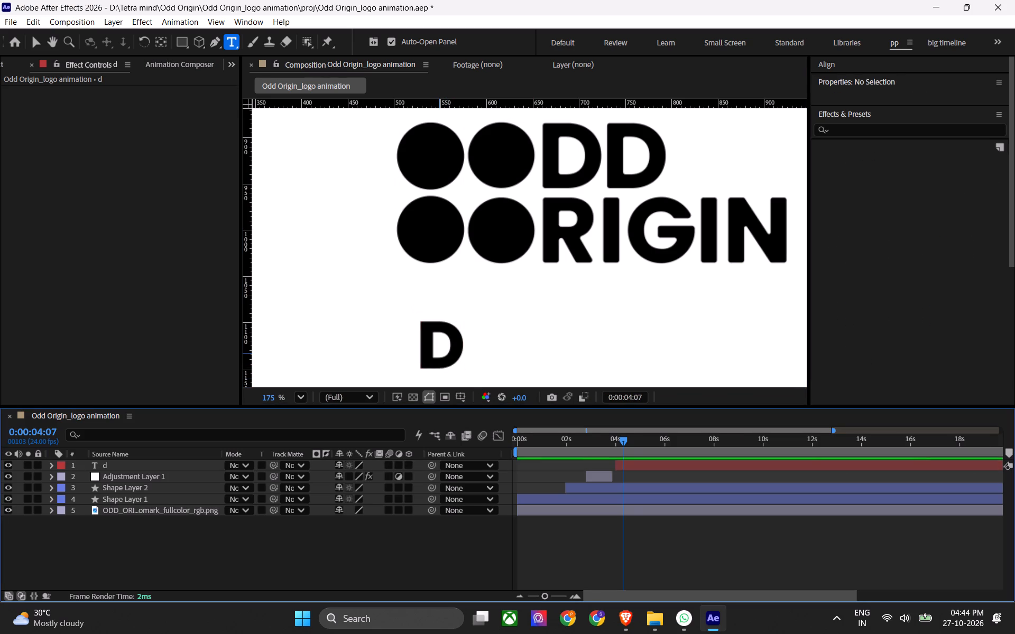
Remove the test letter's text layer from the logo composition.
click(633, 469)
key(z)
key(z)
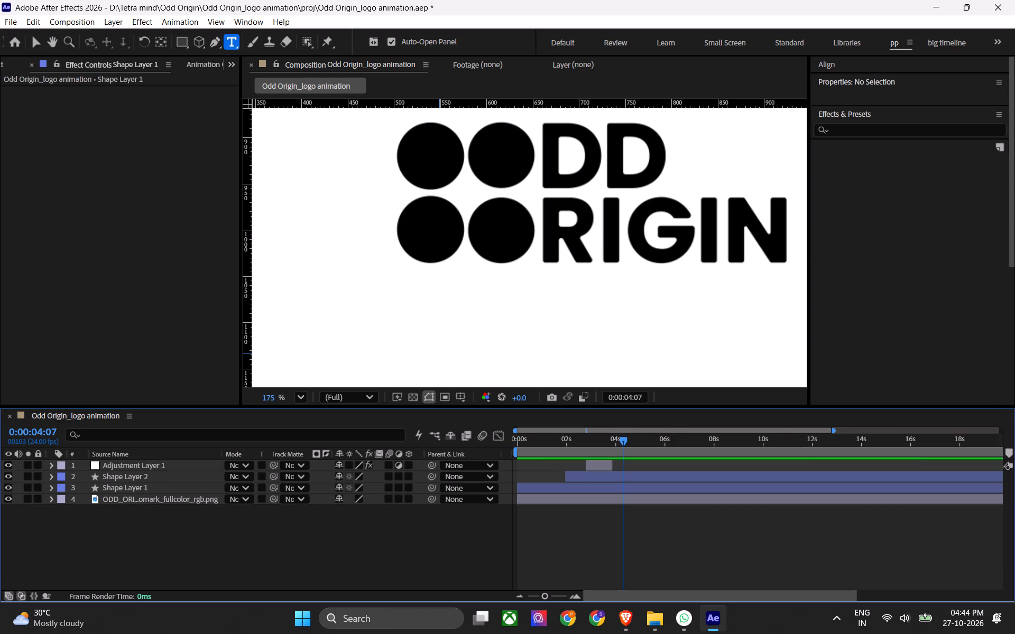
Save the logo animation project and switch to the Selection tool.
key(ctrl+s)
click(643, 528)
key(ctrl+s)
key(ctrl+s)
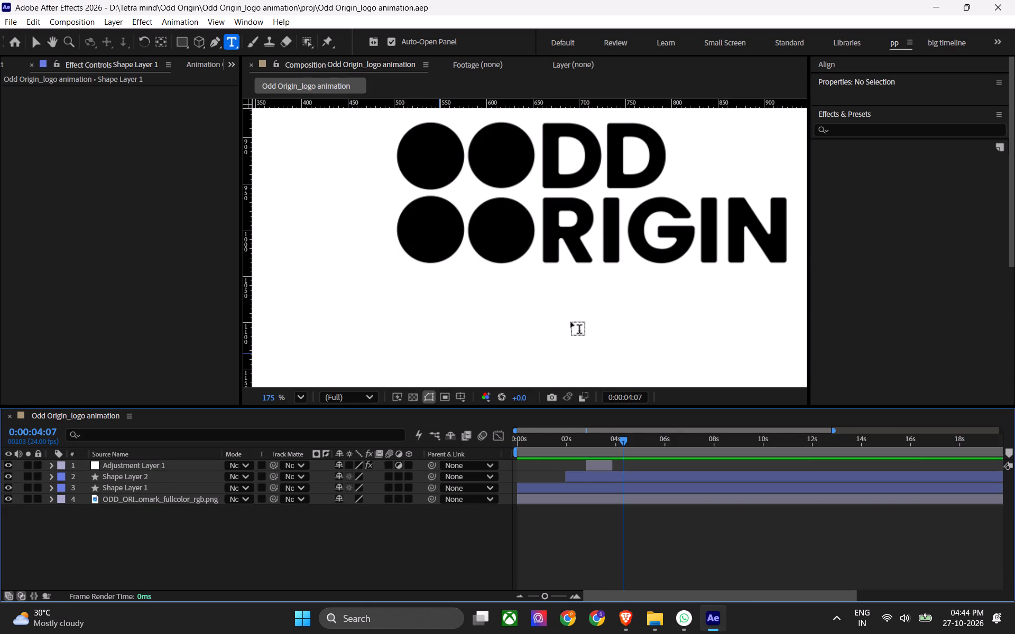
key(v)
key(ctrl+s)
key(ctrl+s)
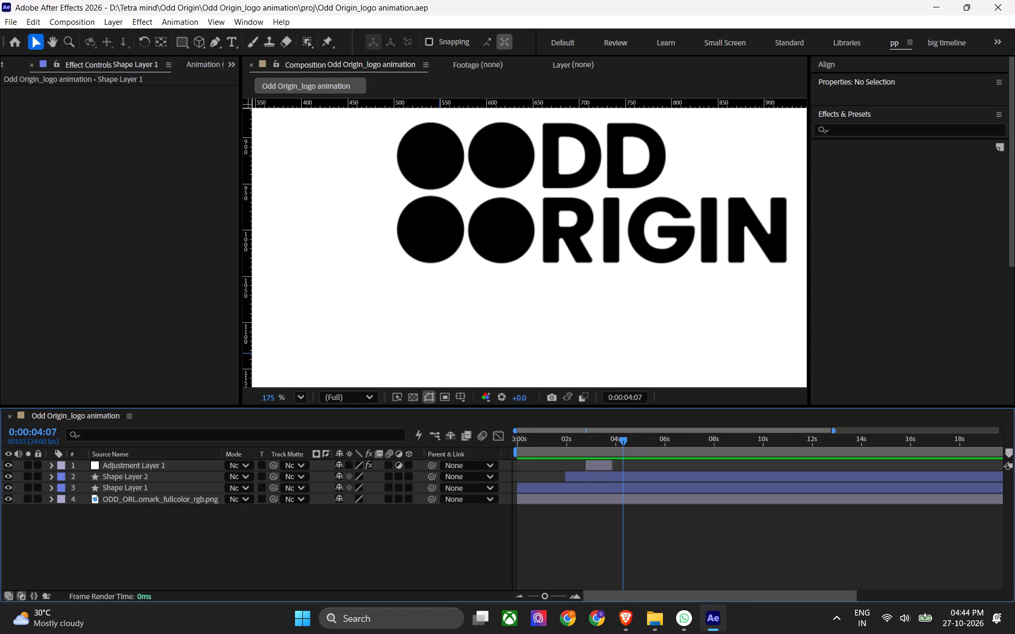
middle_drag(574, 283, 541, 328)
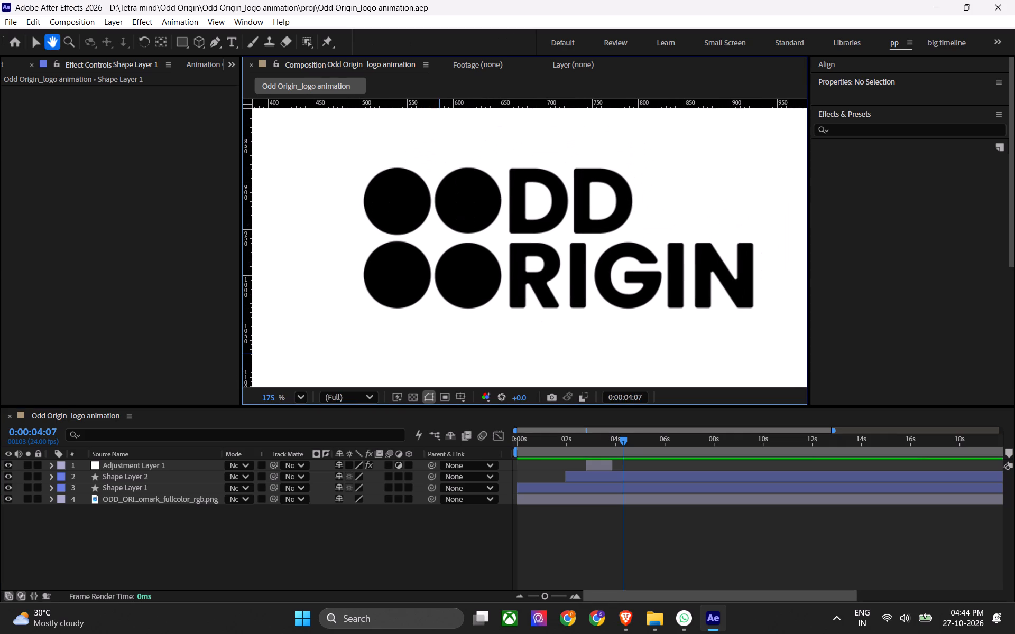
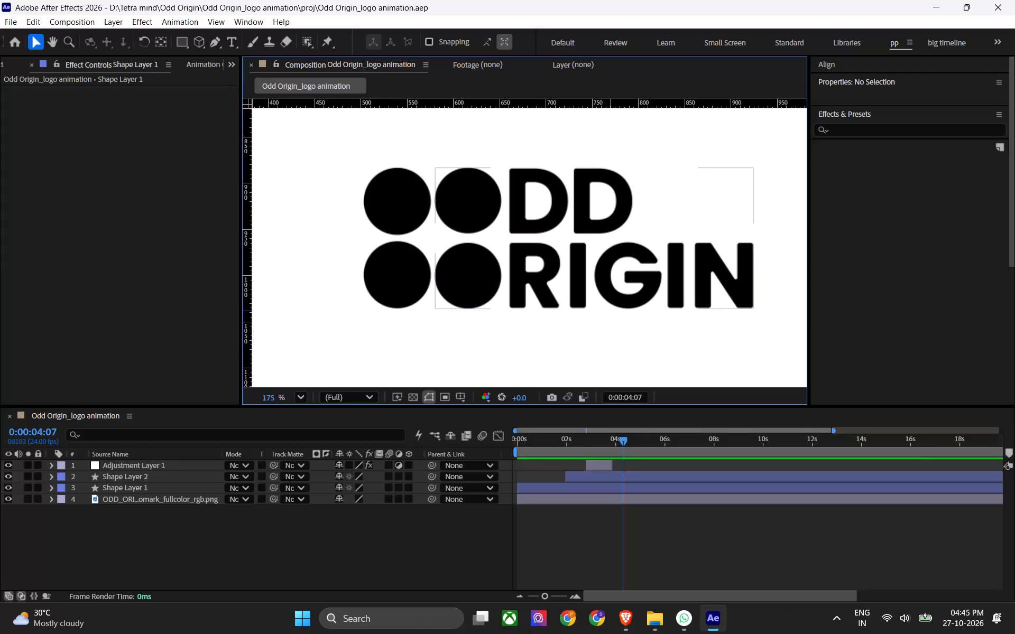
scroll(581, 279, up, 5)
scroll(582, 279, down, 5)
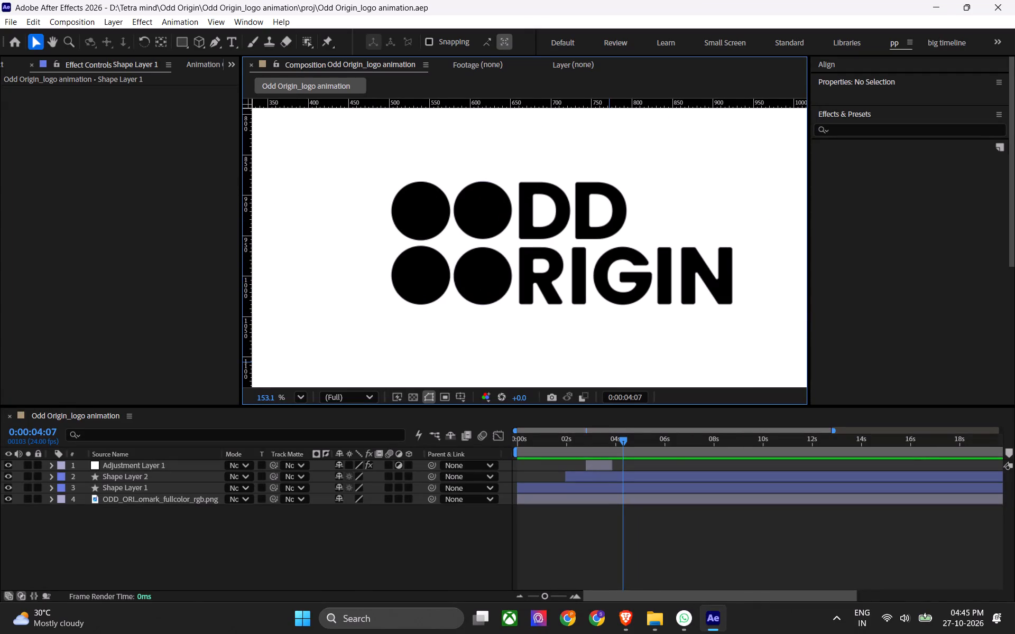
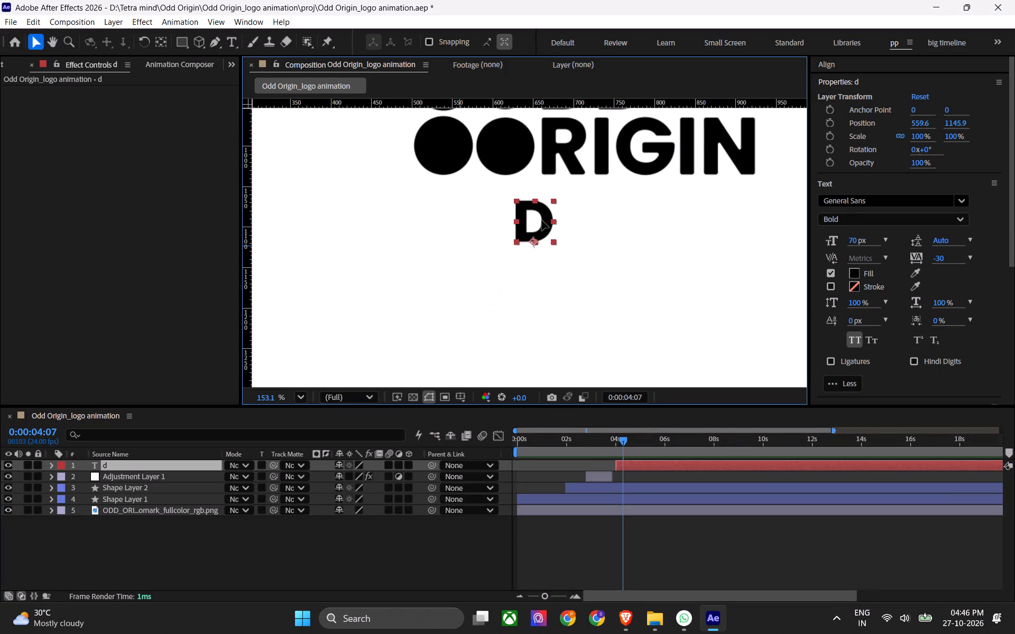
Move the D text layer up beside the logo's ODD word, to a position of about 831, 941.
drag(542, 220, 577, 216)
middle_drag(638, 236, 589, 334)
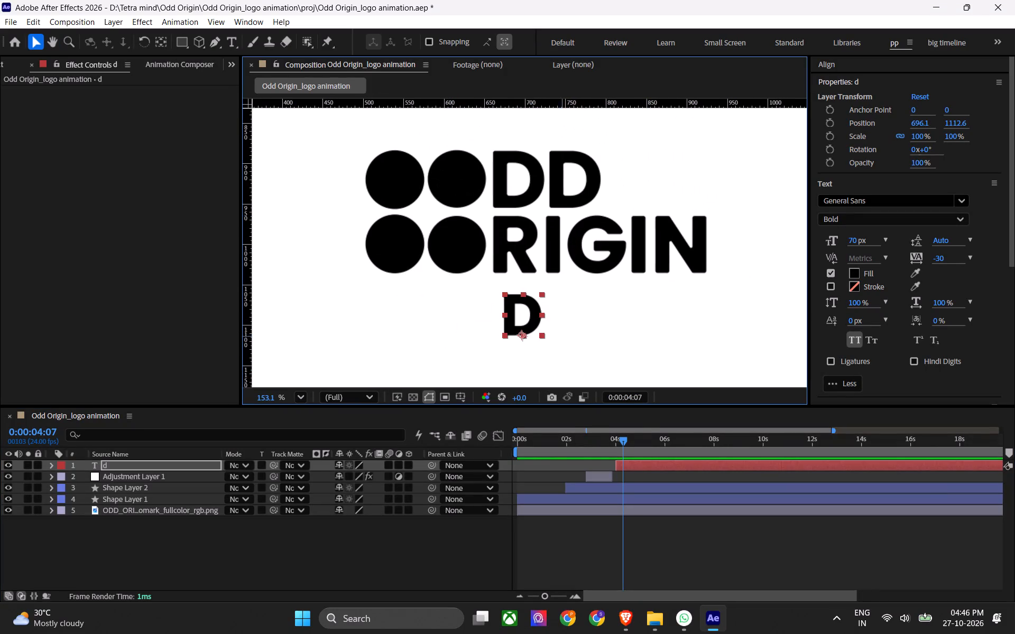
scroll(566, 318, up, 7)
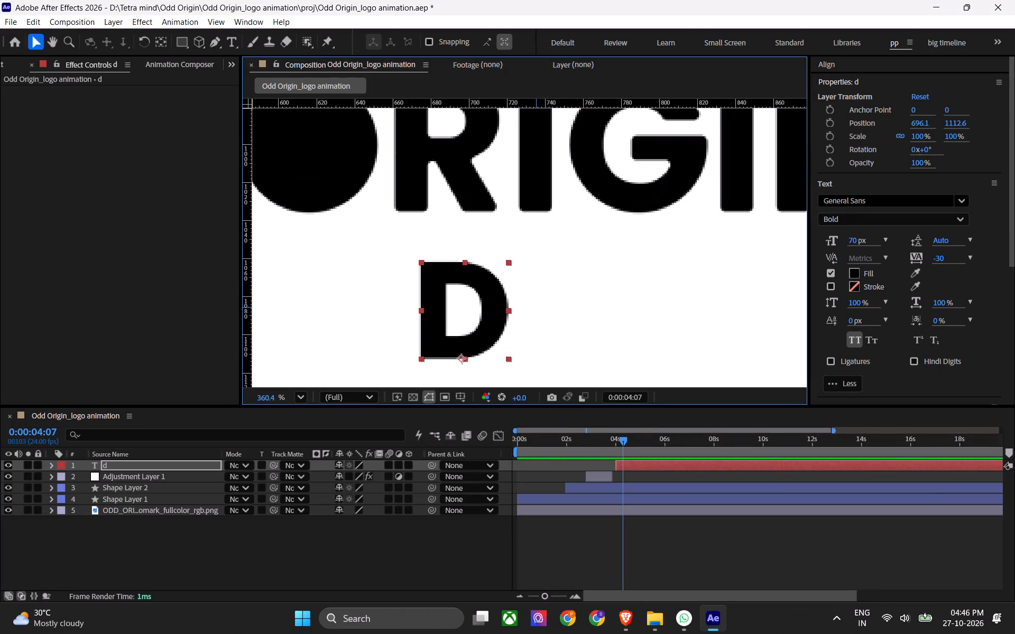
click(625, 532)
scroll(493, 266, down, 2)
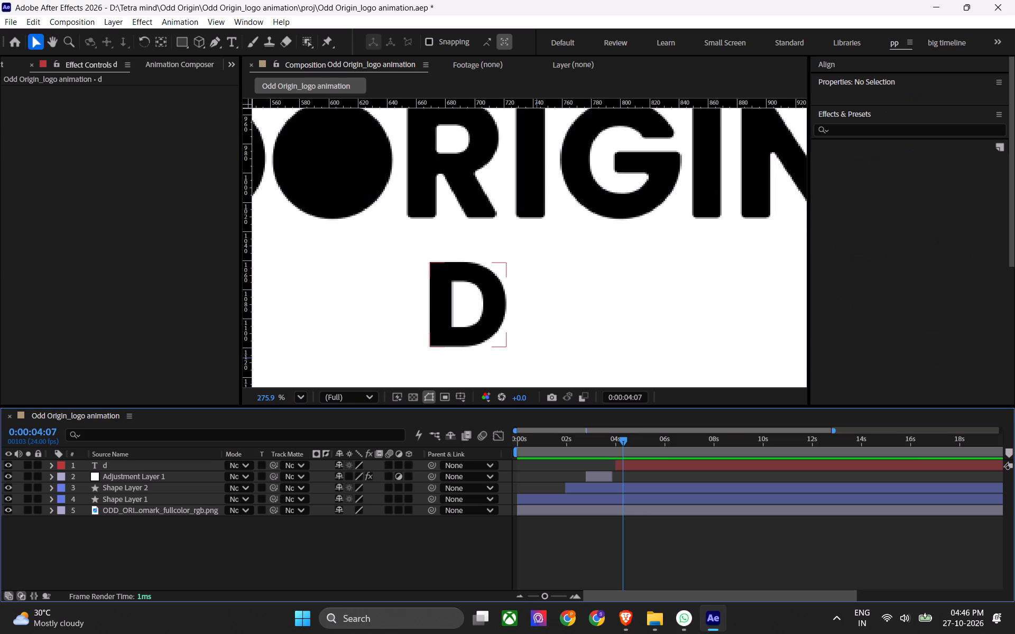
middle_drag(507, 267, 516, 318)
drag(496, 342, 593, 263)
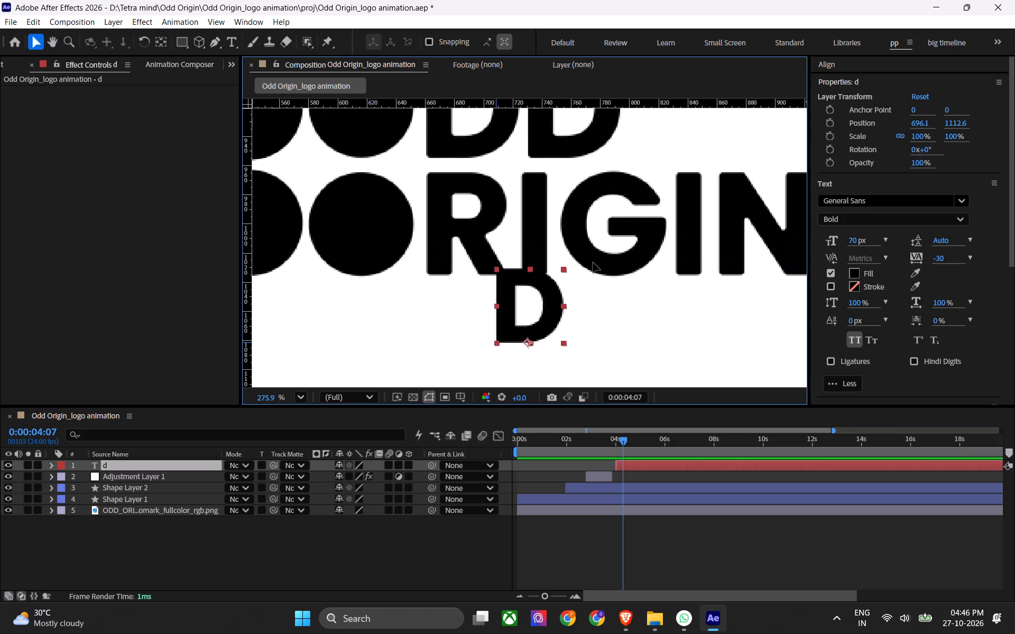
drag(593, 263, 666, 183)
middle_drag(649, 293, 616, 387)
drag(619, 284, 646, 194)
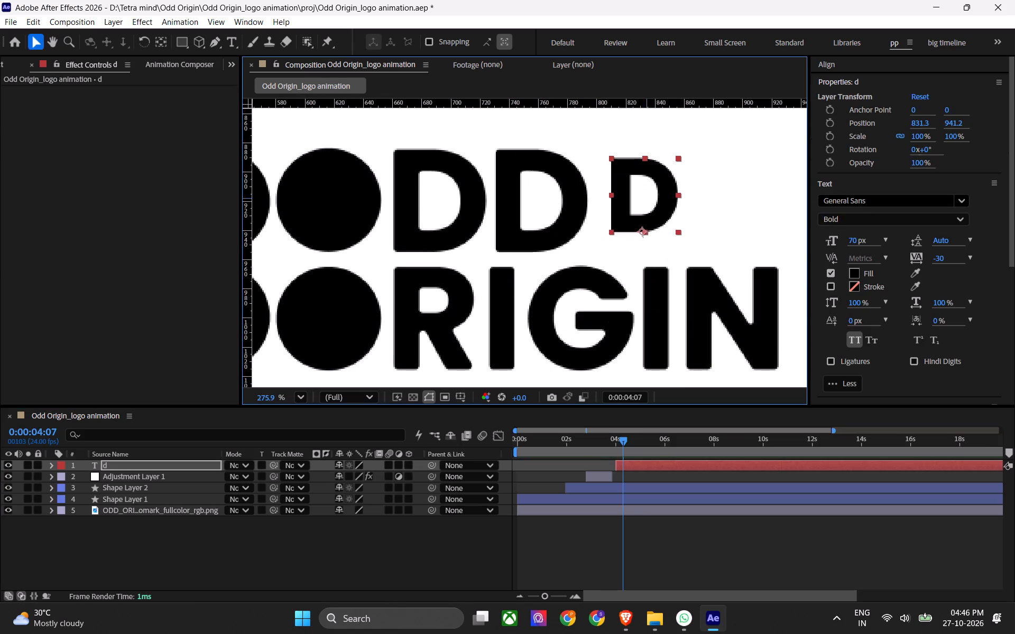
Scale the D text layer uniformly to about 122% and shift it down to a Y position of about 951.
drag(679, 232, 686, 249)
key(ctrl+z)
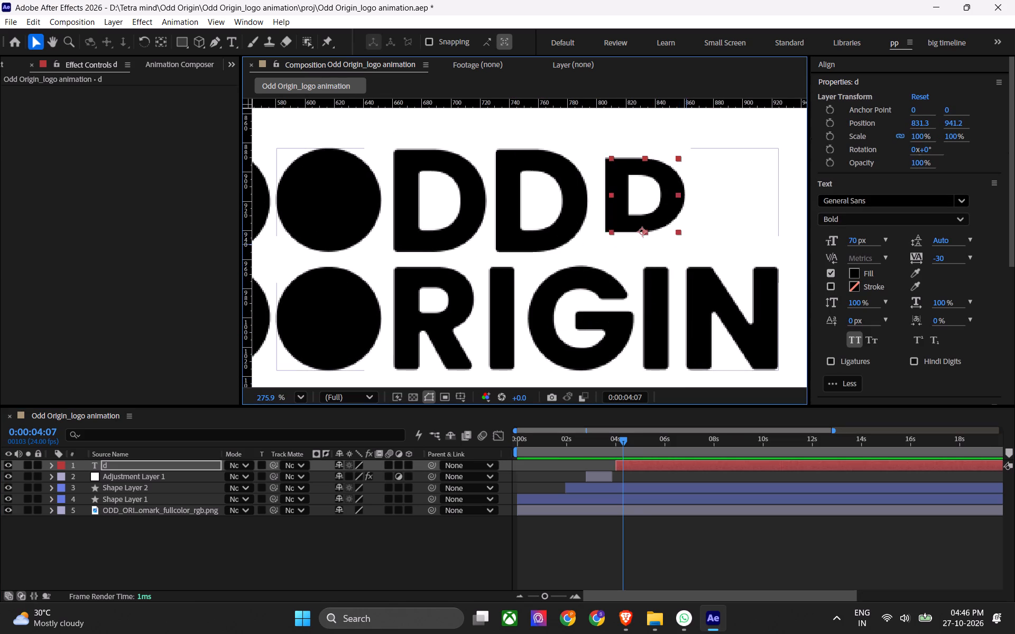
drag(679, 232, 685, 250)
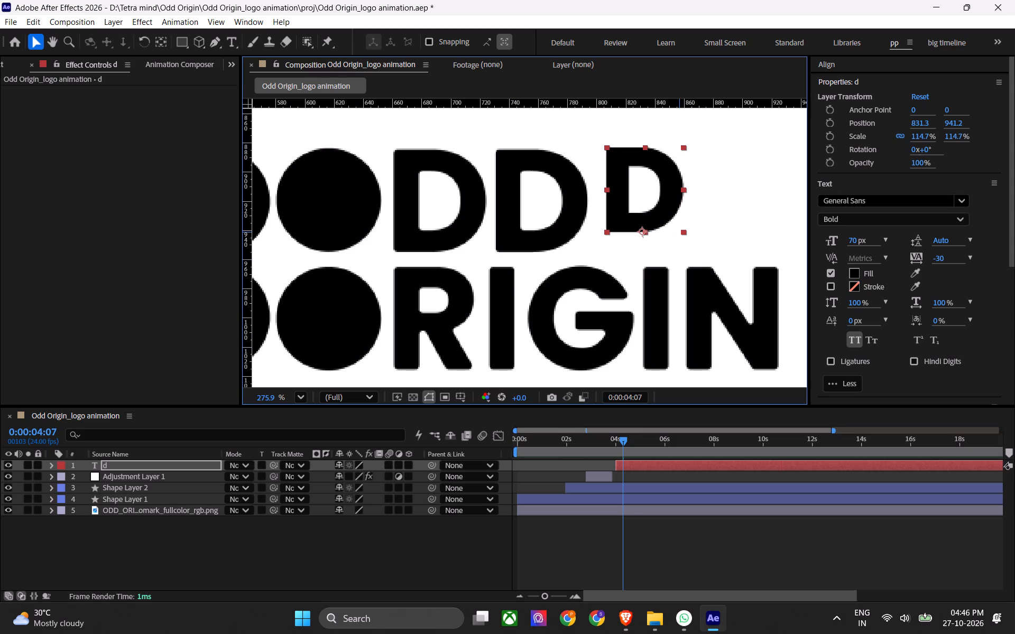
drag(685, 250, 687, 257)
drag(656, 191, 656, 206)
click(698, 285)
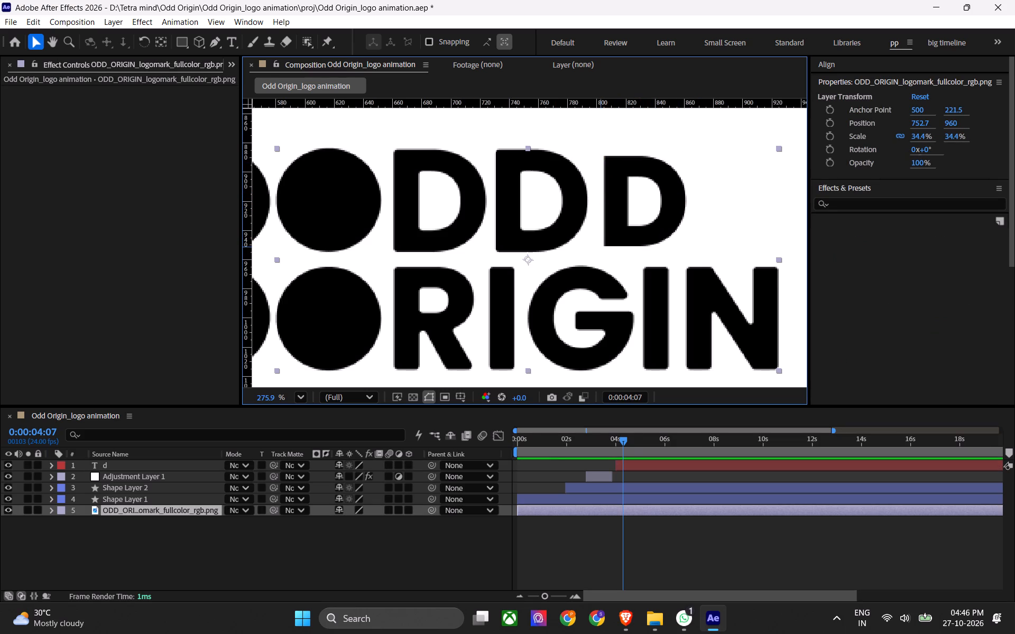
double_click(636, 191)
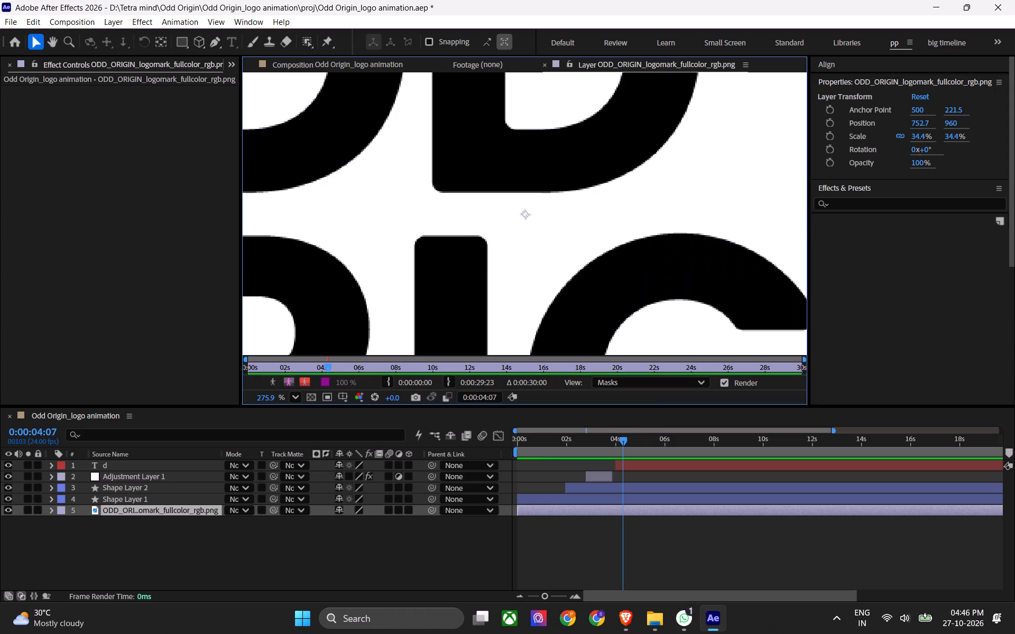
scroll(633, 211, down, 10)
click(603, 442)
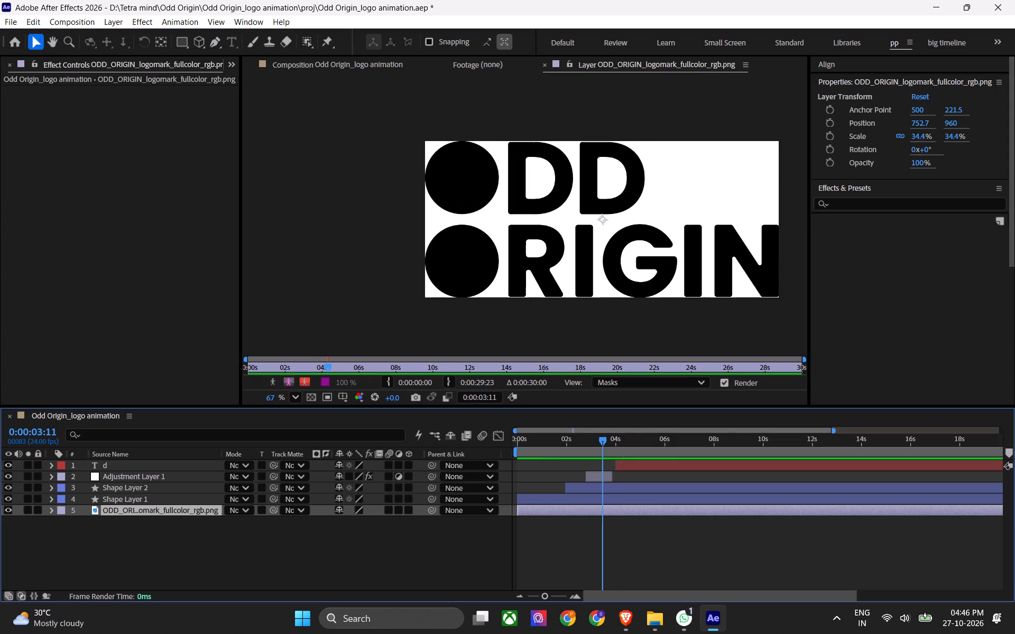
At about 0:00:04:14, replace the letter in the D text layer beside ODD with n.
click(630, 436)
click(629, 463)
scroll(499, 72, up, 4)
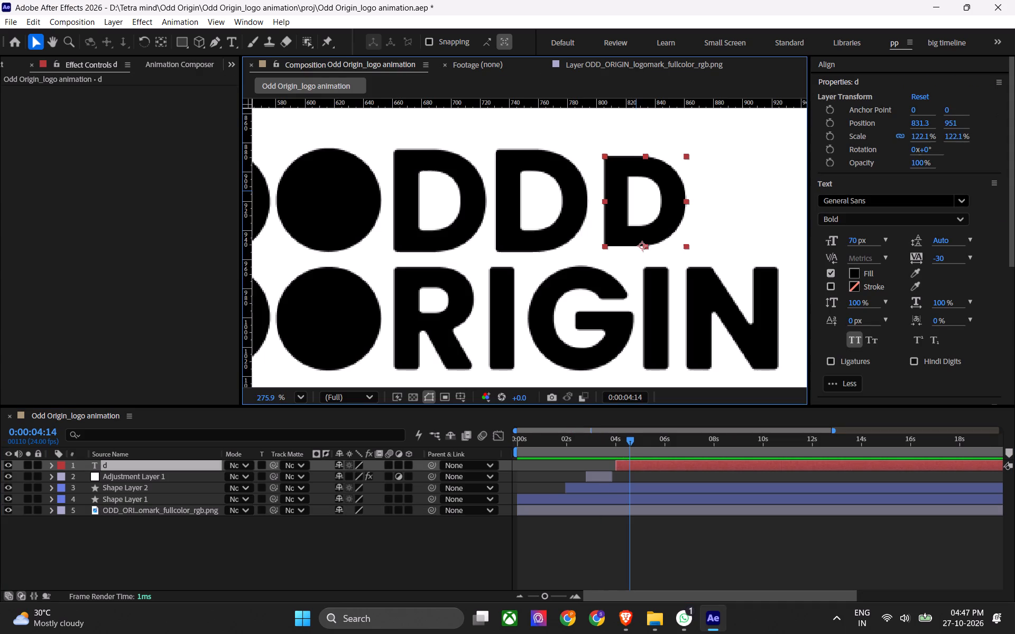
double_click(643, 203)
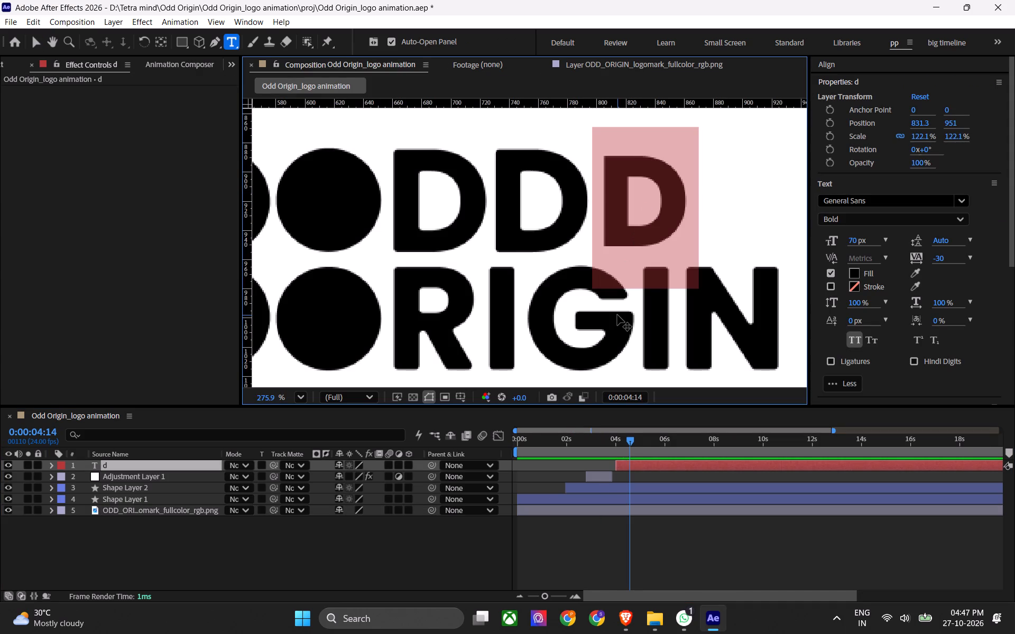
key(n)
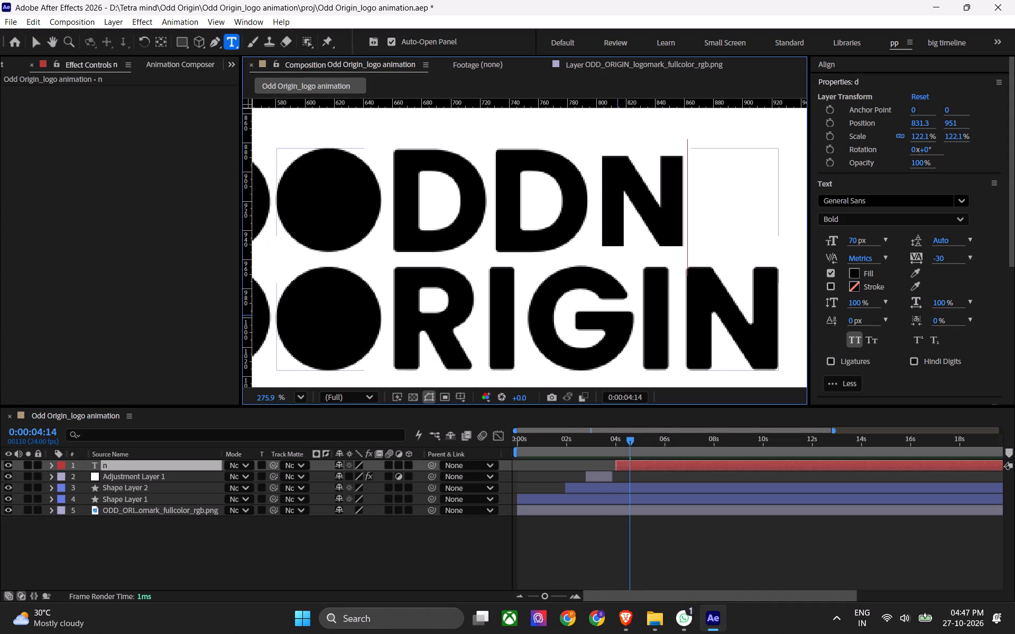
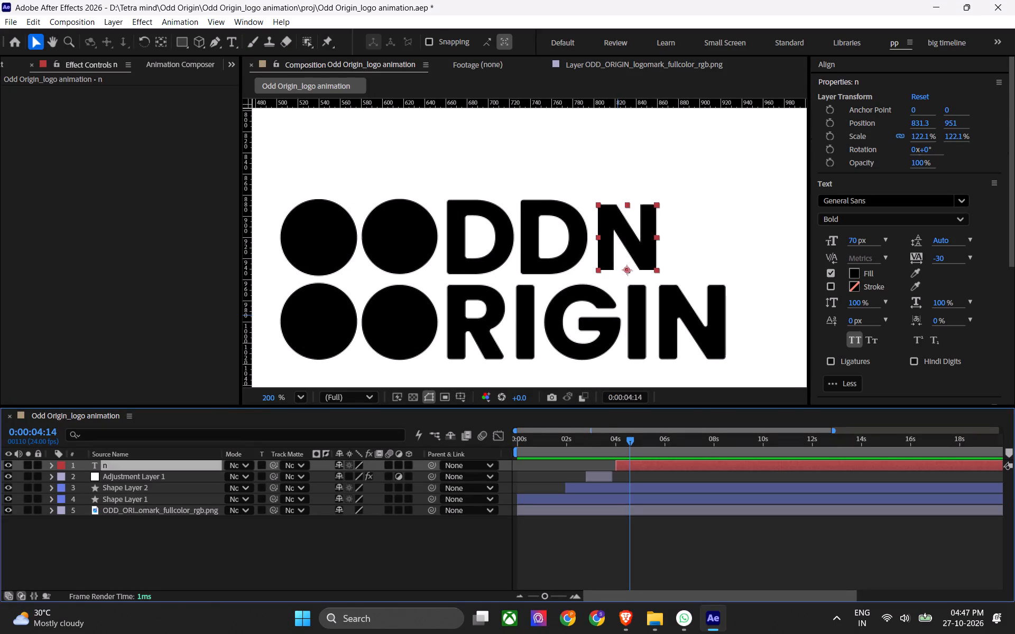
Move the n text layer above the logo's first D, to a position of about 686, 873.
drag(621, 247, 468, 164)
alt+drag(468, 164, 540, 166)
key(ctrl+z)
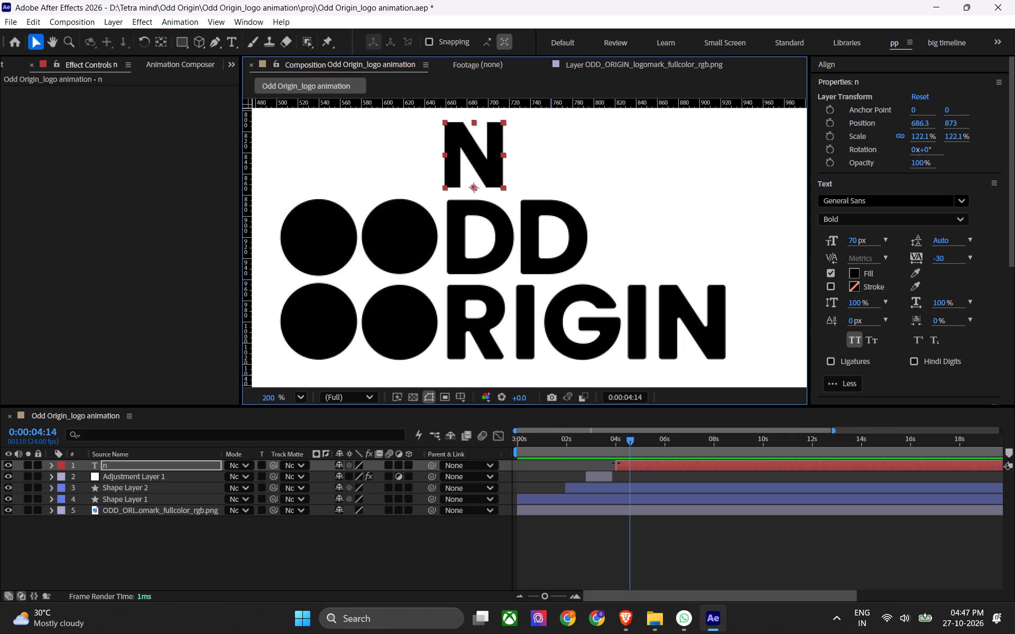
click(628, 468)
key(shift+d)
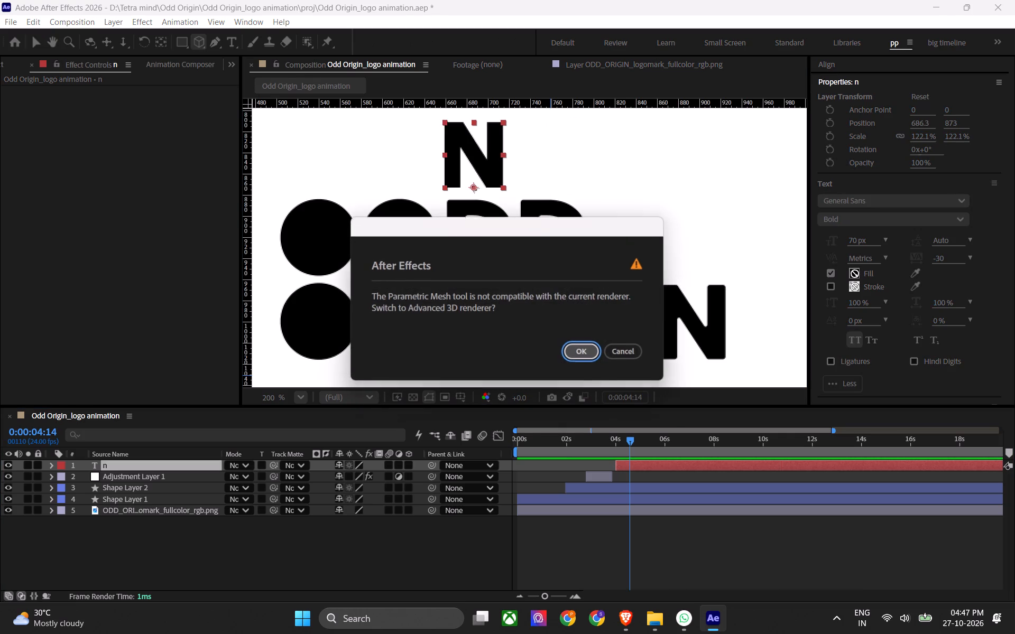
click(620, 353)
Duplicate the n text layer and place the copy beside the original, at a position of about 750, 873.
click(637, 463)
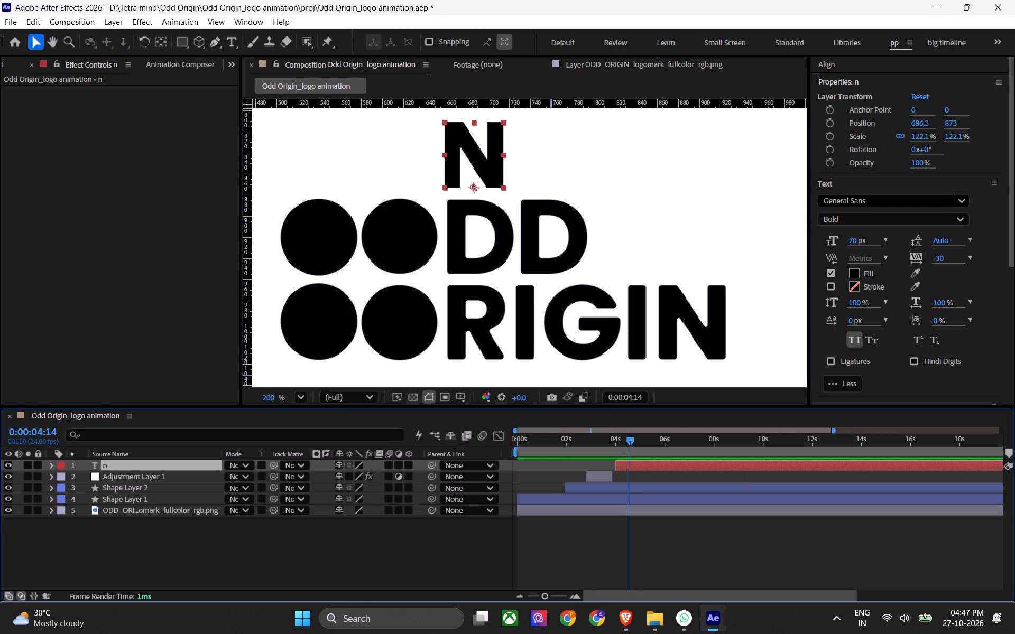
key(ctrl+d)
drag(459, 161, 513, 163)
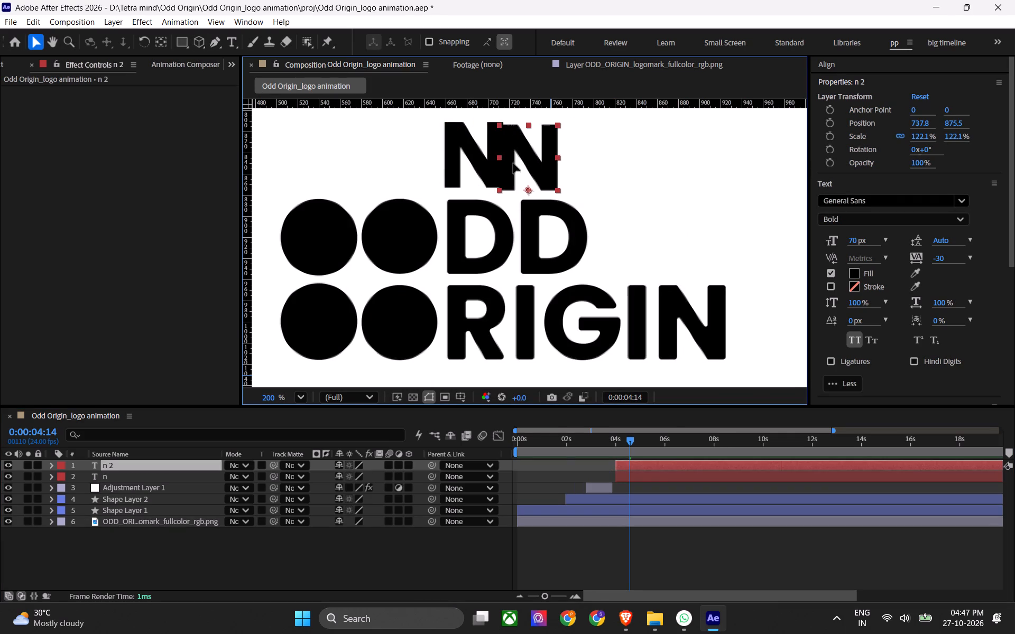
drag(513, 163, 526, 161)
Set the font of the duplicated n text layer to Panther.
double_click(539, 158)
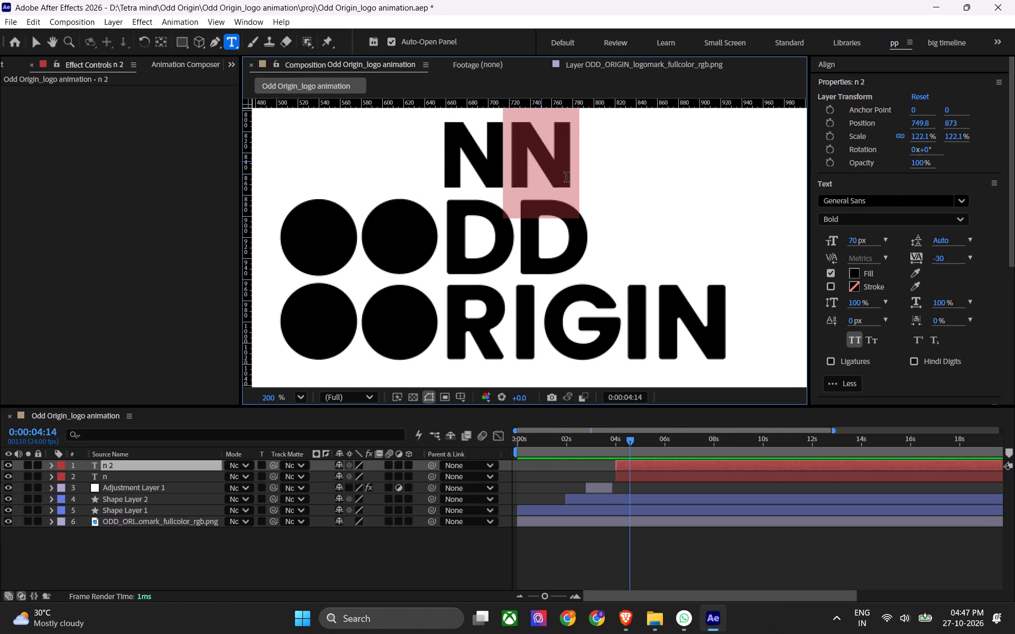
click(864, 206)
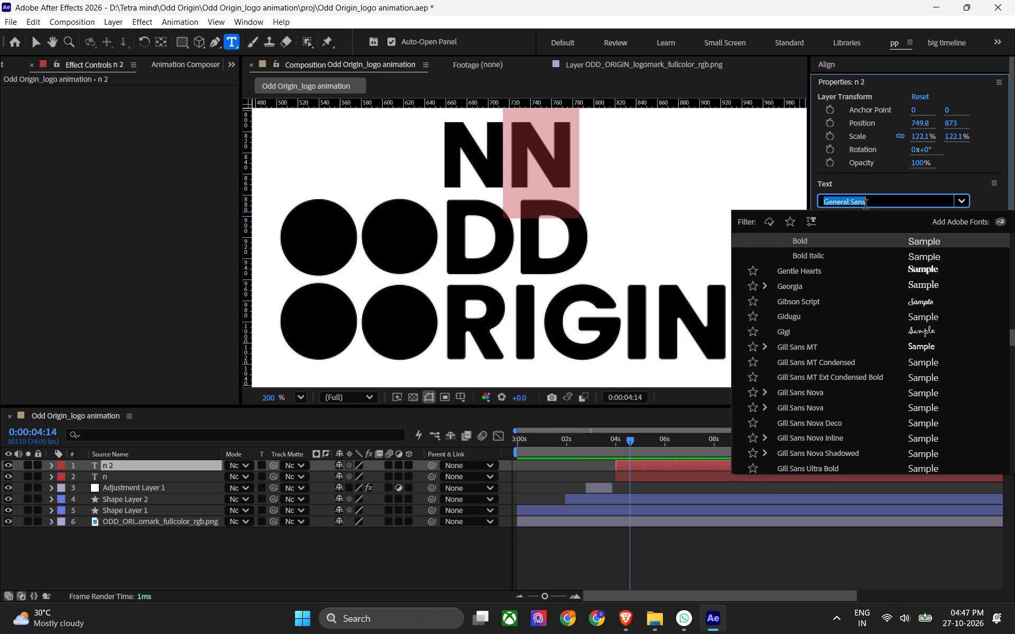
text(pan)
key(BackSpace)
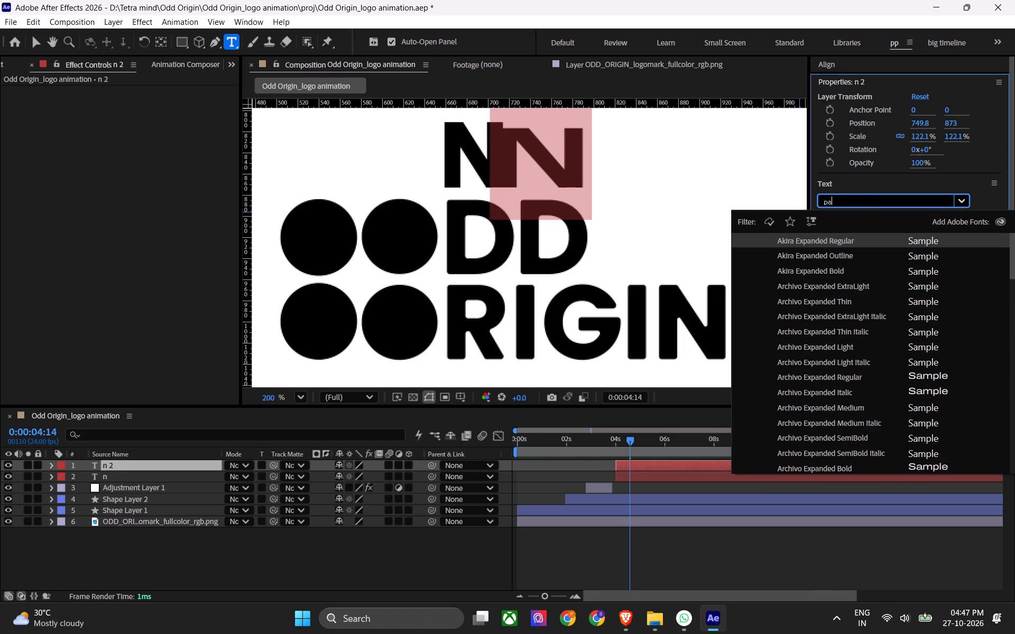
text(nth)
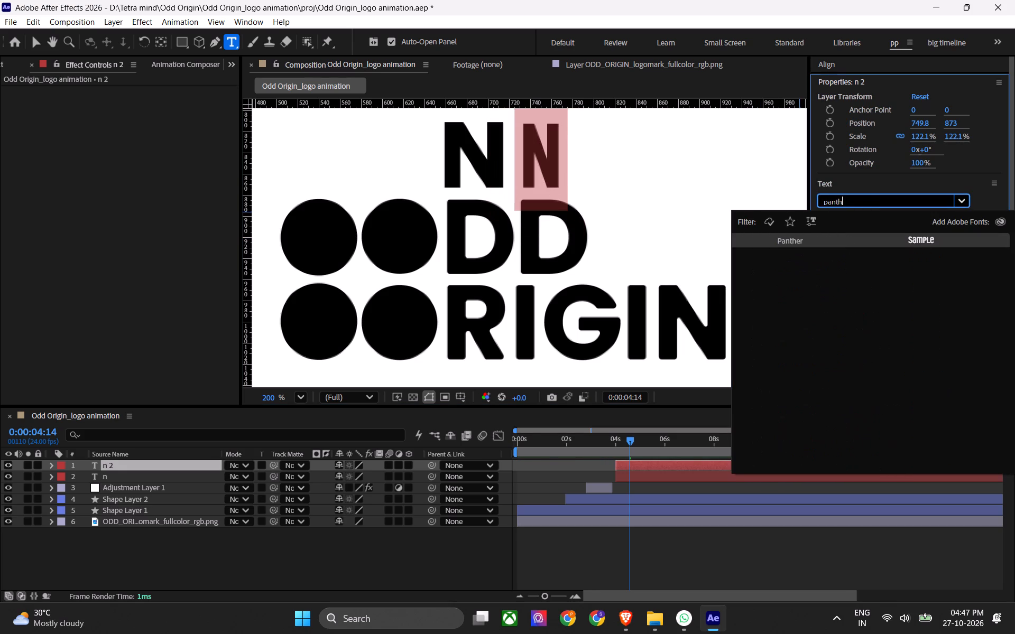
key(Return)
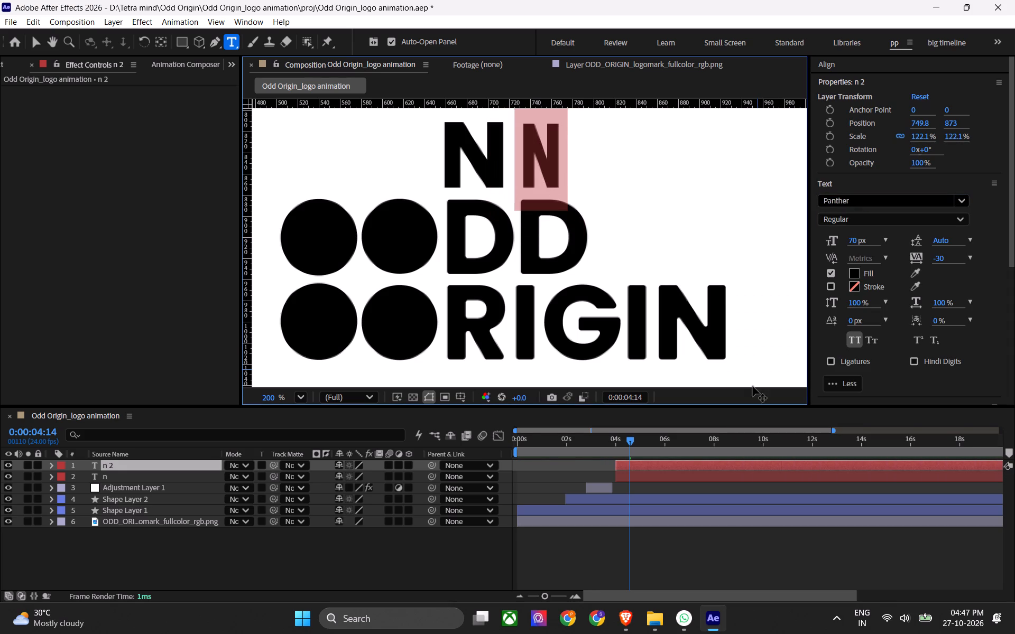
click(653, 561)
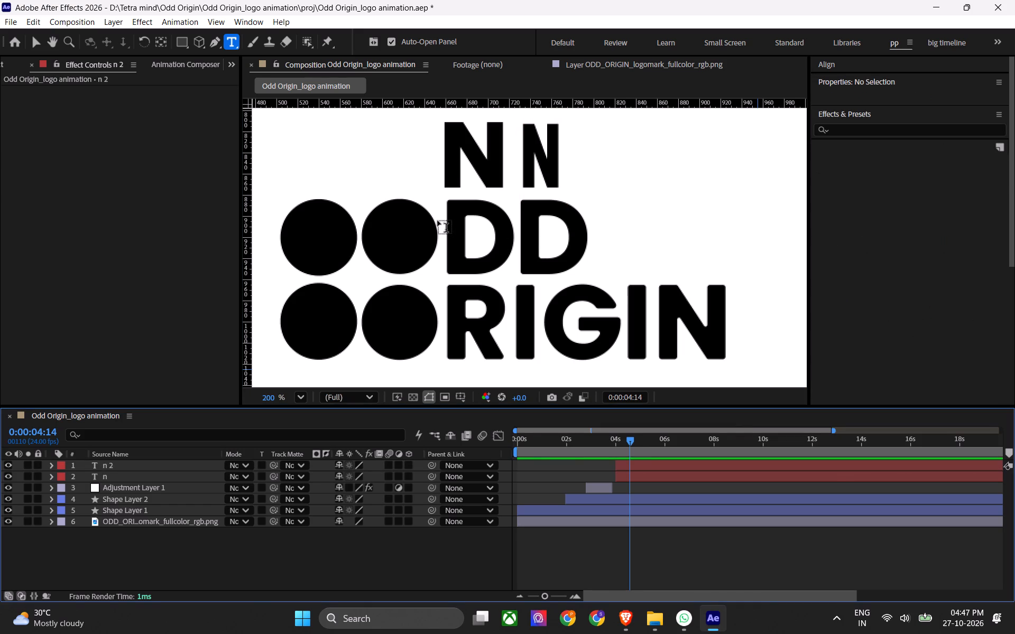
Replace the letter in both the General Sans and the Panther text layers above ODD with d.
double_click(466, 164)
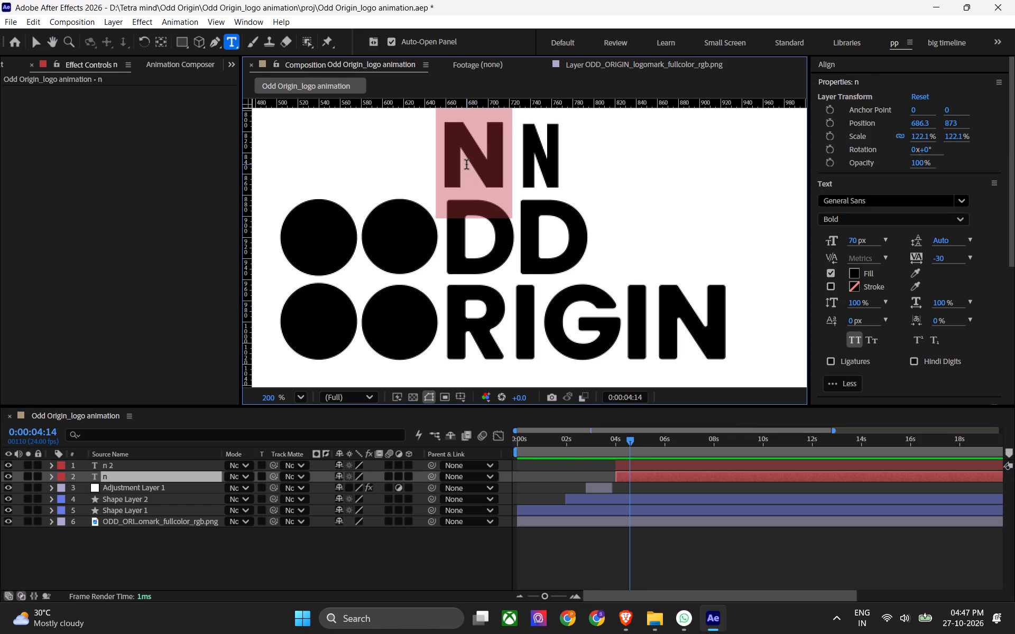
key(d)
double_click(530, 150)
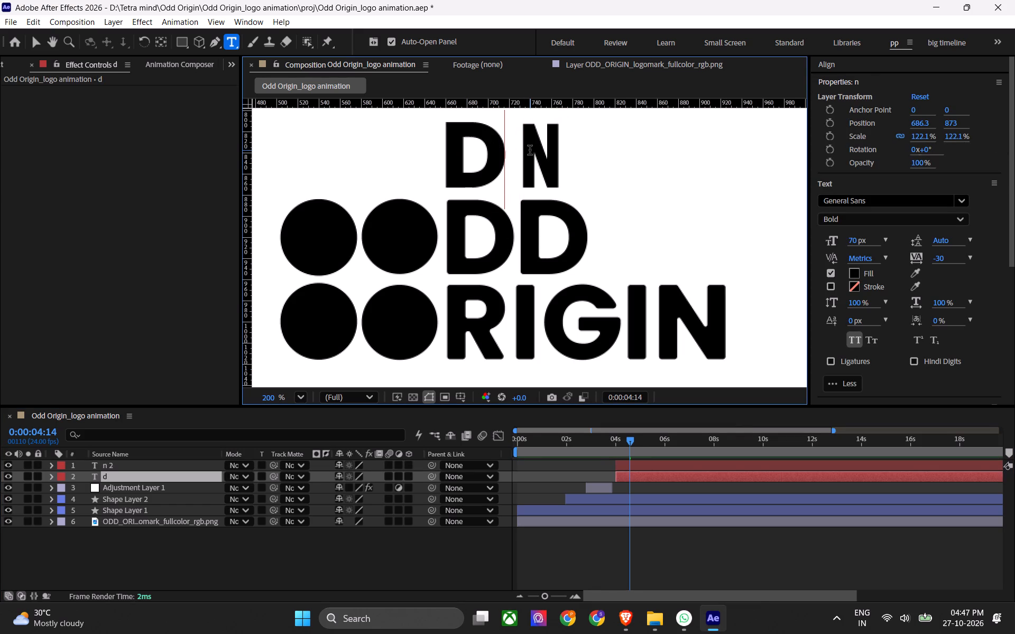
double_click(550, 151)
click(641, 464)
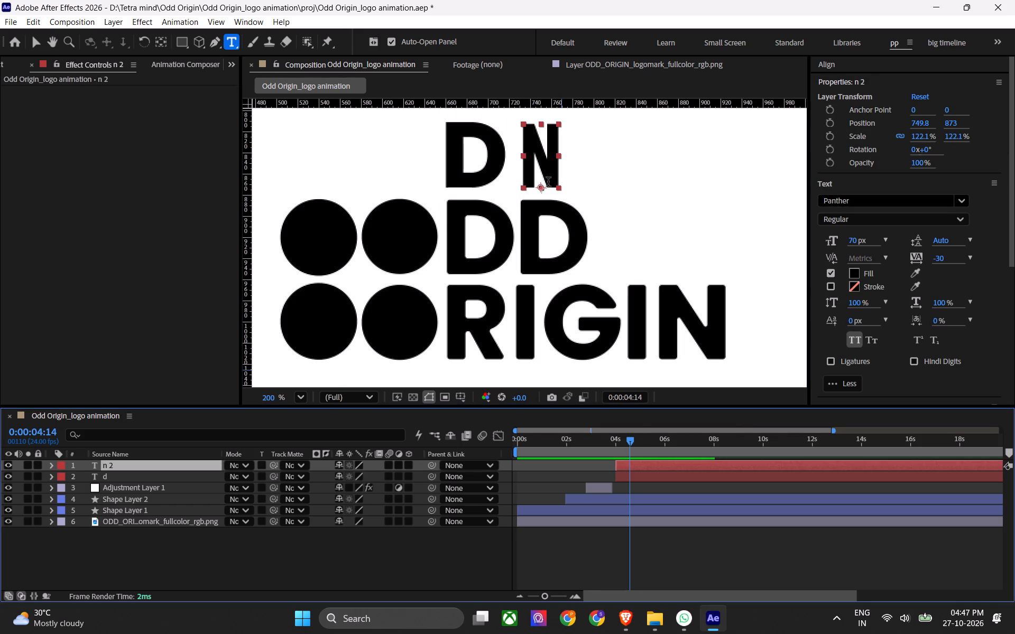
double_click(549, 168)
key(d)
click(625, 558)
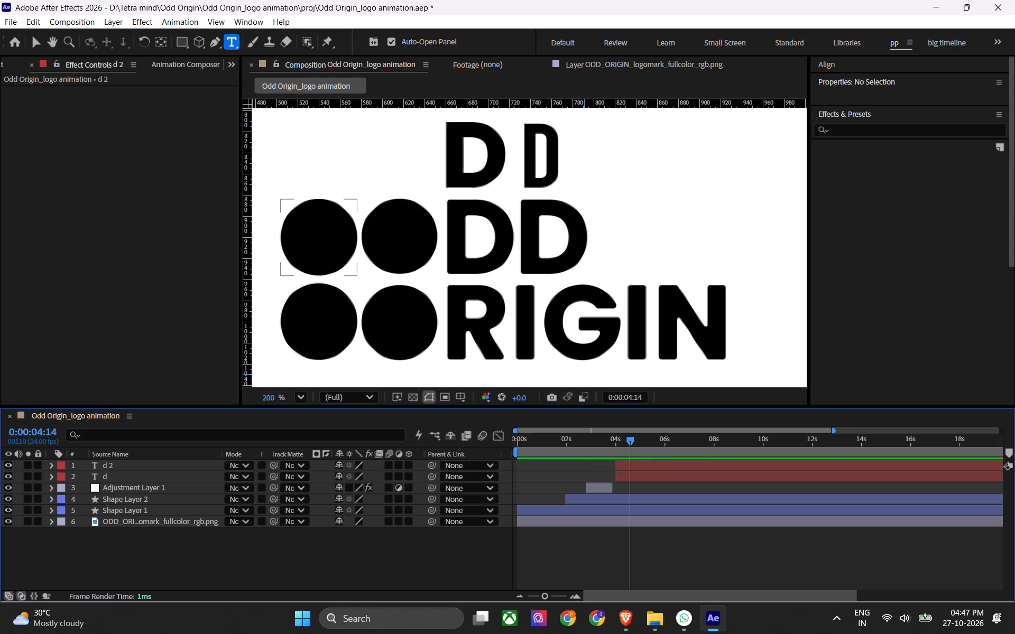
Capture a rectangular screen snip of the two D text samples together with the logo's DD letters below them.
middle_drag(508, 239, 503, 262)
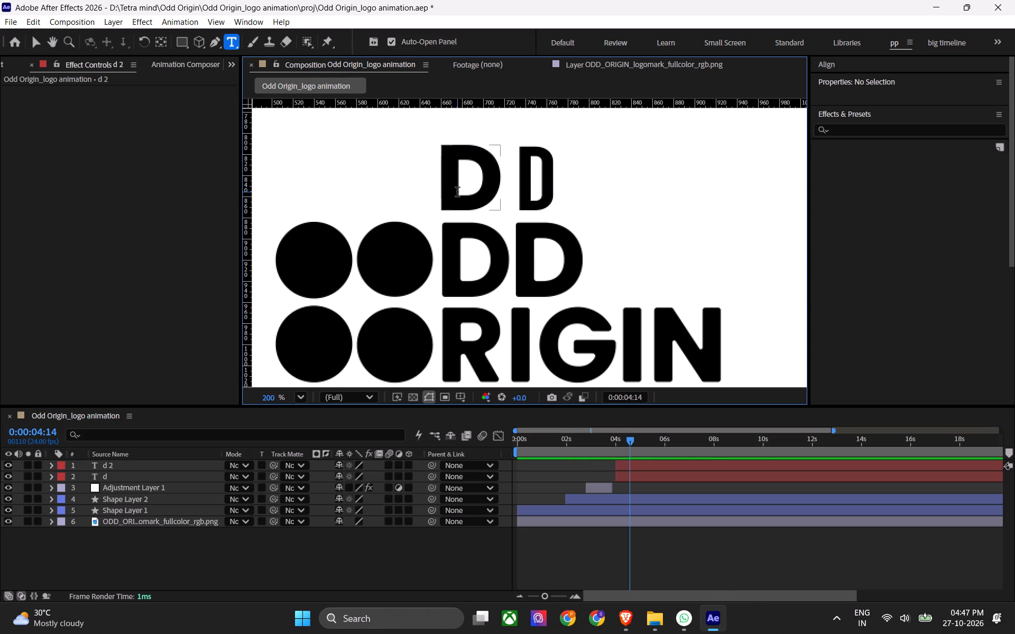
key(F12)
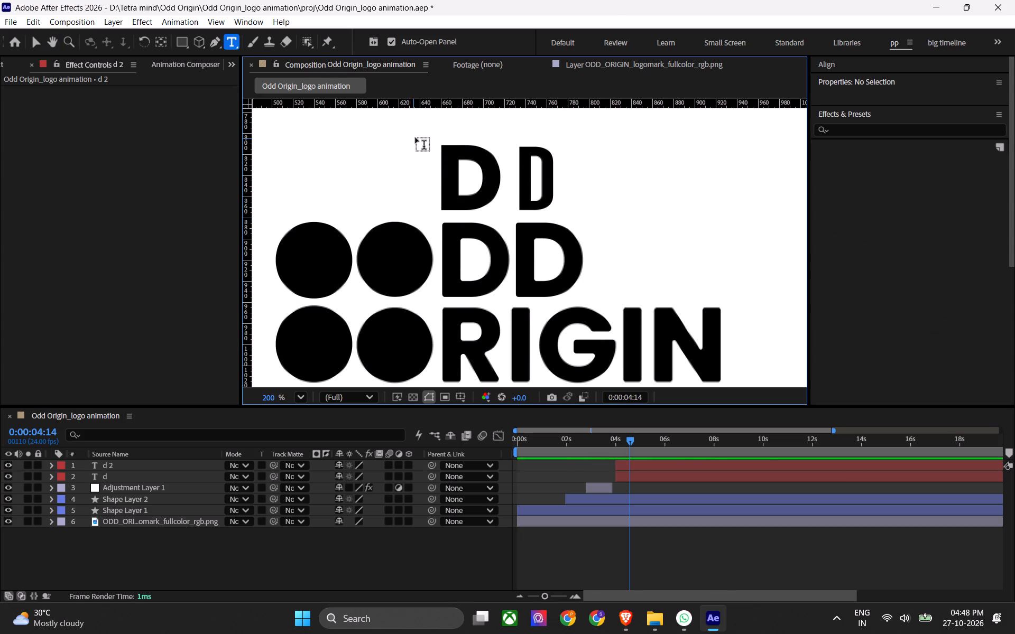
key(Print)
drag(392, 126, 675, 349)
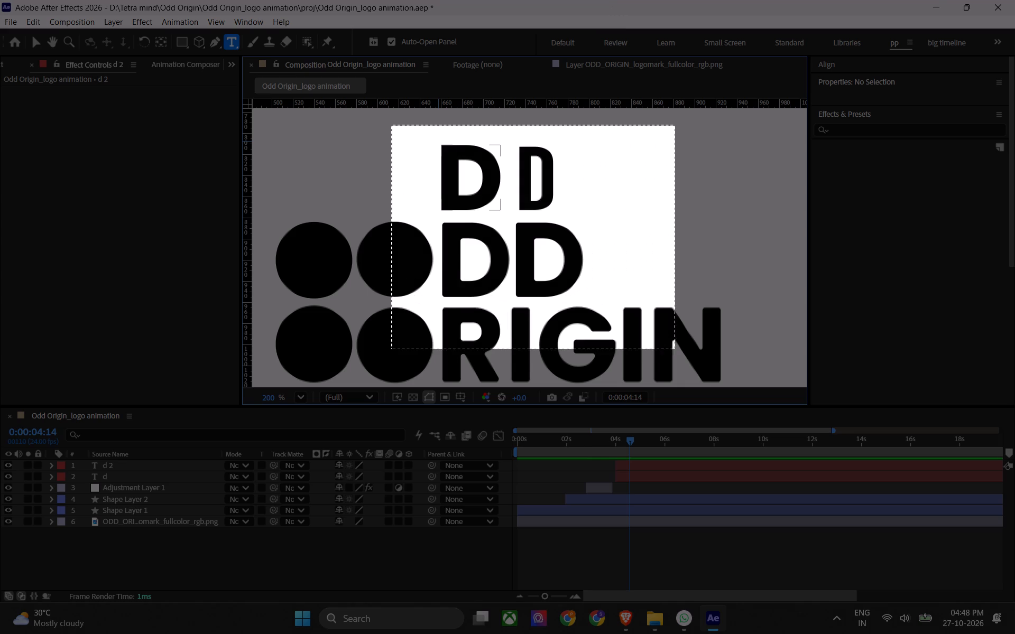
drag(675, 349, 695, 338)
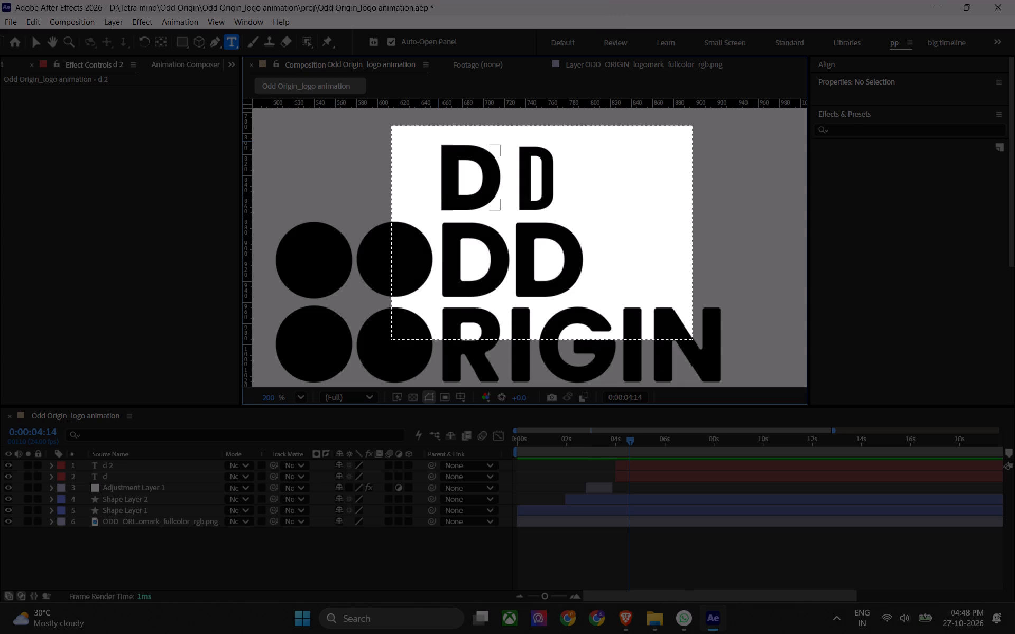
drag(695, 338, 691, 303)
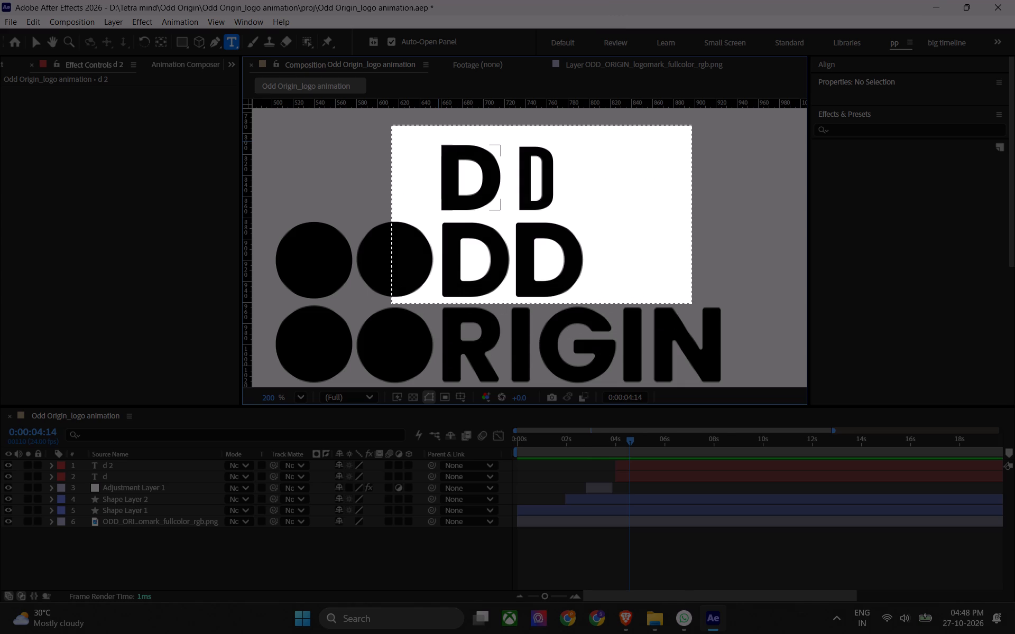
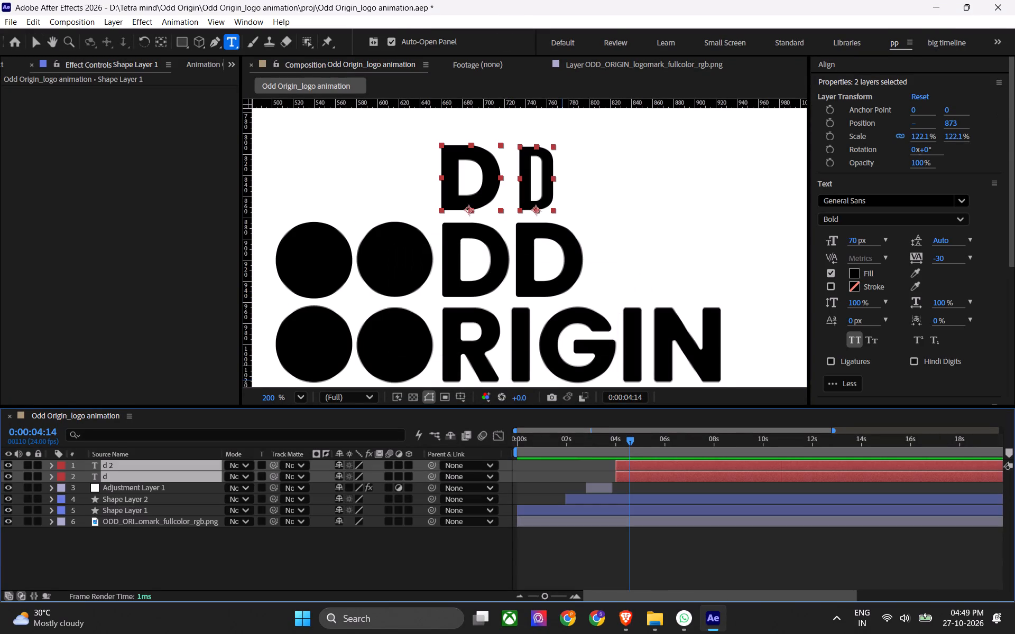
Hide the two d text layers used for the font comparison and deselect all layers.
key(shift+e)
click(647, 537)
key(ctrl+d)
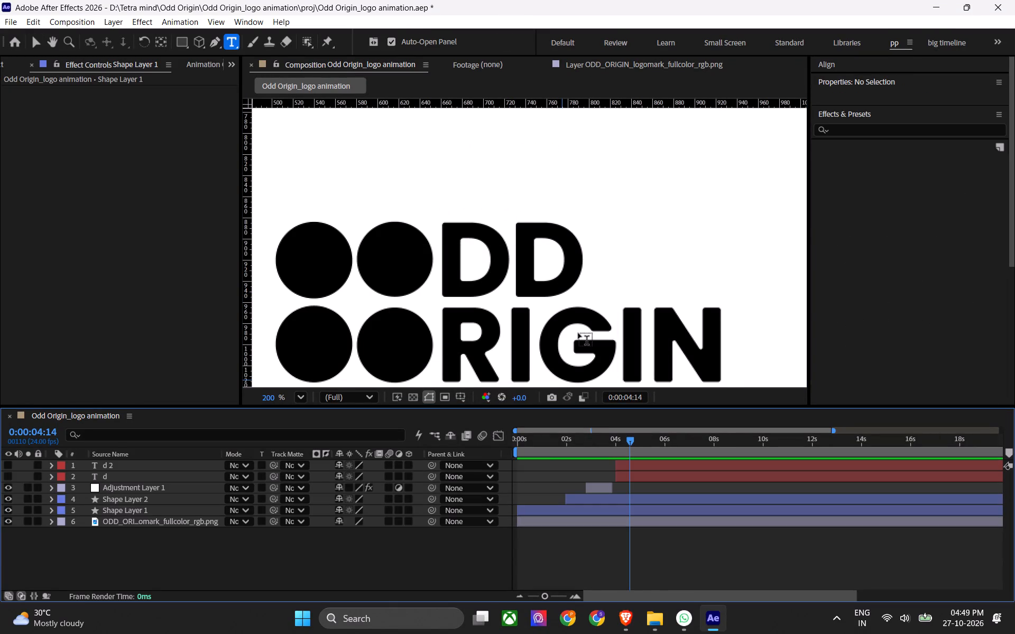
scroll(578, 333, down, 1)
key(ctrl+d)
key(ctrl+d)
click(643, 548)
key(ctrl+d)
Scrub through the timeline and play back the logo animation from near its start.
click(649, 525)
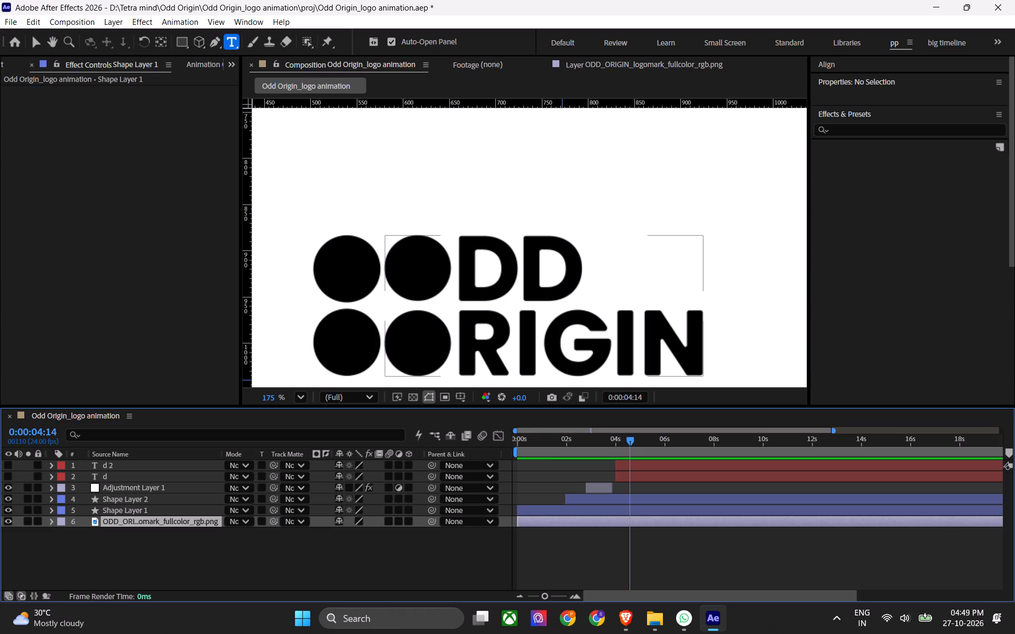
scroll(571, 340, down, 4)
middle_drag(568, 332, 573, 282)
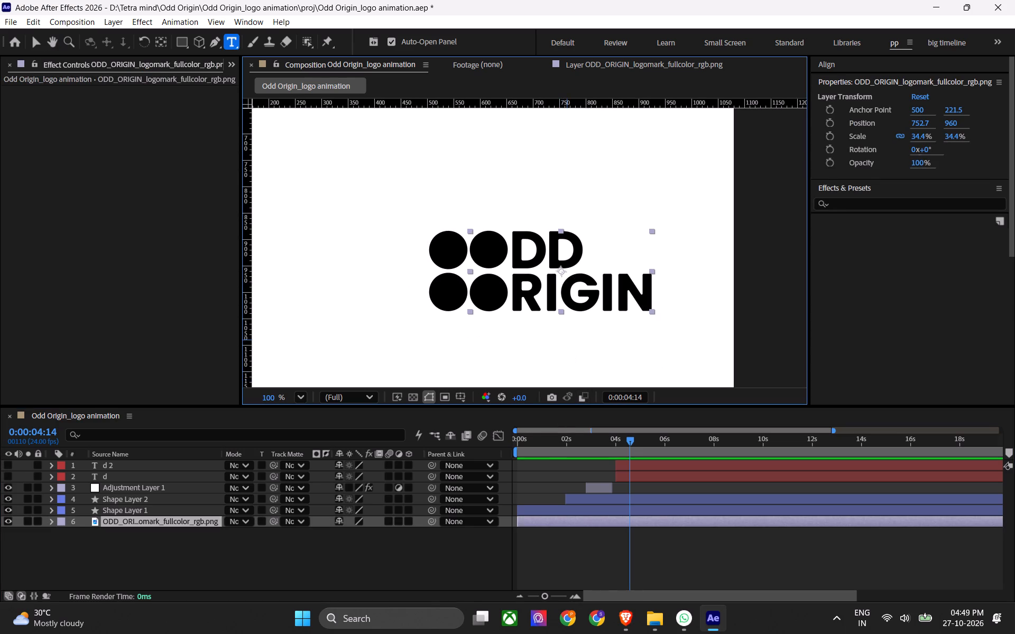
drag(585, 433, 597, 440)
drag(592, 440, 579, 445)
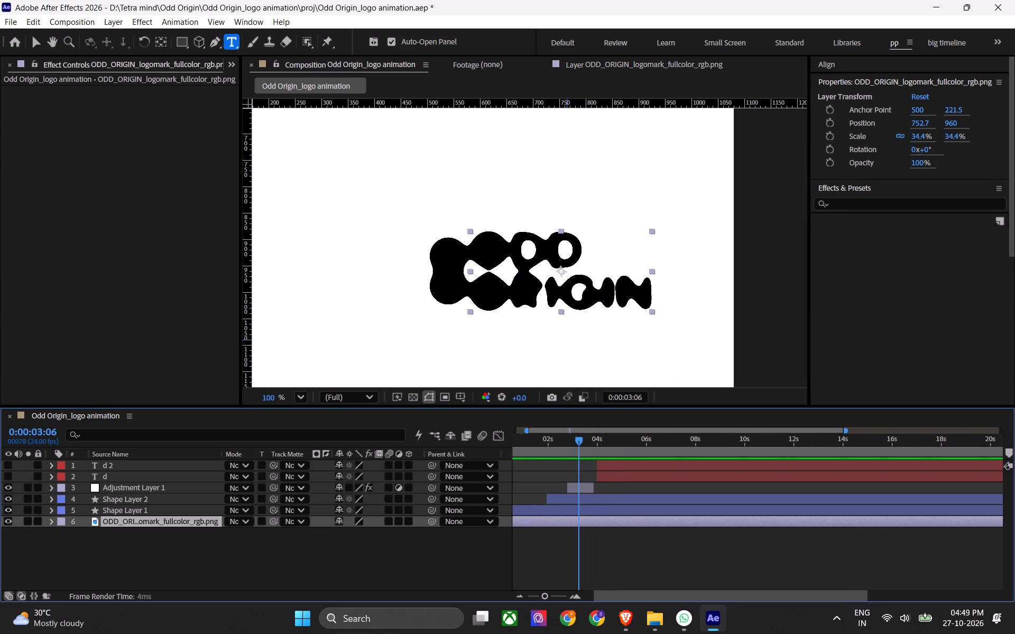
drag(579, 445, 580, 450)
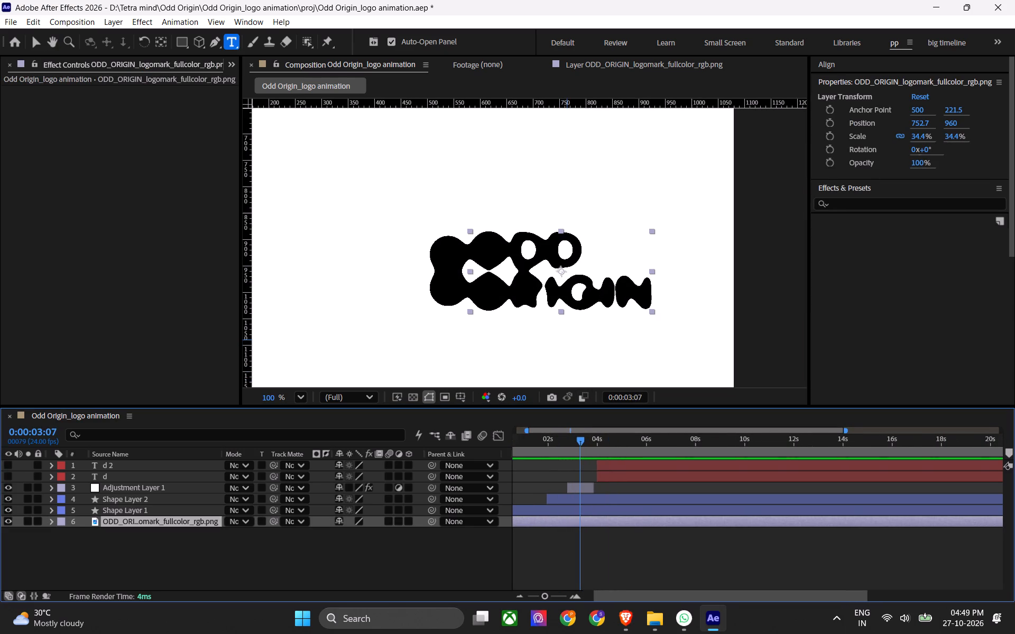
drag(580, 450, 556, 451)
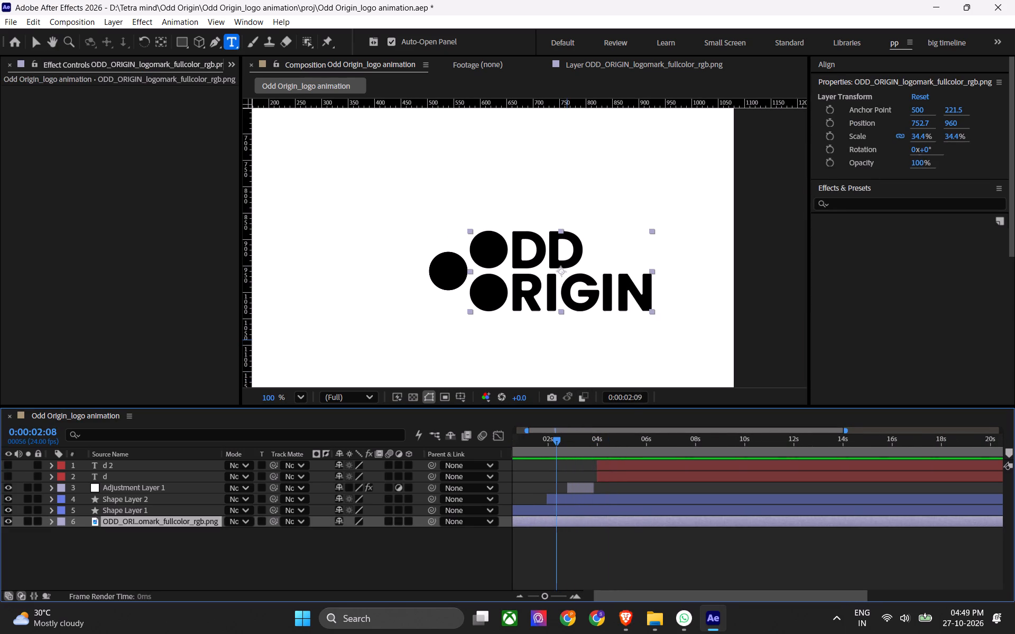
drag(556, 451, 519, 461)
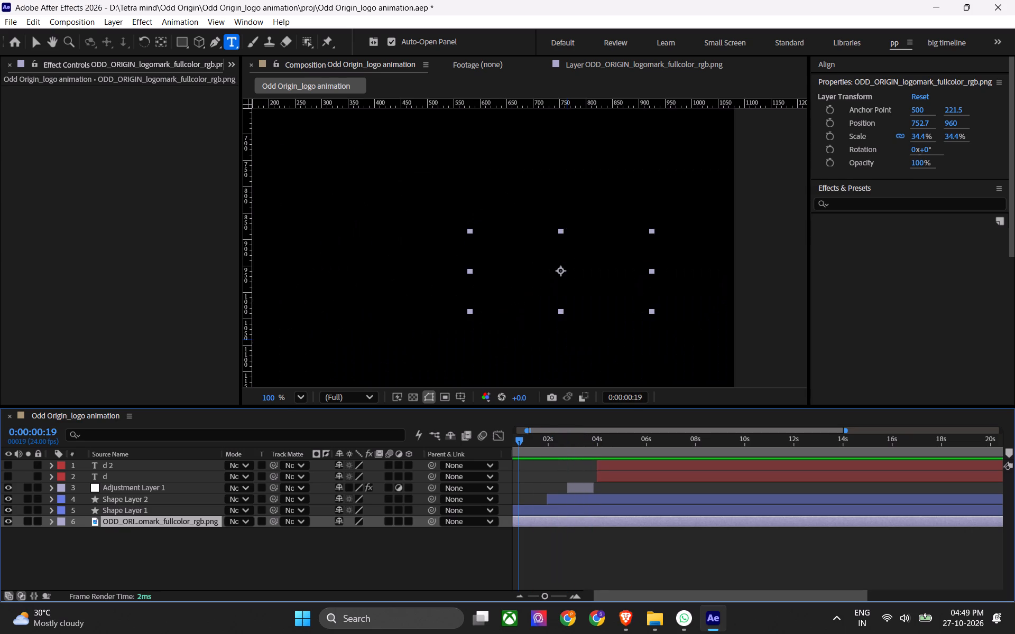
key(space)
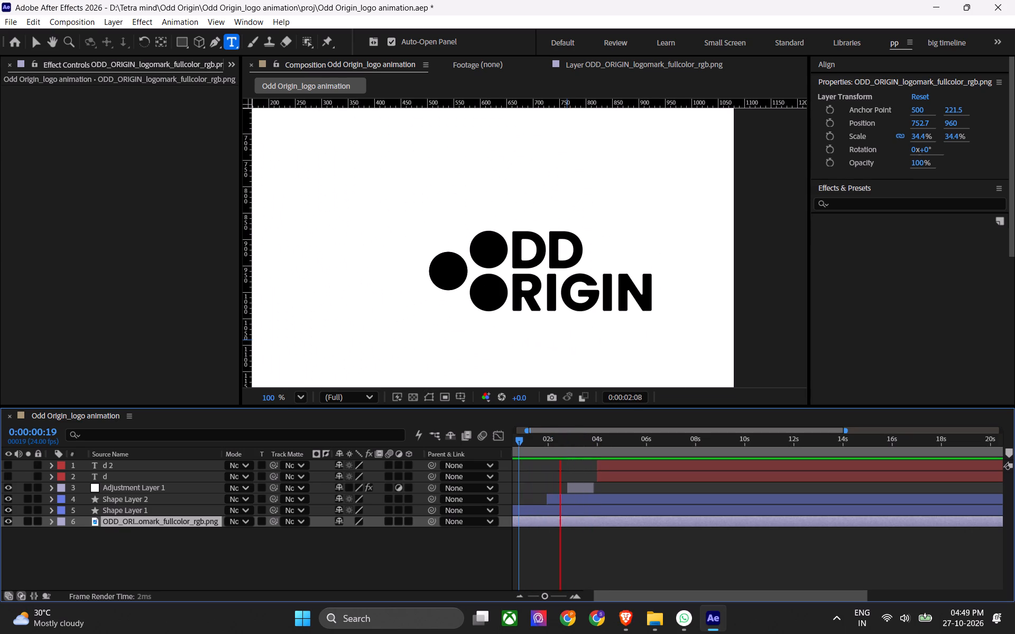
key(space)
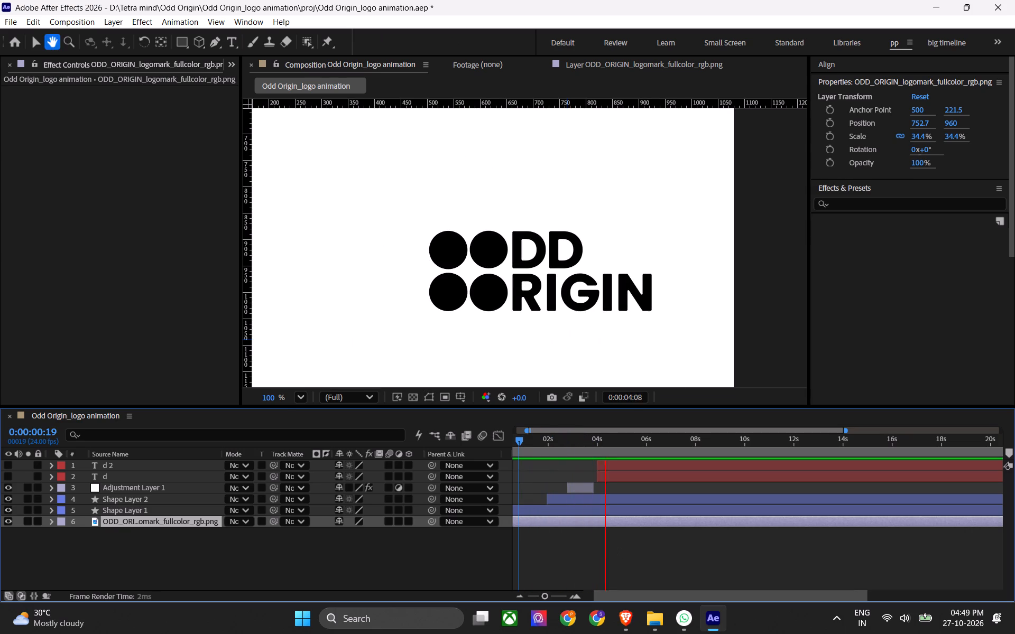
Save the project.
click(619, 553)
key(ctrl+s)
Move the ODD_ORIGIN logo image layer to the top of the layer stack and save the project.
click(613, 524)
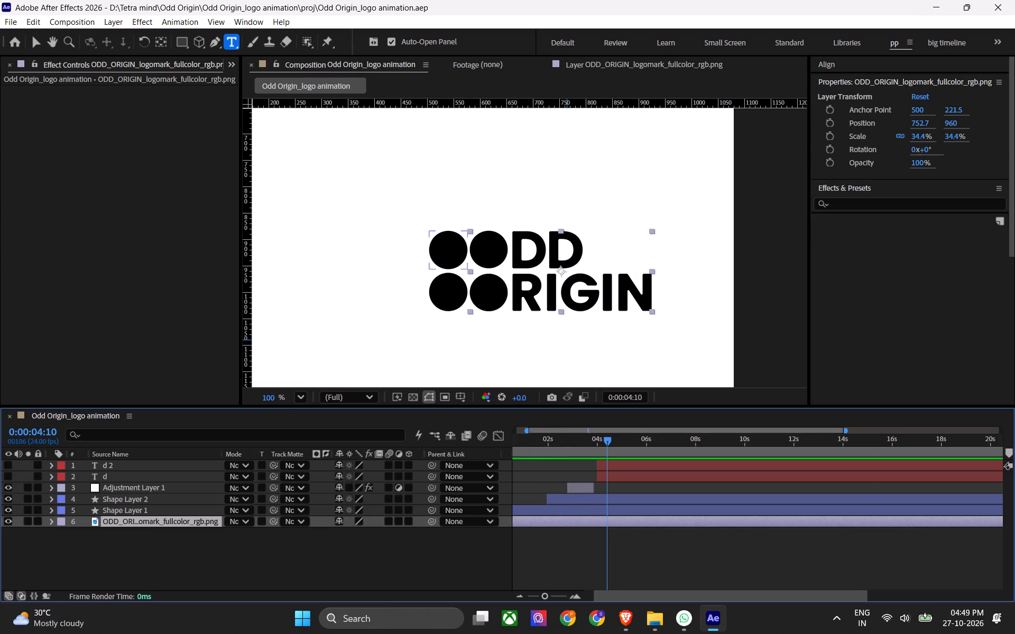
drag(210, 521, 203, 469)
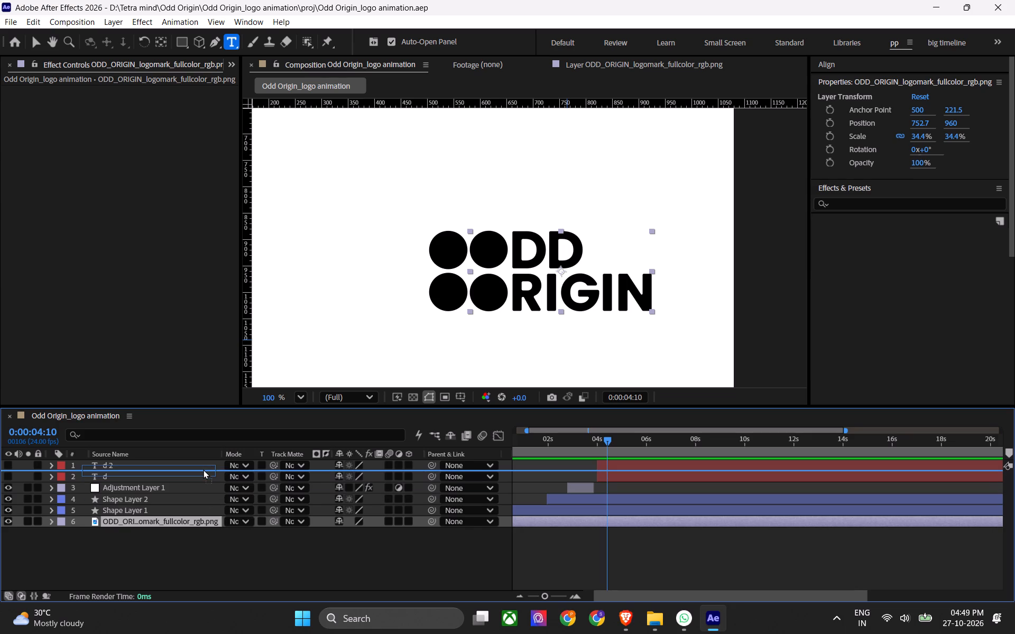
drag(203, 469, 206, 463)
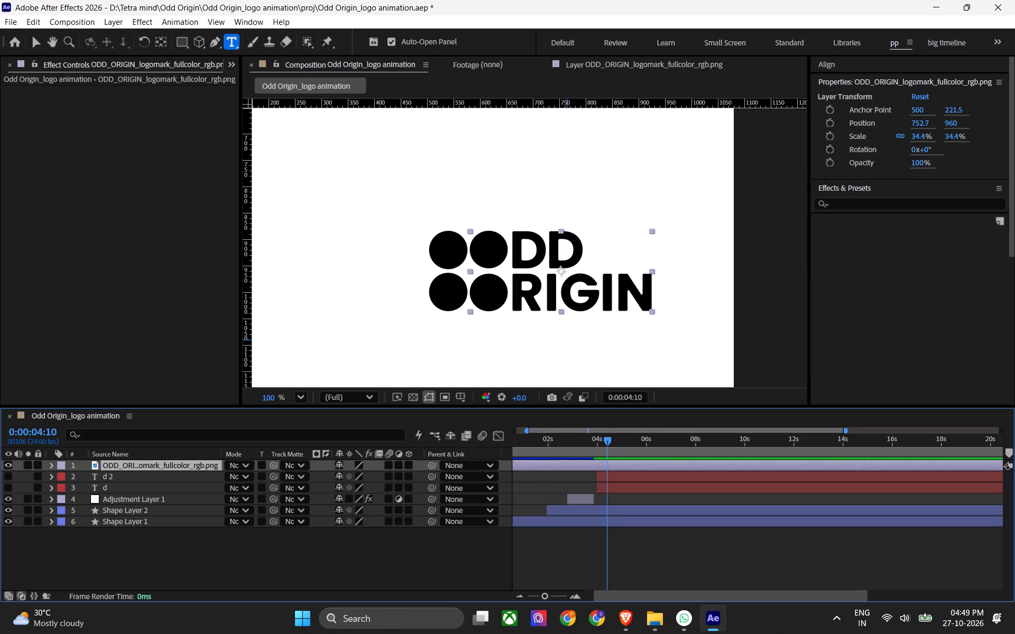
key(ctrl+s)
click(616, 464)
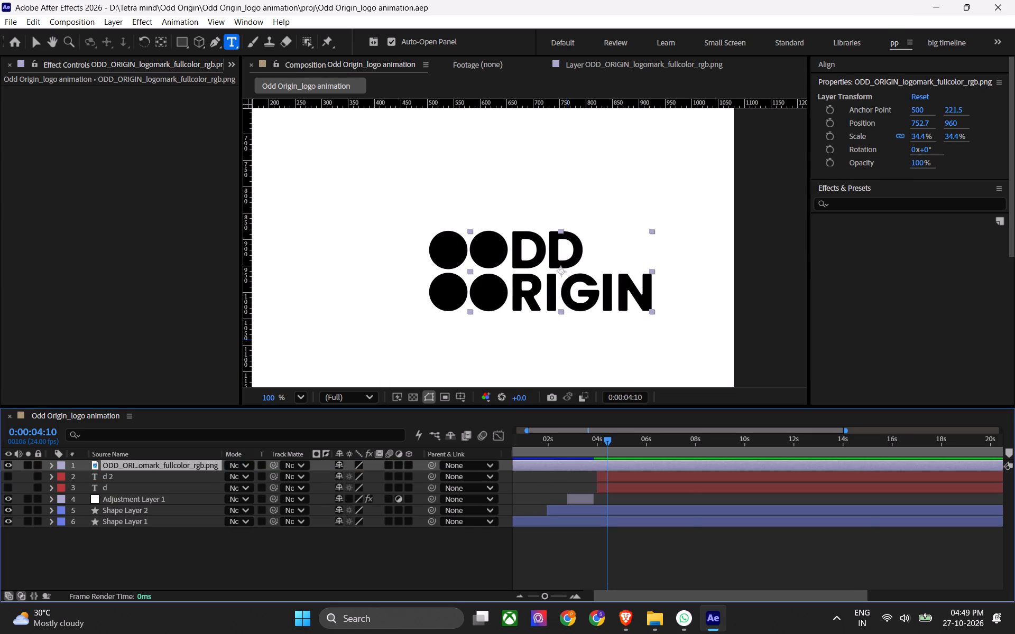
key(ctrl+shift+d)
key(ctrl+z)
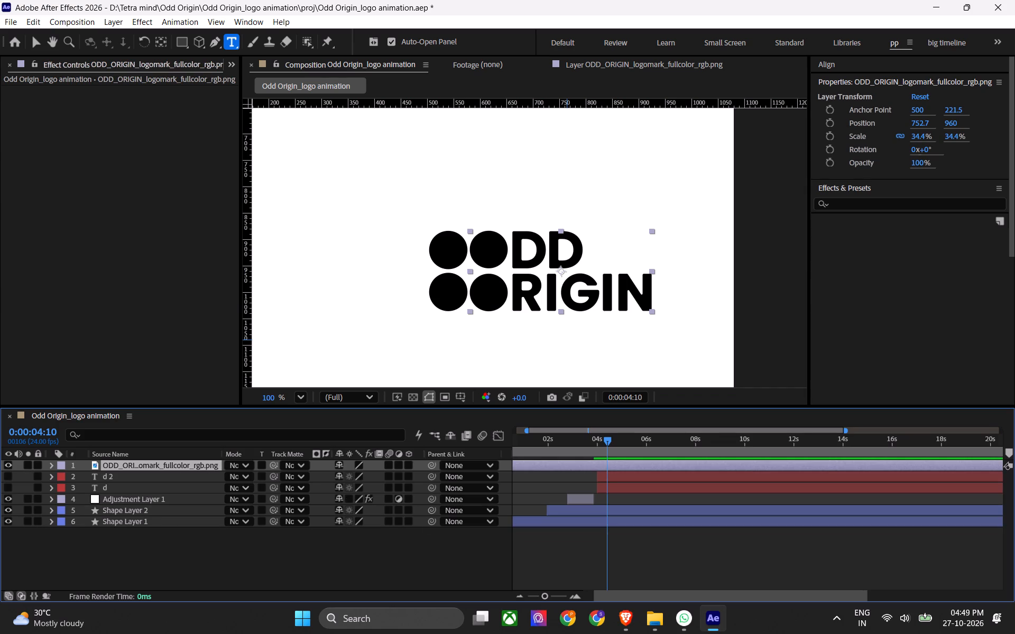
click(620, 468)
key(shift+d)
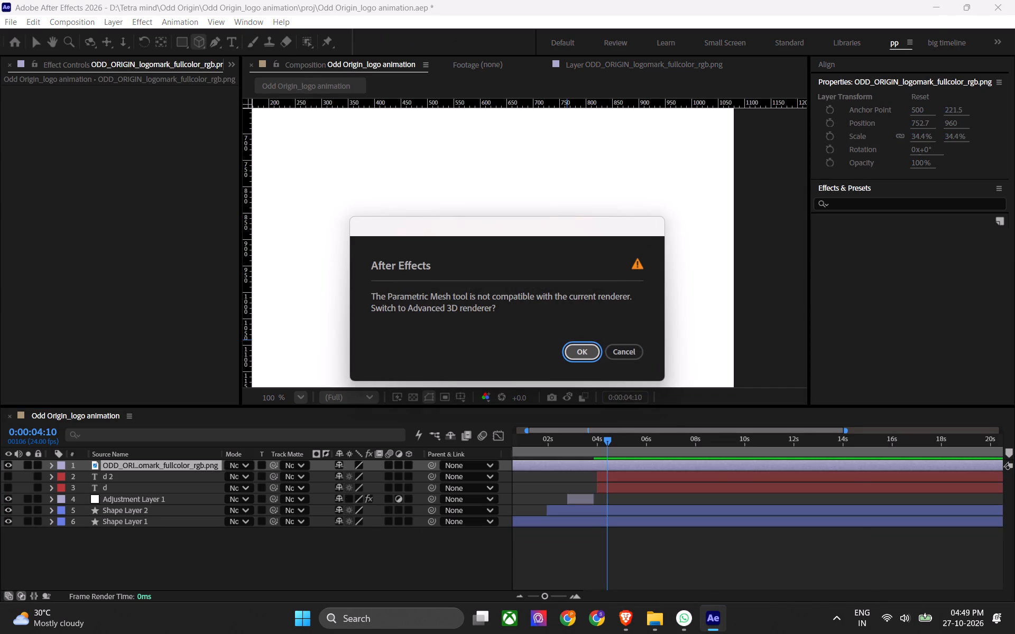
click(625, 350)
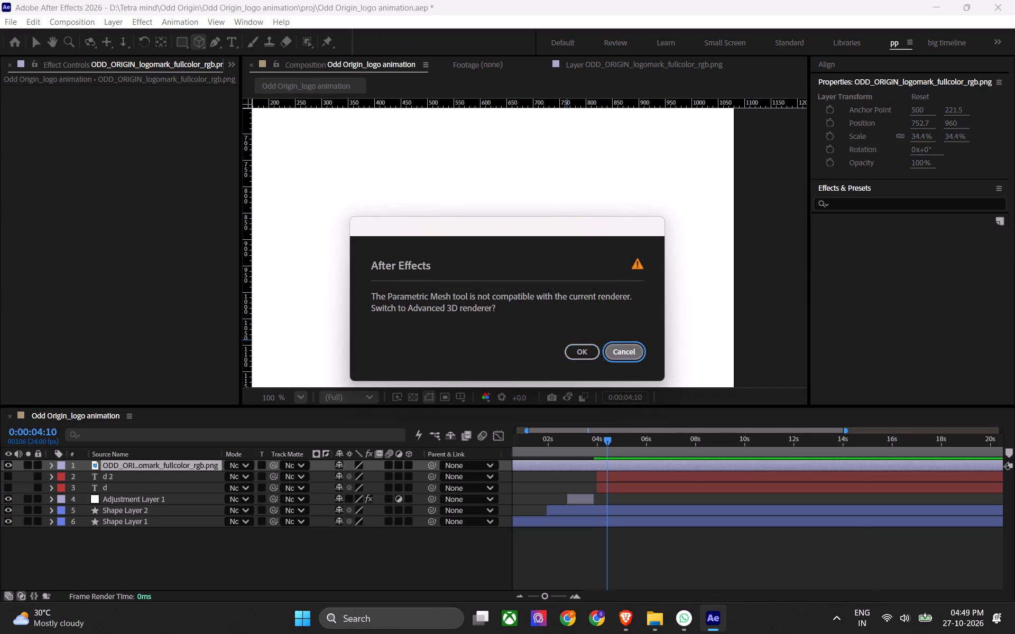
Duplicate the ODD_ORIGIN logo image layer.
click(617, 465)
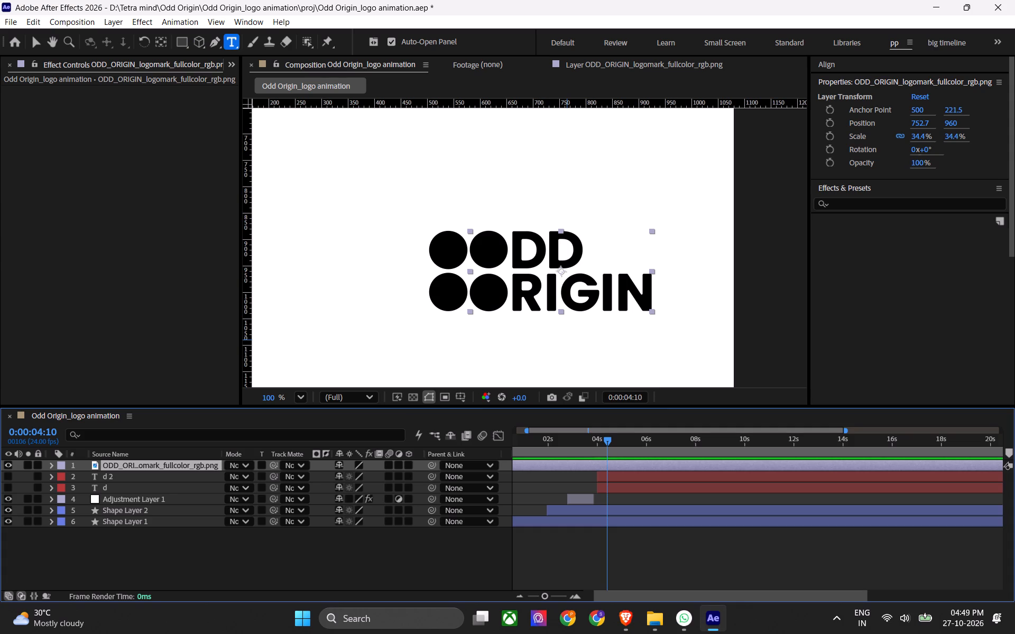
key(ctrl+d)
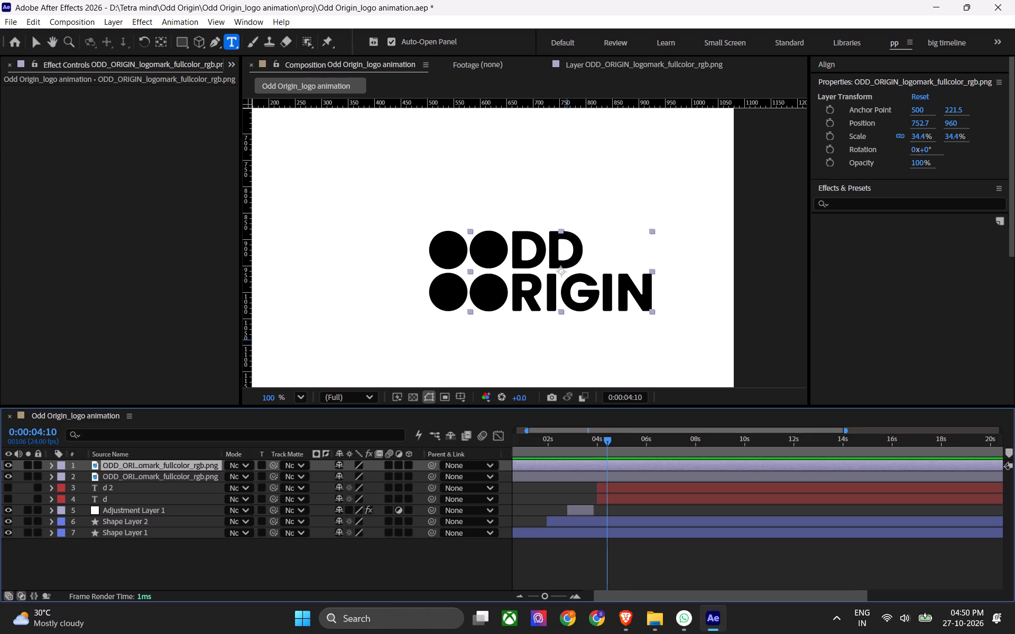
Apply the Linear Wipe effect to the upper copy of the logo image layer.
click(867, 210)
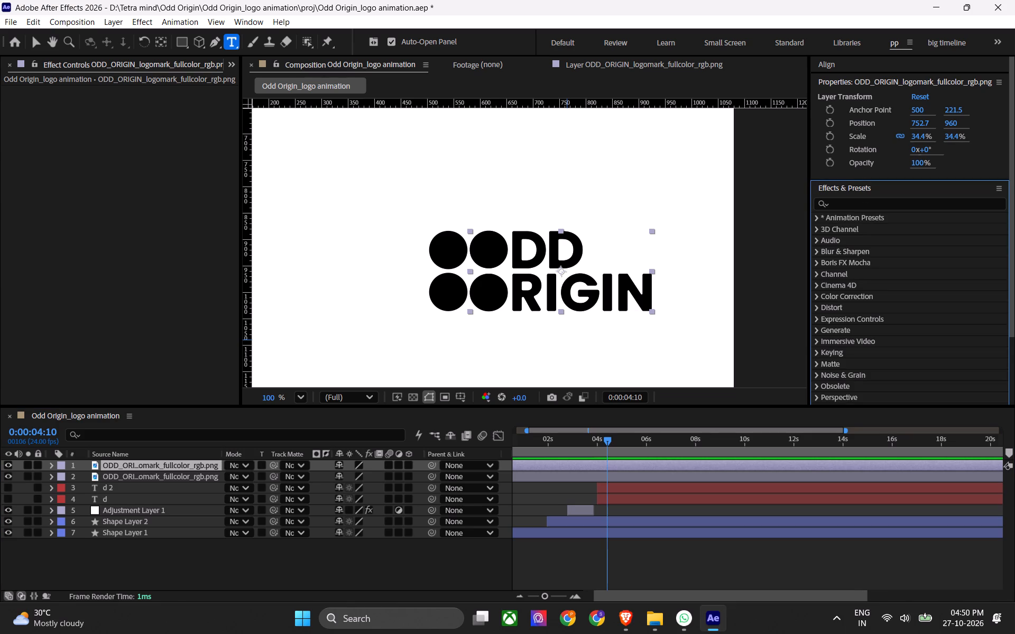
click(655, 465)
key(ctrl+space)
text(lin)
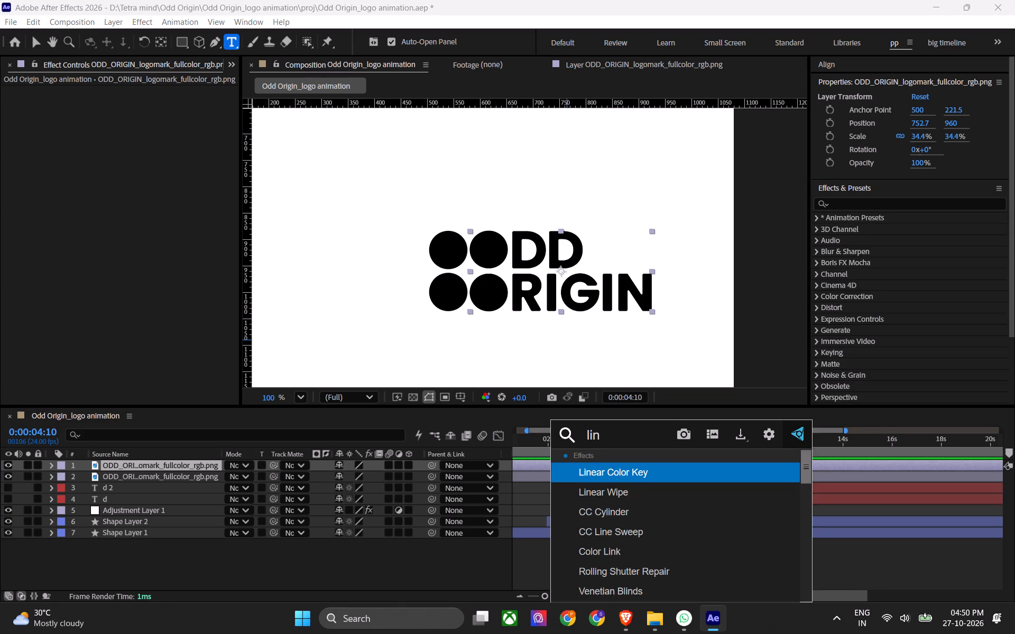
key(BackSpace)
key(BackSpace)
key(BackSpace)
key(BackSpace)
text(wie)
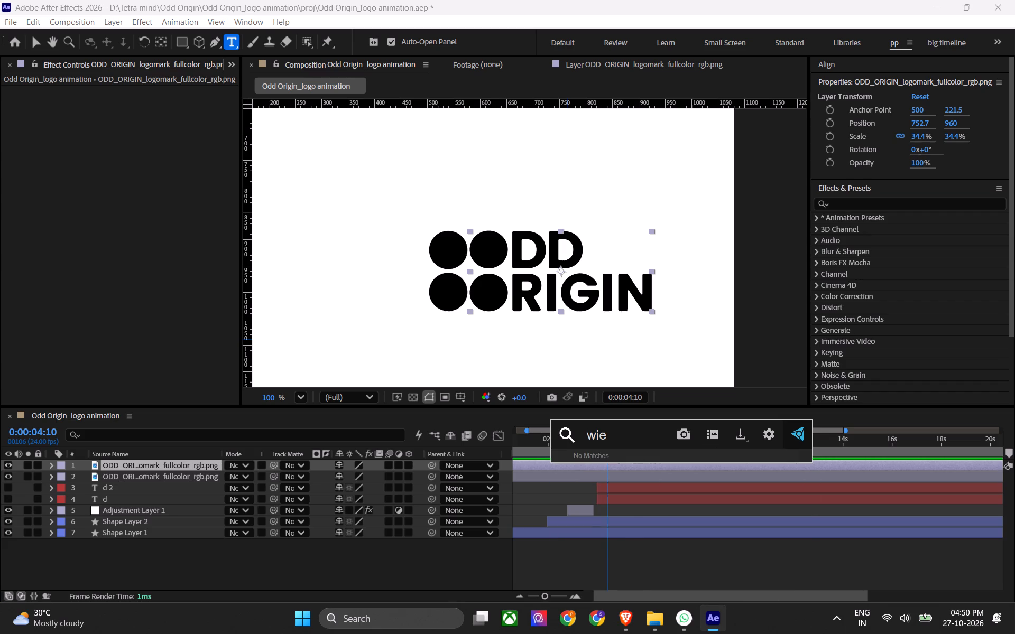
key(BackSpace)
text(oe)
key(BackSpace)
key(BackSpace)
text(pe)
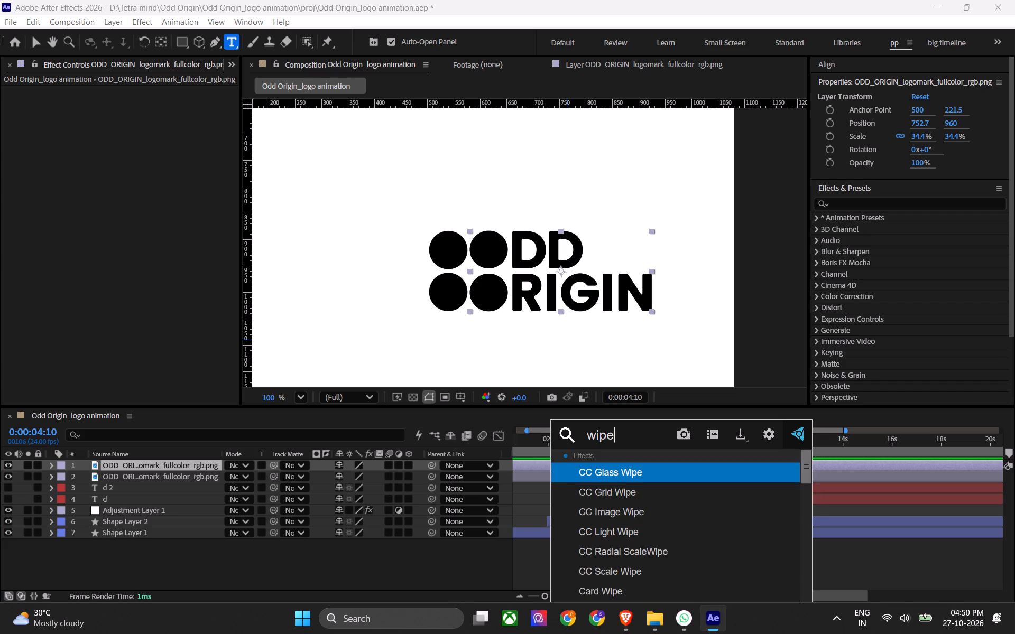
key(ctrl+a)
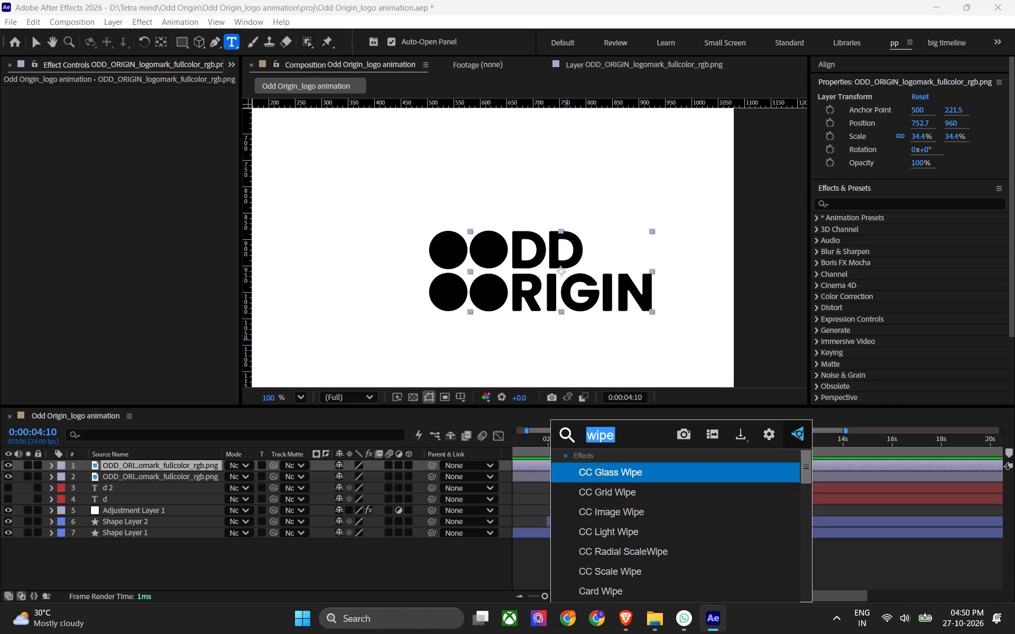
text(lin)
text(ear)
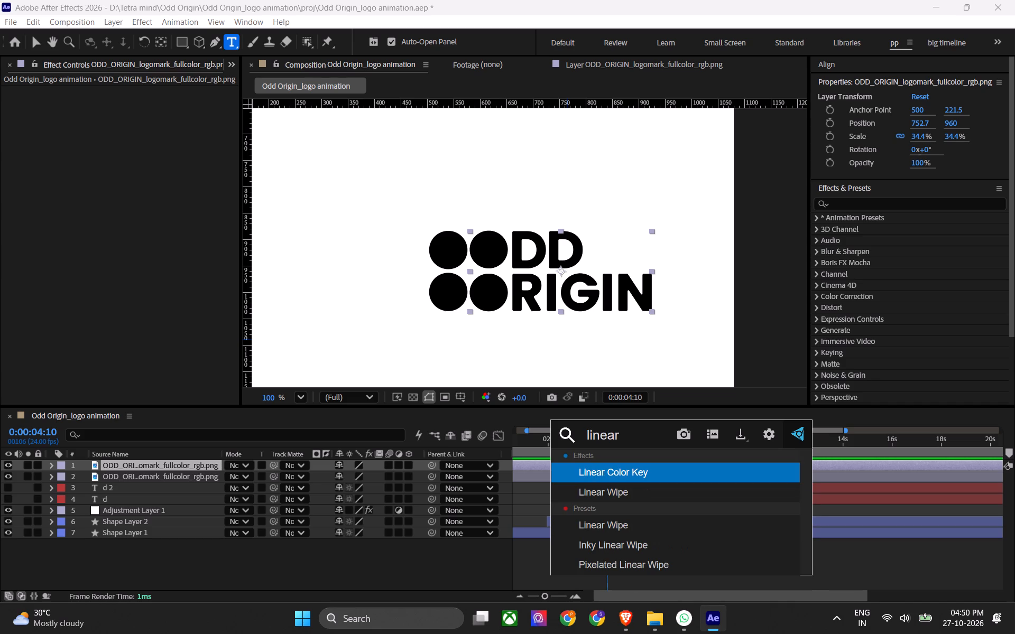
key(Down)
key(Return)
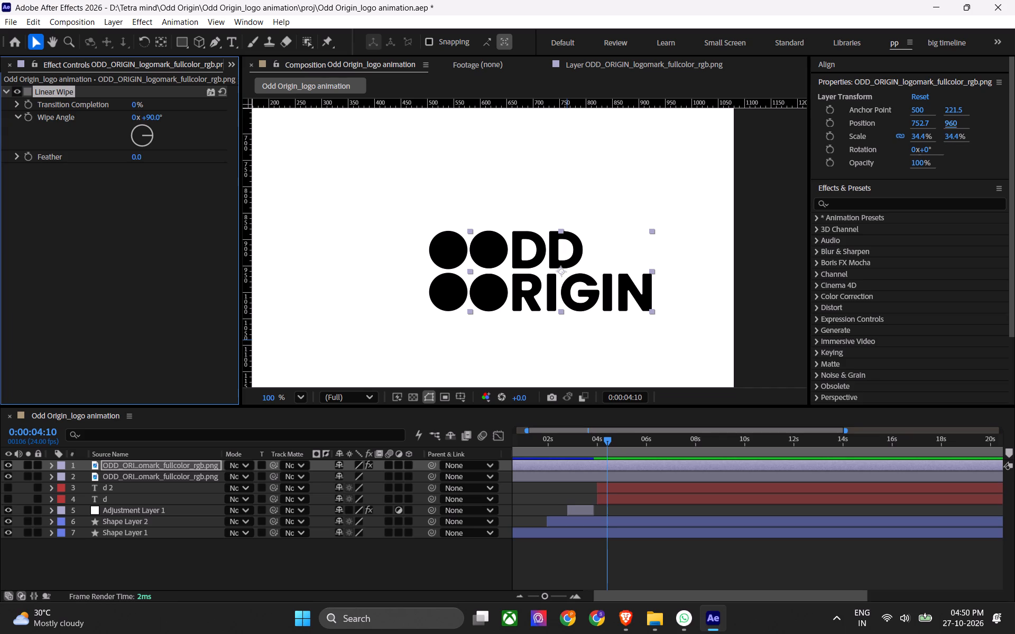
Move the duplicated logo image above the original by setting its Y position to 773.
drag(950, 123, 824, 124)
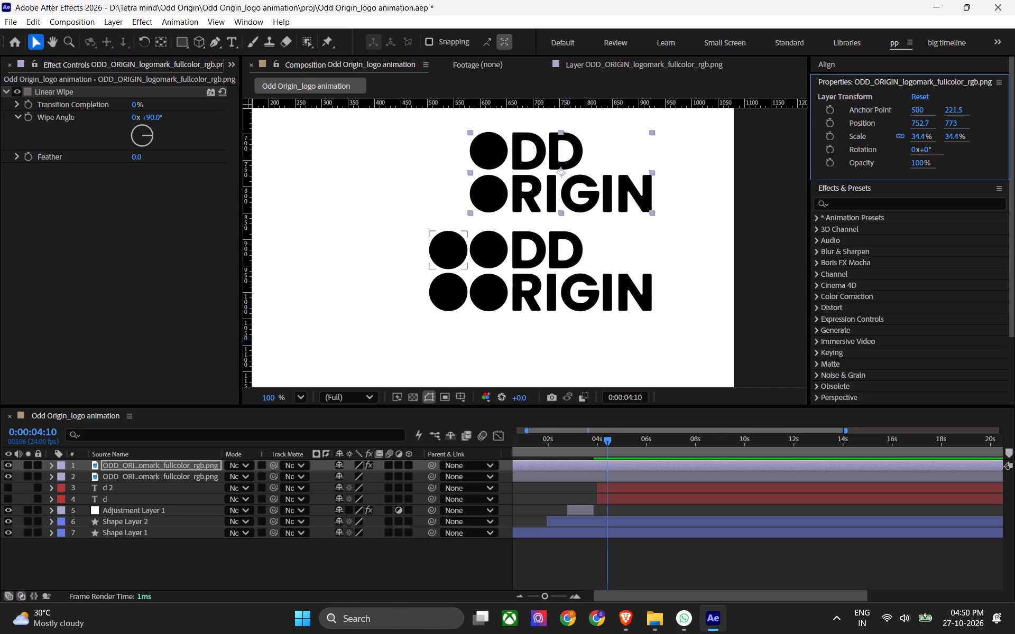
Set the Linear Wipe's Transition Completion to 22% so the circles are cut off the duplicated logo.
drag(133, 104, 145, 107)
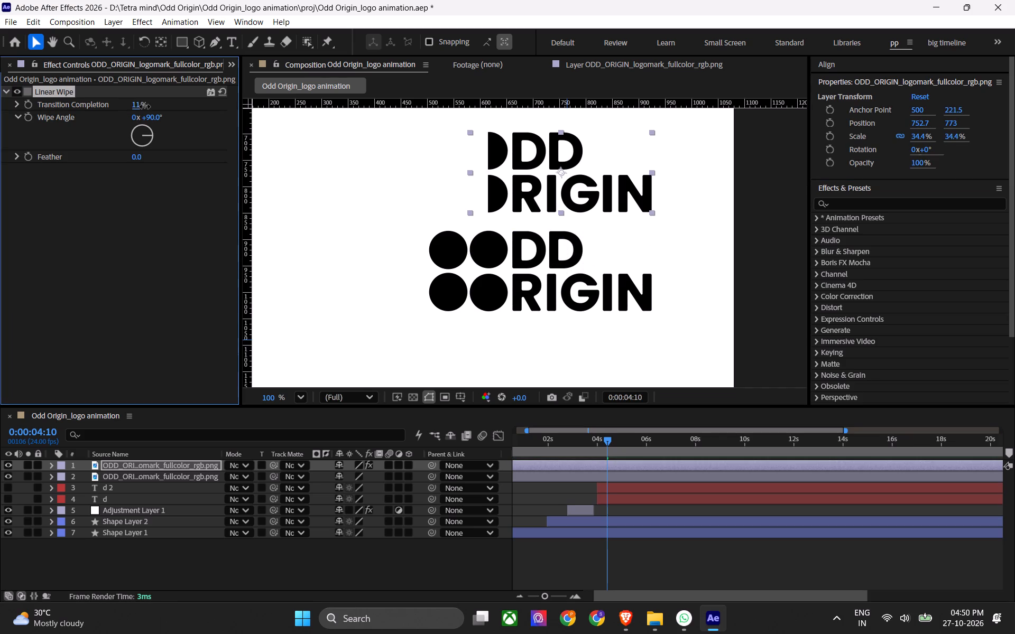
drag(145, 107, 158, 113)
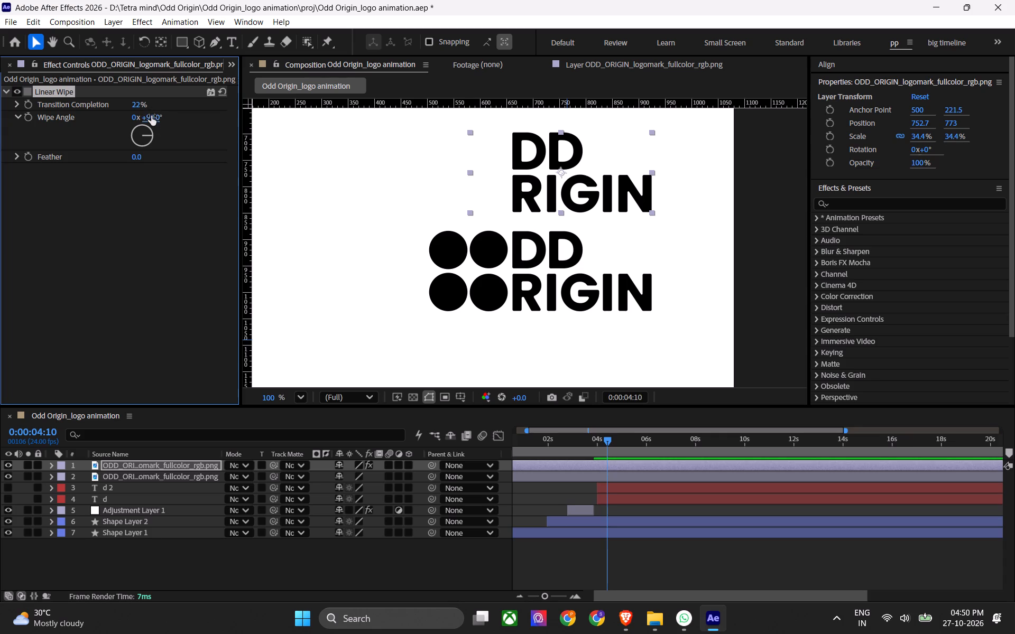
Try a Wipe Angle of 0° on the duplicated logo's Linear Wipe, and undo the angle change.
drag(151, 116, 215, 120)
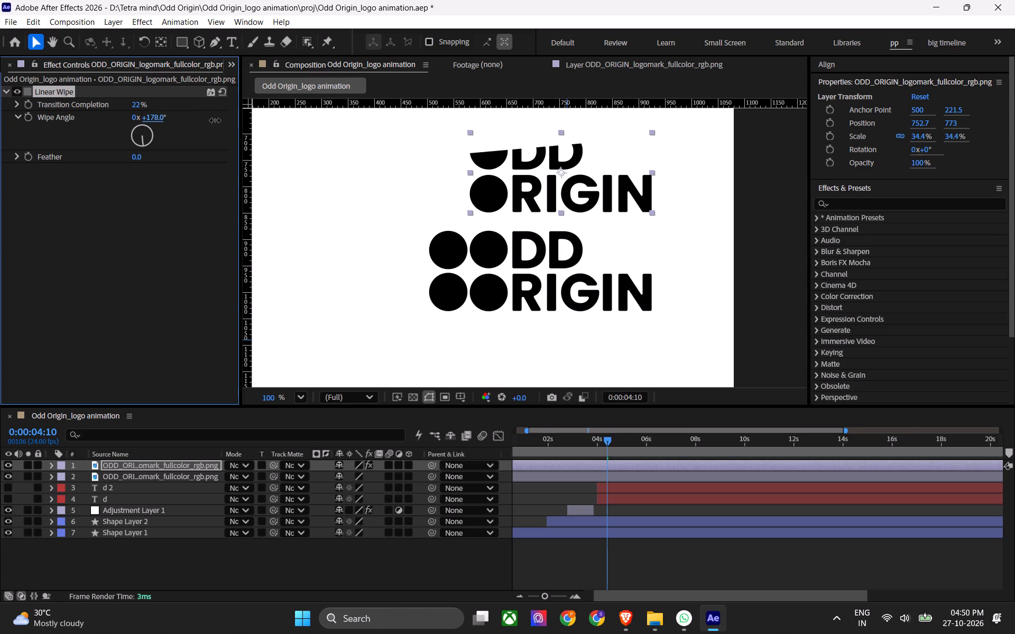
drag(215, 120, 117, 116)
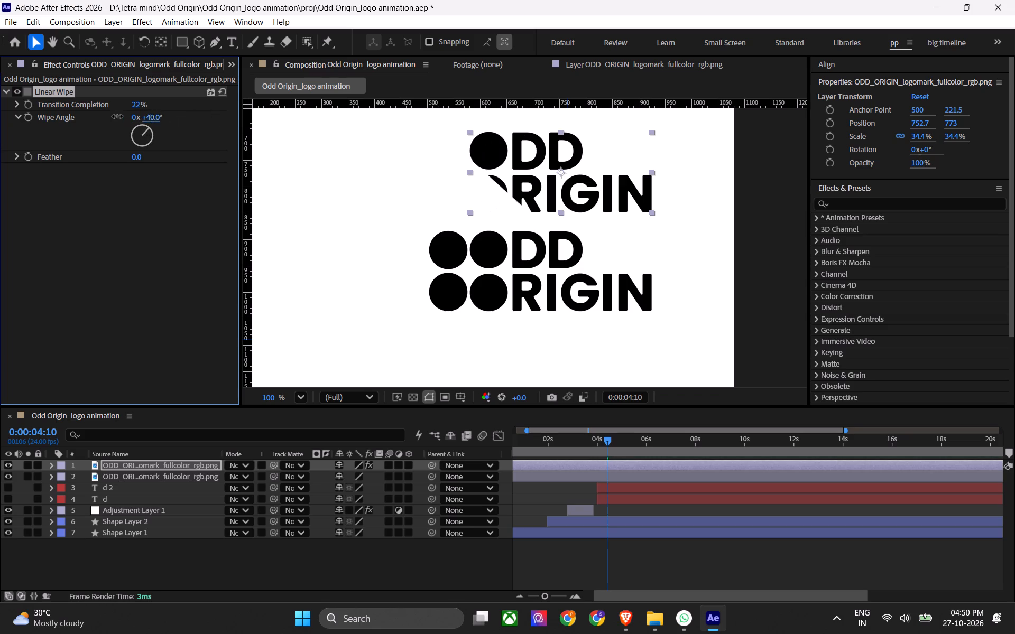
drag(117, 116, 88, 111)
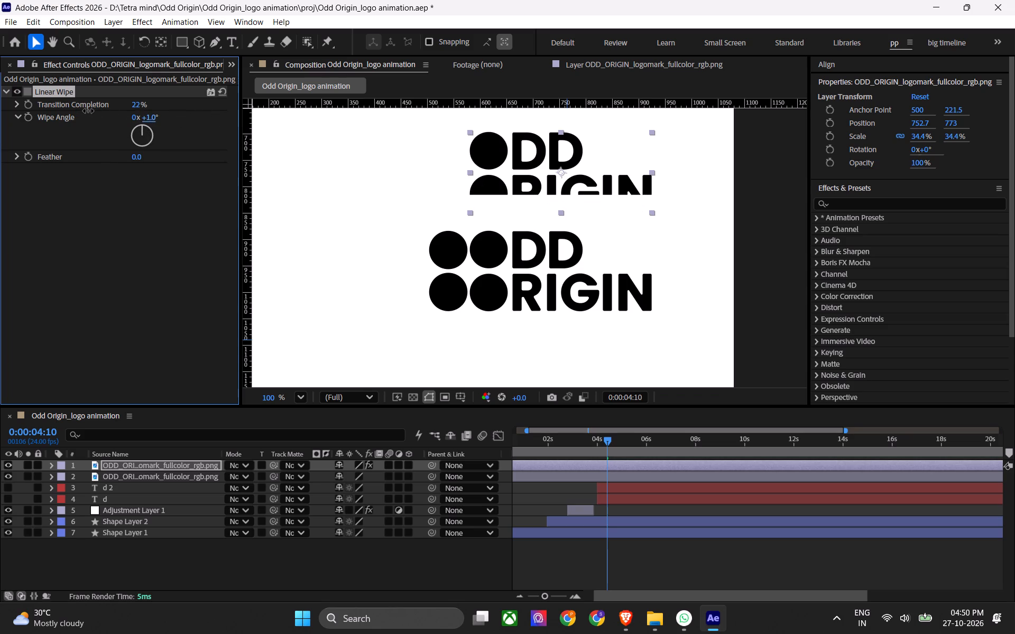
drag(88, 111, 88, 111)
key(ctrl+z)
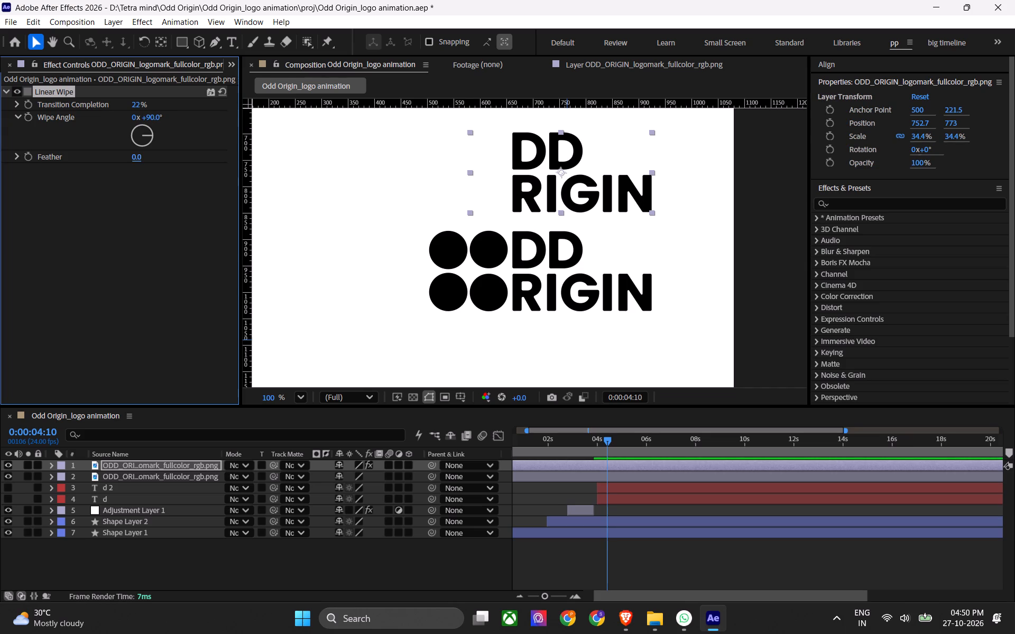
Duplicate the Linear Wipe effect on the upper logo copy.
click(56, 90)
right_click(71, 88)
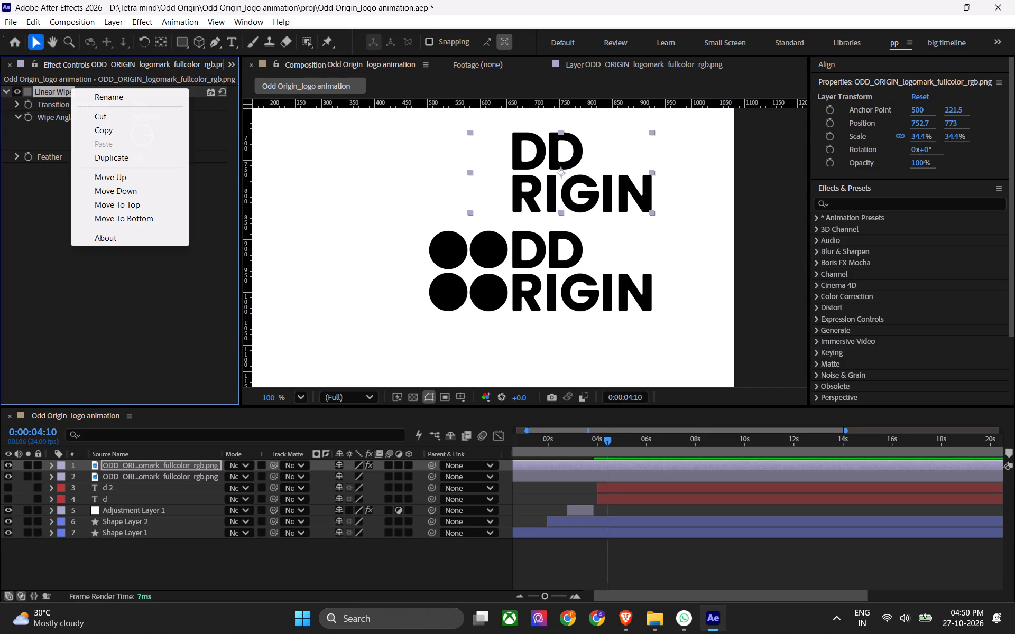
click(121, 162)
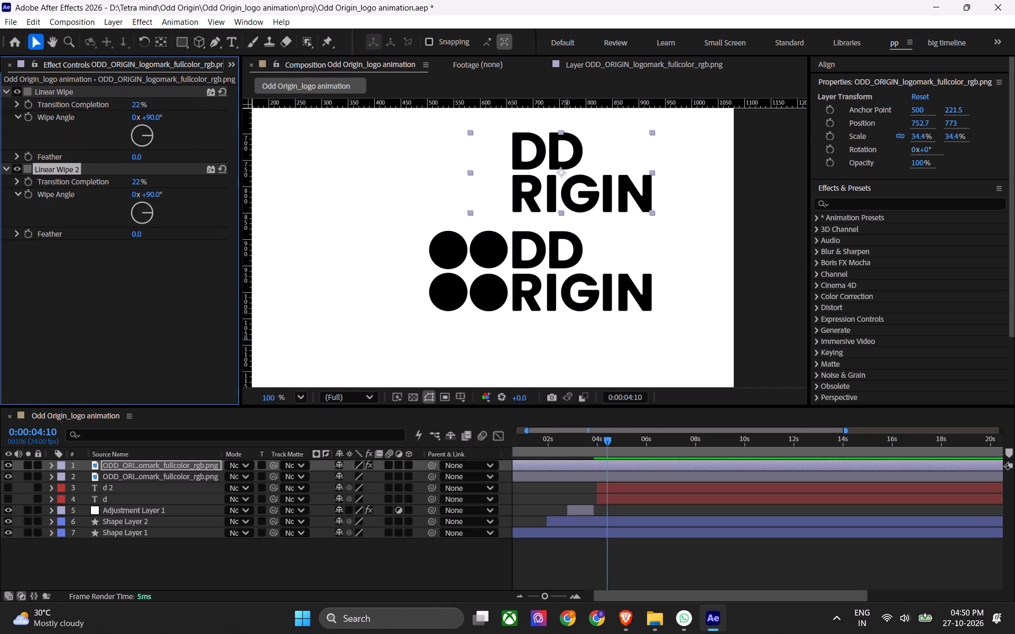
Set the Wipe Angle of Linear Wipe 2 on the upper logo copy to 0°.
drag(137, 184, 150, 187)
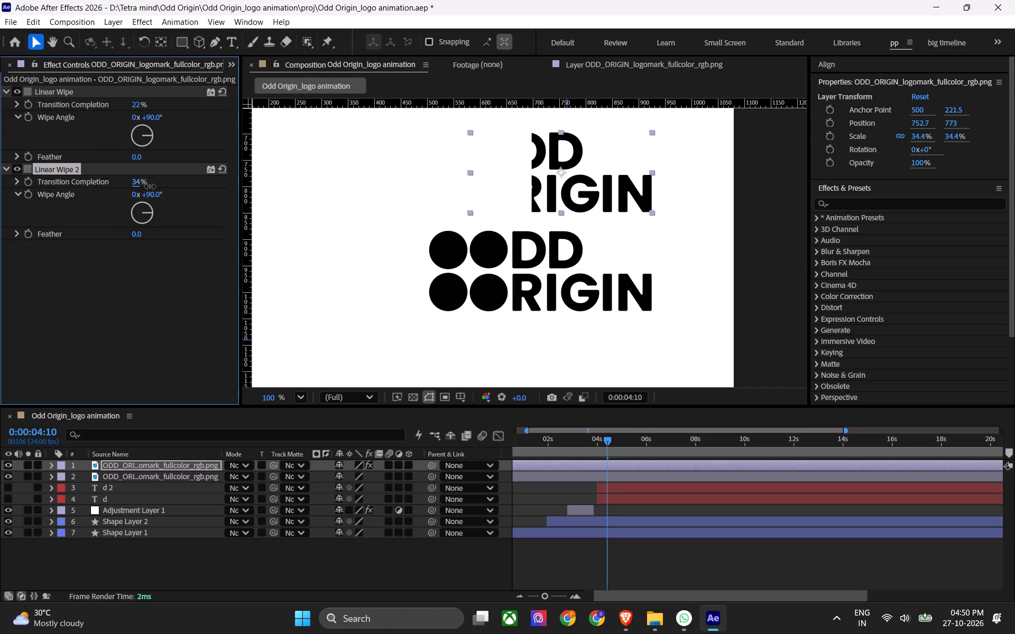
drag(150, 187, 142, 187)
drag(148, 196, 76, 182)
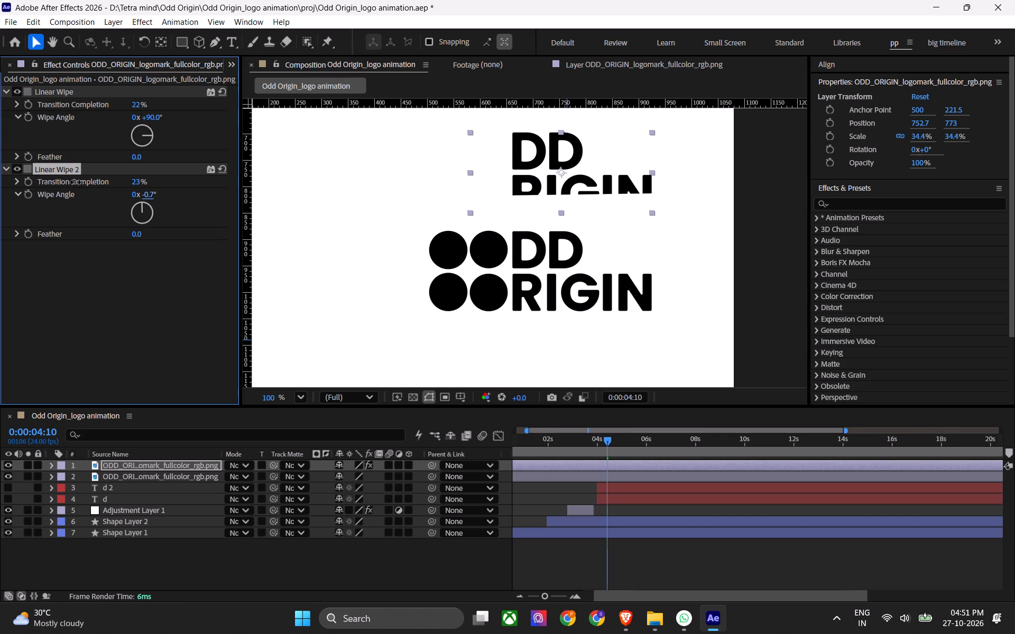
drag(76, 182, 78, 181)
click(142, 197)
key(0)
key(Return)
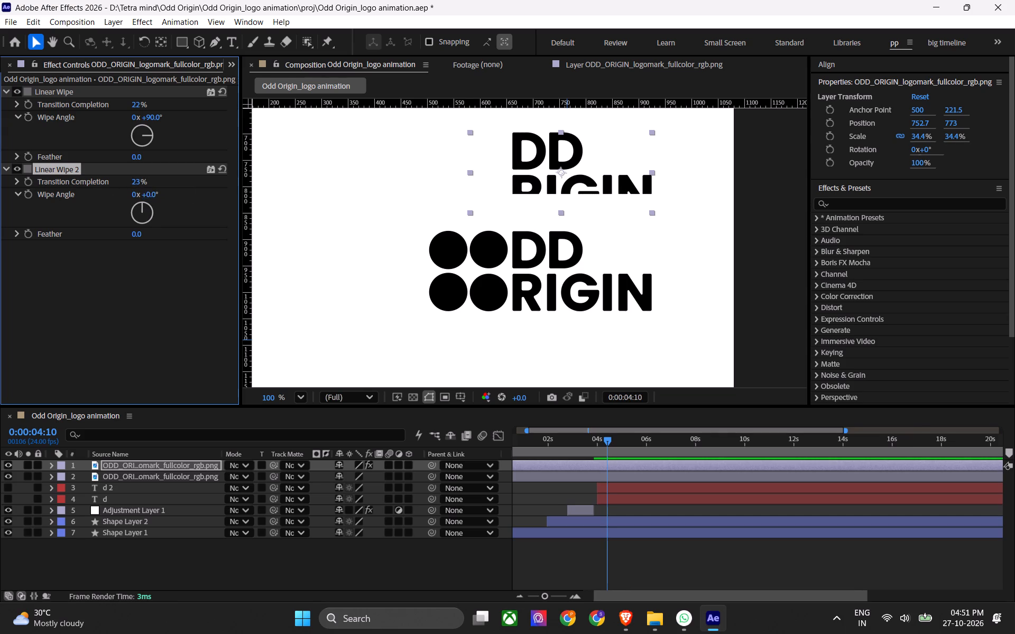
Set Linear Wipe 2's Transition Completion to 50% so the ORIGIN row is cut off the upper logo copy, and save the project.
drag(134, 181, 187, 183)
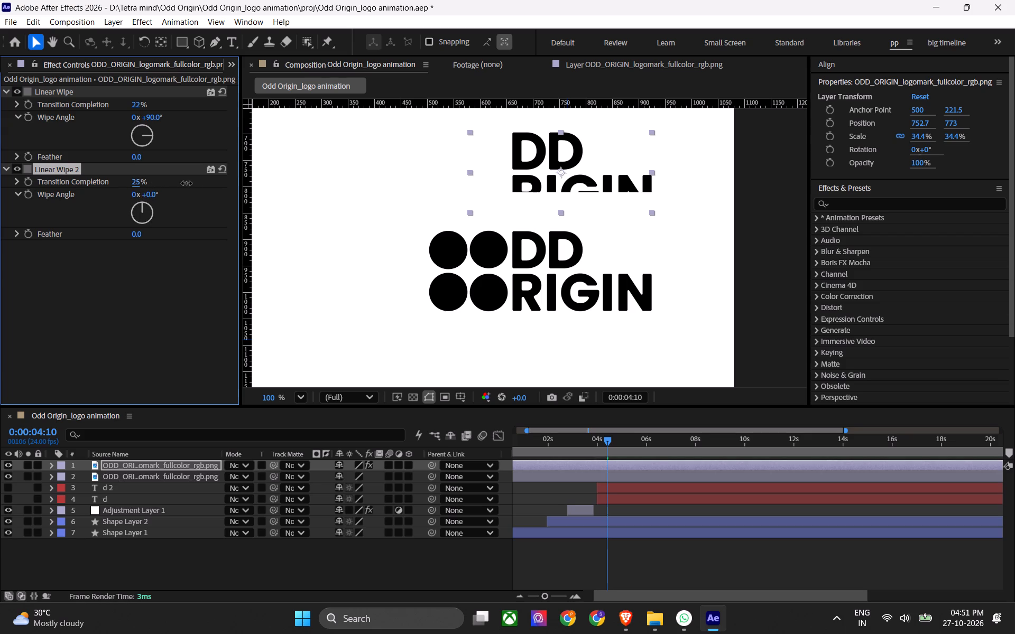
drag(187, 183, 178, 179)
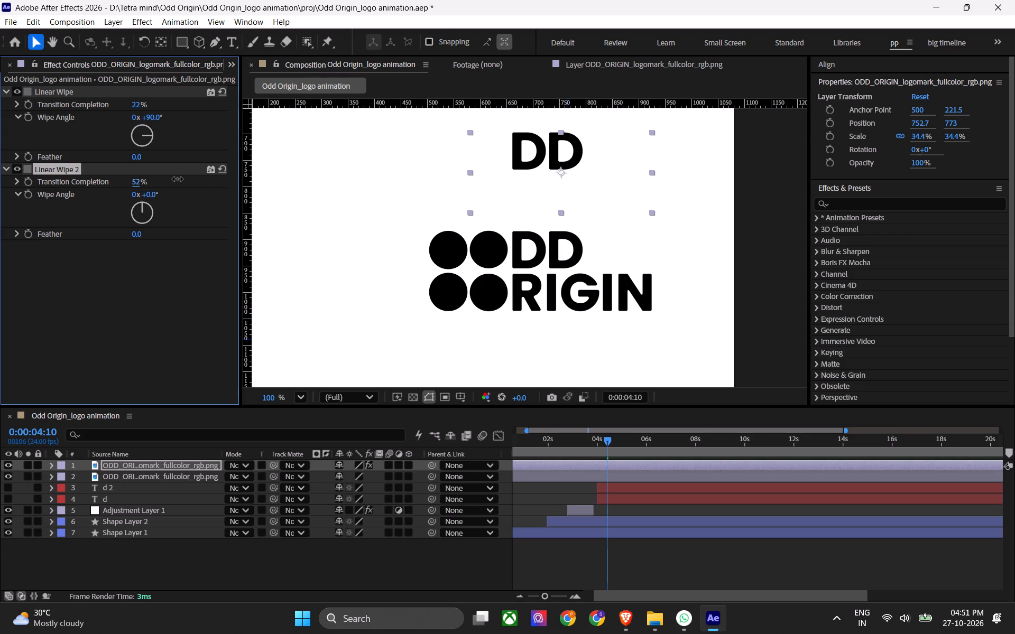
drag(178, 179, 146, 184)
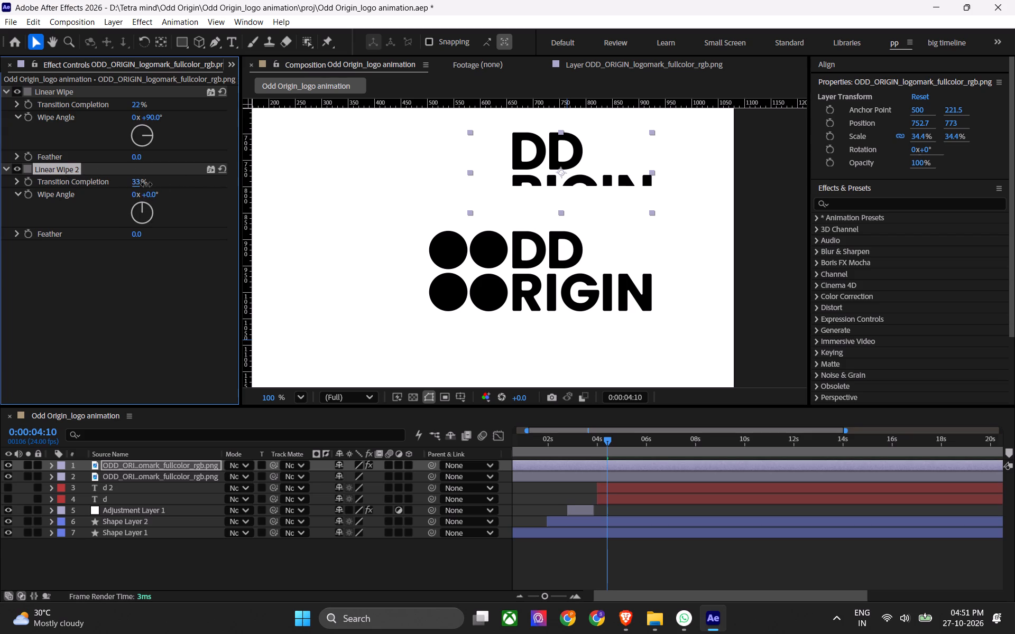
drag(146, 184, 362, 174)
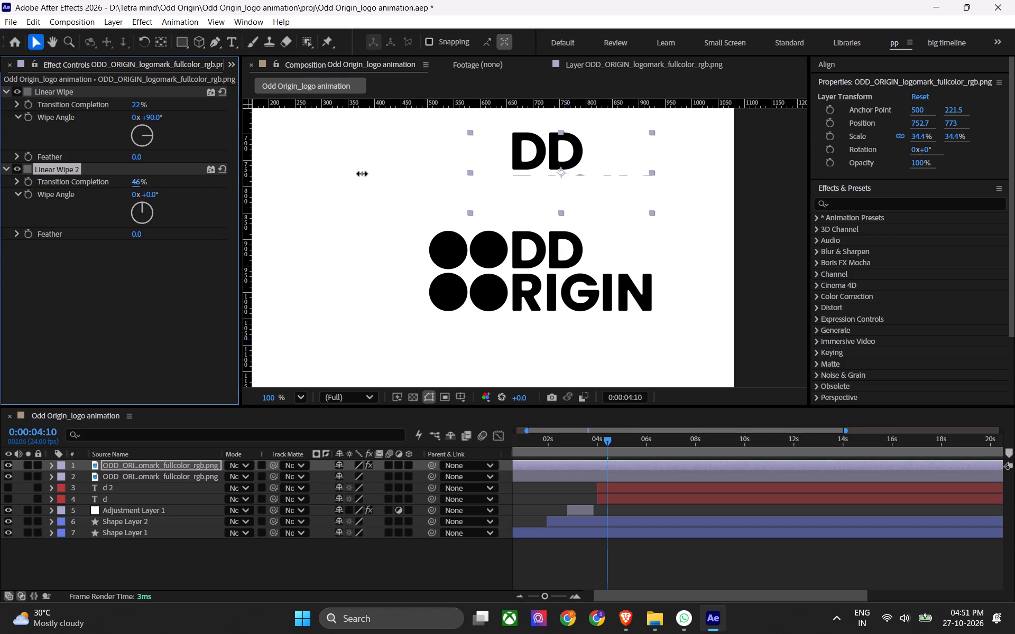
drag(362, 174, 412, 171)
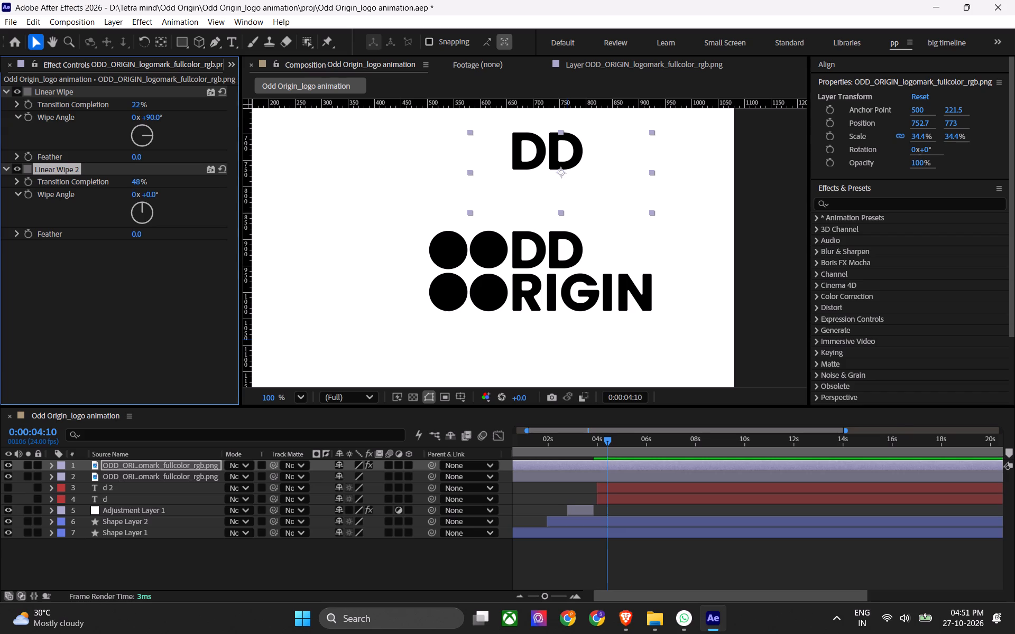
click(131, 181)
click(133, 181)
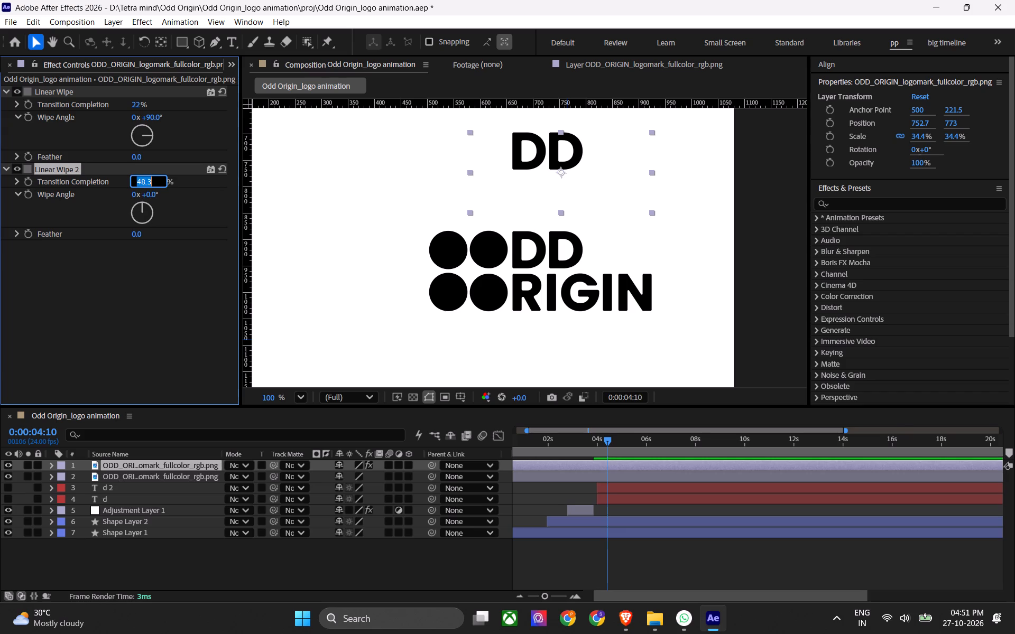
text(50)
key(Return)
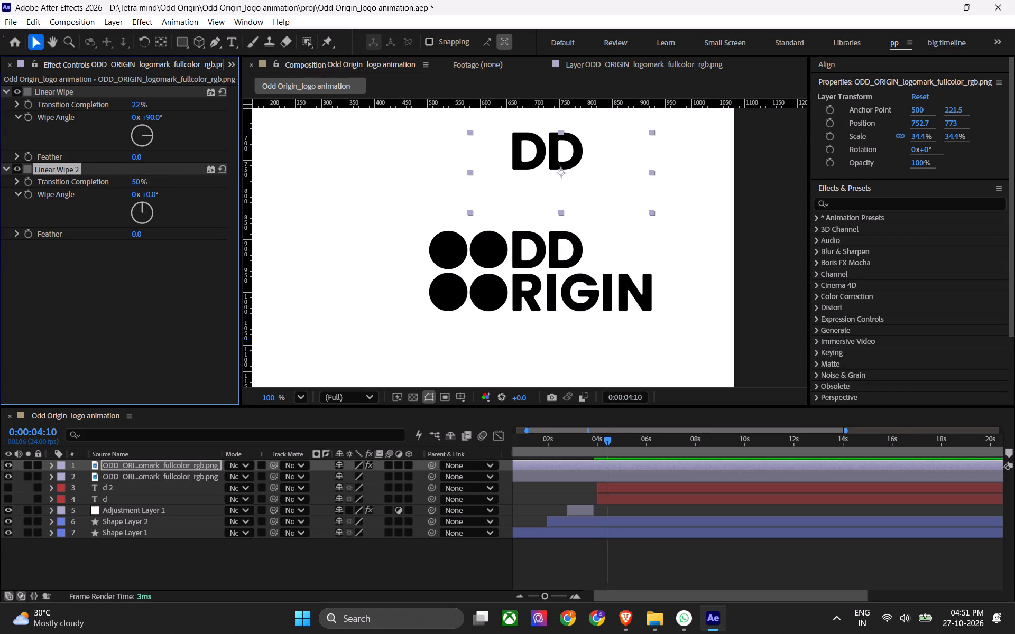
click(146, 280)
key(ctrl+s)
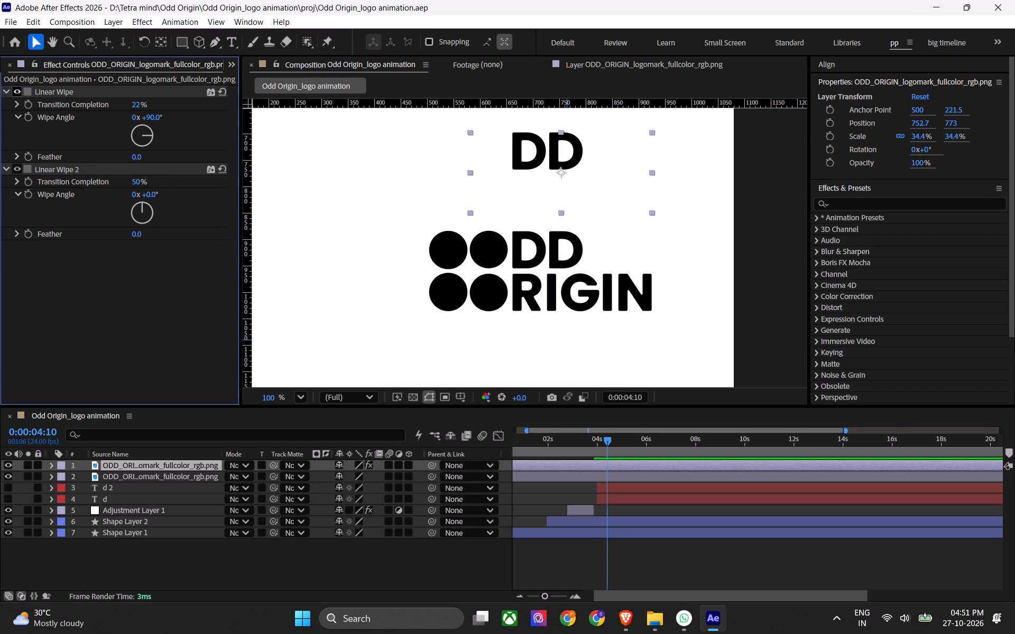
Duplicate the Linear Wipe 2 effect on the upper logo copy.
click(18, 91)
click(18, 91)
right_click(77, 170)
click(119, 243)
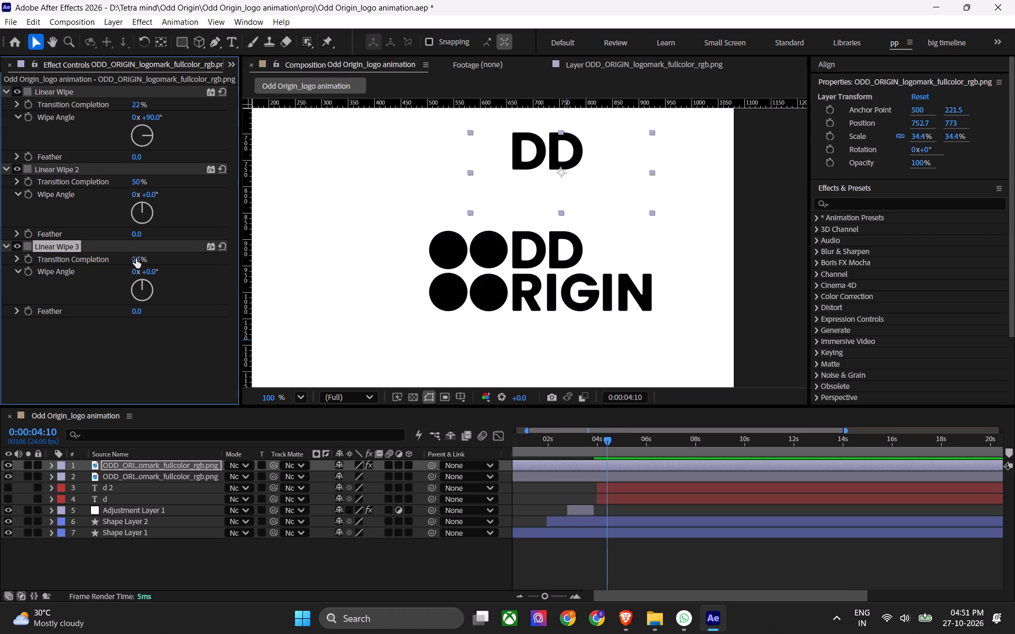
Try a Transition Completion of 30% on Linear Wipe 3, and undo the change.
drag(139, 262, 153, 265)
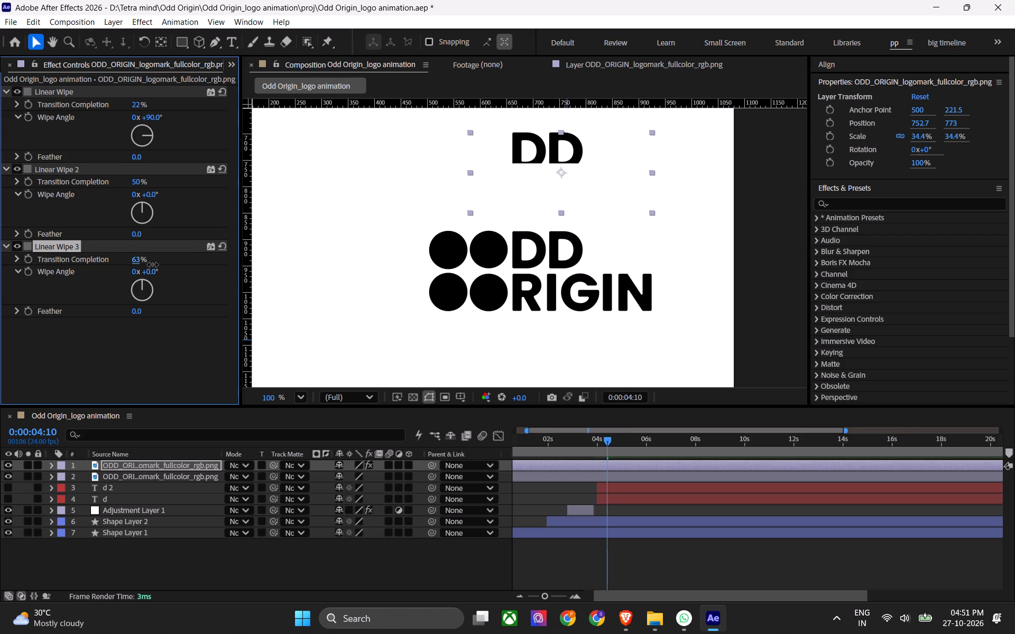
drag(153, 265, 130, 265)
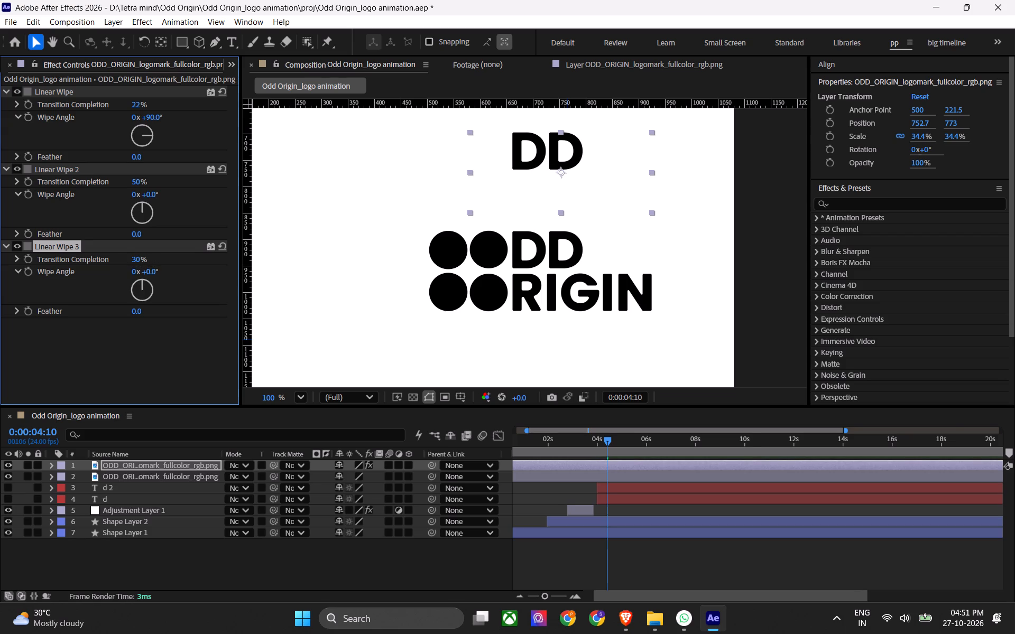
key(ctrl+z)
Set Linear Wipe 3's Wipe Angle to -90° and save the project.
drag(152, 272, 140, 268)
drag(140, 268, 86, 268)
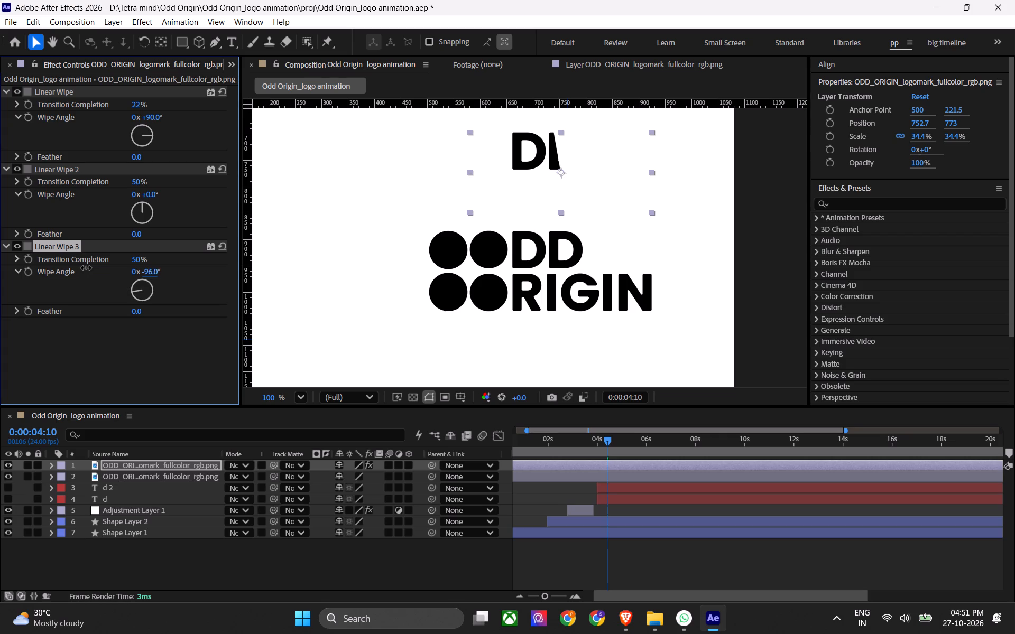
drag(86, 268, 92, 268)
click(153, 273)
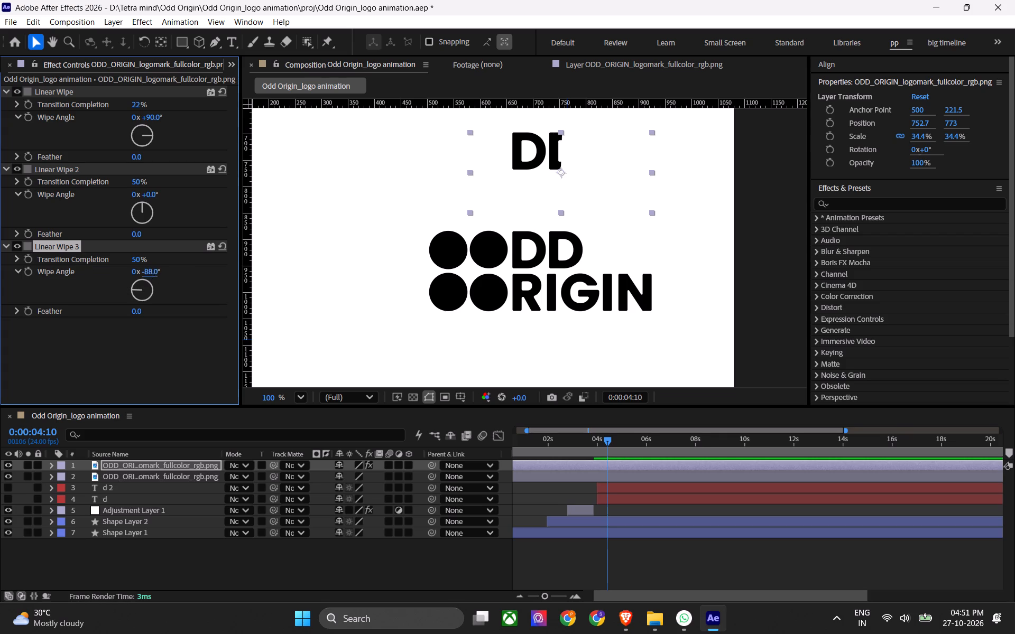
text(-90)
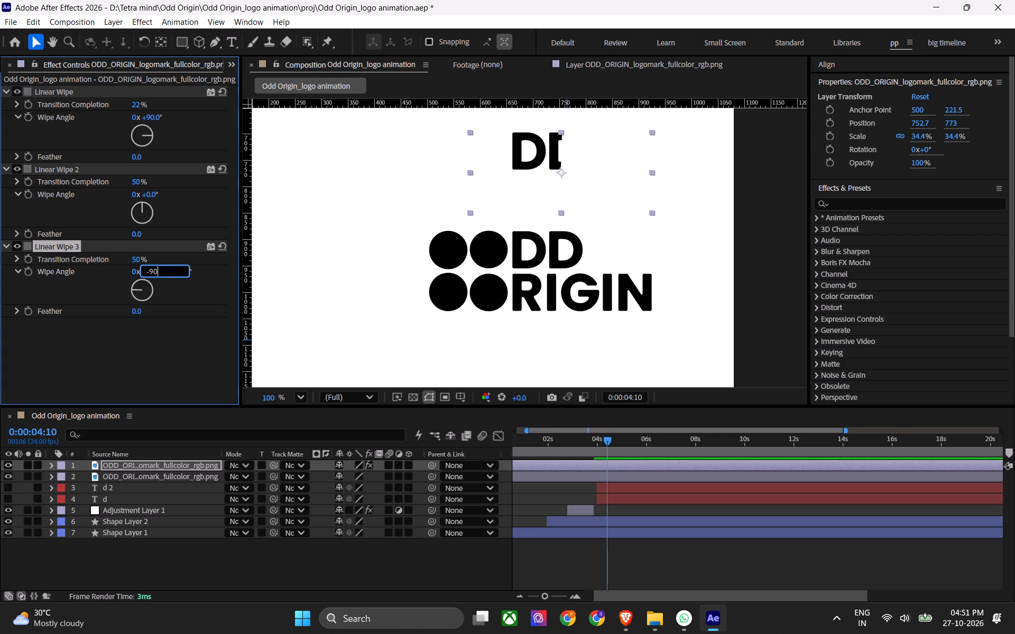
key(Return)
key(ctrl+s)
key(ctrl+s)
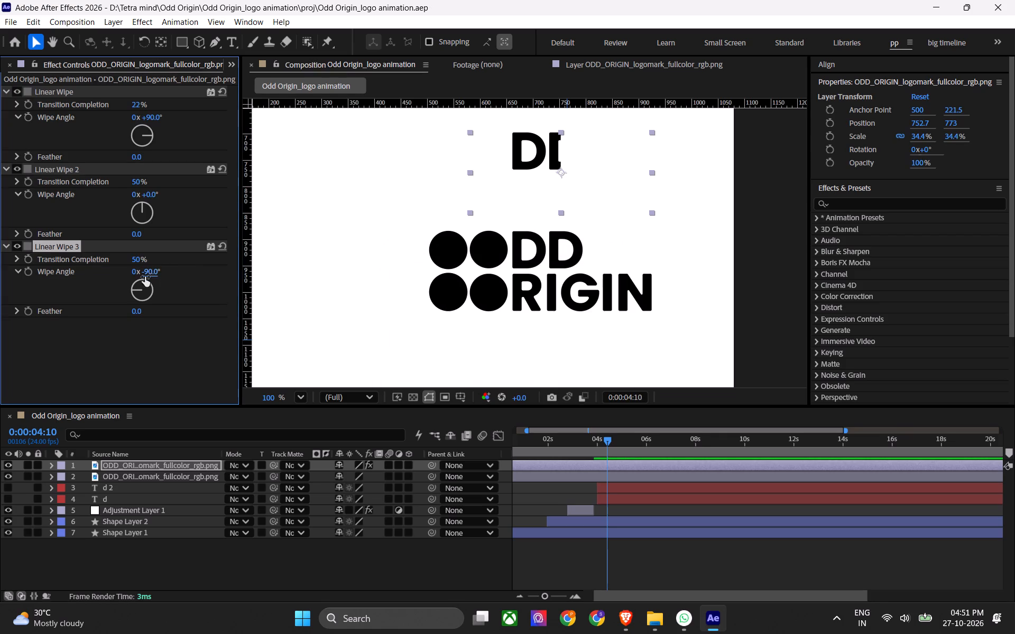
Set Linear Wipe 3's Transition Completion to 57% so only the first D of the upper logo copy remains, and save the project.
ctrl+drag(138, 258, 210, 255)
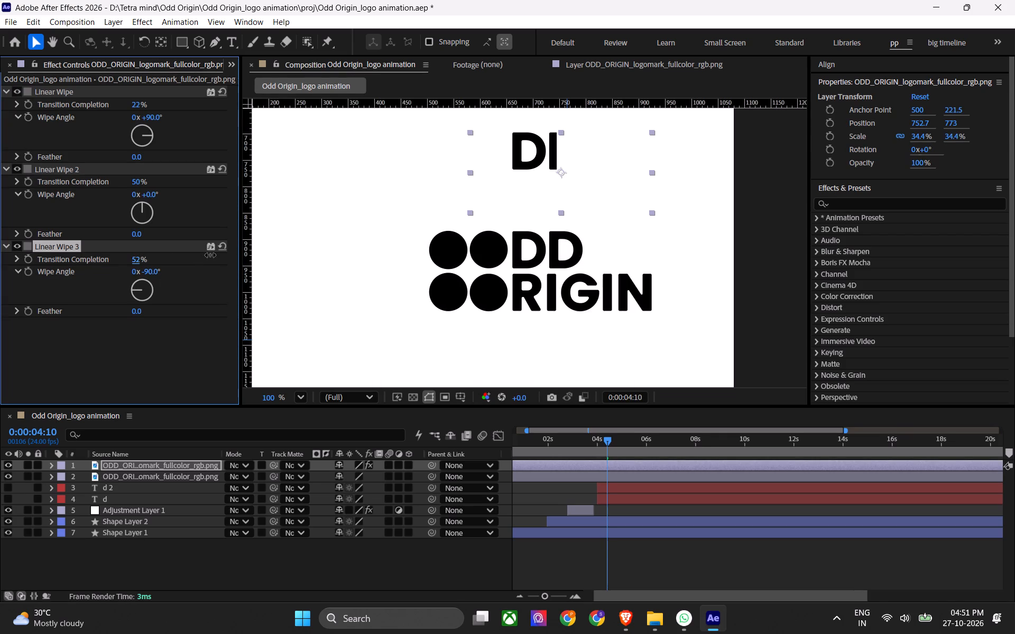
ctrl+drag(210, 255, 96, 258)
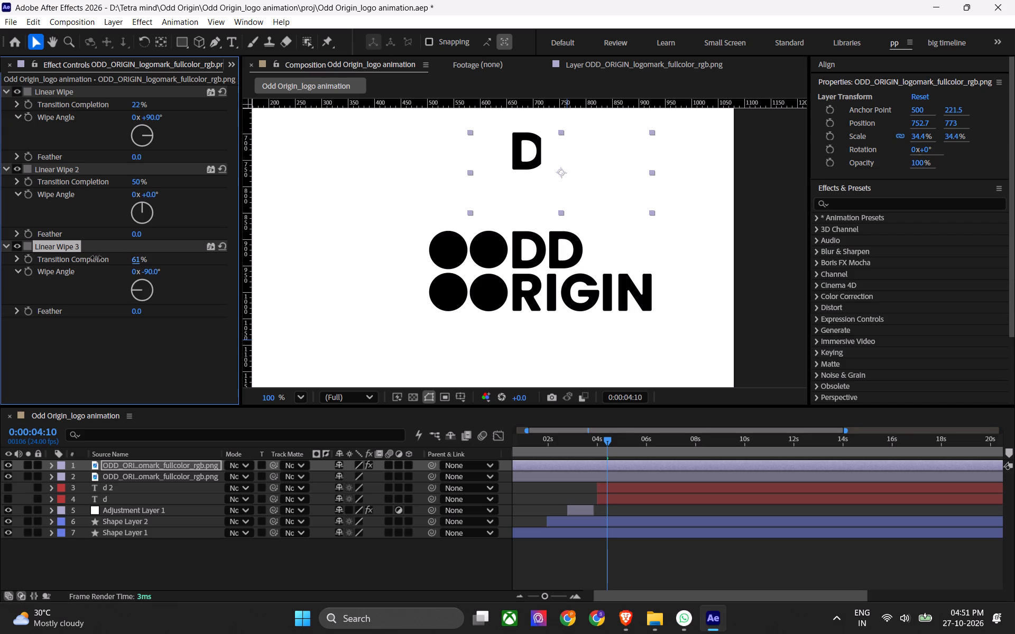
ctrl+drag(96, 258, 140, 270)
ctrl+drag(140, 270, 209, 253)
ctrl+click(141, 261)
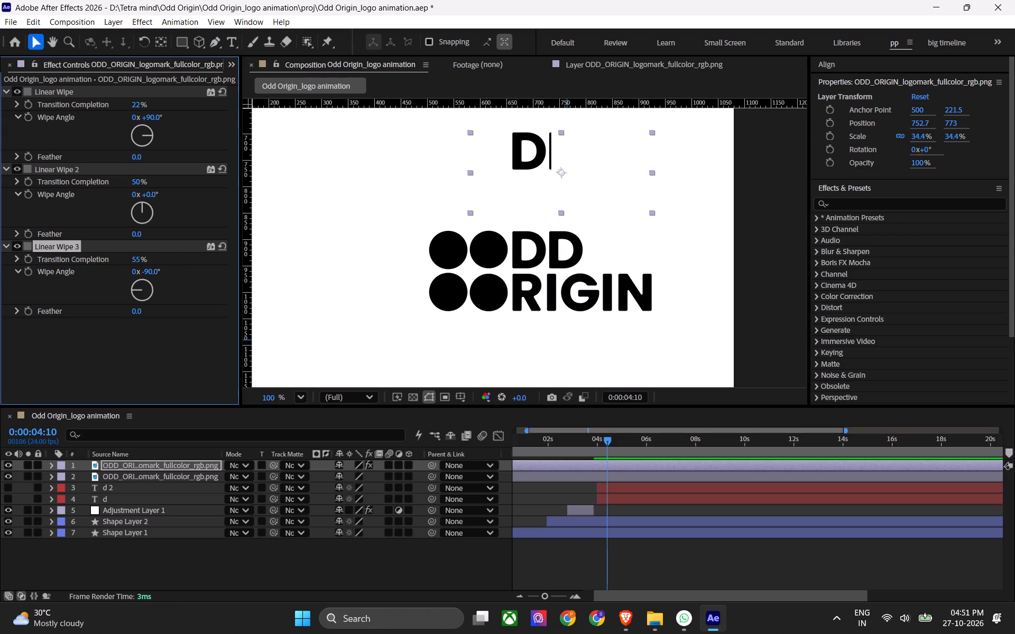
ctrl+drag(139, 259, 193, 260)
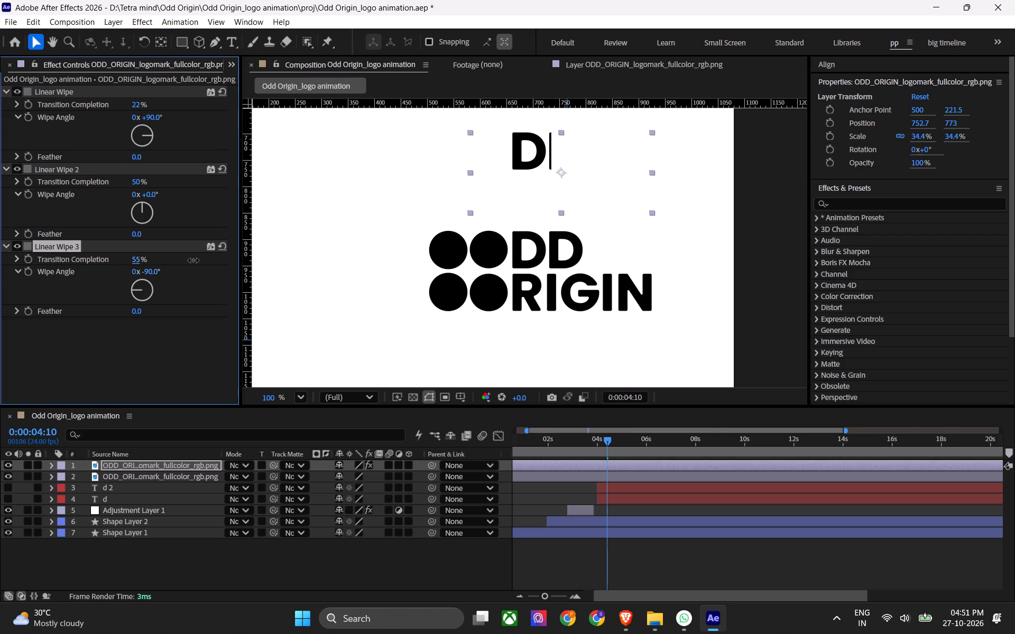
ctrl+drag(193, 260, 277, 267)
ctrl+click(197, 372)
key(ctrl+s)
click(152, 361)
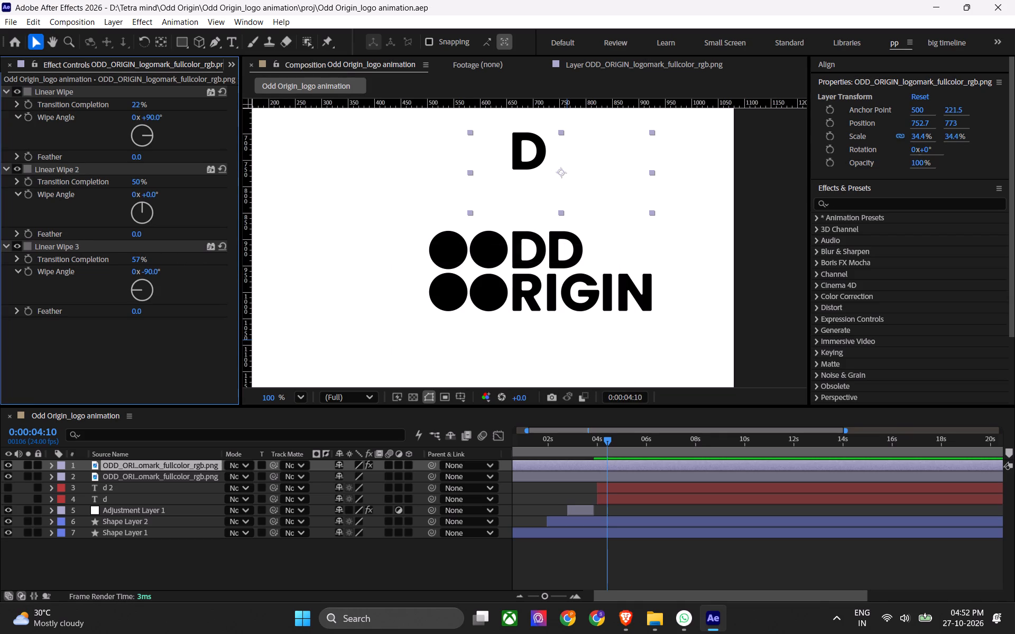
key(ctrl+s)
key(ctrl+s)
Rename the upper logo copy's layer as d.
click(192, 461)
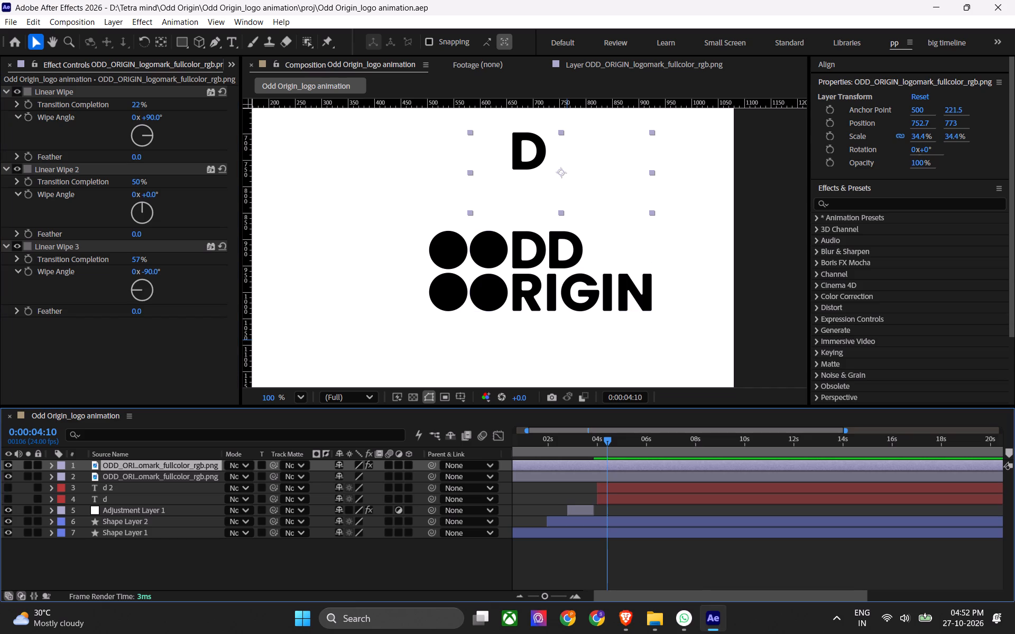
key(Return)
key(d)
key(Return)
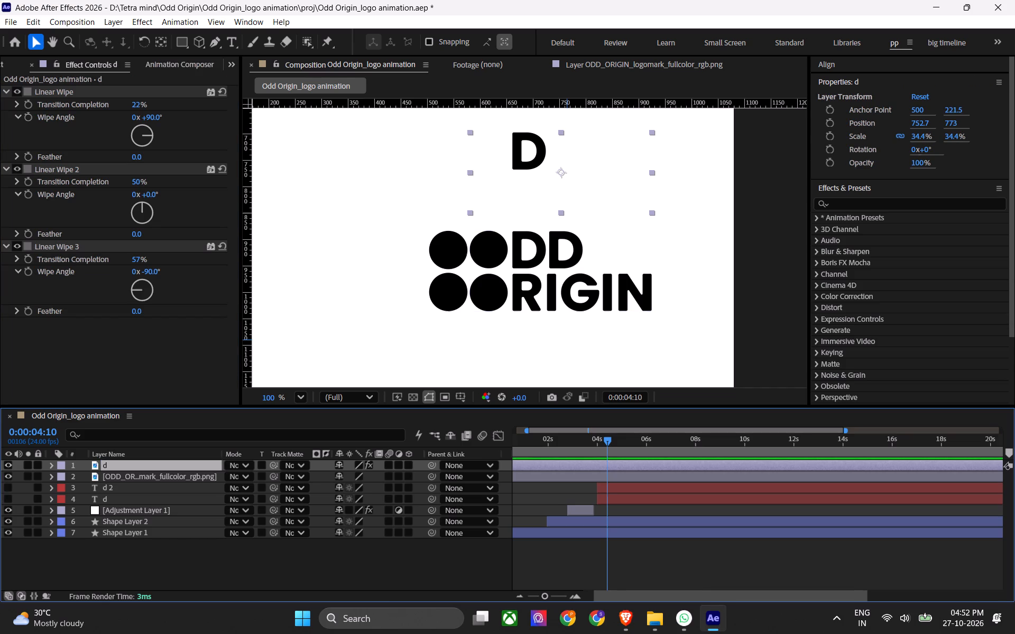
Move the original logo image layer to the bottom of the layer stack and save the project.
click(189, 476)
double_click(12, 477)
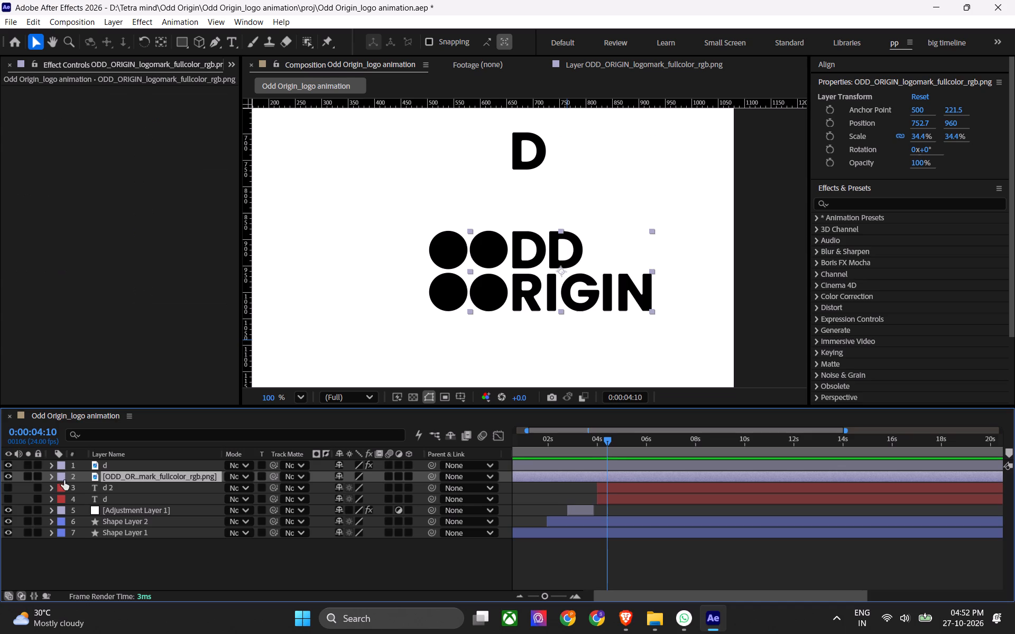
drag(134, 473, 137, 550)
click(157, 554)
key(ctrl+s)
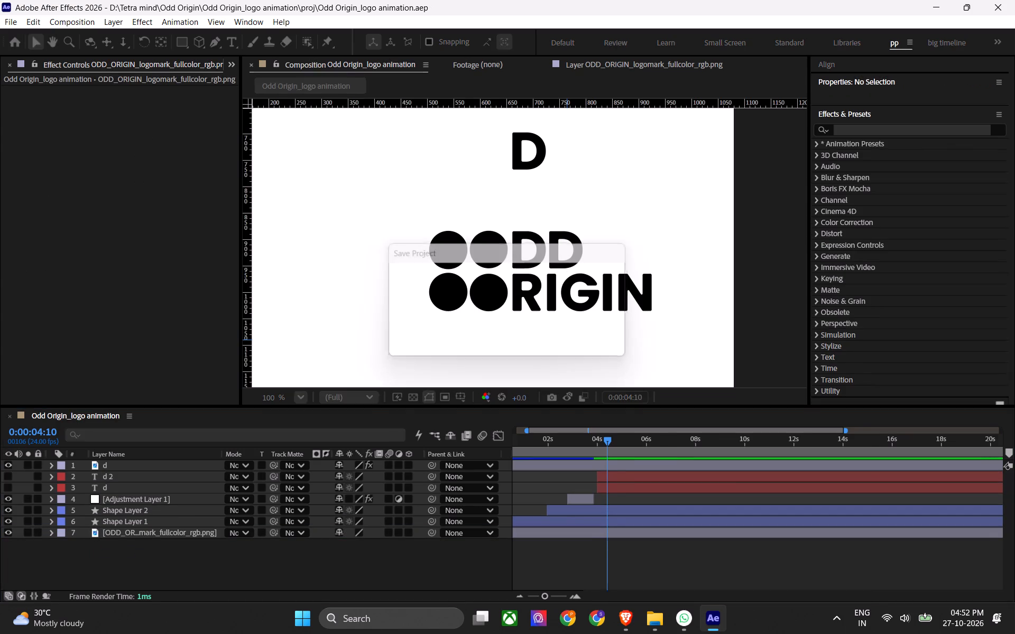
key(ctrl+s)
key(ctrl+s)
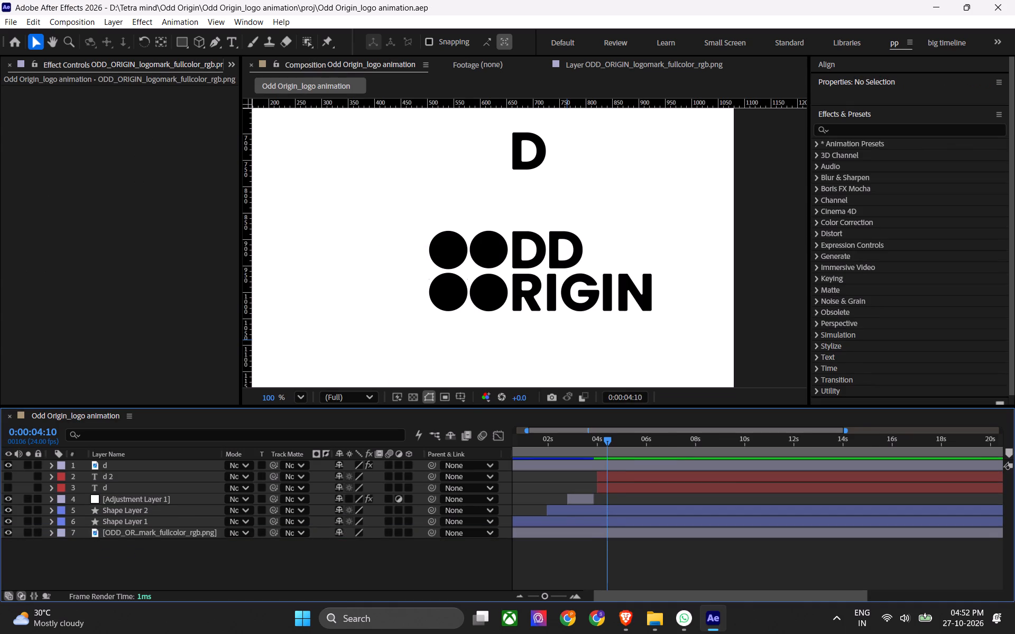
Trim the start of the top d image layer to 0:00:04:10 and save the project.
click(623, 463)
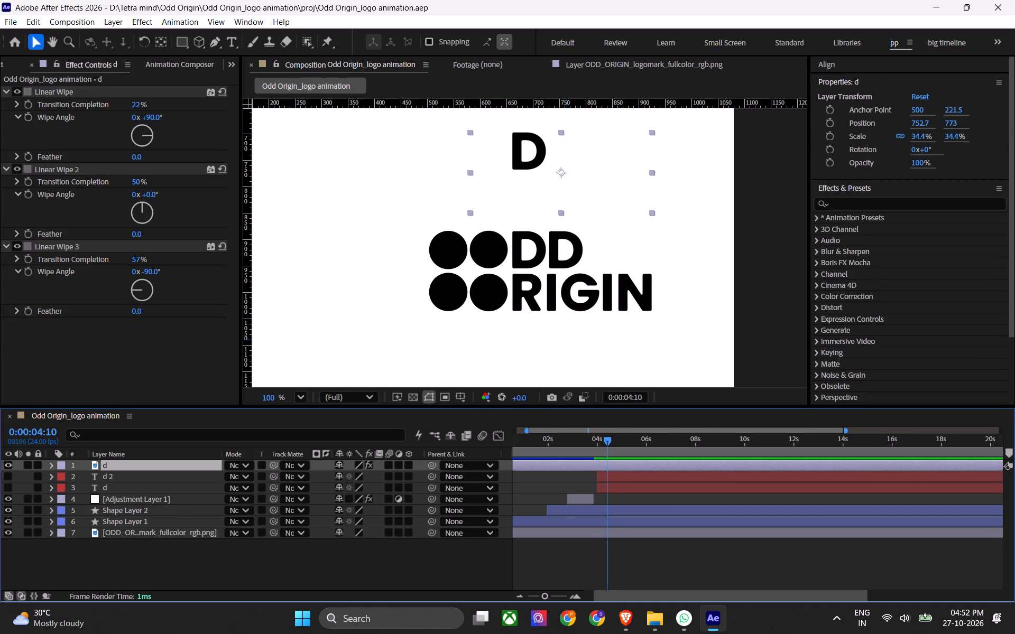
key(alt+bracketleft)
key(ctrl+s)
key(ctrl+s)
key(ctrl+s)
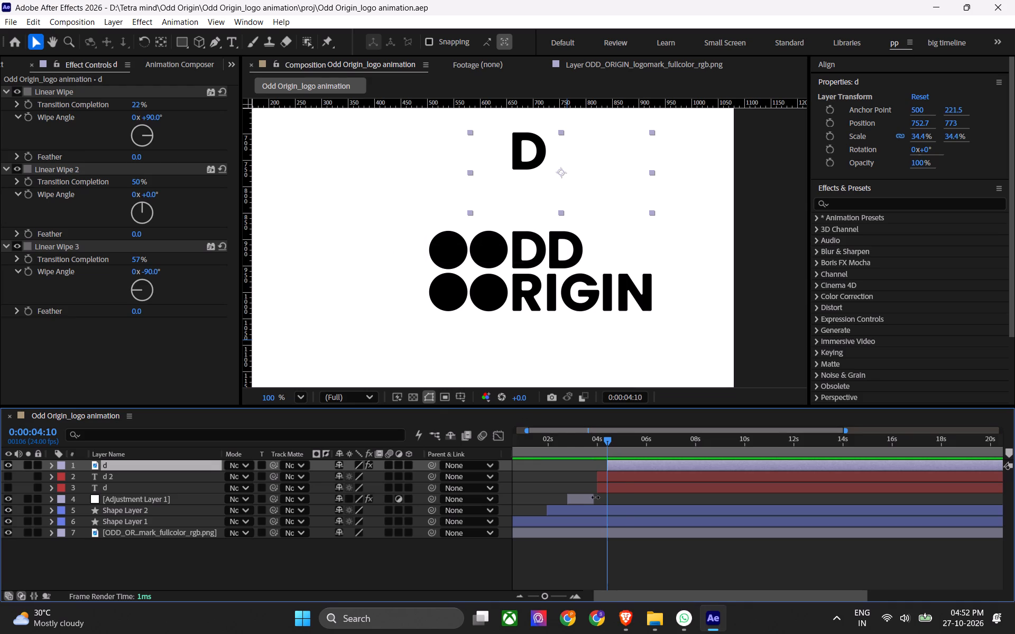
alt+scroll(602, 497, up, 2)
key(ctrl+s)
Set the top d image layer's start to 0:00:04:00, in line with the hidden text layers, and save the project.
drag(582, 436, 578, 436)
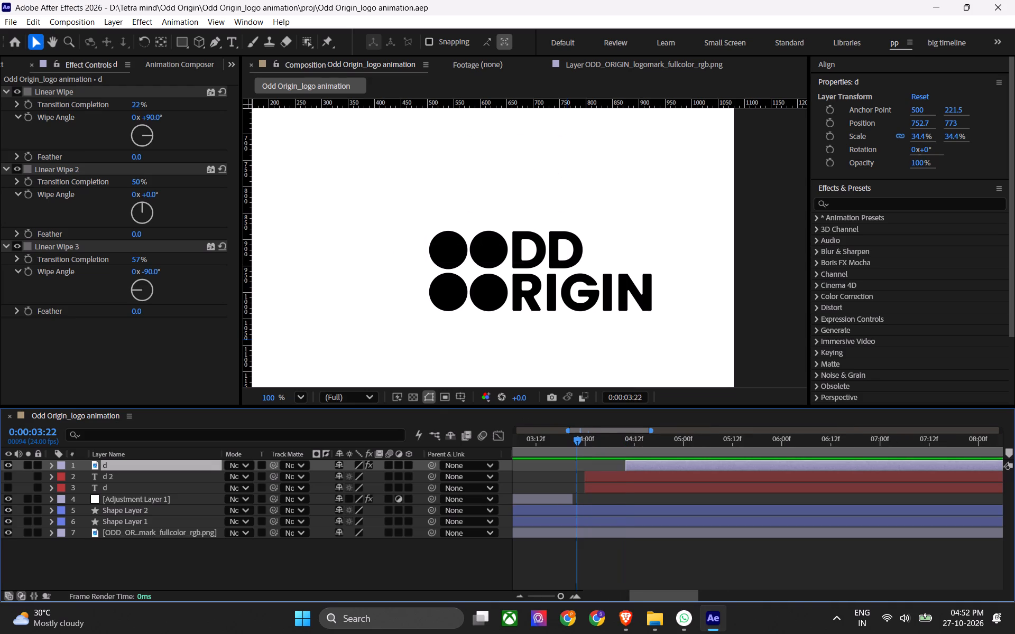
drag(578, 436, 540, 458)
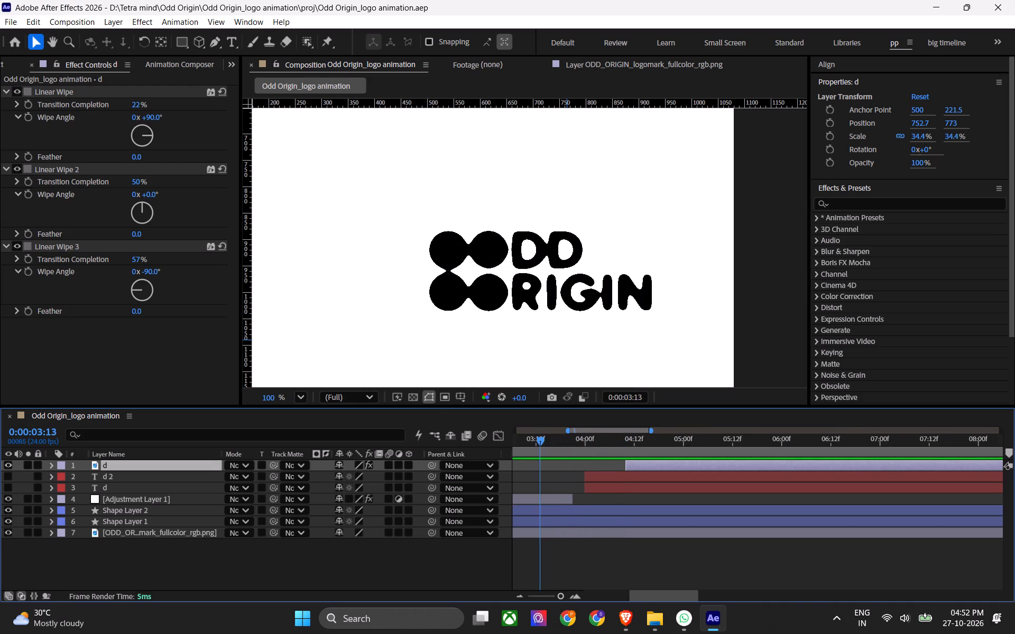
drag(540, 458, 630, 457)
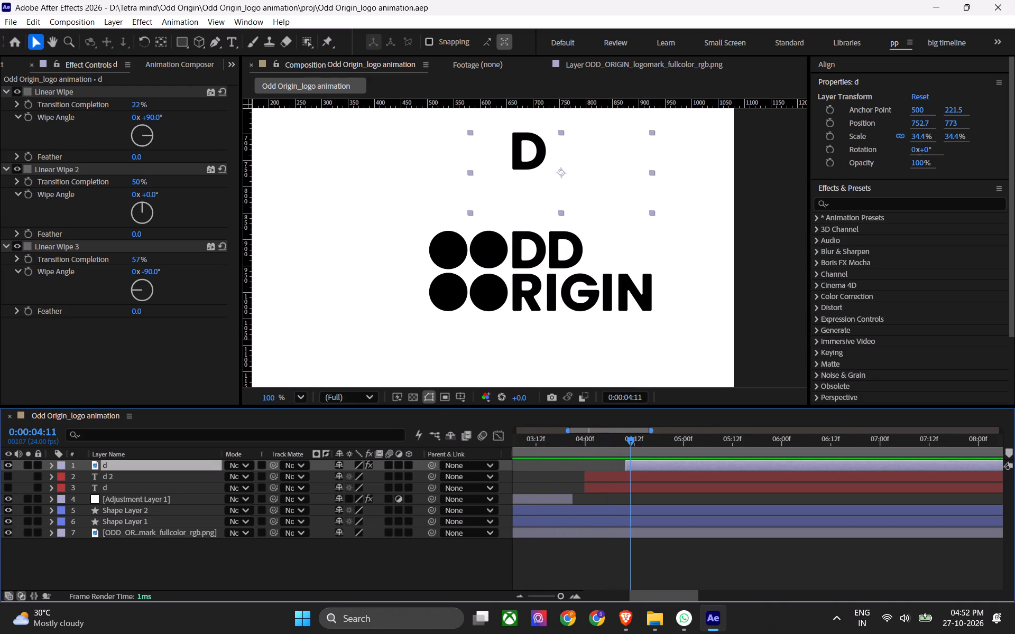
drag(625, 465, 585, 473)
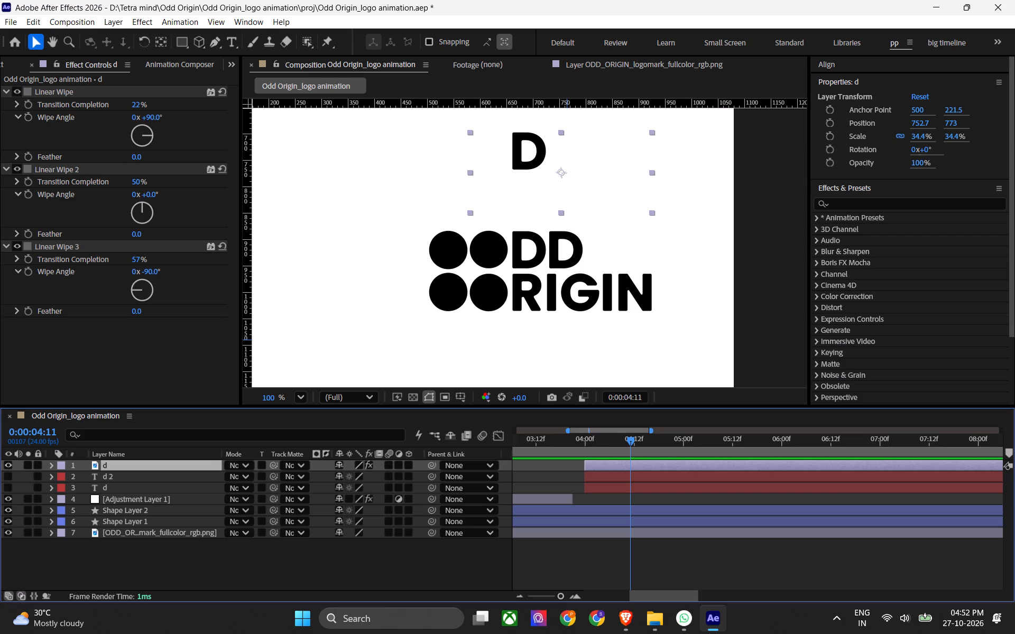
click(596, 438)
click(596, 461)
key(ctrl+s)
key(ctrl+s)
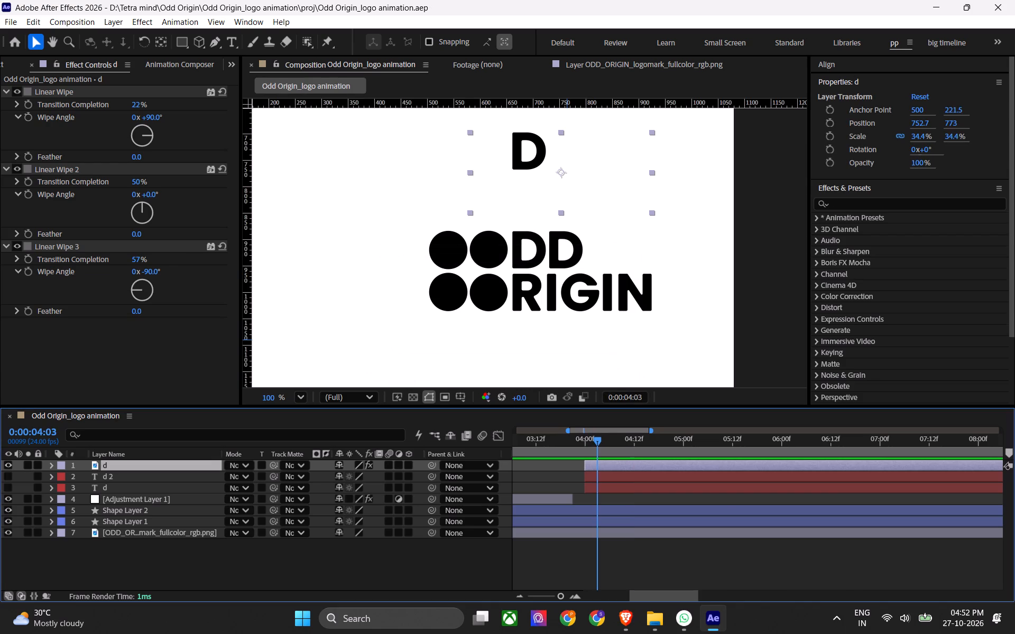
Move the isolated D down to just above the logo's first D, at position 752.7, 885, and save the project.
drag(541, 177, 541, 228)
scroll(539, 228, up, 3)
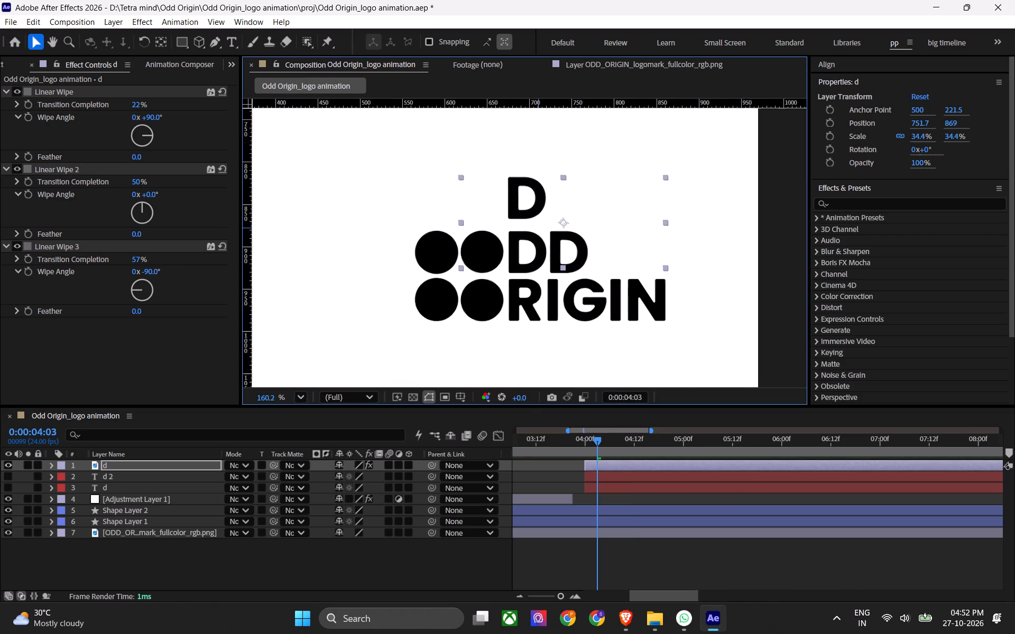
scroll(538, 228, up, 9)
drag(497, 210, 501, 251)
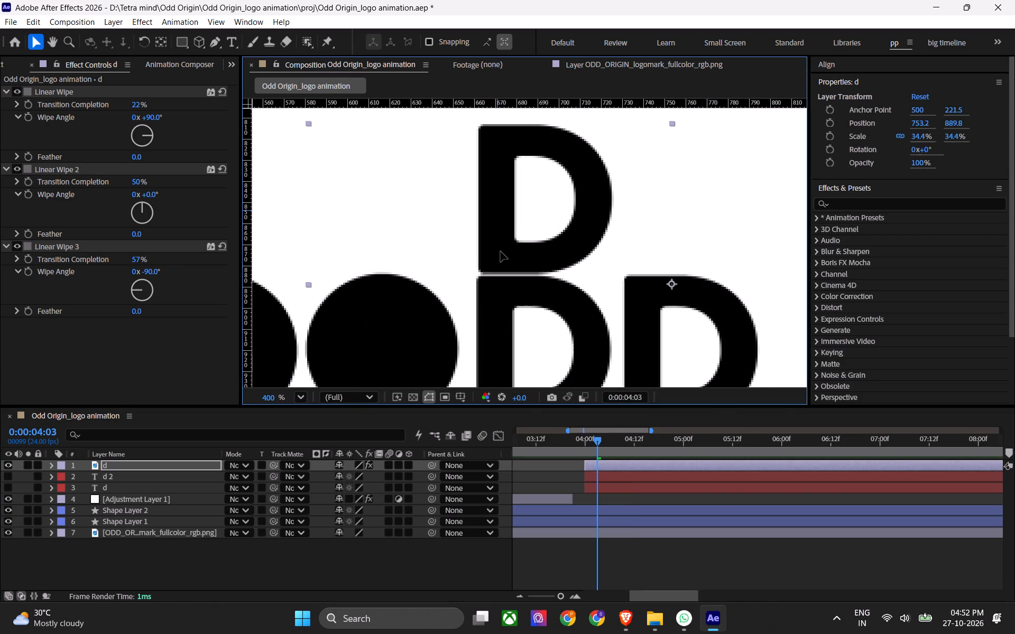
drag(501, 251, 499, 244)
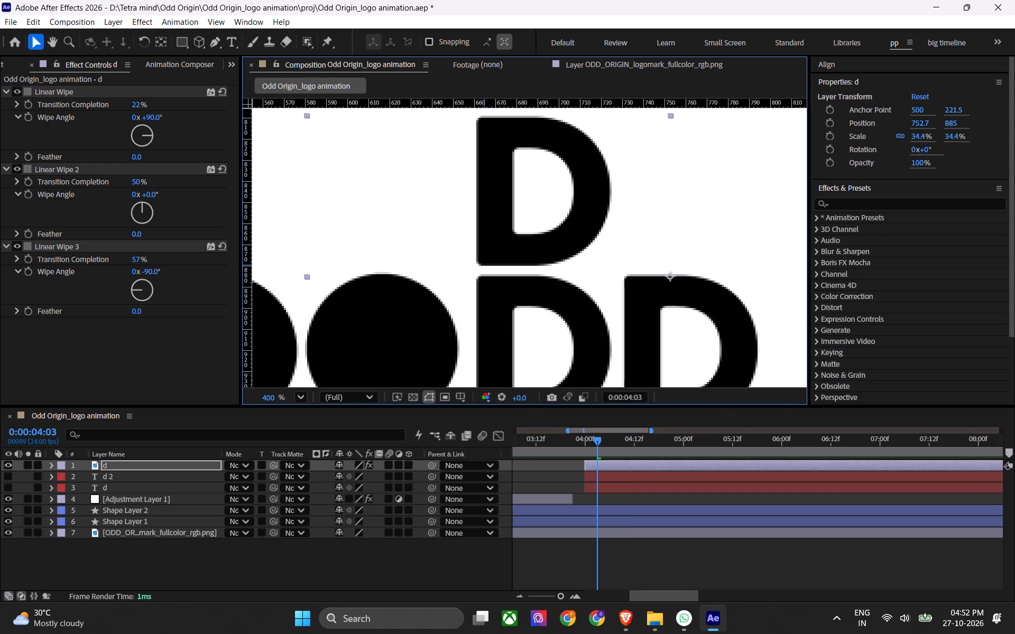
key(ctrl+s)
key(ctrl+s)
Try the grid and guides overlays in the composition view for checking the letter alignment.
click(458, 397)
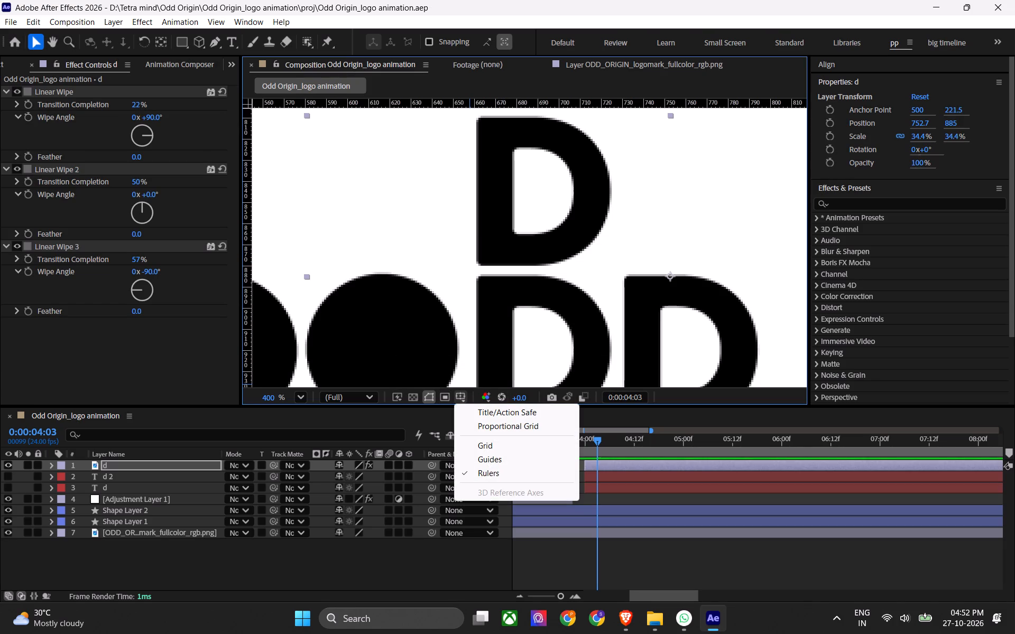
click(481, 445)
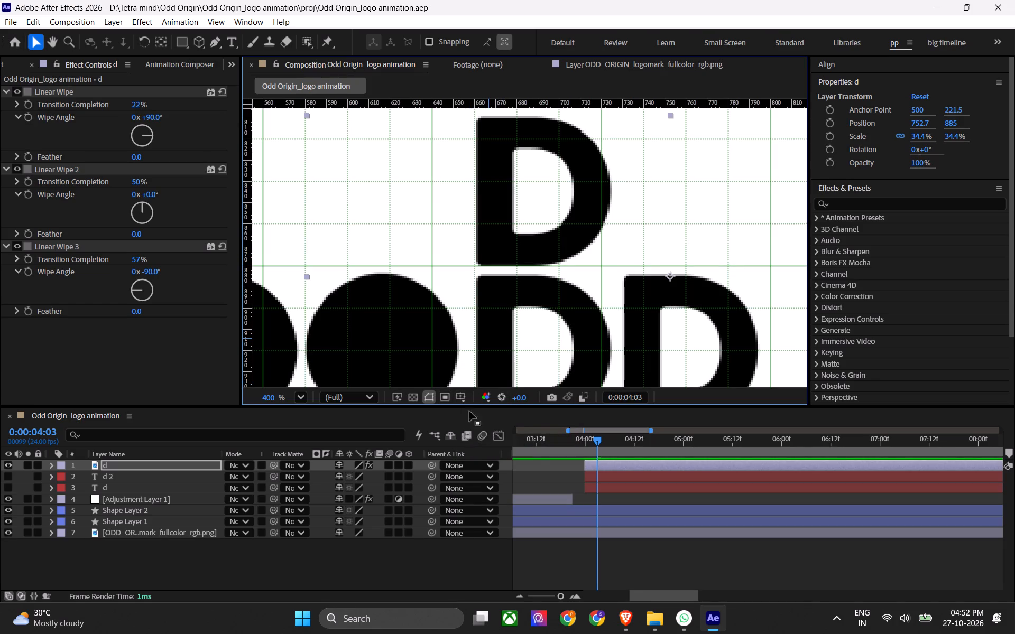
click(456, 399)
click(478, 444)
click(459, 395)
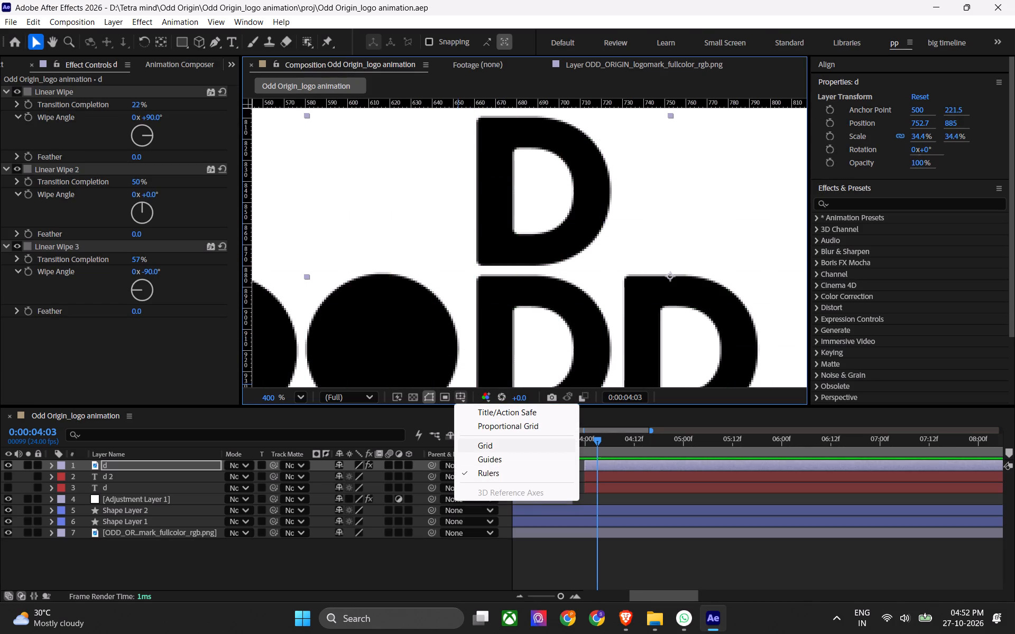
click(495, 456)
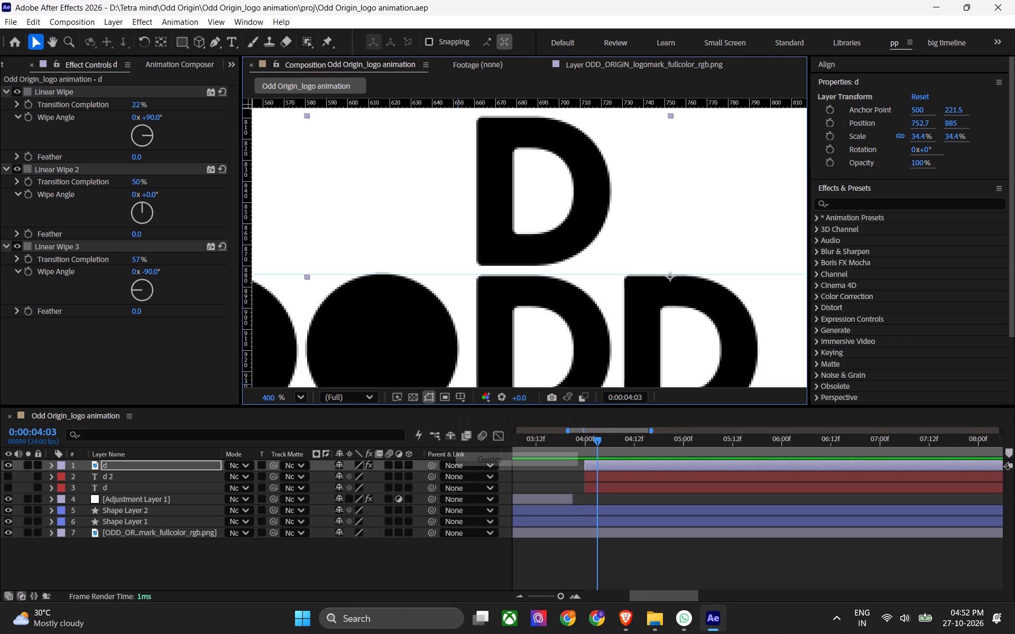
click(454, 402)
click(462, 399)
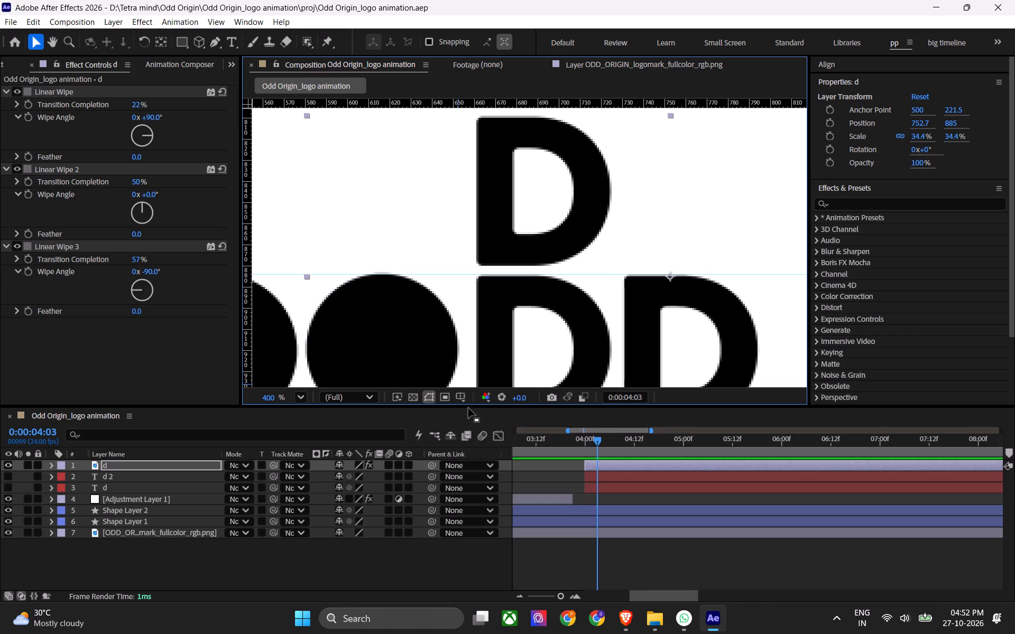
Hide the rulers and the guides in the composition view.
click(462, 399)
click(483, 470)
drag(465, 398, 465, 406)
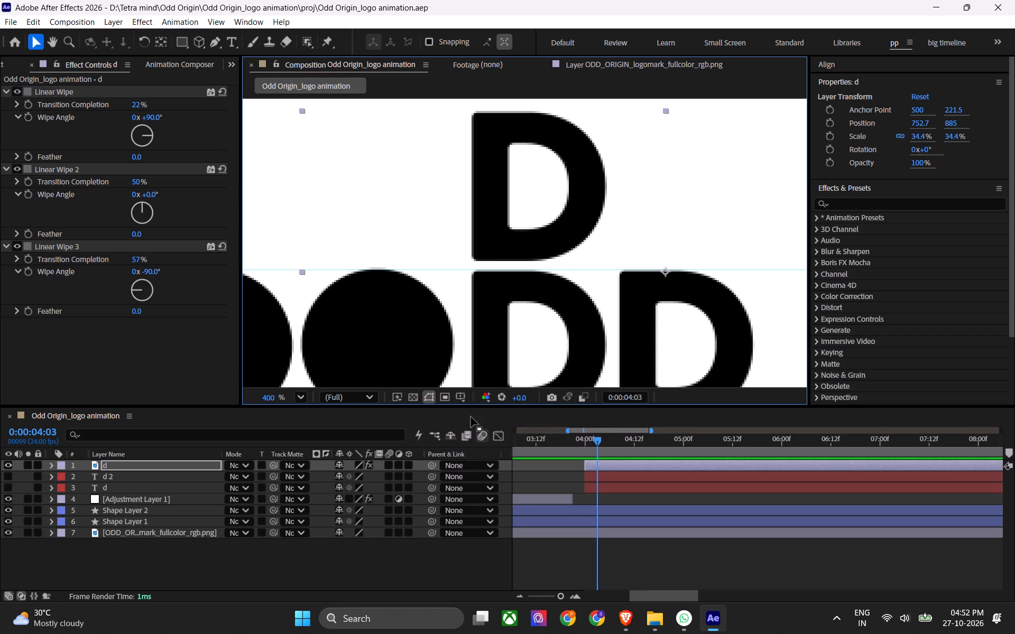
click(466, 405)
click(461, 396)
click(483, 458)
Show the grid over the composition and check the isolated D's alignment with the logo's first D.
click(460, 396)
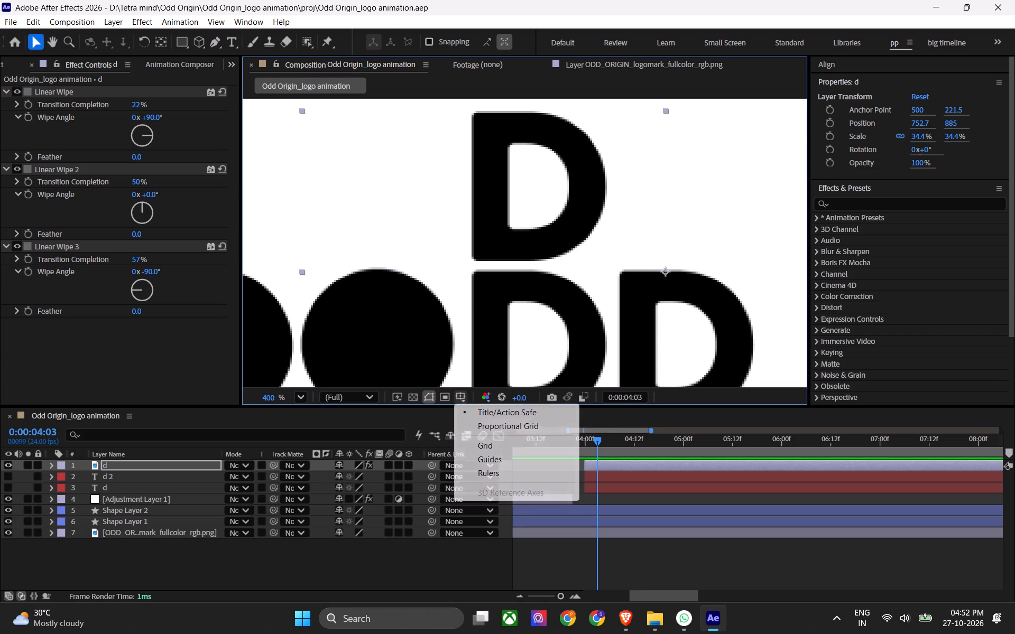
click(488, 443)
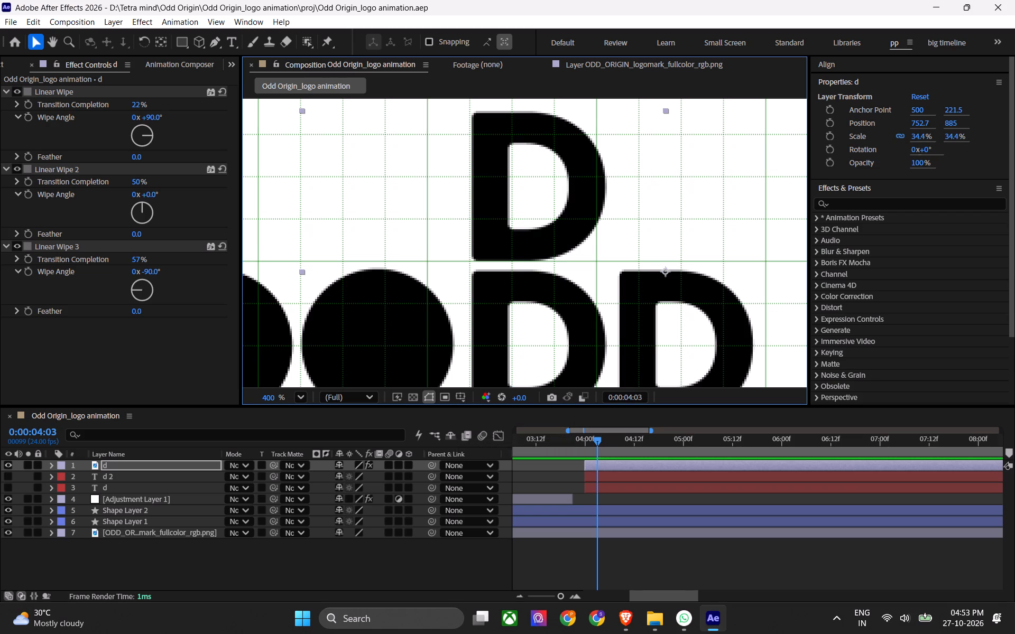
scroll(462, 257, up, 13)
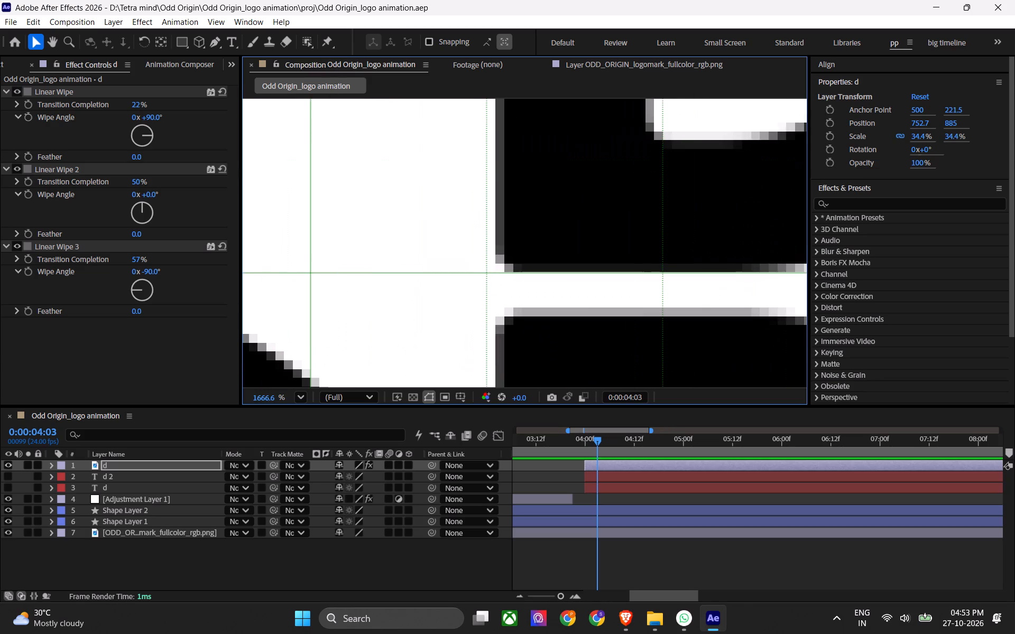
scroll(499, 292, down, 9)
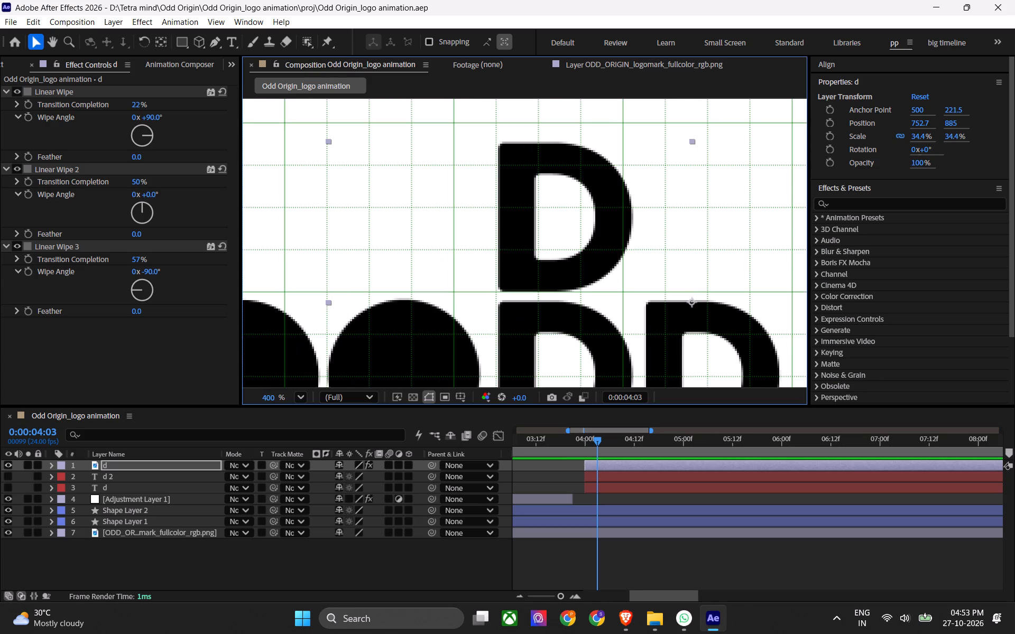
Duplicate the d image layer, set the copy's X position to 822.7 above the logo's second D, and save the project.
click(596, 464)
key(ctrl+d)
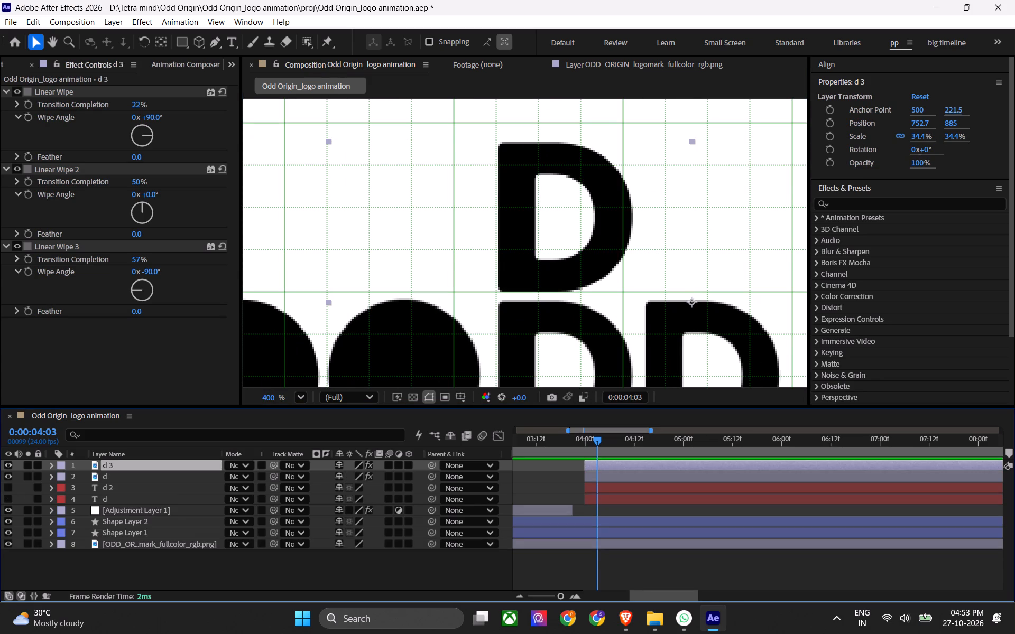
drag(920, 126, 971, 145)
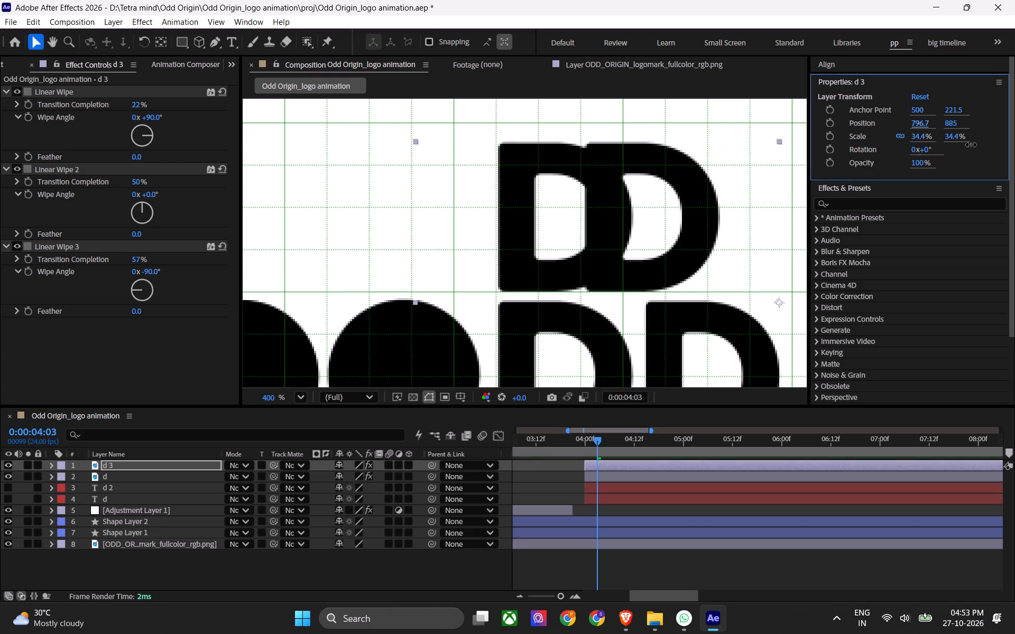
drag(971, 145, 986, 144)
scroll(645, 258, up, 8)
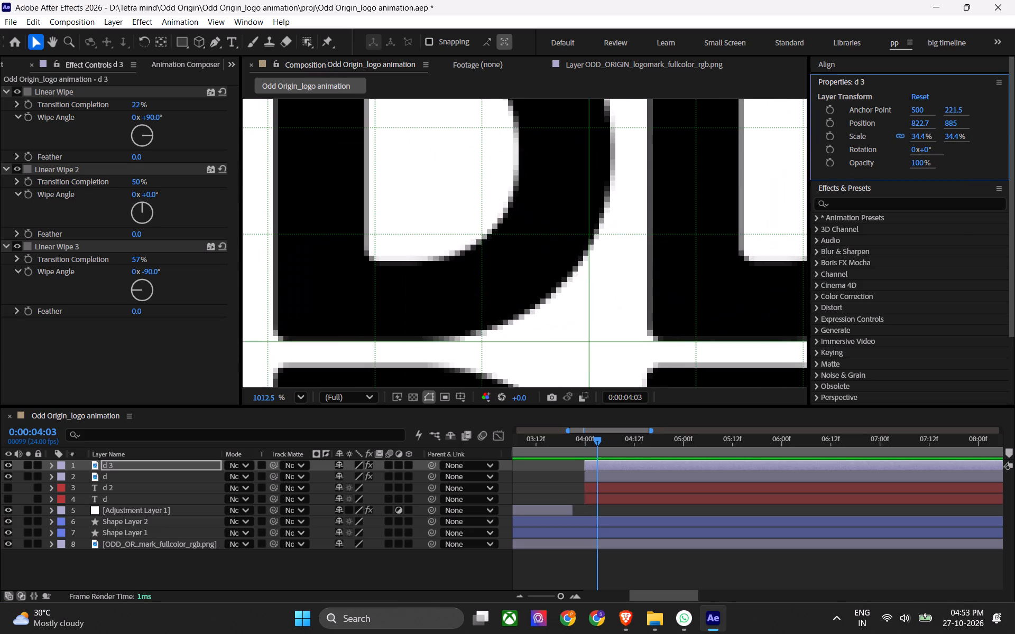
middle_drag(660, 291, 263, 209)
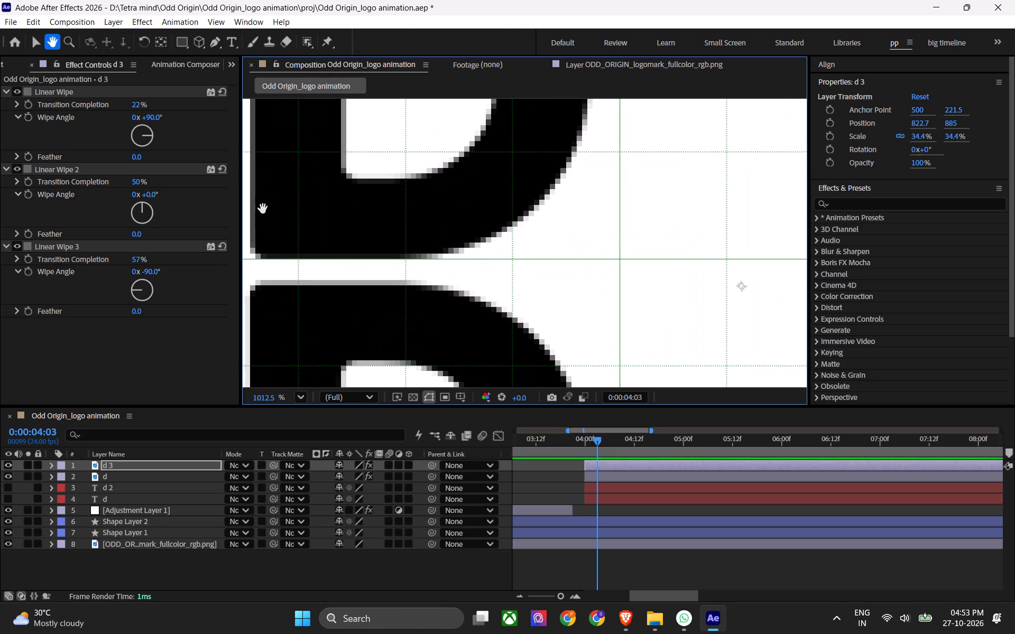
middle_drag(263, 209, 256, 203)
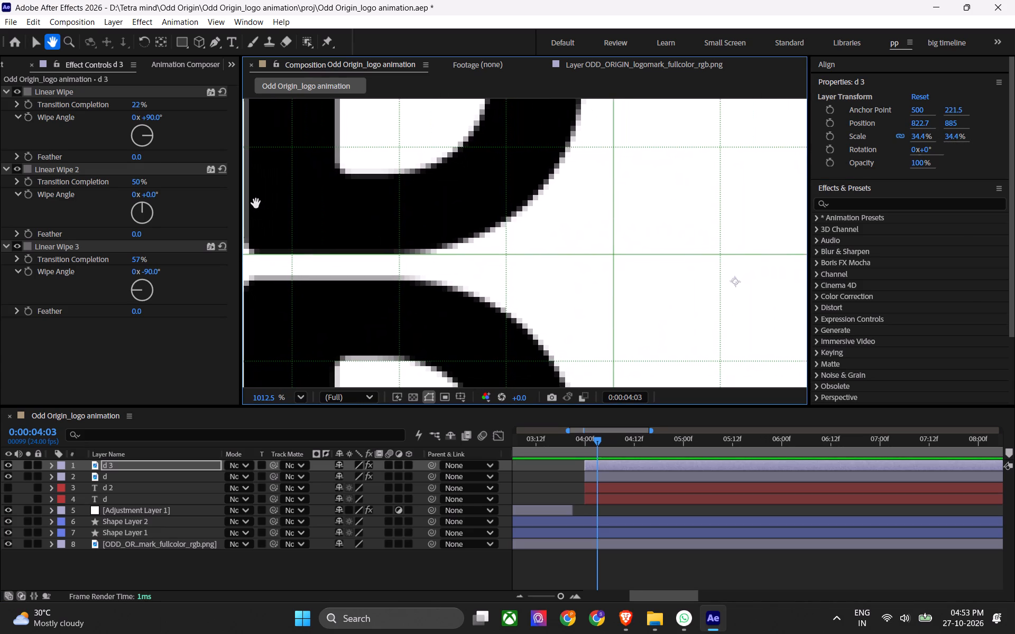
middle_drag(256, 203, 413, 220)
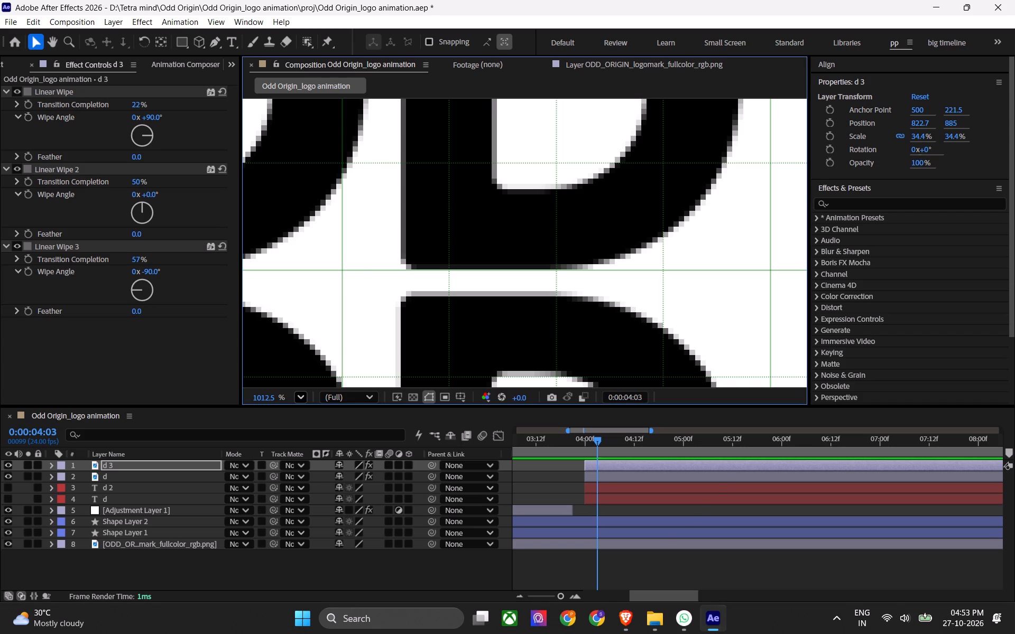
click(305, 400)
click(334, 138)
key(ctrl+s)
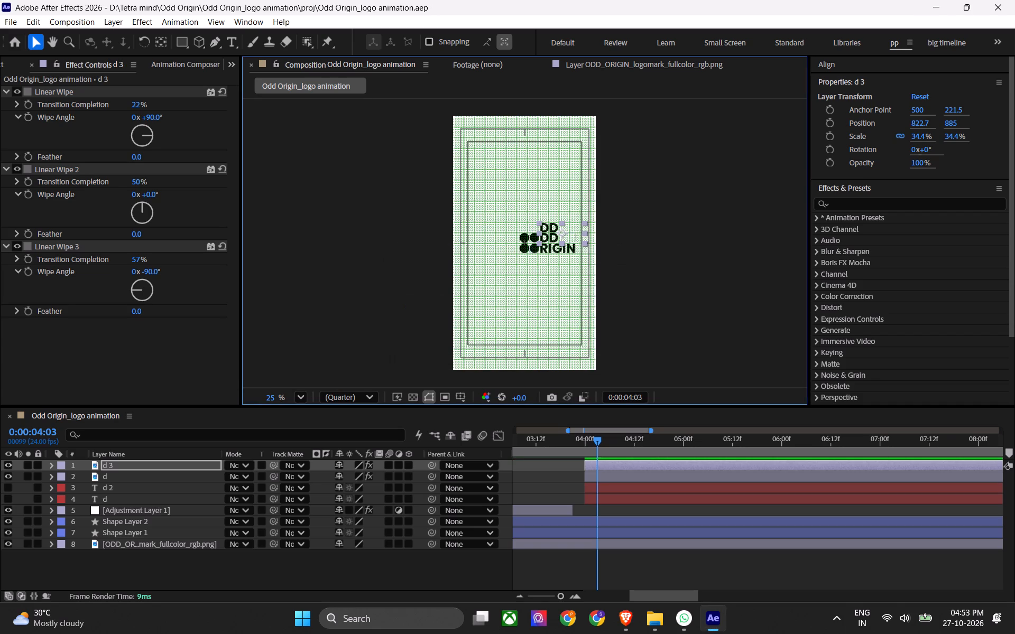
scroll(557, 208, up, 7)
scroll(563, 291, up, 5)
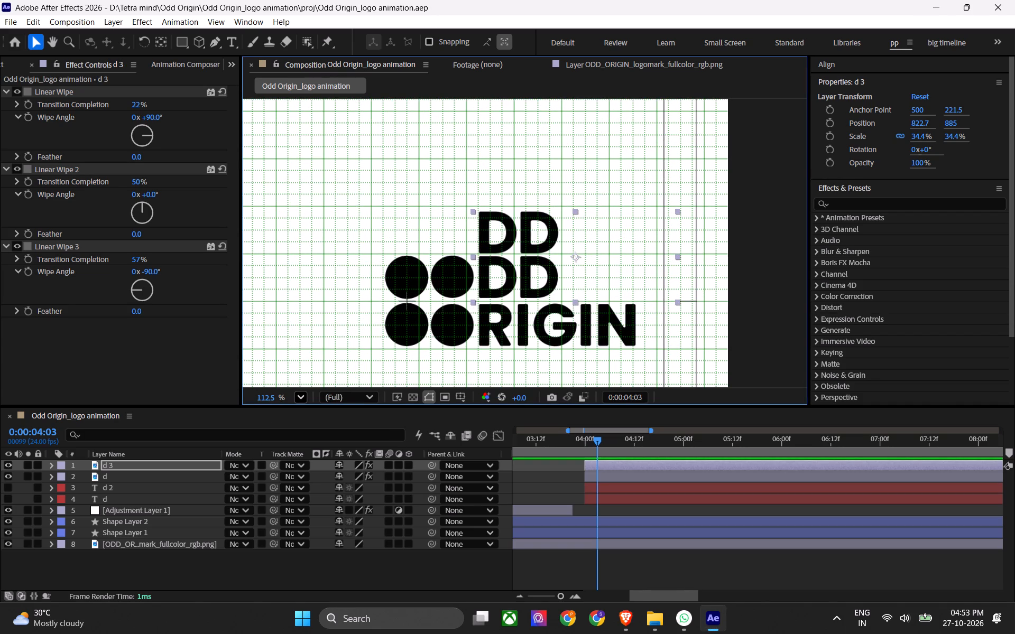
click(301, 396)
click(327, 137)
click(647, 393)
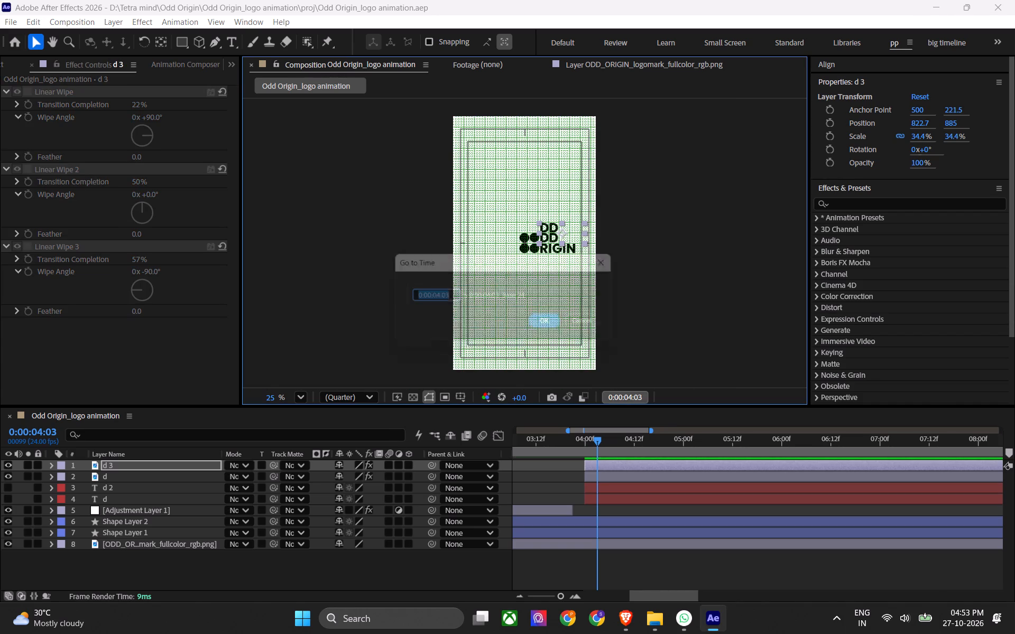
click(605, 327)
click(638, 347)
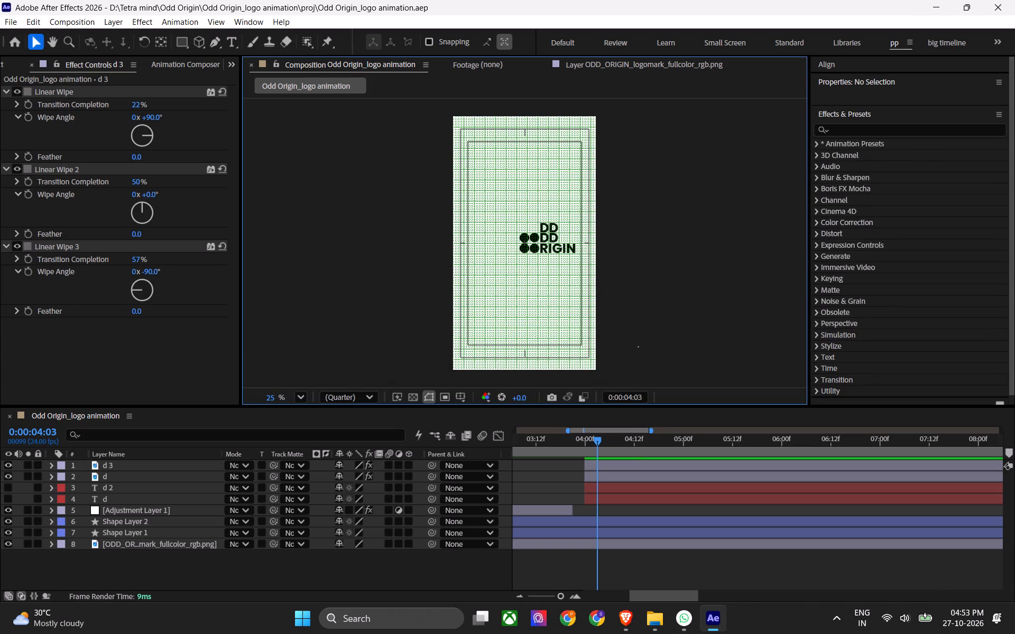
Move both D image layers up together to a Y position of 791 above the original logo, and save the project.
scroll(593, 248, up, 8)
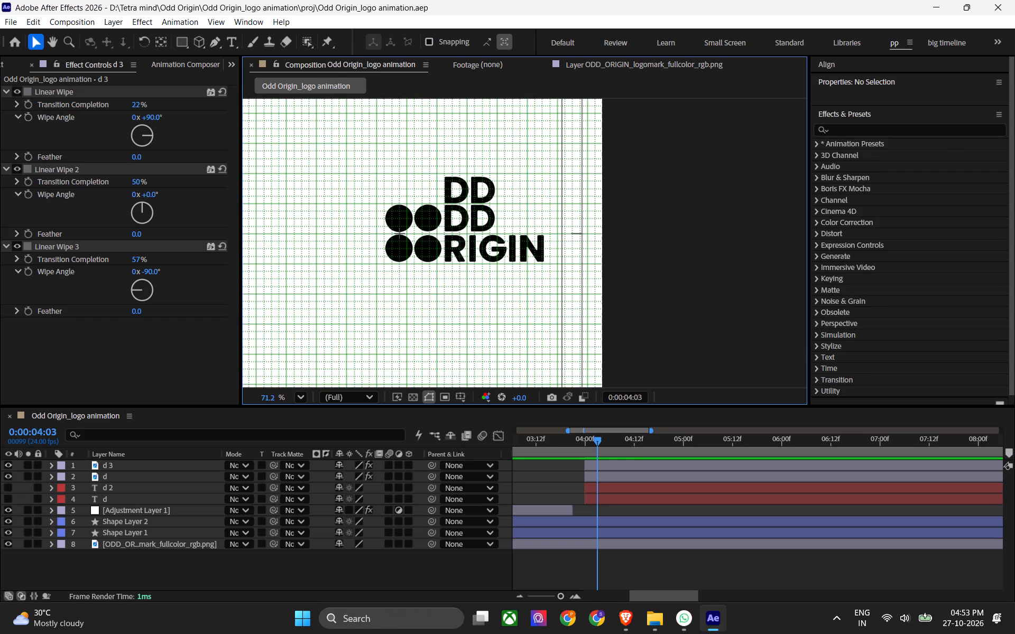
click(614, 467)
shift+click(613, 477)
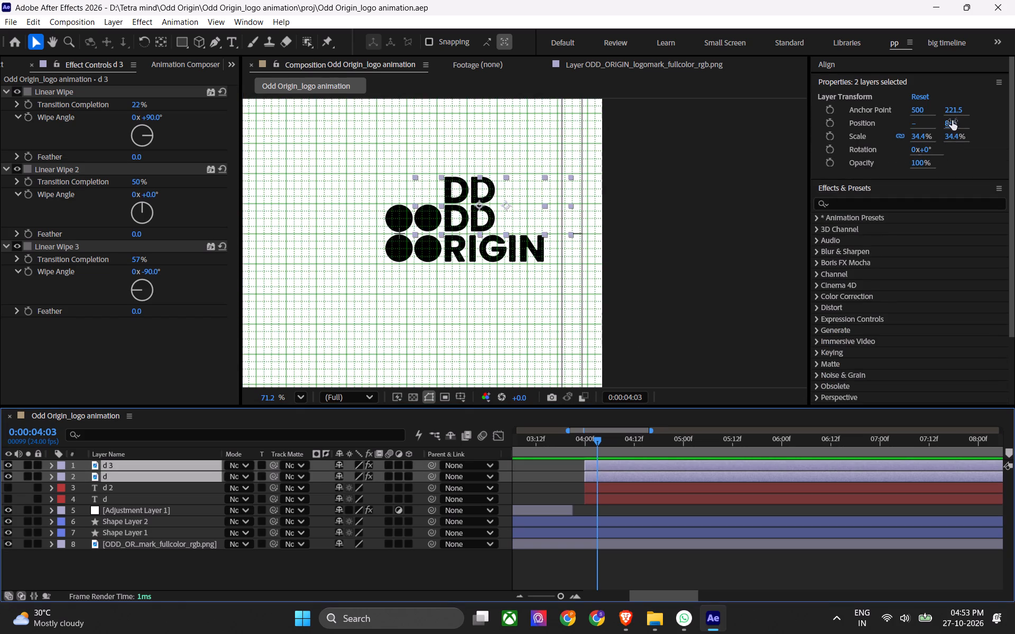
drag(952, 123, 907, 119)
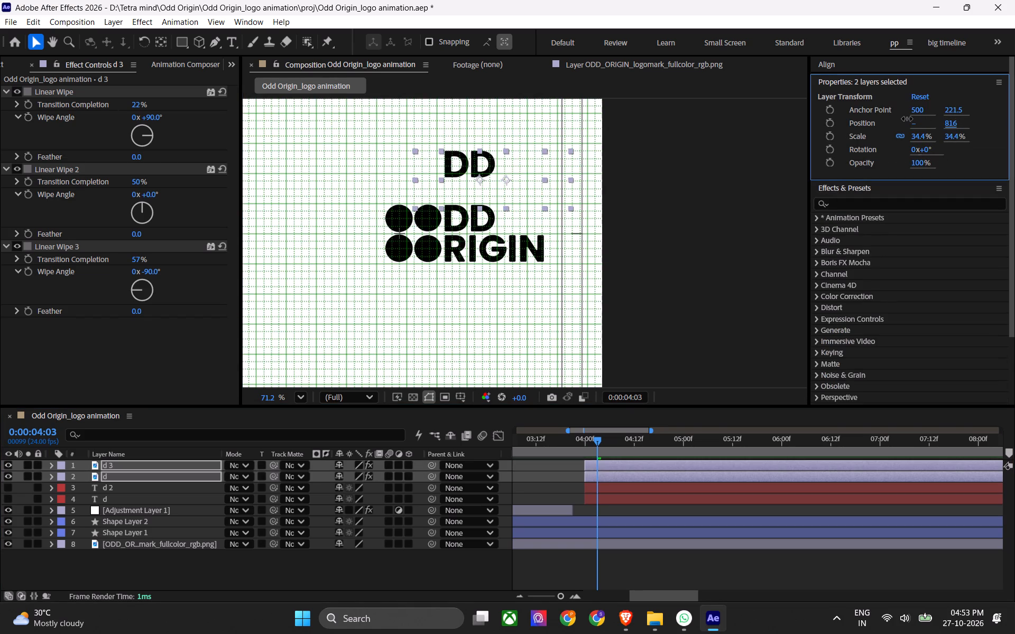
drag(907, 119, 884, 122)
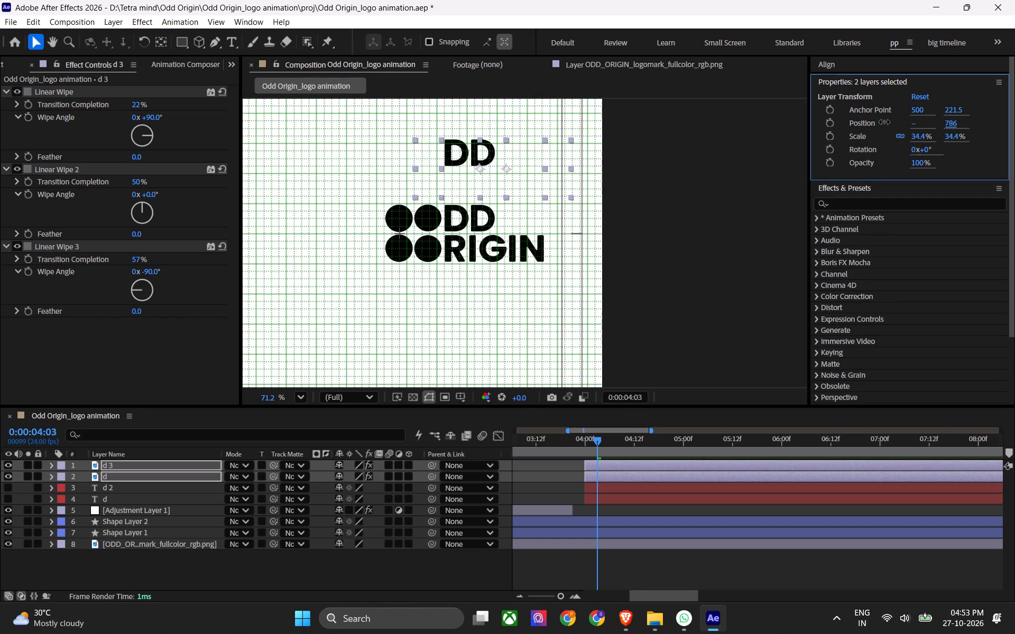
drag(884, 122, 973, 143)
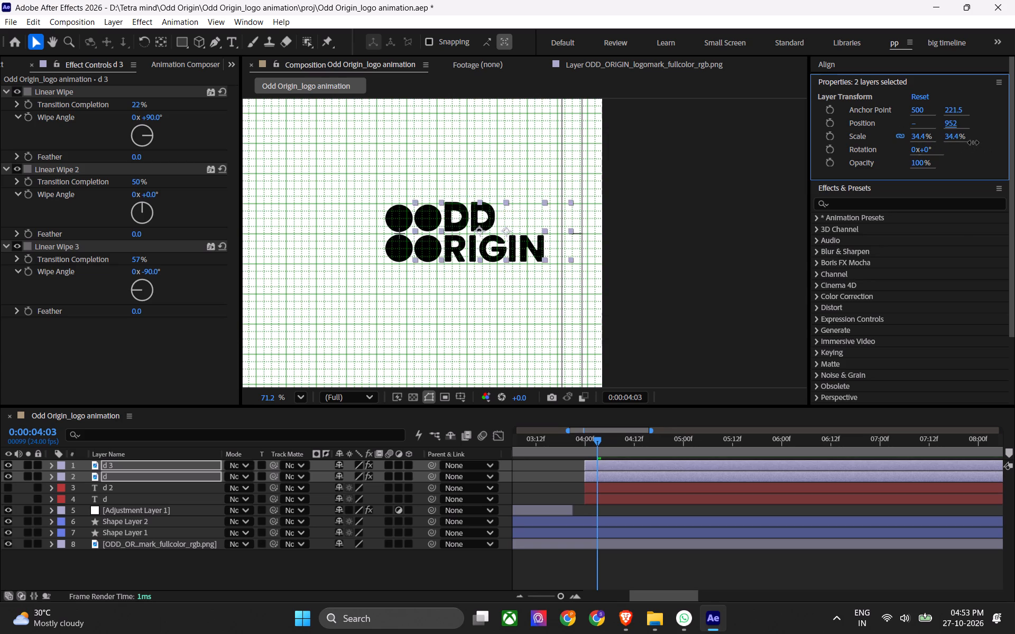
drag(973, 143, 937, 128)
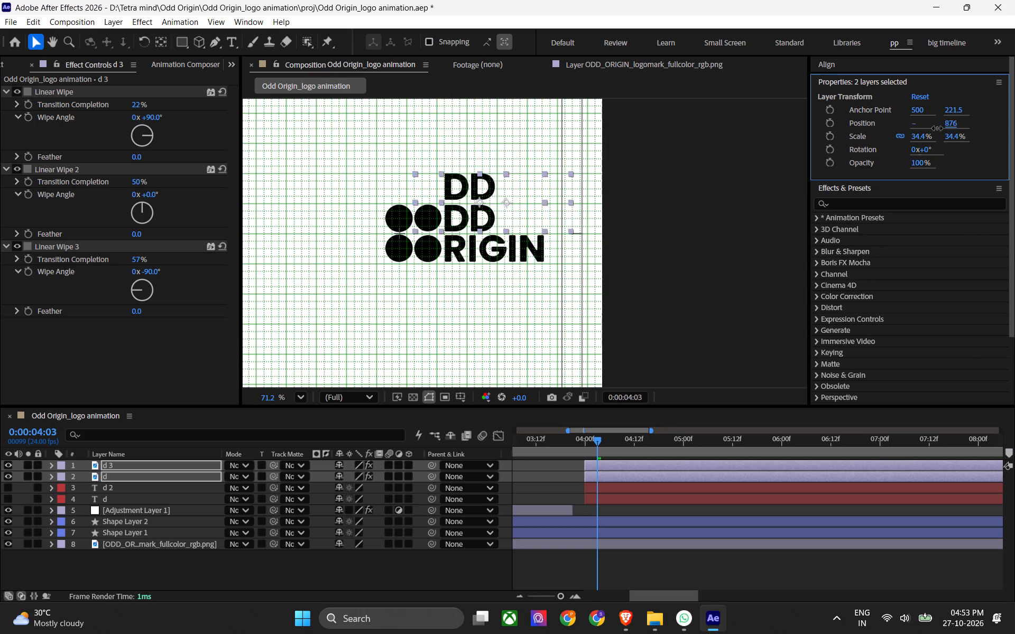
drag(937, 128, 882, 113)
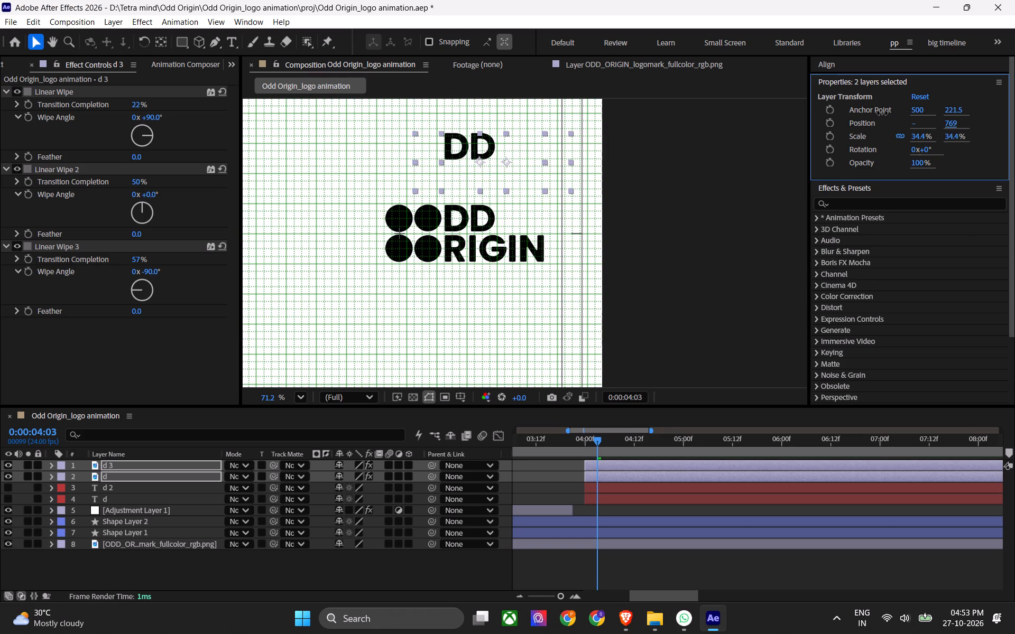
drag(882, 113, 896, 113)
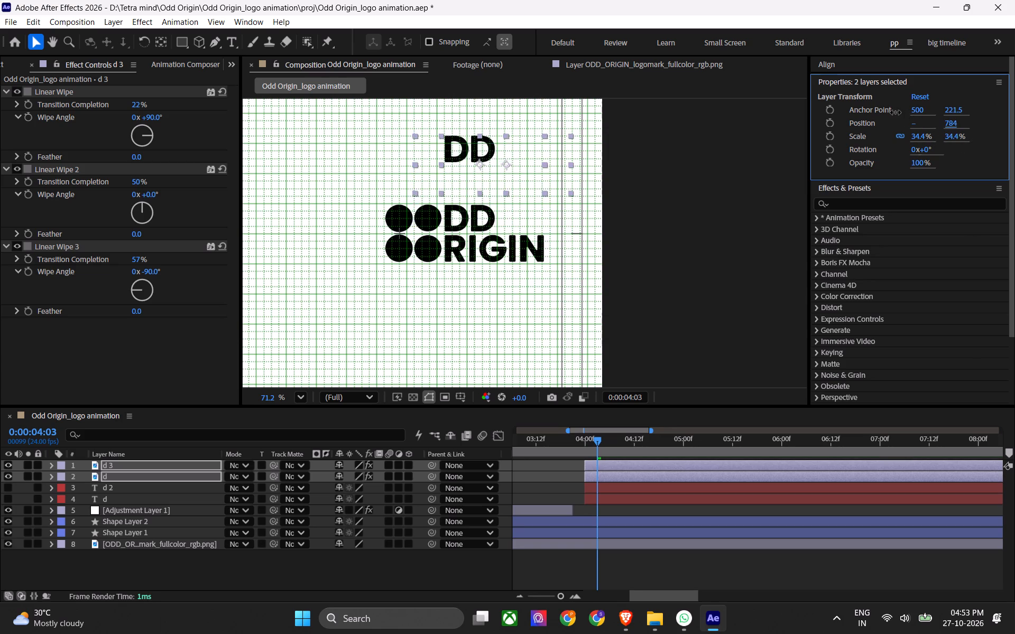
drag(896, 113, 898, 113)
click(686, 575)
key(ctrl+s)
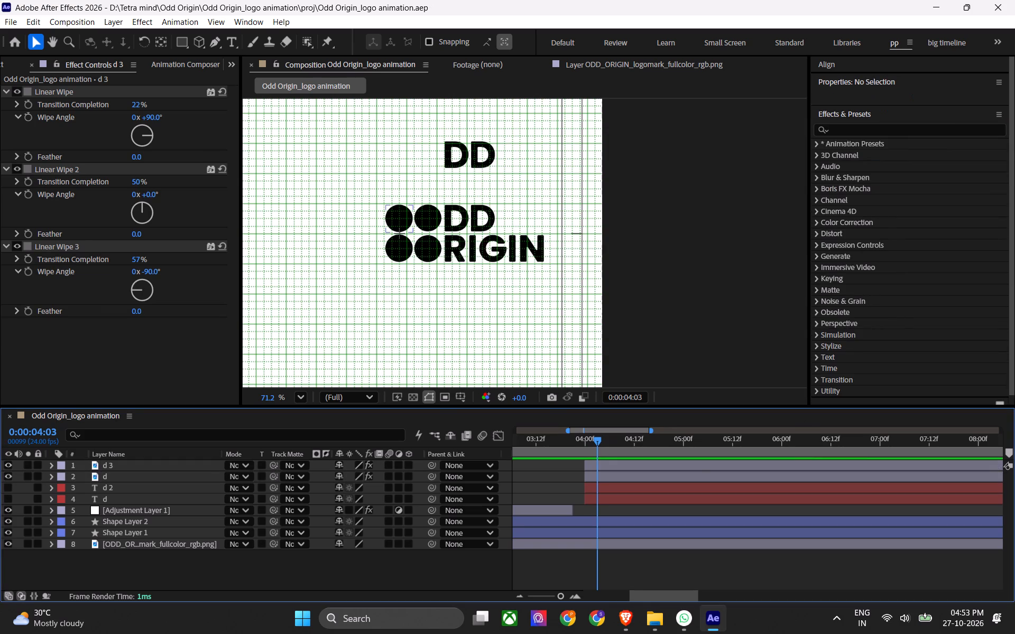
Duplicate the d 3 image layer to use as the base for the next letter.
click(613, 465)
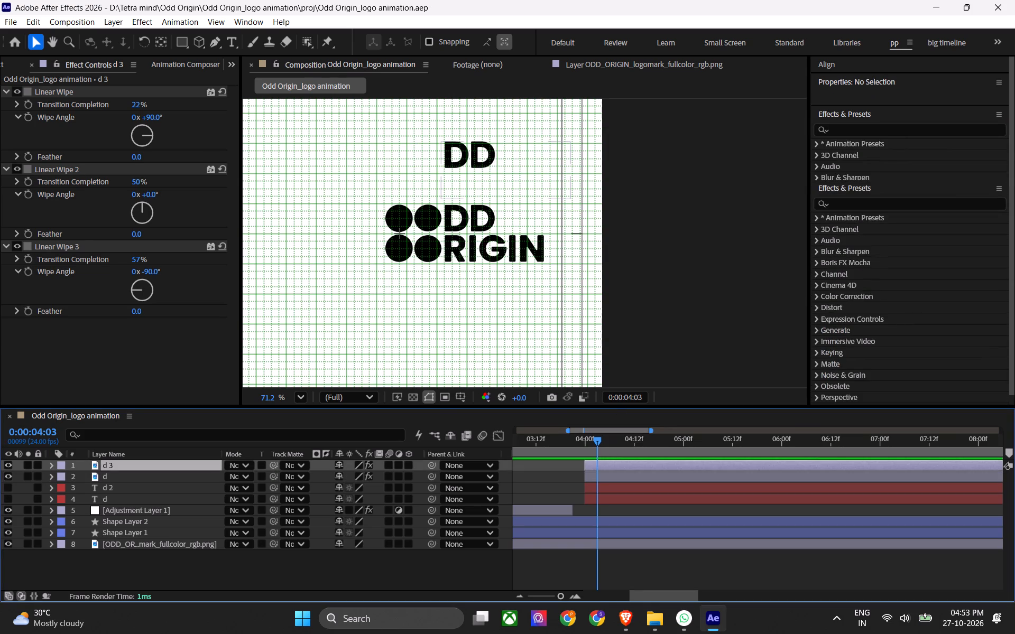
key(ctrl+d)
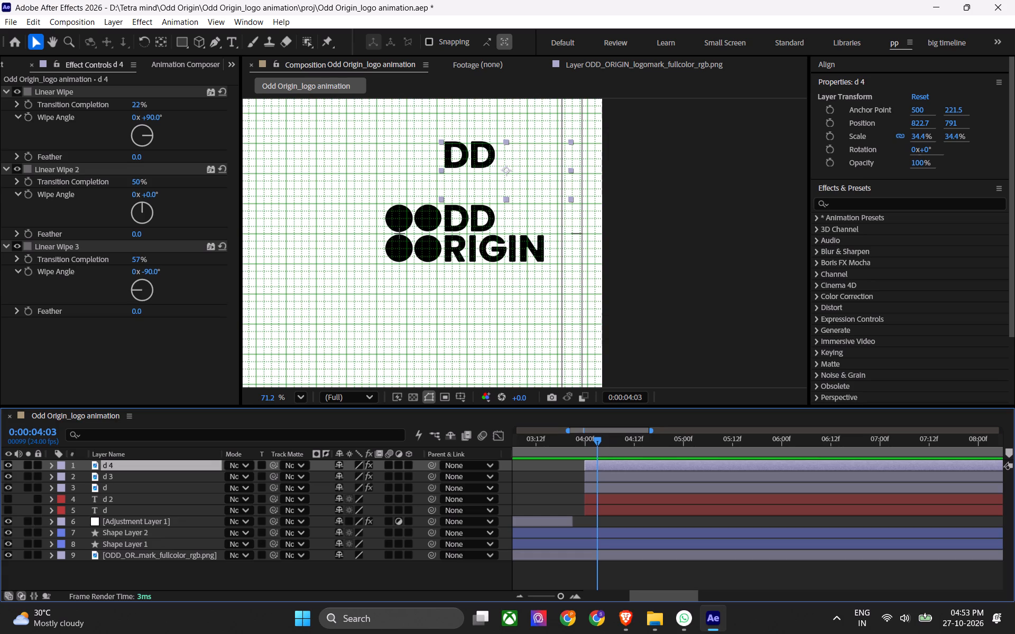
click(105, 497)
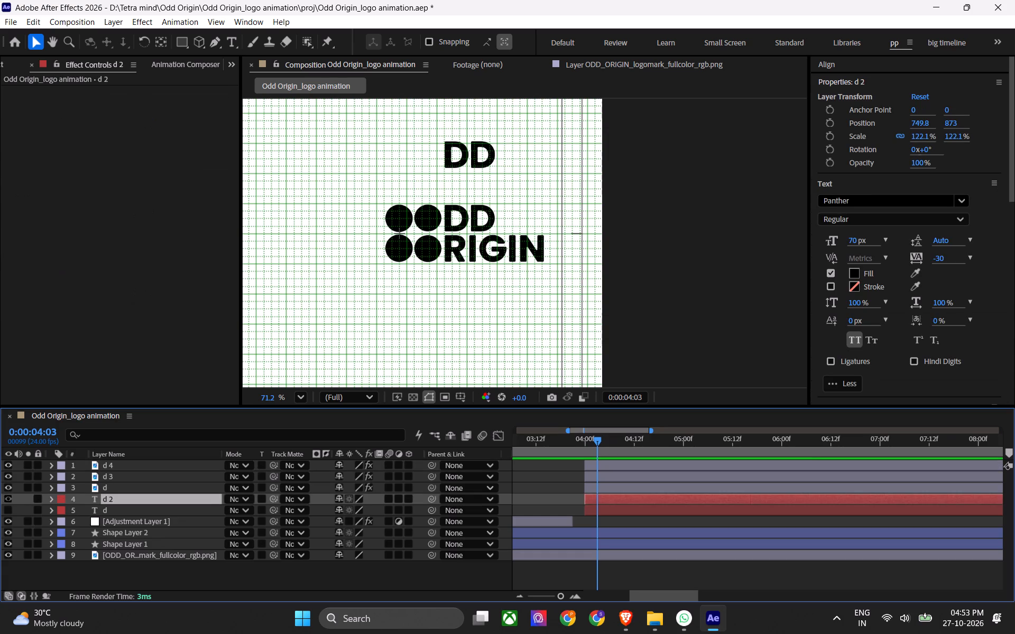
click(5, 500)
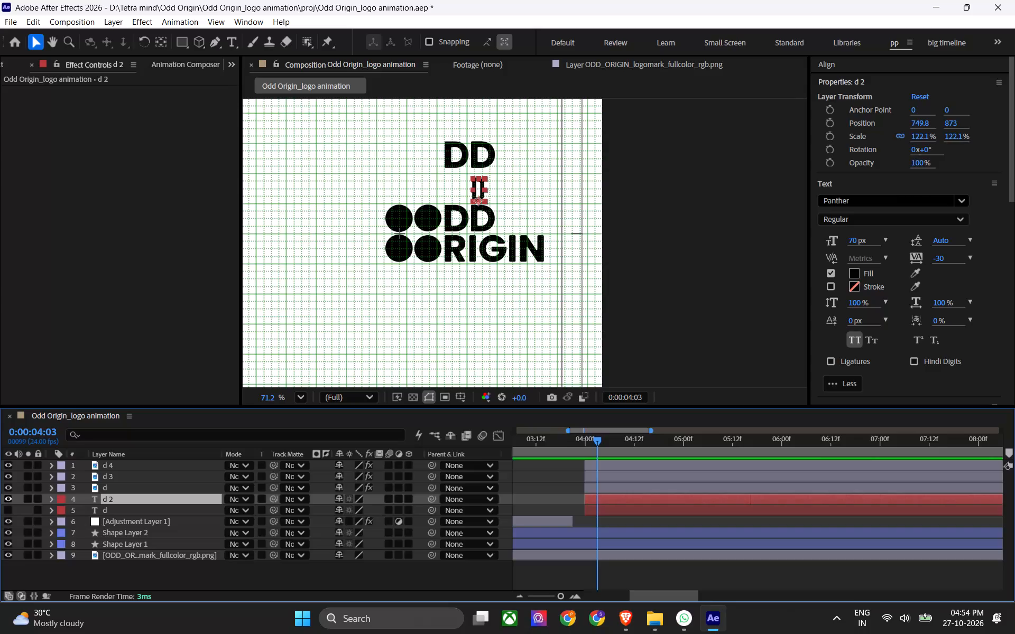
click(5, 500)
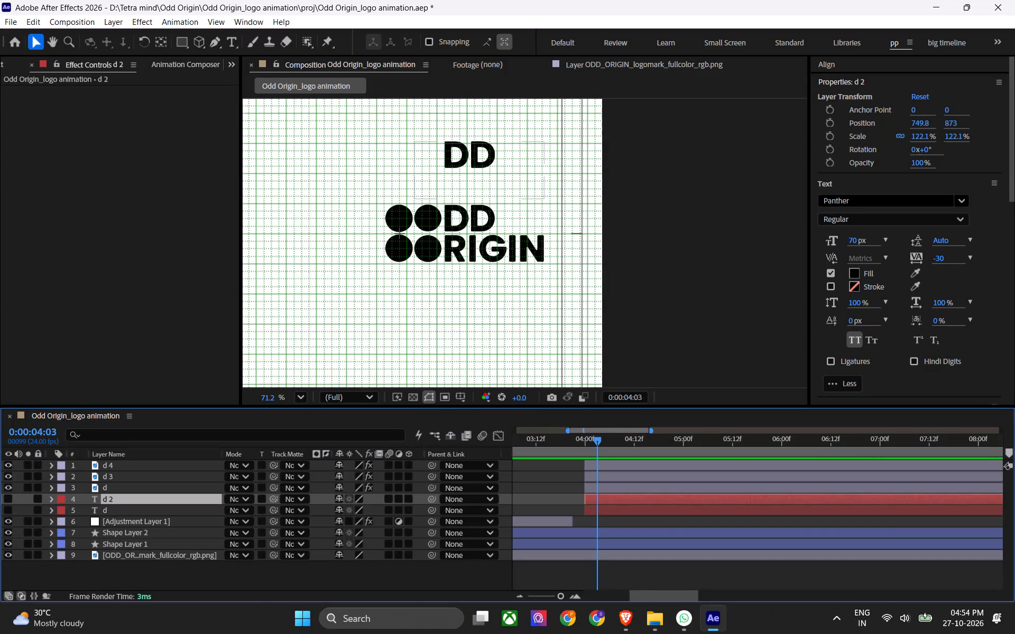
Rename the d 3 image layer as d 2.
click(119, 474)
key(Return)
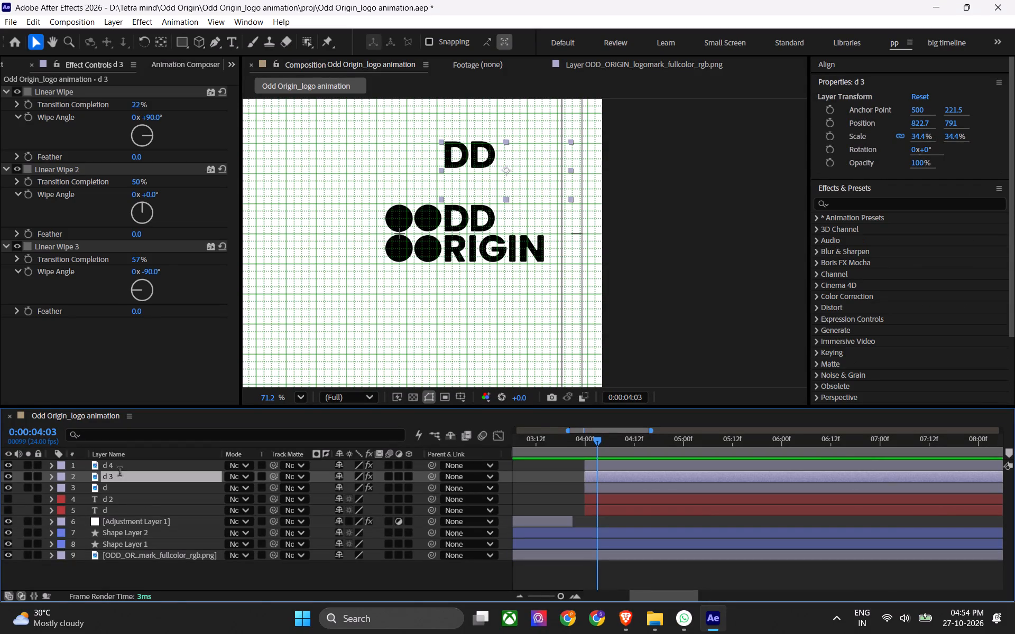
key(Right)
key(BackSpace)
key(2)
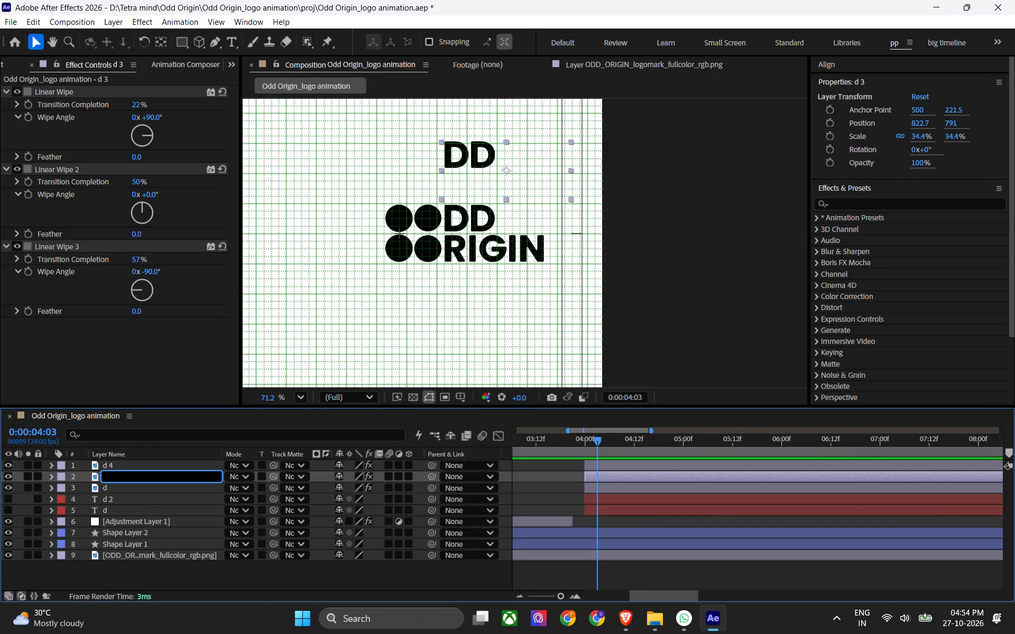
key(Return)
click(130, 568)
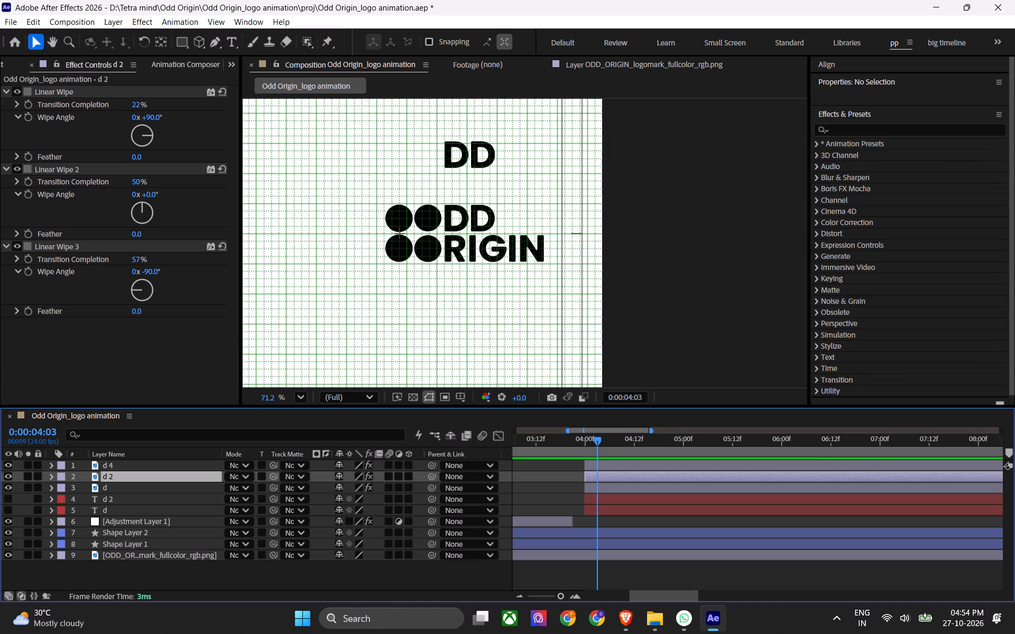
Rename the duplicated d 4 image layer as r and save the project.
click(159, 469)
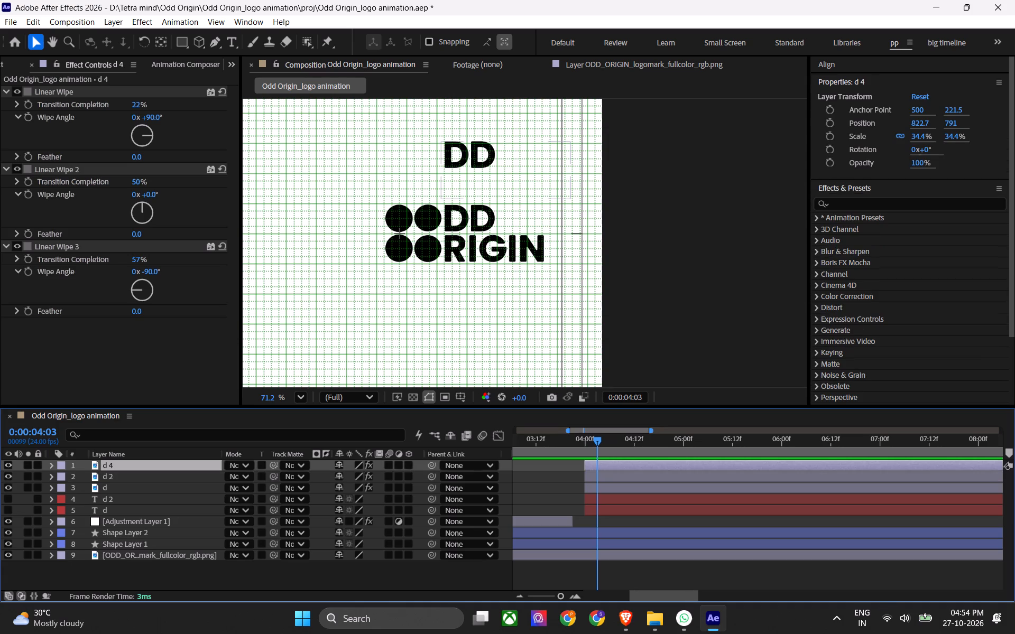
key(Return)
key(r)
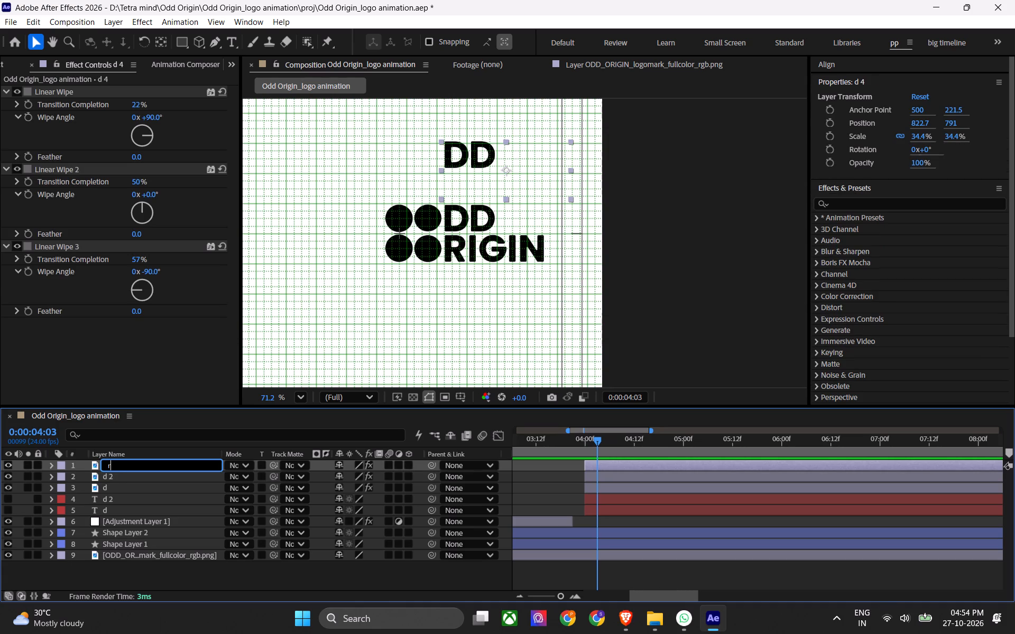
key(Return)
key(ctrl+s)
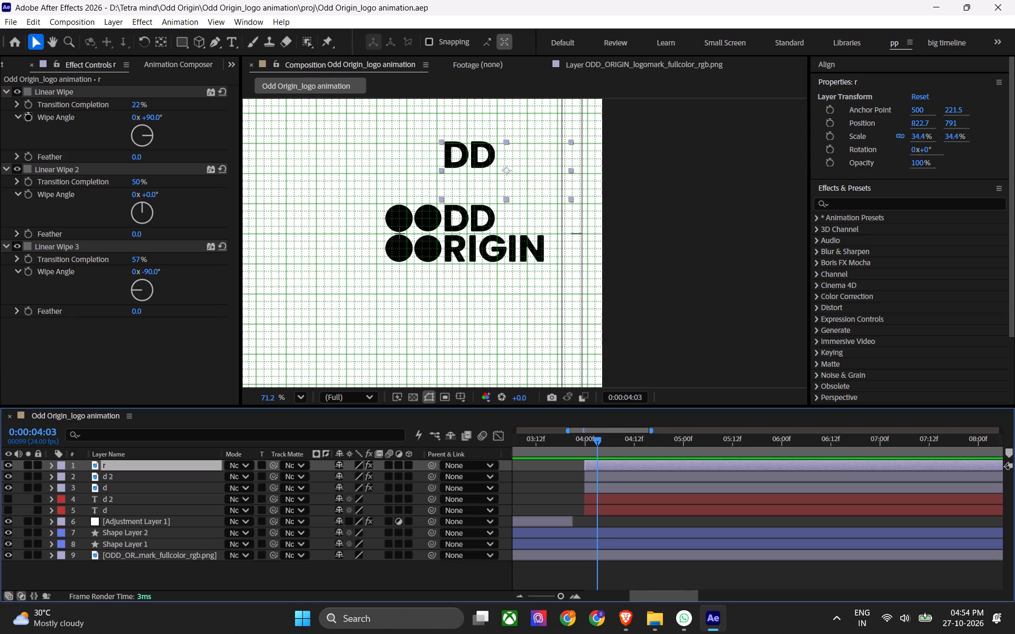
Switch off all three Linear Wipe effects on the r layer so the complete logo copy shows.
click(19, 92)
click(19, 167)
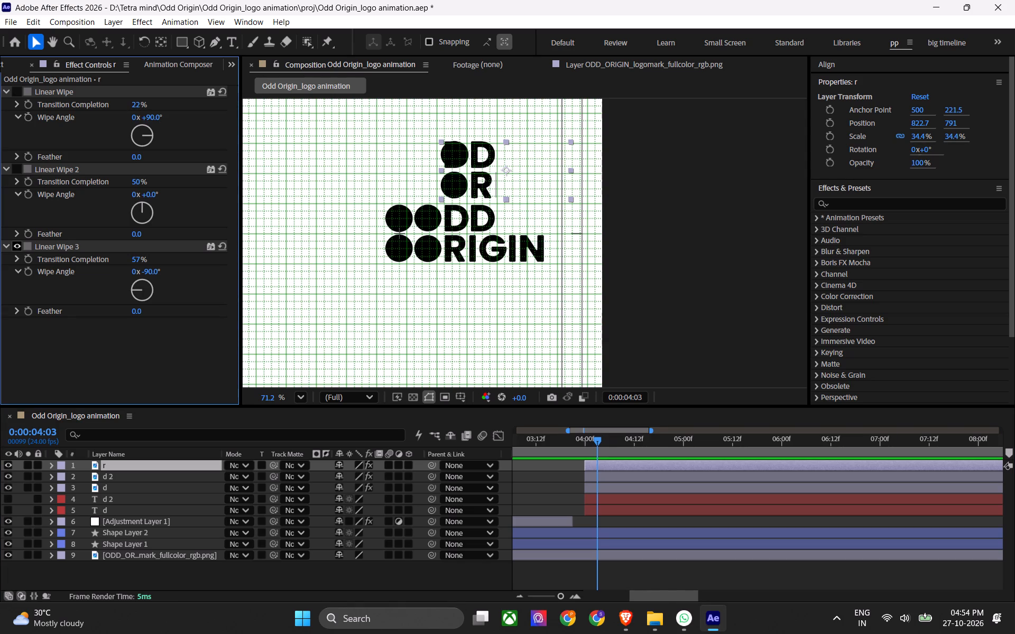
click(14, 248)
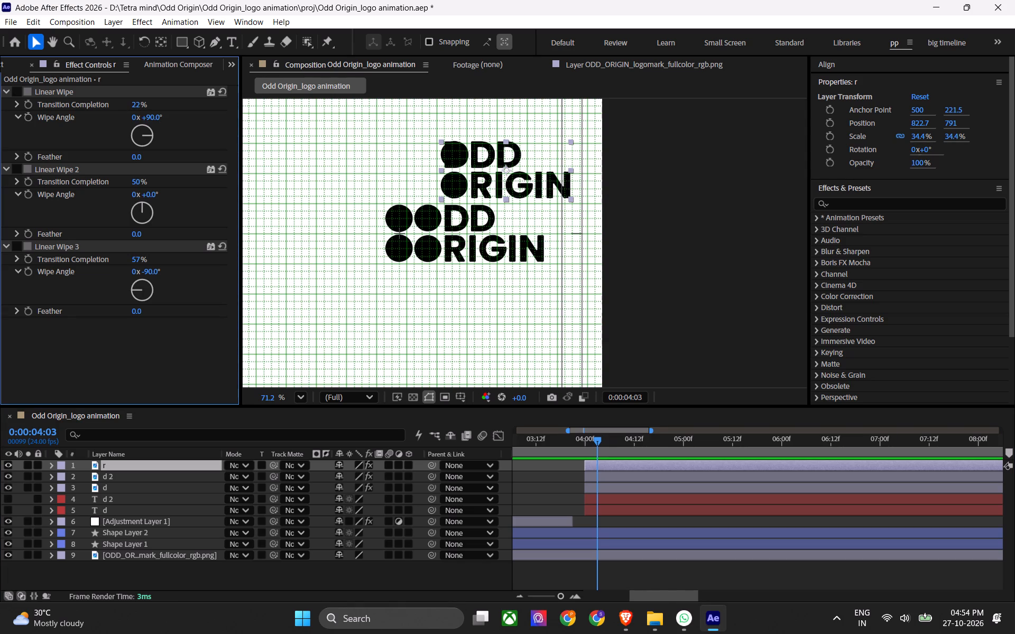
Enable and disable the r layer's Linear Wipe effects individually to examine which part of the logo each one crops.
click(19, 170)
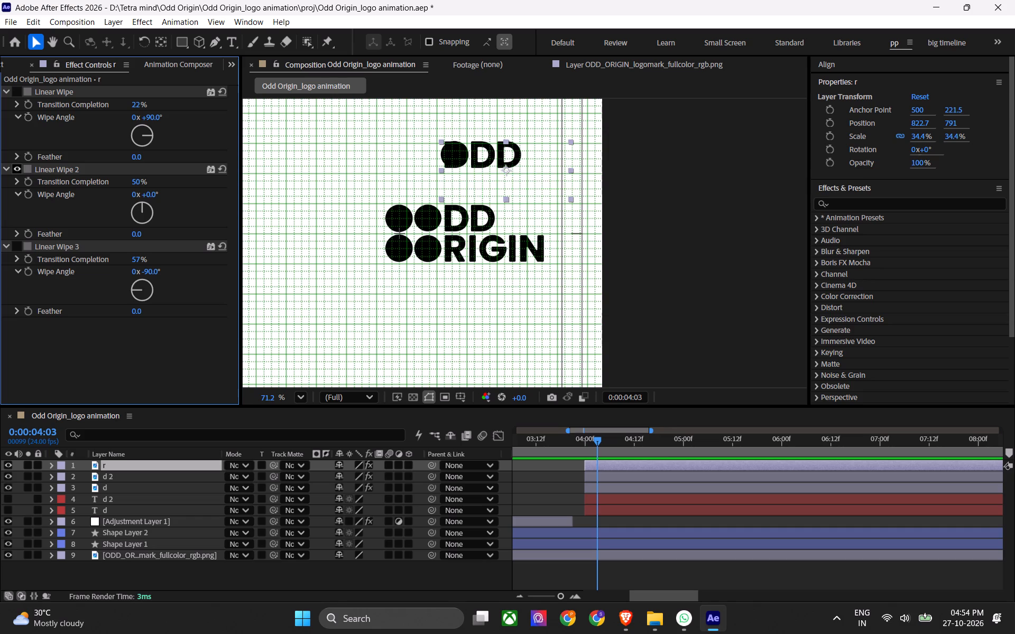
click(19, 170)
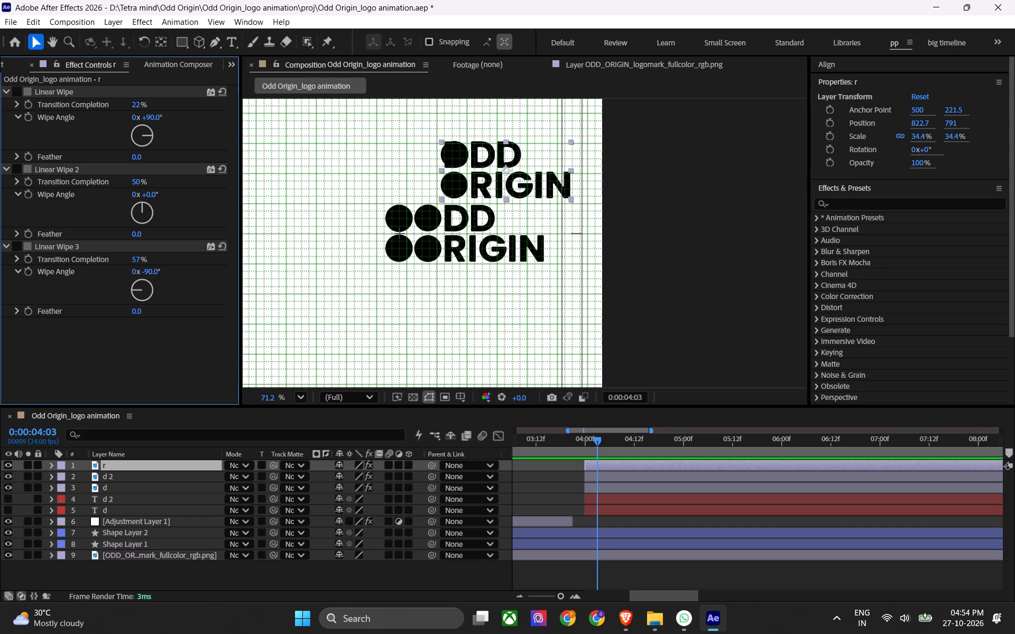
click(17, 90)
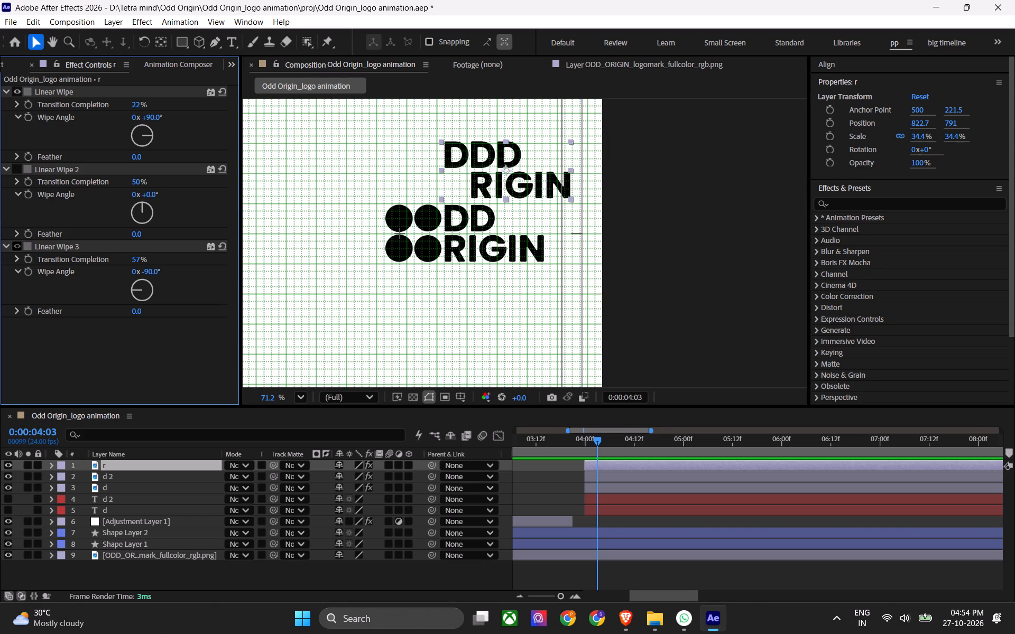
click(20, 244)
click(20, 244)
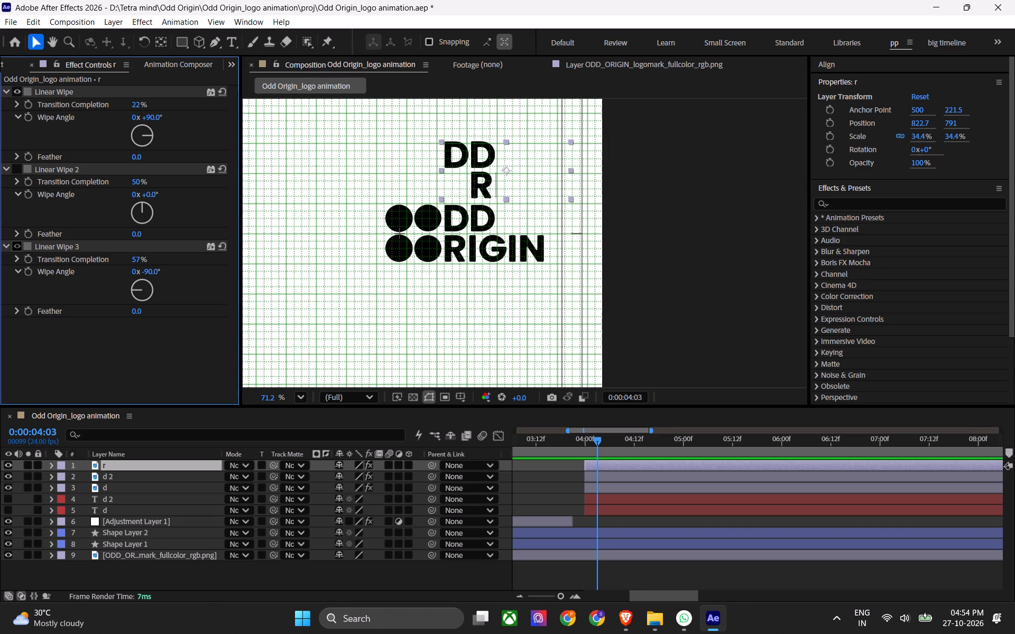
click(20, 244)
click(20, 244)
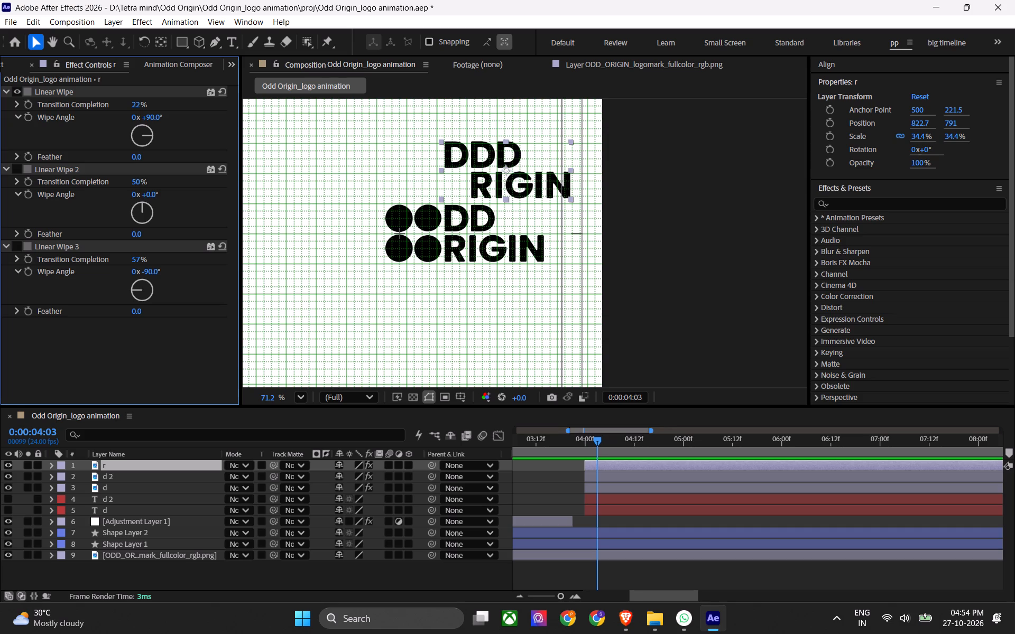
click(20, 170)
click(20, 170)
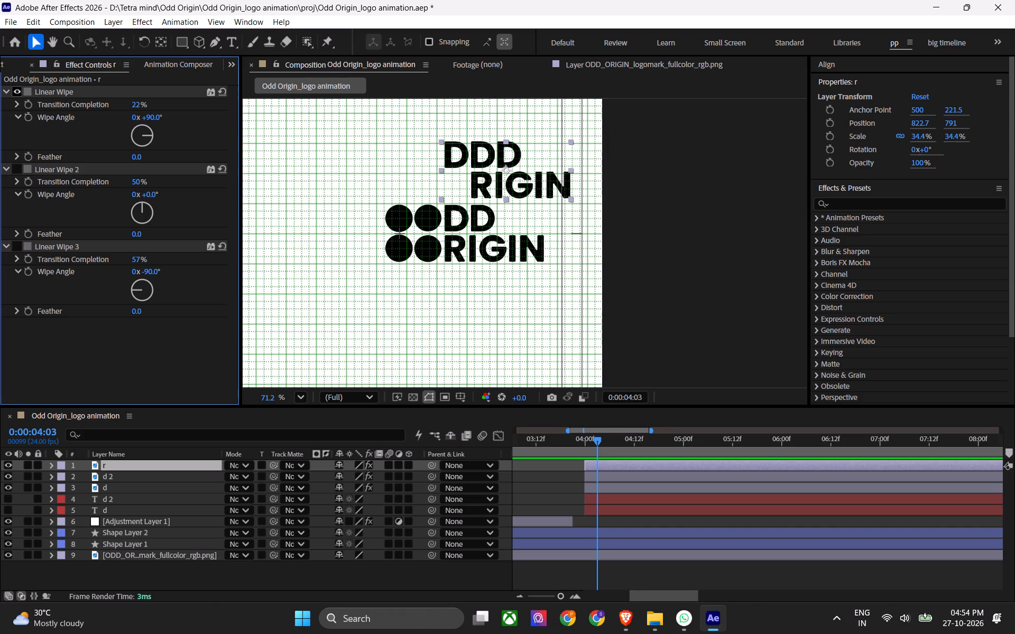
click(20, 91)
double_click(20, 91)
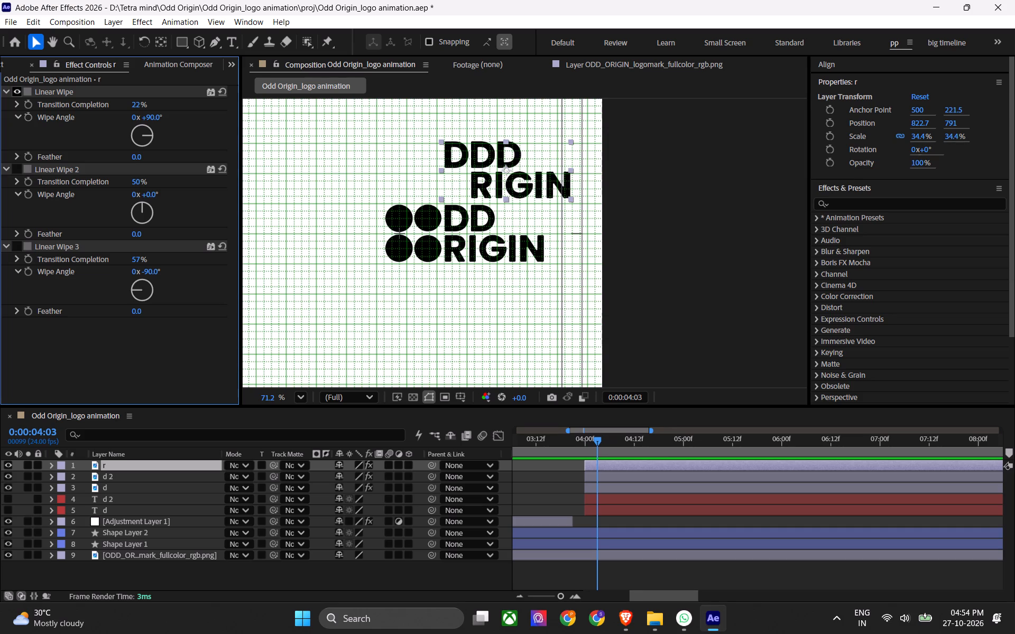
click(20, 91)
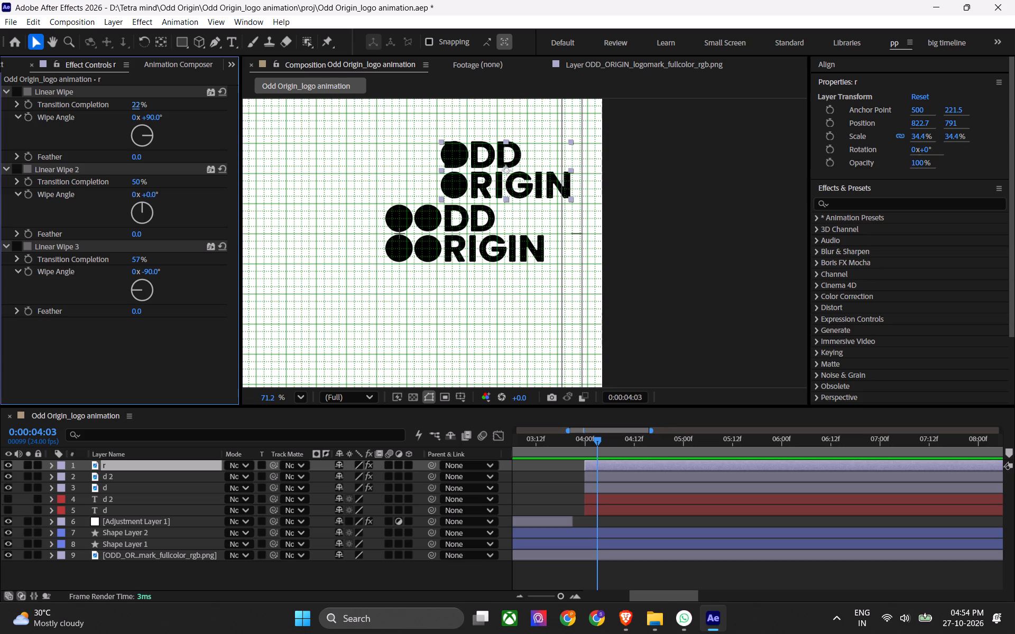
Enable the first Linear Wipe on the r layer with a 180° wipe angle and 50% transition completion.
click(19, 91)
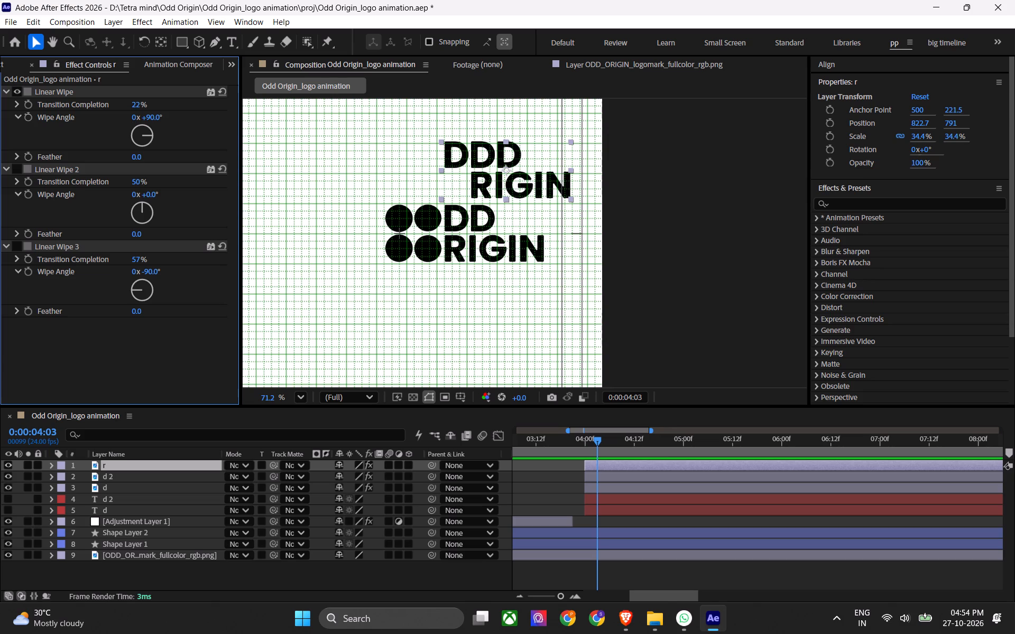
drag(150, 119, 157, 122)
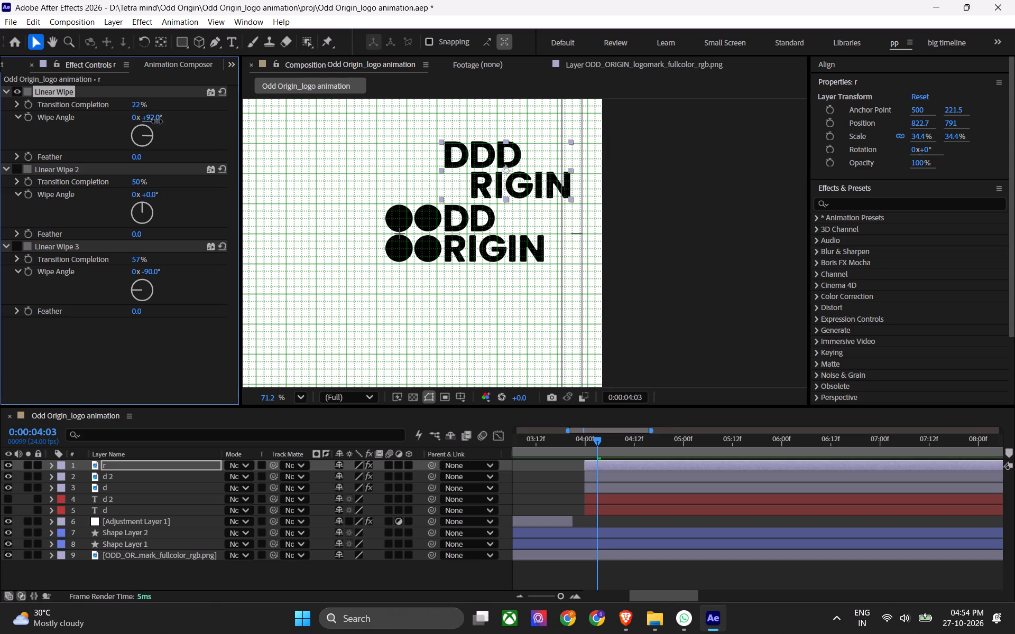
drag(157, 122, 224, 132)
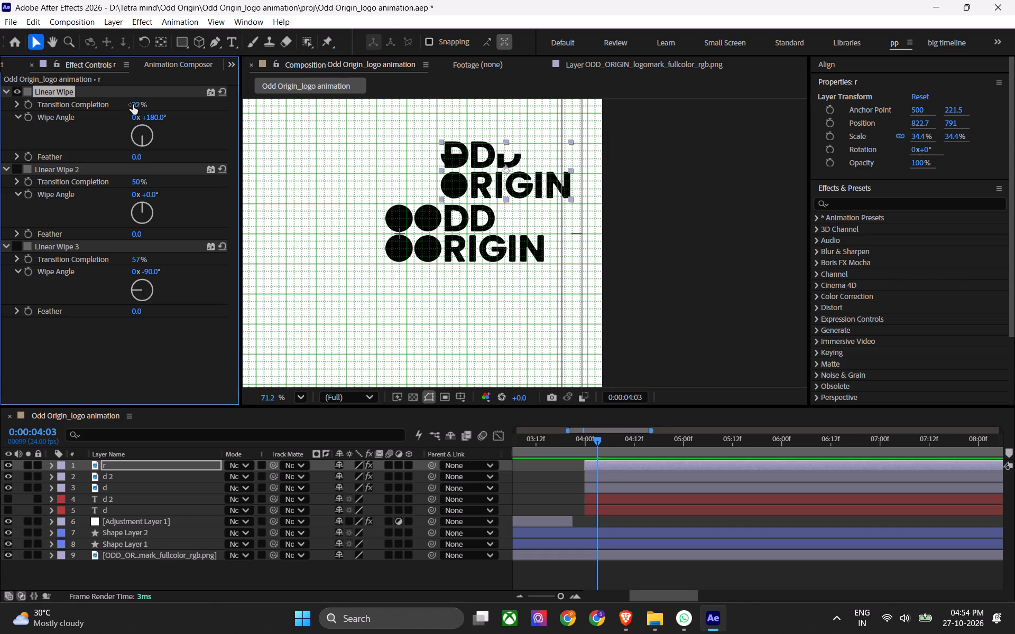
ctrl+drag(133, 105, 168, 117)
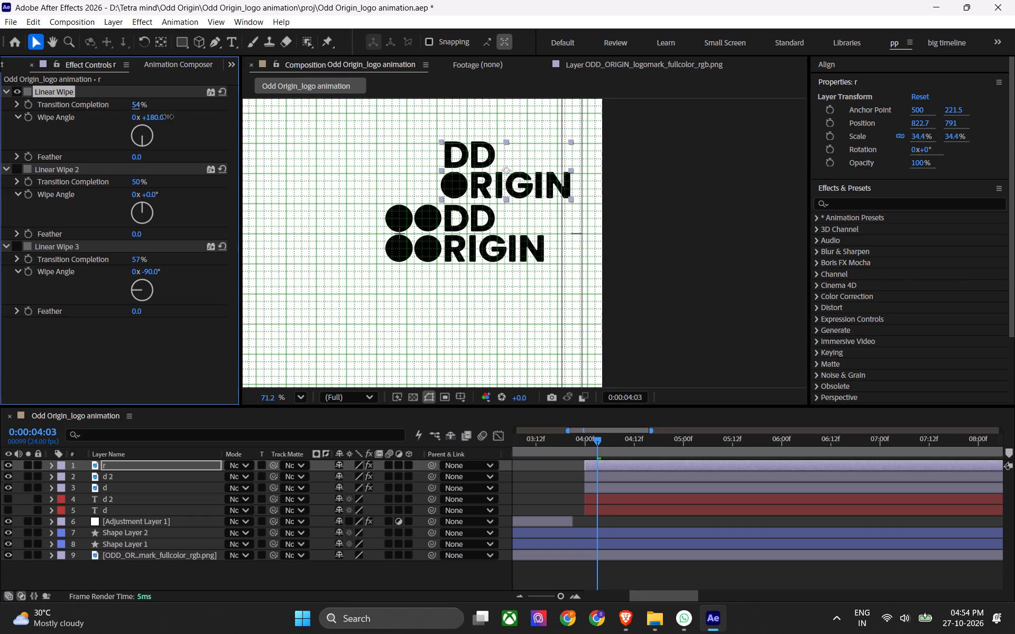
ctrl+drag(168, 117, 86, 110)
ctrl+drag(86, 110, 59, 102)
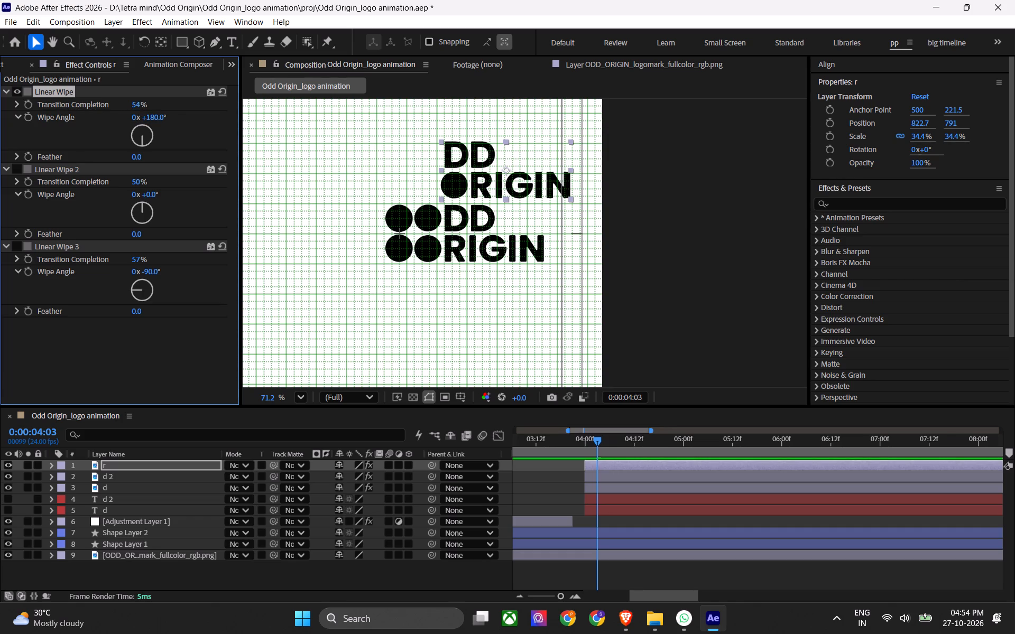
click(136, 103)
text(50)
key(Return)
scroll(151, 97, up, 6)
scroll(422, 157, up, 5)
scroll(560, 175, up, 7)
key(ctrl+z)
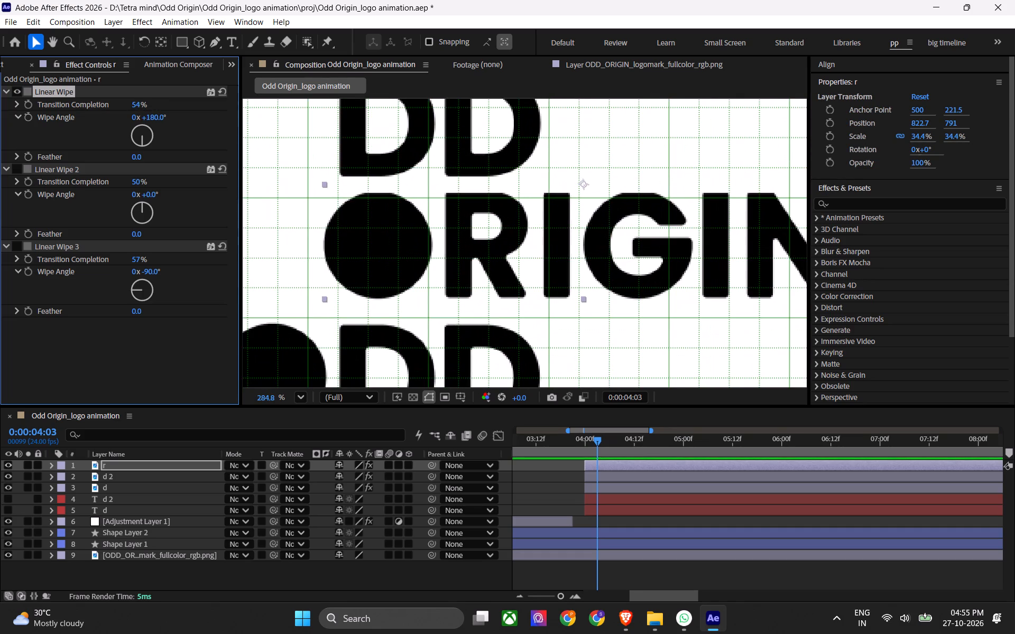
key(ctrl+shift+z)
scroll(550, 184, down, 4)
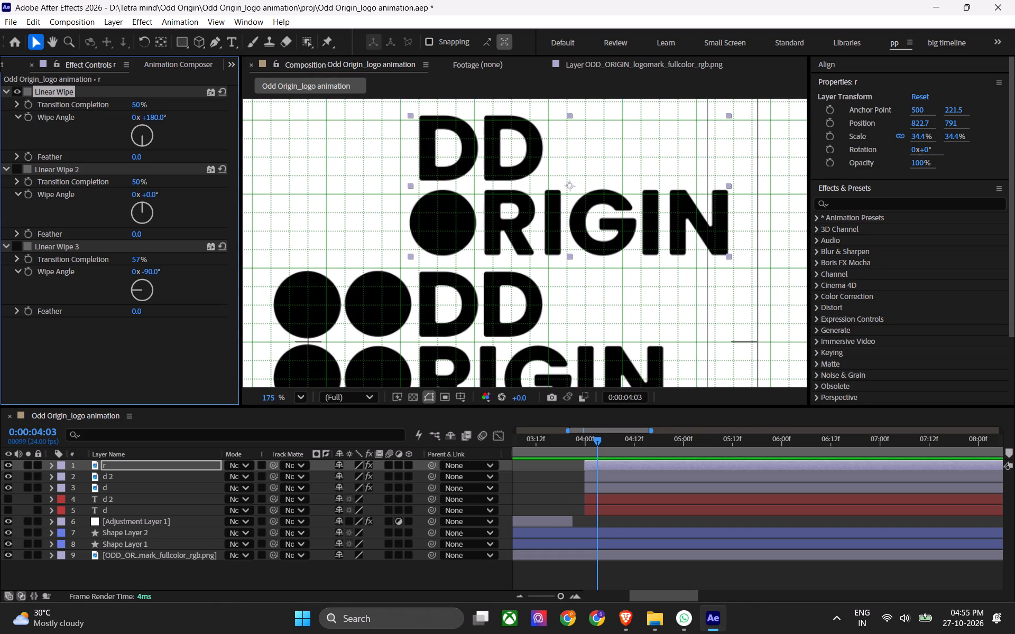
Enable Linear Wipe 2 on the r layer, set its wipe angle to 90°, and save the project.
click(16, 172)
click(16, 172)
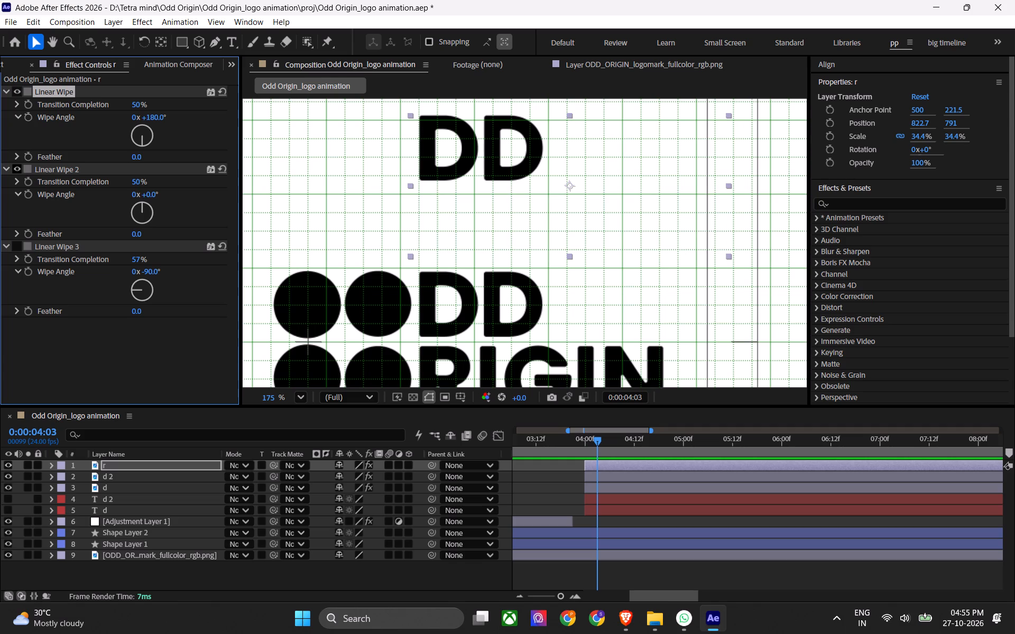
click(16, 172)
drag(151, 195, 201, 197)
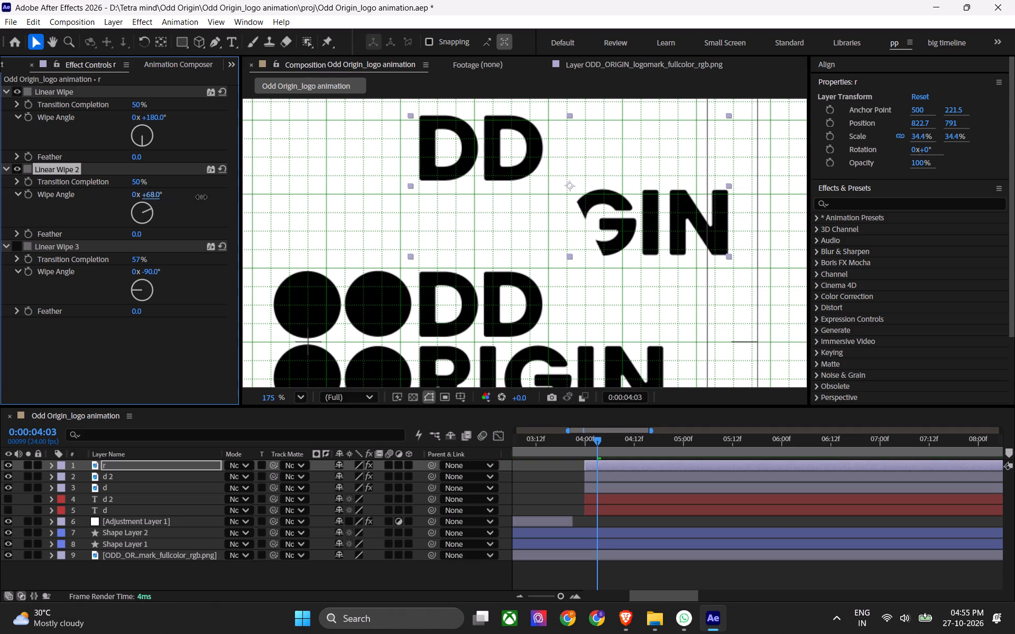
drag(201, 197, 217, 193)
click(159, 199)
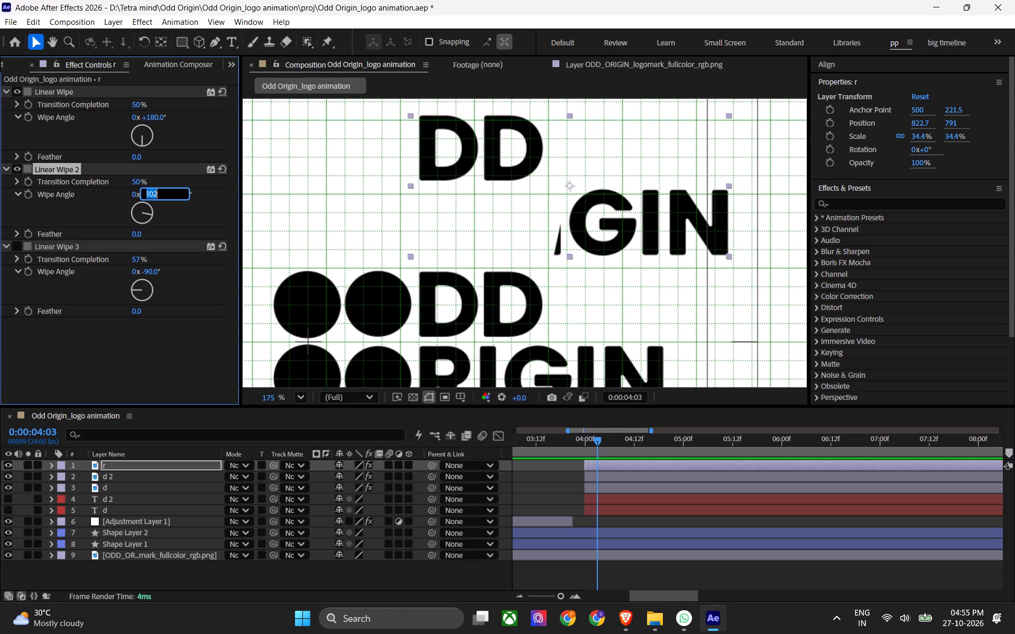
key(9)
key(0)
key(Return)
key(ctrl+s)
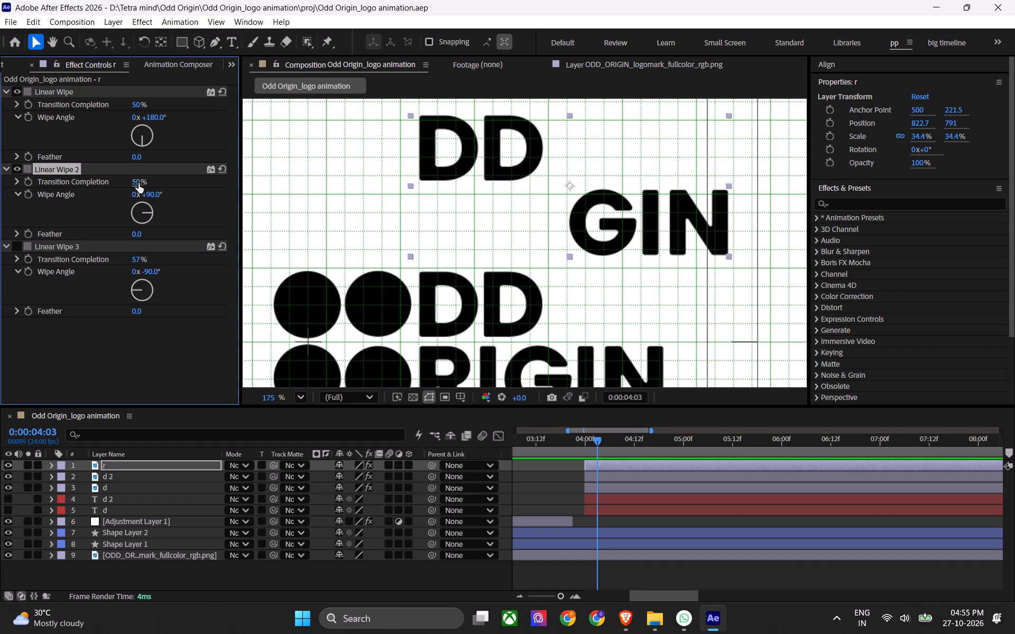
Set Linear Wipe 2's transition completion to 23% to crop everything before the R, and save the project.
drag(139, 183, 104, 195)
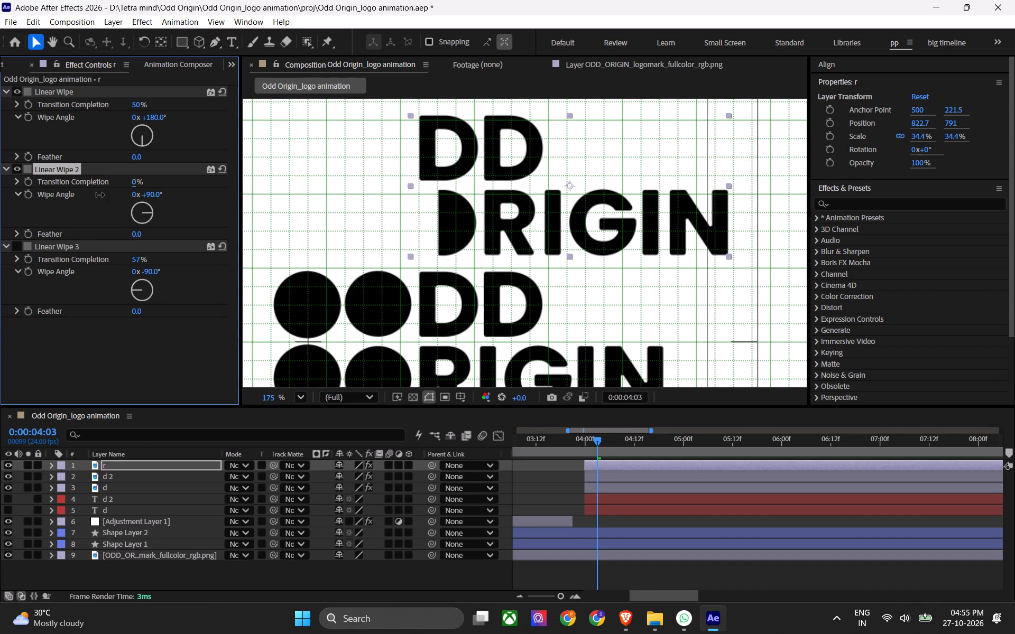
drag(104, 195, 62, 192)
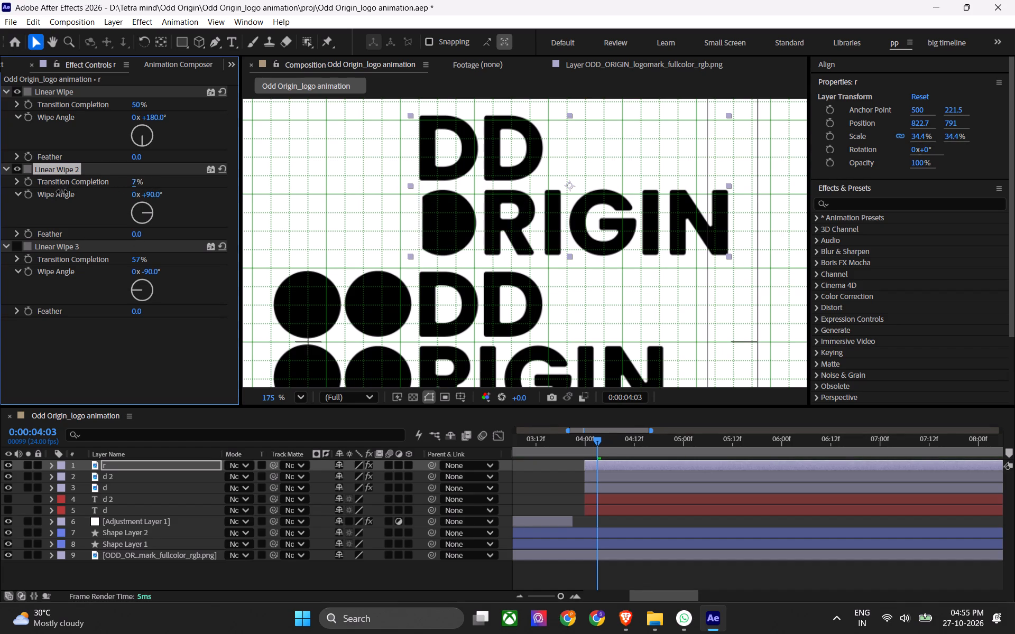
drag(62, 192, 193, 177)
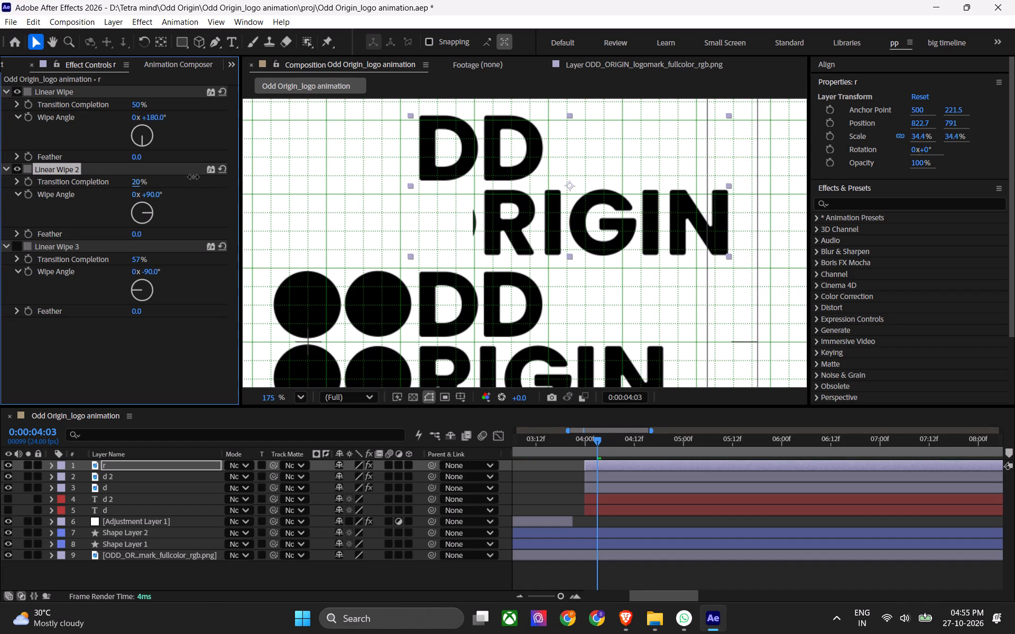
drag(193, 177, 231, 164)
ctrl+click(141, 182)
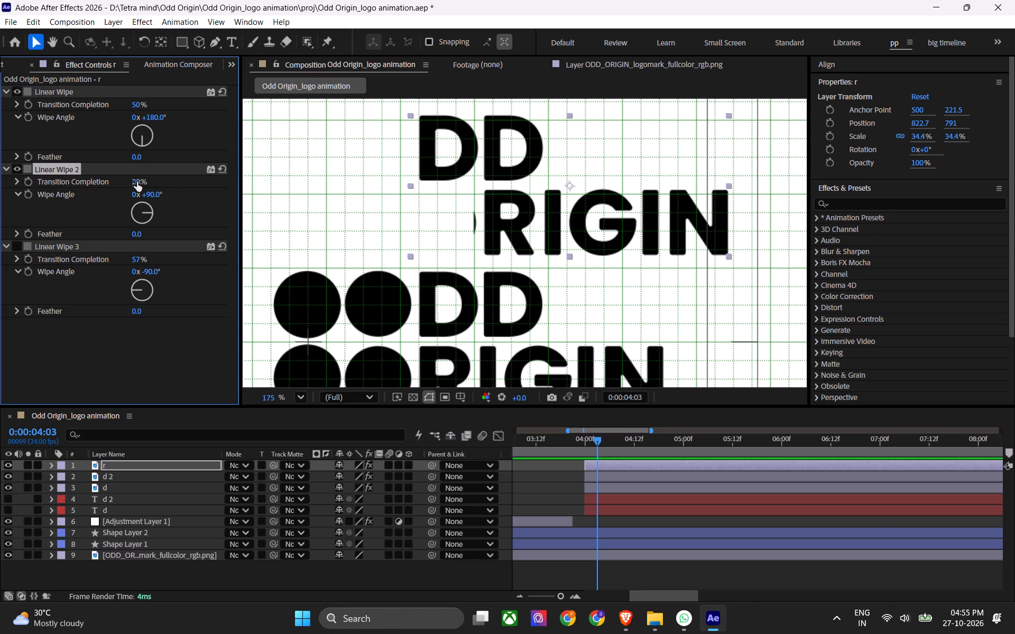
ctrl+drag(137, 182, 161, 188)
key(ctrl+s)
key(ctrl+s)
Enable Linear Wipe 3 on the r layer, set its transition completion to 60% to isolate the R, and save the project.
click(14, 248)
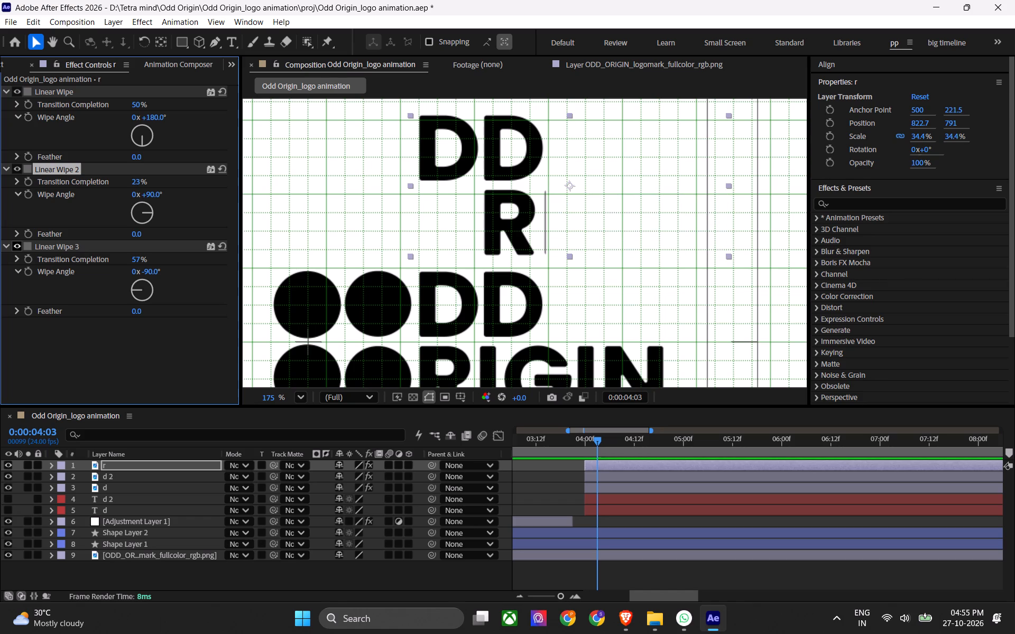
key(ctrl+s)
ctrl+drag(137, 260, 158, 265)
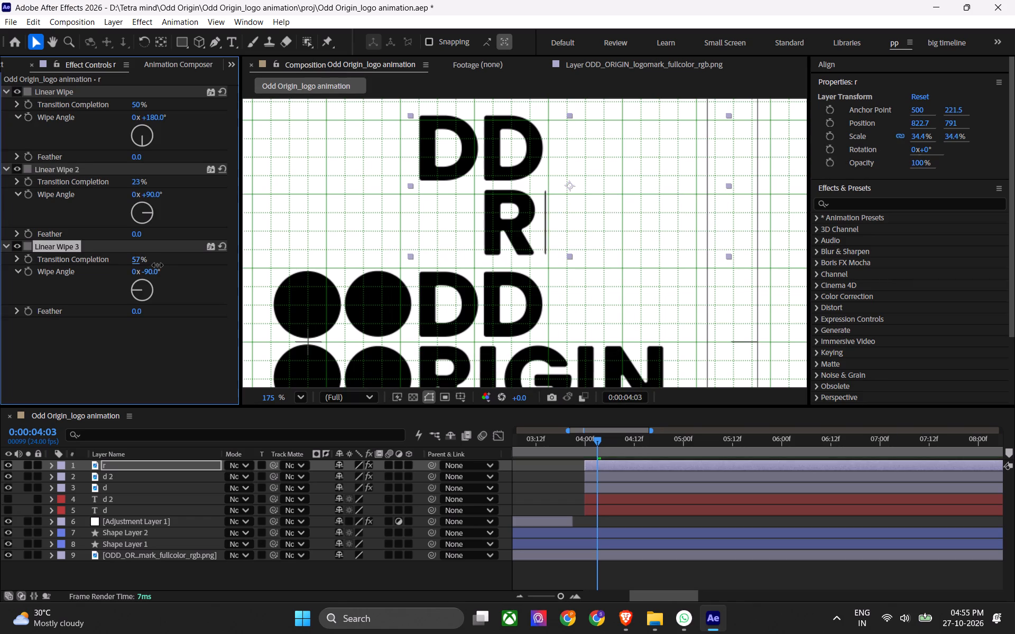
ctrl+drag(158, 265, 161, 271)
ctrl+drag(161, 271, 177, 263)
click(144, 257)
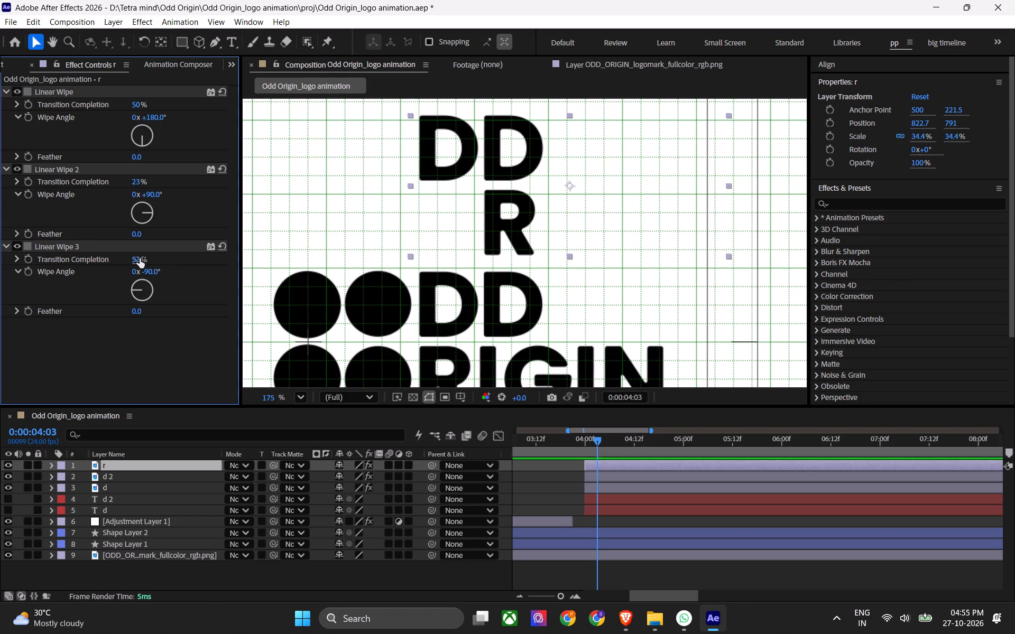
click(140, 258)
text(60)
key(Return)
key(ctrl+s)
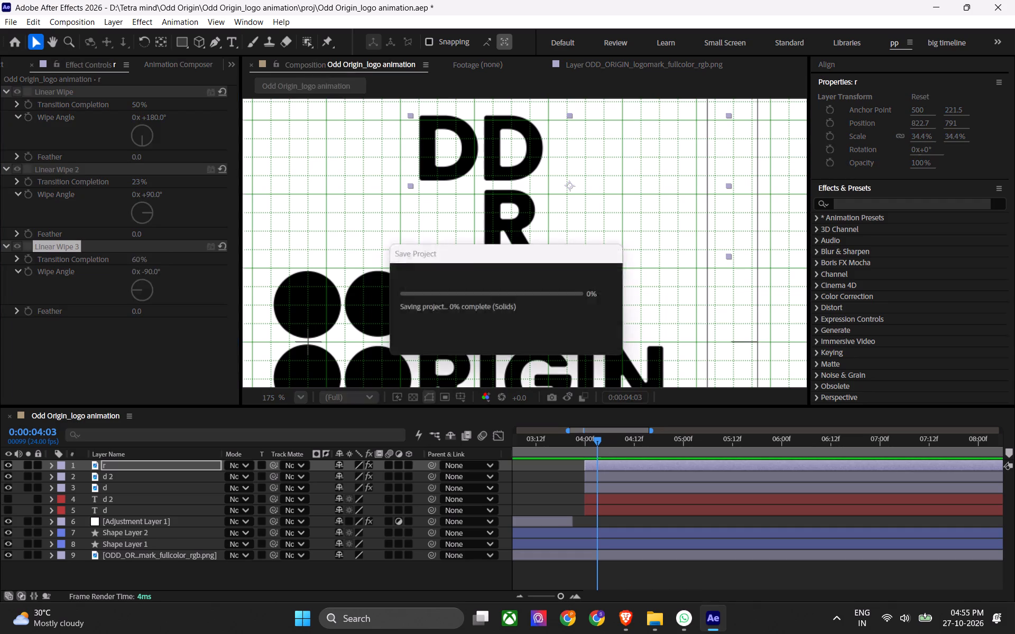
key(ctrl+s)
key(ctrl+s)
key(ctrl+s)
key(ctrl+s)
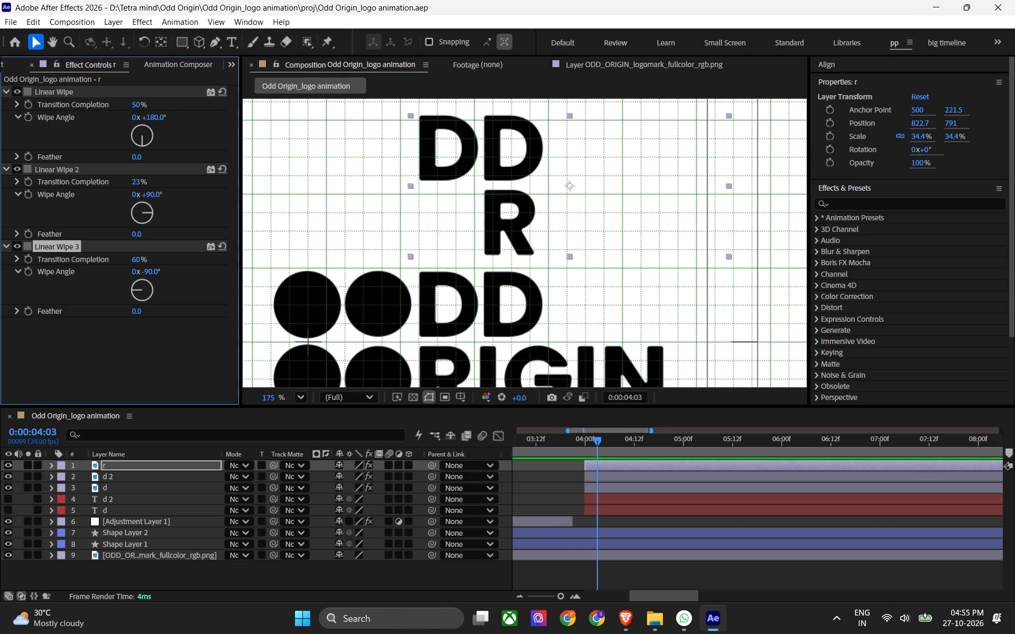
key(ctrl+s)
Move the r layer horizontally to X position 752.7 so the R aligns beneath the first D, and save the project.
click(626, 465)
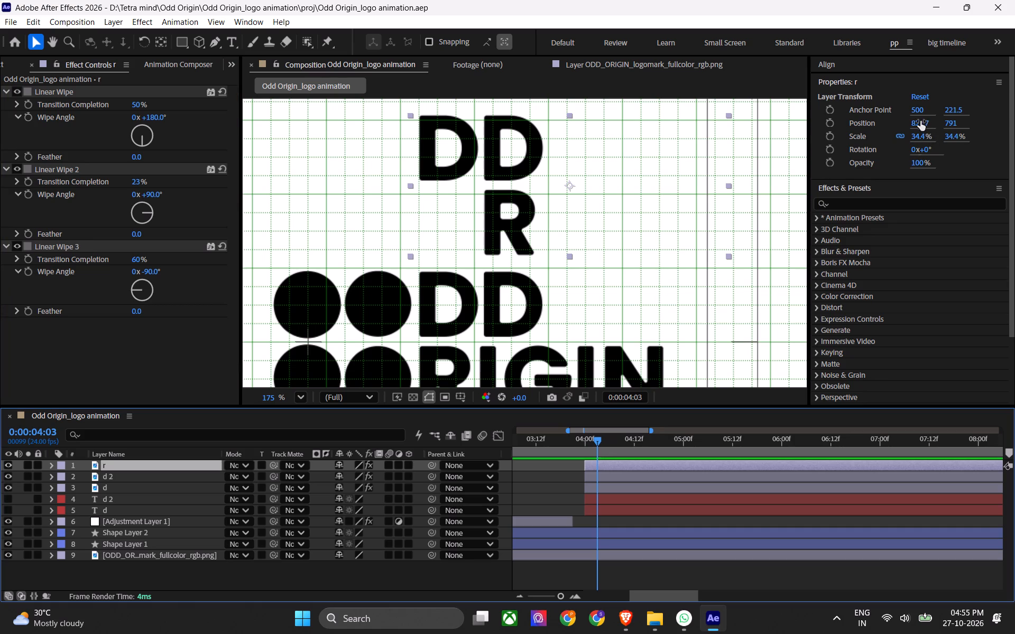
drag(920, 121, 884, 134)
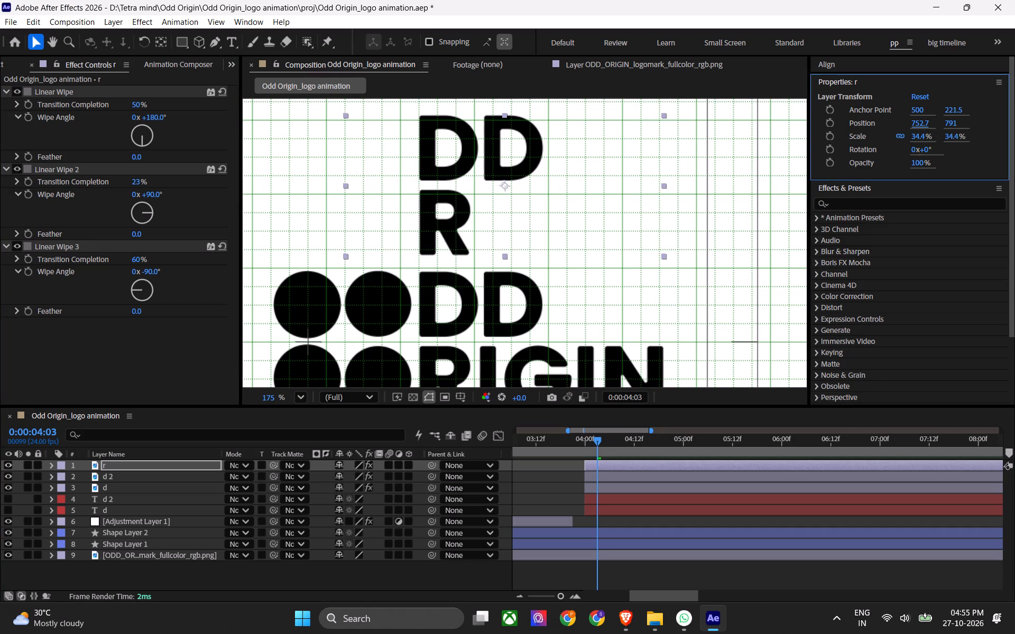
scroll(400, 185, up, 12)
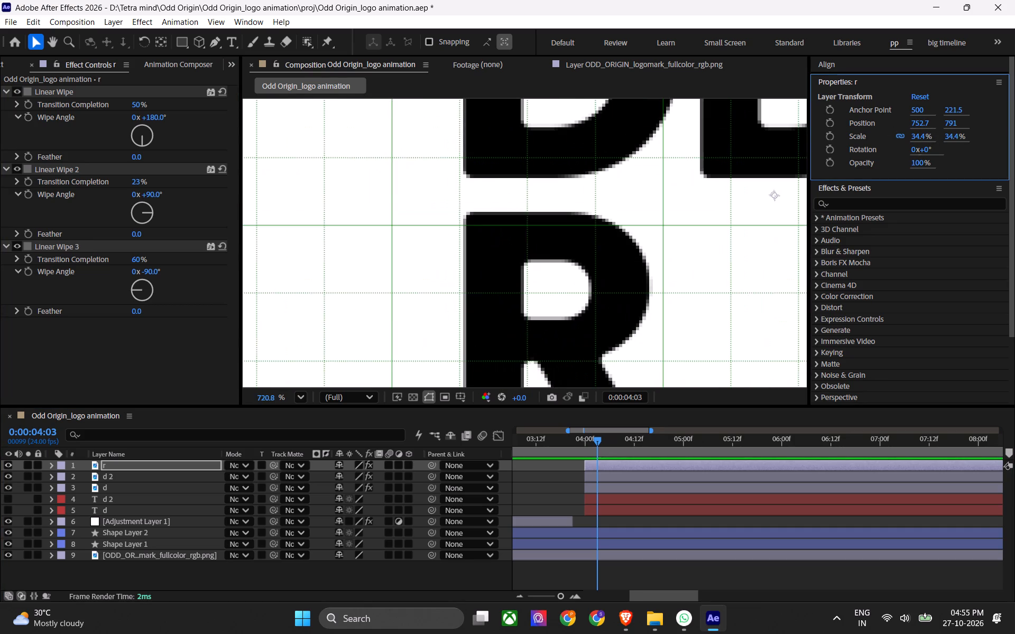
scroll(476, 215, up, 9)
key(ctrl+s)
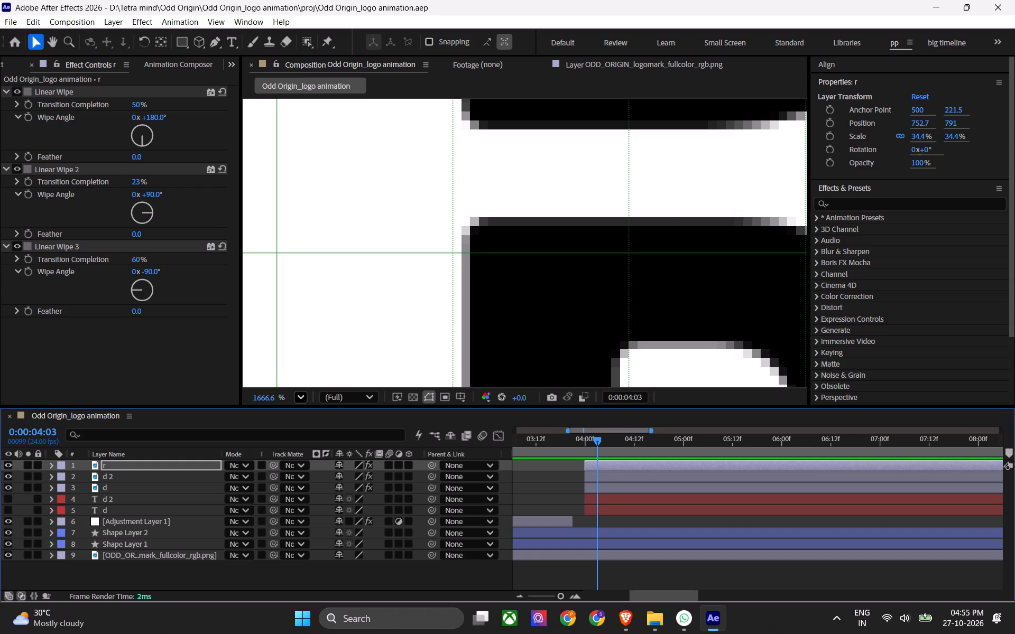
click(300, 398)
click(318, 135)
key(ctrl+s)
Switch off the first Linear Wipe effect on the r layer.
scroll(537, 200, up, 4)
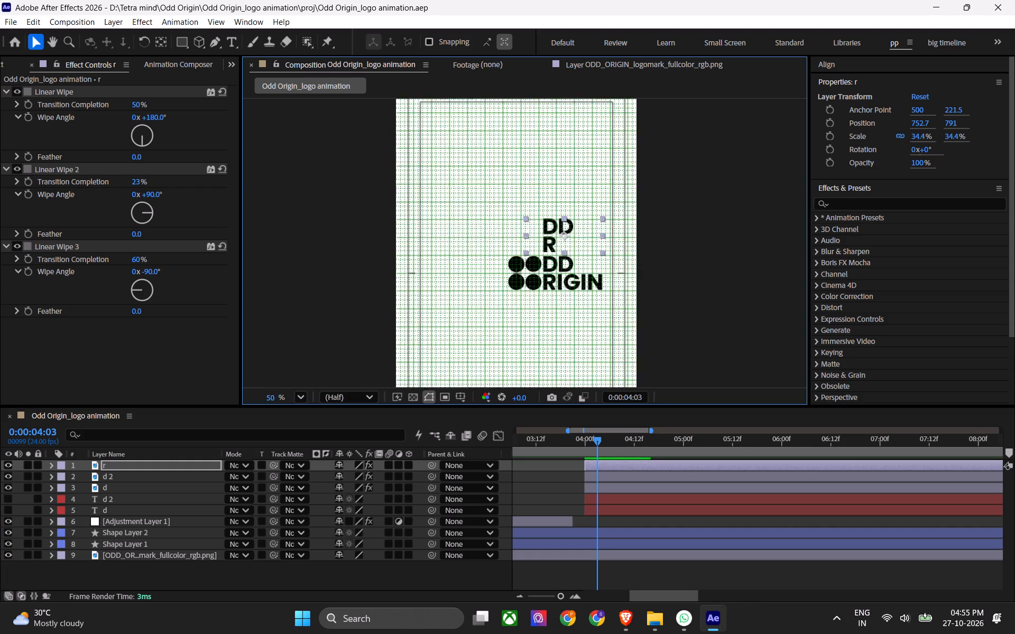
scroll(537, 200, up, 8)
scroll(560, 279, up, 6)
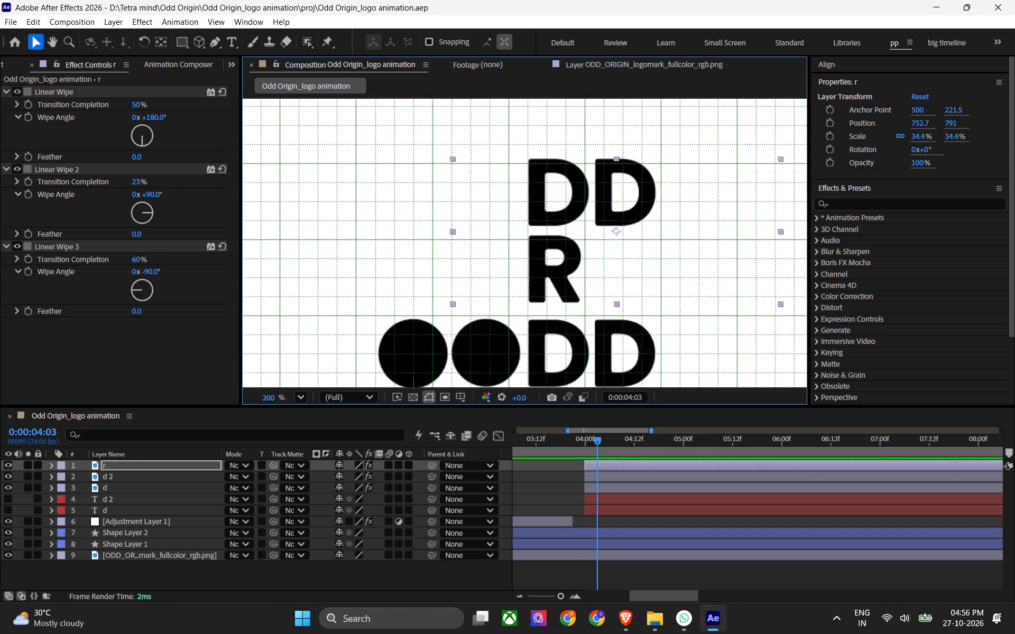
scroll(560, 279, down, 5)
middle_drag(559, 282, 558, 273)
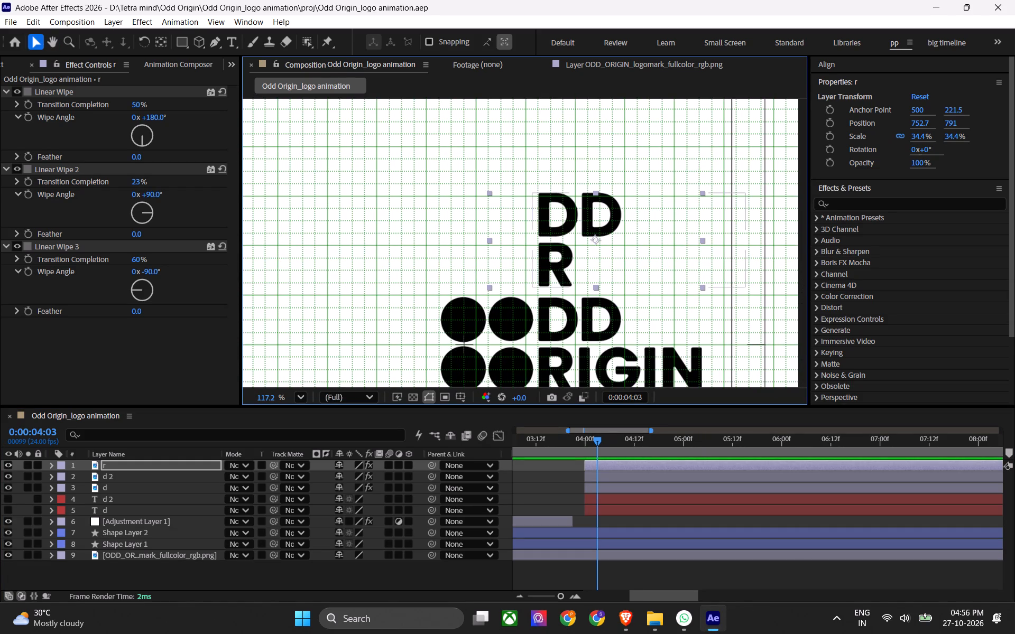
click(18, 94)
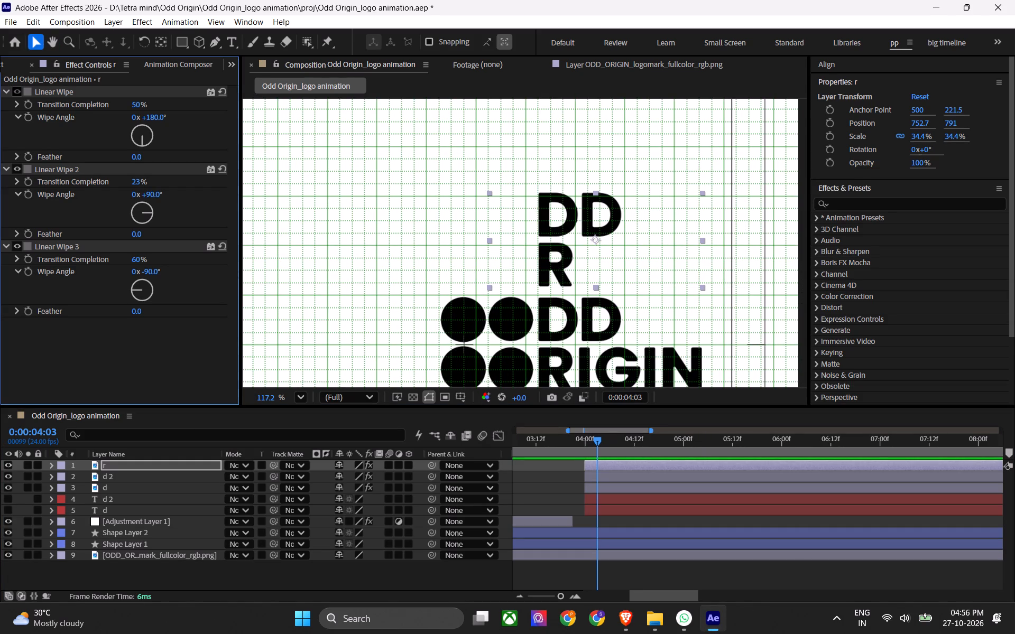
Compare the r layer with each of its three Linear Wipe effects switched on and off.
click(14, 165)
click(20, 247)
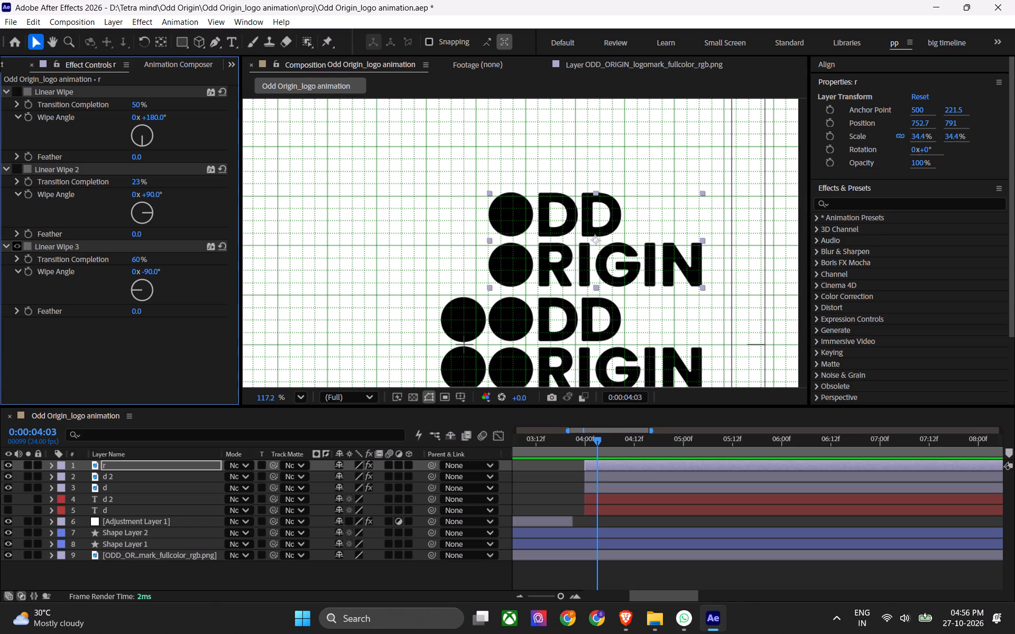
click(20, 247)
click(20, 247)
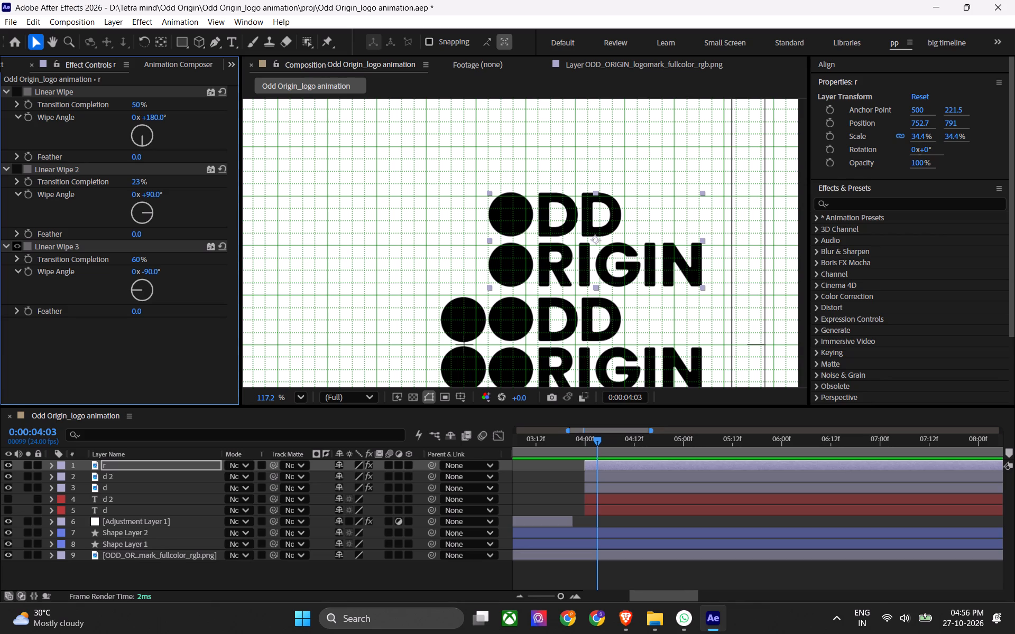
click(20, 247)
click(16, 167)
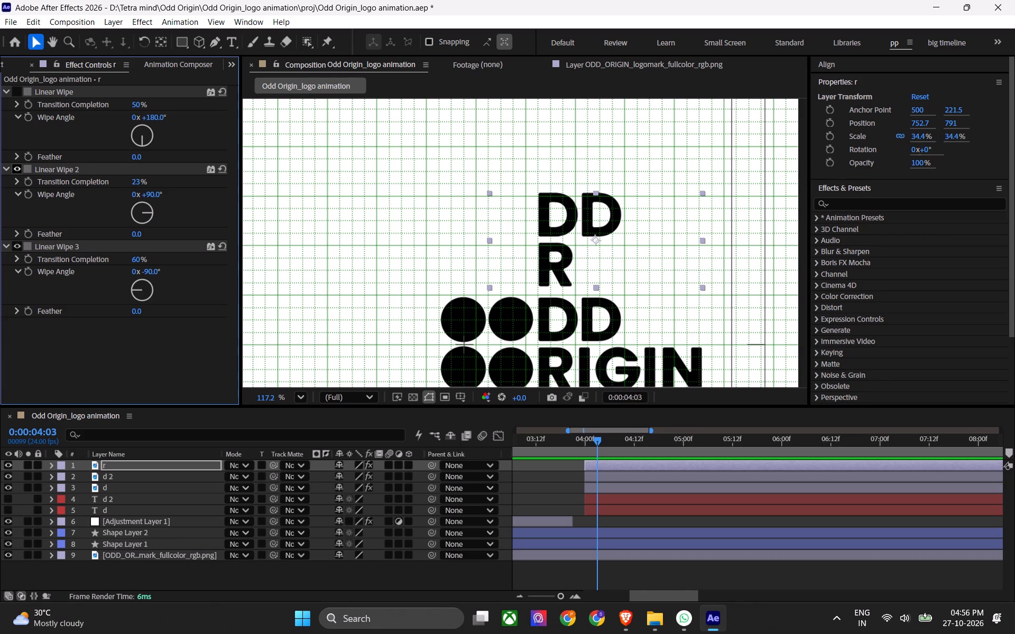
click(16, 167)
click(19, 249)
click(19, 249)
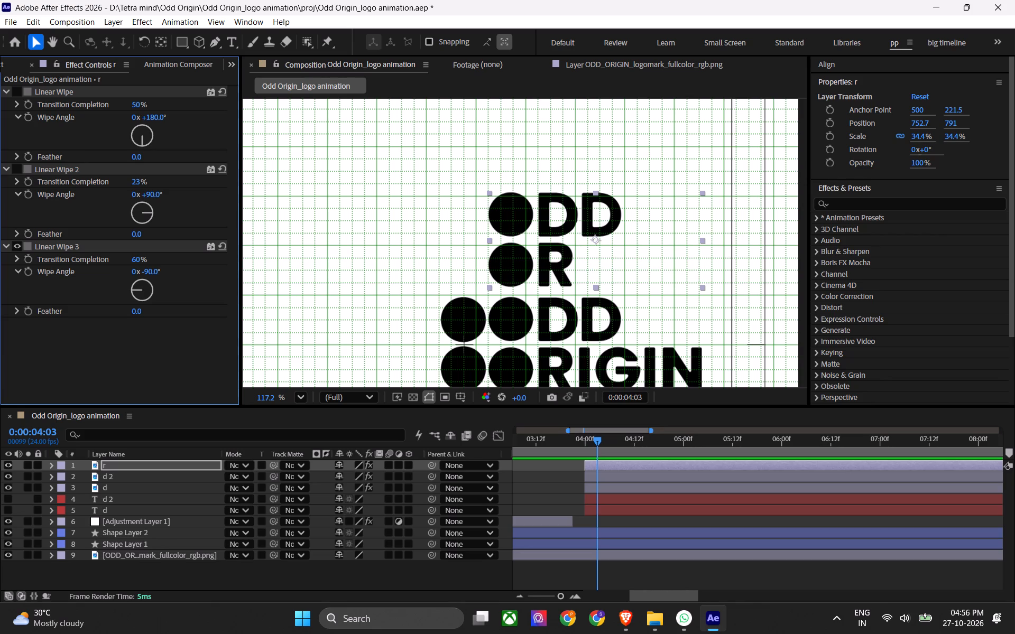
click(17, 166)
double_click(20, 92)
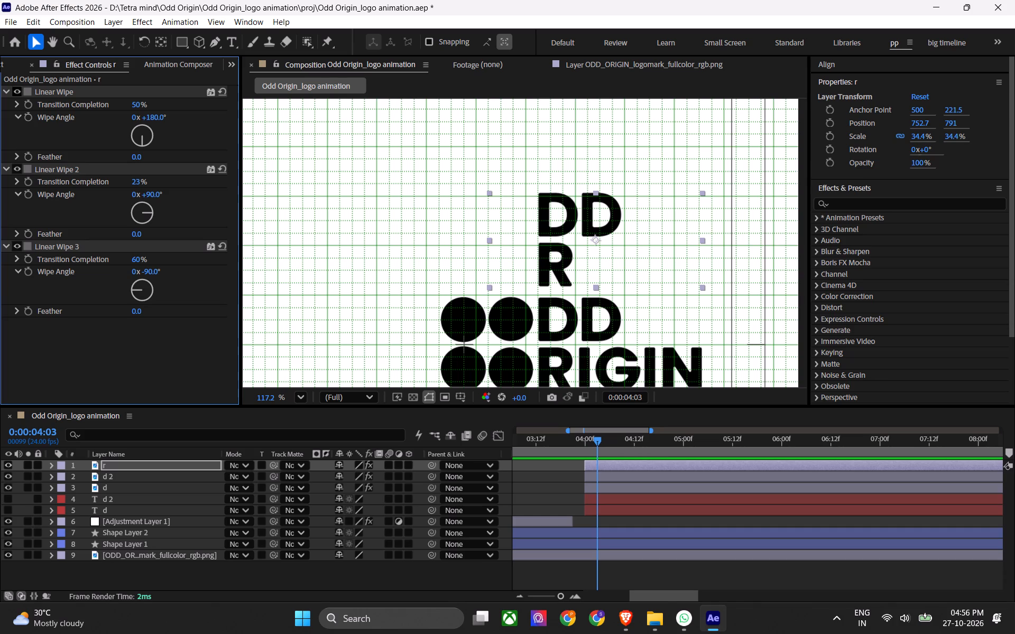
click(17, 173)
triple_click(19, 94)
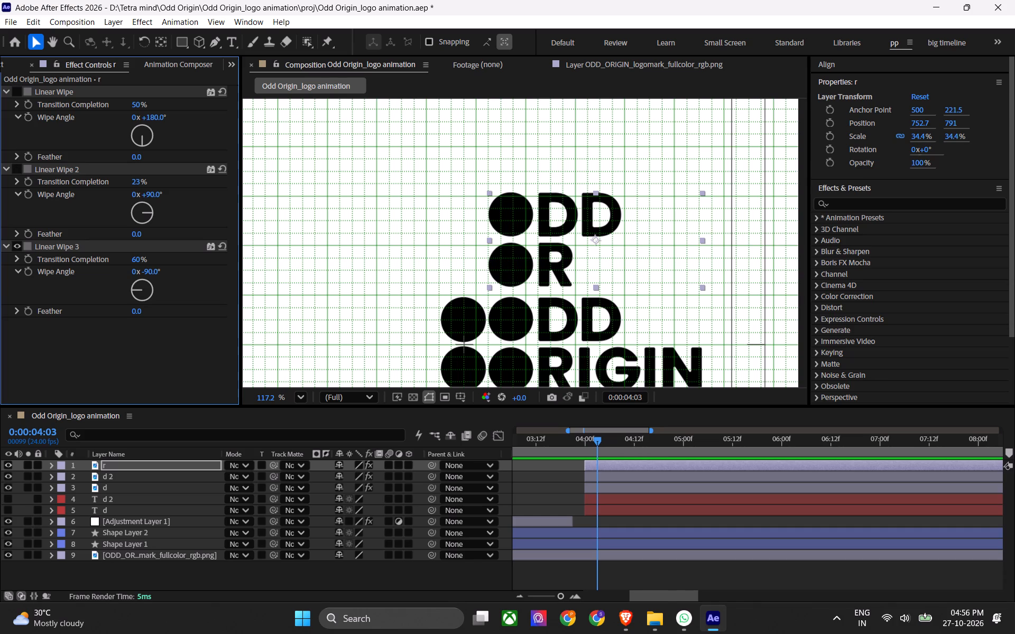
click(20, 94)
click(20, 94)
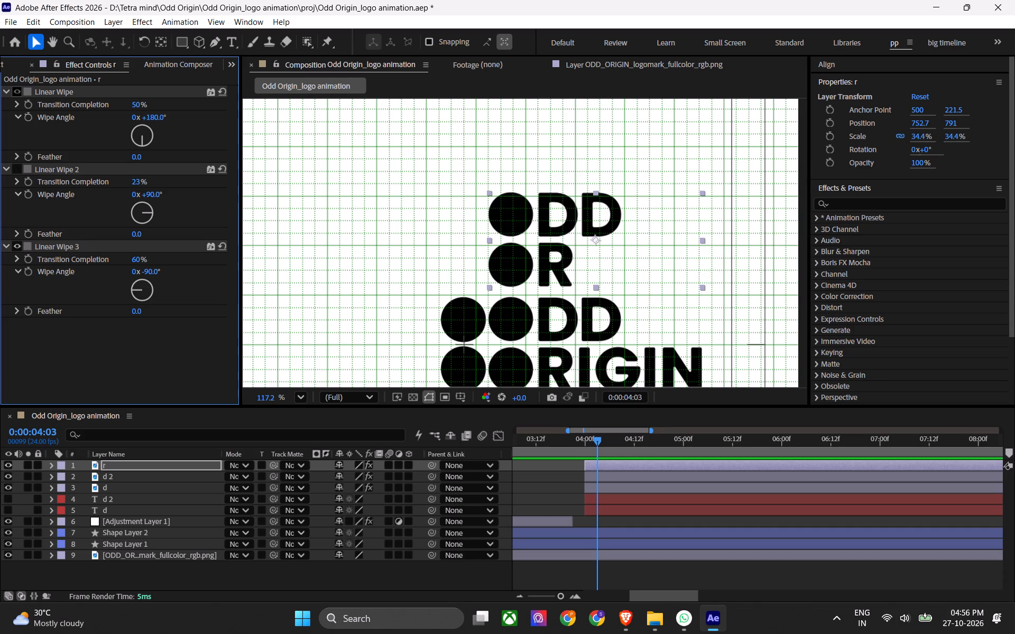
click(20, 94)
click(20, 94)
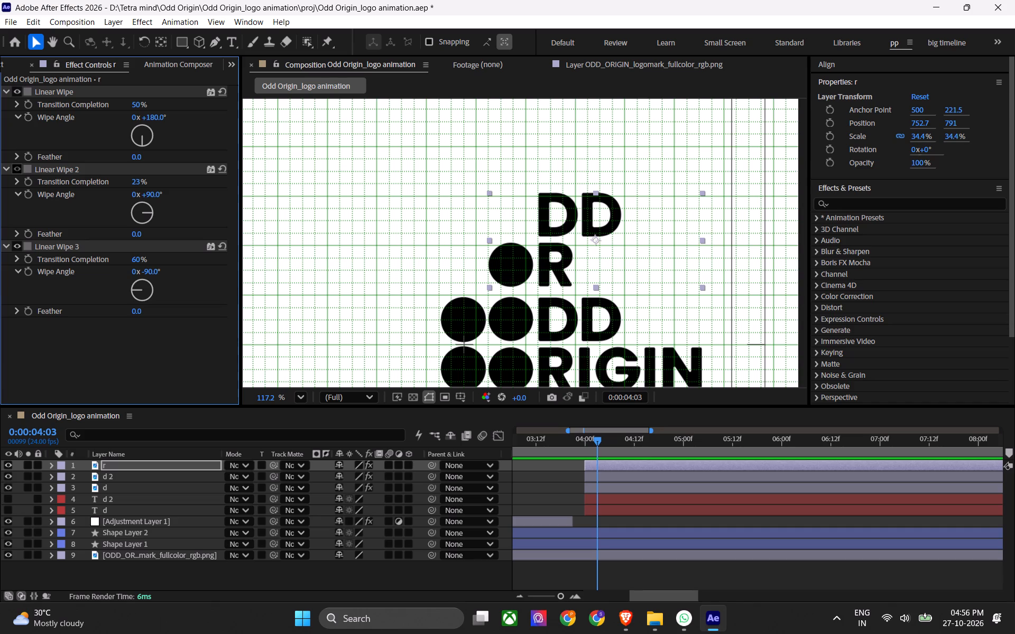
click(17, 166)
click(16, 246)
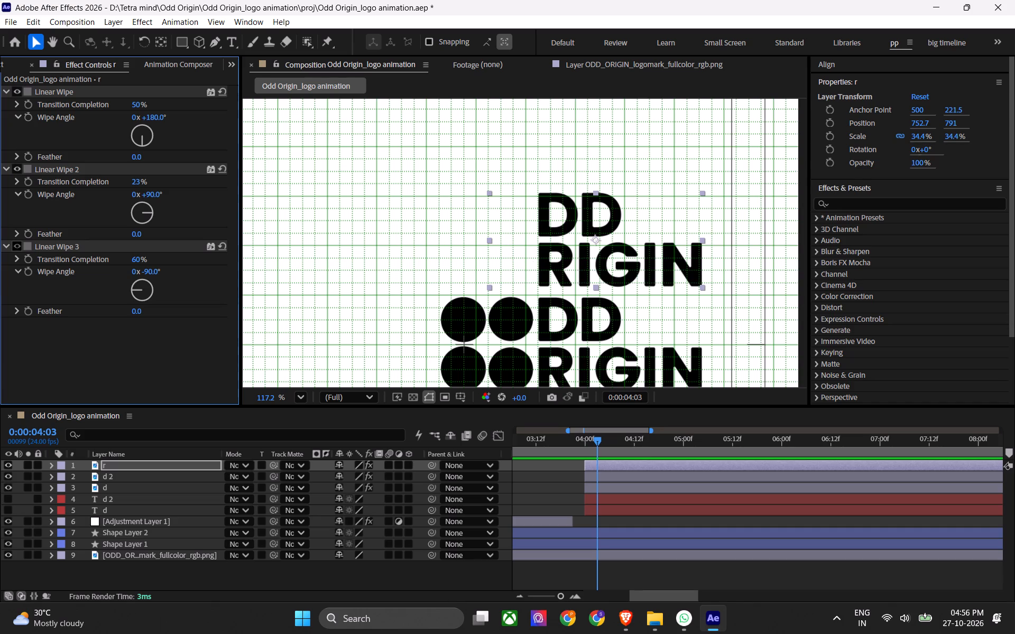
click(21, 170)
click(19, 91)
click(19, 91)
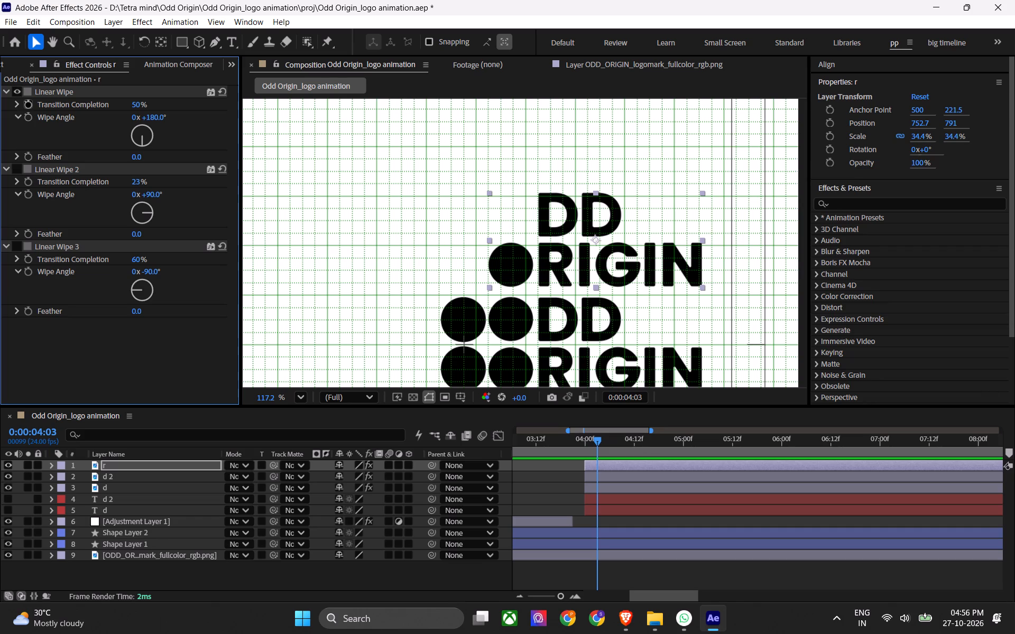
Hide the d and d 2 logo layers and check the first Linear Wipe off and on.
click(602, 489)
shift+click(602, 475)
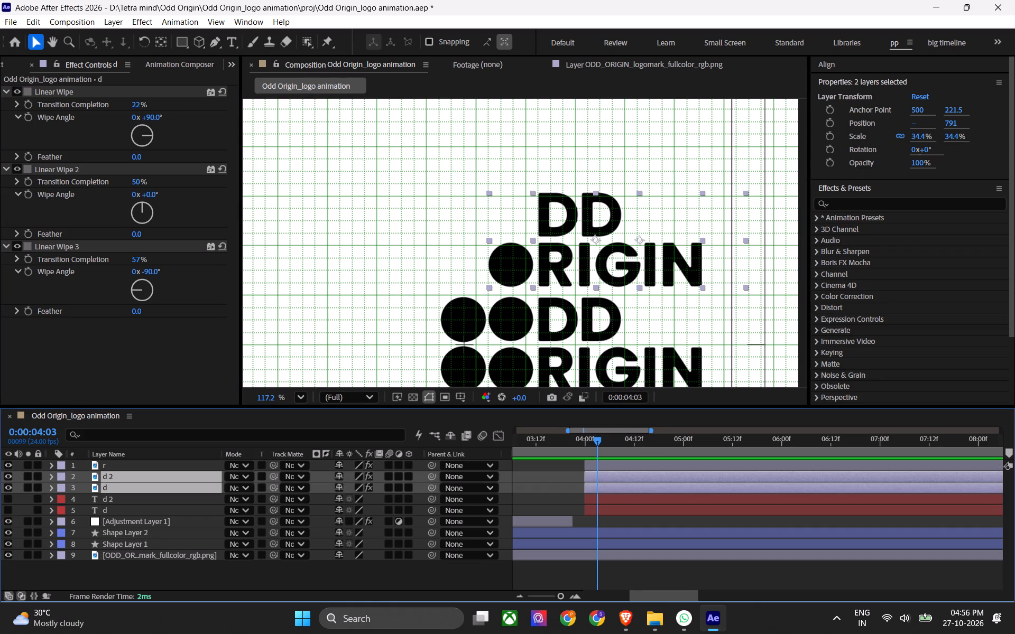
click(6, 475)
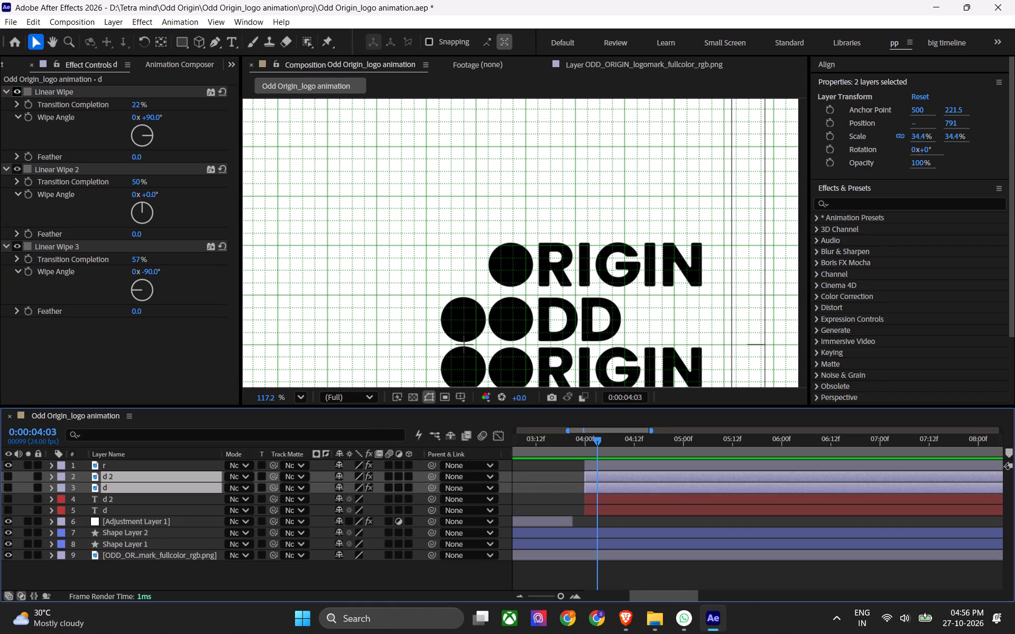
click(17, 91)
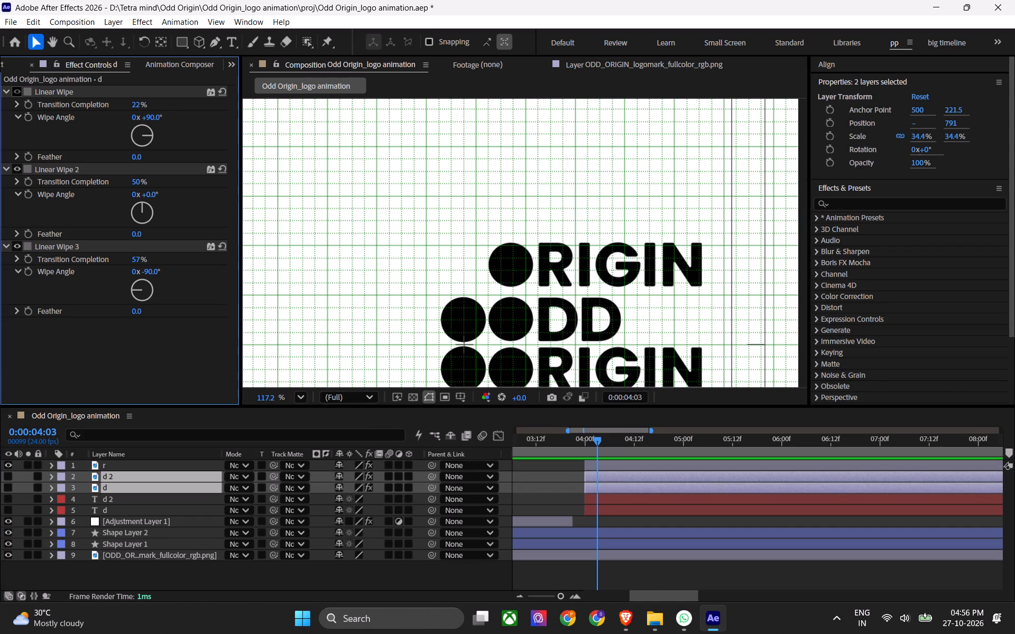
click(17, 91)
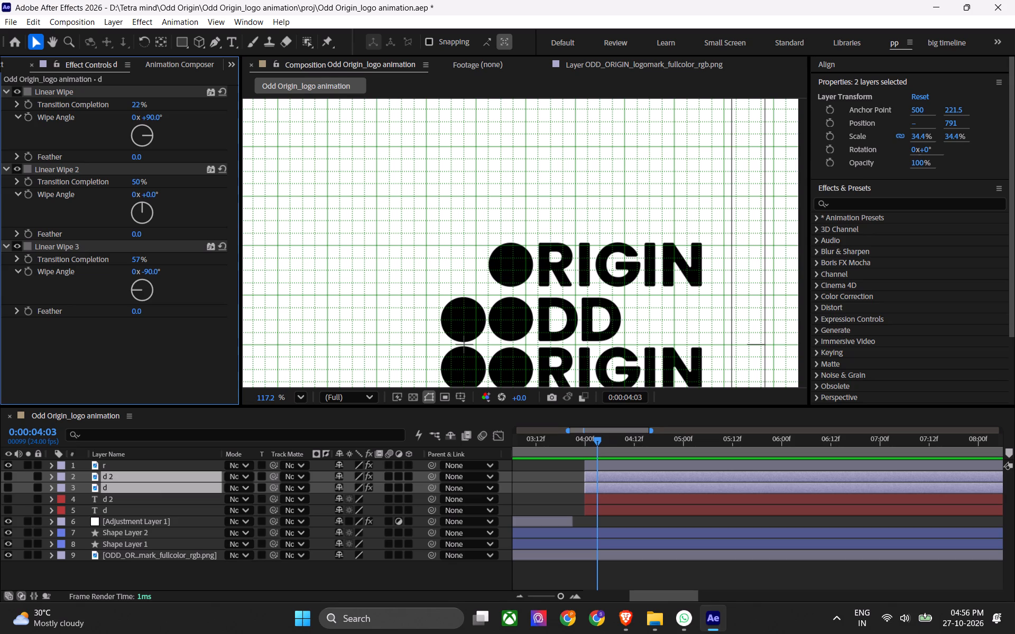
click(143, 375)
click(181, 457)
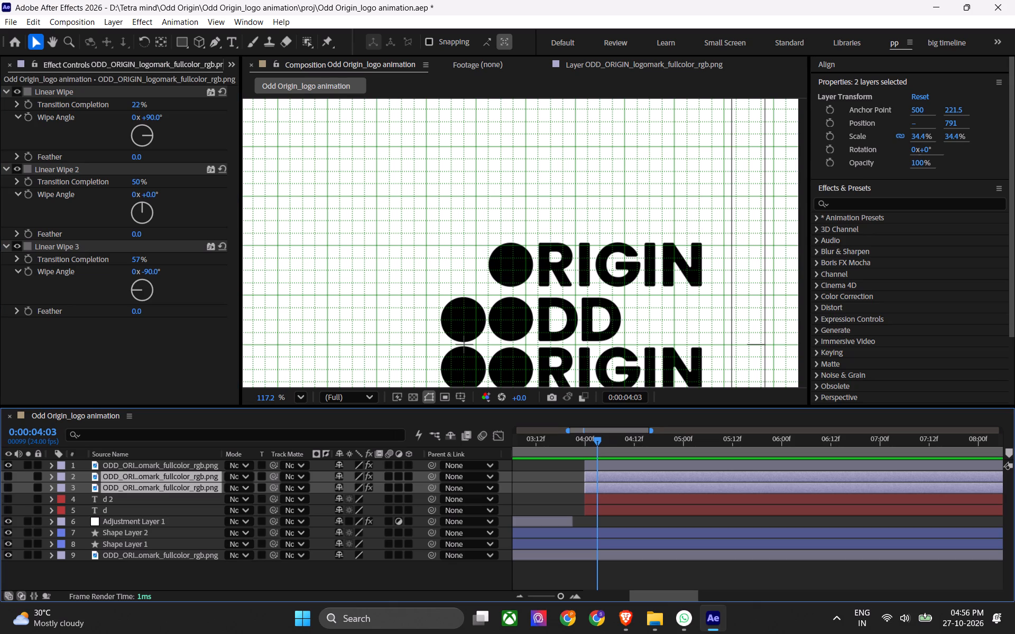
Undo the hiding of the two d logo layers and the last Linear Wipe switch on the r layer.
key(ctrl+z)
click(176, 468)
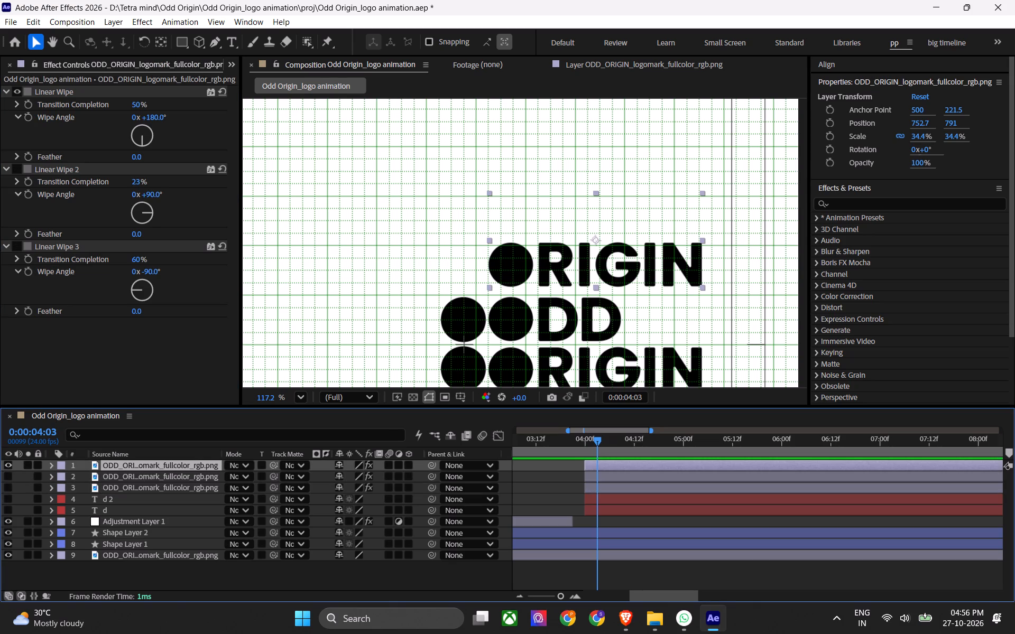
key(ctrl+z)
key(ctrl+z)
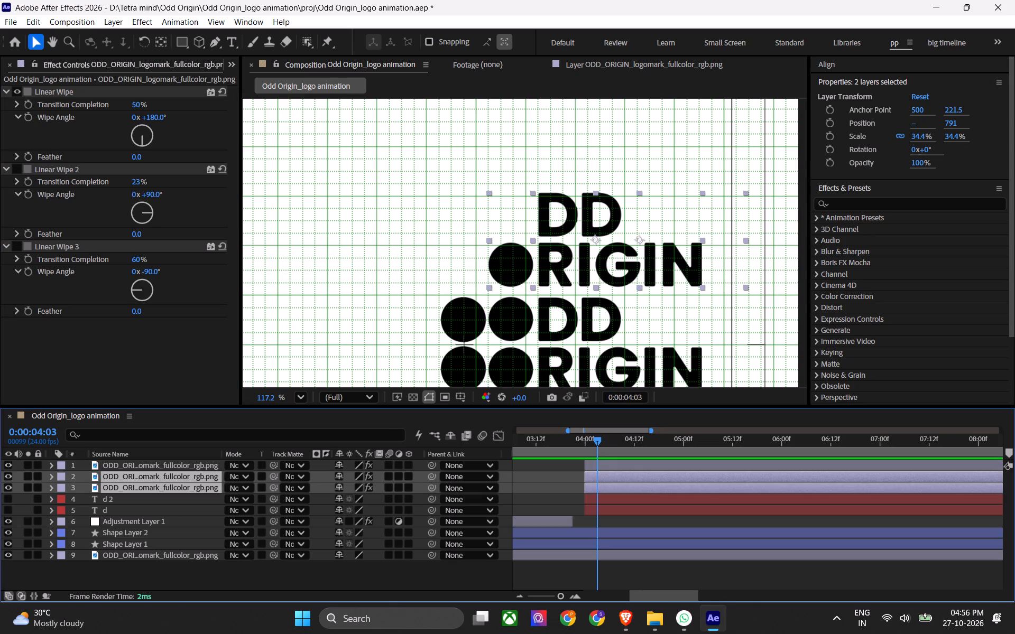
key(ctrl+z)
Compare the edges of the first D up close with the r layer hidden and shown, leaving the r layer shown.
click(171, 490)
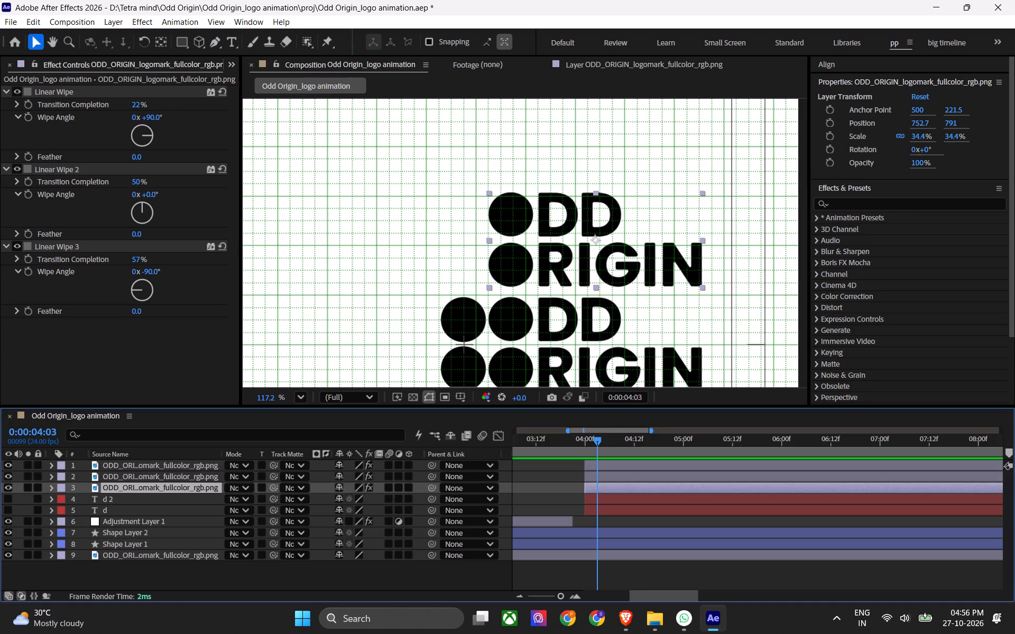
click(164, 467)
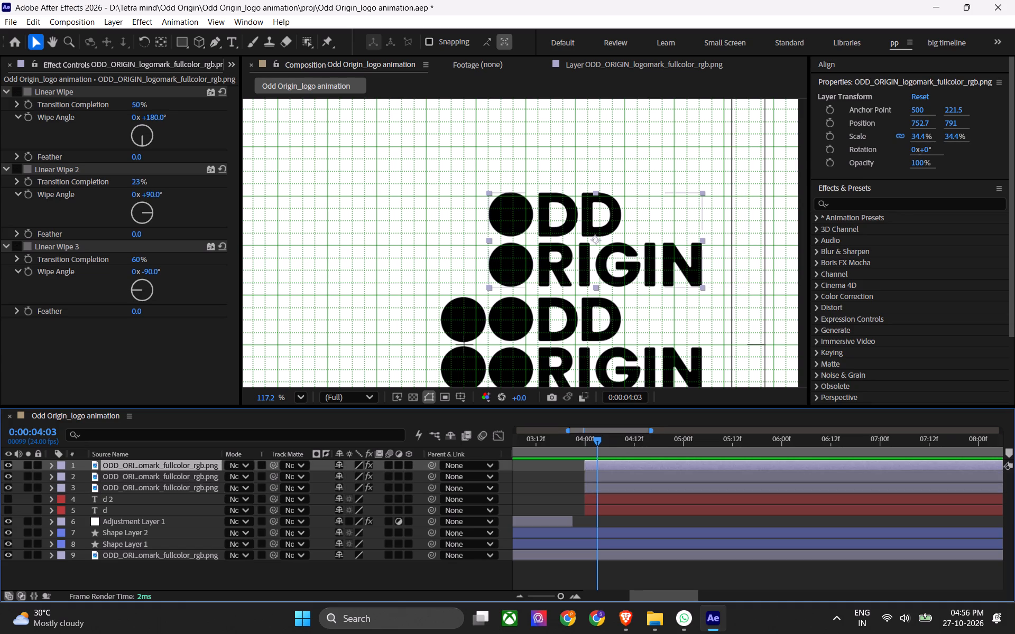
click(11, 463)
click(11, 463)
triple_click(11, 463)
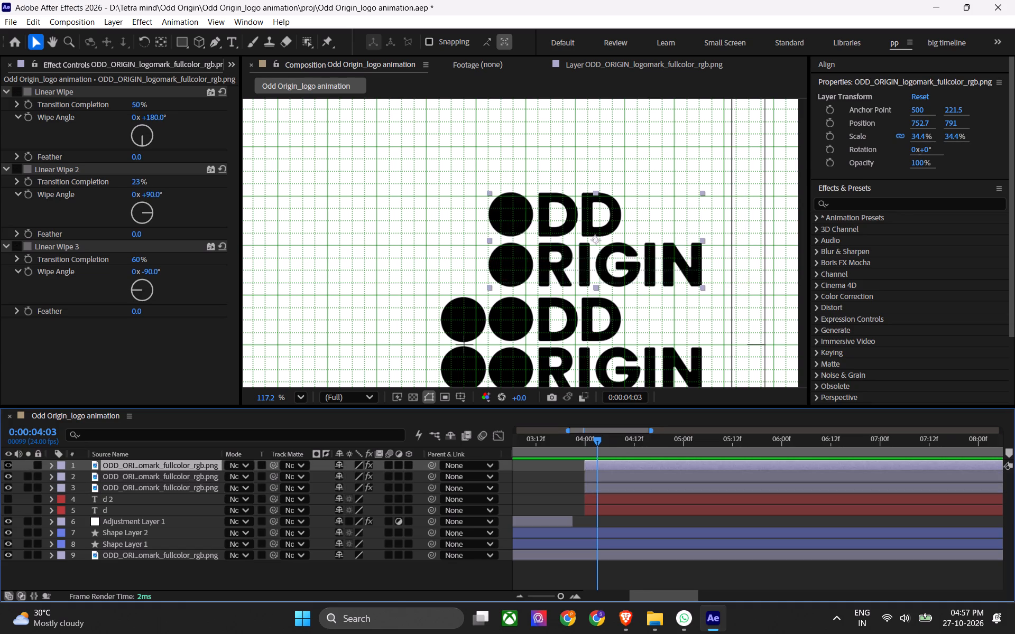
triple_click(11, 463)
double_click(11, 463)
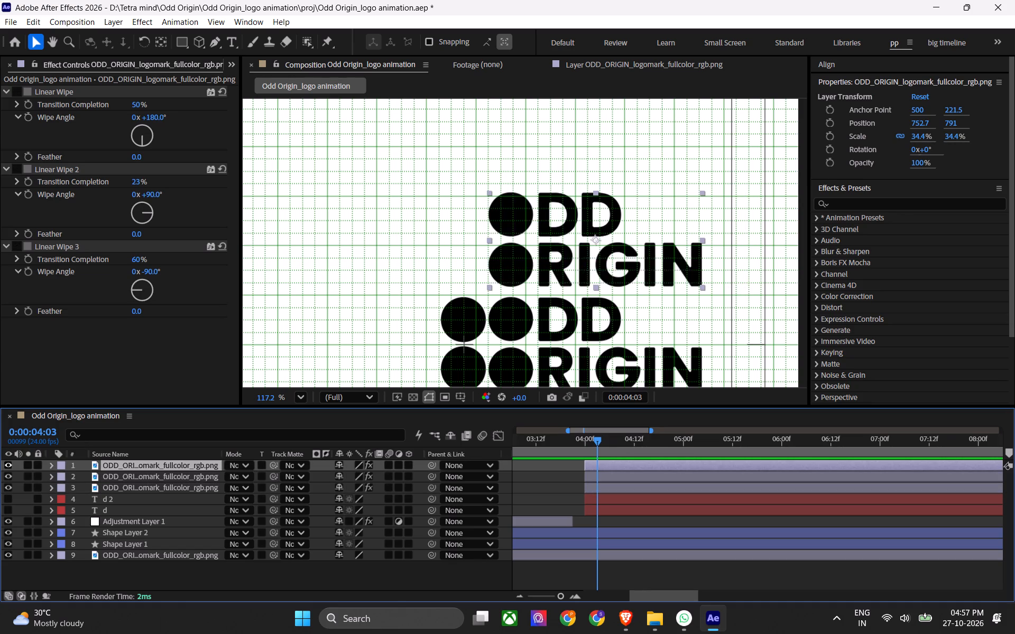
double_click(11, 463)
scroll(547, 191, up, 18)
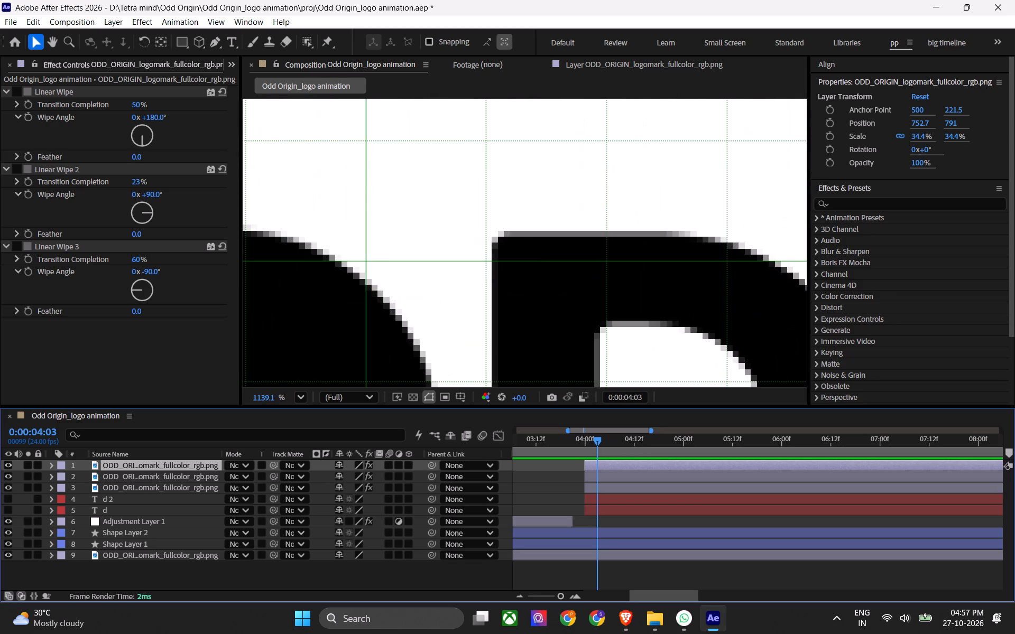
click(7, 465)
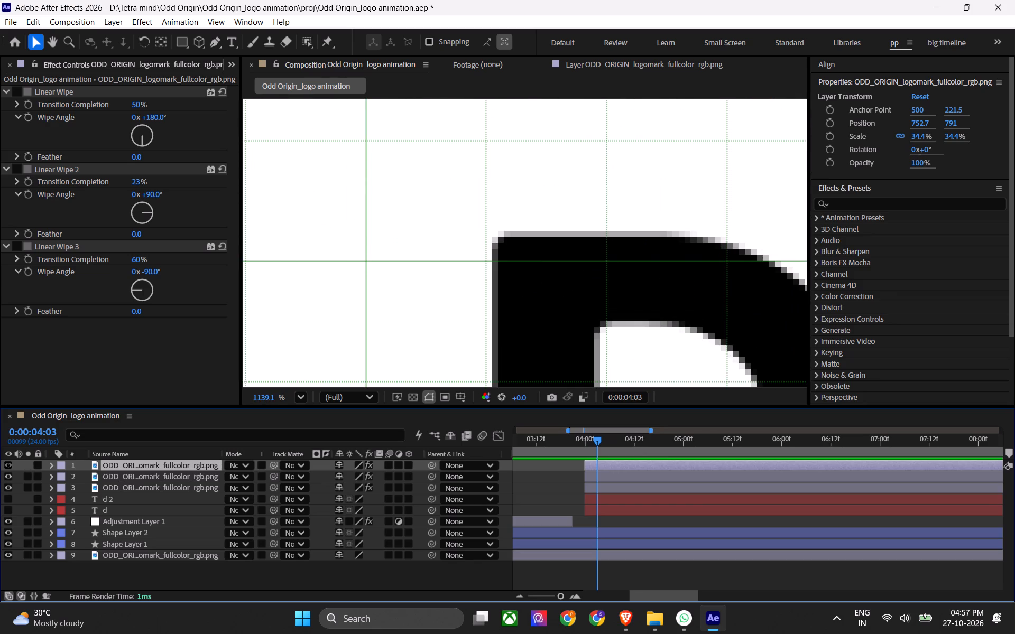
click(7, 465)
click(7, 465)
click(7, 465)
click(7, 465)
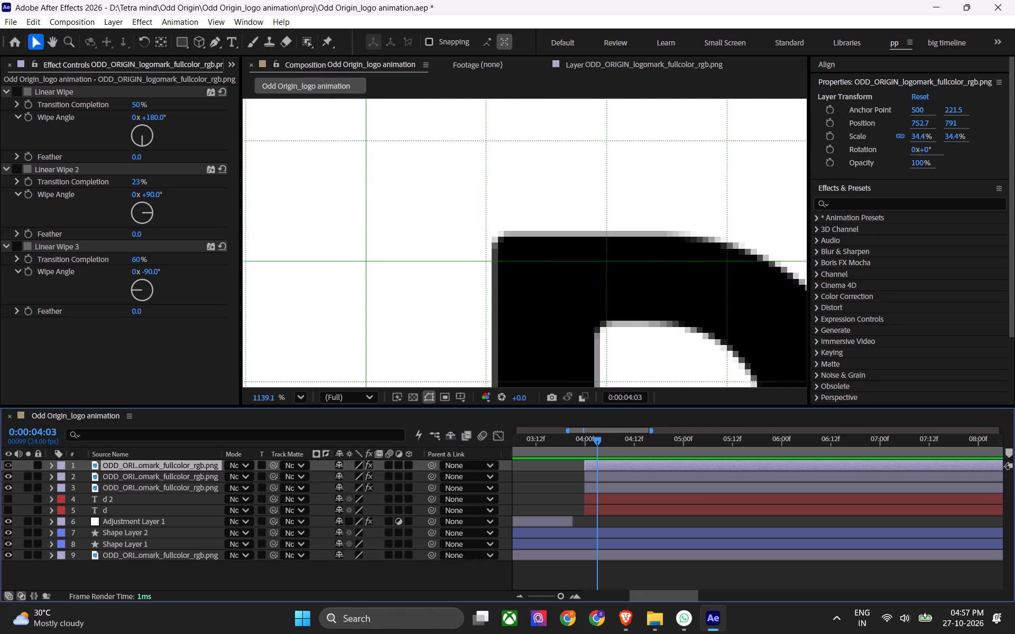
click(7, 465)
click(7, 465)
click(7, 465)
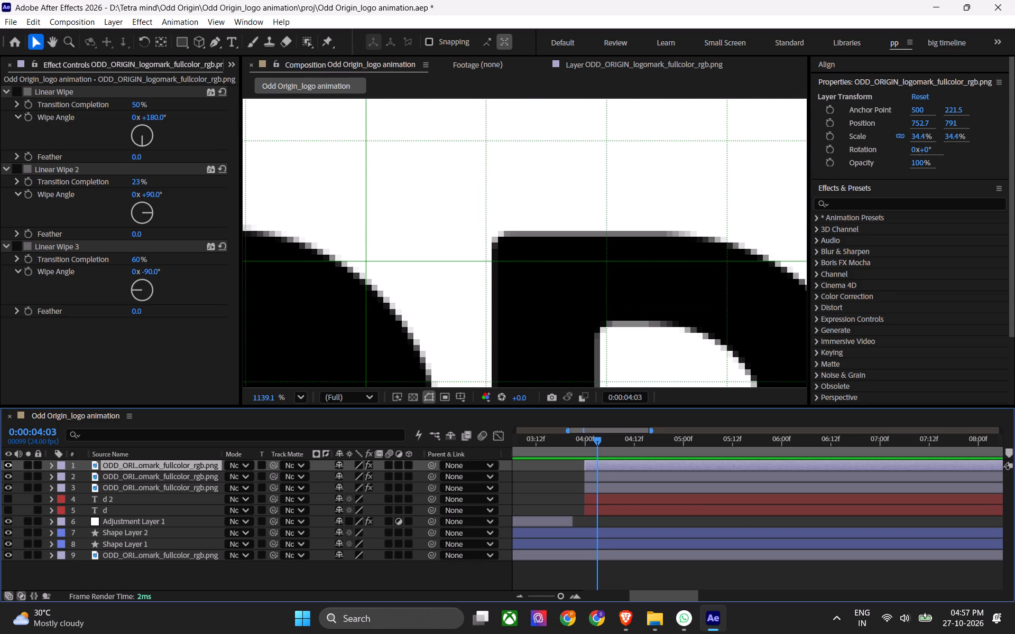
click(7, 465)
double_click(7, 465)
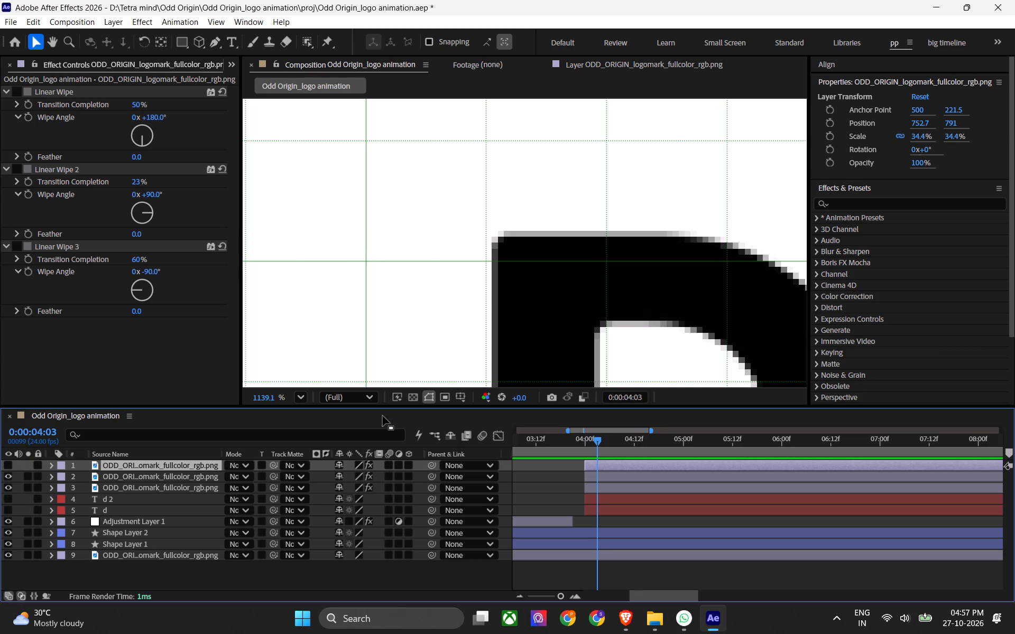
click(302, 399)
click(335, 127)
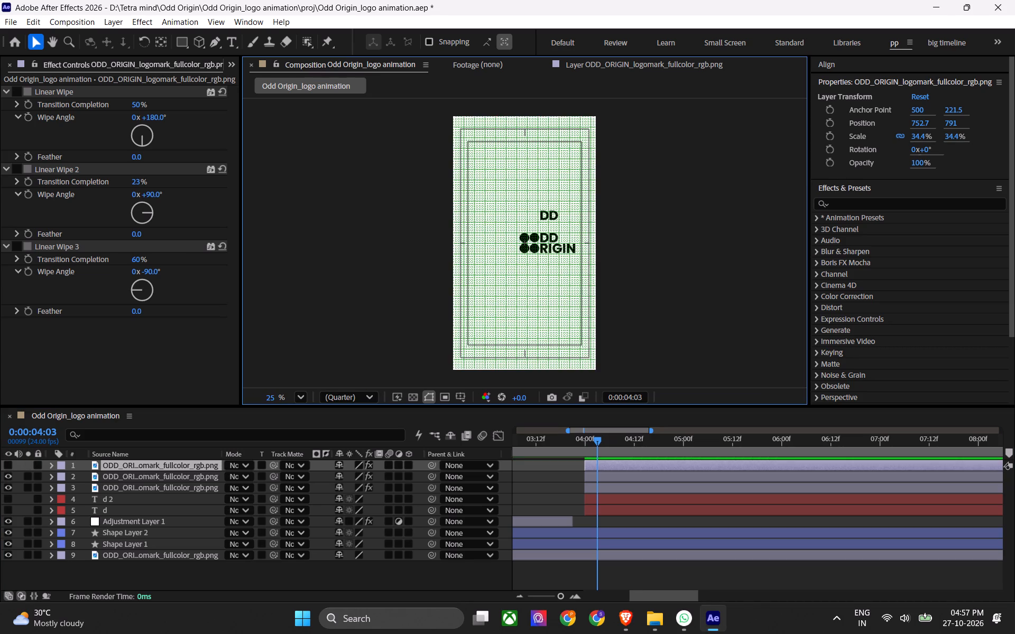
scroll(540, 231, up, 10)
click(9, 468)
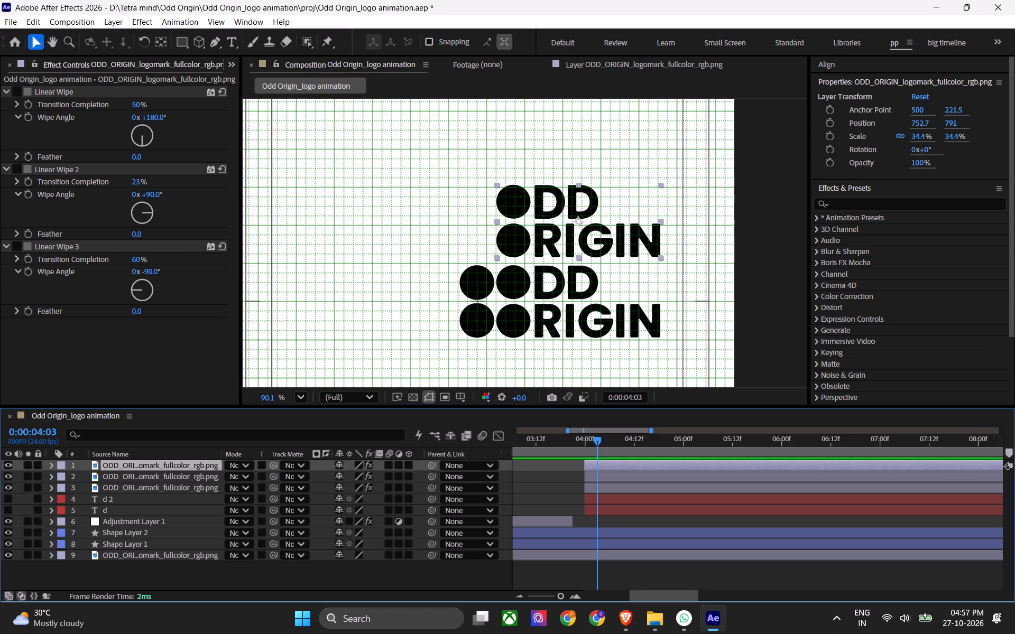
Switch on all three Linear Wipe effects on the r layer and save the project.
click(18, 92)
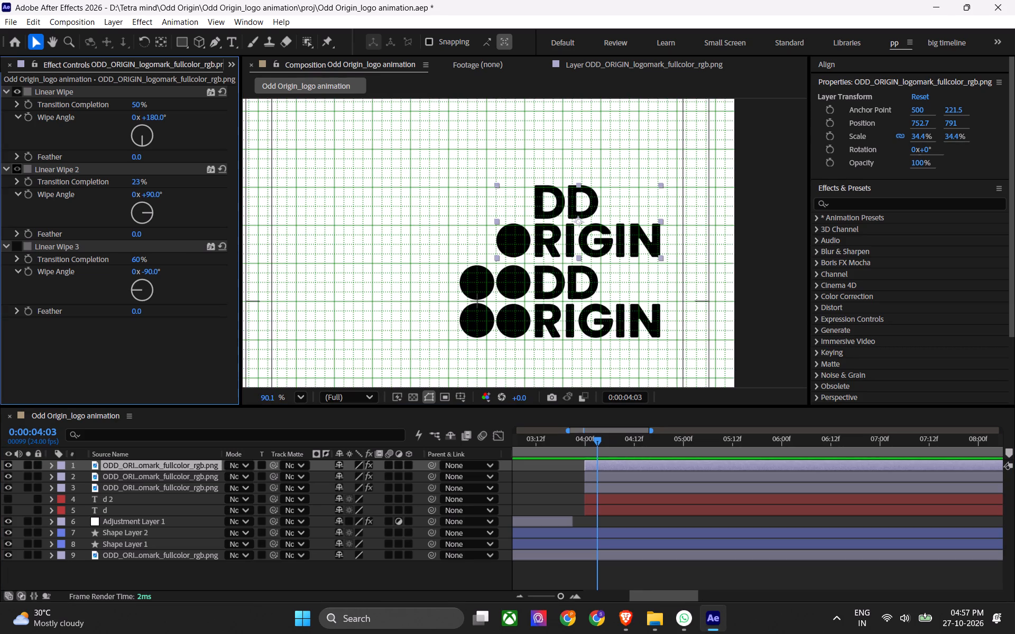
click(12, 167)
click(20, 249)
click(131, 349)
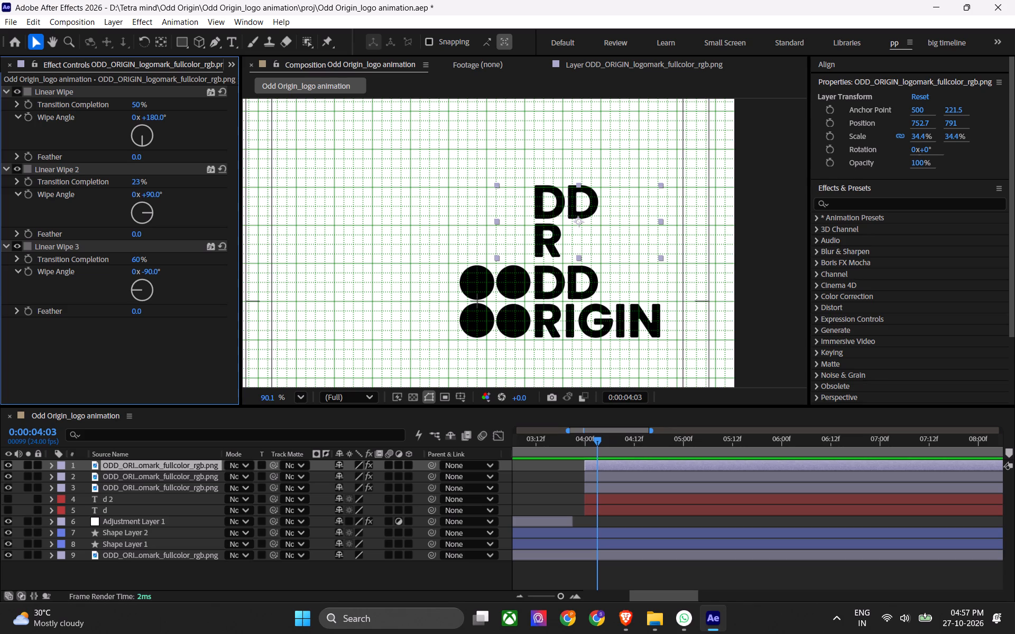
key(ctrl+s)
key(ctrl+s)
key(ctrl+s)
Re-enter the name d for the third layer, with custom layer names displayed in the timeline.
click(159, 482)
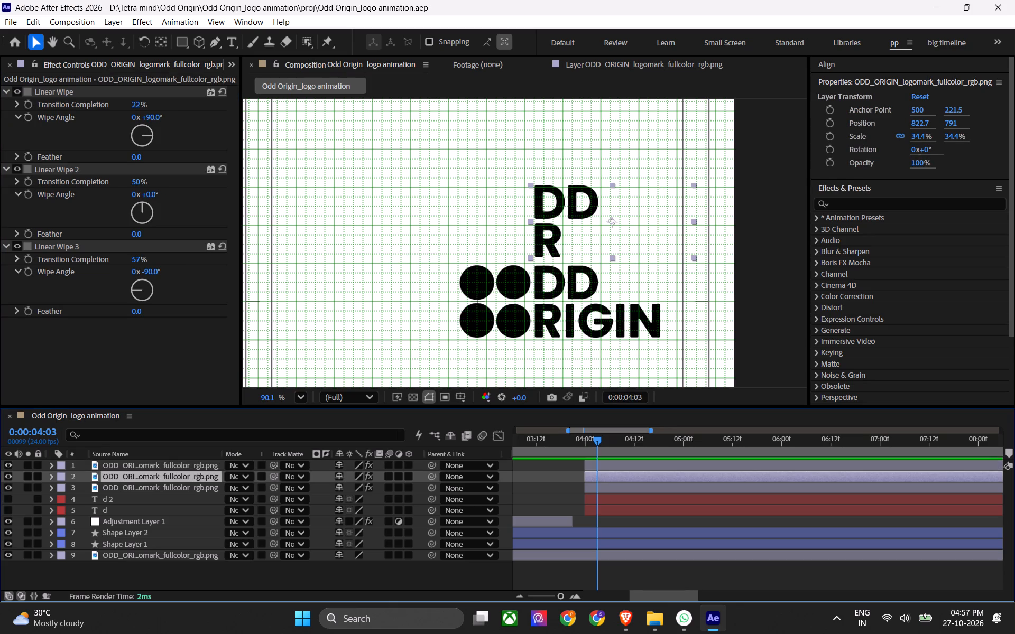
click(156, 491)
key(Return)
key(d)
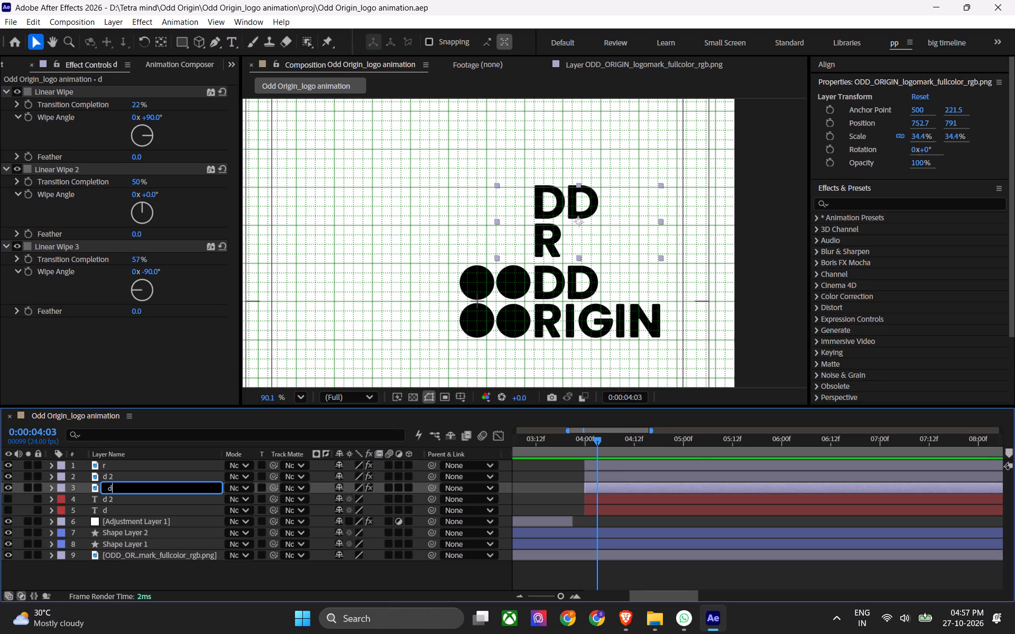
key(Up)
key(Return)
Nudge the d logo layer vertically to Y position 790.
key(Up)
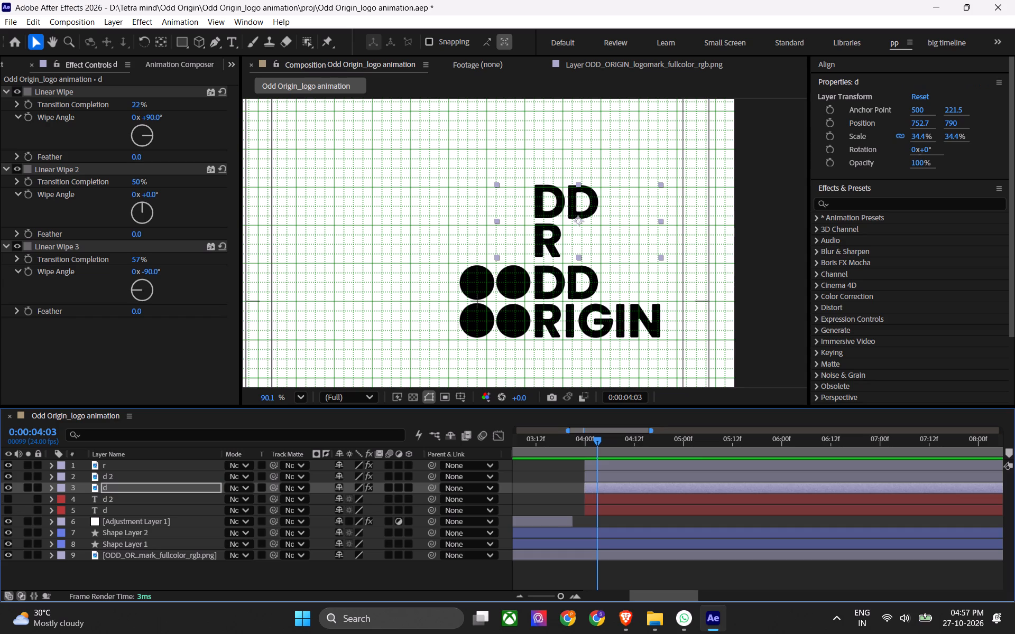
key(Down)
key(Up)
Deselect all layers and save the project.
click(169, 474)
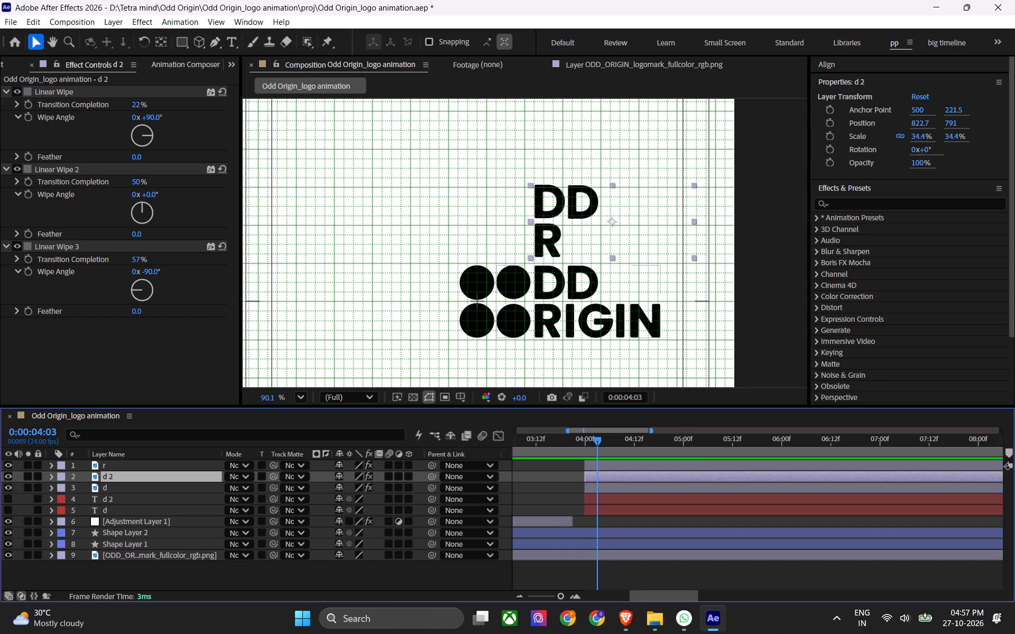
click(154, 583)
key(ctrl+s)
key(ctrl+s)
key(ctrl+s)
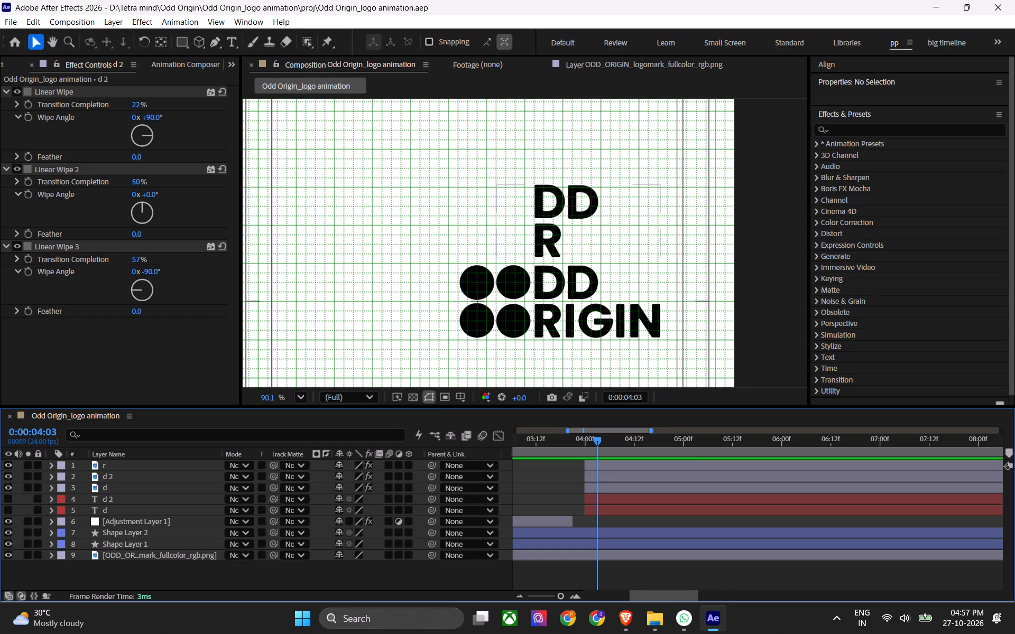
Duplicate the r logo layer and rename the copy i.
click(610, 459)
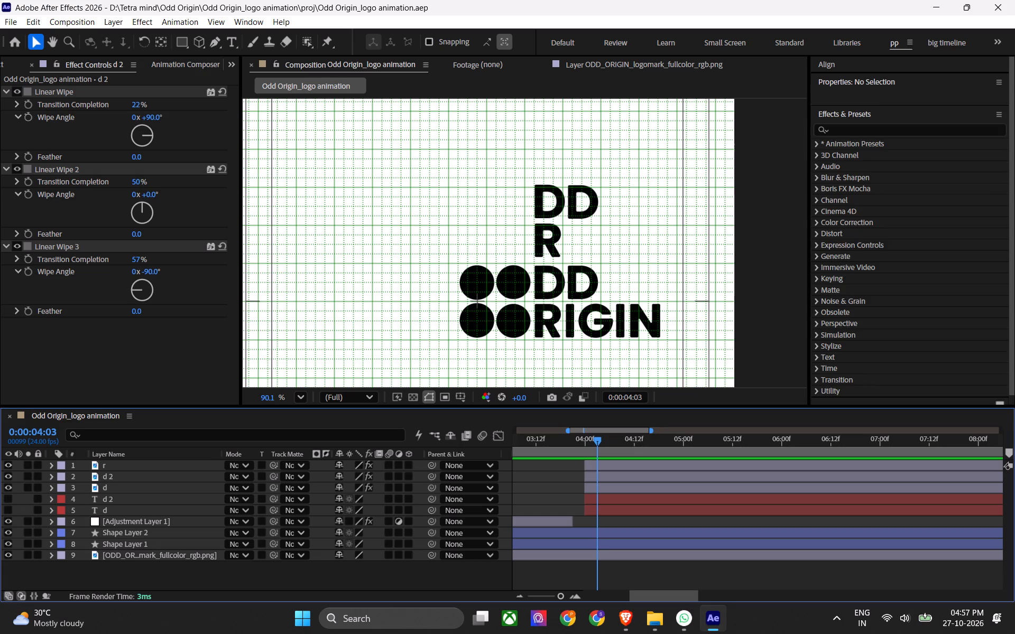
click(608, 462)
key(ctrl+r)
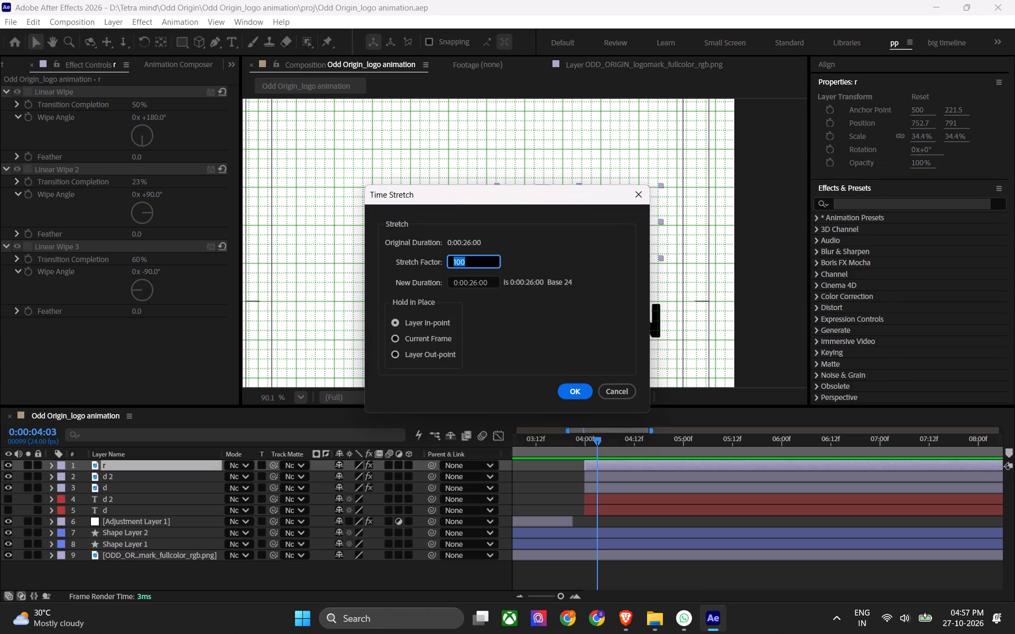
click(624, 395)
key(ctrl+d)
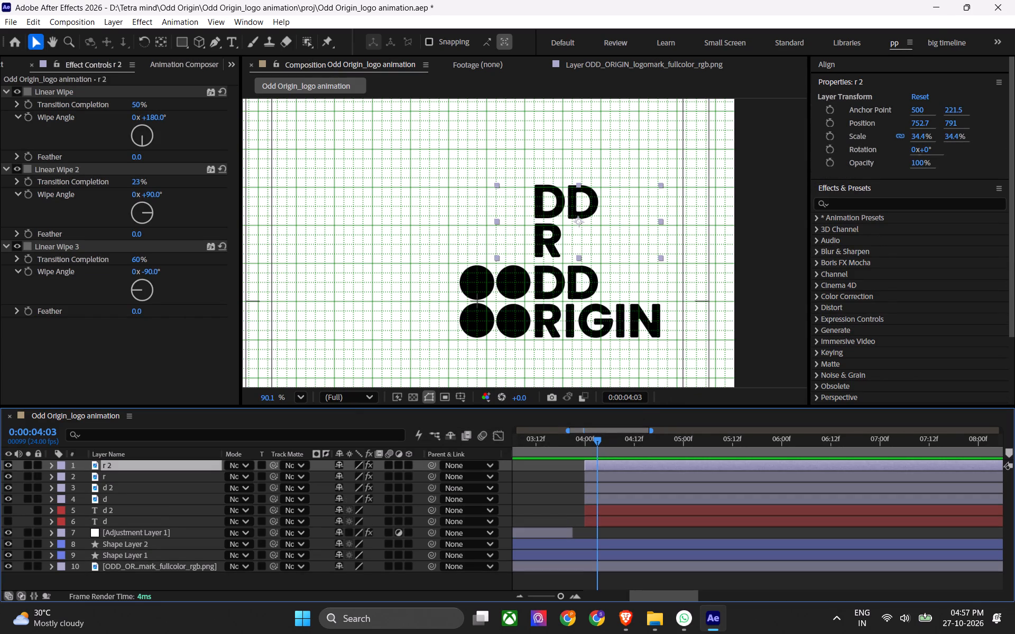
click(602, 466)
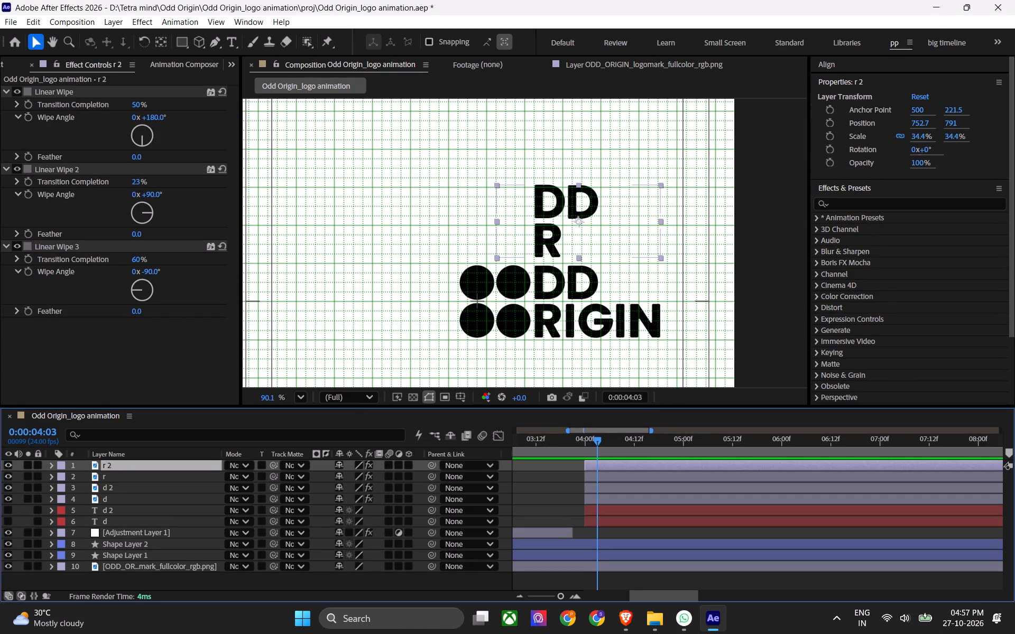
key(Return)
key(i)
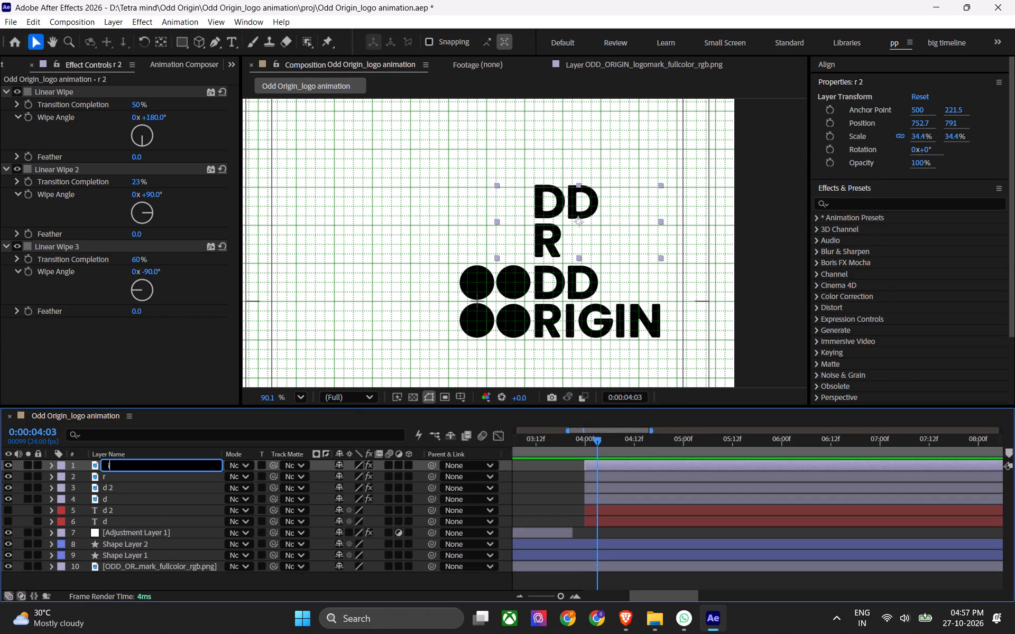
key(Return)
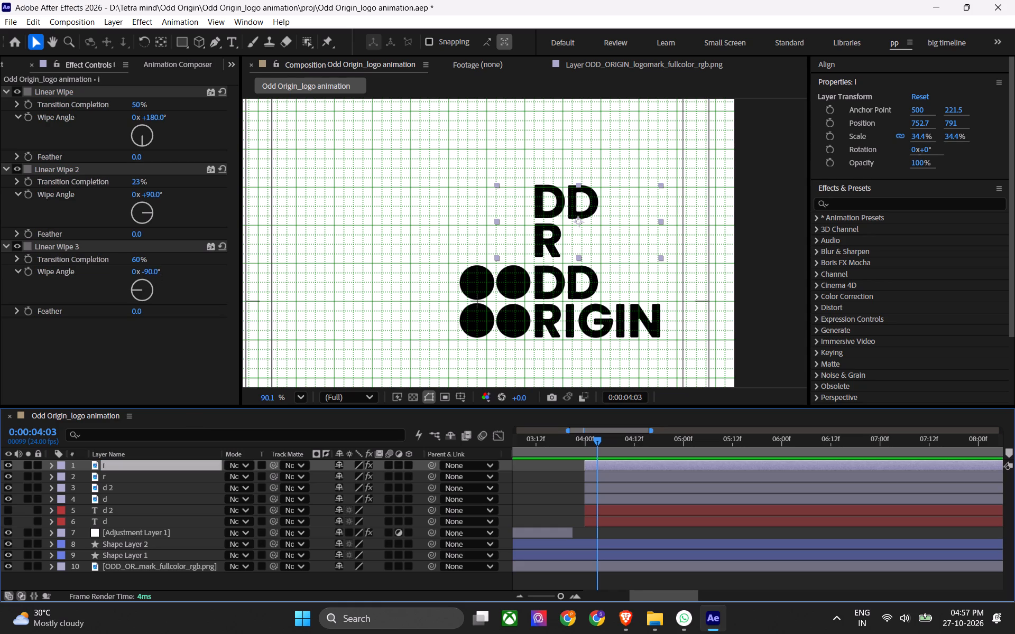
Set the i layer's Linear Wipe 3 Transition Completion to 52% and save the project.
drag(138, 259, 155, 261)
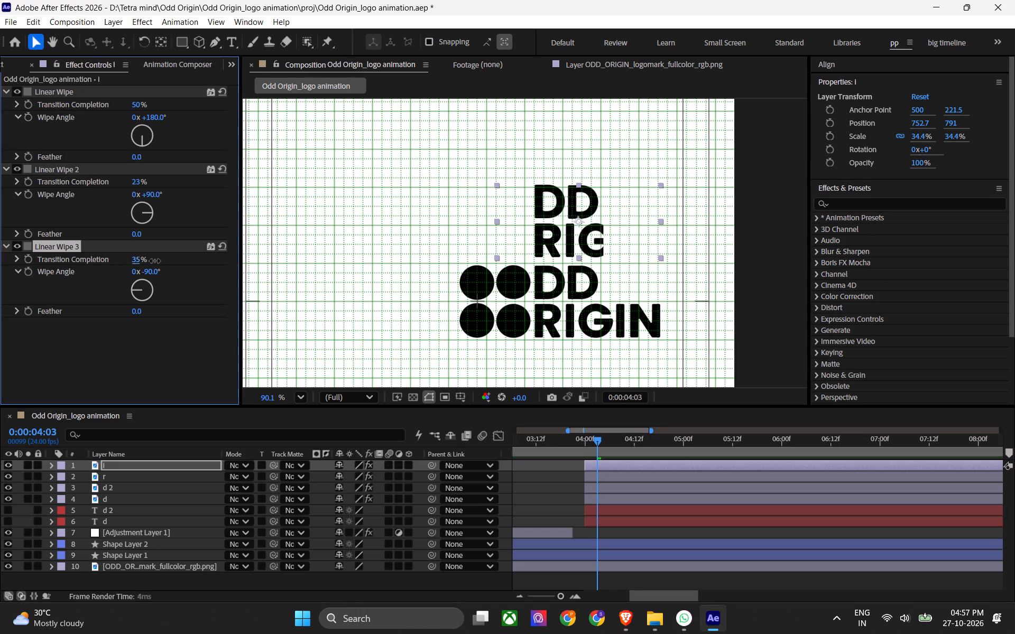
drag(155, 261, 85, 254)
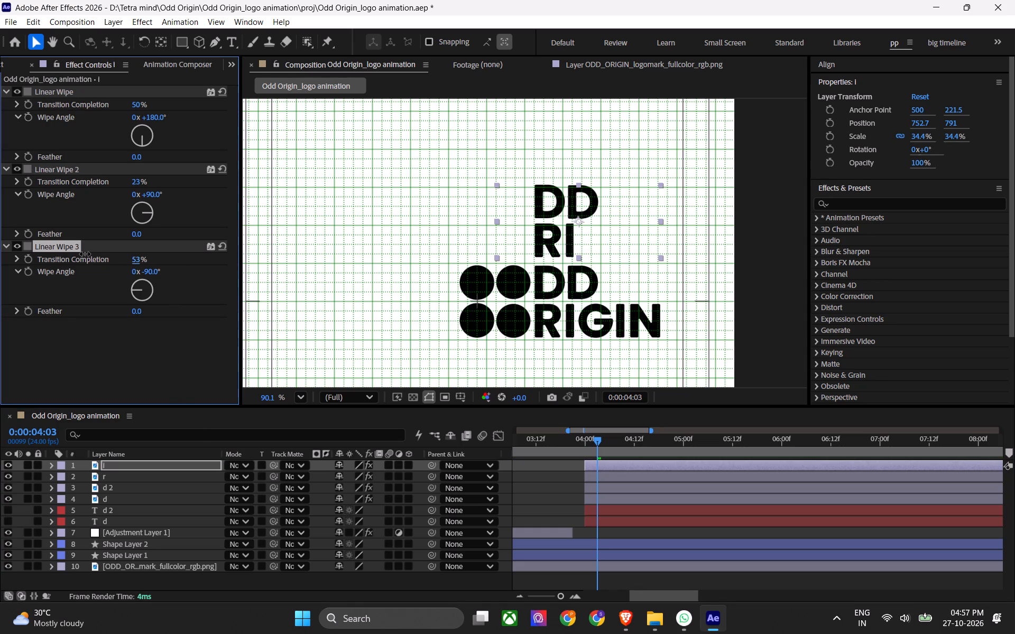
drag(85, 254, 31, 267)
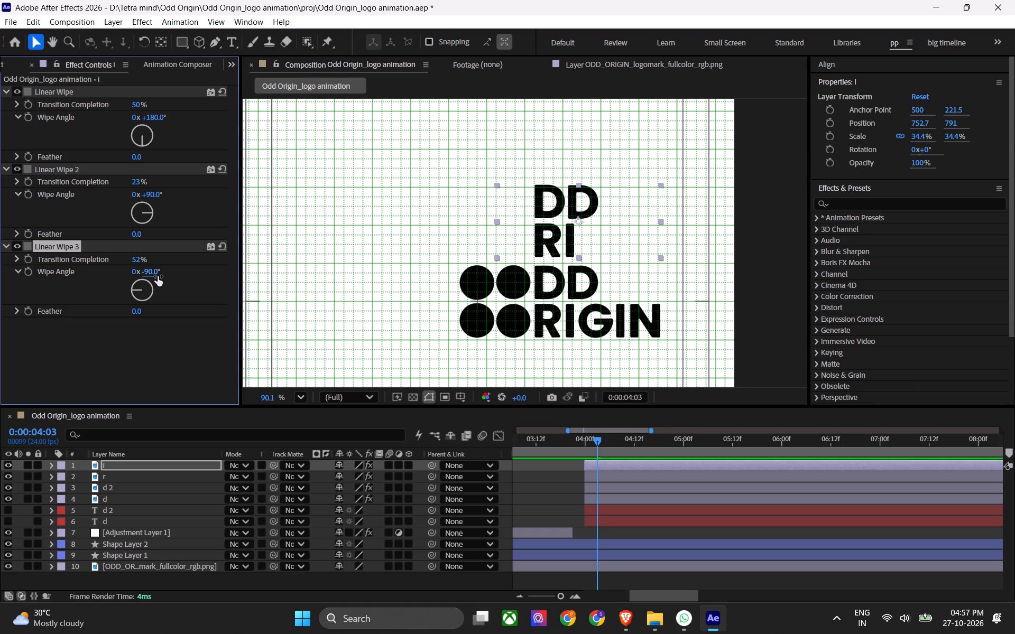
key(ctrl+s)
Hide the r layer and set the i layer's Linear Wipe 2 Transition Completion to 40% to isolate the I.
drag(138, 182, 142, 184)
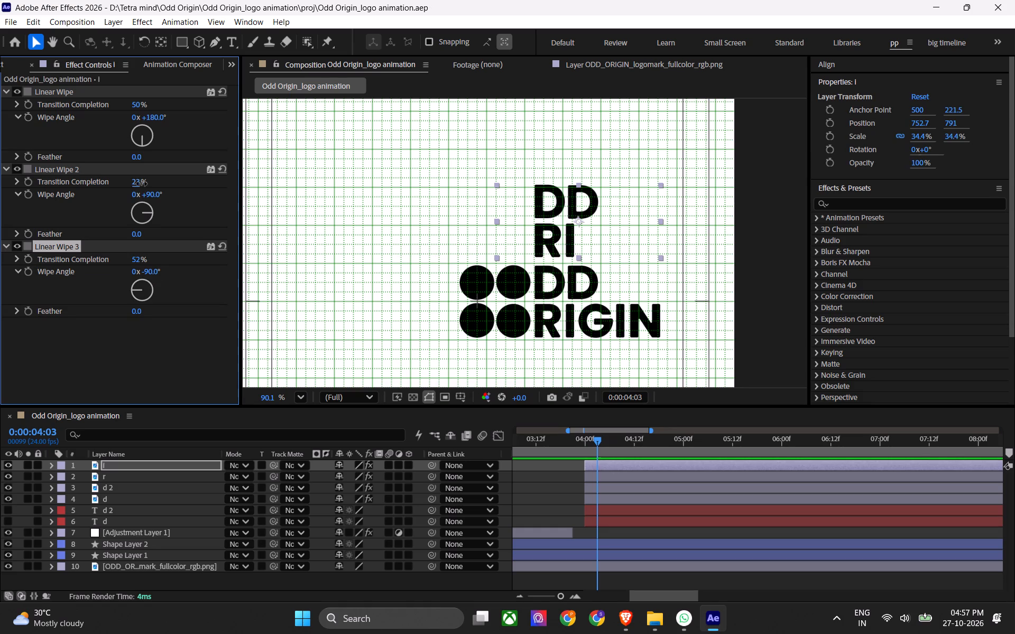
drag(142, 184, 143, 196)
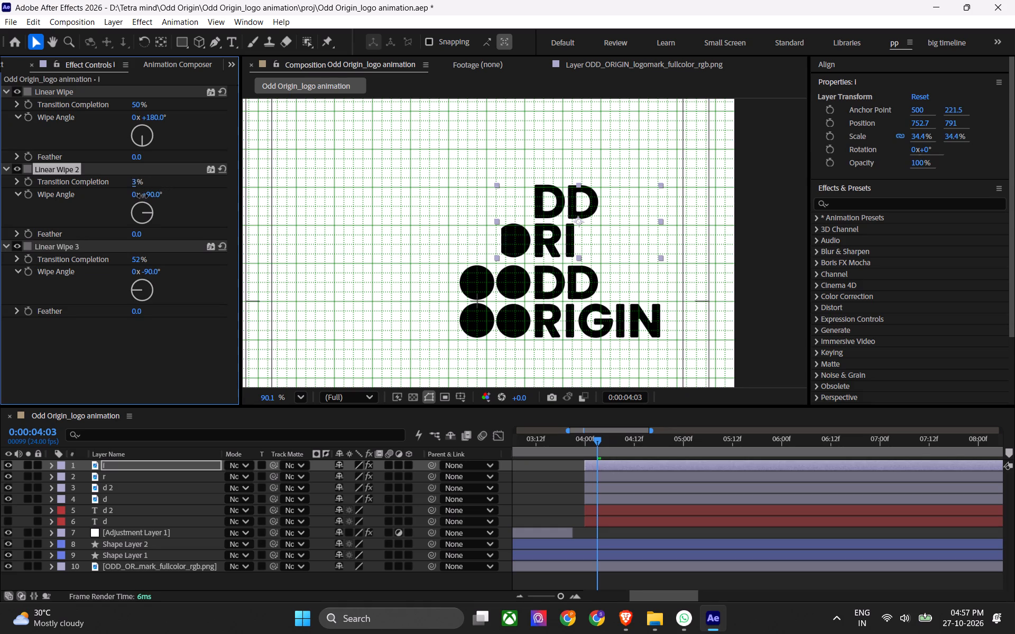
drag(143, 196, 153, 191)
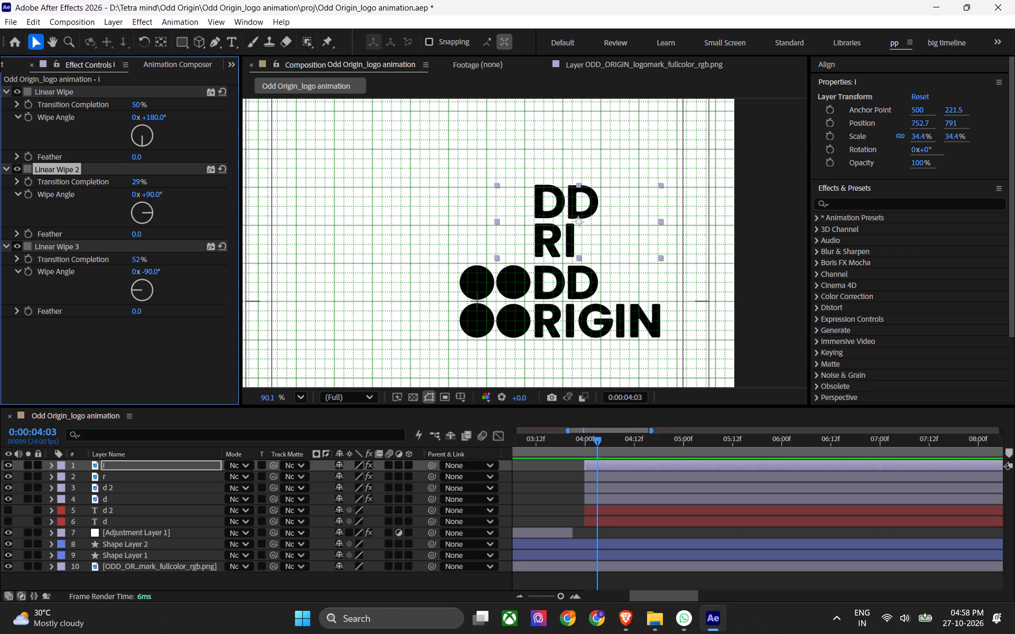
click(8, 474)
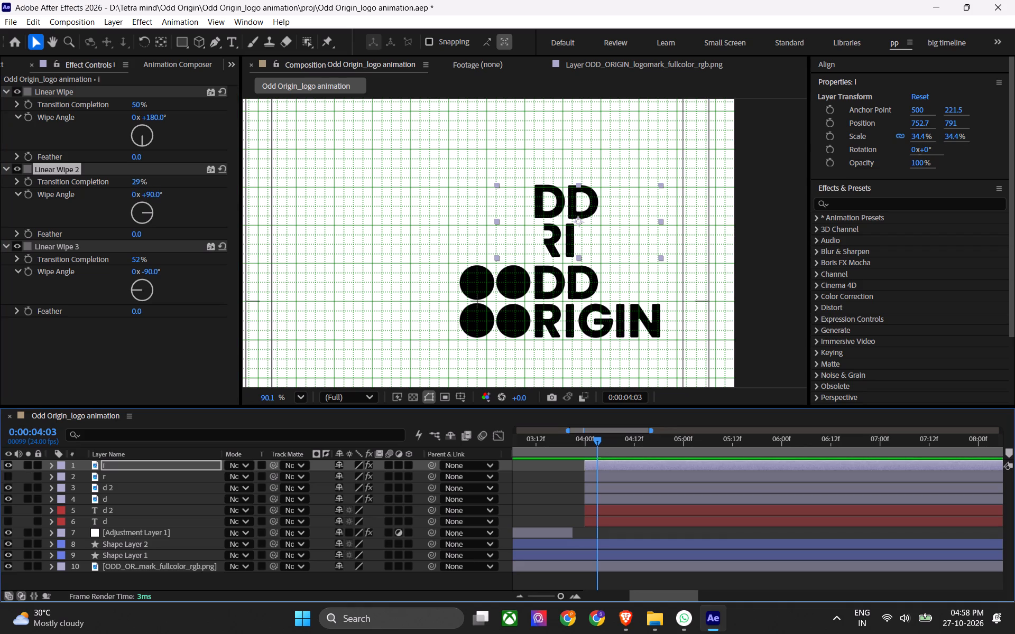
drag(138, 183, 159, 175)
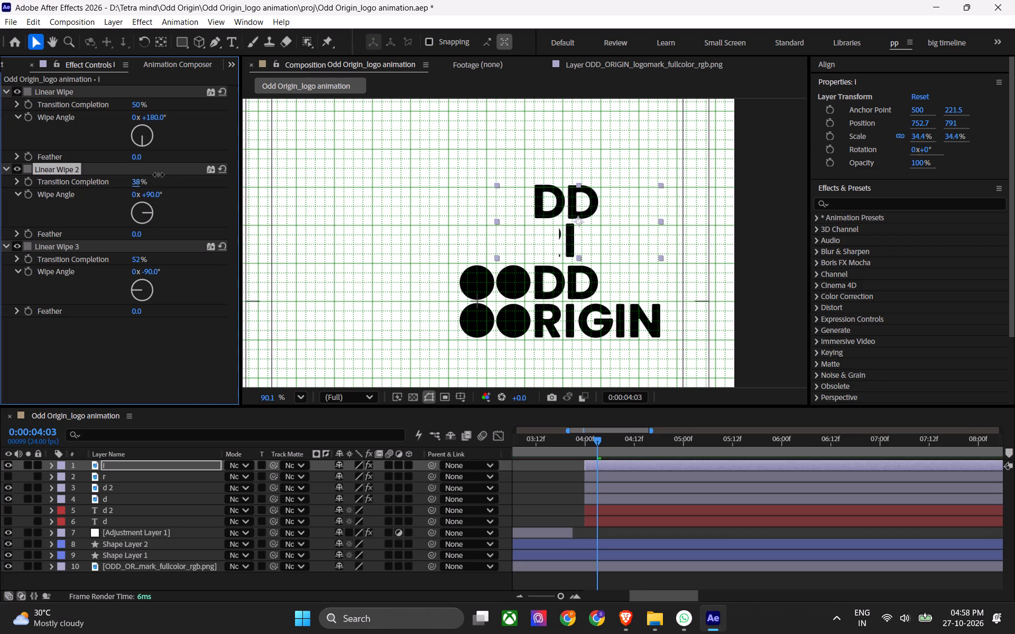
drag(159, 175, 183, 161)
drag(183, 161, 206, 149)
click(137, 180)
key(4)
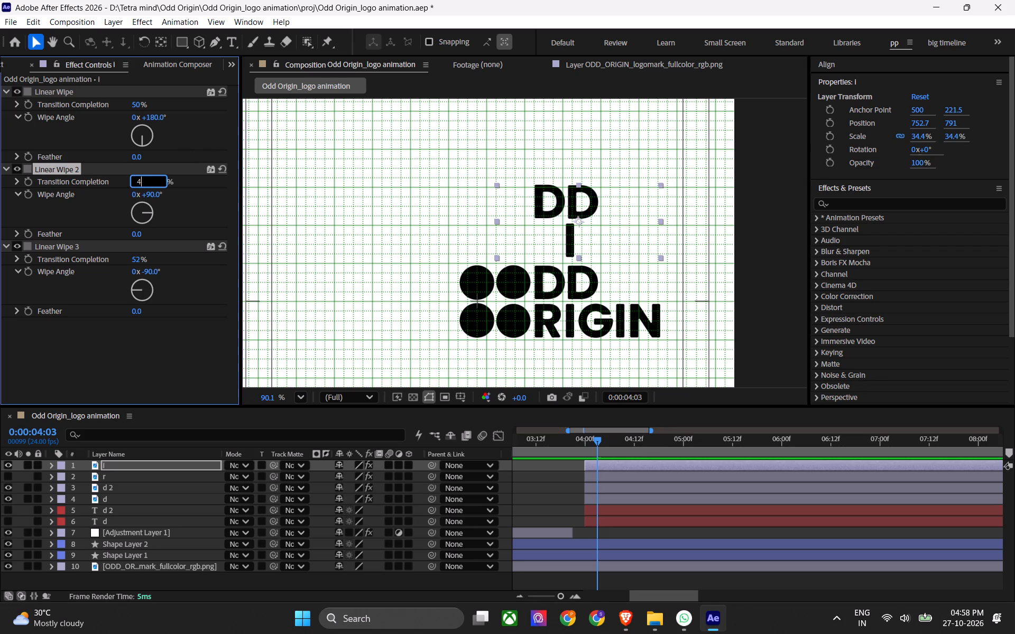
key(0)
key(Return)
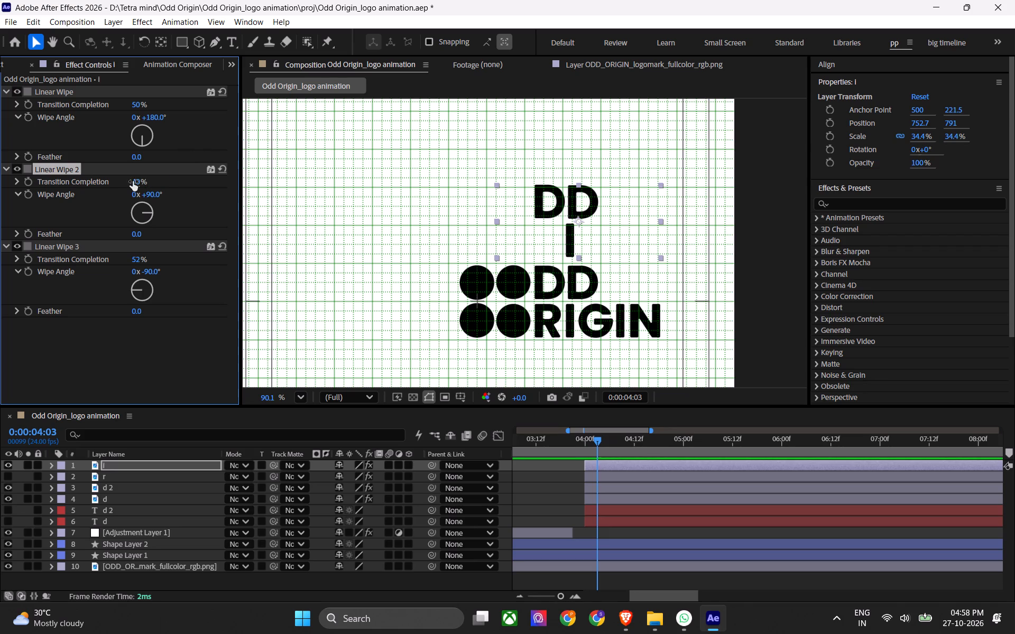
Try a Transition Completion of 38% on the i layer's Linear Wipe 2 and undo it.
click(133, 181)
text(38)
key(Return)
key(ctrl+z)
Show the r layer again and save the project.
key(ctrl+s)
click(158, 352)
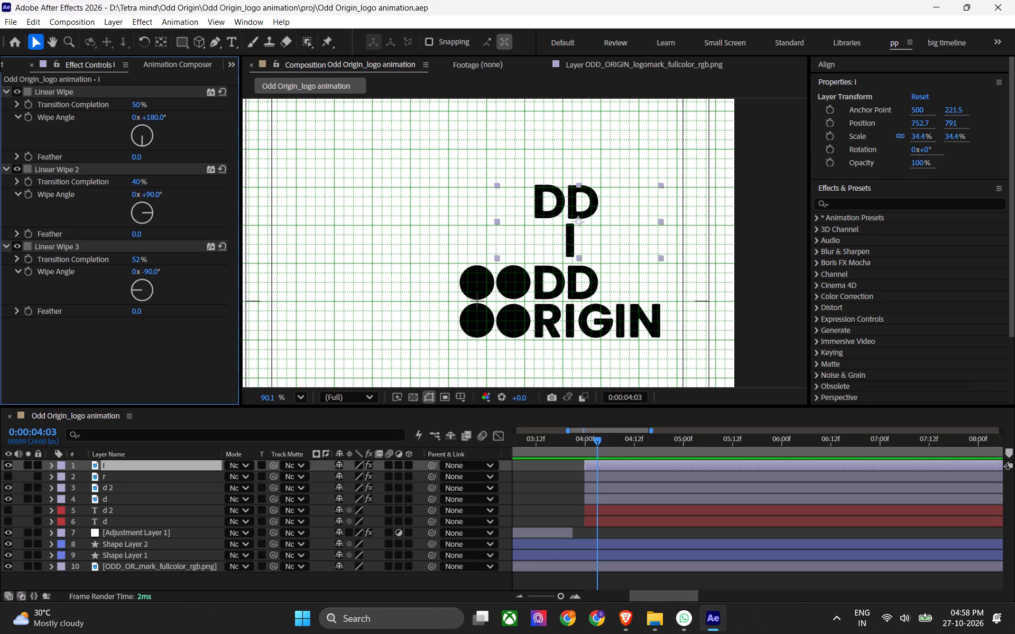
click(11, 476)
key(ctrl+s)
key(ctrl+s)
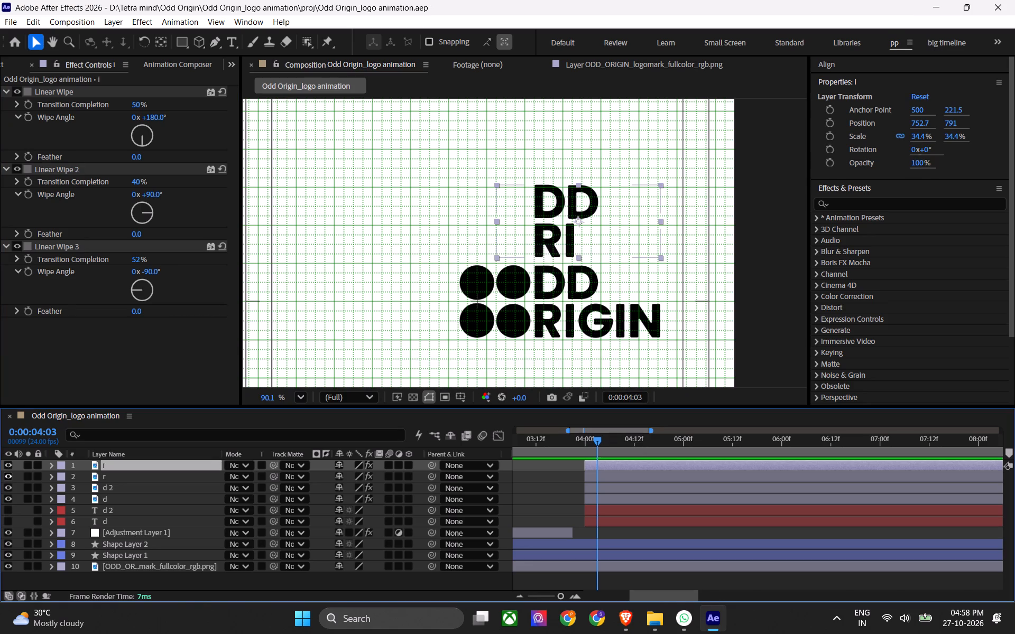
key(ctrl+s)
click(615, 464)
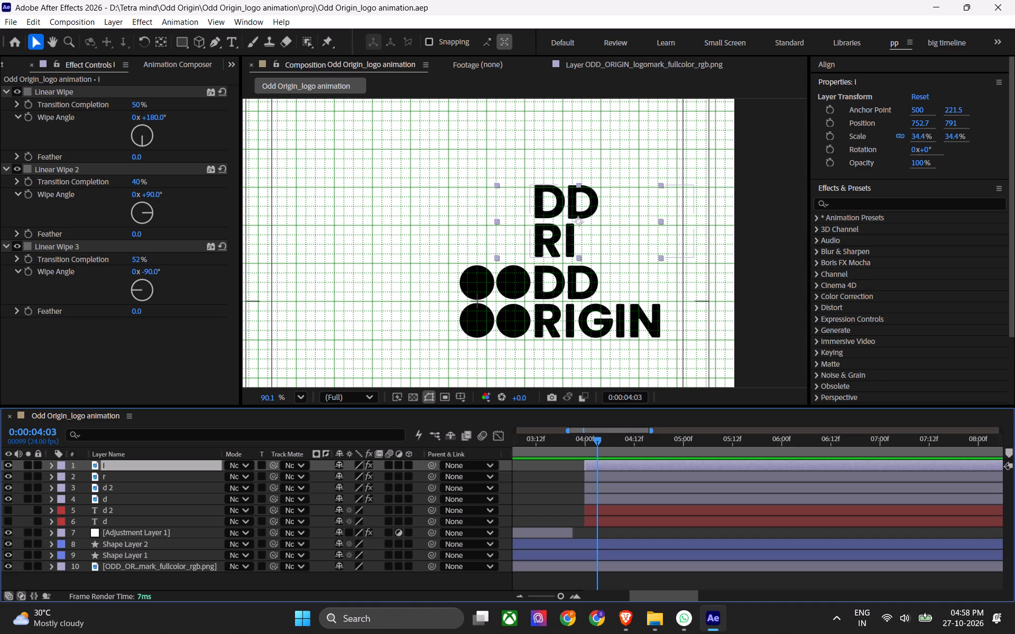
key(ctrl+s)
Move the i, r, d 2 and d logo layers down together toward the original logo's lettering.
scroll(566, 219, up, 7)
scroll(558, 254, down, 4)
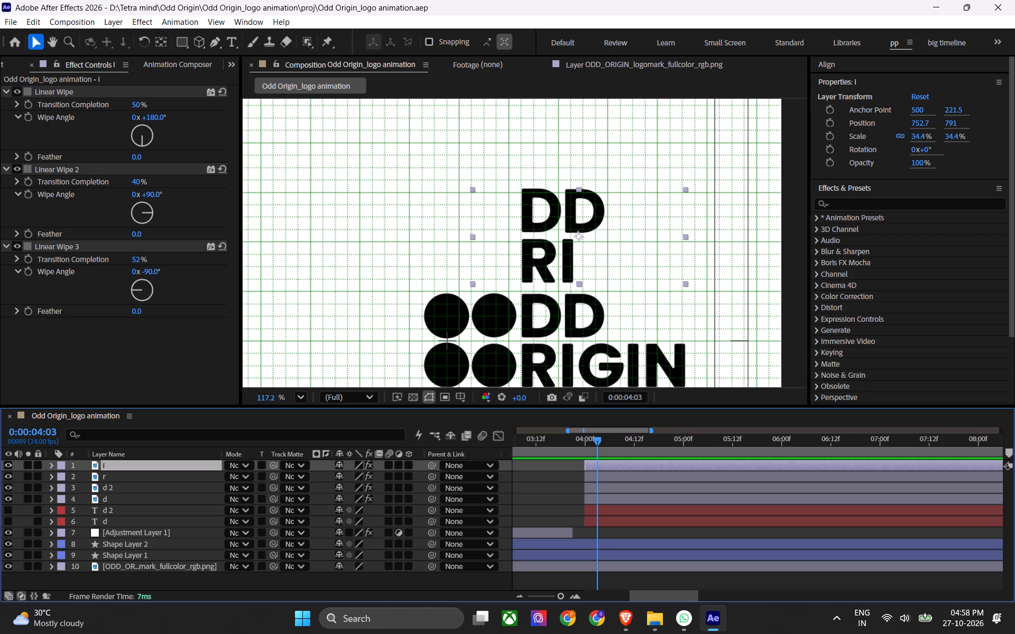
shift+click(605, 495)
middle_drag(564, 290, 505, 190)
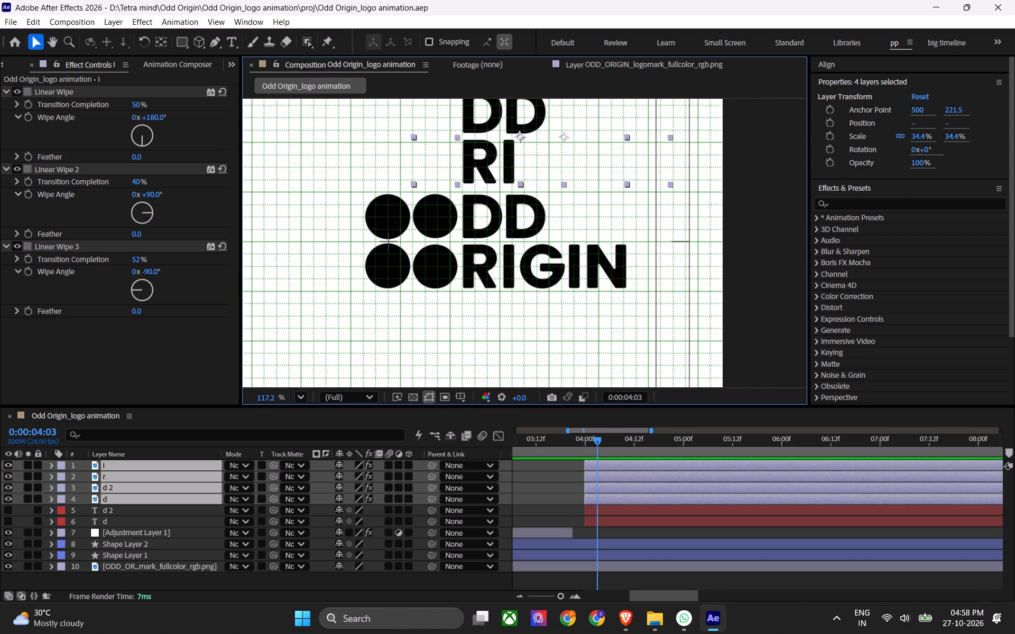
drag(949, 122, 1014, 132)
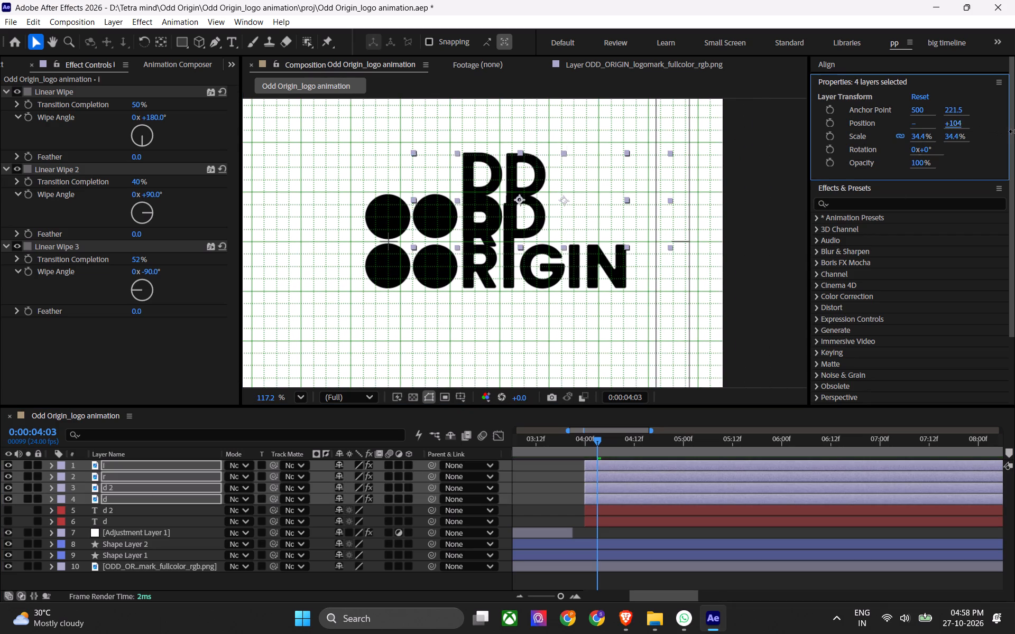
drag(1014, 132, 1014, 129)
scroll(464, 257, up, 2)
scroll(463, 259, down, 1)
scroll(463, 259, up, 9)
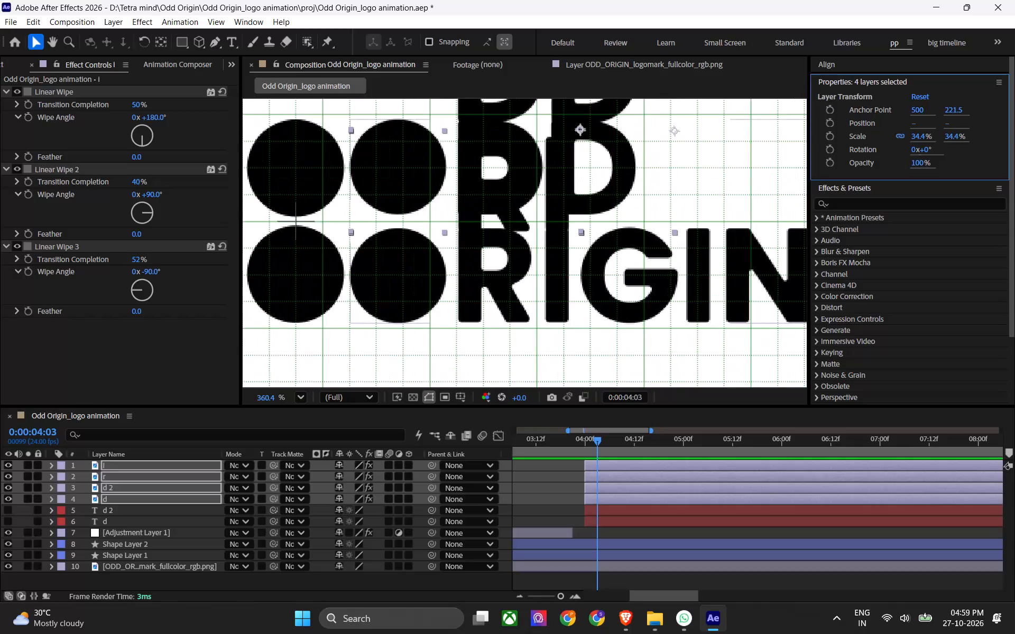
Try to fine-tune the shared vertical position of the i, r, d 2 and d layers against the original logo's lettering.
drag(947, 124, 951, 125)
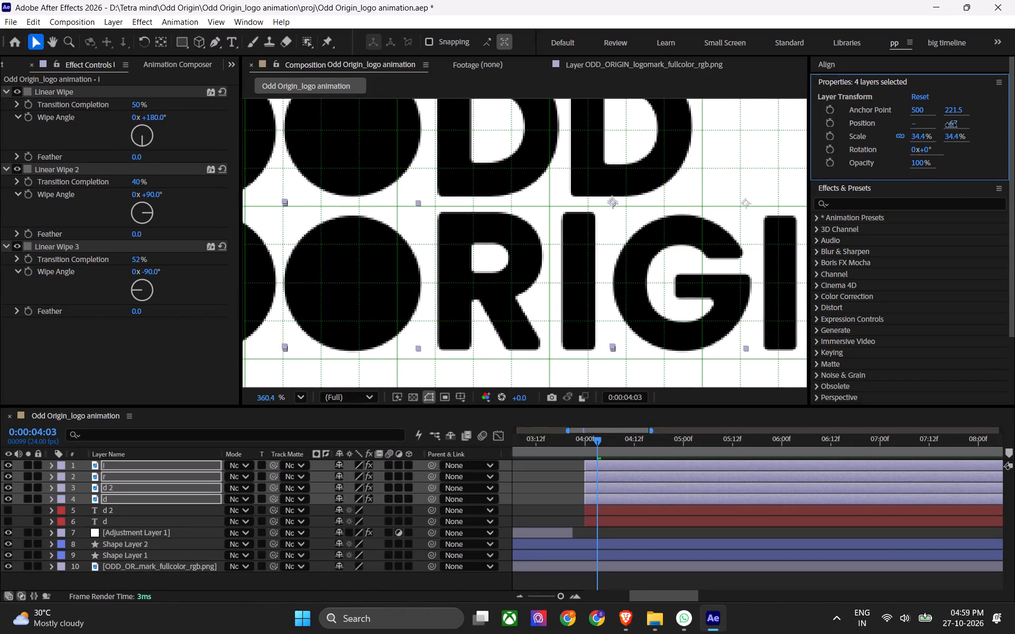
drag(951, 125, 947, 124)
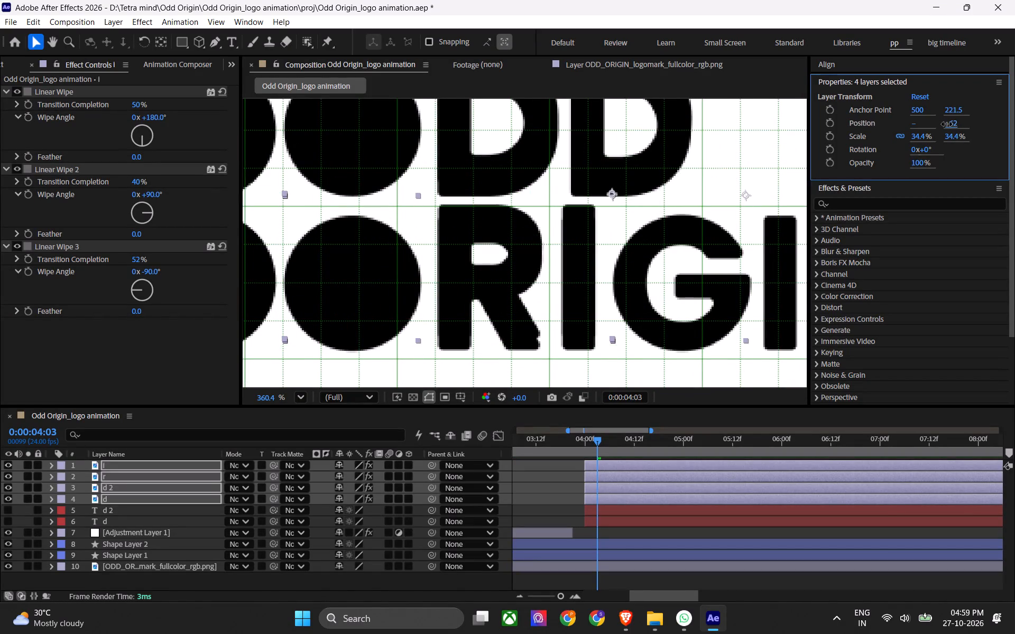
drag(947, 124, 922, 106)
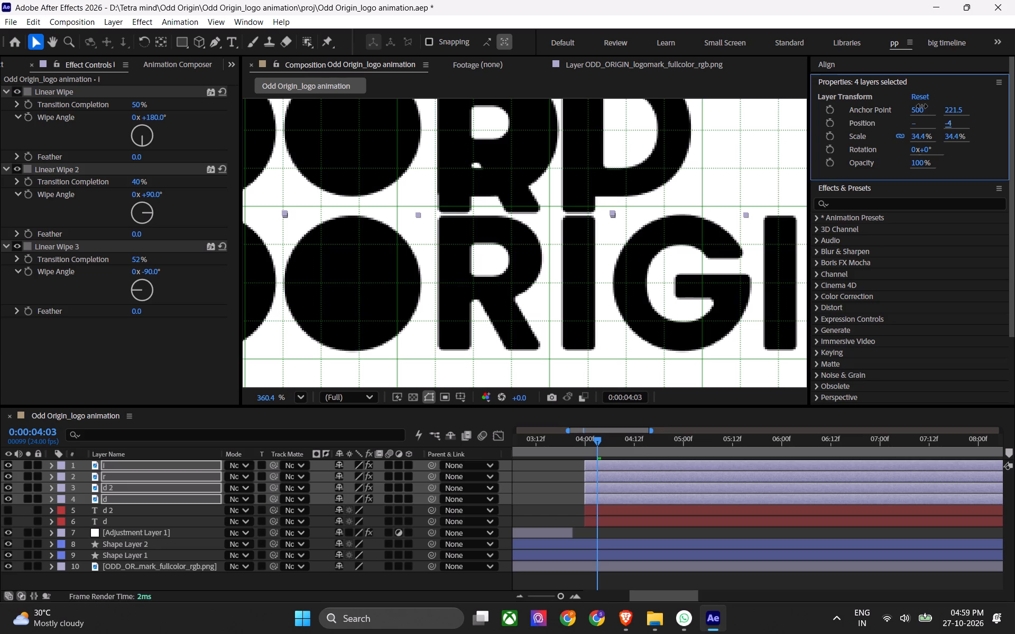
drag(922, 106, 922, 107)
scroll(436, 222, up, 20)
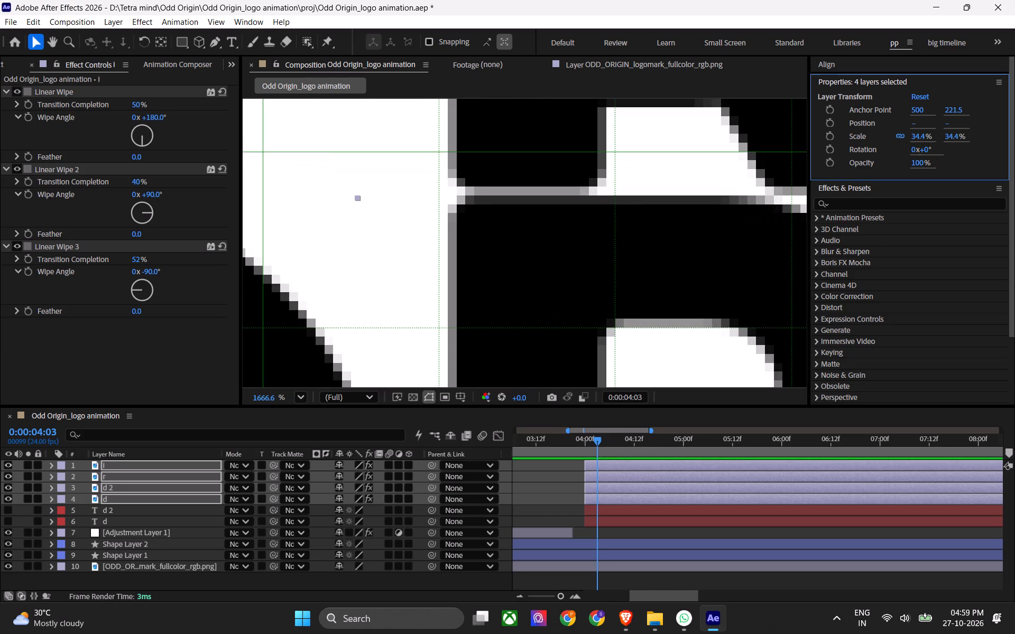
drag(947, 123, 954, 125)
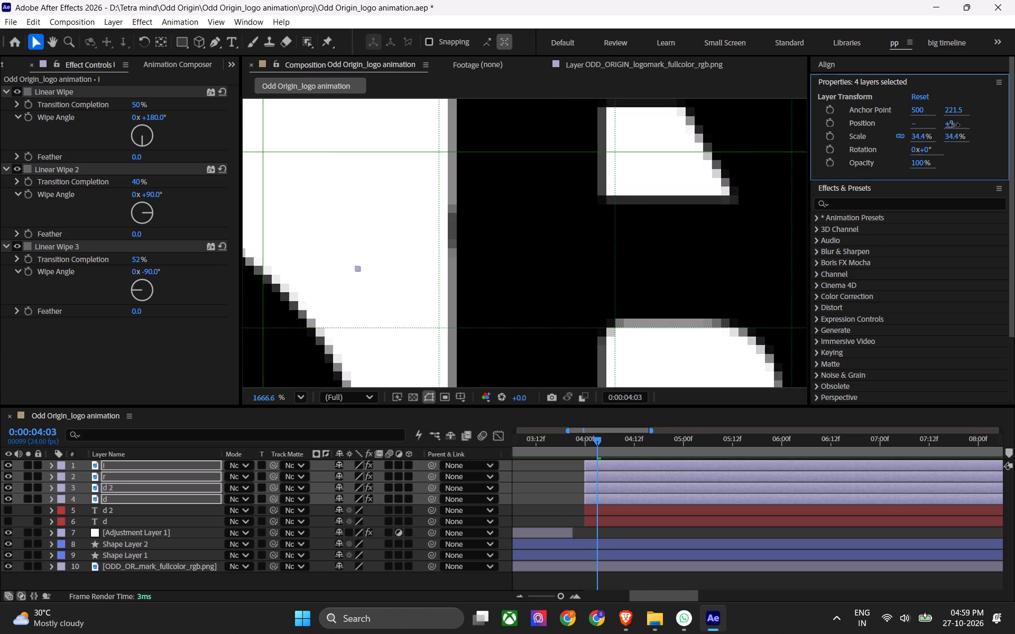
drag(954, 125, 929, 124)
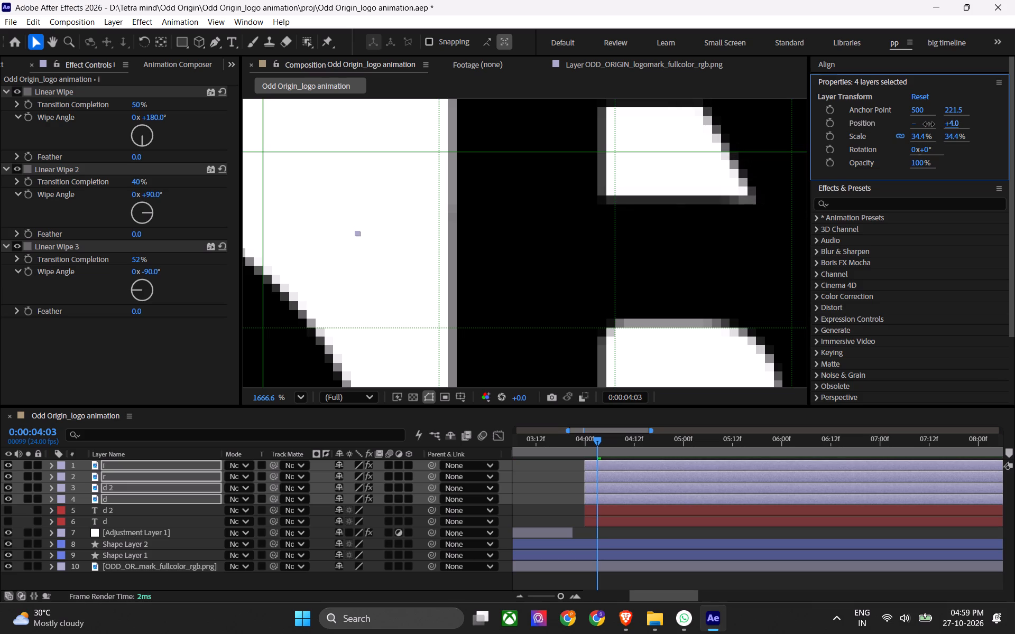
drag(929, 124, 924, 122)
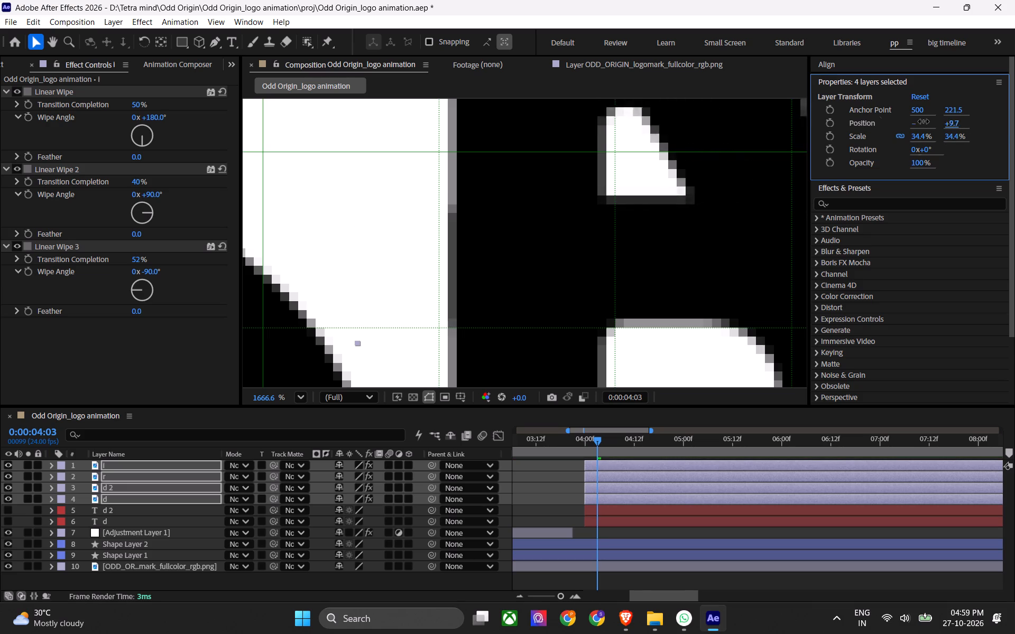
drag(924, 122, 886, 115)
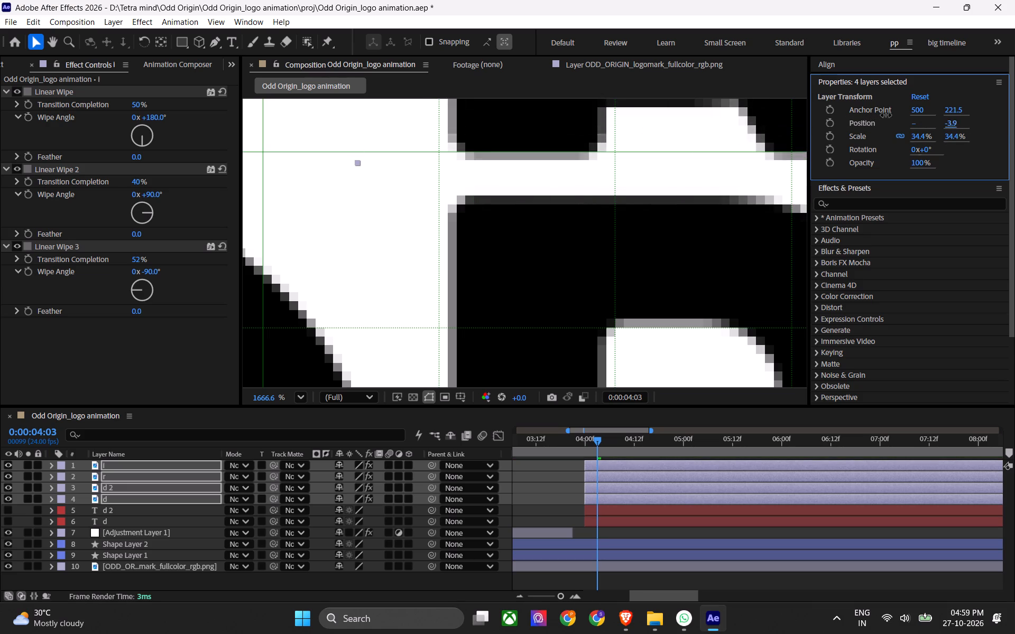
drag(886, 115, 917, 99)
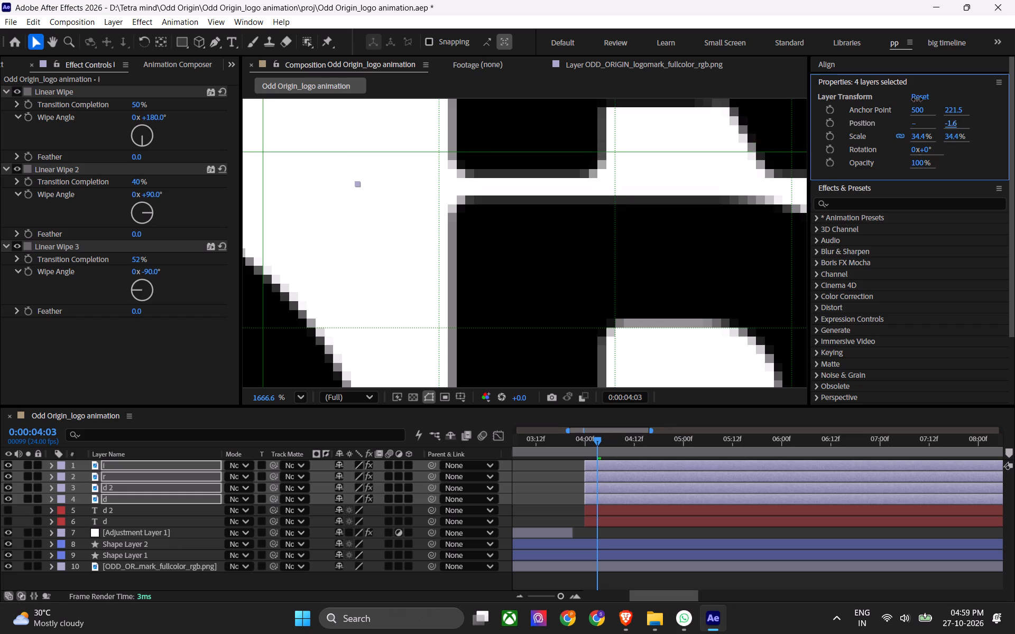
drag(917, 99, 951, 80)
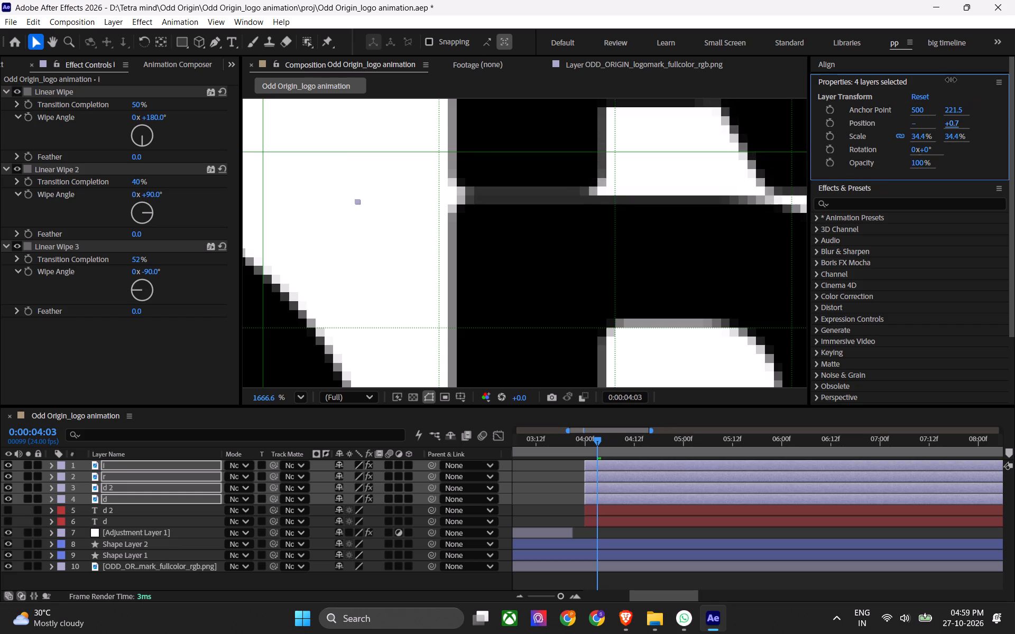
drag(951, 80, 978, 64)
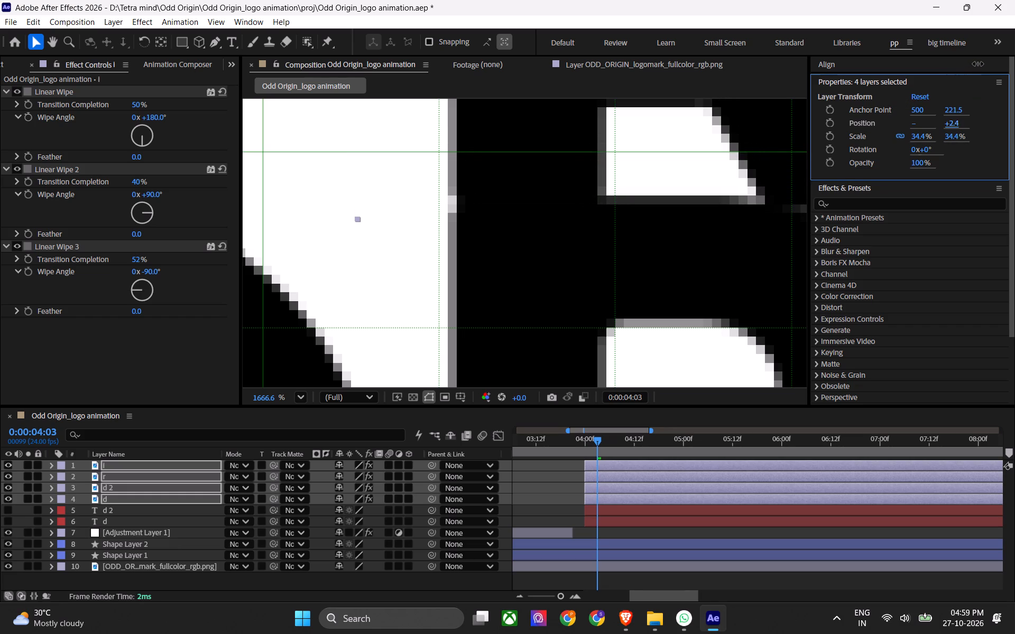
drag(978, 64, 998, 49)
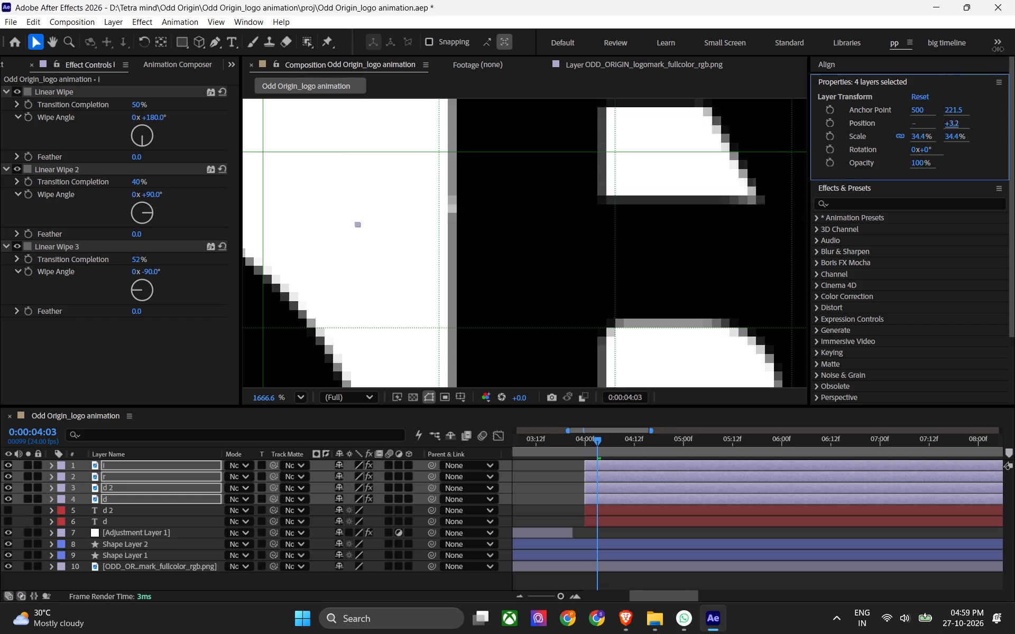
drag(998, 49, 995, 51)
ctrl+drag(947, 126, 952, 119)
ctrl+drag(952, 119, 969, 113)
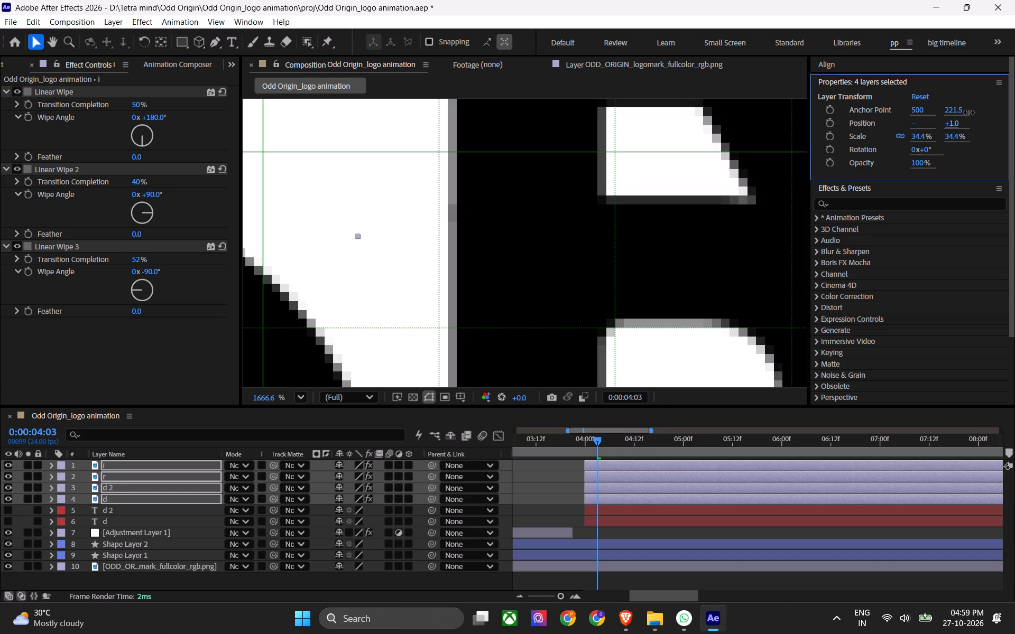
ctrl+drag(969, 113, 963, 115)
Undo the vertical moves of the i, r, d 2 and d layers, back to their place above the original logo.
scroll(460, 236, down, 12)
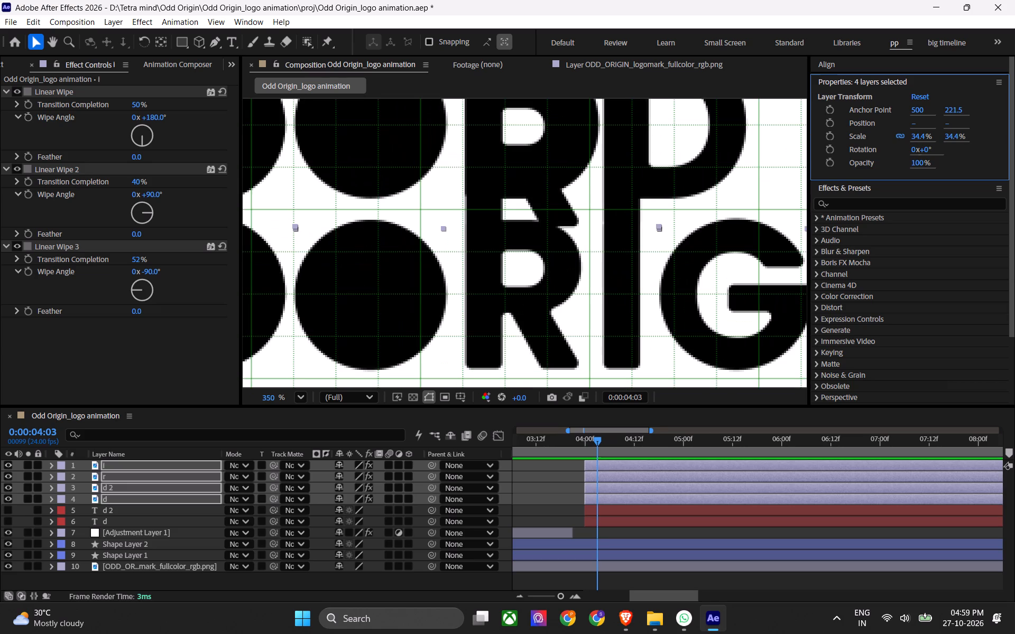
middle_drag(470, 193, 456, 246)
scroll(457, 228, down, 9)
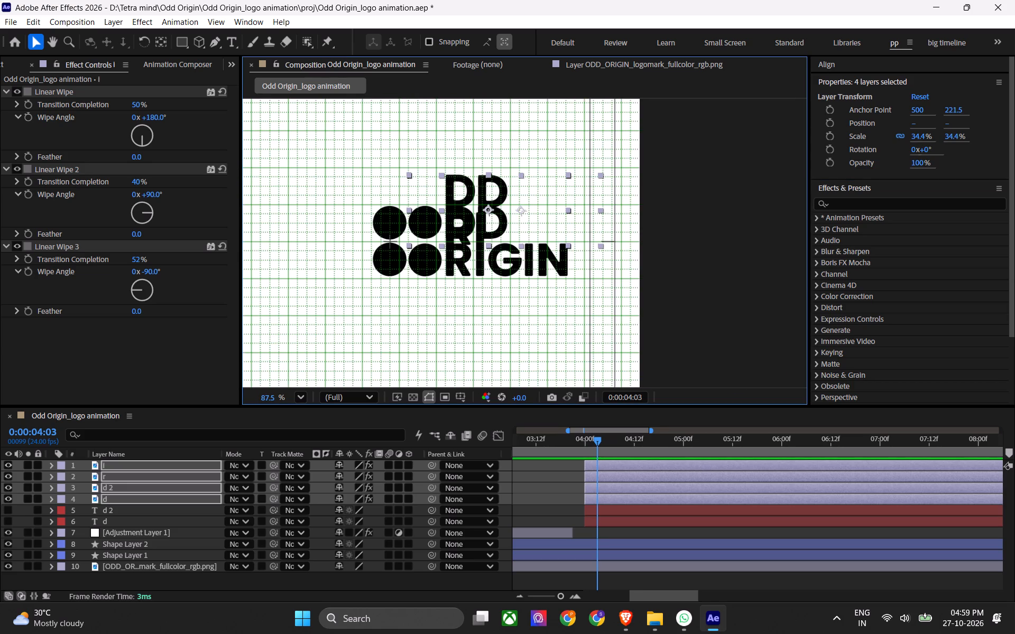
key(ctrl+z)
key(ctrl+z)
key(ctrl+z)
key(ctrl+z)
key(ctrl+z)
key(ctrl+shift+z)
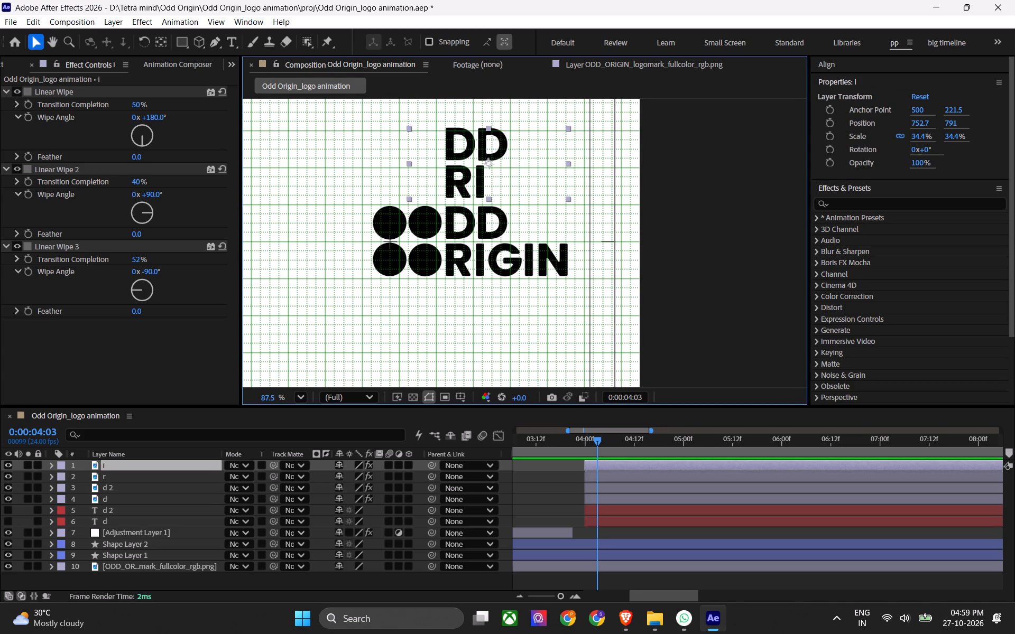
Deselect all layers and save the project.
click(557, 487)
key(ctrl+s)
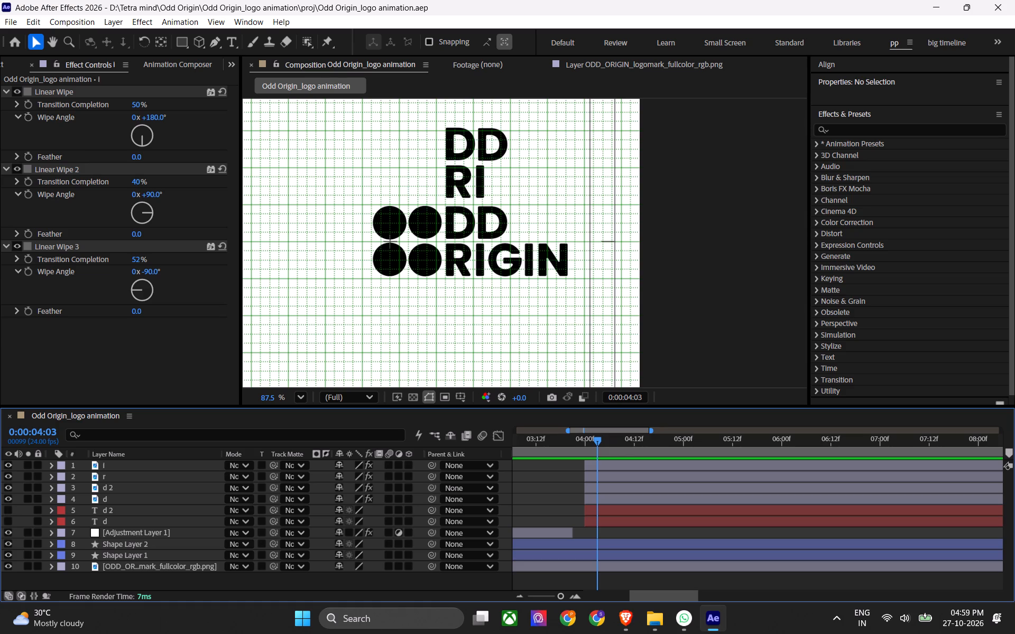
Duplicate the i logo layer, rename the copy g, and save the project.
click(606, 478)
click(608, 469)
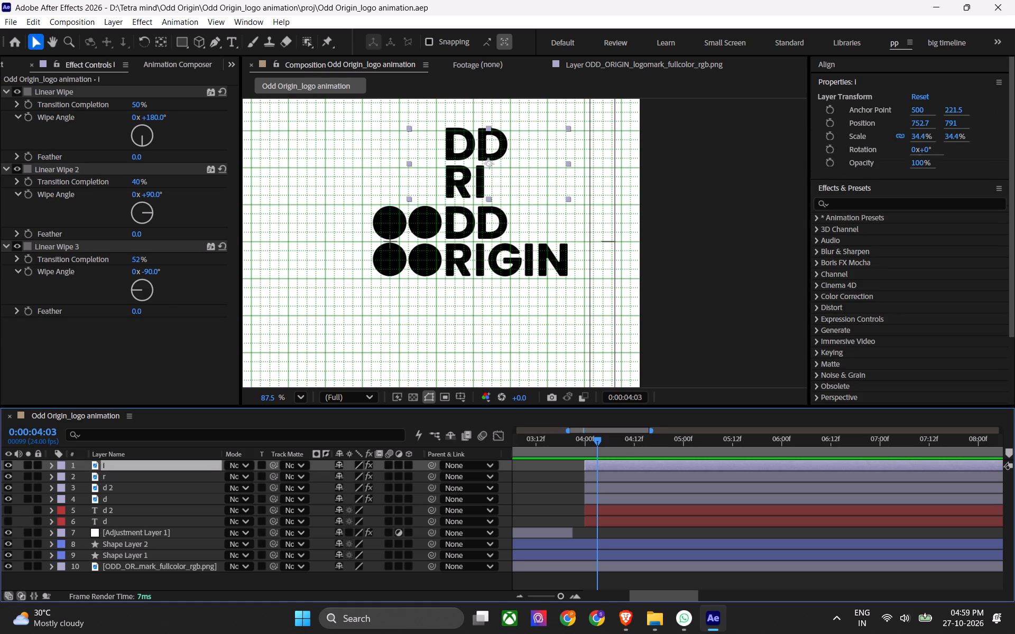
key(ctrl+d)
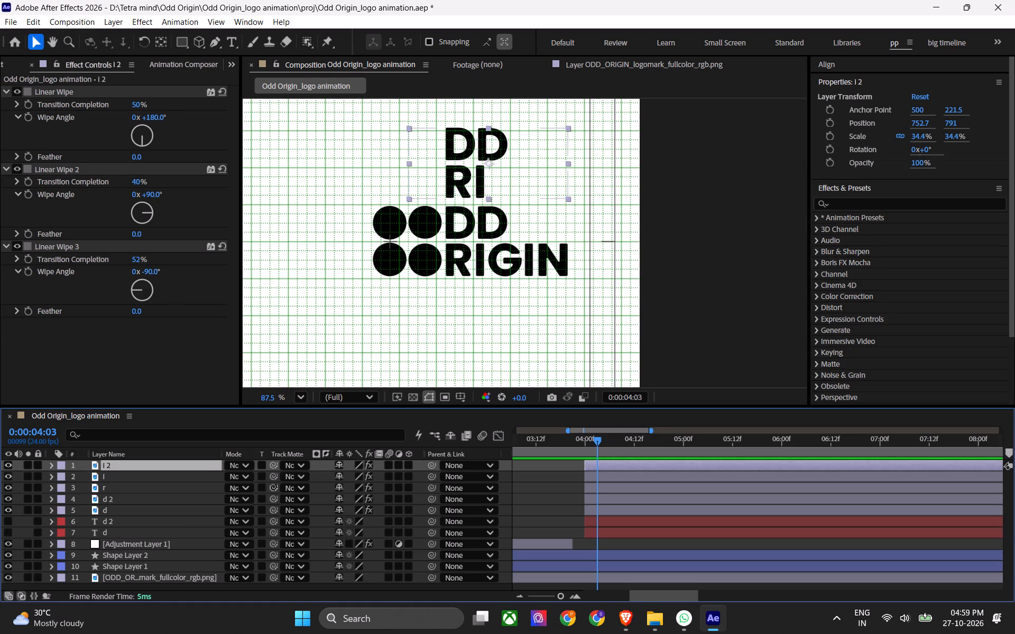
key(Return)
key(g)
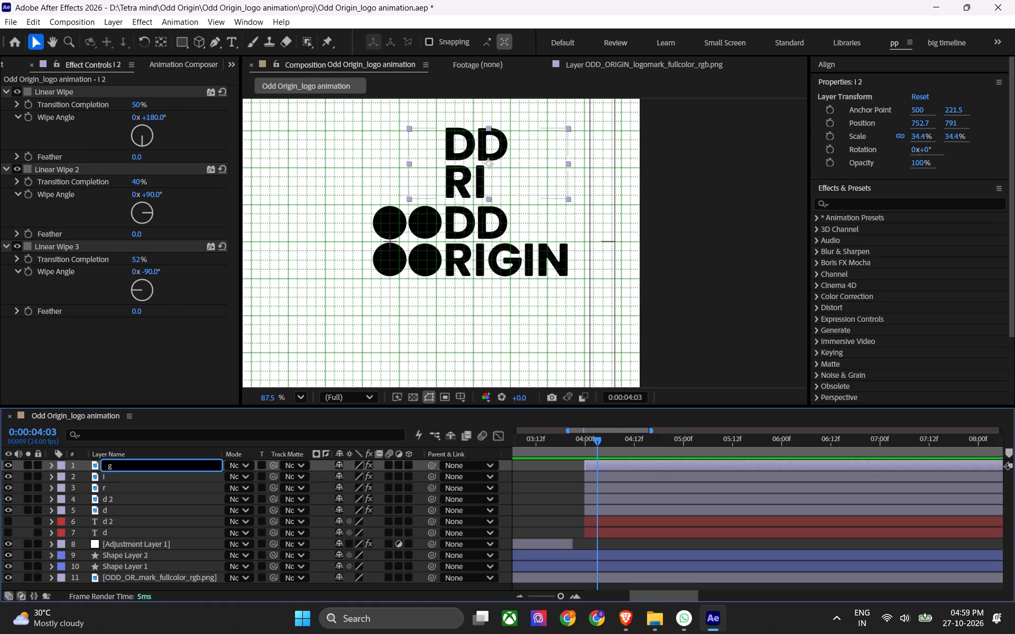
key(Return)
key(ctrl+s)
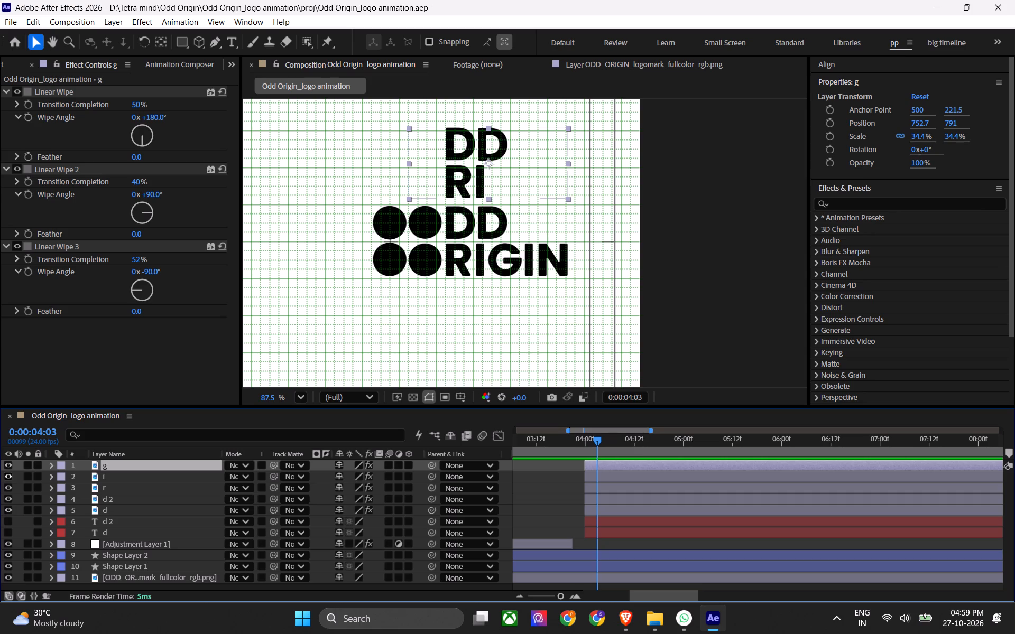
Hide the i and r logo layers and save the project.
drag(6, 476, 6, 488)
key(ctrl+s)
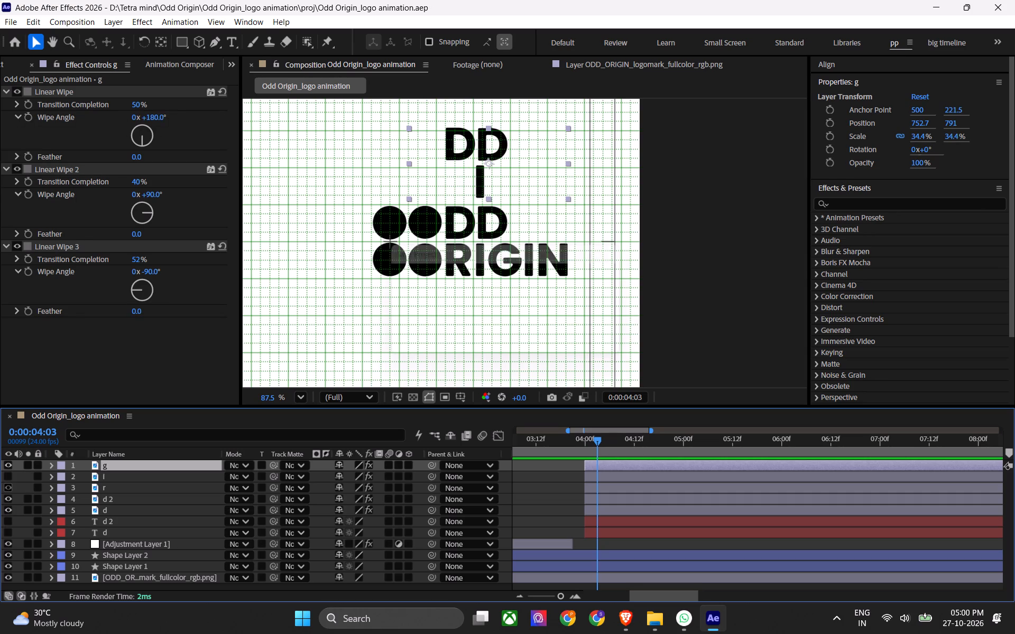
key(ctrl+s)
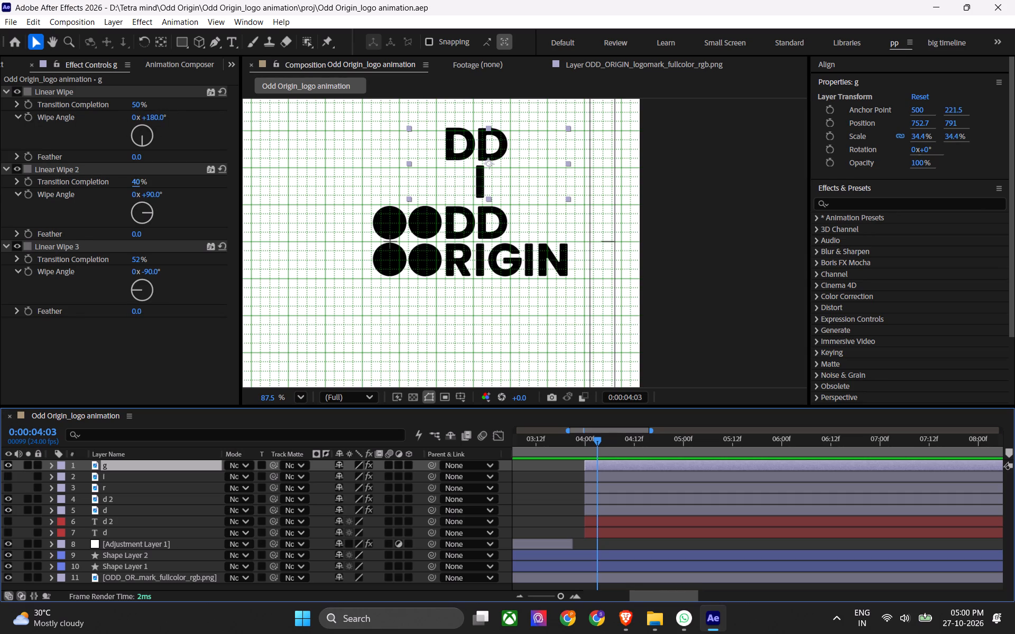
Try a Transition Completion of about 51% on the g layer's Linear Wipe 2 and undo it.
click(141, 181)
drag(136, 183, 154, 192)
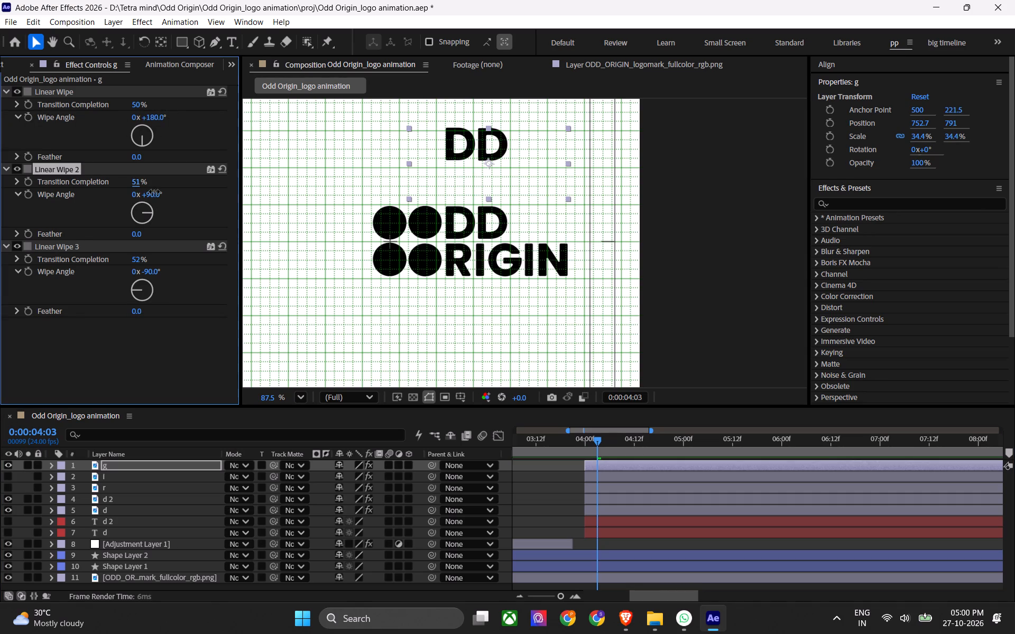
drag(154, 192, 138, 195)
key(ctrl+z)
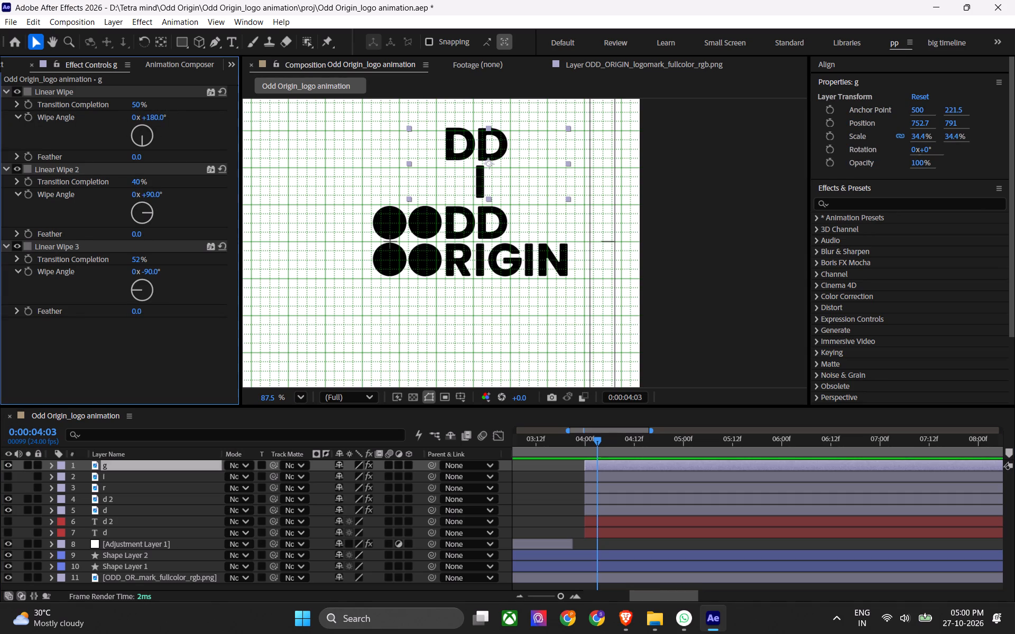
Isolate the G on the g layer with Transition Completion 29% on Linear Wipe 3 and 49% on Linear Wipe 2, and save.
drag(137, 261, 126, 263)
drag(134, 181, 136, 181)
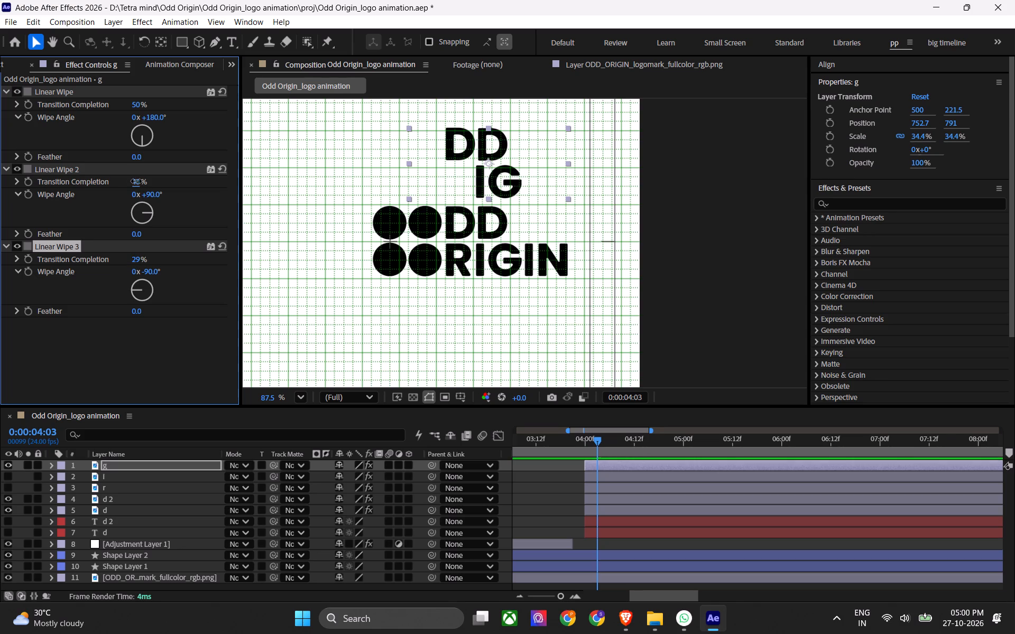
drag(136, 181, 131, 185)
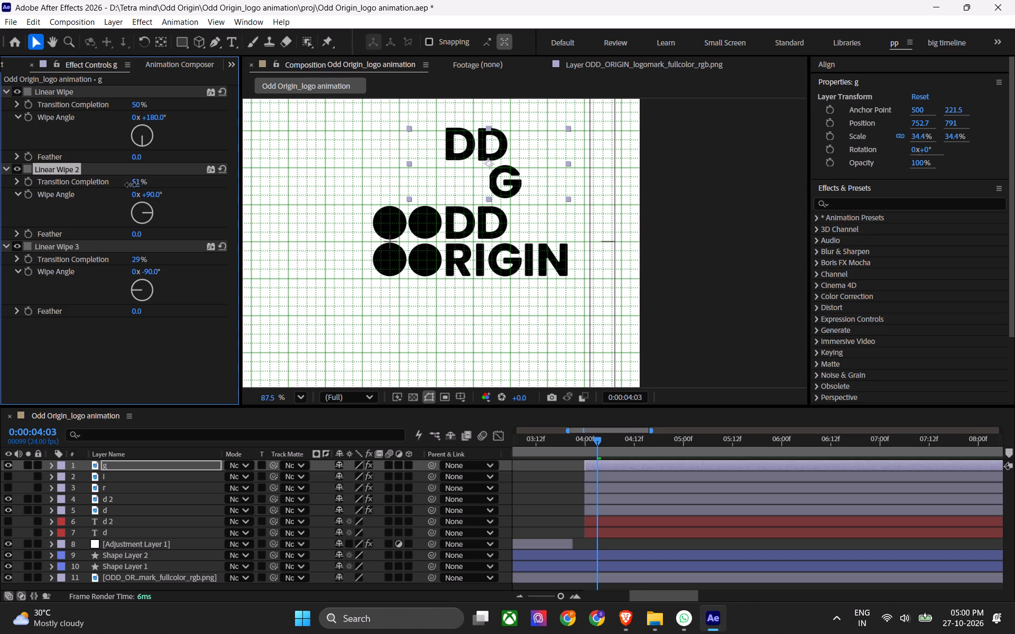
drag(131, 185, 59, 197)
drag(59, 197, 0, 187)
drag(0, 187, 64, 181)
drag(64, 181, 84, 175)
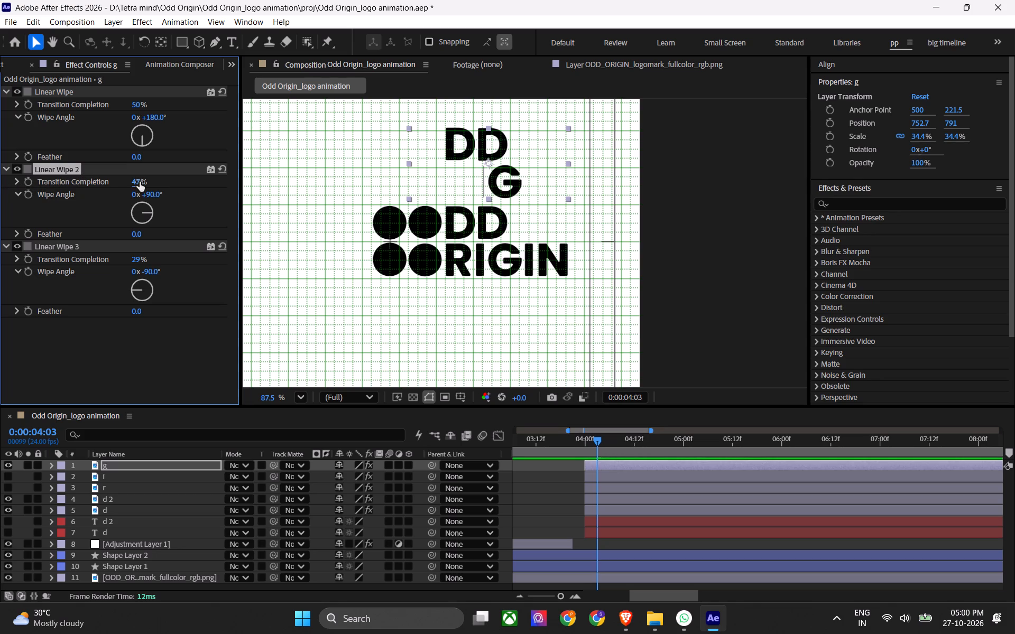
click(140, 182)
text(49)
key(Return)
key(ctrl+s)
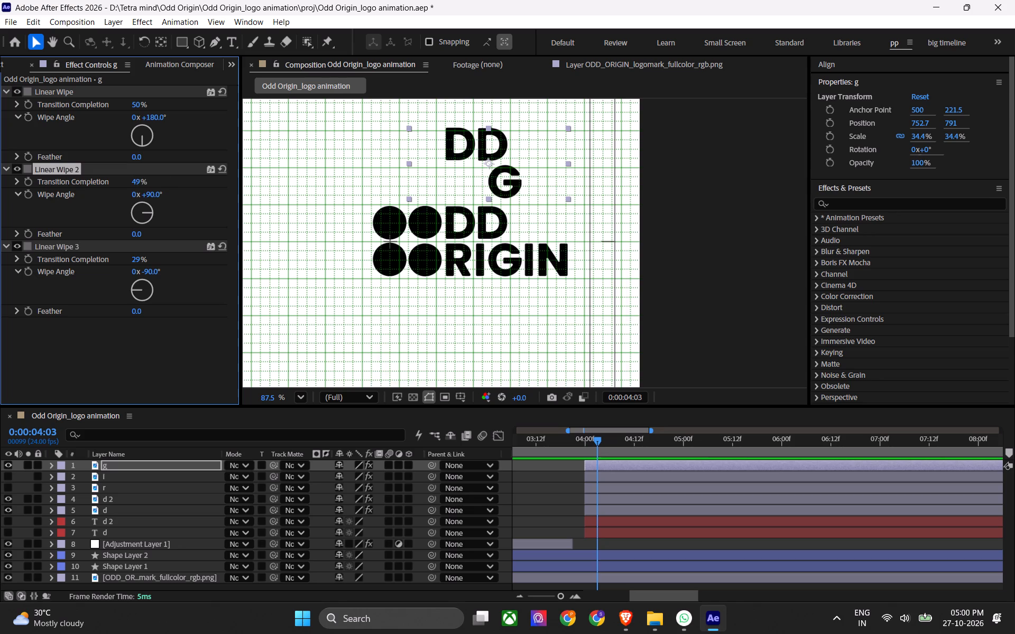
key(ctrl+s)
key(ctrl+s)
key(ctrl+s)
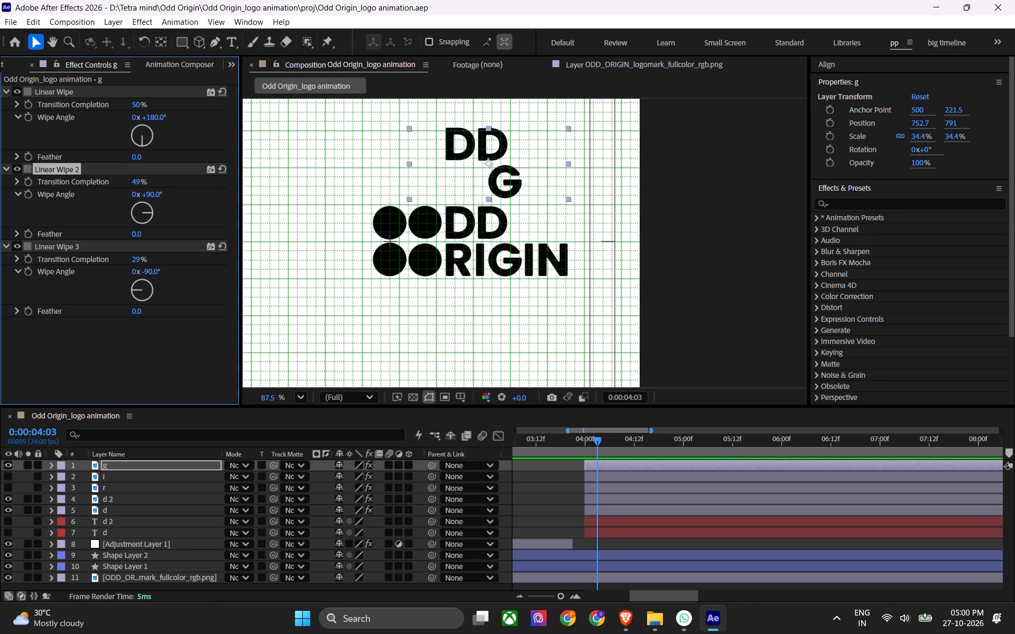
Hide the g logo layer in the composition.
click(619, 467)
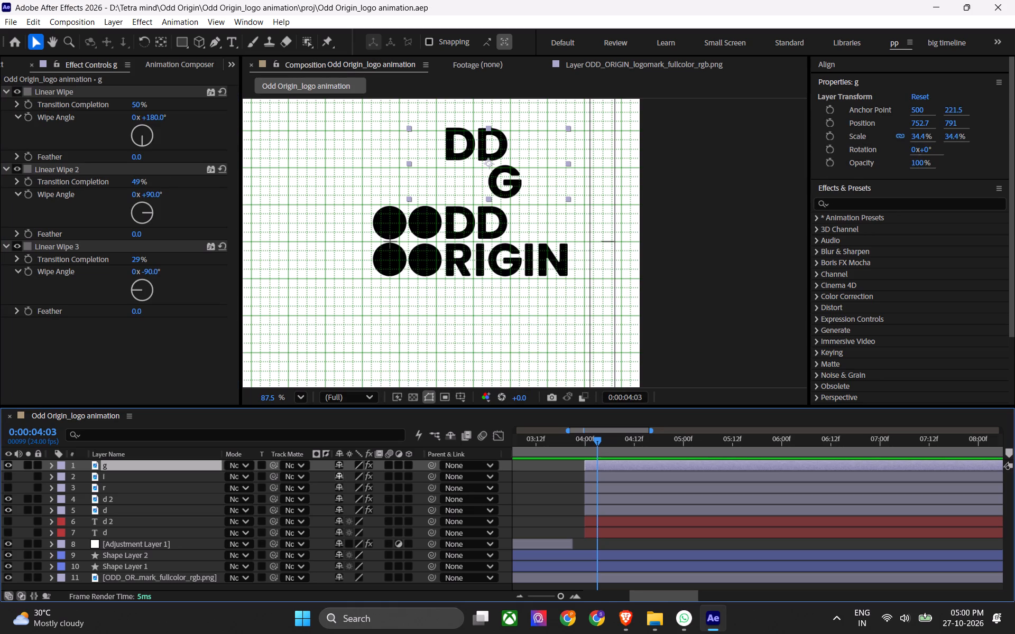
click(13, 462)
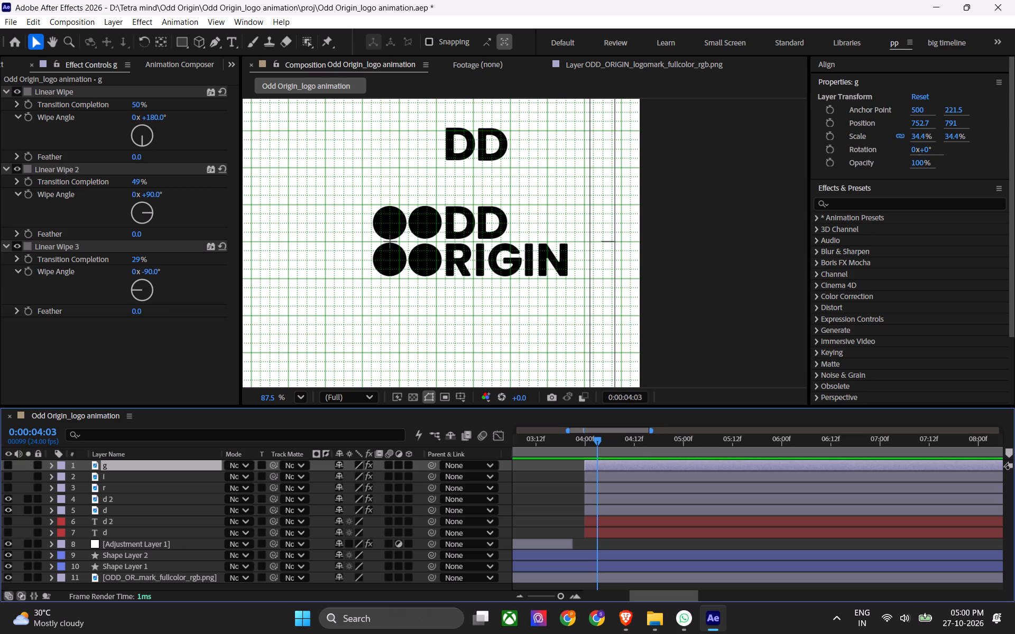
Duplicate the g logo layer, rename the copy i 2, and save the project.
click(590, 464)
key(ctrl+d)
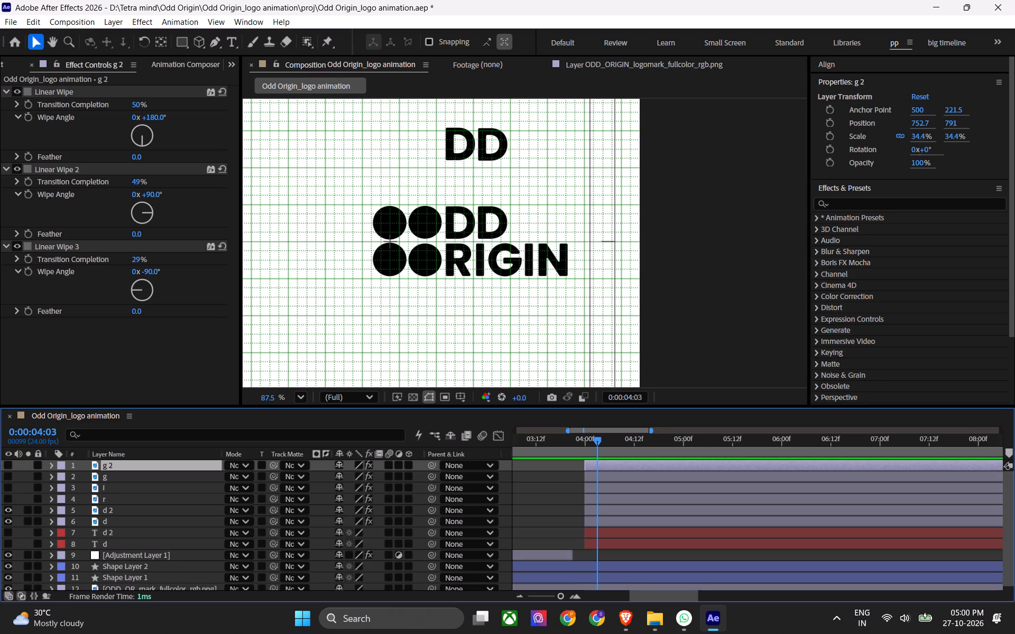
key(Return)
key(i)
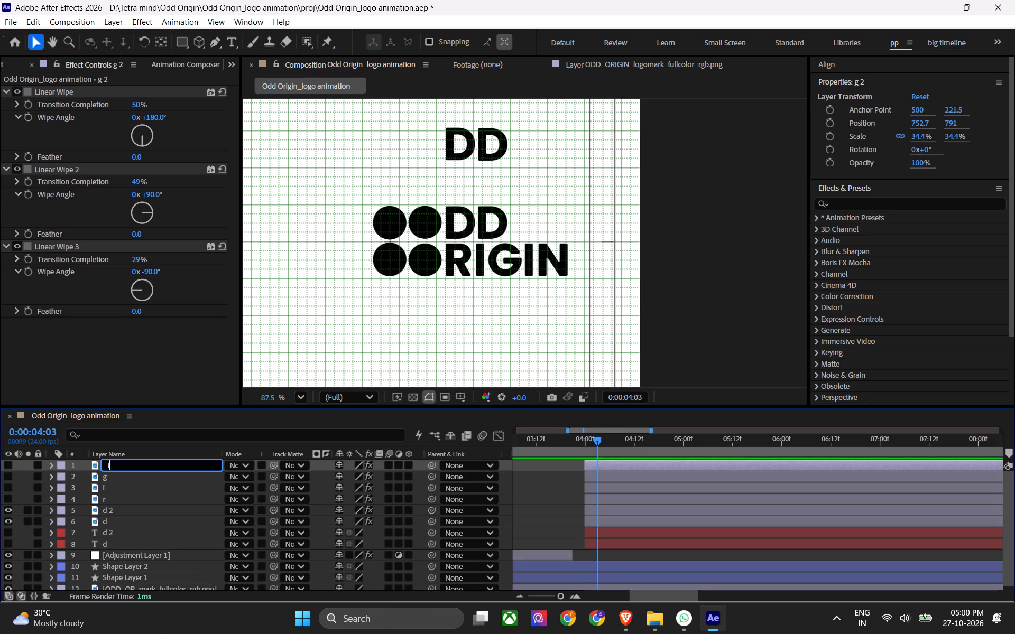
key(2)
key(Return)
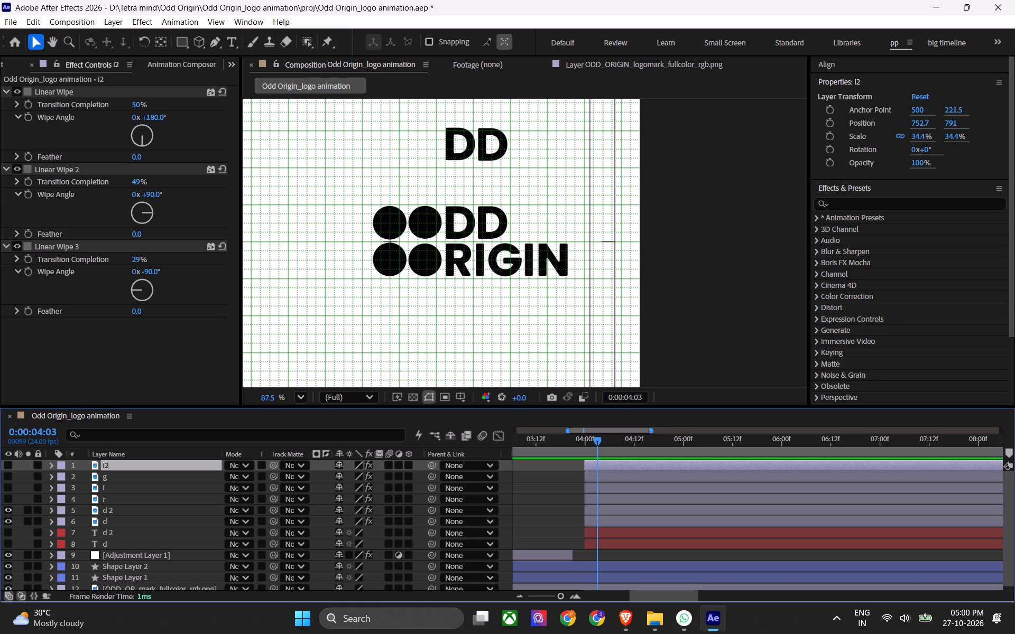
key(Return)
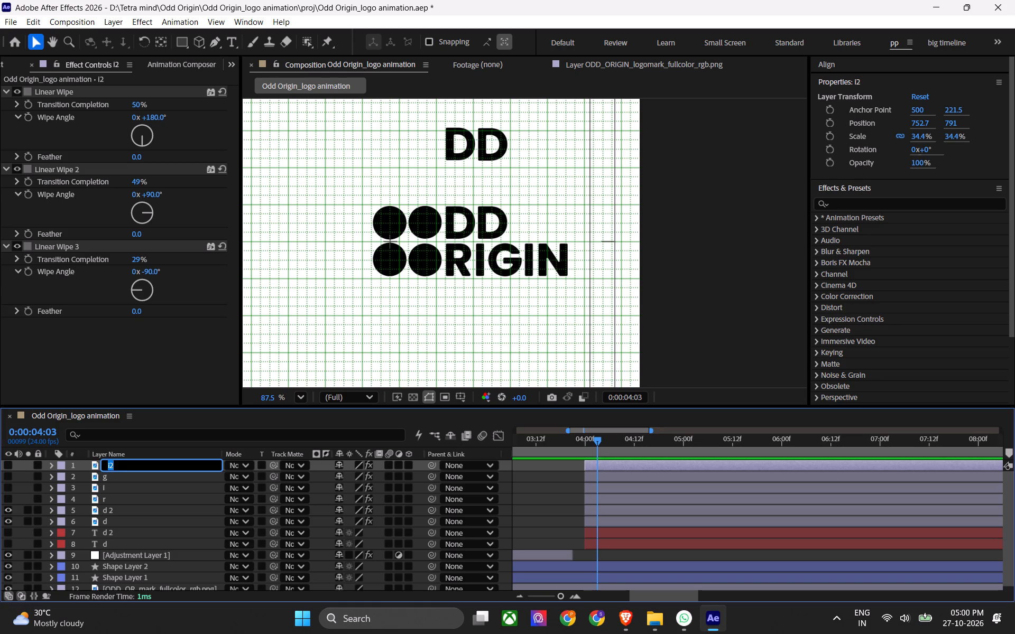
text(i 2)
key(Return)
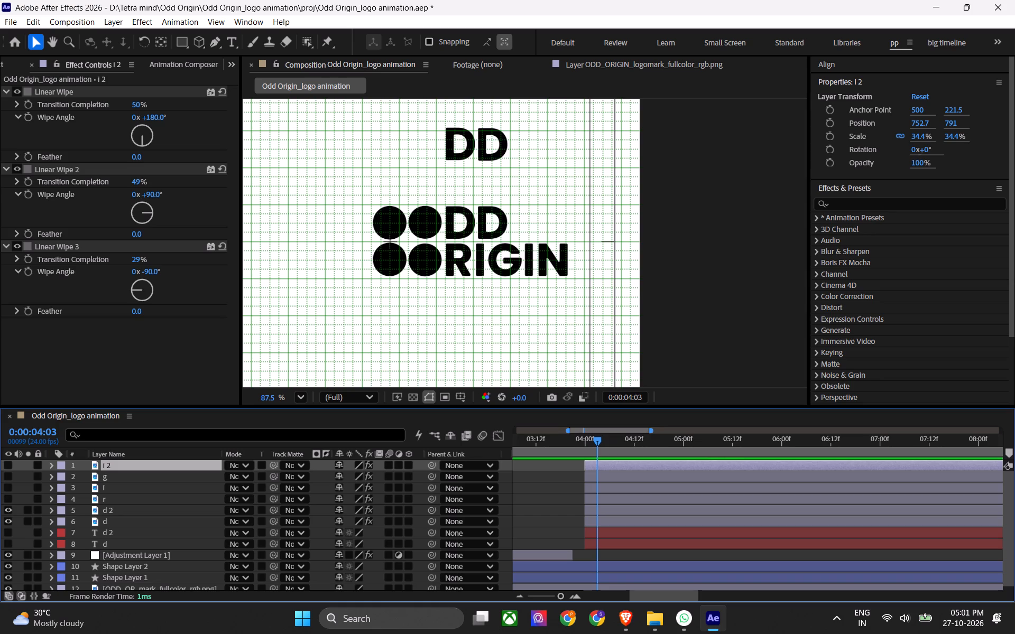
click(161, 344)
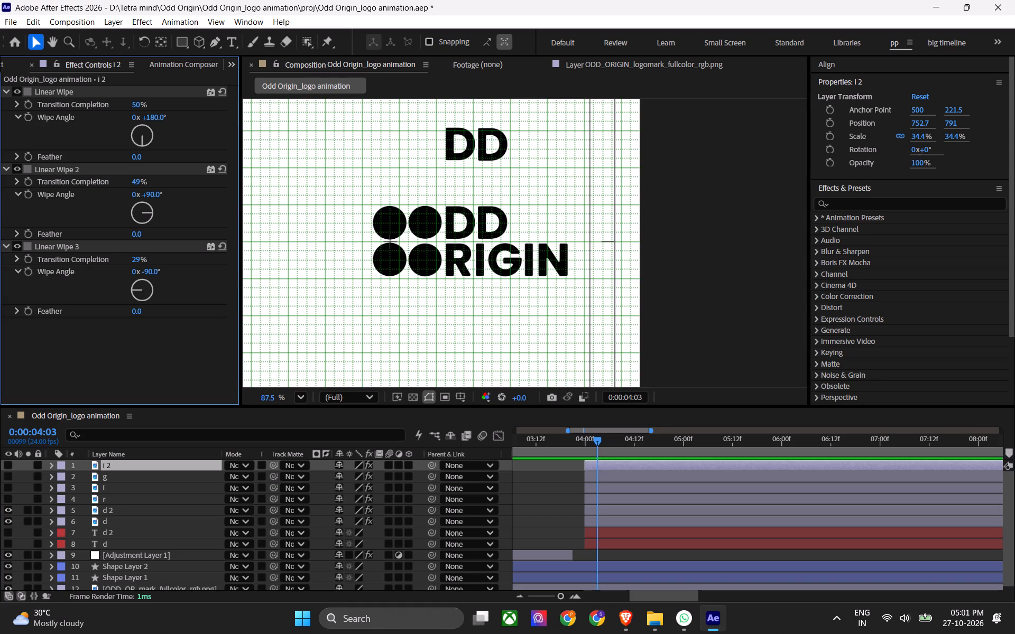
key(ctrl+s)
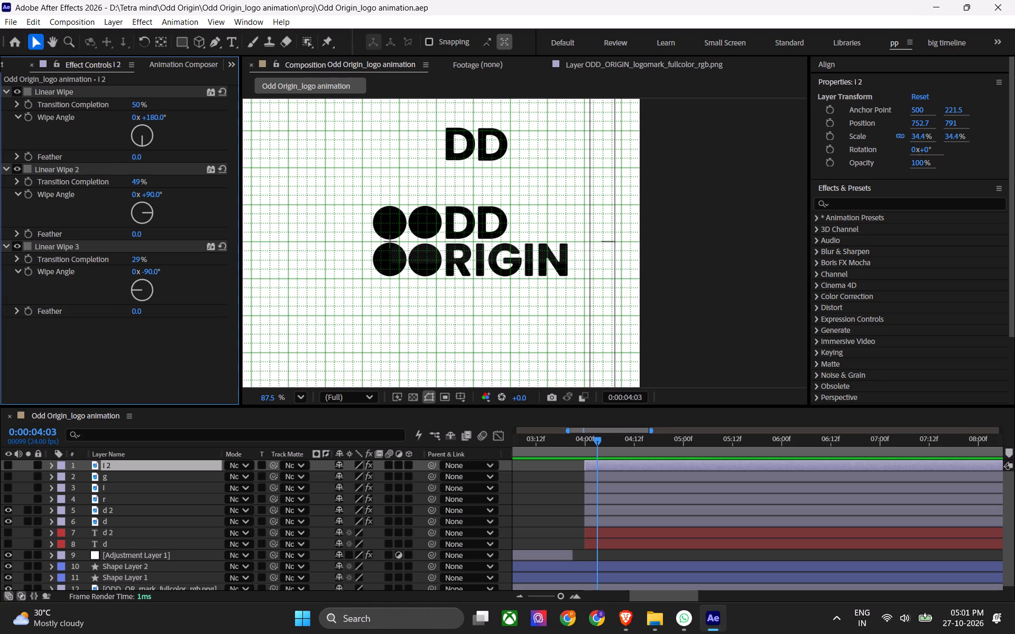
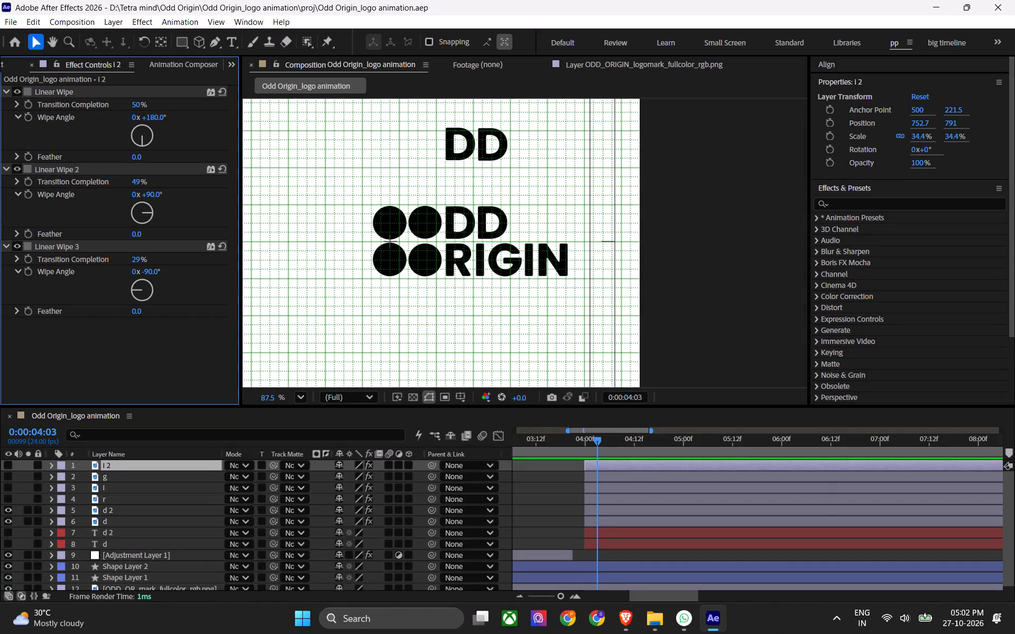
Show the i 2 layer, set its Linear Wipe 3 Transition Completion to 18% to trim off the N, and save.
click(4, 461)
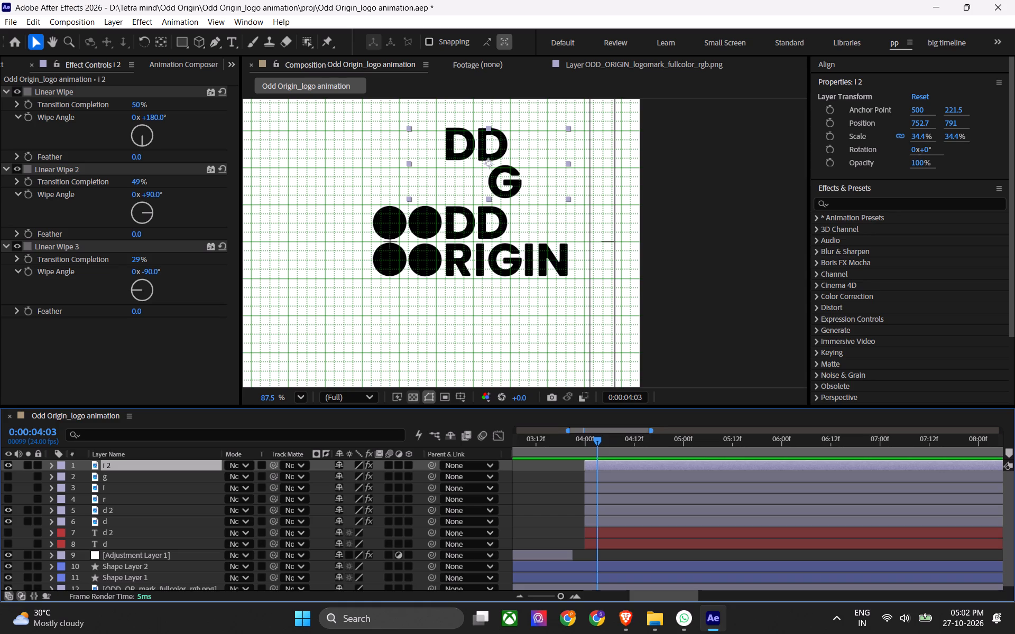
drag(136, 261, 133, 277)
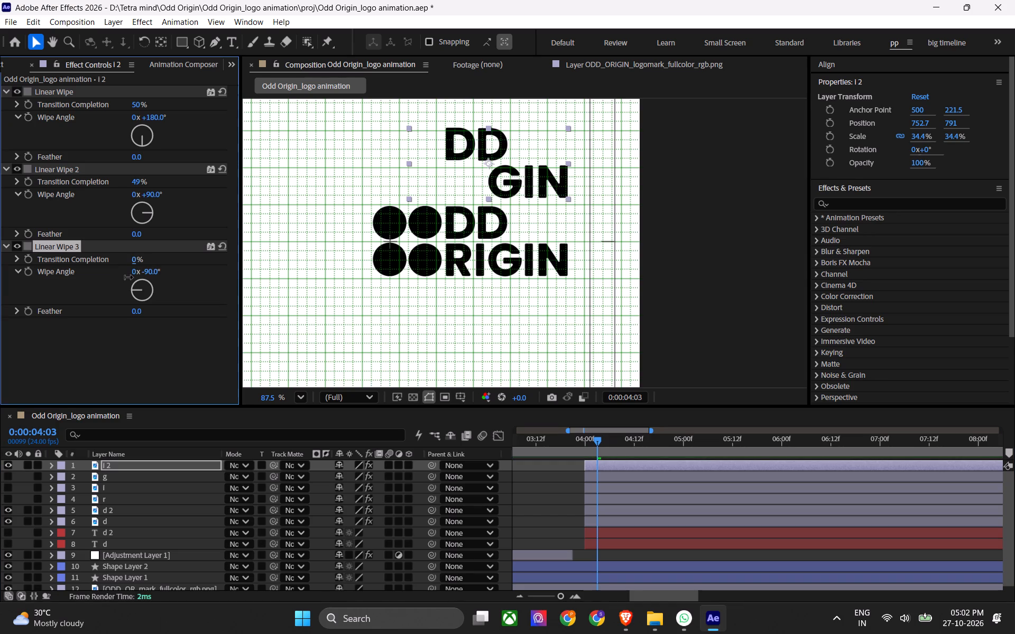
drag(133, 277, 189, 281)
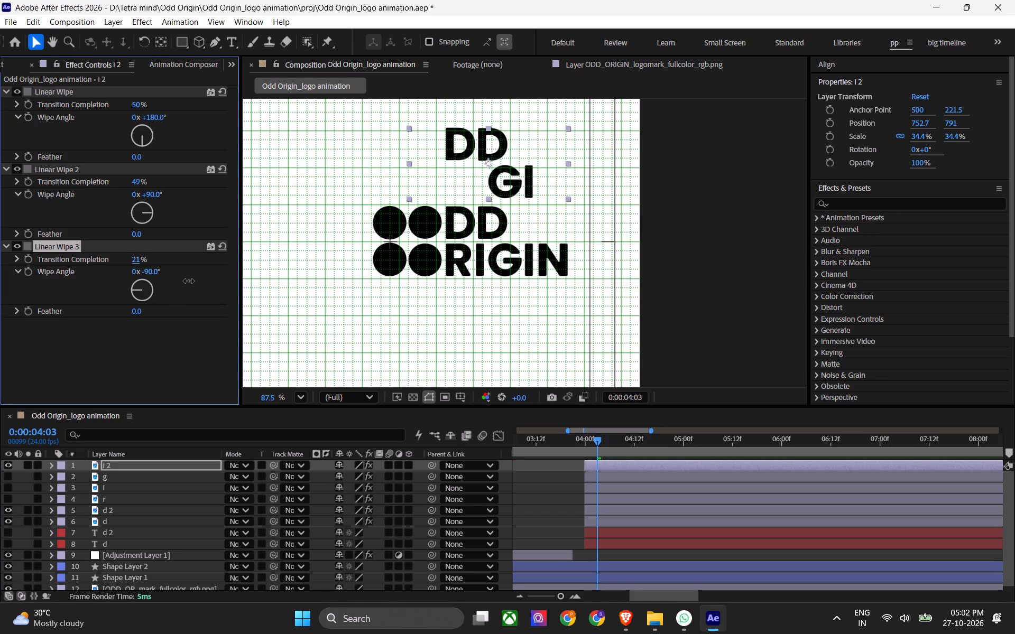
drag(189, 281, 173, 286)
drag(173, 286, 201, 278)
drag(201, 278, 192, 286)
key(ctrl+s)
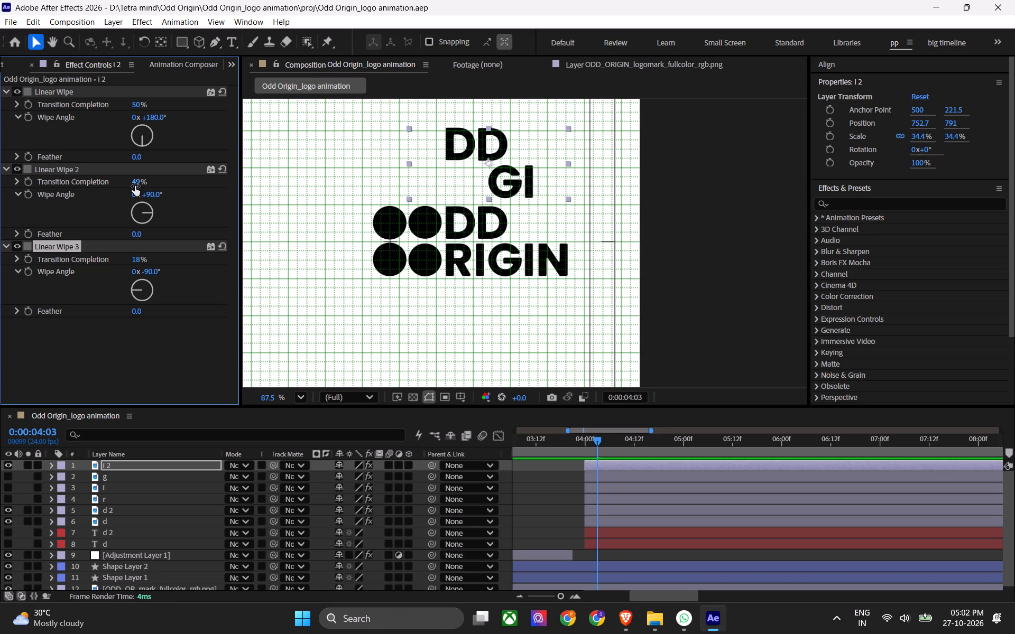
Set Linear Wipe 2's Transition Completion to 72% on the i 2 layer to isolate the second I, and save.
drag(134, 186, 161, 199)
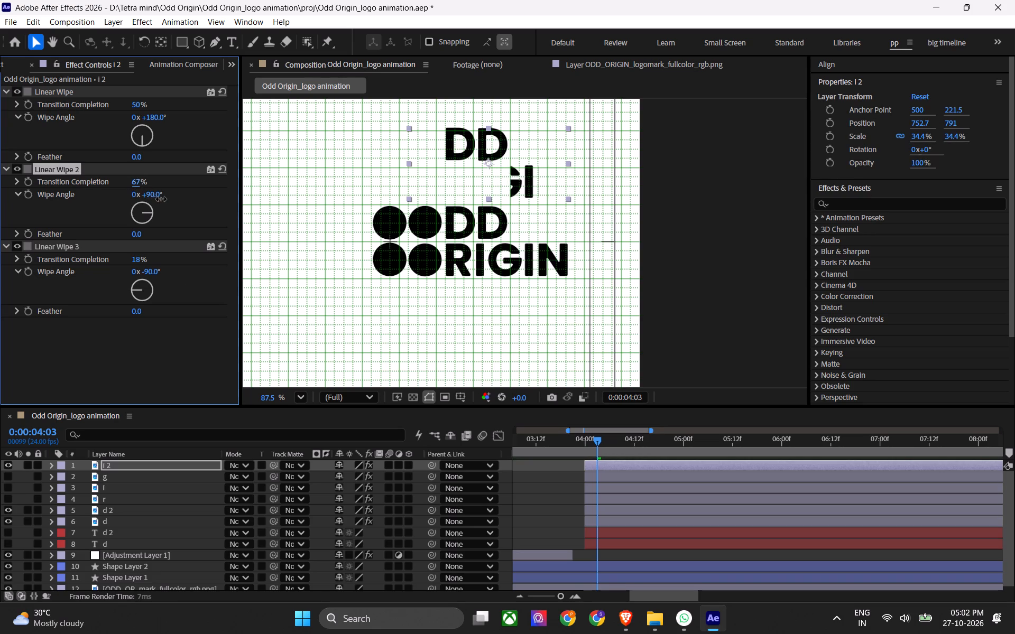
drag(161, 199, 209, 197)
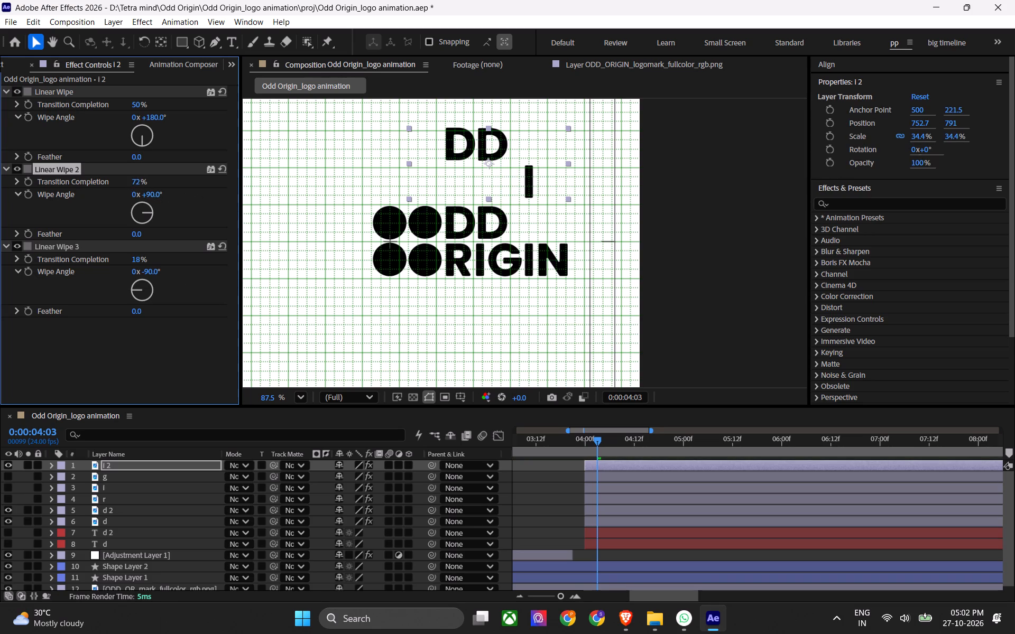
key(ctrl+s)
key(ctrl+s)
key(ctrl+s)
key(ctrl+s)
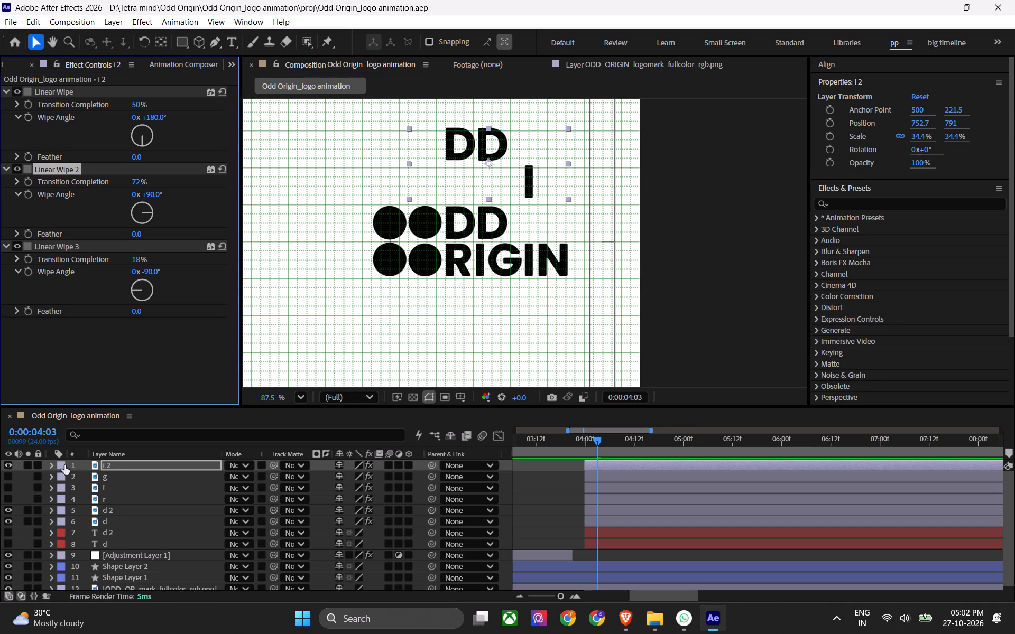
Hide the i 2 layer, duplicate it with the copy renamed n, and save the project.
click(9, 465)
click(144, 468)
key(ctrl+d)
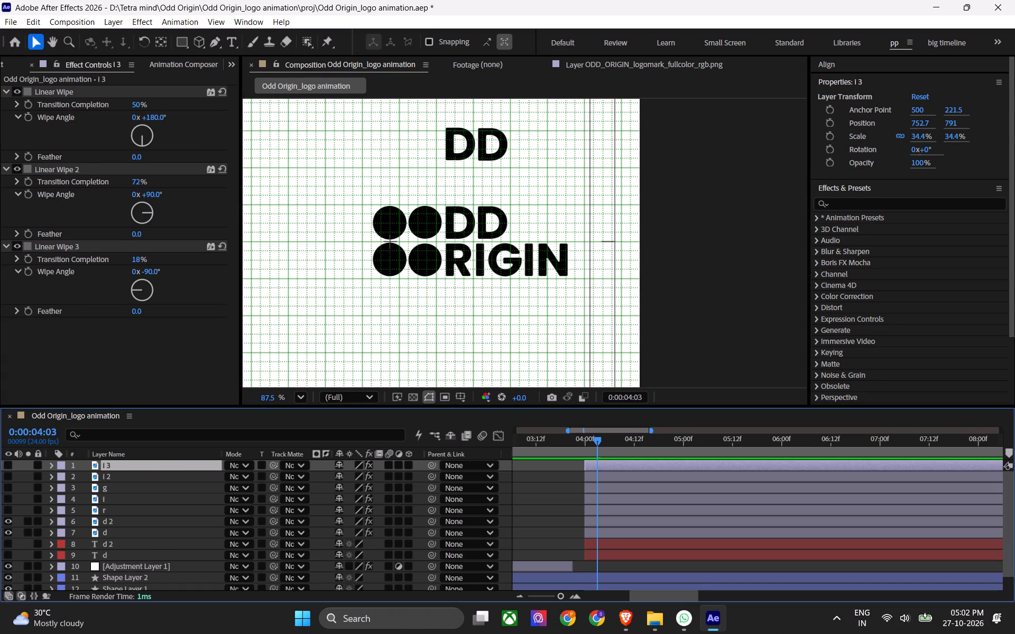
key(Return)
key(n)
key(Return)
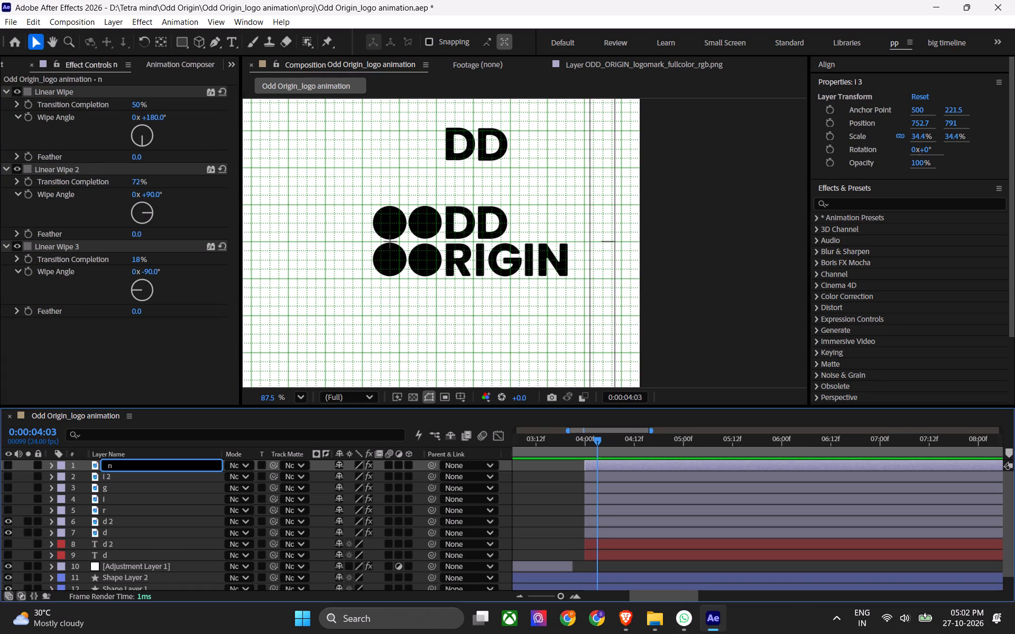
key(ctrl+s)
key(ctrl+s)
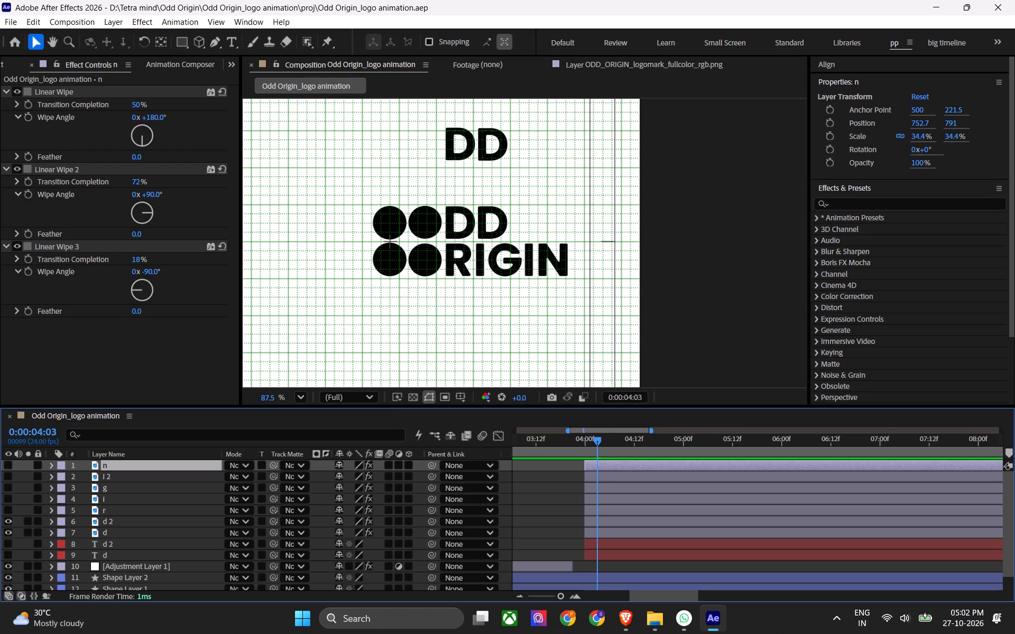
click(601, 464)
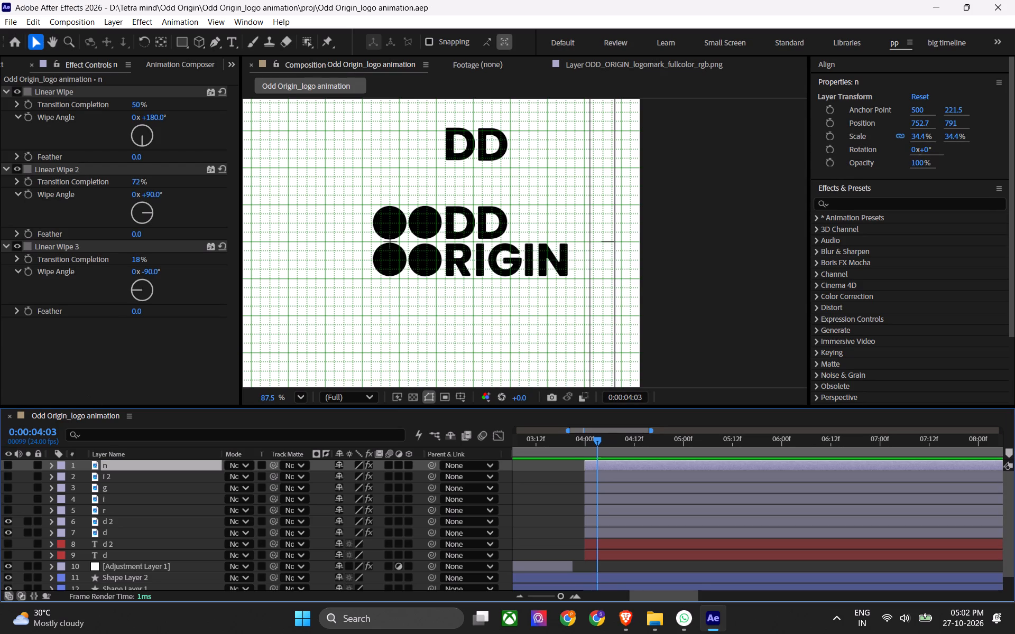
Show the n layer, isolate the N with Transition Completion 0% on Linear Wipe 3 and 80% on Linear Wipe 2, and save.
click(2, 464)
click(8, 467)
key(ctrl+s)
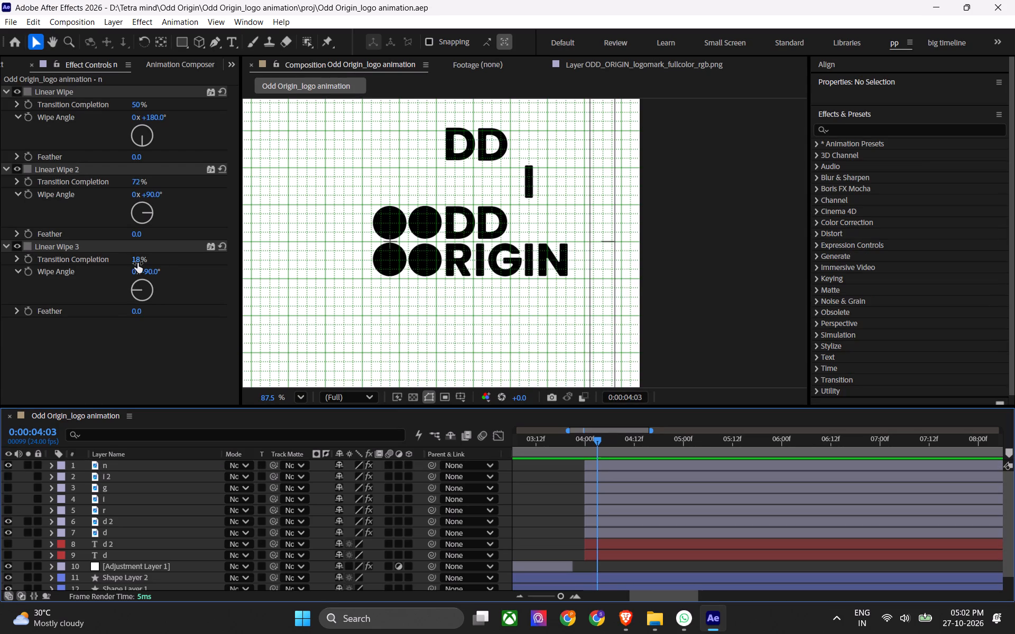
drag(139, 263, 133, 267)
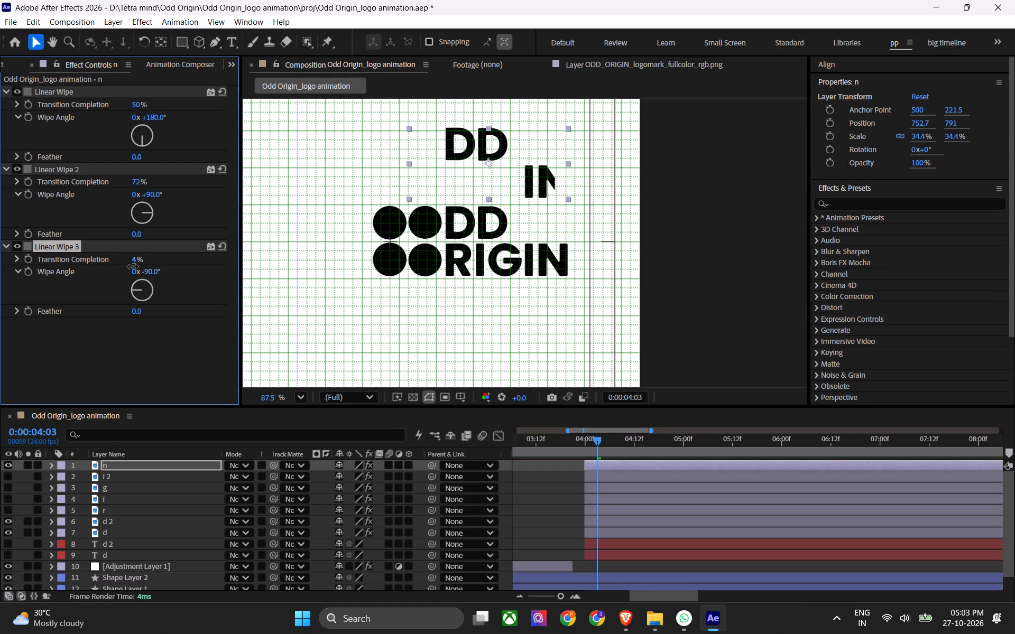
drag(133, 267, 125, 268)
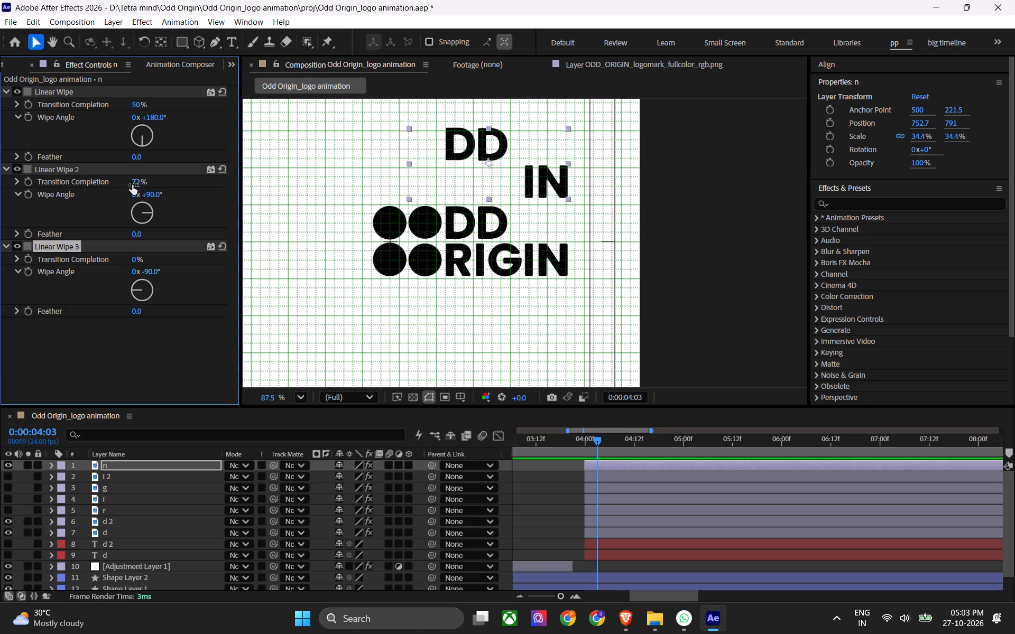
drag(138, 182, 155, 191)
click(137, 182)
text(80)
key(Return)
key(ctrl+s)
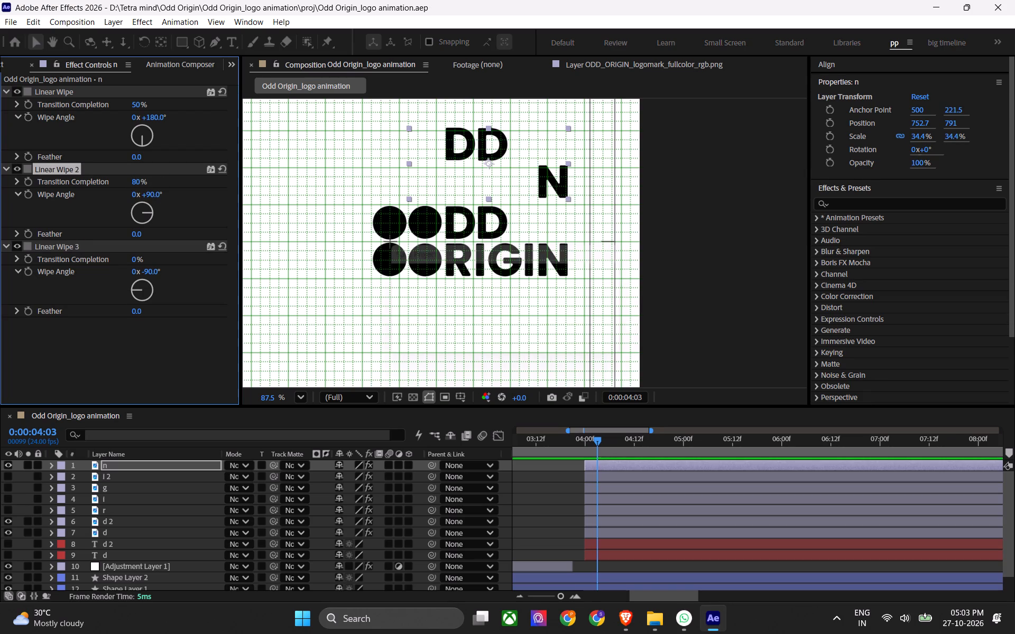
scroll(527, 153, up, 13)
key(ctrl+s)
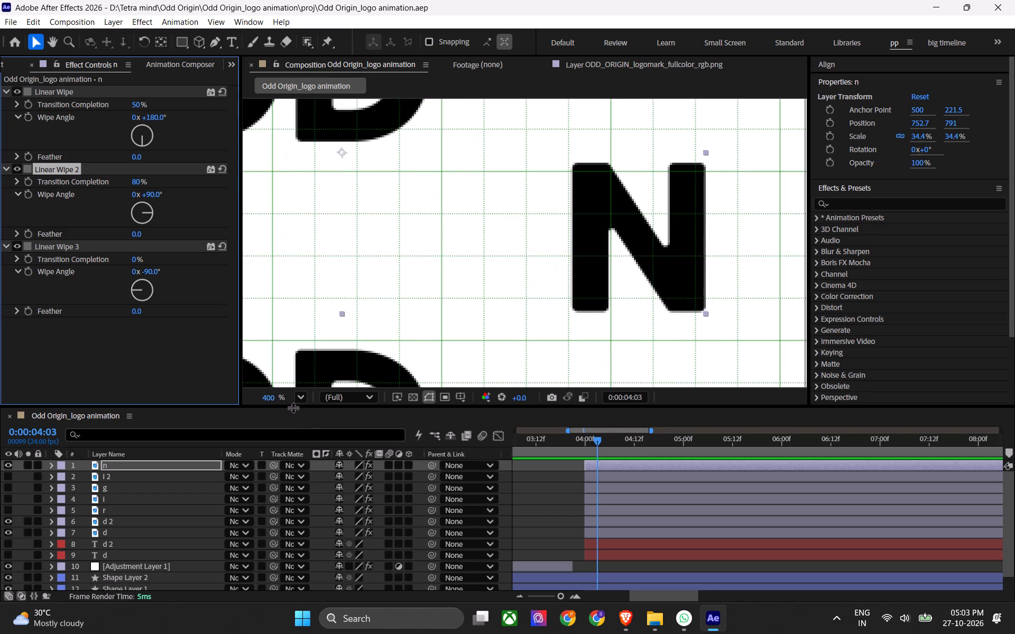
Make the hidden r, i, g and i 2 logo layers visible along with the n layer, and save.
click(301, 404)
click(305, 395)
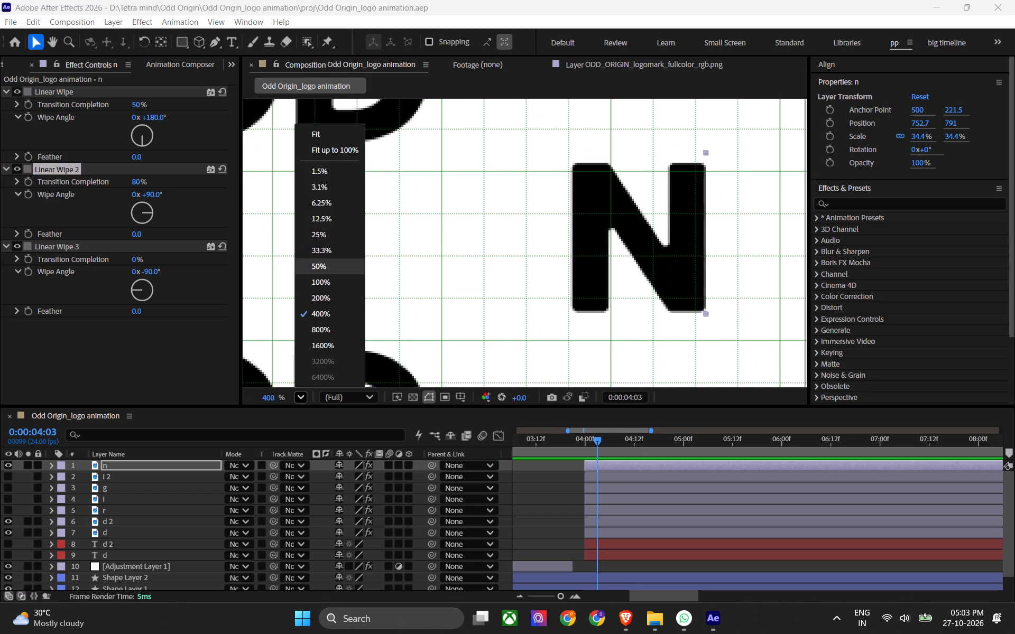
click(320, 130)
key(ctrl+s)
scroll(545, 191, up, 3)
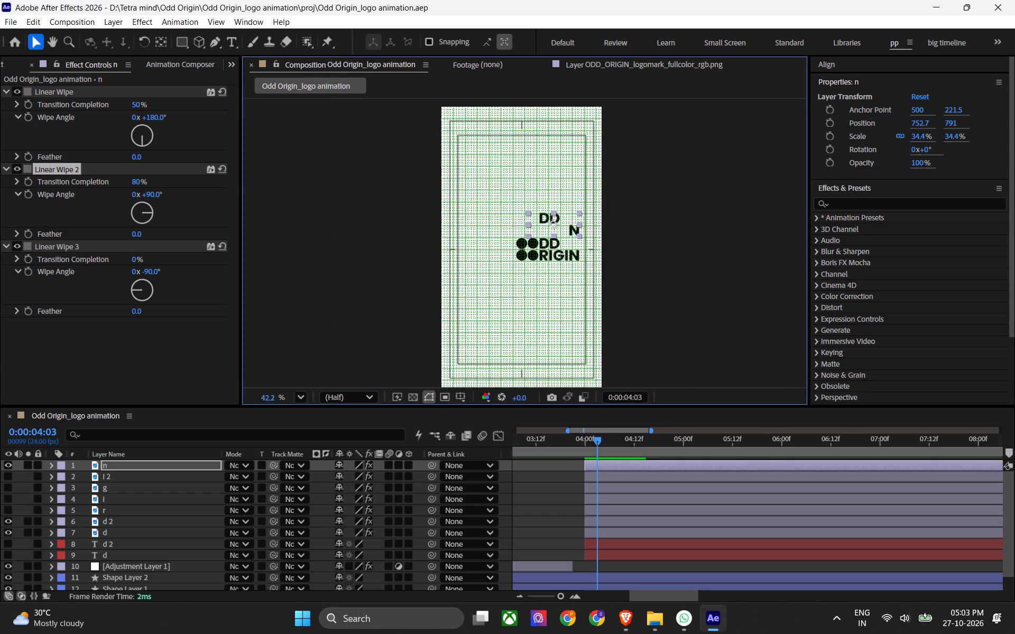
scroll(545, 191, up, 4)
scroll(572, 317, up, 5)
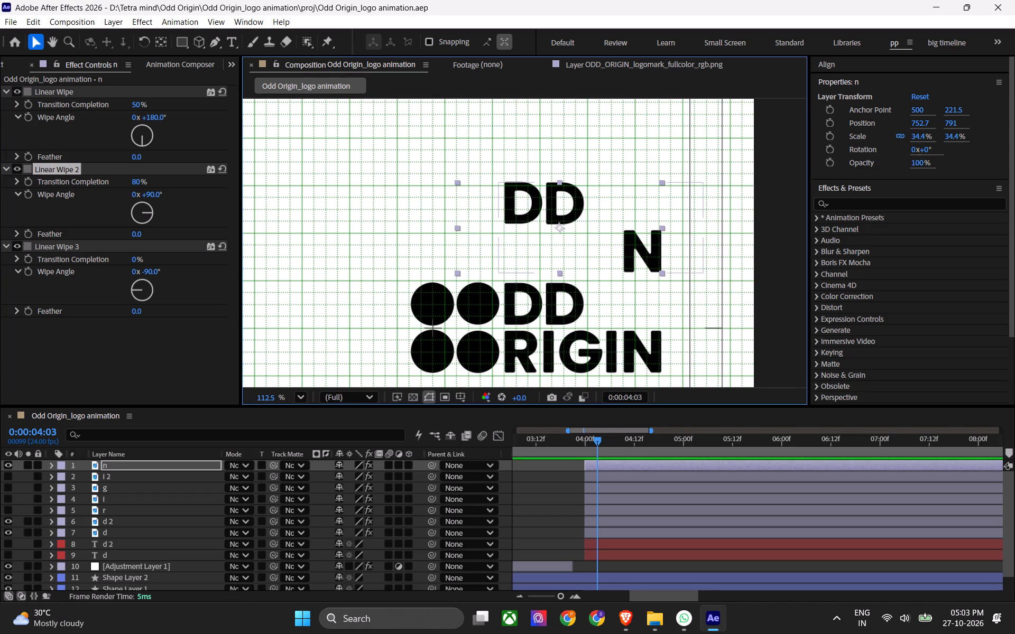
drag(5, 515, 7, 469)
key(ctrl+s)
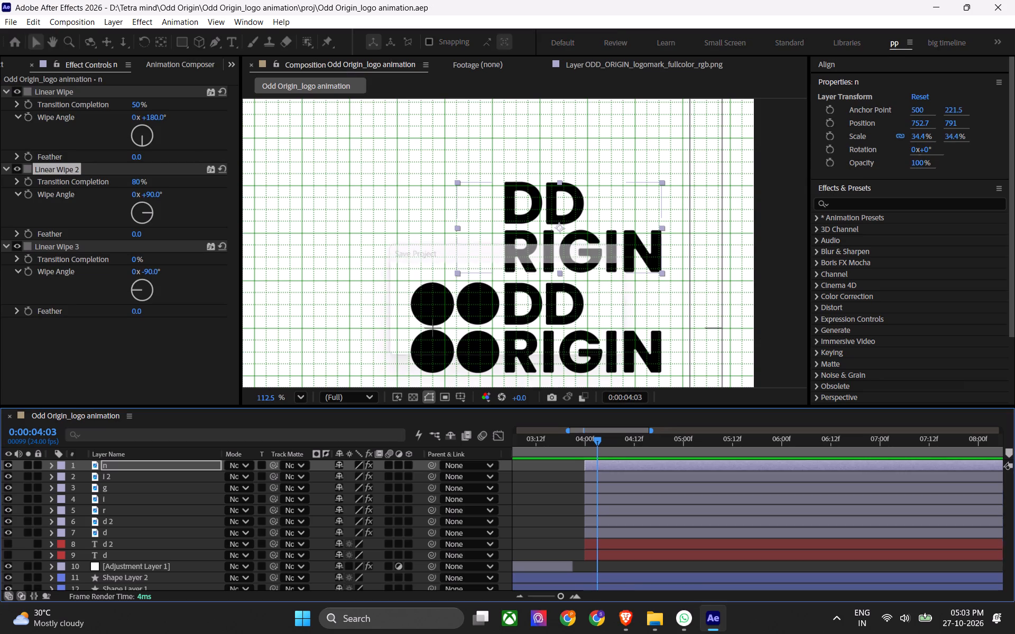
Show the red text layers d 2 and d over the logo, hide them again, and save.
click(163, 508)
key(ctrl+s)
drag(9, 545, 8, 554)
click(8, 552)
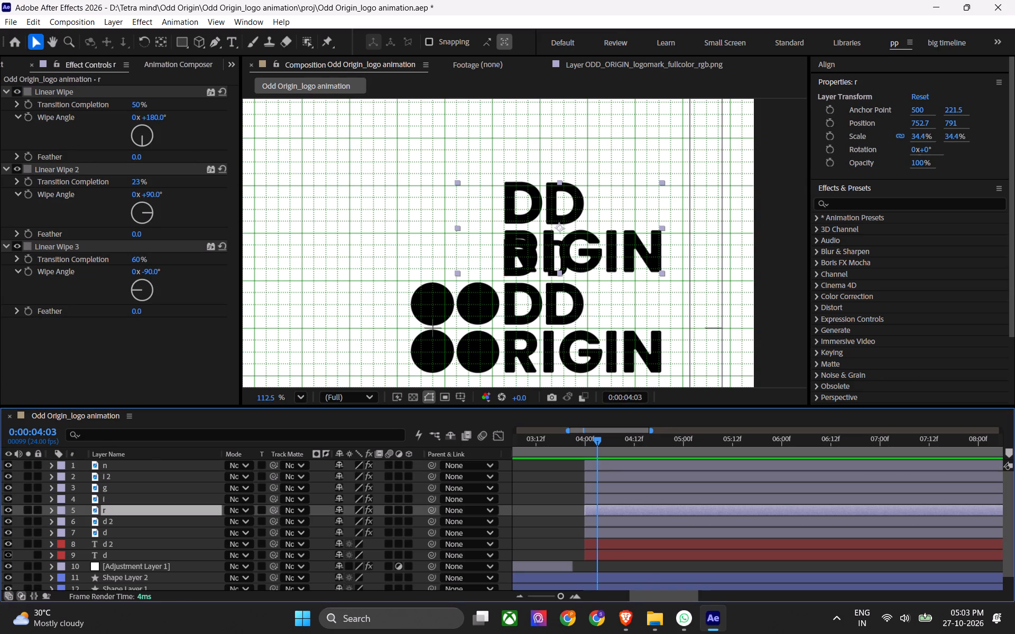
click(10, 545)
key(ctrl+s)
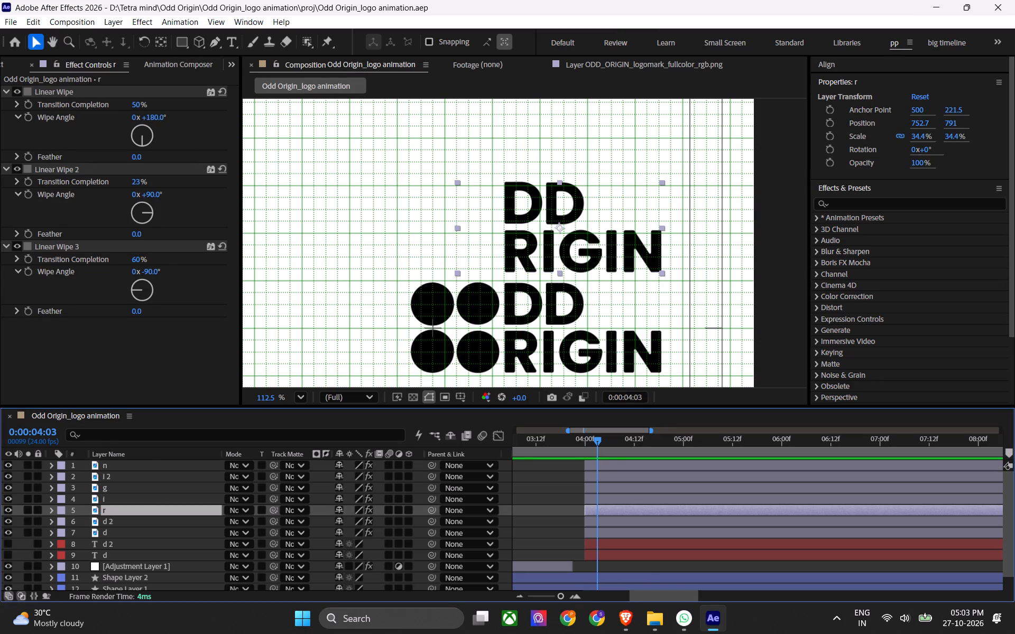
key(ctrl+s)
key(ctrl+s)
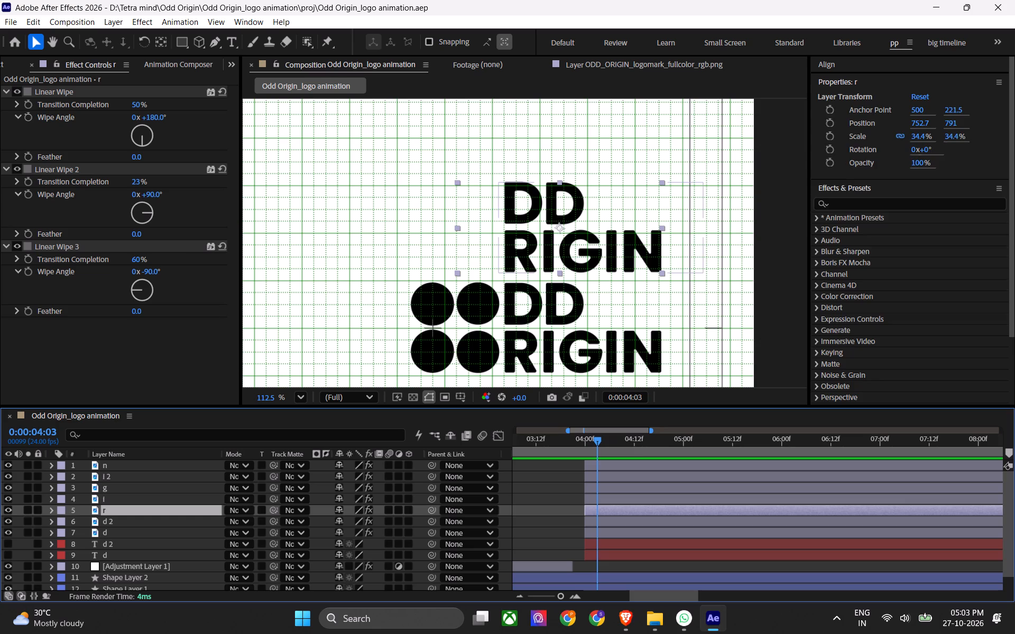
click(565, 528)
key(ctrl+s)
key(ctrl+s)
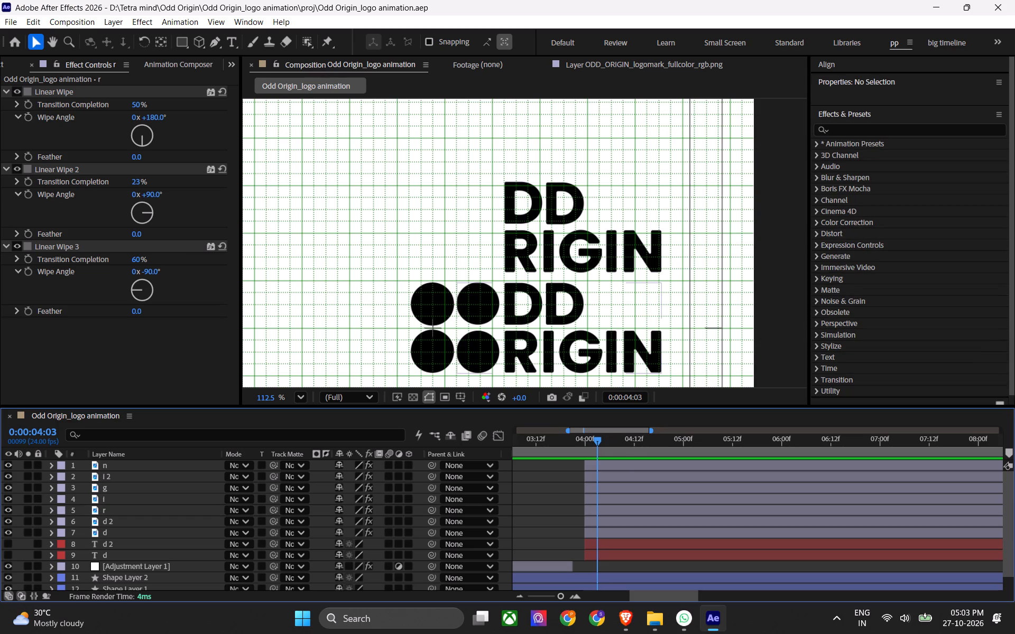
Turn on the guides in the composition view around the logo circles, showing the rulers and hiding them again.
middle_drag(522, 302, 517, 219)
scroll(521, 292, up, 1)
scroll(492, 192, up, 10)
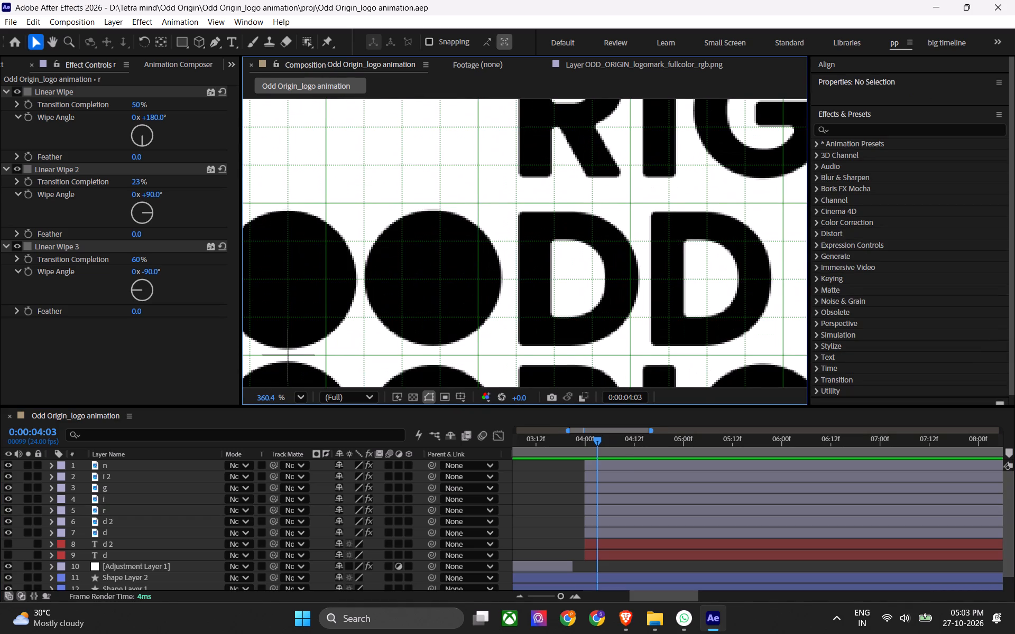
middle_drag(433, 274, 462, 263)
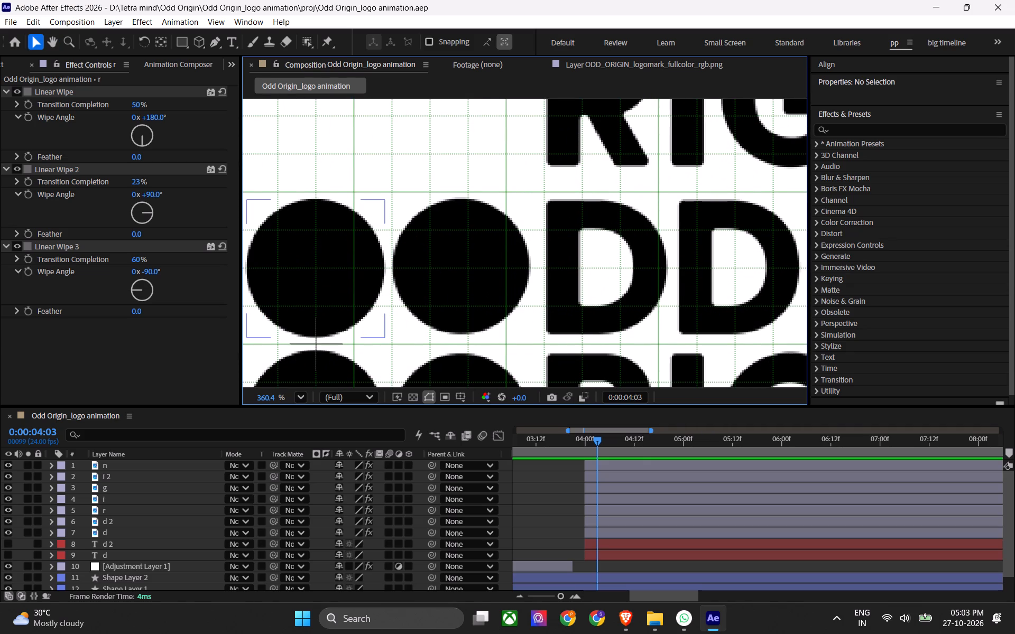
middle_drag(456, 279, 485, 260)
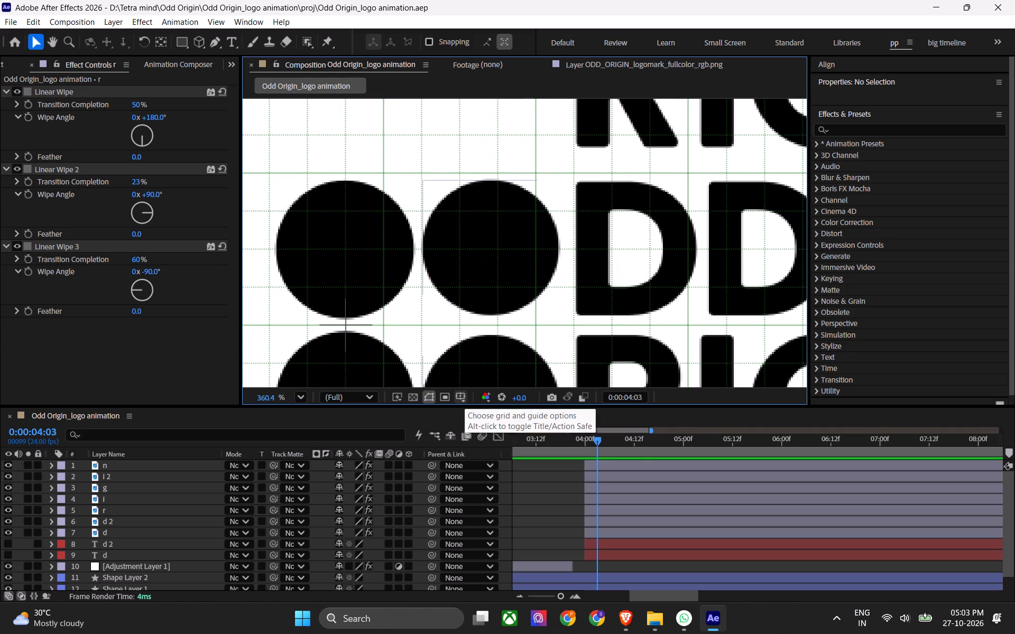
click(465, 398)
click(486, 468)
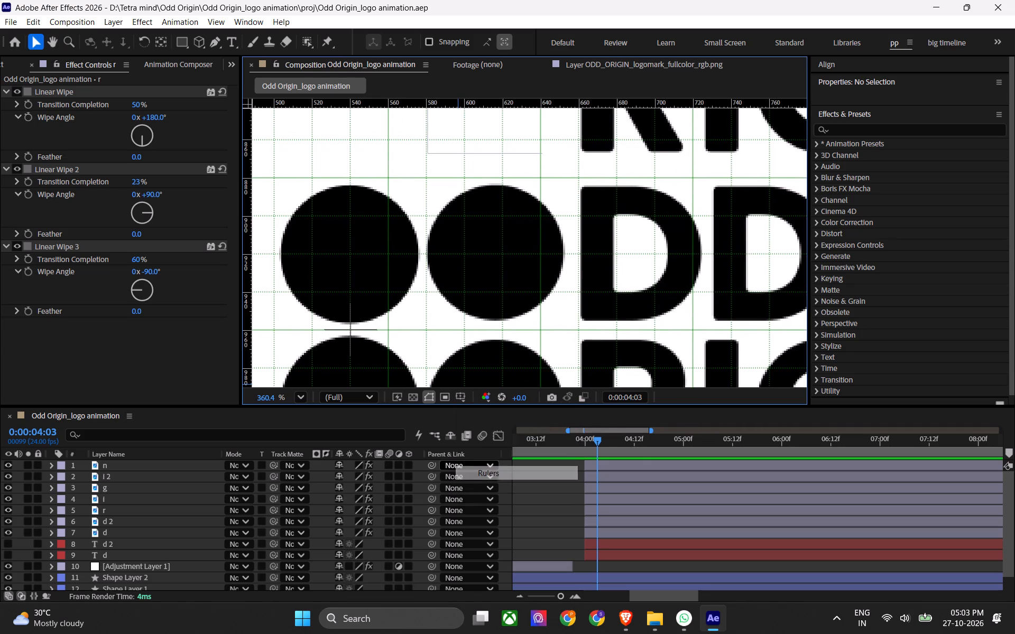
click(464, 400)
click(482, 453)
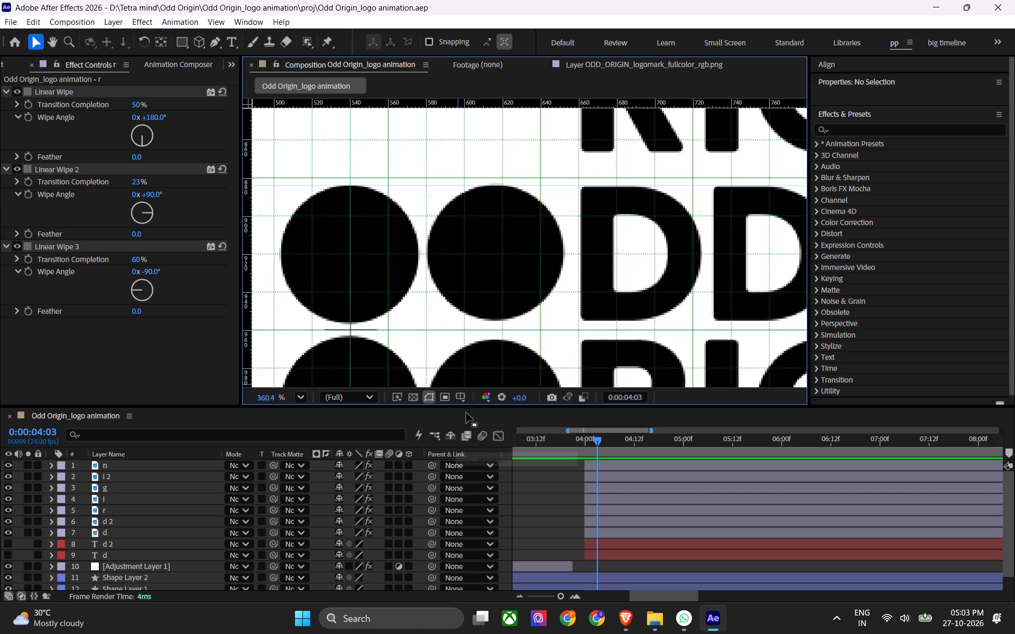
click(463, 396)
click(488, 475)
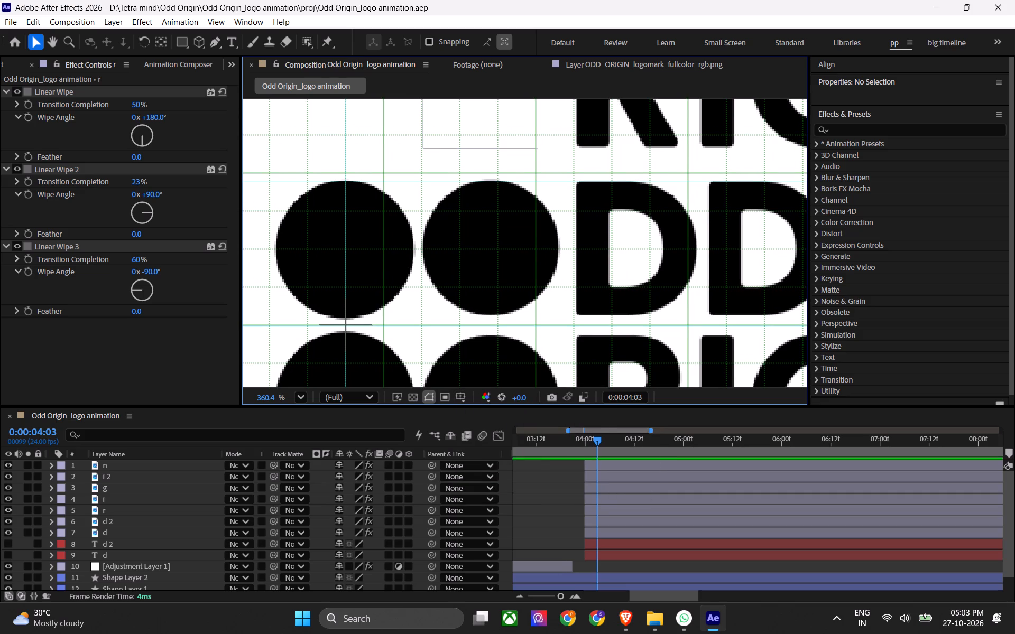
Hide the original ODD_ORIGIN logomark PNG layer beneath the shape layers and save the project.
scroll(179, 591, down, 3)
scroll(624, 612, down, 5)
click(597, 584)
key(shift+e)
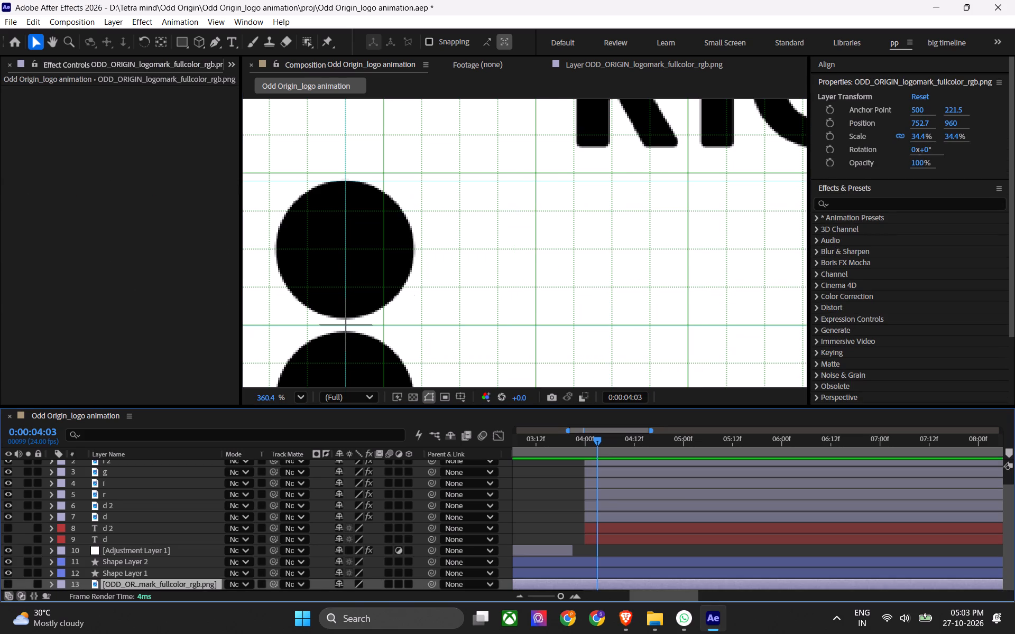
key(ctrl+s)
key(ctrl+s)
key(ctrl+s)
key(ctrl+s)
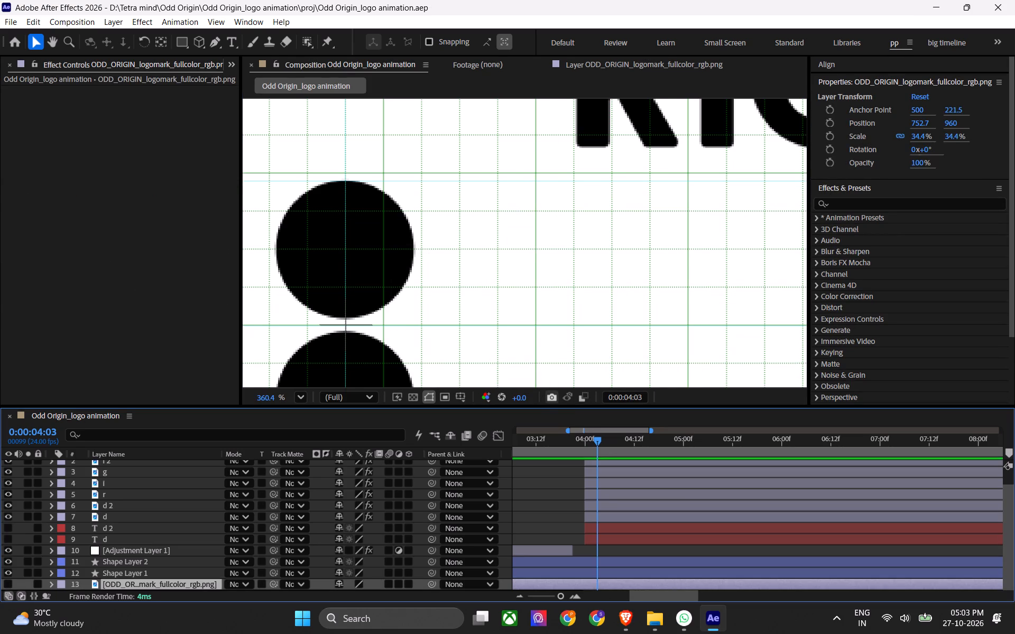
scroll(567, 295, down, 6)
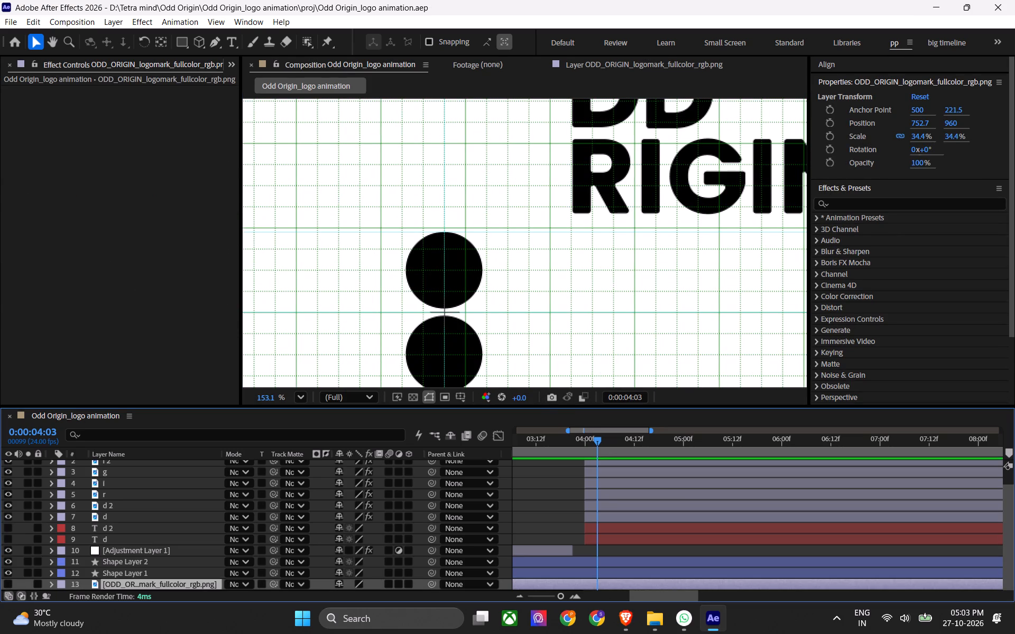
Undo the hiding of the original ODD_ORIGIN logomark PNG layer.
key(ctrl+z)
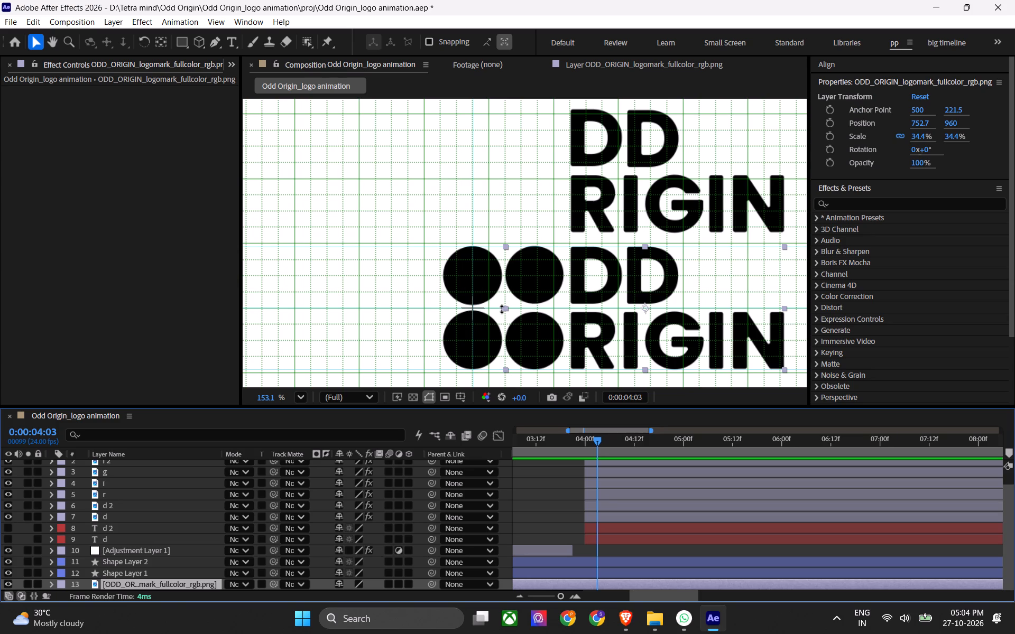
Shift the logomark PNG layer horizontally to X position 675.7 so its first circles sit behind the shape-layer circles.
scroll(474, 304, up, 7)
click(569, 582)
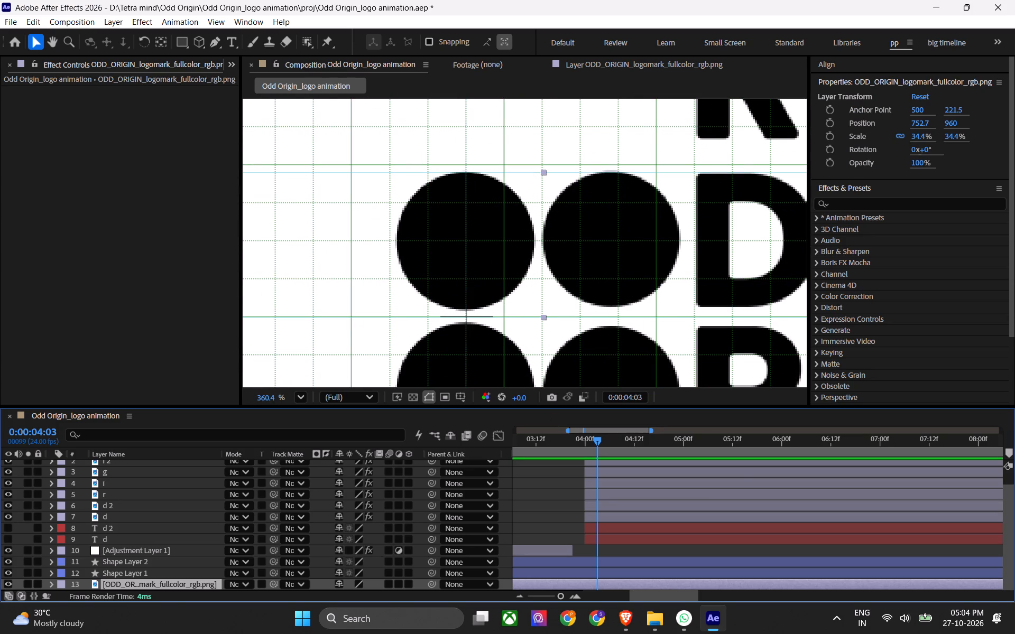
drag(921, 124, 918, 124)
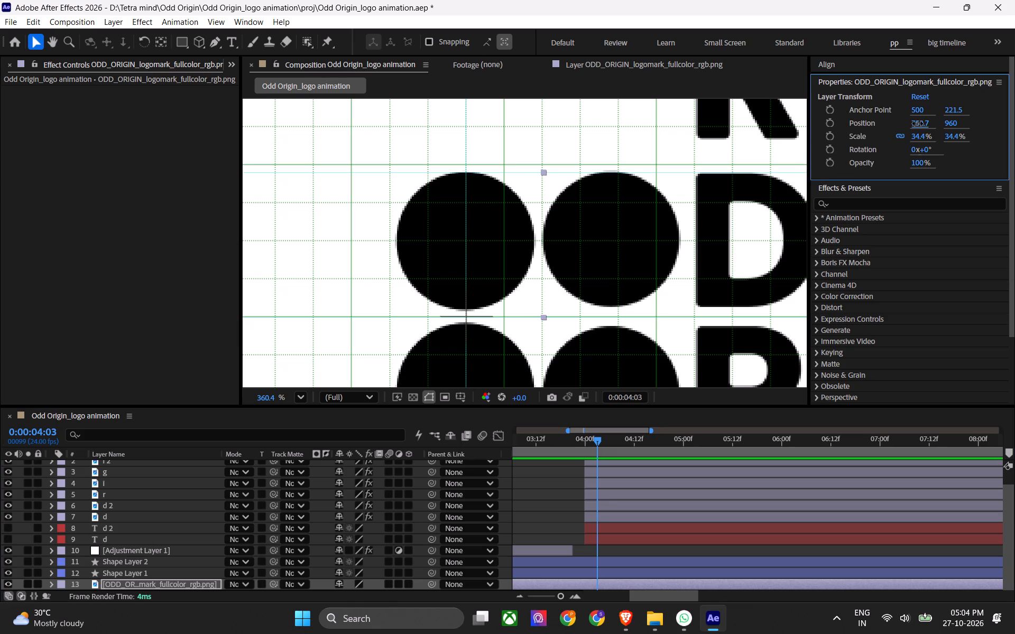
drag(918, 124, 870, 132)
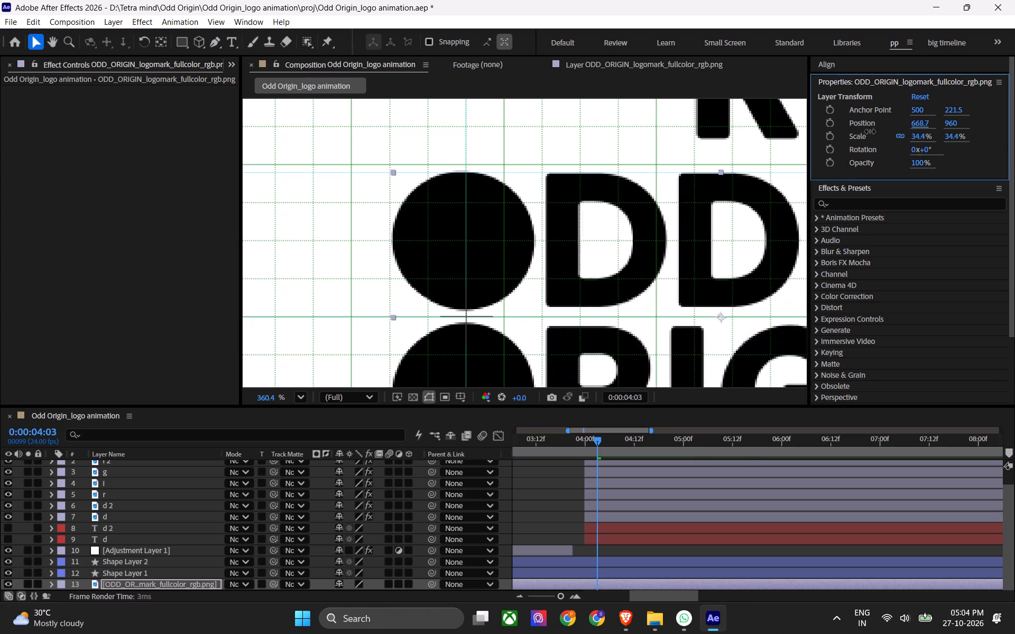
drag(870, 132, 871, 127)
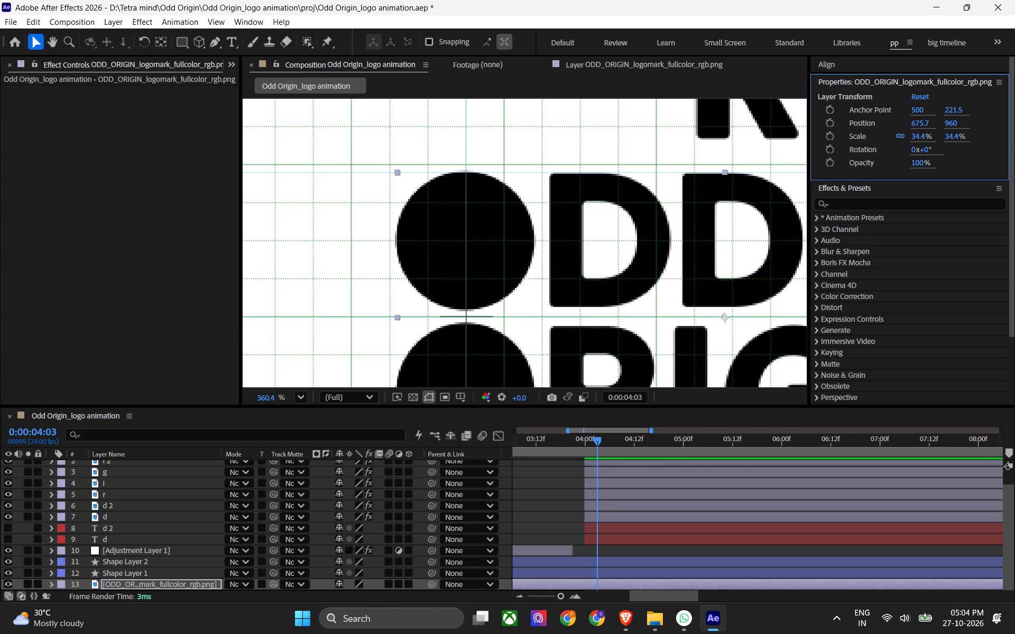
Change the fill of Shape Layer 1 and Shape Layer 2 to red.
scroll(624, 511, down, 3)
click(584, 572)
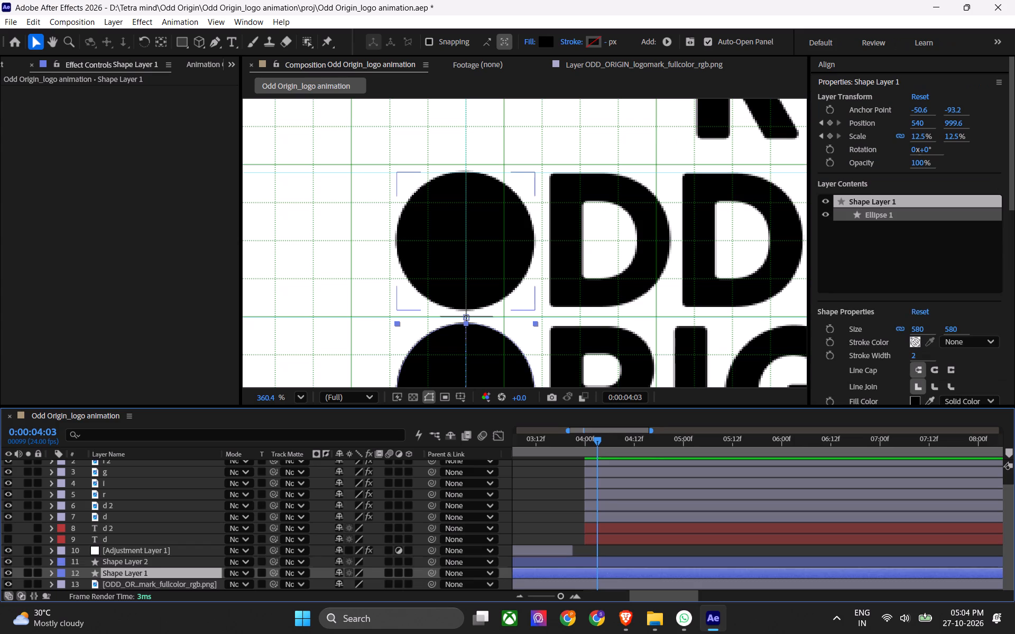
shift+click(587, 562)
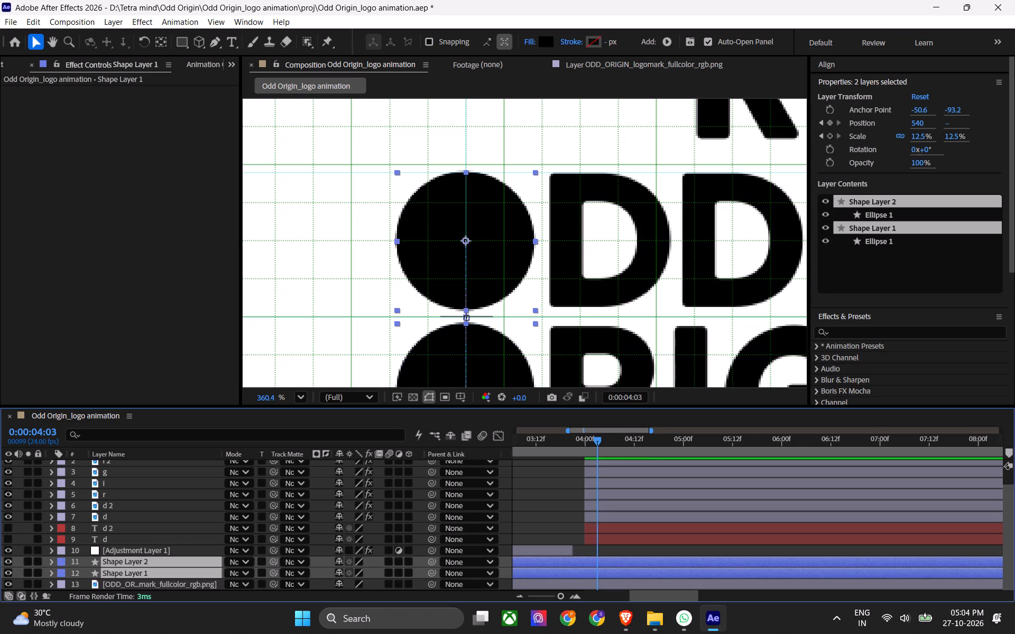
click(541, 40)
drag(327, 296, 402, 231)
click(468, 253)
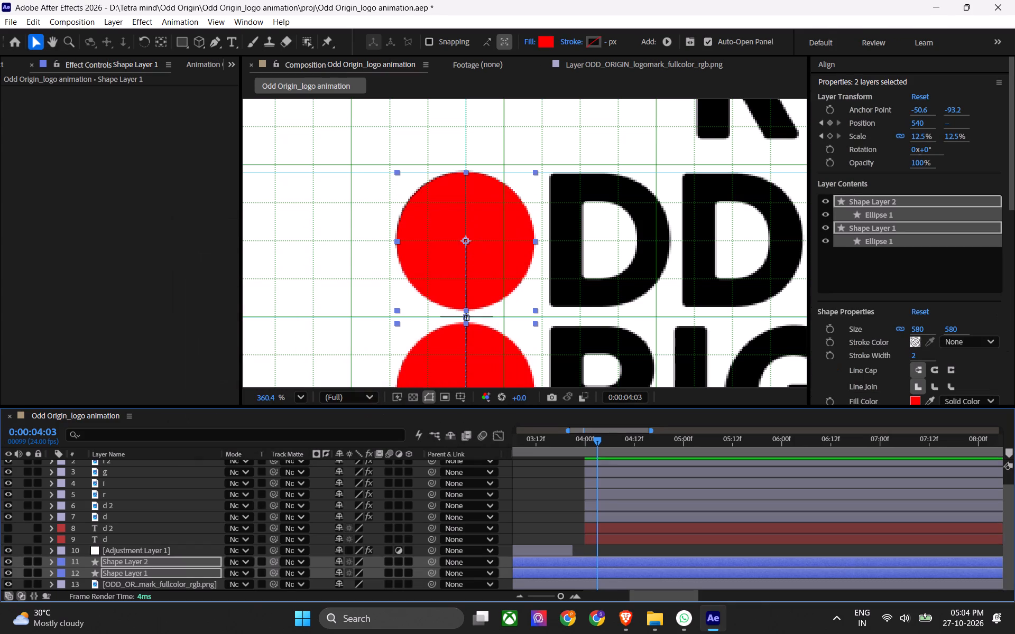
Nudge the logomark PNG layer behind the red circles to position 676.2, 960.2.
scroll(592, 558, down, 4)
click(580, 589)
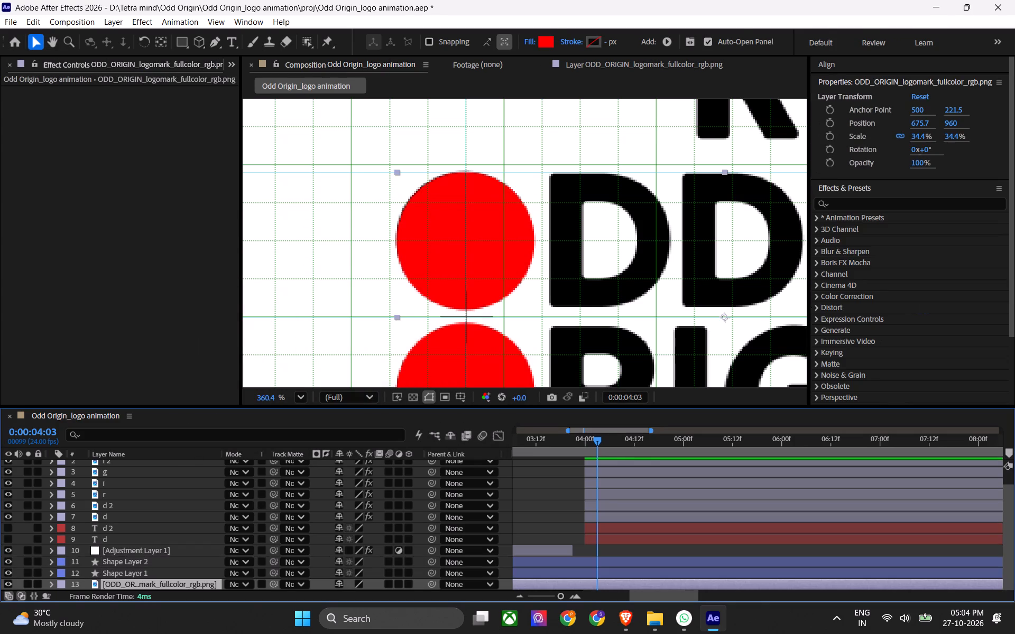
scroll(470, 268, up, 1)
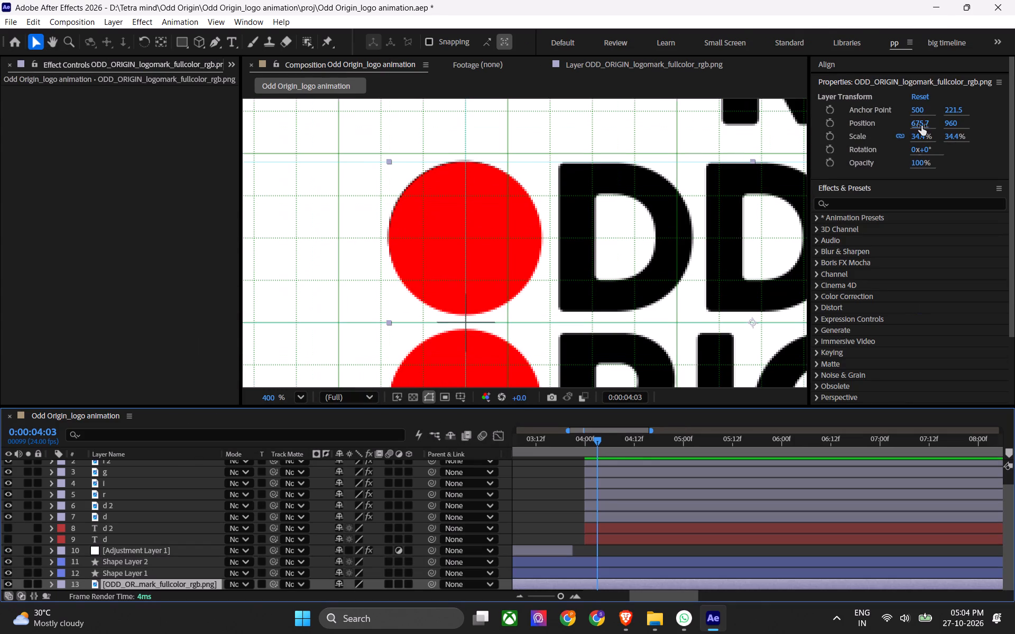
key(Right)
key(Right)
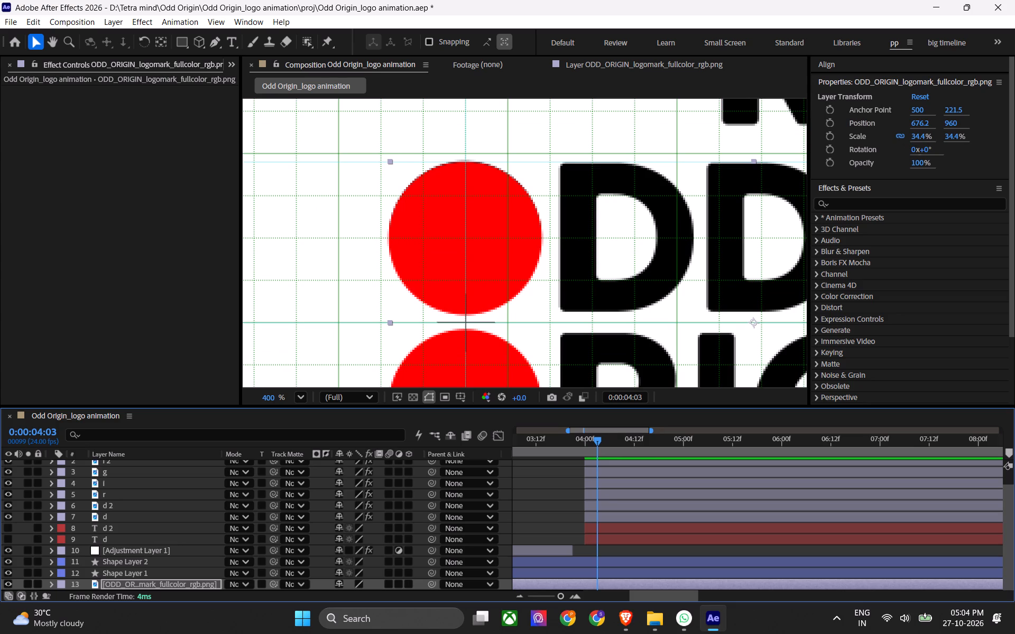
key(Down)
key(Down)
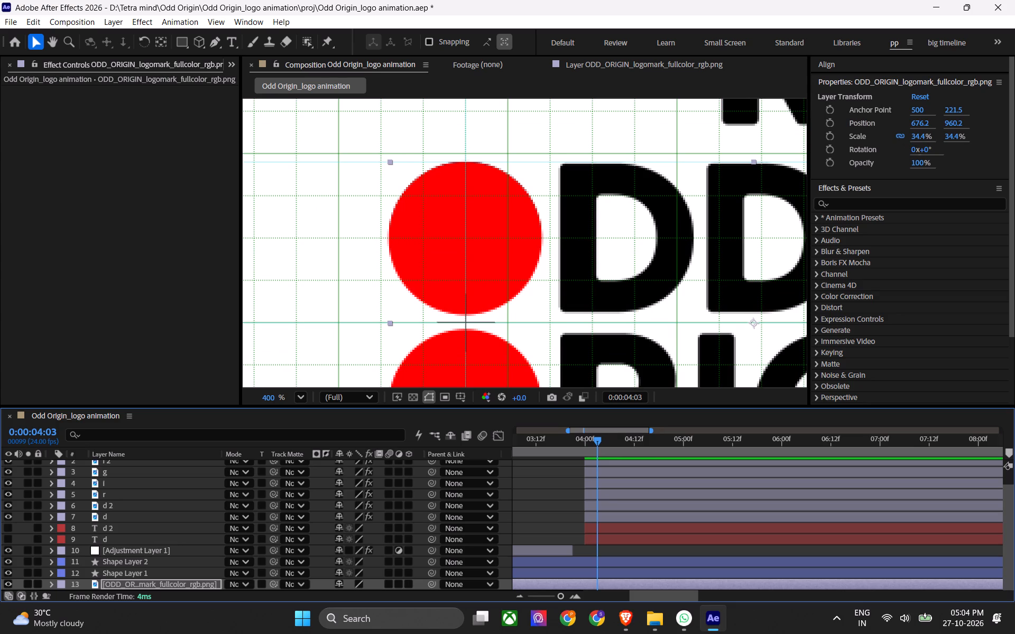
key(Up)
key(Right)
key(Left)
key(Left)
key(Right)
Fine-tune the logomark PNG layer's vertical alignment with the red circles to position 676.2, 961, and save the project.
key(Down)
key(Left)
key(Down)
key(Down)
key(Down)
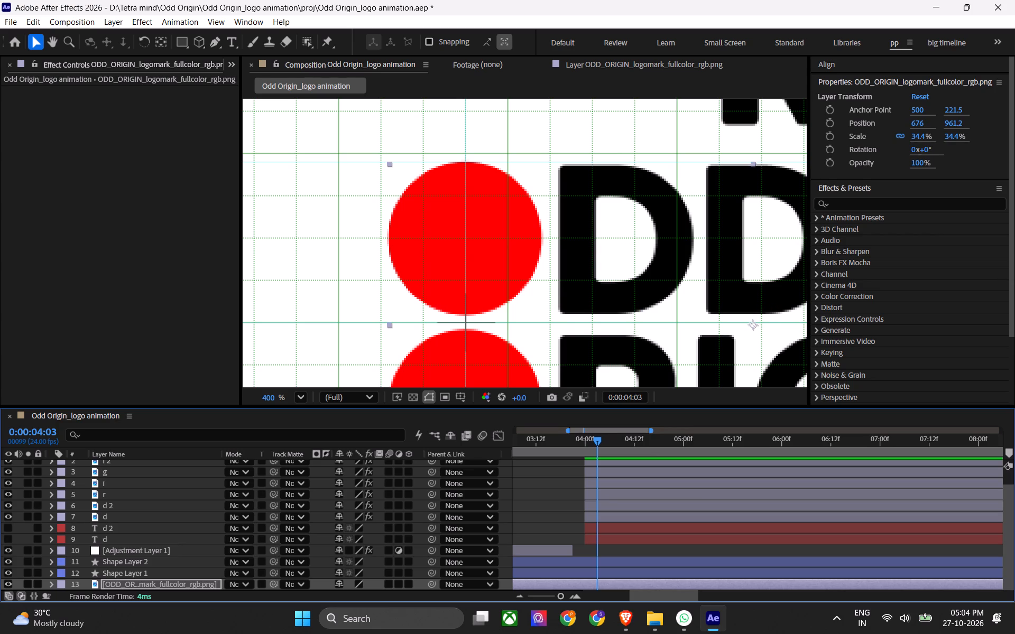
key(Down)
key(Down)
key(Up)
key(Up)
key(Up)
key(Right)
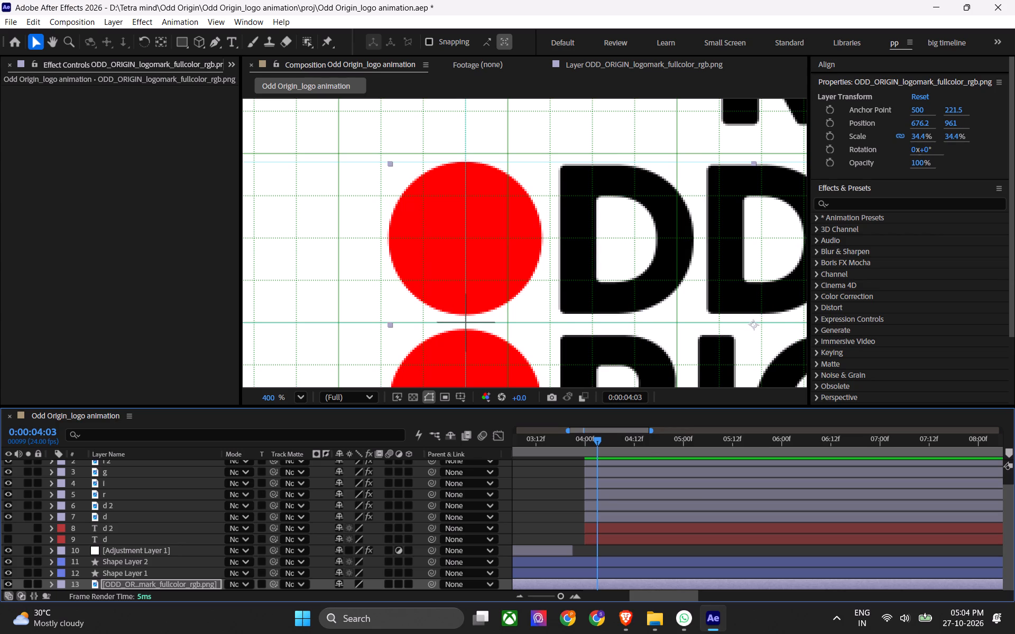
scroll(552, 155, up, 5)
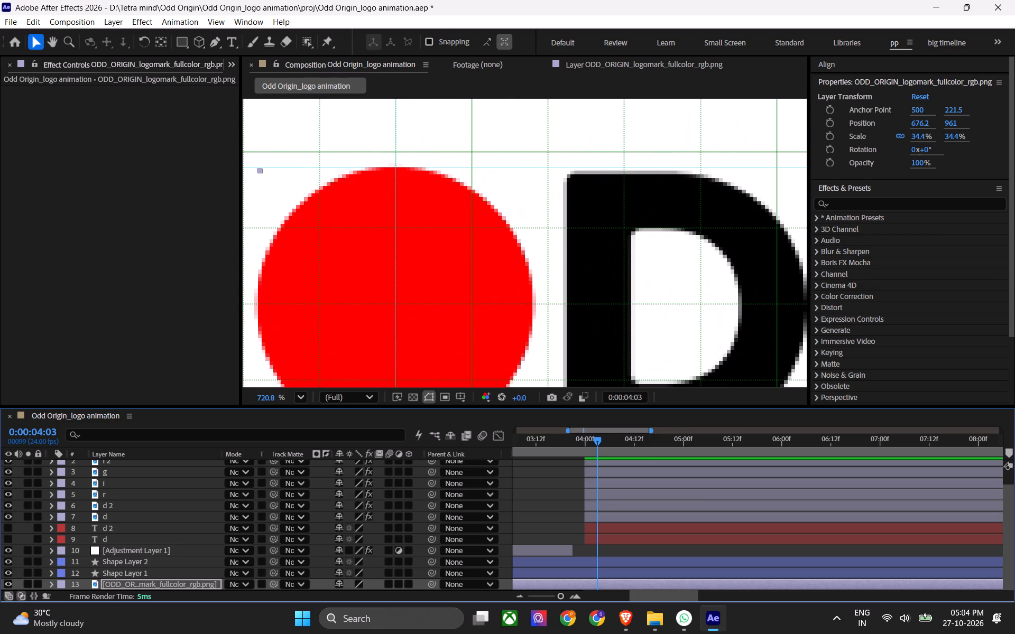
scroll(574, 181, down, 6)
middle_drag(581, 204, 579, 200)
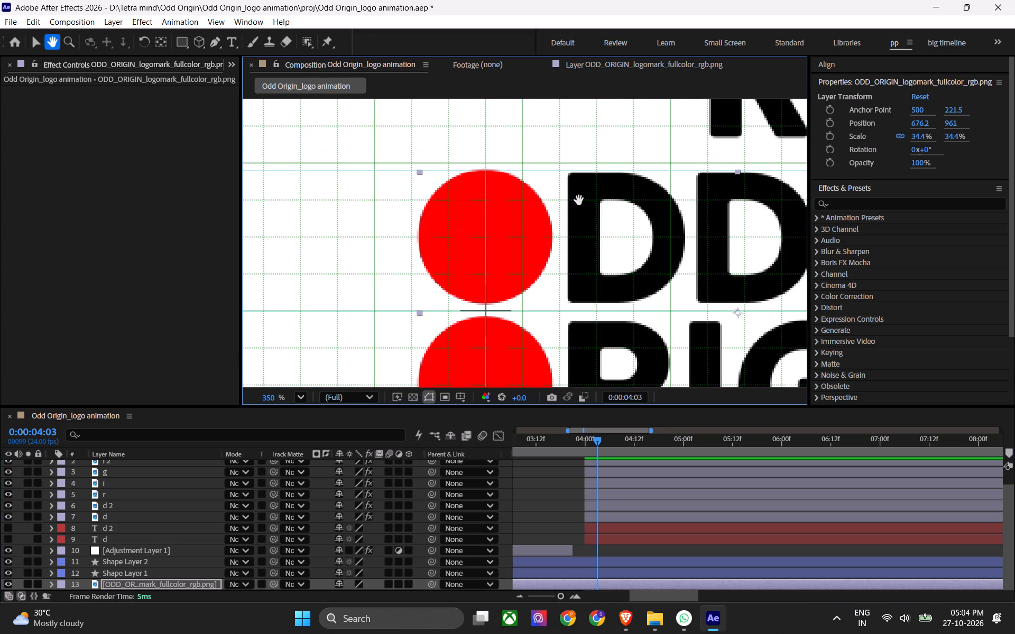
middle_drag(579, 200, 575, 196)
key(ctrl+s)
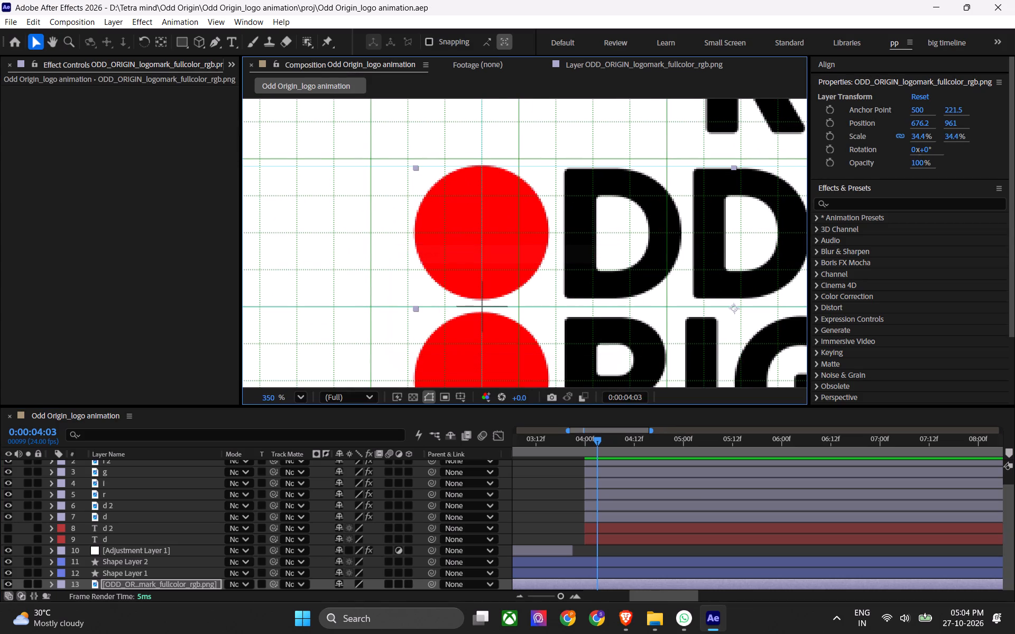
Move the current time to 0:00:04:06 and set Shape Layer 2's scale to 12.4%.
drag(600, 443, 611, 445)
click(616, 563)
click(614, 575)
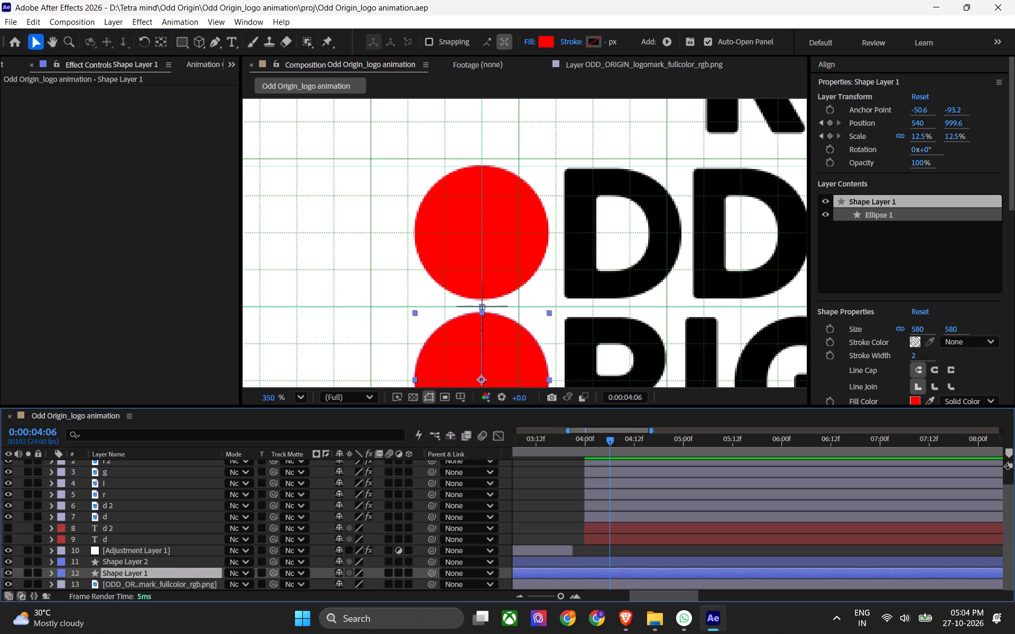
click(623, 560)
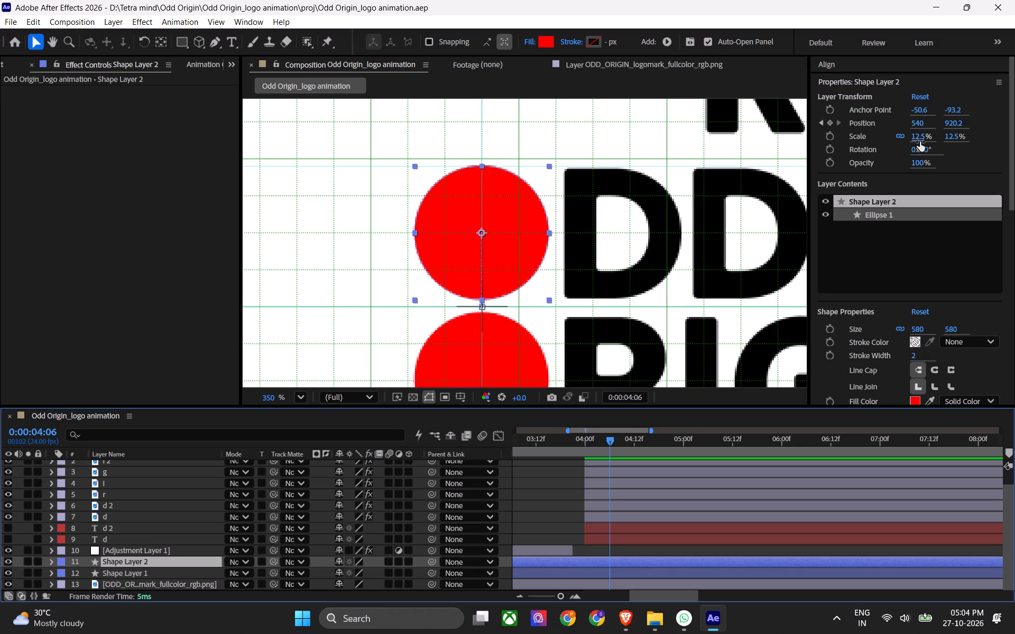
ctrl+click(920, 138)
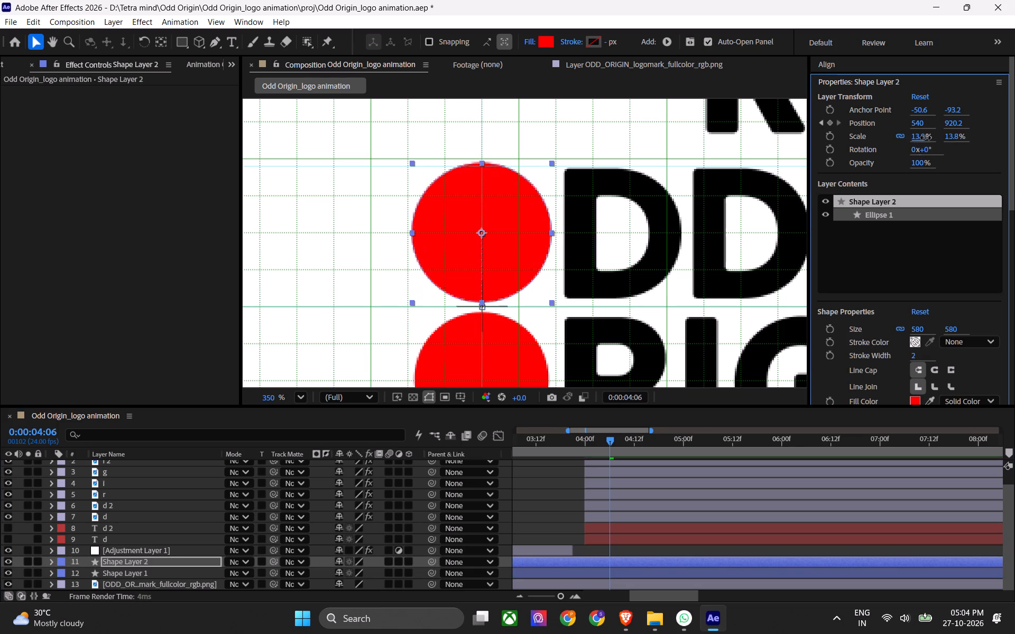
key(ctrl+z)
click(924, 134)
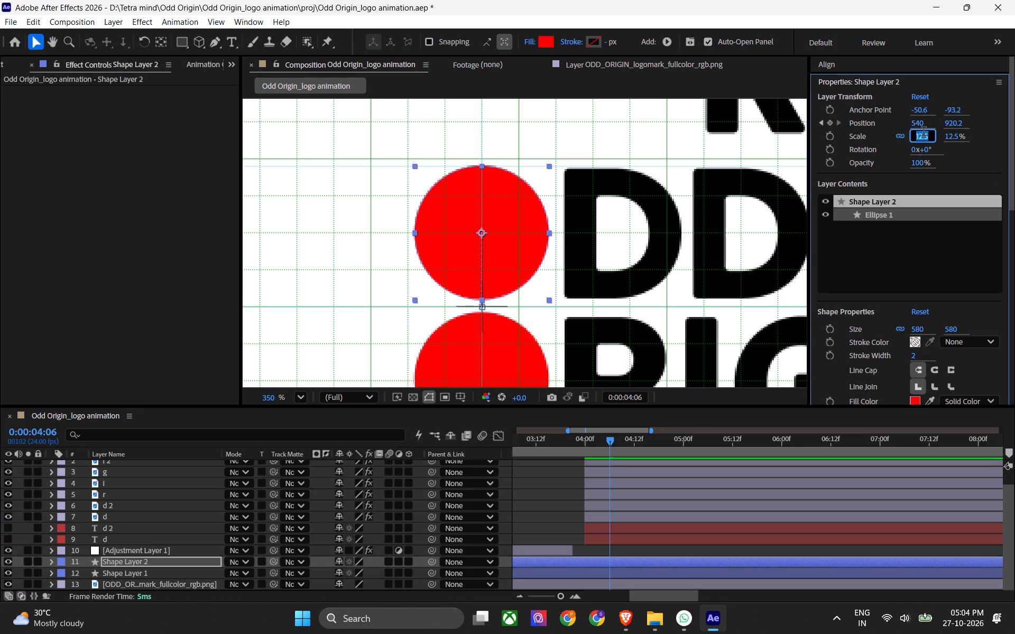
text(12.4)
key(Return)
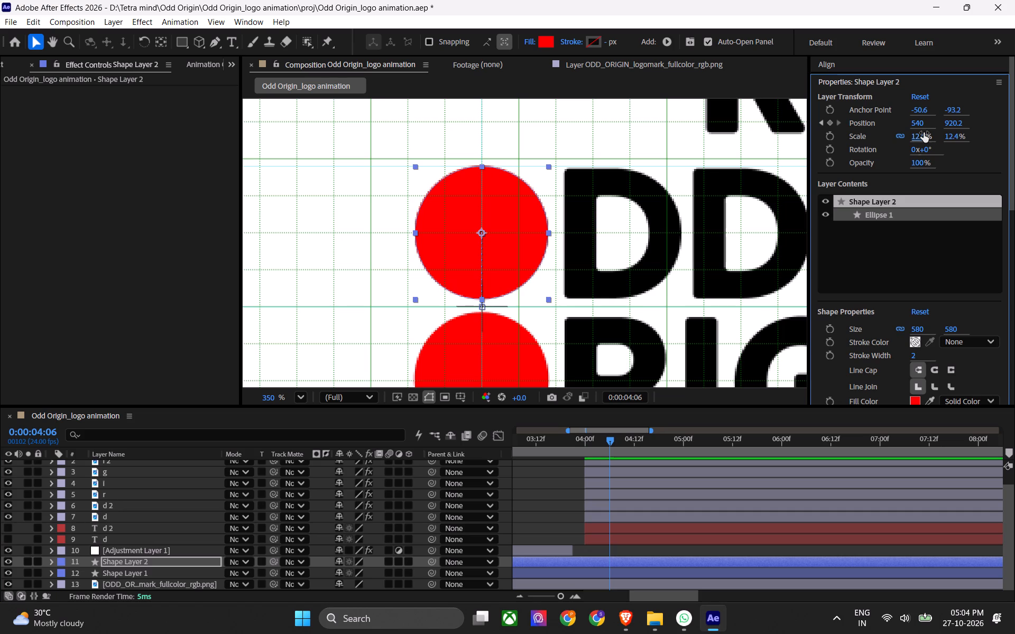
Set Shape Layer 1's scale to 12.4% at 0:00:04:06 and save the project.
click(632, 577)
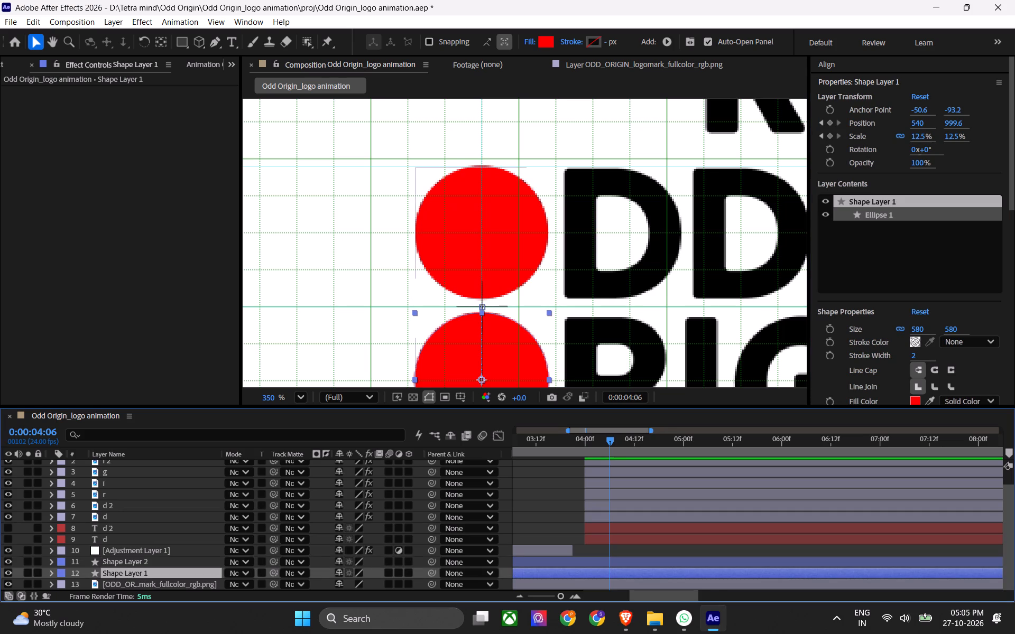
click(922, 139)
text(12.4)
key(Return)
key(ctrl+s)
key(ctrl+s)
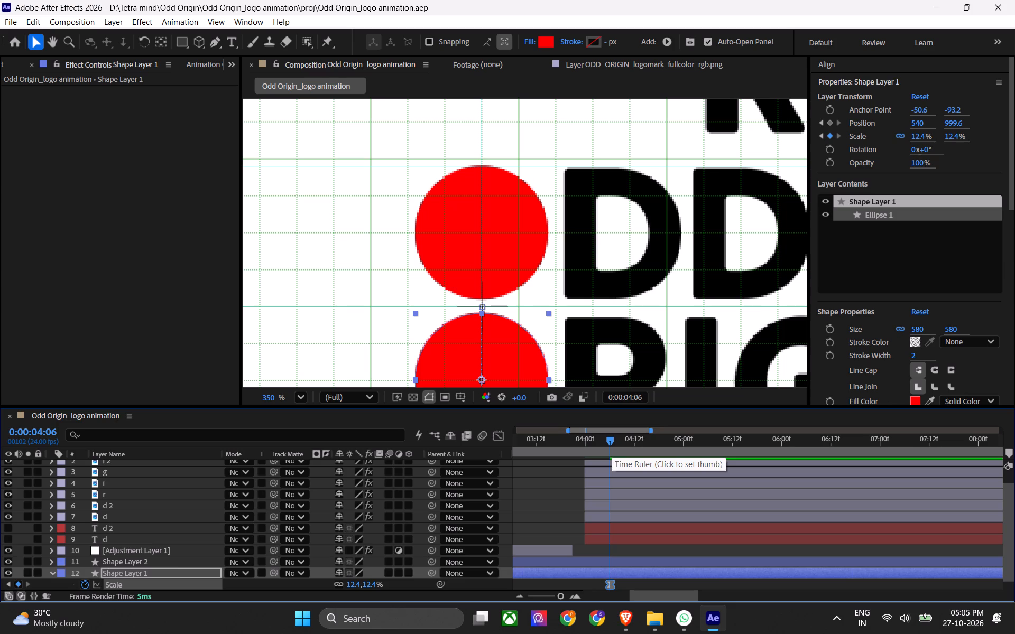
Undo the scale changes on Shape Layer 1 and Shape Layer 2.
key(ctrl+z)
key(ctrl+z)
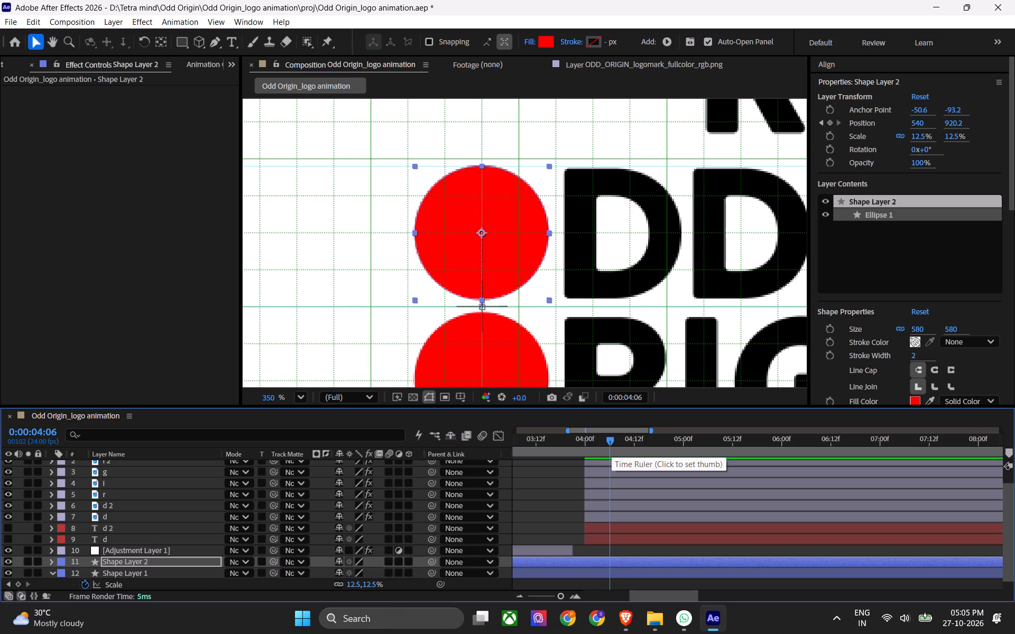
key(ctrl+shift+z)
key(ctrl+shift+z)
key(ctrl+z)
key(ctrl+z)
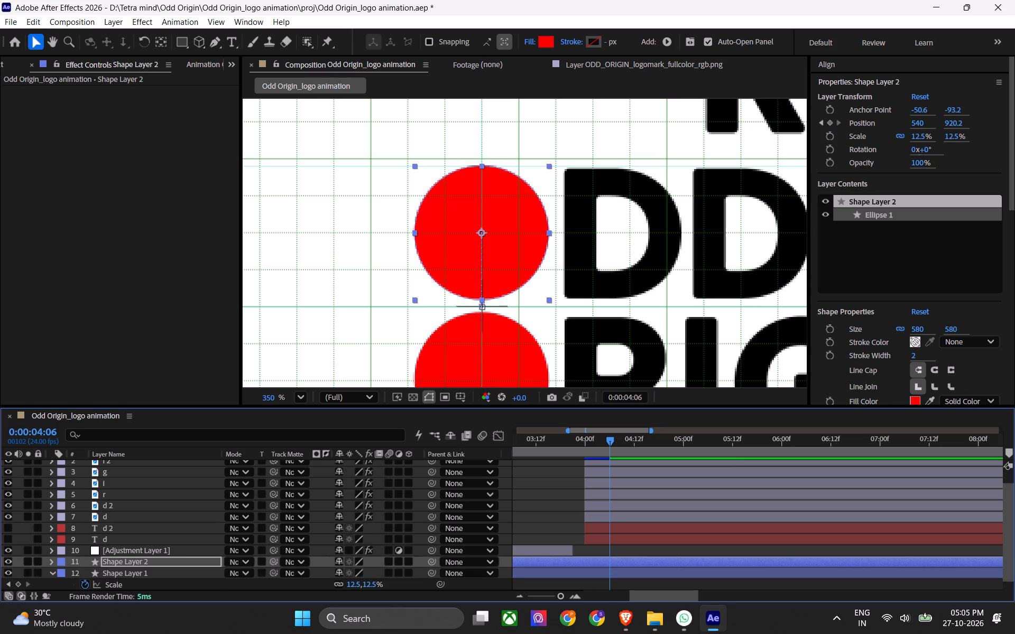
Set Shape Layer 2's scale to 12.4%, for the upper red circle.
click(607, 444)
click(611, 574)
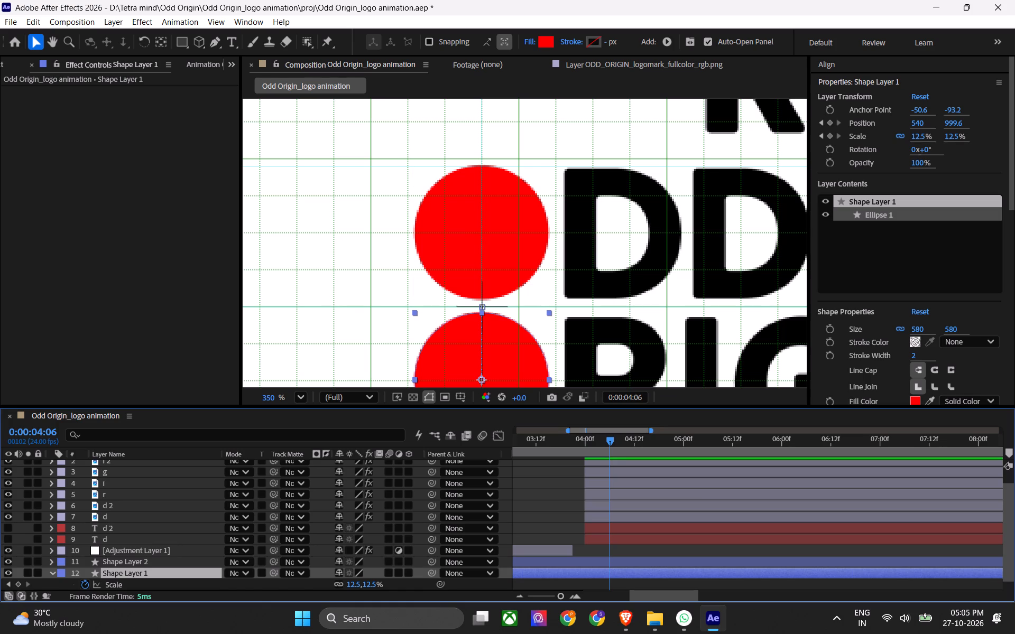
scroll(558, 538, down, 2)
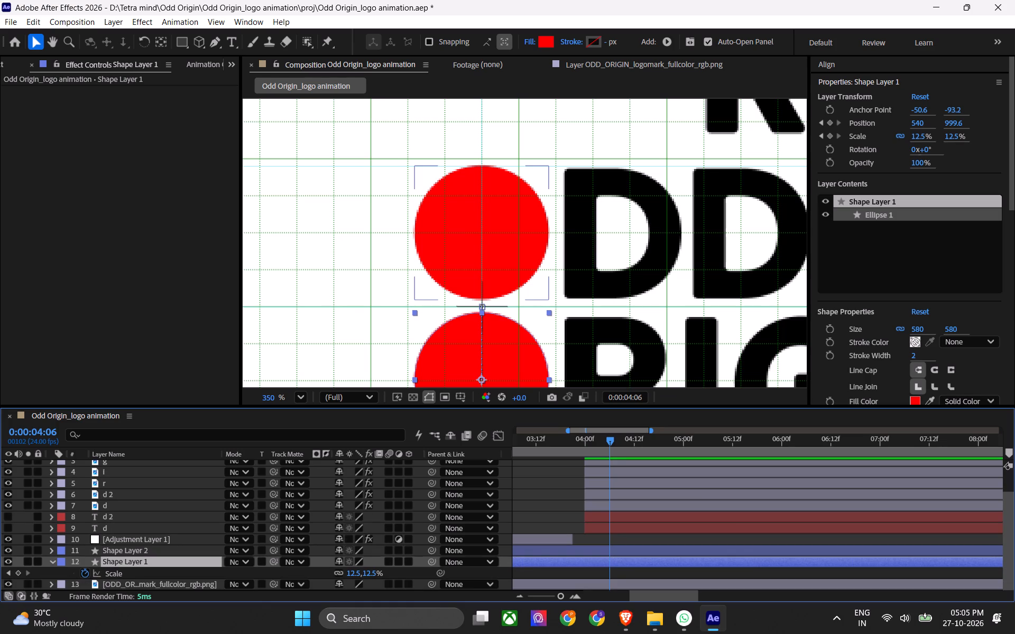
click(593, 553)
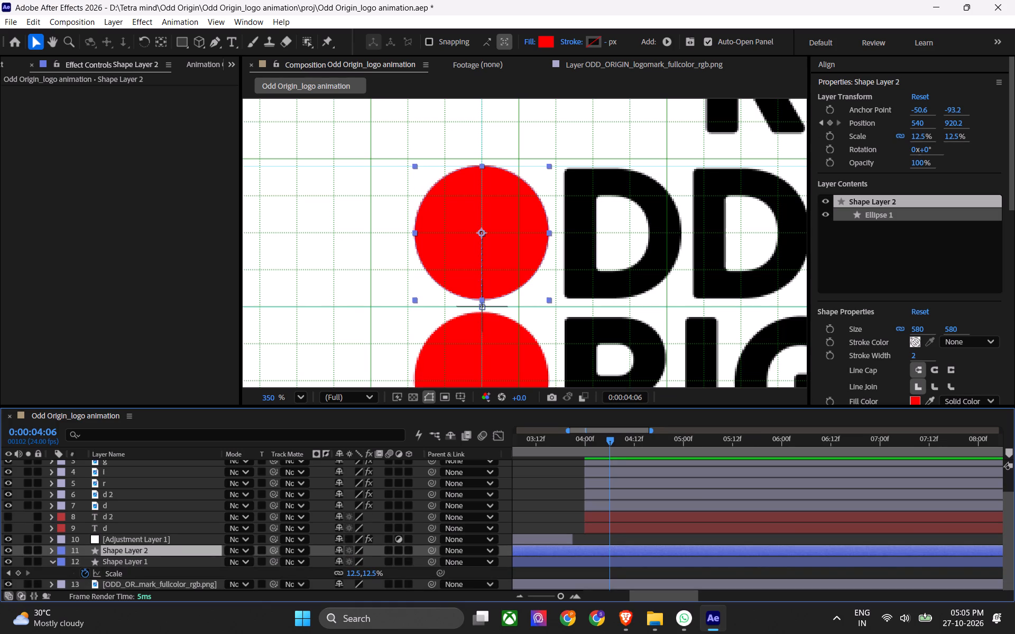
click(920, 139)
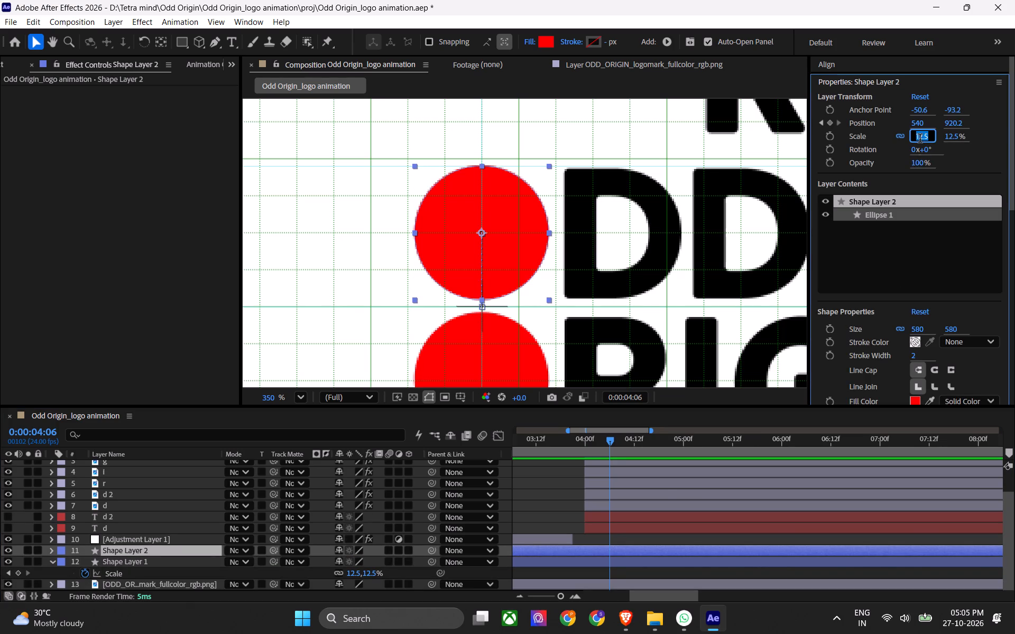
text(12.4)
key(Return)
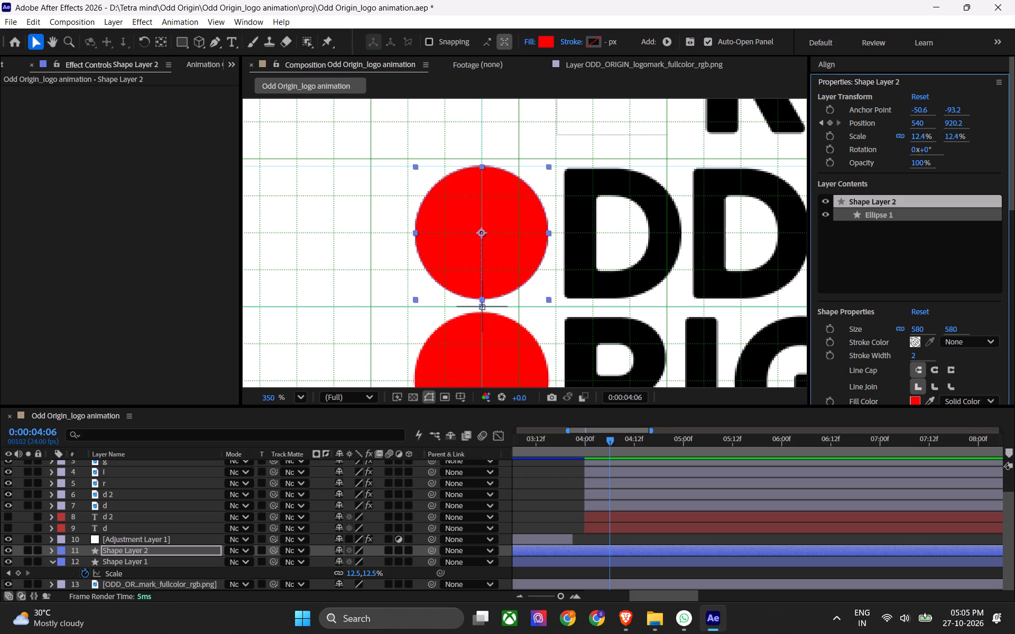
Set Shape Layer 1's existing scale keyframe at 0:00:02:08 to 12.4% and save the project.
click(615, 556)
click(611, 561)
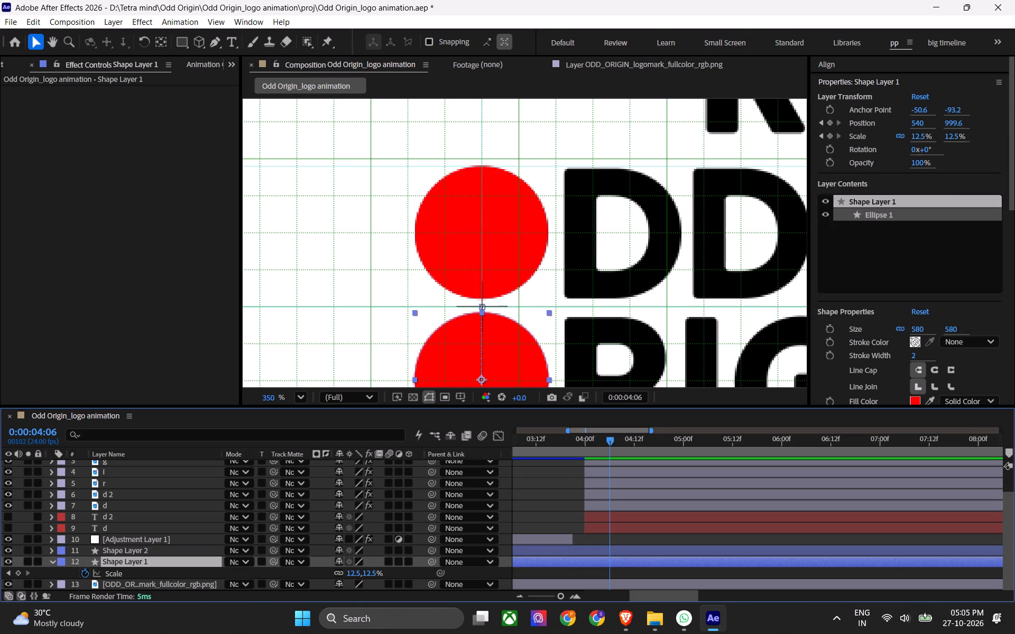
key(u)
scroll(611, 562, down, 3)
shift+scroll(562, 556, up, 3)
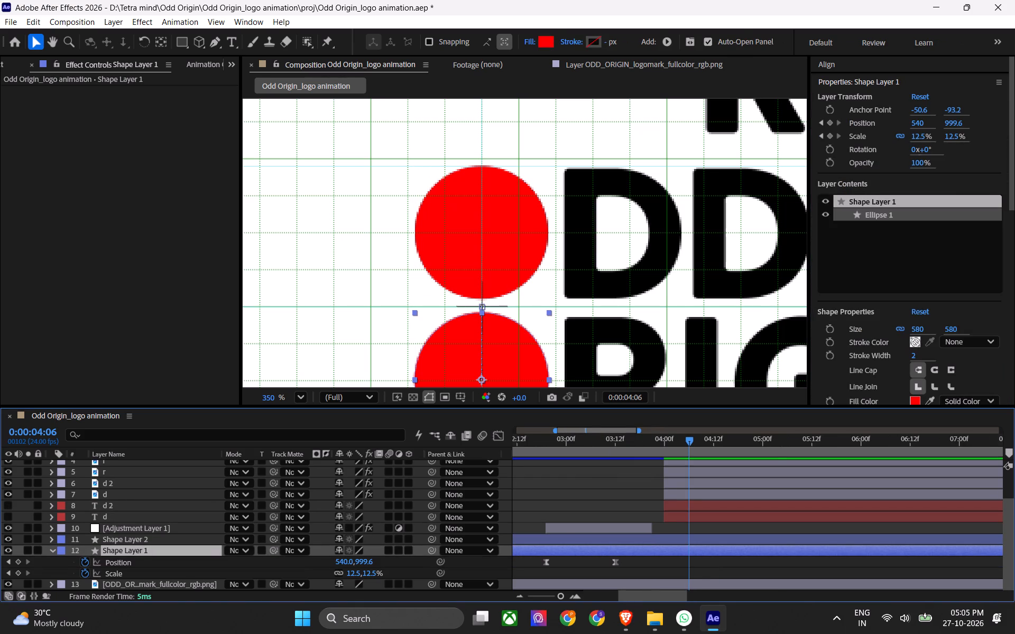
drag(659, 440, 560, 454)
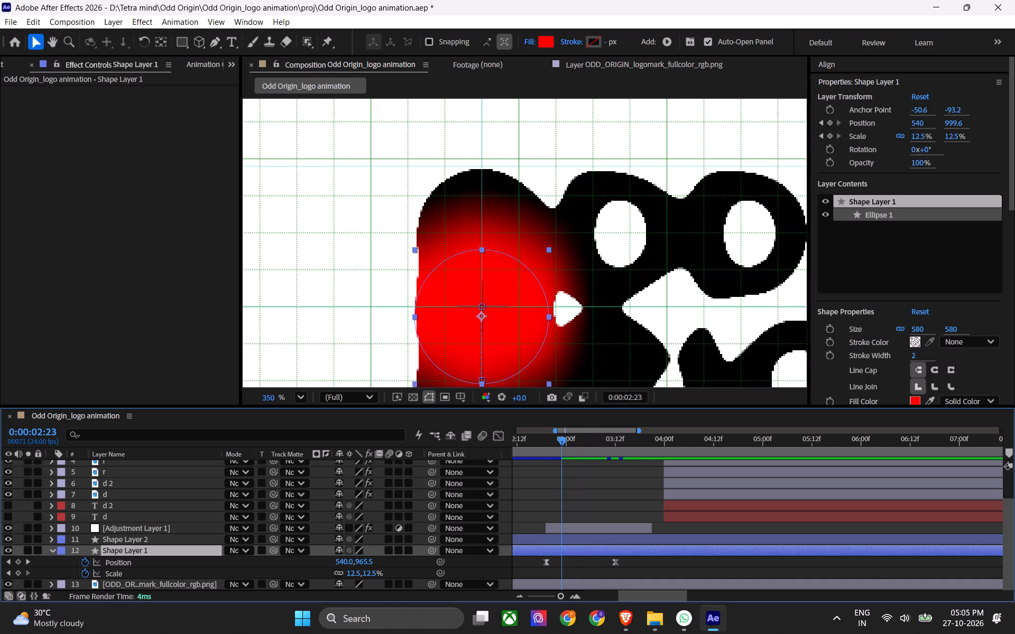
drag(560, 454, 549, 454)
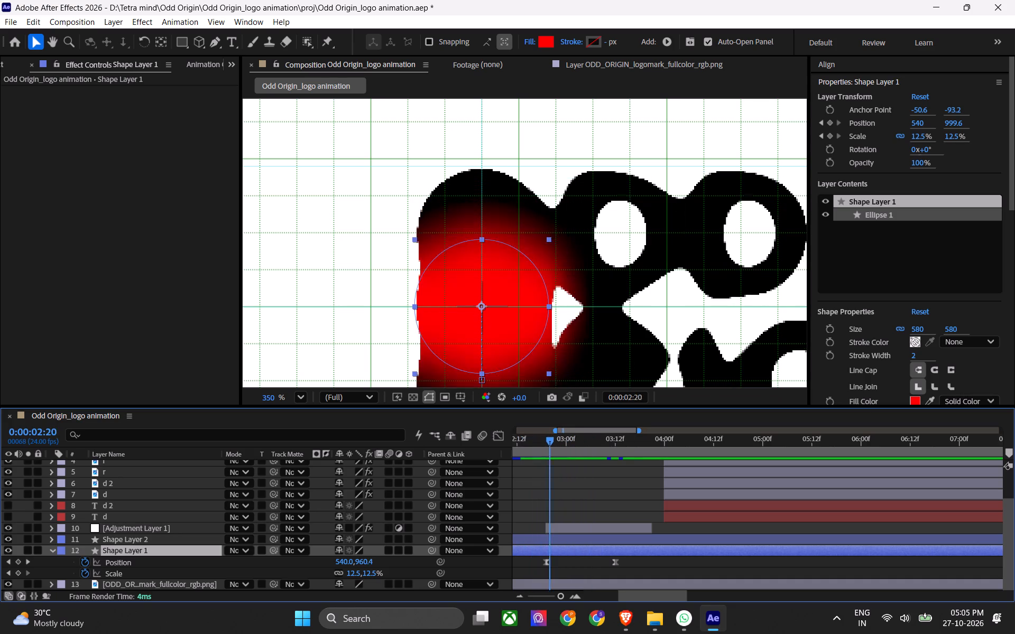
drag(549, 454, 513, 464)
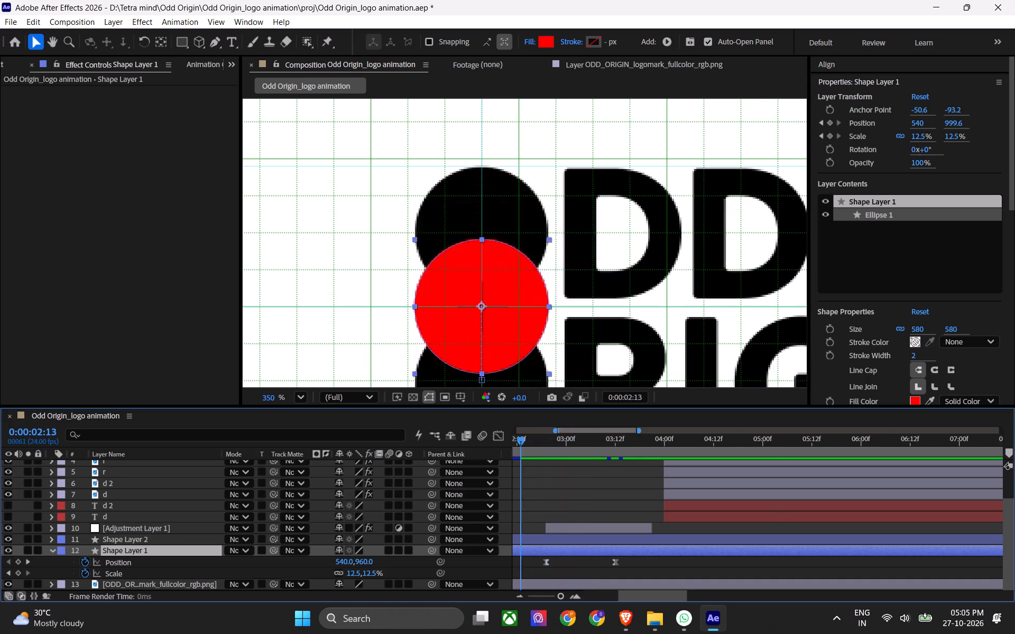
drag(513, 464, 689, 474)
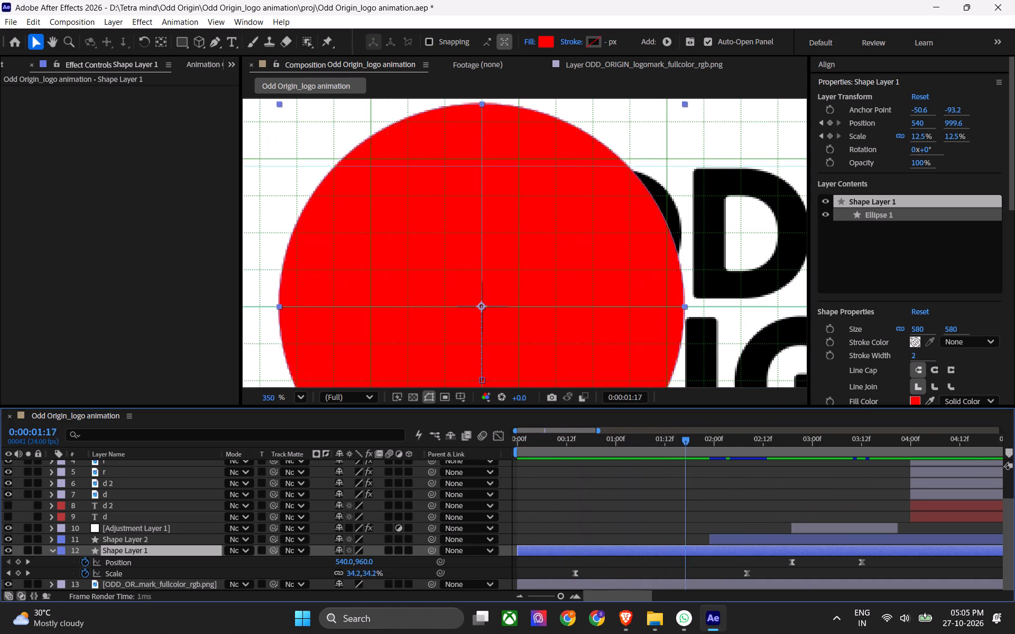
drag(689, 474, 748, 477)
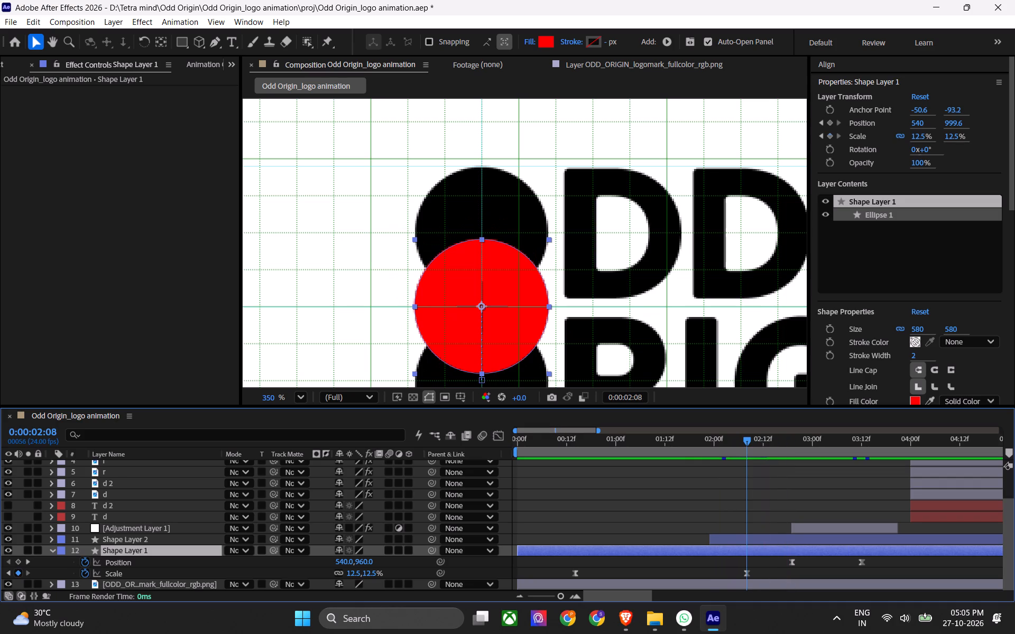
click(7, 573)
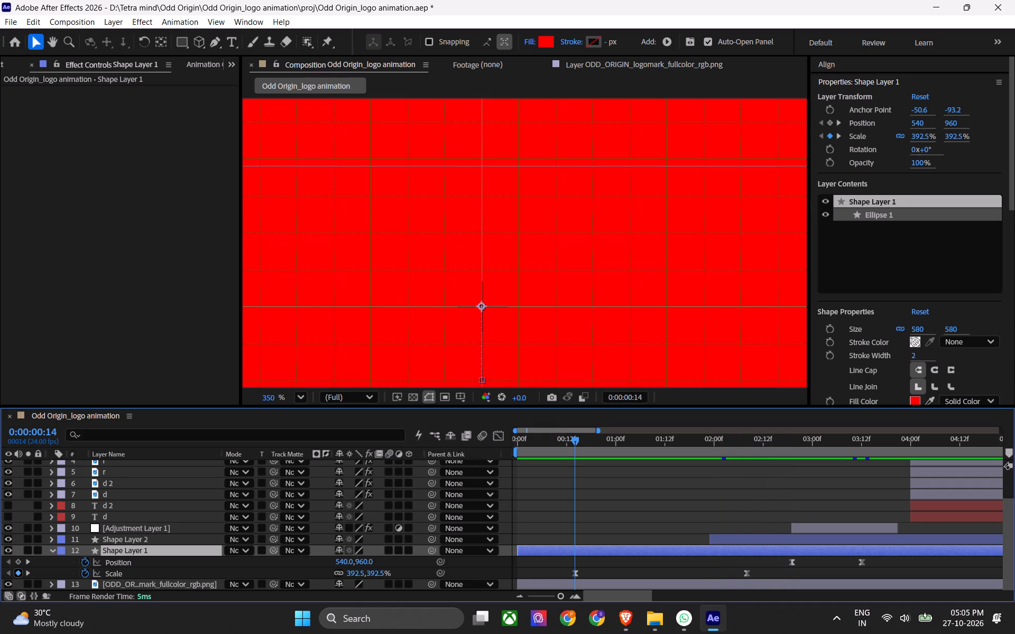
click(29, 574)
click(353, 572)
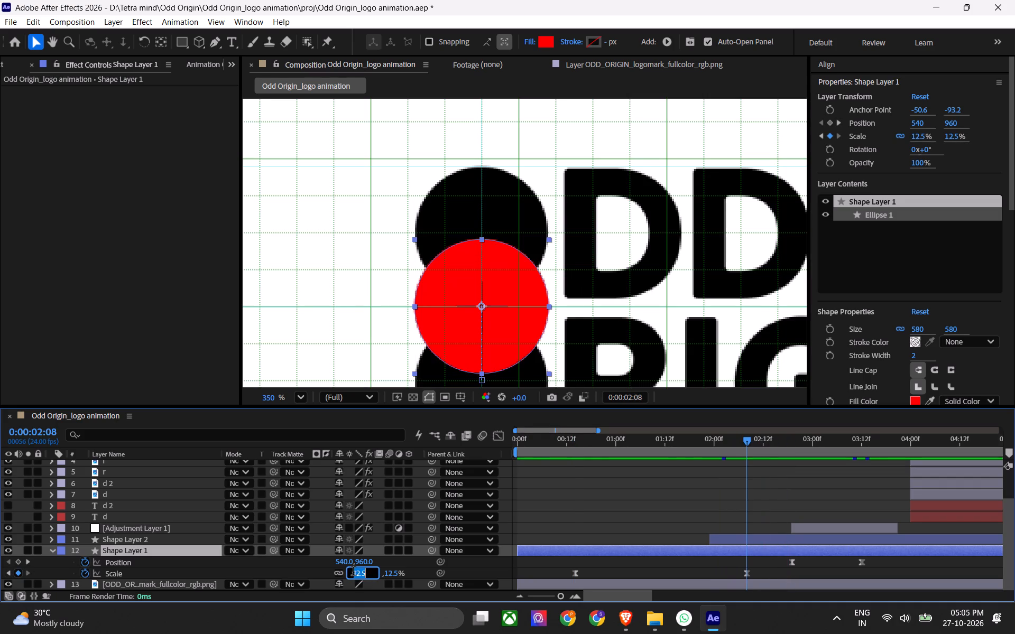
text(12.4)
key(Return)
key(ctrl+s)
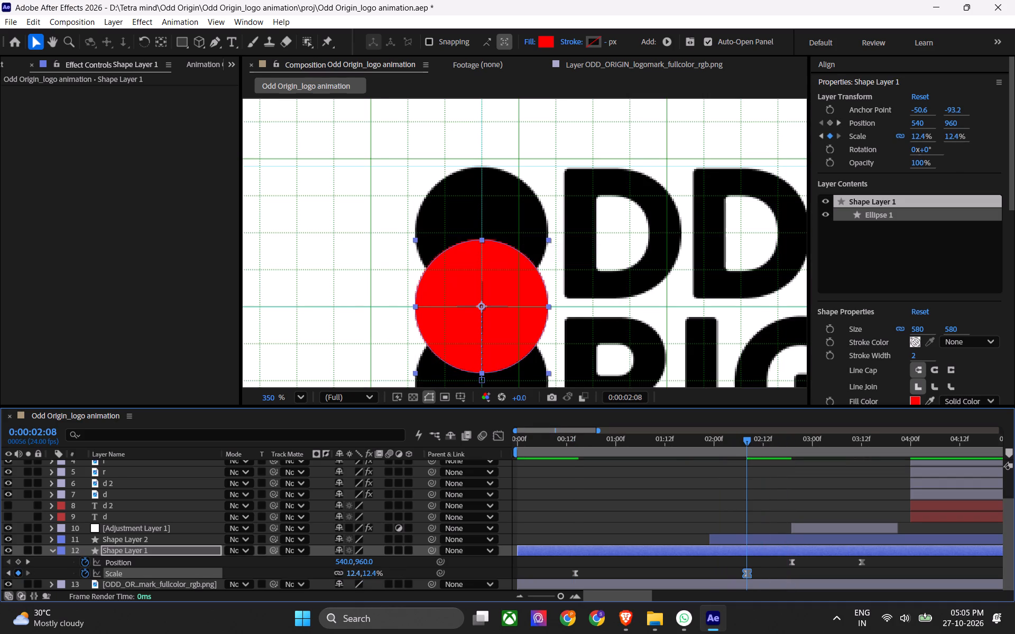
key(ctrl+s)
Scrub the animation from 0:00:02:08 to 0:00:04:03 to examine the circles' split against the logomark, and save the project.
drag(749, 445, 797, 455)
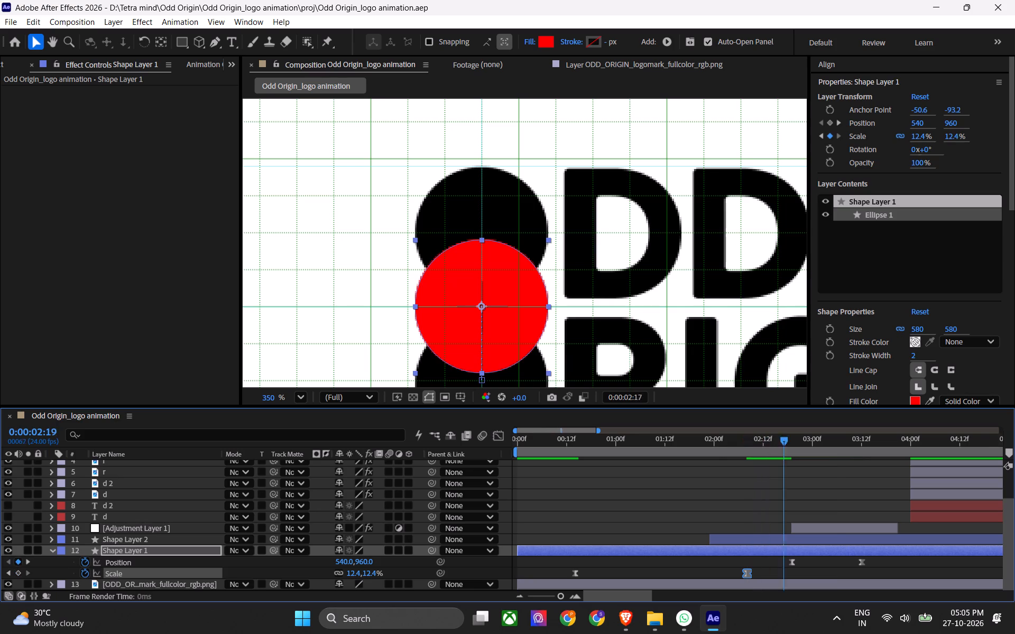
drag(797, 455, 870, 450)
scroll(741, 516, down, 7)
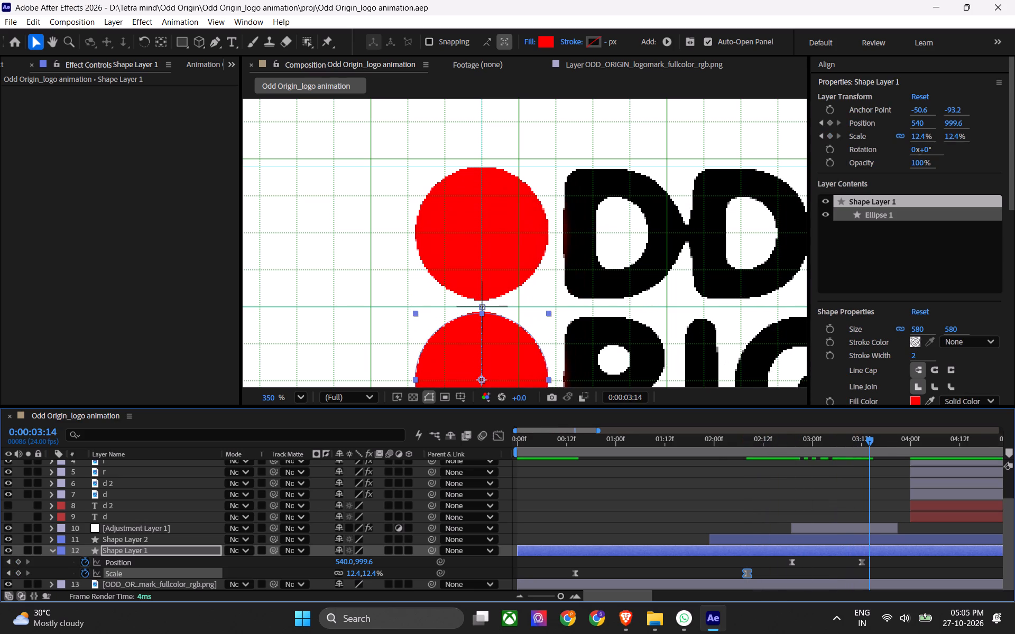
drag(850, 441, 865, 461)
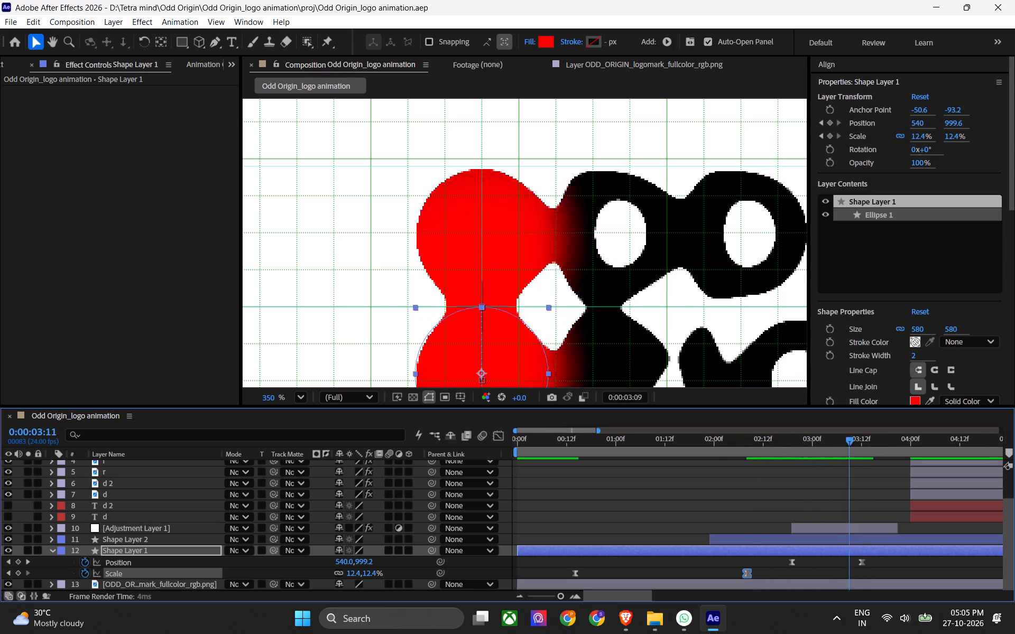
drag(865, 461, 897, 470)
scroll(793, 511, down, 19)
click(739, 497)
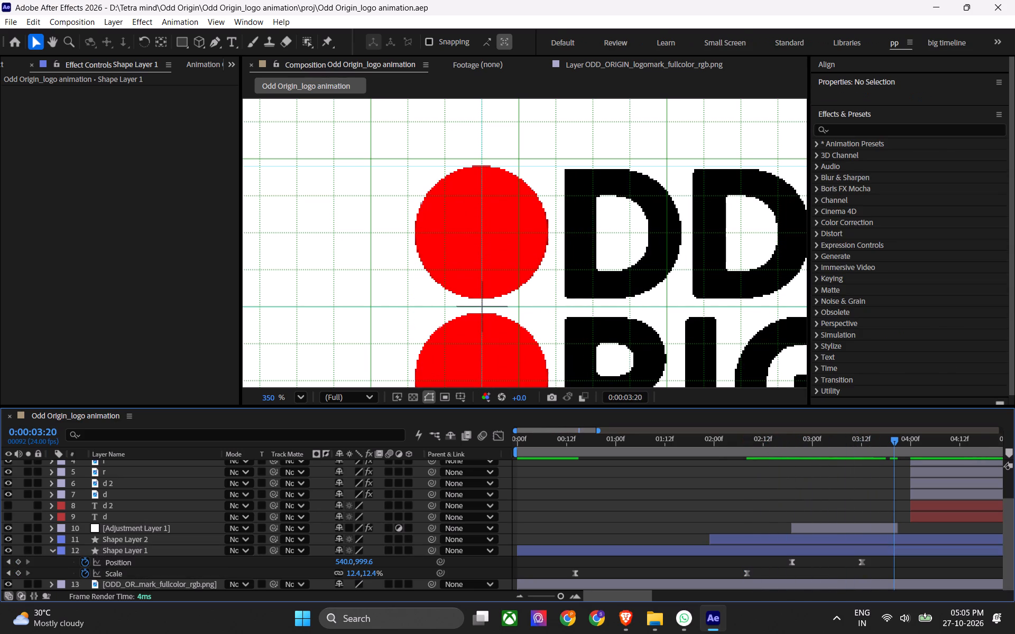
key(ctrl+s)
scroll(739, 497, down, 7)
alt+scroll(744, 493, down, 5)
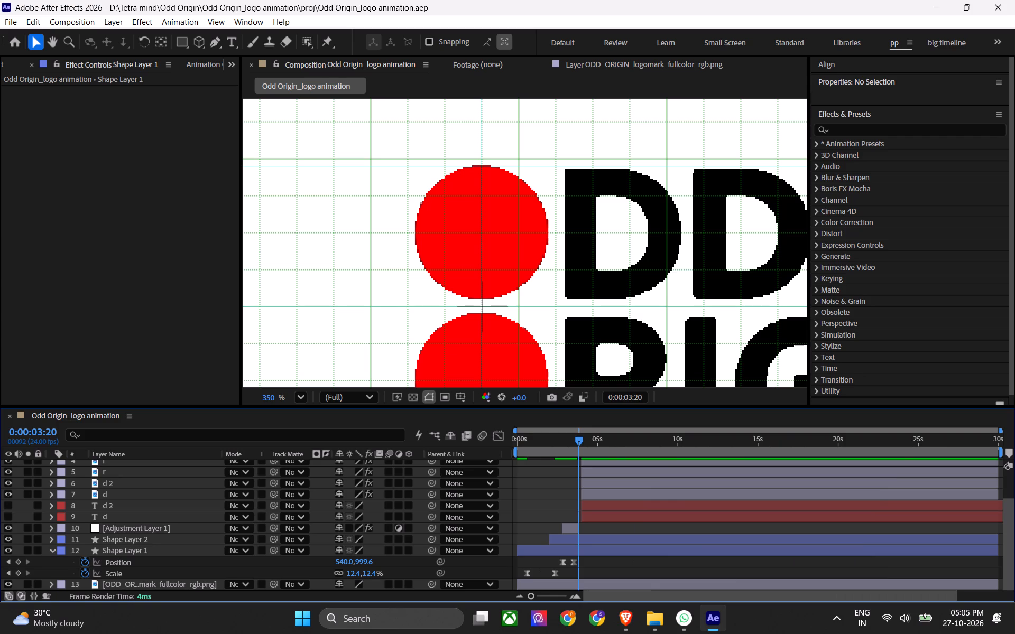
key(ctrl+s)
alt+scroll(587, 521, up, 3)
shift+scroll(586, 523, up, 3)
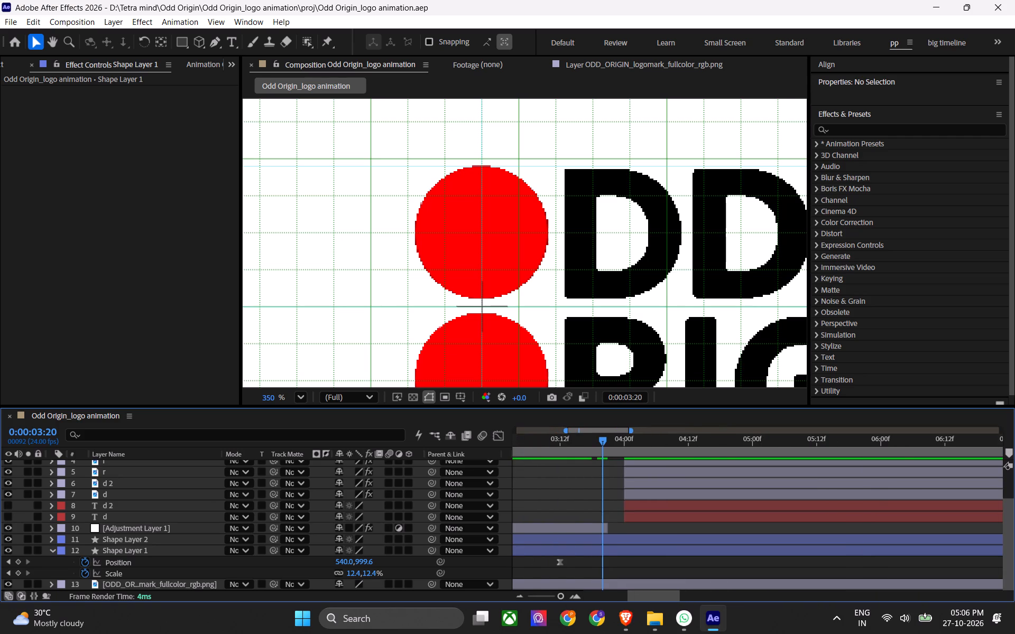
drag(608, 438, 630, 445)
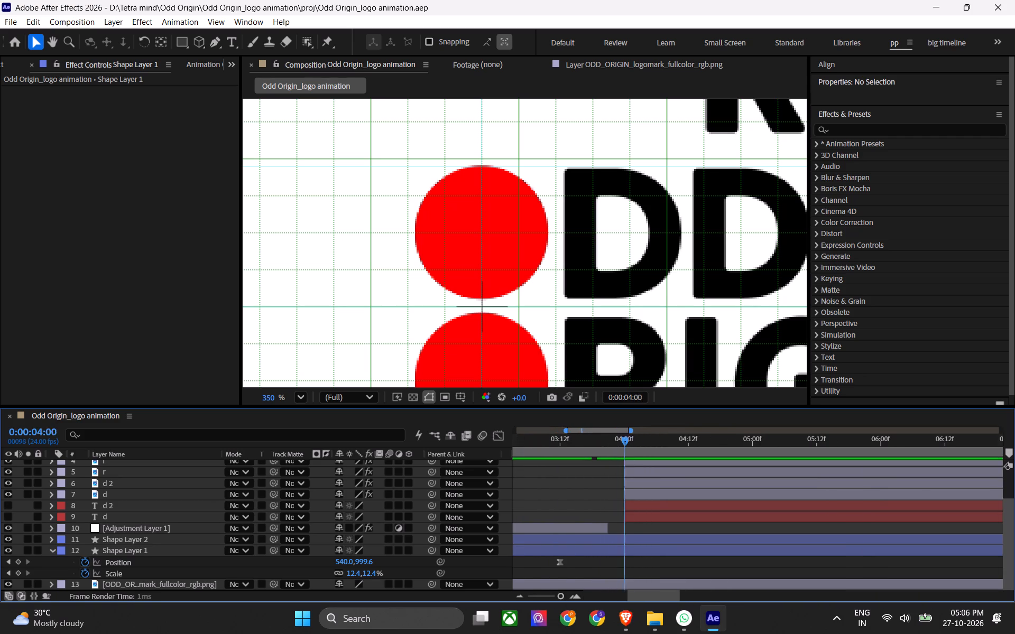
drag(630, 445, 639, 443)
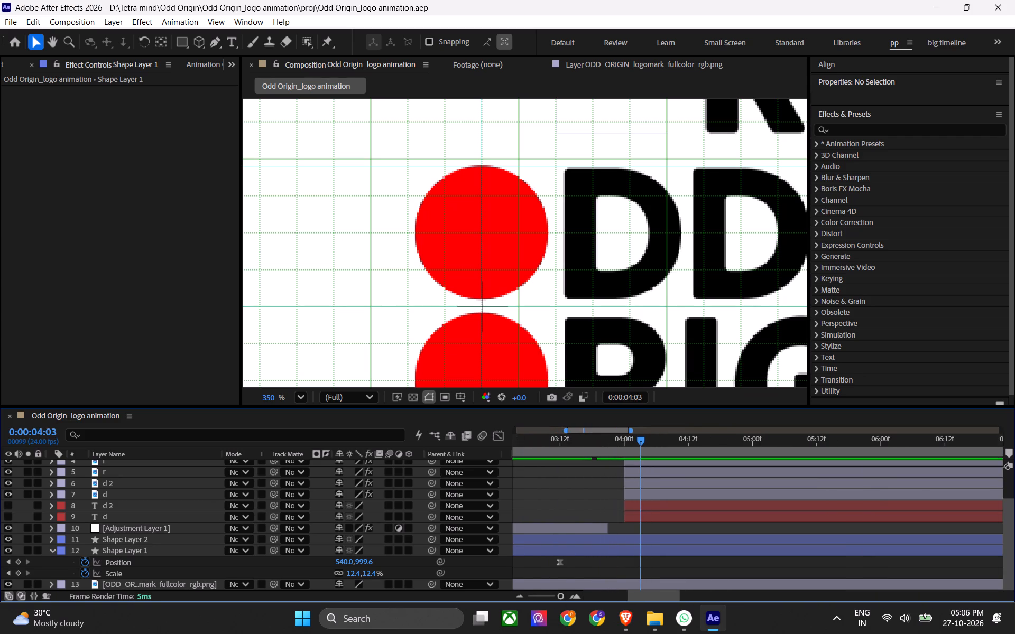
scroll(629, 516, down, 6)
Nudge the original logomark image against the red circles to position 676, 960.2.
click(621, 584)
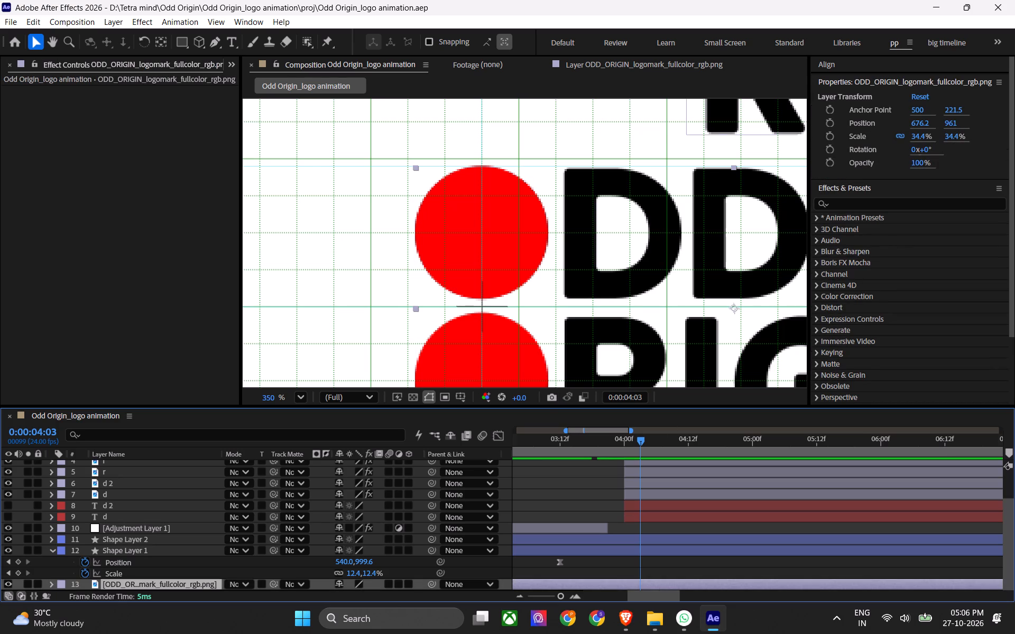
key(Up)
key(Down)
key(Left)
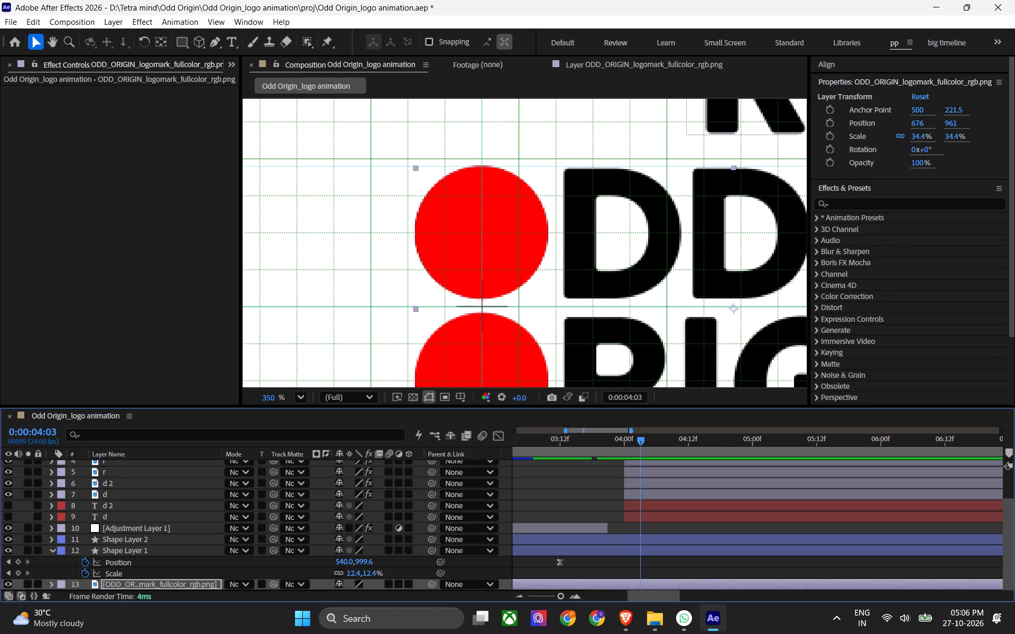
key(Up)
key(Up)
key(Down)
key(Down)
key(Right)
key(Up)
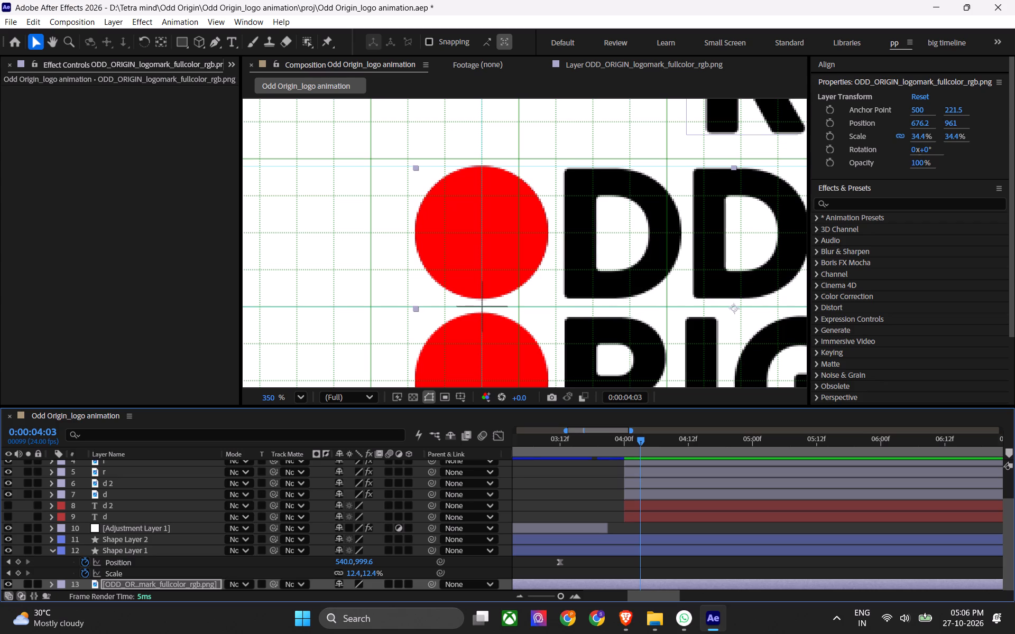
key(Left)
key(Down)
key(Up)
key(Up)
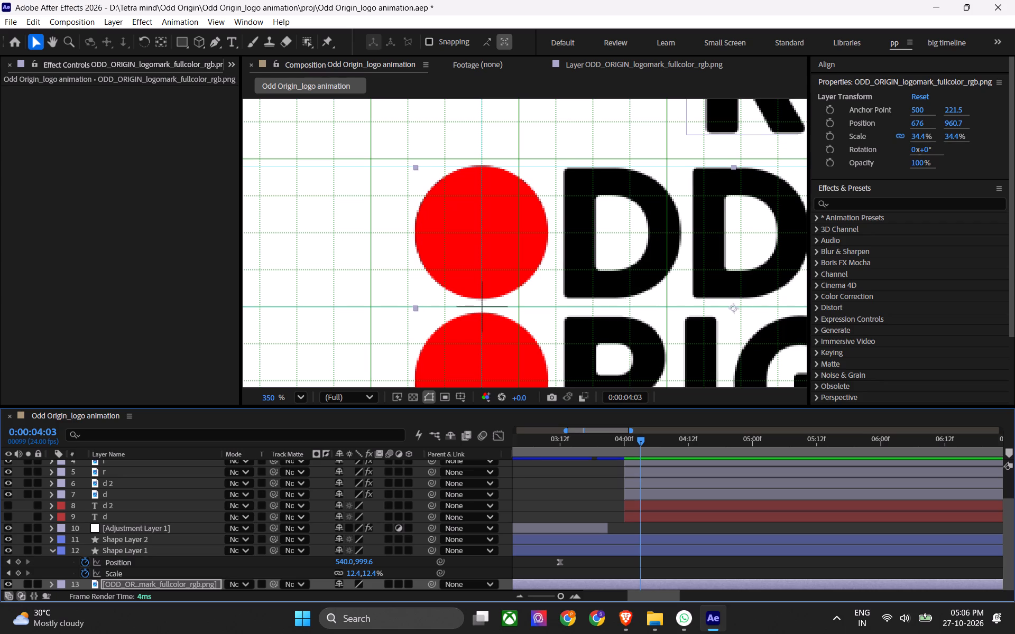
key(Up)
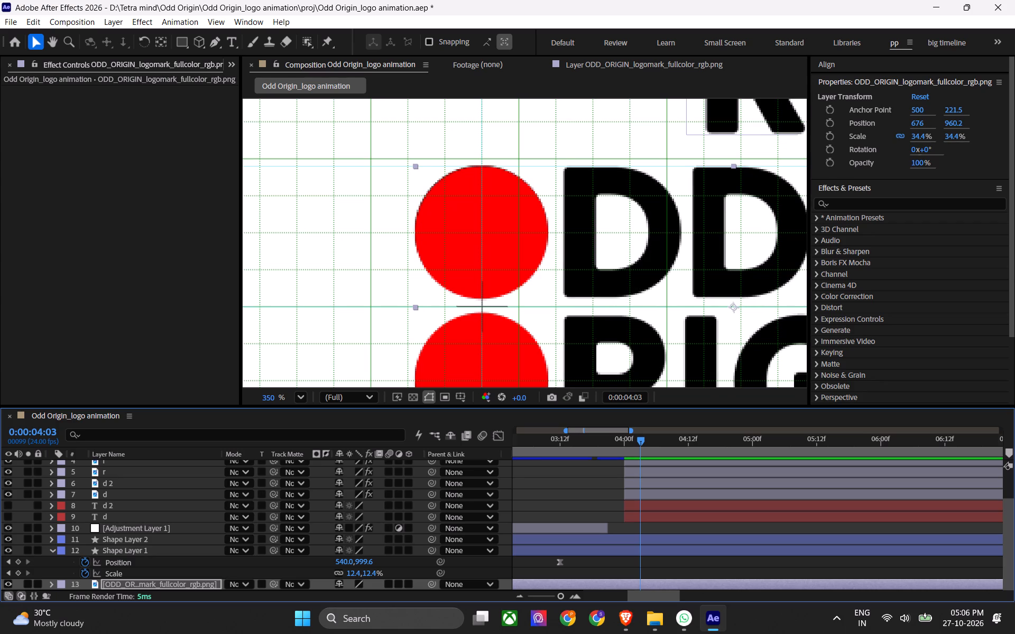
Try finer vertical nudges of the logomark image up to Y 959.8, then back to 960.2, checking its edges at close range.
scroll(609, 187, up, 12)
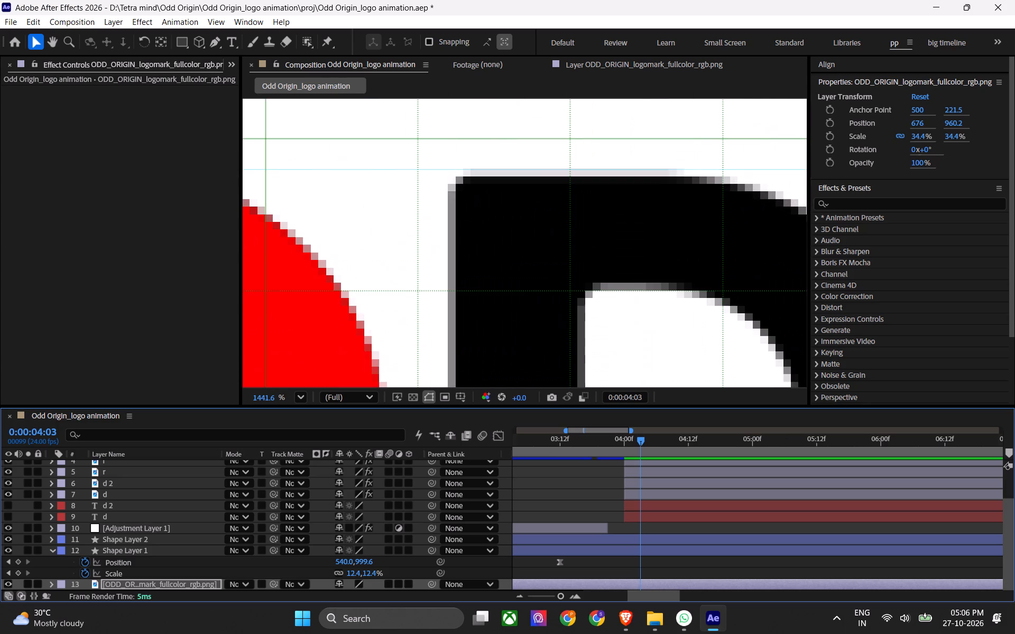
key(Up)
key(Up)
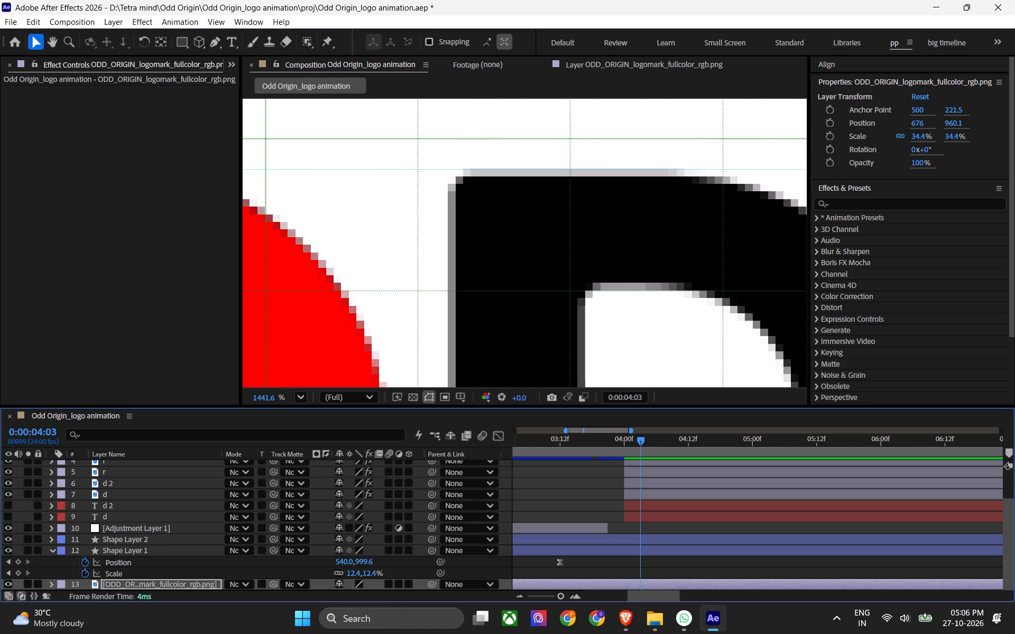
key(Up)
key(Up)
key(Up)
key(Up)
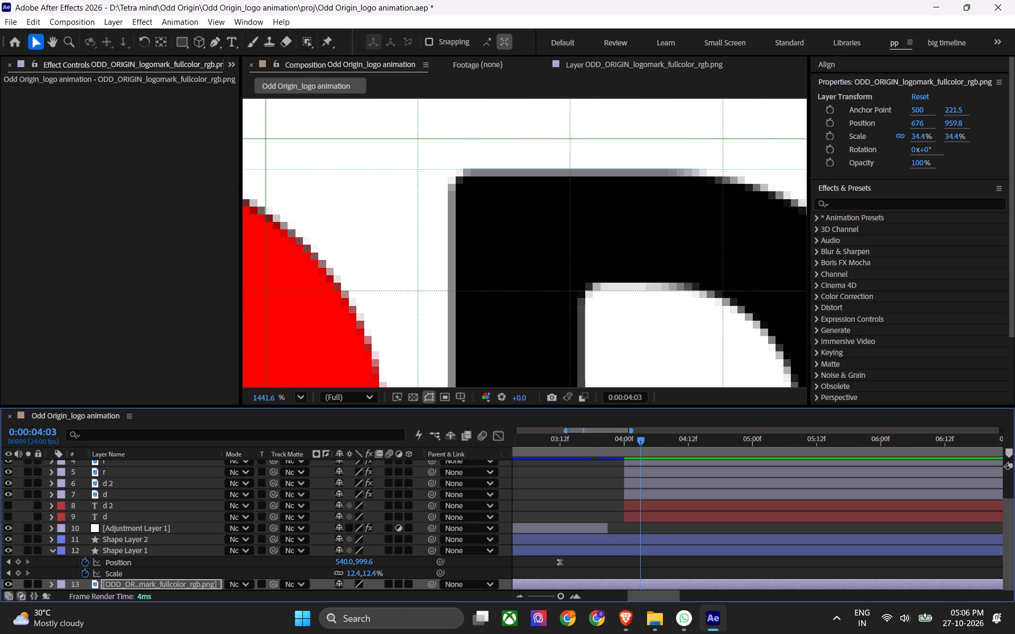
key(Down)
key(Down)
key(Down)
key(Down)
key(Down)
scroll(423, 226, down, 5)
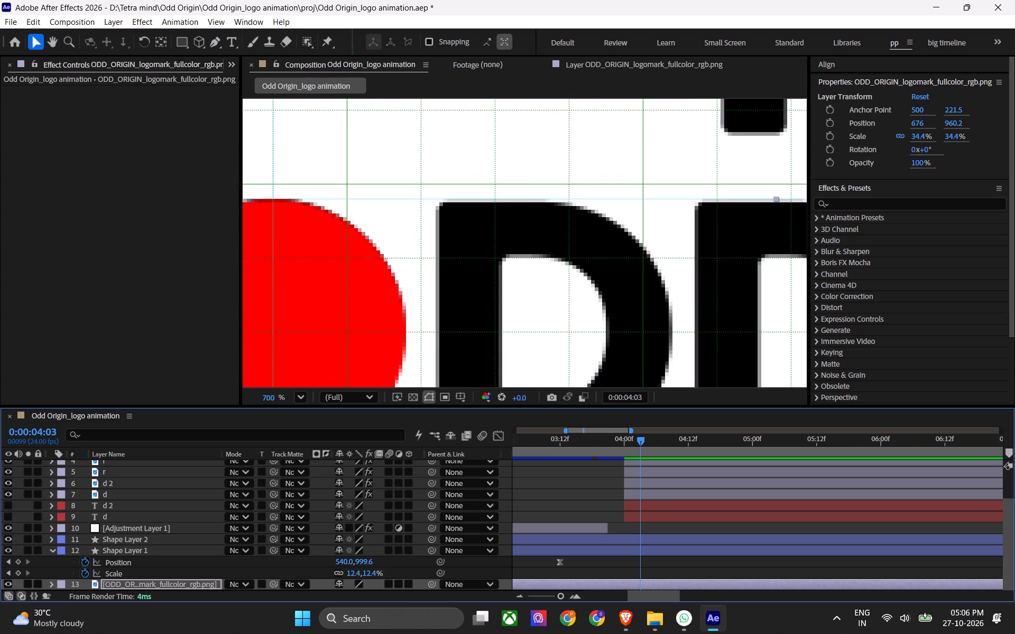
Nudge the logomark image down and right to position 676.3, 961, and save the project.
scroll(414, 249, down, 1)
middle_drag(410, 254, 546, 193)
key(Down)
key(Down)
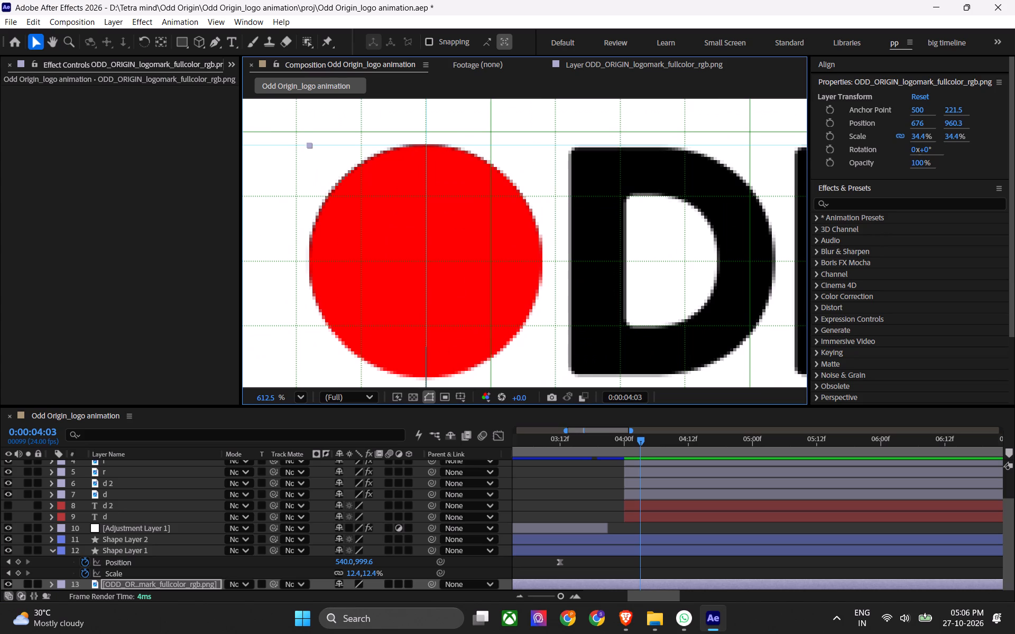
key(Down)
key(Down)
key(Right)
key(Right)
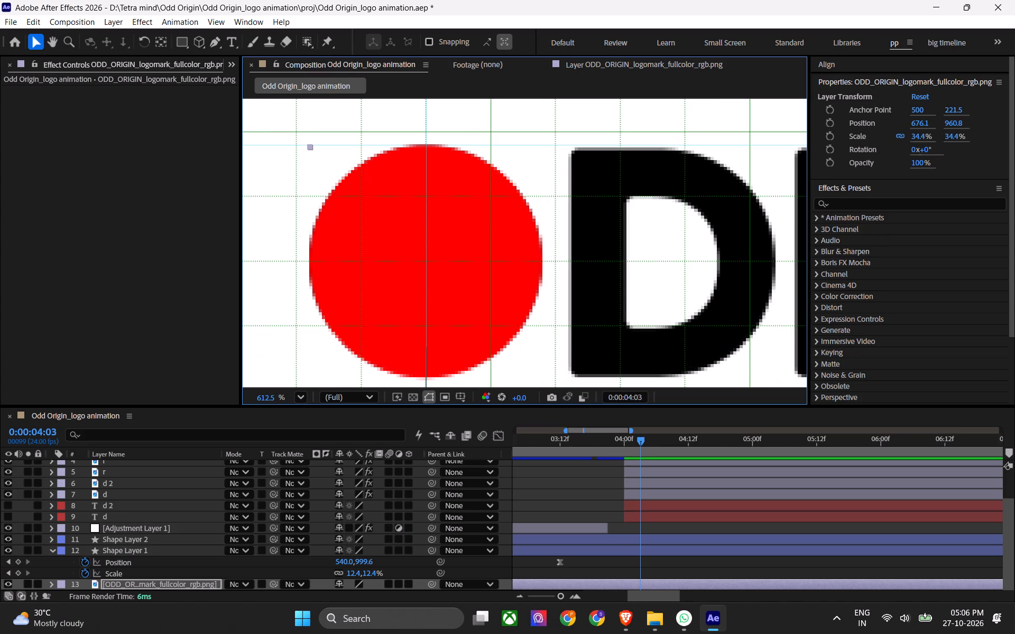
key(Left)
key(Down)
key(Right)
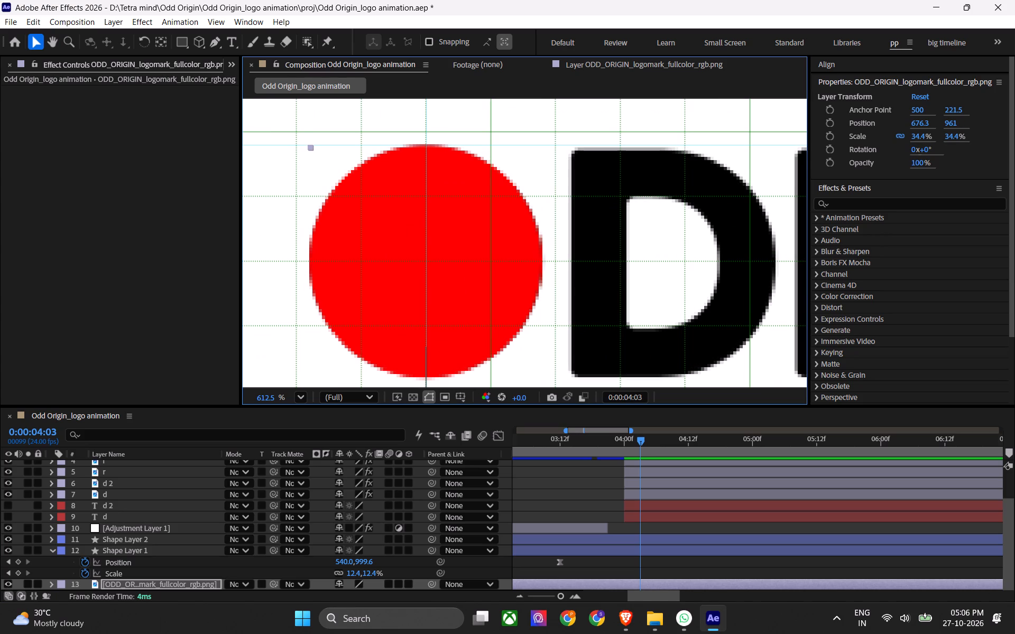
key(ctrl+s)
Hide the original ODD_ORIGIN logomark image layer, leaving the circles and separate letter layers visible.
scroll(560, 292, down, 4)
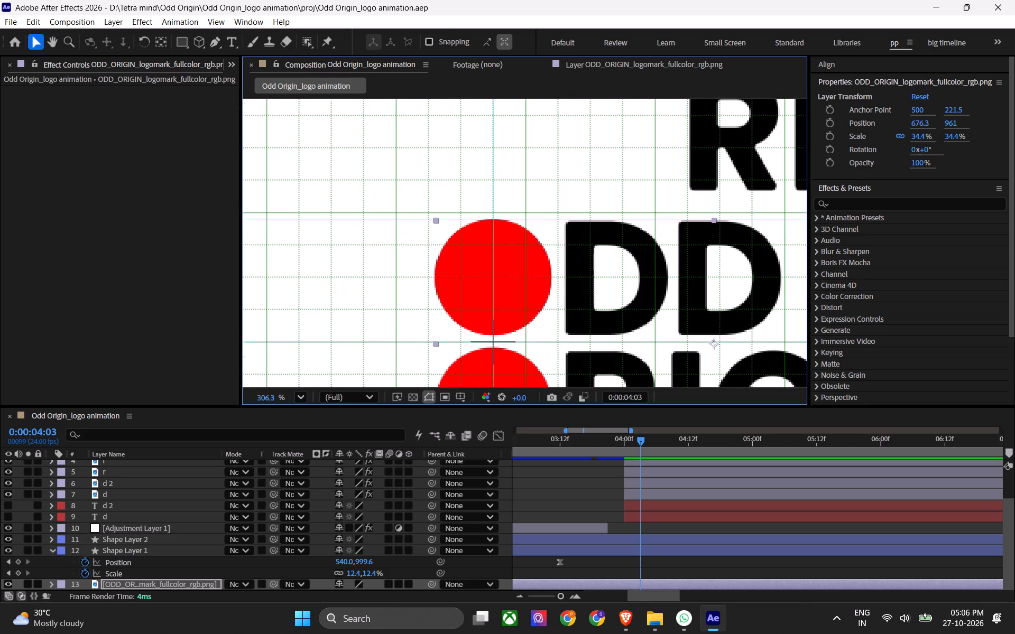
scroll(560, 294, down, 2)
click(604, 584)
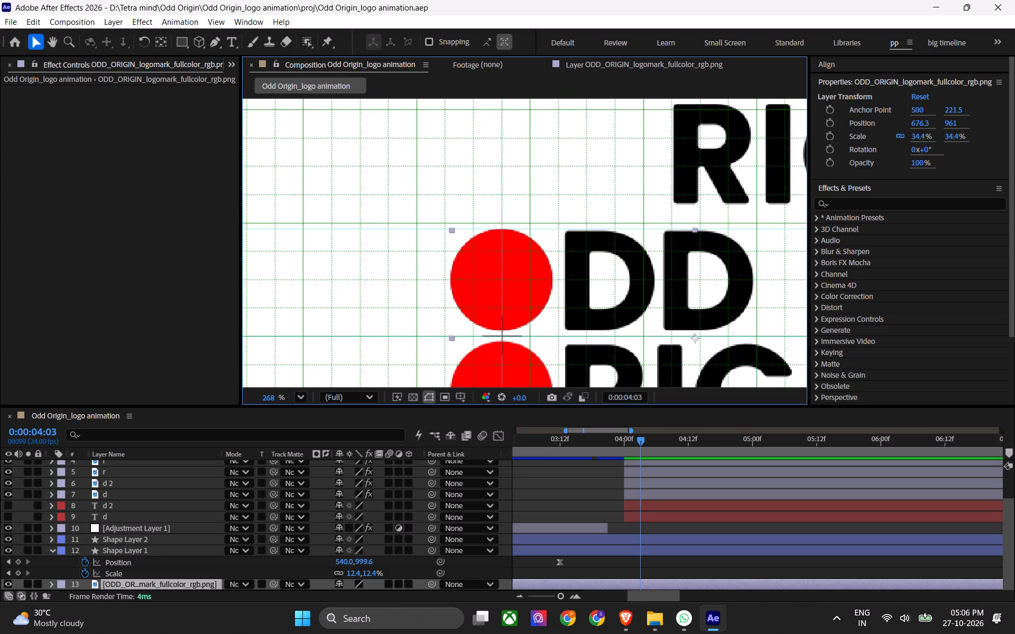
key(shift+e)
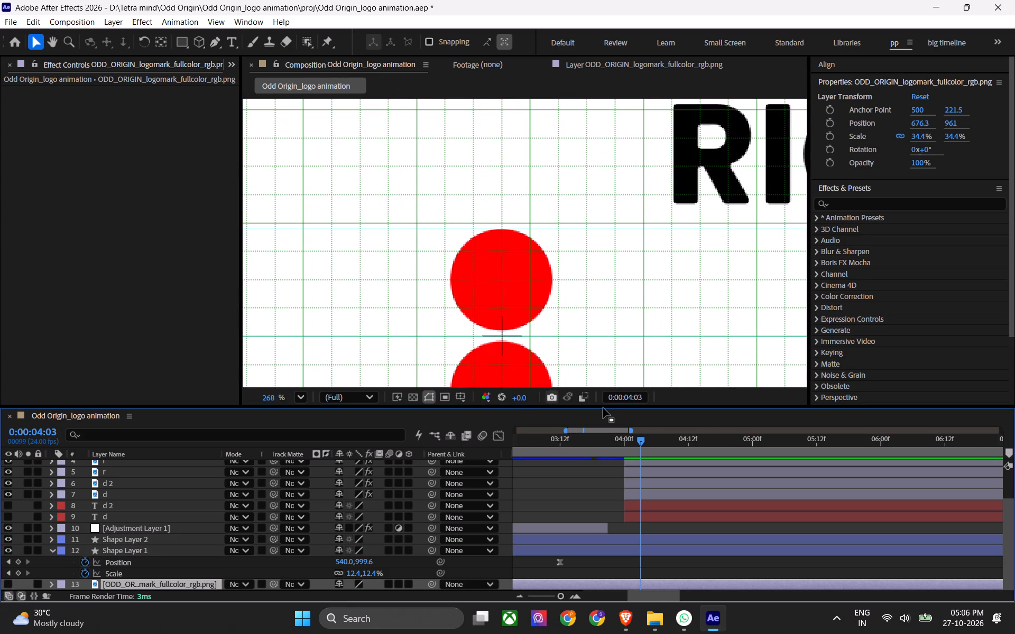
Turn off the title/action safe overlay and the grid in the composition view, and save the project.
click(457, 400)
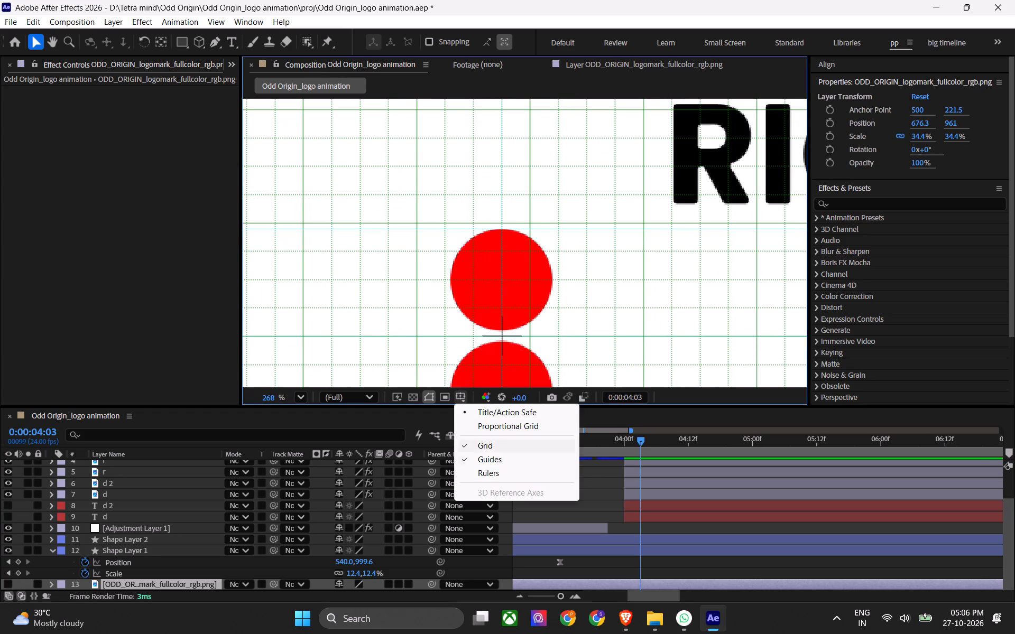
click(497, 415)
click(462, 398)
click(495, 444)
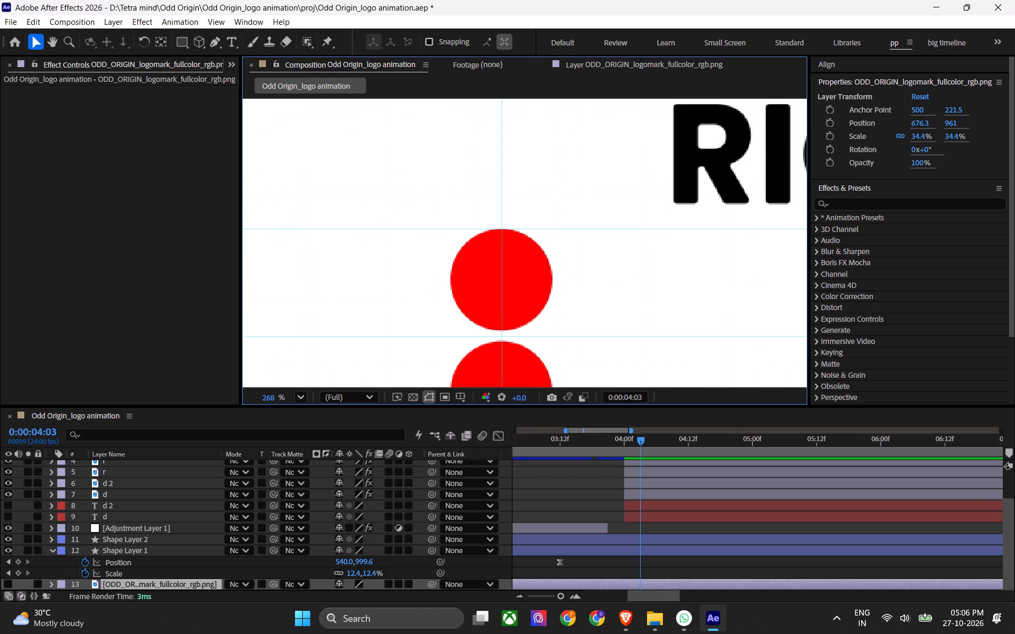
key(ctrl+s)
scroll(685, 292, down, 1)
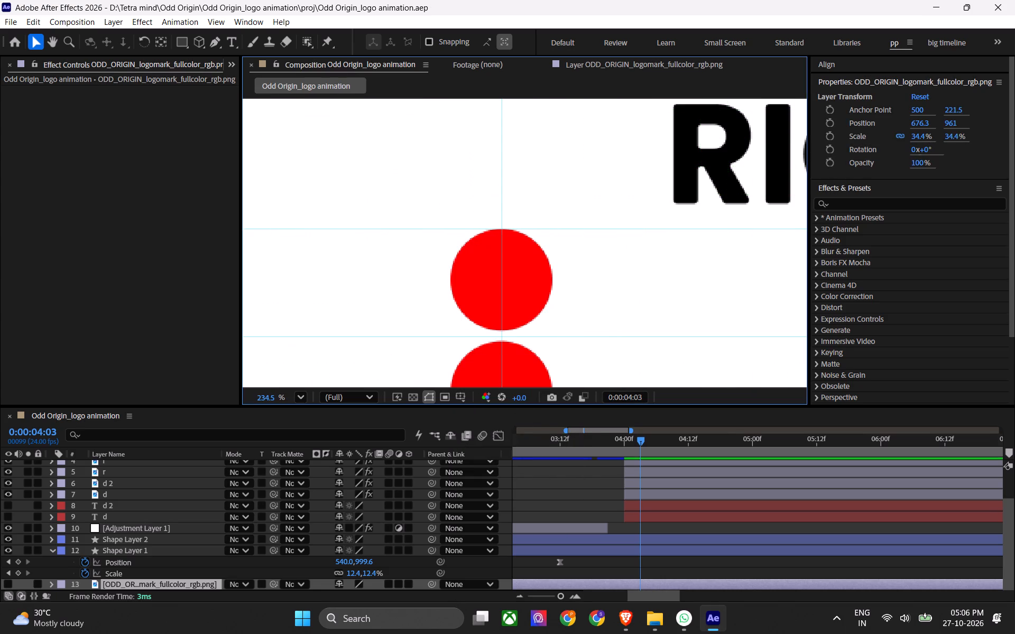
Undo the hiding of the original ODD_ORIGIN logomark layer and turn the composition grid back on.
key(ctrl+z)
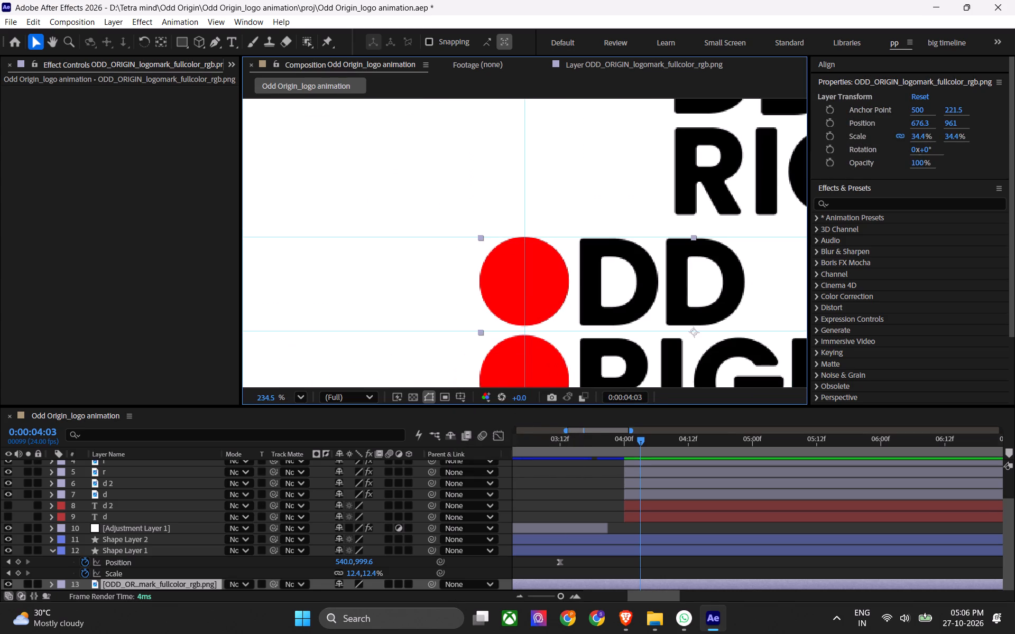
scroll(665, 297, down, 3)
middle_drag(665, 297, 651, 271)
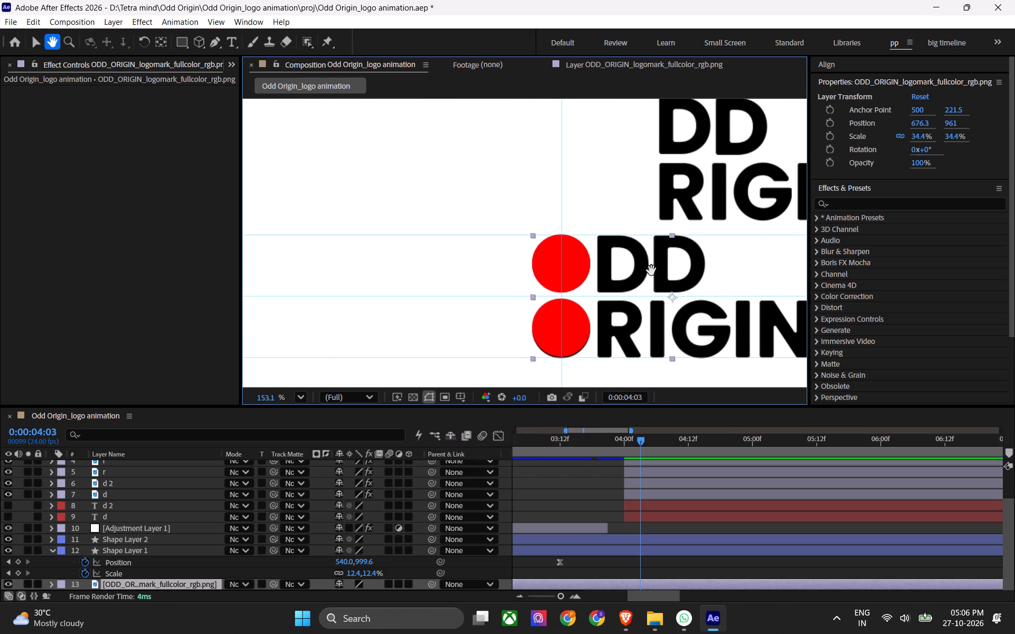
middle_drag(651, 271, 644, 284)
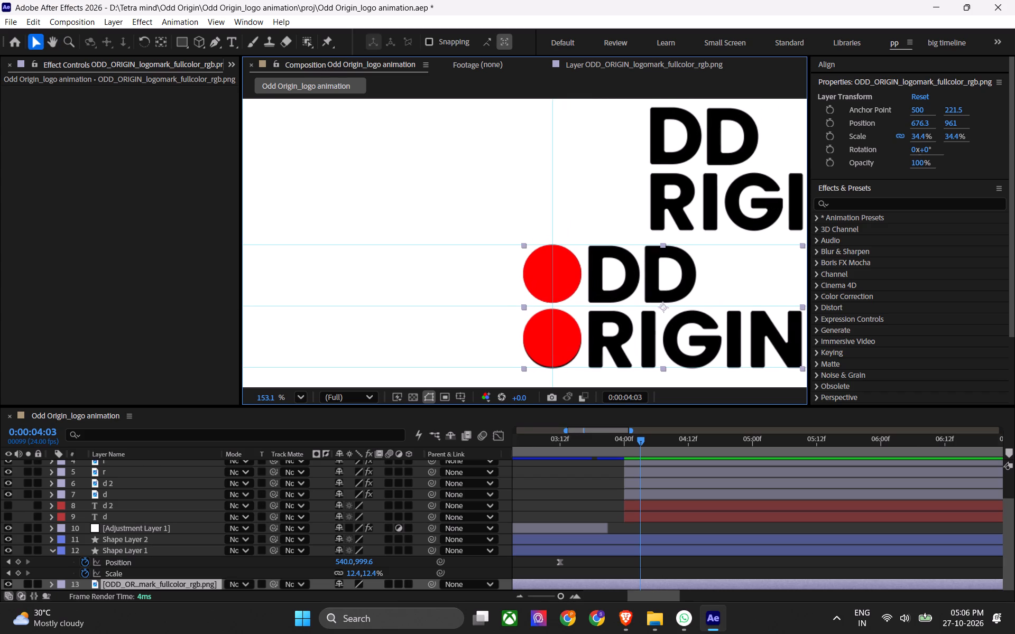
click(464, 399)
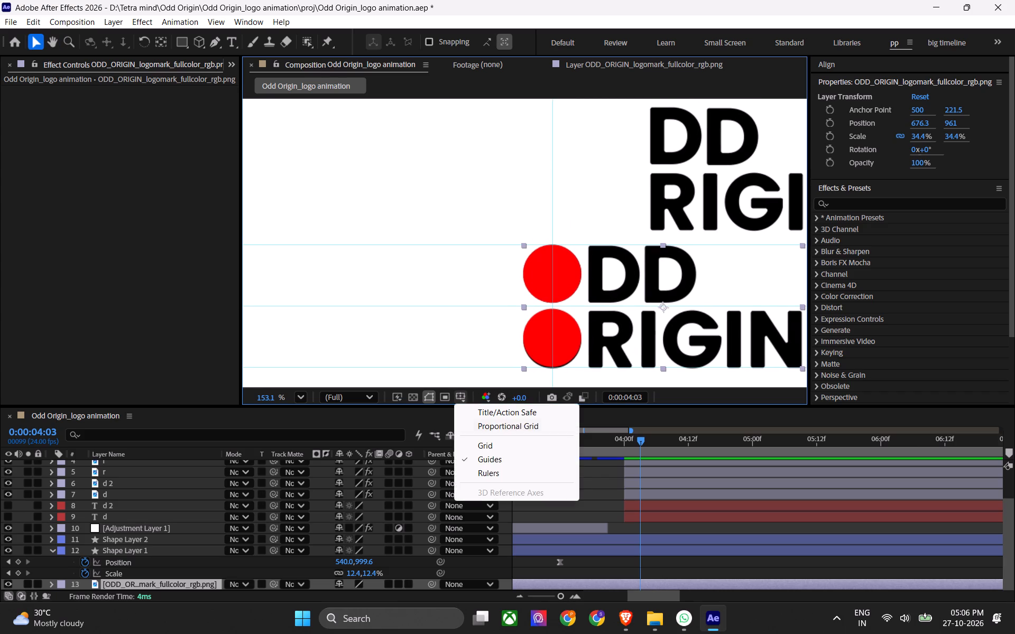
click(483, 443)
Shift the seven letter layers, n through d, left until the R's left edge lines up with the logomark's first D.
scroll(564, 240, up, 1)
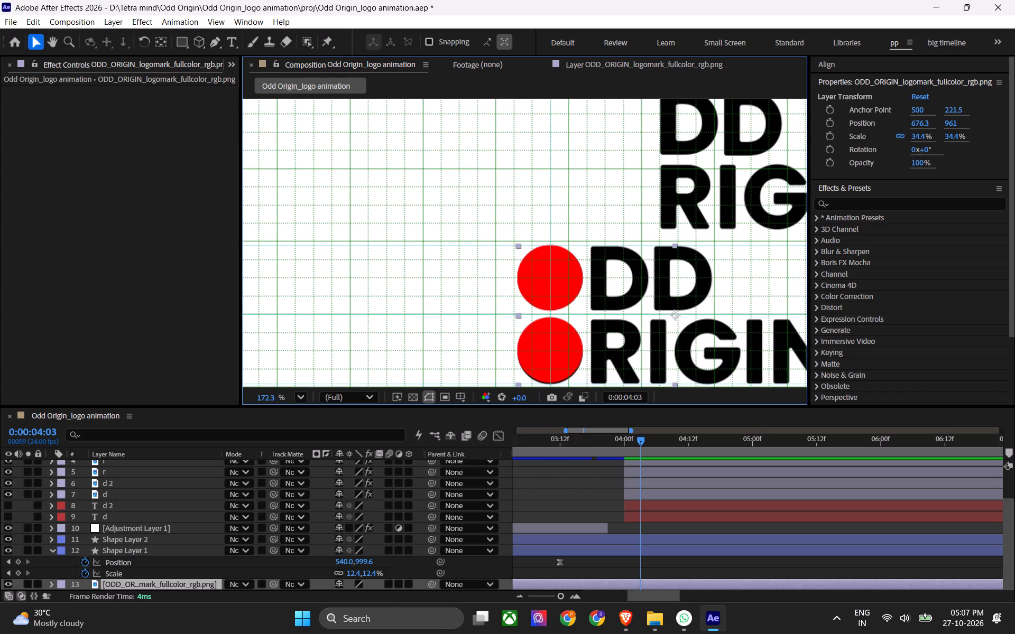
click(650, 493)
scroll(649, 493, up, 4)
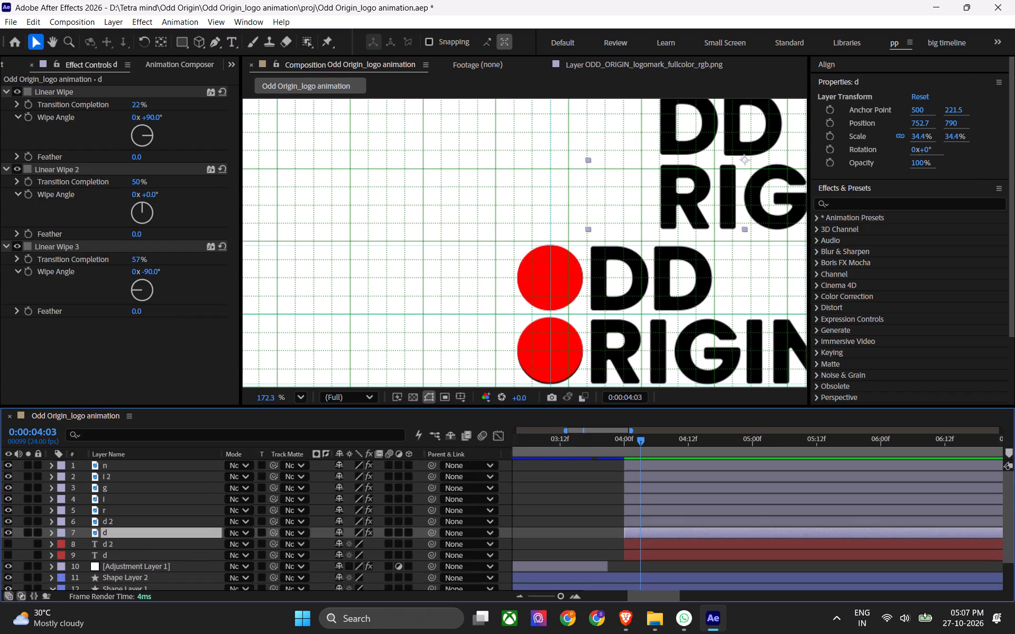
shift+click(657, 464)
scroll(619, 212, up, 5)
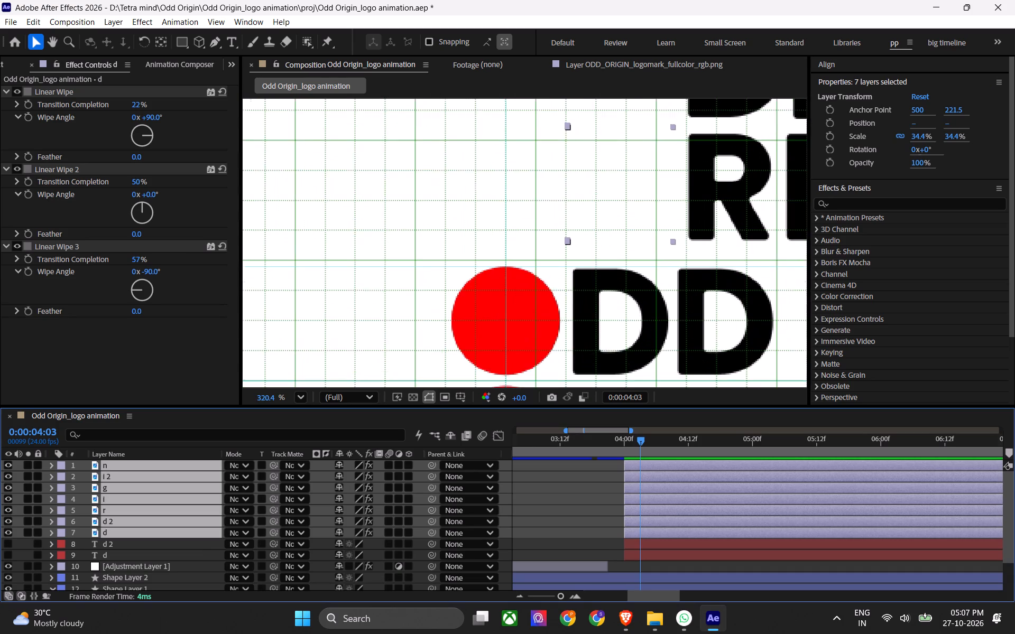
drag(914, 121, 880, 130)
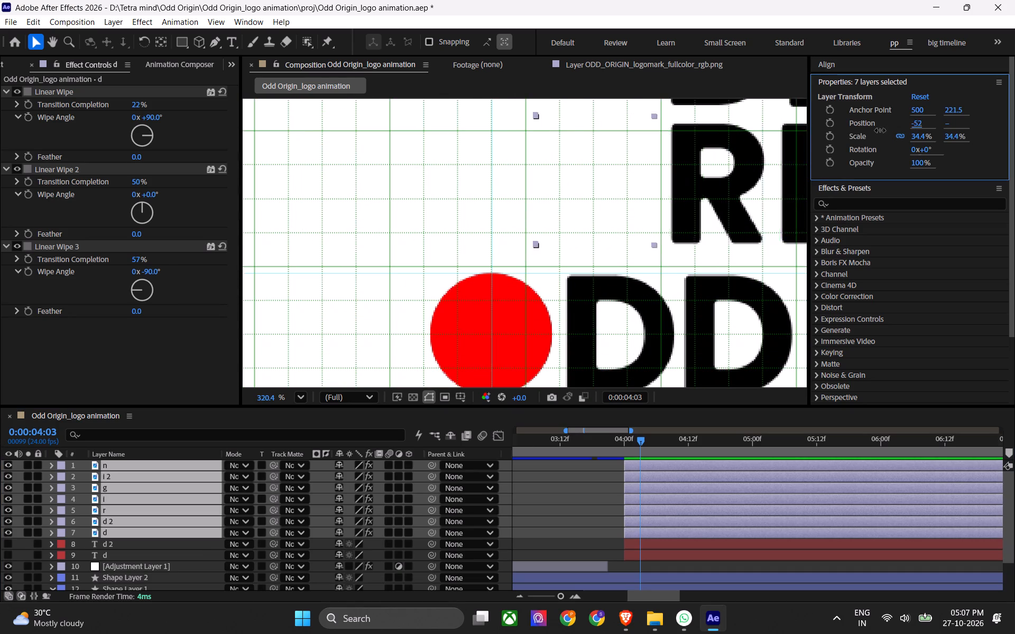
drag(880, 130, 890, 147)
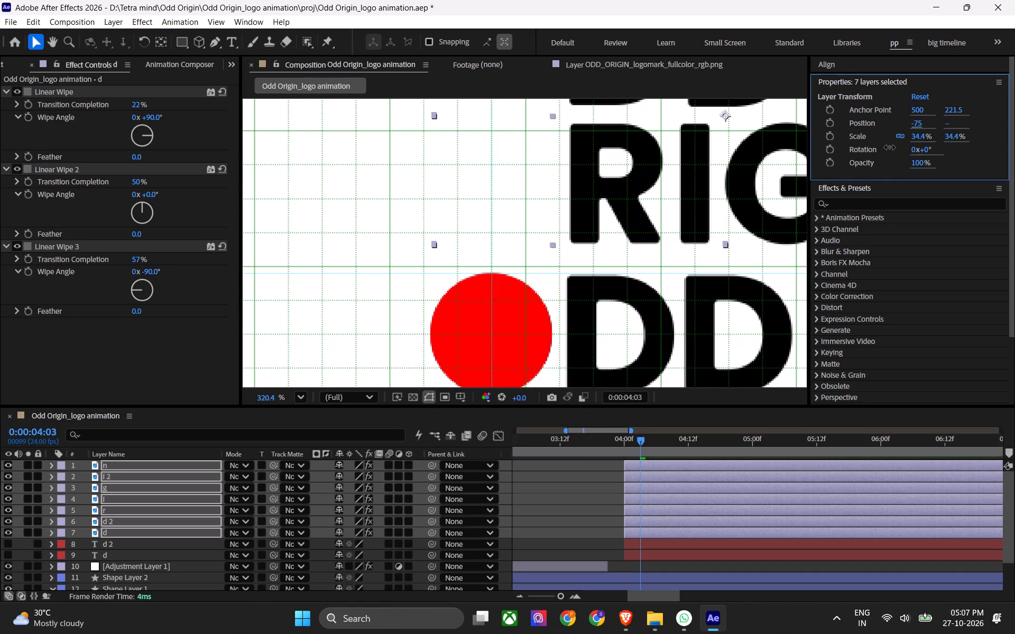
drag(890, 147, 888, 150)
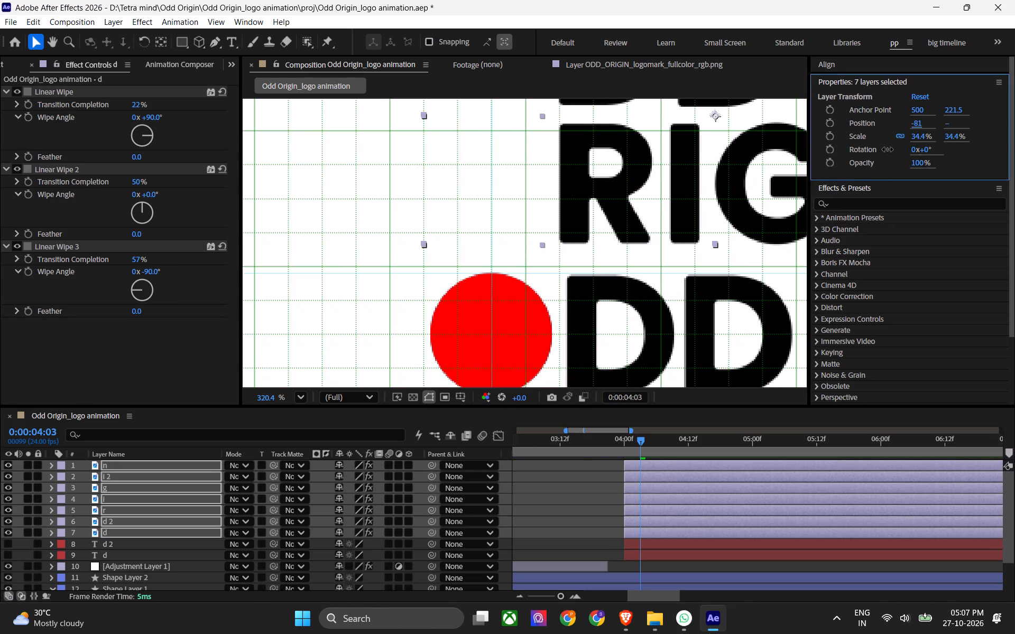
drag(888, 150, 924, 152)
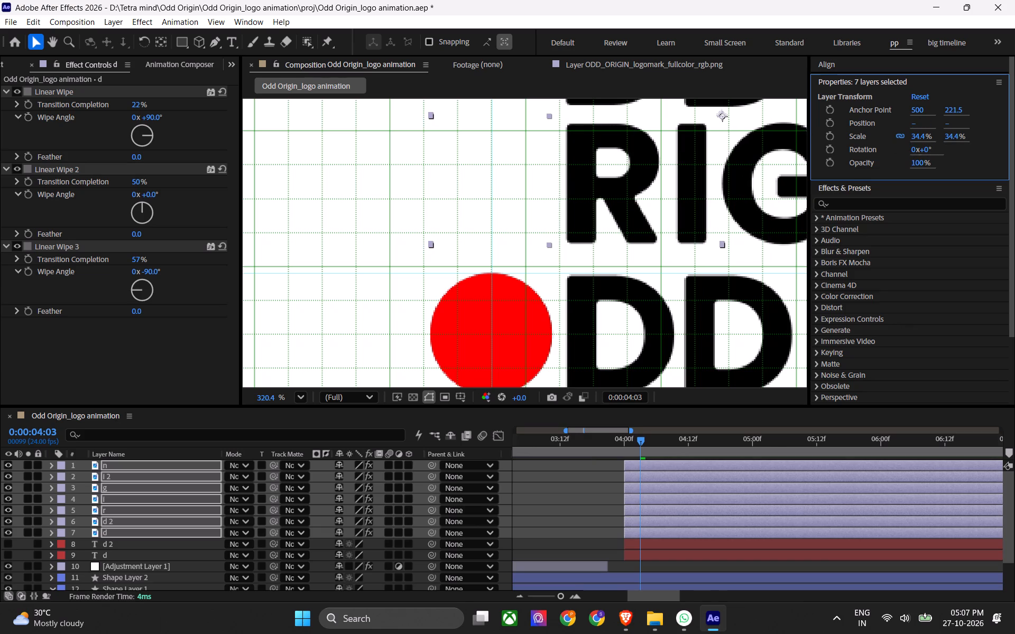
Lower the seven letter layers until the R's bottom edge sits just above the logomark's first D, and save the project.
scroll(545, 257, up, 13)
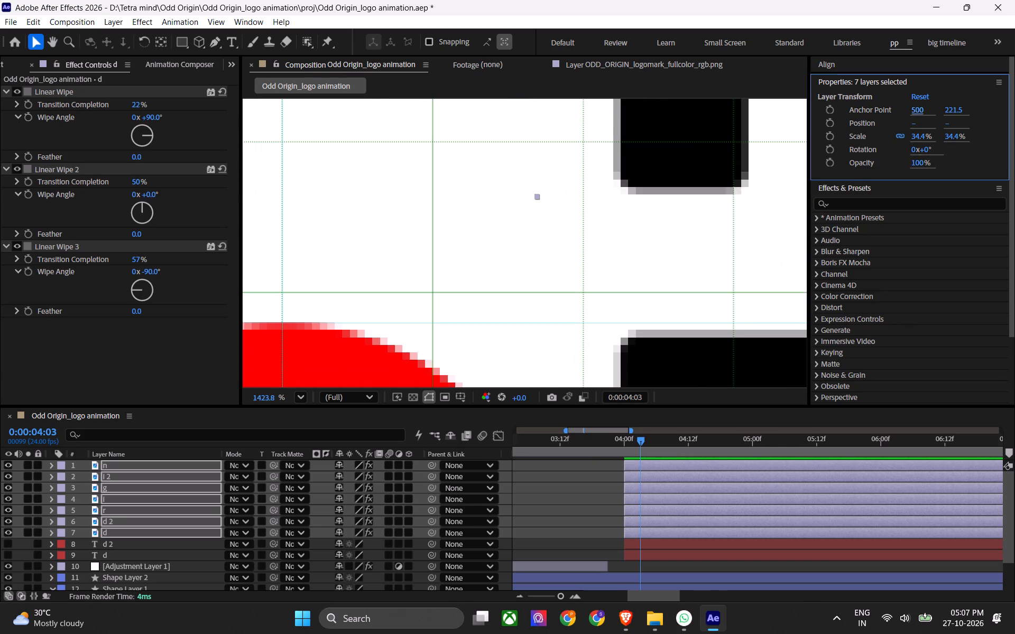
drag(949, 110, 972, 125)
key(ctrl+z)
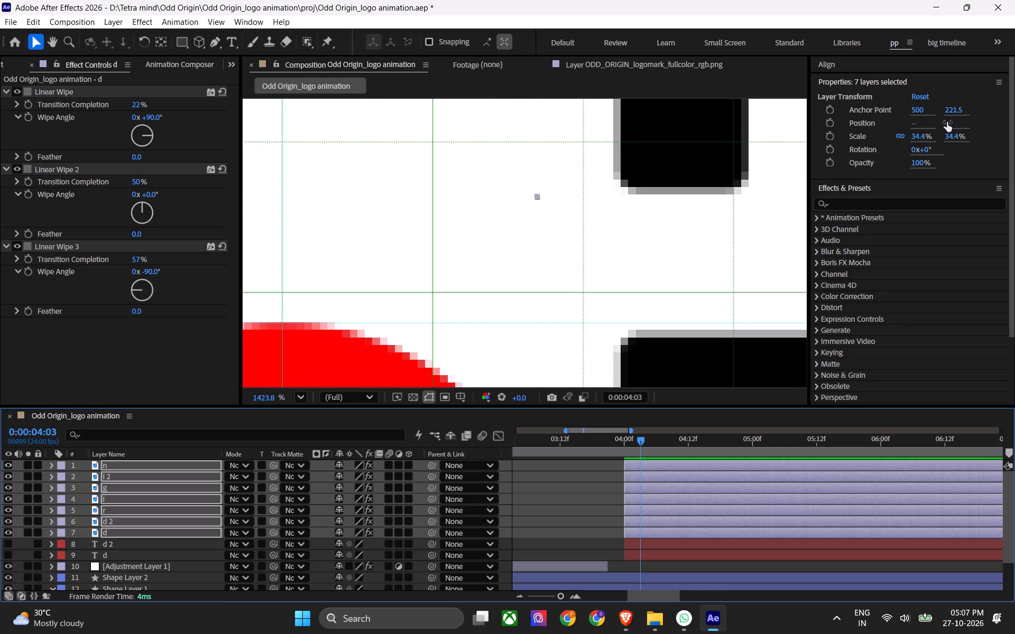
drag(947, 122, 993, 112)
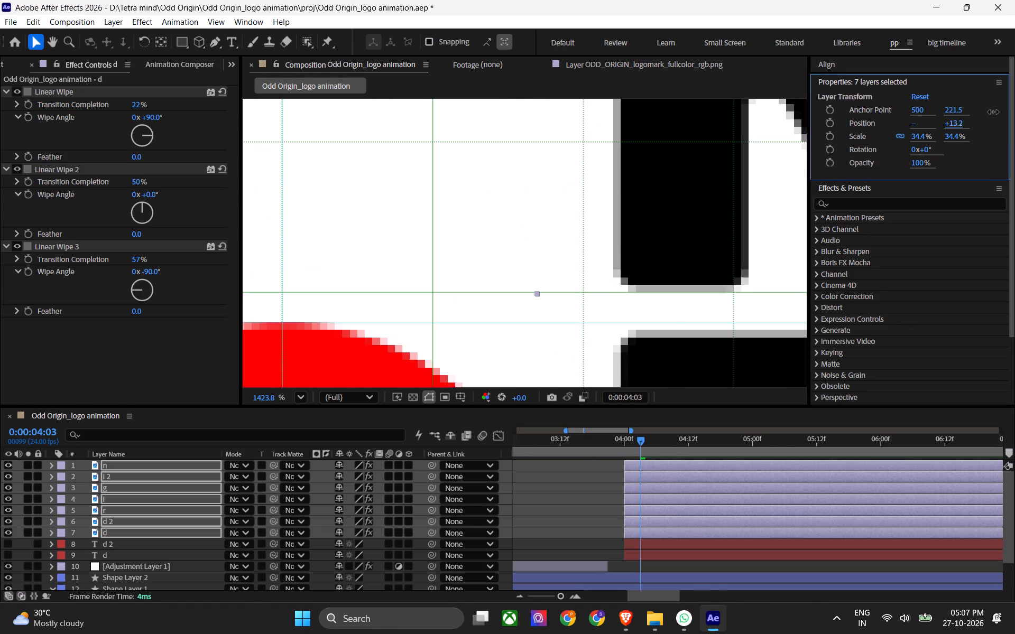
drag(993, 112, 1002, 105)
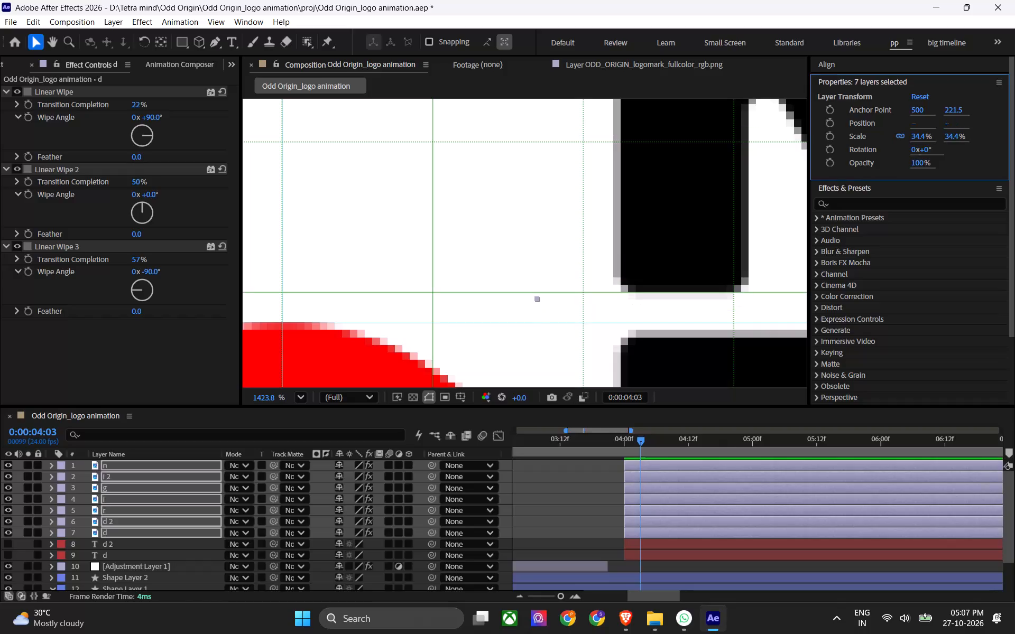
middle_drag(627, 279, 624, 230)
drag(946, 125, 1014, 102)
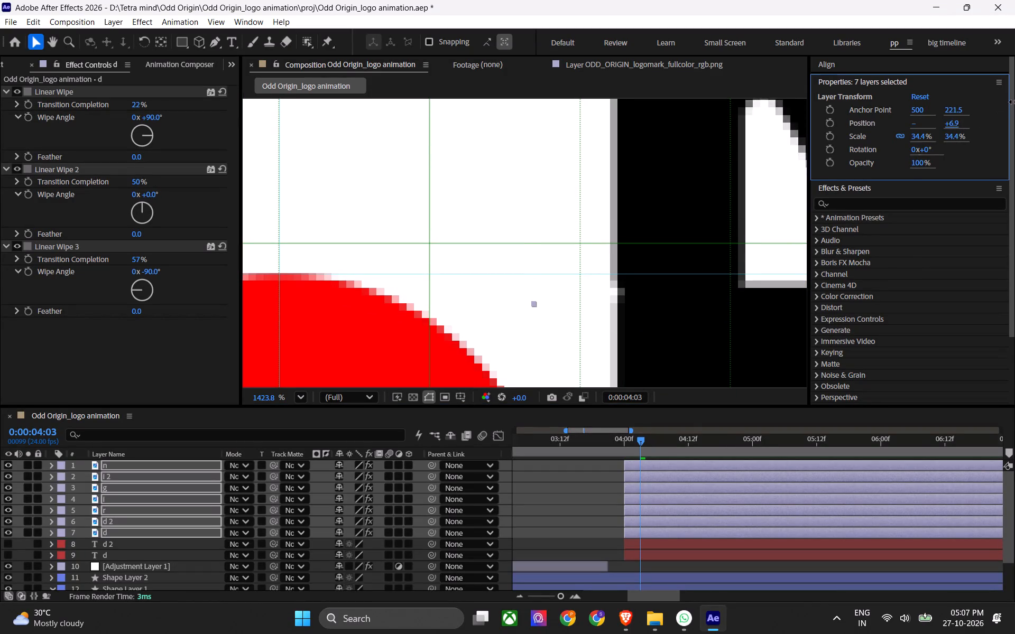
drag(1014, 102, 1013, 99)
ctrl+drag(947, 121, 995, 117)
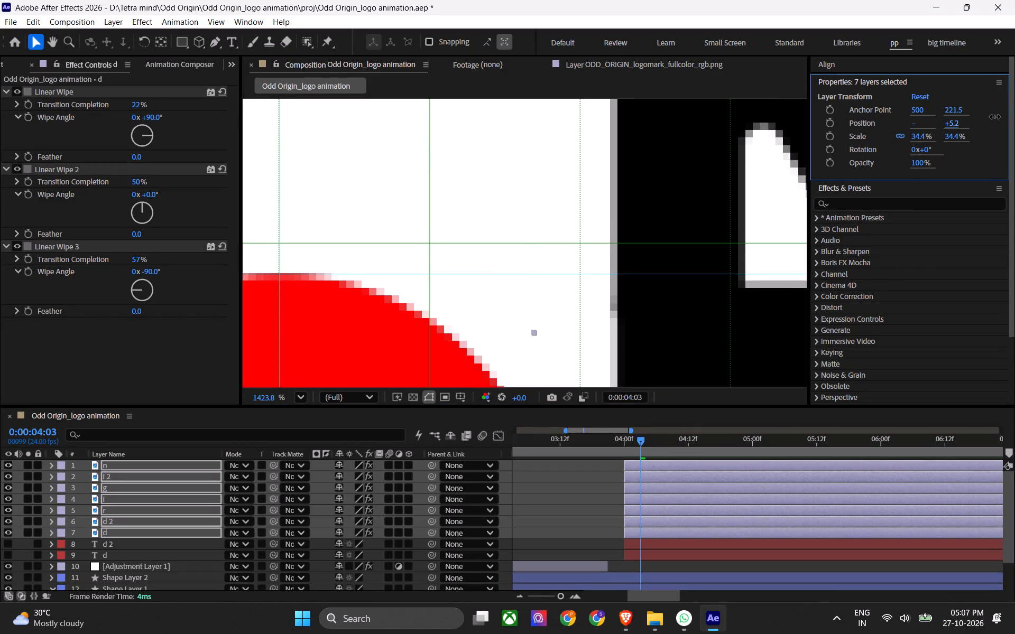
ctrl+drag(995, 117, 927, 133)
key(ctrl+s)
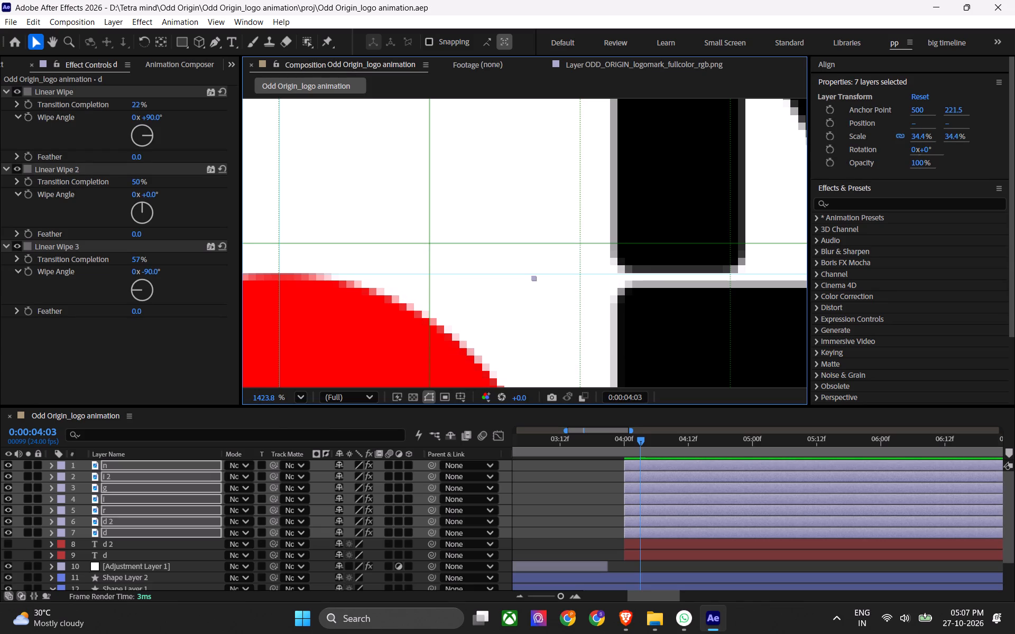
Reselect the seven letter layers and move them down about 153 px, aligning the DD tops with the logomark's DD.
scroll(501, 301, down, 2)
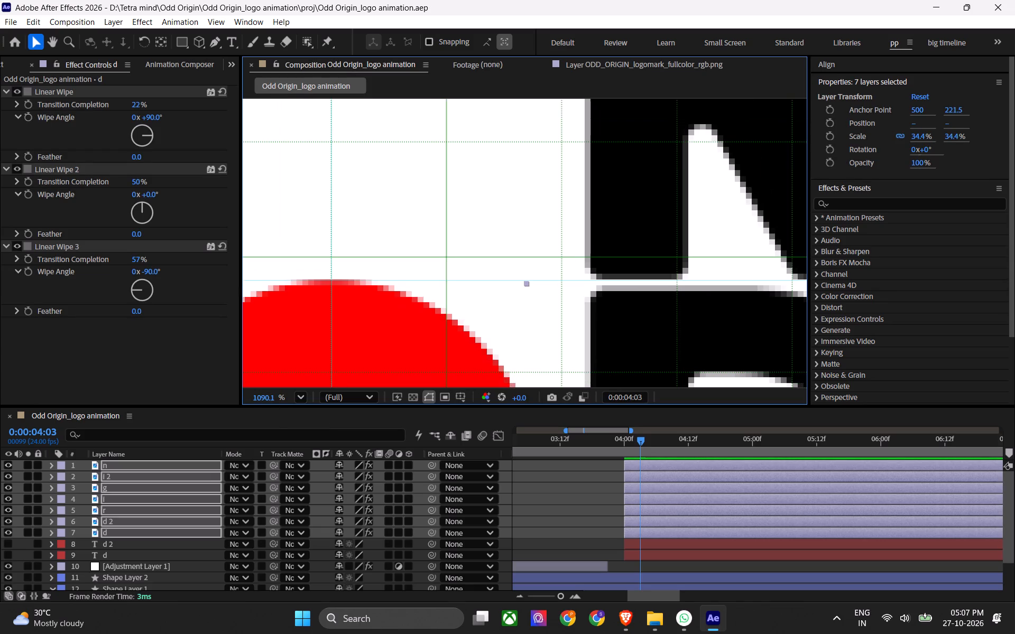
click(577, 487)
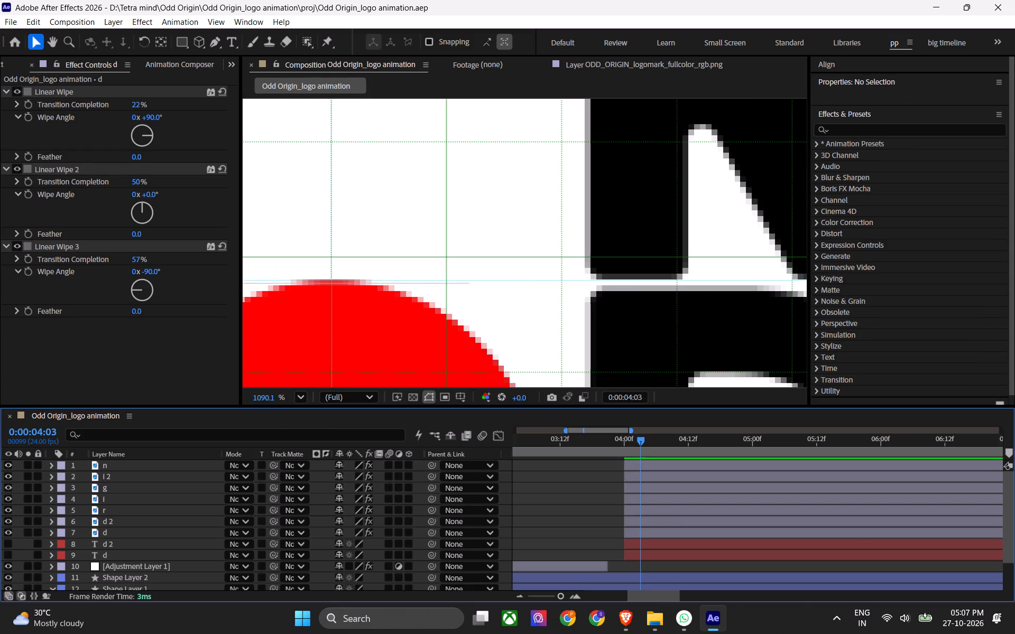
scroll(587, 486, down, 2)
scroll(591, 477, up, 2)
click(646, 469)
shift+click(641, 534)
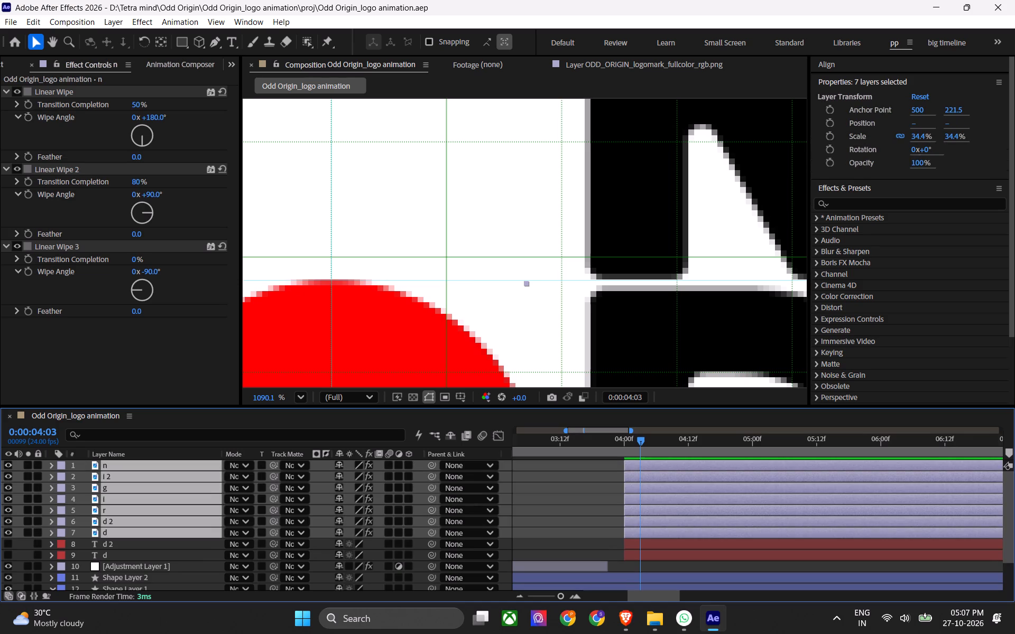
shift+drag(948, 125, 946, 135)
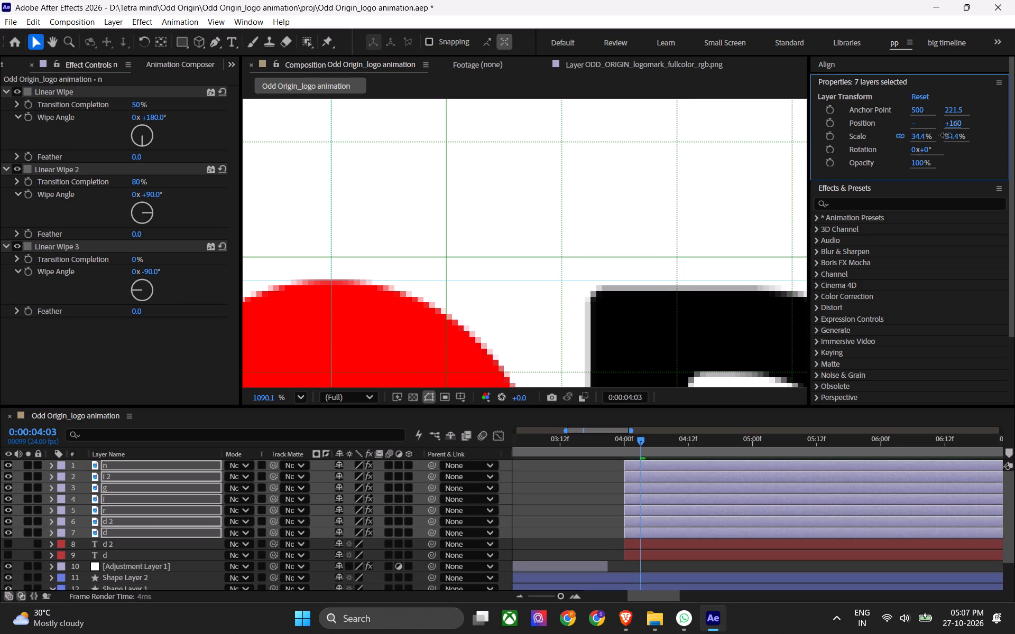
shift+drag(946, 135, 931, 141)
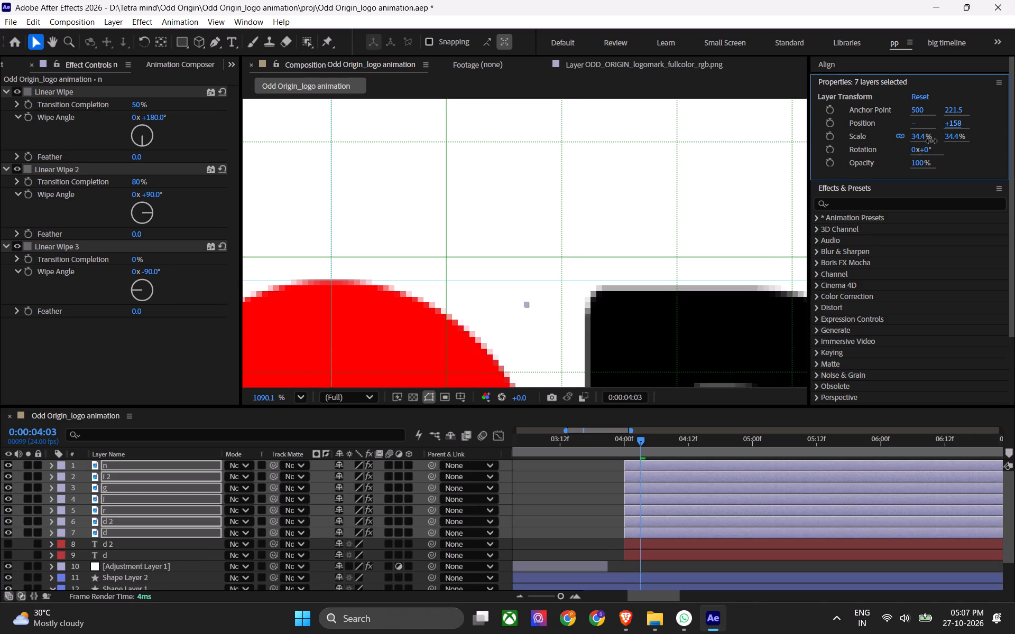
shift+drag(931, 141, 887, 139)
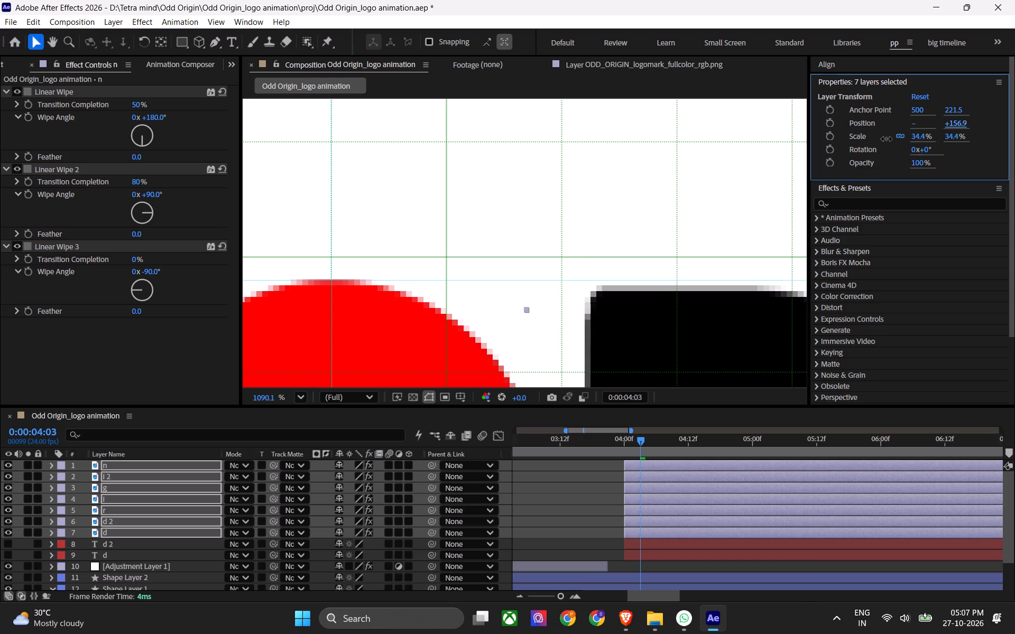
shift+drag(887, 139, 878, 137)
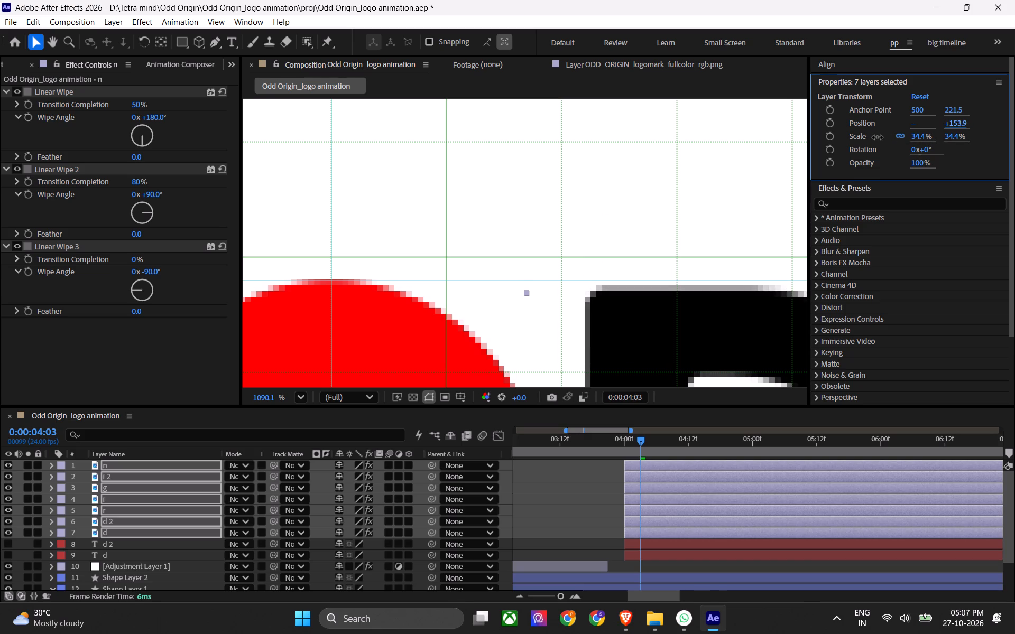
shift+drag(878, 137, 873, 137)
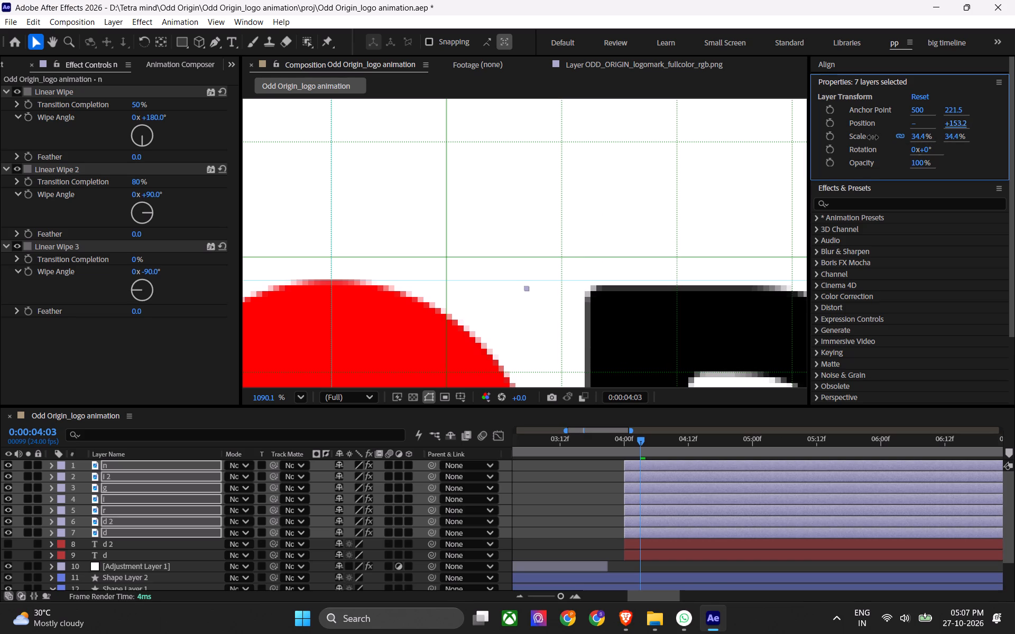
shift+drag(873, 137, 869, 136)
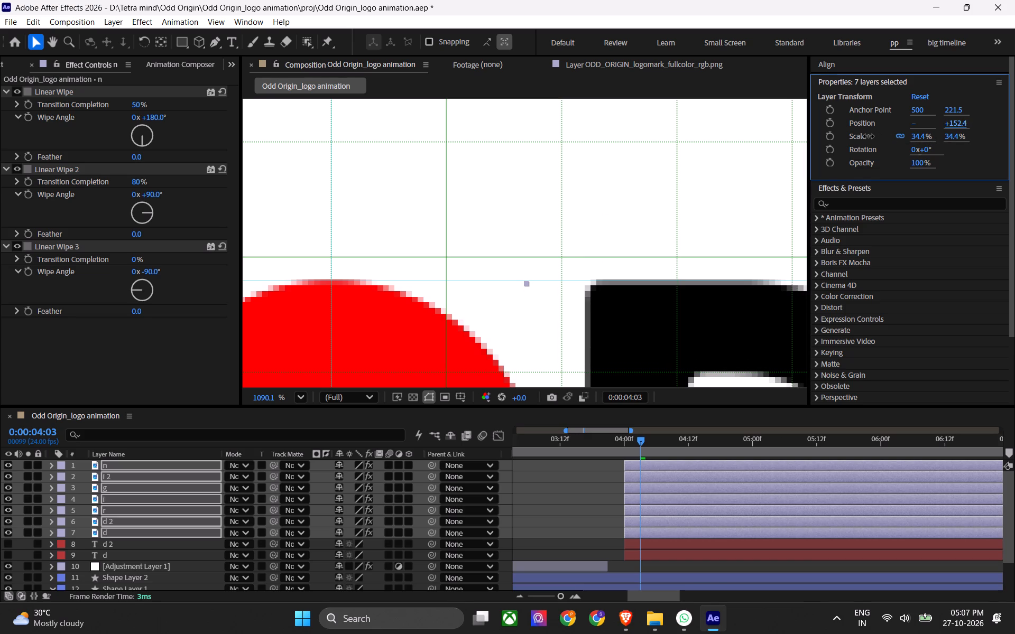
shift+drag(869, 136, 872, 135)
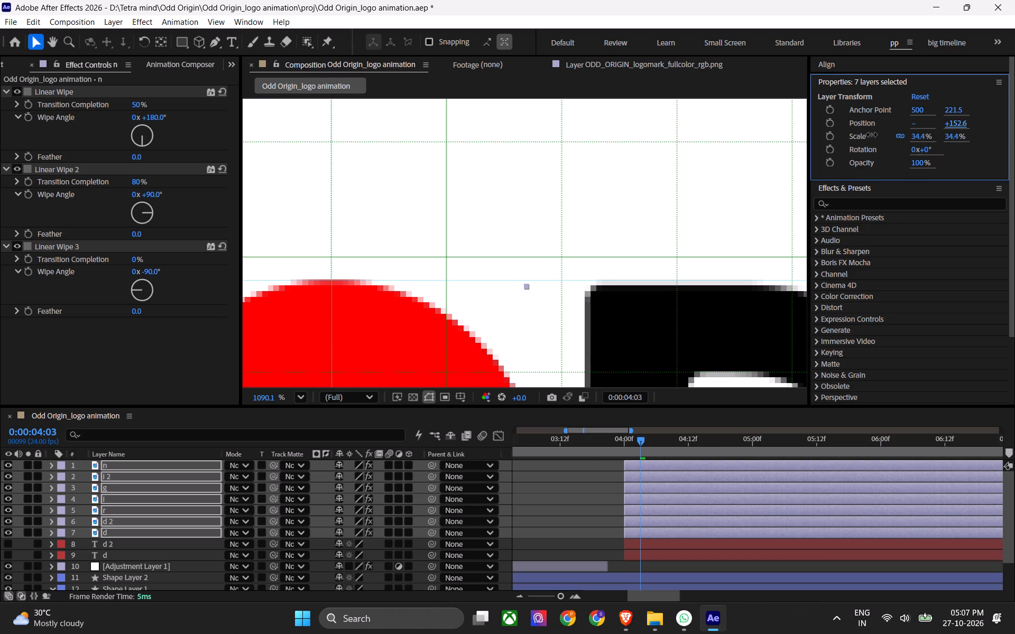
shift+drag(872, 135, 871, 134)
Fit the composition in view, turn off its grid, rulers and guides, and save the project.
scroll(562, 332, down, 7)
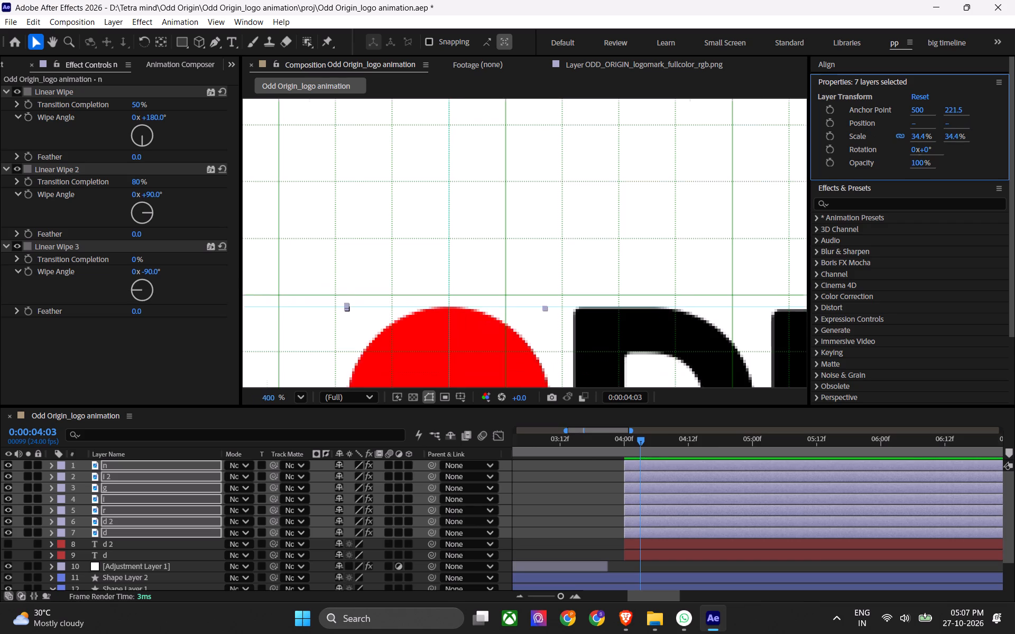
scroll(564, 330, down, 3)
click(300, 394)
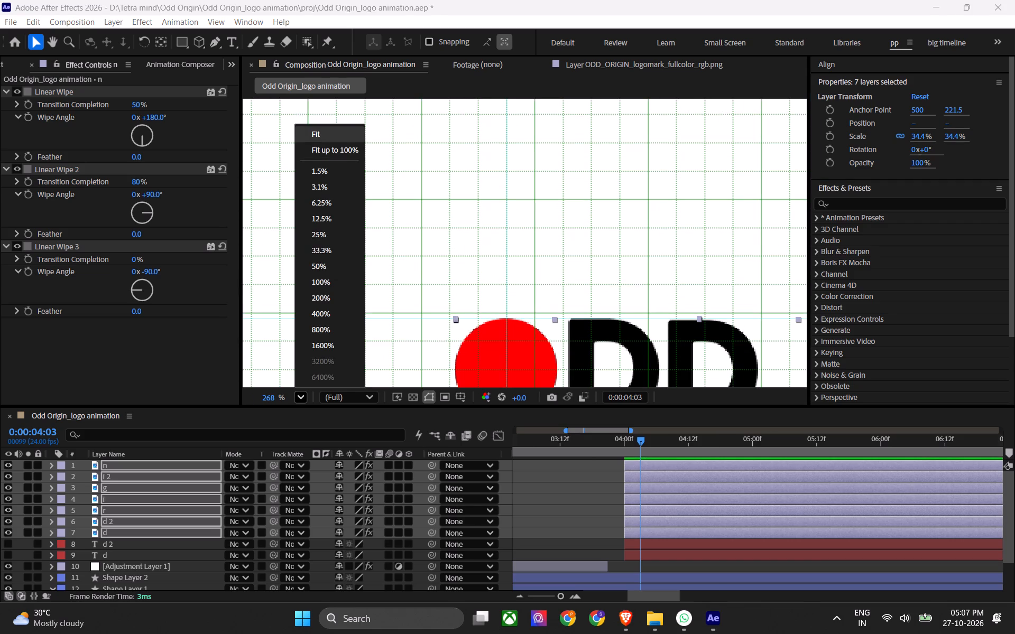
click(334, 142)
scroll(573, 264, up, 7)
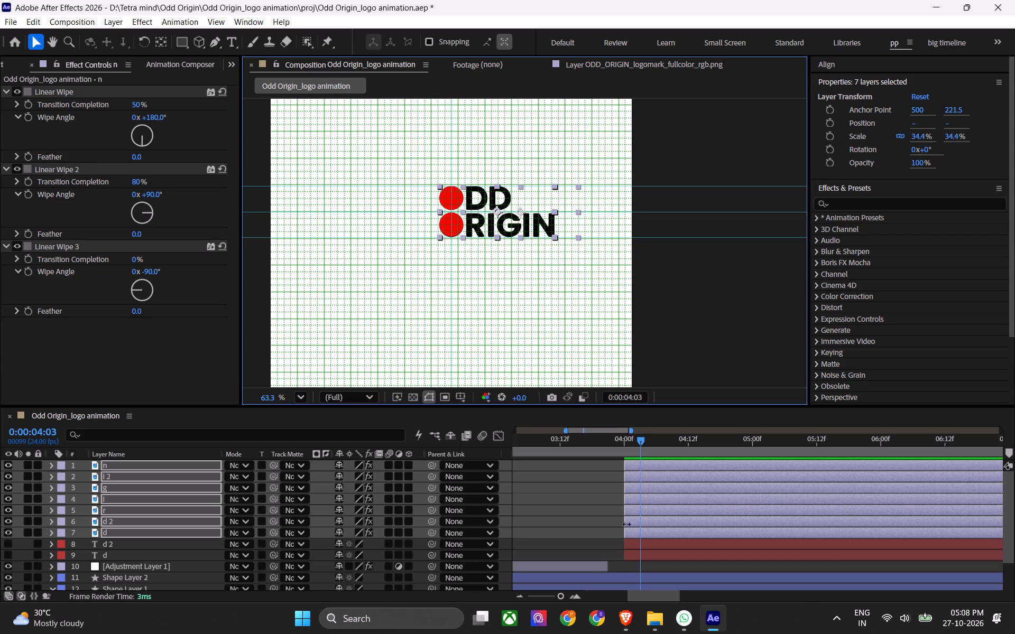
scroll(595, 551, down, 5)
click(612, 584)
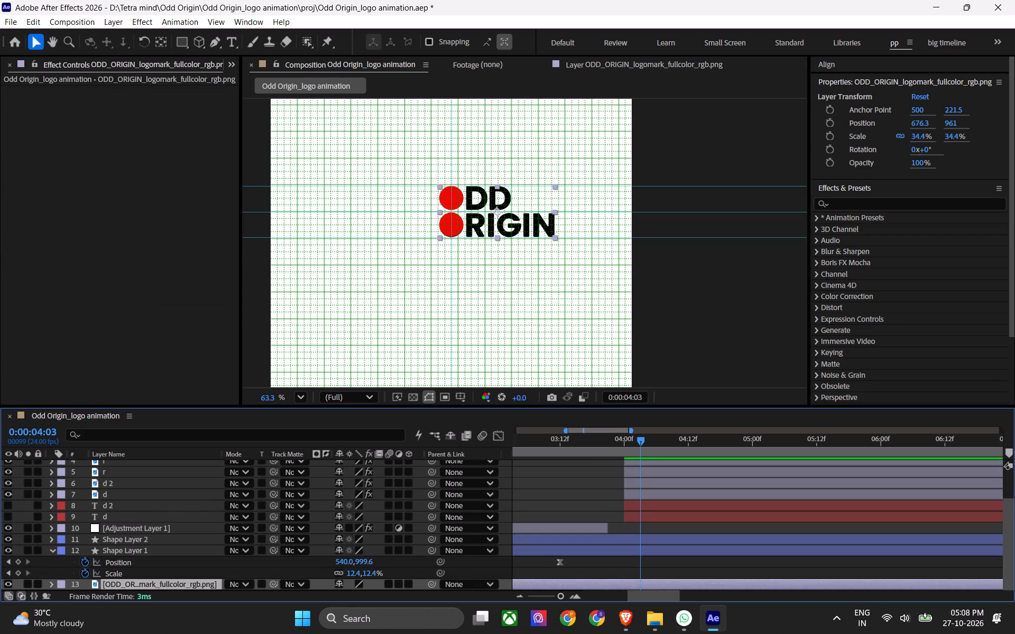
key(shift+r)
key(ctrl+s)
click(462, 395)
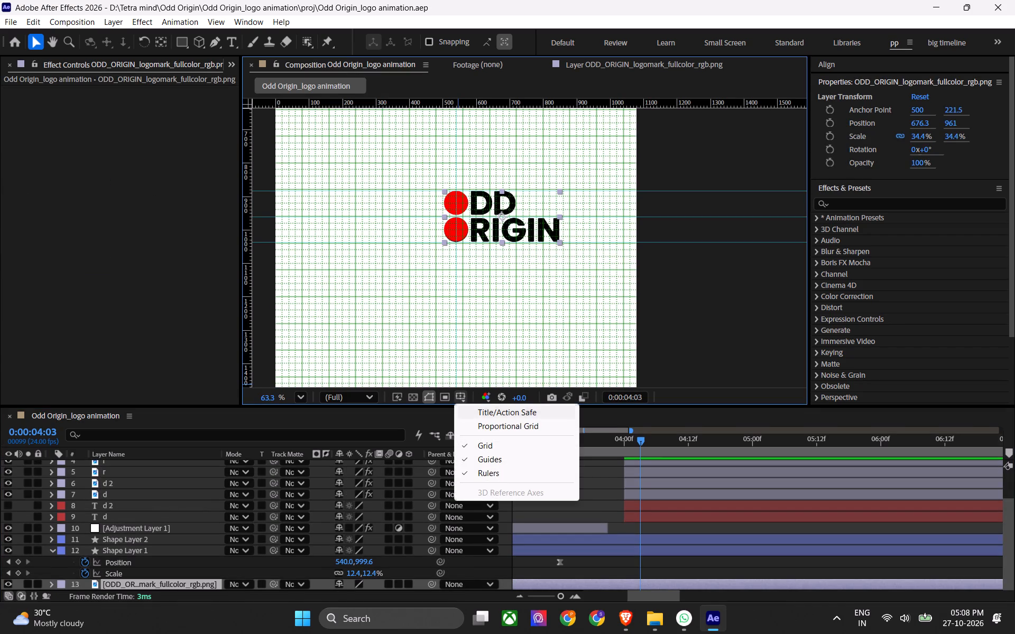
click(492, 445)
click(463, 398)
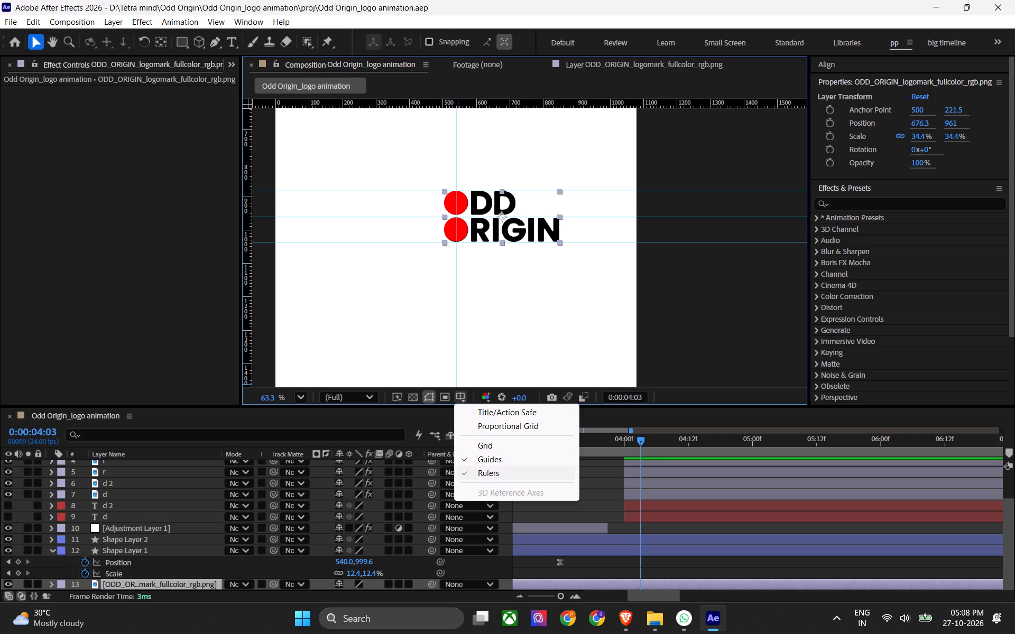
click(481, 474)
click(462, 402)
click(486, 462)
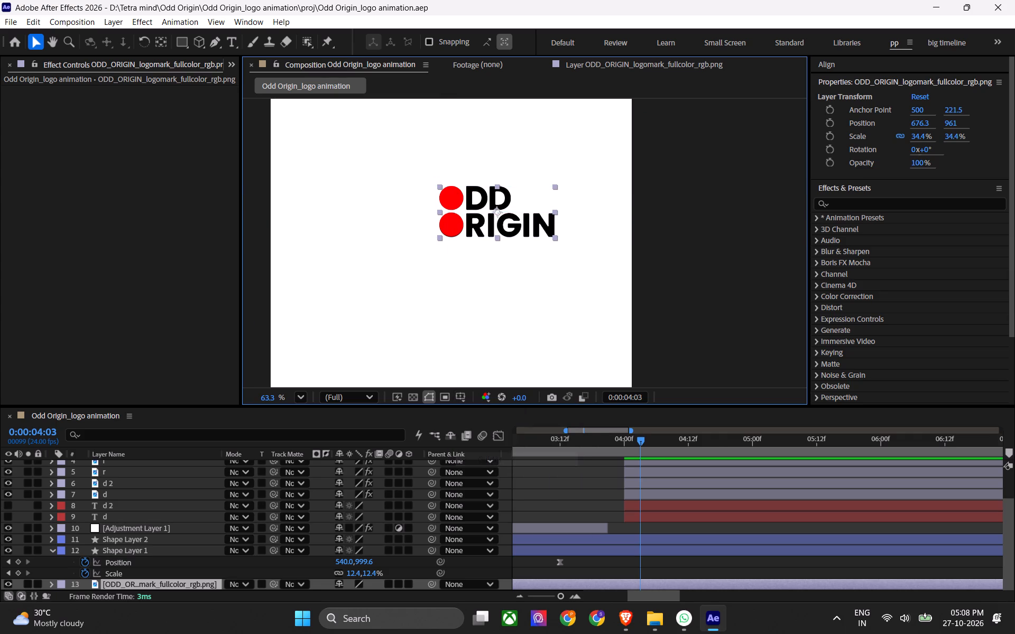
key(ctrl+s)
key(ctrl+s)
Change the fill colour of the circles on Shape Layer 2 and Shape Layer 1 to black, and save the project.
click(628, 536)
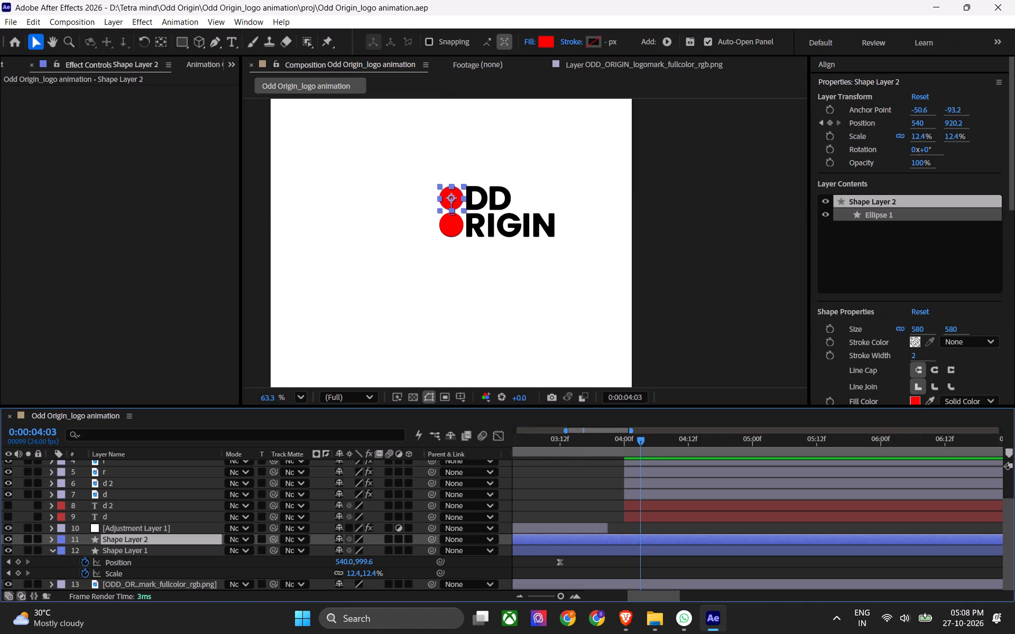
shift+click(625, 547)
click(548, 43)
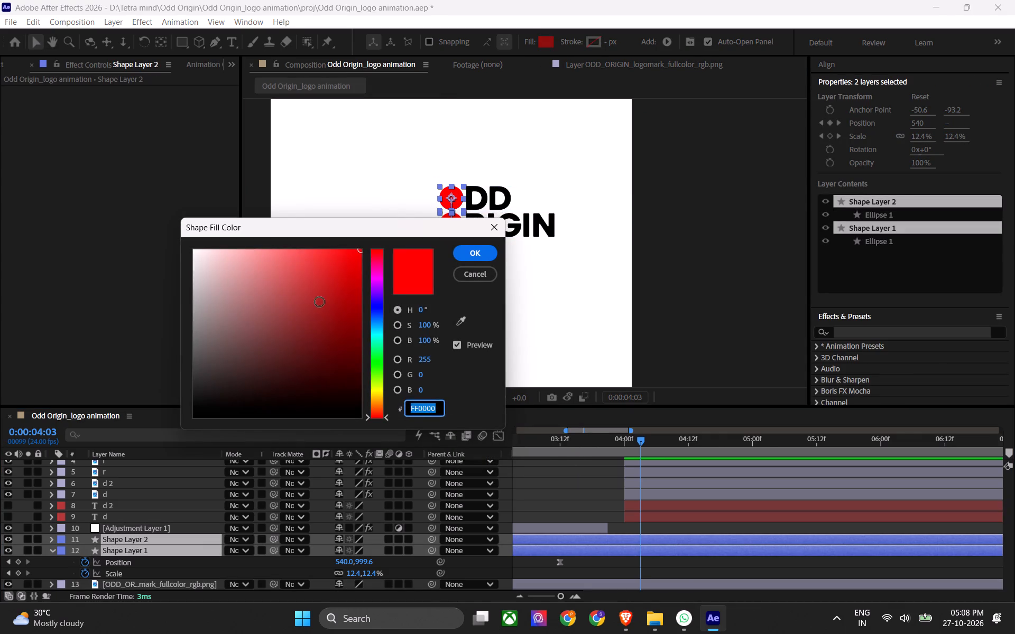
drag(315, 322, 396, 454)
click(476, 253)
key(ctrl+s)
ctrl+click(672, 309)
key(ctrl+s)
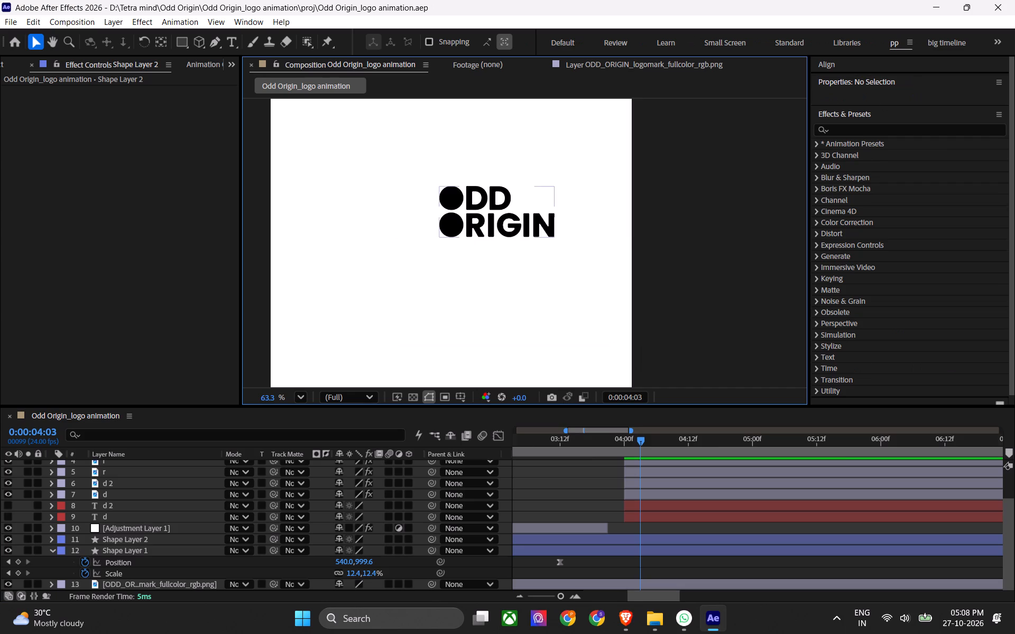
Play back the logo animation from 0:00:00:14 to review the recoloured circles and the letters.
drag(633, 440, 591, 466)
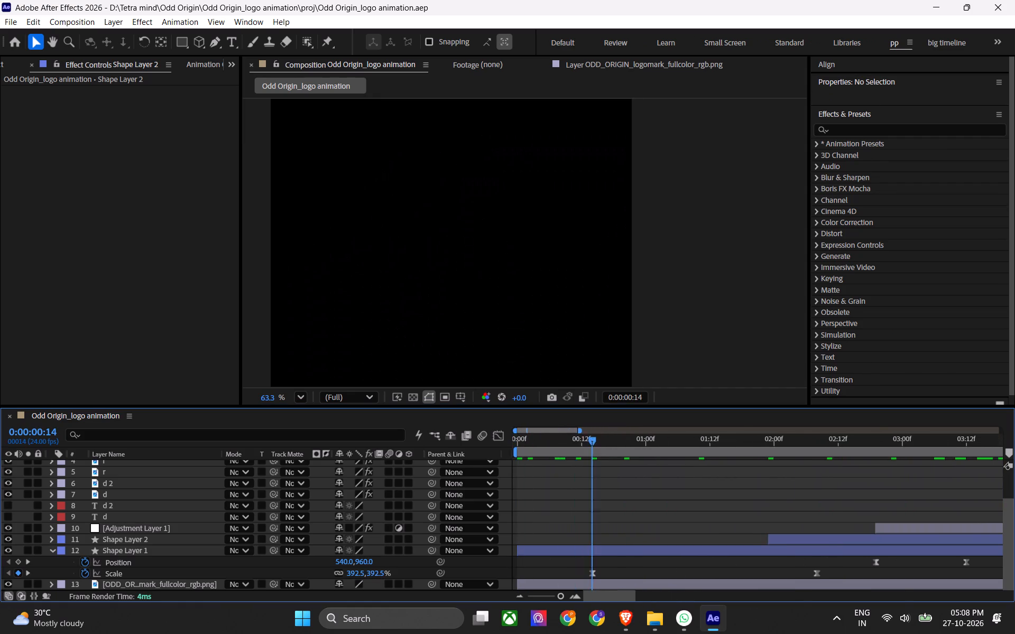
alt+scroll(598, 469, down, 5)
key(ctrl+s)
key(space)
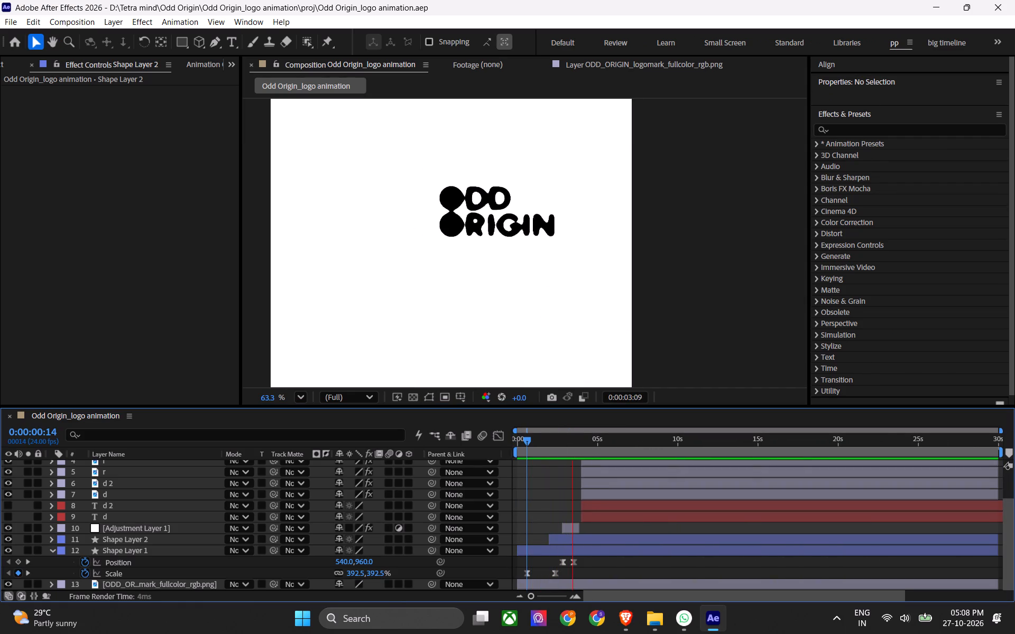
key(space)
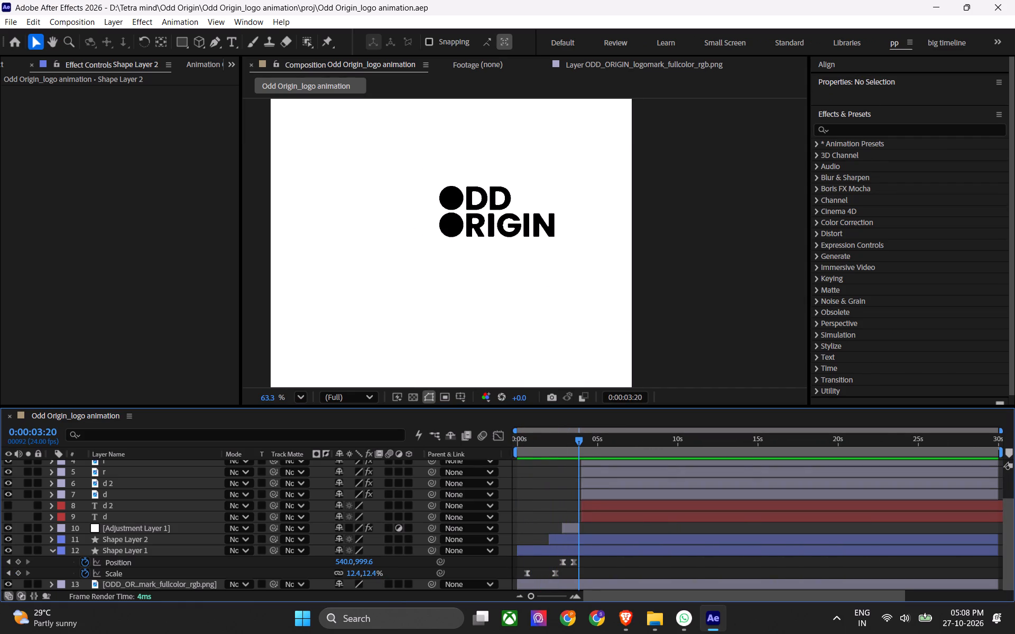
Hide the original ODD_ORIGIN logomark layer with the playhead at 0:00:02:13.
scroll(542, 495, down, 3)
alt+scroll(553, 487, up, 1)
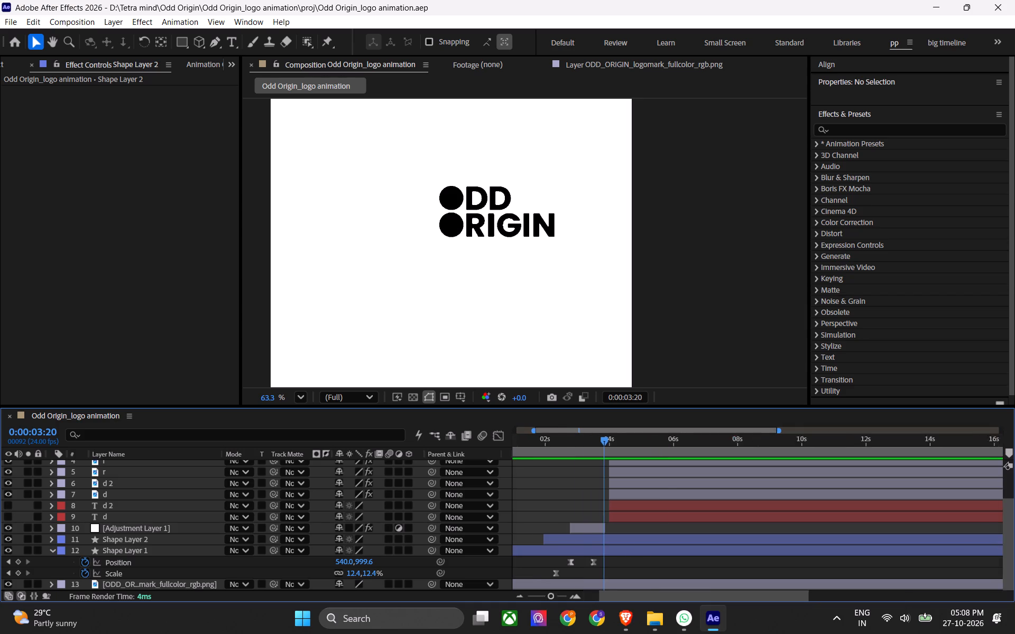
alt+scroll(553, 487, up, 1)
scroll(580, 496, down, 3)
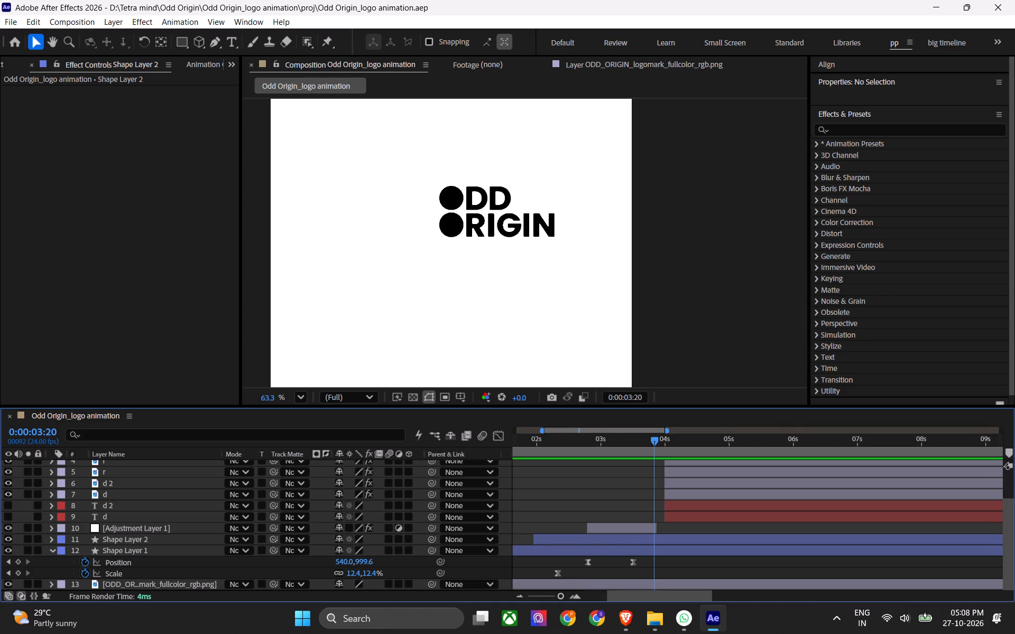
drag(652, 444, 563, 457)
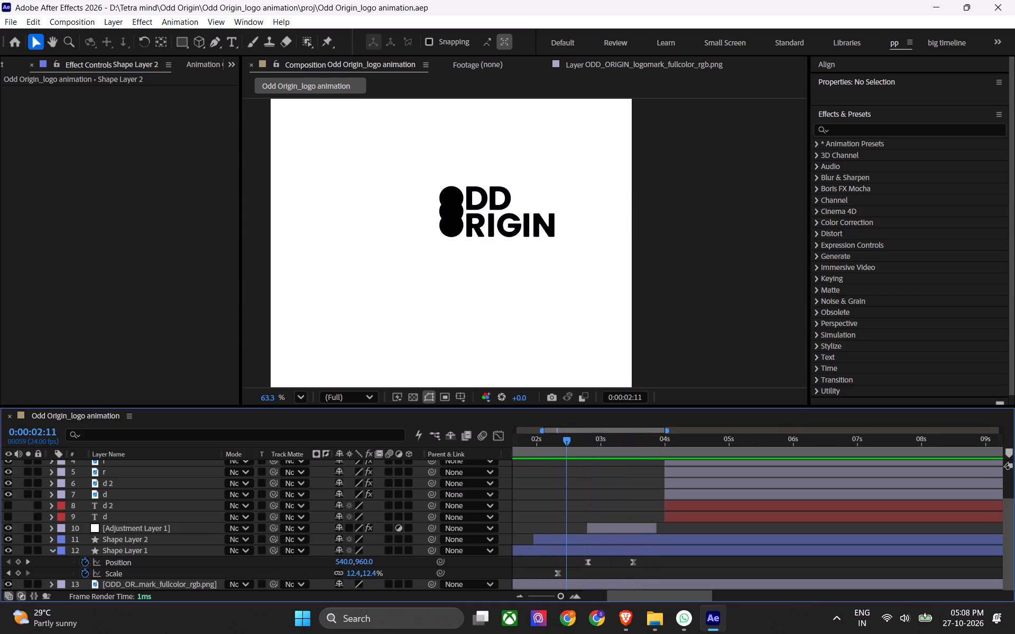
drag(563, 457, 569, 455)
click(588, 581)
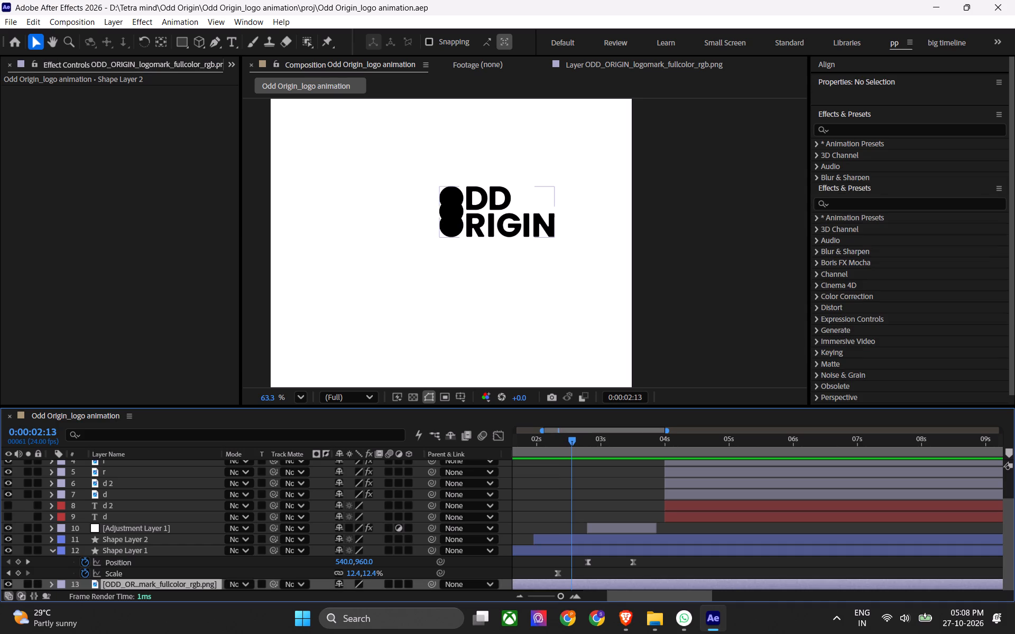
key(shift+e)
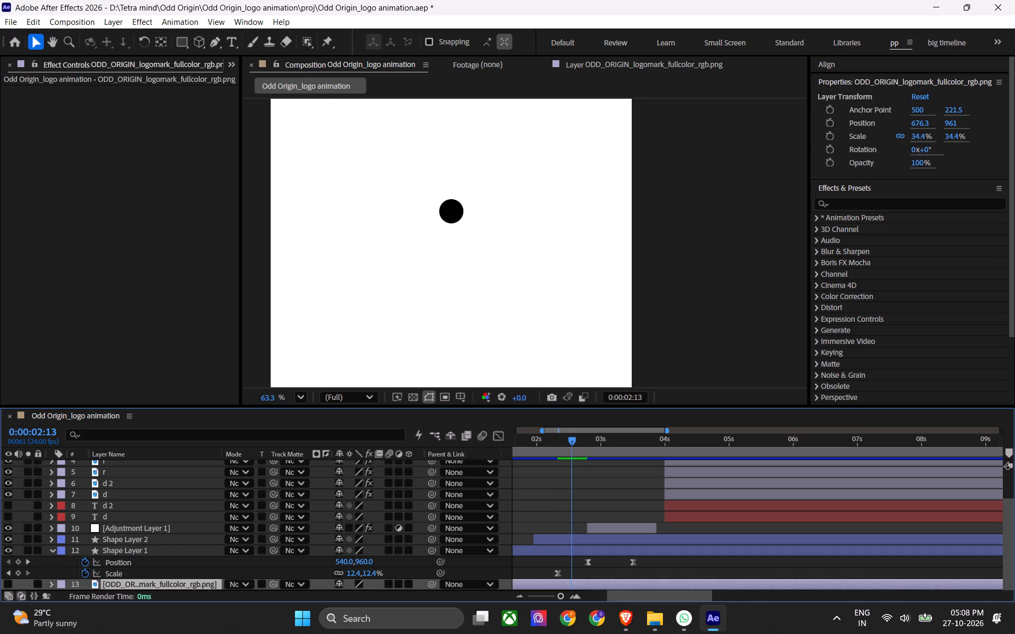
Preview the circle split and letter reveal from 0:00:02:00, save the project, and replay from 0:00:02:13.
drag(570, 437, 536, 449)
key(space)
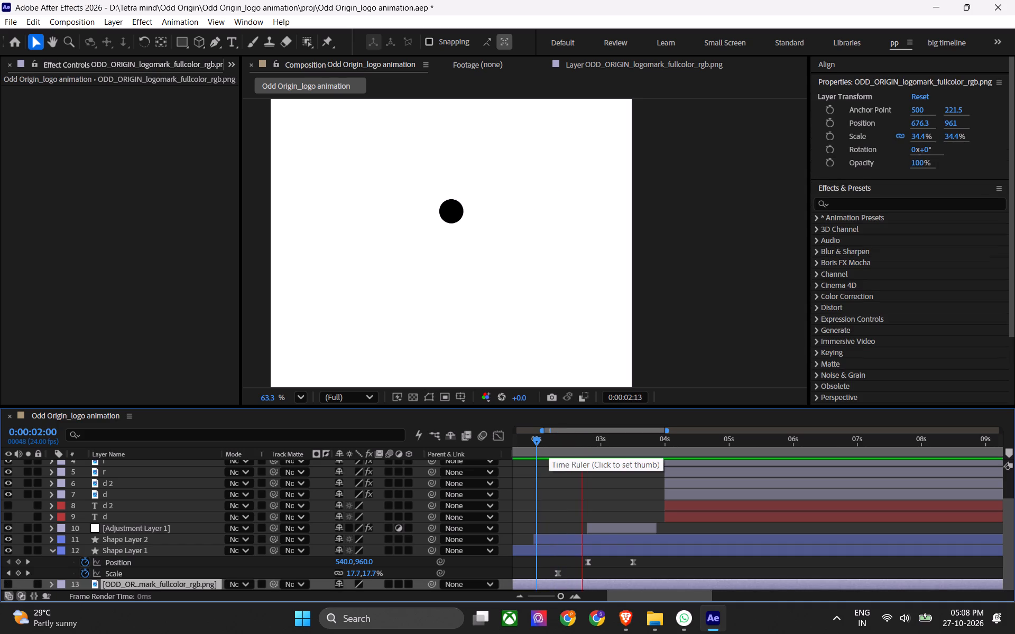
key(space)
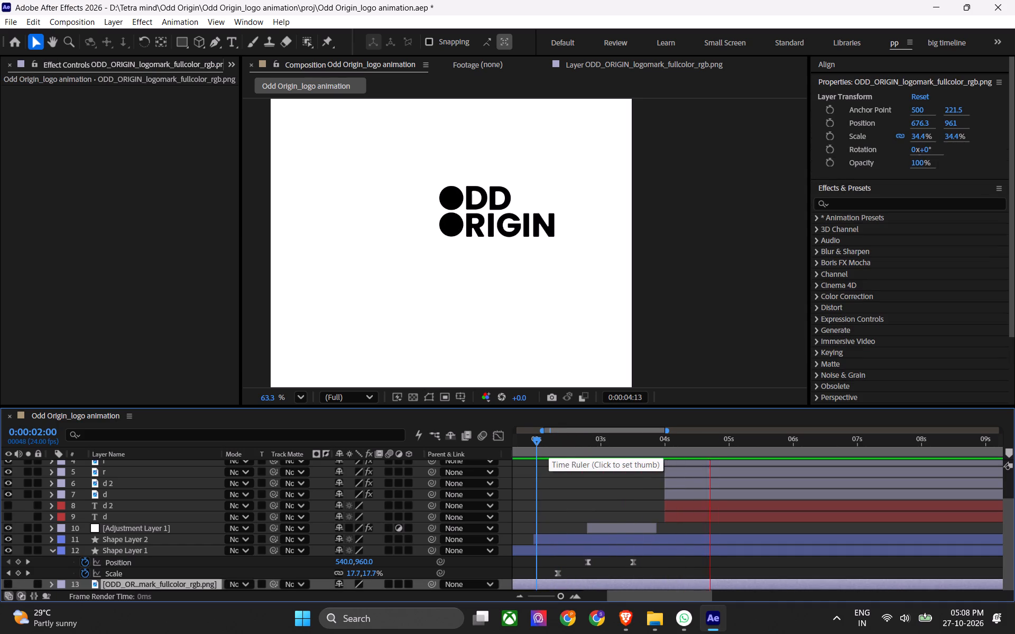
key(ctrl+s)
drag(594, 438, 572, 445)
key(space)
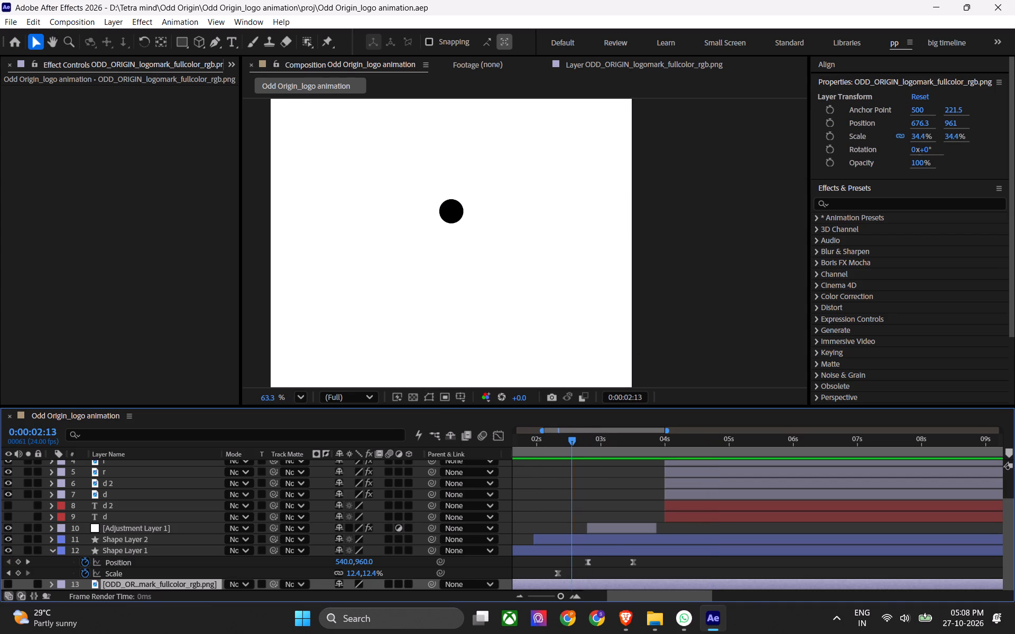
key(space)
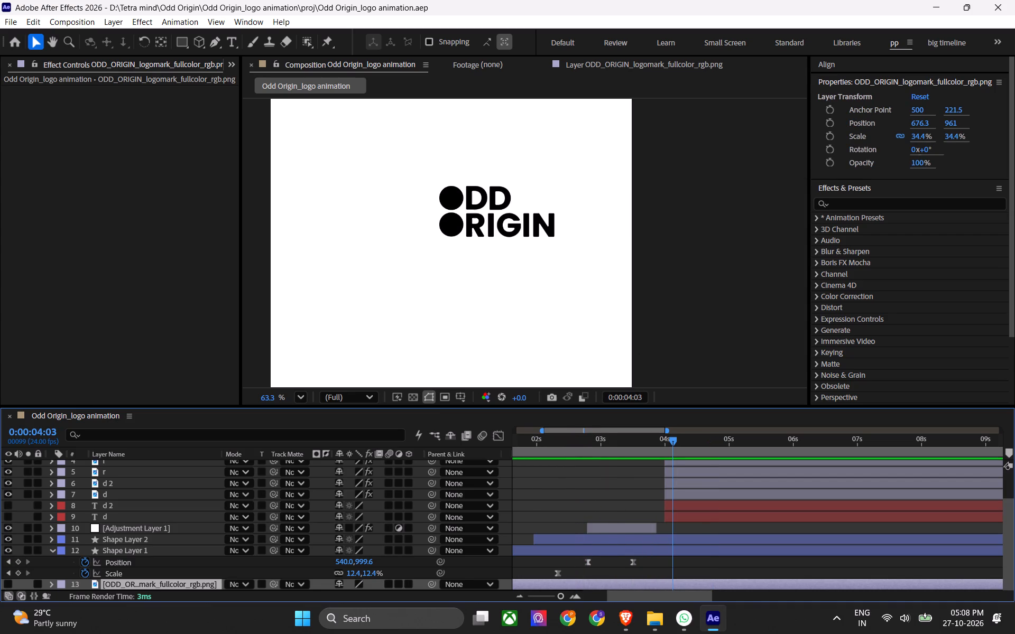
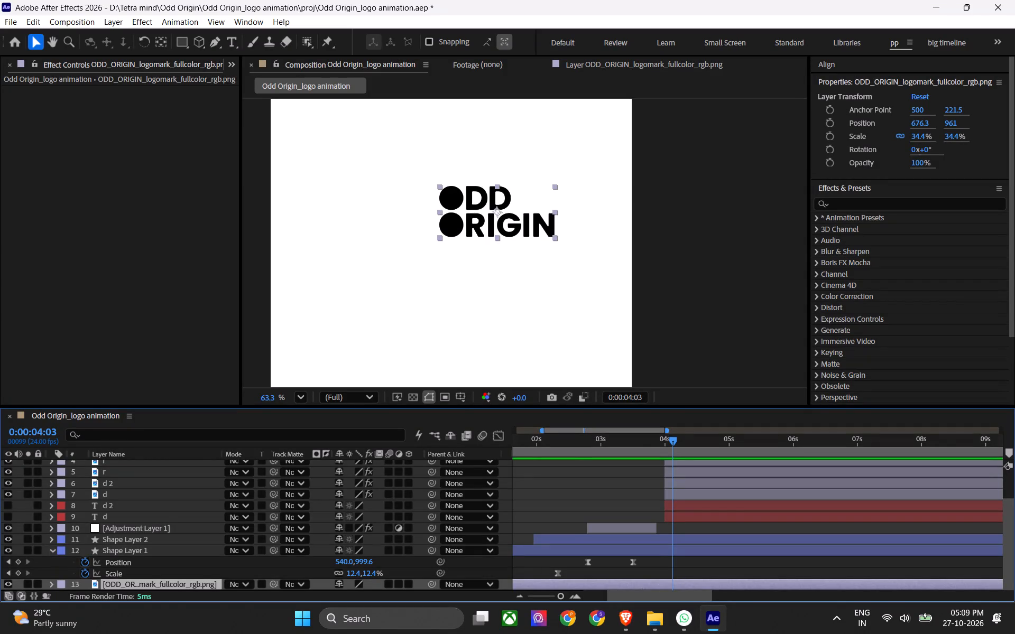
Scrub the animation back through 0:00:03:00 and 0:00:02:07 to 0:00:00:00 for review and save the project.
drag(644, 437, 593, 454)
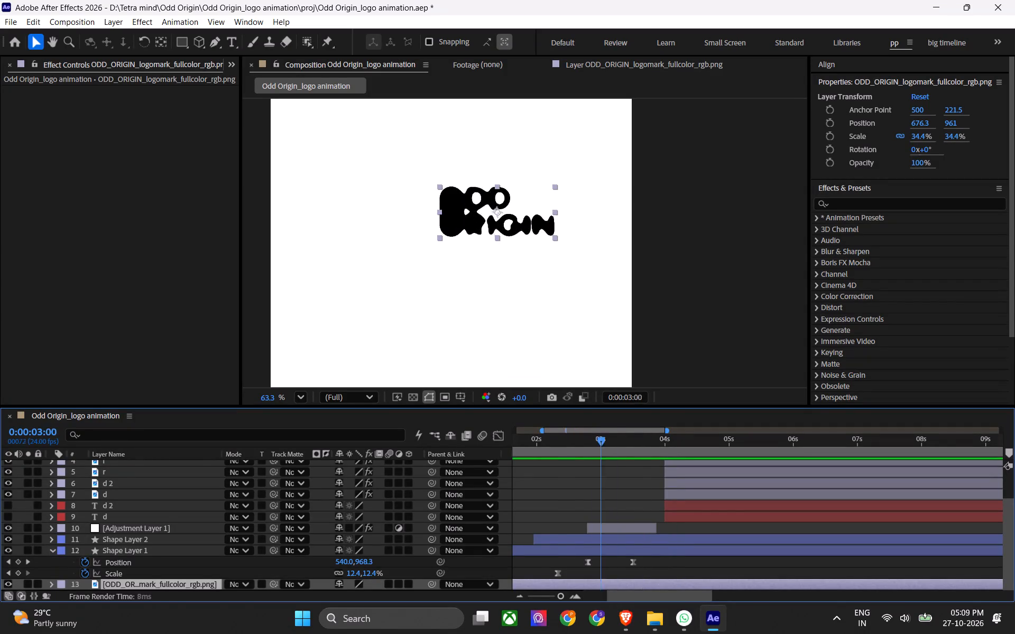
drag(593, 454, 559, 467)
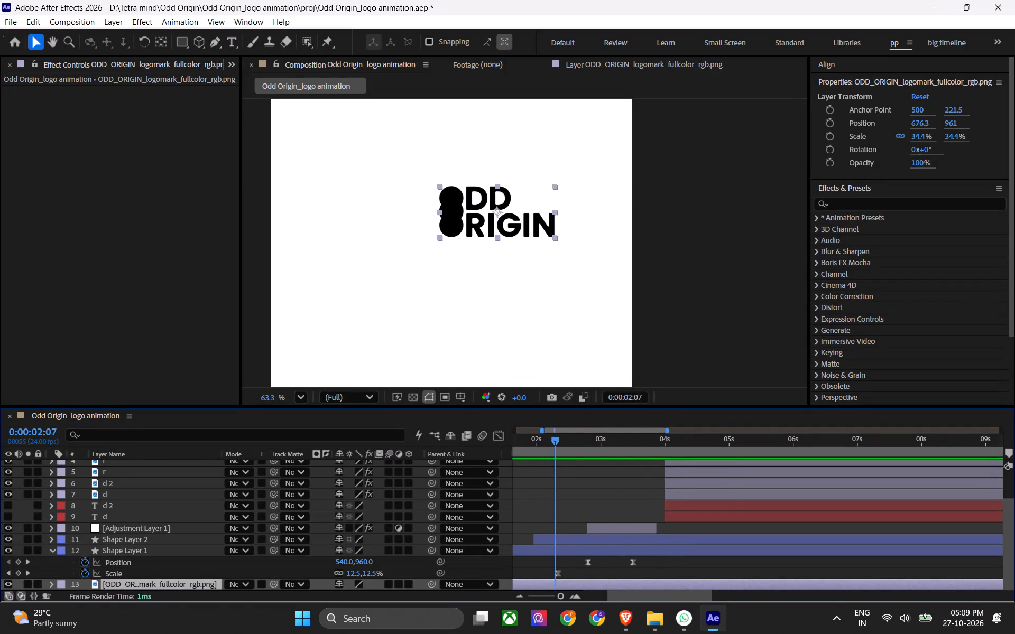
drag(559, 467, 512, 467)
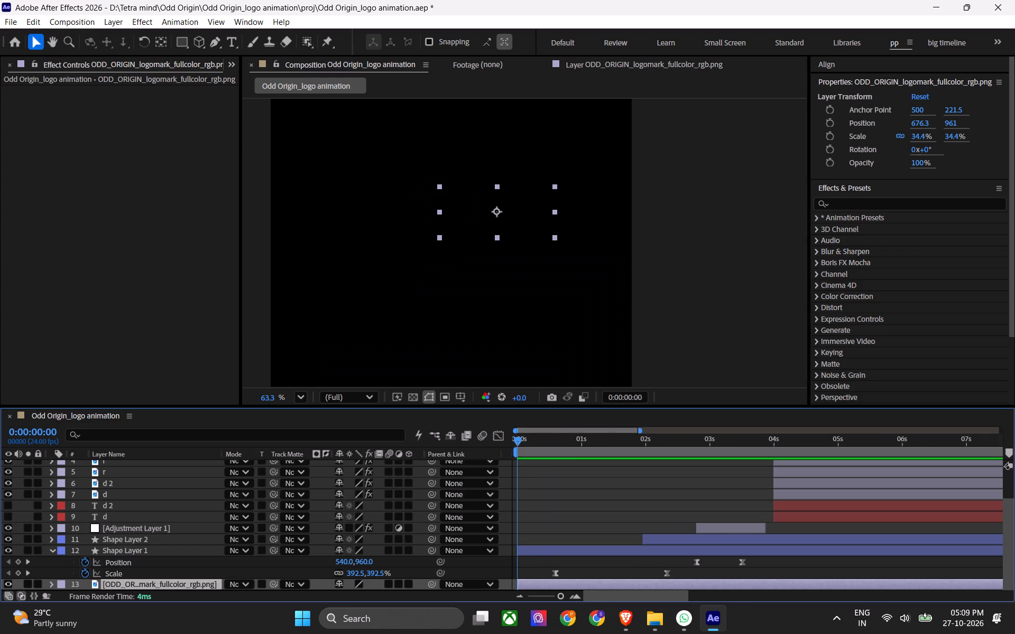
key(ctrl+s)
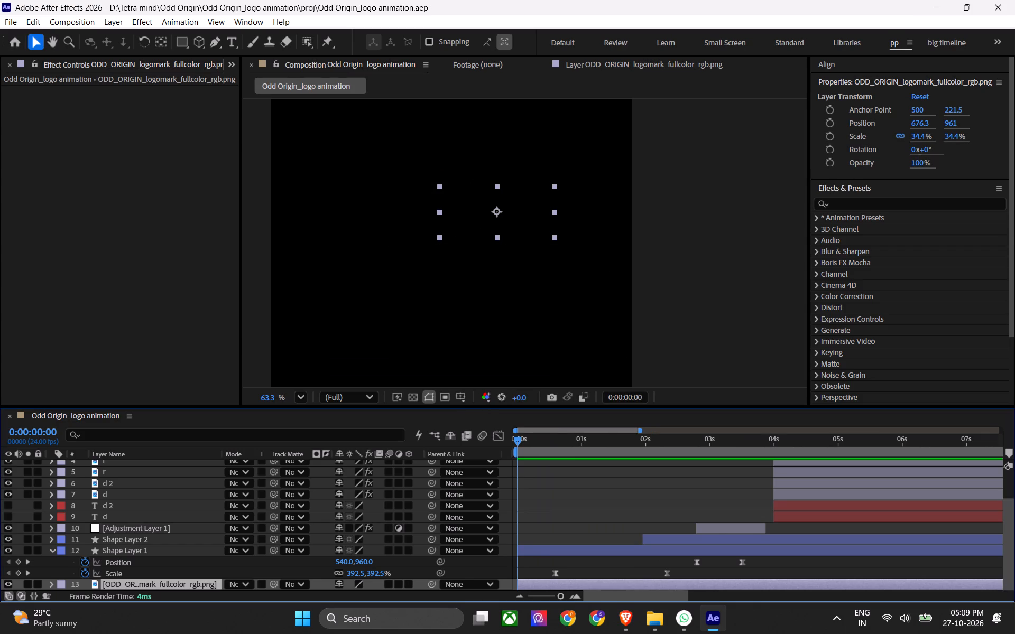
Show the guides in the composition view, leaving the grid hidden.
click(458, 394)
click(476, 442)
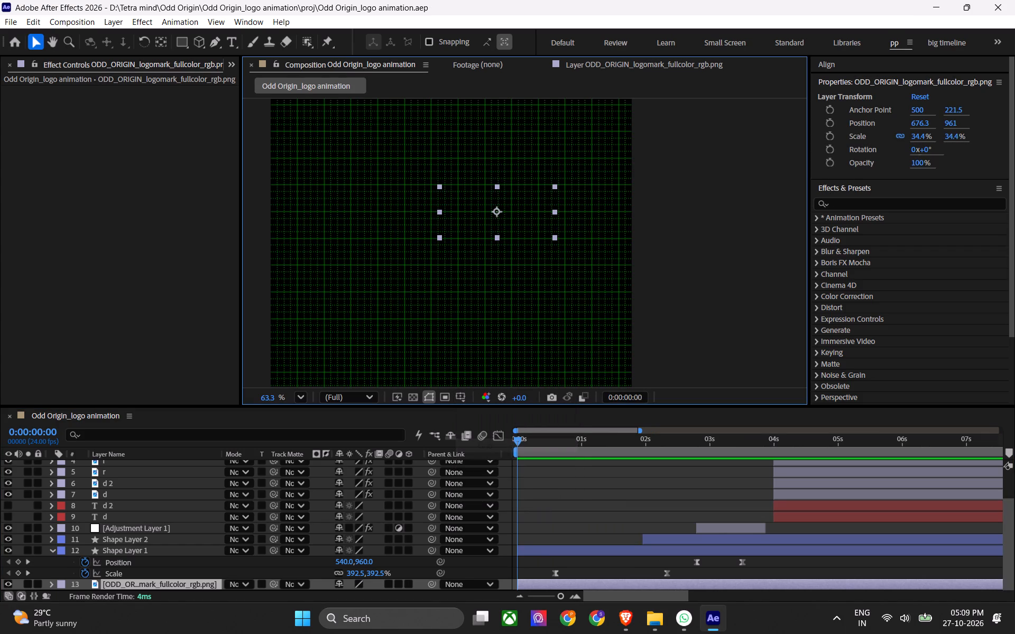
click(463, 401)
click(477, 442)
click(459, 391)
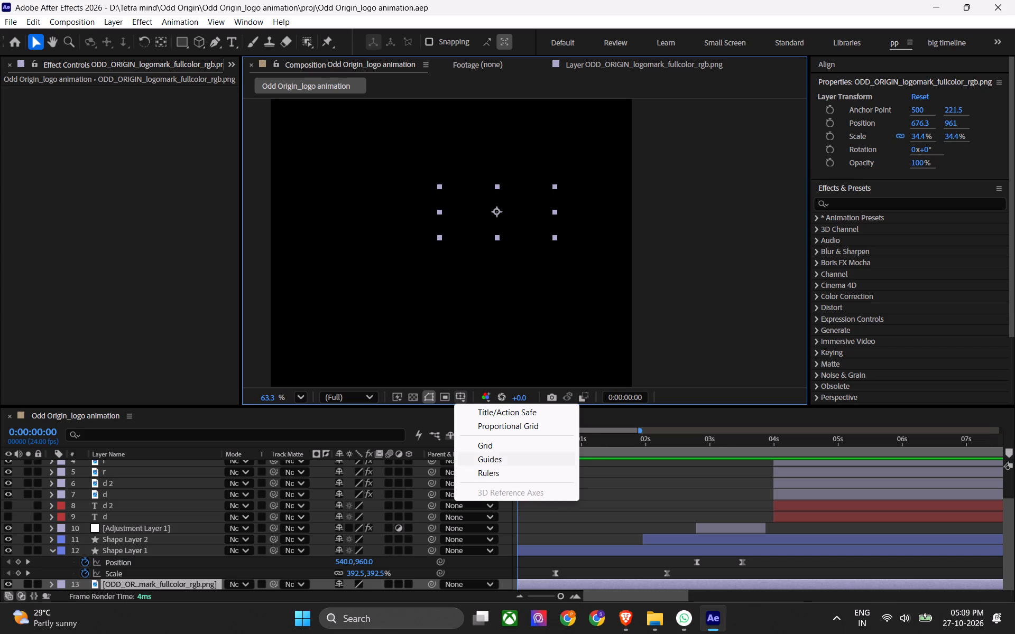
click(500, 458)
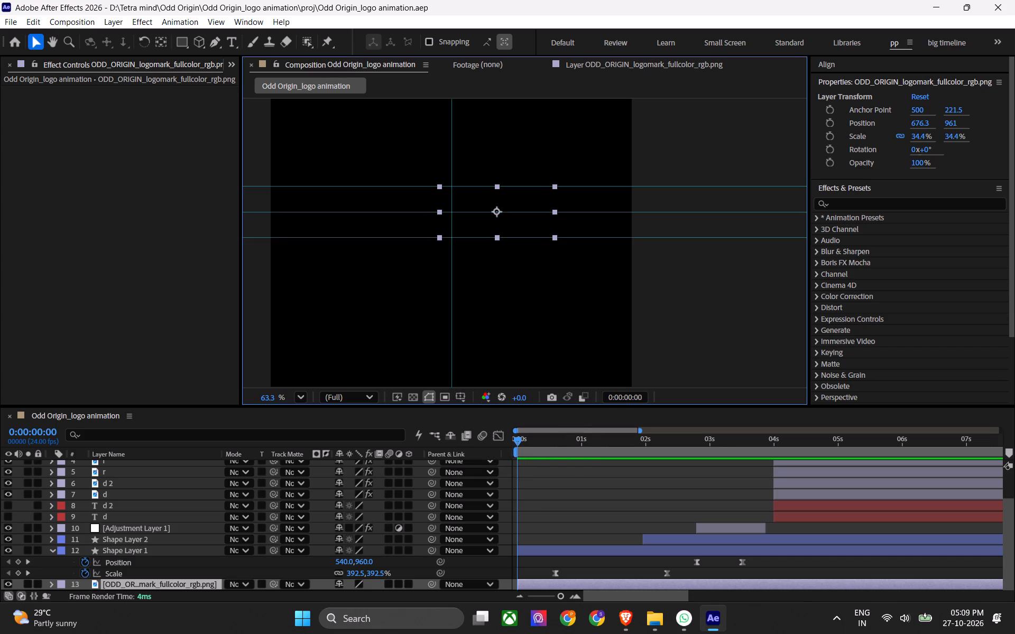
Centre the ODD_ORIGIN logomark layer on the crossing guides at position 540, 960.
click(577, 580)
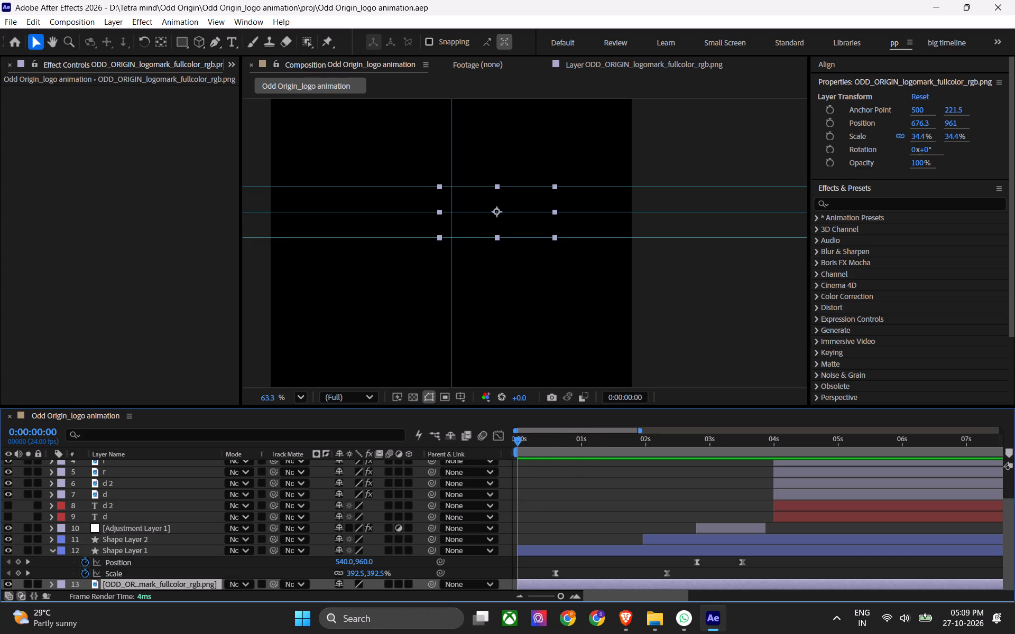
drag(530, 227, 490, 229)
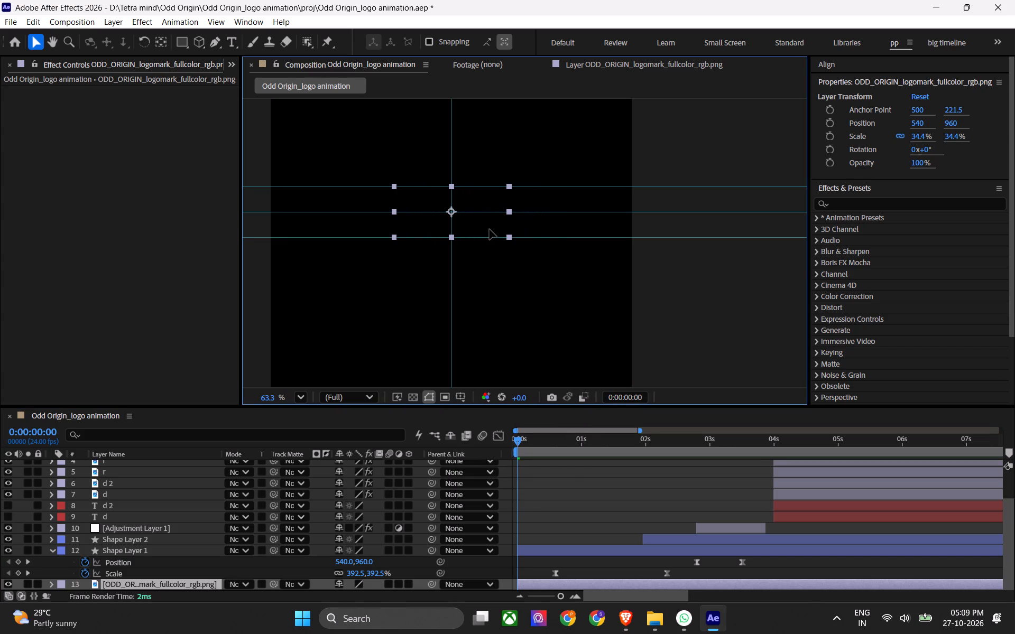
drag(490, 229, 488, 229)
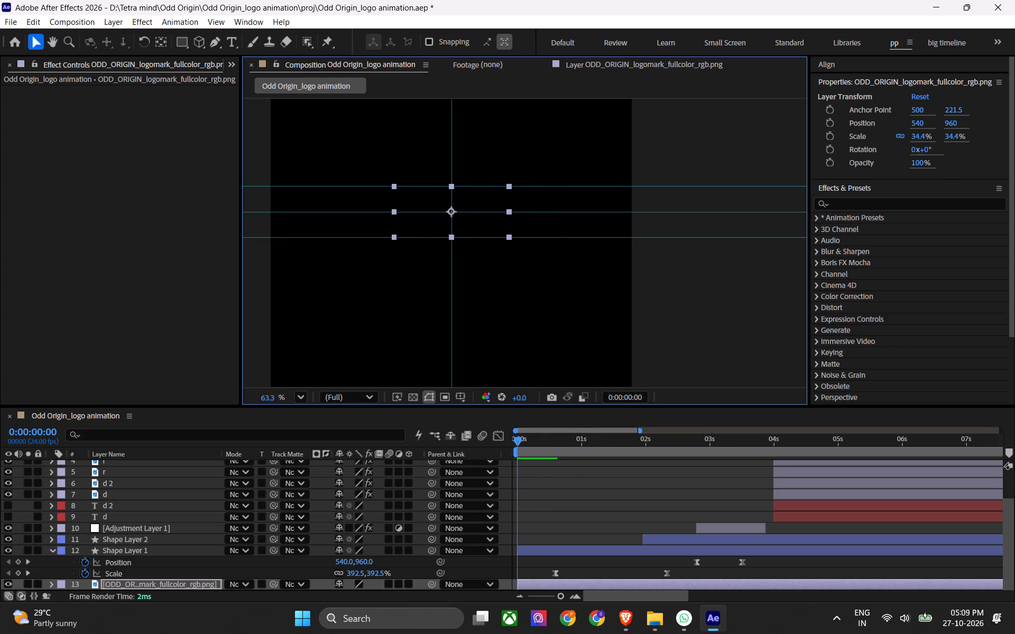
Save the project and scrub the animation up to 0:00:04:01 to review the circles and letters against the centred logomark.
drag(533, 440, 647, 440)
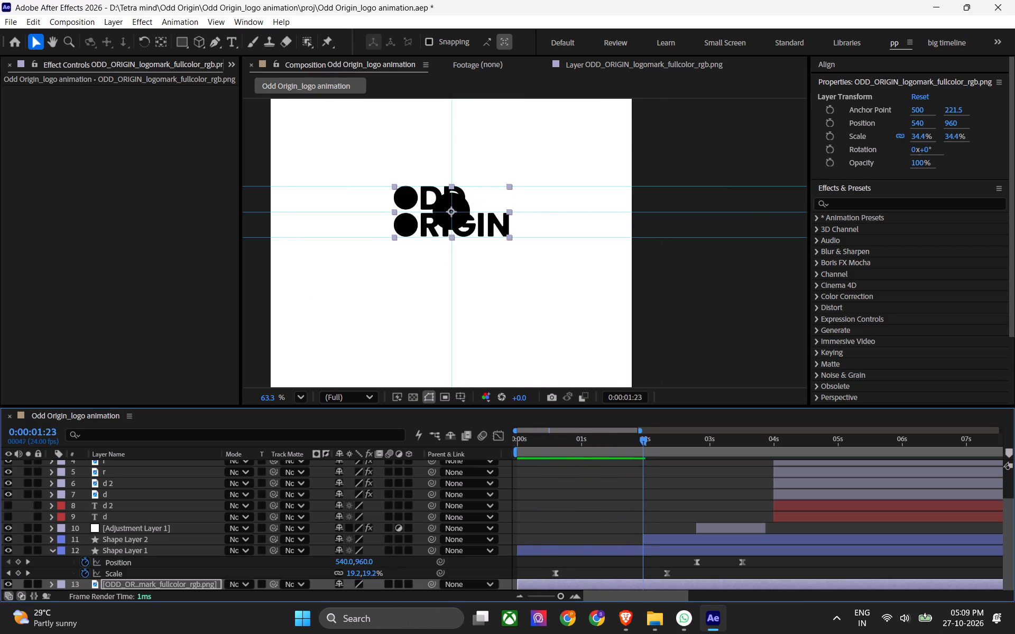
drag(647, 440, 650, 440)
key(ctrl+s)
key(ctrl+s)
key(ctrl+s)
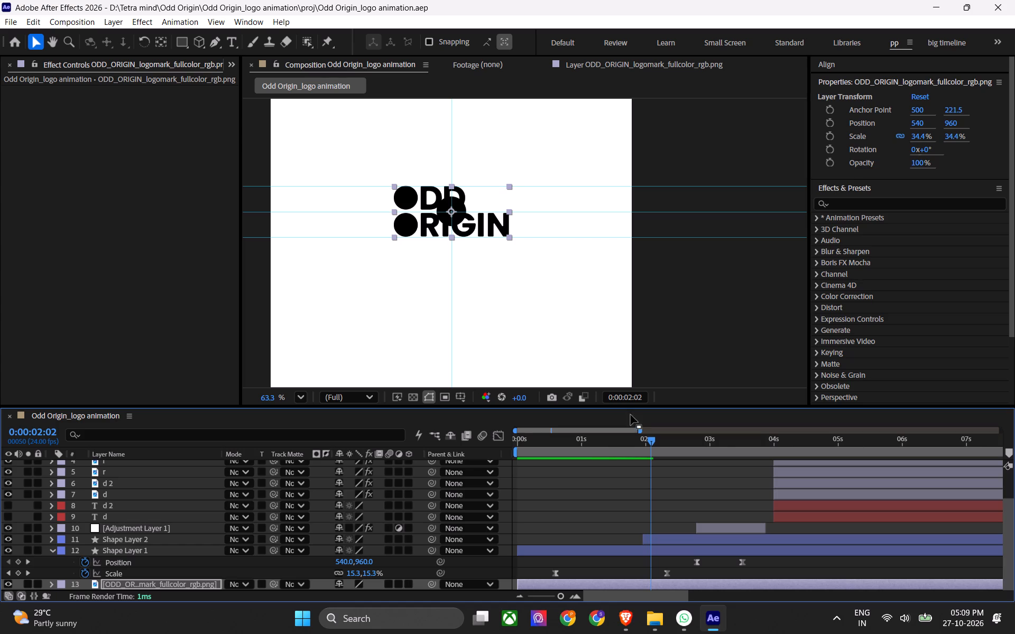
drag(645, 440, 697, 459)
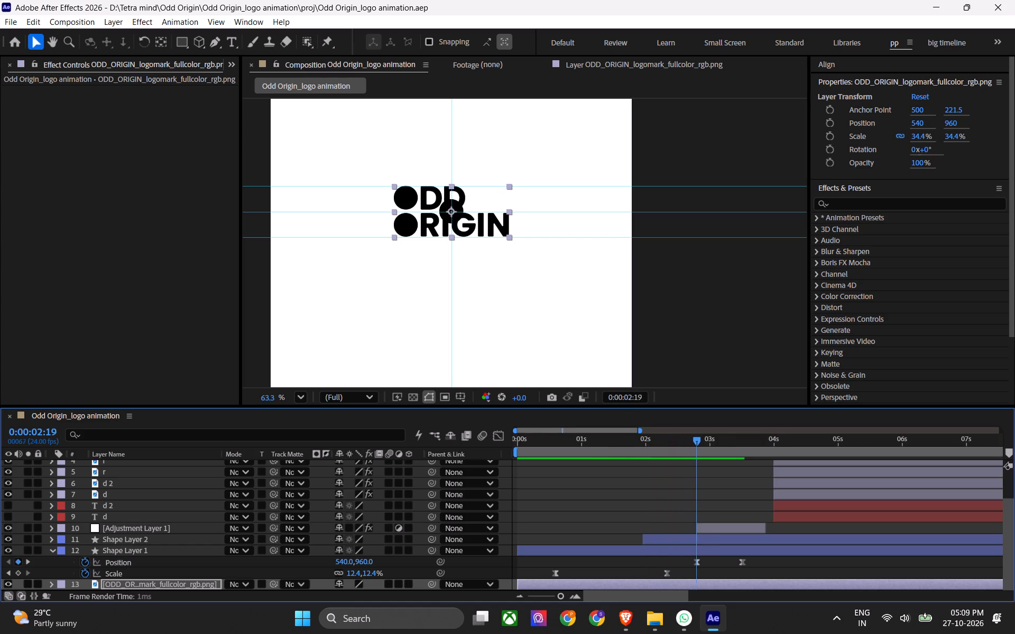
drag(697, 459, 758, 446)
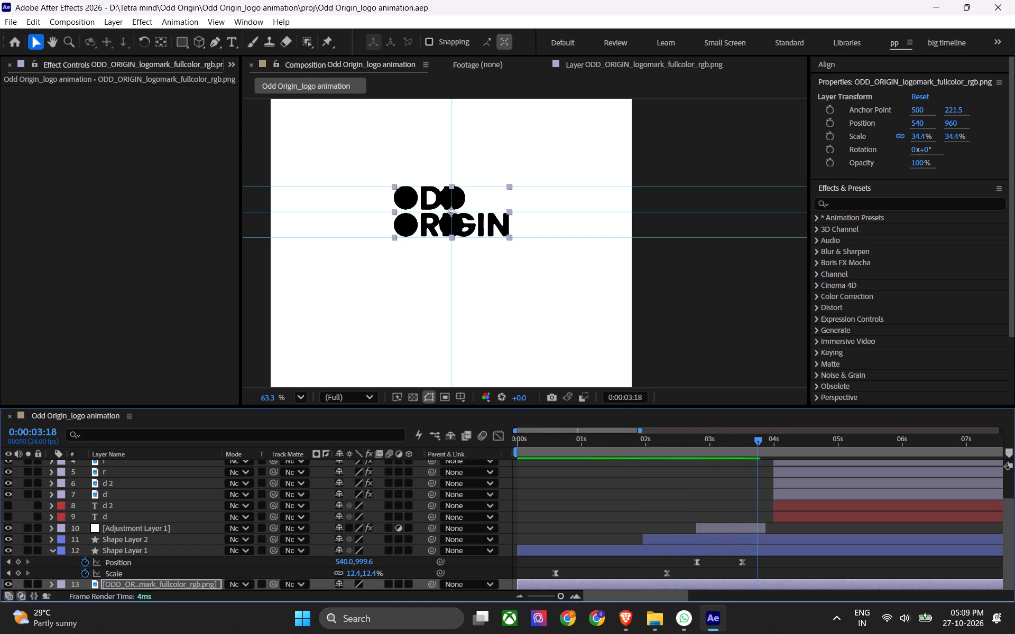
drag(758, 446, 734, 445)
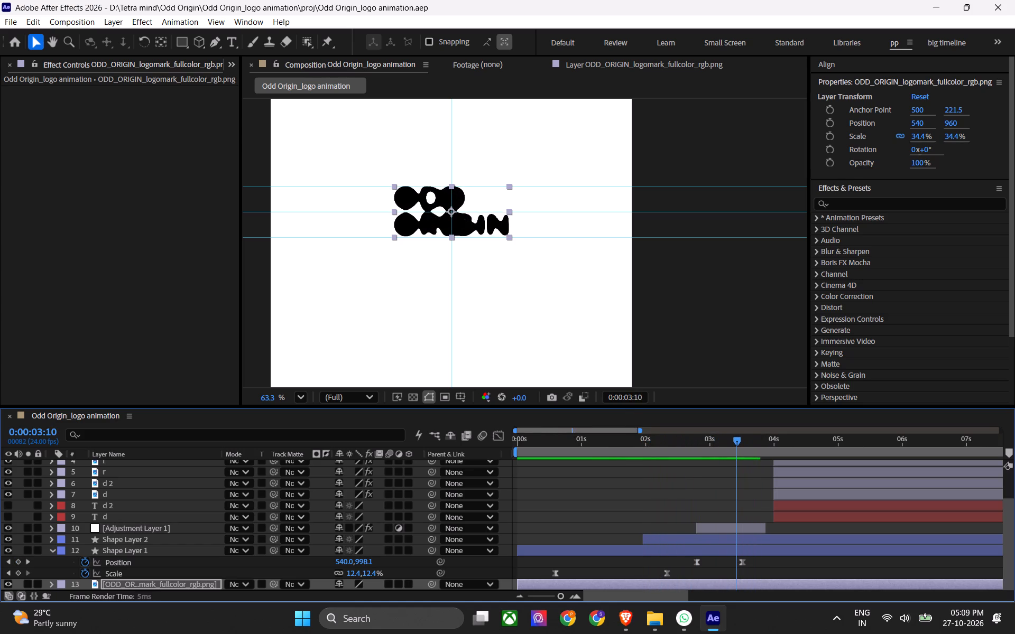
drag(734, 445, 752, 429)
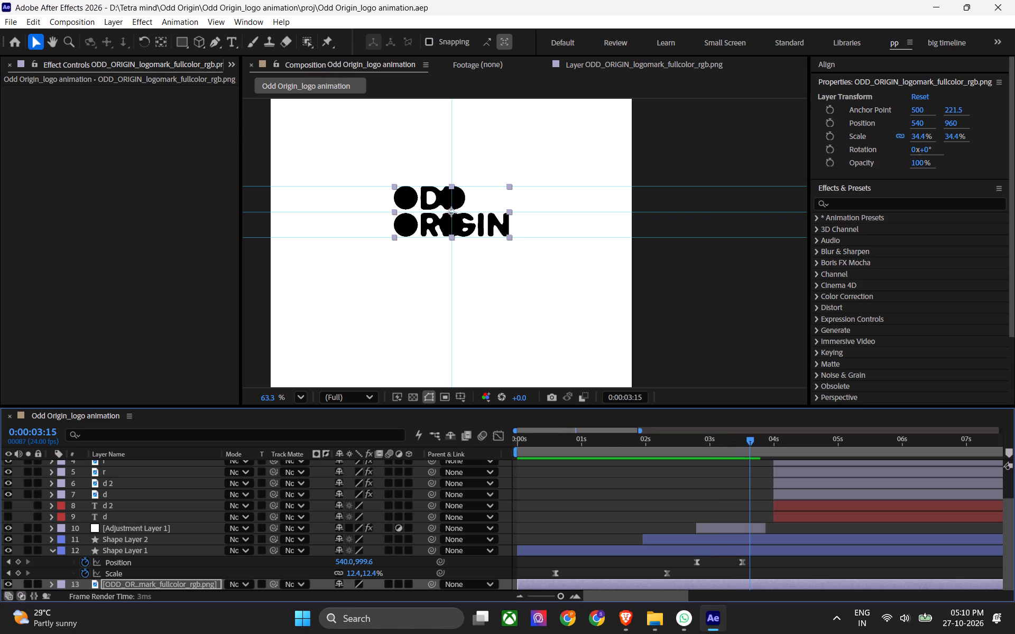
drag(752, 429, 776, 439)
Shift all nine letter layers, from n down to the text layer d, to start at about 0:00:04:10, and save the project.
scroll(787, 478, up, 2)
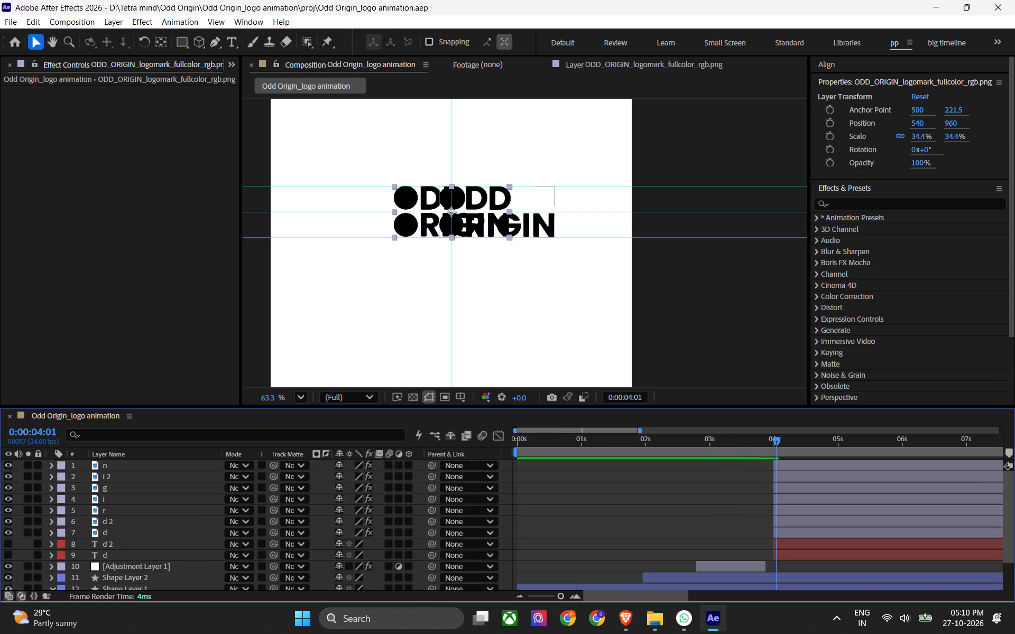
click(799, 554)
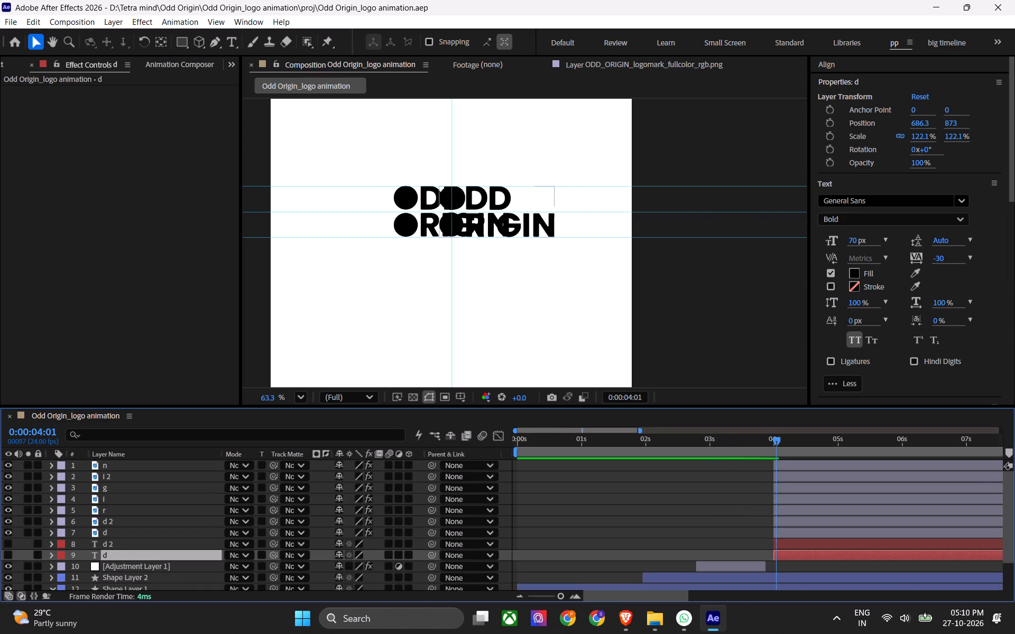
shift+click(791, 467)
scroll(791, 483, up, 3)
drag(790, 465, 815, 469)
alt+scroll(776, 553, up, 3)
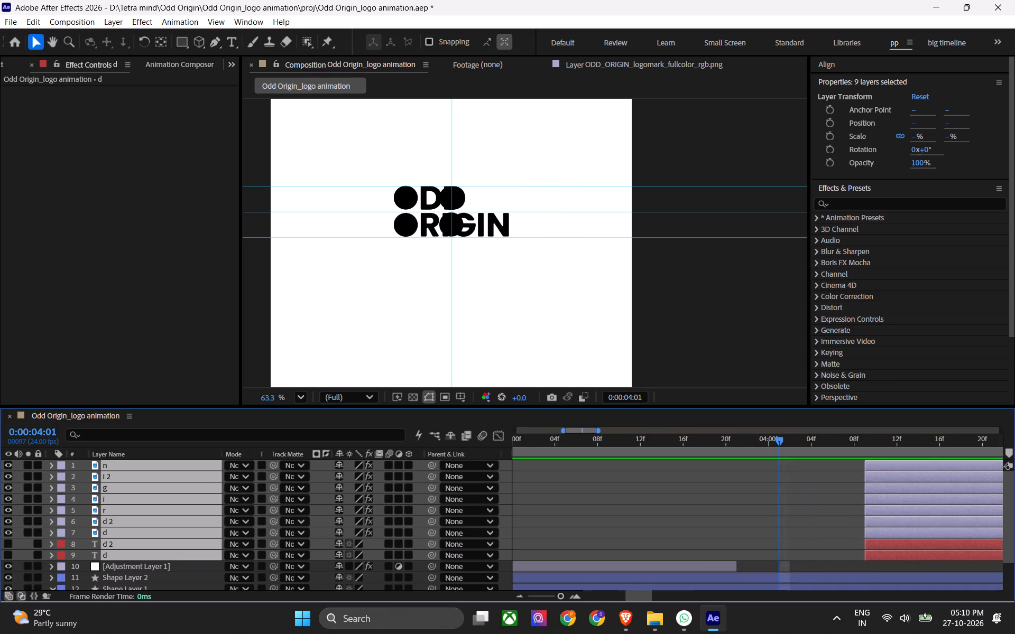
drag(958, 466, 989, 470)
alt+scroll(754, 525, down, 2)
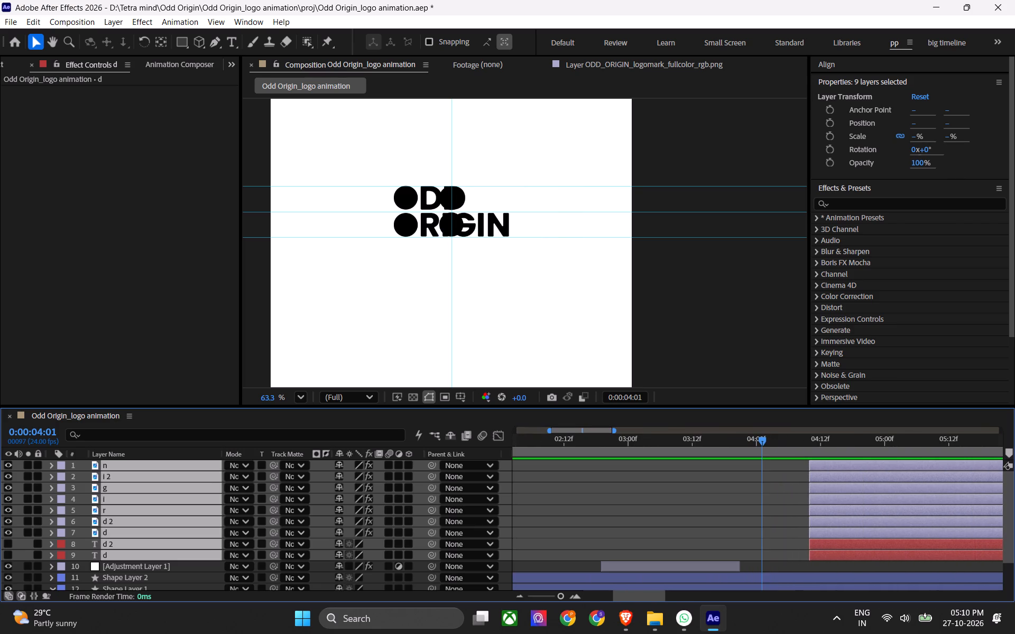
key(ctrl+s)
scroll(754, 549, down, 1)
alt+scroll(754, 549, up, 1)
key(ctrl+s)
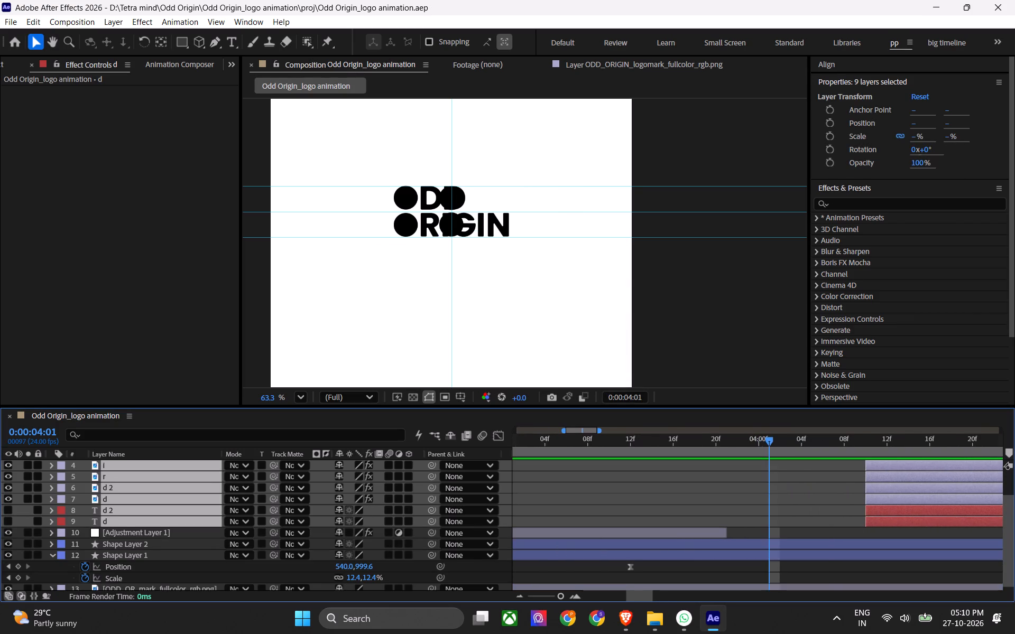
Move the playhead to 0:00:03:22, deselect the letter layers and save the project.
drag(768, 443, 697, 462)
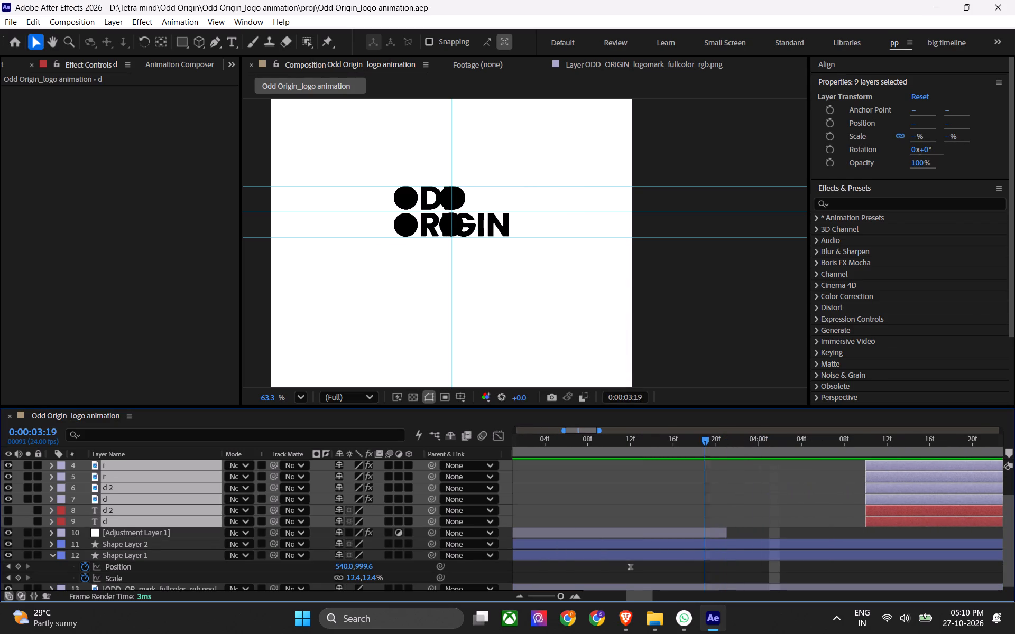
drag(697, 462, 735, 488)
click(775, 522)
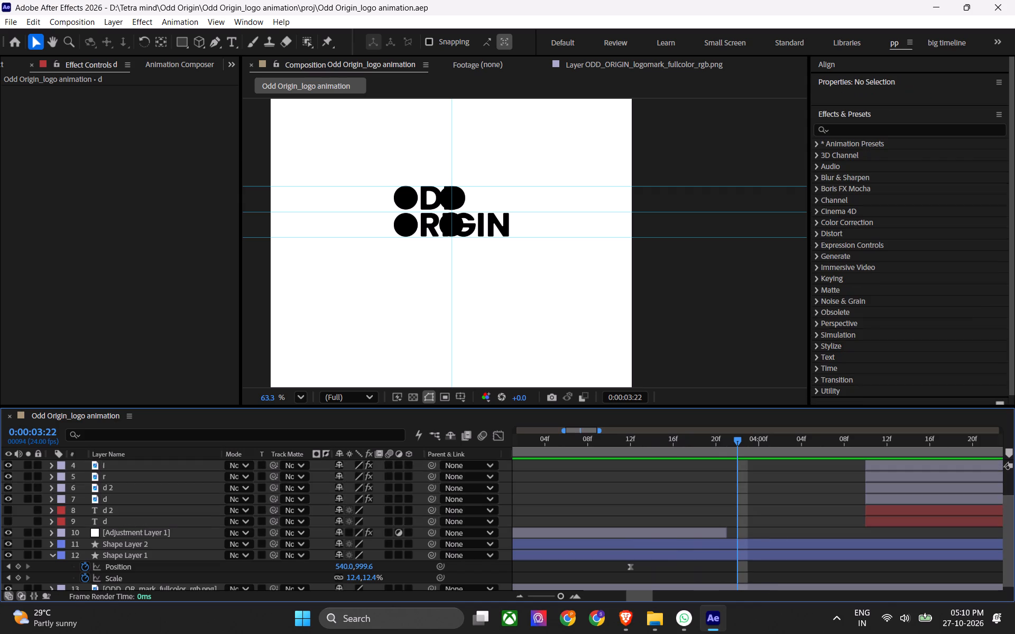
scroll(741, 514, down, 2)
key(ctrl+s)
key(ctrl+s)
key(ctrl+s)
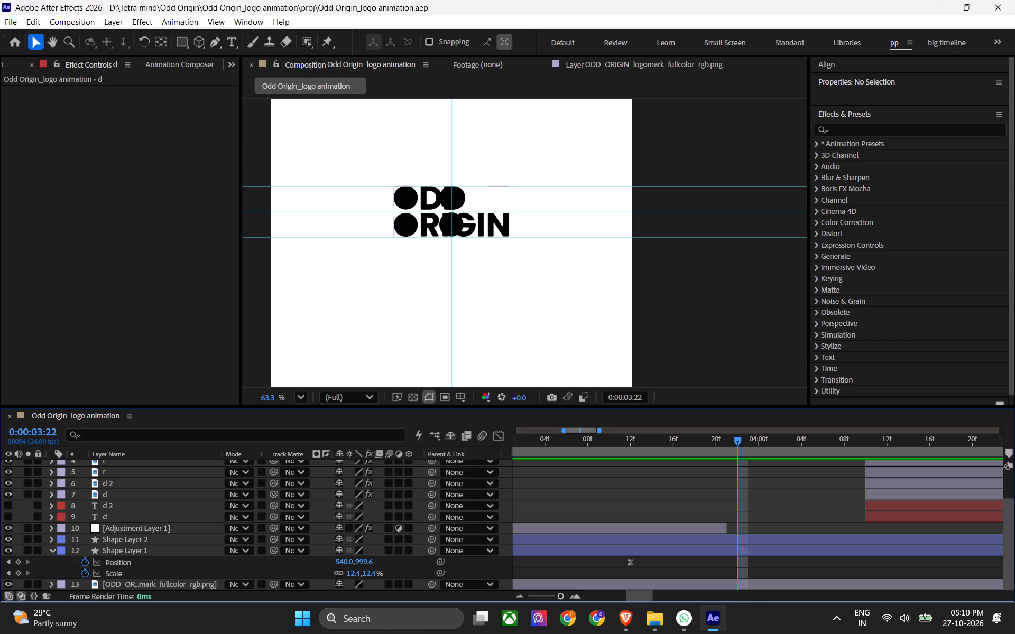
key(ctrl+s)
Select the ODD_ORIGIN logomark layer and examine its anchor point against the guides and the gap between the circles.
middle_drag(412, 227, 446, 218)
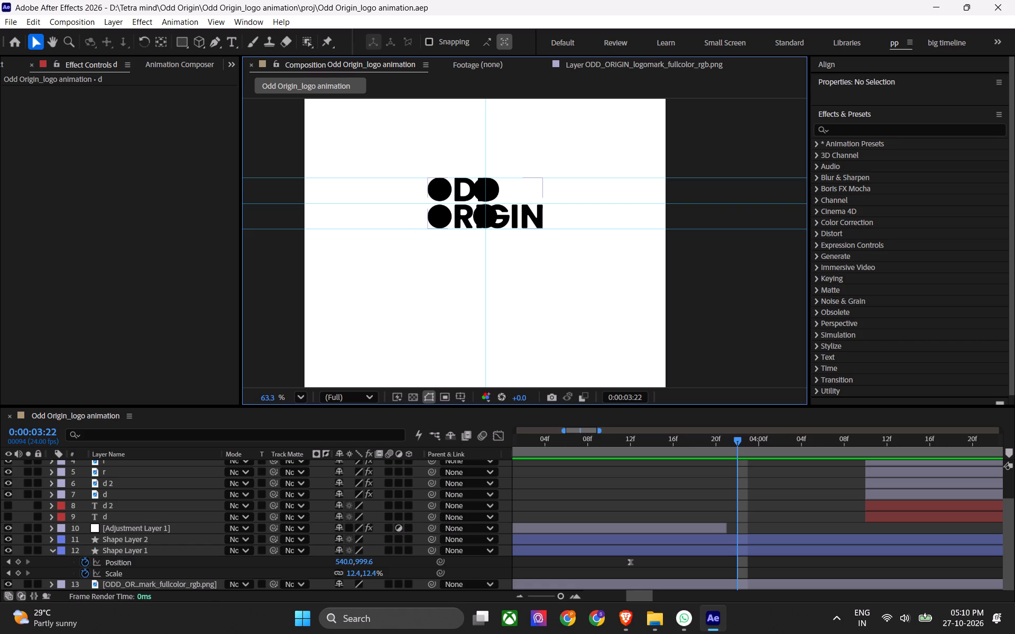
scroll(649, 503, down, 5)
click(661, 579)
click(663, 584)
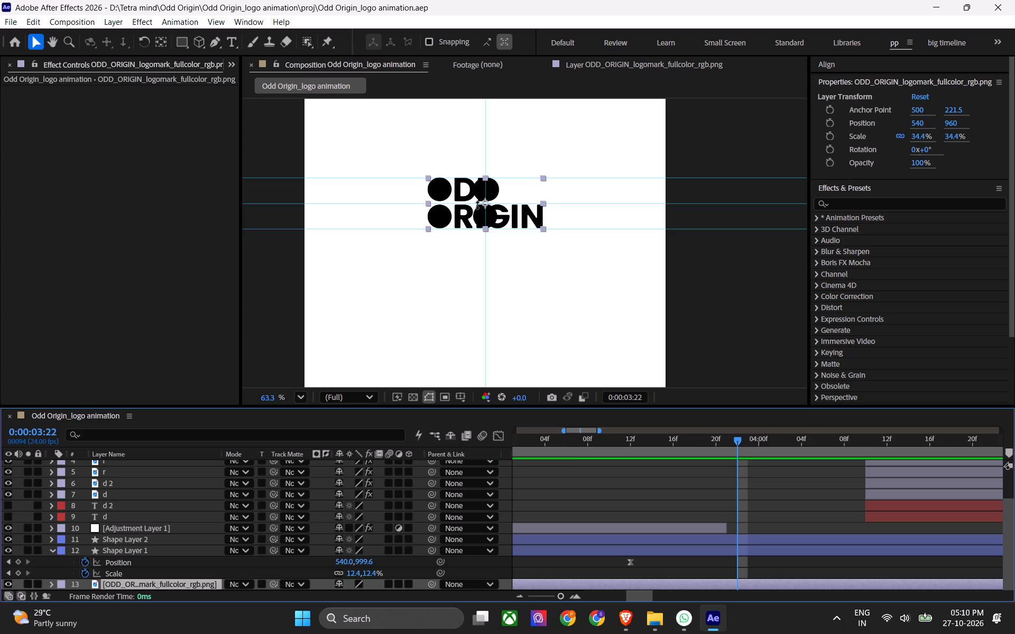
scroll(490, 203, up, 7)
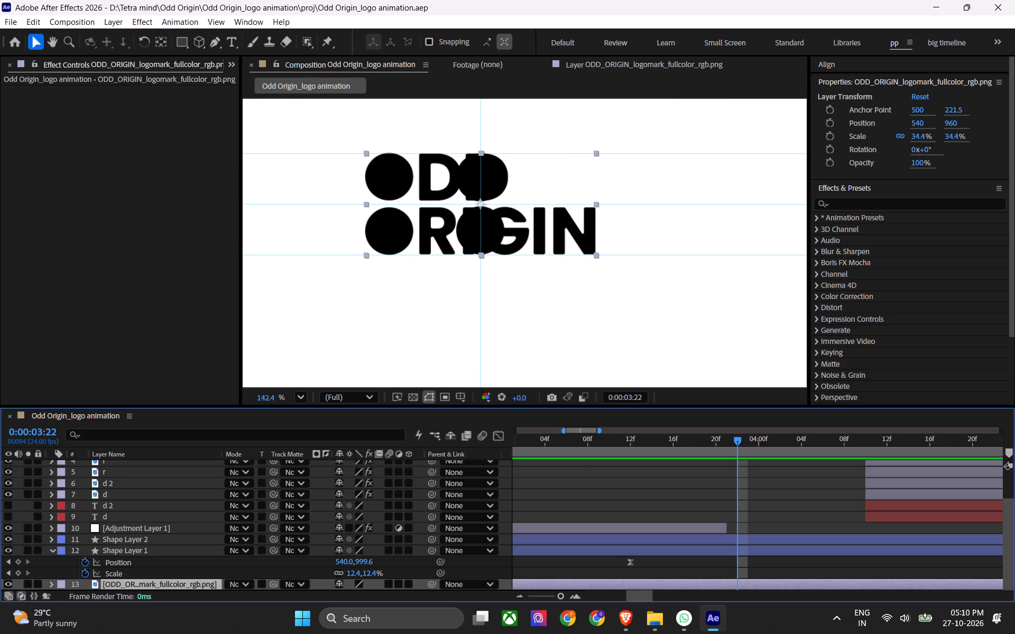
scroll(482, 190, up, 20)
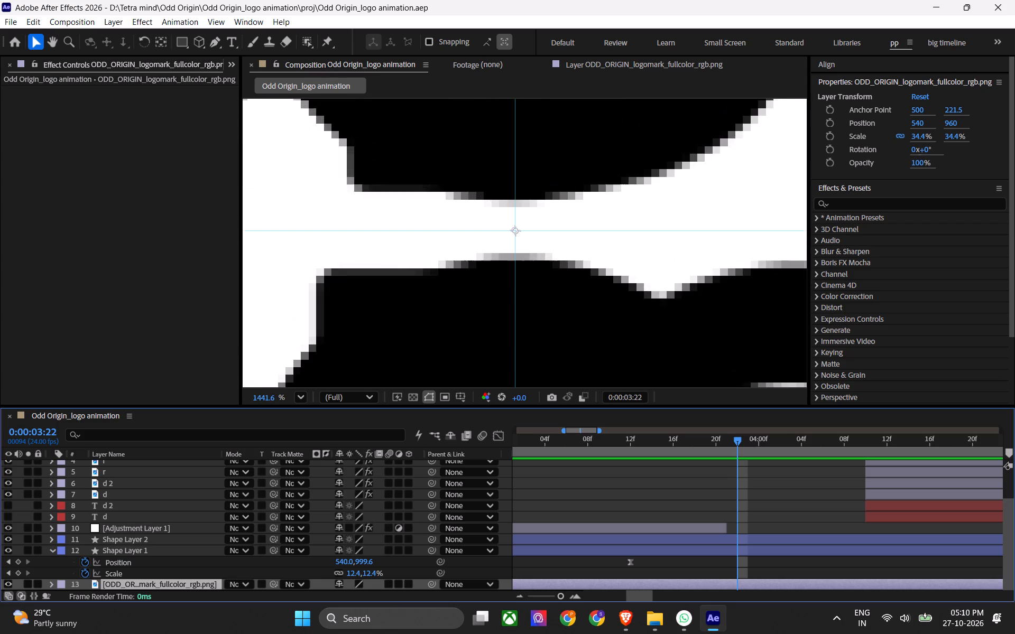
scroll(514, 246, up, 10)
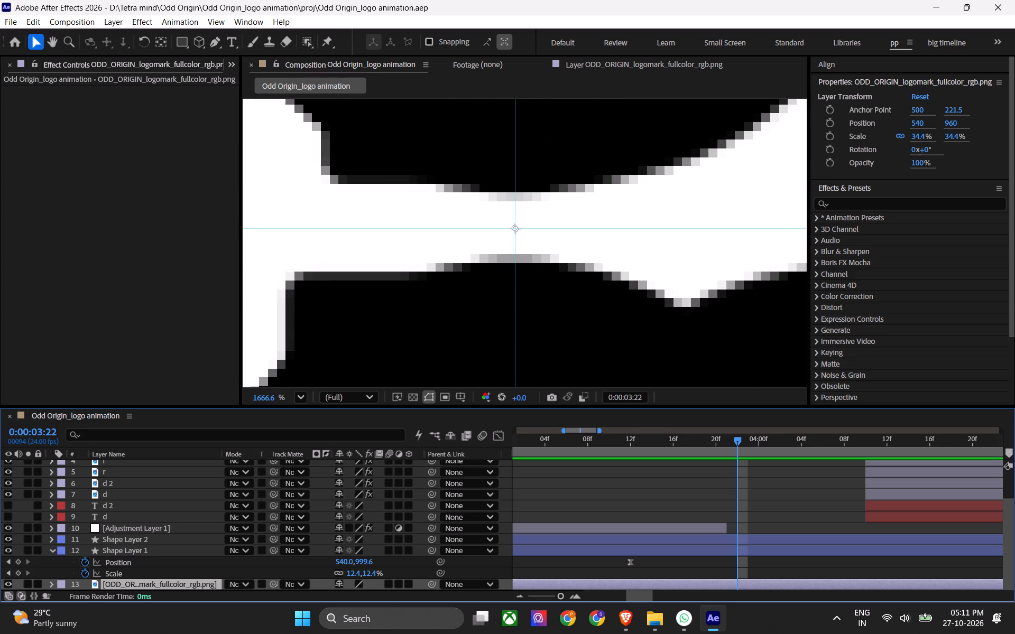
scroll(498, 235, down, 1)
scroll(502, 230, up, 6)
scroll(502, 232, down, 20)
scroll(483, 278, down, 5)
scroll(488, 244, up, 20)
scroll(488, 244, up, 2)
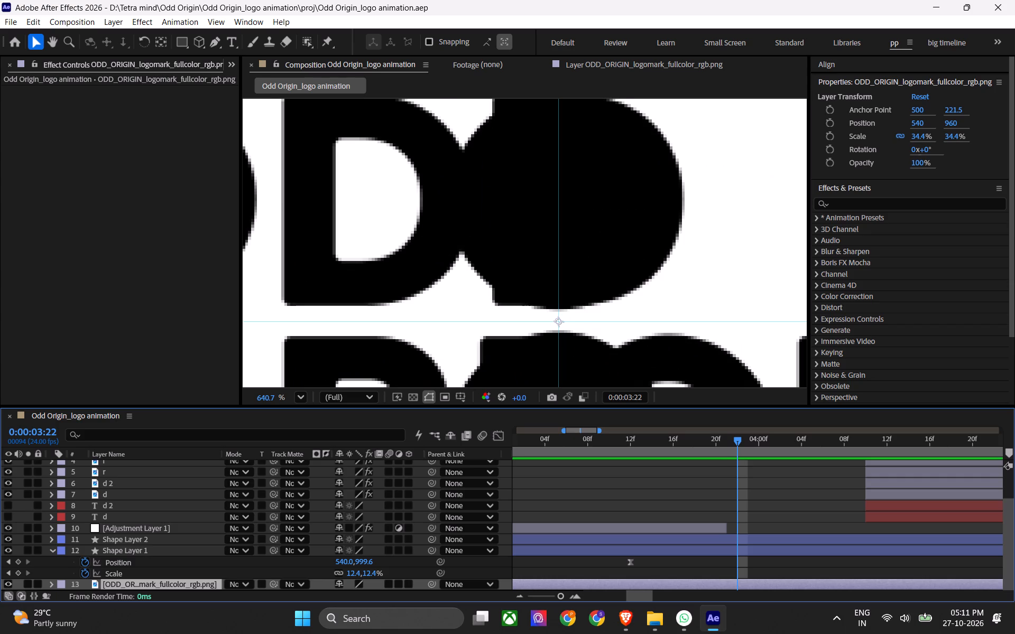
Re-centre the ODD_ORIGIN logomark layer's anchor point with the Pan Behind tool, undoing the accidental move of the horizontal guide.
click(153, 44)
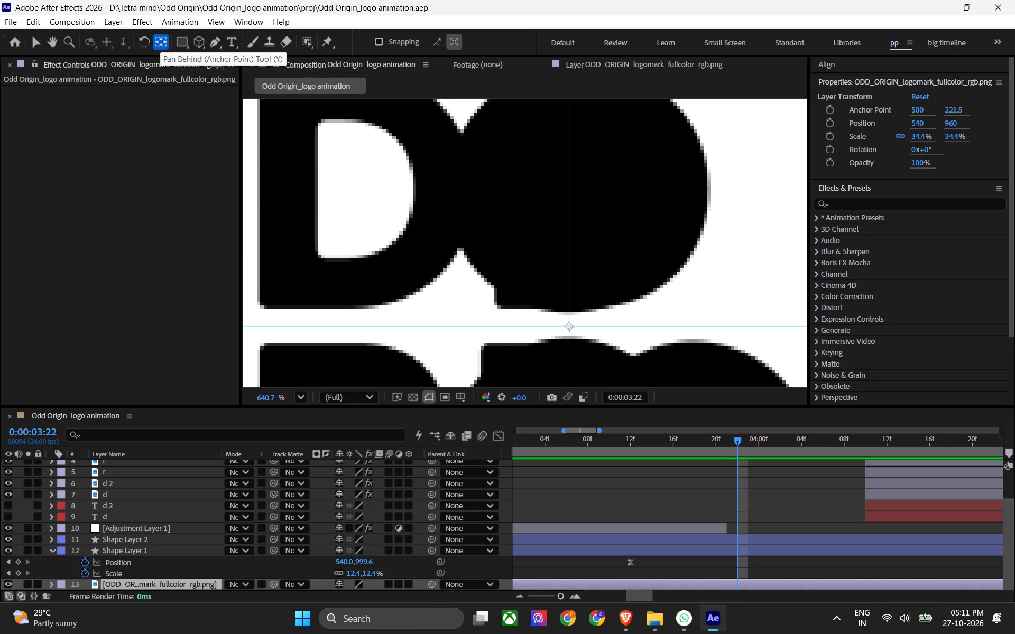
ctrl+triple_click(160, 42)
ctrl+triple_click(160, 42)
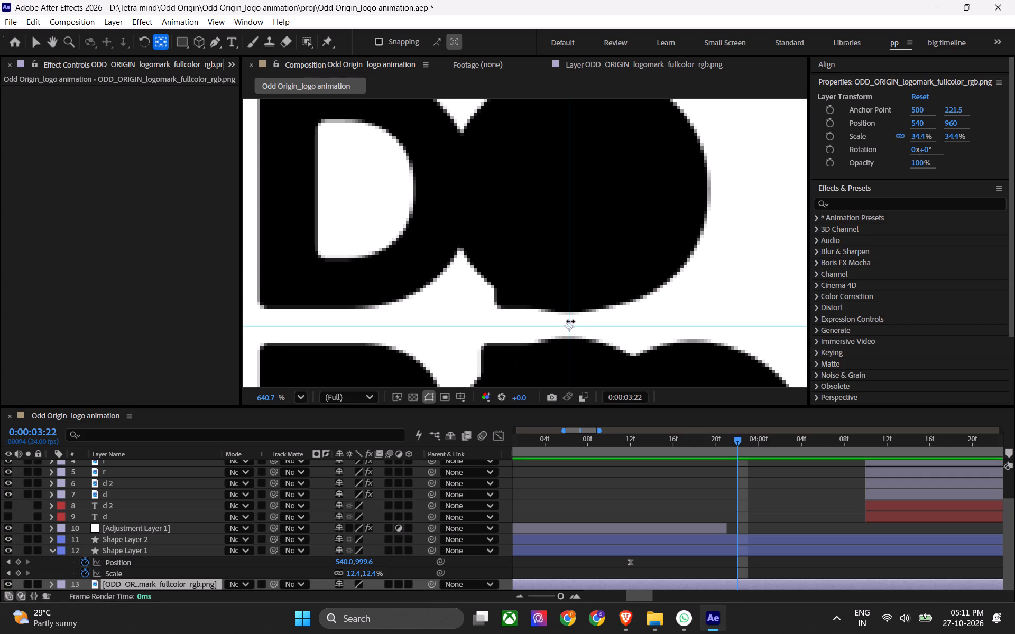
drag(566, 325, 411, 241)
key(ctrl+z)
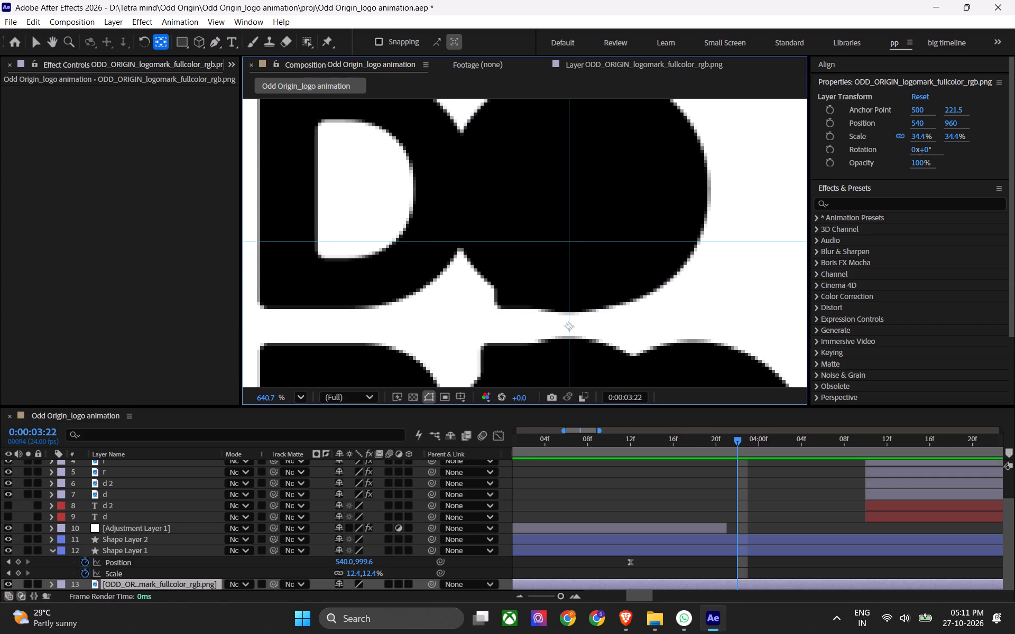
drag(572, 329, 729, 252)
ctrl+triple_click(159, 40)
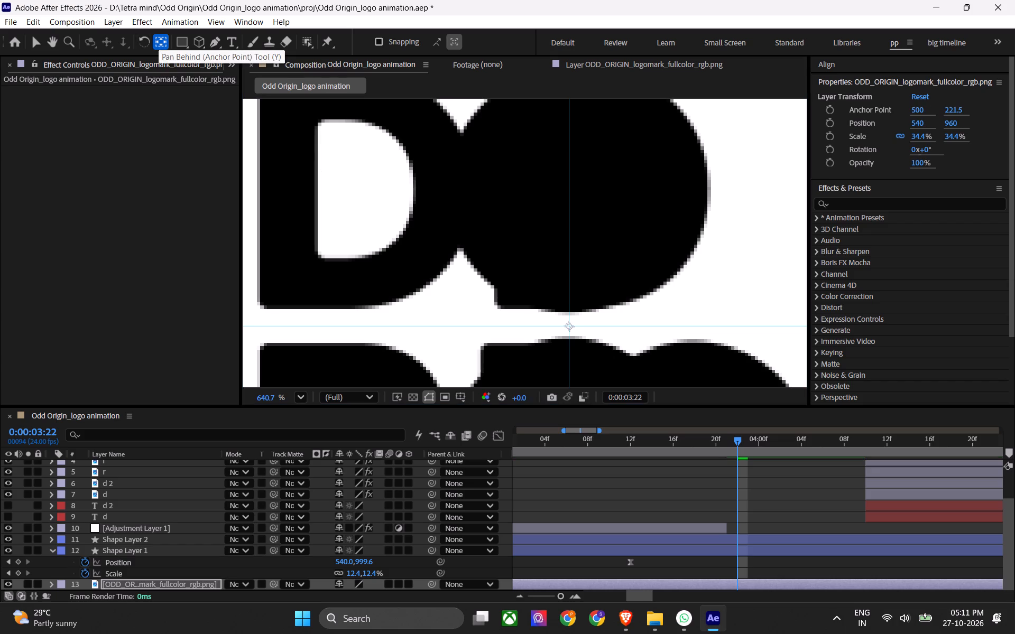
Save the project and examine the logomark's anchor point and the gap between the circles against the guides.
key(ctrl+s)
scroll(576, 348, up, 19)
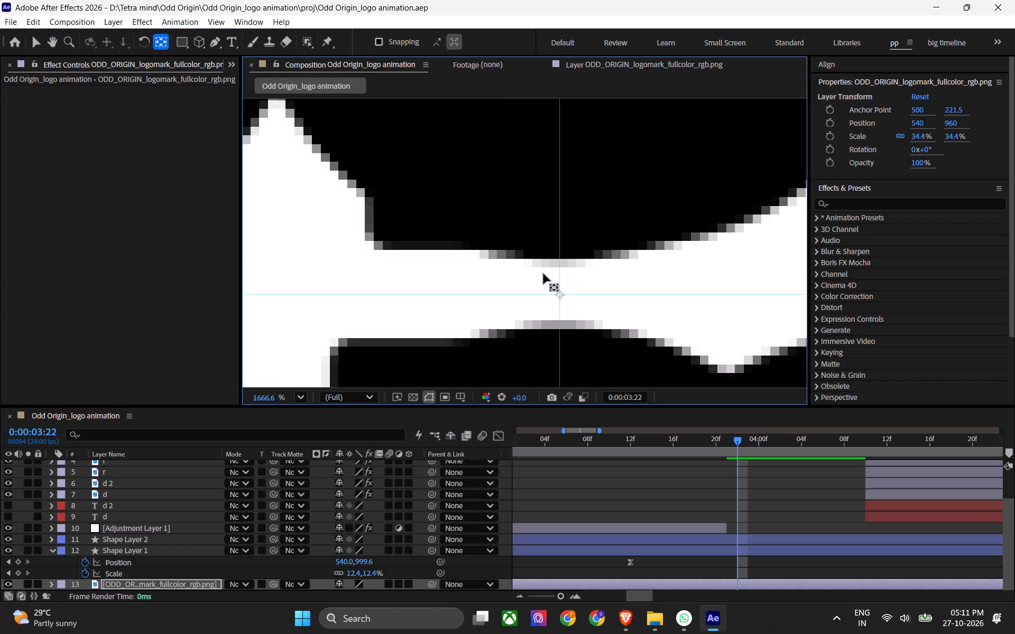
key(ctrl+s)
scroll(524, 311, down, 14)
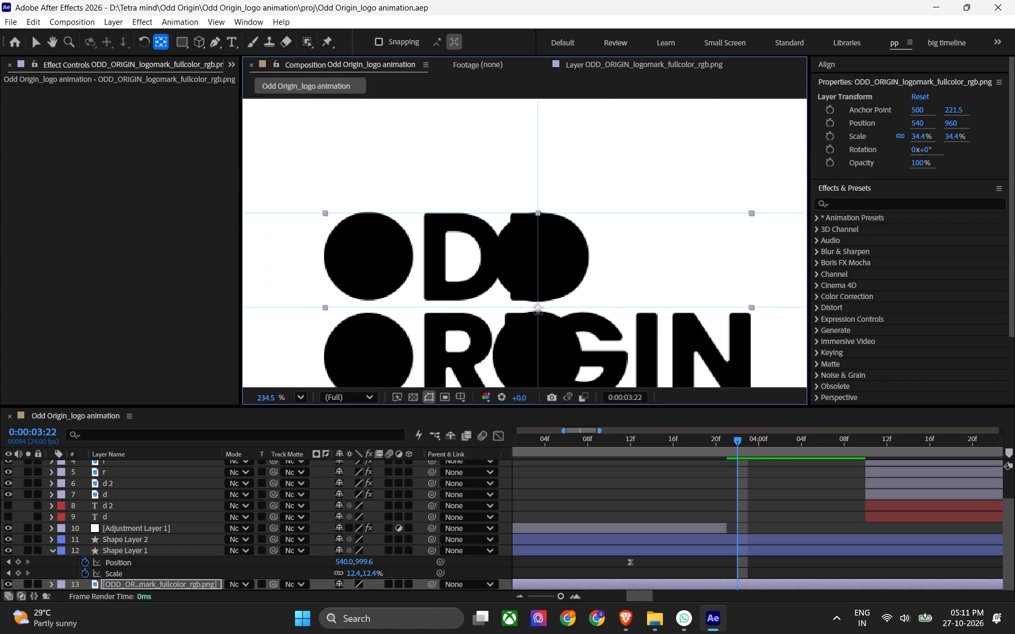
middle_drag(541, 315, 547, 265)
key(ctrl+s)
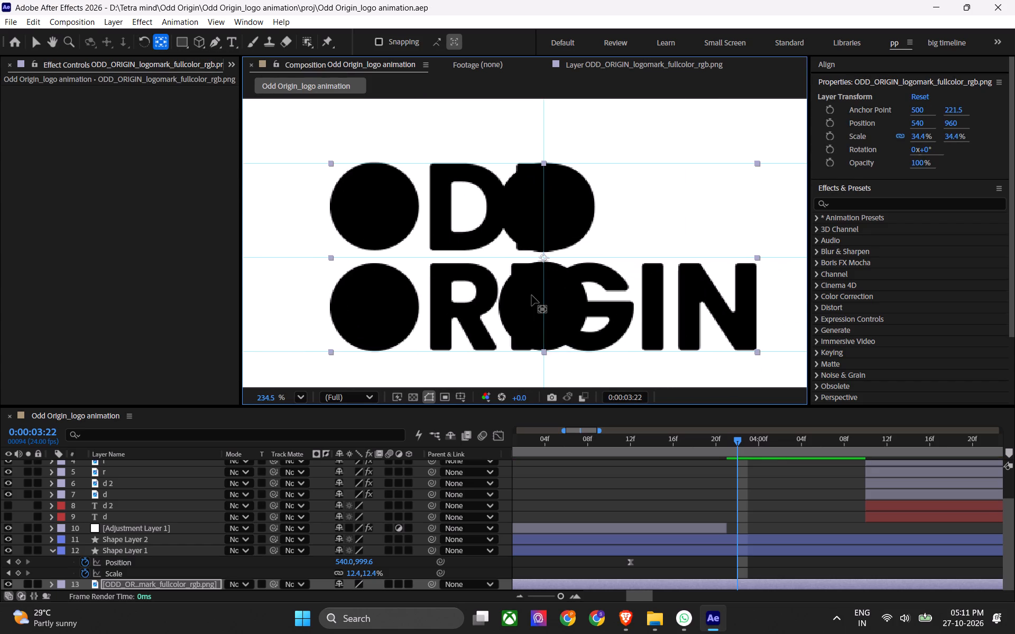
scroll(682, 500, down, 4)
key(ctrl+s)
Preview the animation from 0:00:03:13 over the logomark, then scrub back to 0:00:03:06 to review the merging circles.
drag(719, 441, 647, 455)
key(space)
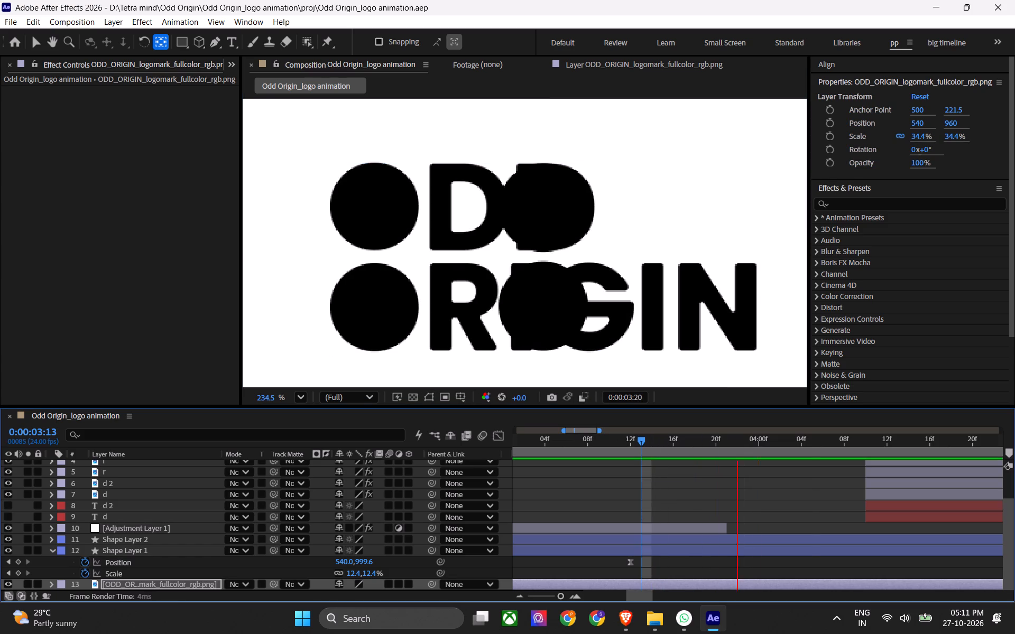
key(space)
drag(612, 440, 571, 449)
alt+scroll(580, 483, down, 4)
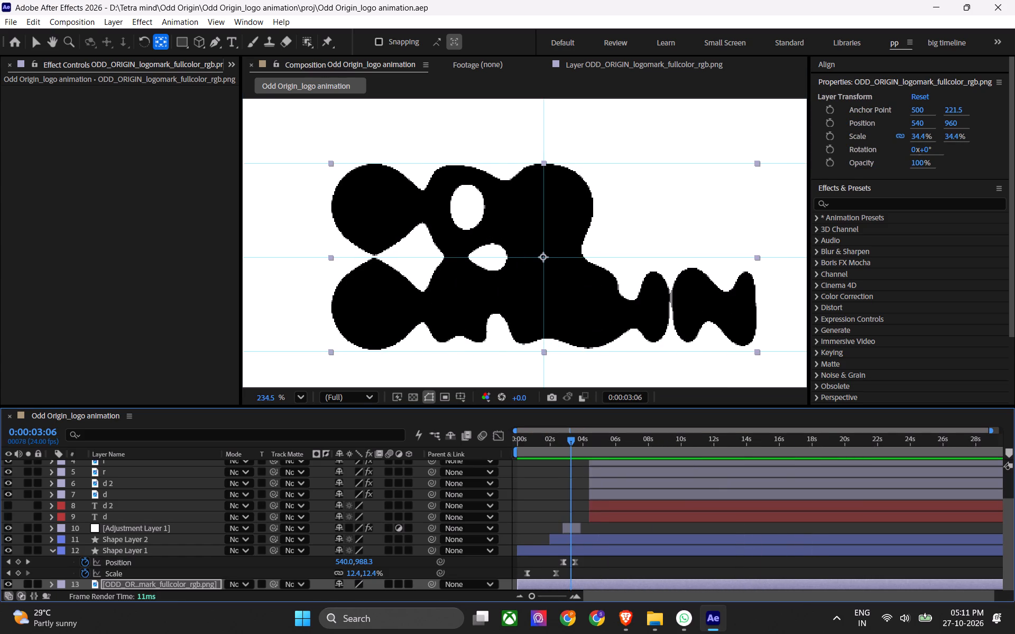
Hide the ODD_ORIGIN logomark layer, preview the circle animation from 0:00:01:10 to 0:00:04:00, and save the project.
click(549, 588)
key(shift+e)
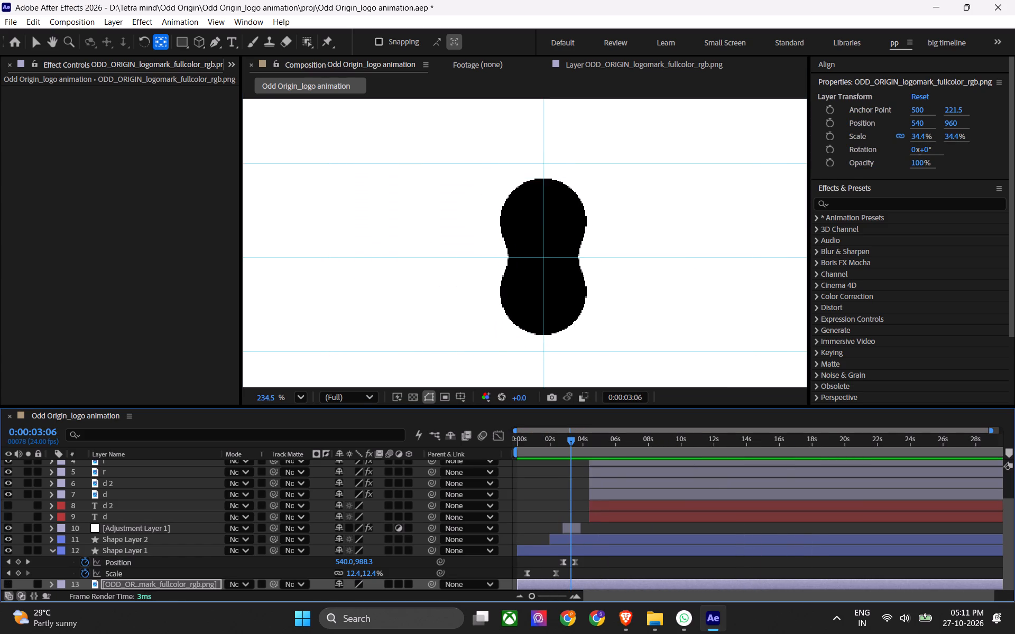
drag(569, 442, 539, 456)
key(space)
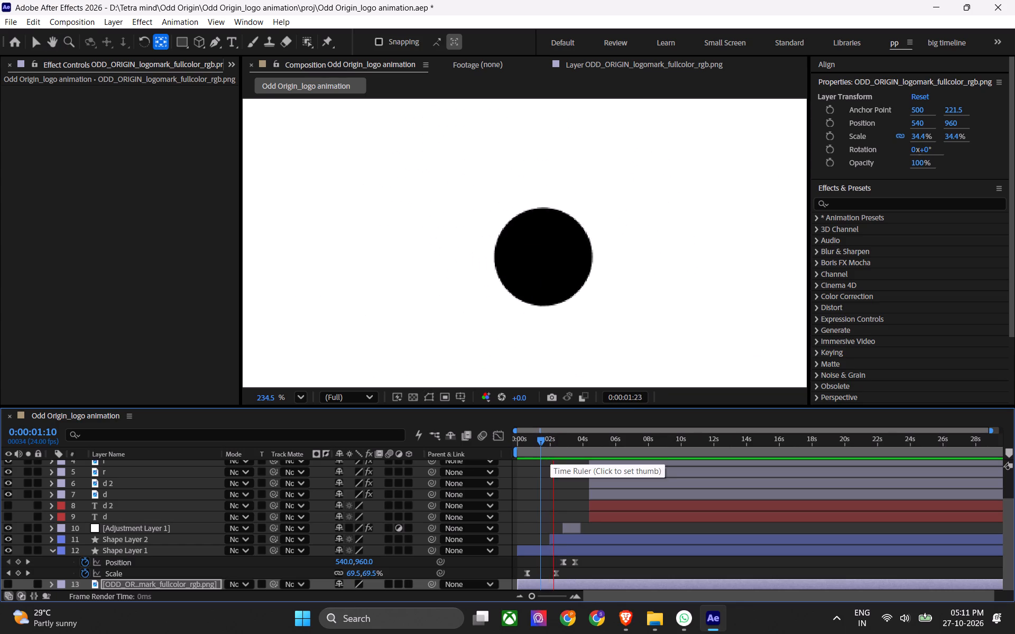
key(space)
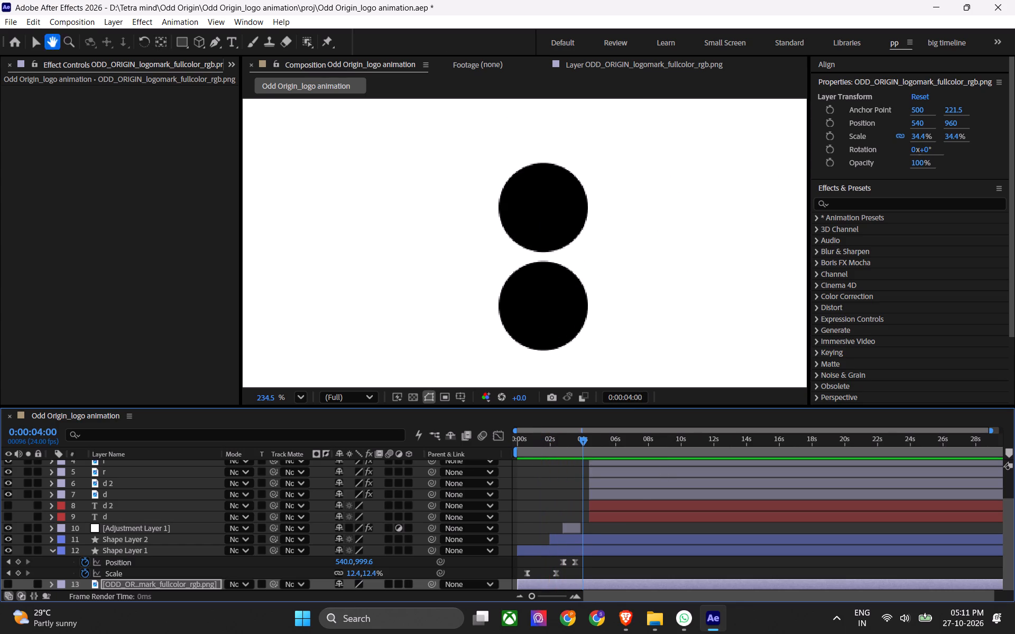
key(ctrl+s)
Move the playhead to 0:00:04:03, show the ODD_ORIGIN logomark layer again and save the project.
alt+scroll(581, 538, up, 2)
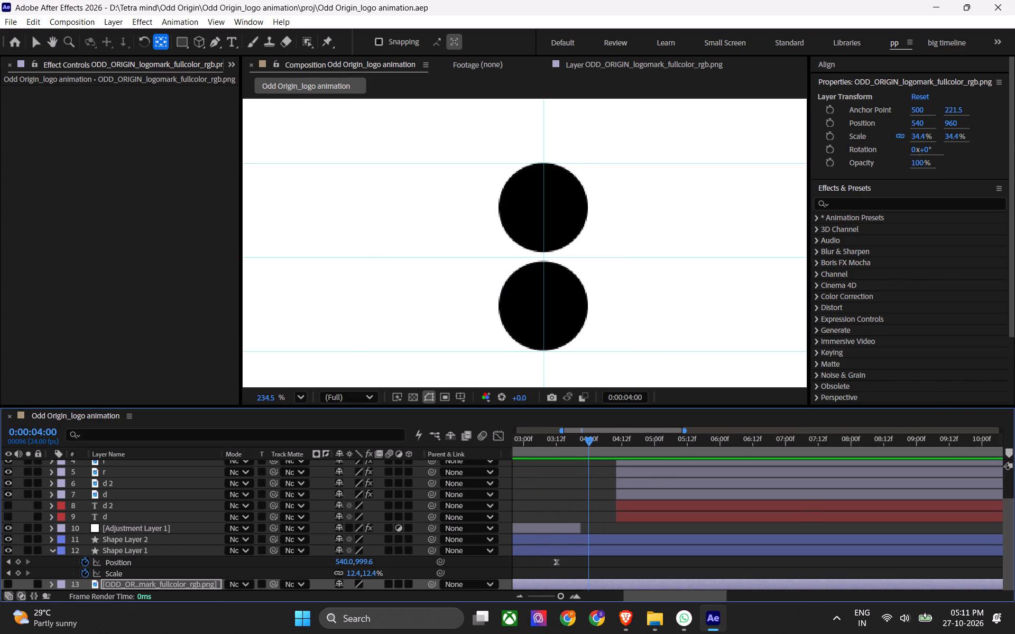
drag(589, 445, 598, 453)
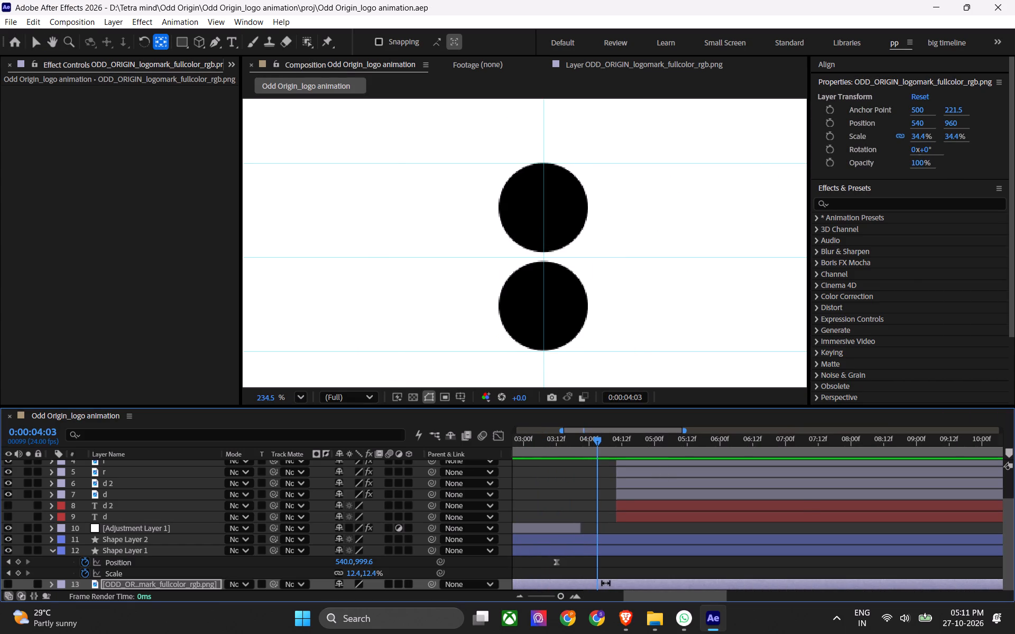
key(shift+e)
key(ctrl+s)
key(ctrl+s)
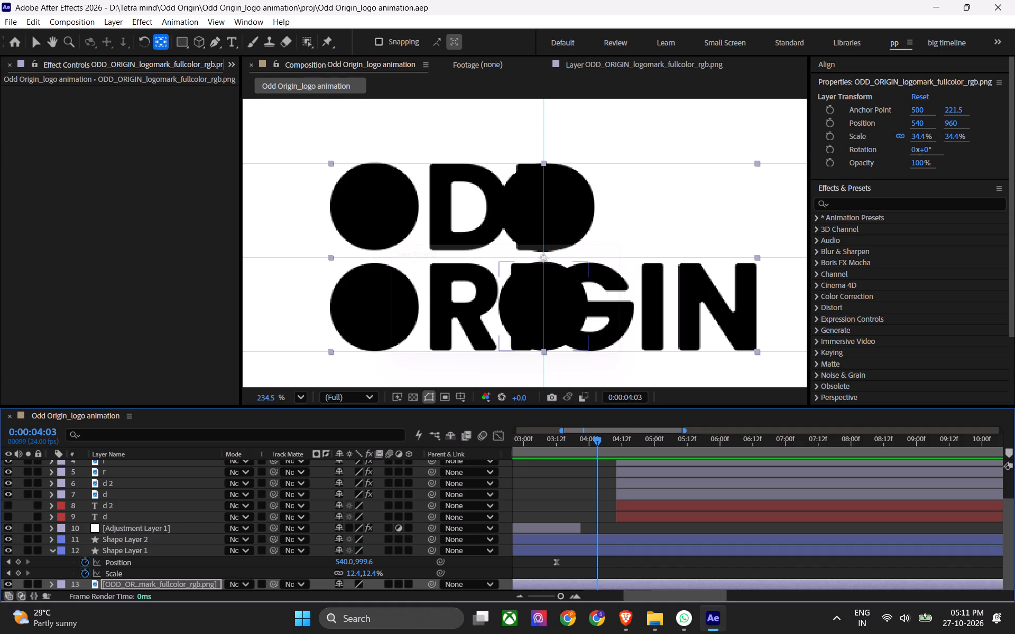
Add Position keyframes at 0:00:04:01 to both circle layers, Shape Layer 1 and Shape Layer 2.
scroll(592, 569, down, 2)
click(588, 553)
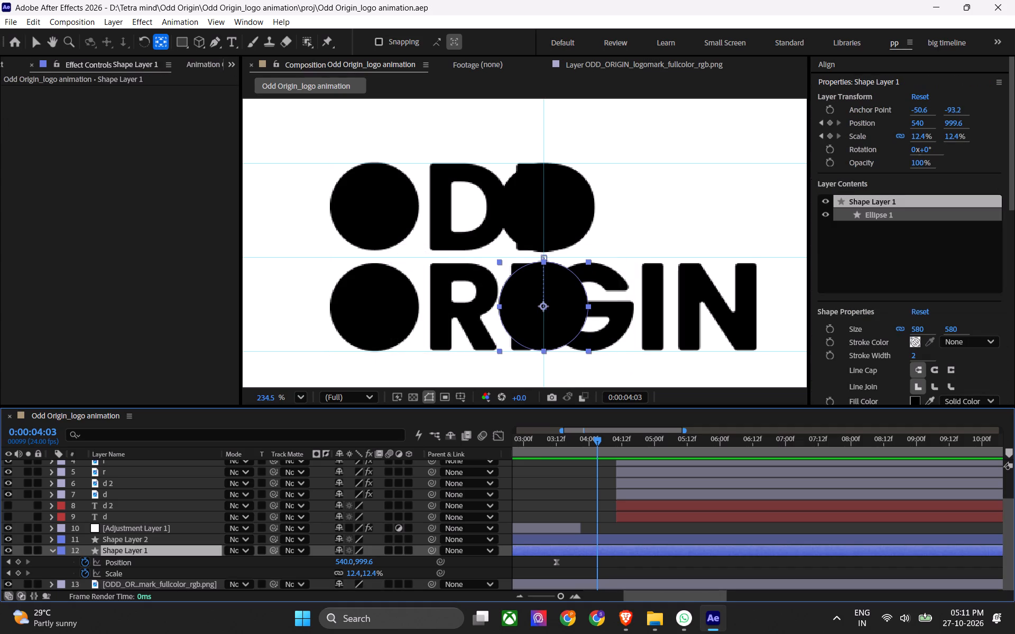
scroll(601, 546, down, 3)
click(599, 539)
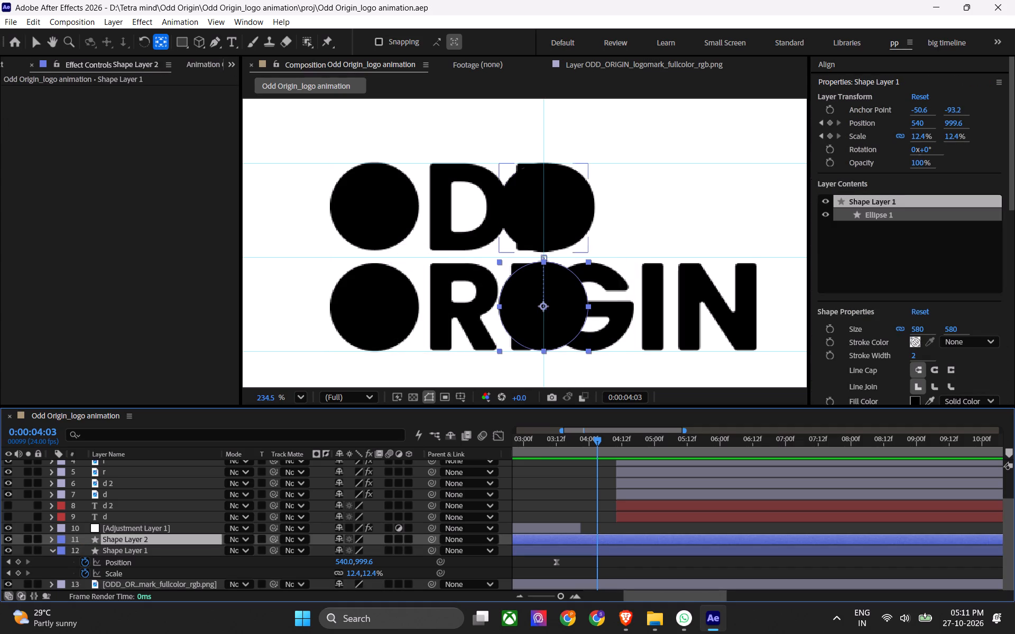
shift+click(596, 549)
key(p)
scroll(596, 549, down, 3)
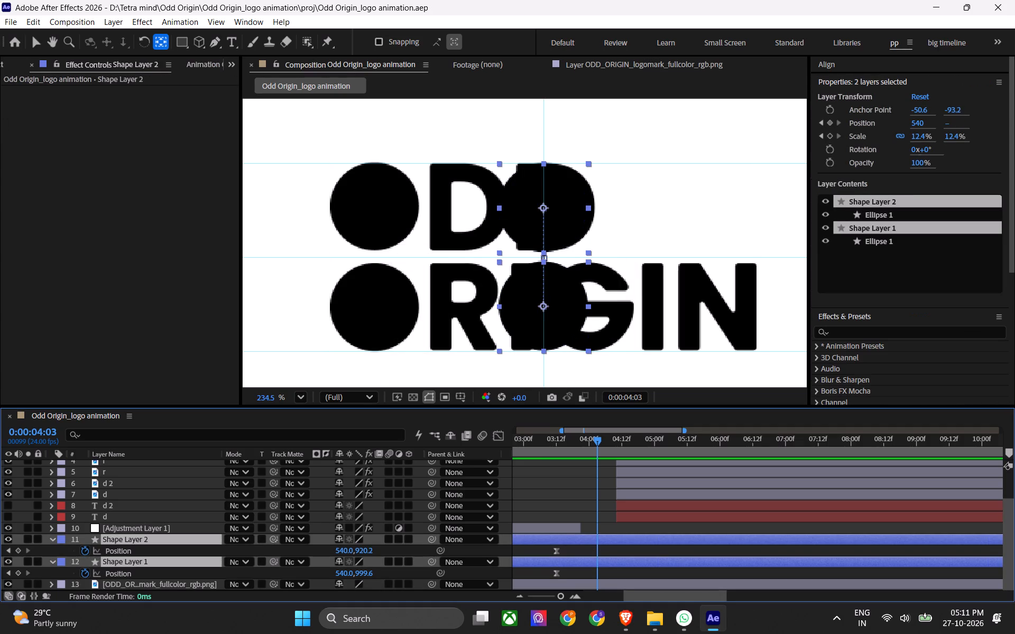
key(ctrl+s)
alt+scroll(596, 568, up, 1)
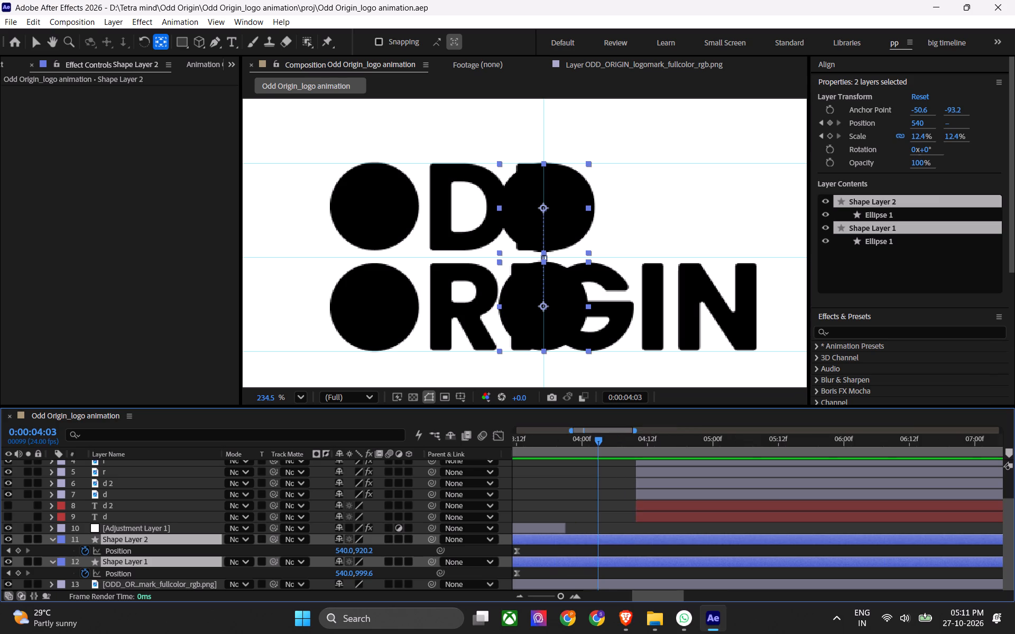
drag(598, 443, 586, 444)
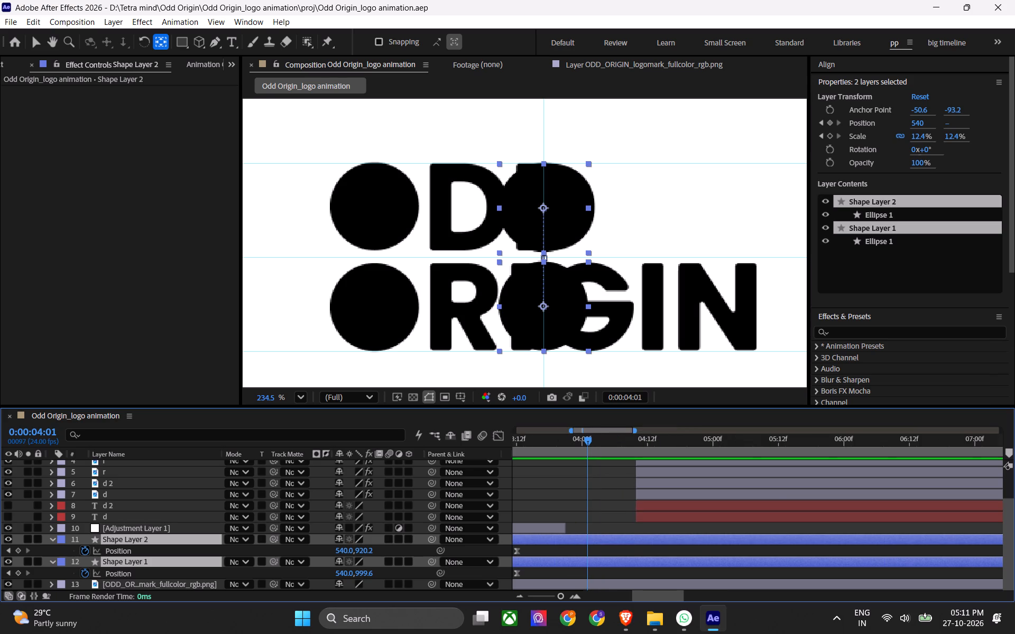
click(20, 550)
At 0:00:04:06, set the X position of both circle layers to 441 so they slide toward the logomark's O letters.
drag(586, 439, 596, 441)
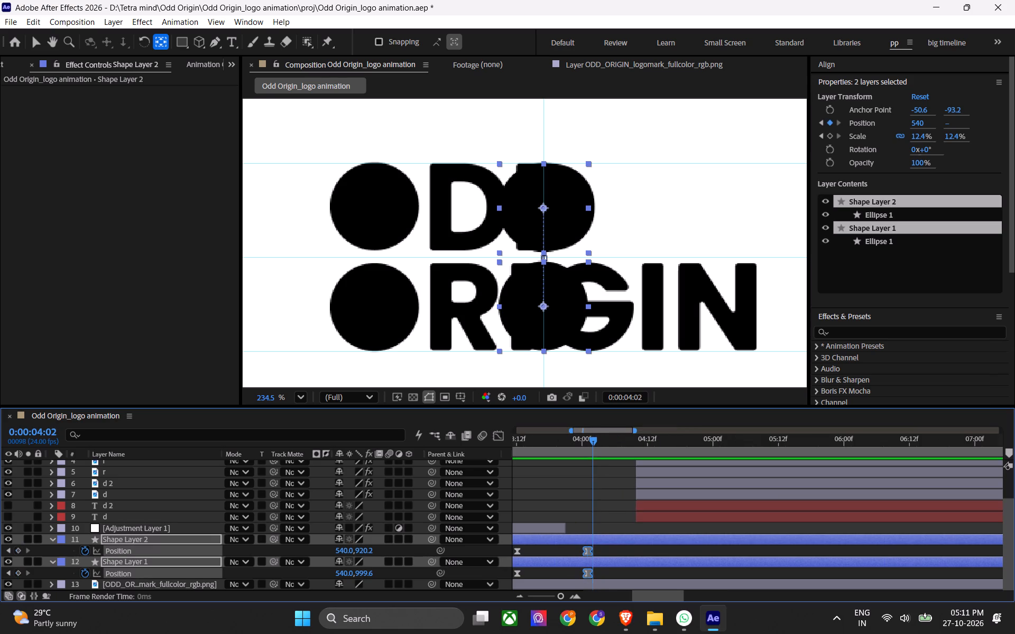
drag(596, 441, 612, 444)
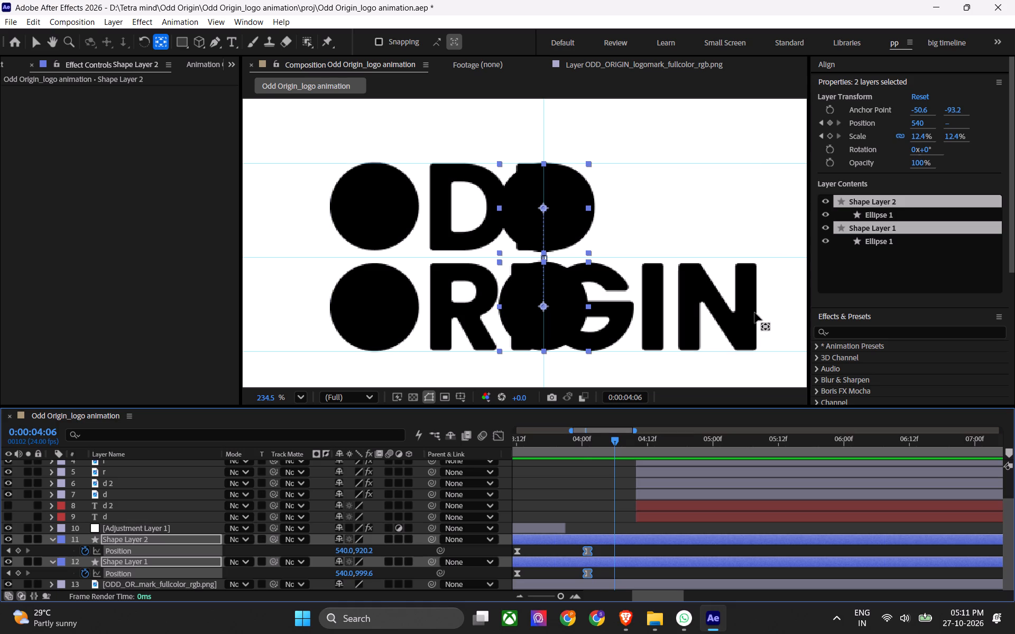
drag(916, 122, 883, 125)
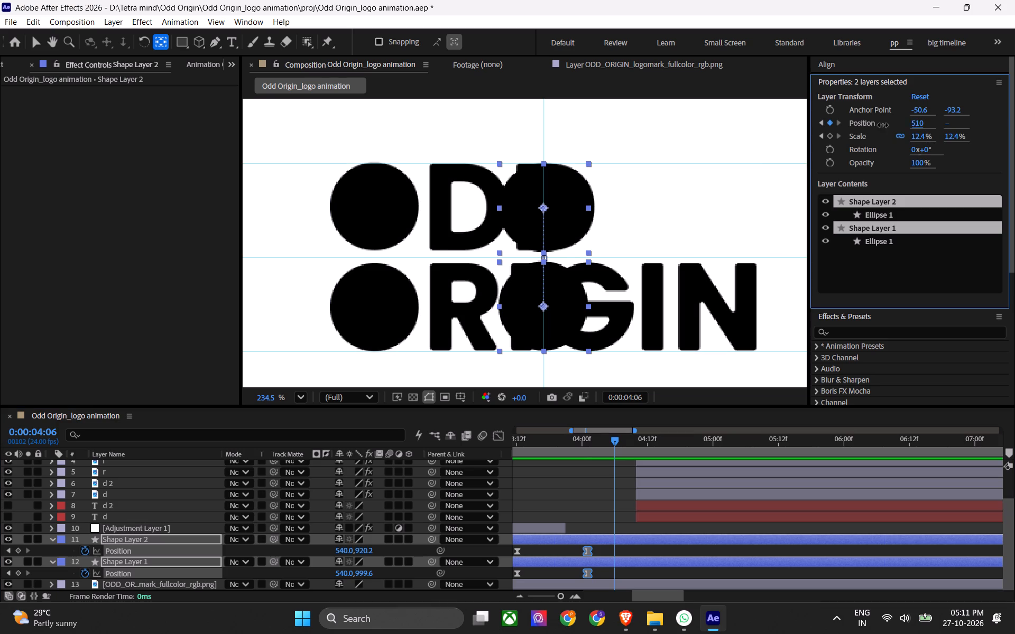
drag(883, 125, 858, 134)
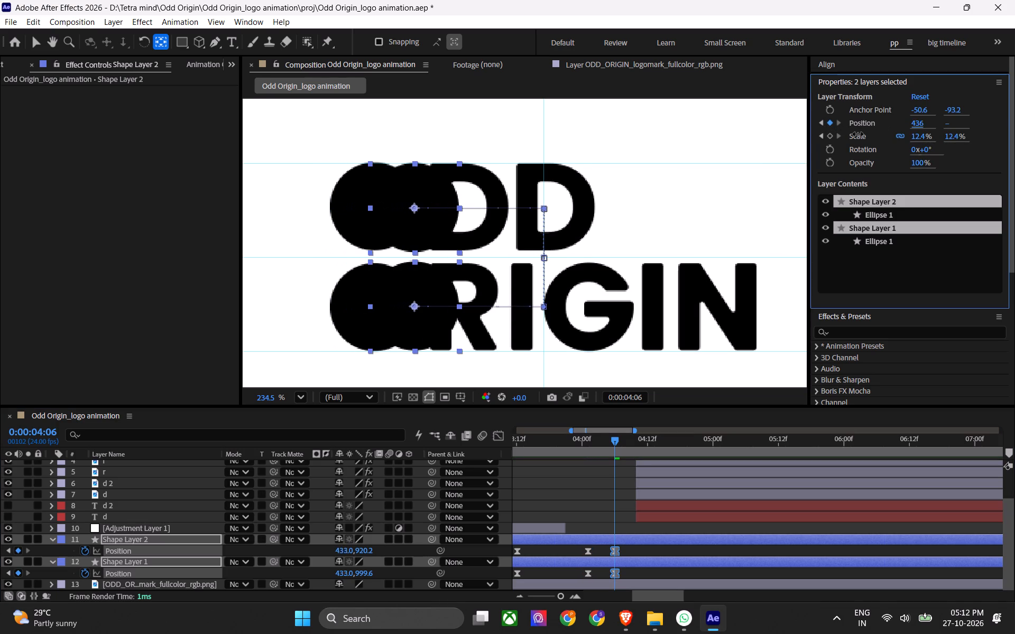
drag(858, 134, 860, 134)
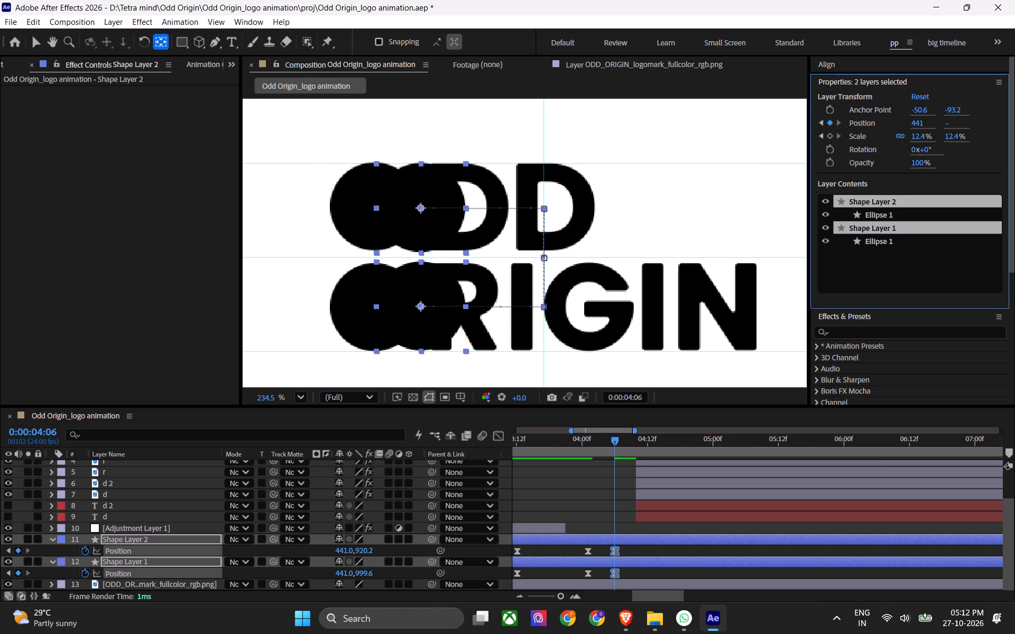
Change the fill colour of Shape Layer 1 and Shape Layer 2 to red, FF0000.
click(622, 525)
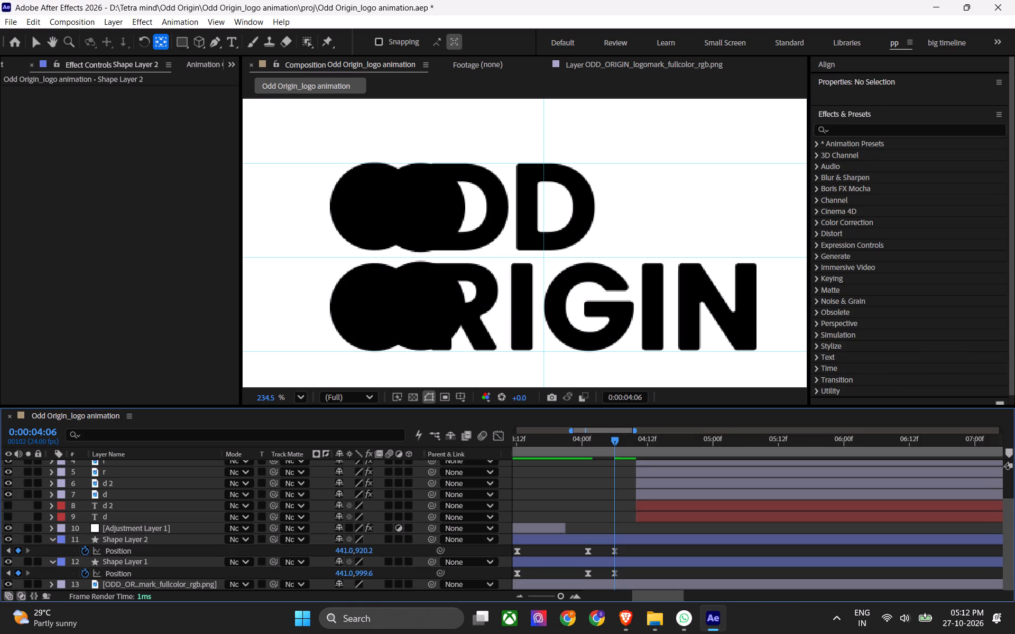
click(628, 542)
shift+click(626, 562)
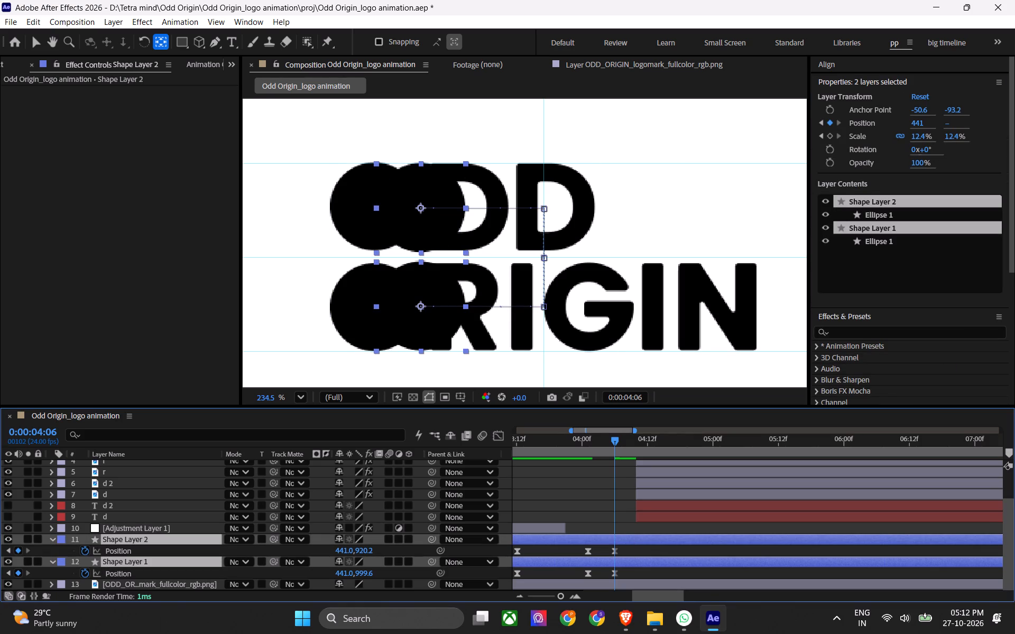
key(v)
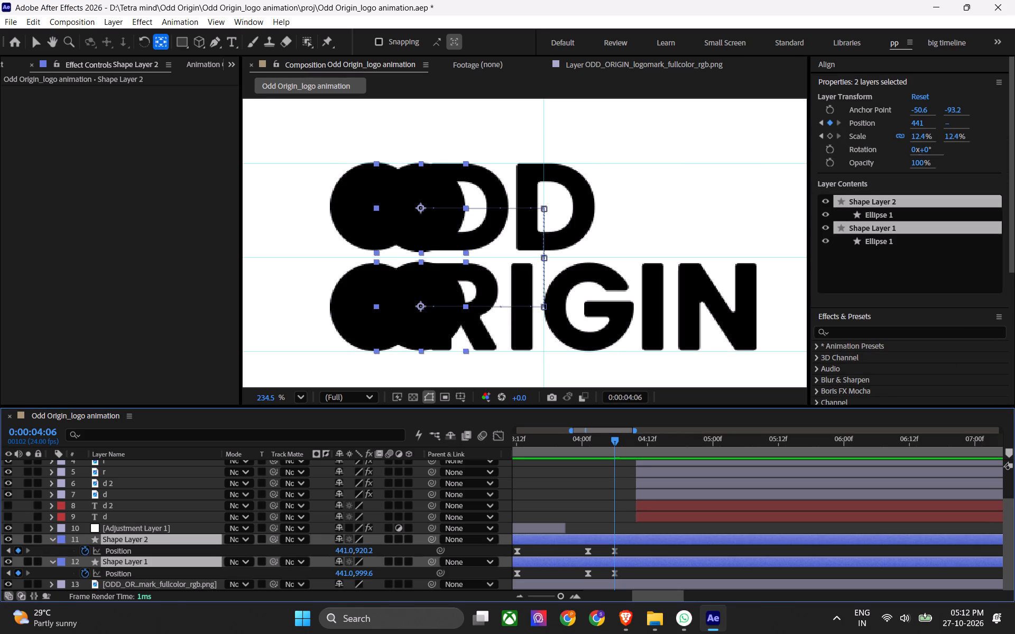
click(553, 41)
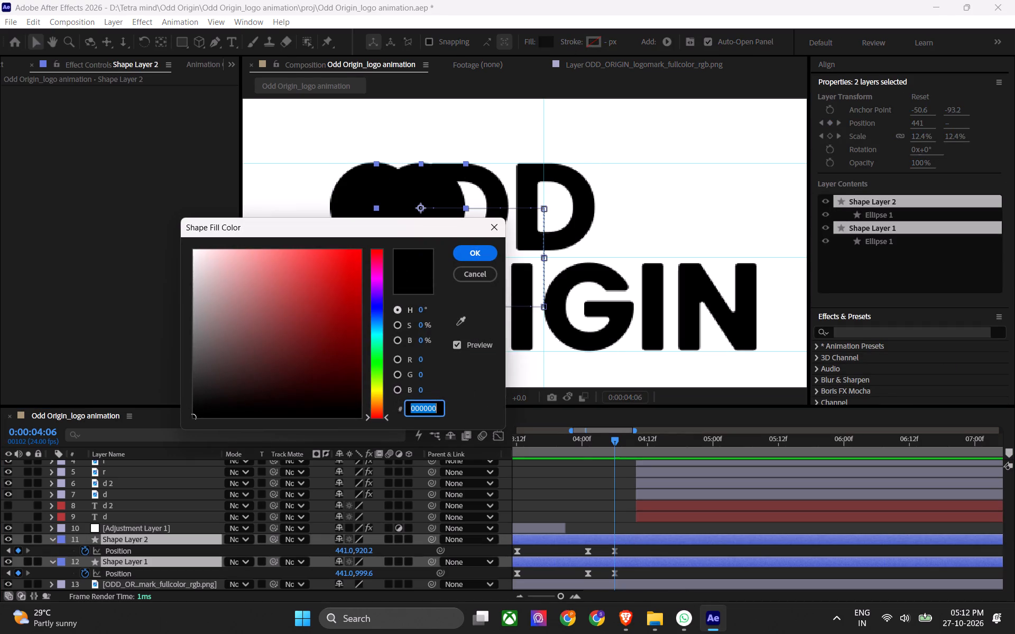
drag(335, 287, 438, 209)
double_click(481, 243)
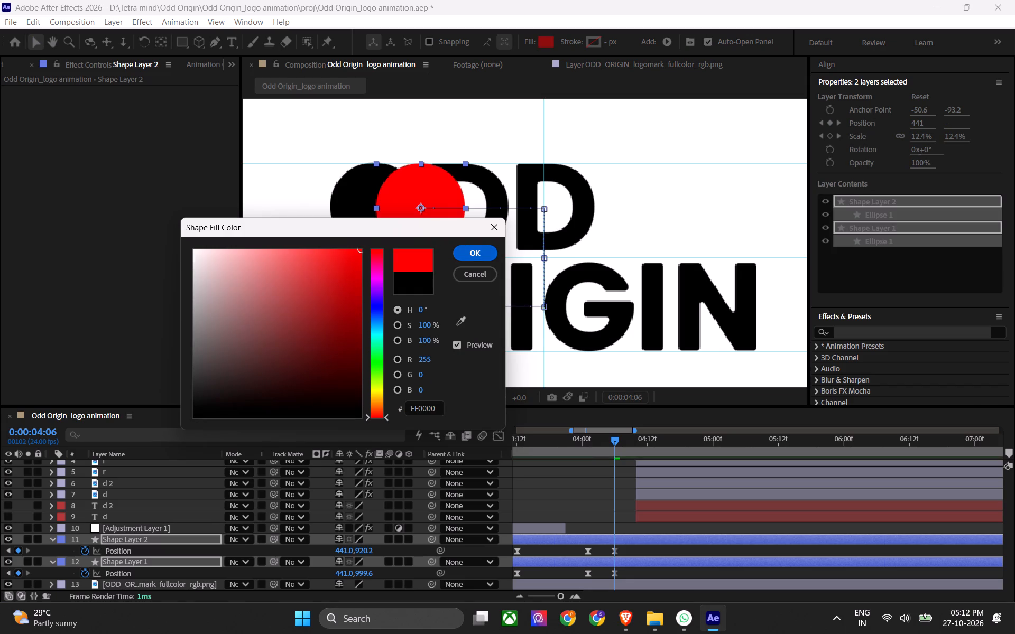
click(481, 251)
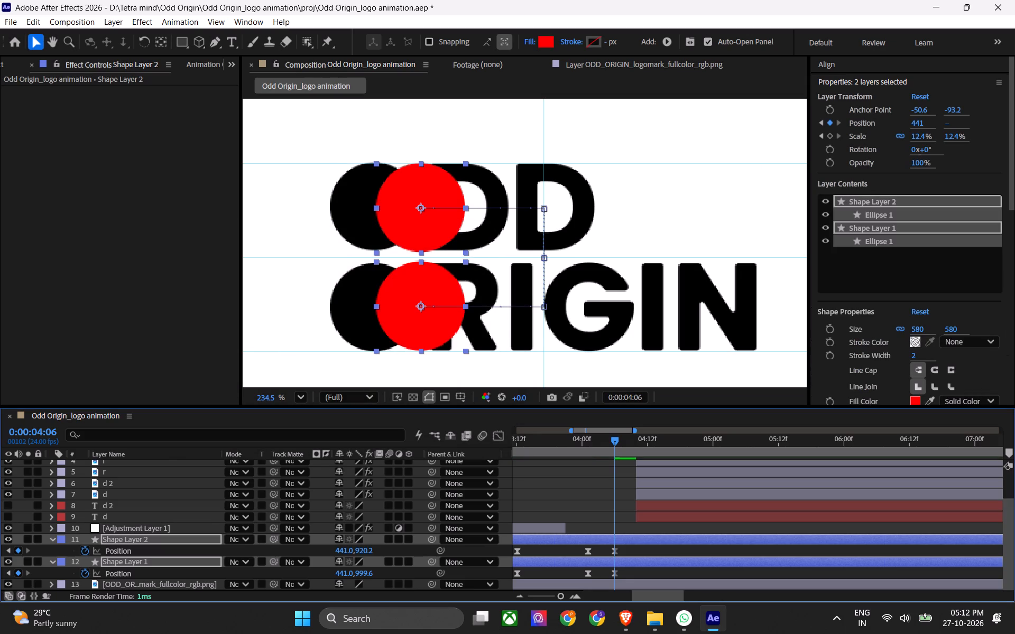
Set the X position of both circle layers to 404 at 0:00:04:06, over the logomark's two O letters.
click(621, 542)
click(618, 563)
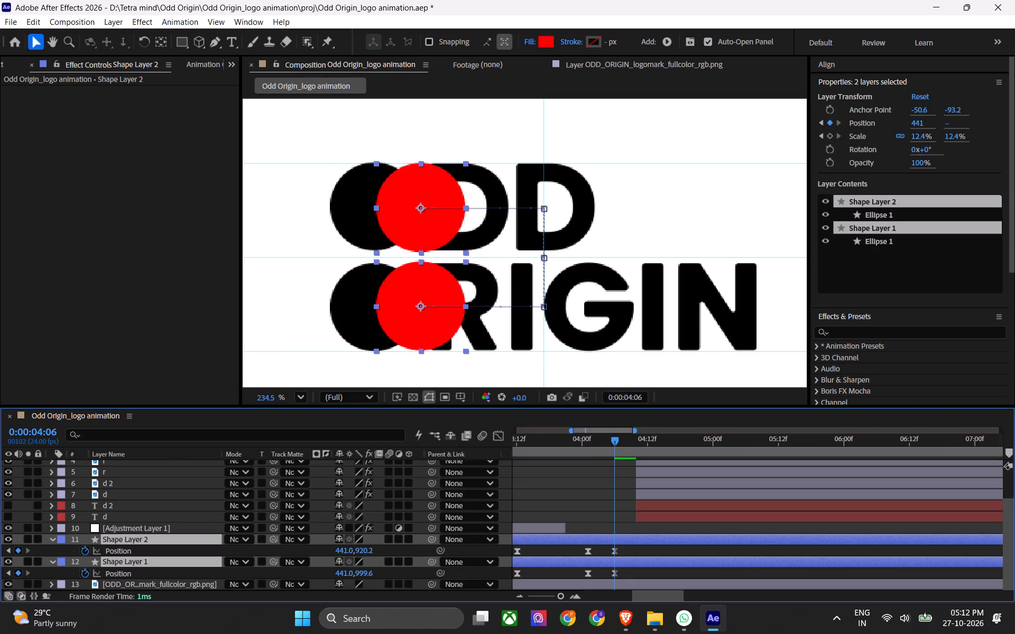
drag(919, 125, 897, 127)
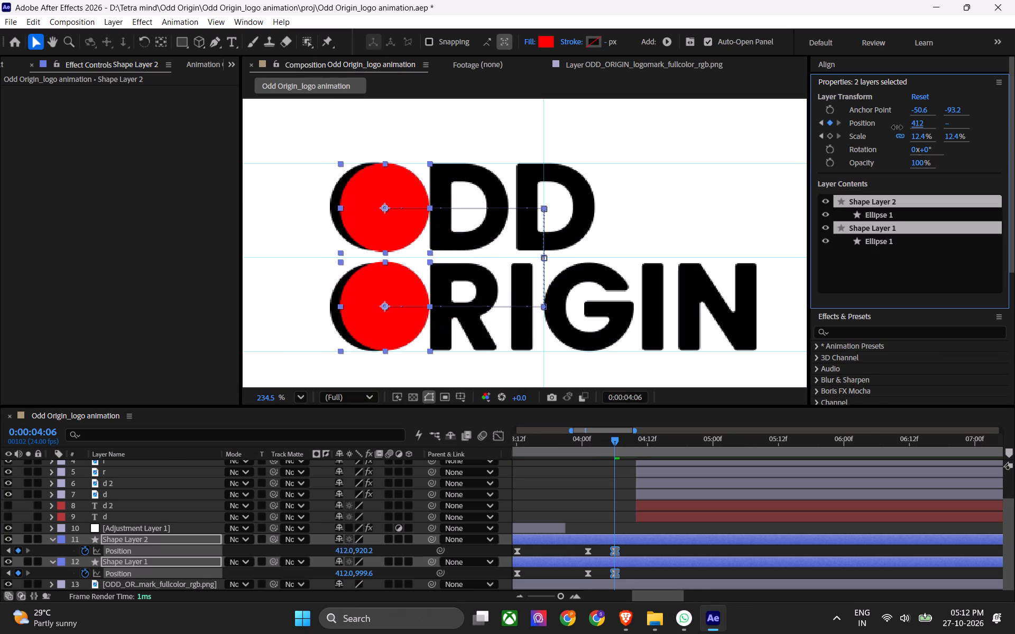
drag(897, 127, 894, 127)
scroll(371, 182, up, 11)
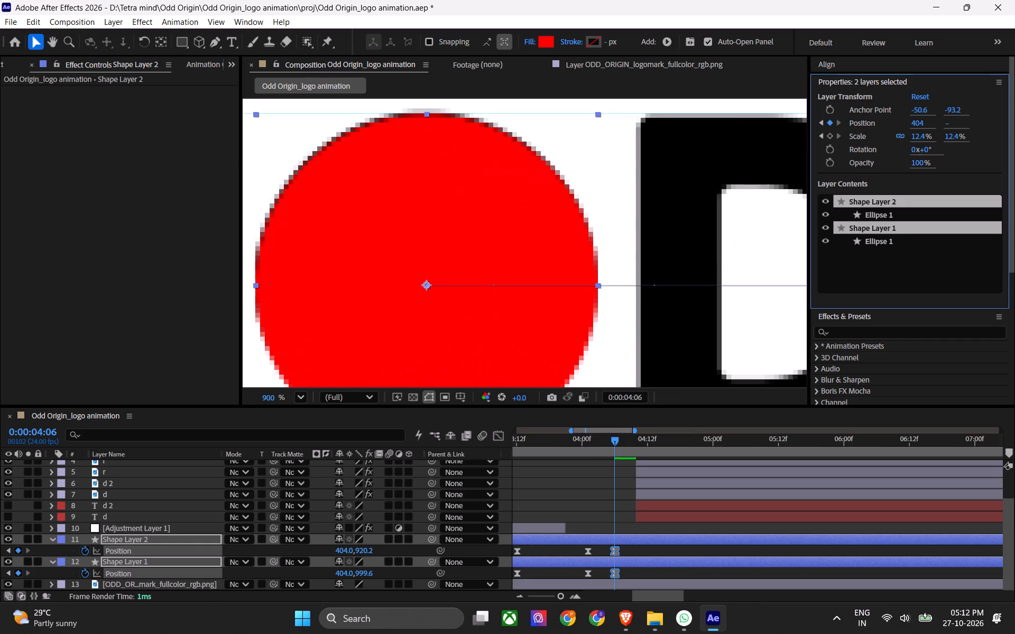
Nudge both circle layers at 0:00:04:06 to X 403.7, with Shape Layer 2 at Y 919.5 and Shape Layer 1 at Y 998.9.
scroll(353, 202, down, 3)
middle_drag(357, 204, 451, 158)
scroll(457, 197, down, 4)
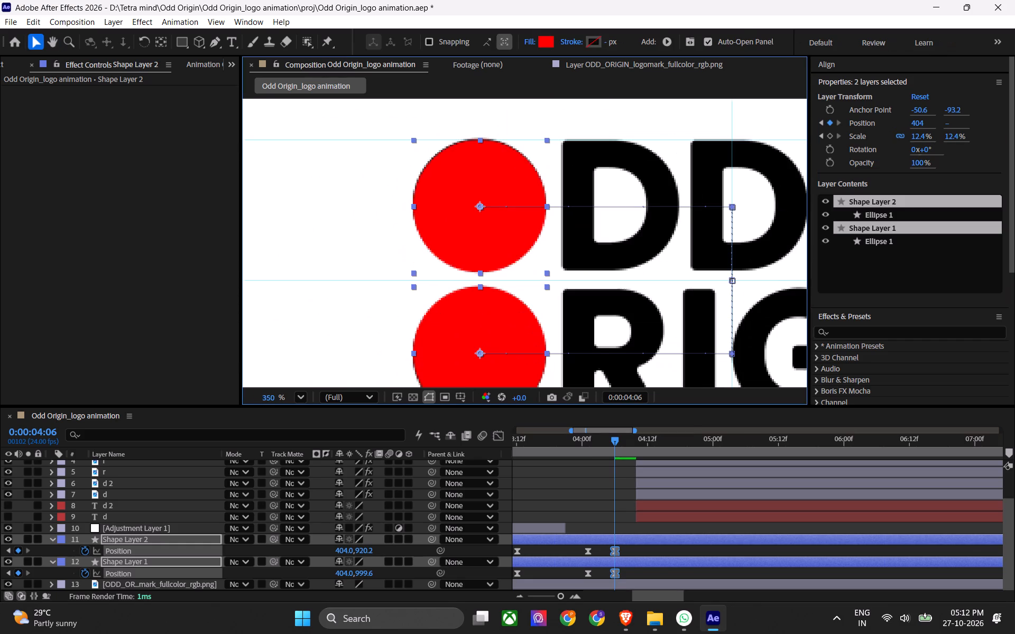
scroll(458, 196, down, 1)
middle_drag(456, 204, 461, 198)
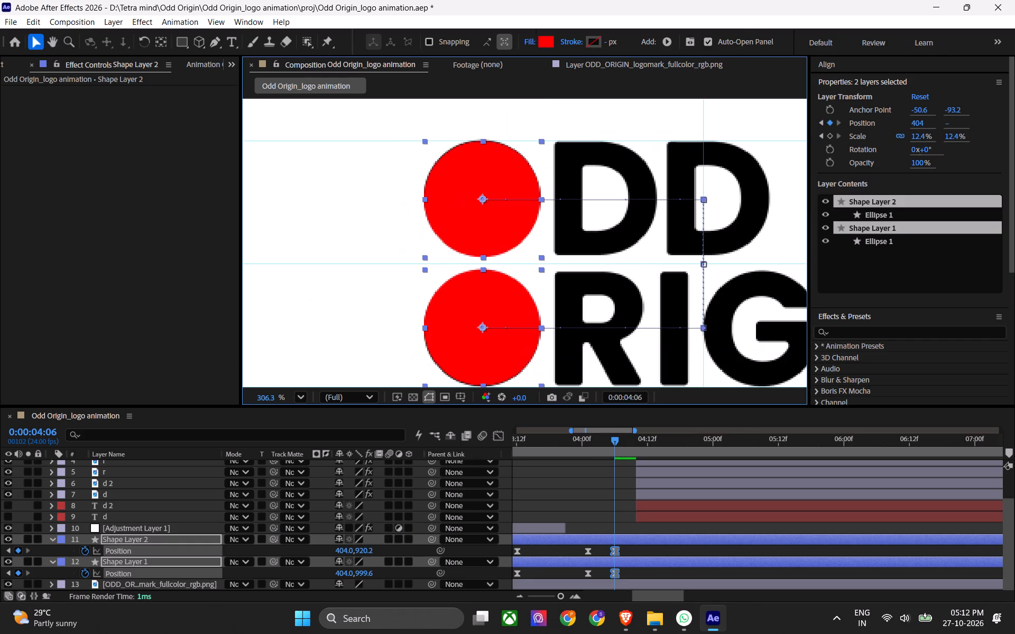
key(Left)
key(Left)
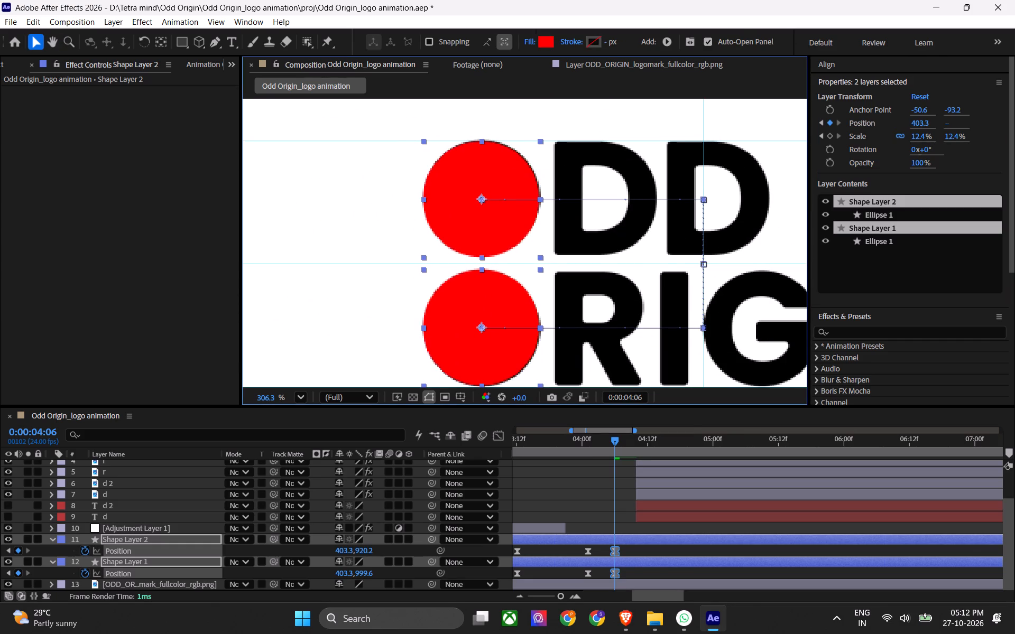
key(Right)
key(Right)
key(Left)
key(Up)
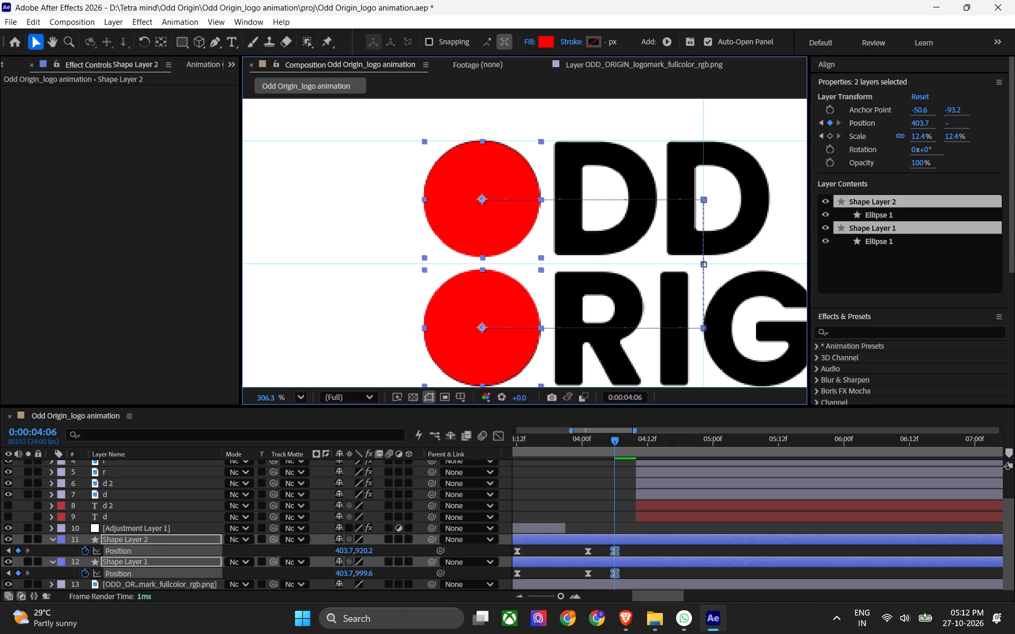
key(Down)
key(Up)
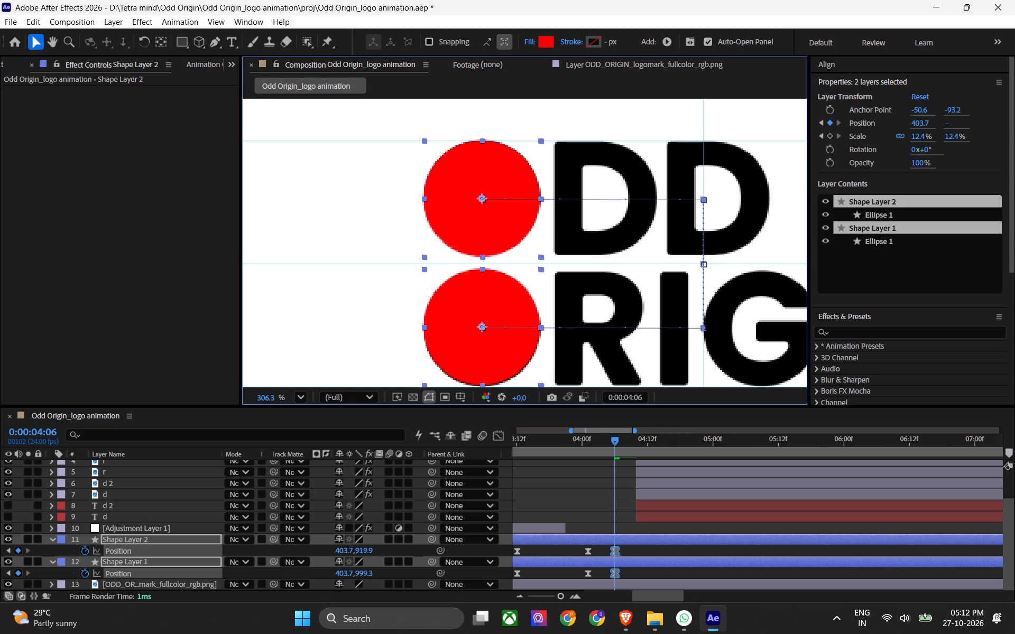
key(Up)
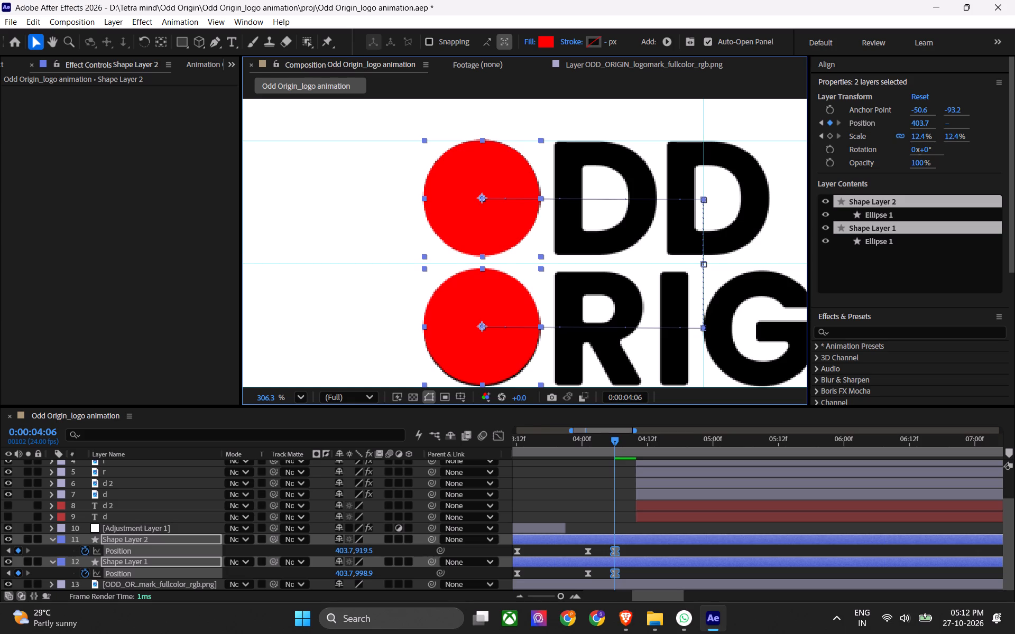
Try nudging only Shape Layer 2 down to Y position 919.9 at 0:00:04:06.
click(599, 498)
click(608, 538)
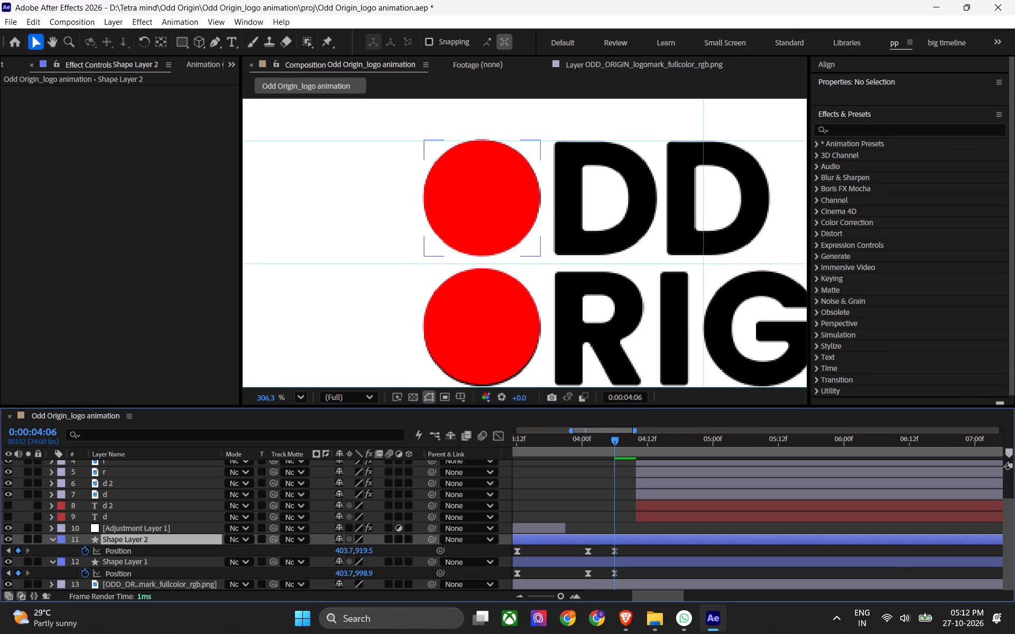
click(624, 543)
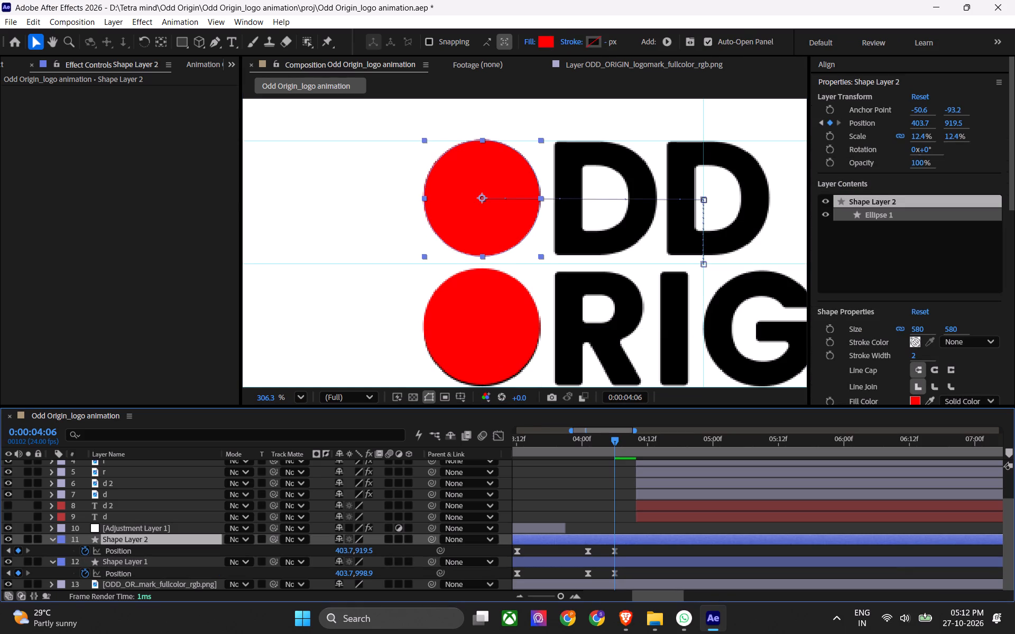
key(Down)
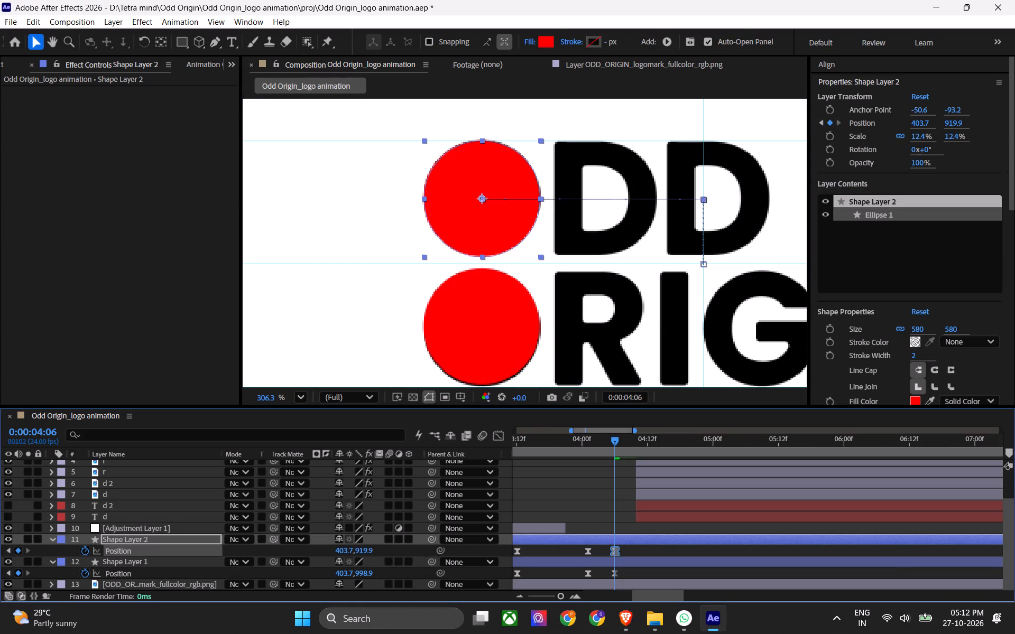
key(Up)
Nudge Shape Layer 1 down to Y position 999.9 at 0:00:04:06, over the lower O, and save the project.
click(622, 559)
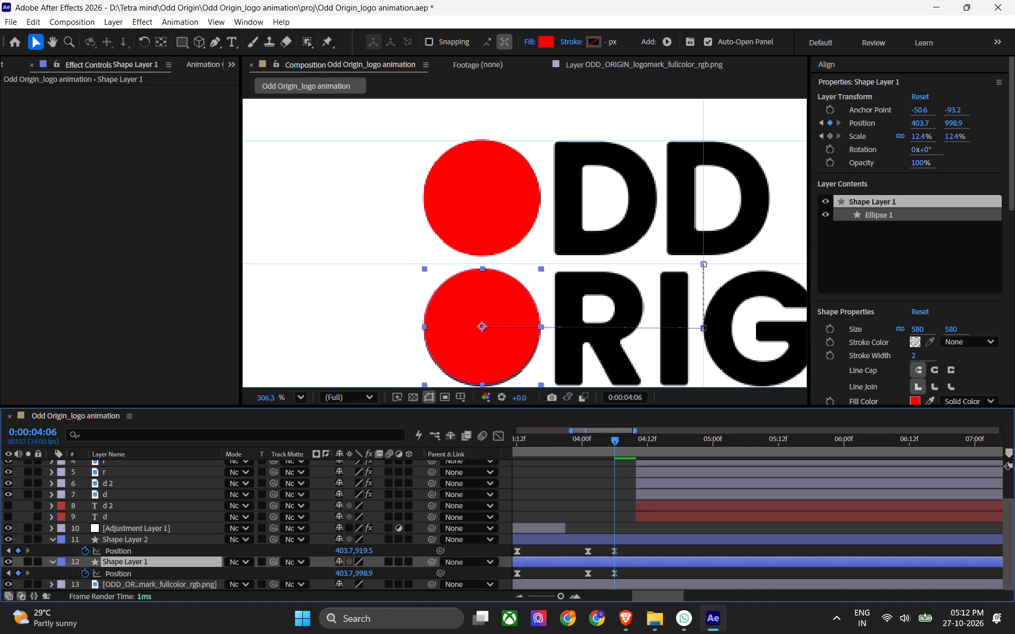
key(Down)
key(Down)
key(Down)
key(Down)
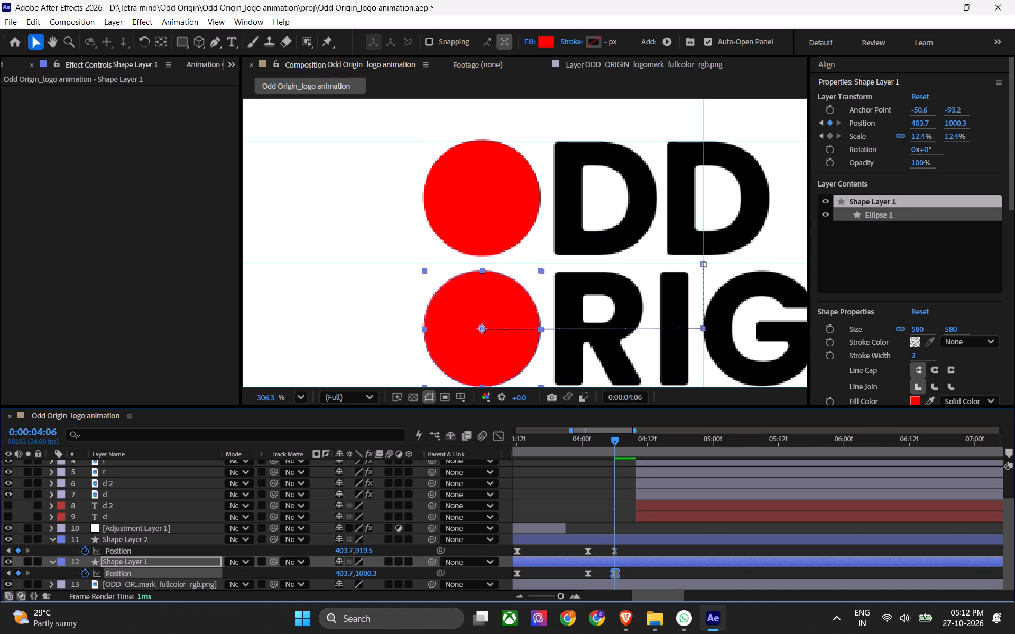
key(Up)
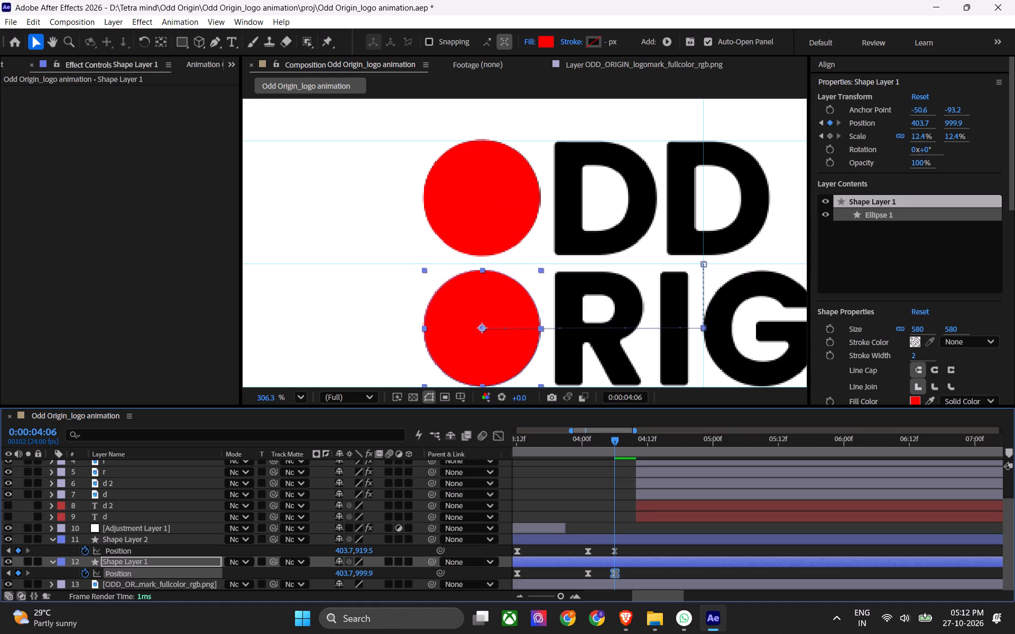
key(ctrl+s)
key(ctrl+s)
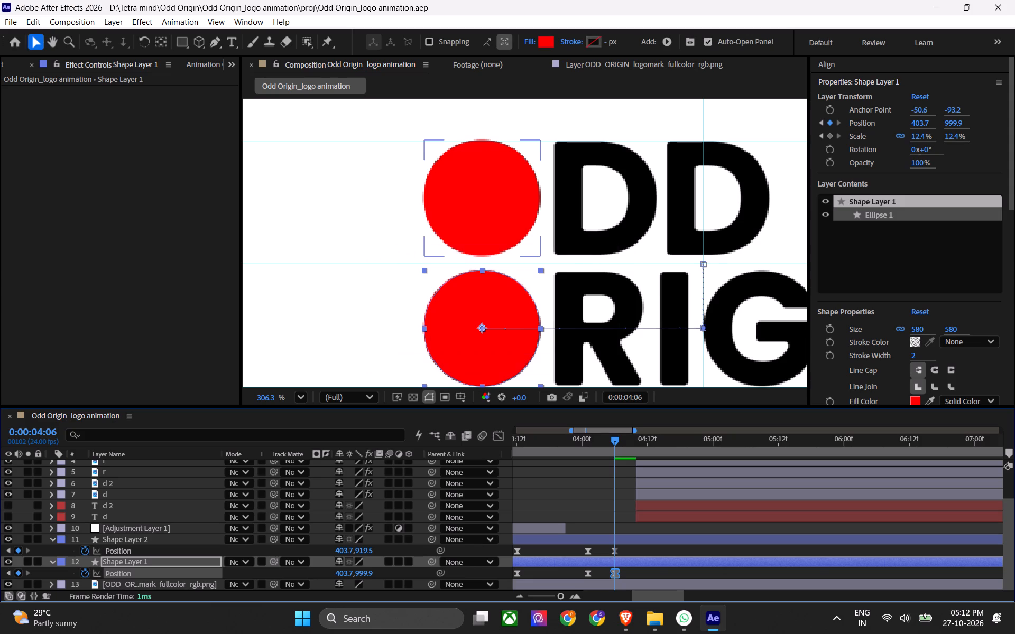
Set Shape Layer 1's Y position to 999.9 at its 0:00:04:01 keyframe.
click(10, 551)
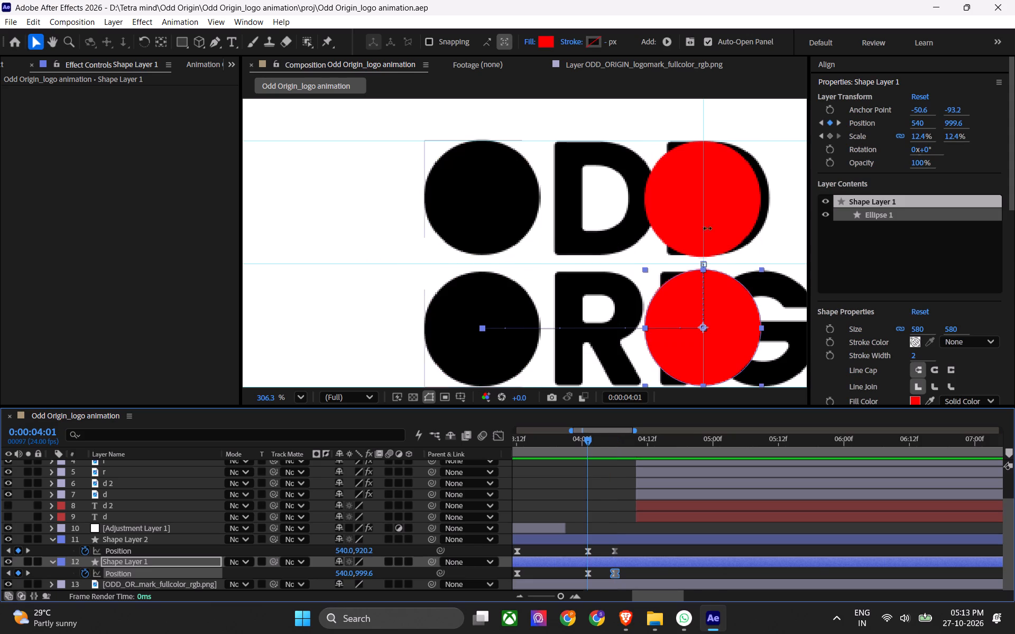
click(955, 126)
text(999.9)
key(Return)
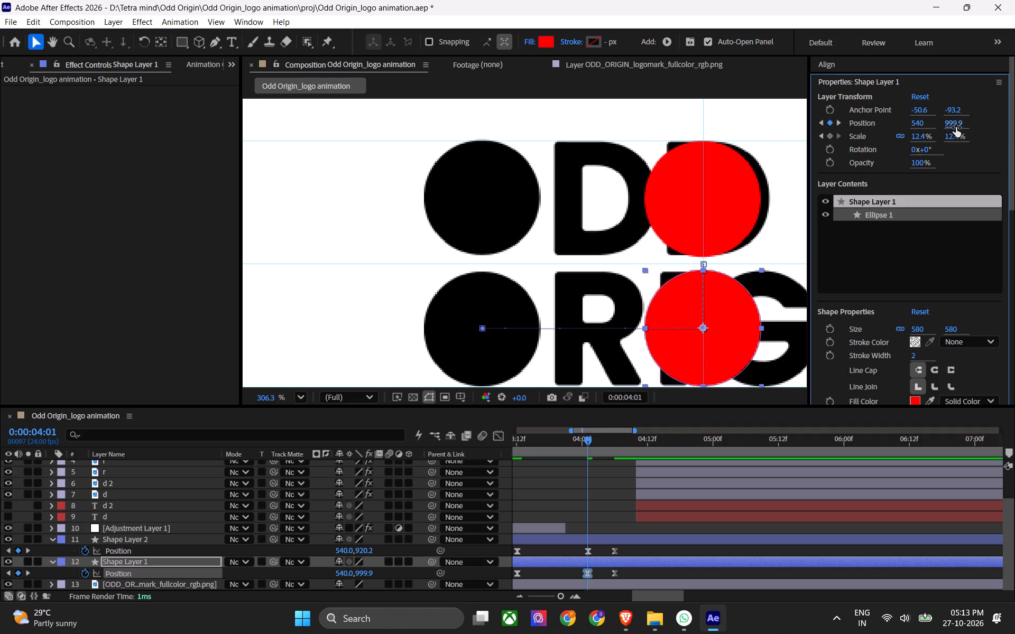
Set Shape Layer 2's Y position to 919.5 at its 0:00:04:01 keyframe and save the project.
click(603, 539)
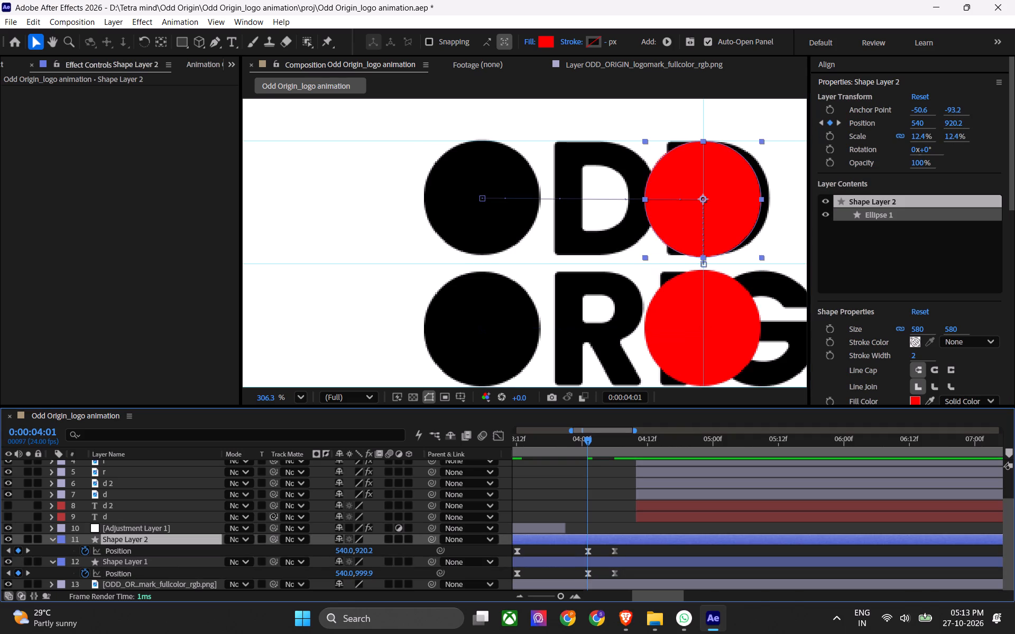
click(30, 551)
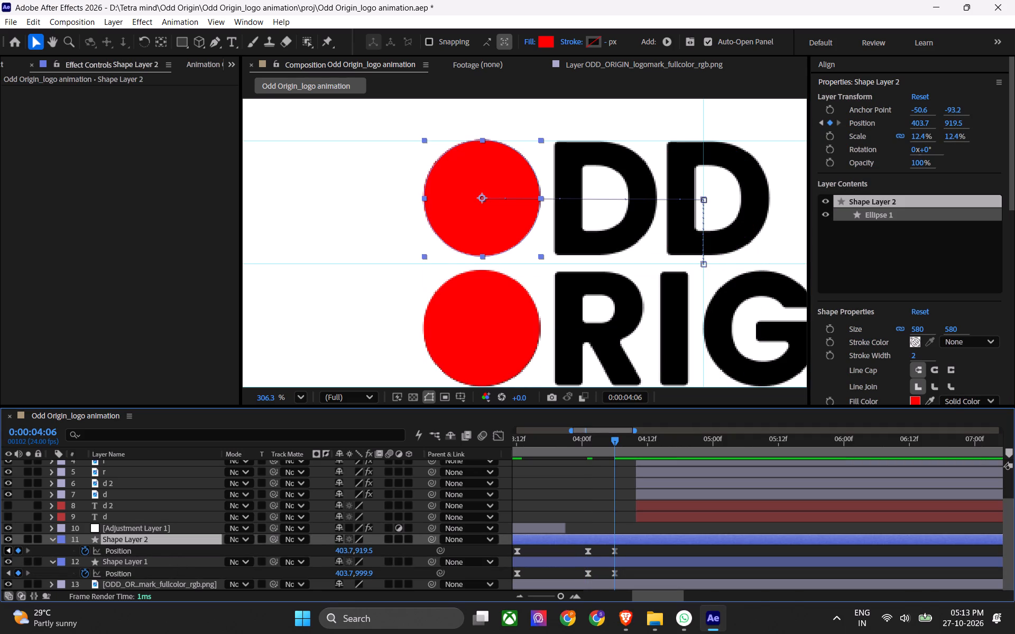
click(6, 548)
click(949, 122)
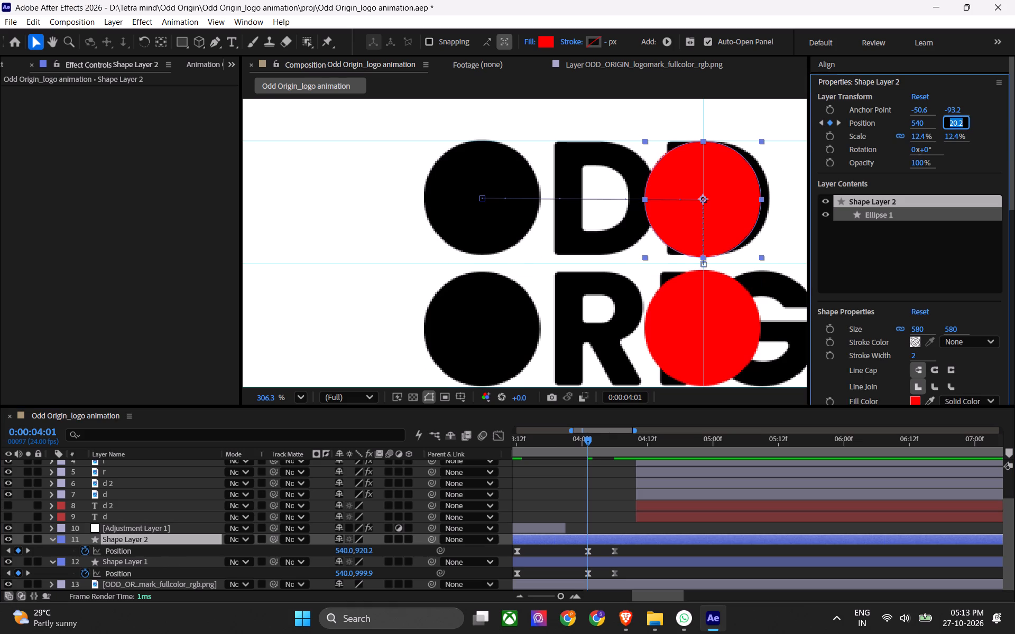
text(919.5)
key(Return)
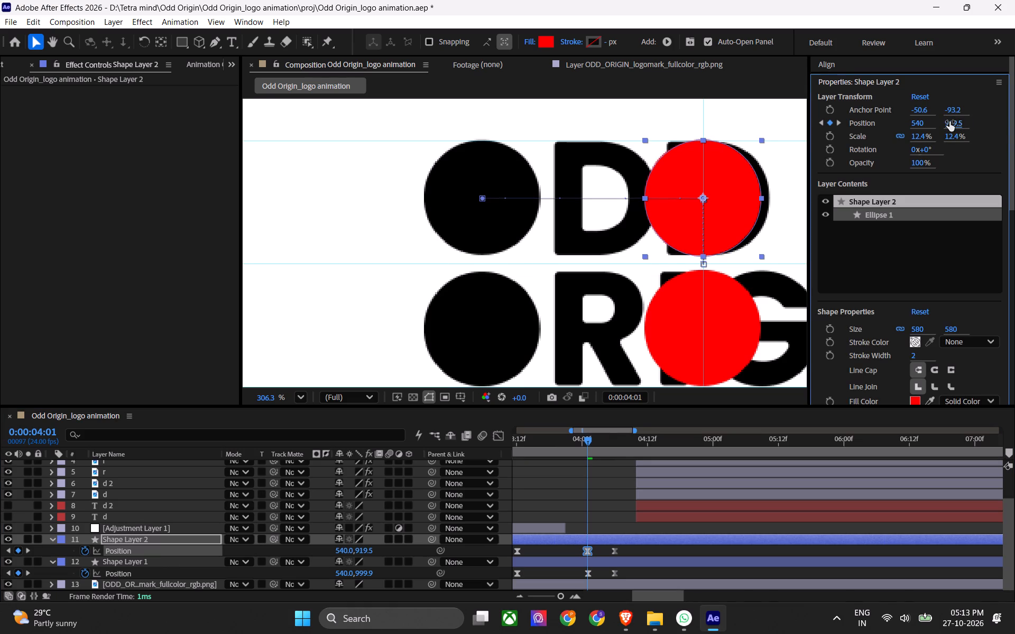
key(ctrl+s)
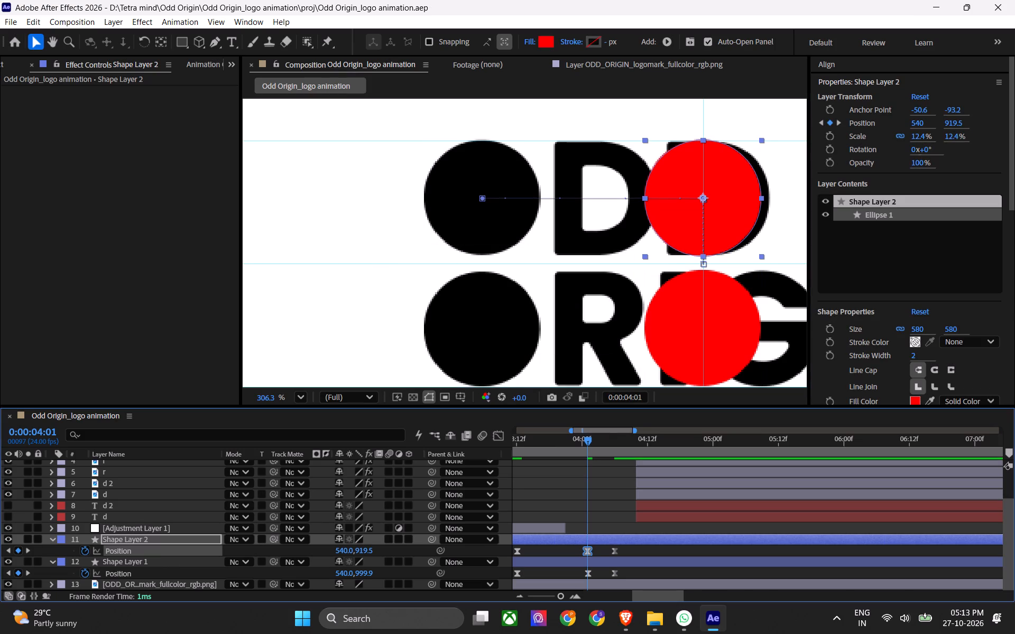
Play back the circles' slide toward the logomark's O letters from just before 0:00:04:00.
click(576, 435)
key(space)
key(space)
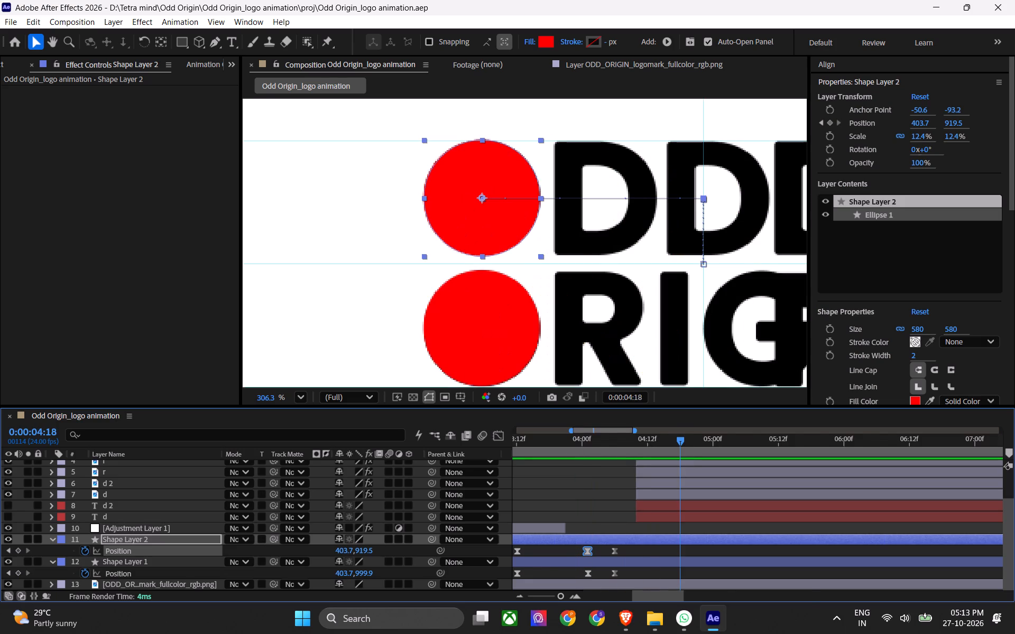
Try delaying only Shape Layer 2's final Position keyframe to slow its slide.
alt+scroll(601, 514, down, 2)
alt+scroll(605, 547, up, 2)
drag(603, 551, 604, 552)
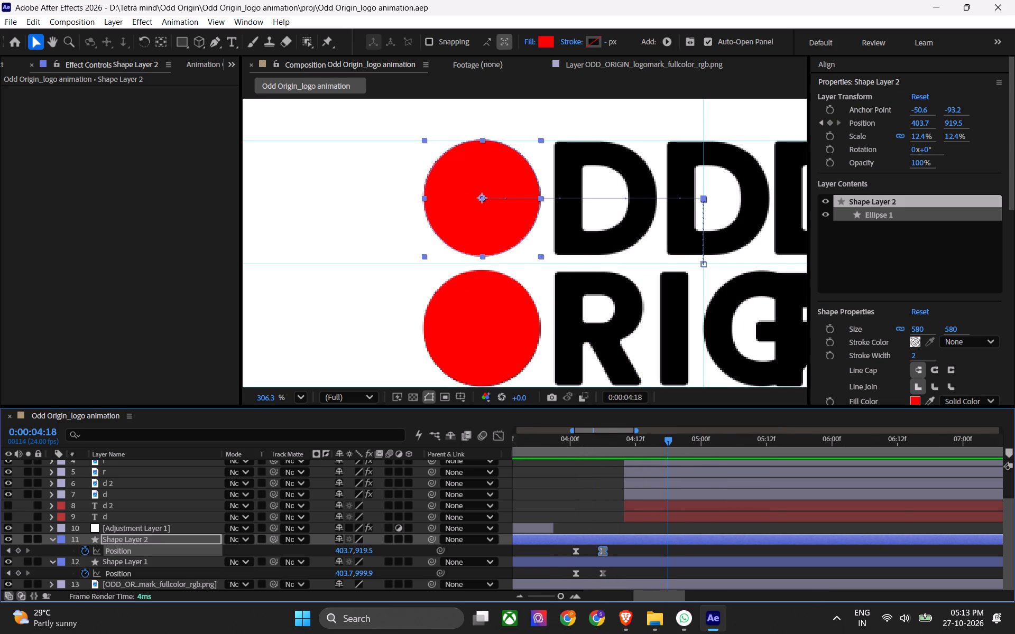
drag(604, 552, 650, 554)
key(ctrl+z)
Move the final Position keyframes of both circle layers together from 0:00:04:06 to about 0:00:04:15.
click(603, 570)
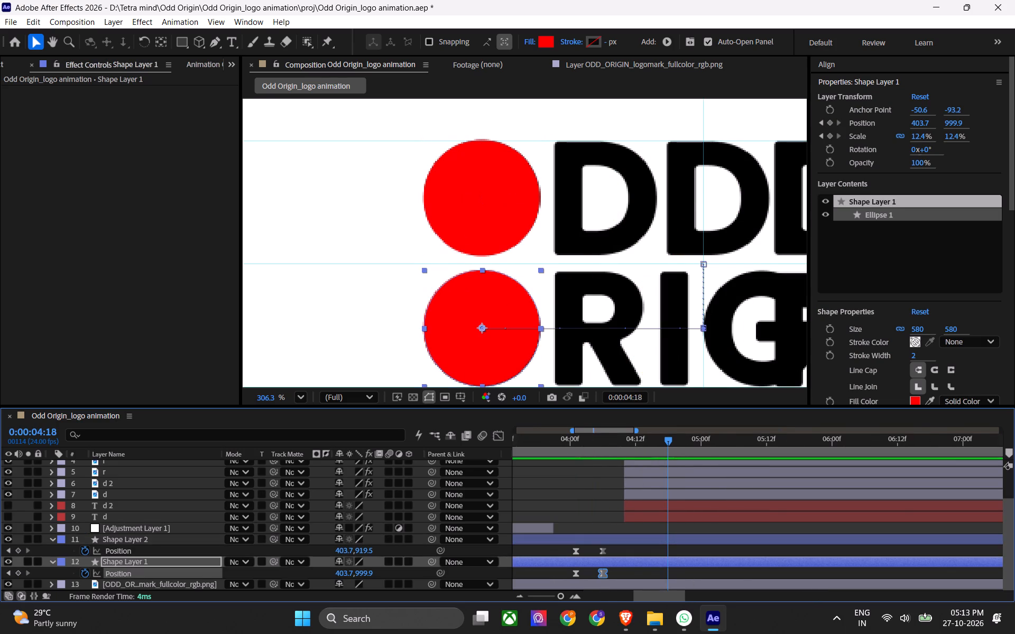
shift+click(607, 552)
shift+click(602, 551)
drag(602, 551, 667, 558)
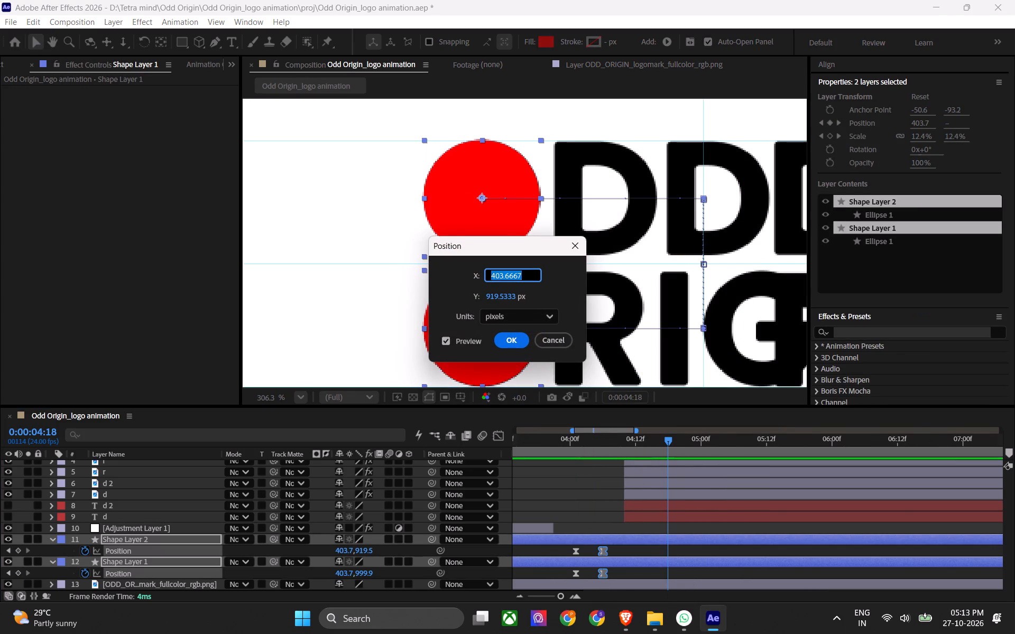
click(545, 337)
drag(602, 551, 643, 555)
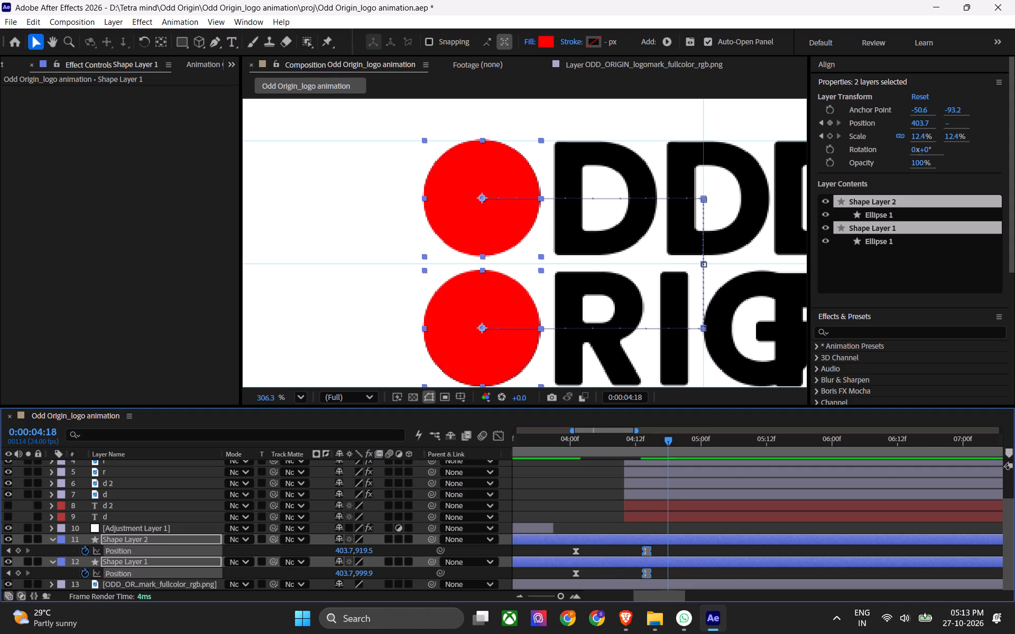
drag(643, 555, 650, 555)
Shift all seven letter layers and the two hidden text layers in time so they start at about 0:00:05:11.
alt+scroll(650, 555, down, 2)
click(661, 518)
scroll(663, 517, up, 1)
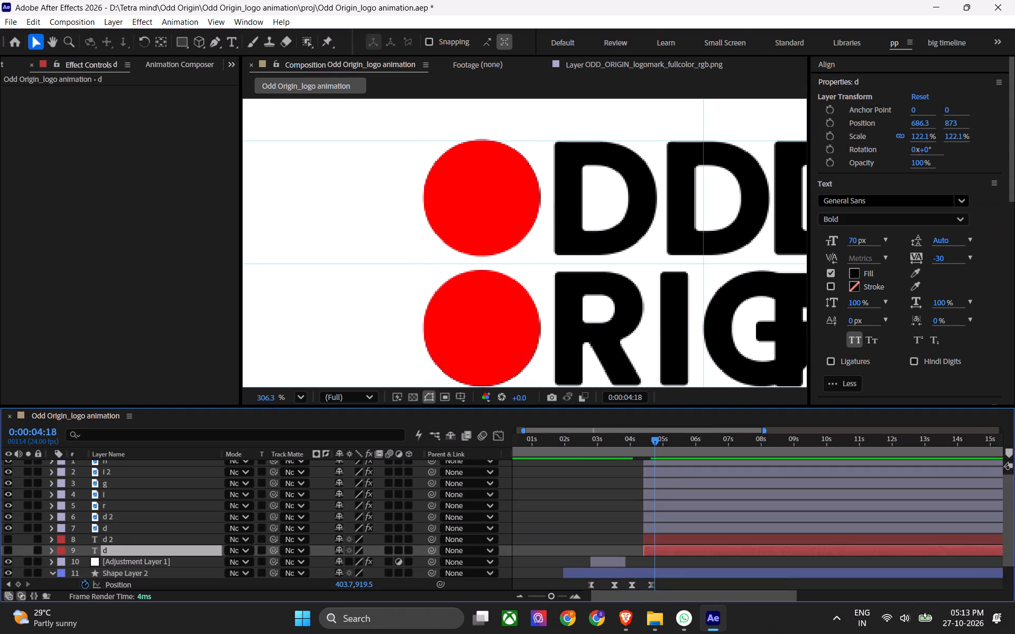
scroll(663, 517, up, 1)
shift+click(661, 463)
drag(664, 468, 698, 474)
click(654, 518)
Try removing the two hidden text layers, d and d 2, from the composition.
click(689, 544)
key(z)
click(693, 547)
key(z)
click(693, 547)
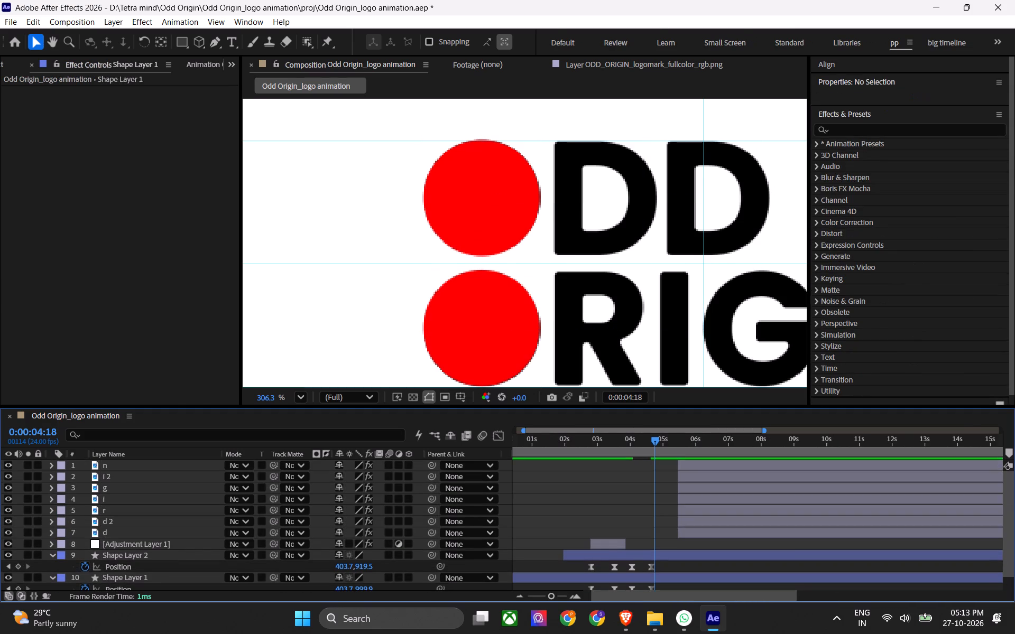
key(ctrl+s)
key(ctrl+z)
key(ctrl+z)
Move the hidden text layers d and d 2 to the bottom of the layer stack, below the logomark image, and save the project.
key(grave)
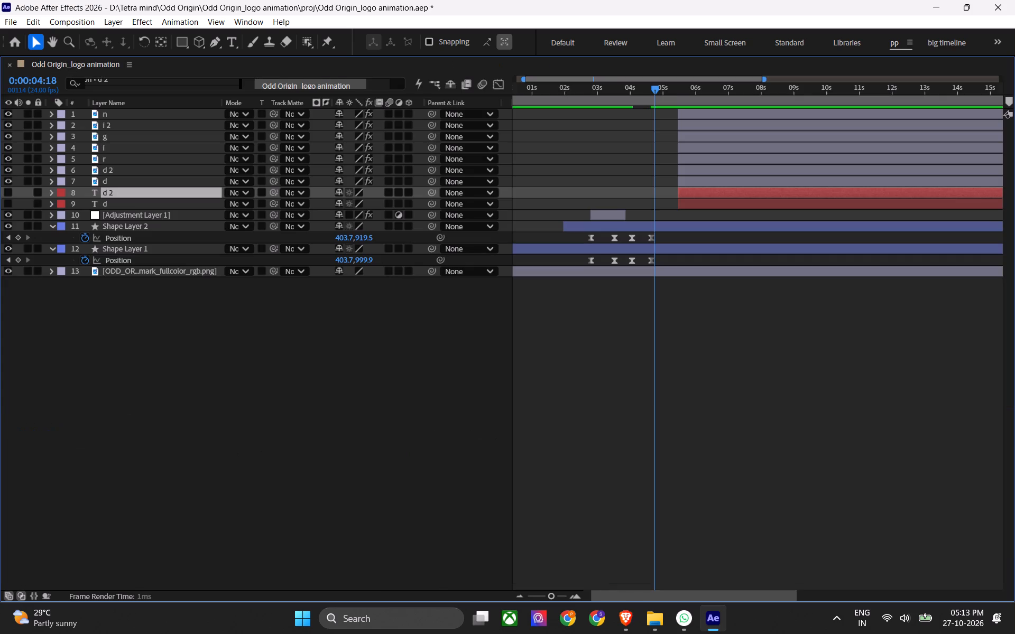
shift+click(153, 204)
drag(150, 196, 147, 307)
click(272, 344)
key(ctrl+s)
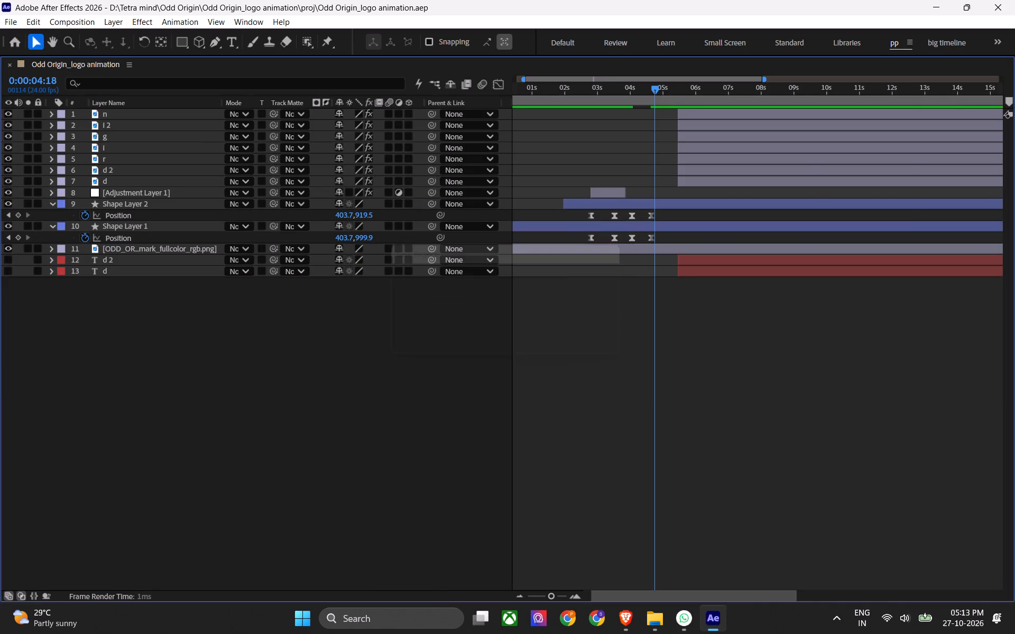
key(grave)
Play back the retimed circle slide from about 0:00:03:23, and again from 0:00:01:20 to check the full circle animation.
scroll(670, 518, up, 1)
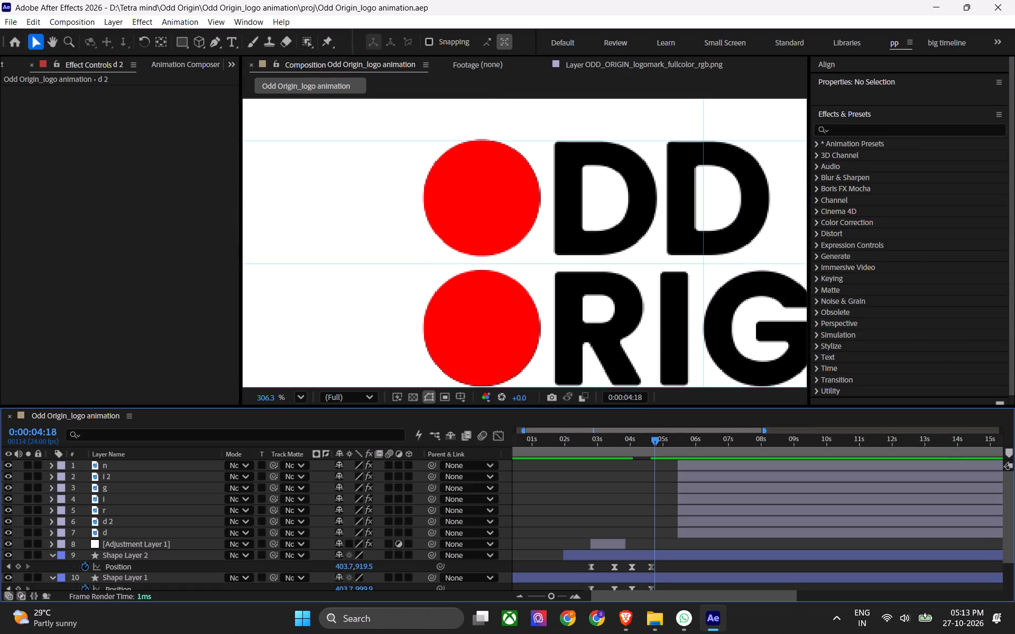
drag(648, 446, 629, 456)
key(space)
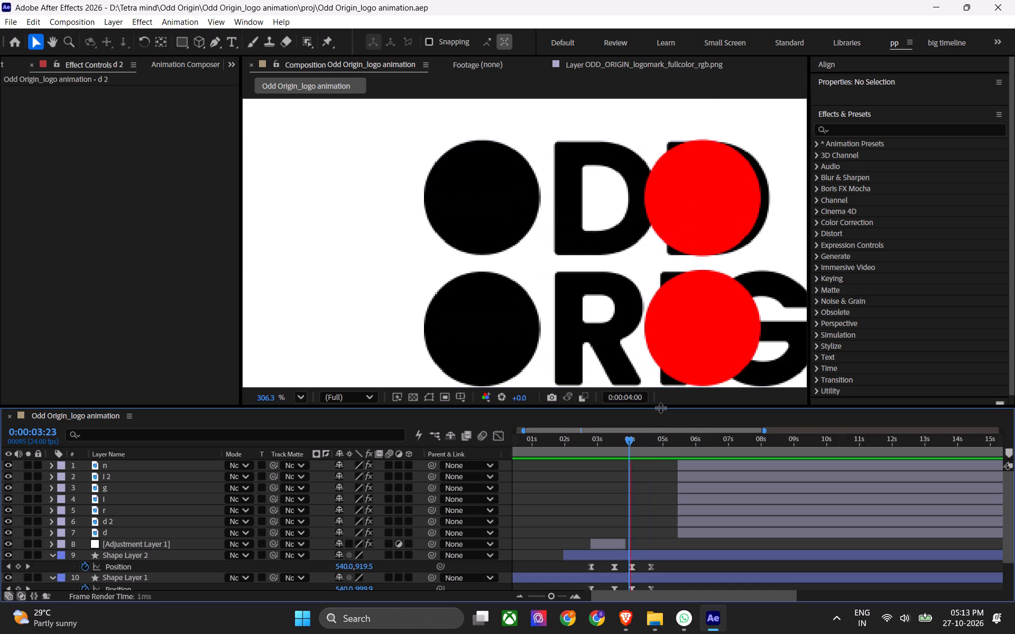
key(space)
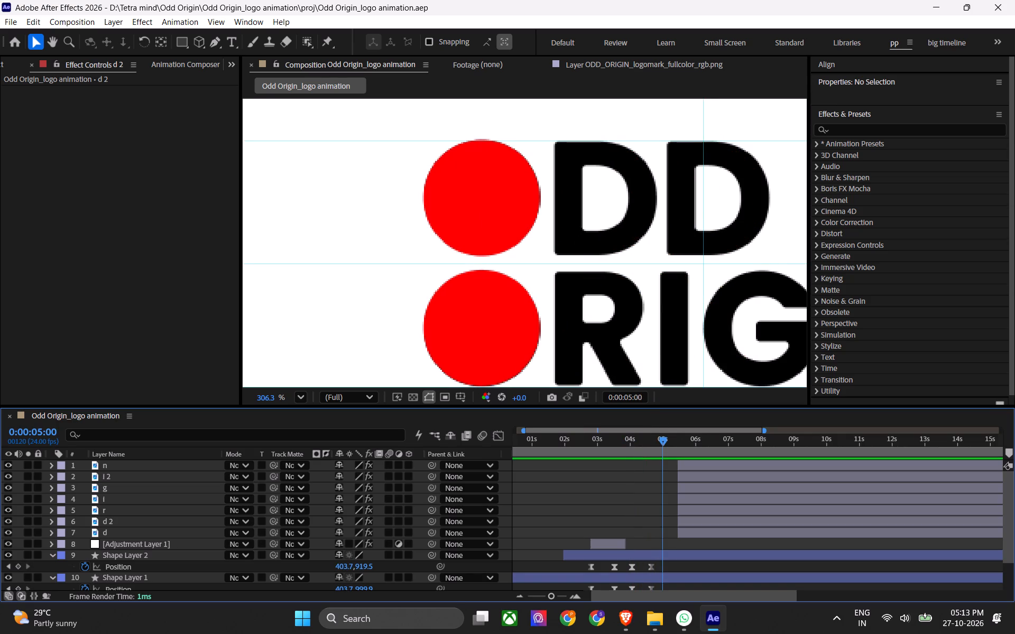
click(616, 496)
drag(620, 438, 560, 452)
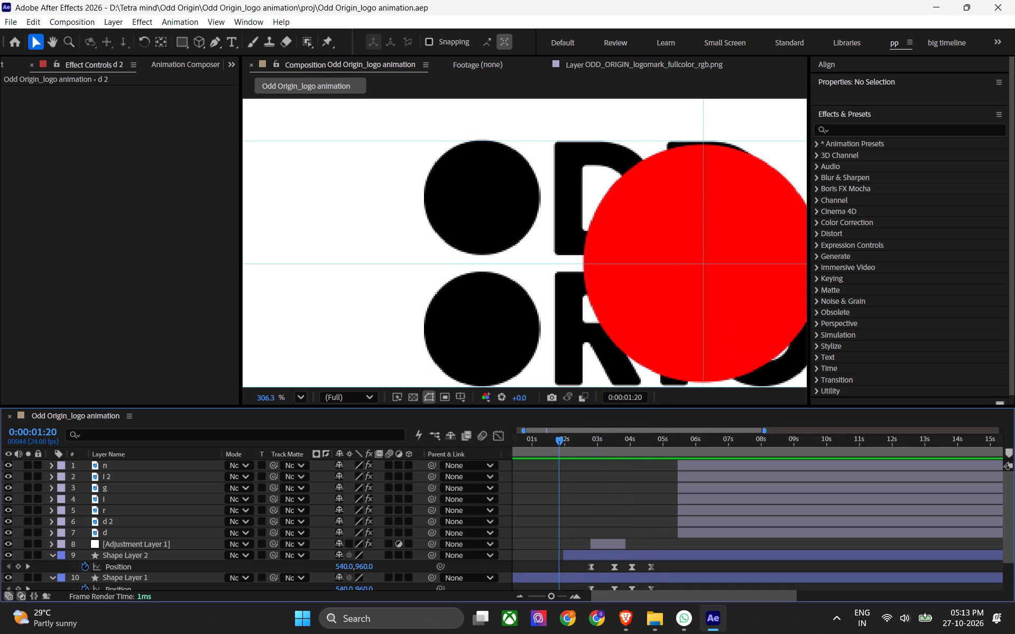
key(space)
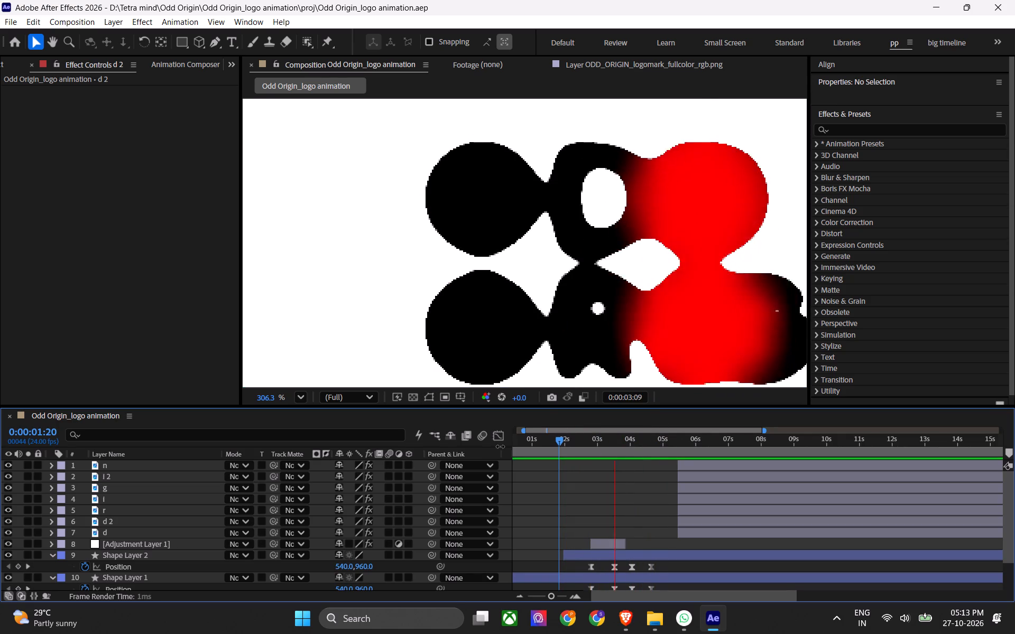
key(space)
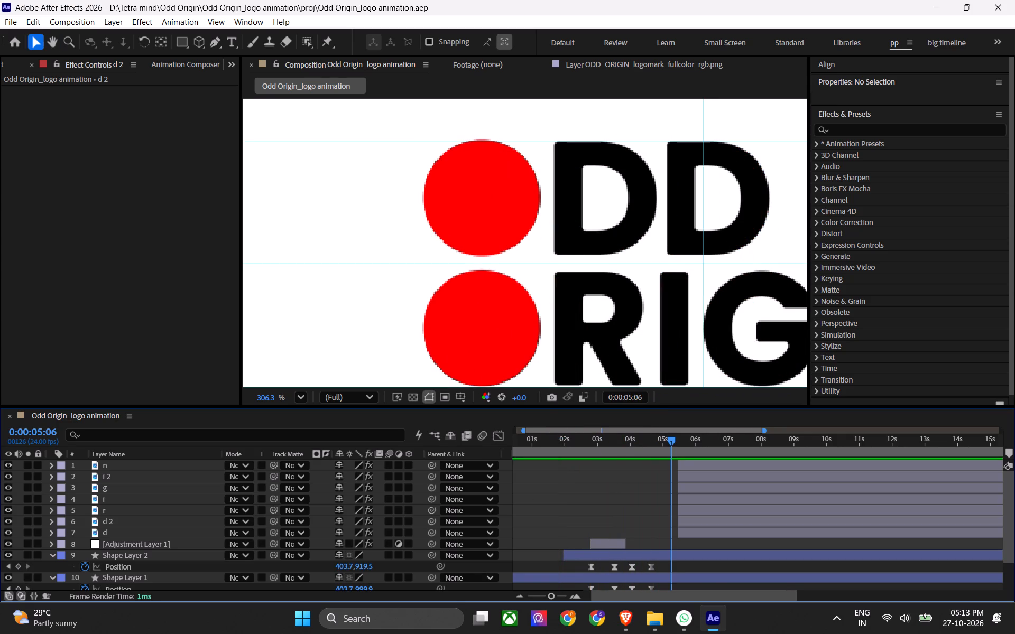
Save the project.
key(ctrl+s)
key(ctrl+s)
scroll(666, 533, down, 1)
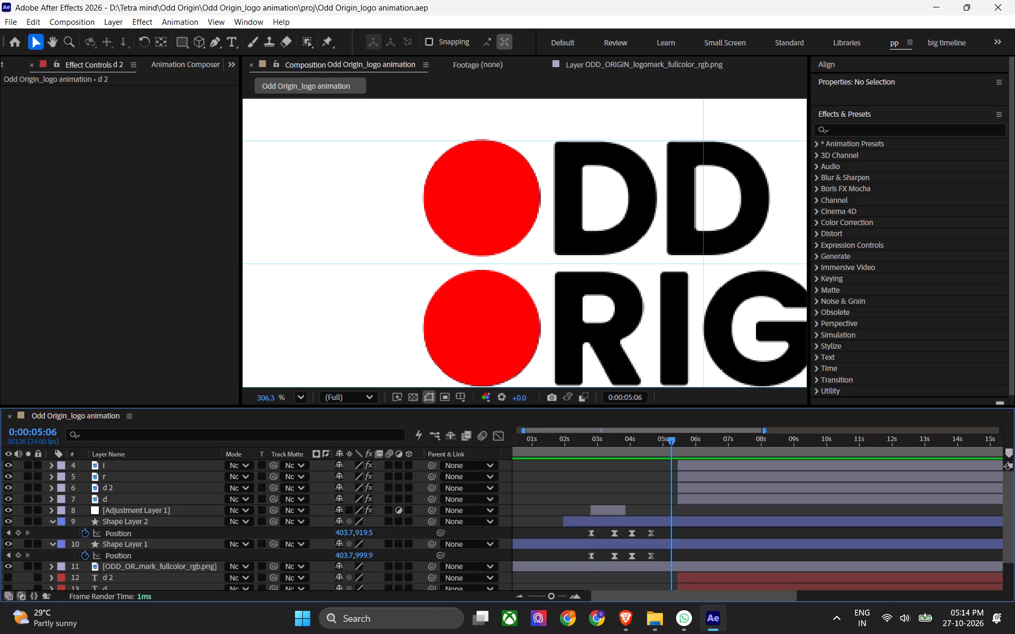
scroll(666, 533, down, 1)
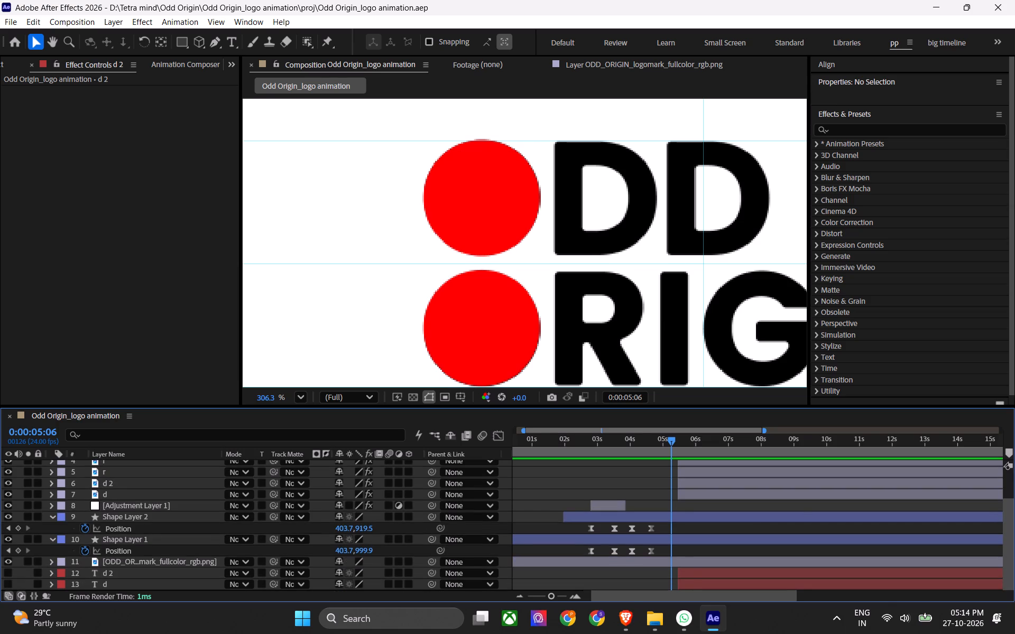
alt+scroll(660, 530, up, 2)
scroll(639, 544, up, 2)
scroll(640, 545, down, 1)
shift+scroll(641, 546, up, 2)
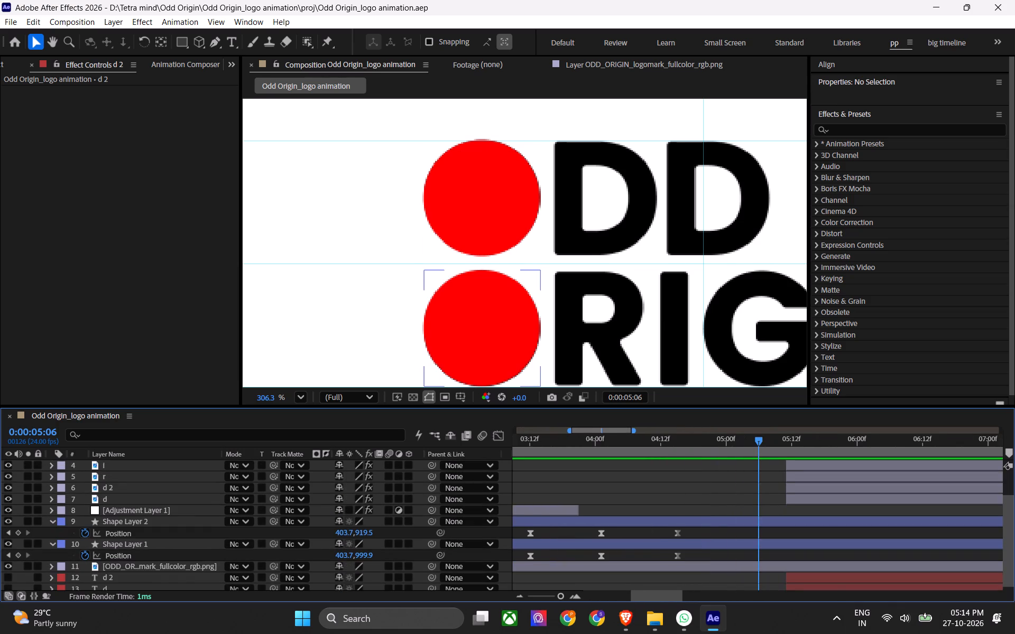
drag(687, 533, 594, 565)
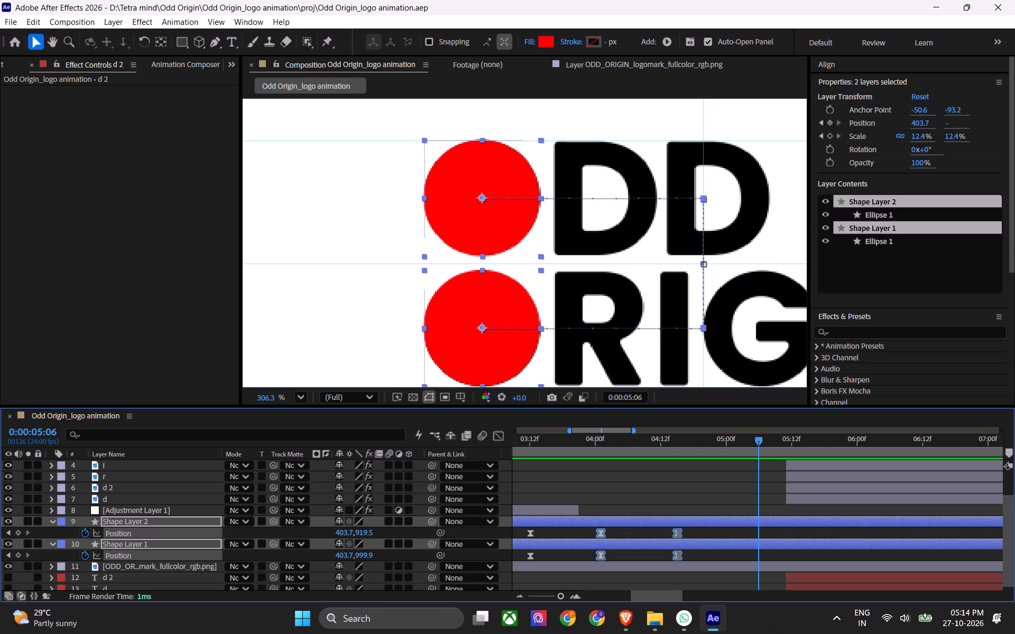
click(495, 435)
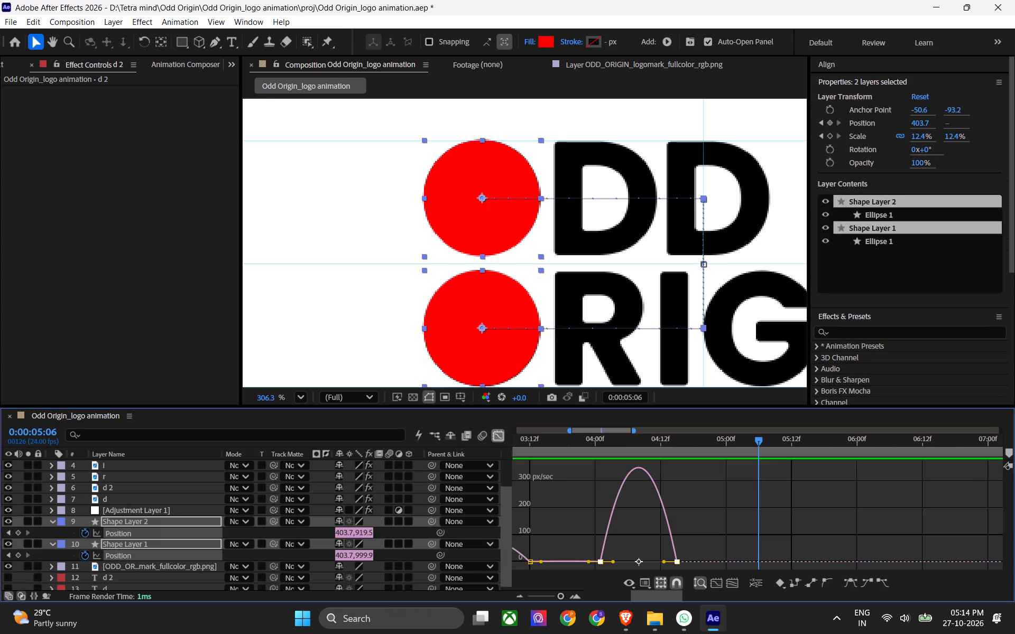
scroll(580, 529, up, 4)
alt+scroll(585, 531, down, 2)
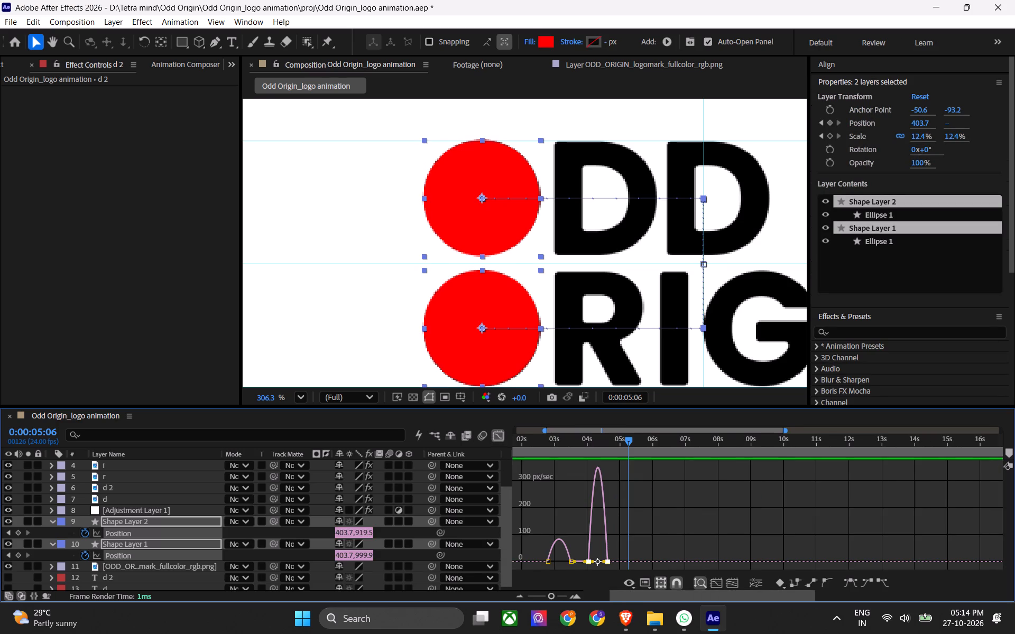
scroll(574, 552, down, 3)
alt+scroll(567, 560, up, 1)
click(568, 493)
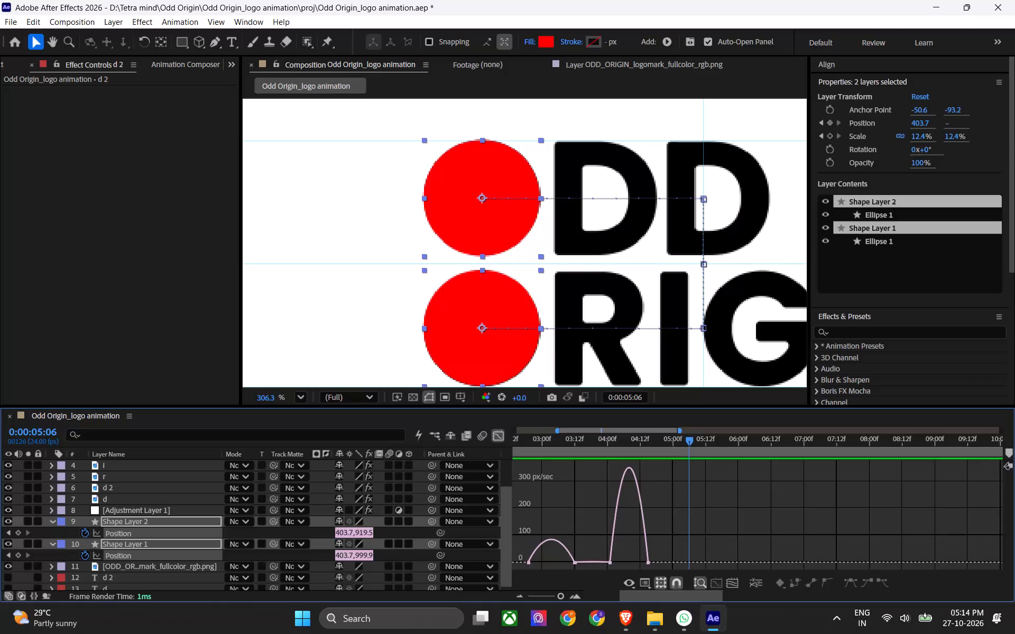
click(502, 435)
Reshape Shape Layer 2's final Position speed curve, giving its last keyframe 100% incoming influence so the slide starts fast and settles slowly.
drag(666, 533, 649, 533)
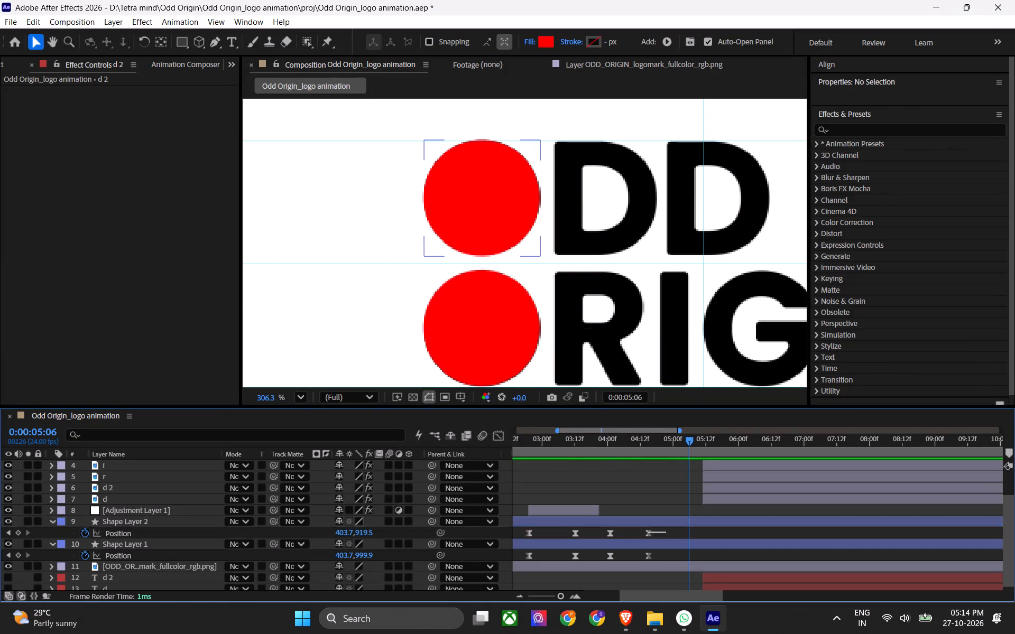
drag(649, 533, 606, 536)
click(494, 436)
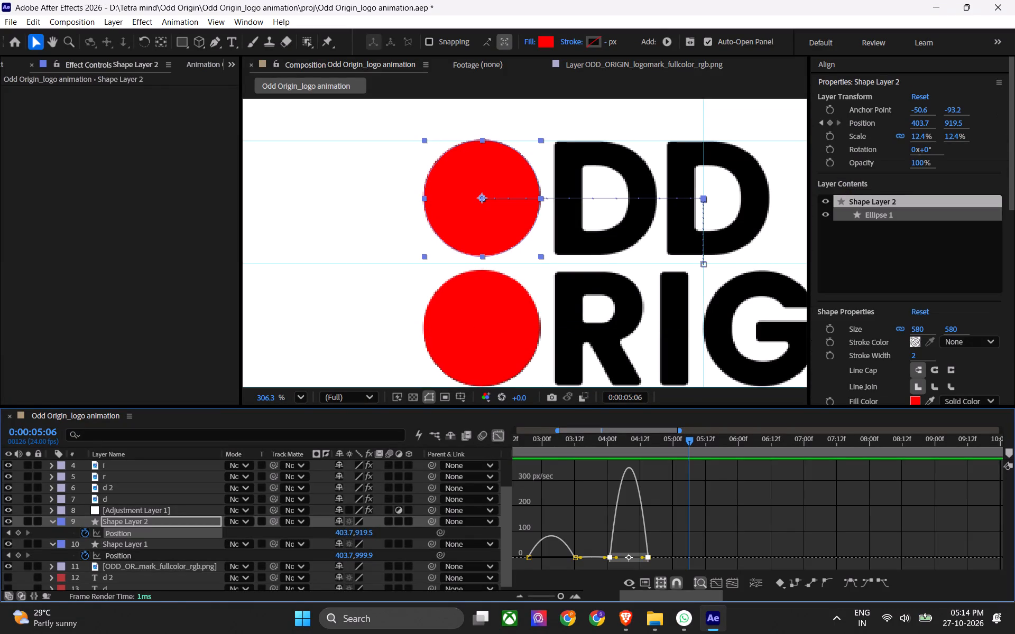
alt+scroll(625, 570, up, 2)
drag(692, 556, 616, 563)
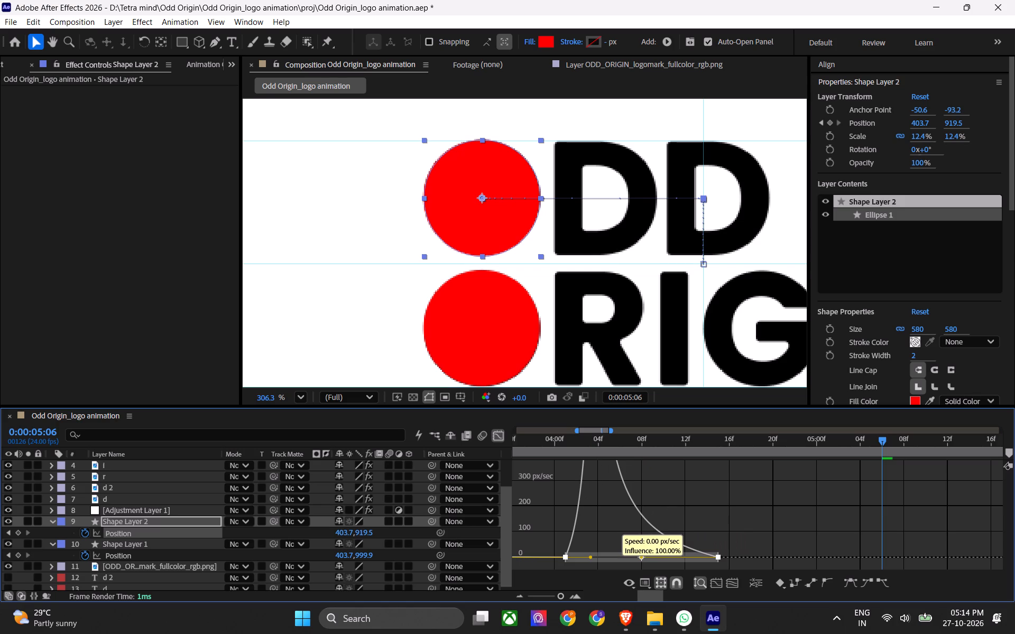
drag(616, 563, 598, 562)
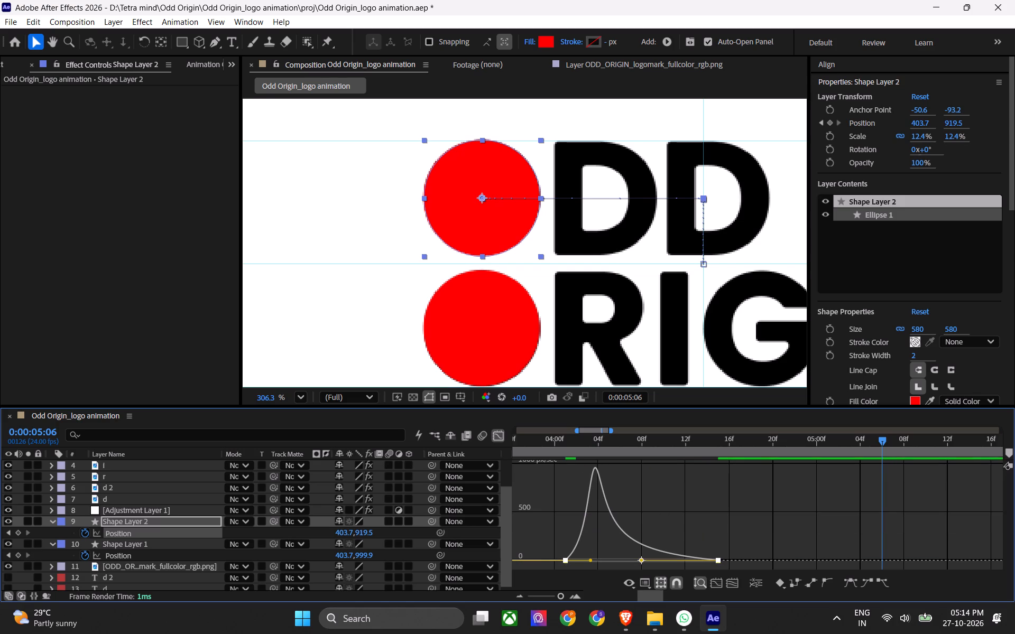
Reshape Shape Layer 1's final Position speed curve the same way, with an early peak and a long ease into the last keyframe.
click(498, 437)
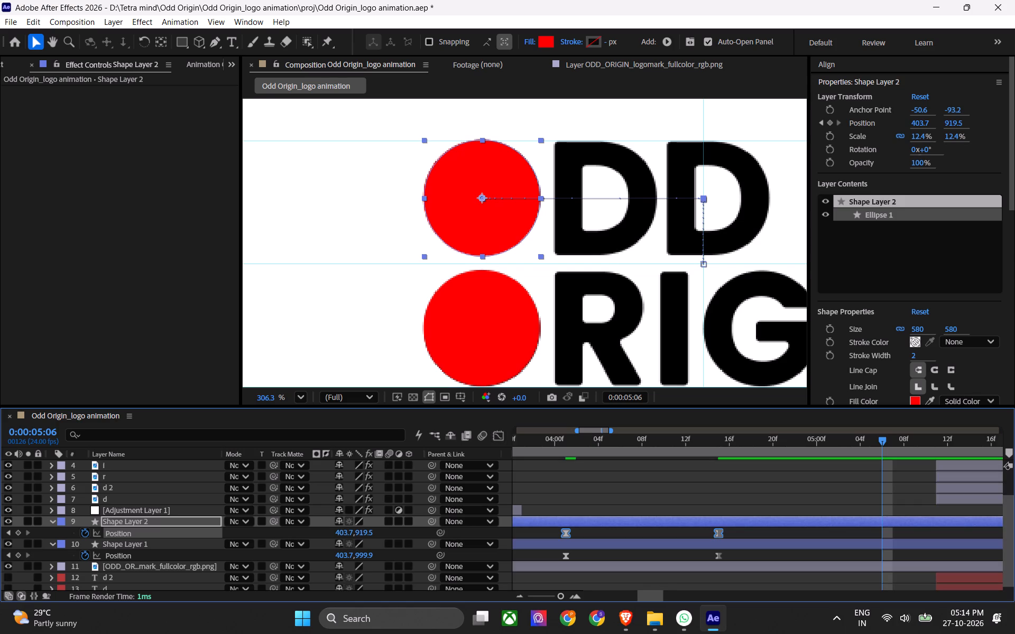
drag(728, 553, 562, 564)
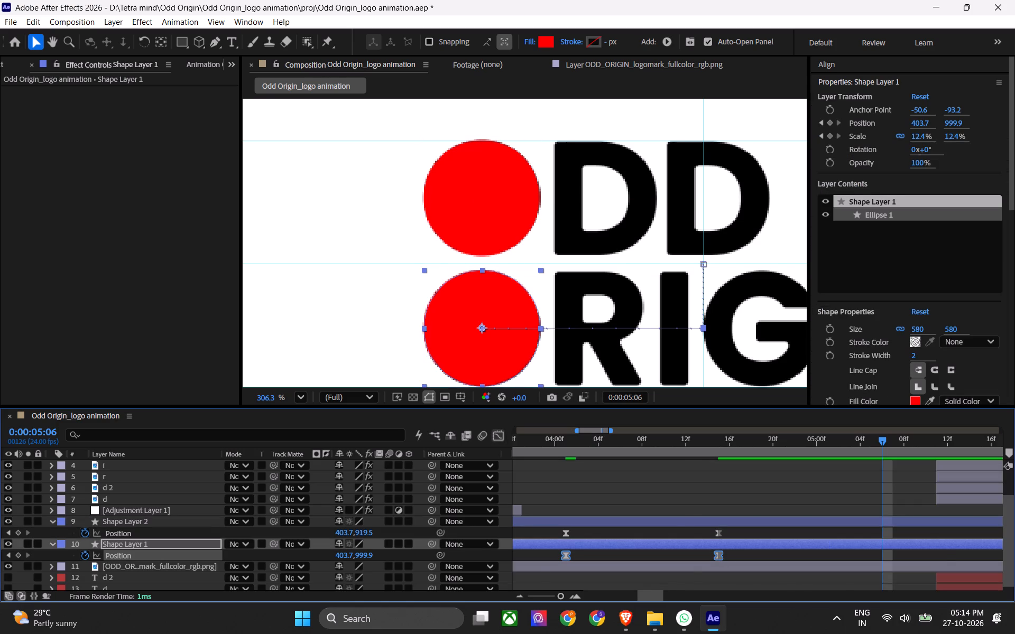
click(503, 438)
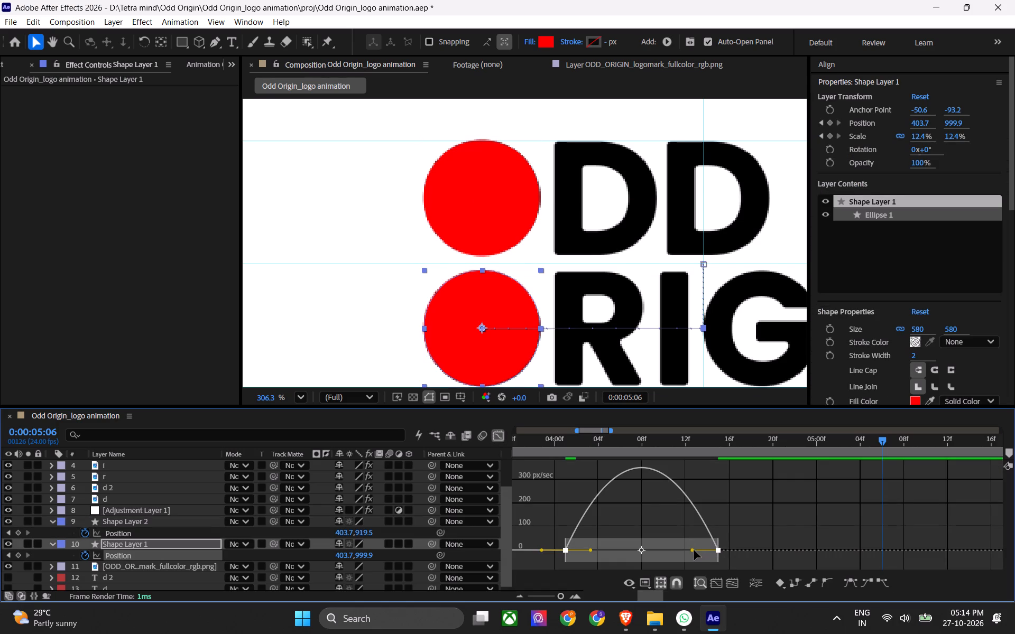
drag(693, 551, 642, 555)
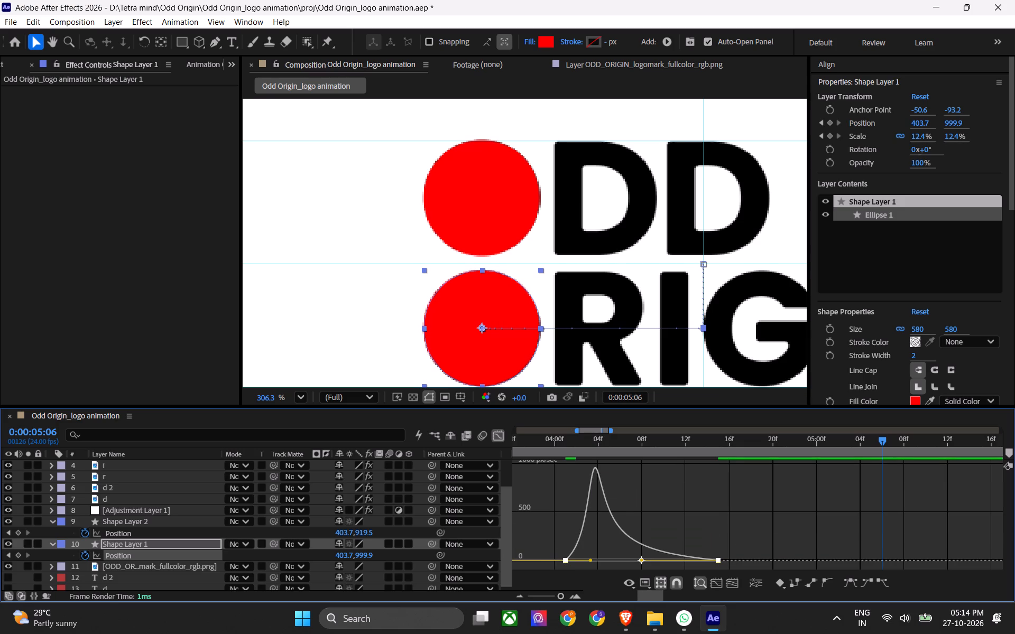
click(505, 440)
click(497, 437)
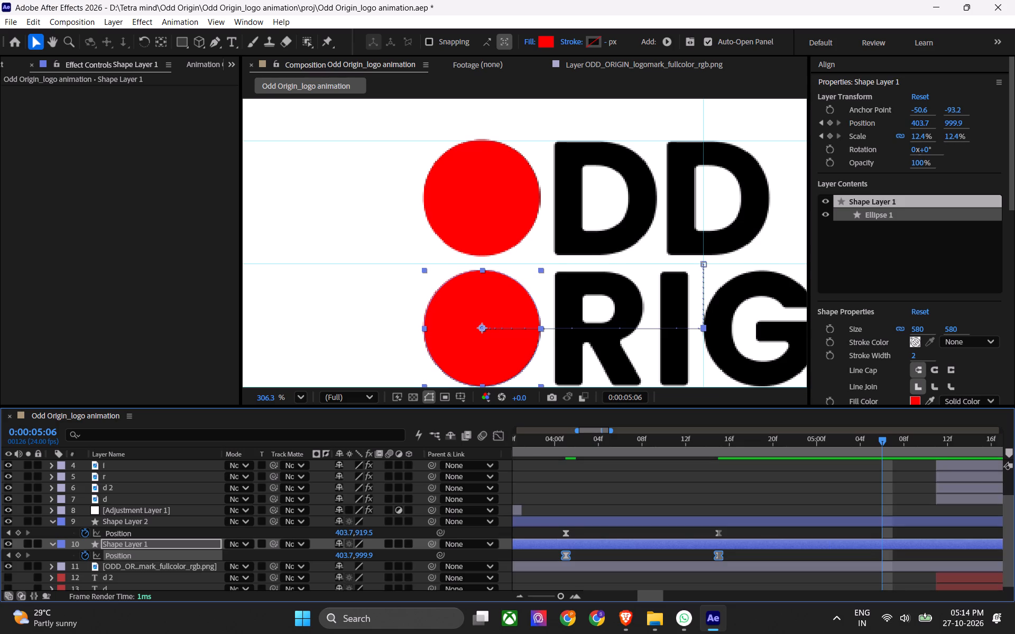
Play back the re-eased circle slide from 0:00:03:22, and again from 0:00:01:19 to check the whole circle animation.
drag(587, 441, 532, 449)
key(space)
key(space)
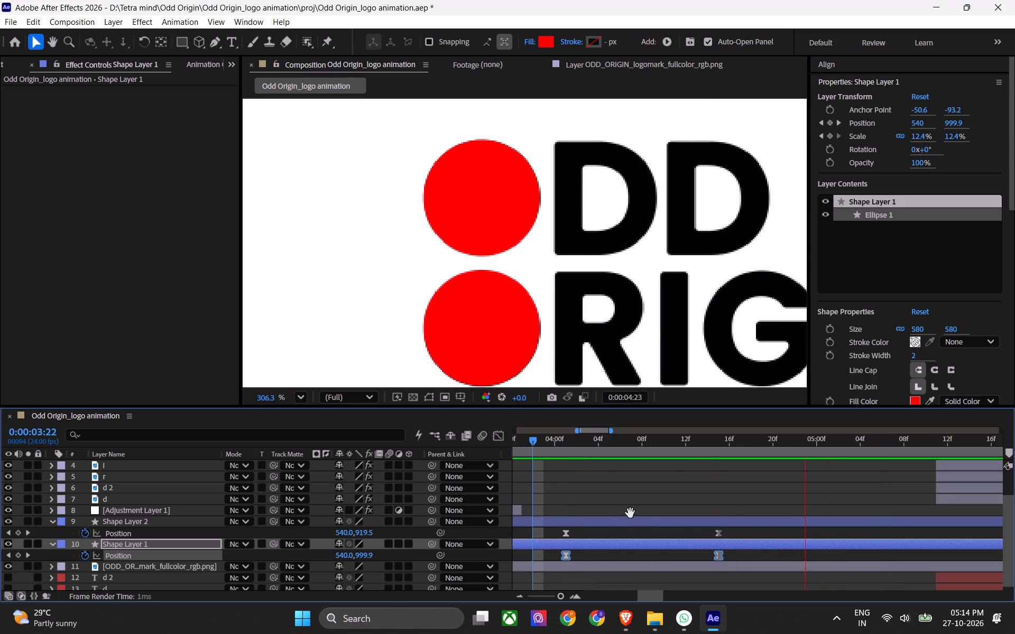
alt+scroll(632, 513, down, 3)
drag(631, 439, 550, 447)
key(space)
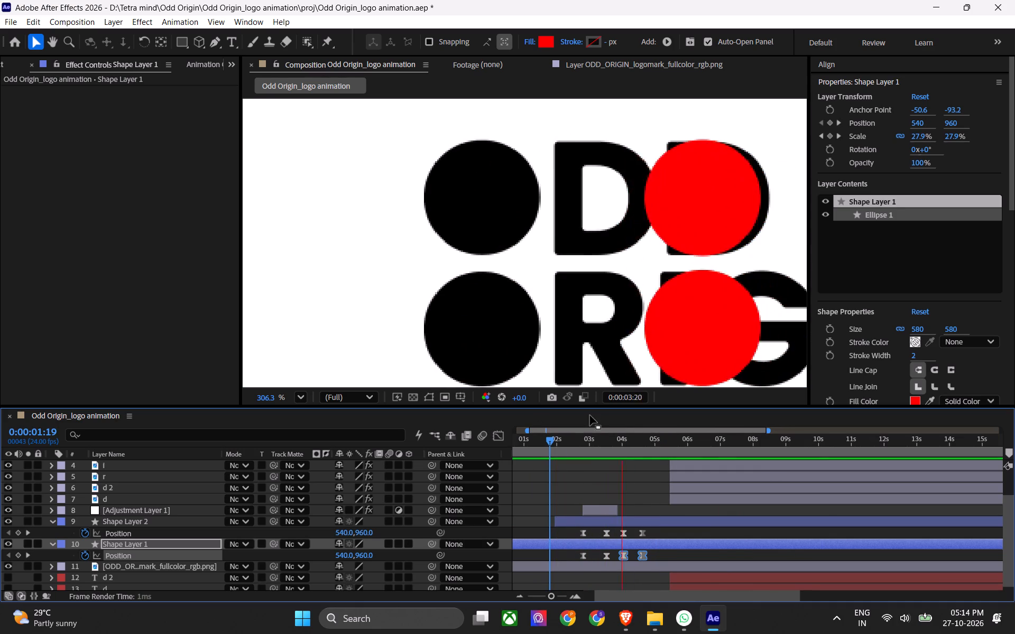
key(space)
Move the last Position keyframes of both circle layers later, to about 0:00:04:22, to lengthen the slide.
alt+scroll(633, 545, up, 1)
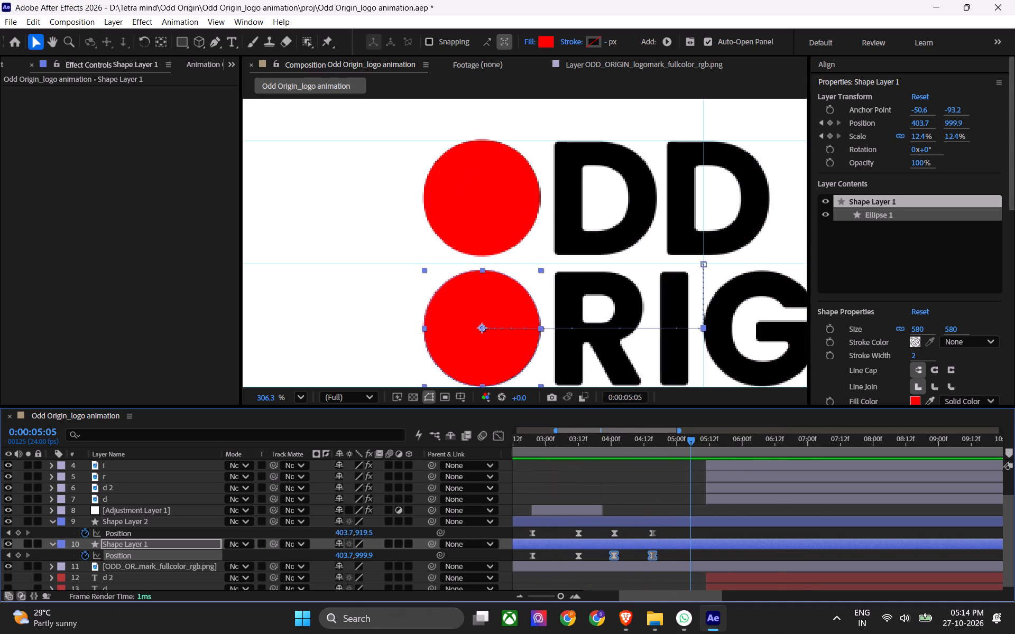
alt+scroll(633, 546, up, 1)
drag(701, 531, 670, 558)
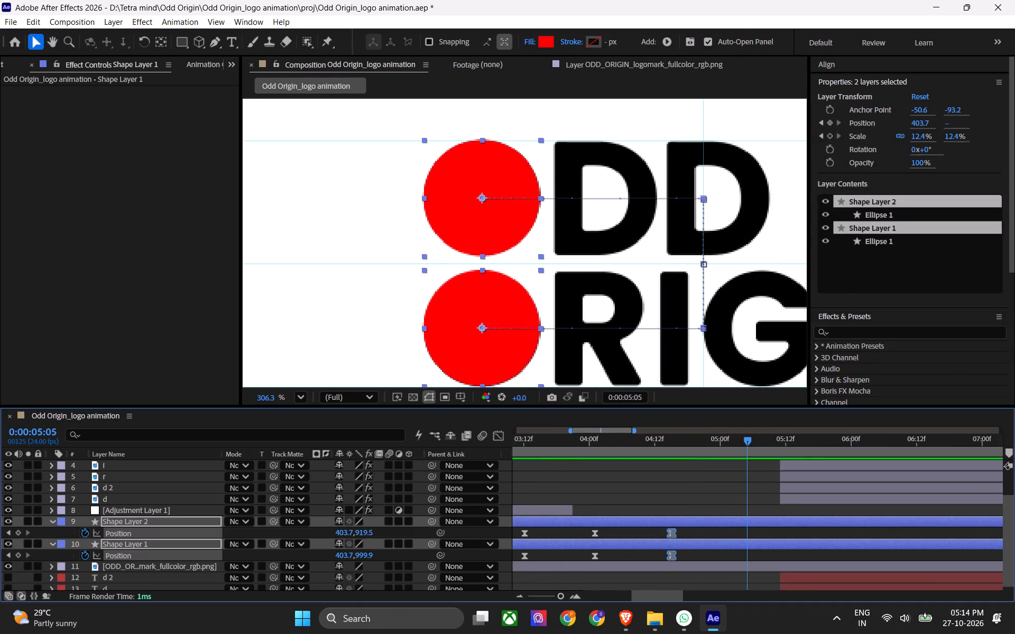
drag(675, 532, 702, 536)
drag(709, 526, 658, 567)
key(ctrl+z)
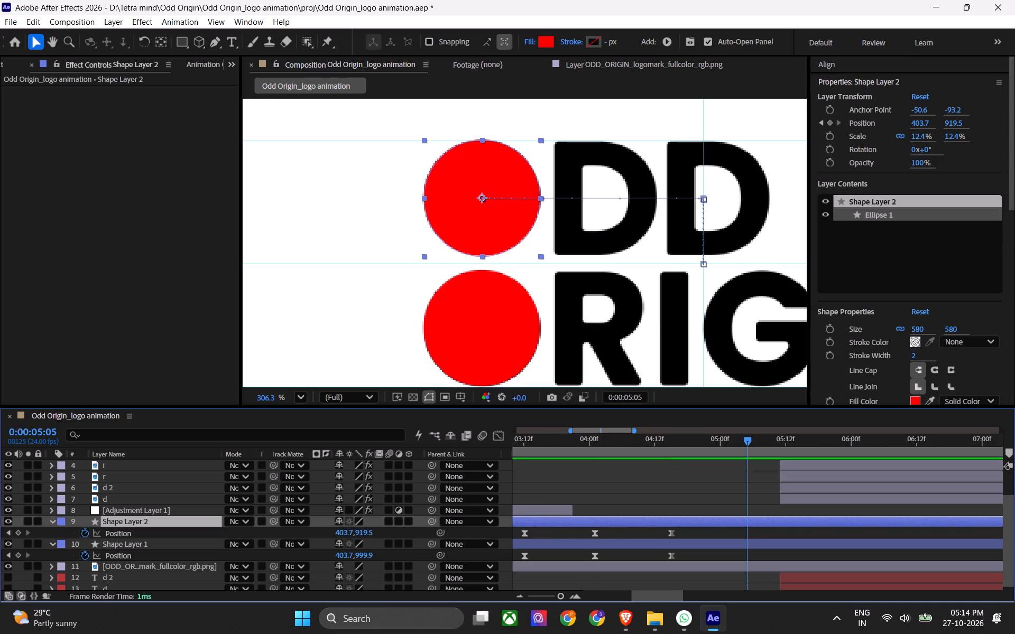
drag(700, 507, 667, 563)
drag(675, 533, 697, 536)
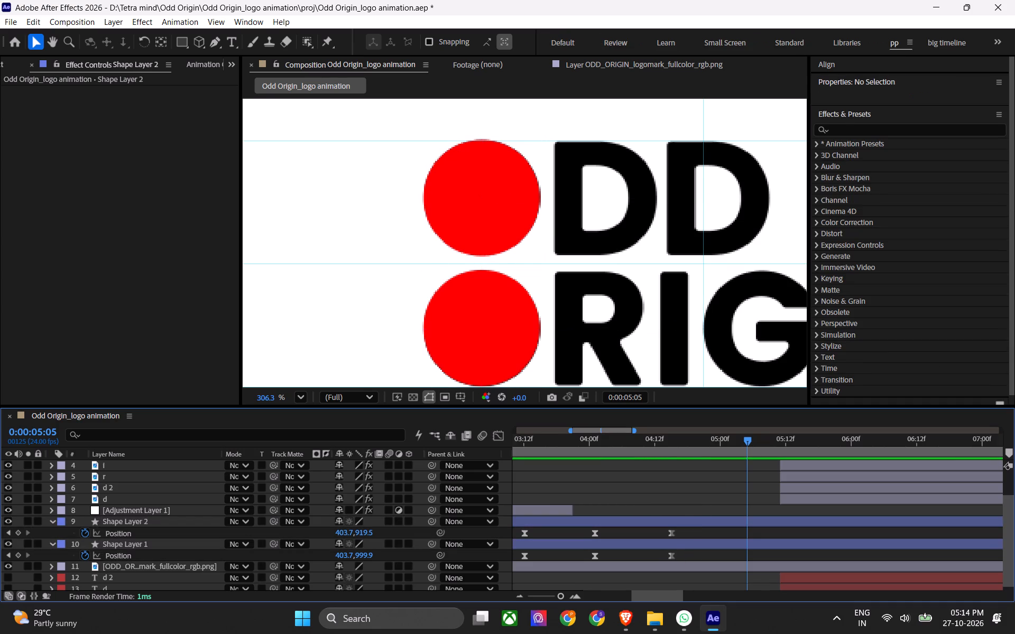
drag(705, 505, 654, 576)
drag(671, 530, 709, 538)
Hide the ODD_ORIGIN logomark image layer so only the circles and letter layers show, and save the project.
alt+scroll(697, 538, down, 3)
scroll(642, 550, down, 4)
click(644, 563)
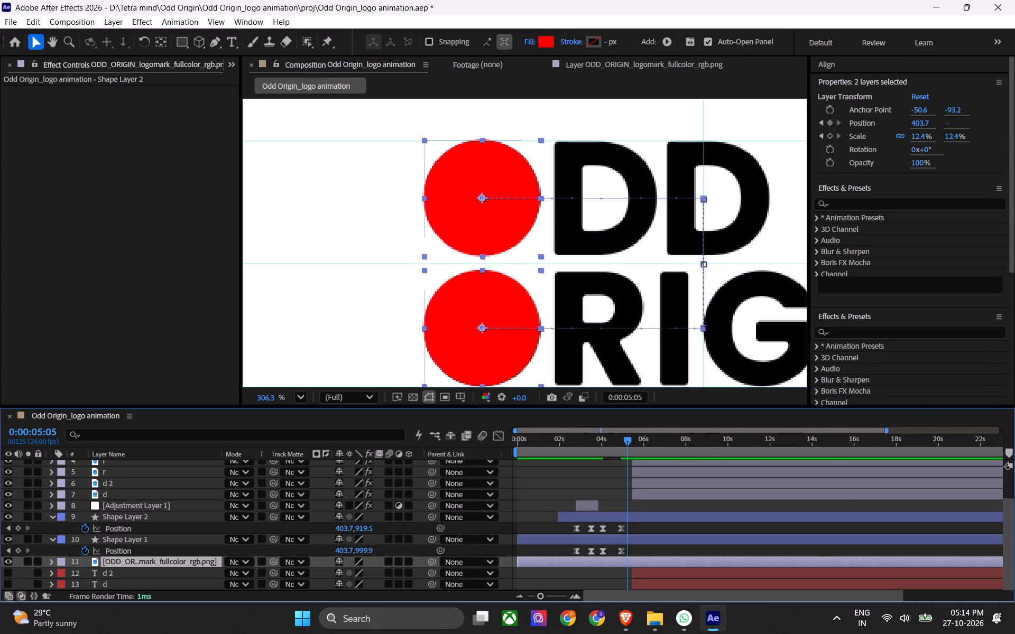
key(shift+e)
alt+scroll(608, 526, down, 3)
key(ctrl+s)
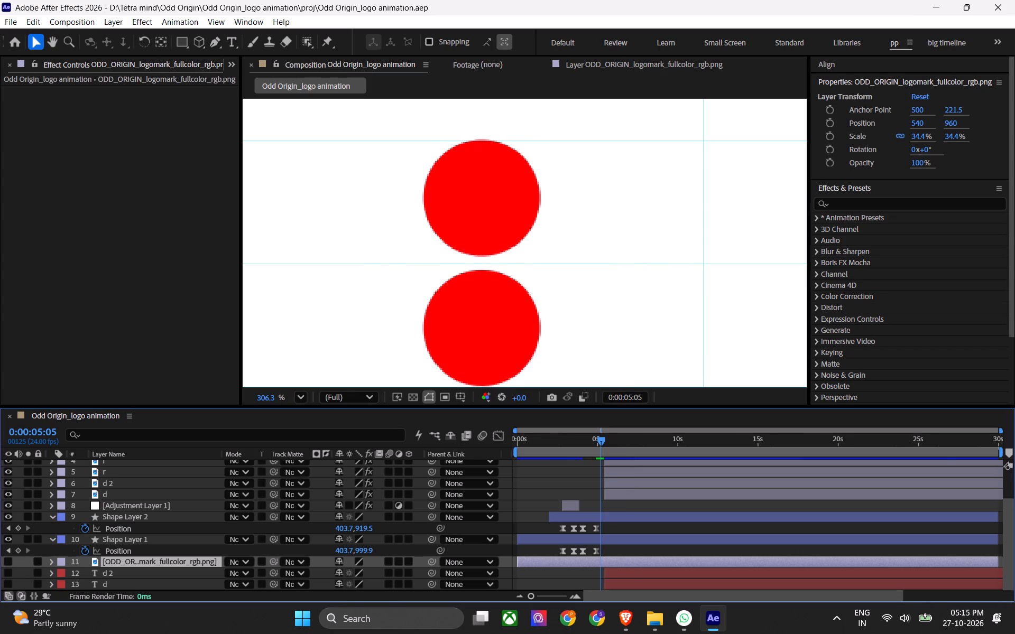
Play back the animation from 0:00:00:00 with the whole composition in view at 25%, and save the project.
drag(608, 444, 435, 465)
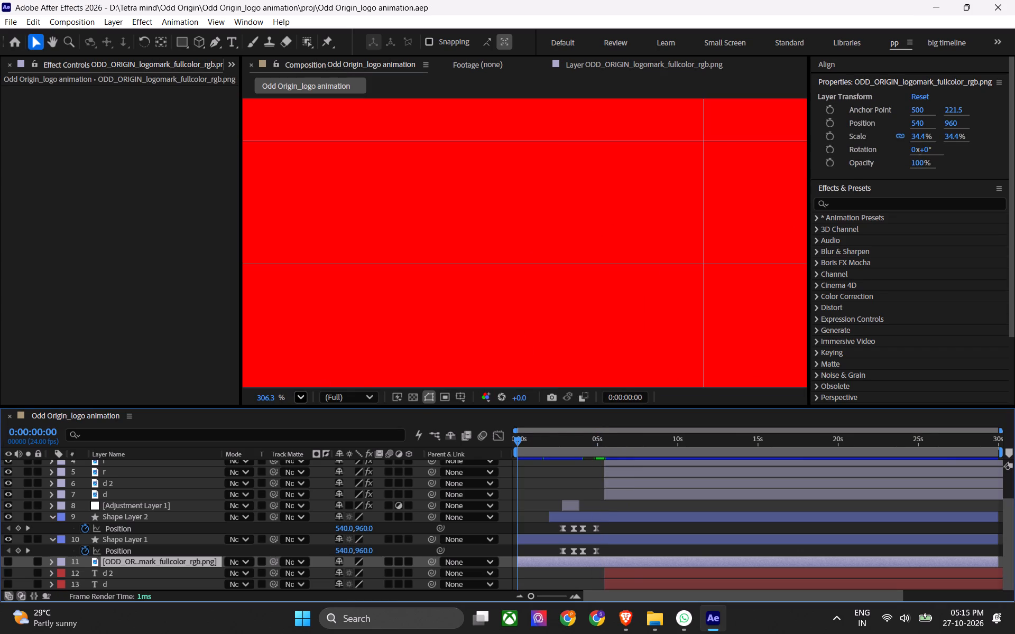
click(302, 398)
click(328, 127)
key(ctrl+s)
key(space)
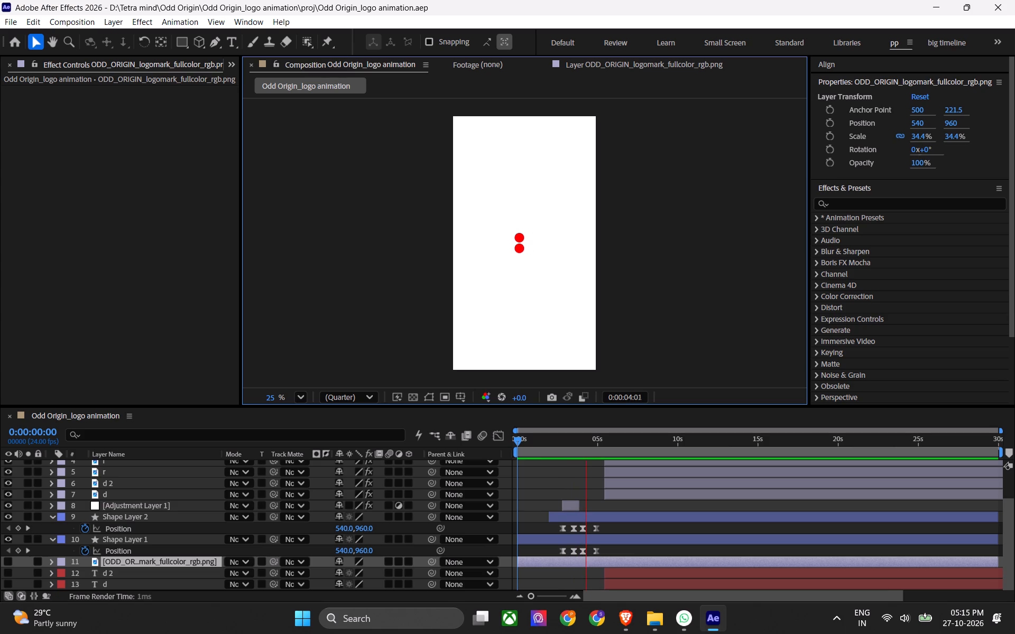
key(space)
key(ctrl+s)
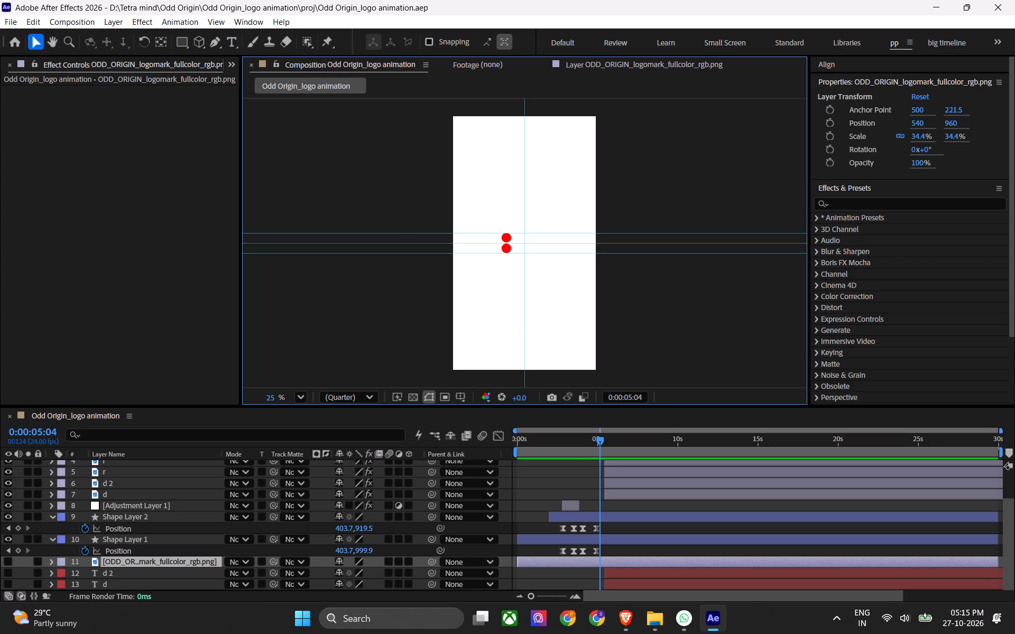
Change the fill of both circles, Shape Layer 1 and Shape Layer 2, to black (000000).
click(644, 524)
click(642, 535)
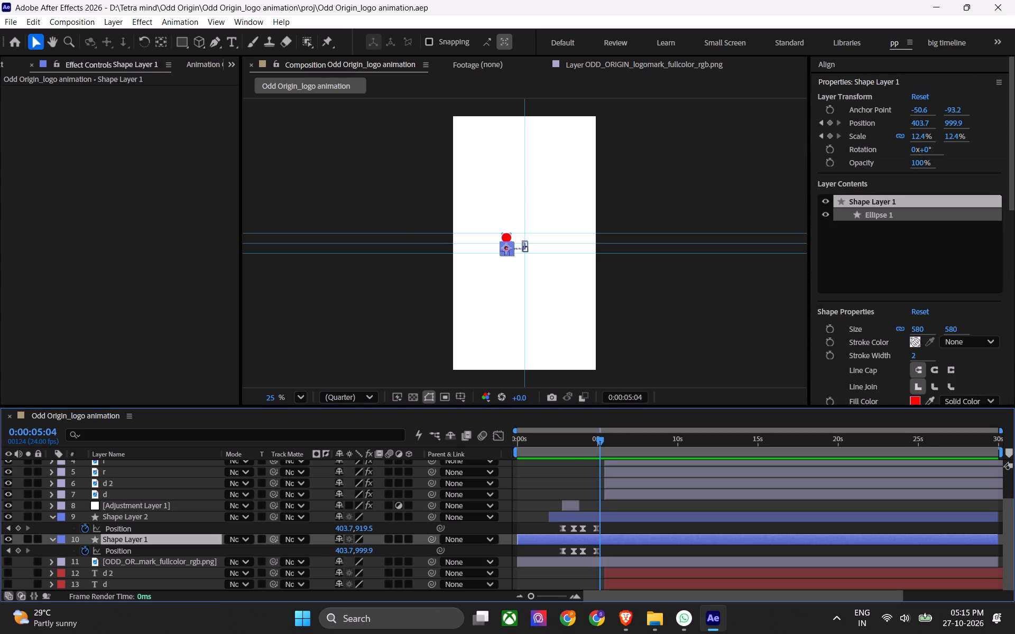
shift+click(644, 512)
click(543, 45)
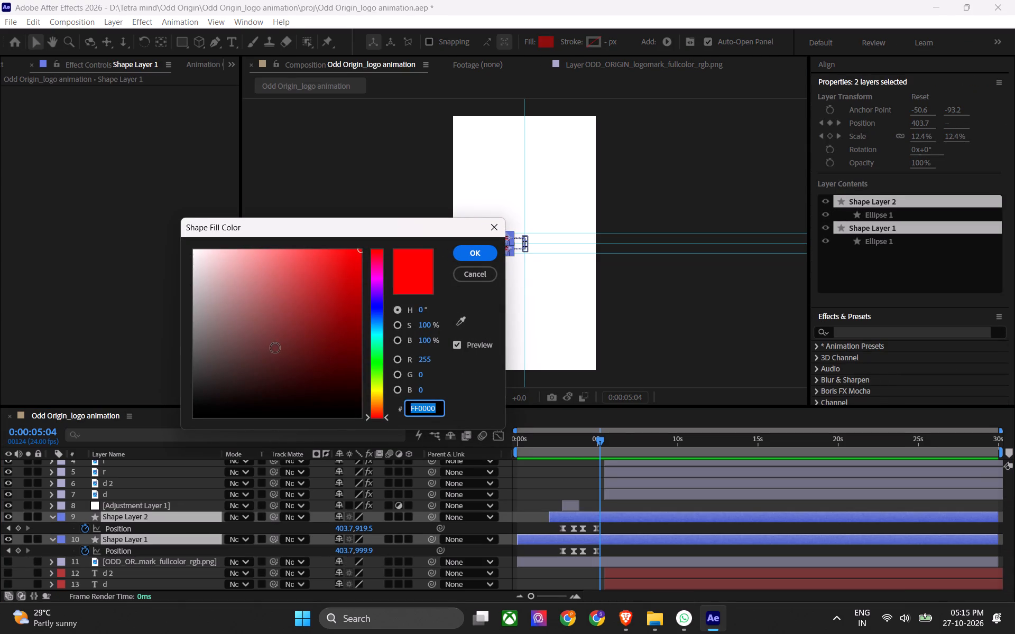
drag(281, 339, 407, 467)
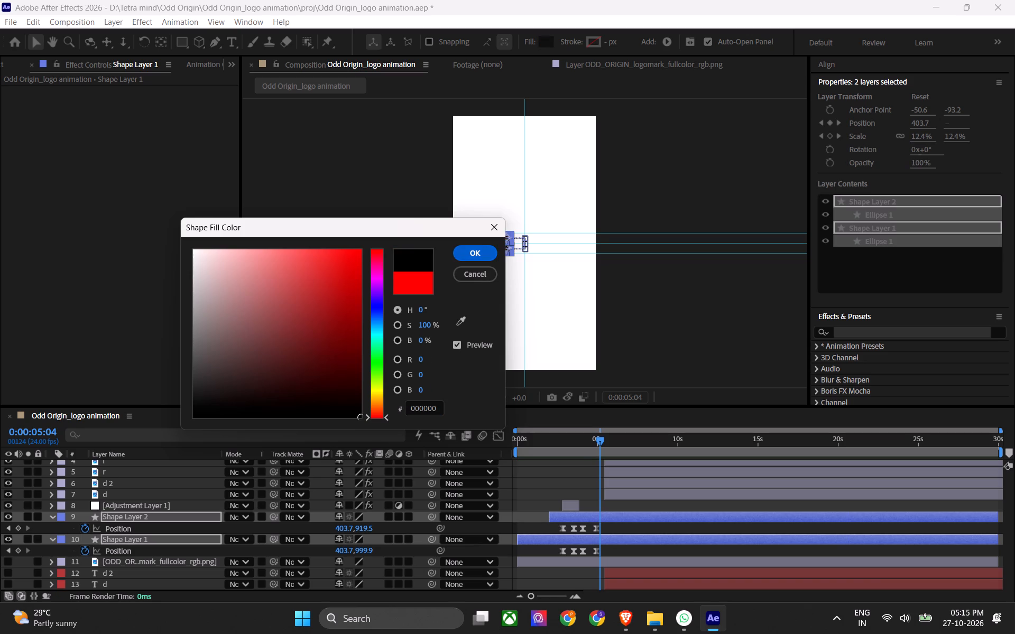
click(478, 245)
click(476, 258)
click(573, 473)
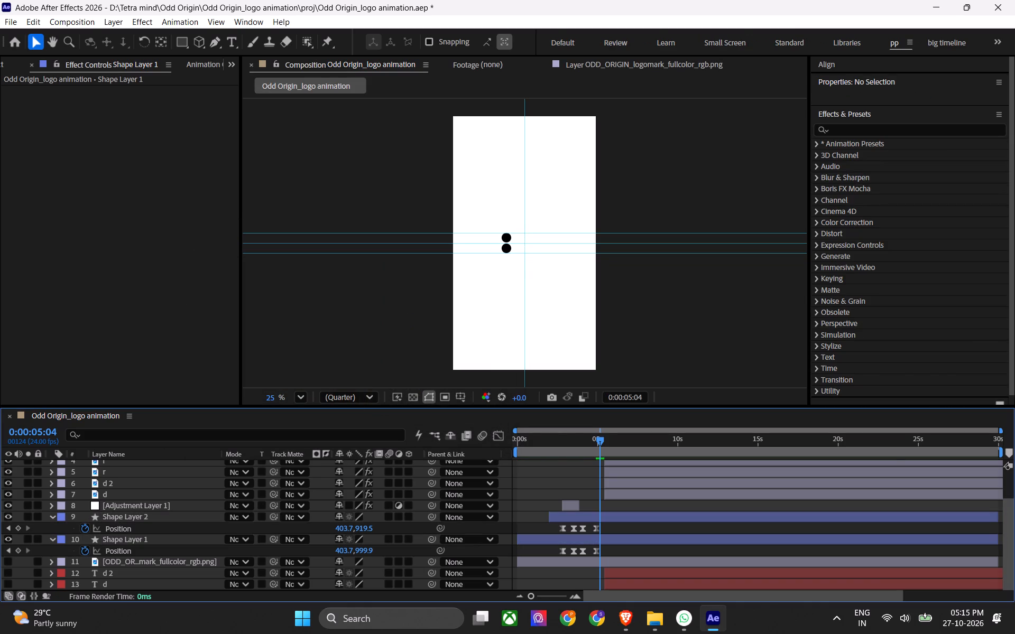
Check the recoloured circle at 0:00:01:06 and save the project.
drag(595, 439, 537, 455)
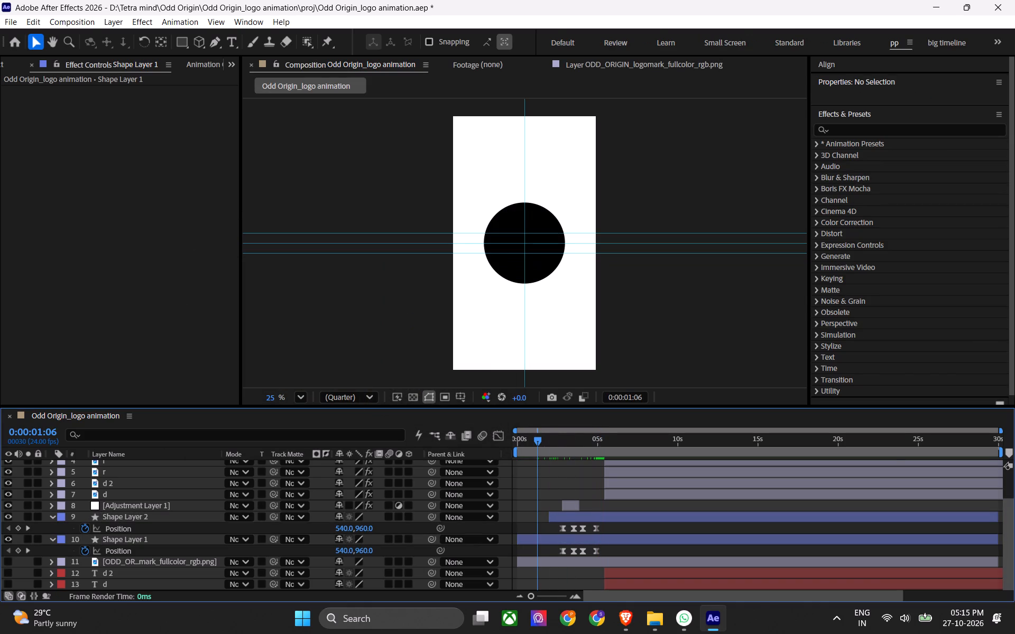
key(ctrl+s)
key(ctrl+s)
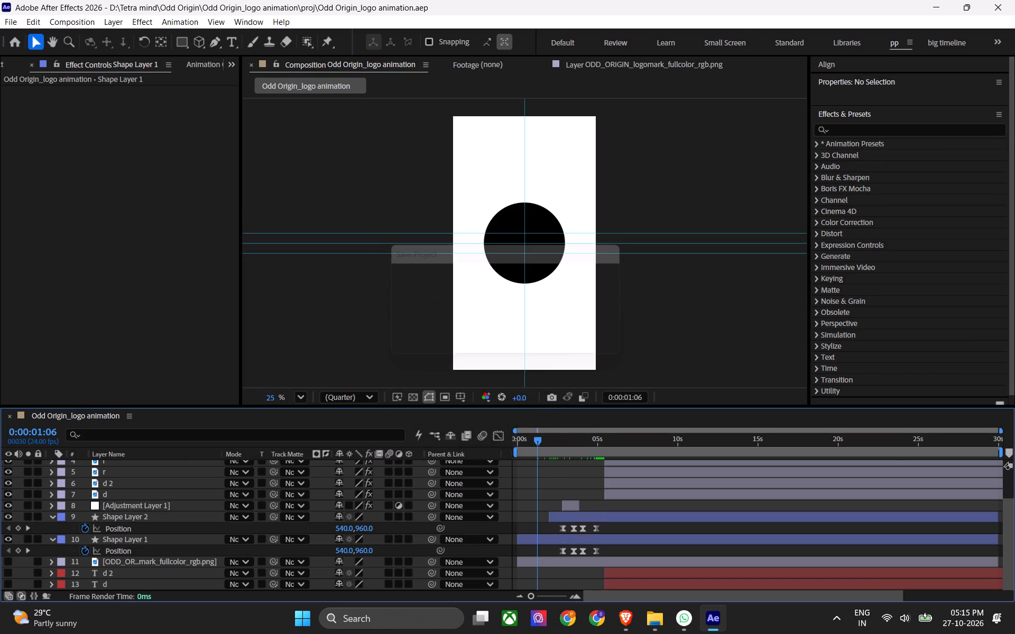
scroll(566, 256, up, 3)
scroll(442, 239, up, 1)
key(ctrl+s)
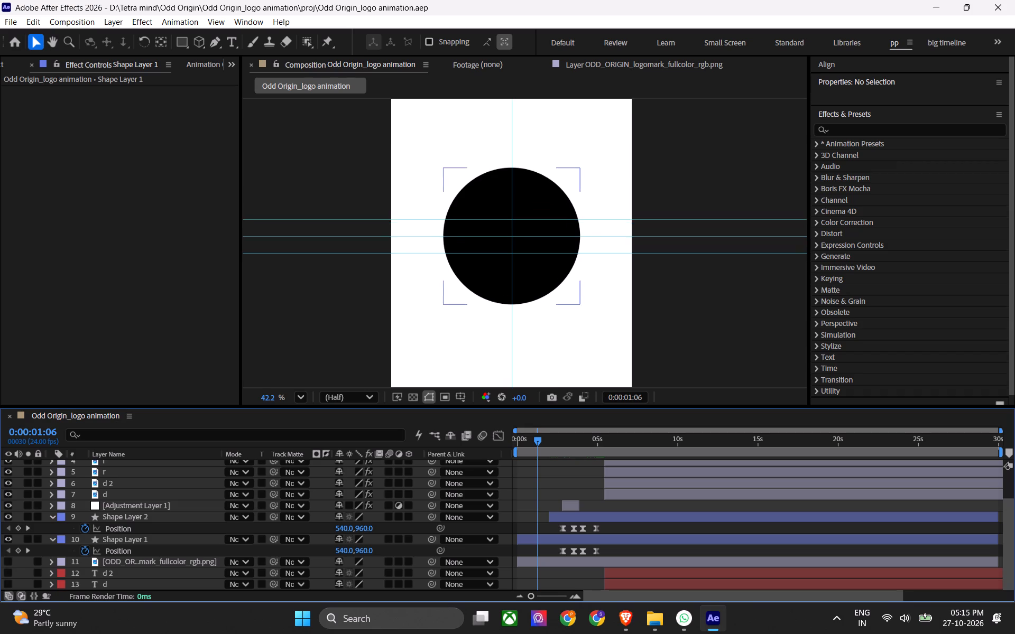
Play back the animation with the black circles from 0:00:01:06 and again from 0:00:00:00, and save the project.
key(space)
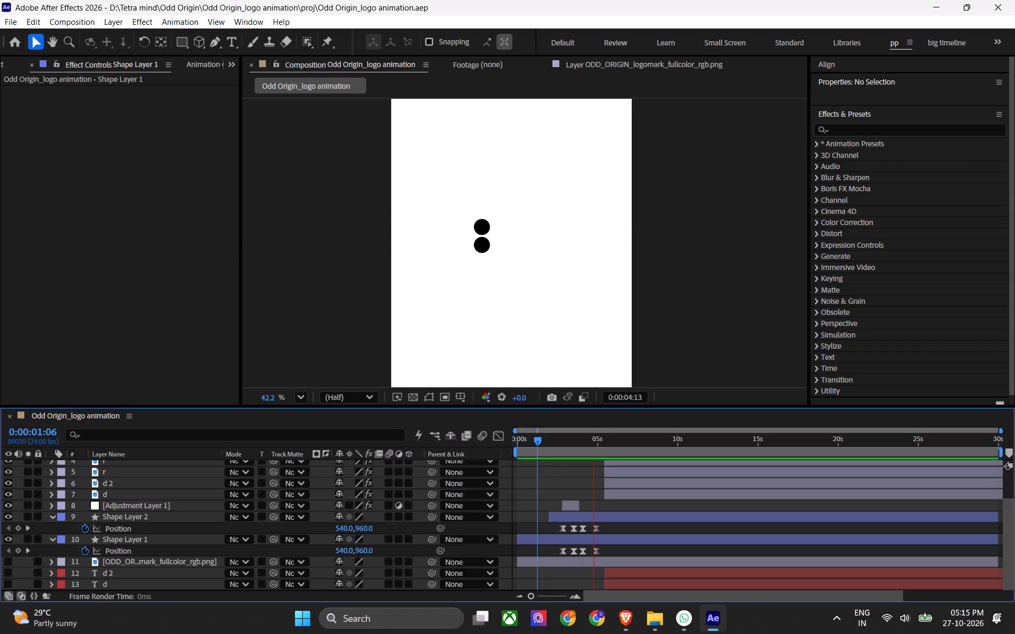
key(space)
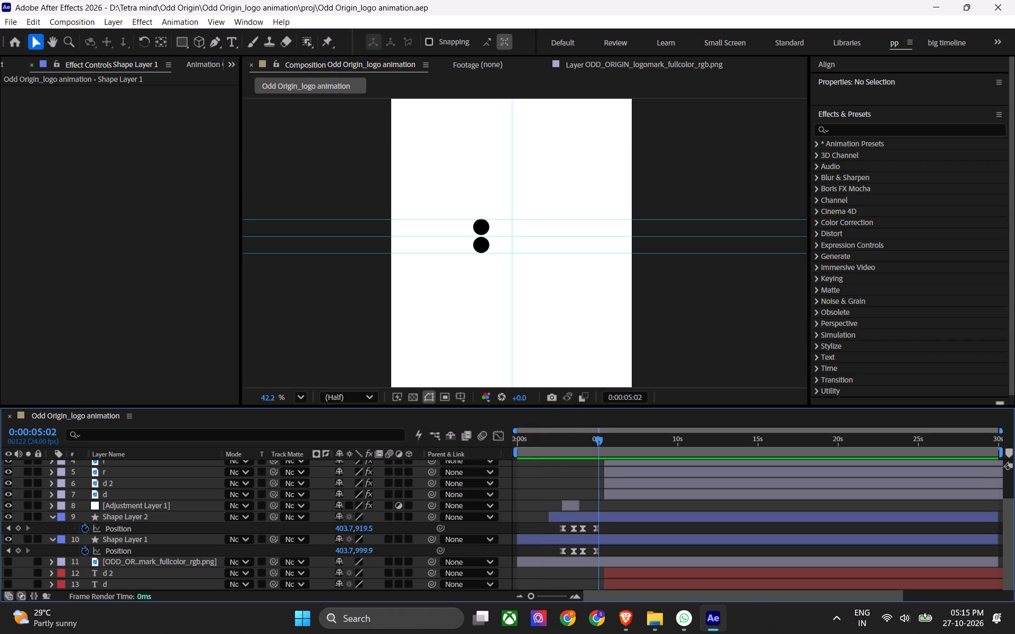
drag(596, 443, 532, 456)
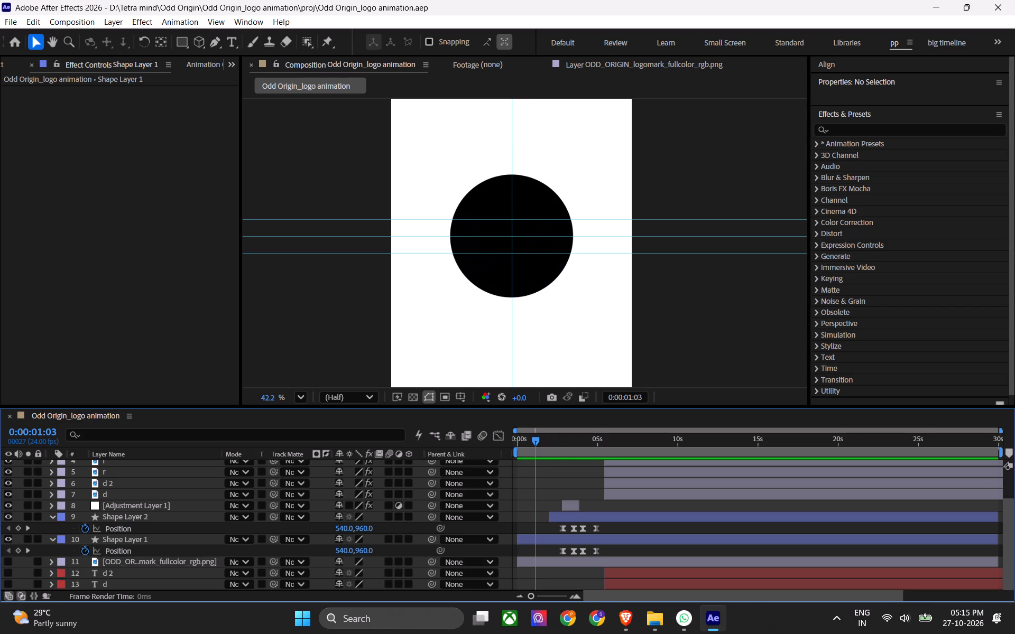
drag(532, 456, 396, 477)
key(ctrl+s)
scroll(569, 290, down, 4)
scroll(551, 250, up, 3)
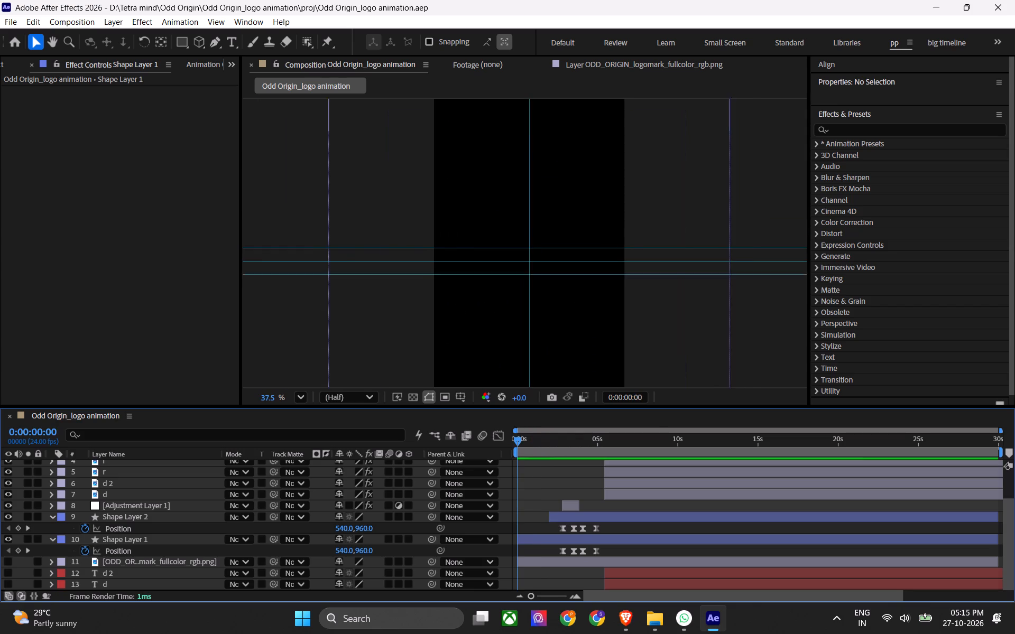
key(space)
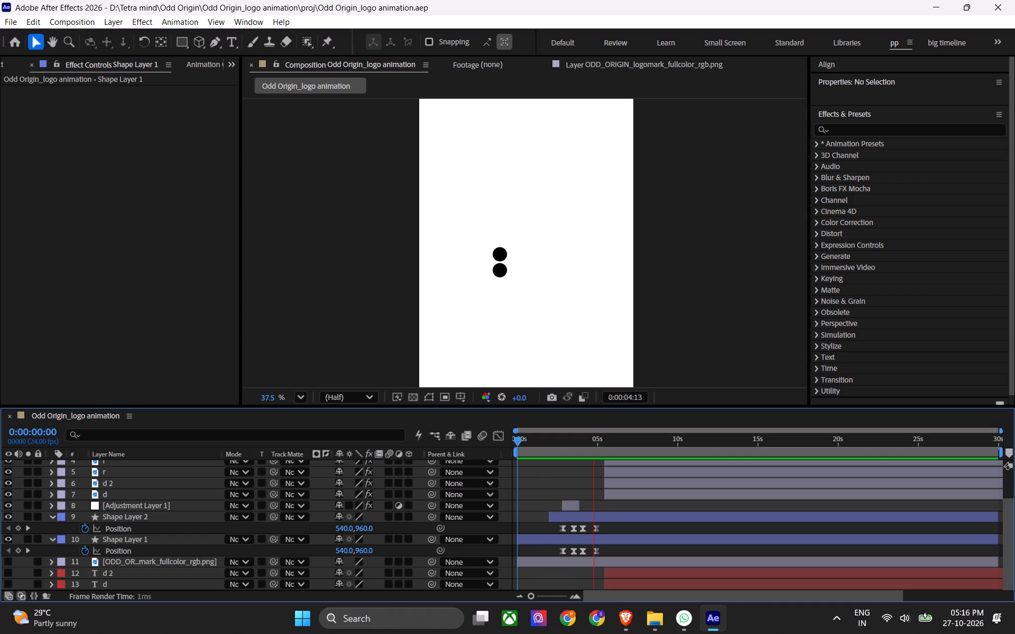
key(space)
key(ctrl+s)
key(ctrl+s)
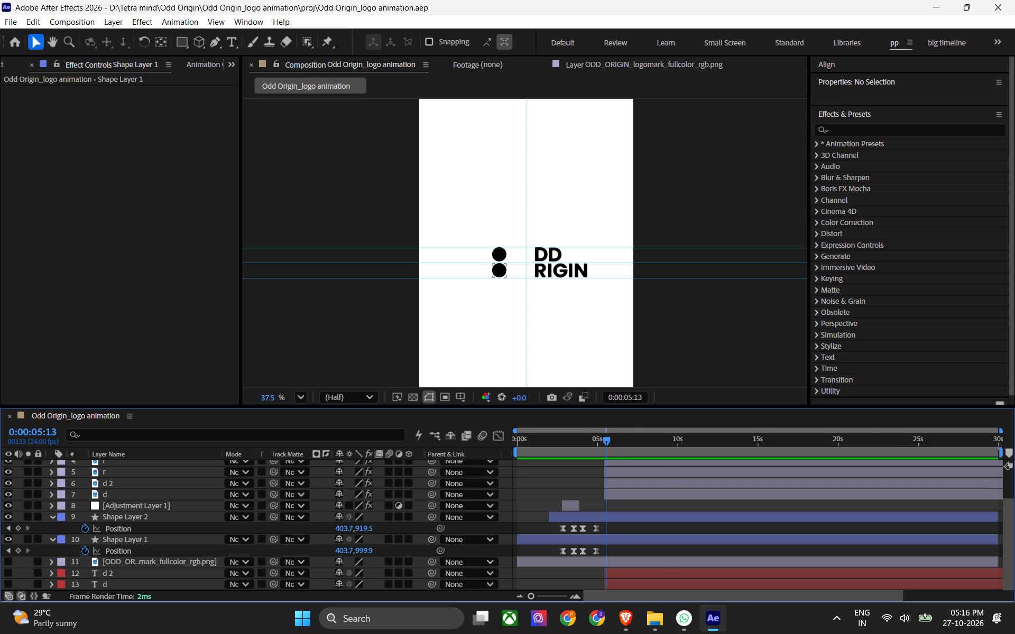
Examine the circles' sideways move frame by frame between 0:00:04:01 and 0:00:04:16, ending at 0:00:04:05.
alt+scroll(596, 563, up, 3)
shift+scroll(601, 536, down, 1)
scroll(601, 536, up, 3)
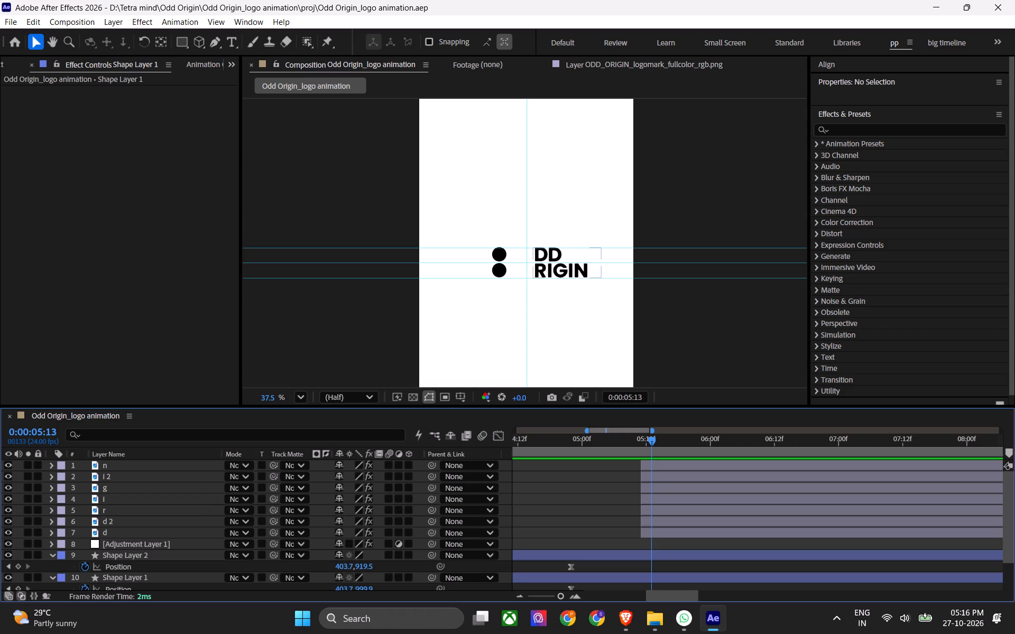
shift+scroll(619, 543, up, 2)
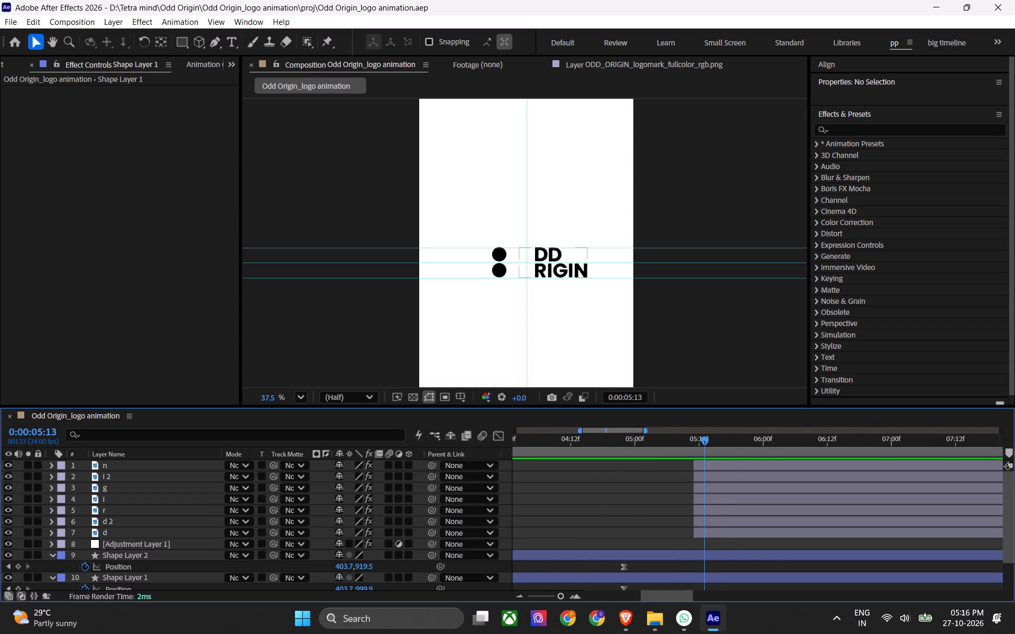
shift+scroll(621, 543, up, 3)
drag(608, 443, 591, 449)
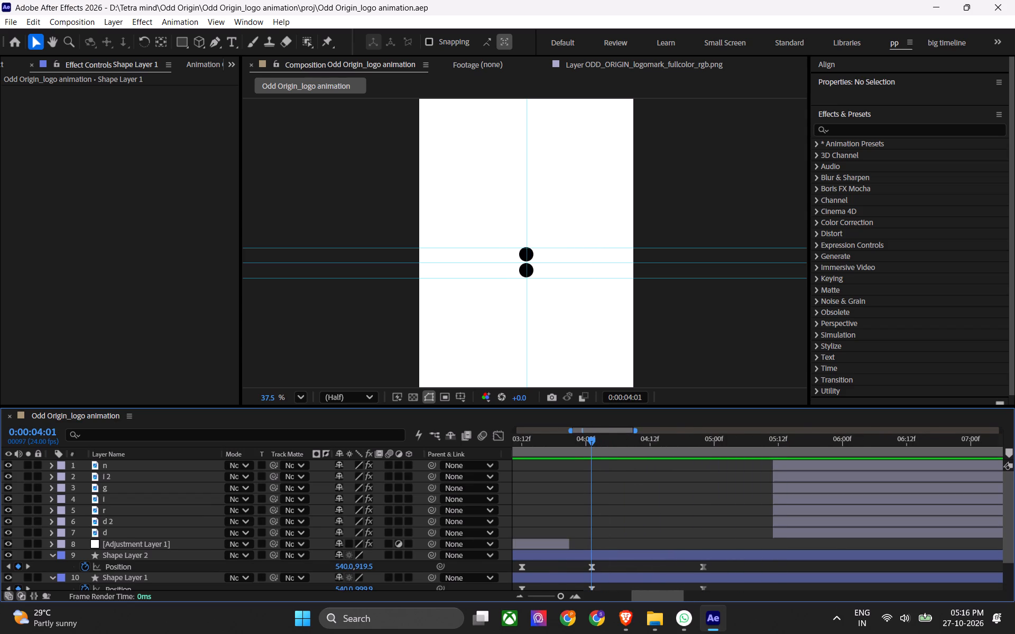
drag(591, 449, 637, 449)
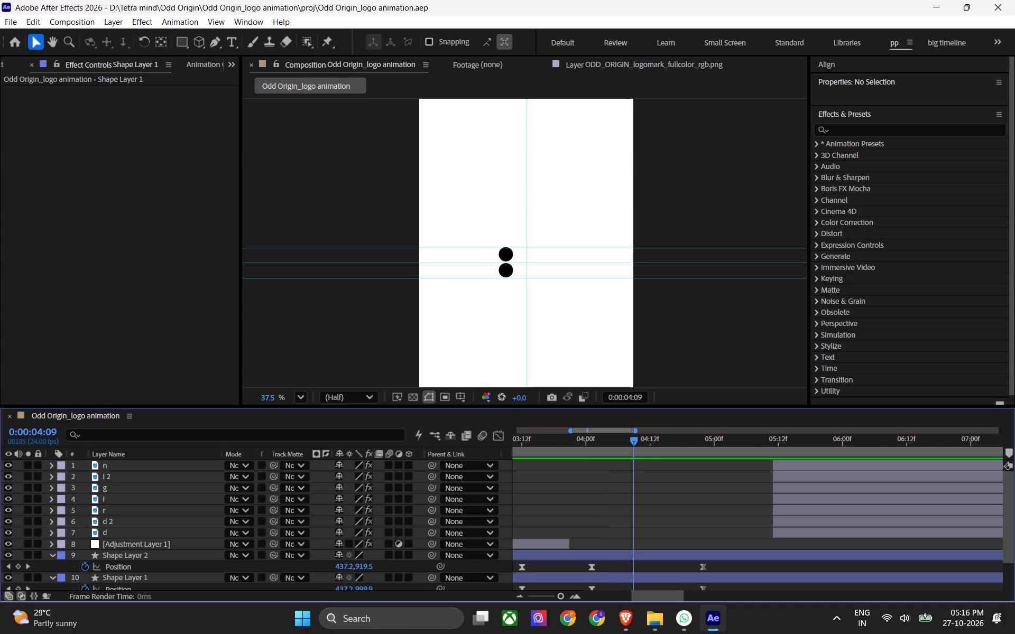
drag(637, 449, 670, 448)
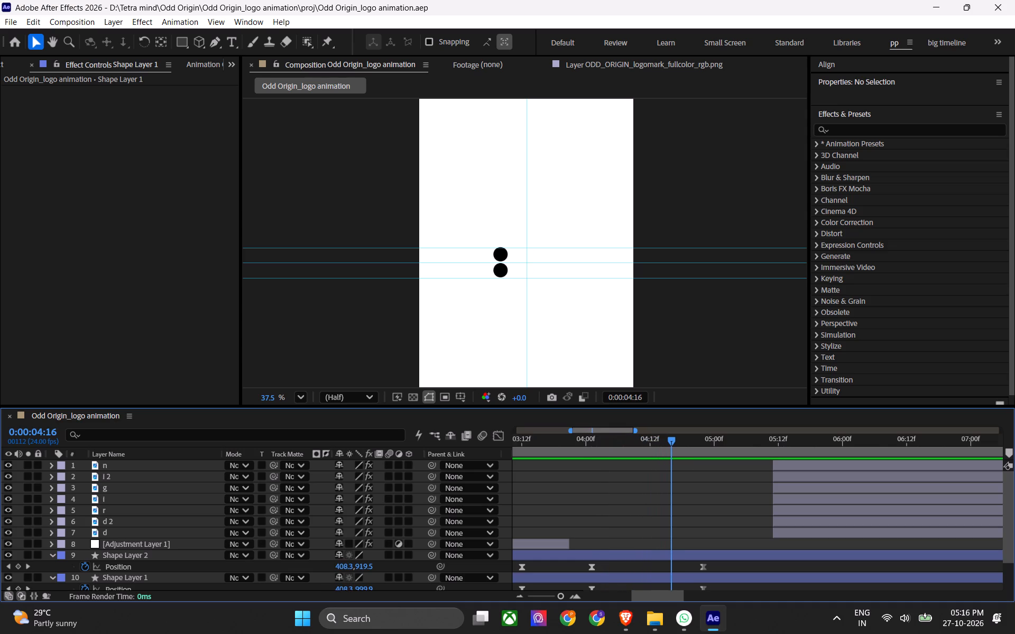
drag(670, 448, 614, 477)
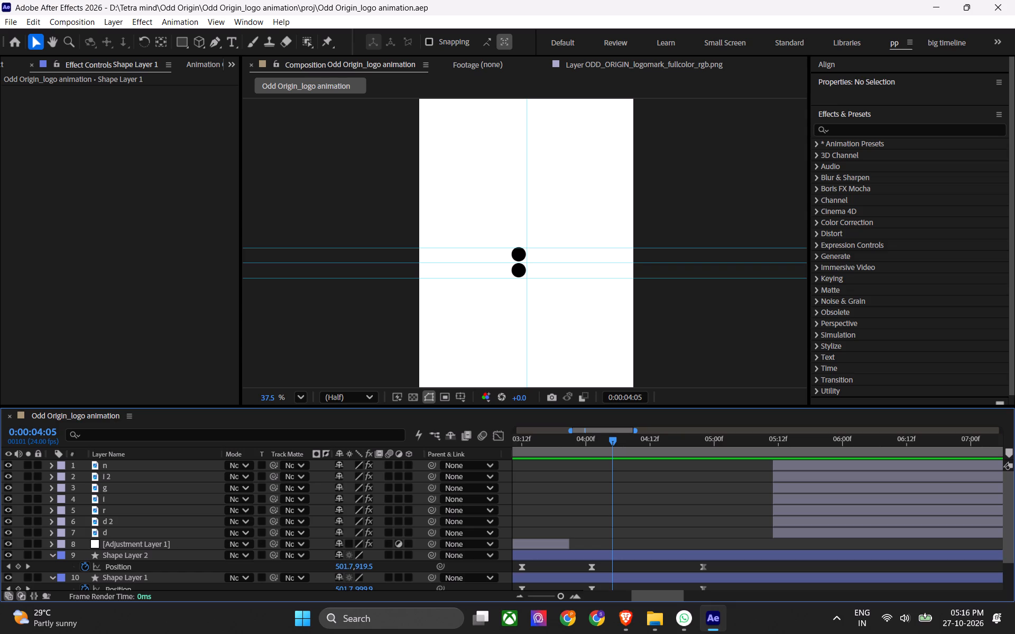
Show the ODD_ORIGIN logomark image layer and hide both circles, Shape Layer 1 and Shape Layer 2, to inspect the logo alone.
scroll(574, 535, down, 5)
click(7, 586)
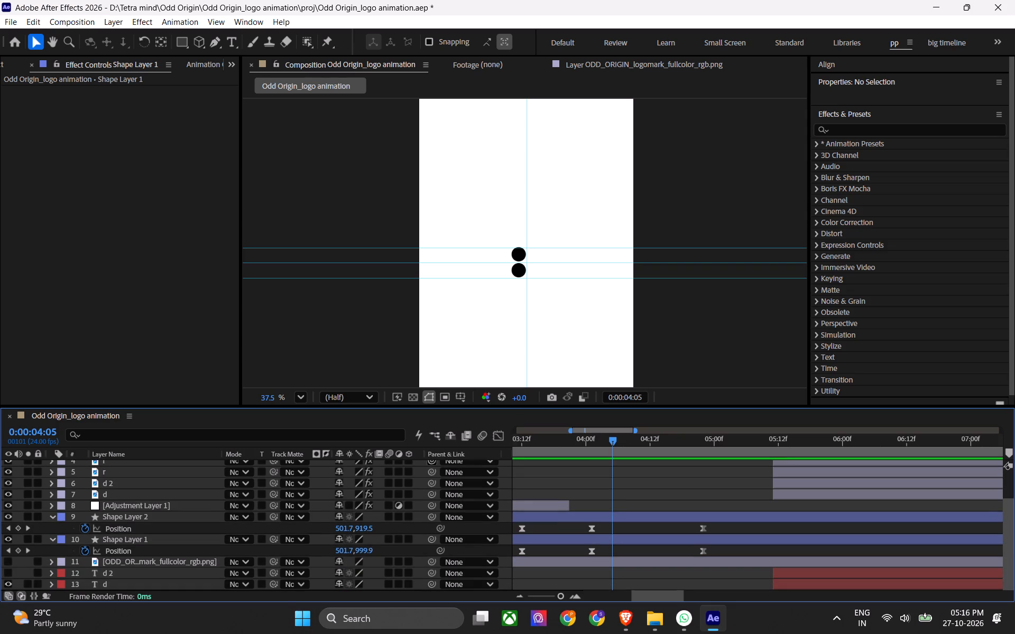
click(8, 582)
click(10, 563)
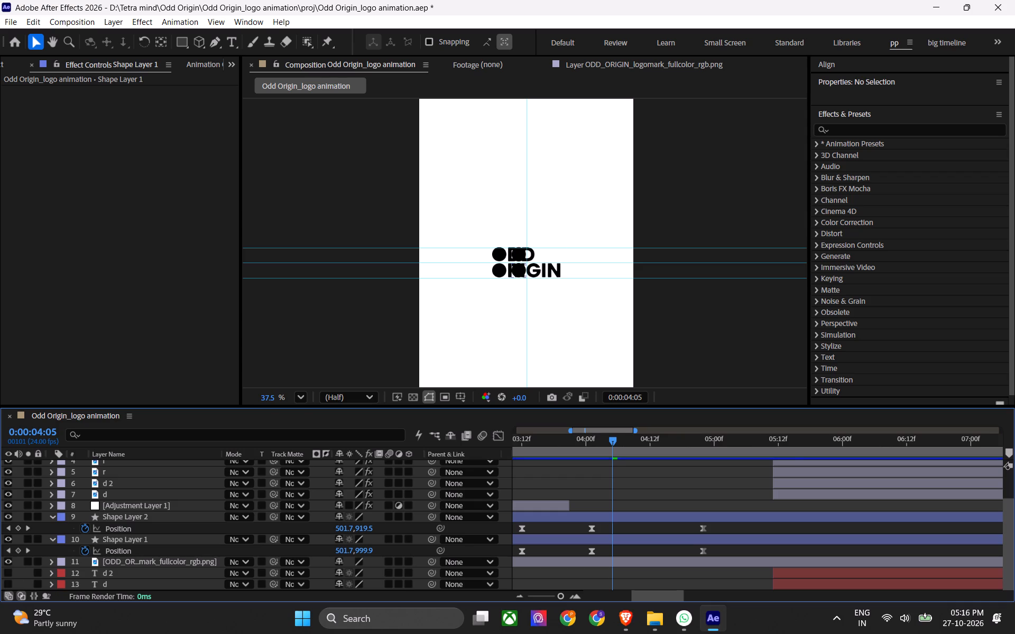
click(6, 515)
click(7, 540)
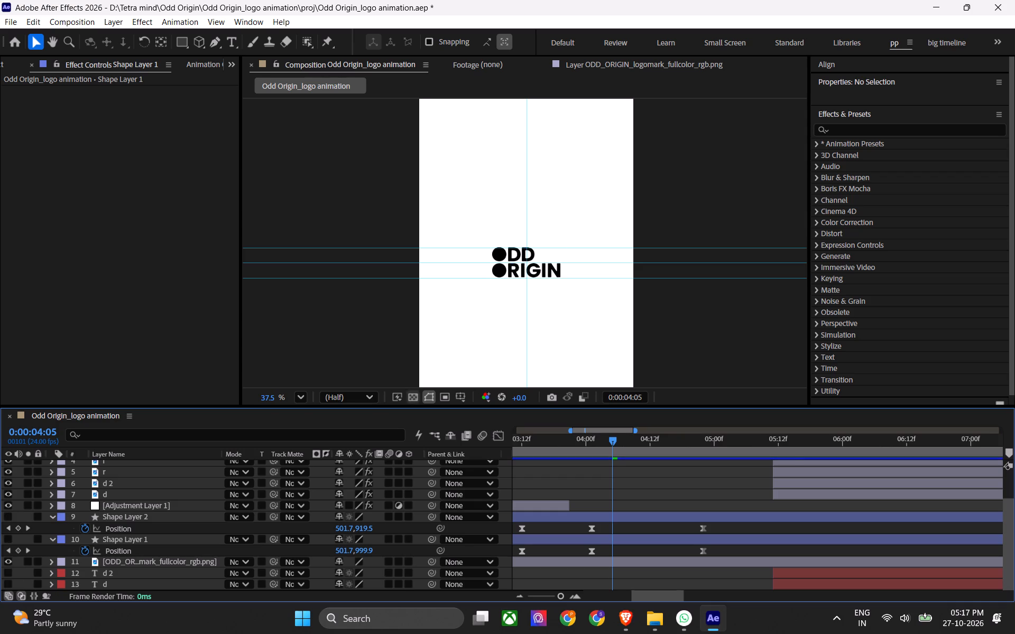
scroll(529, 272, up, 10)
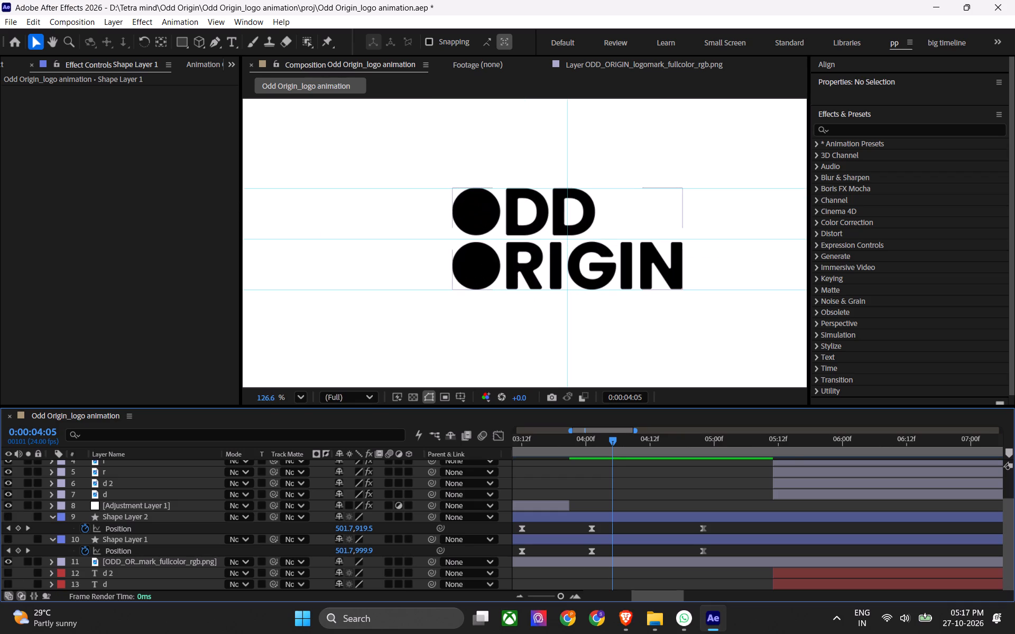
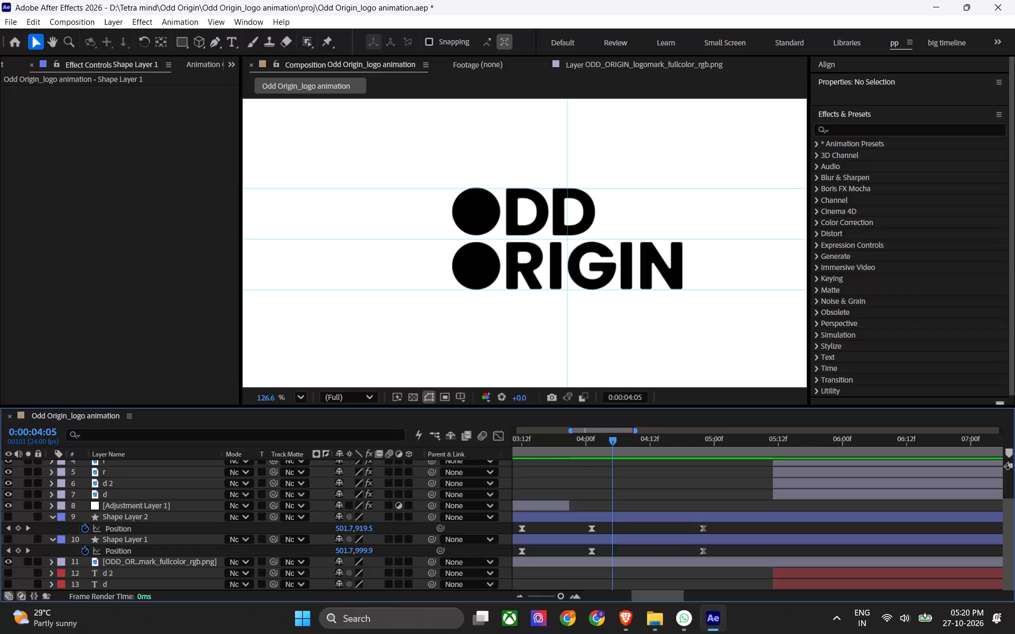
Hide the guides in the composition view.
click(460, 400)
click(474, 456)
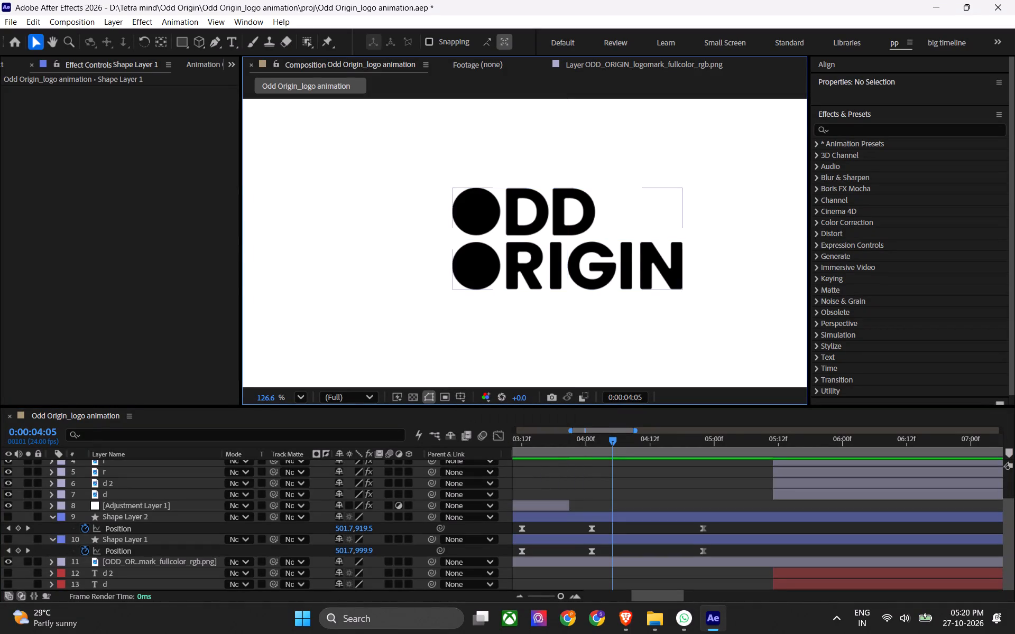
Inspect the logomark up close, hide its image layer, and show both circles, Shape Layer 1 and Shape Layer 2, again.
middle_drag(443, 237, 546, 277)
scroll(578, 271, up, 6)
middle_drag(568, 281, 559, 237)
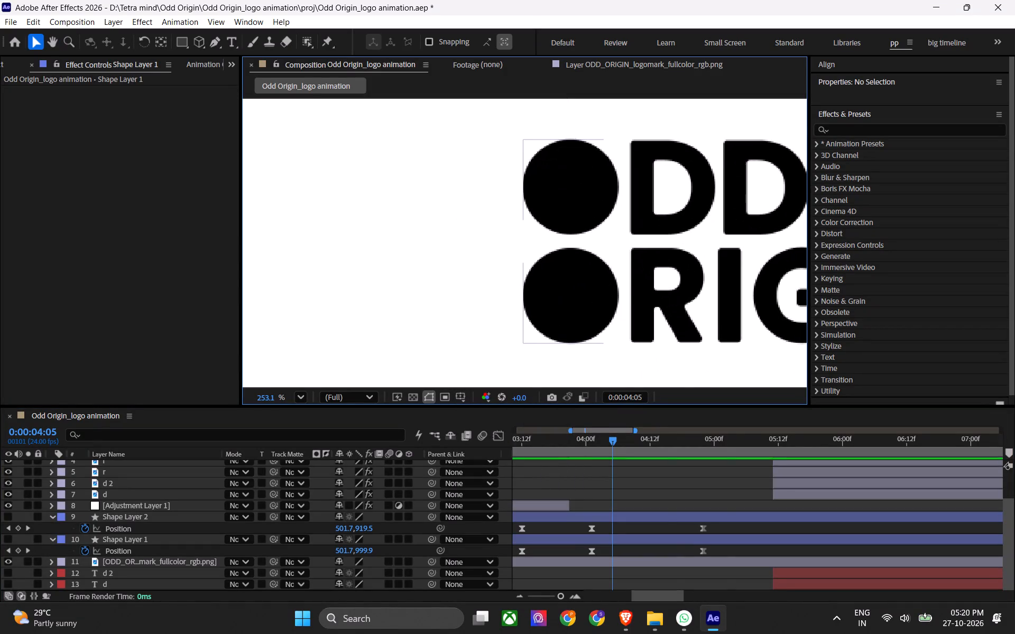
scroll(556, 237, down, 1)
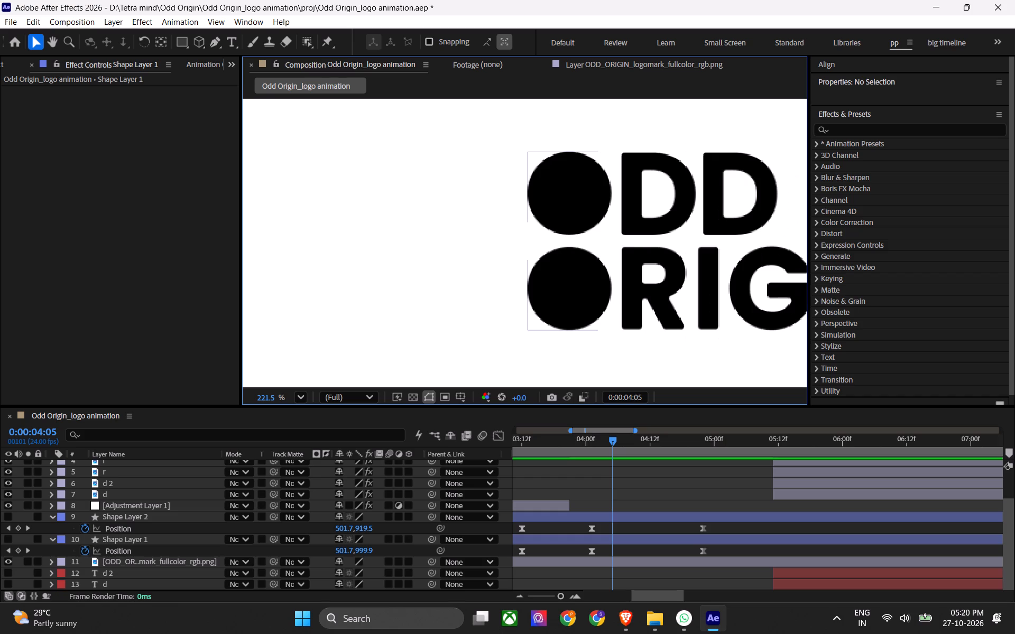
scroll(615, 355, down, 6)
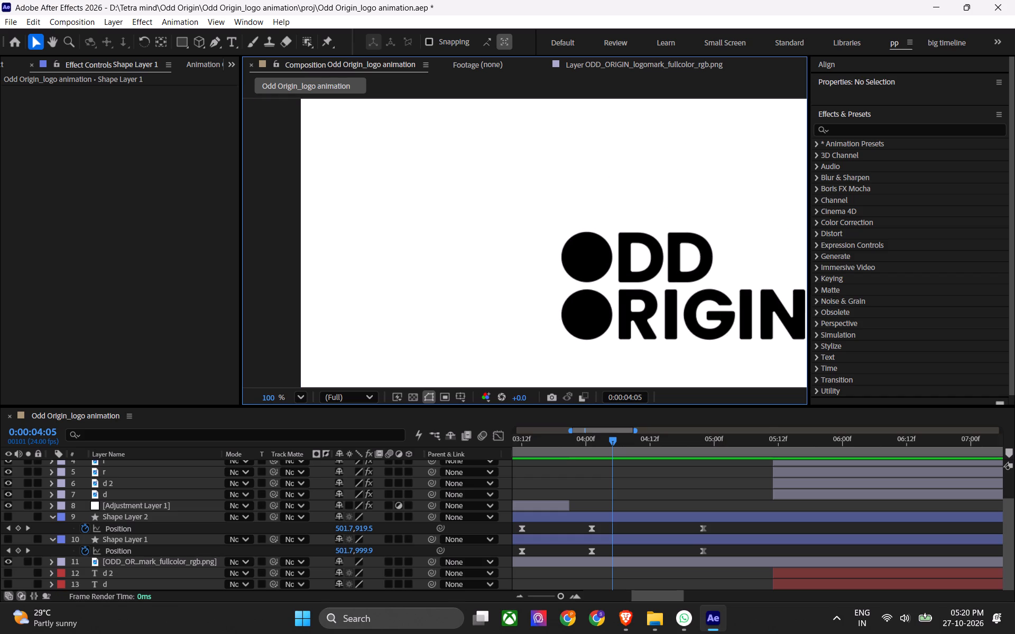
middle_drag(518, 236, 505, 227)
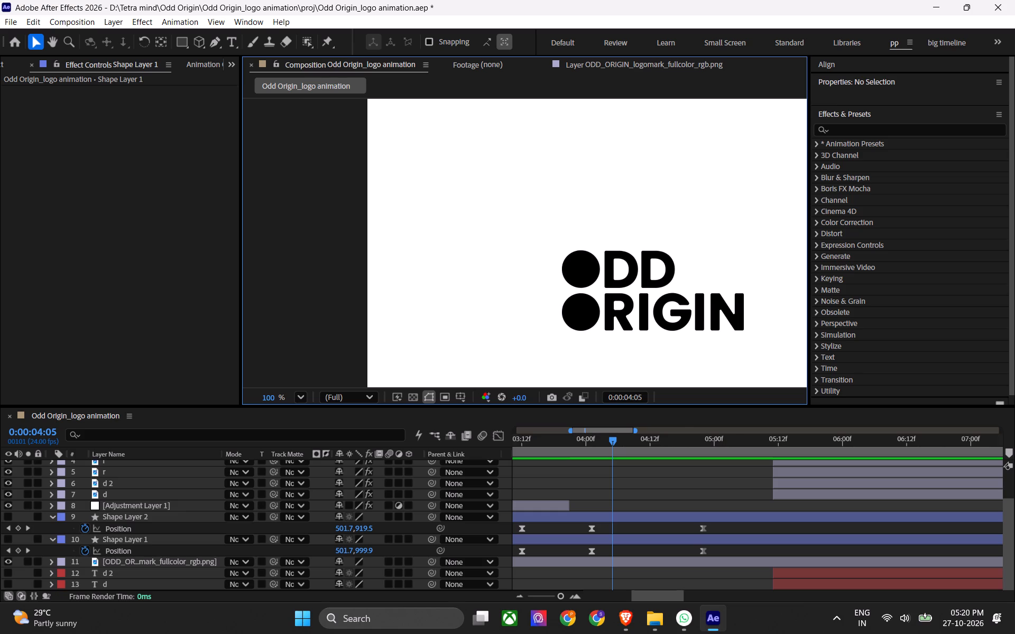
click(10, 565)
click(8, 541)
click(11, 519)
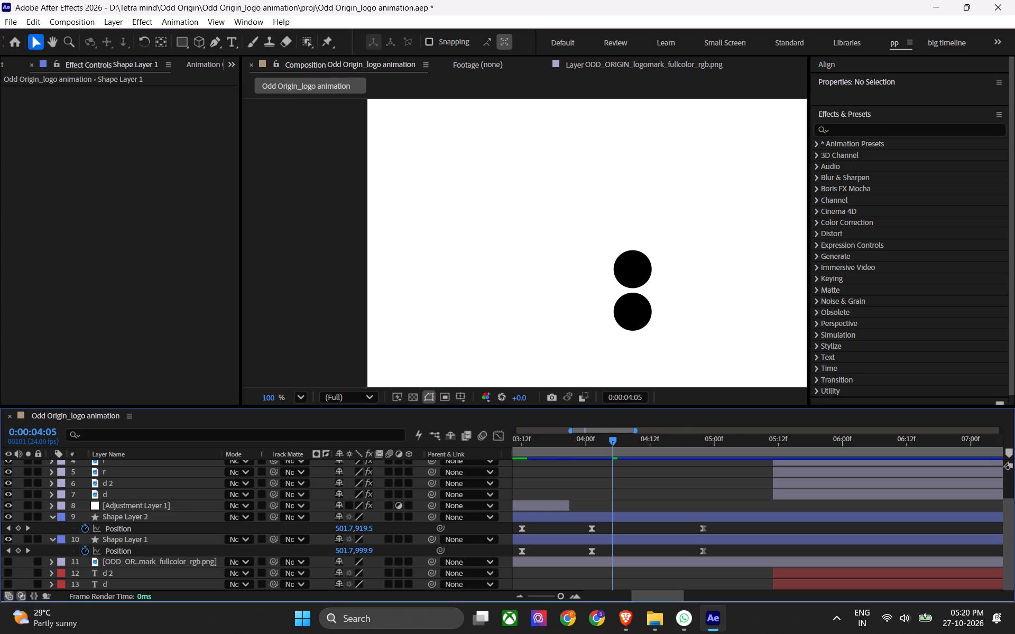
Play back the whole animation from 0:00:00:00 with the full composition in view and stop at 0:00:05:17.
drag(609, 442, 592, 449)
scroll(594, 316, down, 5)
middle_drag(579, 275, 570, 263)
drag(593, 444, 485, 456)
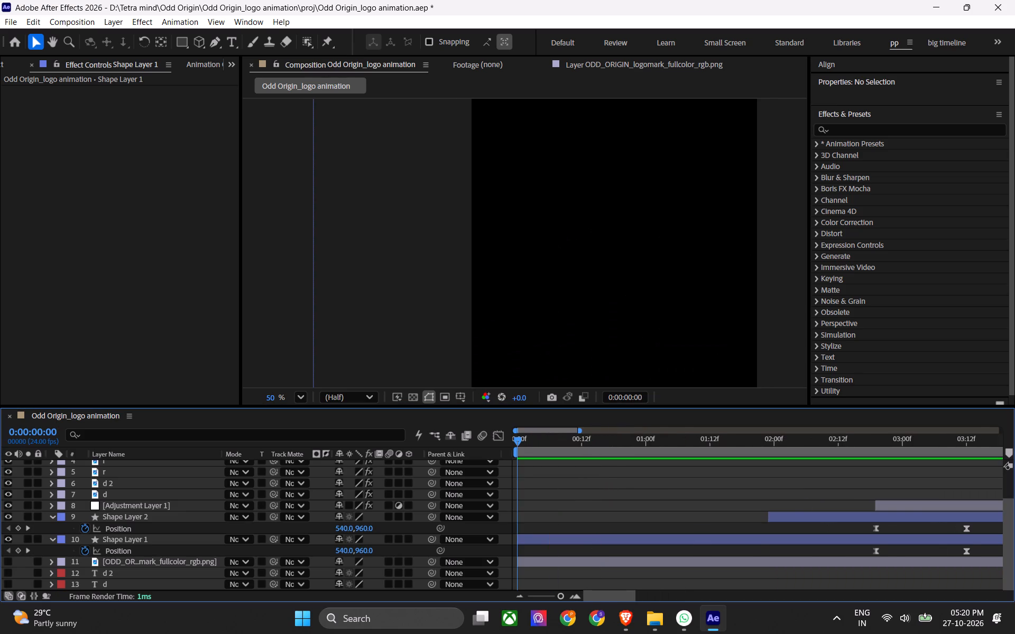
key(space)
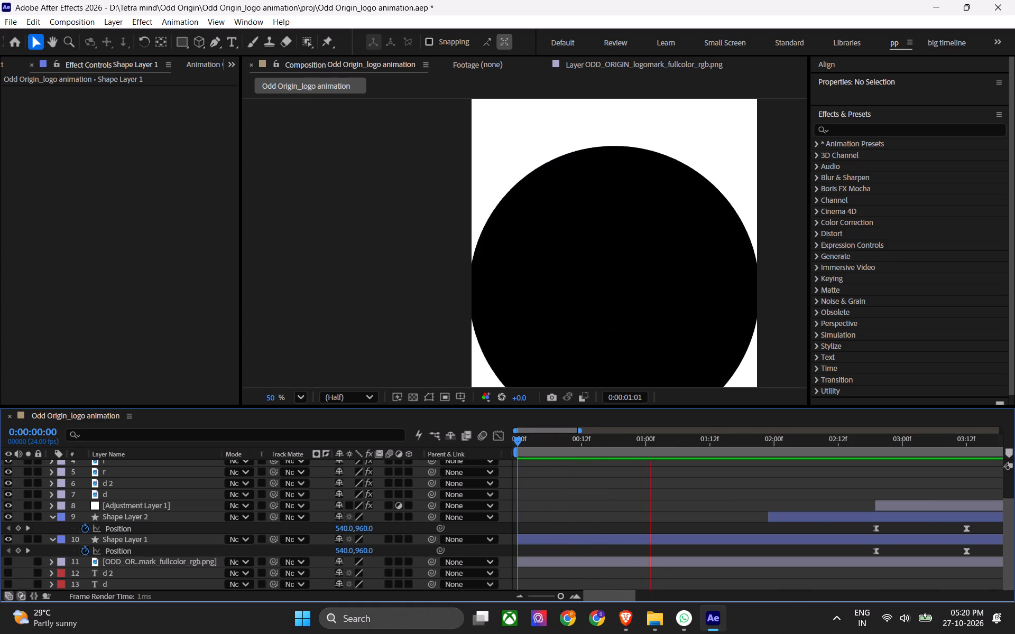
scroll(616, 311, up, 5)
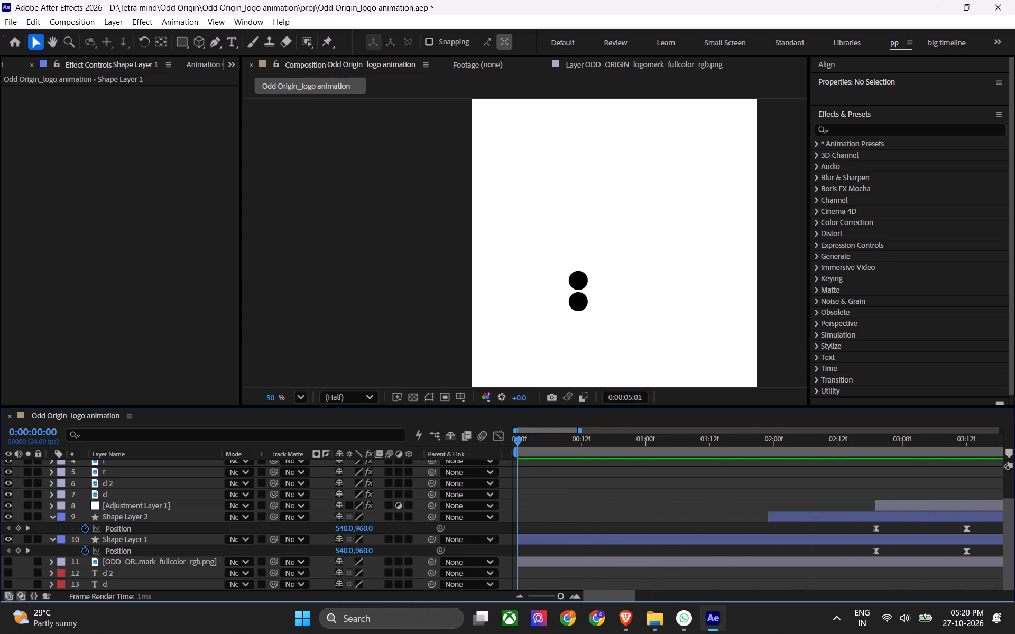
key(space)
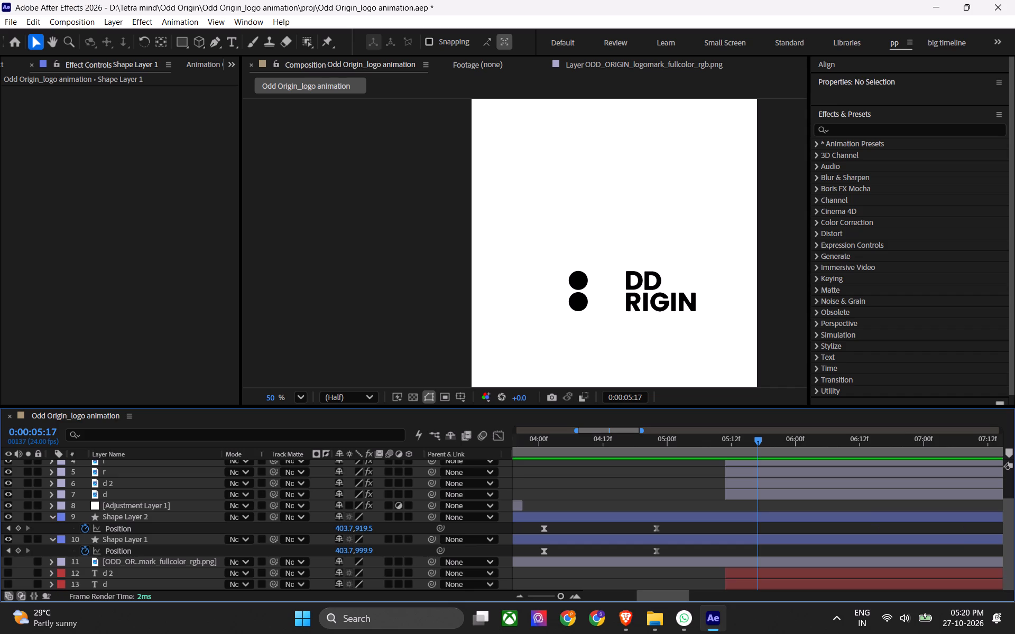
Open the Motion Presets category in Animation Composer.
click(205, 66)
click(54, 152)
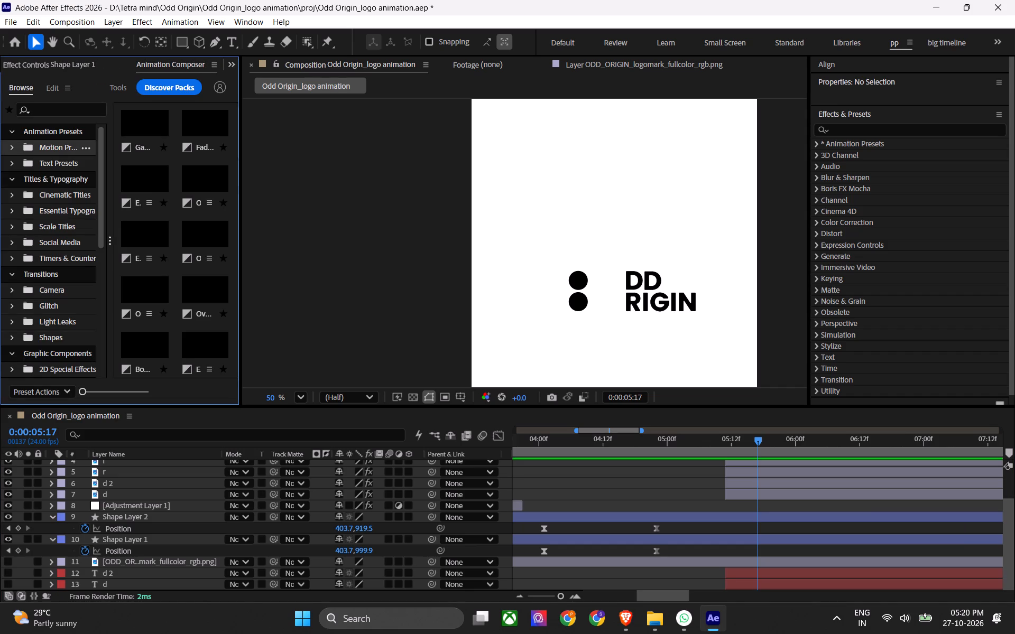
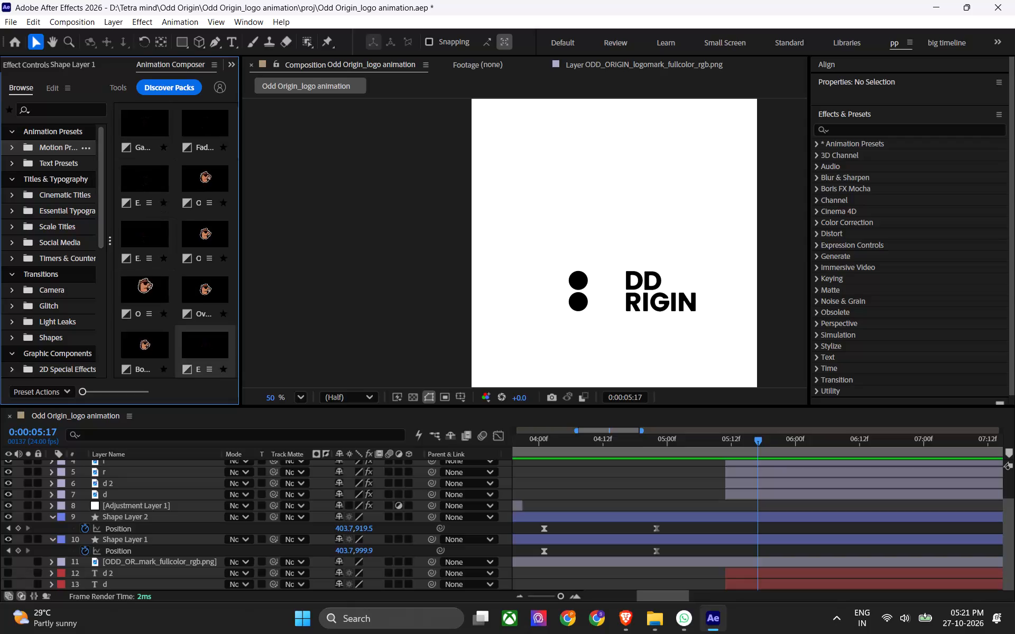
Browse the motion presets and compare the directional variants of the Bounce Rotate Around Anchor preset.
click(191, 333)
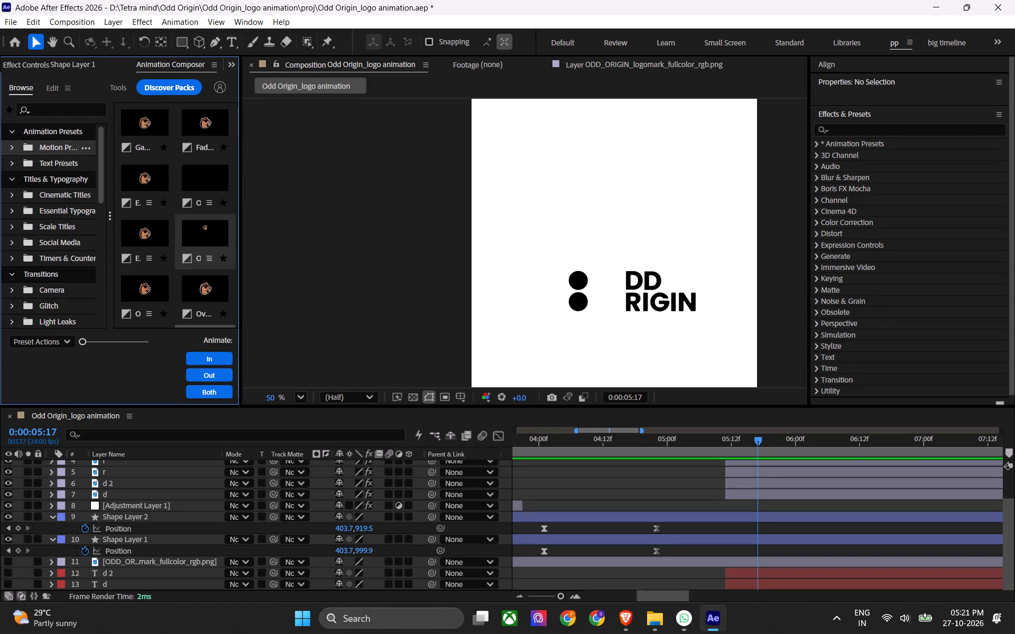
scroll(188, 246, down, 3)
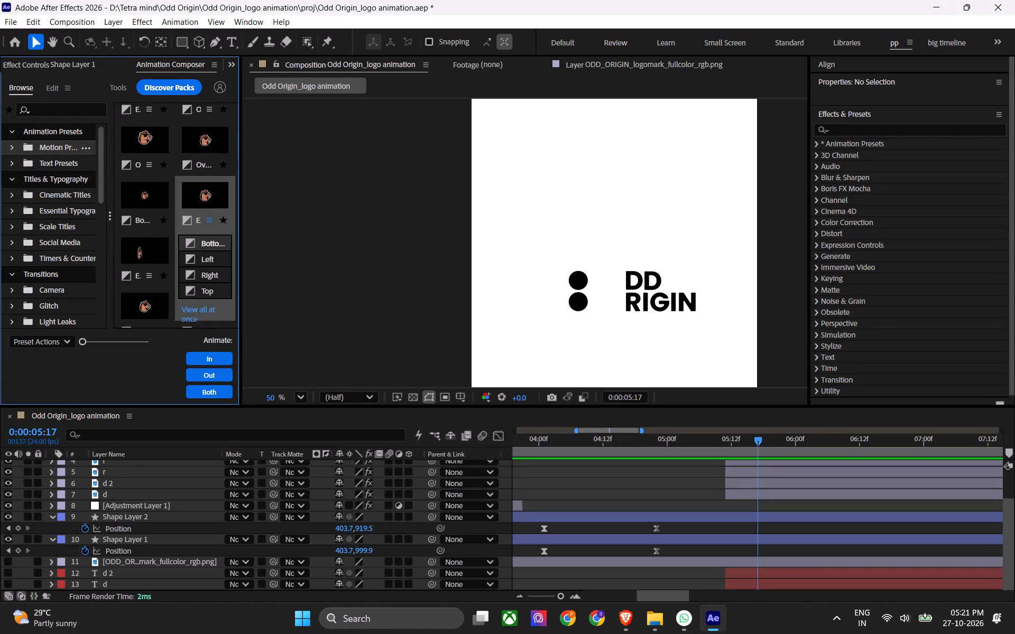
click(210, 213)
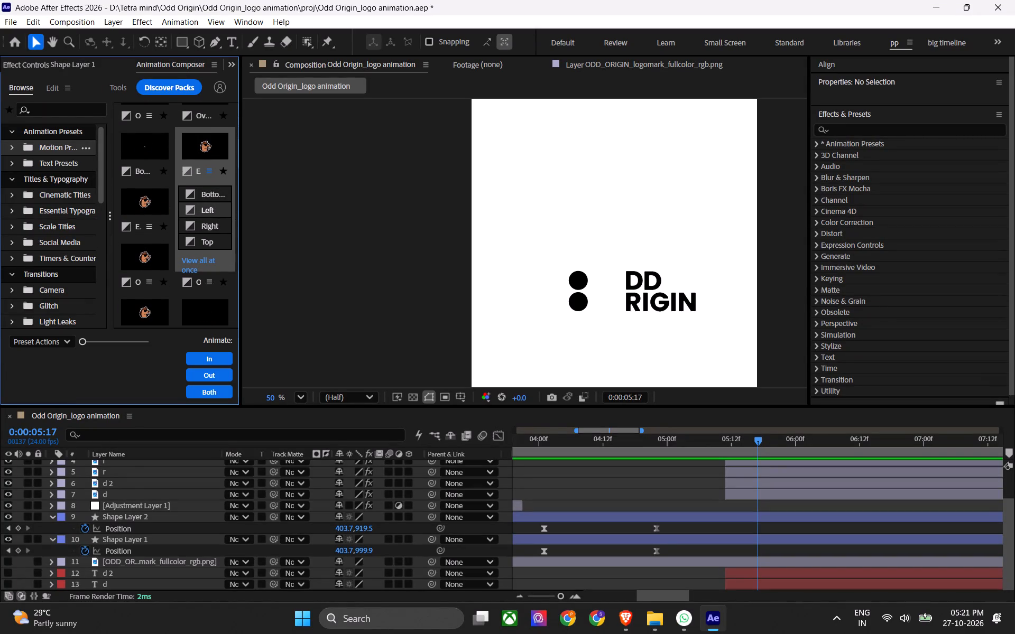
scroll(202, 234, down, 1)
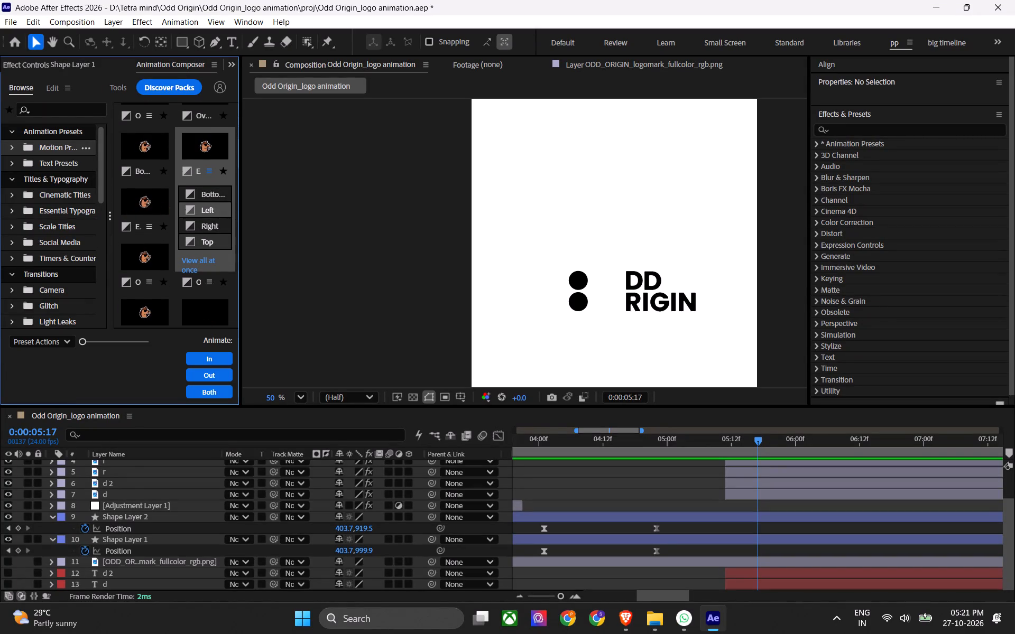
click(135, 300)
scroll(156, 286, down, 2)
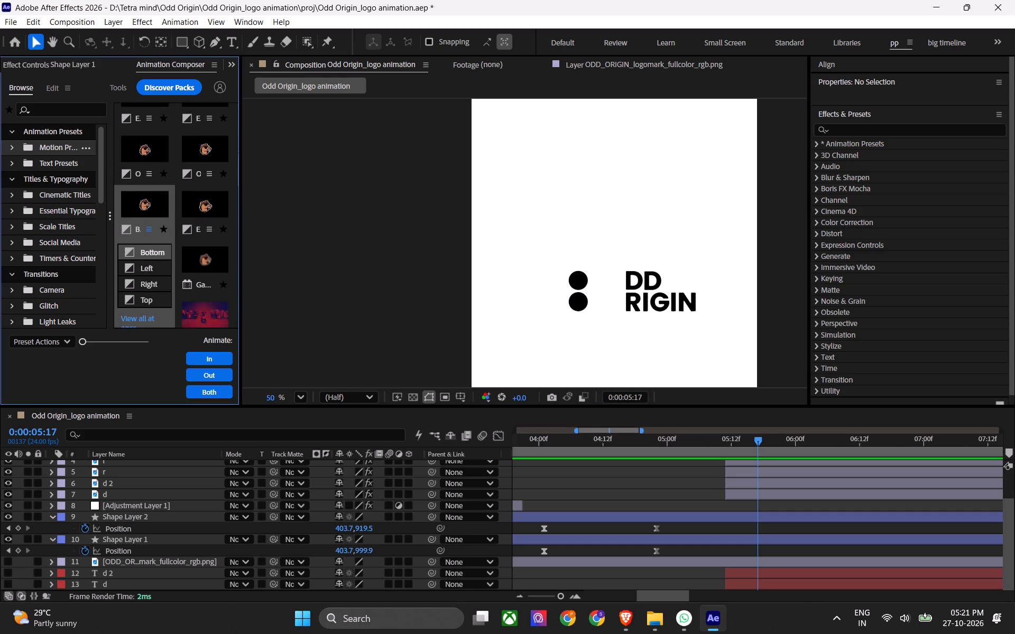
click(154, 272)
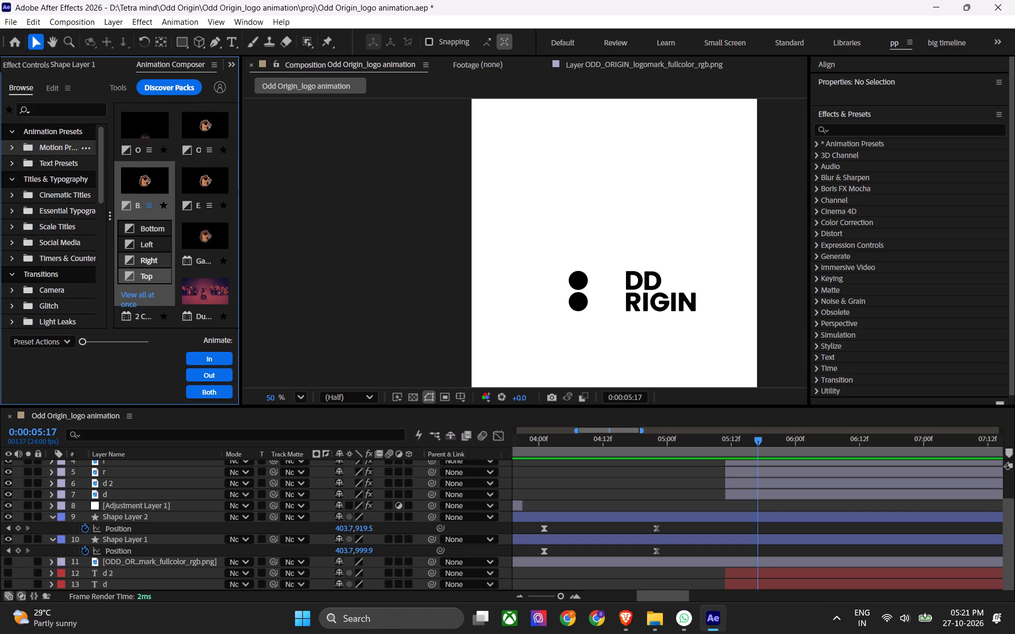
click(154, 260)
click(152, 247)
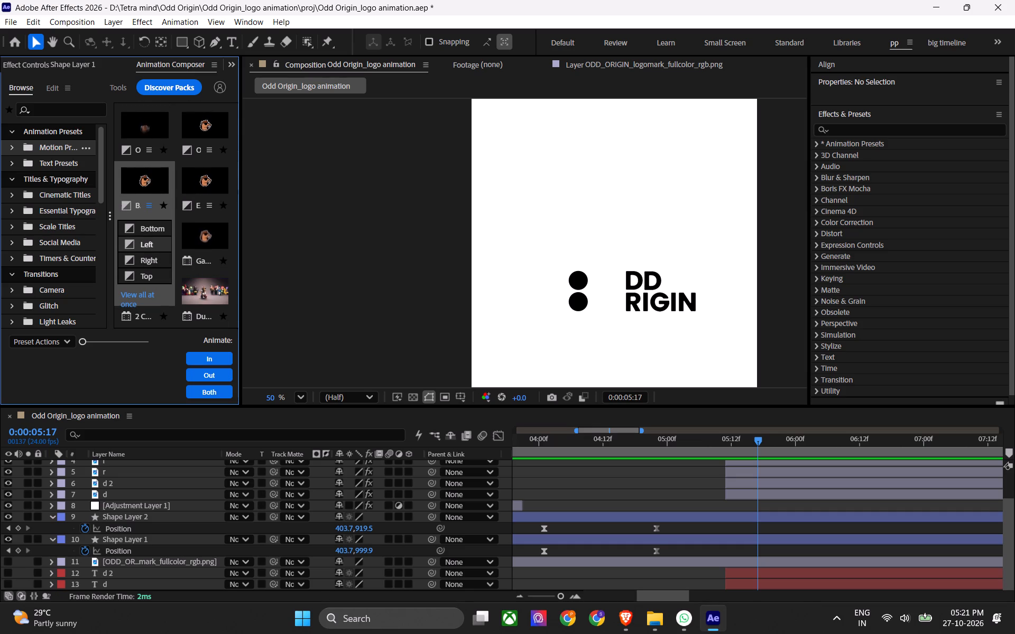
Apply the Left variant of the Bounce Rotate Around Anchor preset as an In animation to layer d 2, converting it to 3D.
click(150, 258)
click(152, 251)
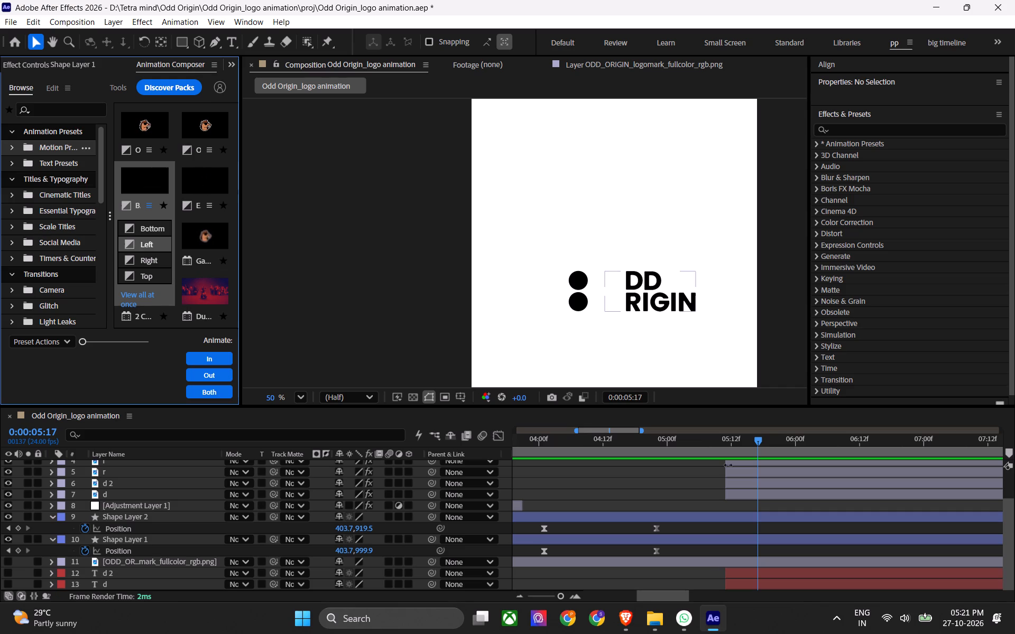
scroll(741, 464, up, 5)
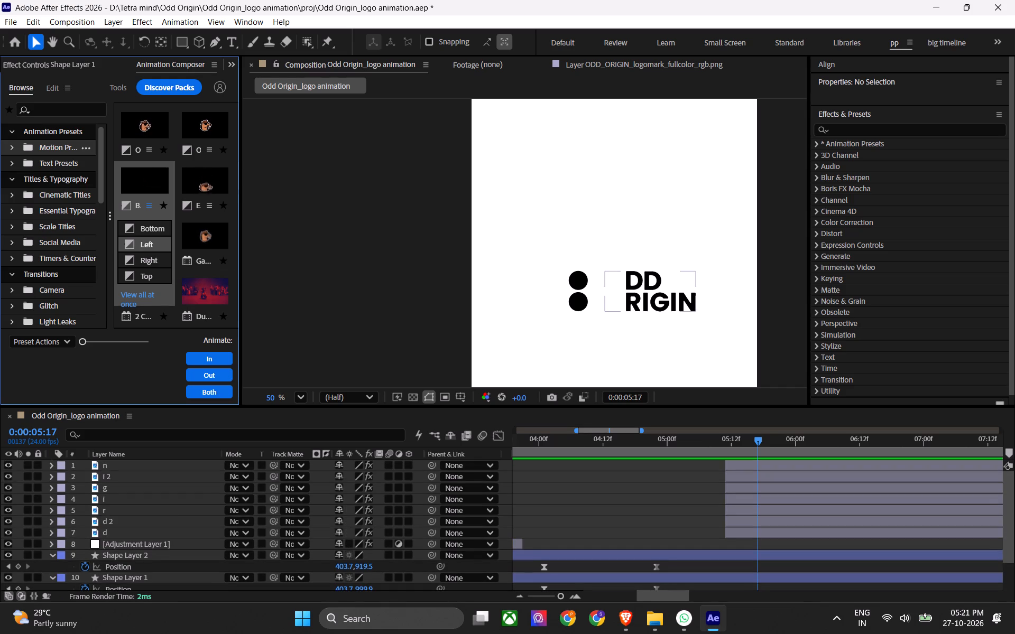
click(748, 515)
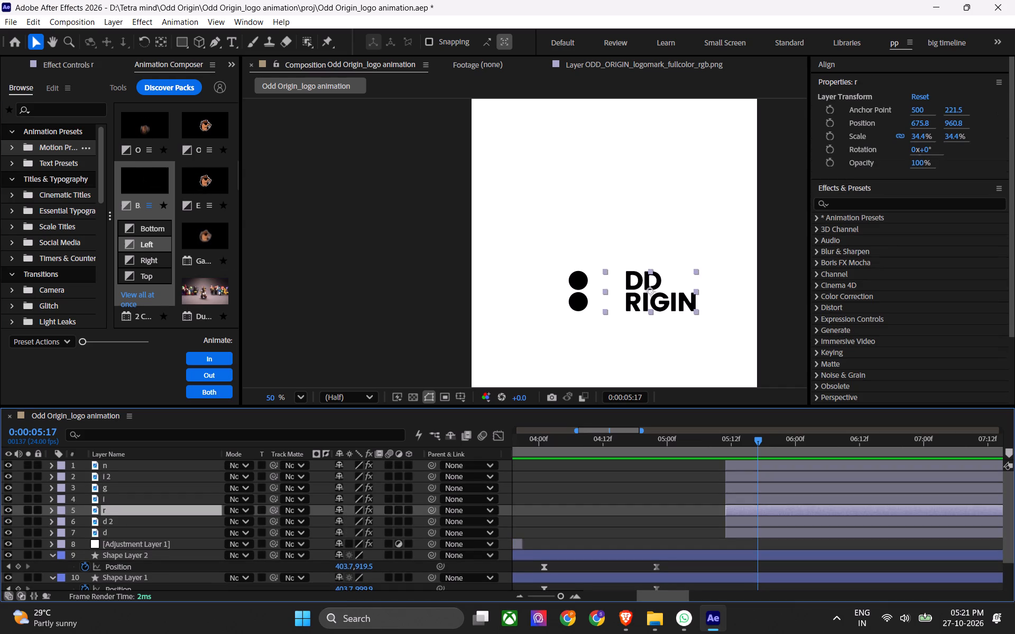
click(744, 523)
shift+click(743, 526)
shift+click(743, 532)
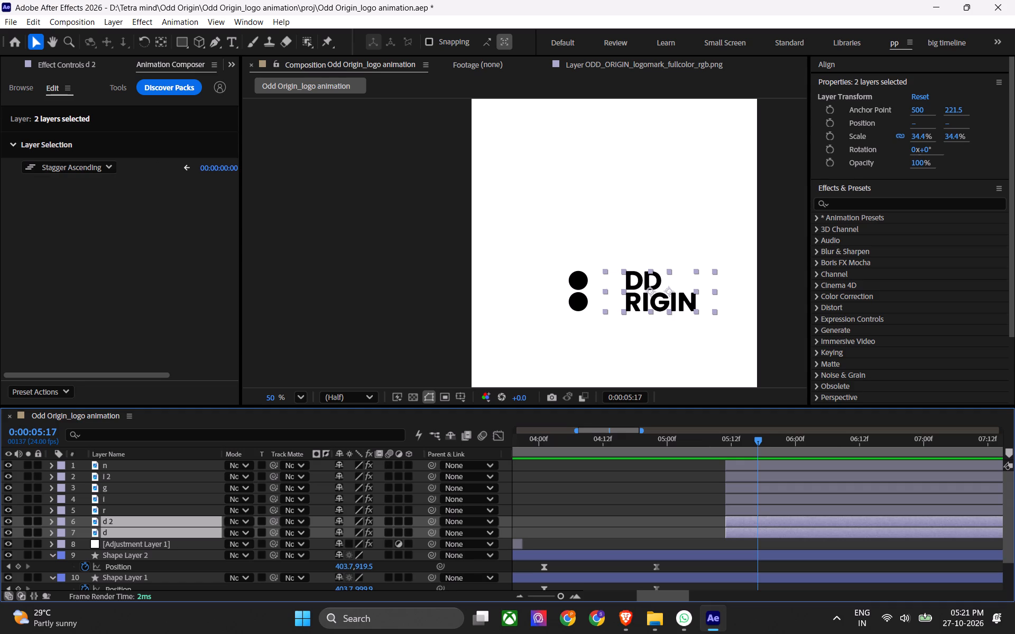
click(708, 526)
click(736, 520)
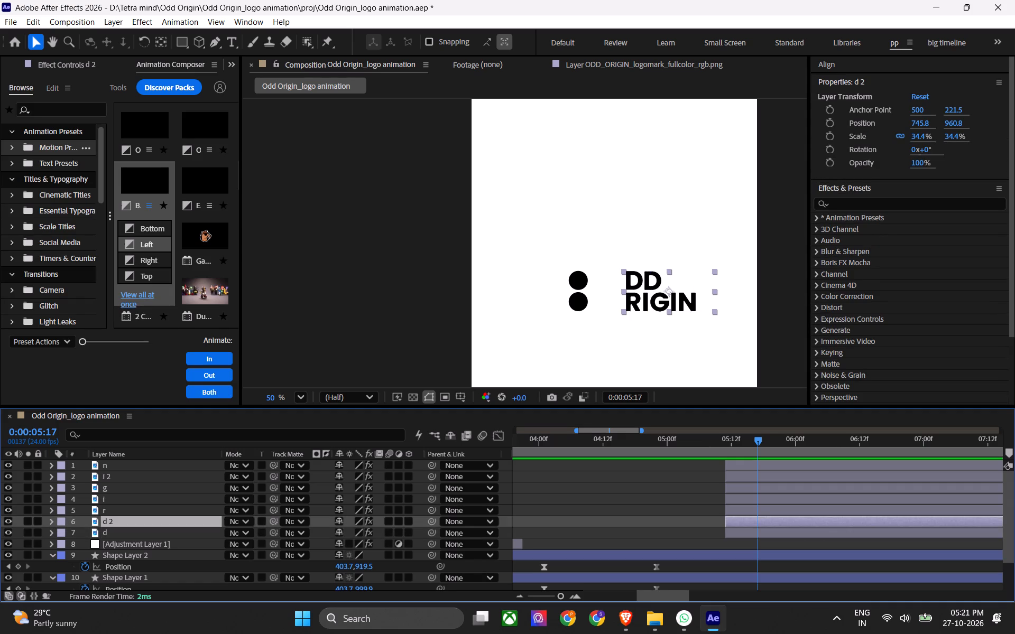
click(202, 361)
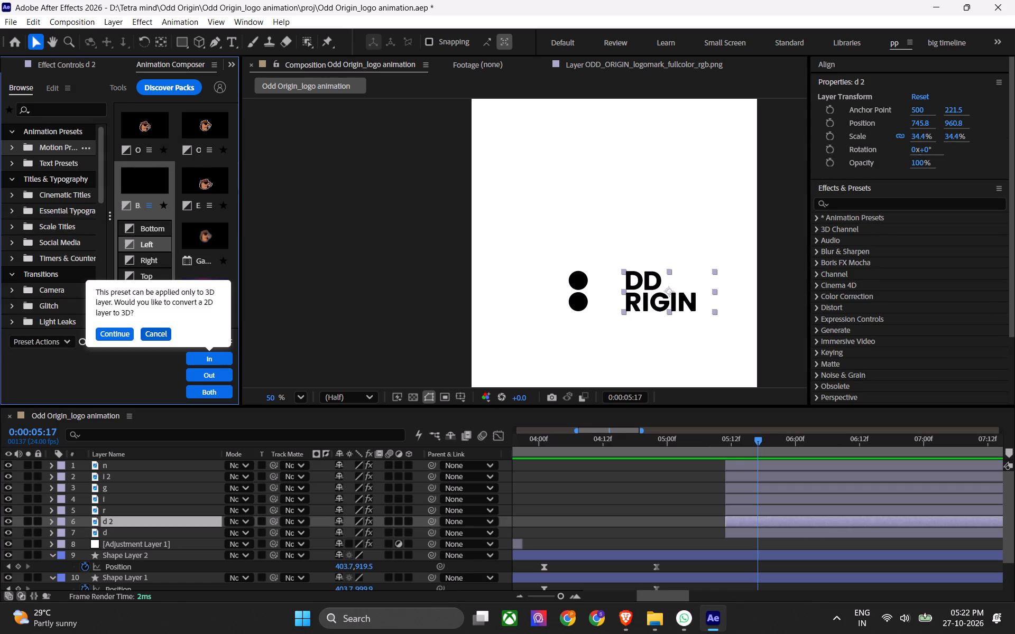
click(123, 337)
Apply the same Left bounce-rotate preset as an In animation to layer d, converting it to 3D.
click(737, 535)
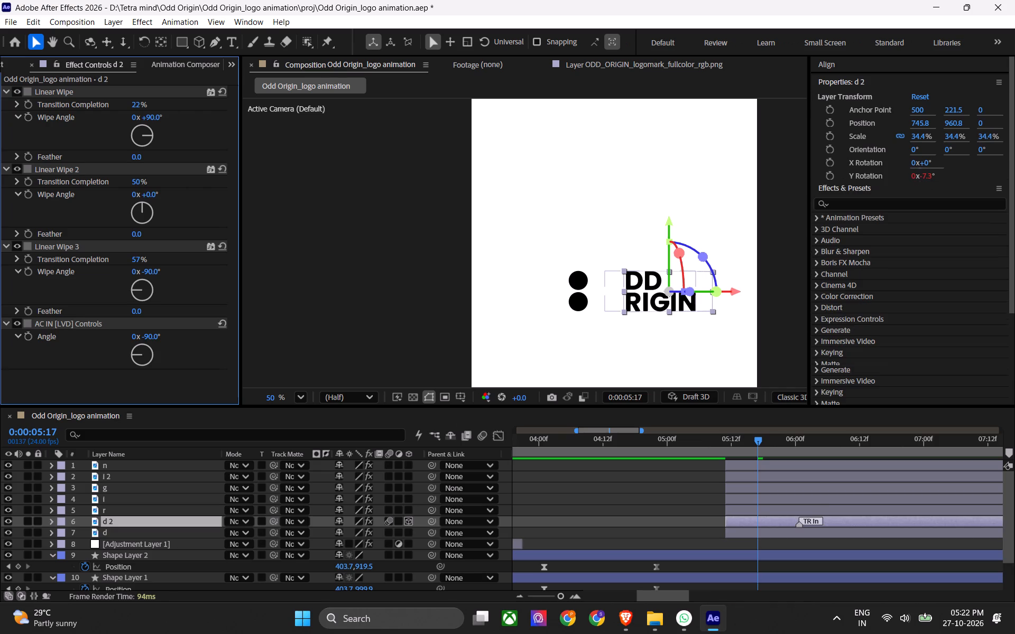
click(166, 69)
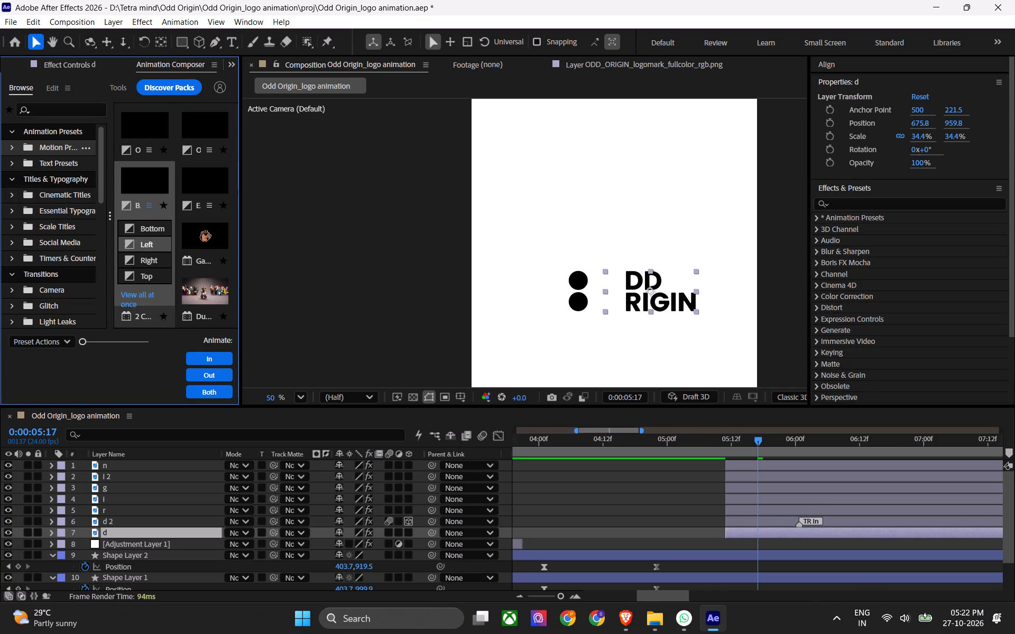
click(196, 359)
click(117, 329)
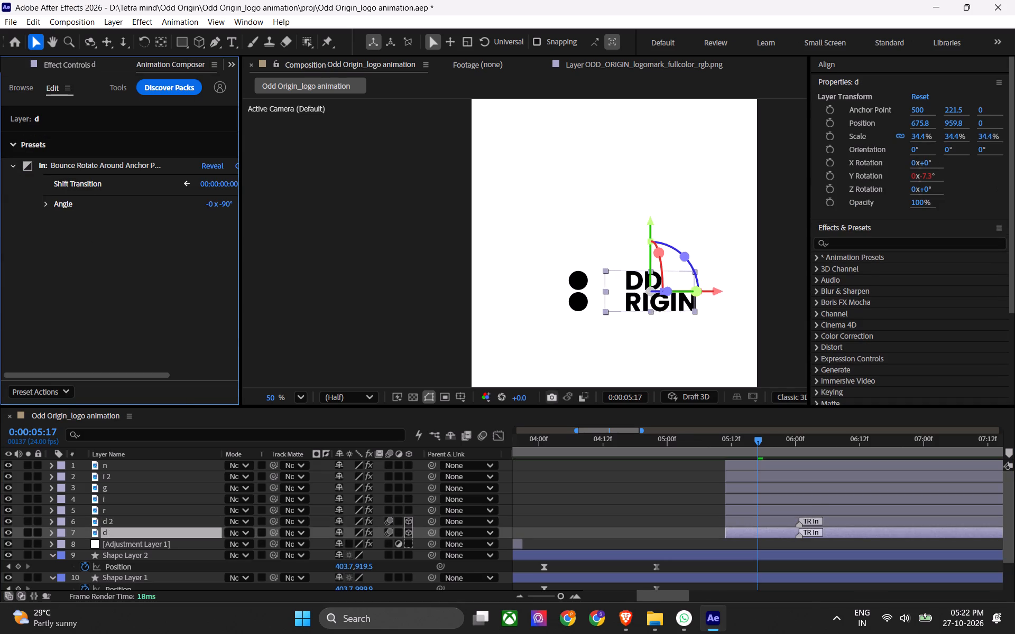
Preview the bounce-rotate reveal of the two D letters from 0:00:05:10 and scrub through its start.
click(721, 441)
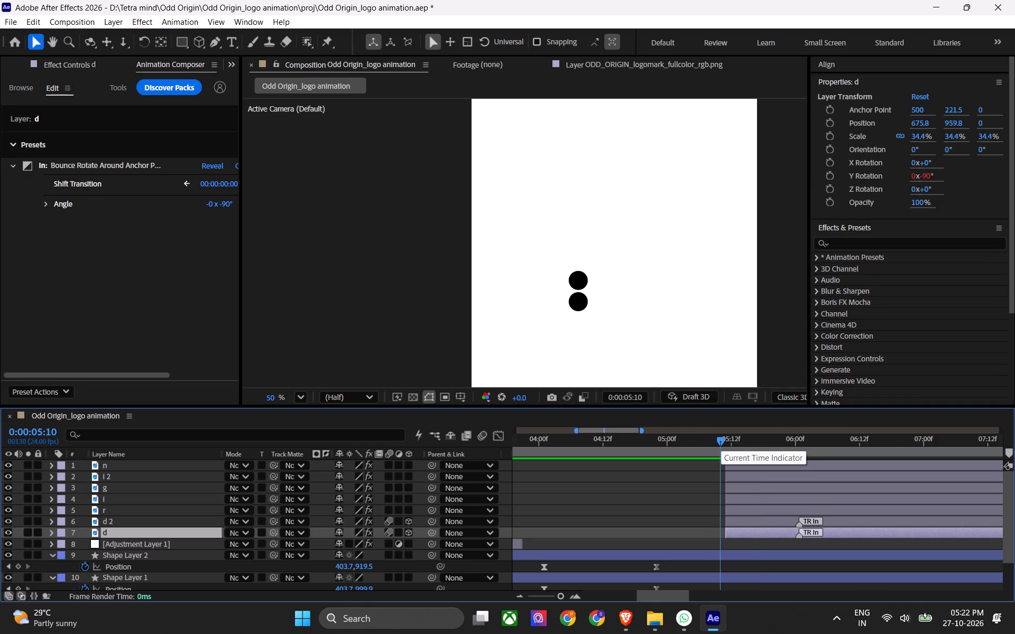
key(space)
key(space)
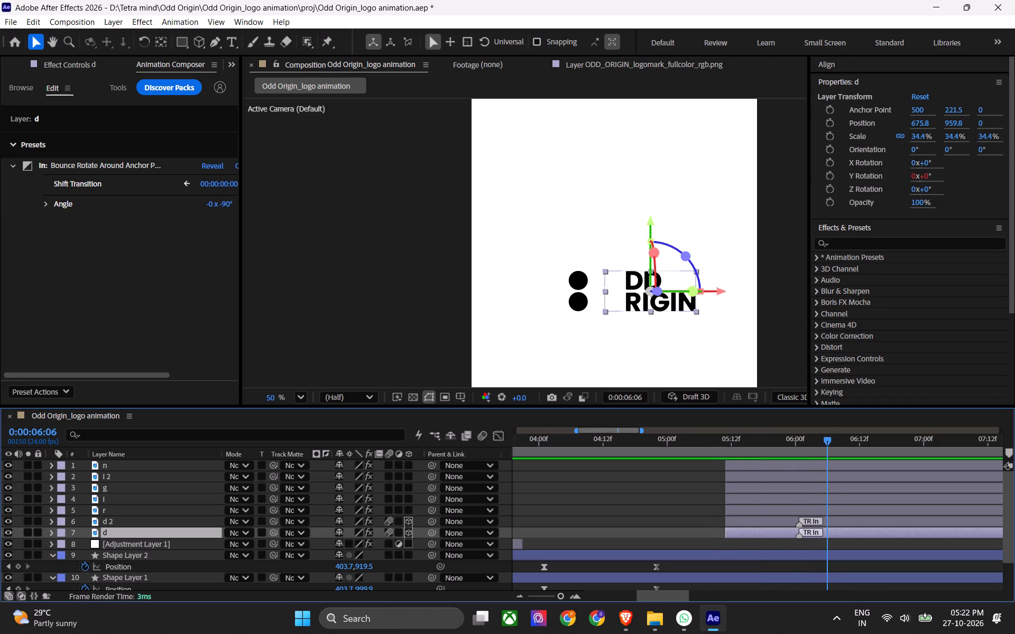
drag(731, 438, 734, 443)
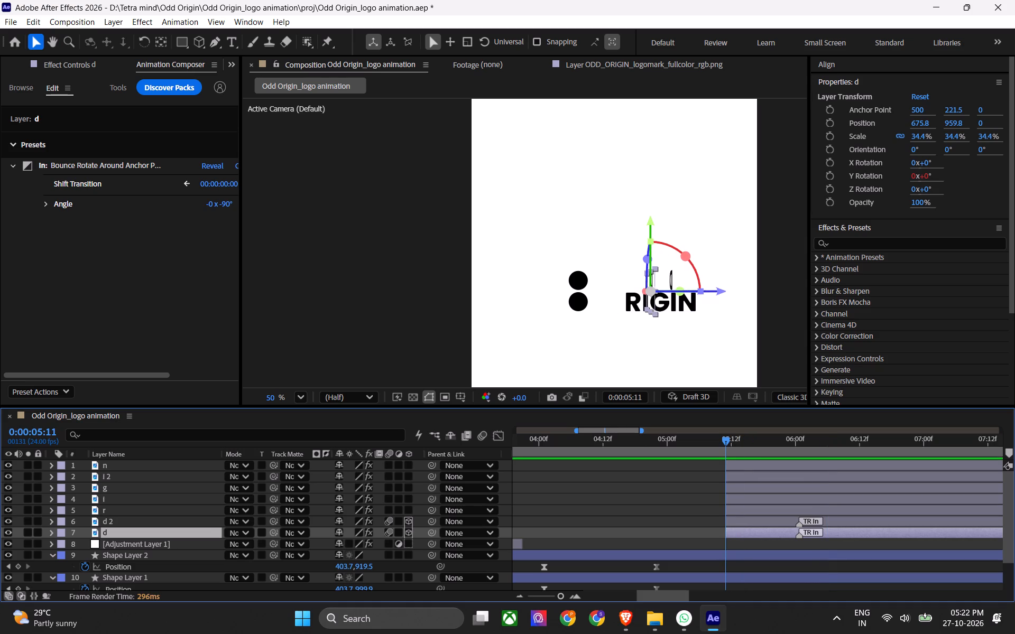
drag(734, 443, 735, 443)
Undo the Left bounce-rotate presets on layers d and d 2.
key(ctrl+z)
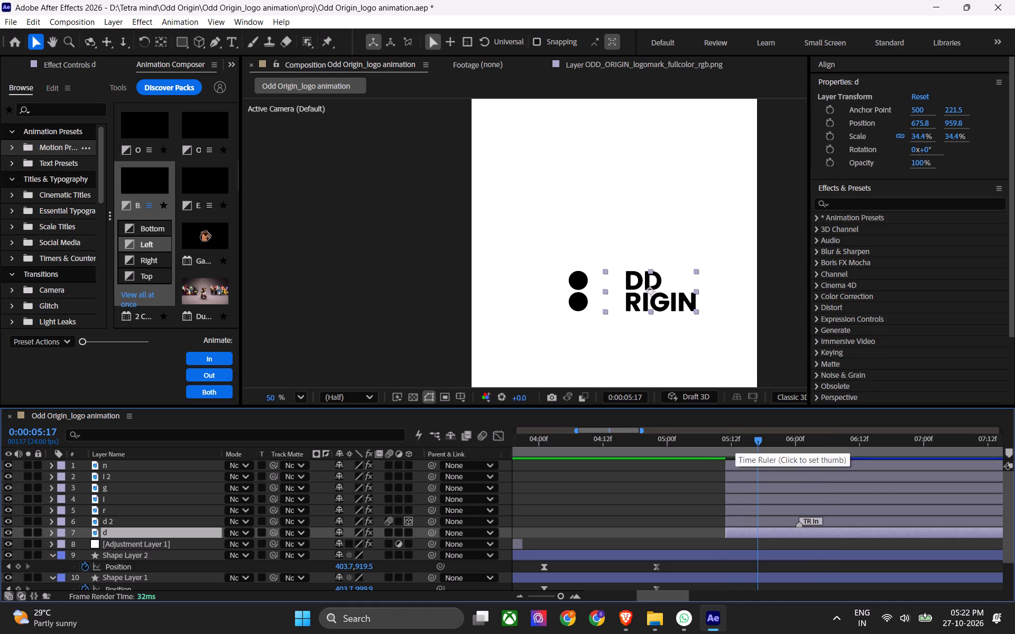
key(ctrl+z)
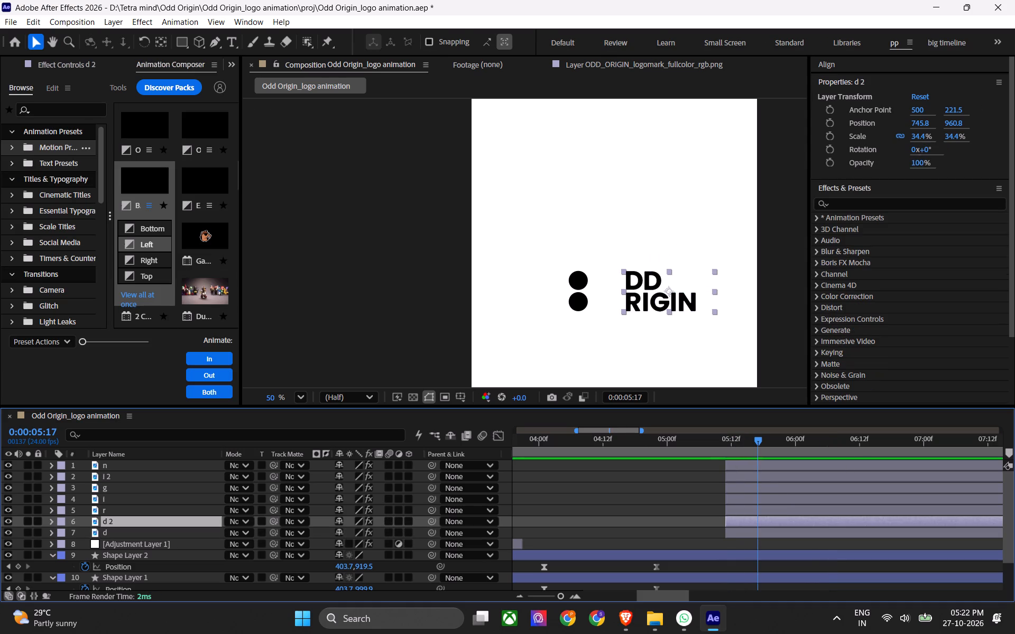
Apply the Right variant of the Bounce Rotate Around Anchor preset as an In animation to layer d 2, converting it to 3D.
click(153, 260)
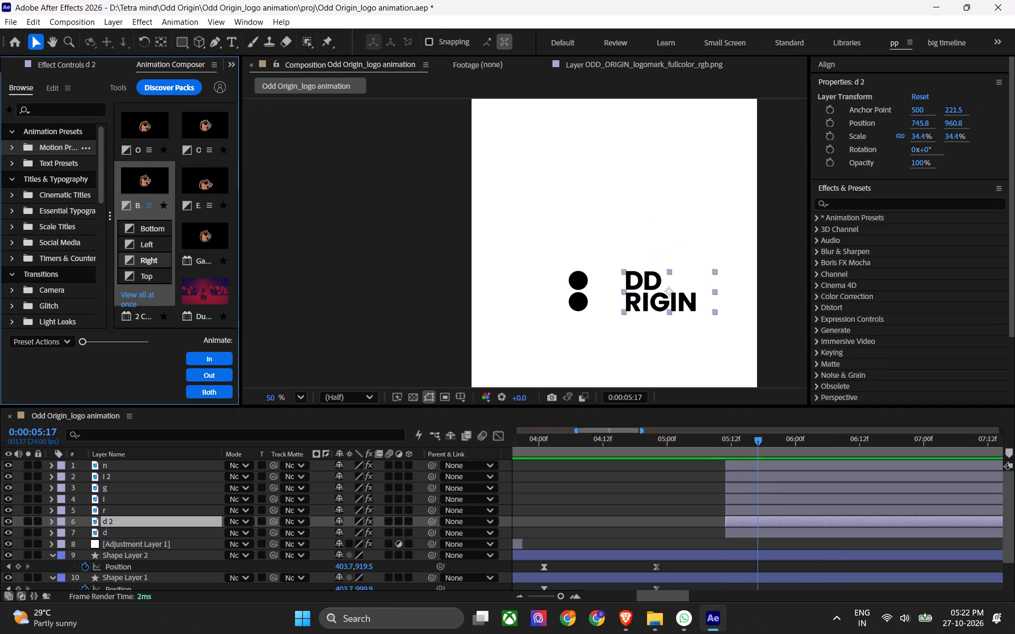
click(201, 353)
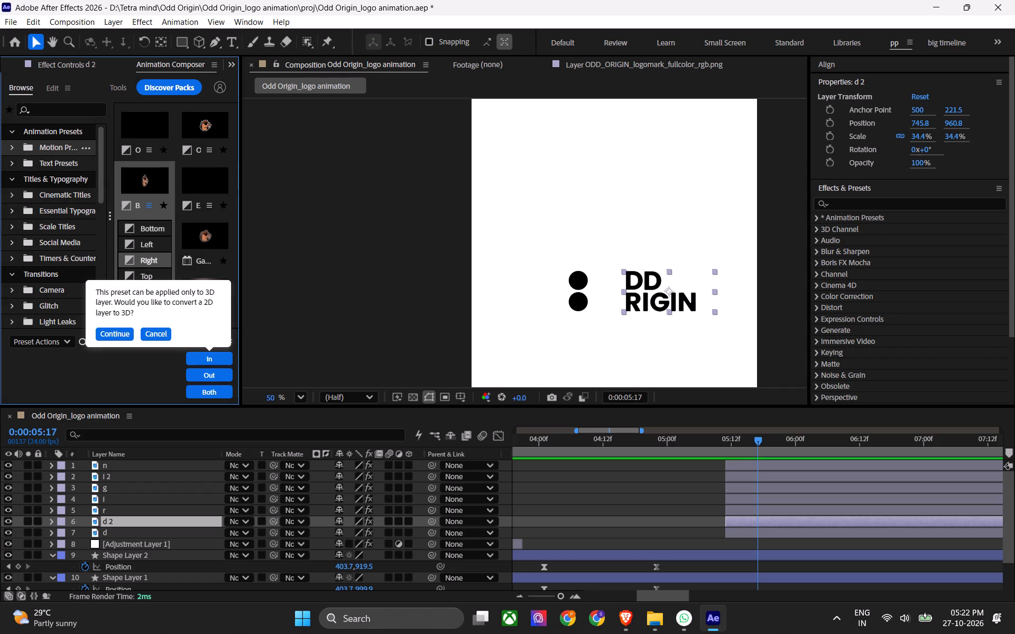
click(129, 337)
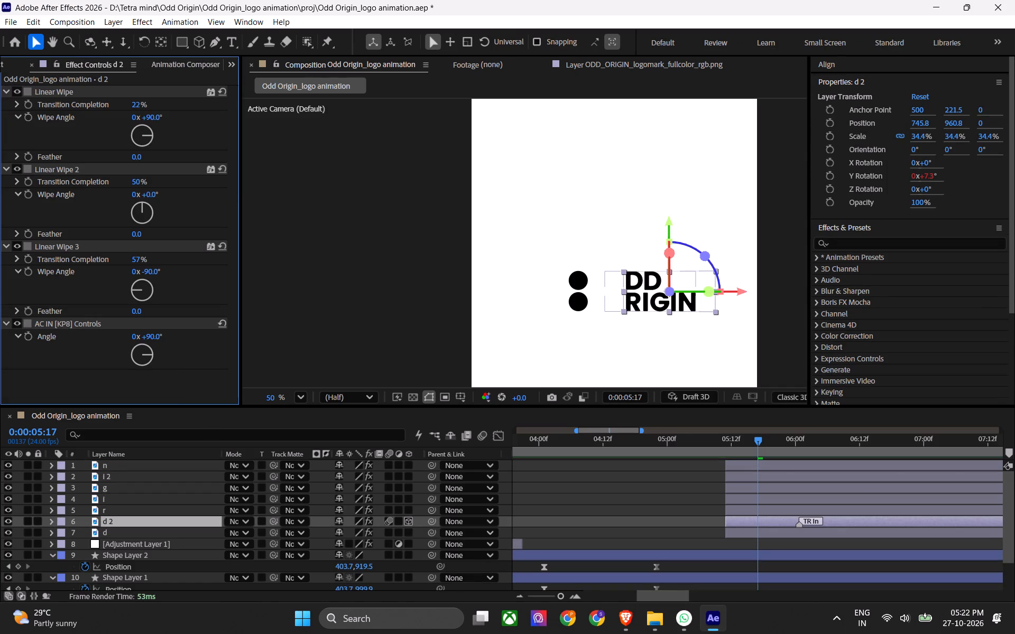
Turn on 3D for all the other letter layers, from n down to r, and for layer d.
drag(408, 511, 444, 407)
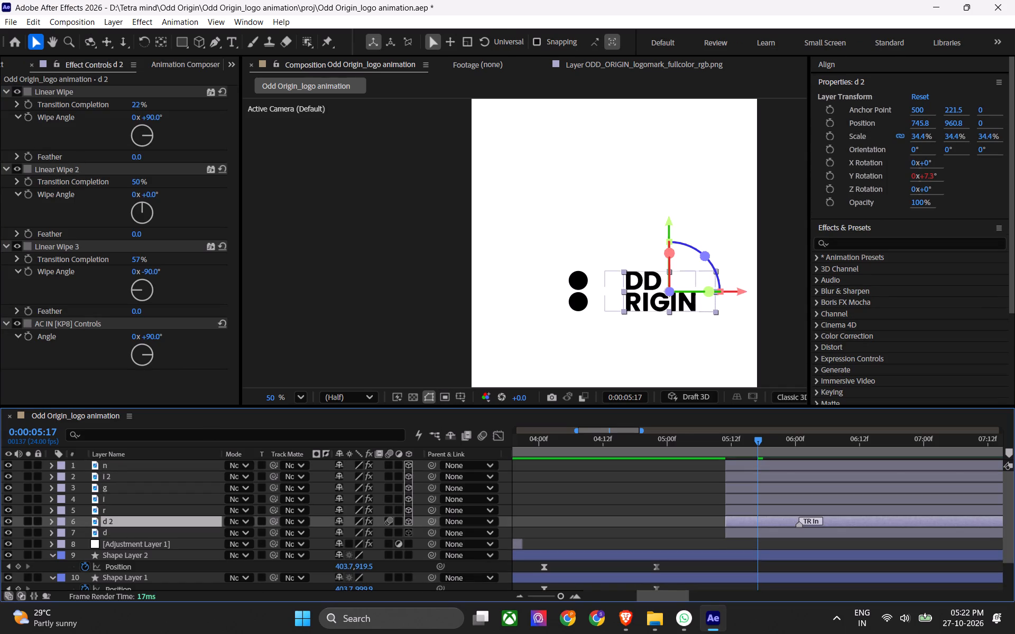
click(410, 536)
Apply the Right bounce-rotate preset as an In animation to layer d.
click(737, 536)
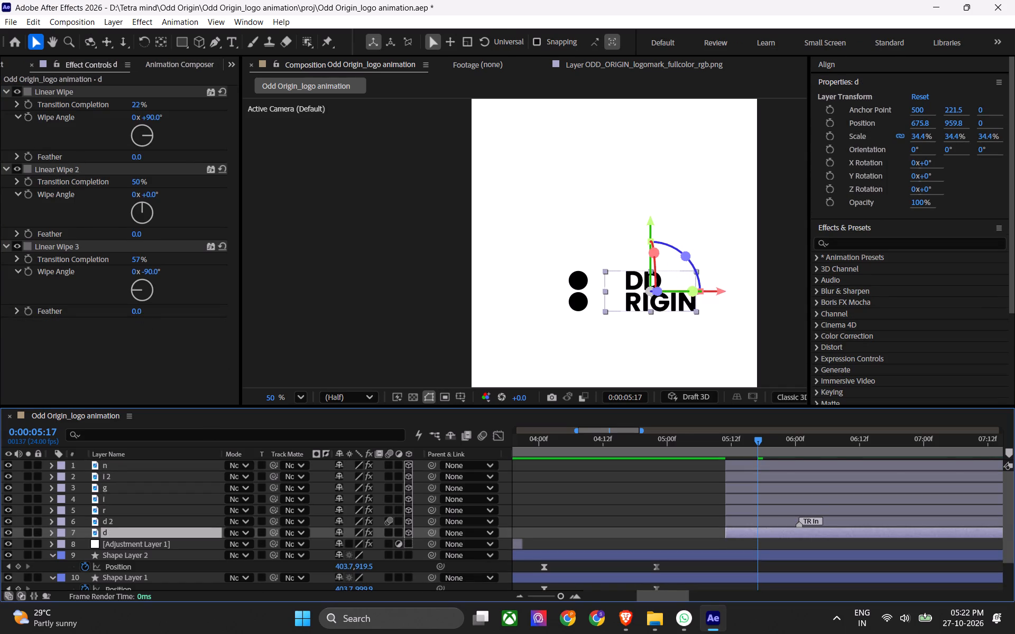
click(170, 67)
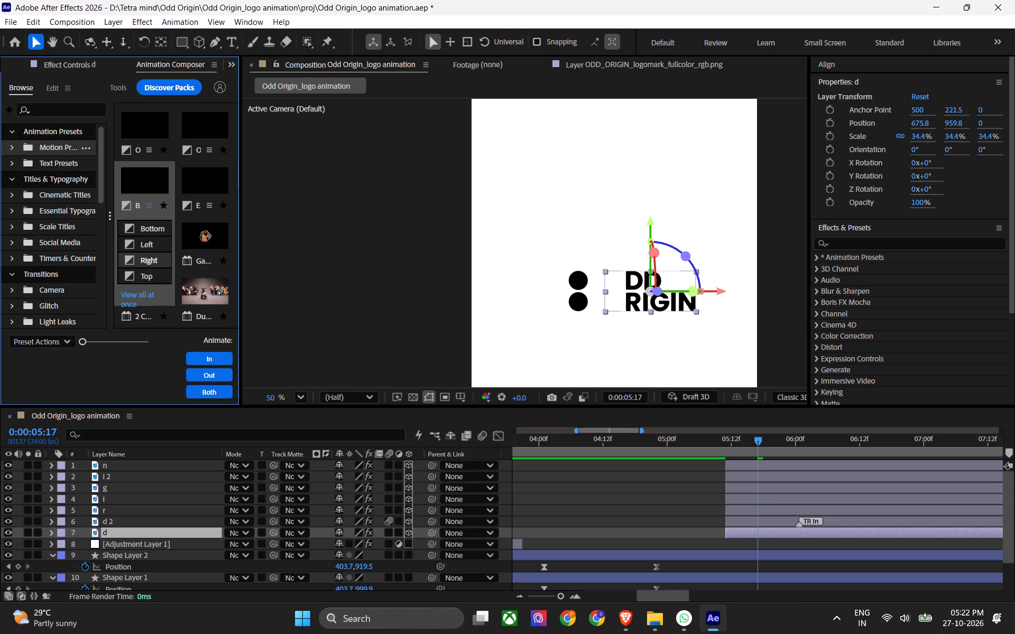
click(151, 262)
click(196, 354)
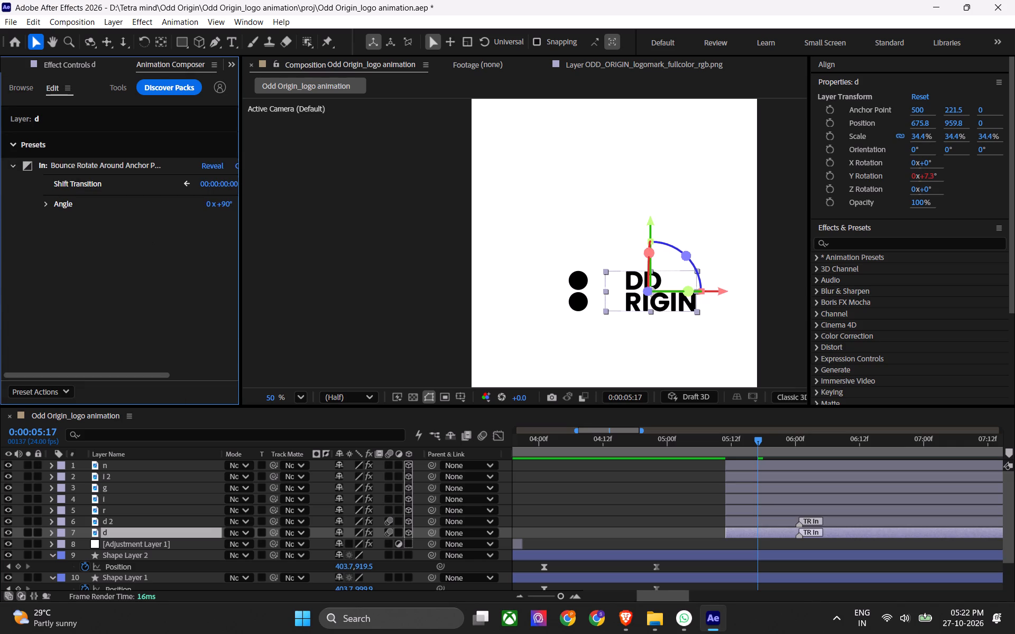
Preview the D letters' reveal from 0:00:05:10 and scrub between 0:00:05:09 and 0:00:05:18, stopping at 0:00:05:14.
drag(745, 437, 722, 446)
key(space)
key(space)
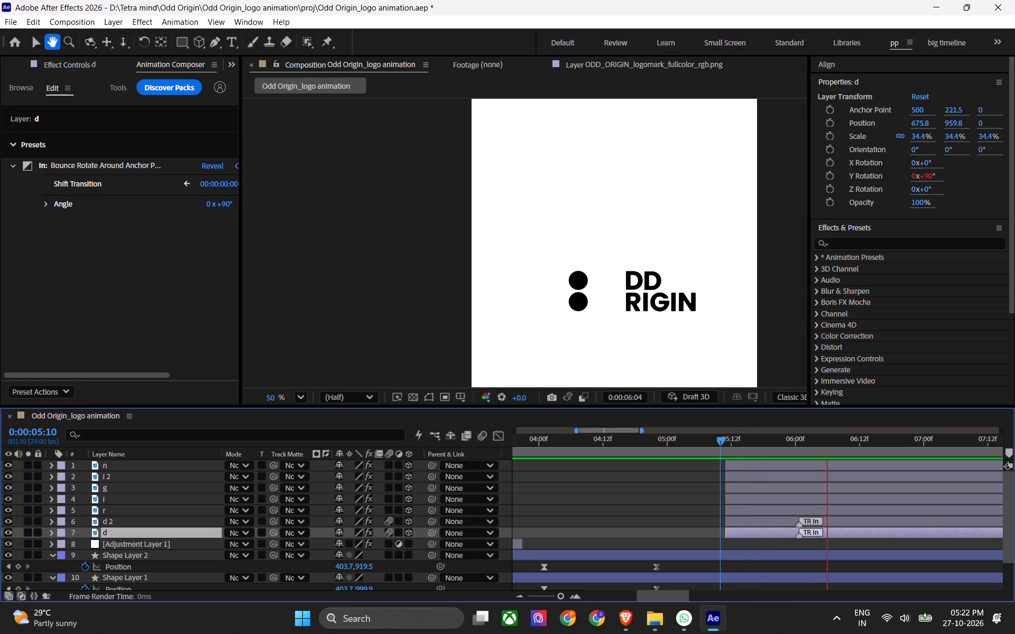
drag(735, 438, 762, 440)
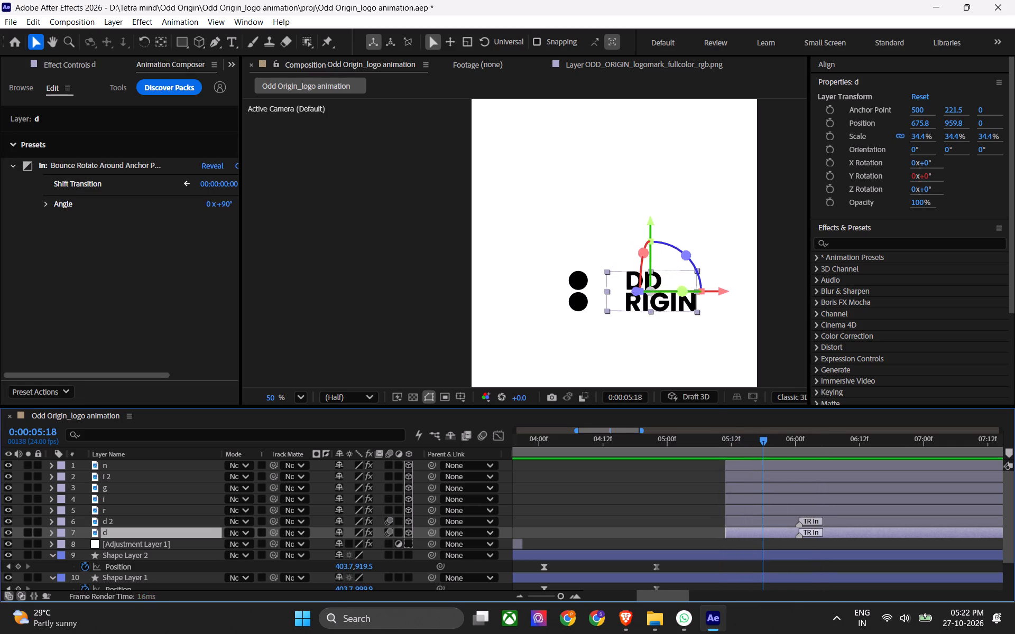
drag(762, 440, 717, 441)
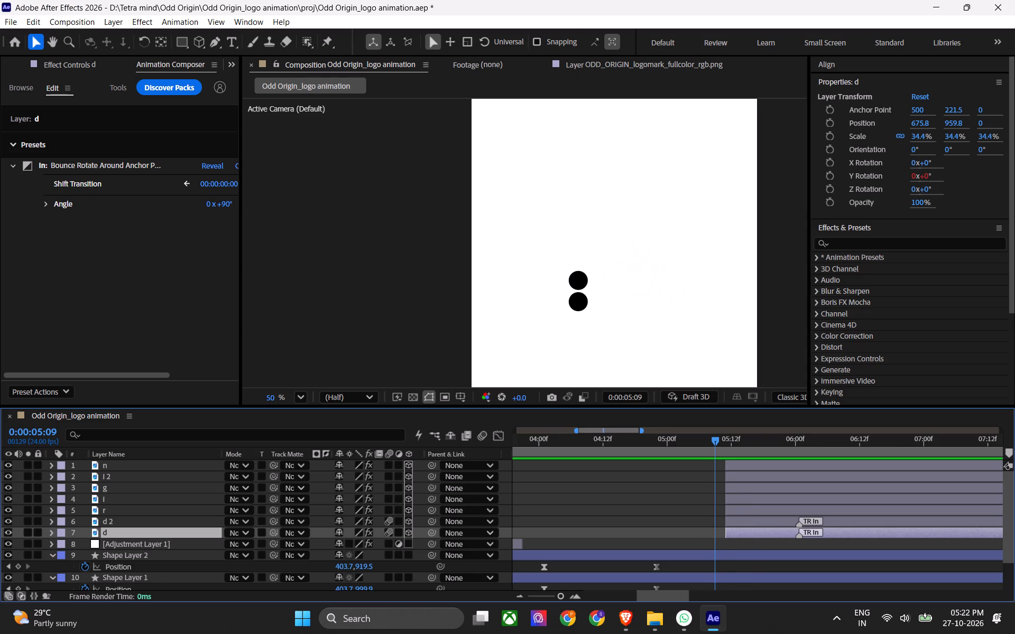
drag(717, 441, 732, 449)
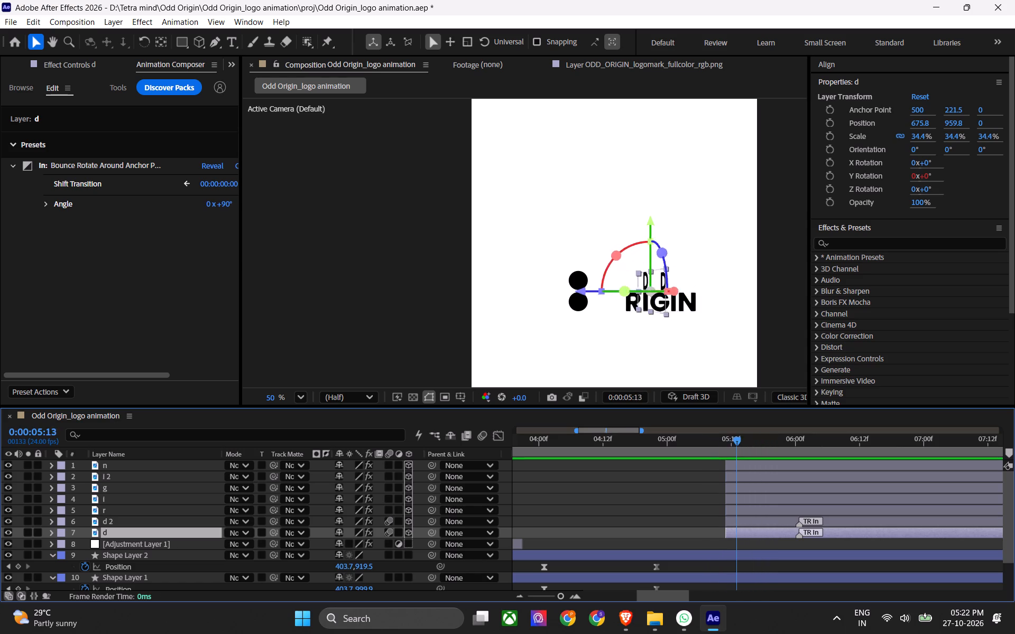
drag(732, 449, 741, 450)
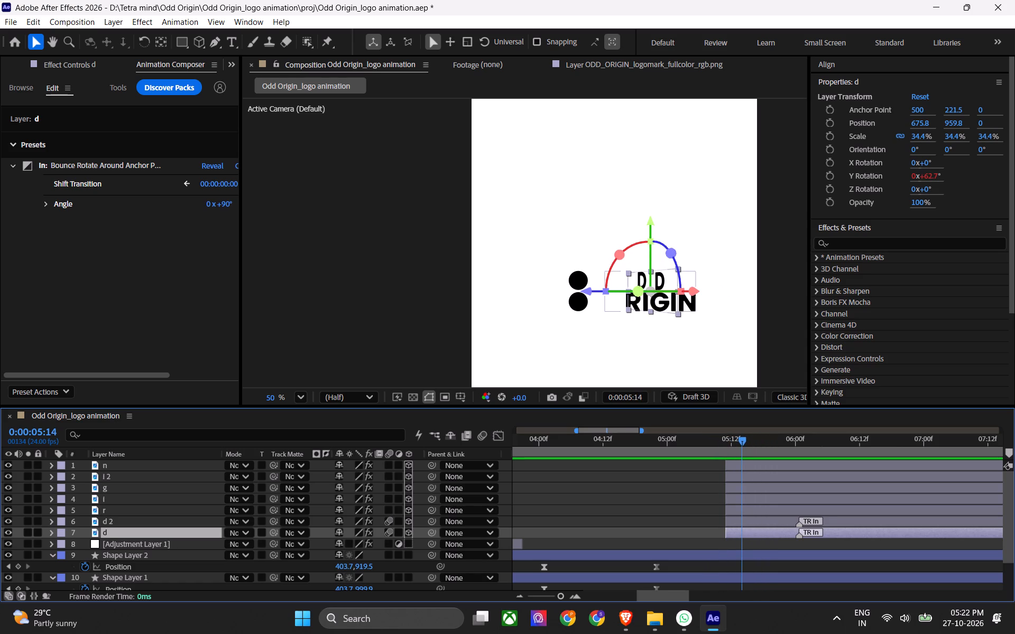
Turn off 3D for layers d 2 and d and scrub to 0:00:05:15 to check their reveal.
click(742, 523)
click(407, 523)
click(407, 531)
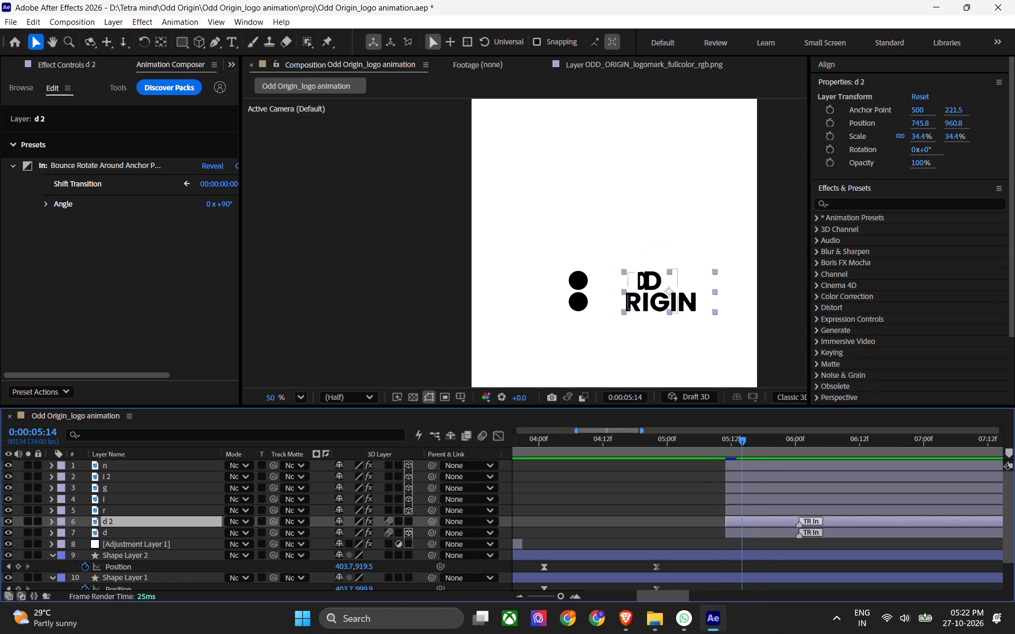
drag(732, 435, 751, 444)
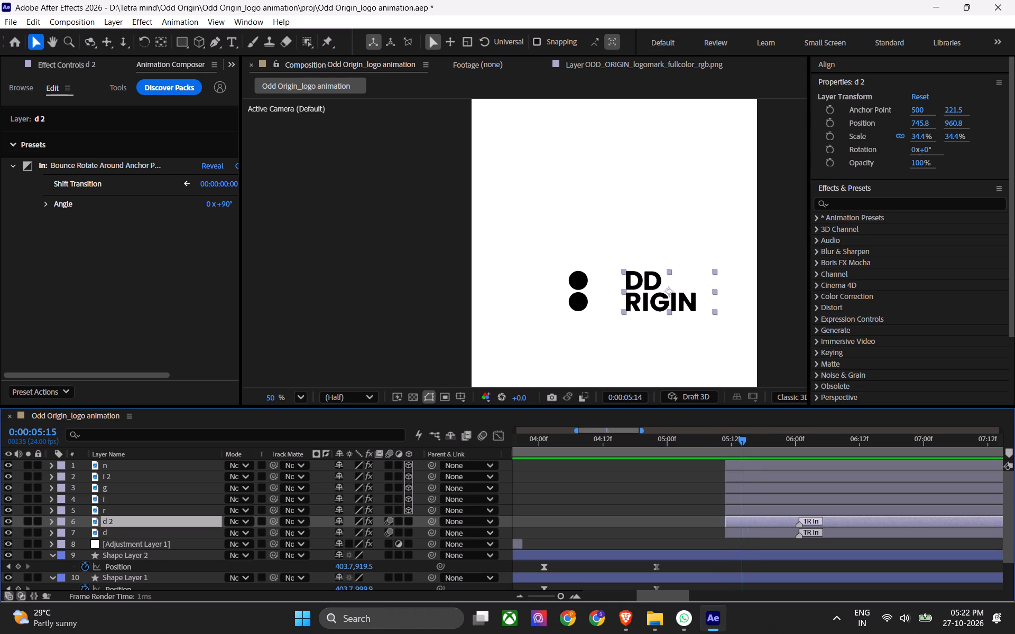
Undo turning off 3D for layers d 2 and d and scrub their reveal between 0:00:05:12 and 0:00:05:16.
drag(751, 444, 766, 445)
key(ctrl+z)
key(ctrl+z)
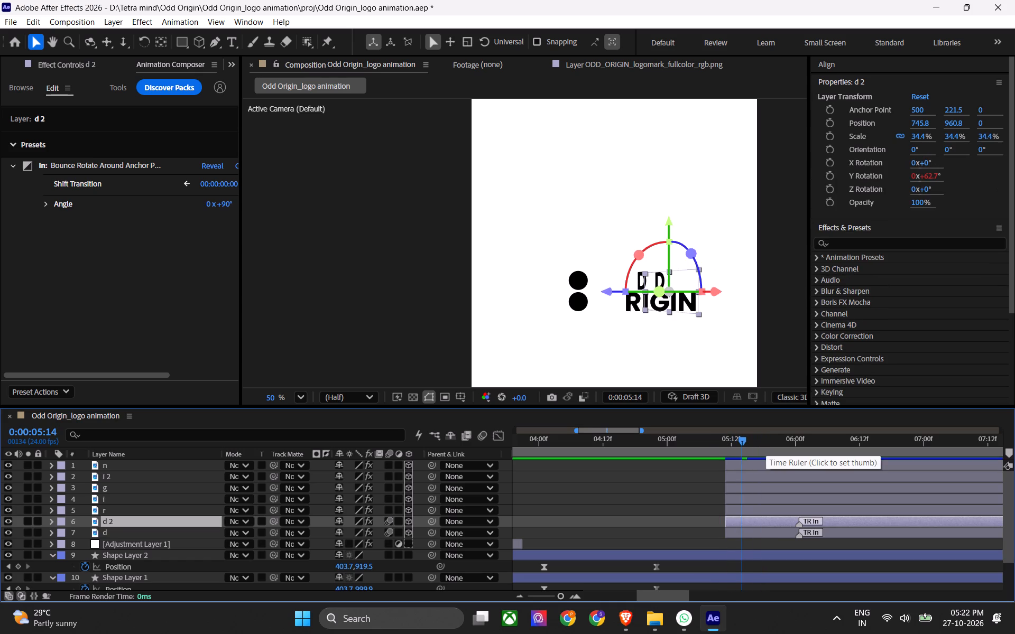
drag(735, 442, 753, 448)
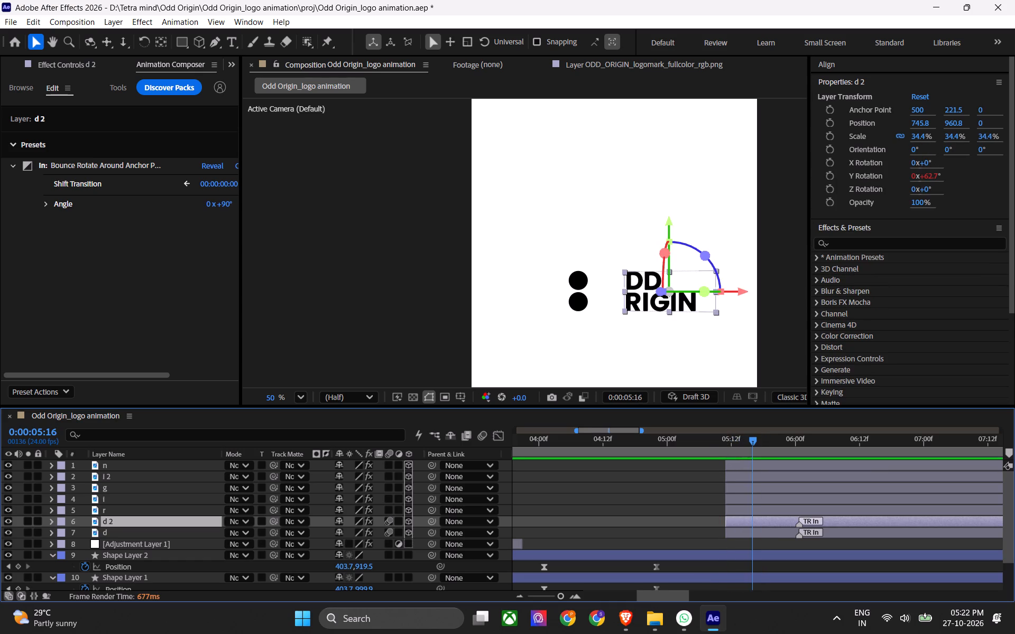
drag(753, 448, 731, 448)
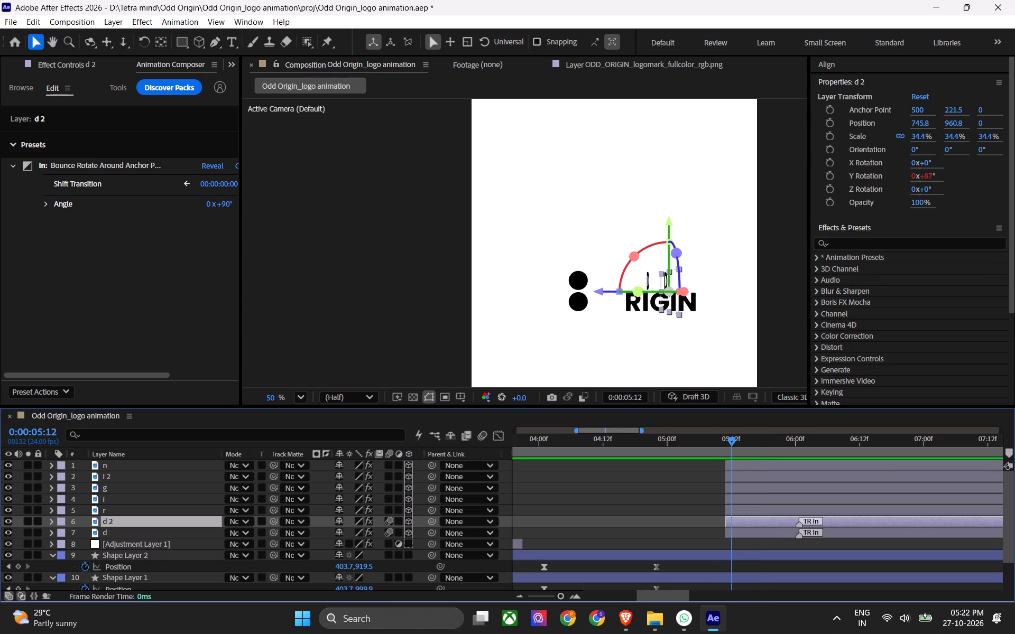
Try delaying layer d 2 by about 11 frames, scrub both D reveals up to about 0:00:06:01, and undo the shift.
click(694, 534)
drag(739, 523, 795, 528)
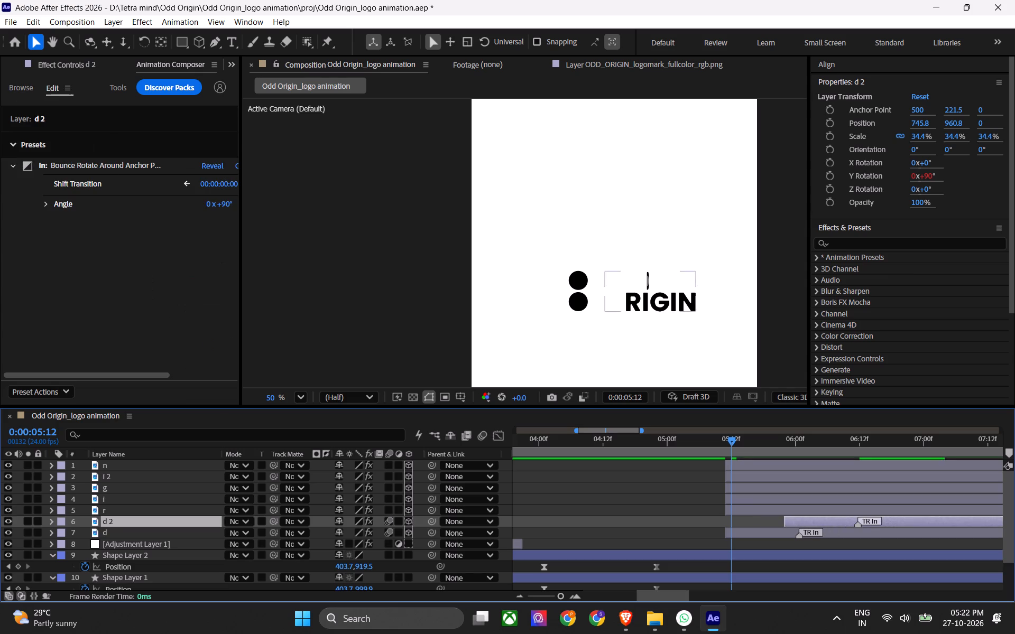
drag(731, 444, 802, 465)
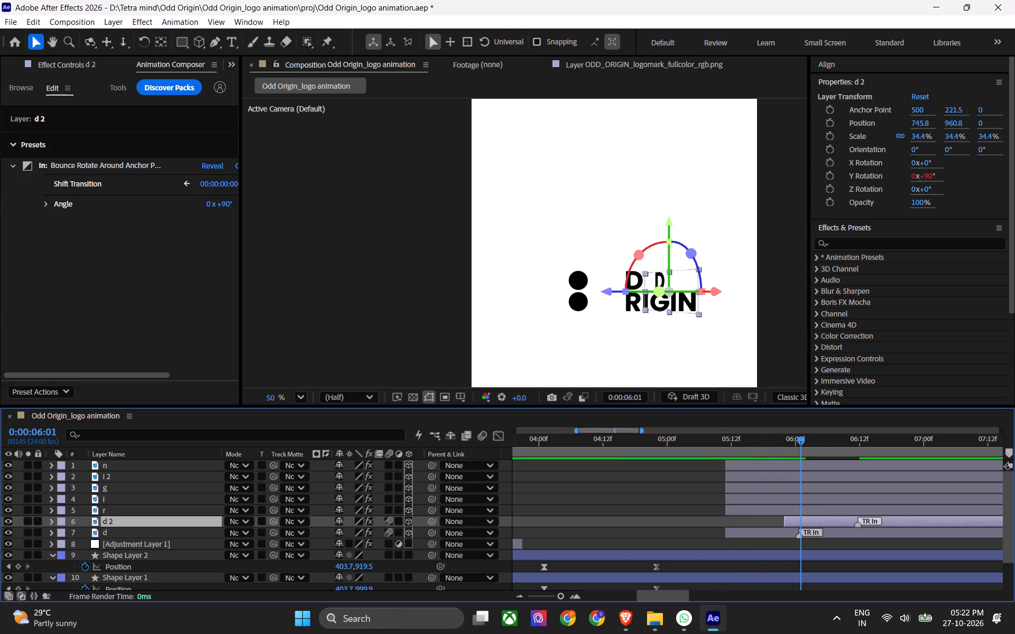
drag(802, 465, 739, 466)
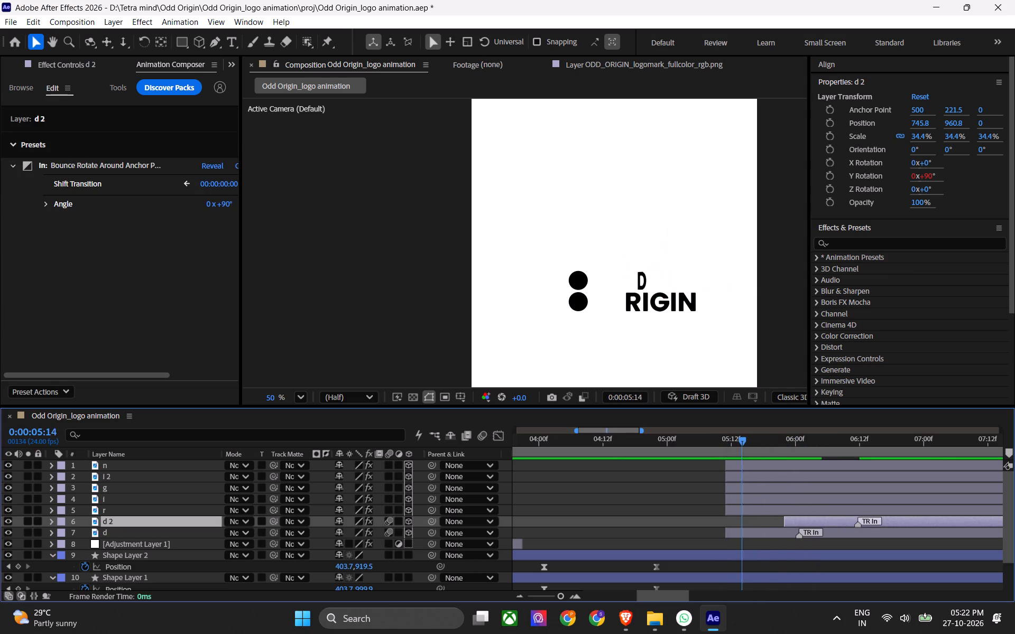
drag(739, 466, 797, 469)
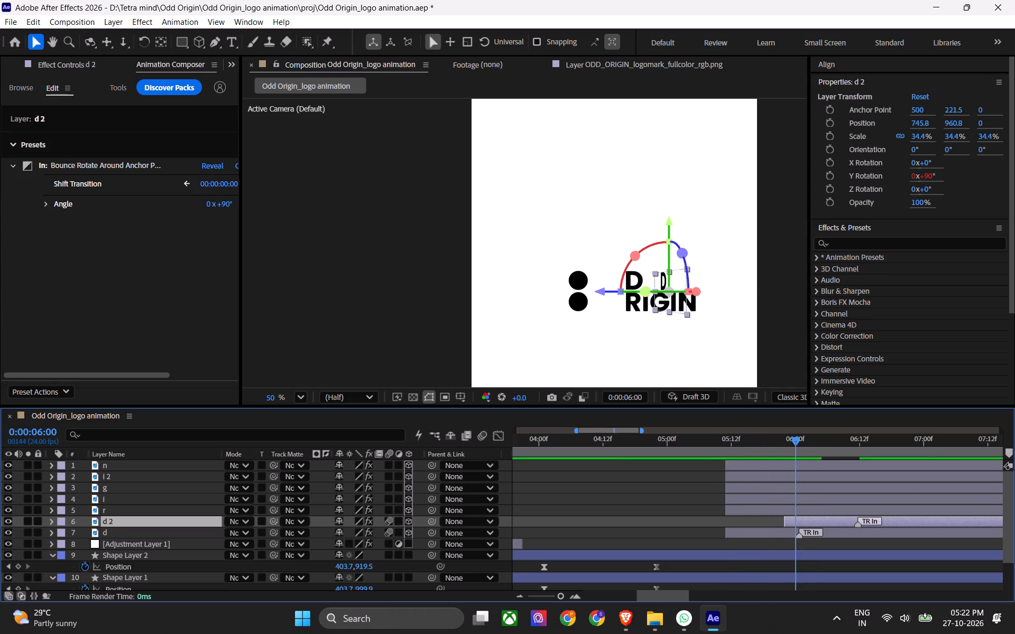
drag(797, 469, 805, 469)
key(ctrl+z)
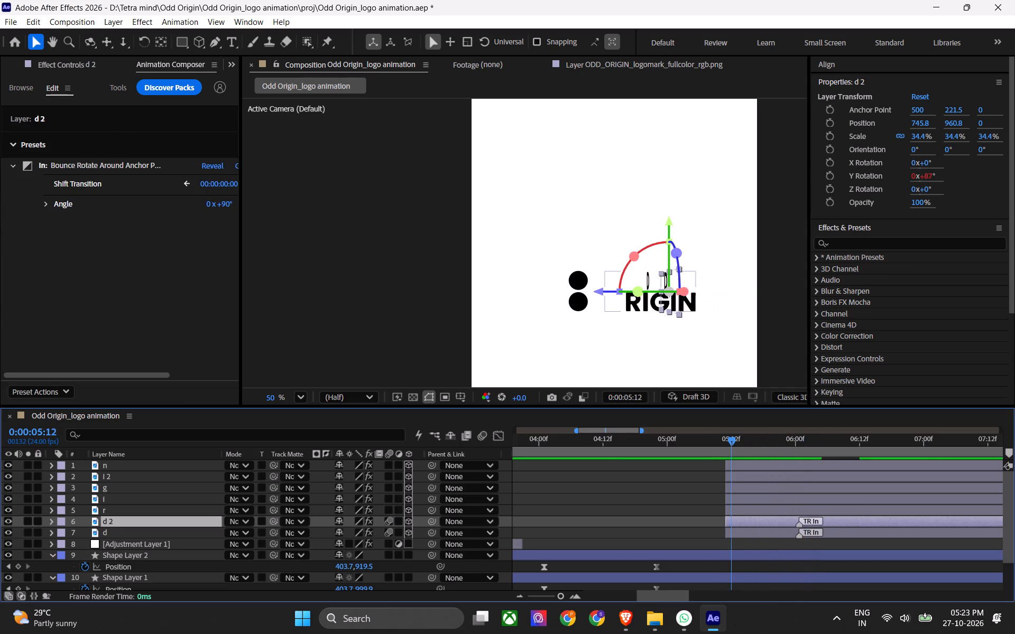
Undo the bounce-rotate presets and 3D switches on the letter layers and save the project.
key(ctrl+z)
key(ctrl+z)
key(ctrl+z)
key(ctrl+z)
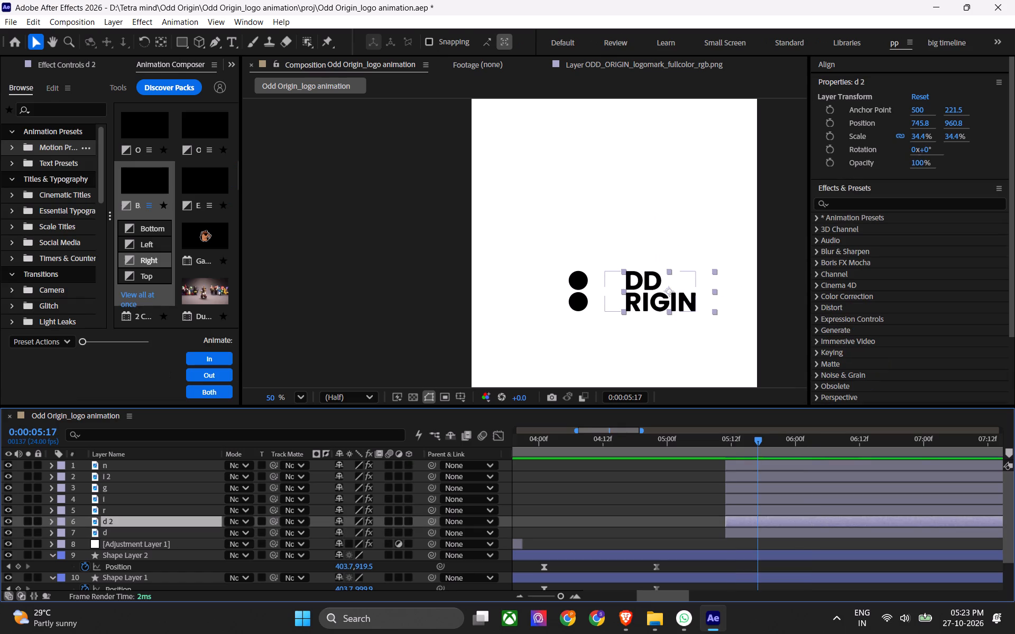
key(ctrl+s)
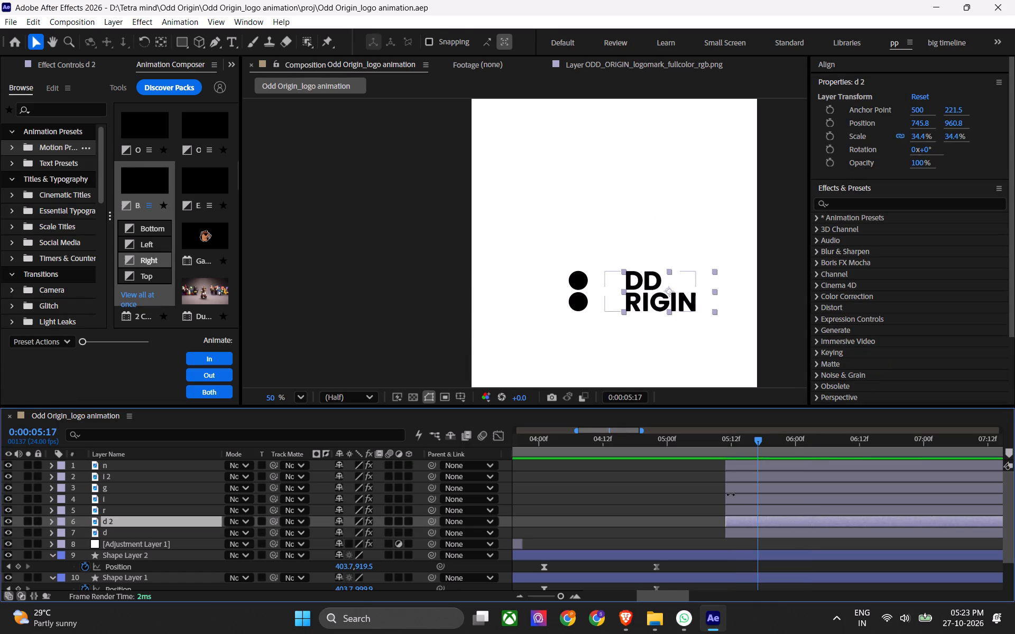
Review the circles' slide and the letters' appearance between 0:00:04:01 and 0:00:05:13, stopping at 0:00:04:01.
drag(754, 442, 705, 447)
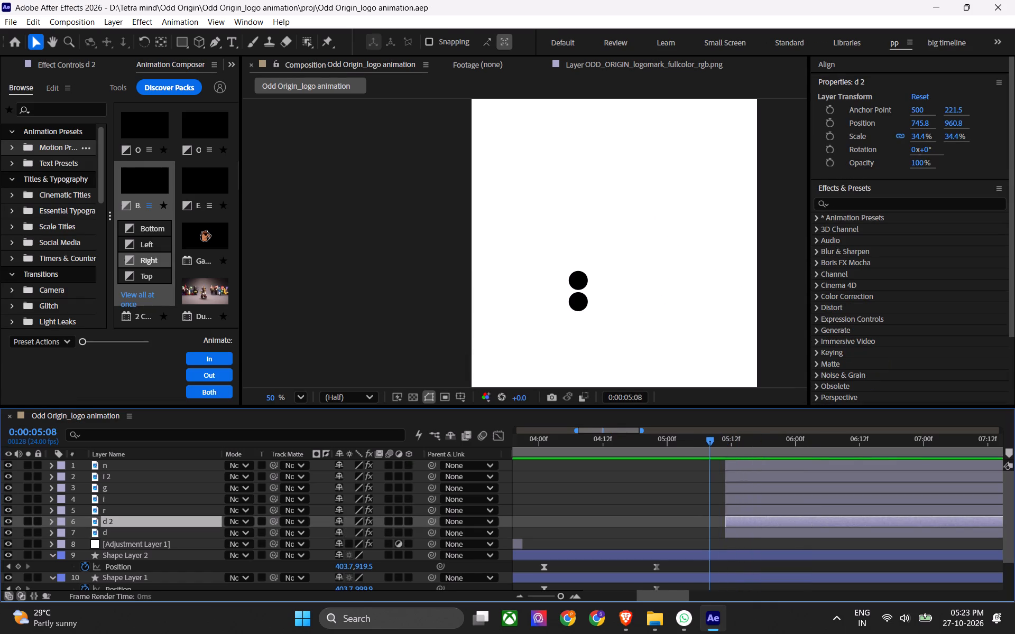
drag(705, 447, 725, 457)
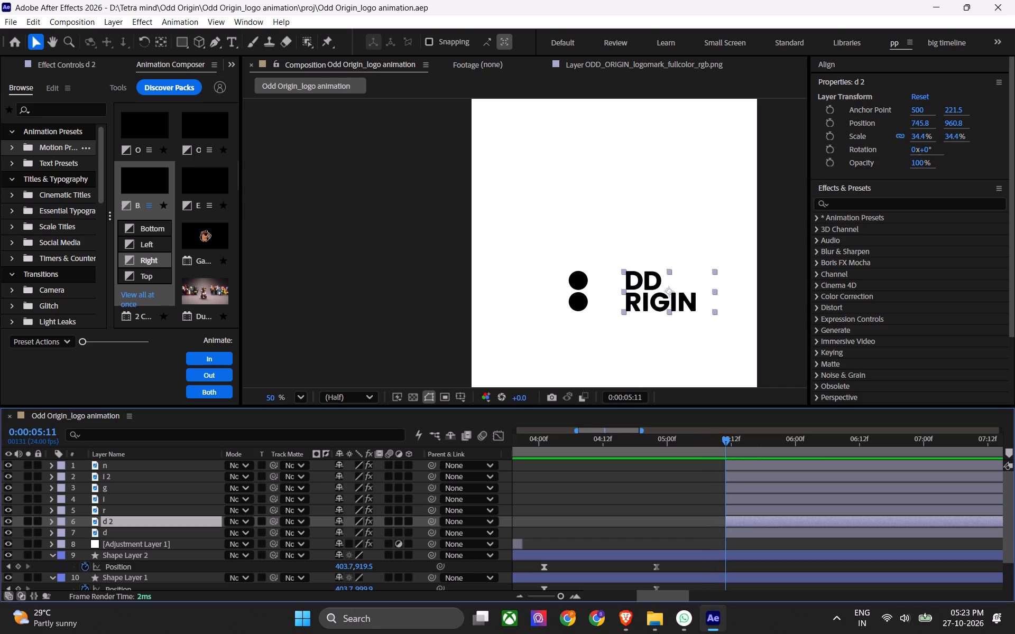
drag(725, 457, 732, 455)
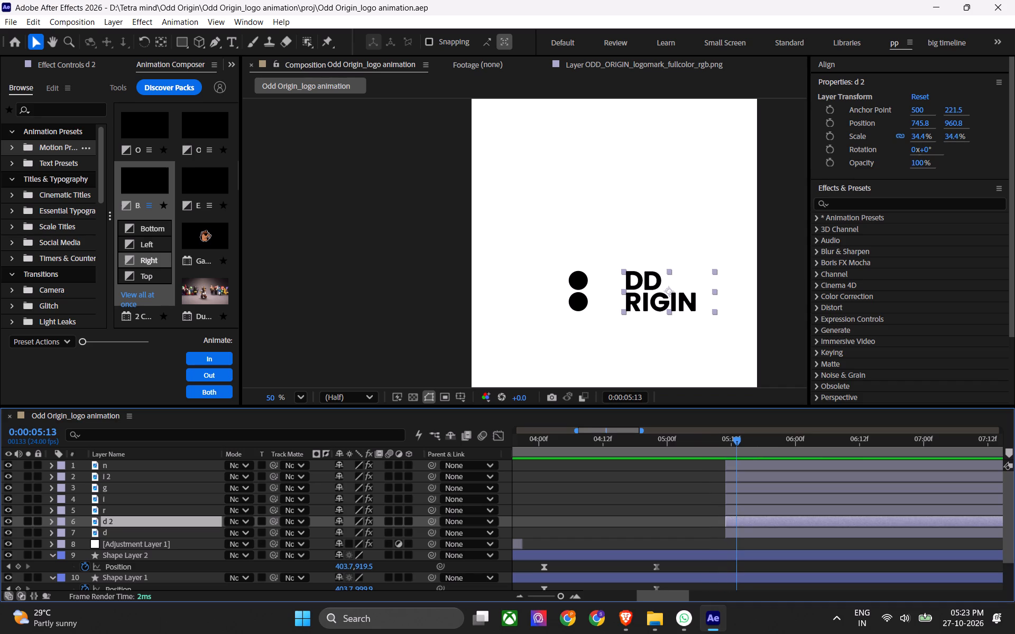
drag(732, 455, 575, 459)
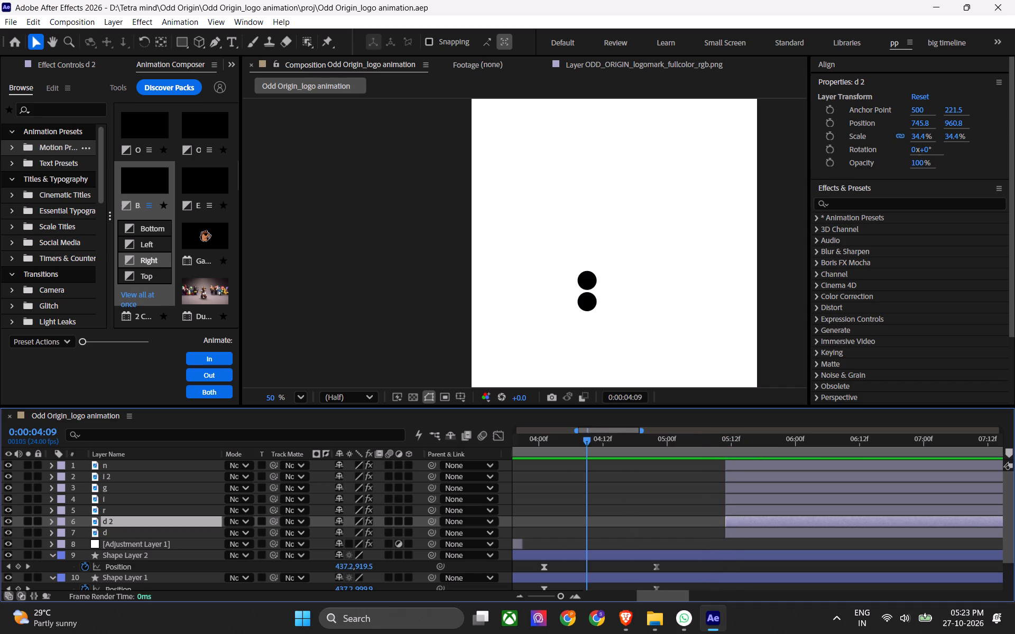
drag(575, 459, 540, 459)
key(space)
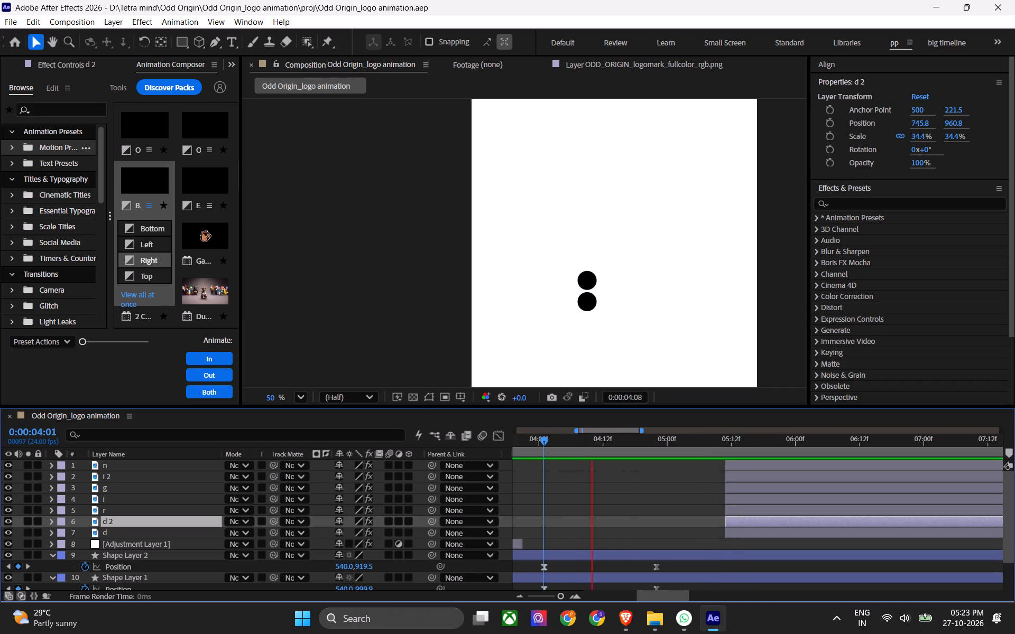
key(space)
scroll(586, 528, down, 2)
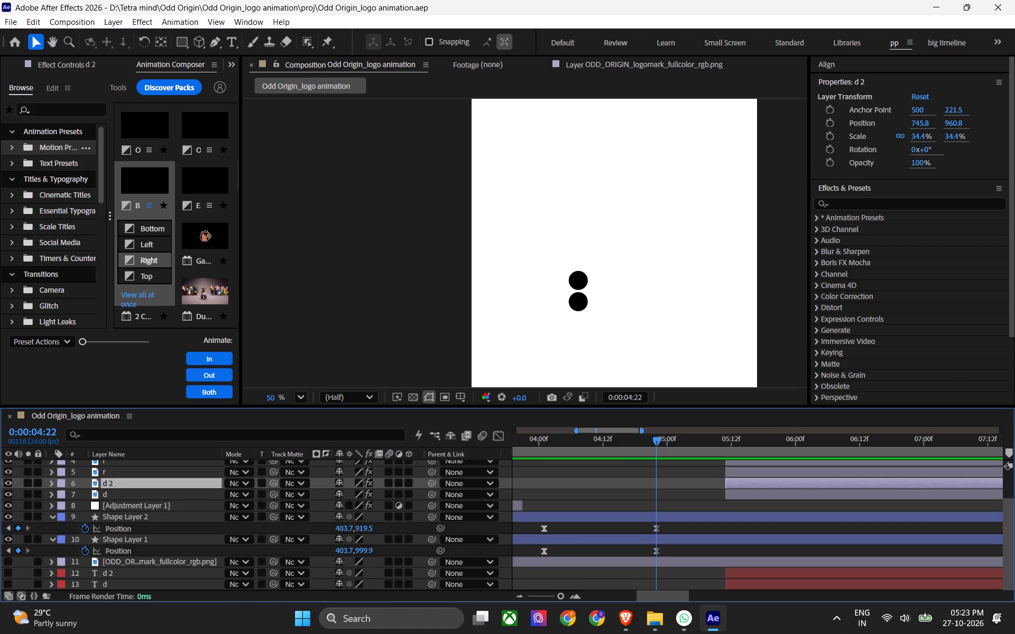
drag(659, 441, 652, 456)
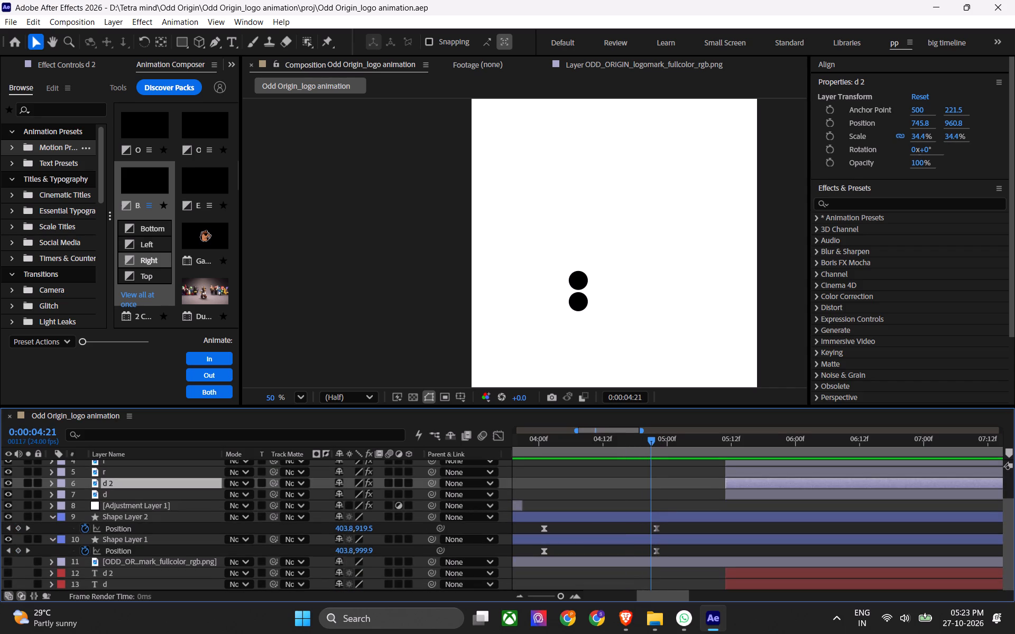
drag(652, 456, 550, 456)
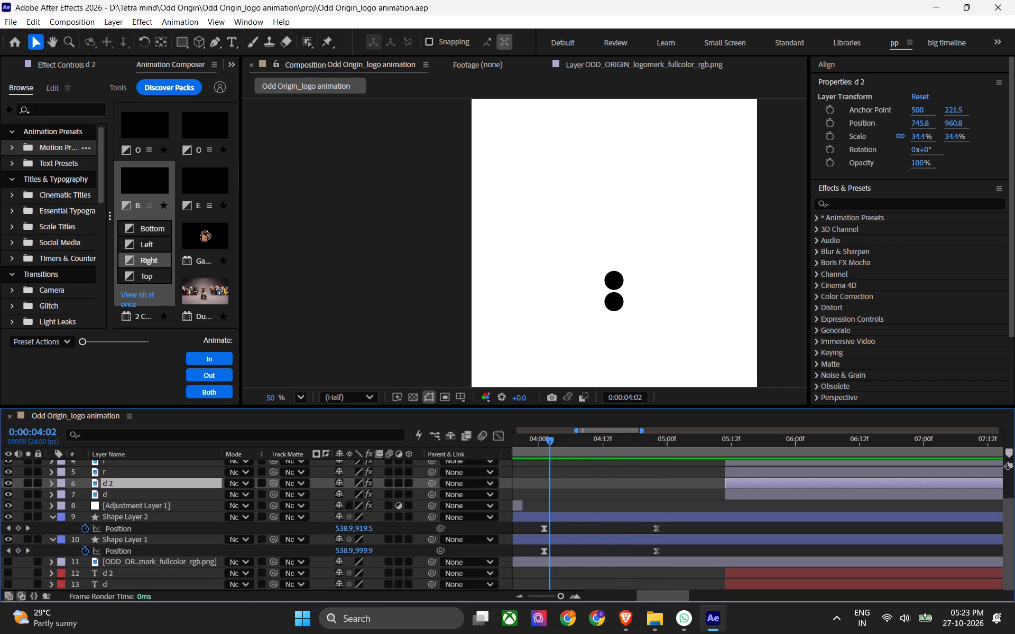
drag(550, 456, 548, 456)
Make the full-colour ODD ORIGIN logomark image layer visible.
click(573, 562)
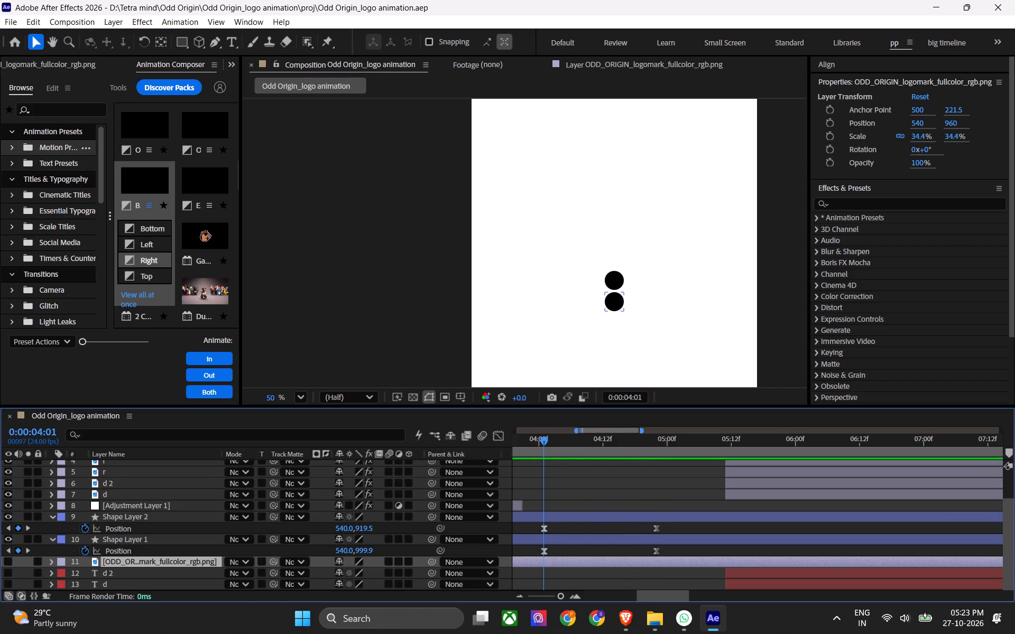
key(shift+e)
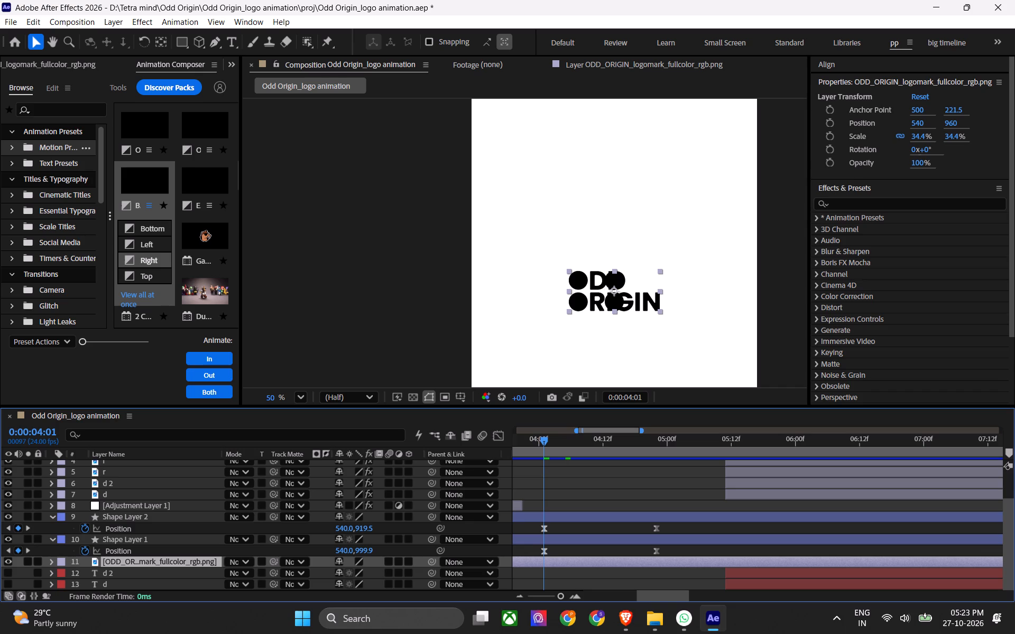
Scrub between 0:00:03:09 and 0:00:04:20 to compare the circles' movement with the logomark, stopping at 0:00:04:01.
drag(543, 441, 563, 450)
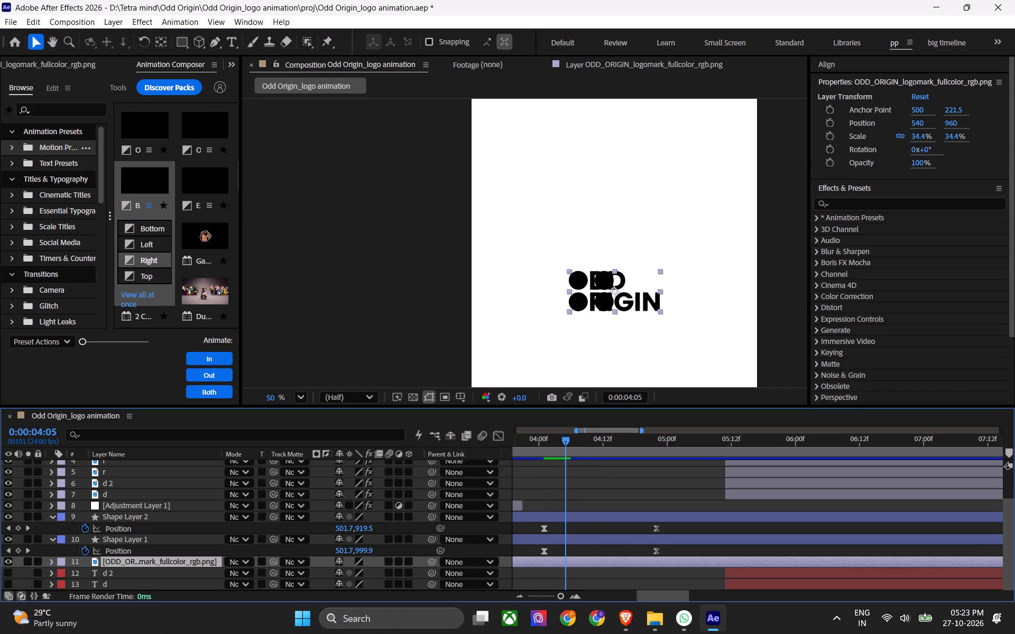
drag(563, 450, 542, 448)
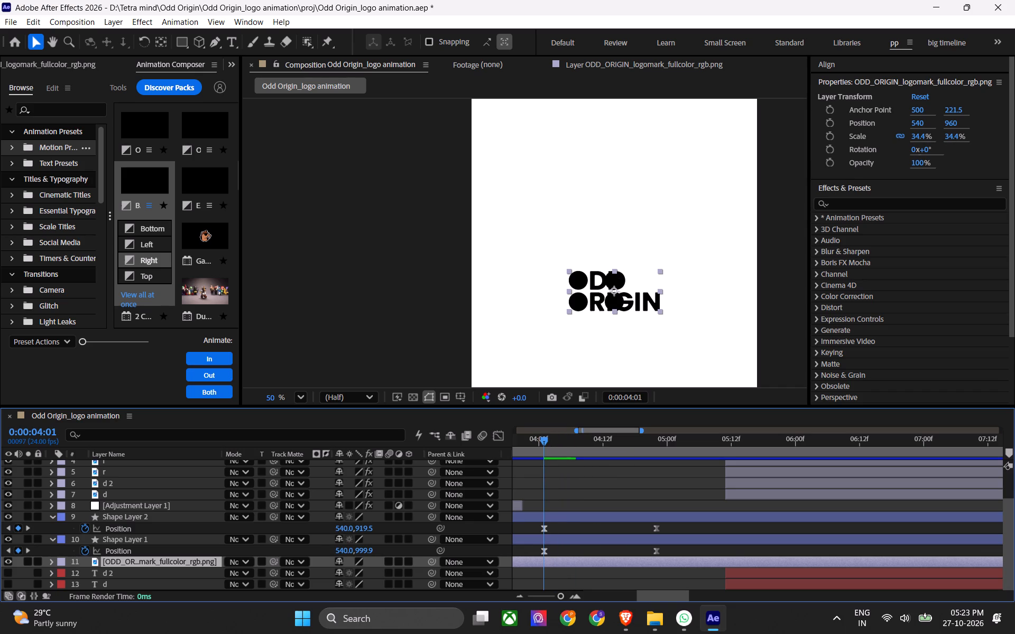
drag(542, 448, 534, 448)
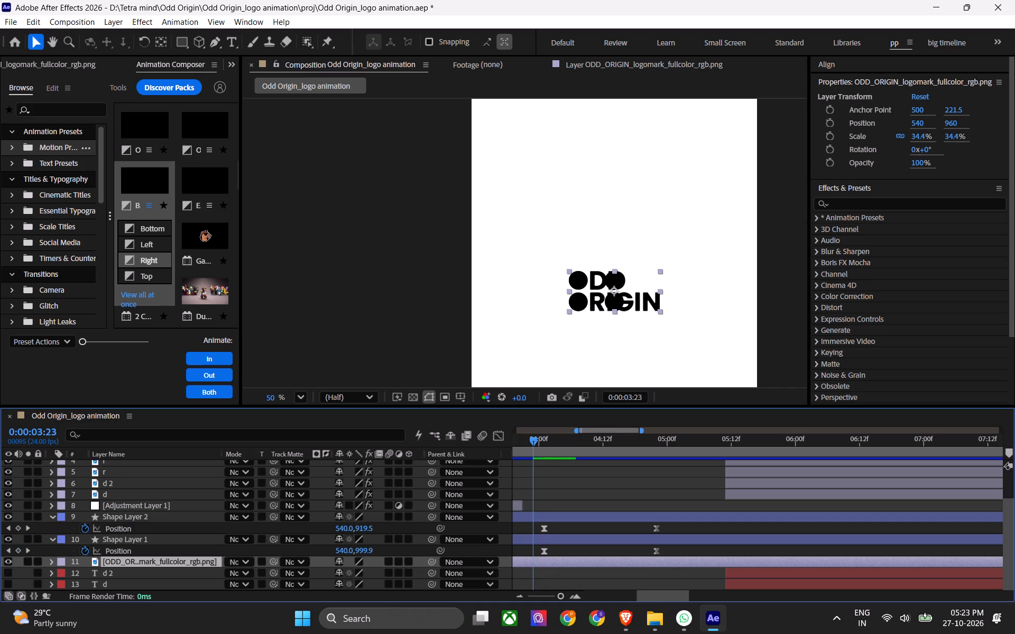
drag(534, 448, 645, 481)
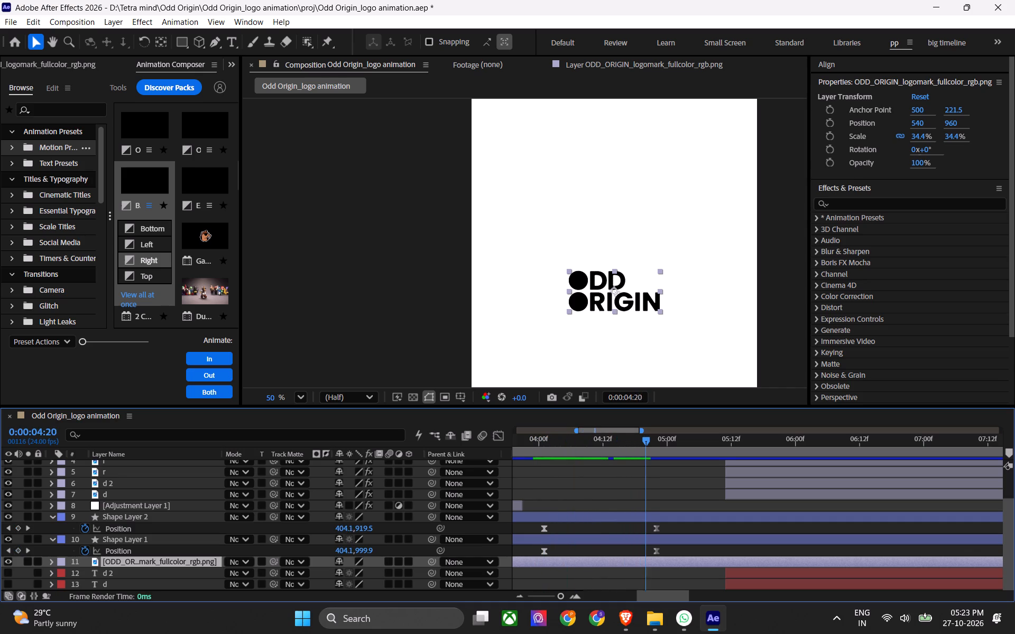
drag(645, 481, 543, 489)
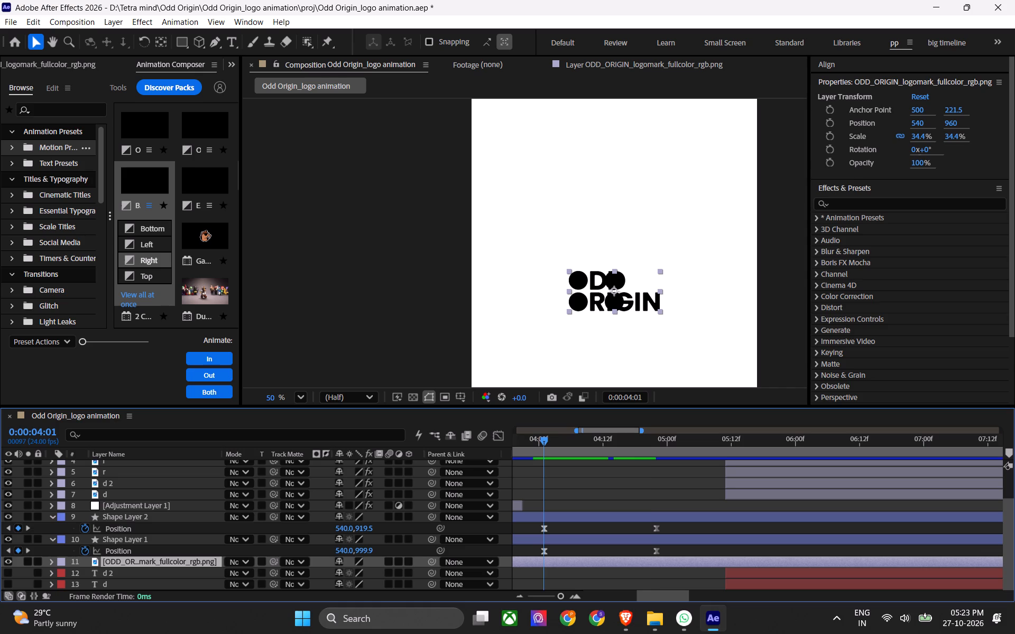
drag(651, 443, 570, 446)
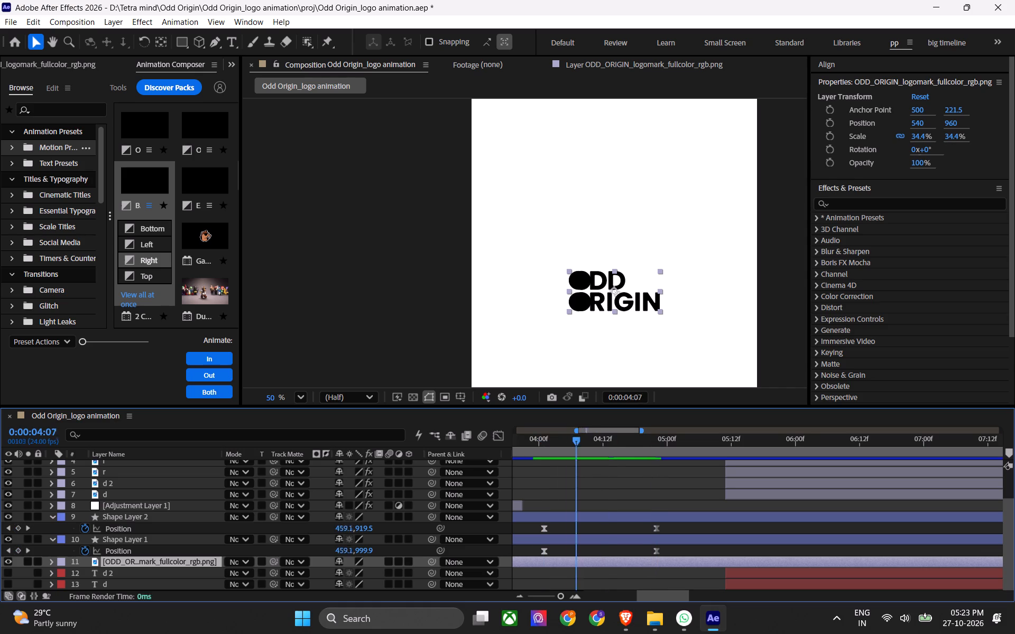
drag(570, 446, 546, 454)
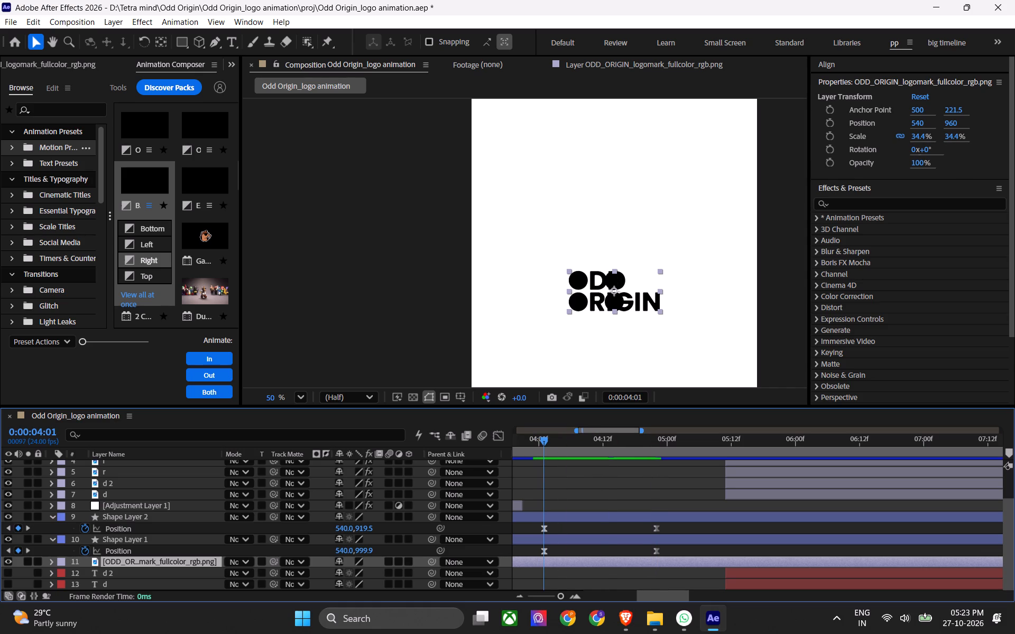
scroll(596, 502, up, 2)
scroll(596, 509, down, 2)
shift+scroll(571, 529, up, 4)
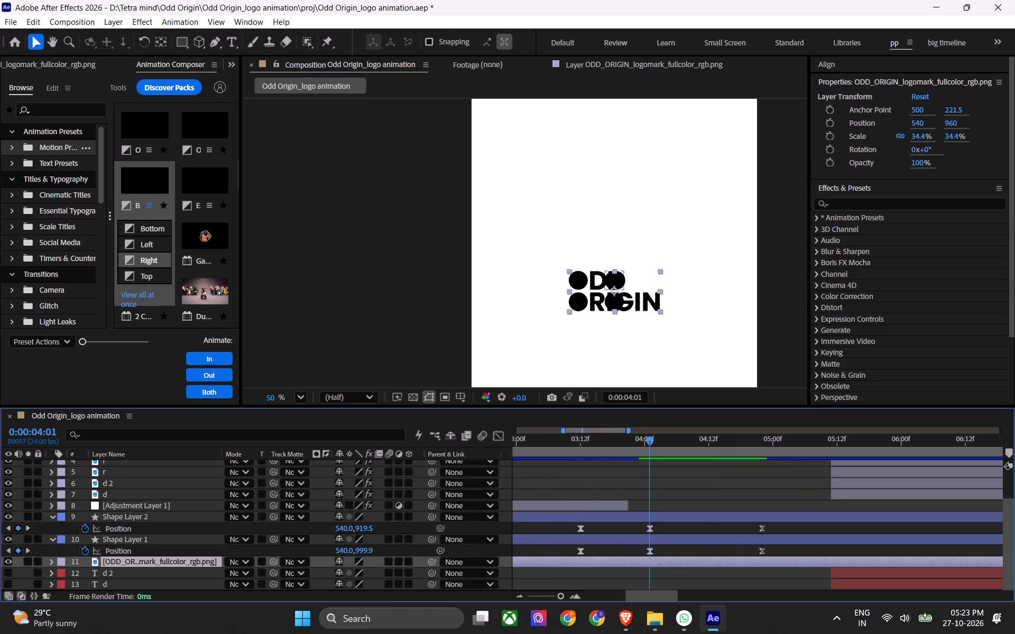
drag(621, 441, 564, 451)
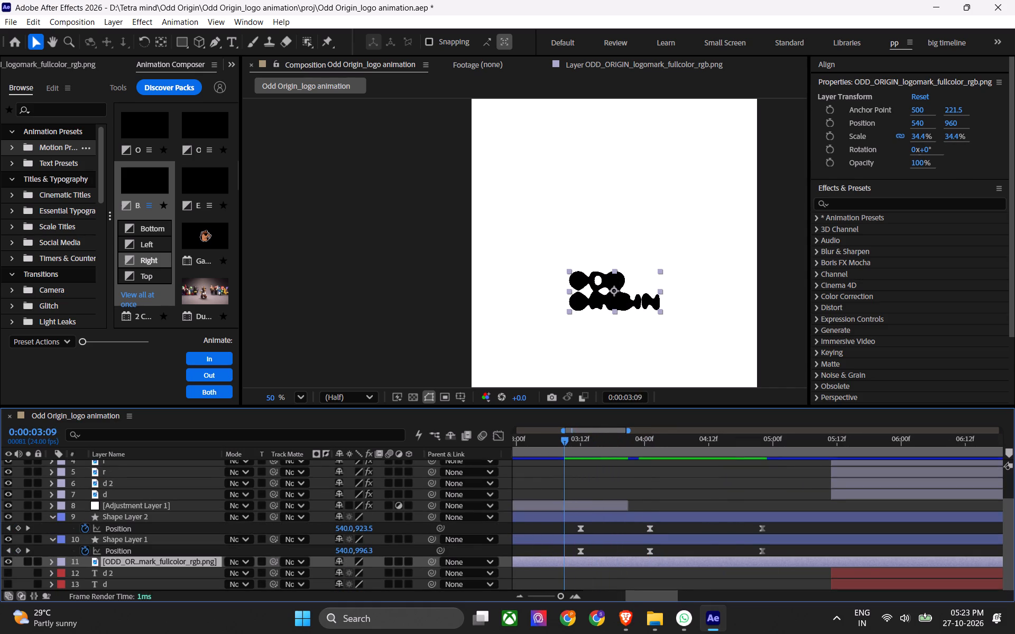
drag(564, 451, 649, 468)
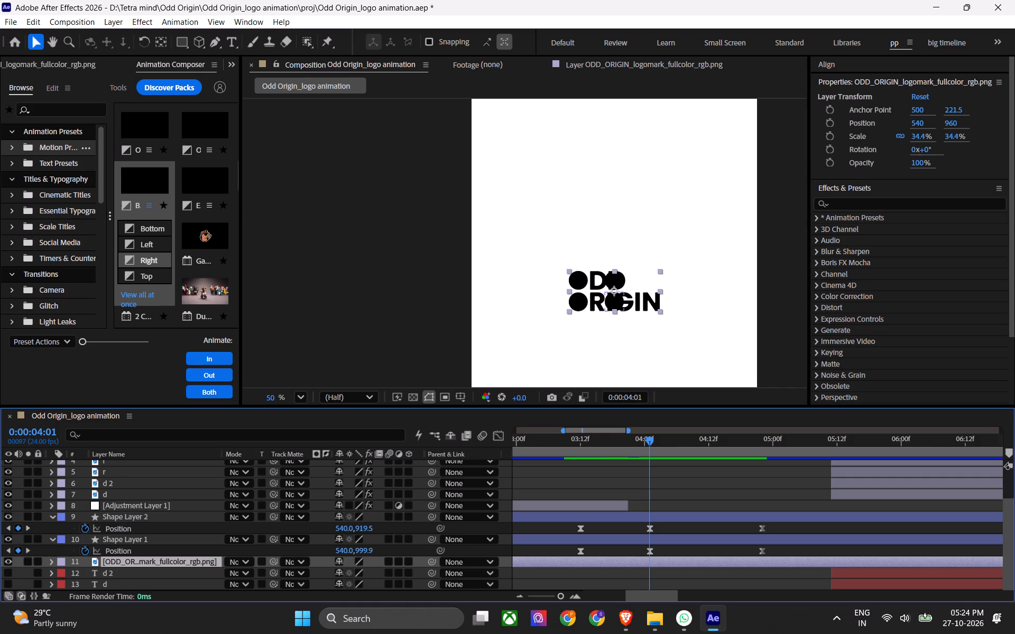
Shift the Position keyframes of Shape Layer 1 and Shape Layer 2 at 0:00:04:01 to an X value of 610.
click(678, 516)
shift+click(681, 540)
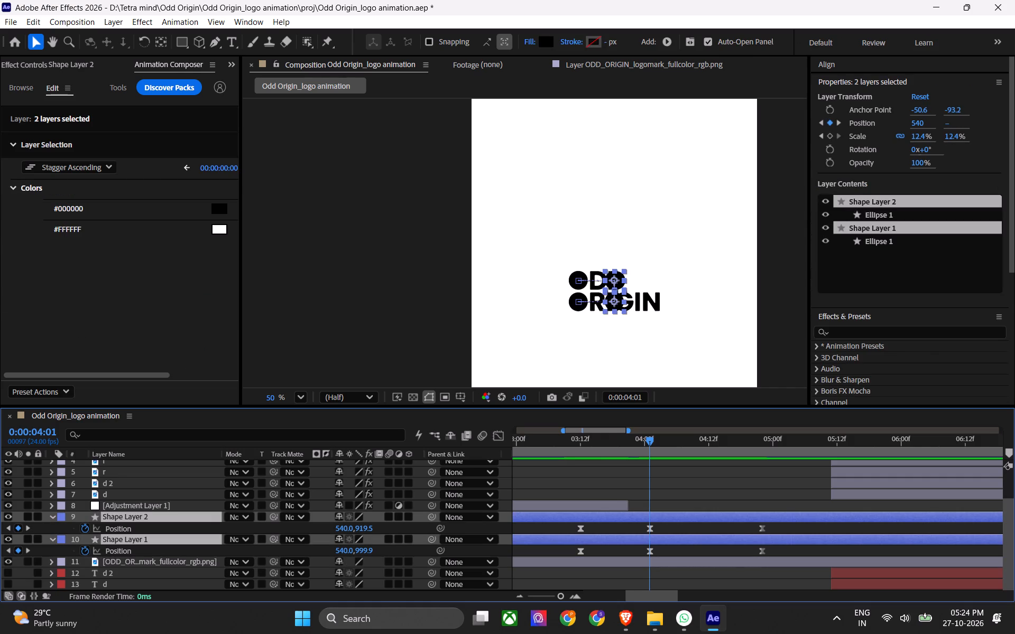
click(650, 532)
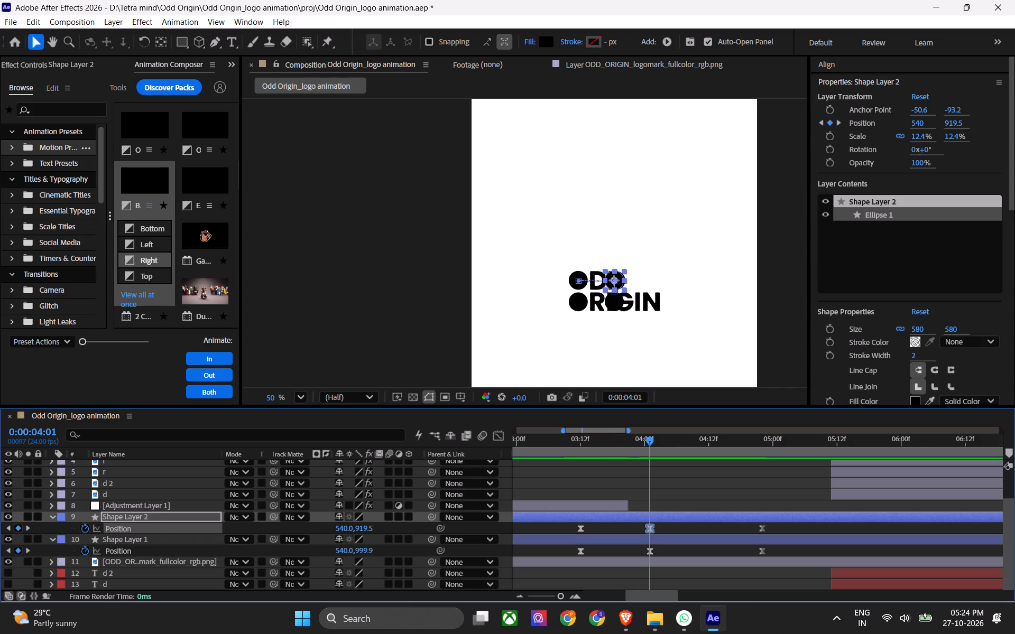
click(667, 509)
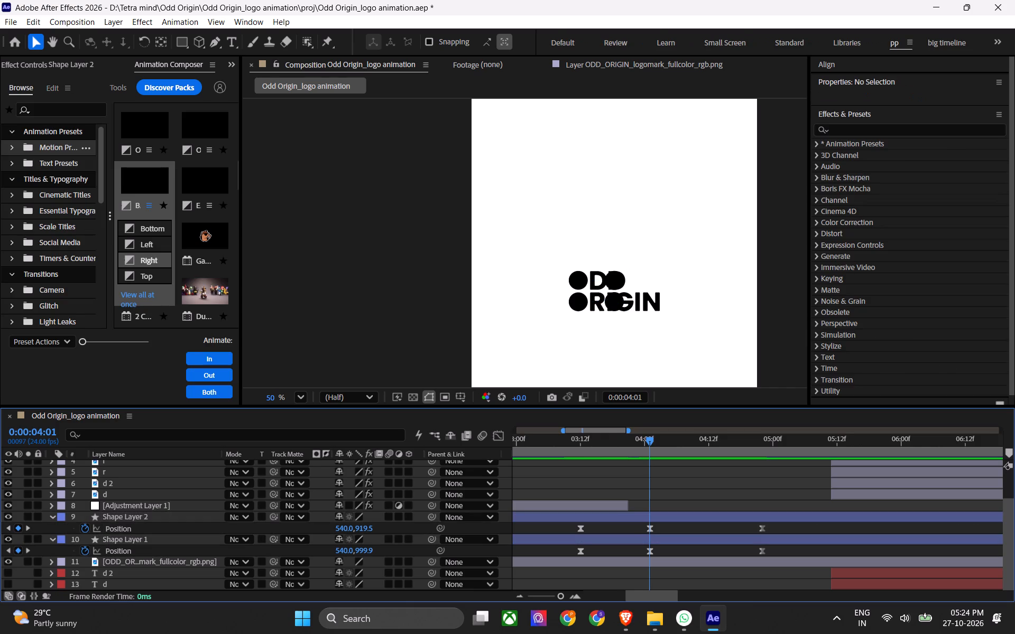
drag(672, 498, 646, 554)
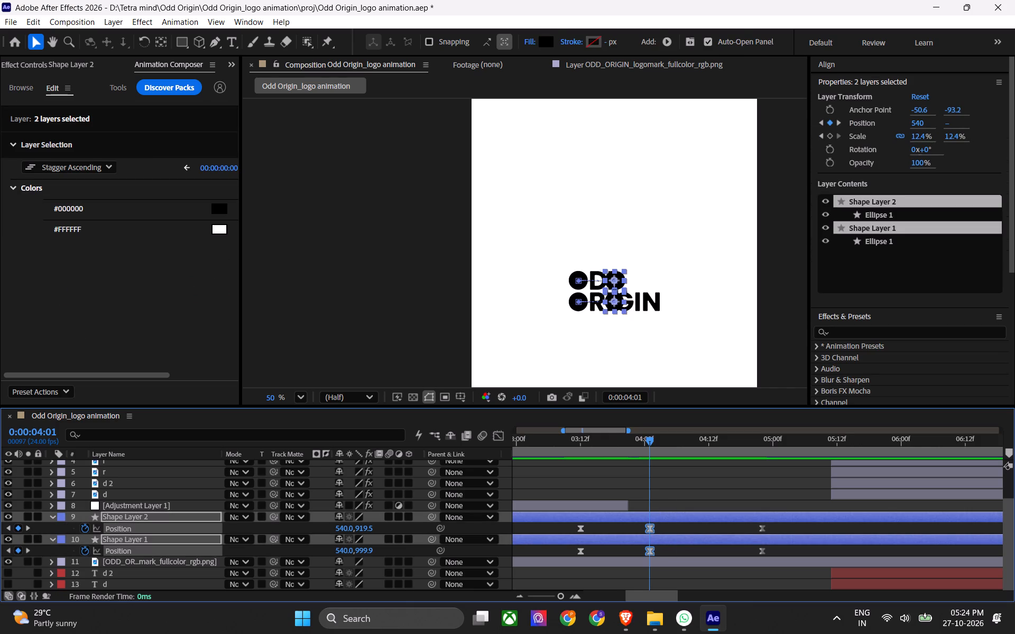
shift+drag(918, 123, 934, 132)
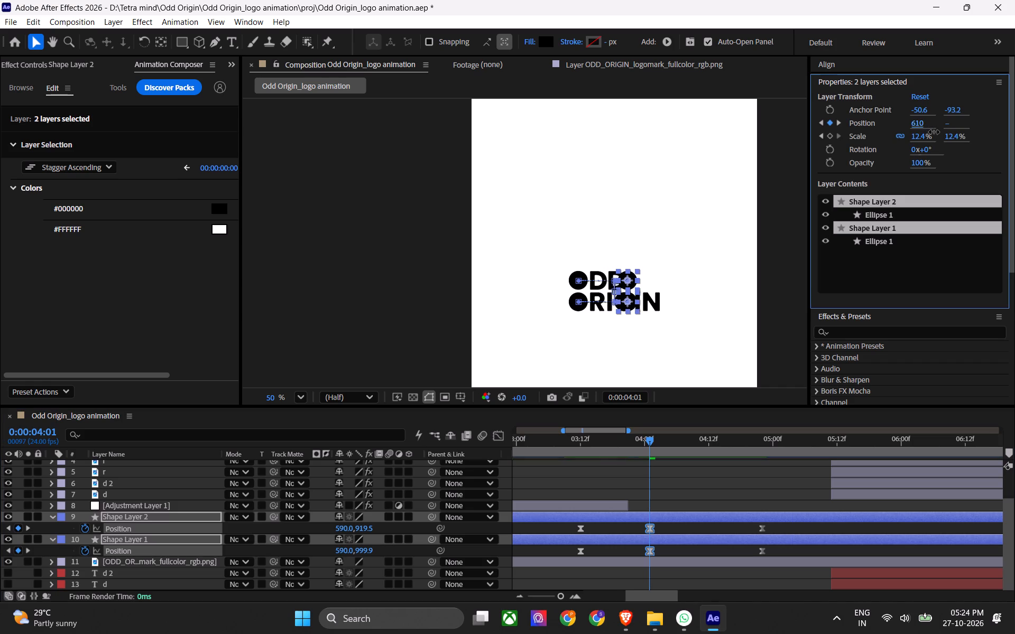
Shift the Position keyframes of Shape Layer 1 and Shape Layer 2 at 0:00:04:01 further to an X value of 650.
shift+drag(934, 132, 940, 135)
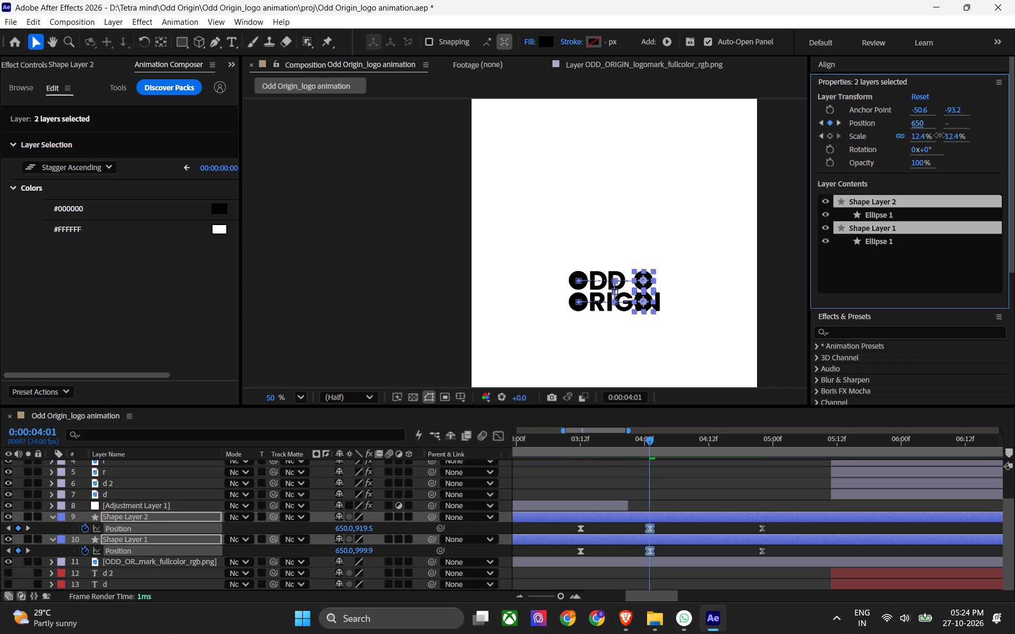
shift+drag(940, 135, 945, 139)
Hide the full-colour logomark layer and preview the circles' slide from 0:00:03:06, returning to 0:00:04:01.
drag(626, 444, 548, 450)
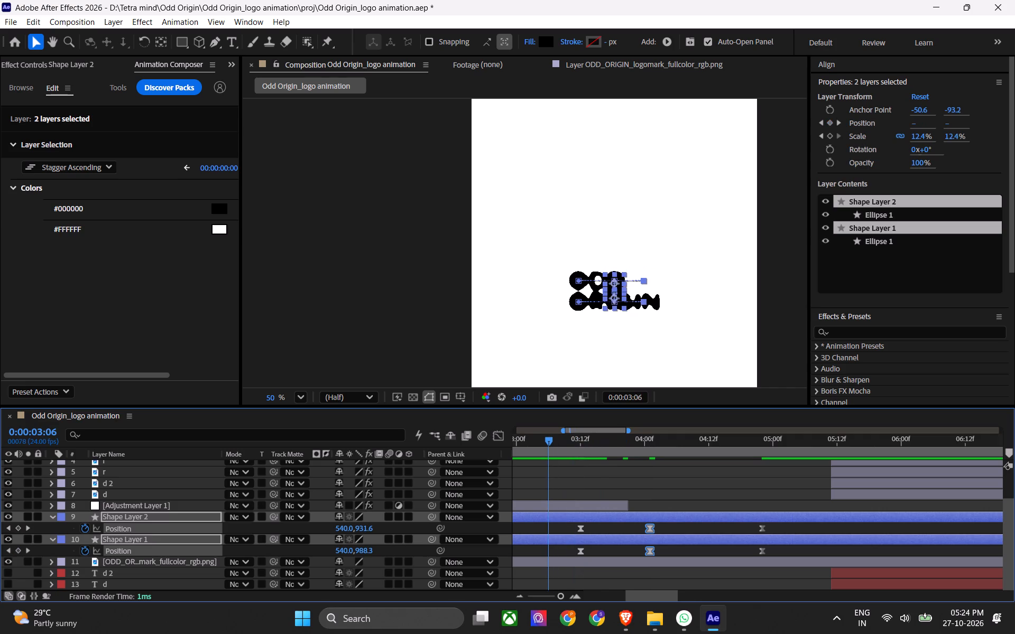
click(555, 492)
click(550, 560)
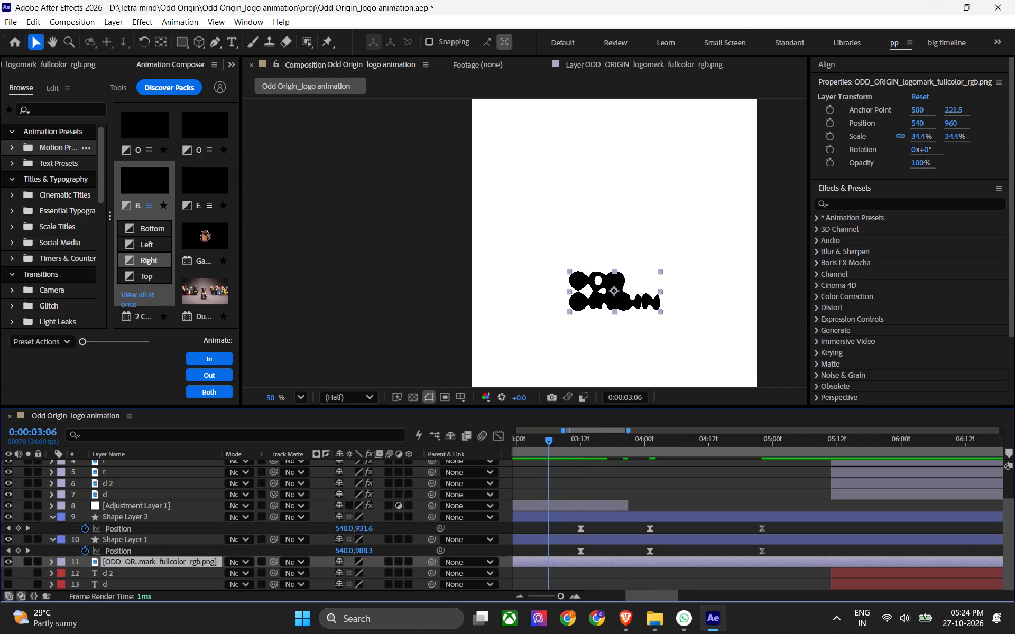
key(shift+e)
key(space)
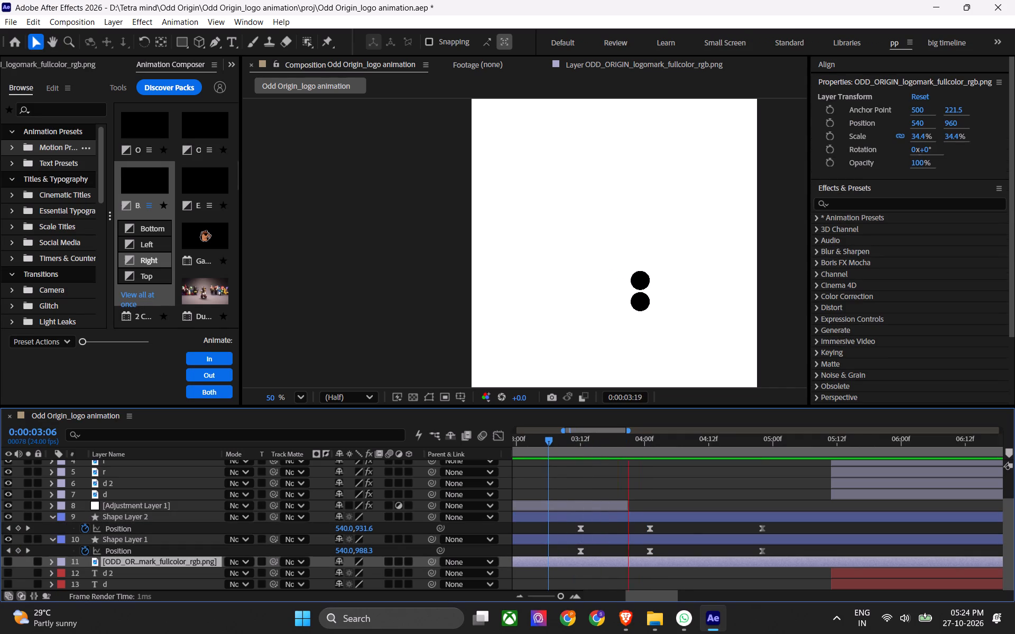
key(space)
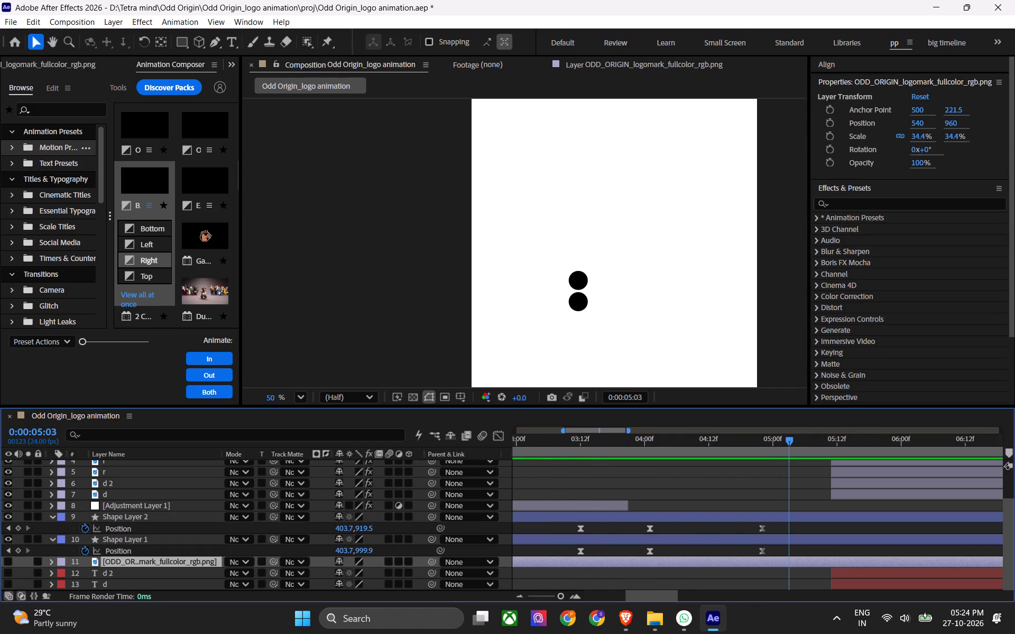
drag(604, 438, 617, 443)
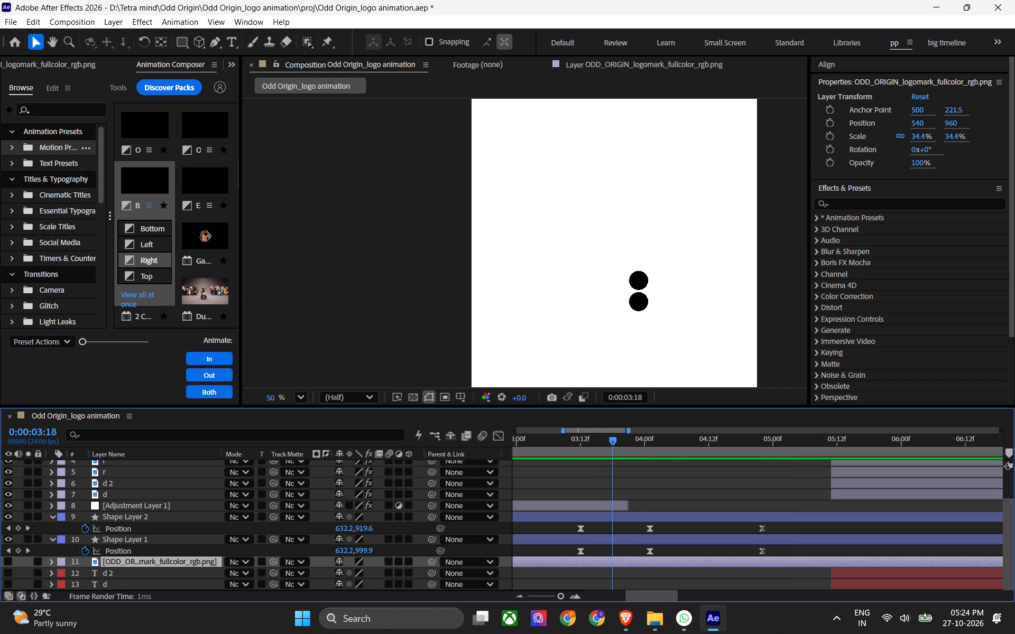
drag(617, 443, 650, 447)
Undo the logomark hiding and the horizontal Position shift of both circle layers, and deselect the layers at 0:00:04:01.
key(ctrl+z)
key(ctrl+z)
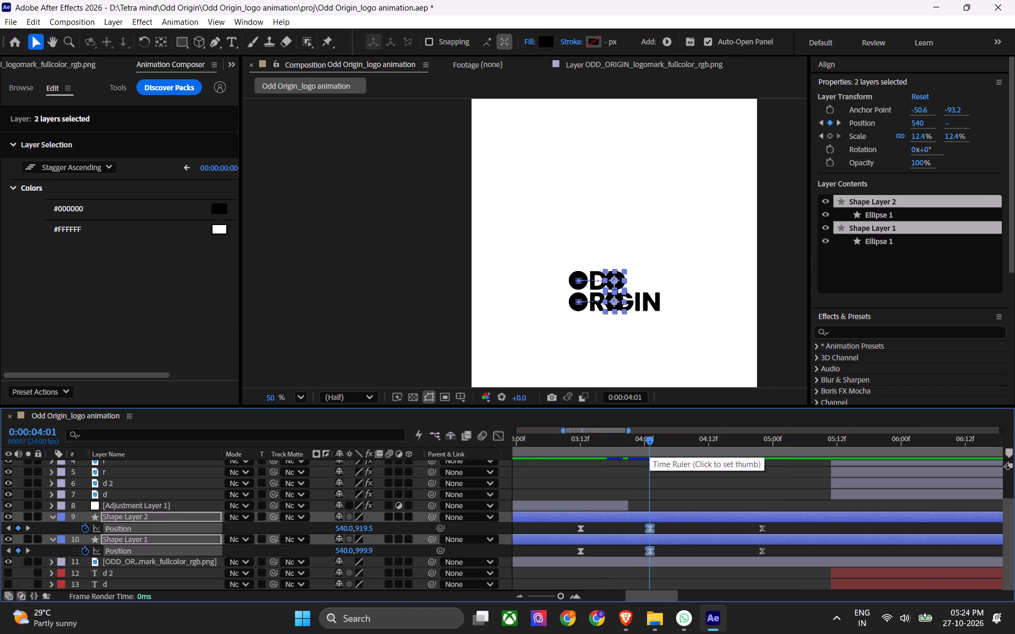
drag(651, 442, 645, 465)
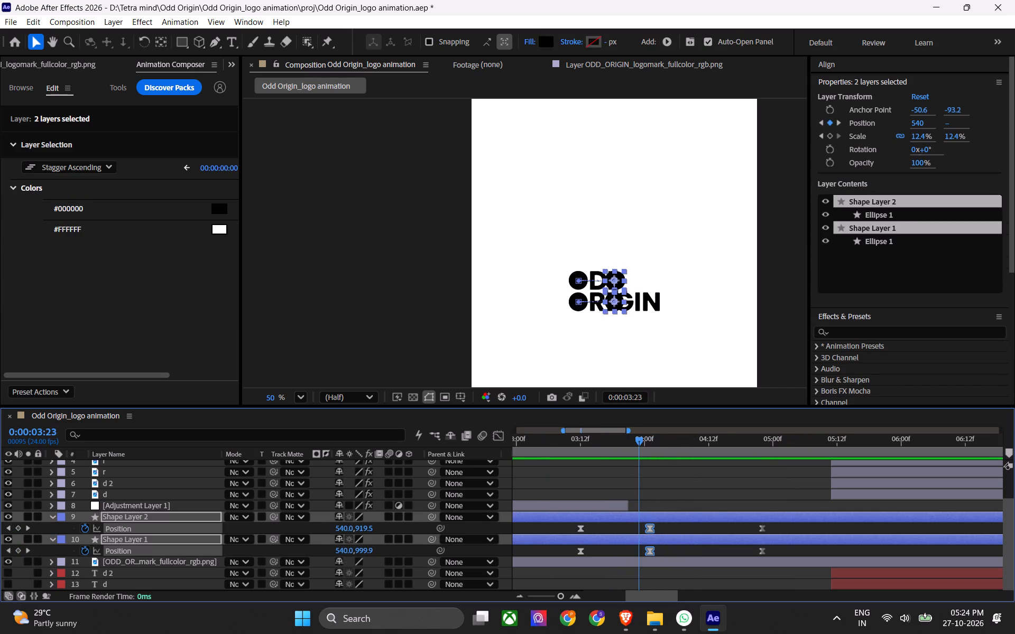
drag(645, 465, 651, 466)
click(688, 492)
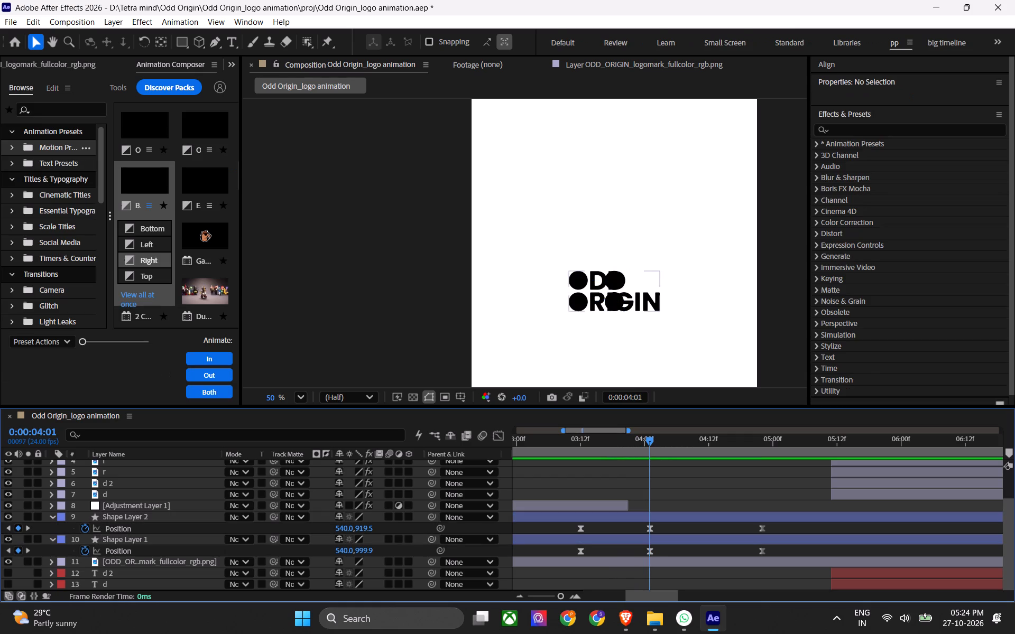
Hide the full-colour ODD ORIGIN logomark image layer and save the project.
click(672, 557)
key(shift+e)
key(ctrl+s)
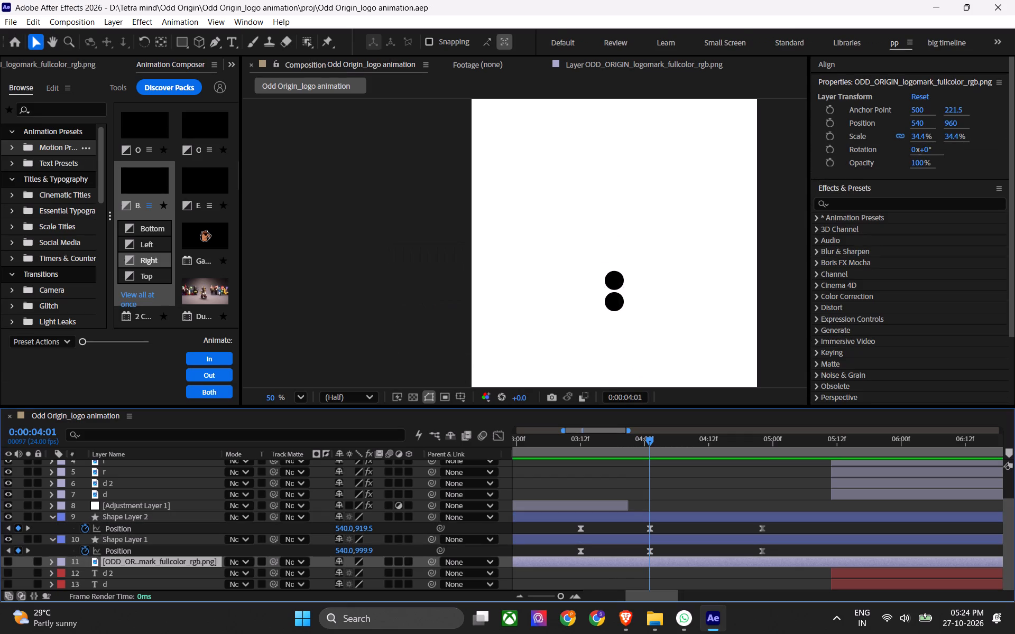
Scrub between 0:00:03:04 and 0:00:04:17 to examine the circles' separation and slide, stopping at 0:00:04:01.
drag(647, 443, 532, 462)
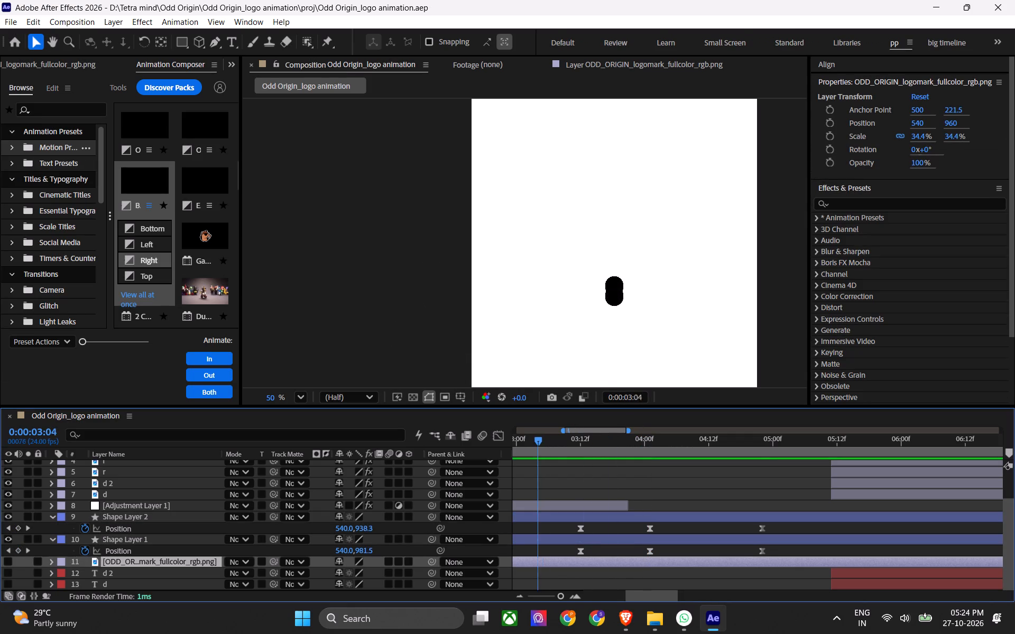
drag(532, 462, 668, 479)
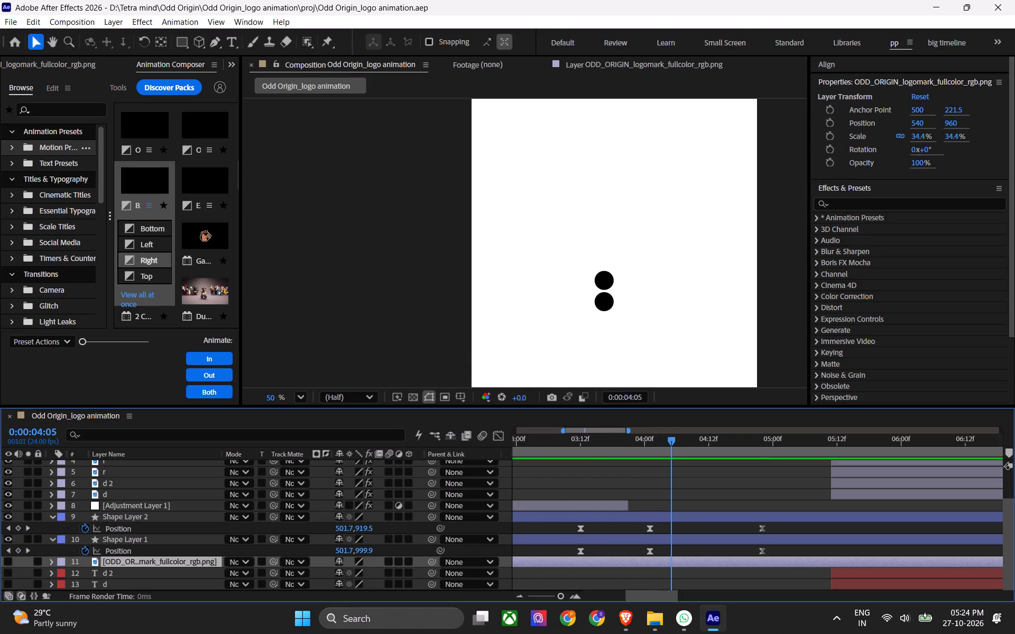
drag(668, 479, 709, 480)
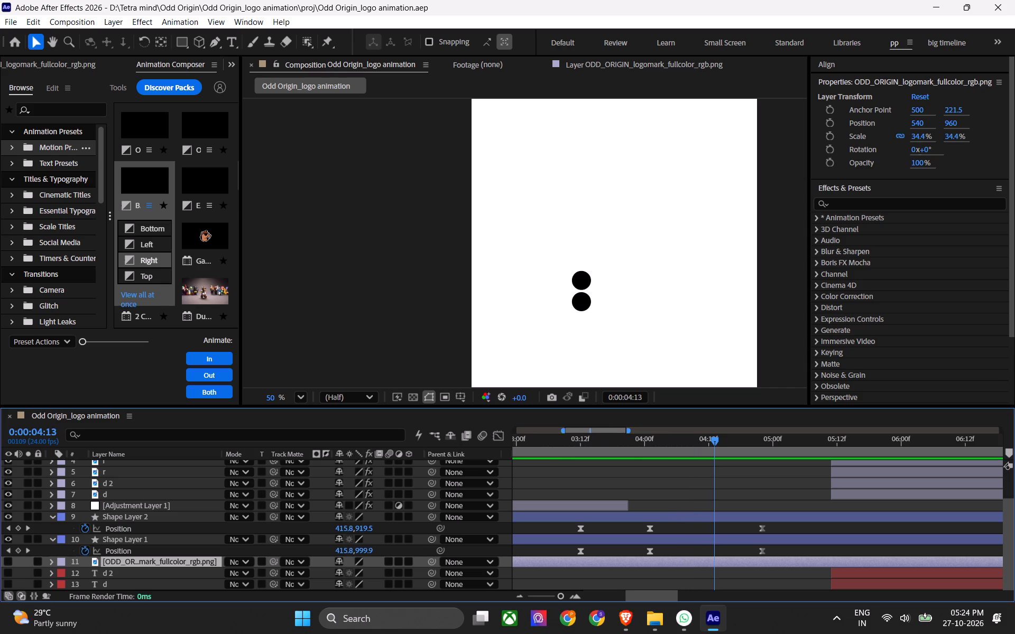
drag(709, 480, 654, 486)
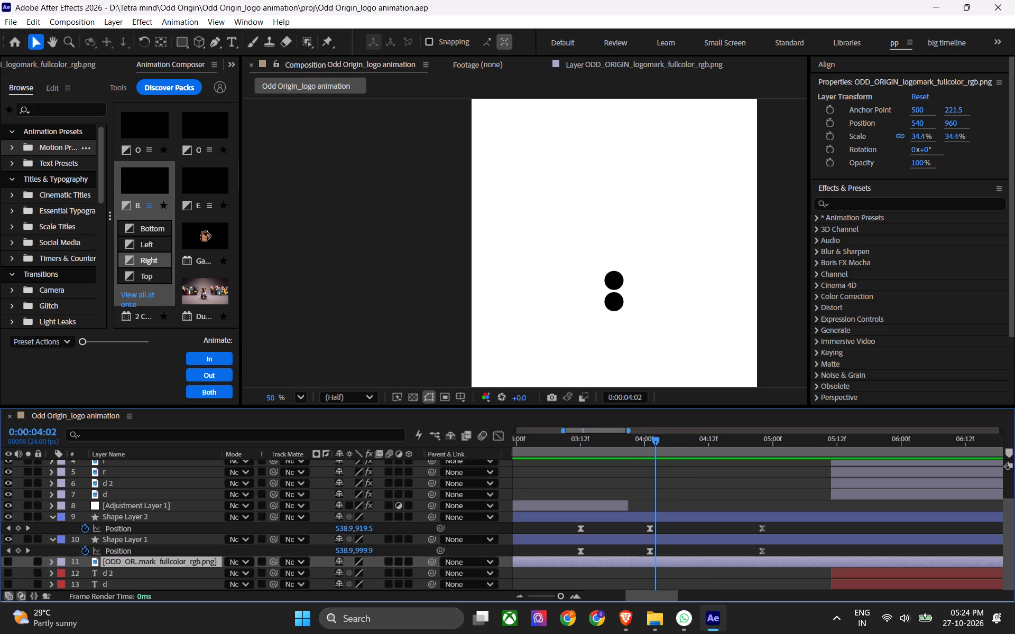
drag(654, 486, 668, 483)
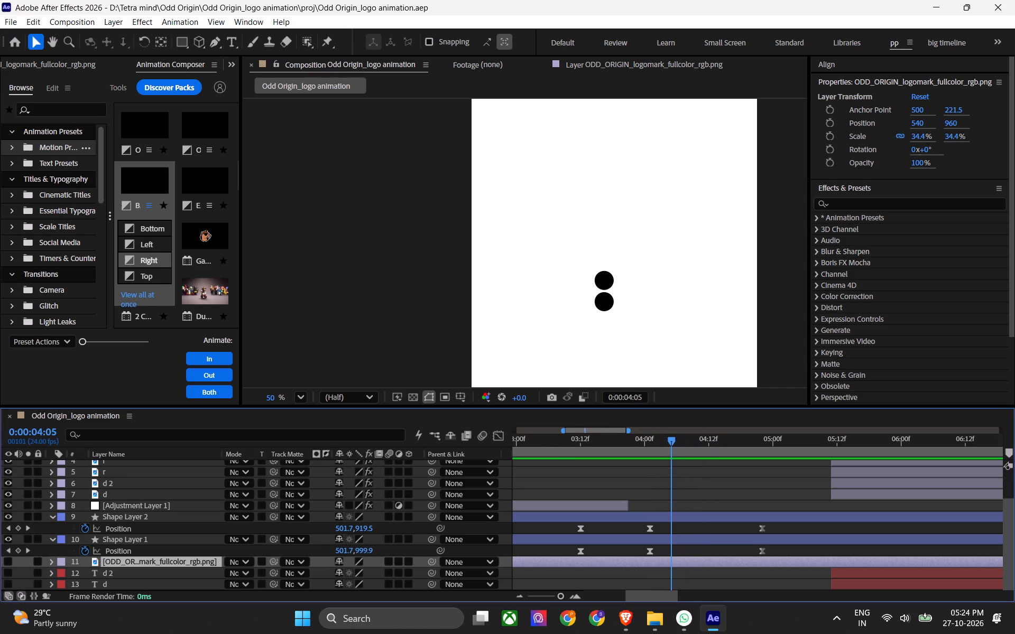
drag(668, 483, 736, 489)
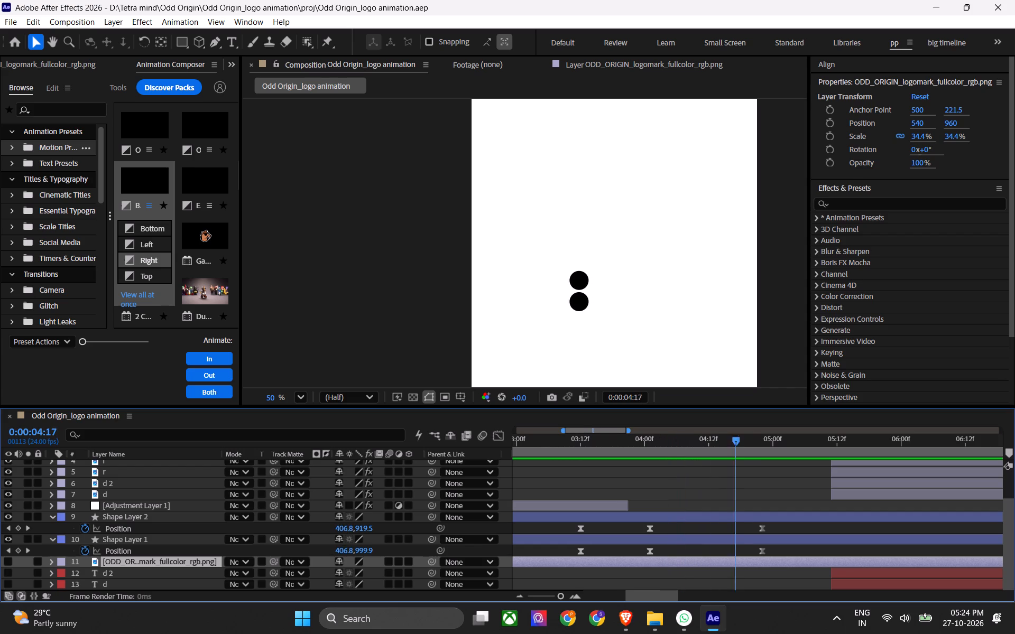
drag(736, 489, 702, 488)
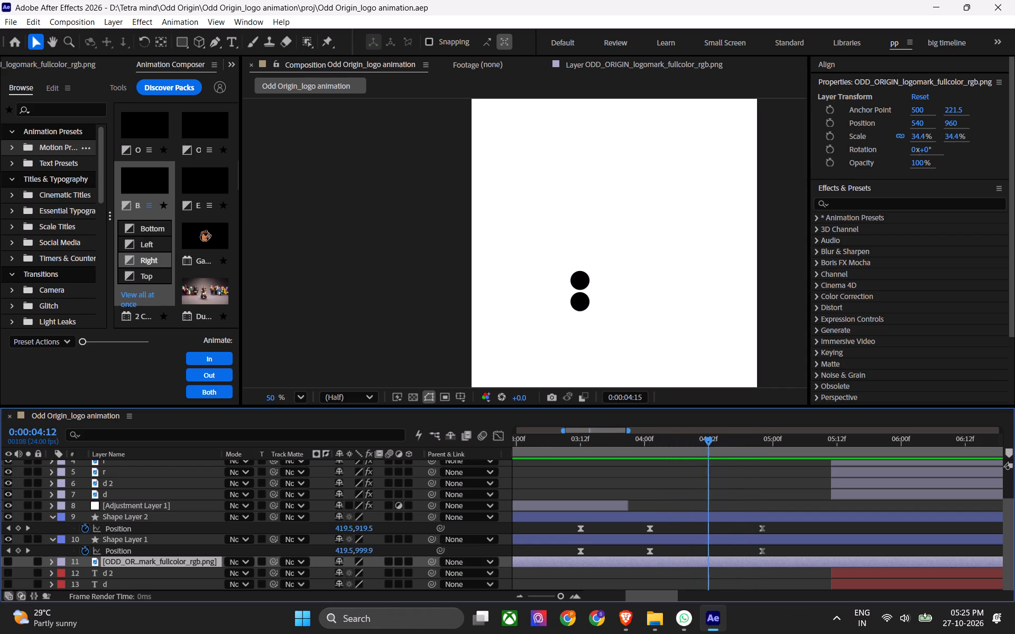
drag(702, 488, 648, 496)
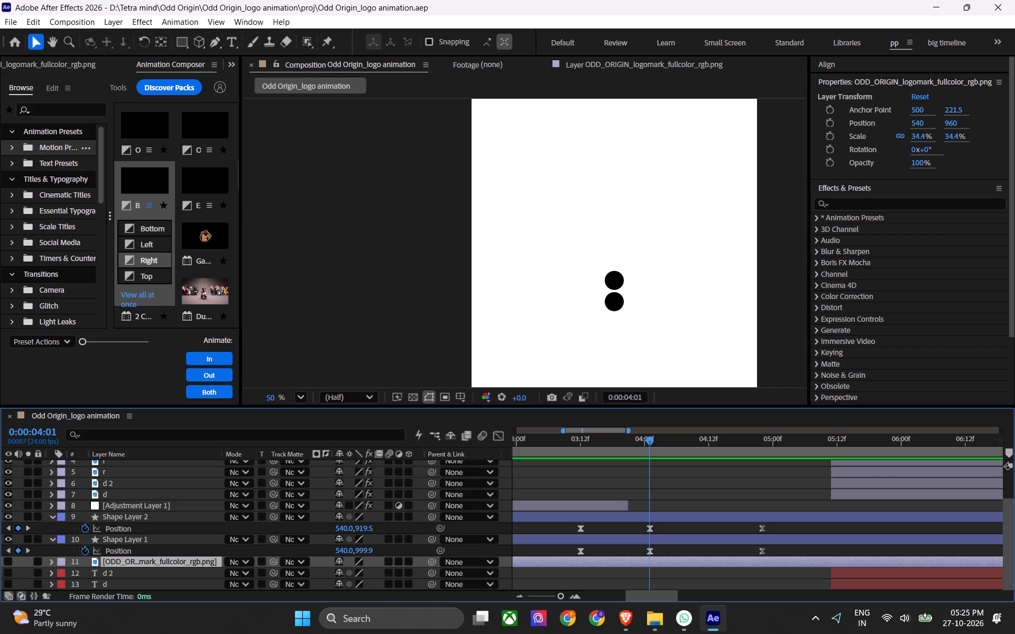
Create a new composition, Comp 1, at 1080 x 1920 px, 24 fps and 30 seconds with a white background.
scroll(168, 62, up, 4)
click(69, 302)
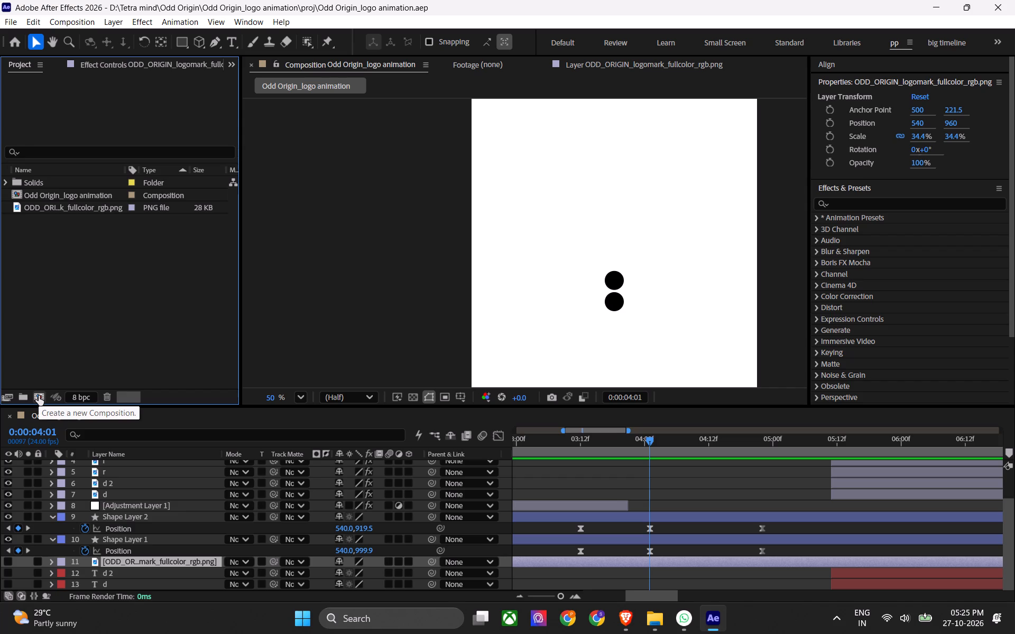
click(39, 396)
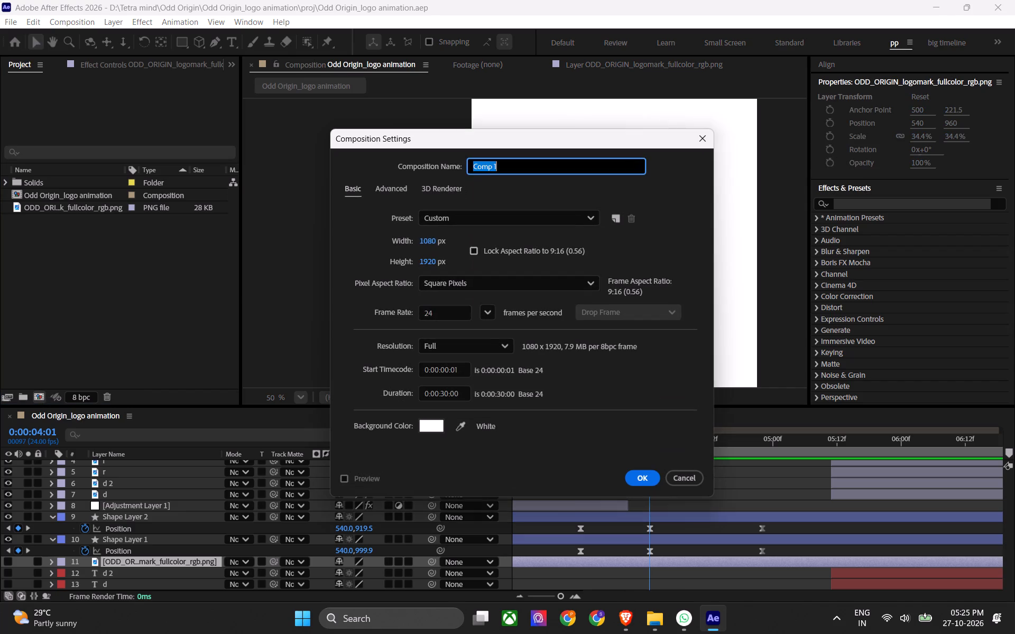
click(650, 479)
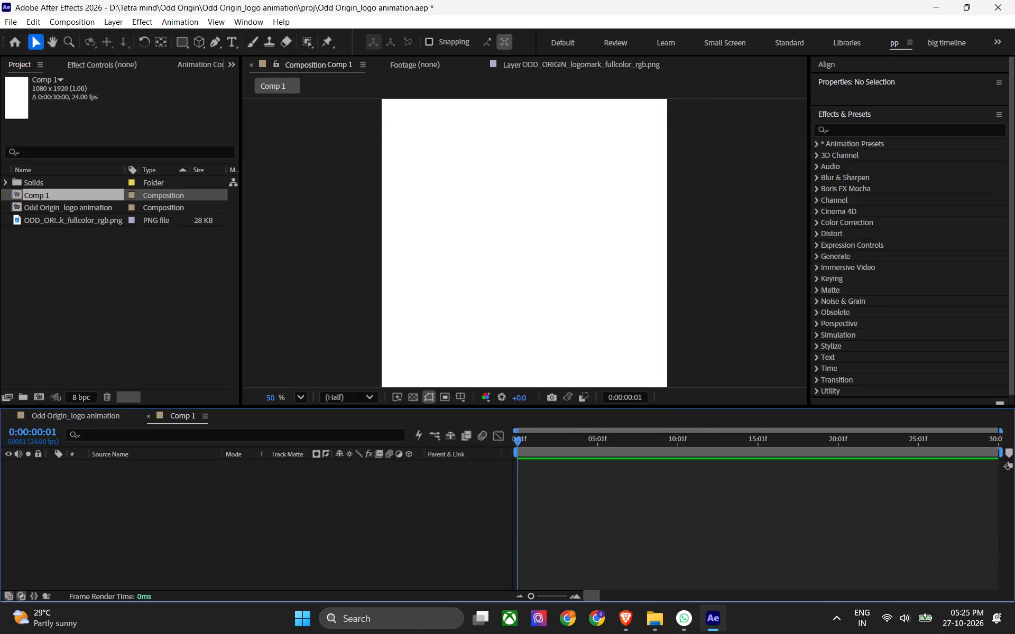
scroll(488, 268, down, 6)
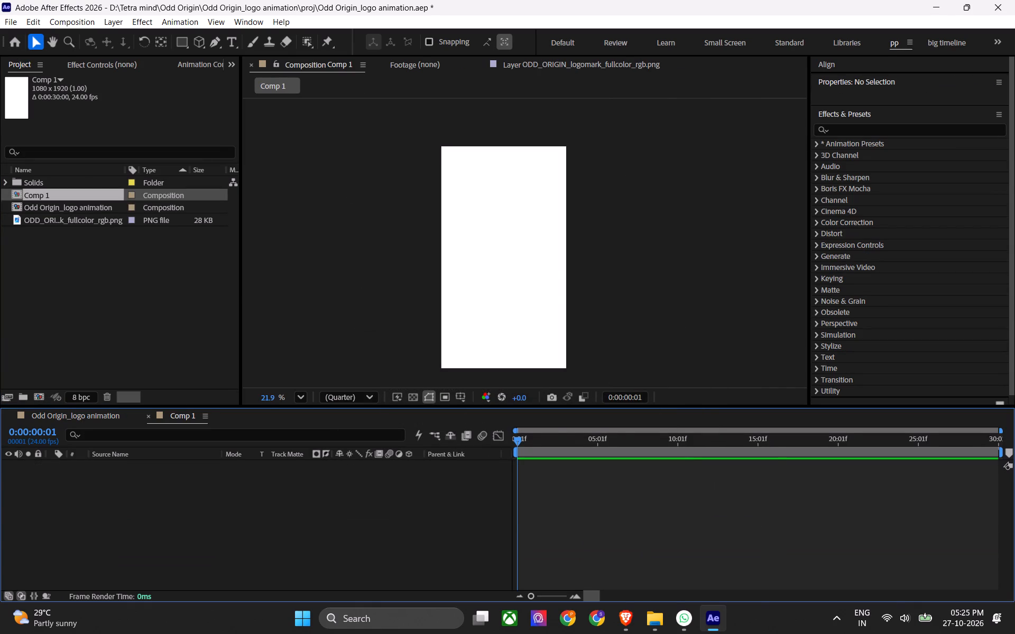
scroll(174, 413, up, 2)
Copy all layers of the Odd Origin_logo animation composition into Comp 1 and save the project.
click(540, 486)
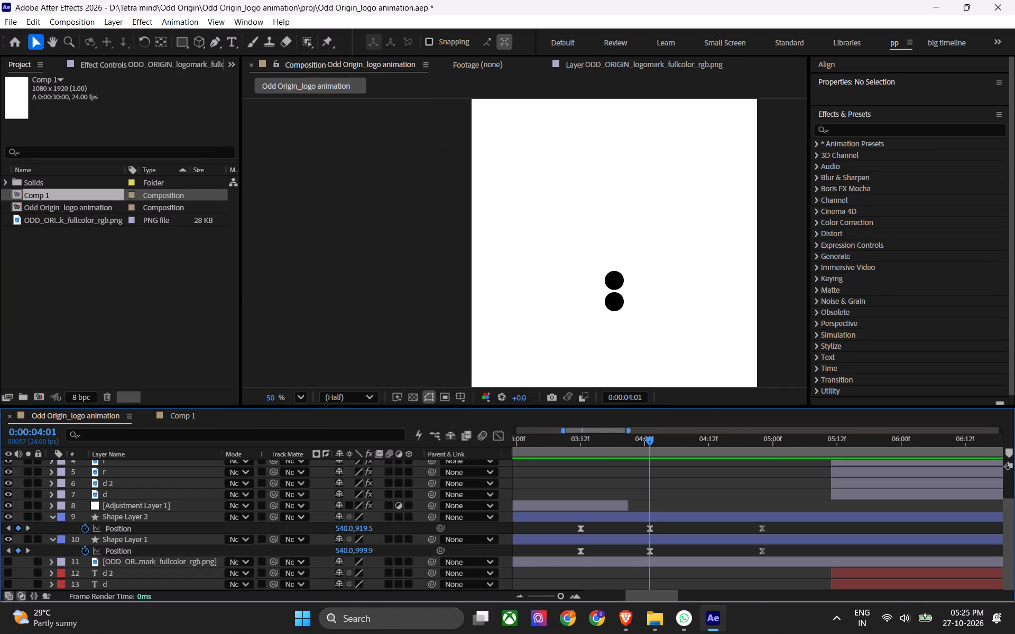
key(ctrl+a)
key(ctrl+c)
click(191, 416)
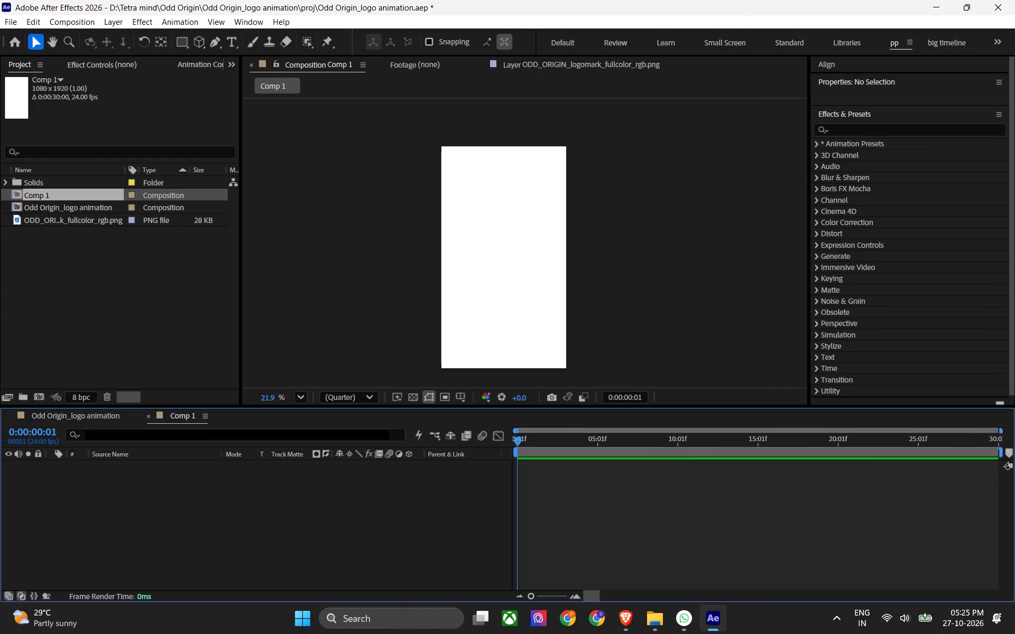
key(ctrl+v)
drag(534, 444, 600, 448)
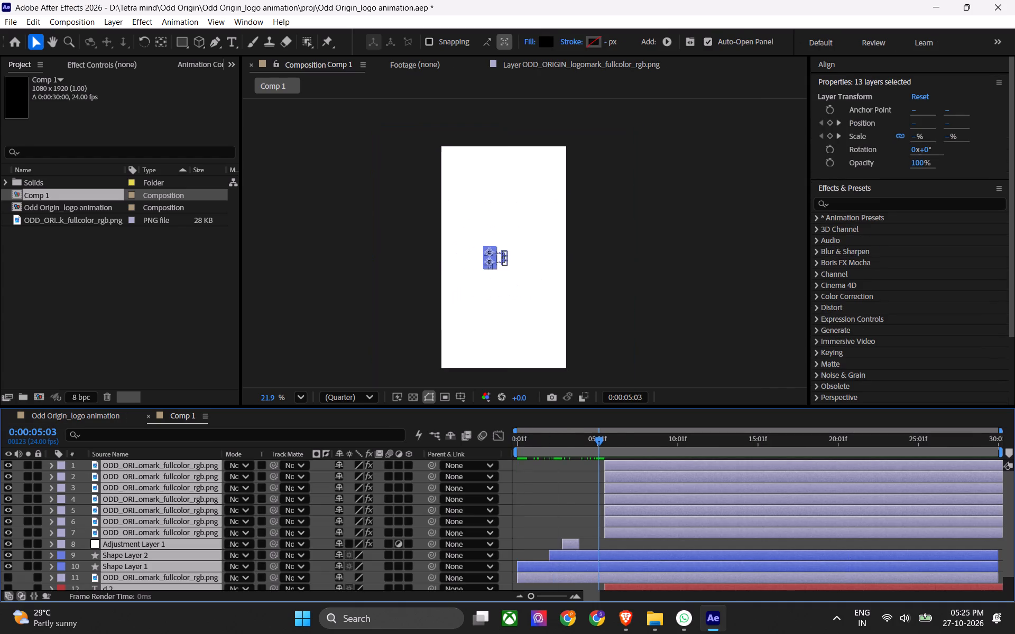
drag(600, 448, 490, 449)
click(518, 484)
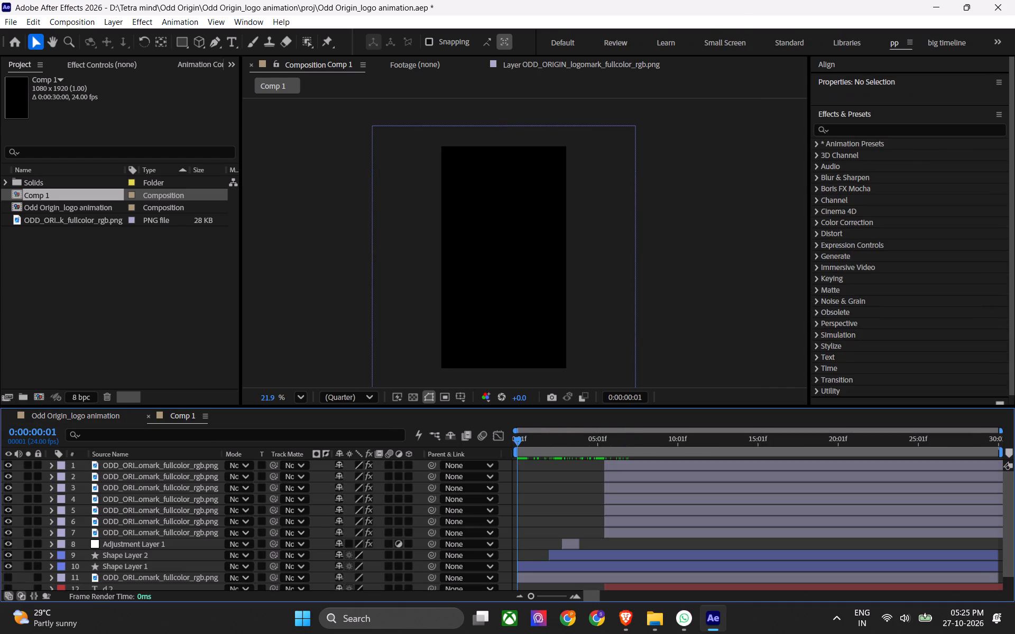
scroll(556, 476, up, 4)
drag(533, 433, 482, 445)
scroll(549, 498, down, 6)
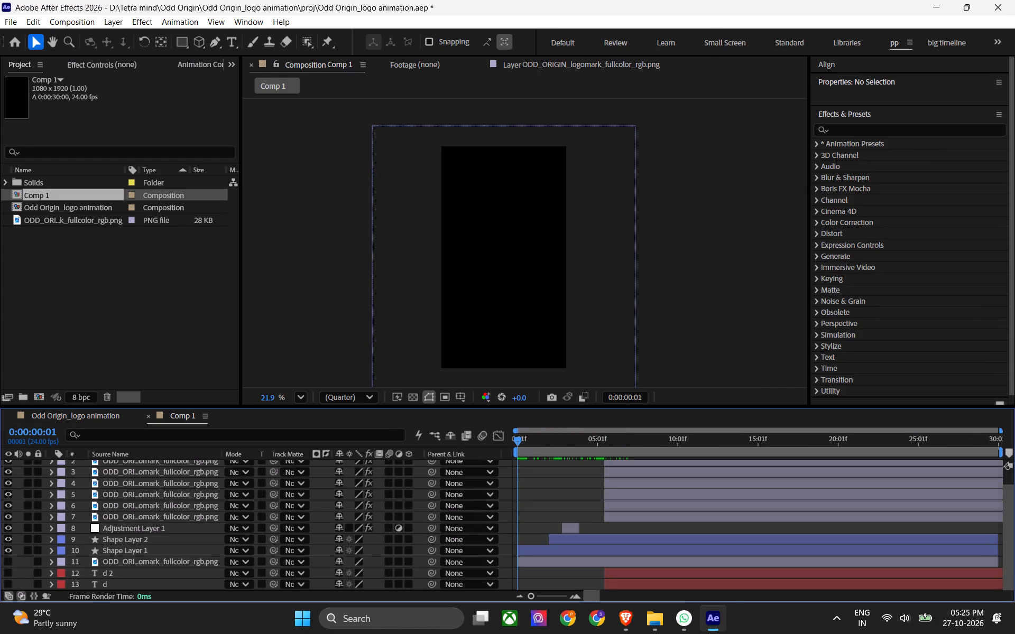
key(ctrl+s)
Play the Odd Origin_logo animation composition from 0:00:00:00 through the circles' slide to 0:00:04:20, and save the project.
click(113, 417)
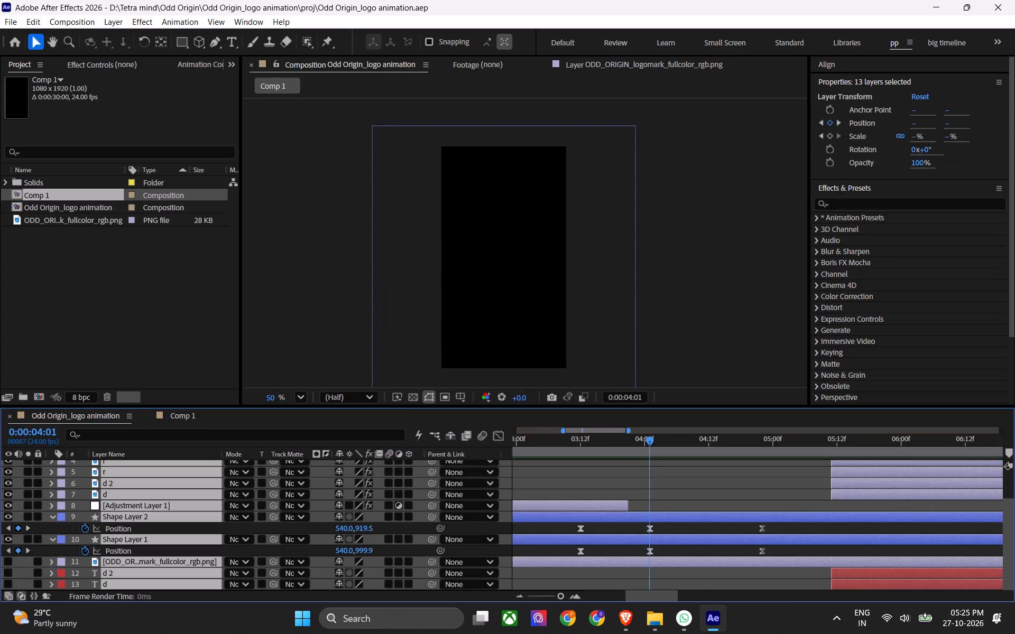
click(539, 473)
drag(566, 446, 466, 459)
key(ctrl+s)
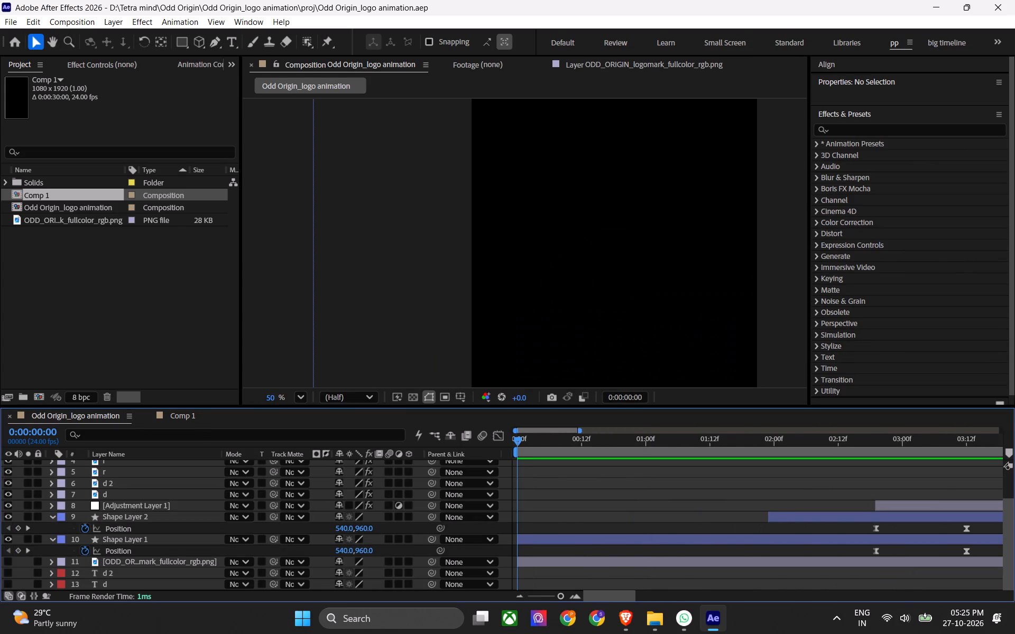
alt+scroll(599, 483, down, 3)
key(space)
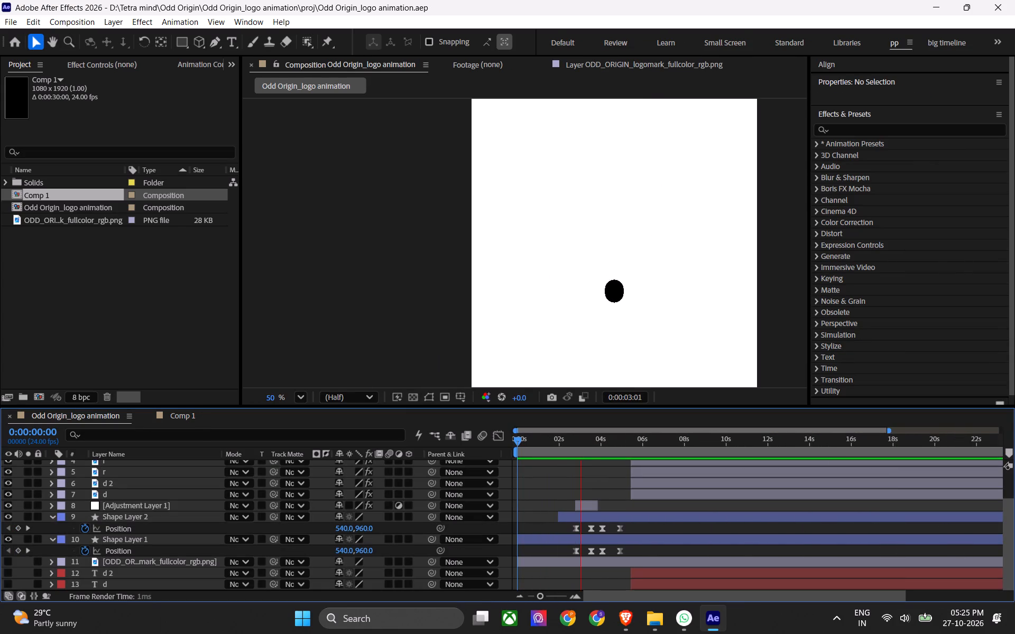
key(space)
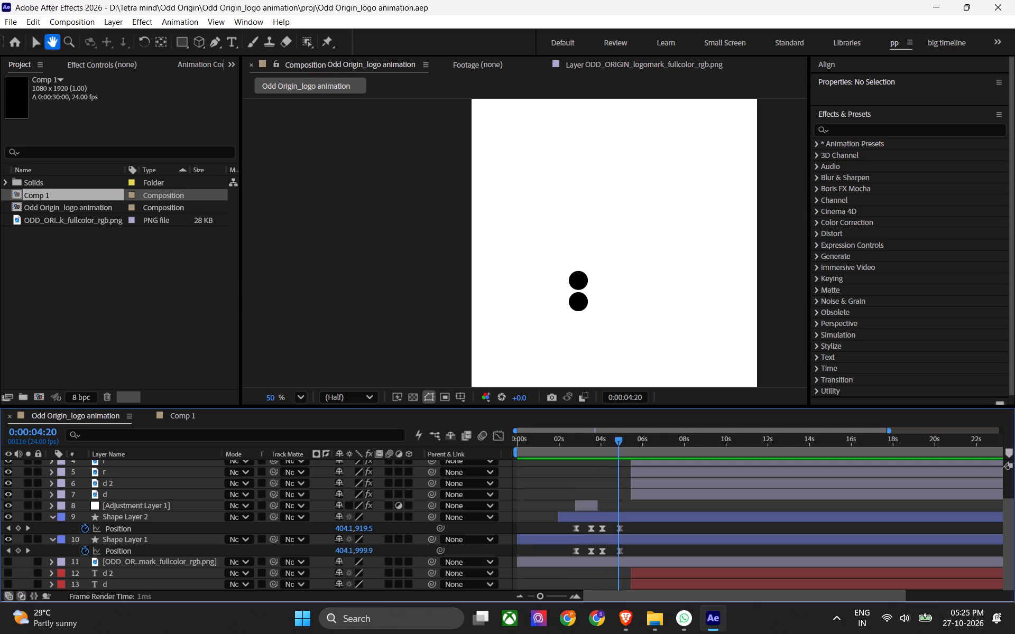
key(ctrl+s)
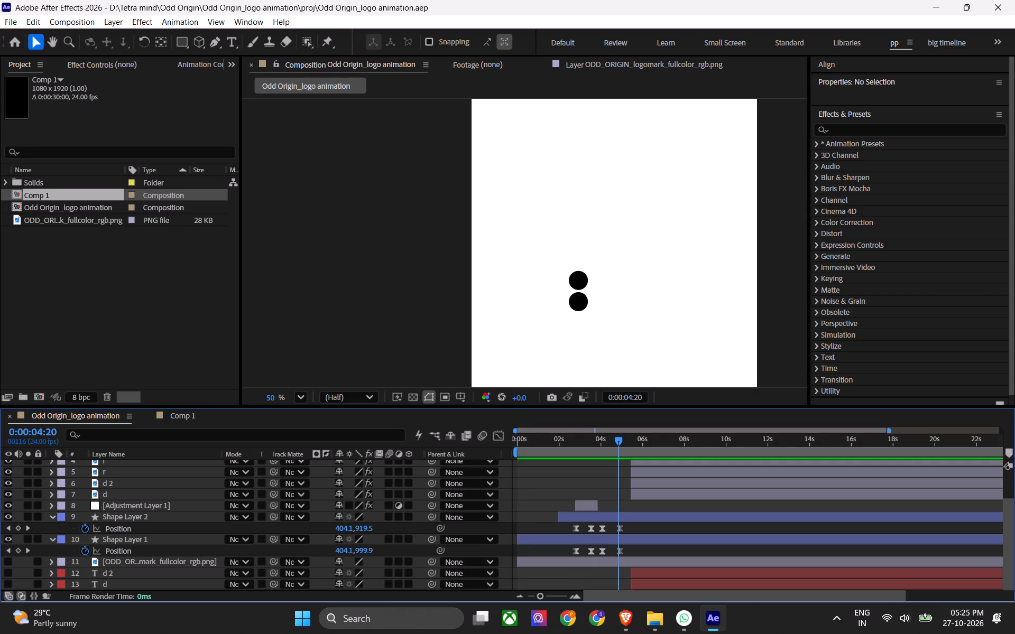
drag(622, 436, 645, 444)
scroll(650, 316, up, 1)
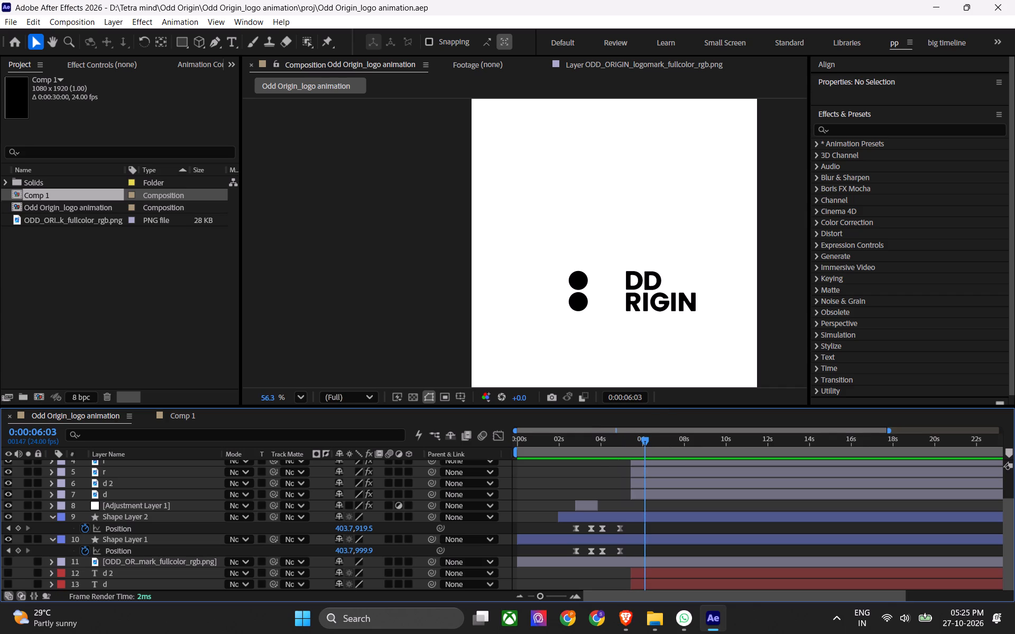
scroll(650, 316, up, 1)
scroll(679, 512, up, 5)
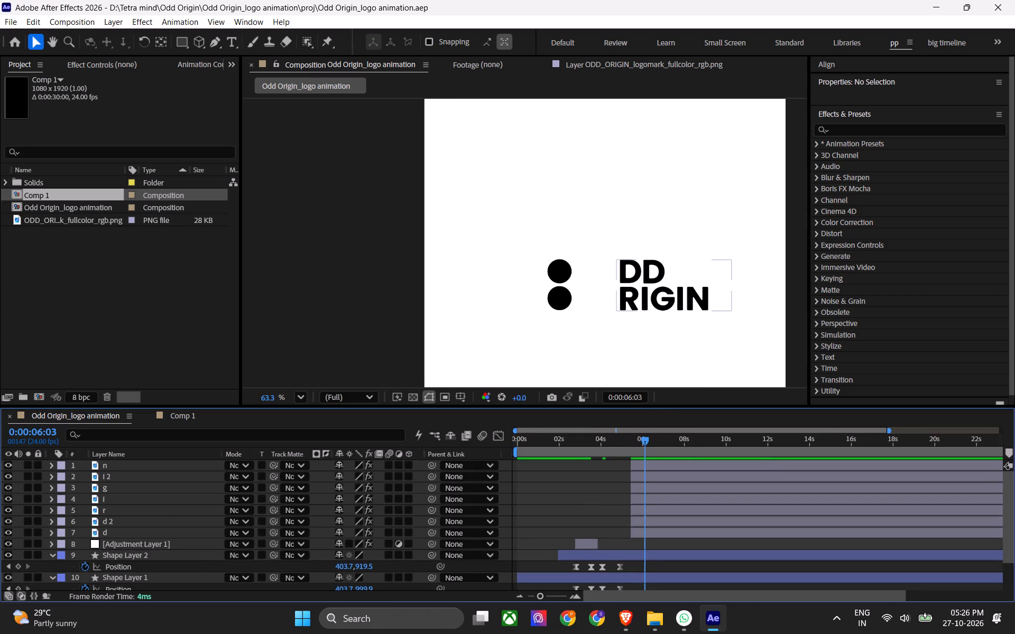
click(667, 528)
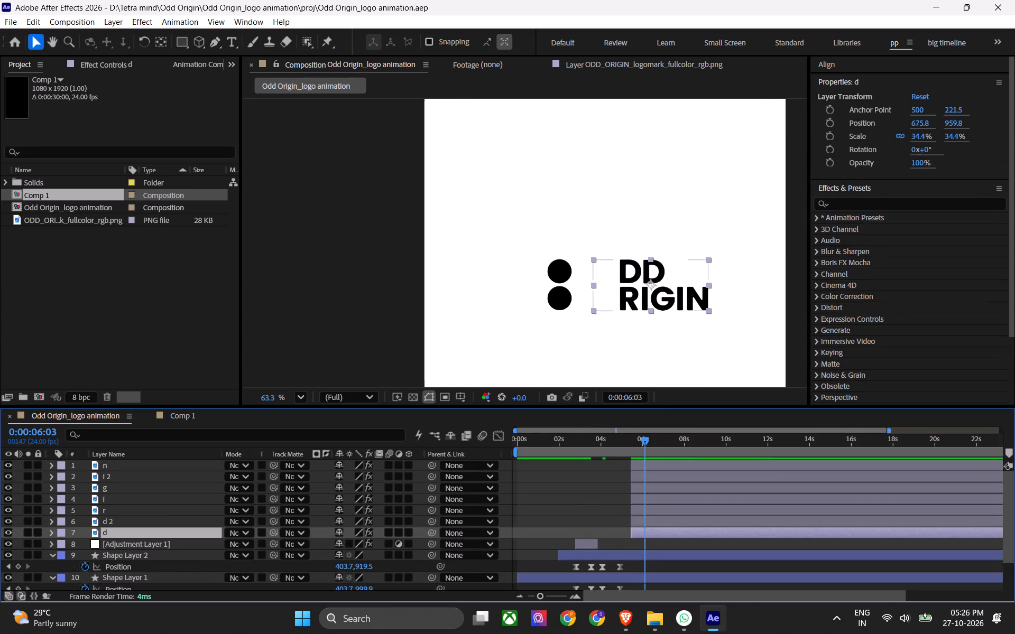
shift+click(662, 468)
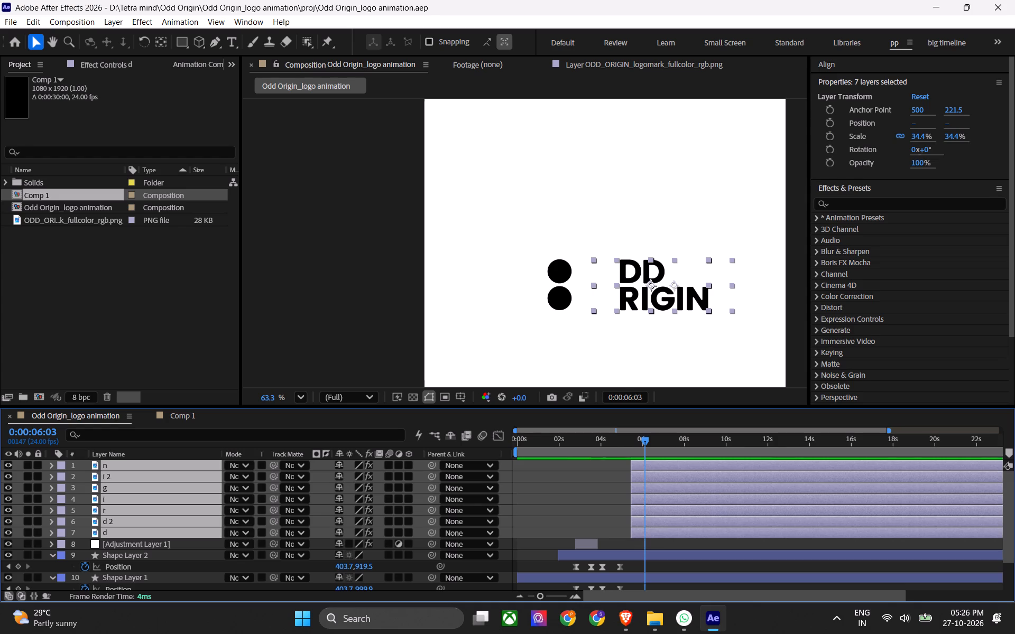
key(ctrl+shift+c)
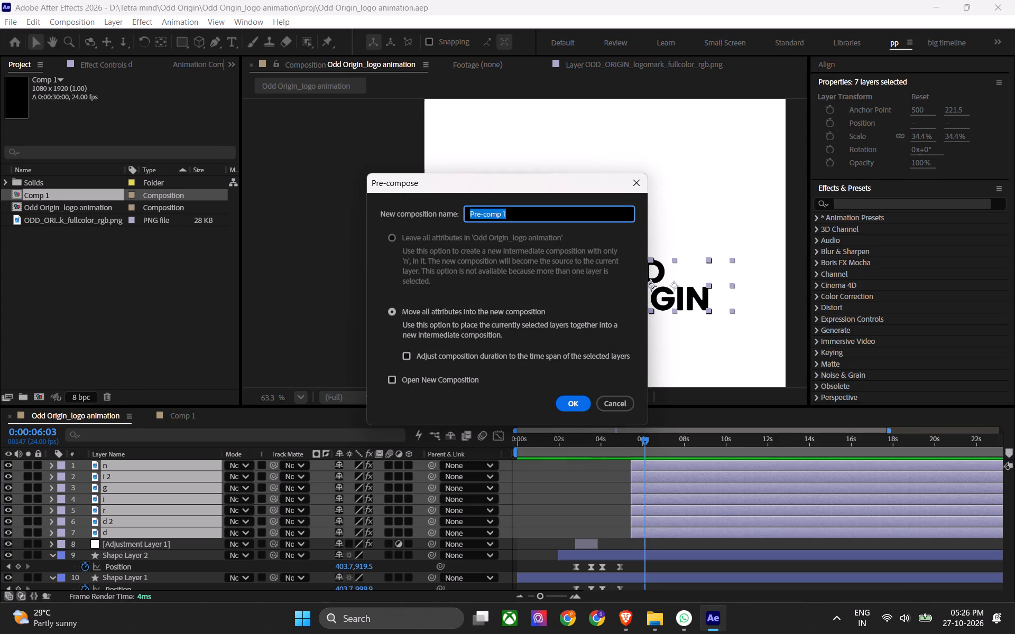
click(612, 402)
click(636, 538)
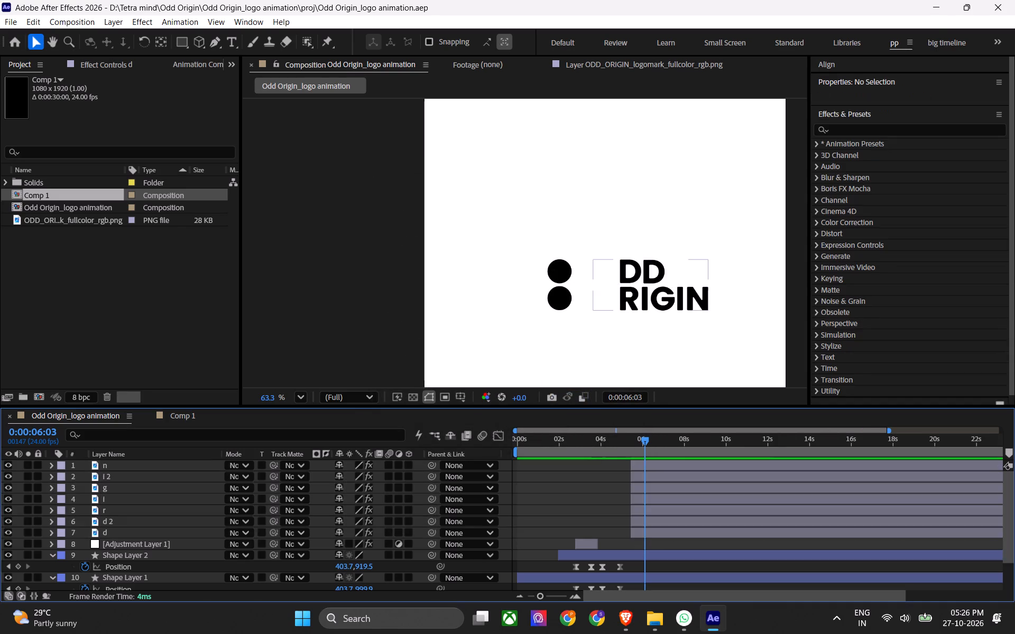
Pre-compose the d and d 2 letter layers into a new composition named dd, moving all attributes into it.
click(650, 522)
shift+click(648, 534)
key(ctrl+shift+c)
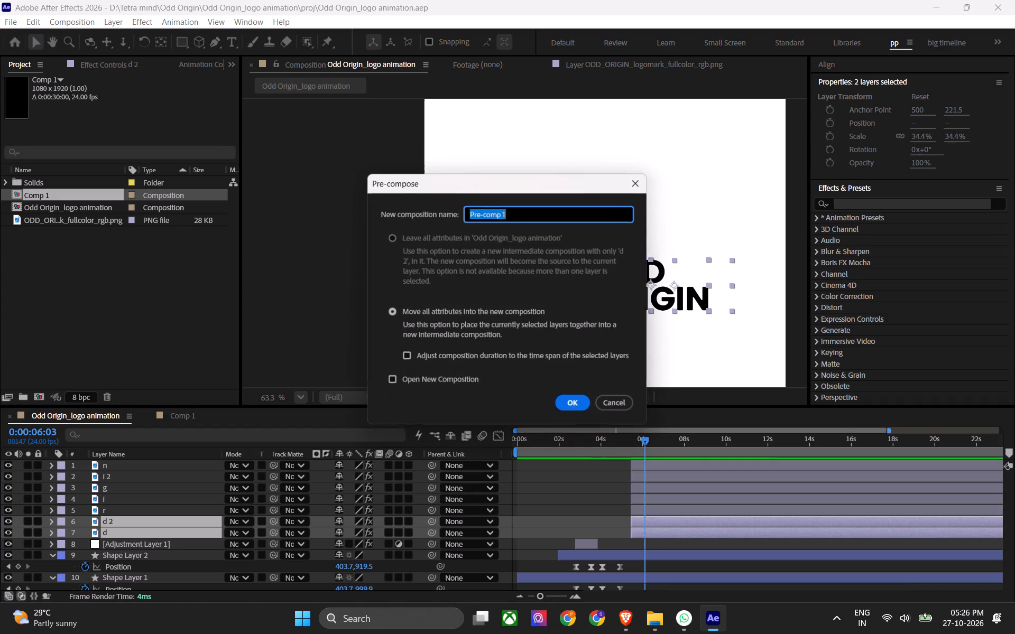
text(dd)
key(Return)
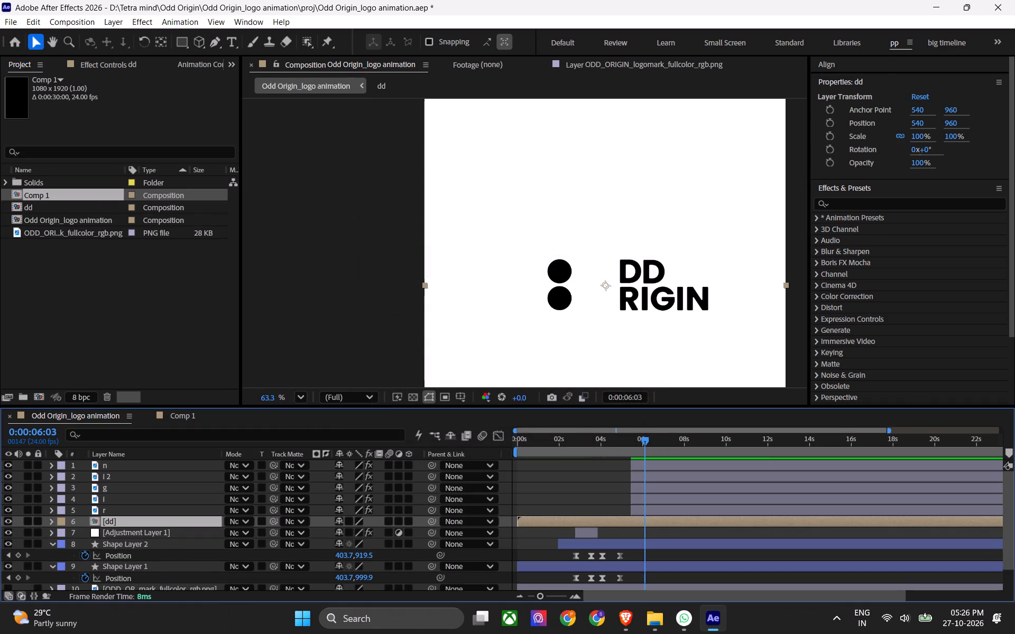
Trim the start of the dd layer to 0:00:05:11, in line with the start of the remaining letter layers.
alt+scroll(618, 530, up, 3)
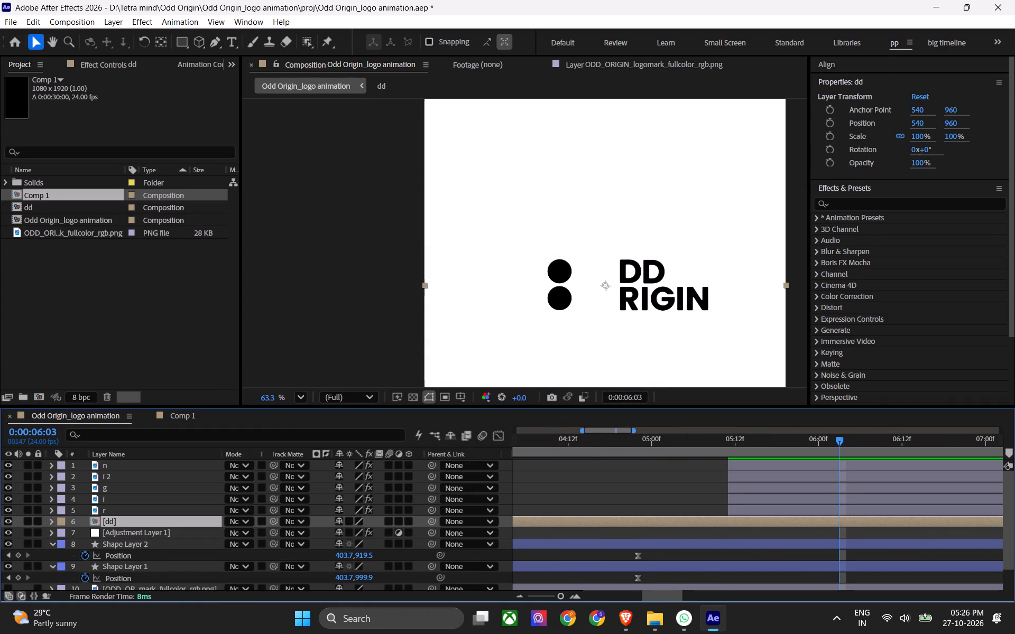
click(730, 442)
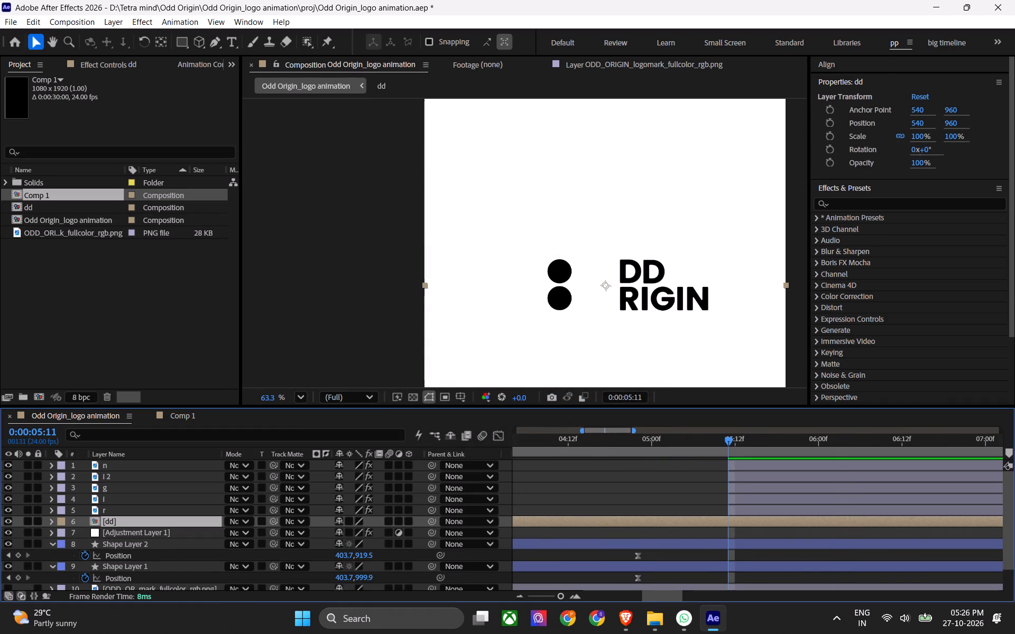
drag(729, 441, 739, 447)
key(alt+bracketleft)
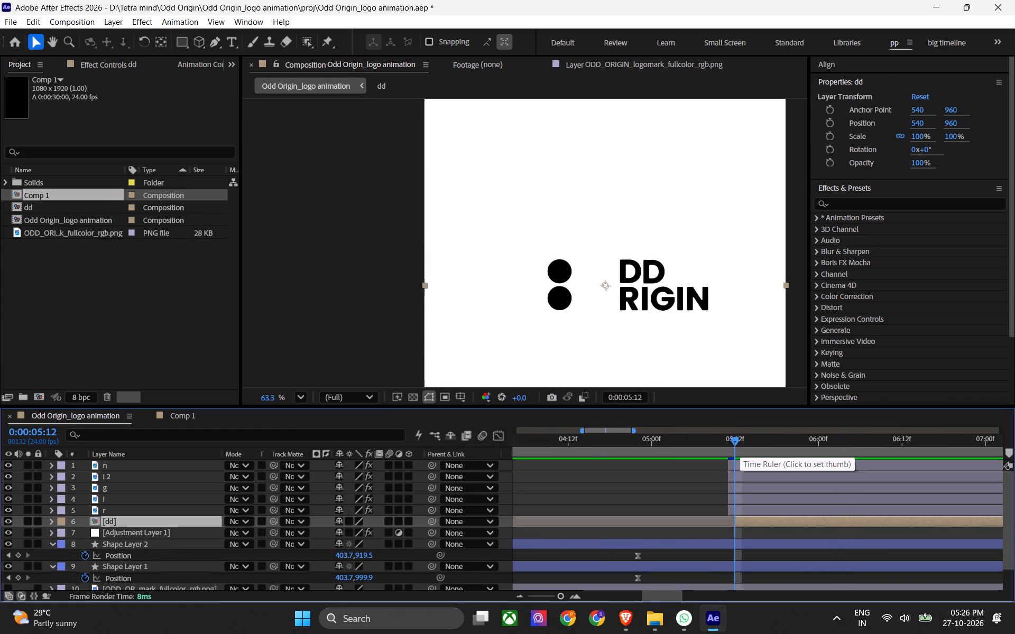
key(ctrl+z)
click(733, 440)
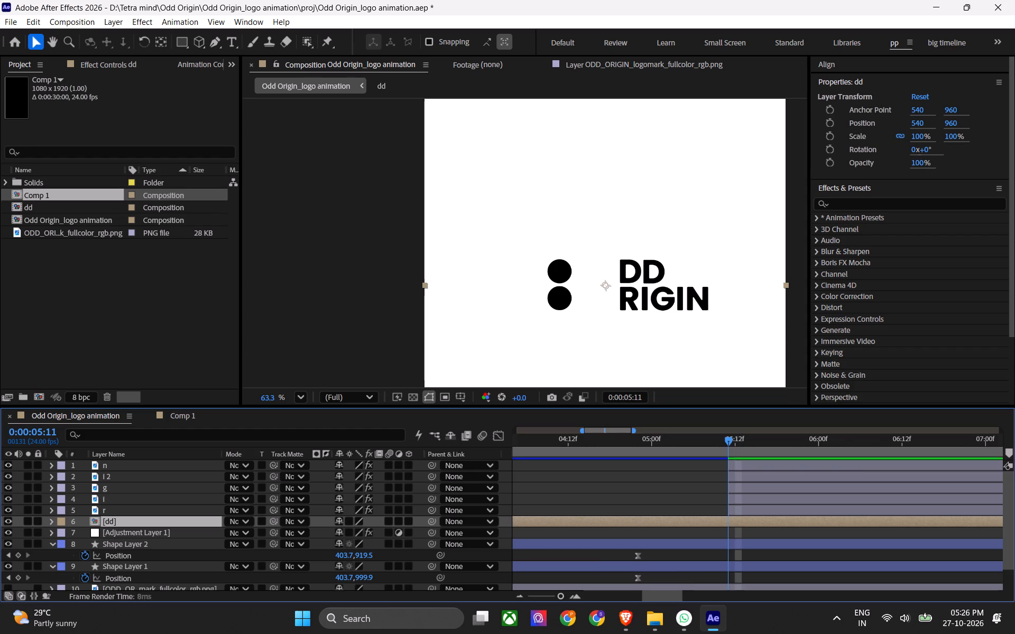
key(alt+bracketleft)
key(ctrl+z)
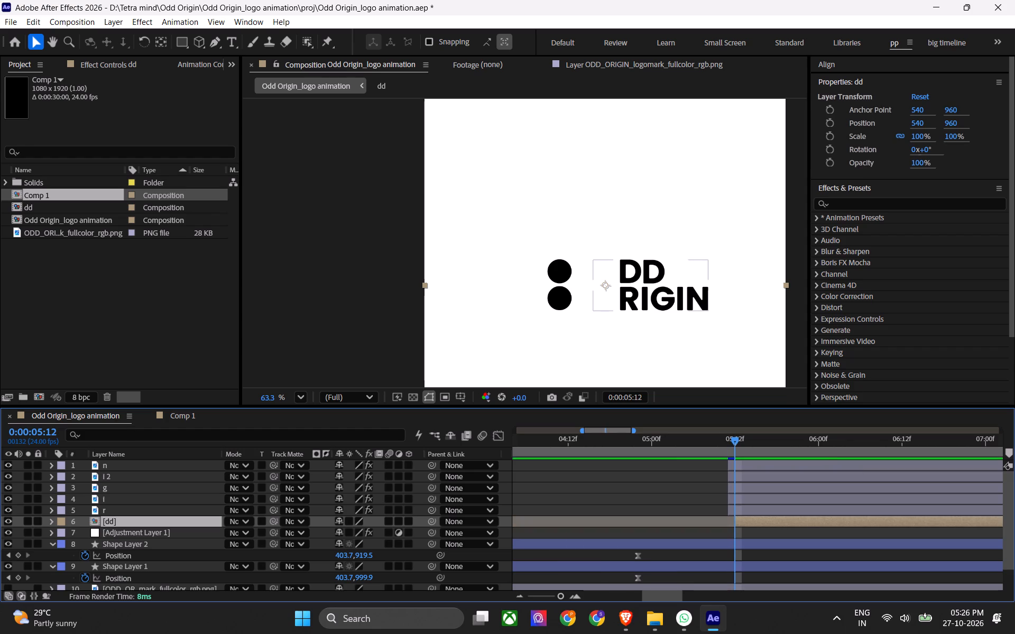
drag(737, 444, 731, 444)
key(alt+bracketleft)
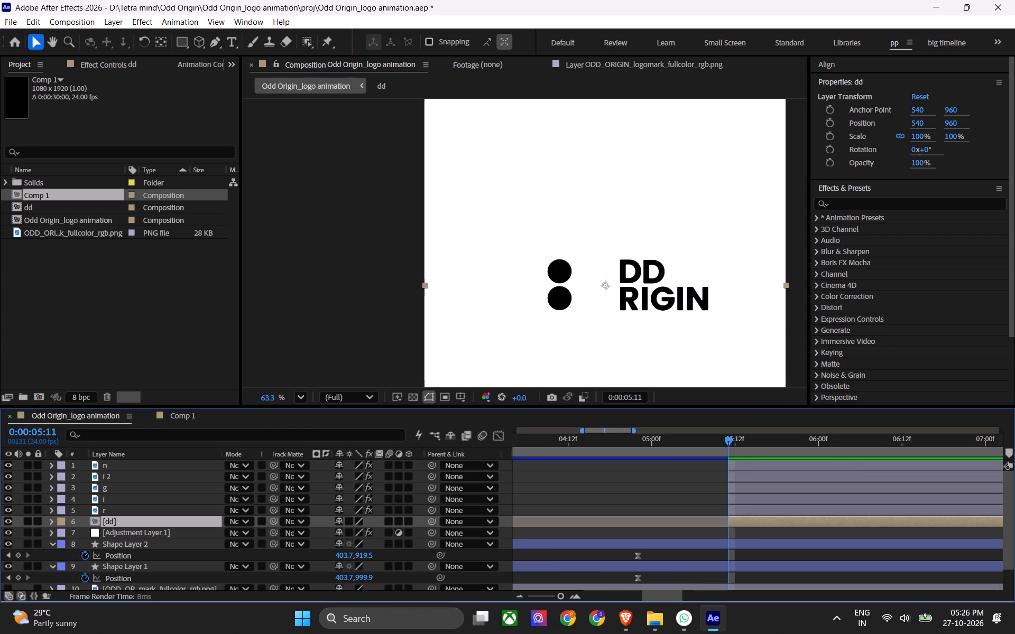
Select the r letter layer of the RIGIN line.
click(732, 510)
scroll(737, 500, up, 4)
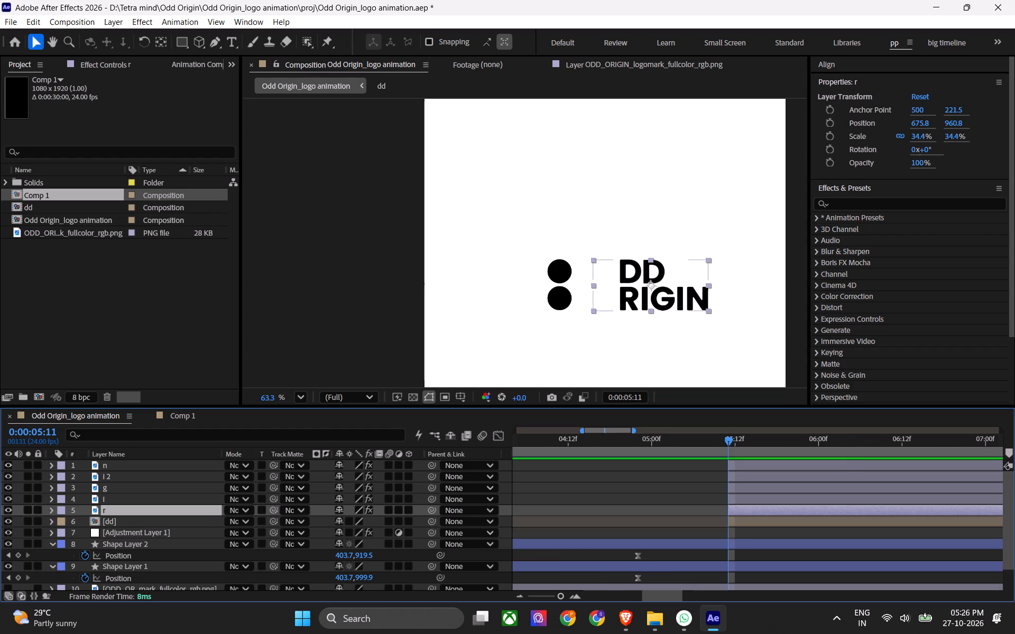
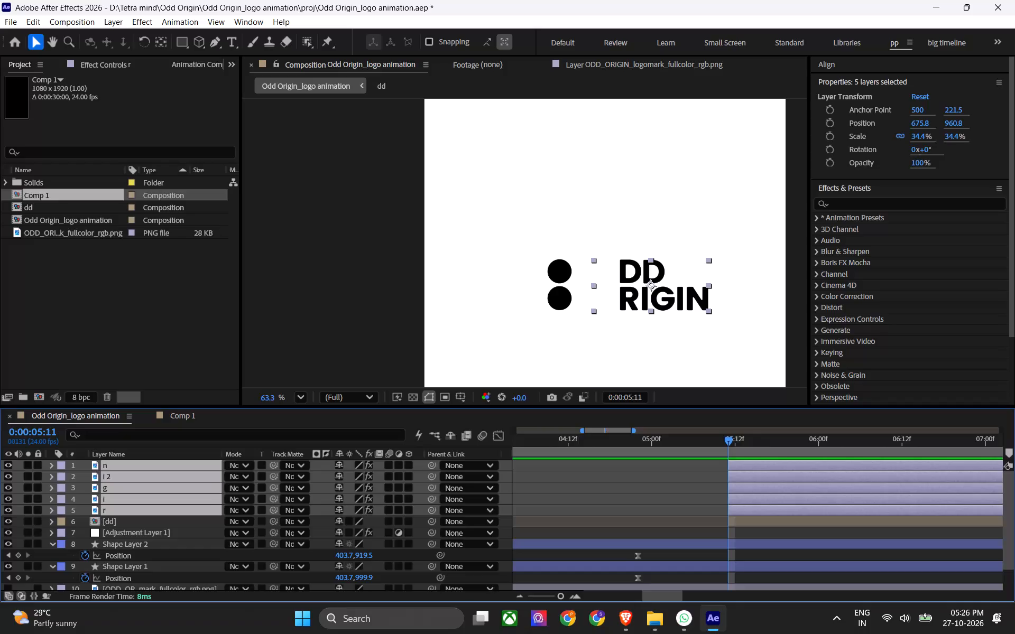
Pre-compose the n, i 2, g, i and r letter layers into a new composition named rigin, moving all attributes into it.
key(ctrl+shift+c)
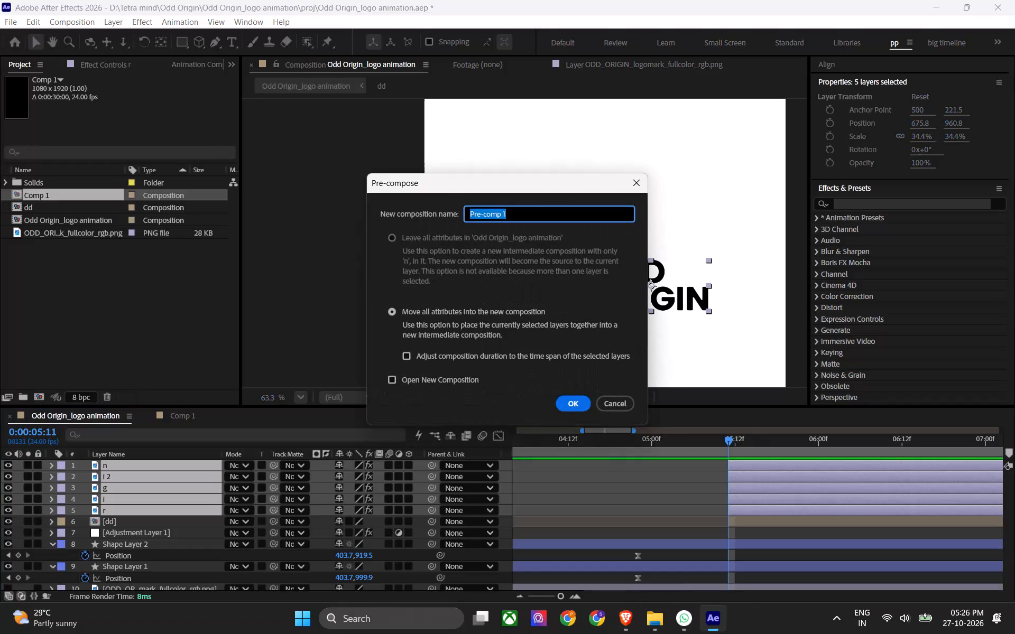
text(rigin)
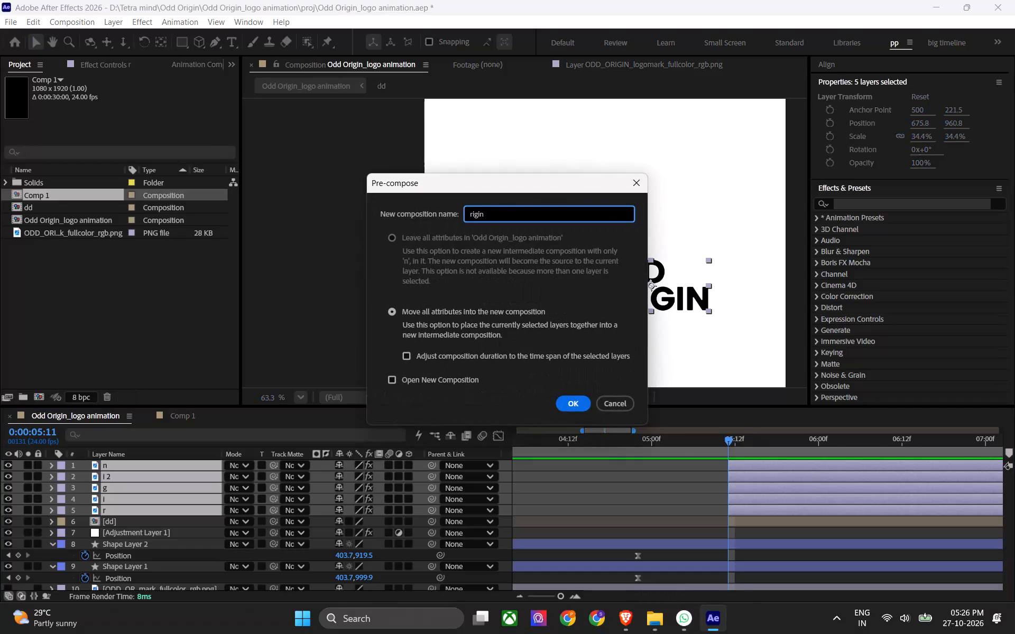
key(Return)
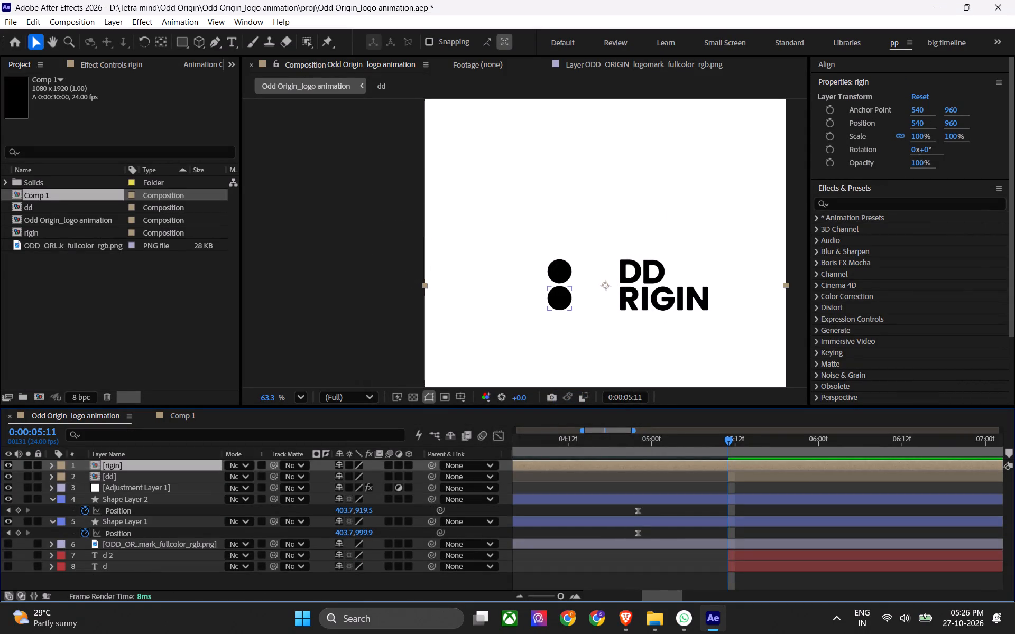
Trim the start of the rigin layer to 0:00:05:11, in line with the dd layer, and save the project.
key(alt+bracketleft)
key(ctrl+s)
Check the logo in Comp 1 at 0:00:06:15, close that composition's timeline, and save the project.
alt+scroll(662, 534, down, 2)
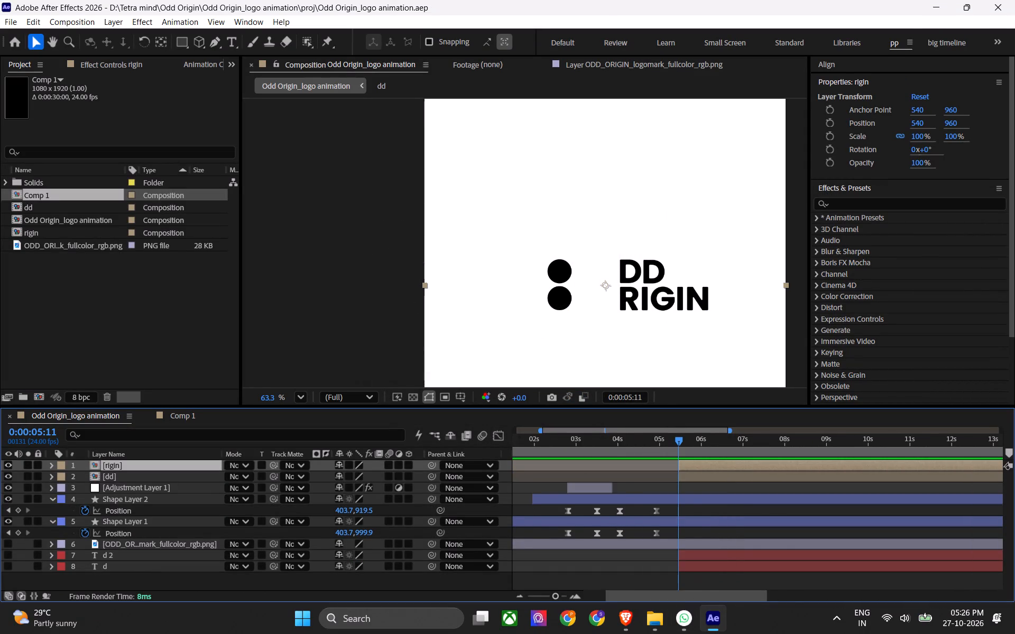
alt+scroll(651, 496, down, 1)
alt+scroll(632, 509, up, 2)
alt+scroll(632, 509, down, 1)
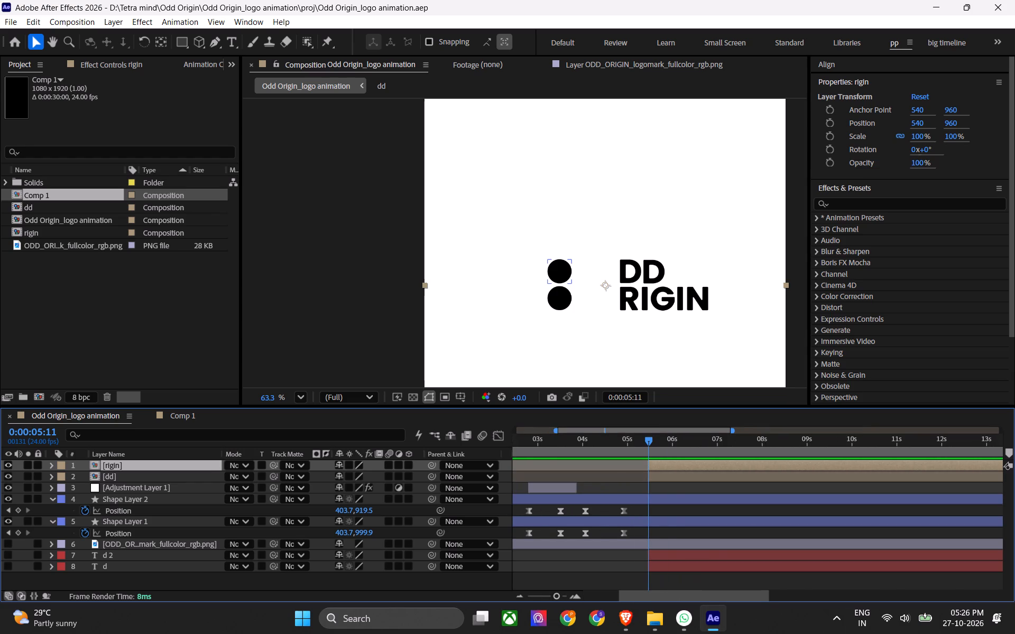
click(203, 414)
scroll(579, 483, up, 3)
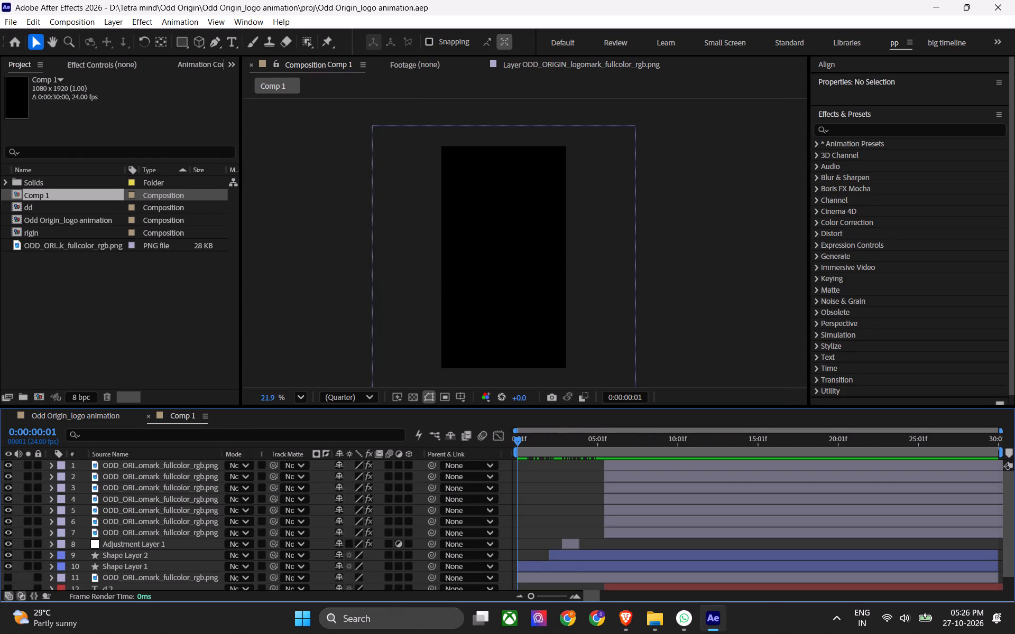
drag(575, 445, 623, 449)
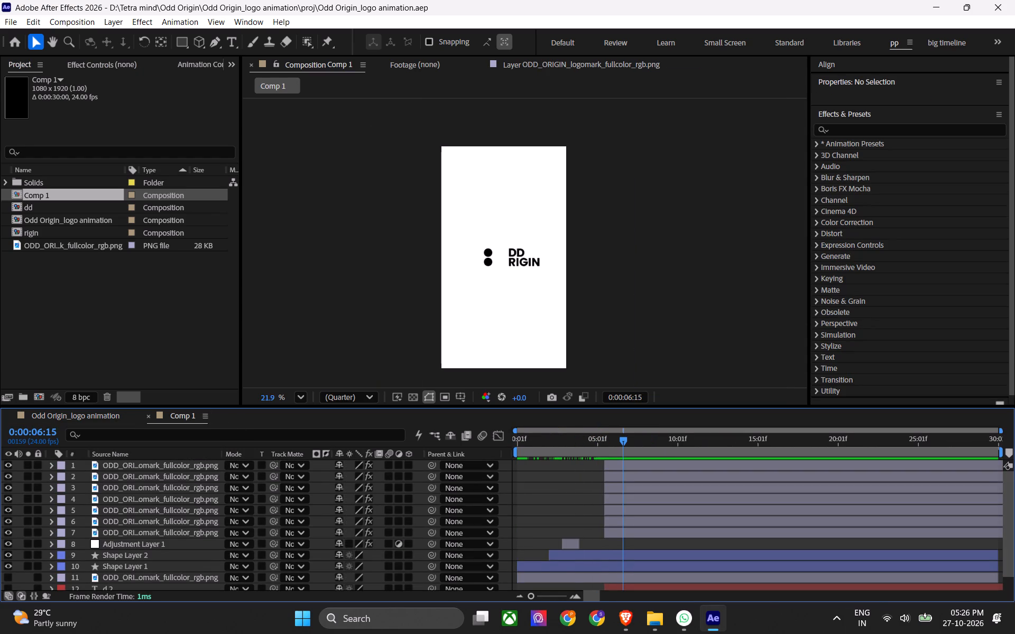
key(ctrl+s)
click(146, 415)
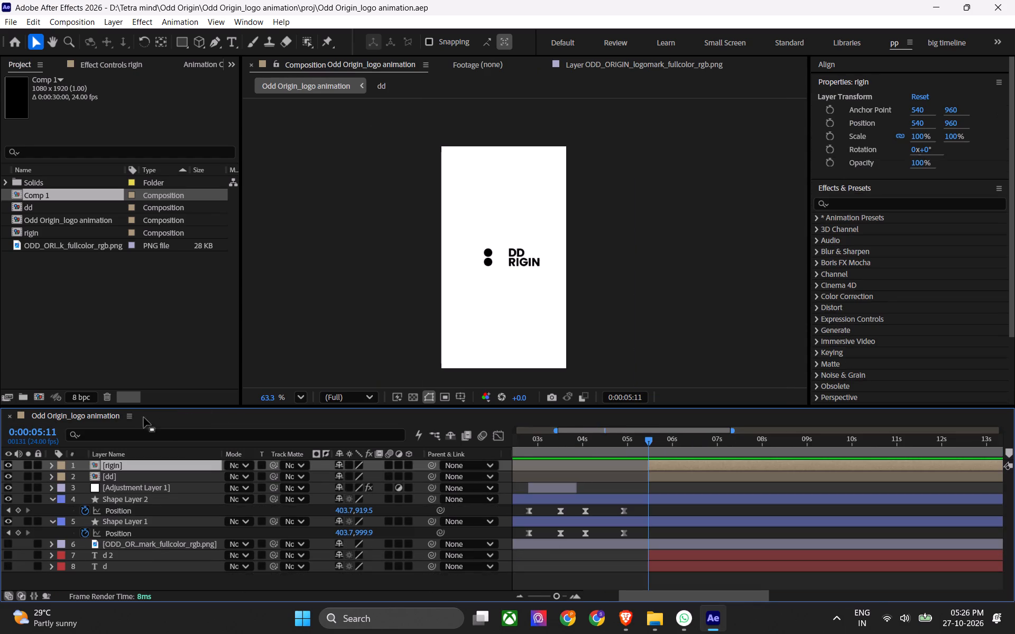
key(ctrl+s)
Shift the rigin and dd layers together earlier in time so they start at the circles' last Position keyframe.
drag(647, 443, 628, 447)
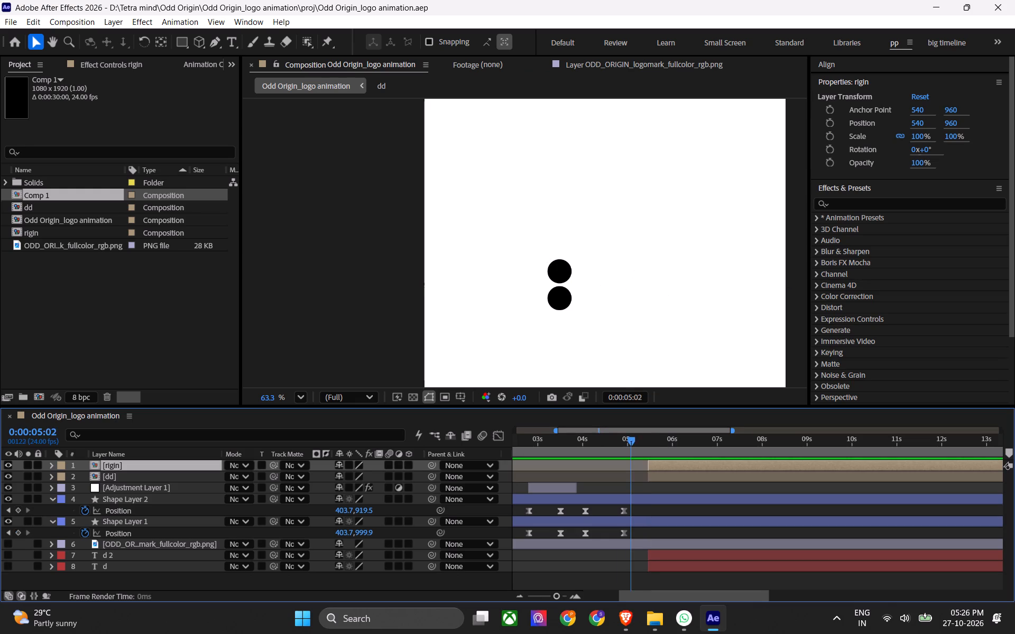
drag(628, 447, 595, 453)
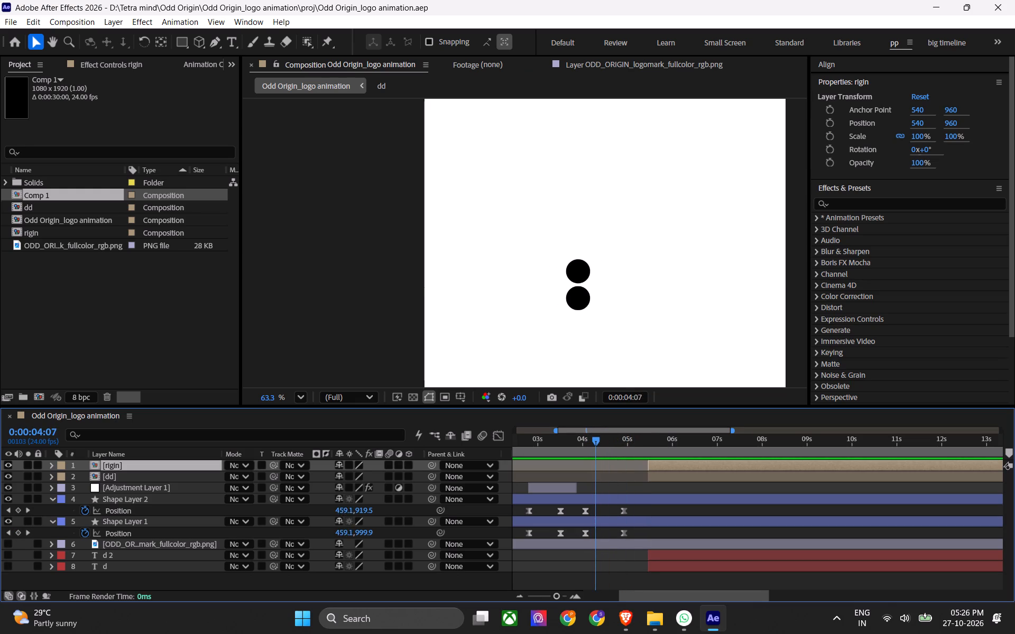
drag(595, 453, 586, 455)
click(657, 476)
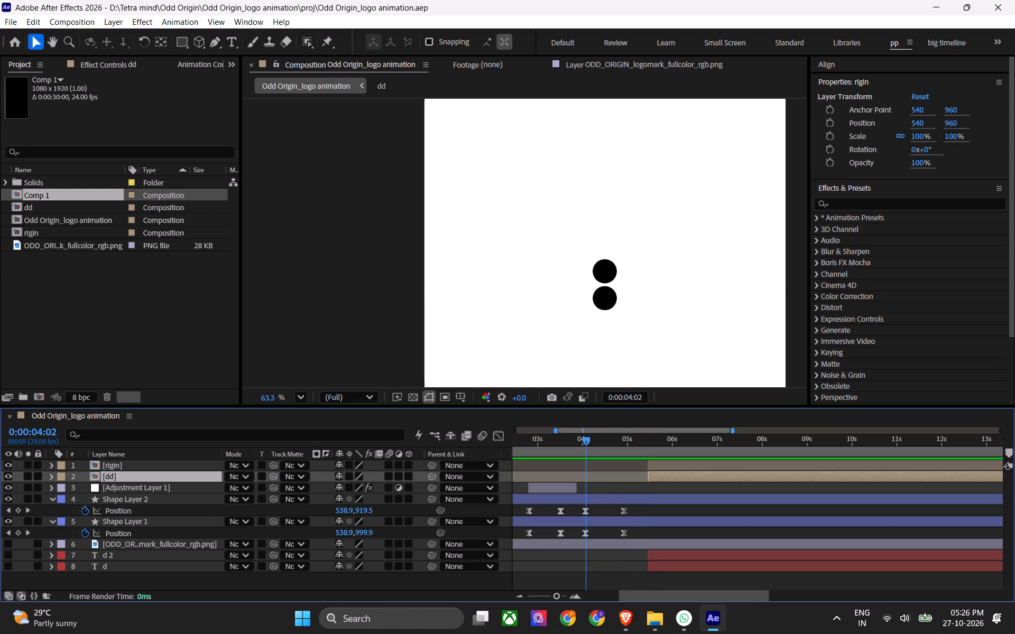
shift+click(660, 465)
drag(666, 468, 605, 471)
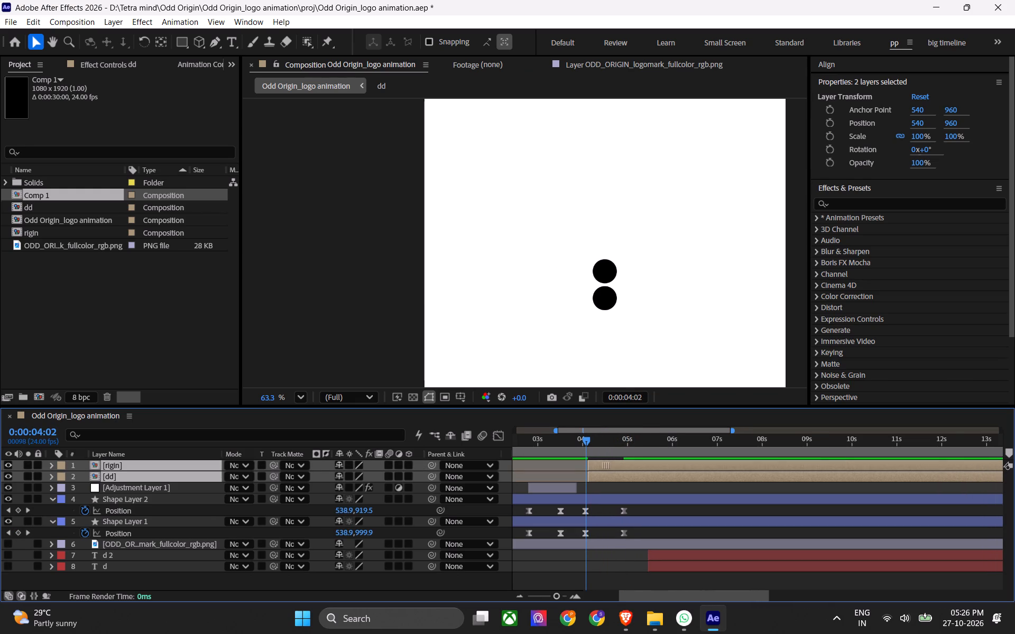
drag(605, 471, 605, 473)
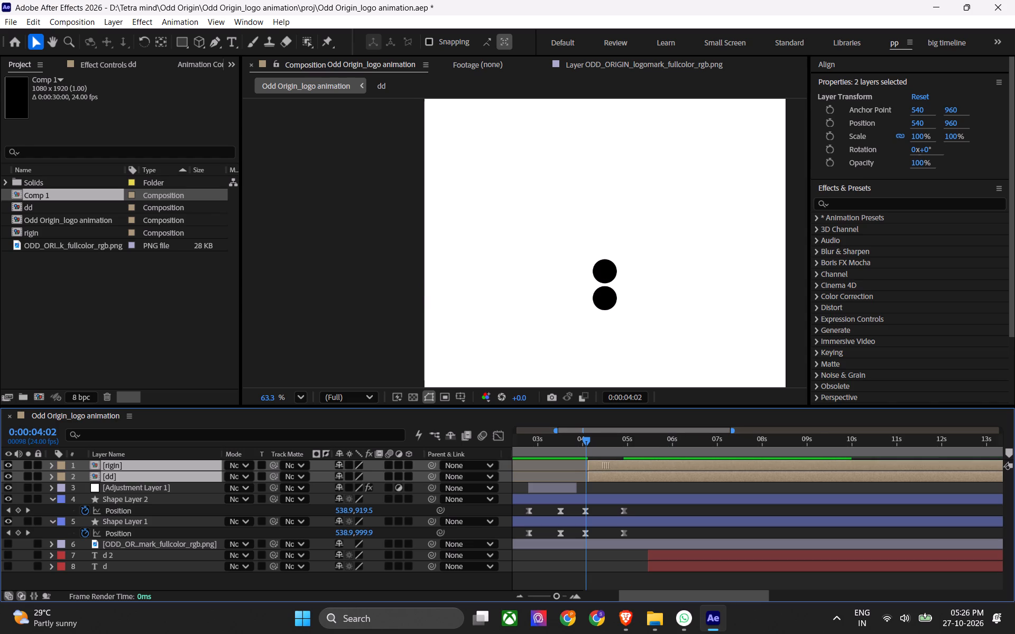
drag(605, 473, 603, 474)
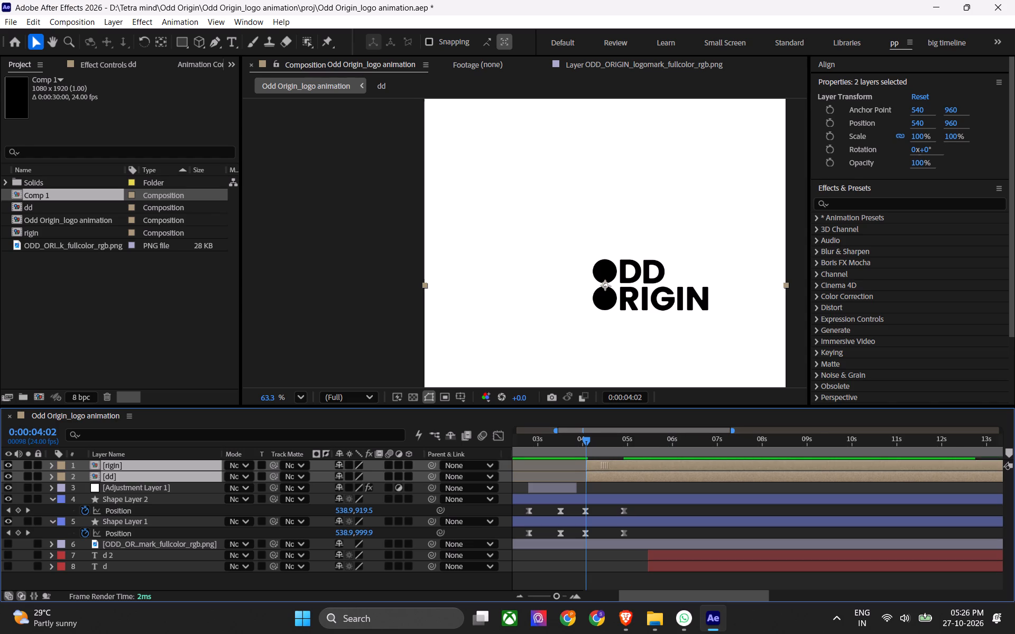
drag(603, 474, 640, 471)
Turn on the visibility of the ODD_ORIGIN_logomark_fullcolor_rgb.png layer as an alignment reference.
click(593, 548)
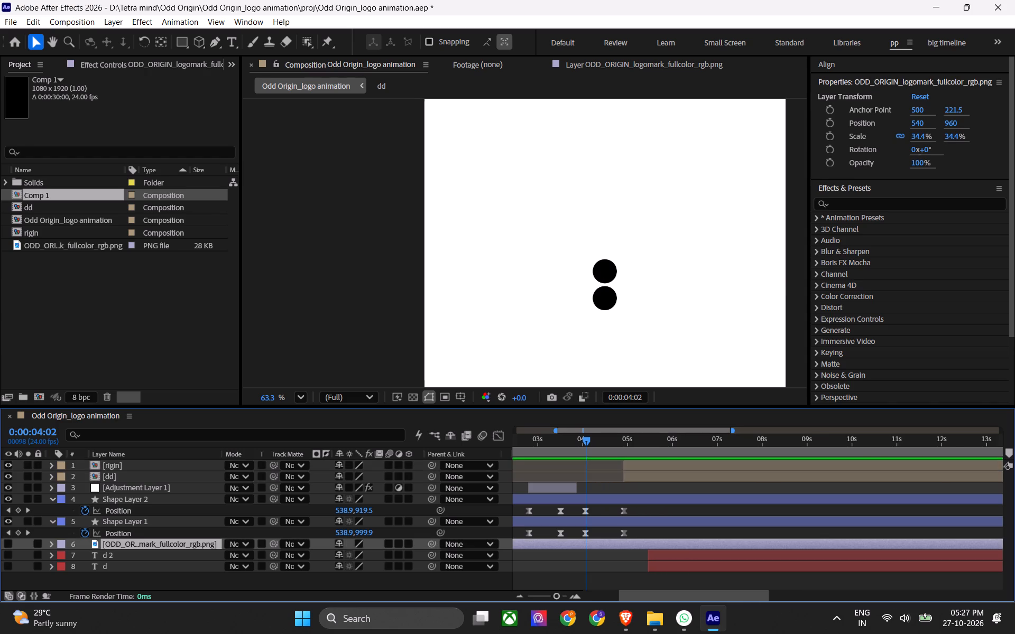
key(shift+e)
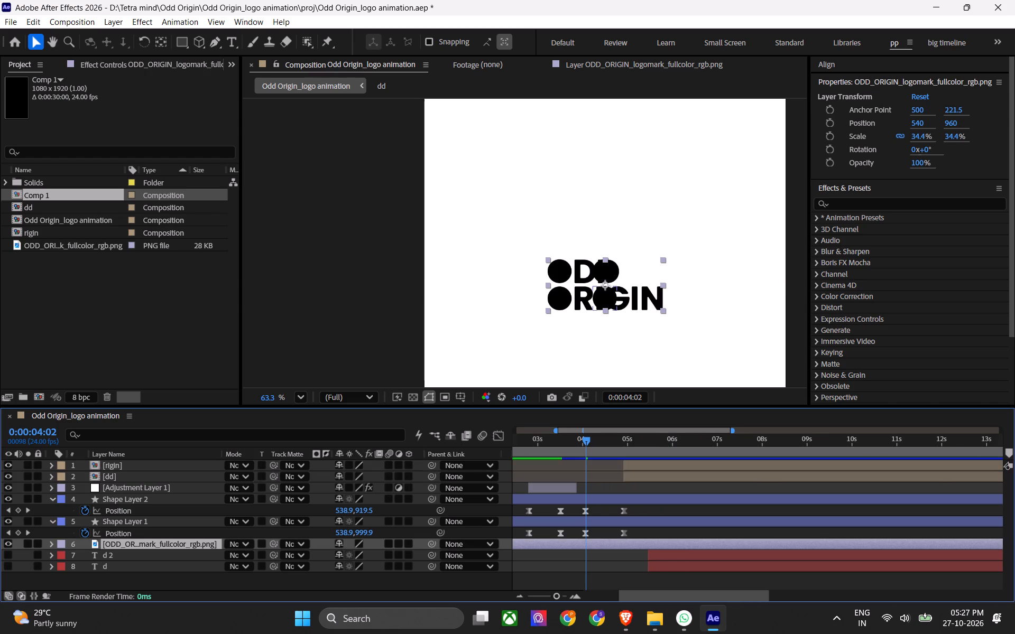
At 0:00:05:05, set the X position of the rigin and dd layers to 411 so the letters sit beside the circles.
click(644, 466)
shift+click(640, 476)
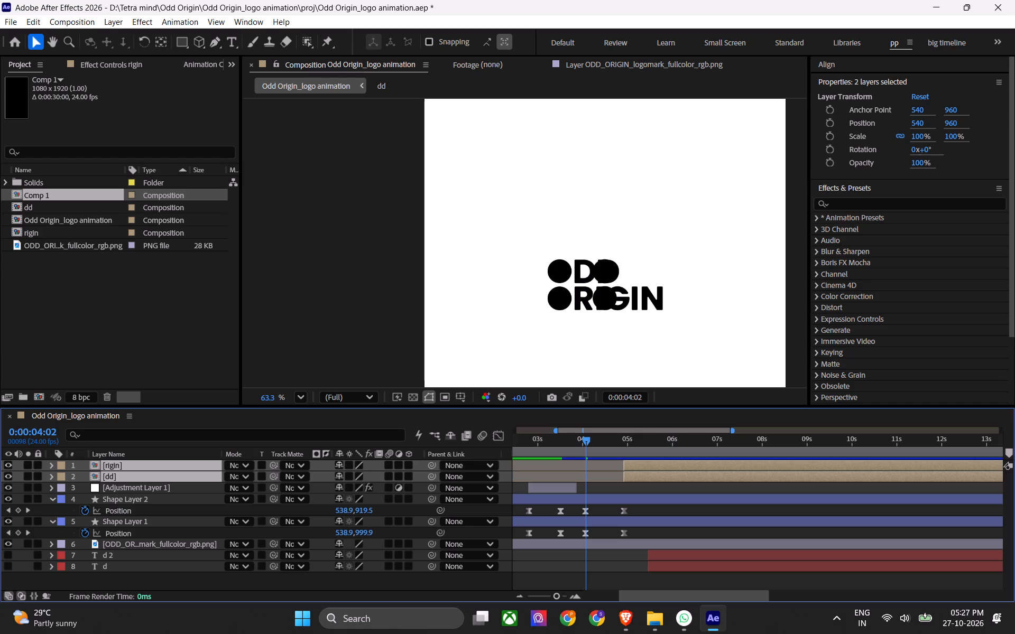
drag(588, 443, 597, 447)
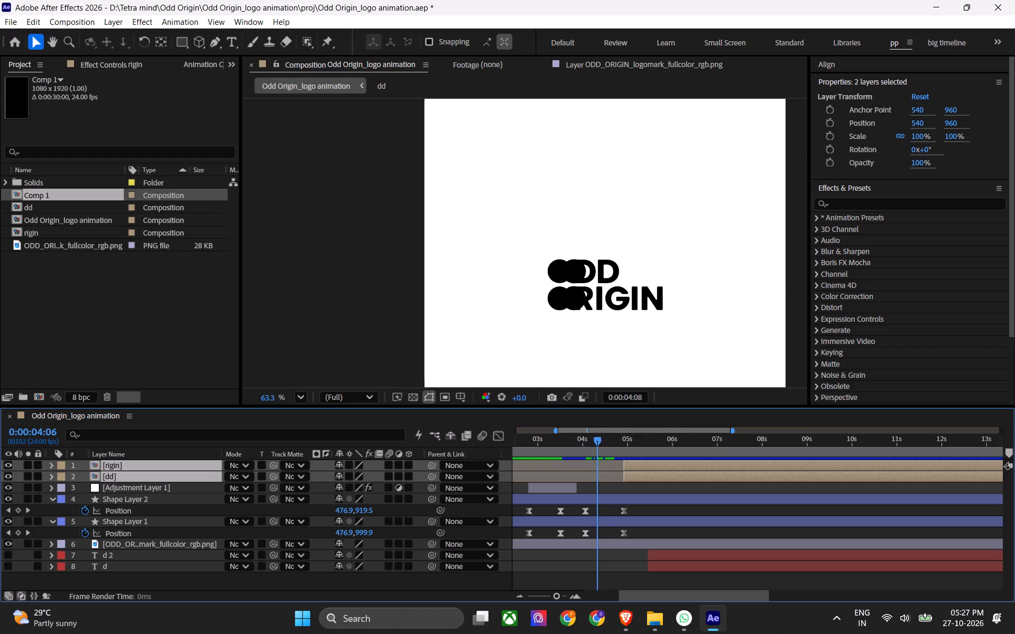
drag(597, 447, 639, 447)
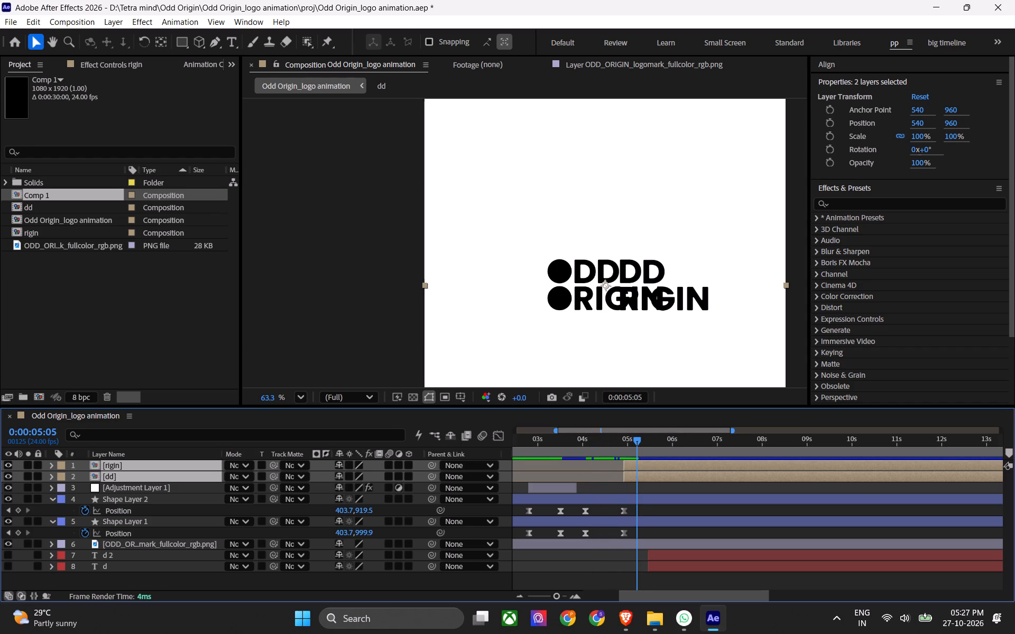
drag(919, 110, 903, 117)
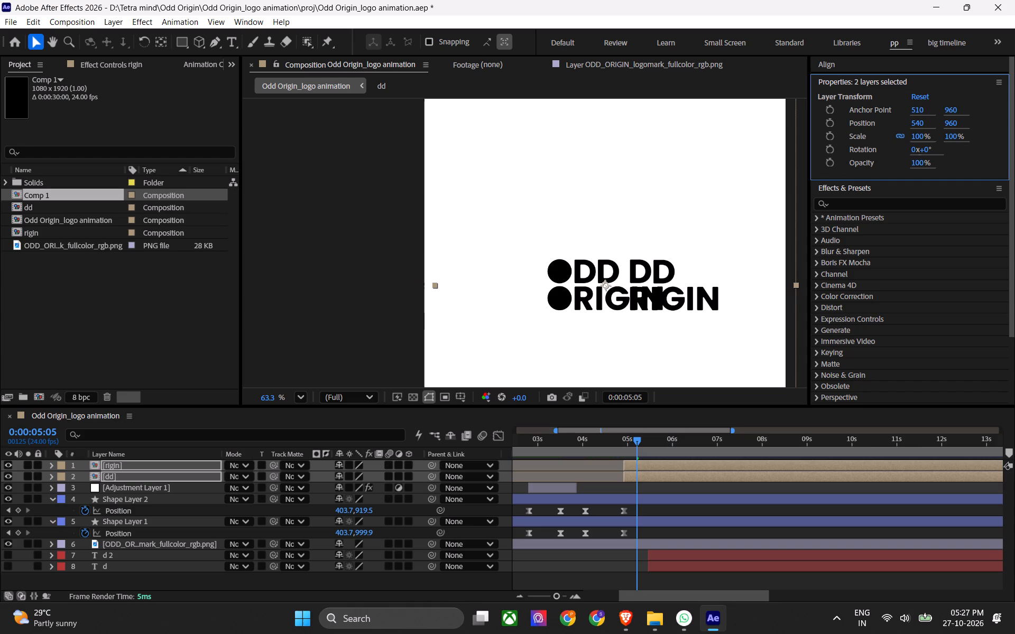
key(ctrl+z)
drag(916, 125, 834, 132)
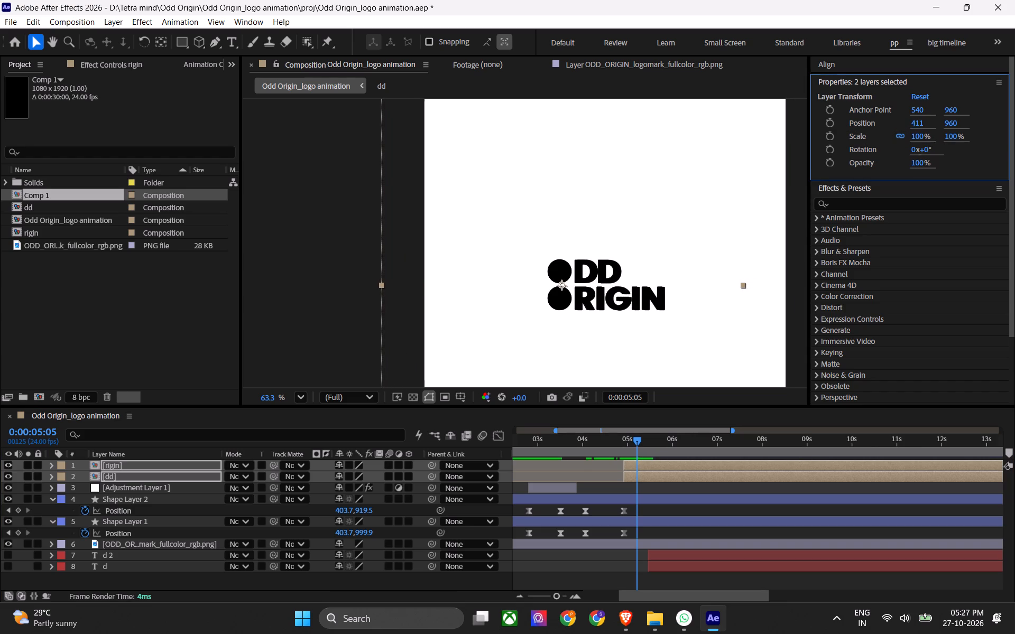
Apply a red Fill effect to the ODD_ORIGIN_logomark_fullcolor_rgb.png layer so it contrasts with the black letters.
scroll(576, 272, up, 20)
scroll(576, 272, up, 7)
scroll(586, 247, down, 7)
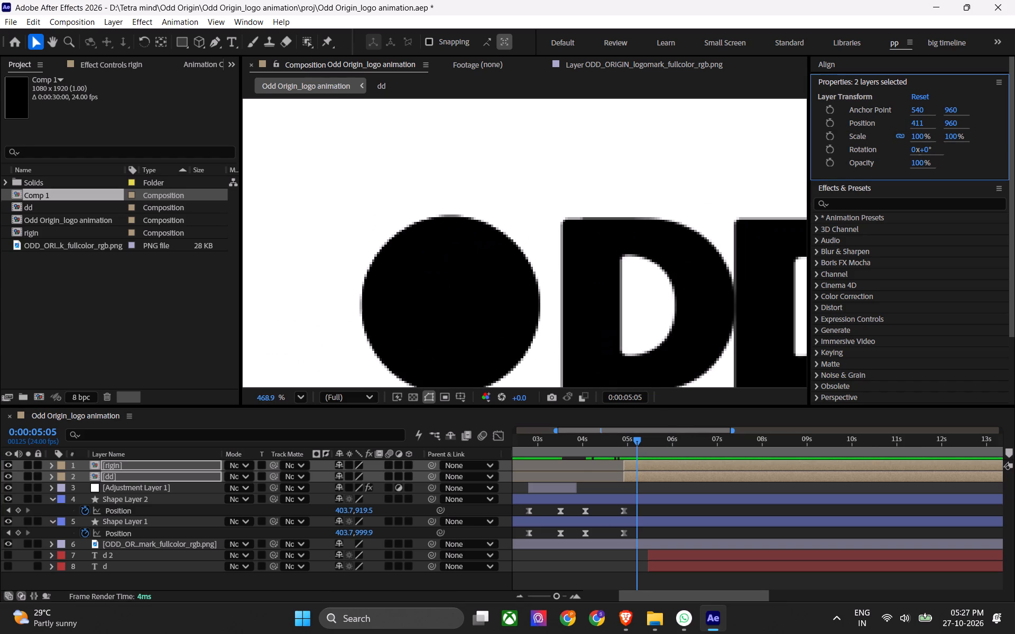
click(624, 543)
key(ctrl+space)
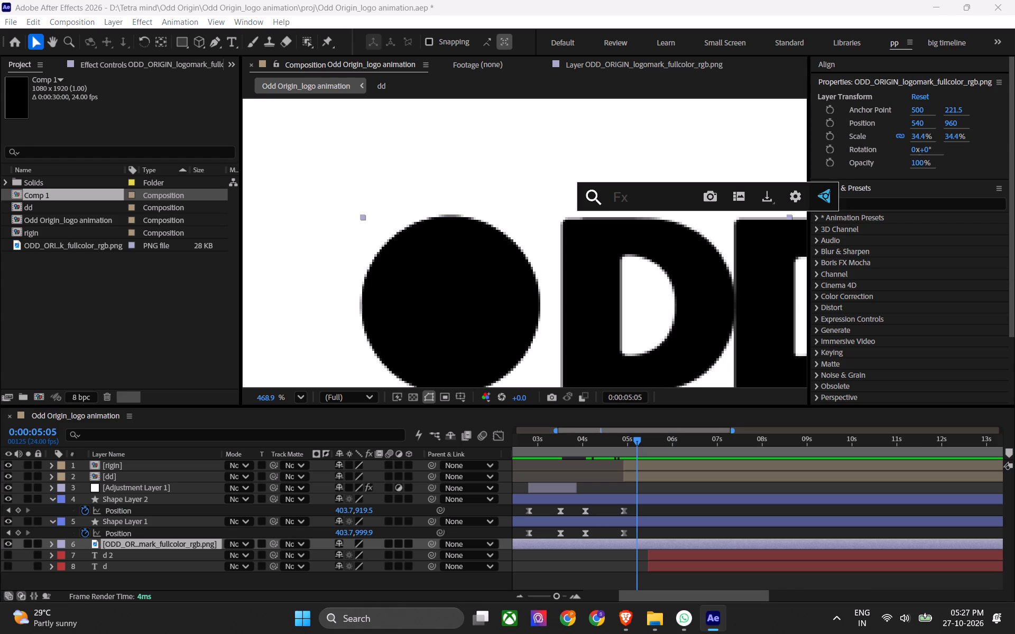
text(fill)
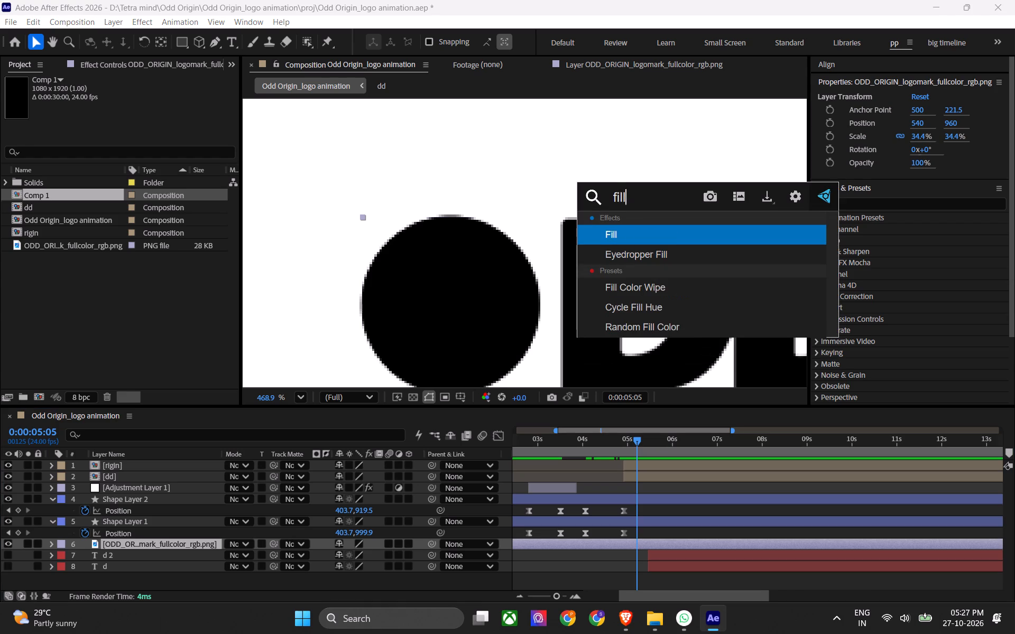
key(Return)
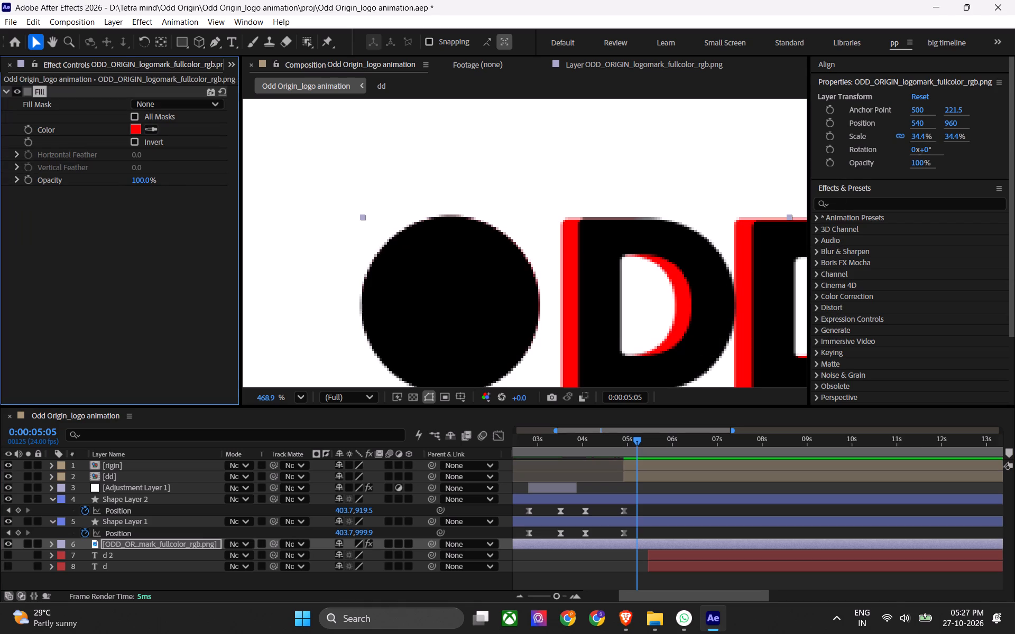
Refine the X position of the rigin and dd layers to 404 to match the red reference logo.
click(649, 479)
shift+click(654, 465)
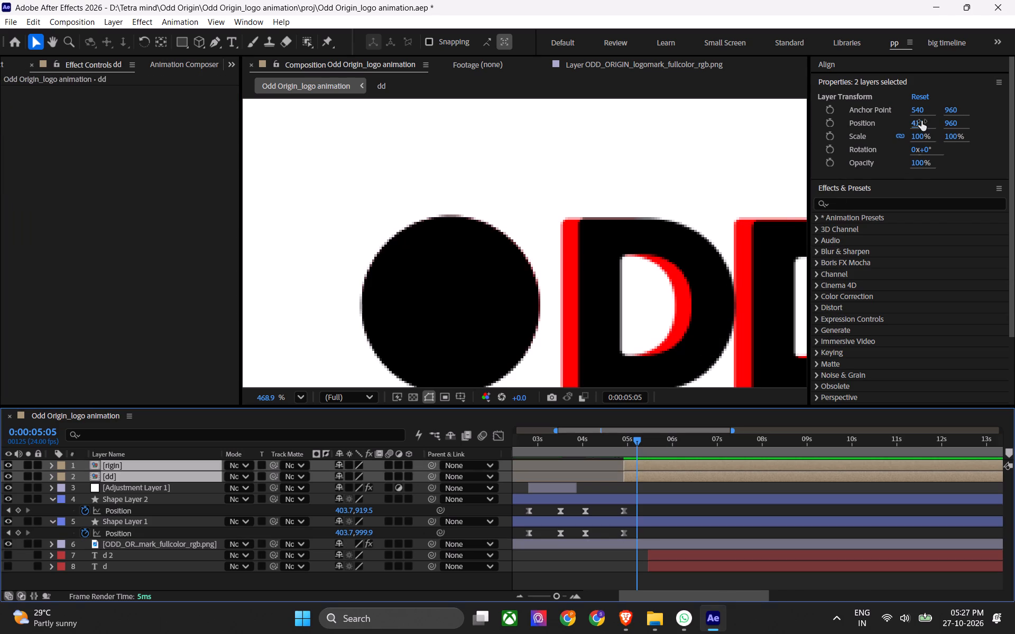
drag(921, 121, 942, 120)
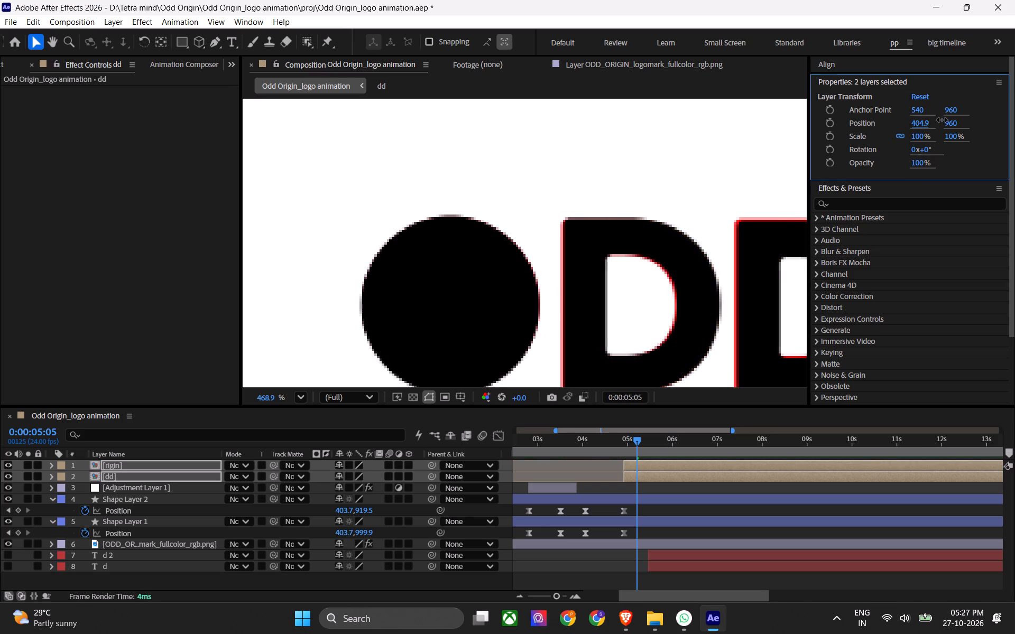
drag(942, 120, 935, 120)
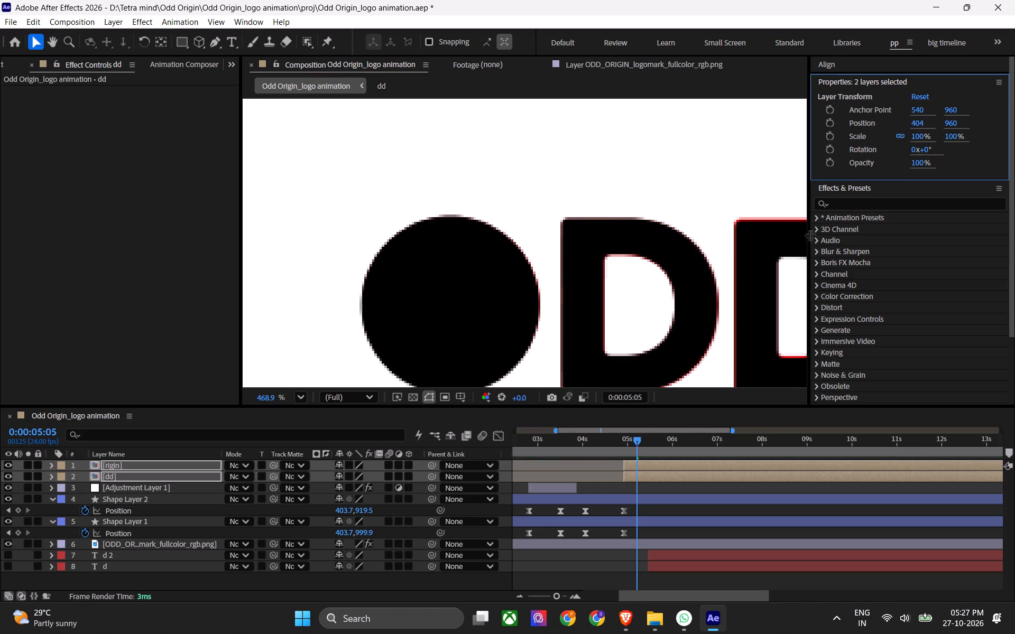
Examine how closely the DD and RIGIN letters line up with the red reference logo along their edges.
scroll(727, 282, down, 6)
middle_drag(719, 306, 657, 202)
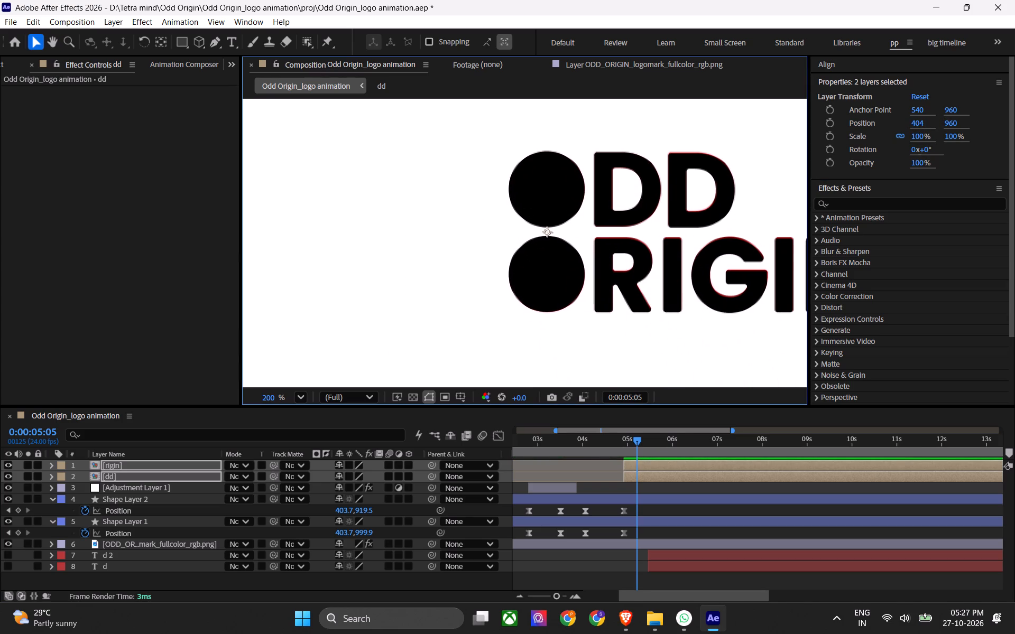
middle_drag(689, 243, 566, 267)
scroll(469, 290, up, 8)
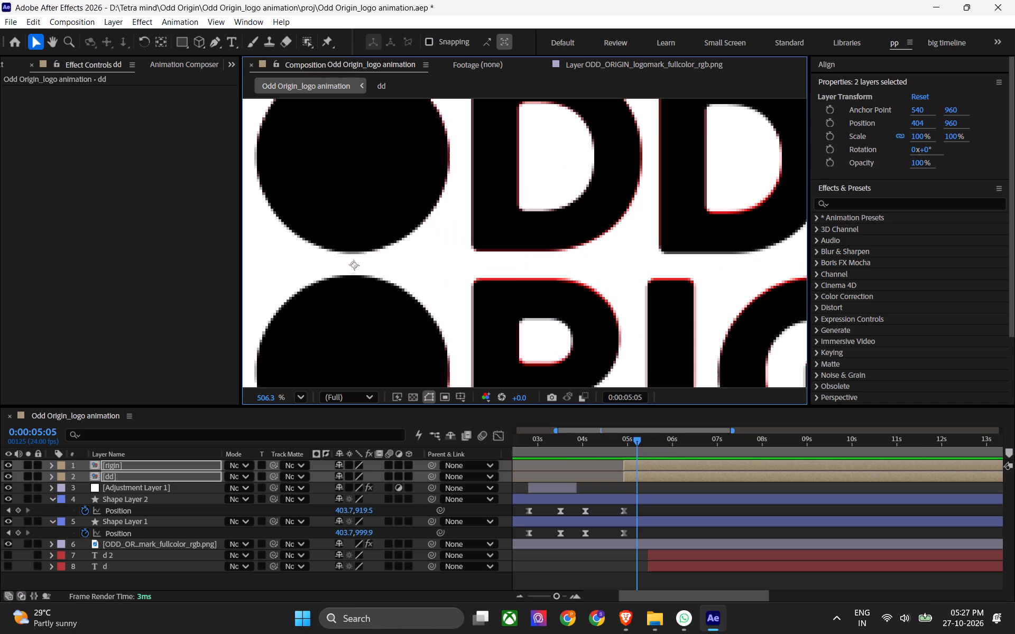
middle_drag(718, 223, 665, 299)
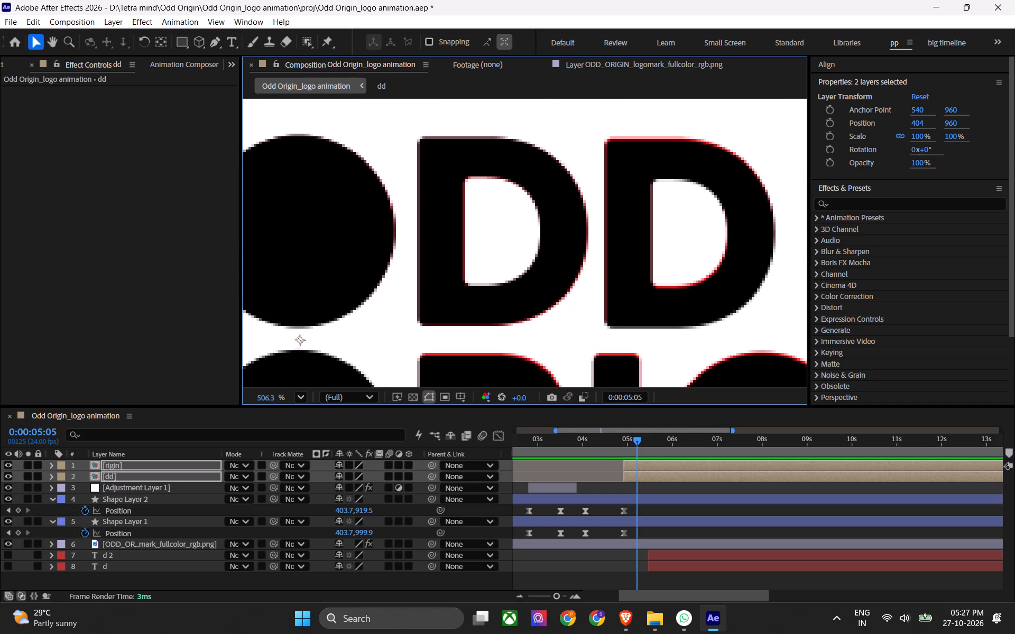
middle_drag(628, 311, 615, 163)
middle_drag(661, 268, 522, 171)
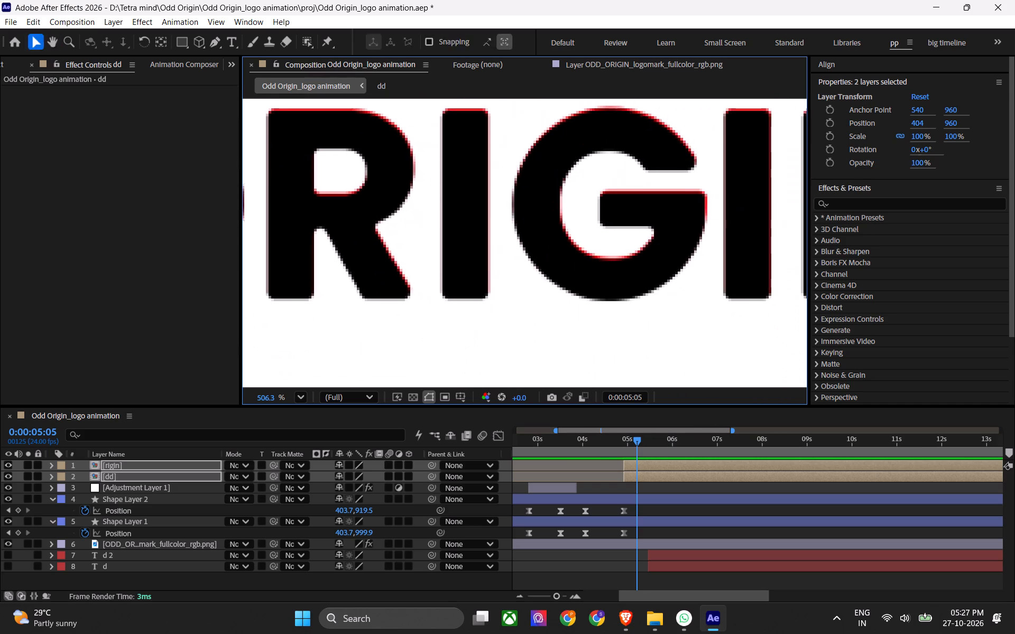
middle_drag(634, 226, 707, 285)
scroll(624, 258, down, 8)
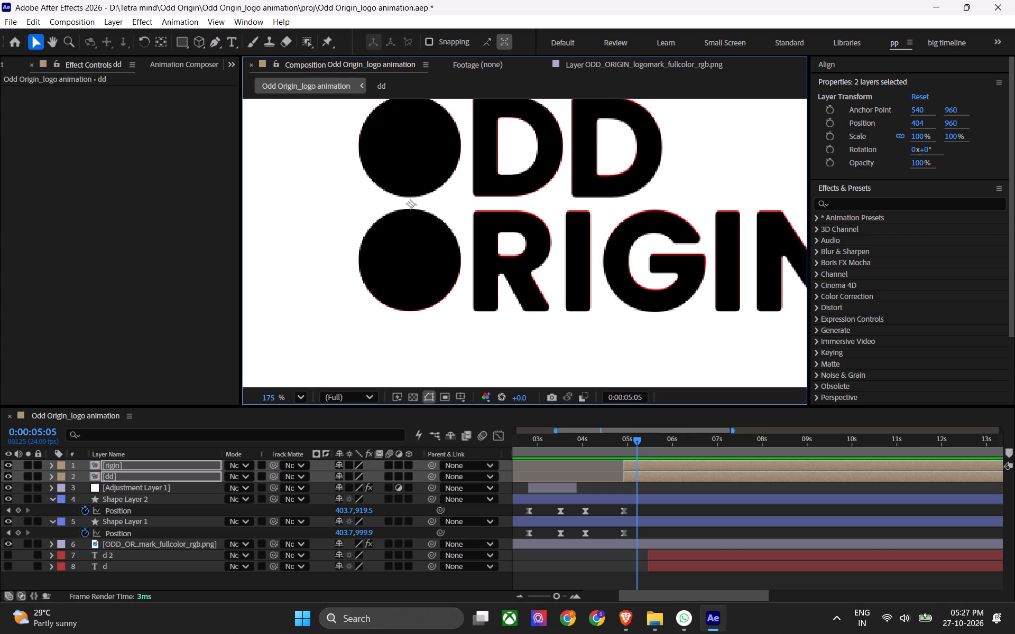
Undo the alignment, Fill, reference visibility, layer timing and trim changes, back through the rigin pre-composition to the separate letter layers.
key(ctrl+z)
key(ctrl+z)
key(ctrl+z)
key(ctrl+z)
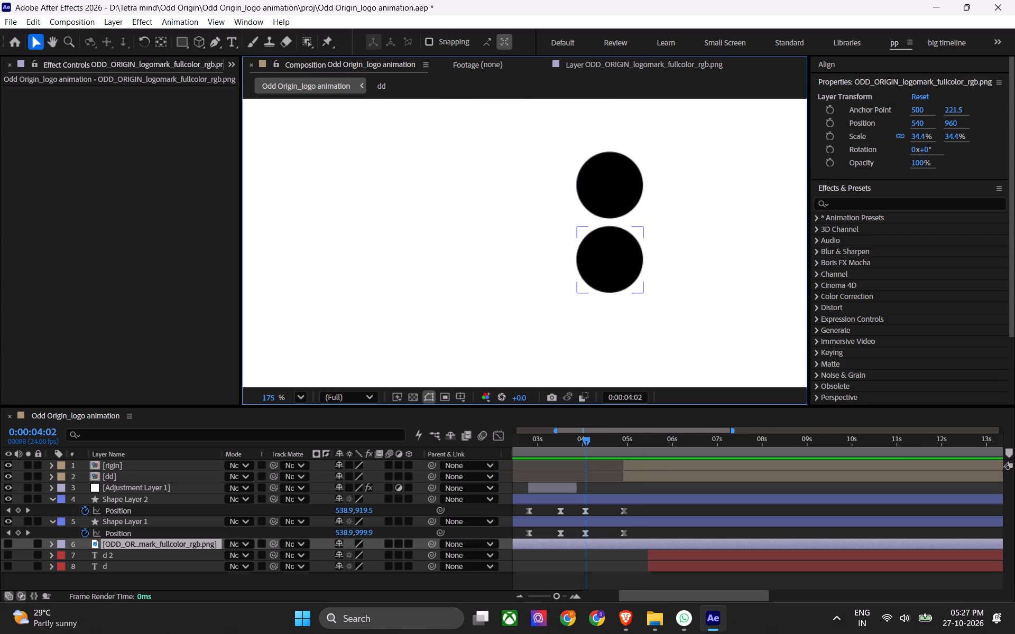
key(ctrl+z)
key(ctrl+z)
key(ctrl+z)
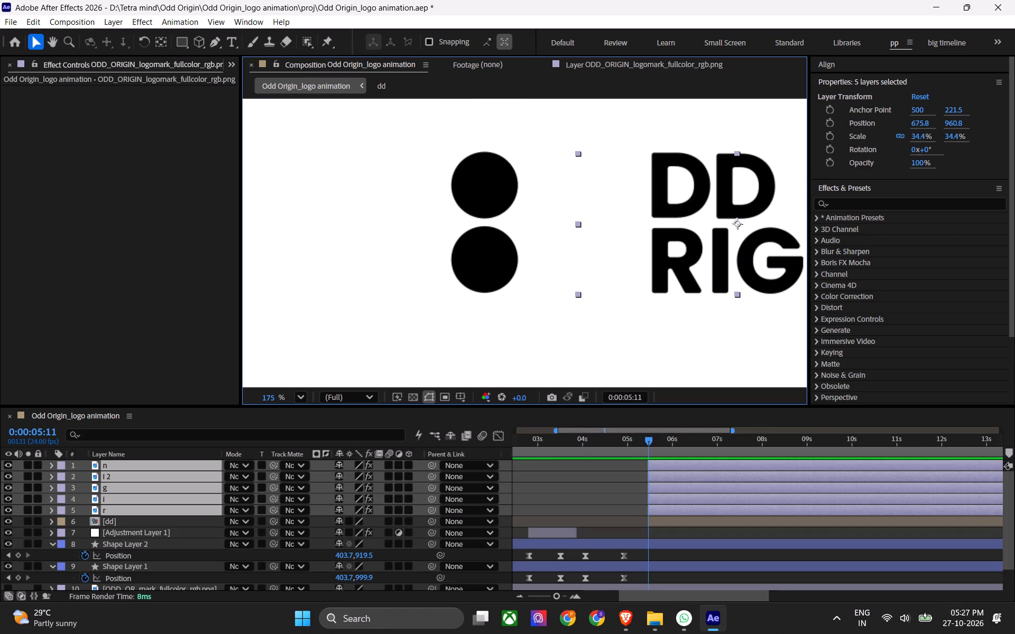
Undo the dd pre-composition back to the separate d and d 2 layers, and save the project.
key(ctrl+z)
key(ctrl+z)
key(ctrl+s)
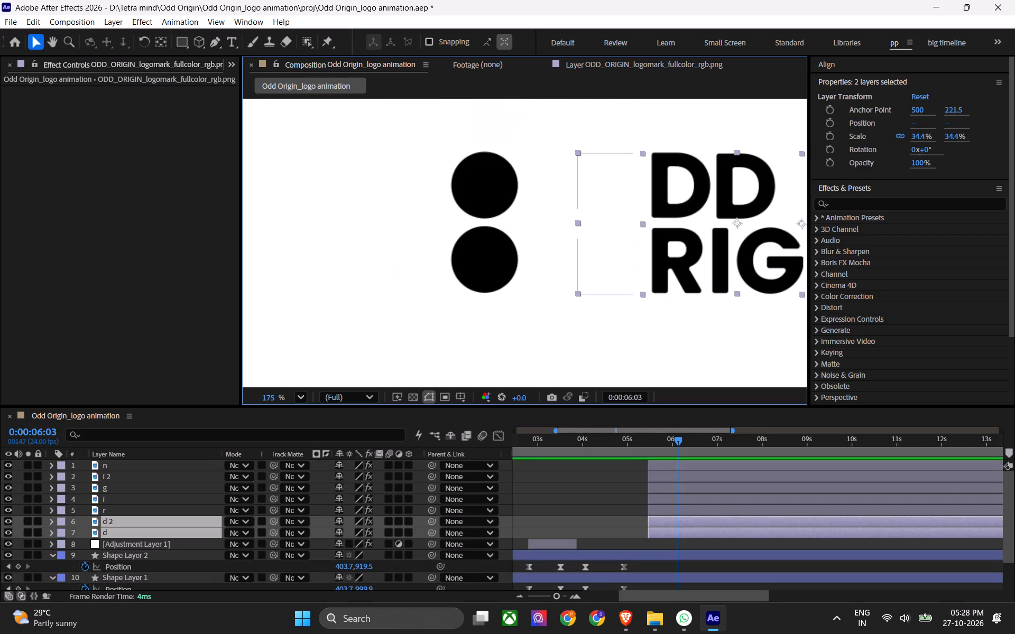
Apply a red Fill effect to the ODD_ORIGIN_logomark_fullcolor_rgb.png layer and make the layer visible as a reference.
scroll(649, 502, down, 2)
click(636, 566)
key(ctrl+space)
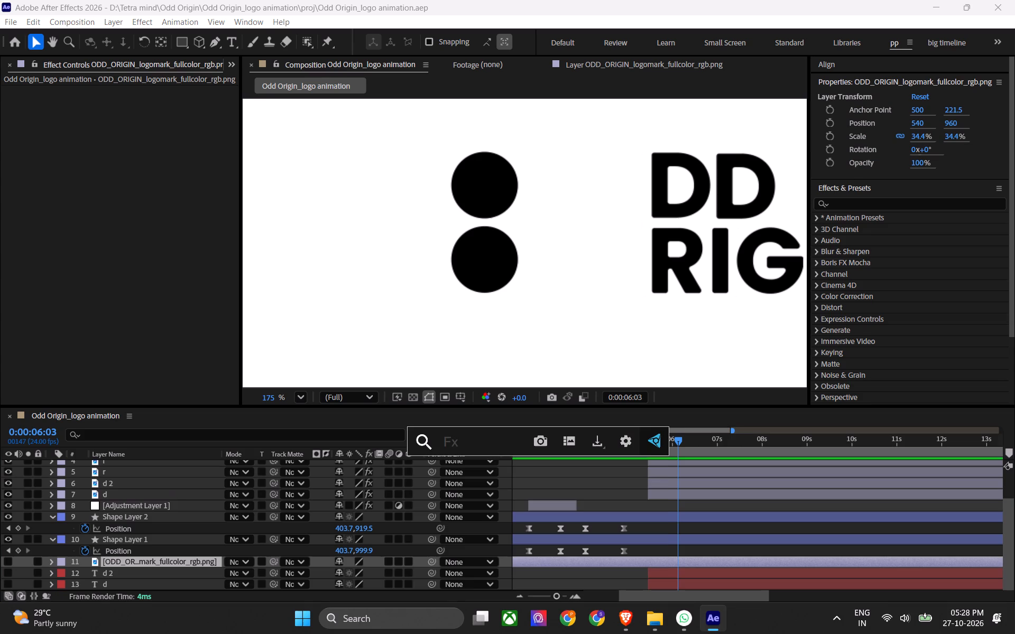
text(fil)
key(Return)
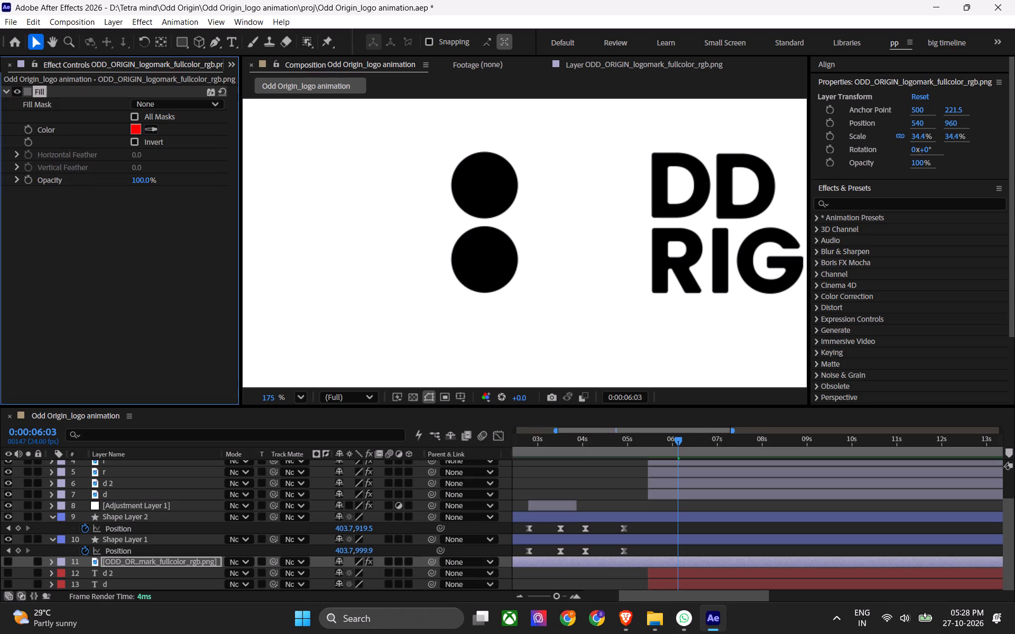
click(640, 563)
key(shift+e)
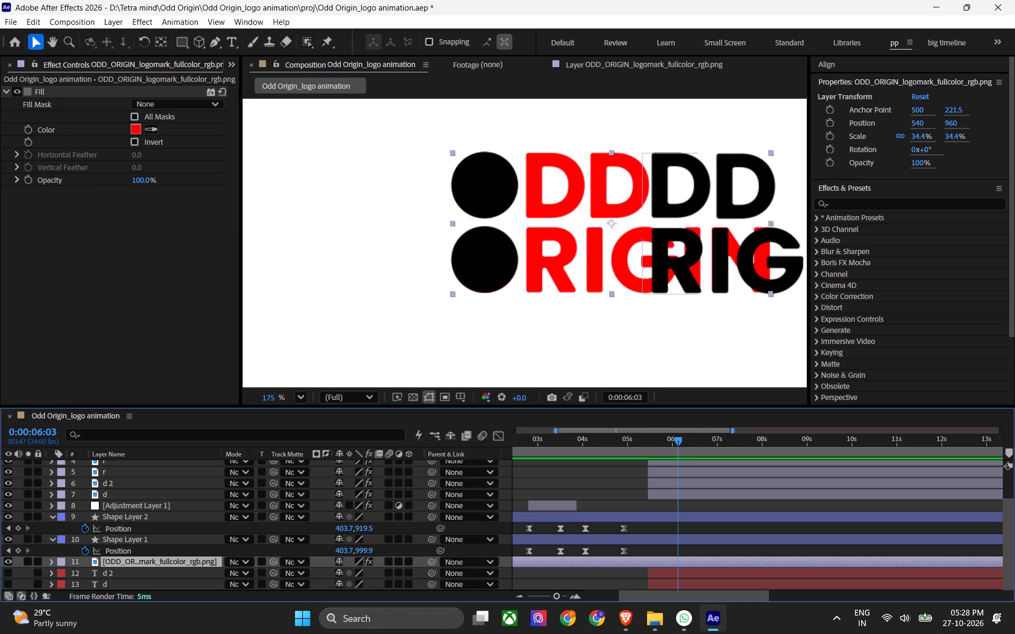
Shift all seven letter layers, n through d, horizontally together onto the red reference logo.
click(667, 498)
scroll(663, 498, up, 4)
shift+click(665, 462)
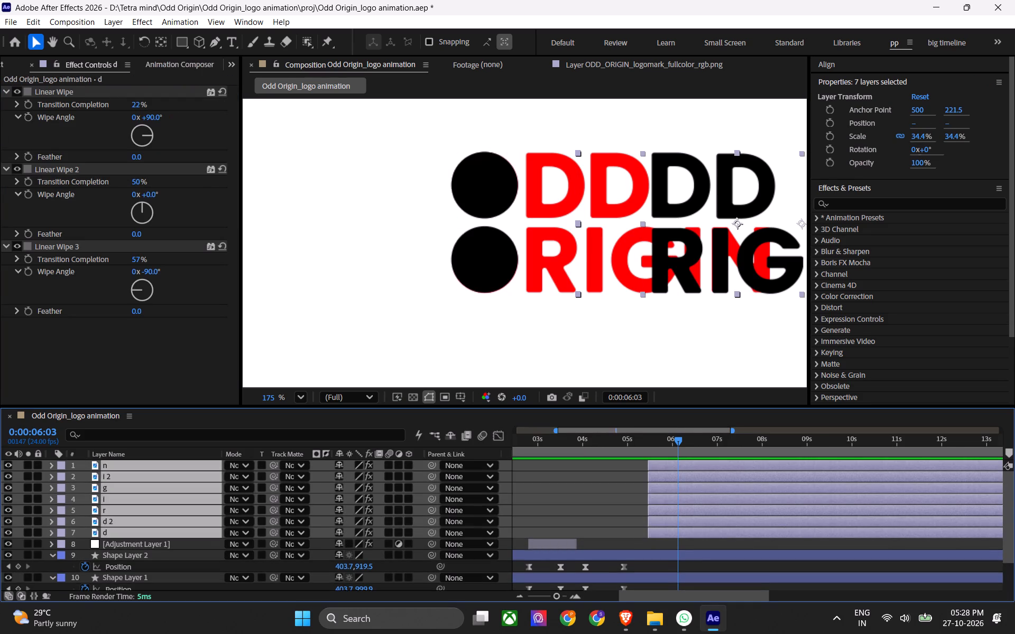
scroll(589, 215, up, 5)
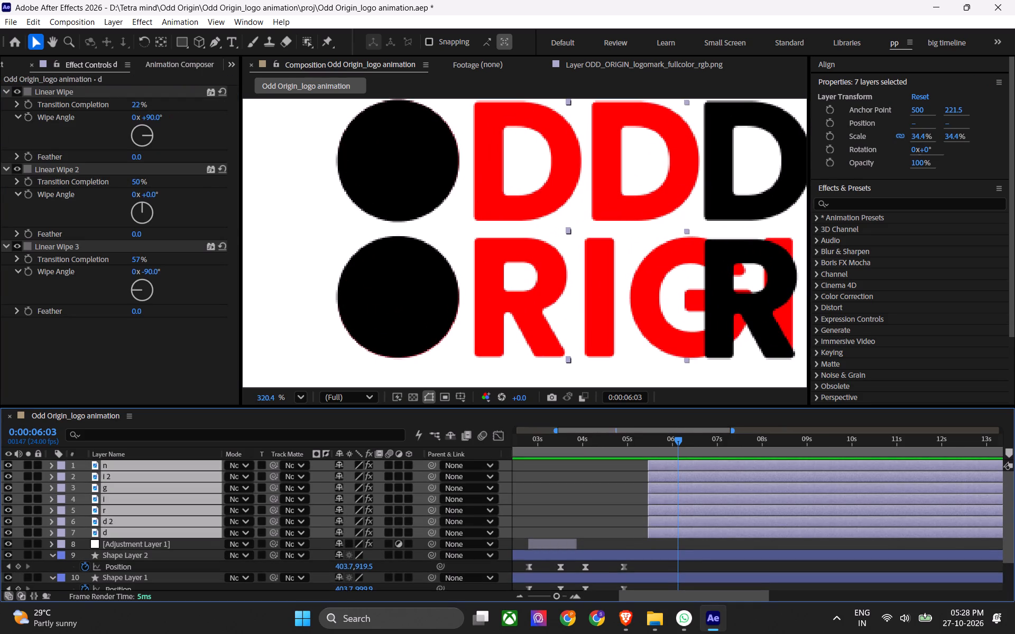
drag(914, 123, 843, 128)
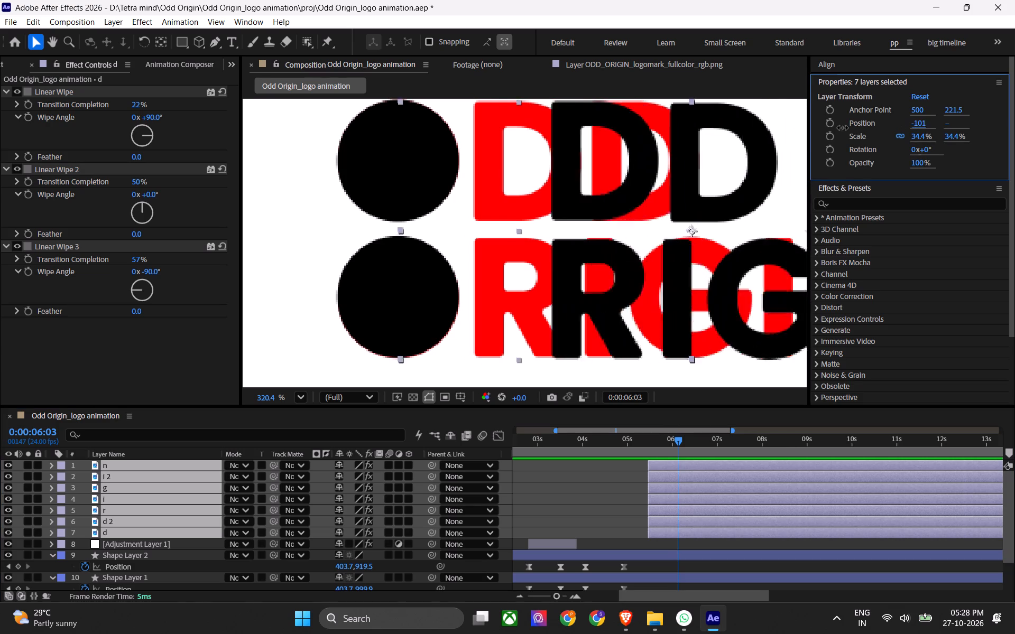
drag(843, 128, 826, 128)
Set the Y position of the d 2 layer to 960 to match the red reference D.
middle_drag(504, 253, 512, 275)
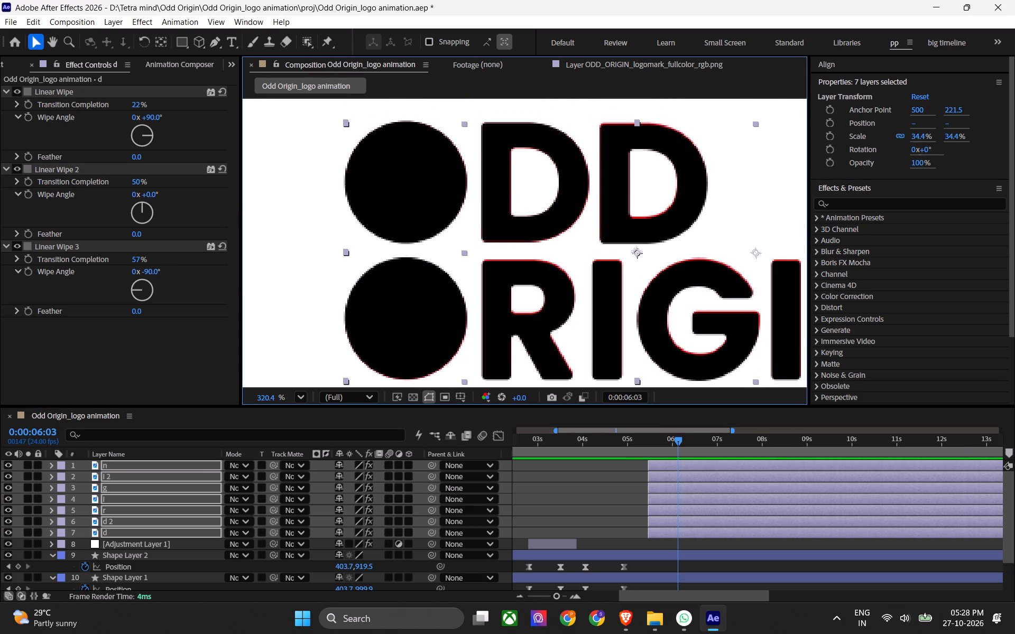
scroll(521, 184, up, 7)
middle_drag(549, 191, 426, 244)
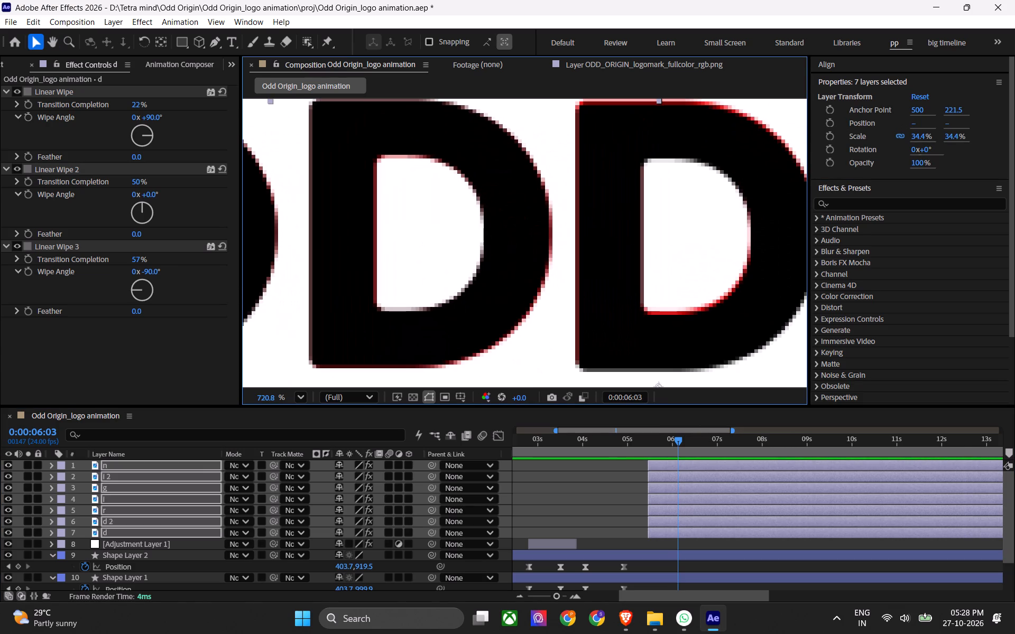
click(595, 521)
click(690, 521)
middle_drag(672, 272, 664, 282)
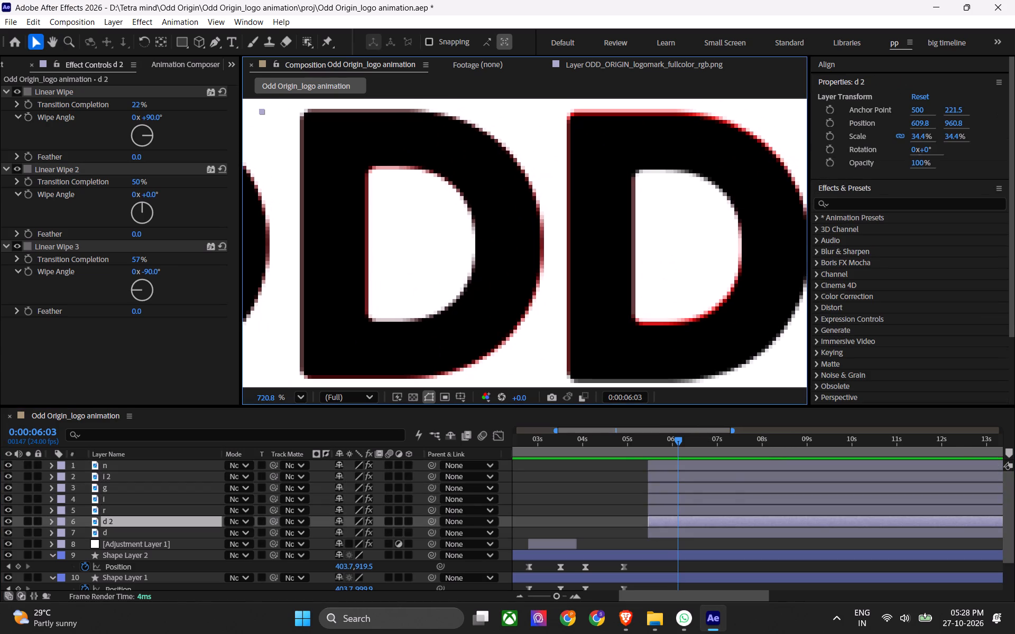
ctrl+drag(952, 124, 944, 123)
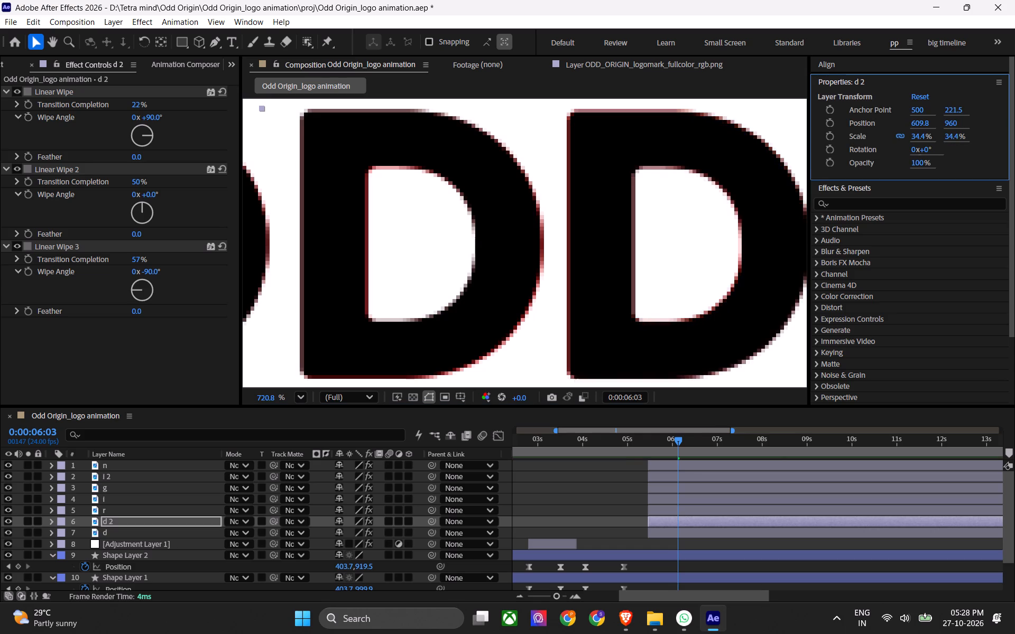
Adjust the r layer's position to 540, 960.1 so it lines up with the red reference R.
middle_drag(522, 256, 555, 180)
middle_drag(522, 262, 588, 147)
middle_drag(545, 262, 575, 154)
scroll(575, 253, down, 1)
middle_drag(574, 250, 574, 244)
click(667, 510)
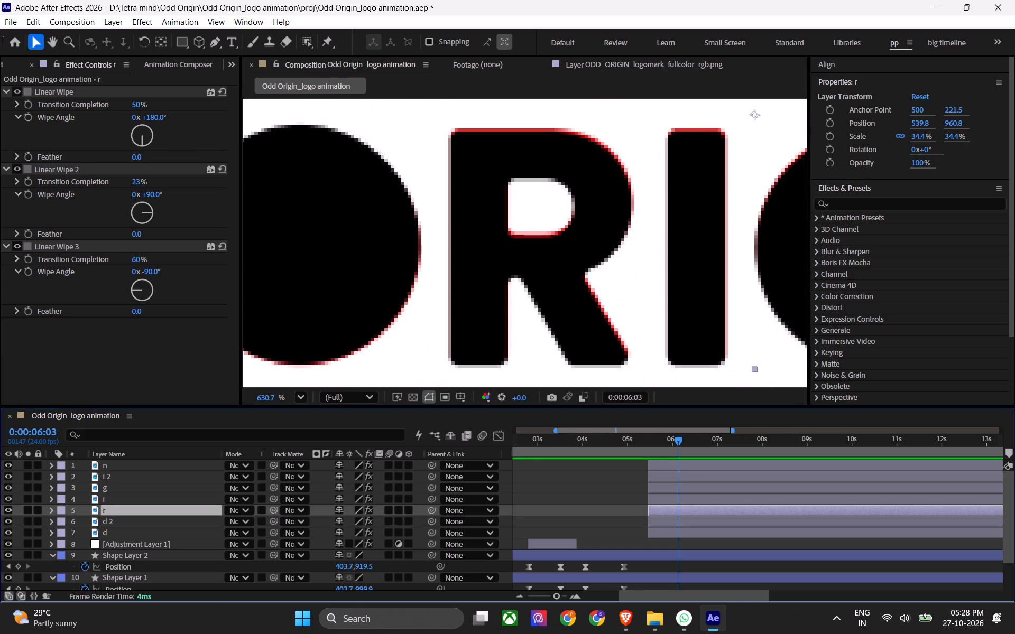
ctrl+drag(952, 122, 948, 123)
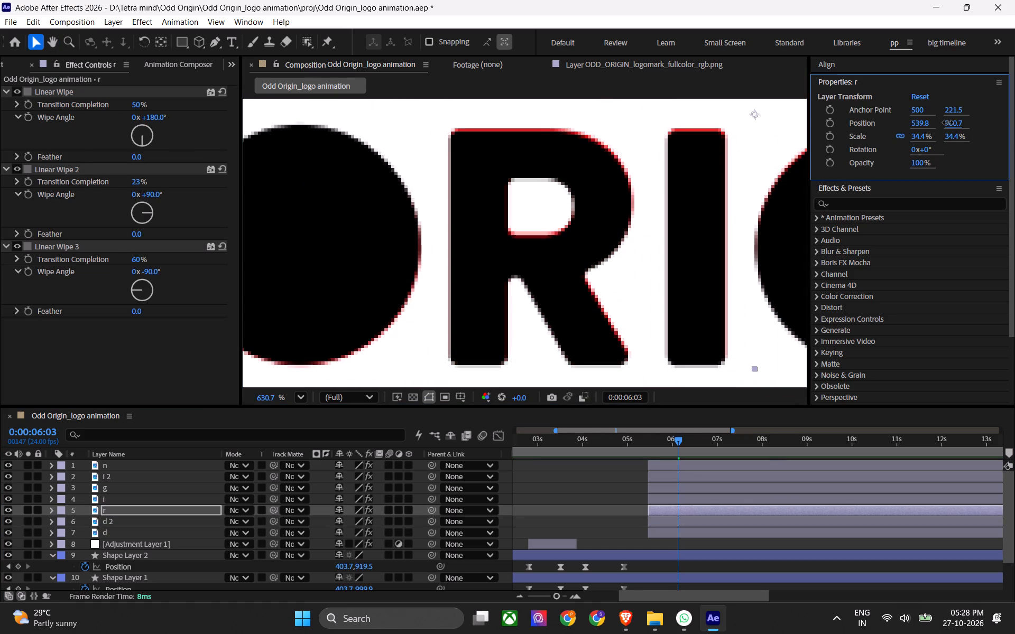
ctrl+drag(948, 123, 945, 121)
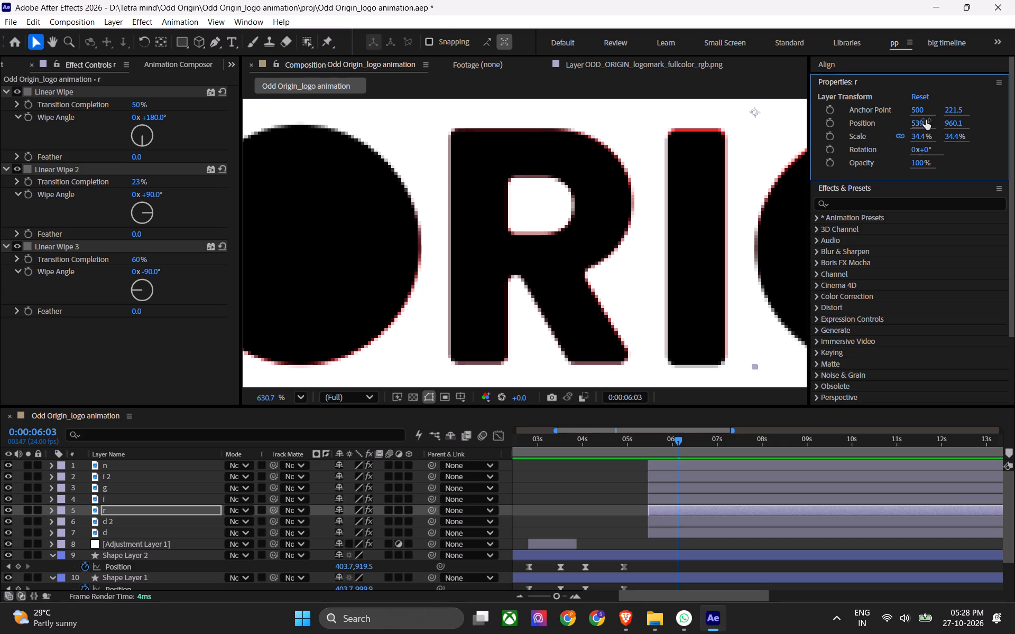
ctrl+drag(924, 119, 930, 123)
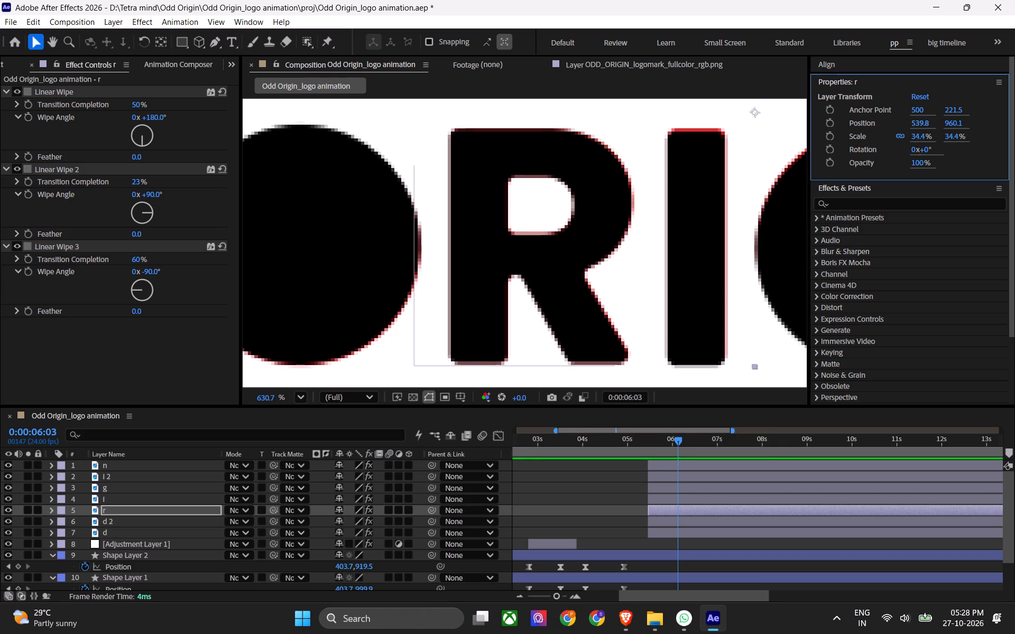
click(691, 510)
key(Right)
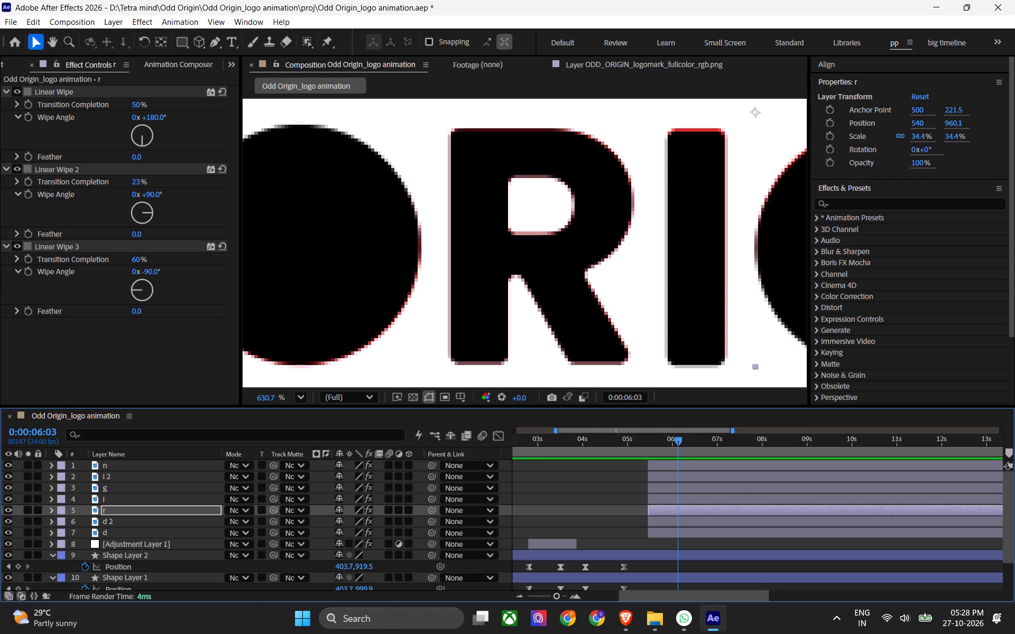
Nudge the first I letter layer of RIGIN slightly up and sideways to line up with the red reference.
click(669, 501)
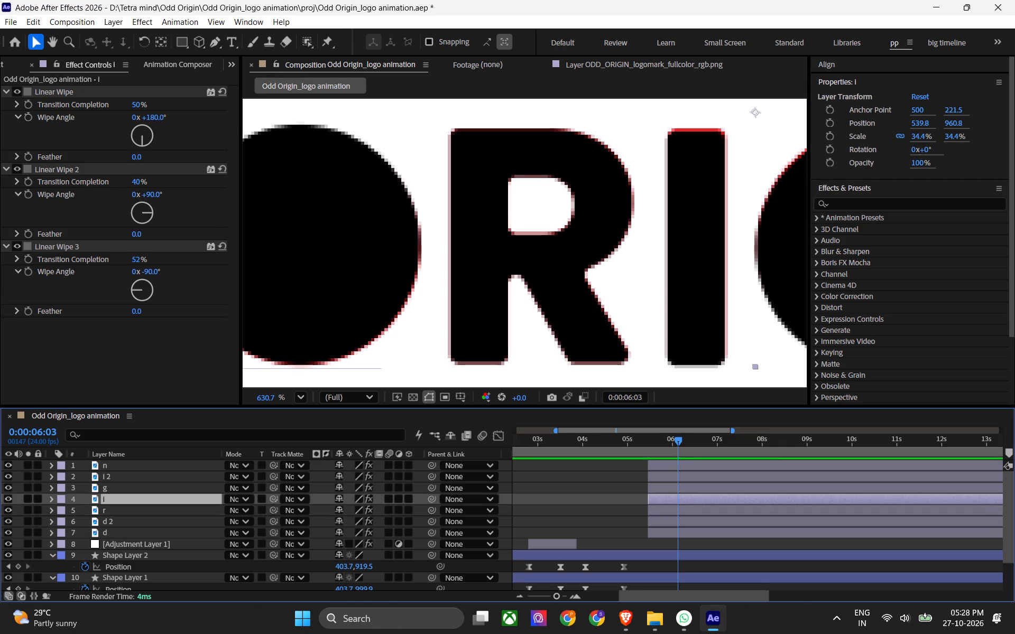
key(Right)
key(Up)
key(Up)
key(Up)
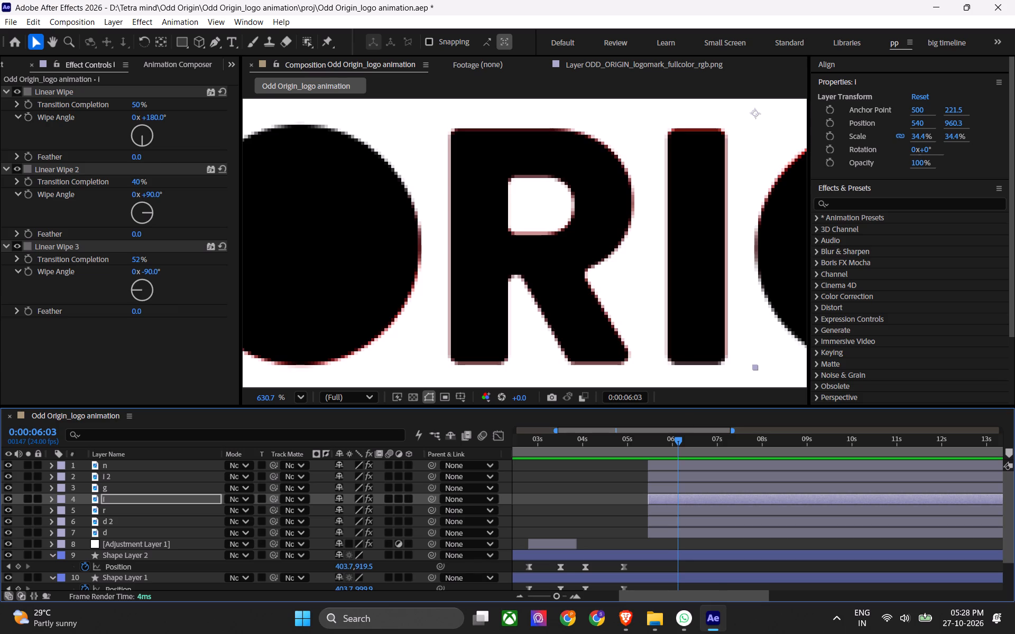
middle_drag(714, 293, 648, 296)
key(Up)
key(Right)
Nudge the g layer to position 540.3, 960 to line up with the red reference G.
middle_drag(700, 290, 566, 290)
click(674, 489)
key(Right)
key(Right)
key(Right)
key(Up)
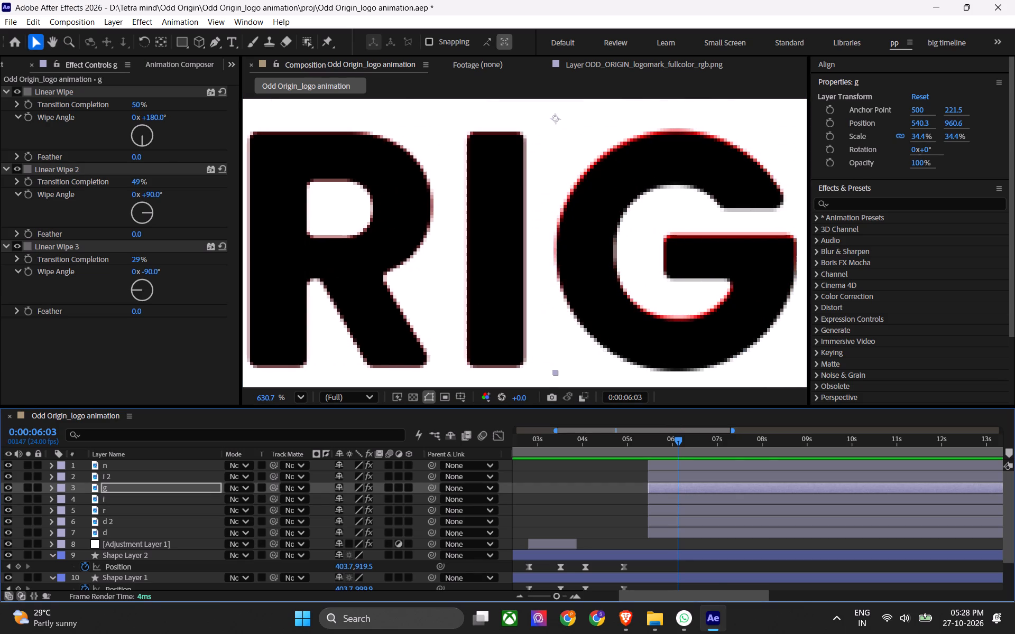
key(Up)
key(Up)
key(Up)
key(Up)
key(Up)
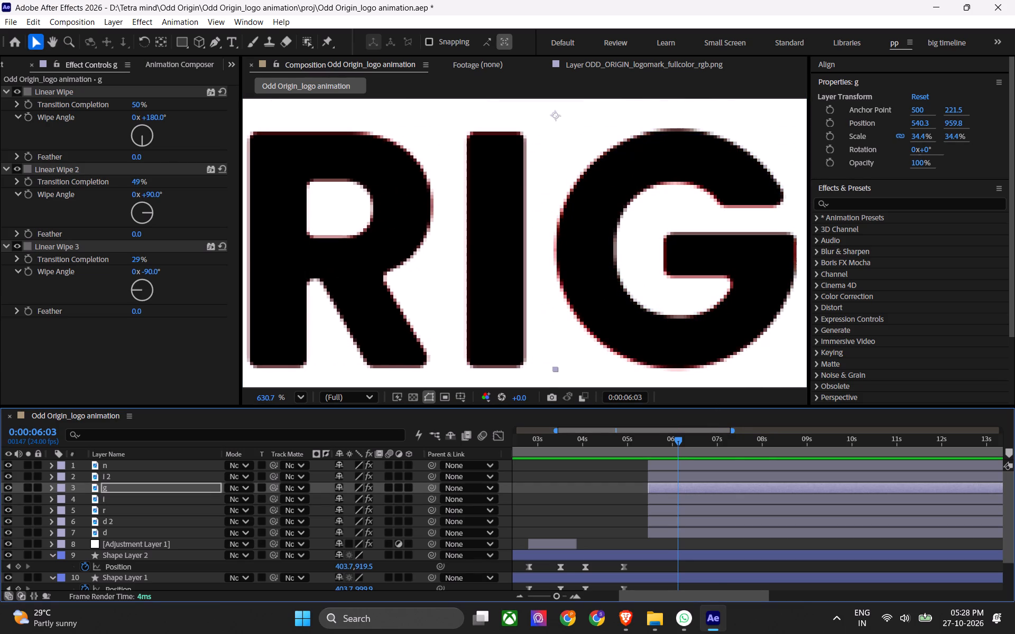
key(Left)
key(Right)
key(Right)
key(Left)
key(Left)
key(Right)
middle_drag(707, 321, 678, 323)
key(Down)
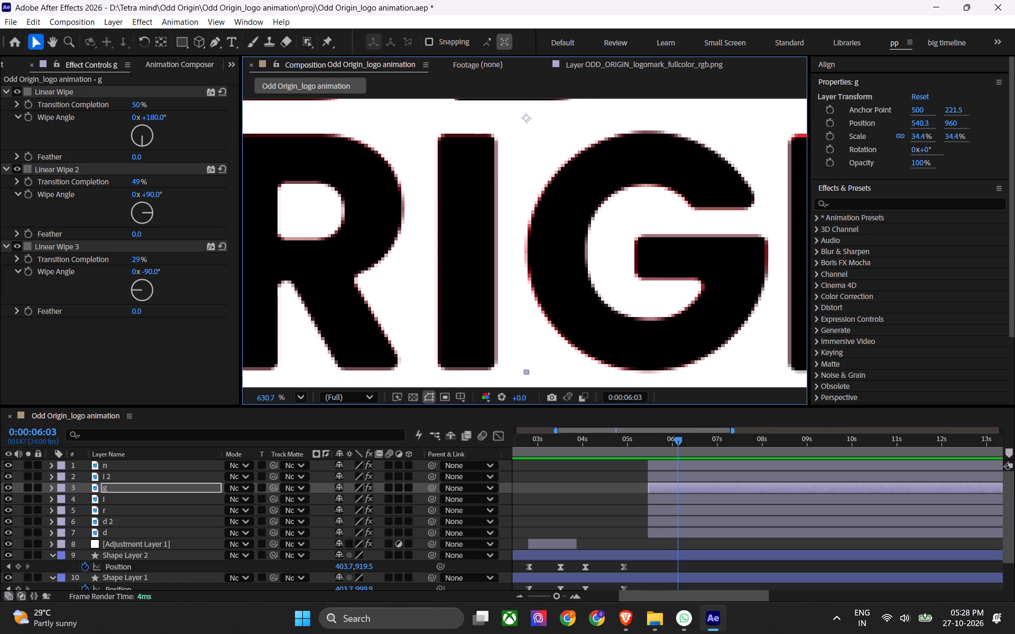
Nudge the second I letter layer of RIGIN to position 540, 960.1 to match the red reference.
middle_drag(710, 310, 566, 311)
click(722, 486)
click(717, 473)
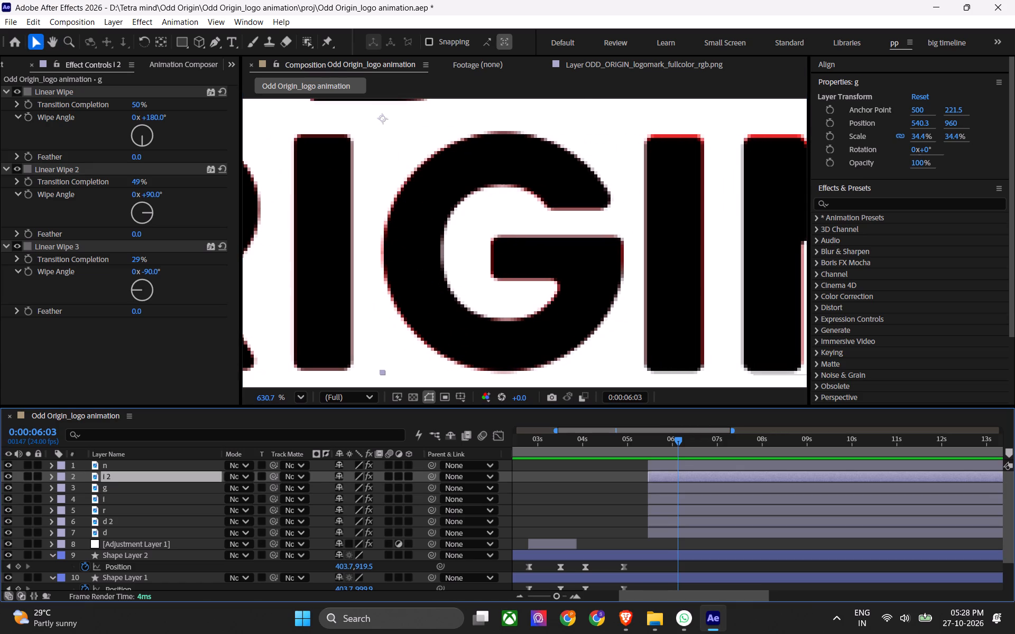
scroll(717, 469, up, 2)
middle_drag(694, 302, 660, 302)
key(Up)
key(Up)
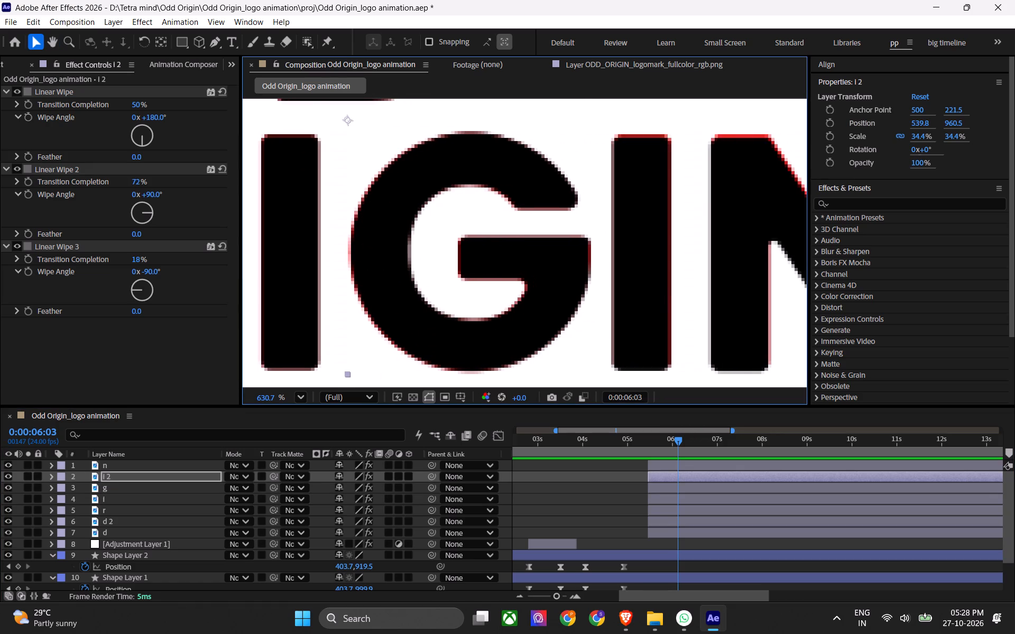
key(Right)
key(Right)
key(Up)
key(Up)
key(Left)
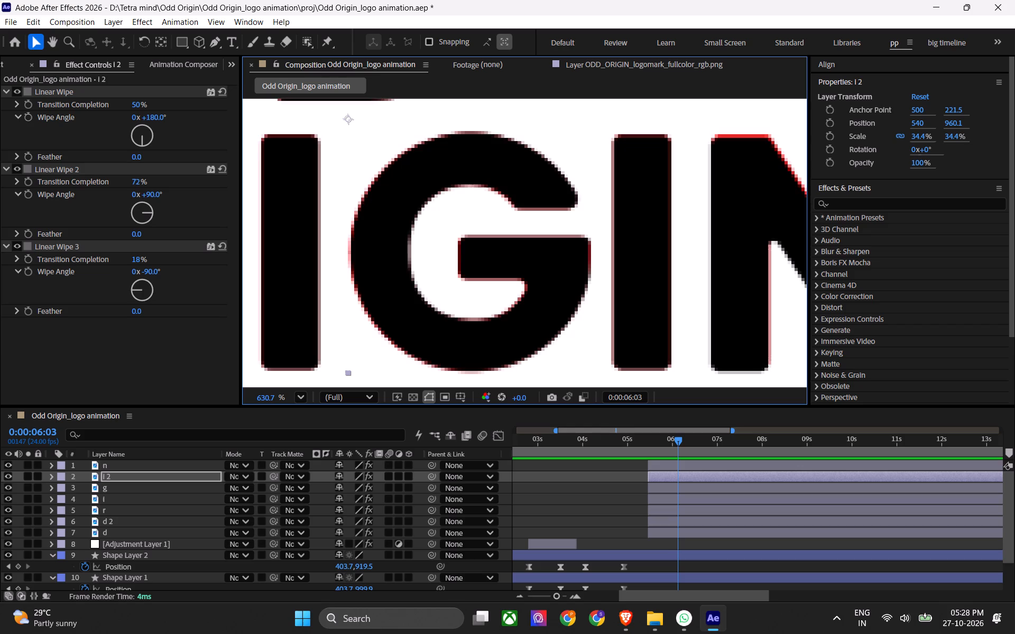
Nudge the n layer to position 540, 960 to line up with the red reference N.
middle_drag(691, 297, 477, 305)
scroll(679, 475, up, 1)
click(686, 462)
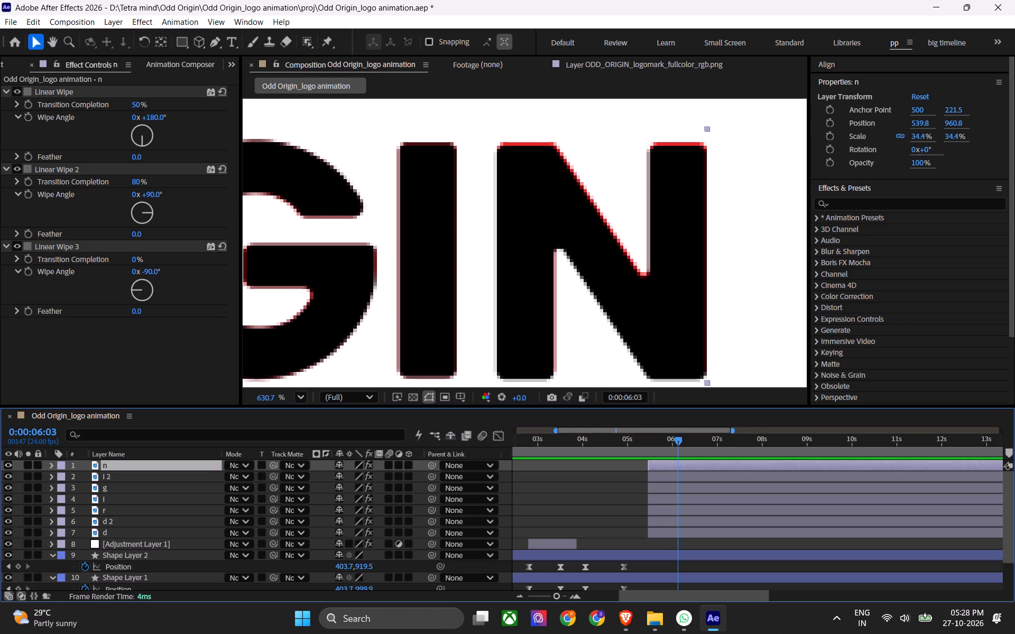
key(Up)
key(Up)
key(Up)
key(Up)
key(Up)
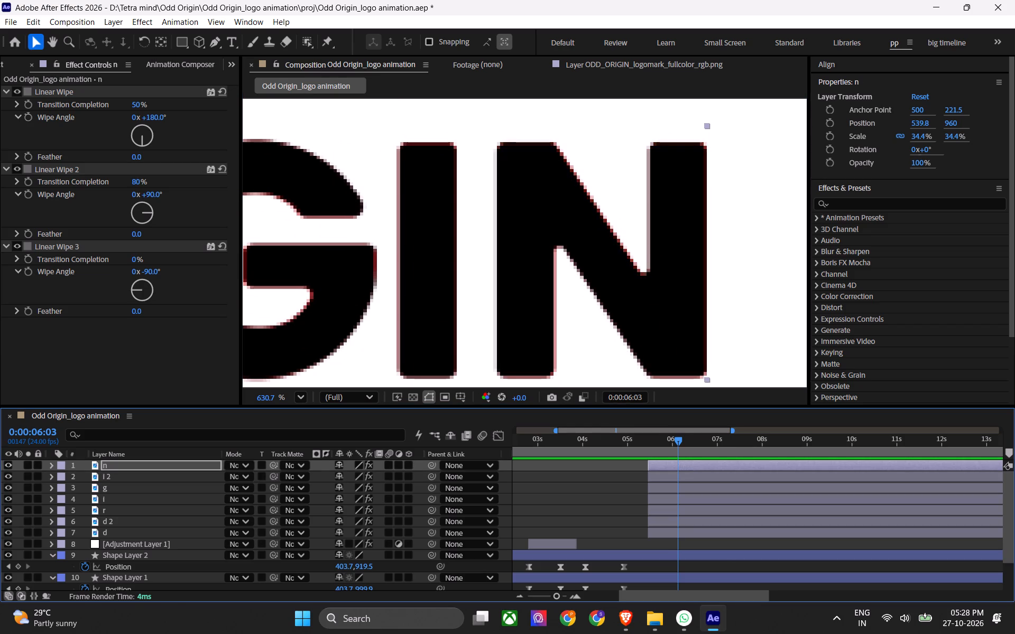
key(Right)
key(Right)
key(Left)
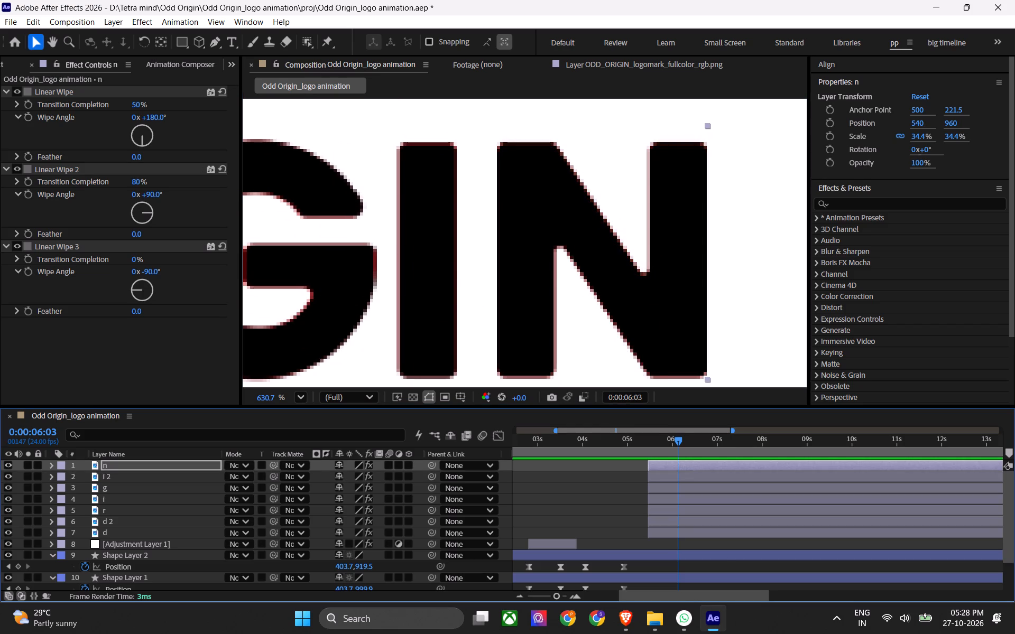
Check the whole aligned logo, clear the layer selection and save the project.
scroll(478, 342, down, 4)
middle_drag(472, 295, 622, 273)
scroll(543, 296, down, 4)
key(ctrl+s)
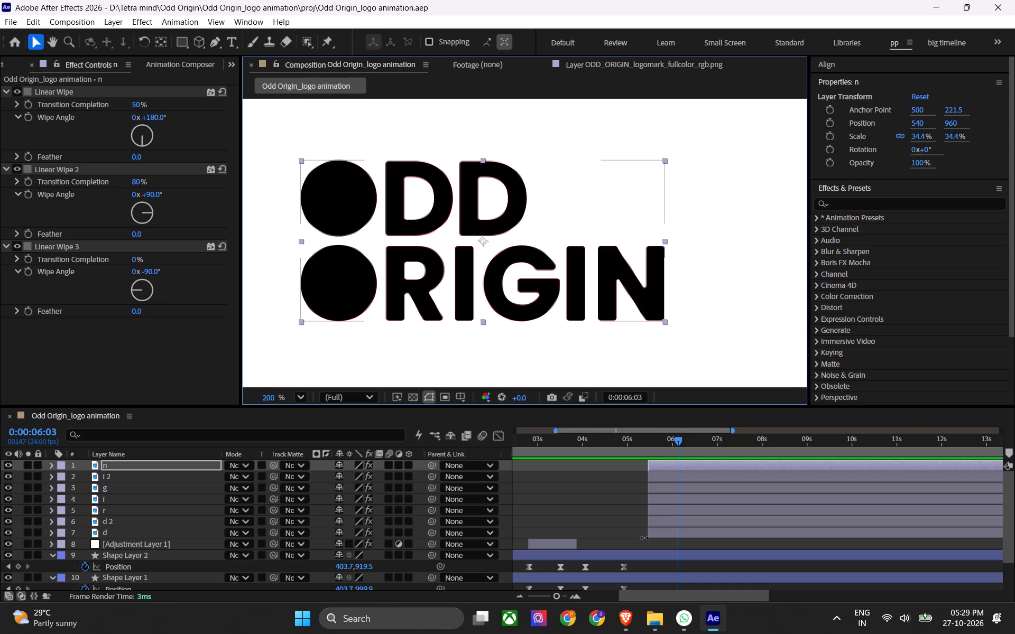
click(647, 539)
key(ctrl+s)
Remove the Fill effect from the ODD_ORIGIN_logomark_fullcolor_rgb.png layer and save the project.
scroll(654, 579, down, 3)
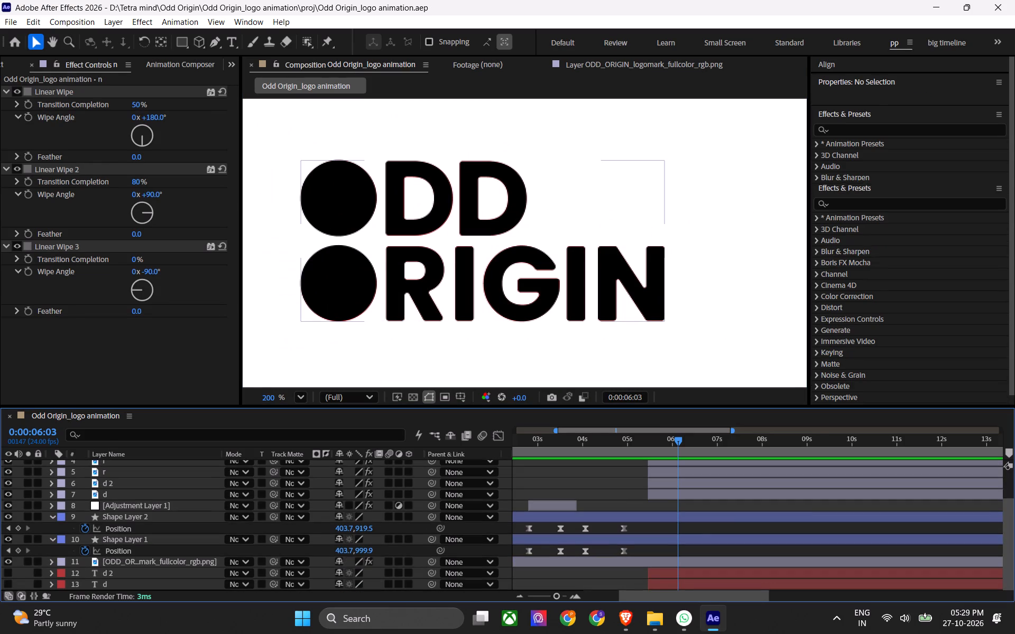
click(661, 564)
click(63, 94)
key(z)
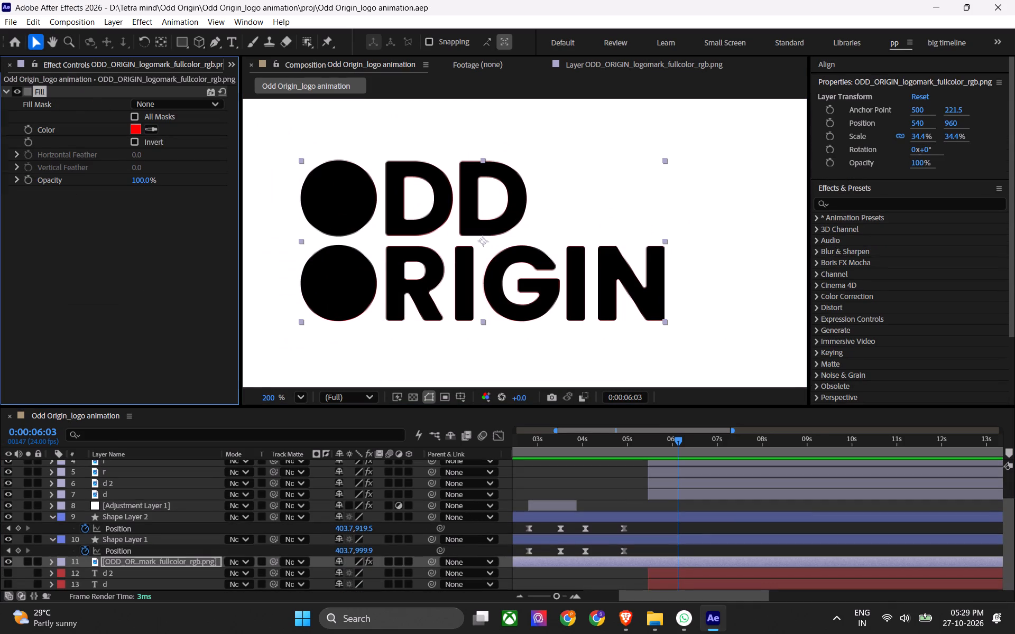
key(ctrl+s)
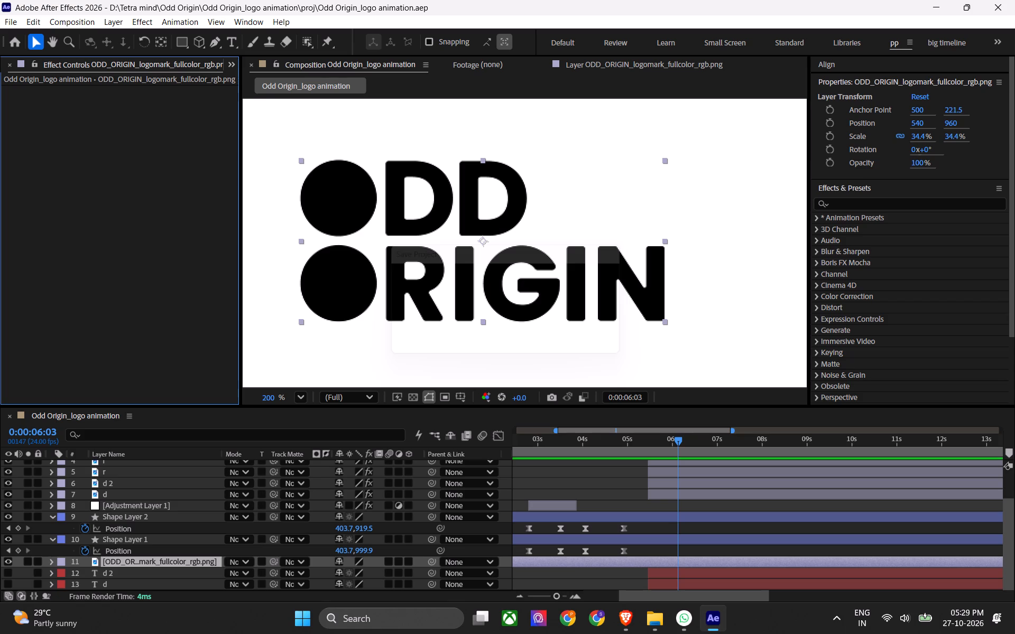
key(ctrl+s)
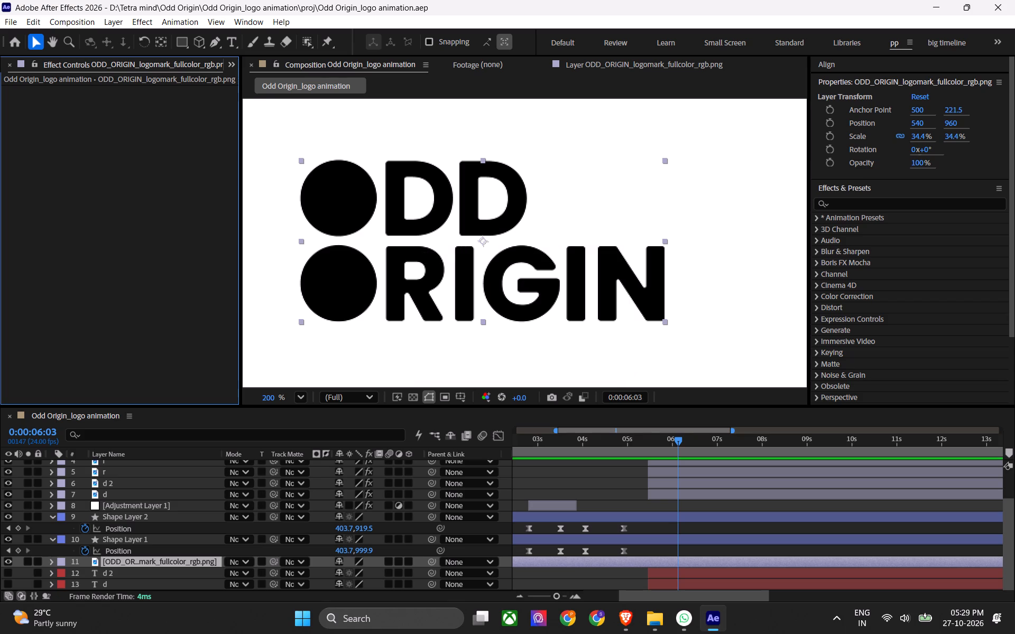
Hide the ODD_ORIGIN_logomark_fullcolor_rgb.png reference layer and save the project.
drag(649, 439, 568, 464)
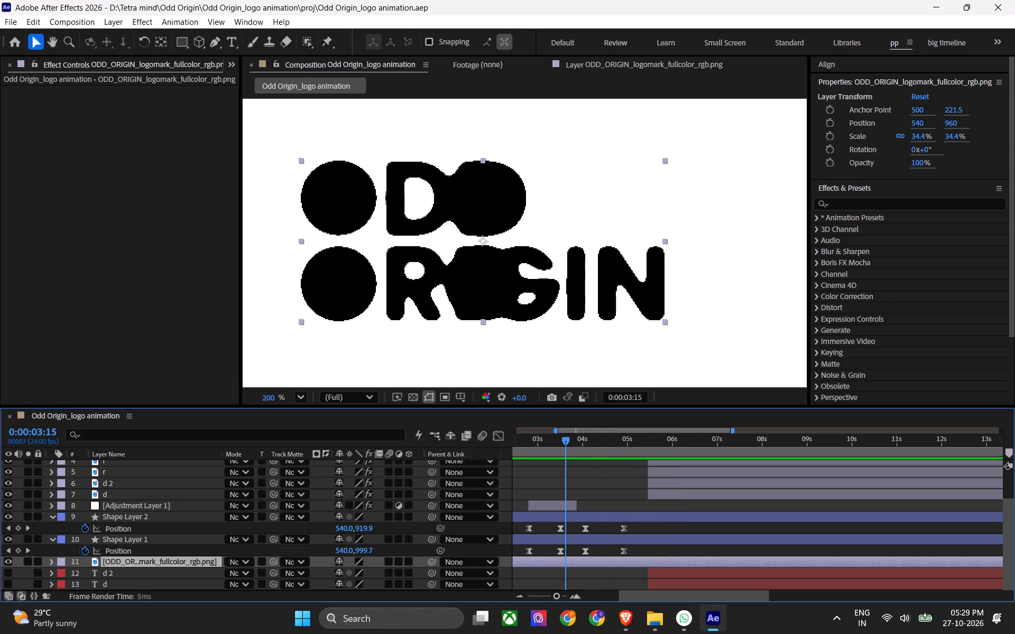
drag(568, 464, 606, 462)
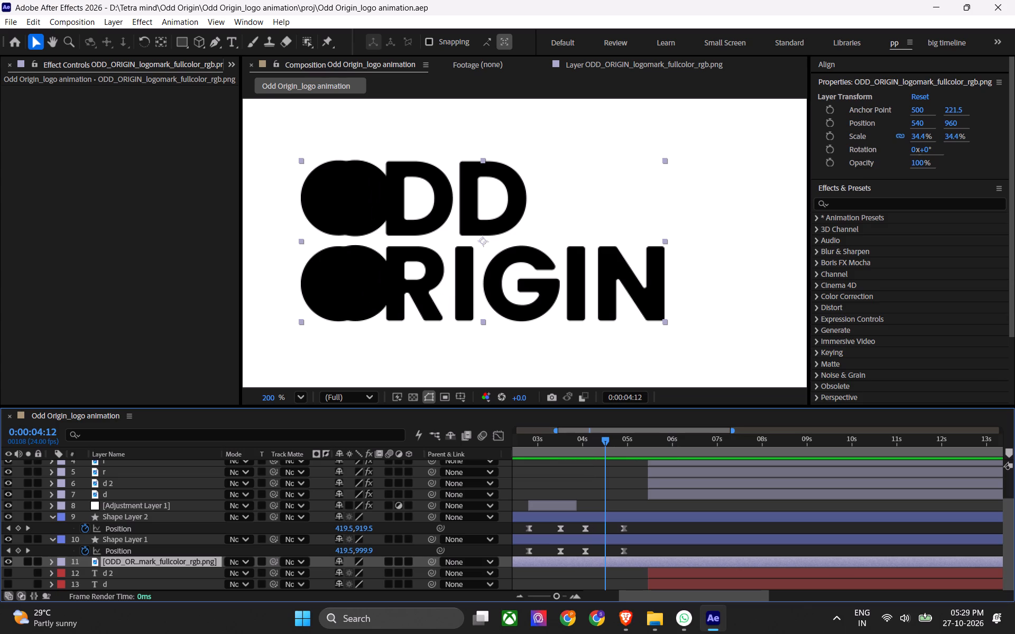
click(589, 562)
key(shift+e)
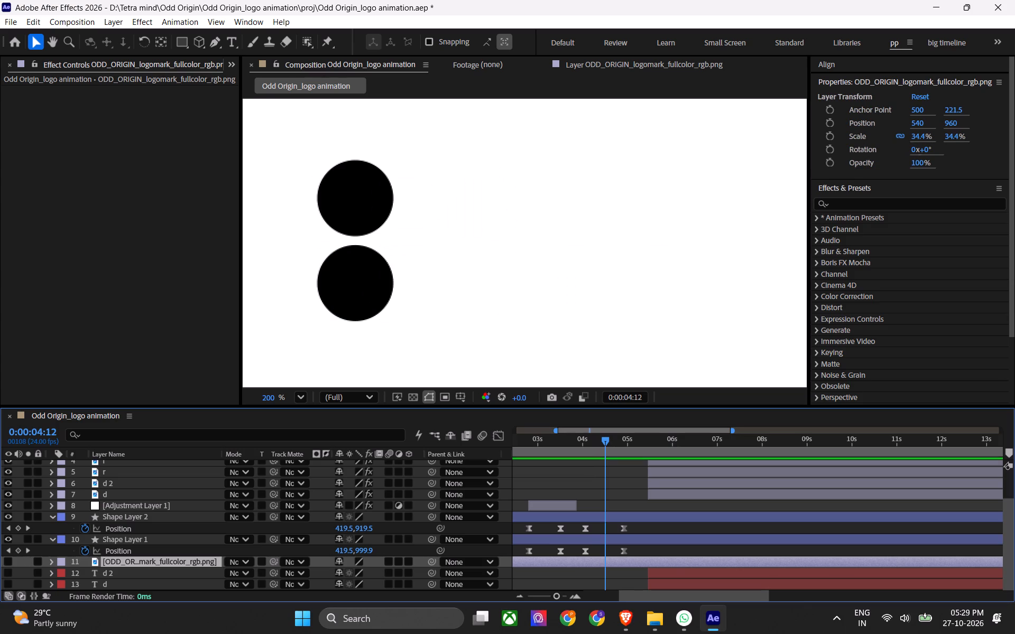
key(ctrl+s)
key(ctrl+s)
Shift all seven letter layers, from d to n, earlier in time so they start at 0:00:04:02.
drag(606, 441, 587, 448)
click(665, 497)
scroll(667, 497, up, 4)
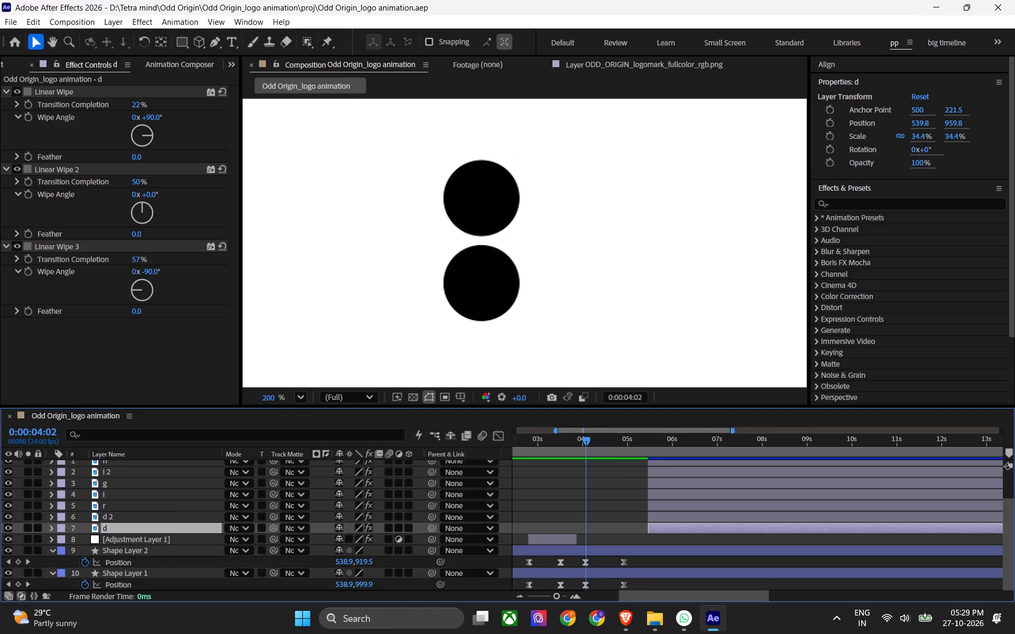
shift+click(669, 463)
drag(660, 465, 598, 464)
Pre-compose the d and d 2 layers as dd and trim the new layer's start to 0:00:04:02.
click(589, 550)
click(597, 534)
shift+click(602, 521)
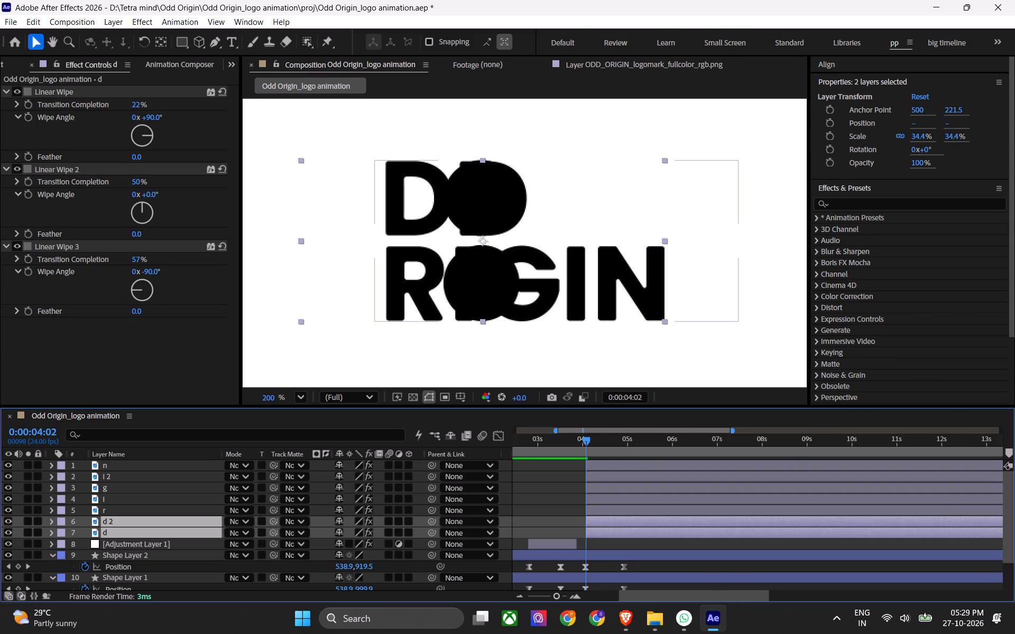
key(ctrl+shift+c)
key(c)
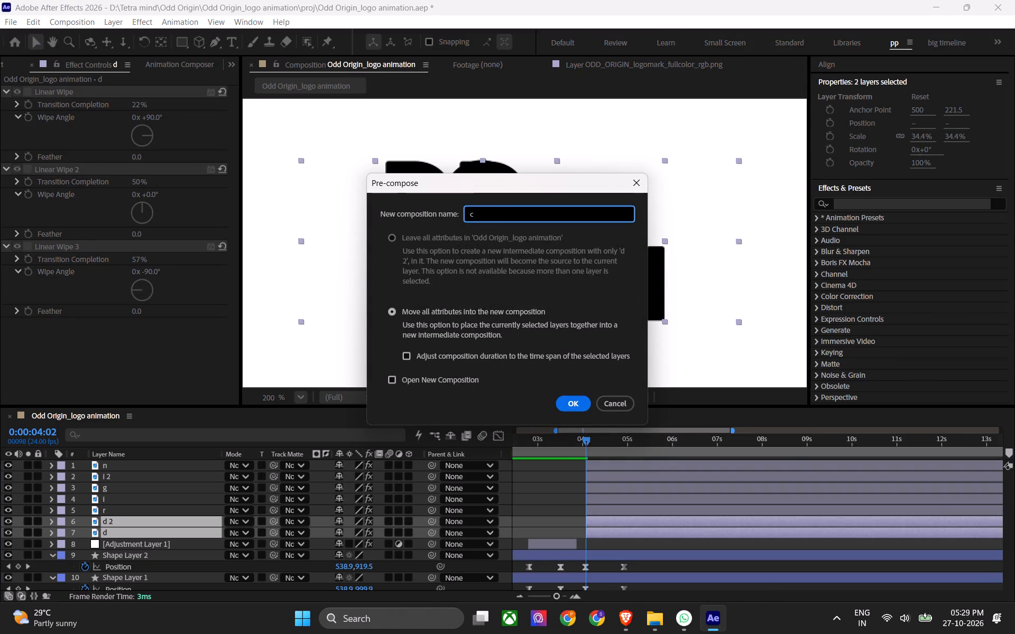
key(BackSpace)
text(dd)
key(Return)
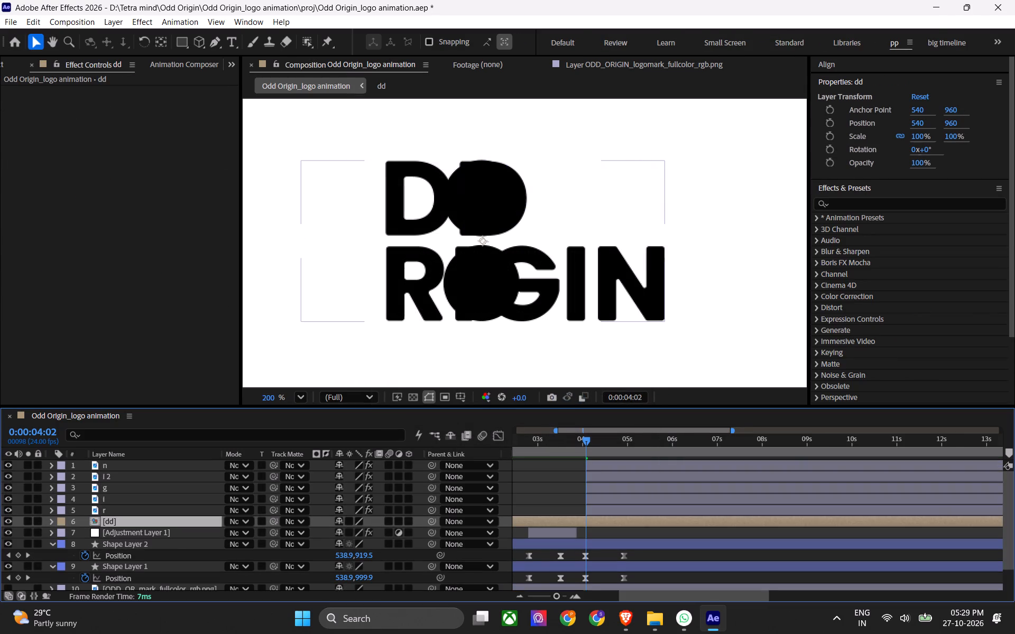
key(alt+bracketleft)
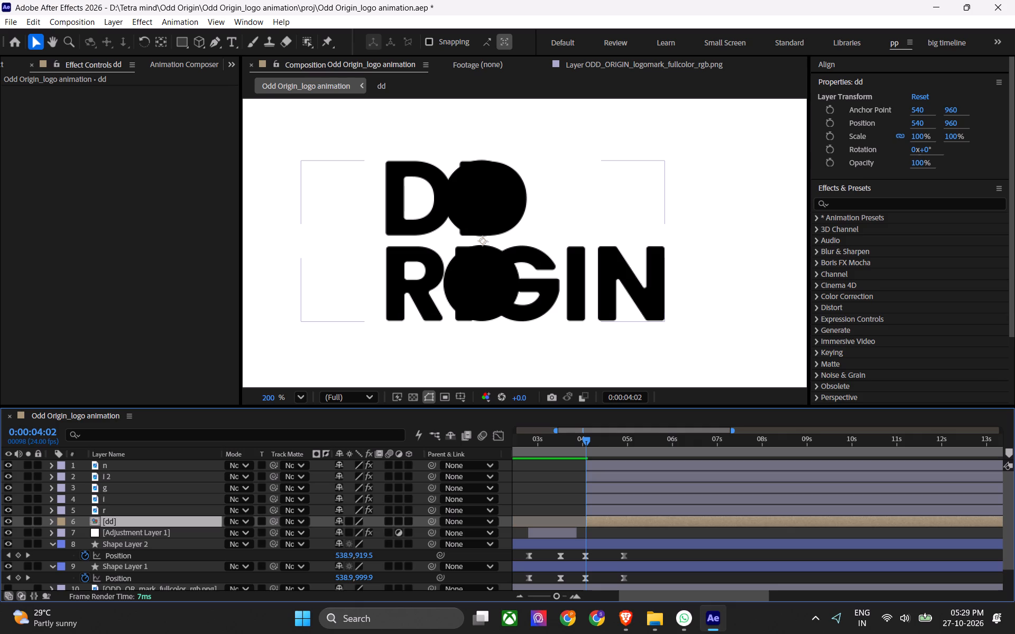
Pre-compose the five letter layers from r to n as rigin, trim its start to 0:00:04:02 and save the project.
click(600, 509)
scroll(597, 504, up, 3)
shift+click(604, 467)
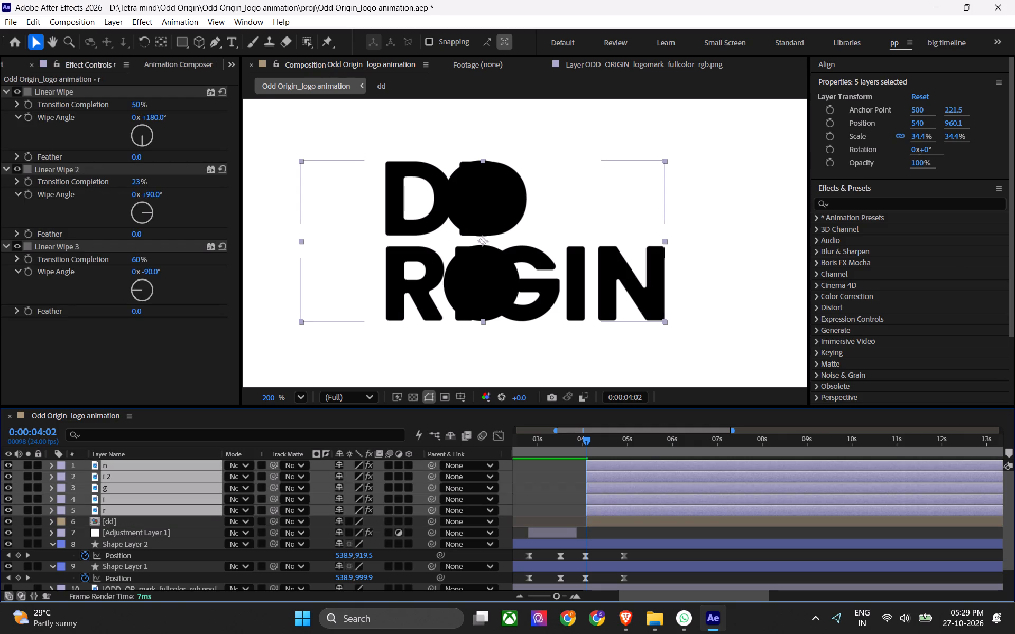
key(ctrl+shift+c)
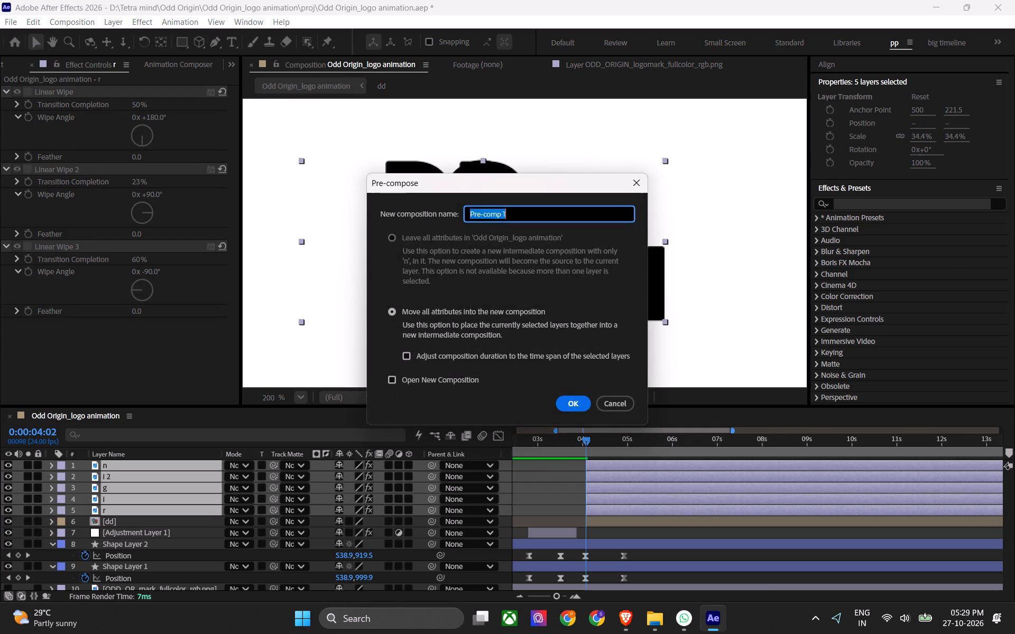
text(roo)
key(BackSpace)
key(g)
key(BackSpace)
key(BackSpace)
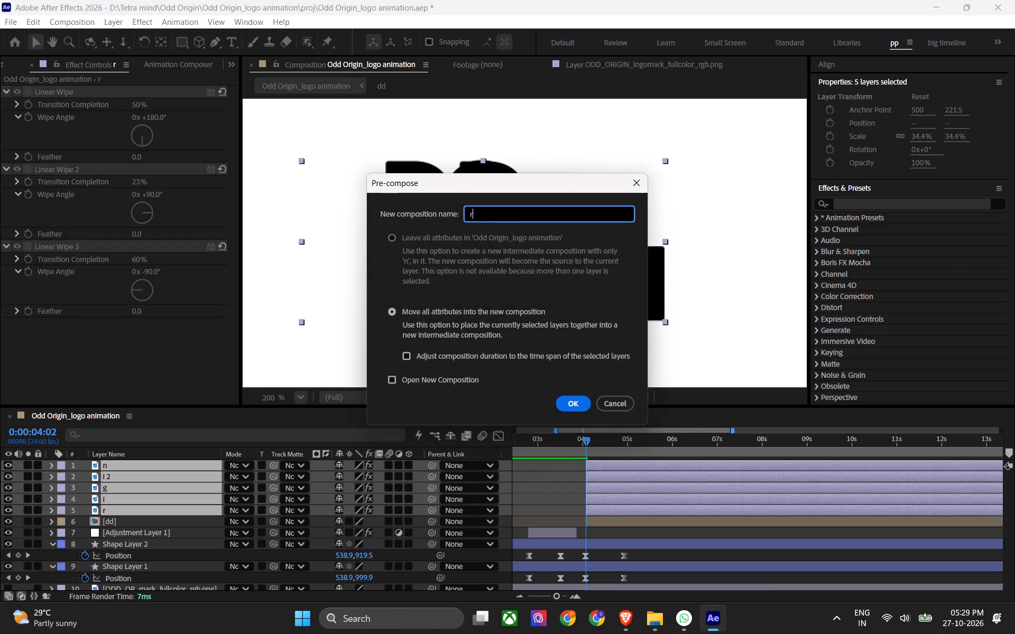
text(igin)
key(Return)
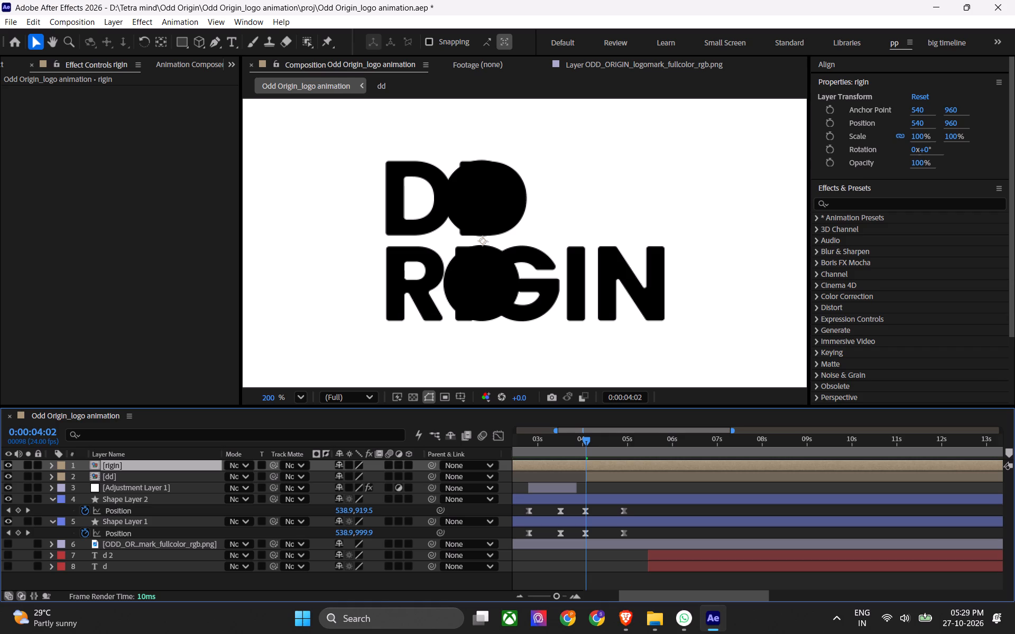
key(alt+bracketleft)
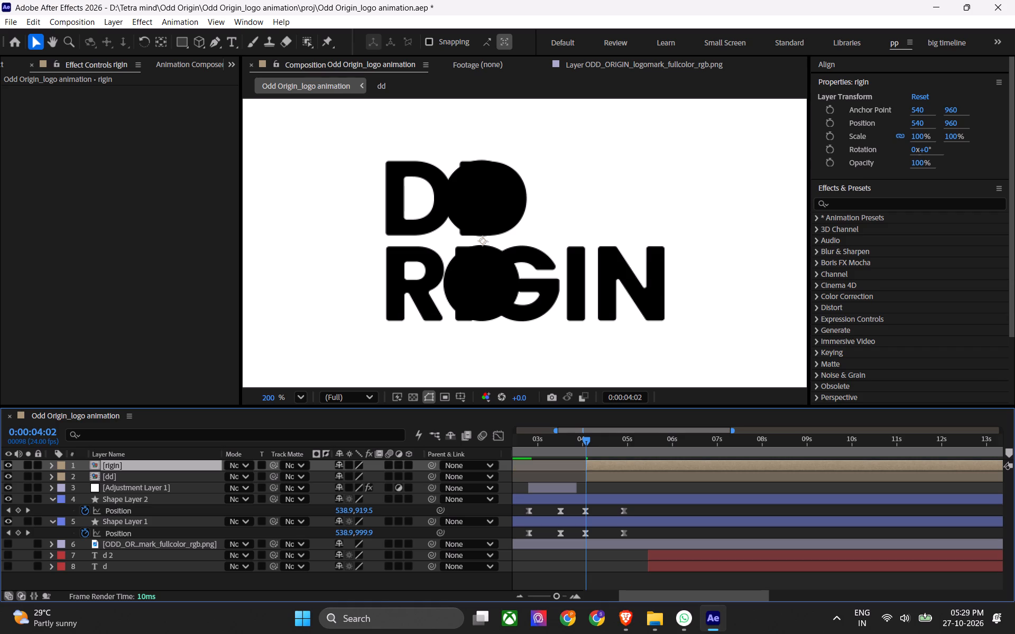
key(ctrl+s)
key(ctrl+s)
key(ctrl+s)
key(ctrl+s)
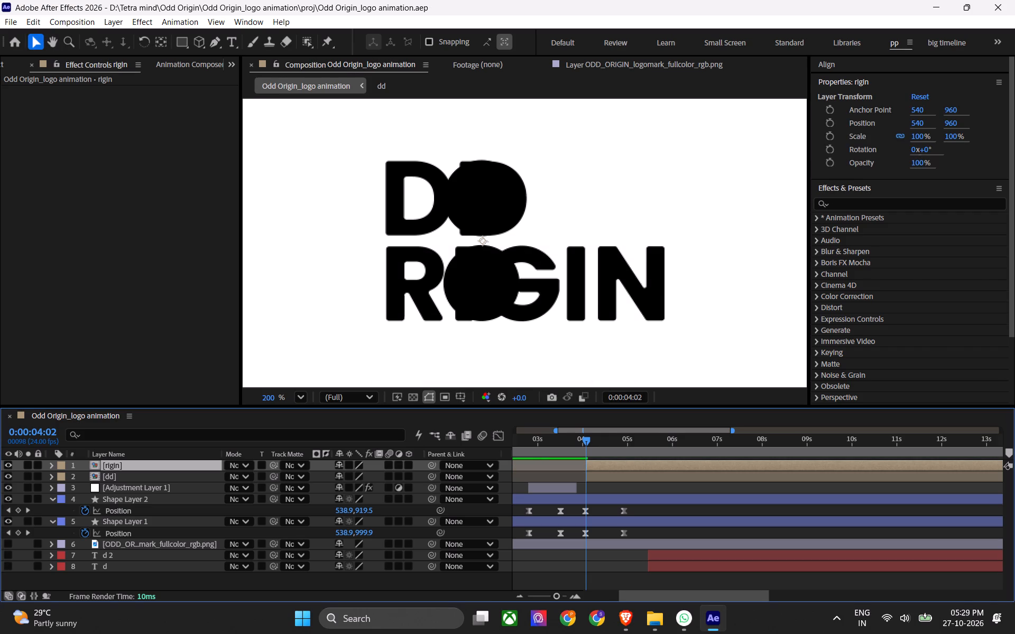
Scrub between about 0:00:04:02 and 0:00:04:20 to review the circles' slide across the dd and rigin letters.
drag(588, 437, 622, 445)
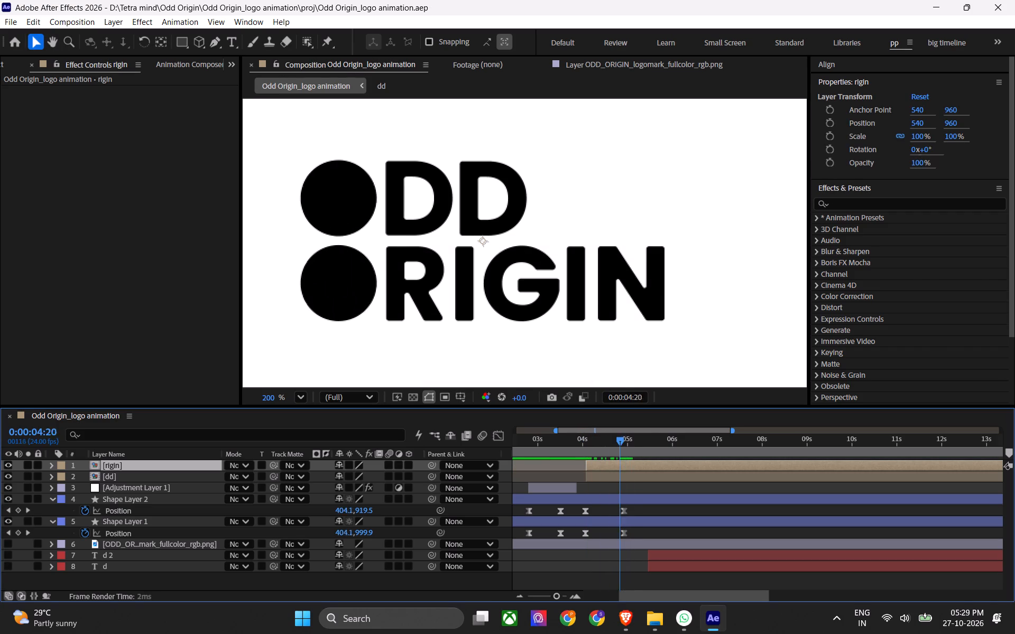
drag(622, 445, 589, 452)
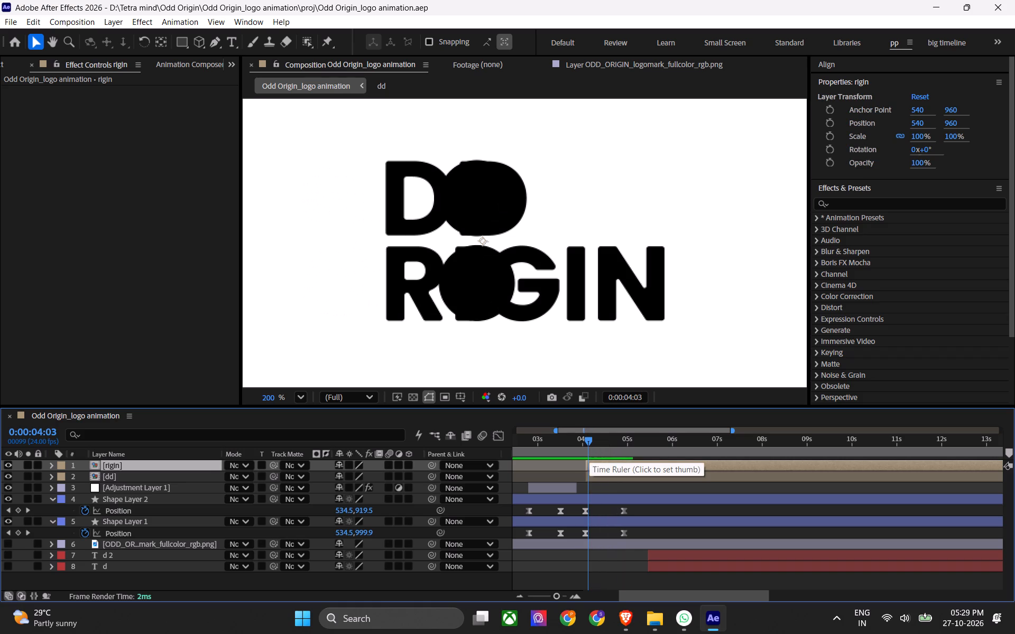
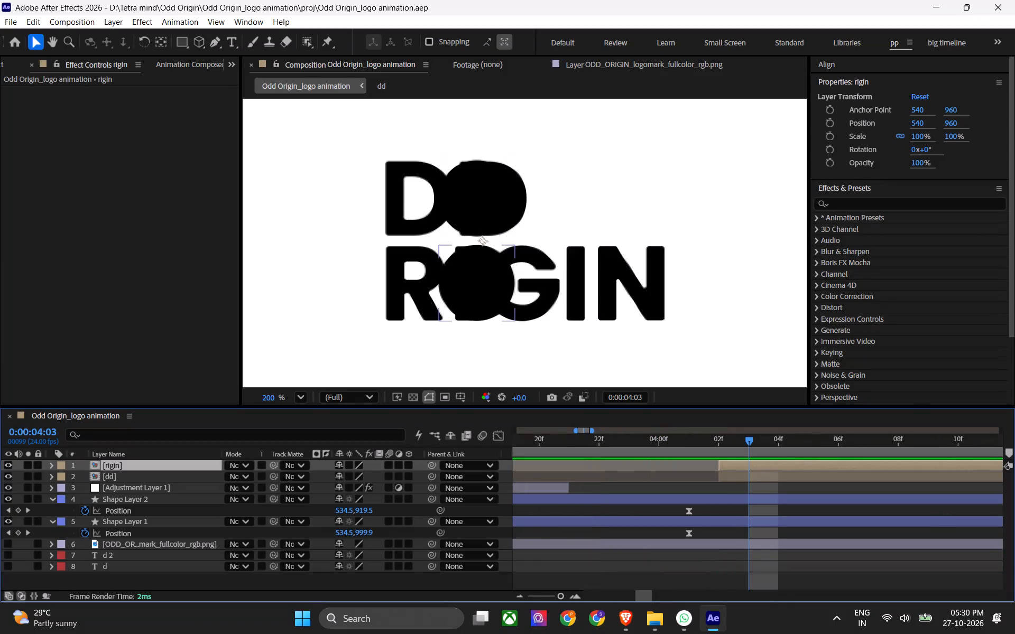
Move the current time back to 0:00:04:01, at the shape layers' position keyframes, and save the project.
drag(737, 440, 696, 456)
key(ctrl+s)
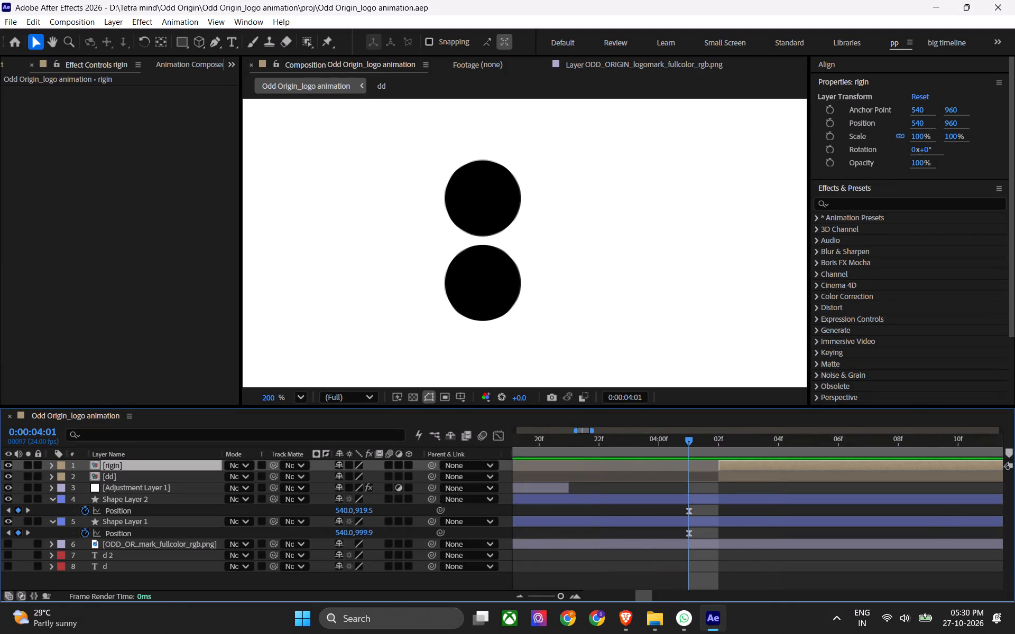
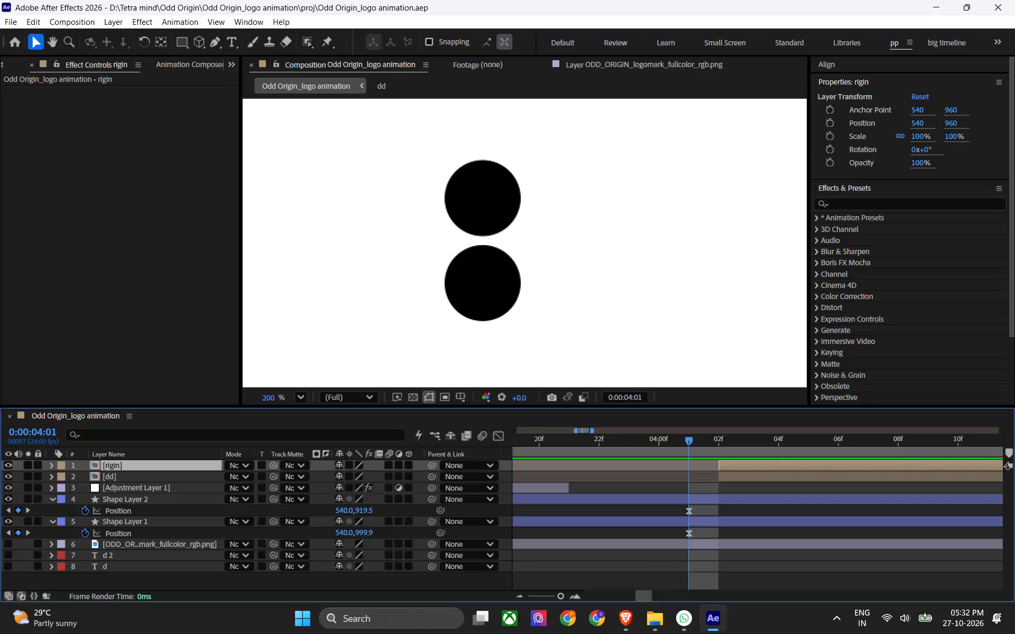
Save the project and shift the rigin and dd layers together so both start at 0:00:04:01.
key(ctrl+s)
drag(691, 445, 710, 444)
drag(710, 444, 698, 441)
click(734, 473)
shift+click(740, 471)
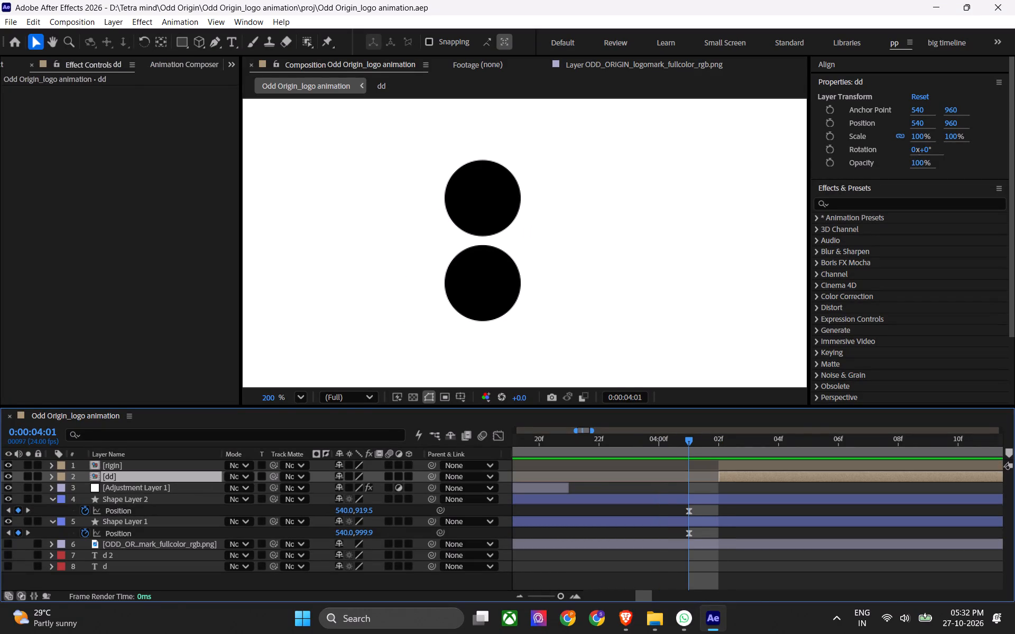
shift+click(738, 467)
drag(730, 466, 707, 472)
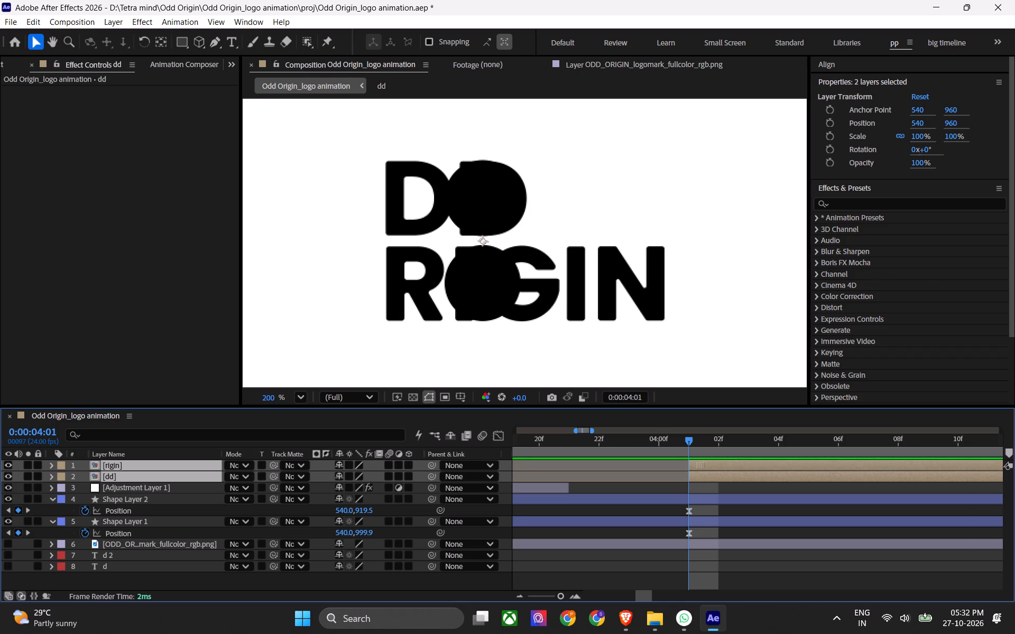
Keyframe the Opacity of the rigin and dd layers from 0% at 0:00:04:01 to 100% at 0:00:04:07.
key(t)
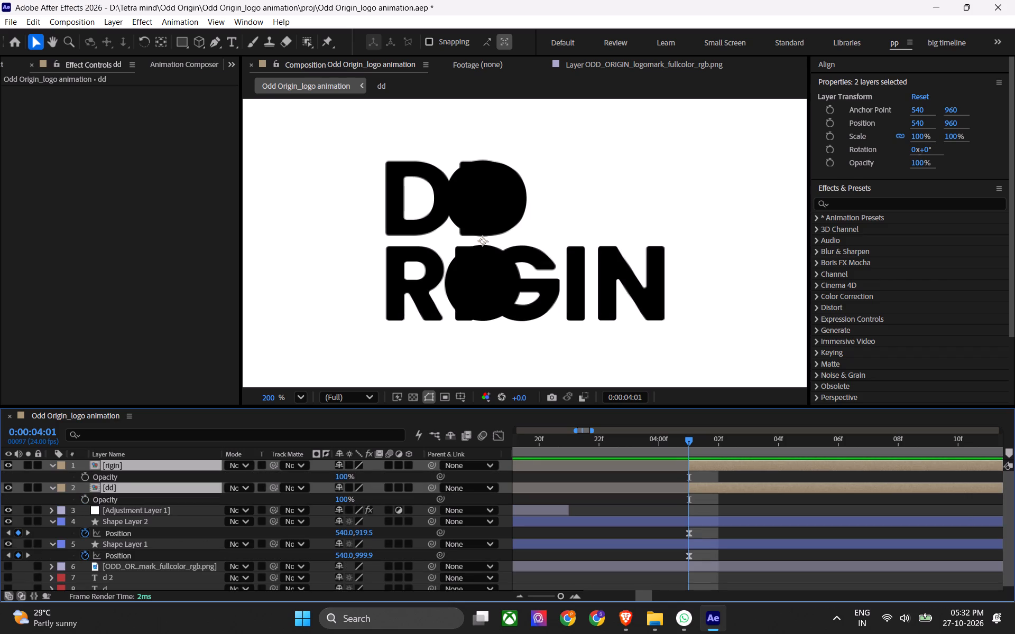
click(85, 475)
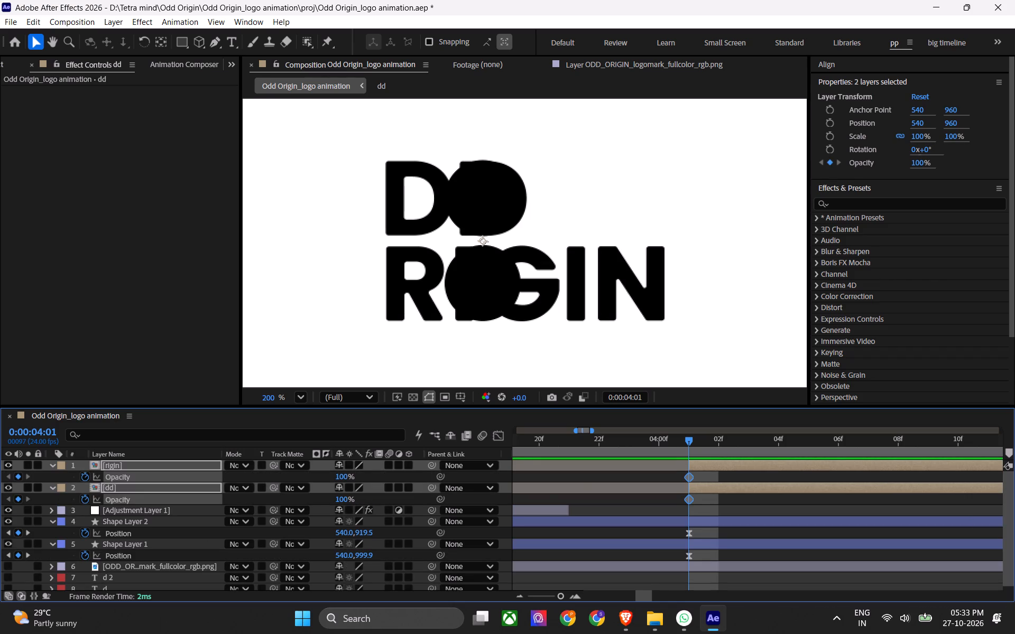
drag(700, 441, 825, 446)
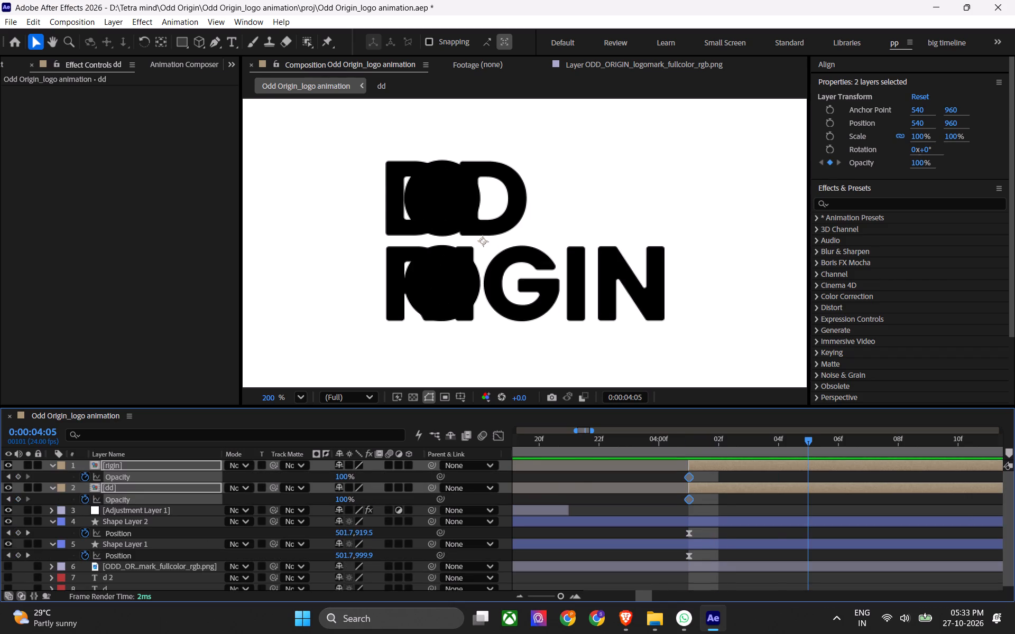
drag(825, 446, 861, 449)
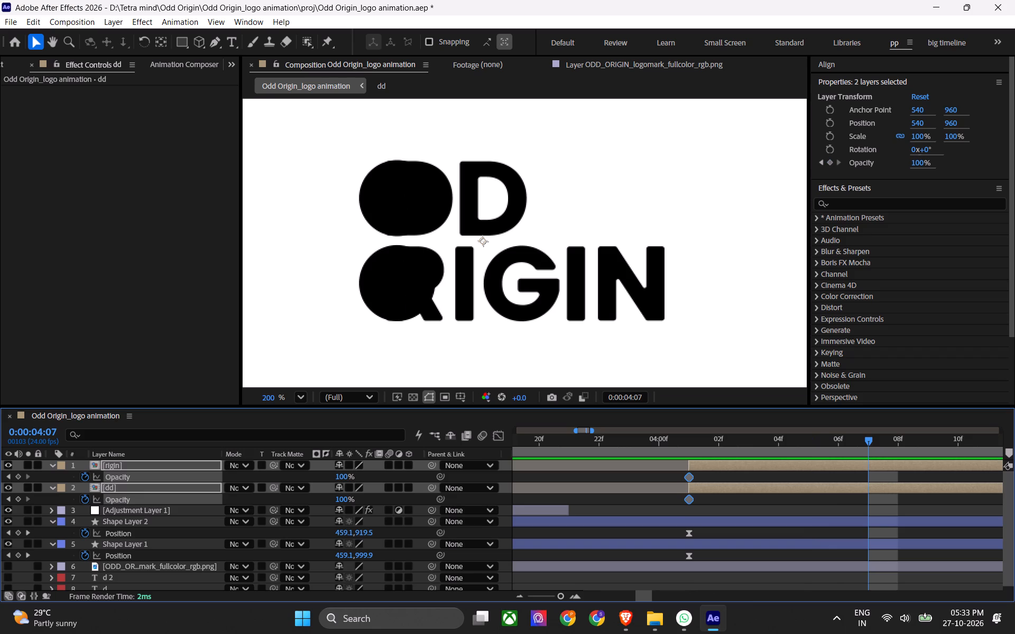
click(17, 475)
click(11, 478)
drag(338, 475, 191, 491)
Scrub through the fade-in and move the ending Opacity keyframes of rigin and dd to 0:00:04:09.
alt+scroll(687, 485, down, 4)
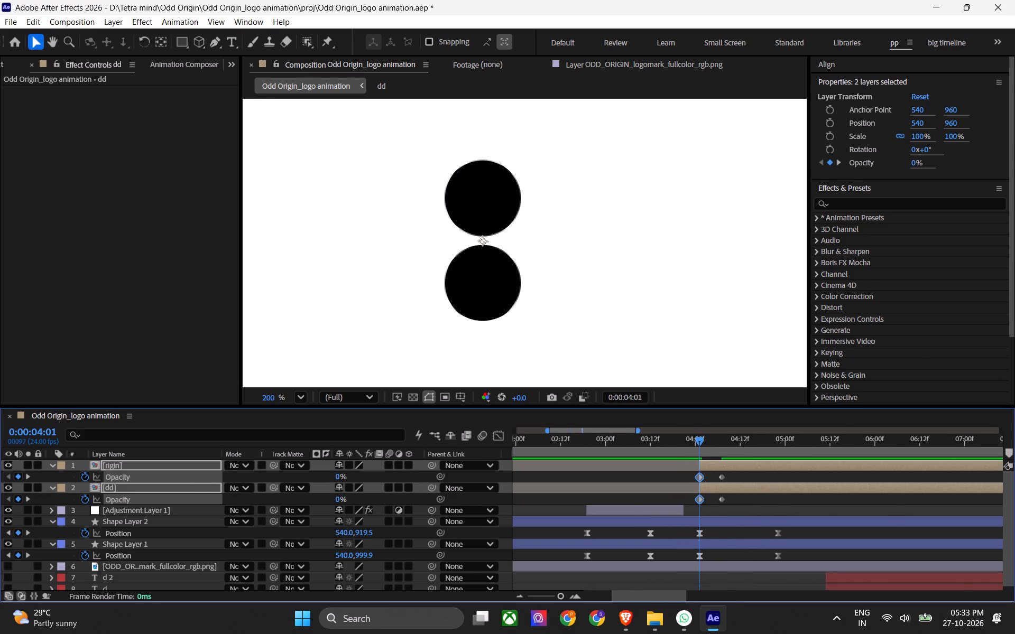
alt+scroll(706, 481, up, 2)
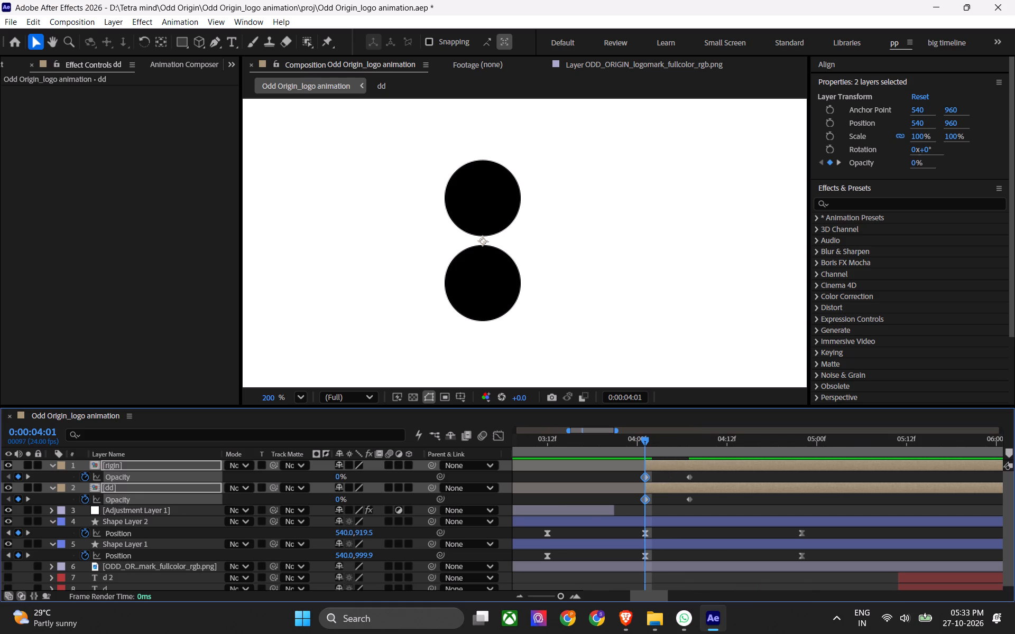
click(656, 465)
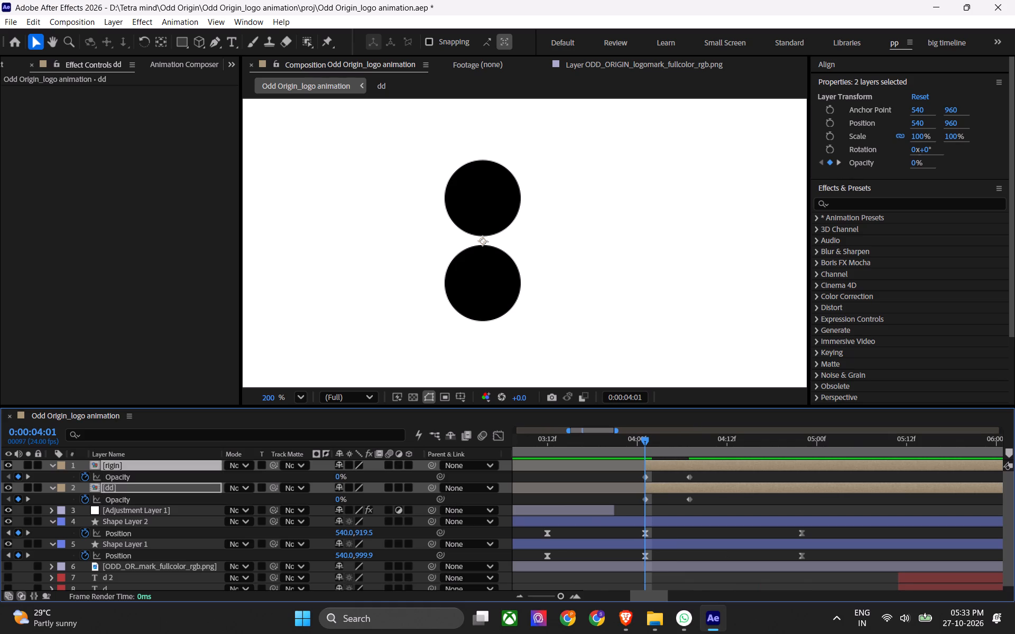
drag(645, 442, 688, 443)
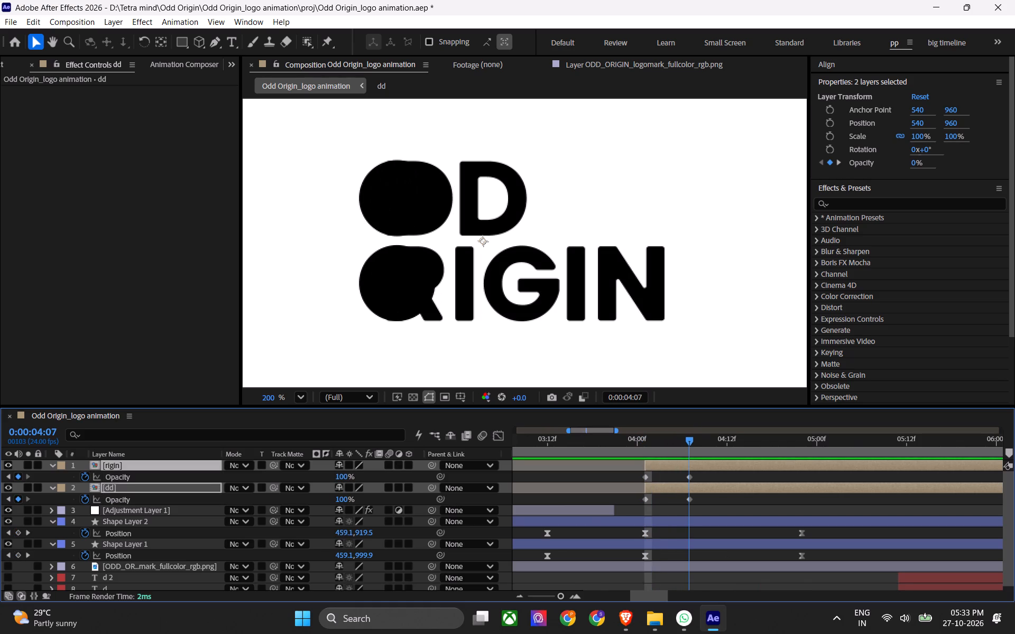
drag(688, 443, 686, 451)
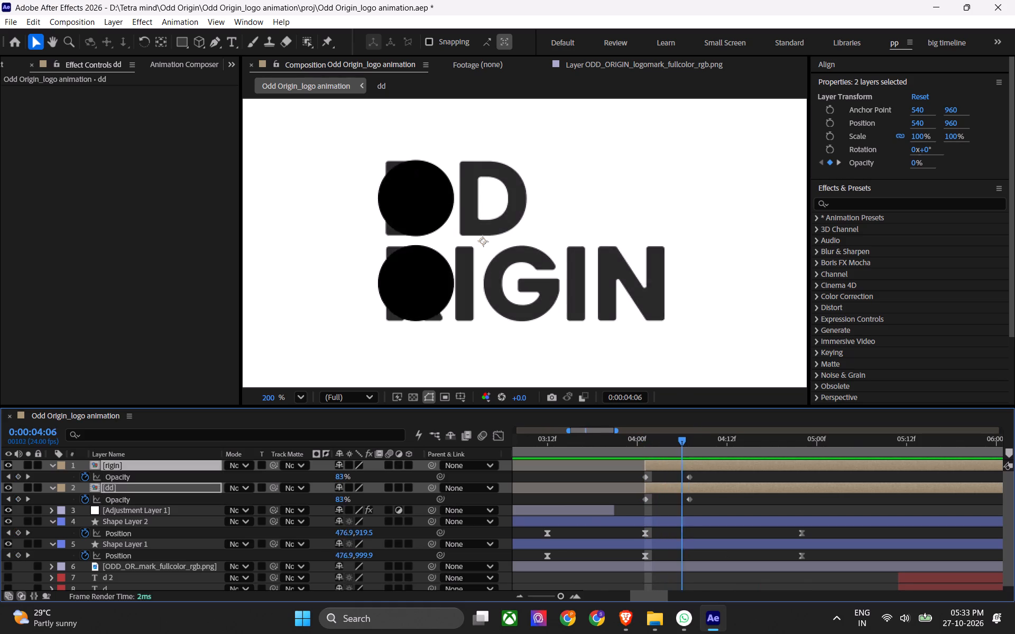
drag(686, 451, 702, 459)
drag(719, 475, 678, 500)
drag(687, 475, 699, 478)
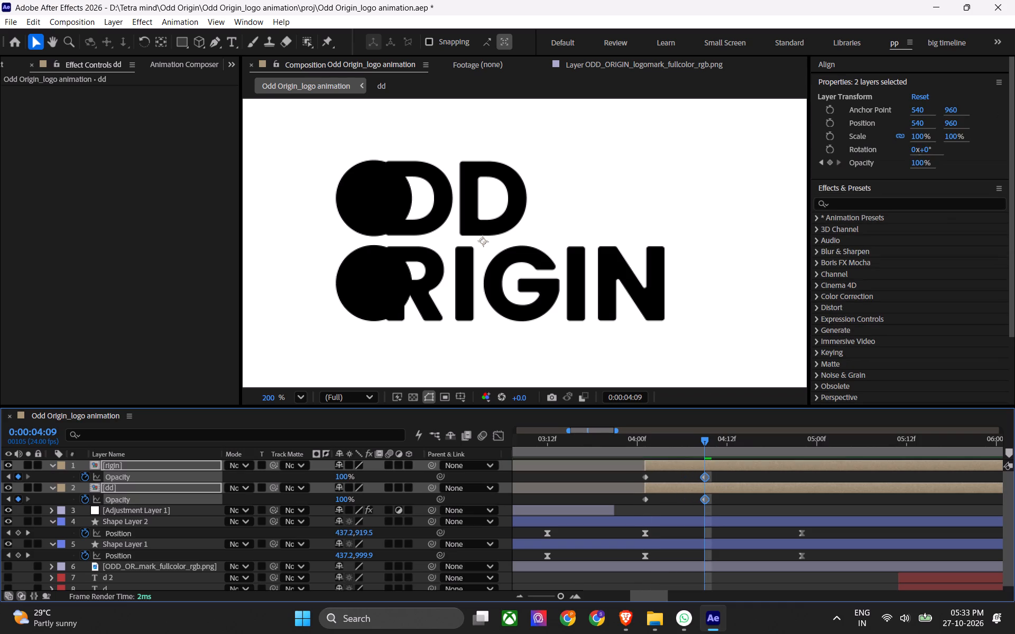
drag(699, 478, 701, 478)
Move the starting Opacity keyframes of rigin and dd to 0:00:04:03 and scrub through the fade-in.
drag(667, 473, 641, 504)
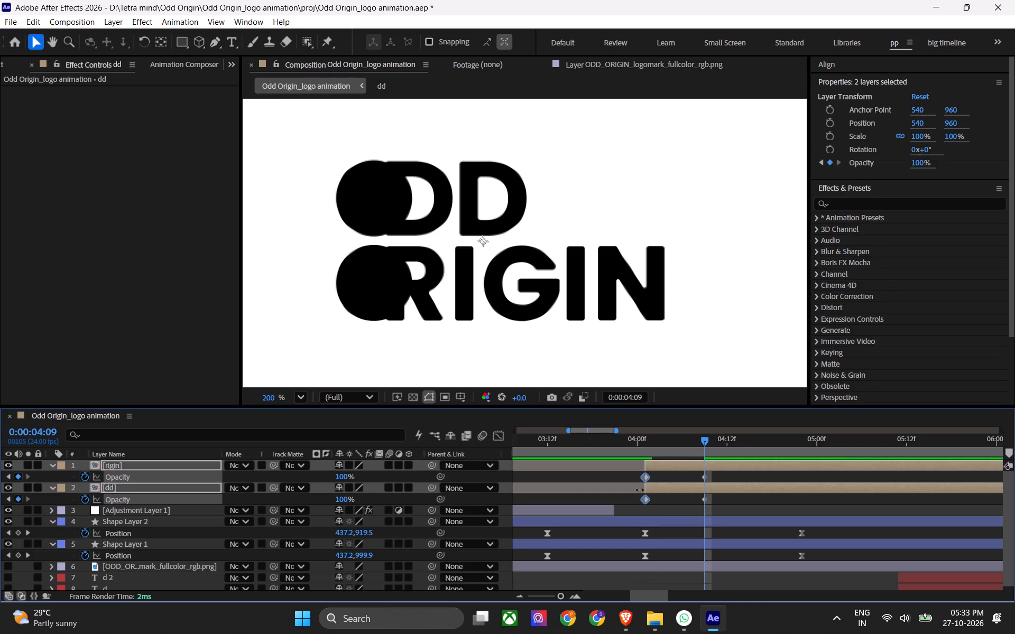
drag(644, 479, 659, 482)
click(657, 446)
drag(659, 442, 653, 443)
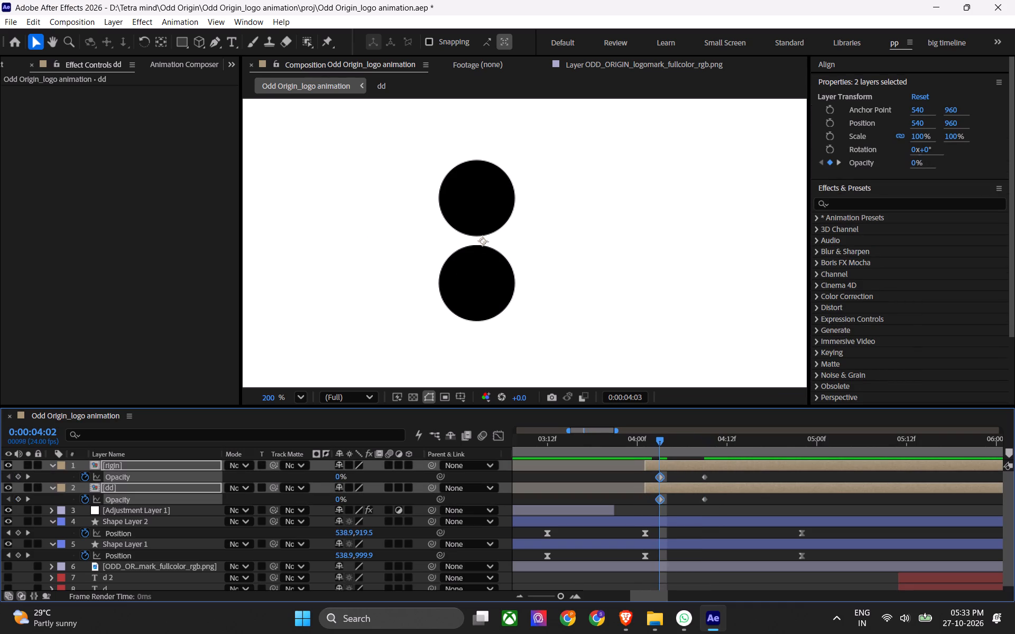
drag(653, 443, 669, 459)
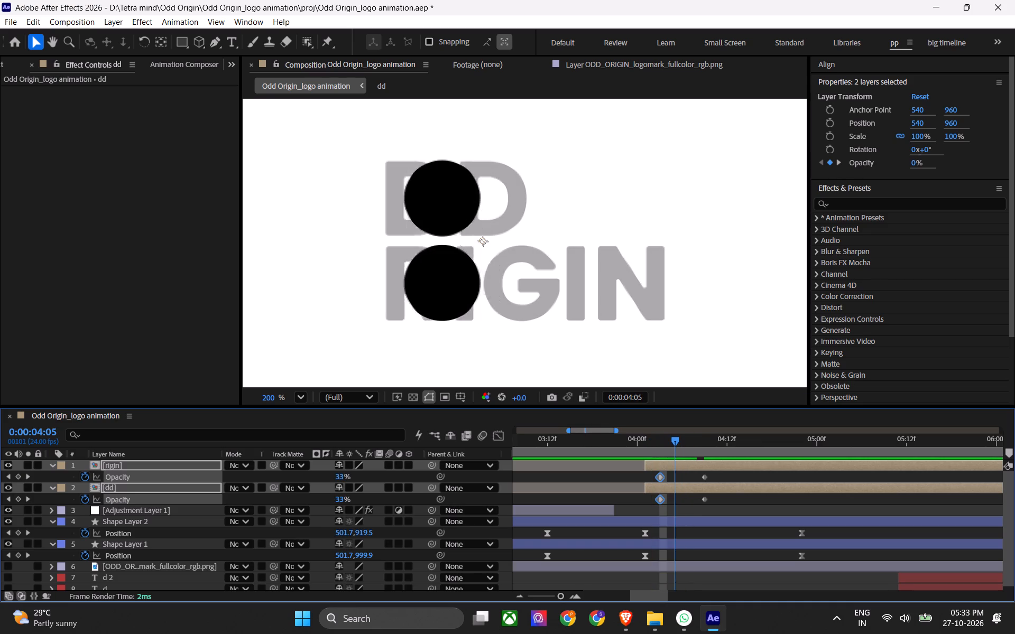
drag(669, 459, 661, 458)
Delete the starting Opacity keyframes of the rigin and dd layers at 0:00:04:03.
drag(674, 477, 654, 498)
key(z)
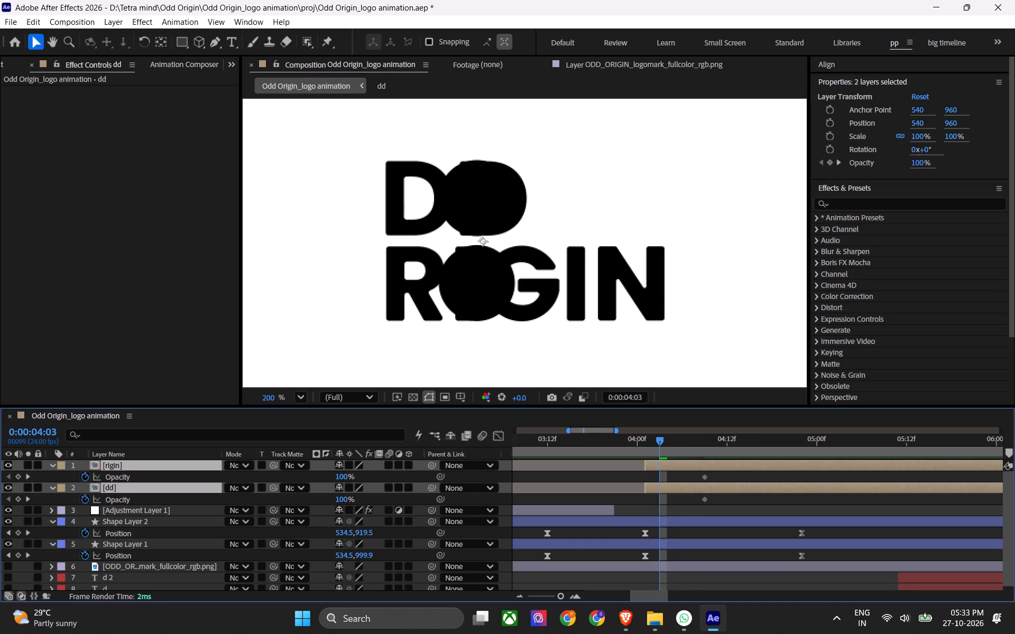
Keyframe the Position of rigin and dd from 504, 960 at 0:00:04:03 to 540, 960 at 0:00:04:08.
key(p)
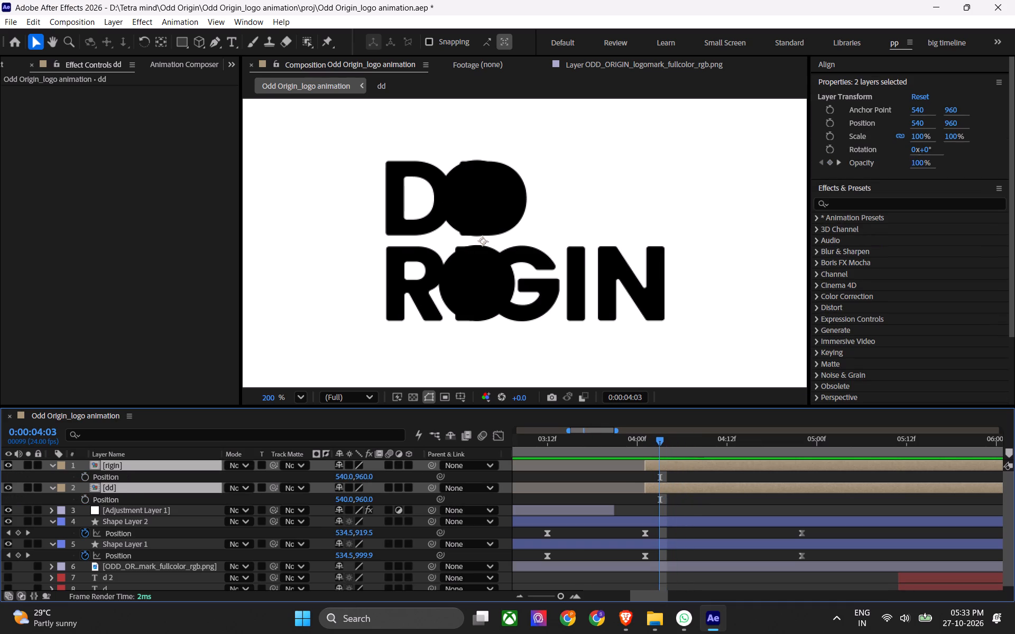
click(85, 477)
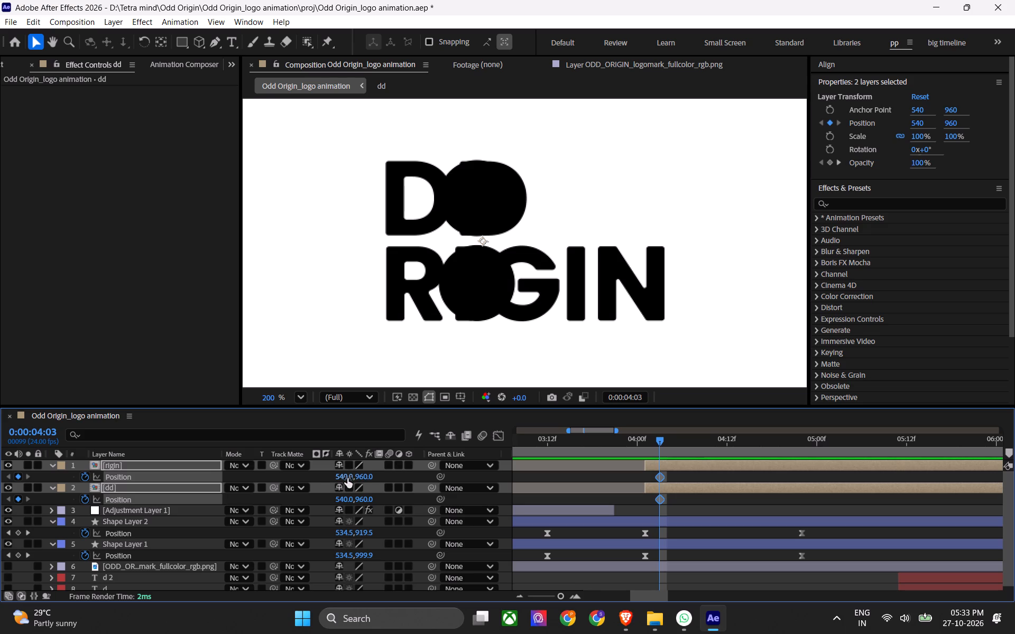
drag(662, 476, 697, 480)
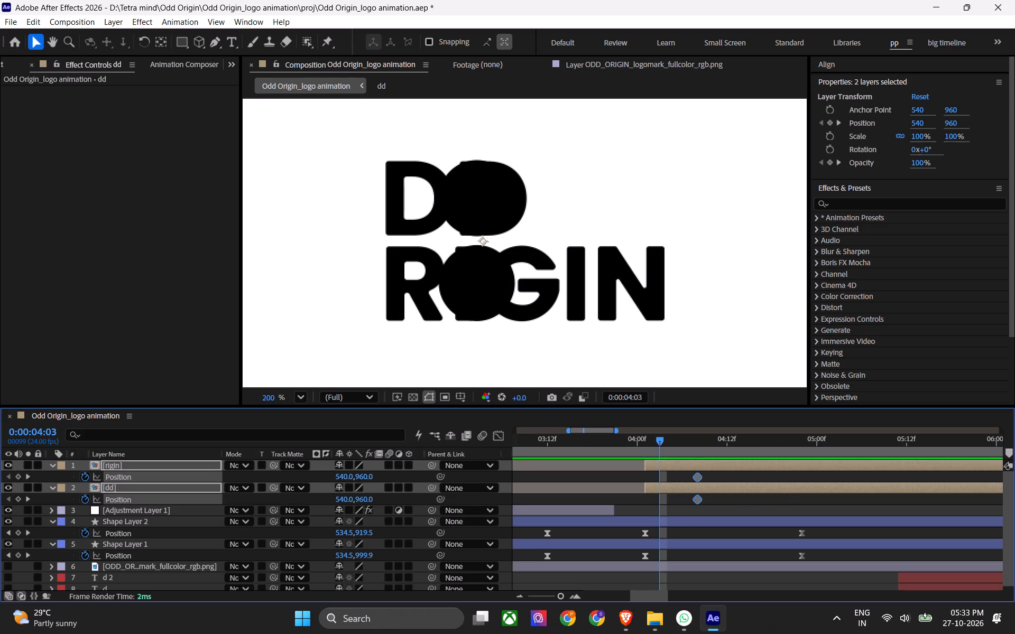
drag(342, 478, 327, 485)
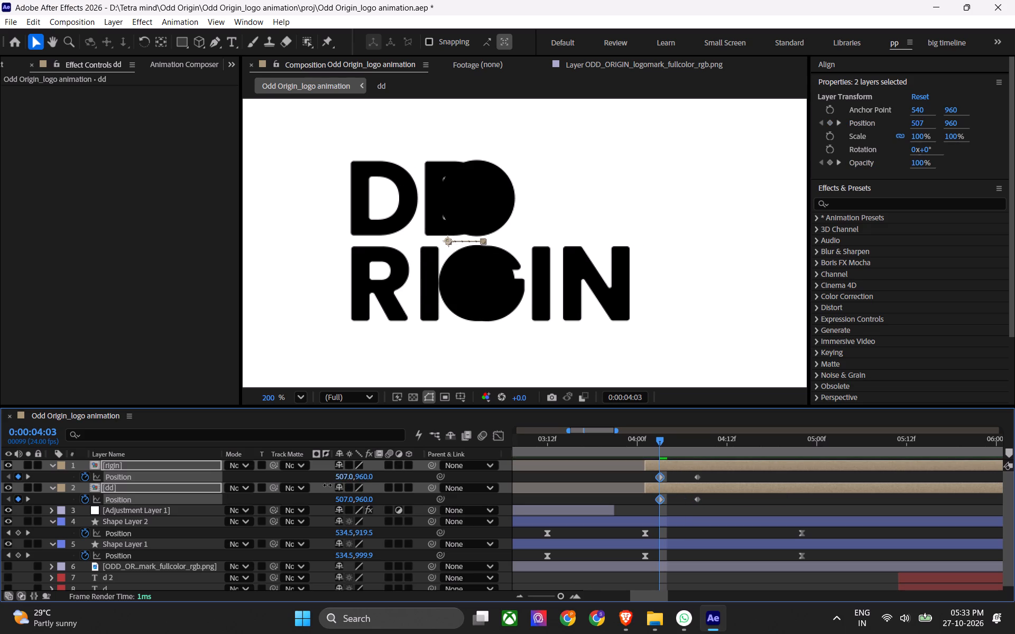
drag(327, 485, 327, 486)
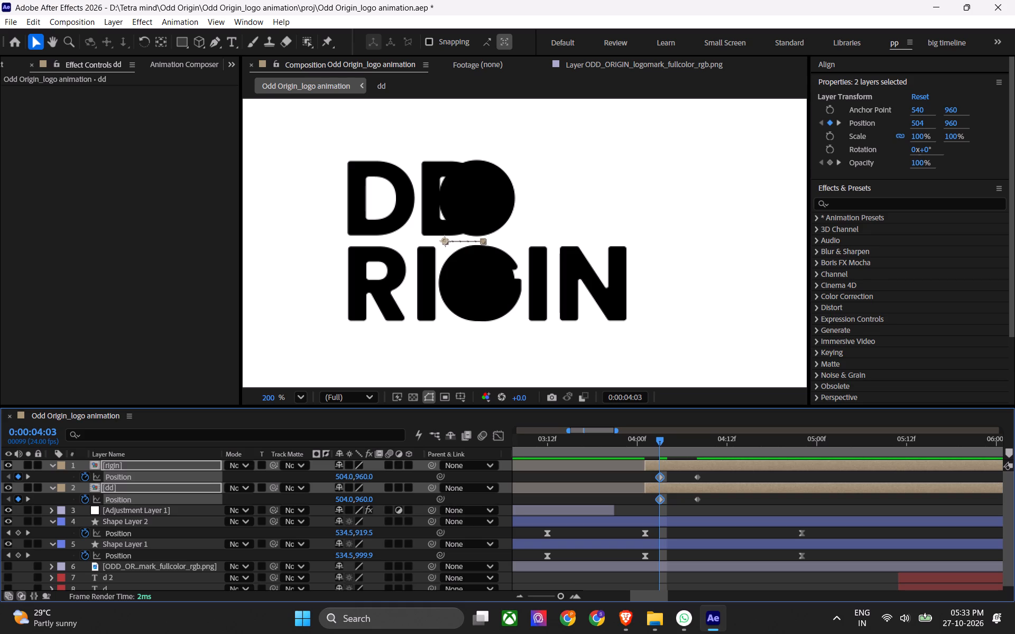
Reveal the keyframed properties of rigin and dd, set their Opacity to 0% at 0:00:04:03, and play a preview.
key(u)
key(u)
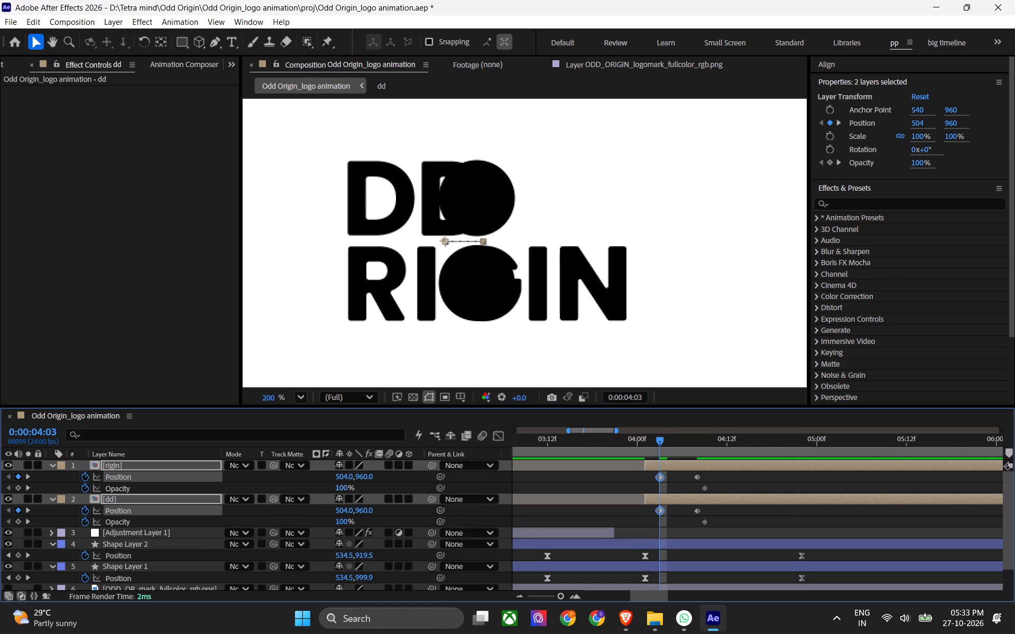
drag(344, 488, 243, 504)
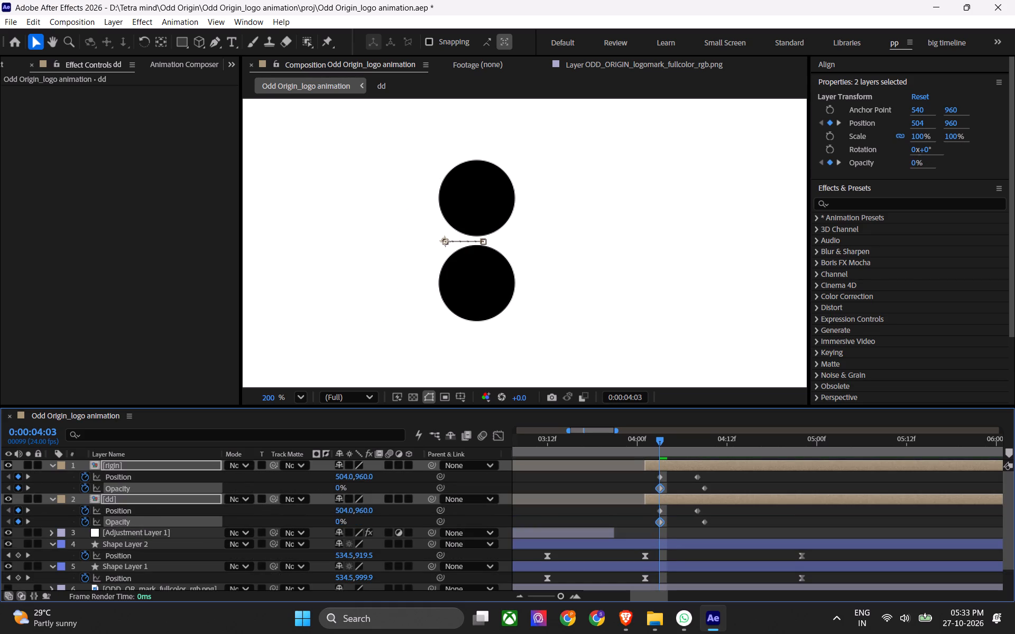
click(653, 437)
key(space)
key(space)
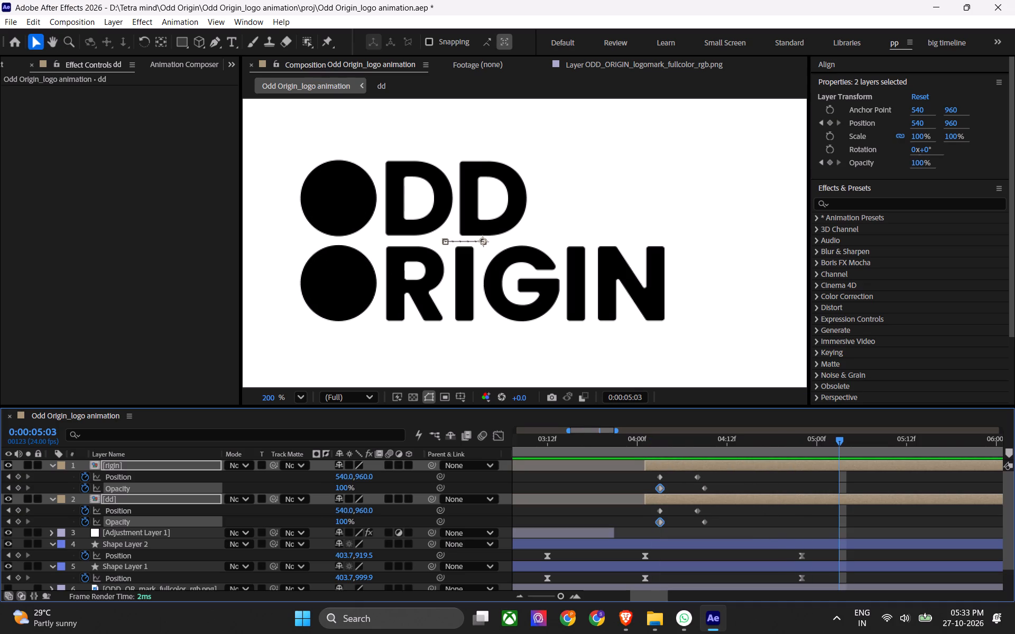
Apply Easy Ease to all Position and Opacity keyframes of rigin and dd, and preview from 0:00:04:00.
drag(730, 478, 690, 478)
click(696, 472)
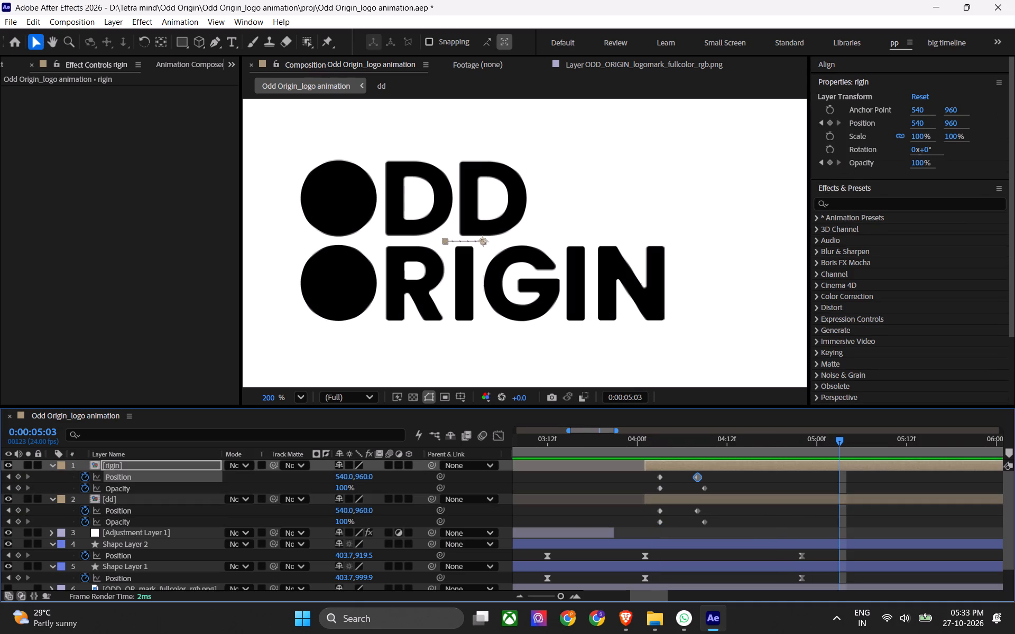
drag(722, 479, 644, 488)
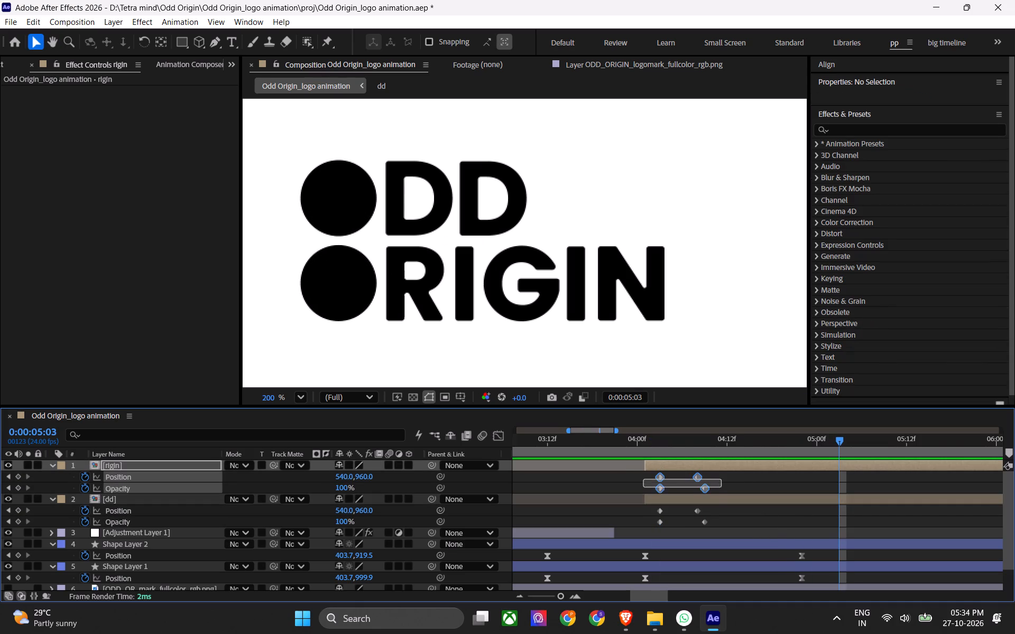
drag(644, 488, 632, 519)
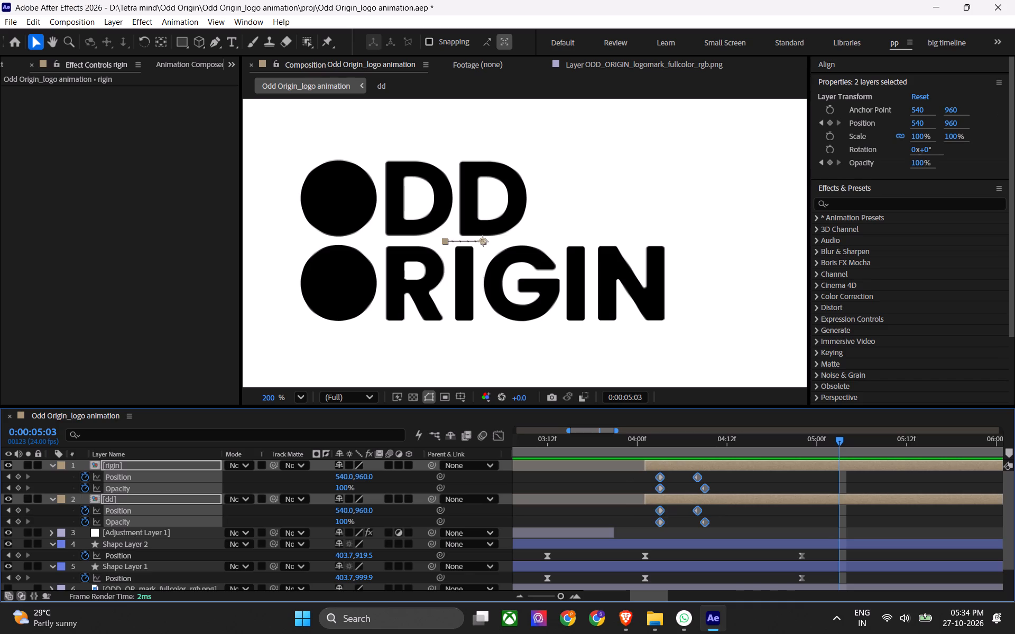
key(F9)
click(635, 445)
key(space)
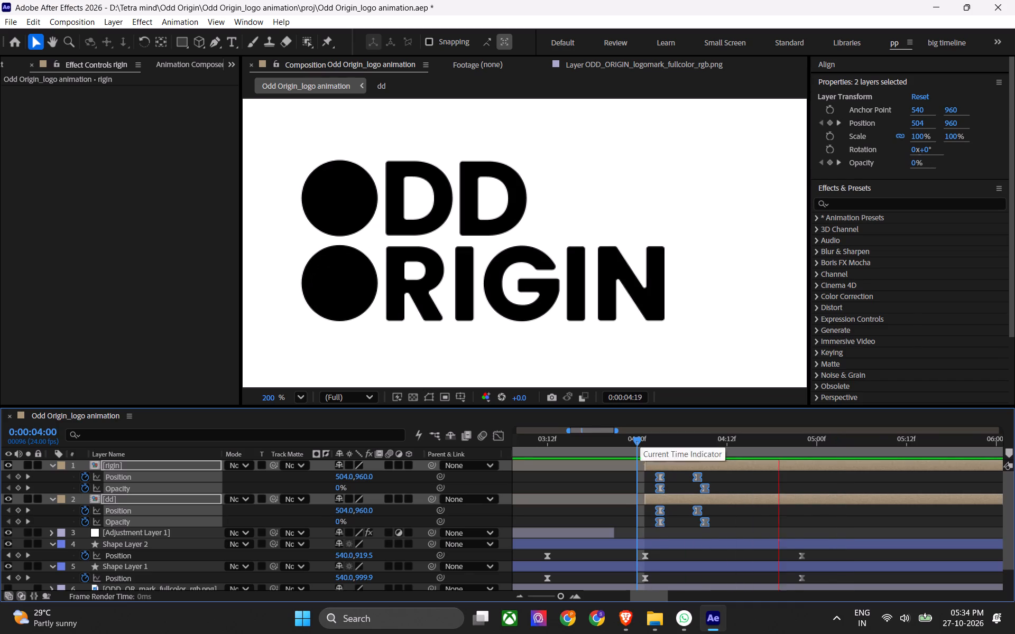
key(space)
Set the starting Position of rigin and dd at 0:00:04:03 to 525, 960, and preview from 0:00:04:02.
alt+scroll(658, 478, down, 1)
alt+scroll(659, 483, up, 2)
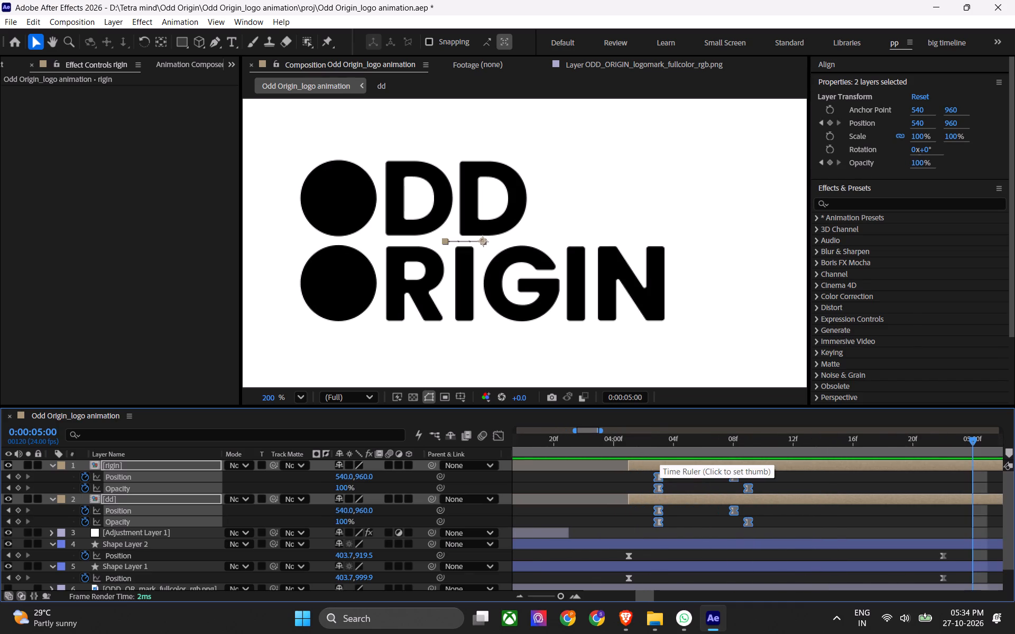
click(656, 441)
click(653, 479)
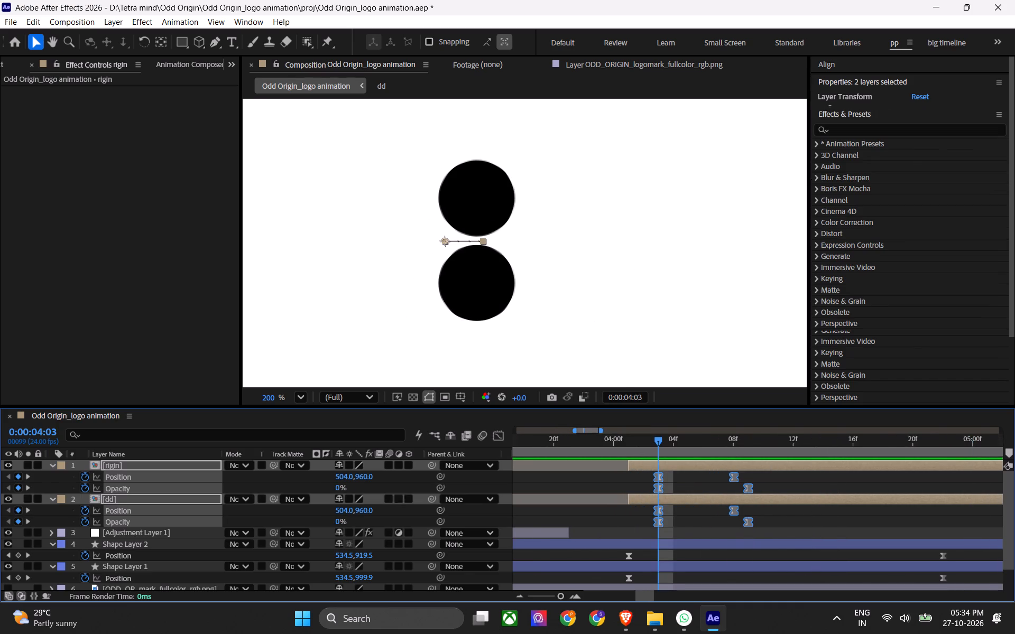
click(675, 461)
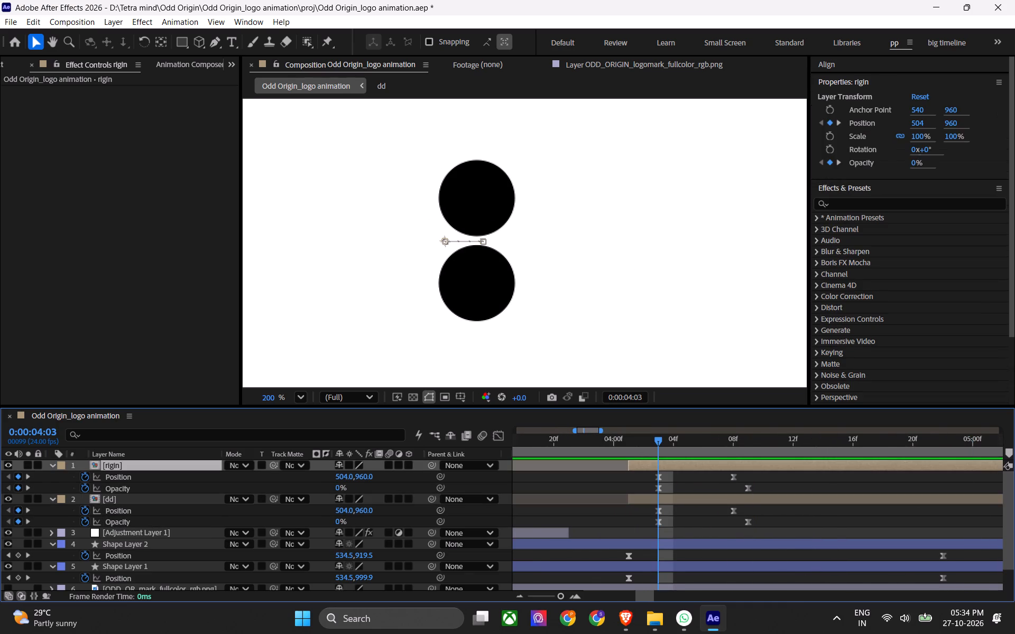
shift+click(684, 495)
drag(345, 478, 358, 479)
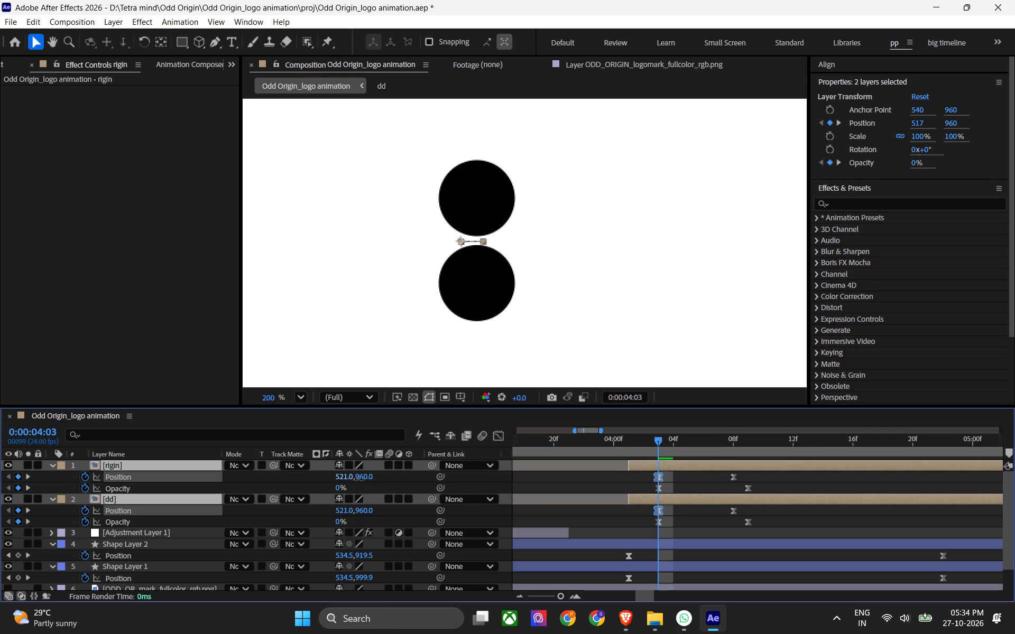
drag(358, 479, 361, 480)
click(648, 440)
key(space)
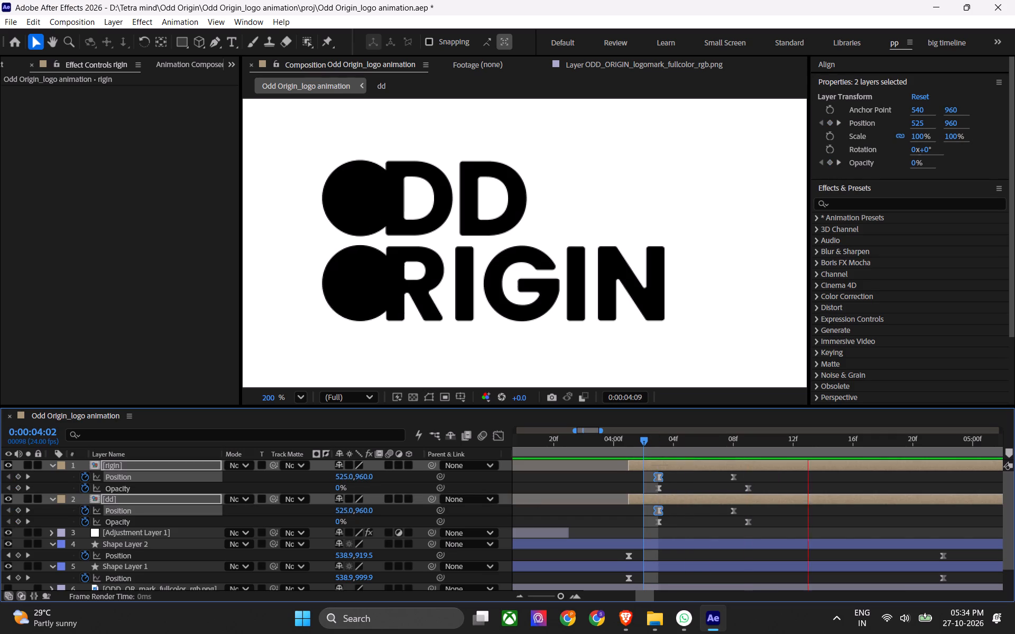
key(space)
Save the project and preview the circle and lettering animation from 0:00:03:16.
alt+scroll(709, 492, down, 5)
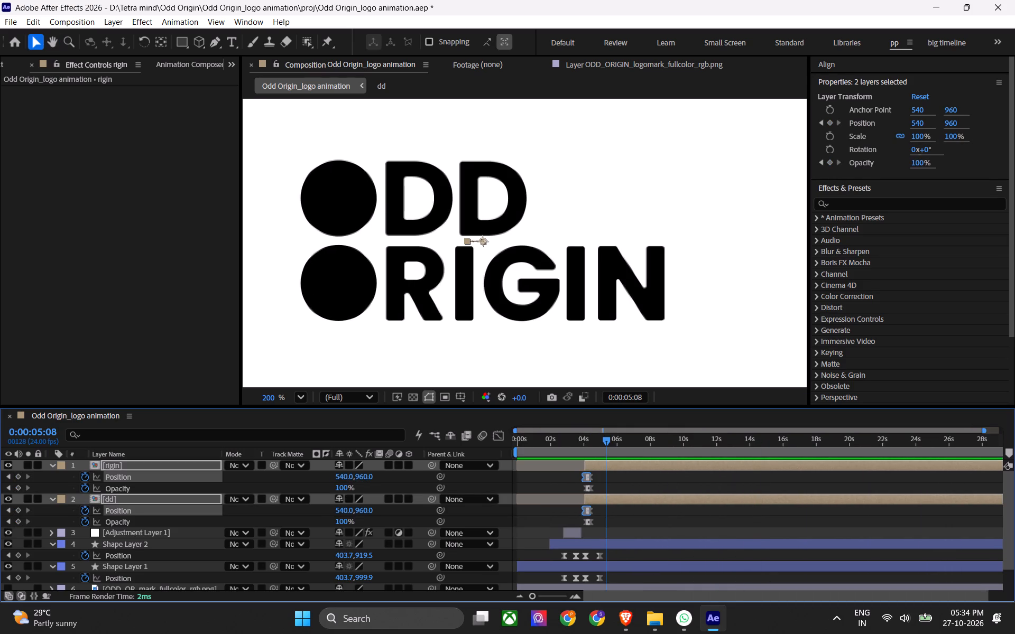
shift+scroll(709, 496, up, 3)
alt+scroll(552, 514, up, 3)
drag(795, 441, 776, 447)
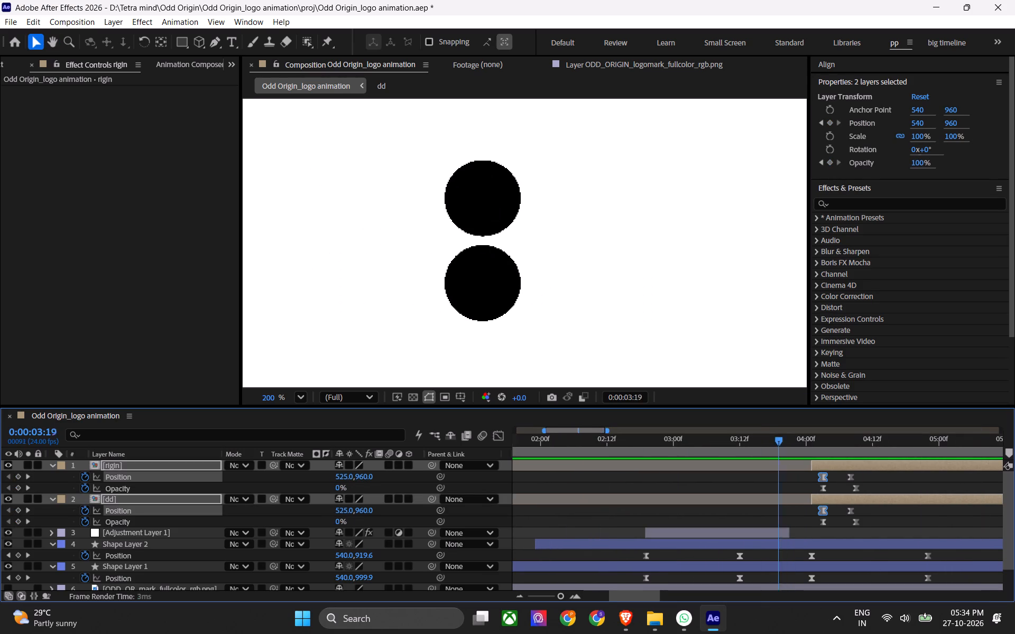
drag(776, 447, 763, 450)
key(ctrl+s)
key(space)
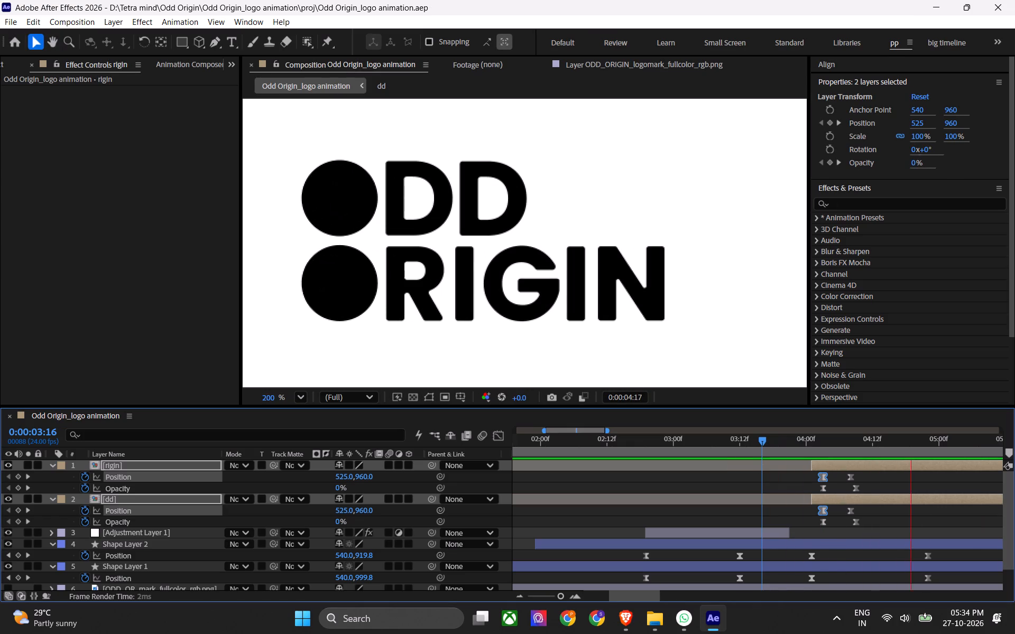
key(space)
Scrub between about 0:00:04:02 and 0:00:04:16 to examine how the circles overlap the lettering as it fades in.
drag(813, 447, 819, 455)
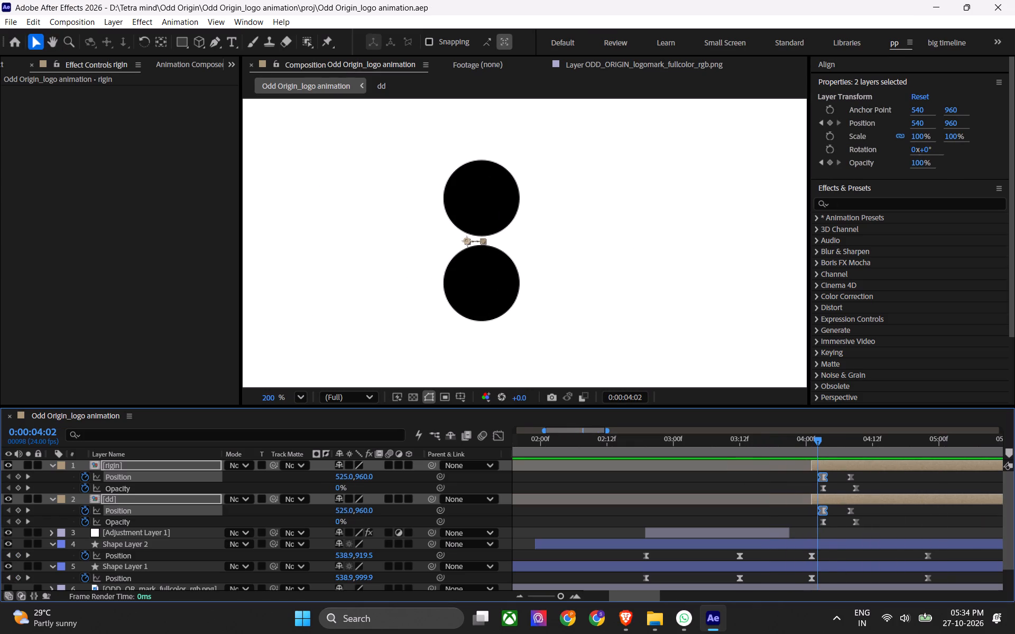
drag(819, 455, 865, 453)
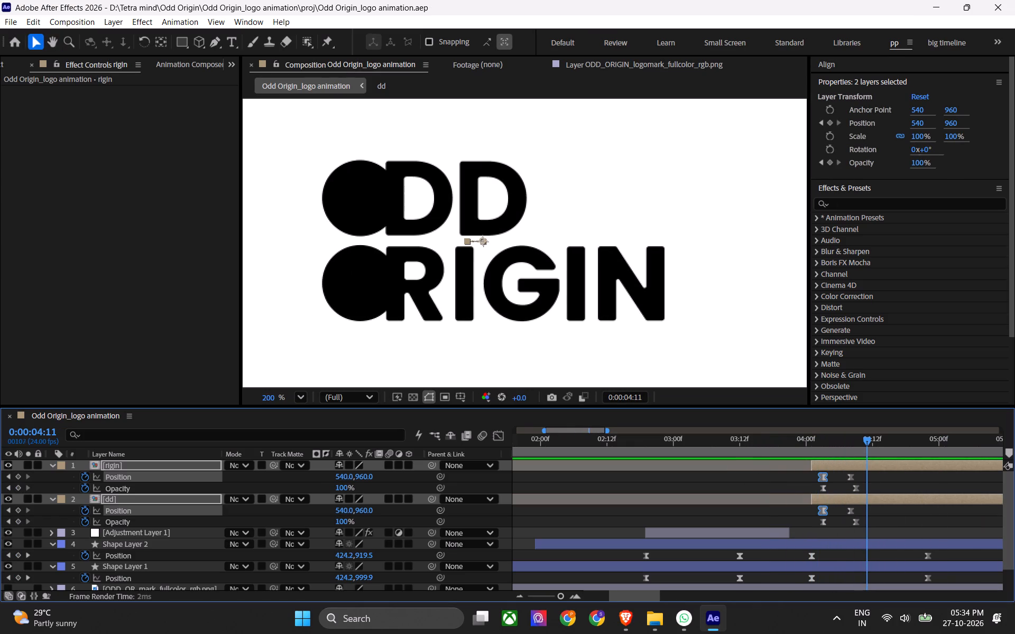
drag(865, 453, 819, 467)
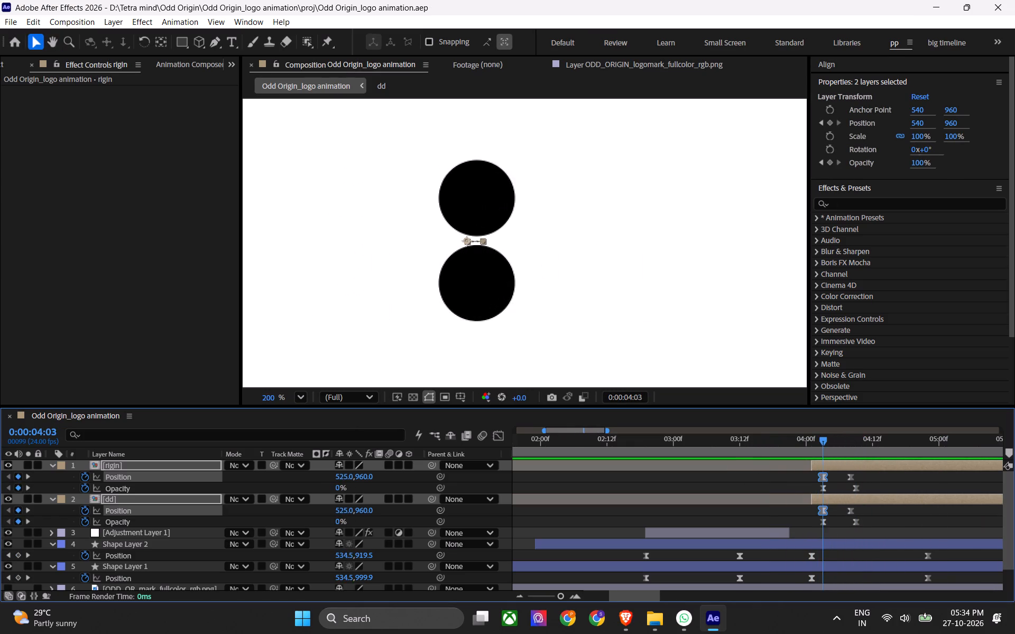
drag(819, 467, 871, 454)
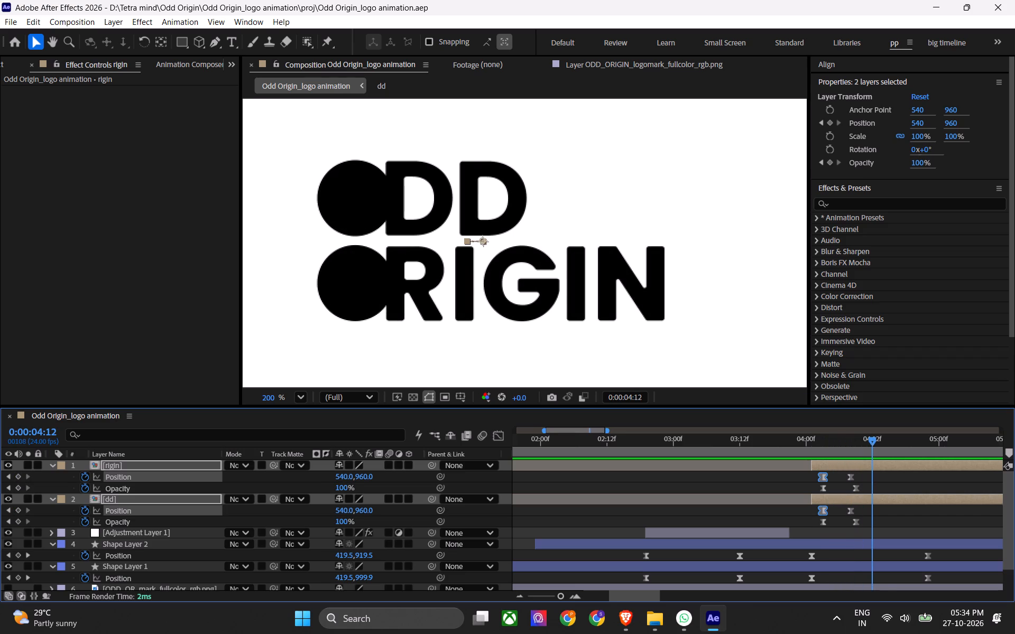
drag(871, 454, 839, 461)
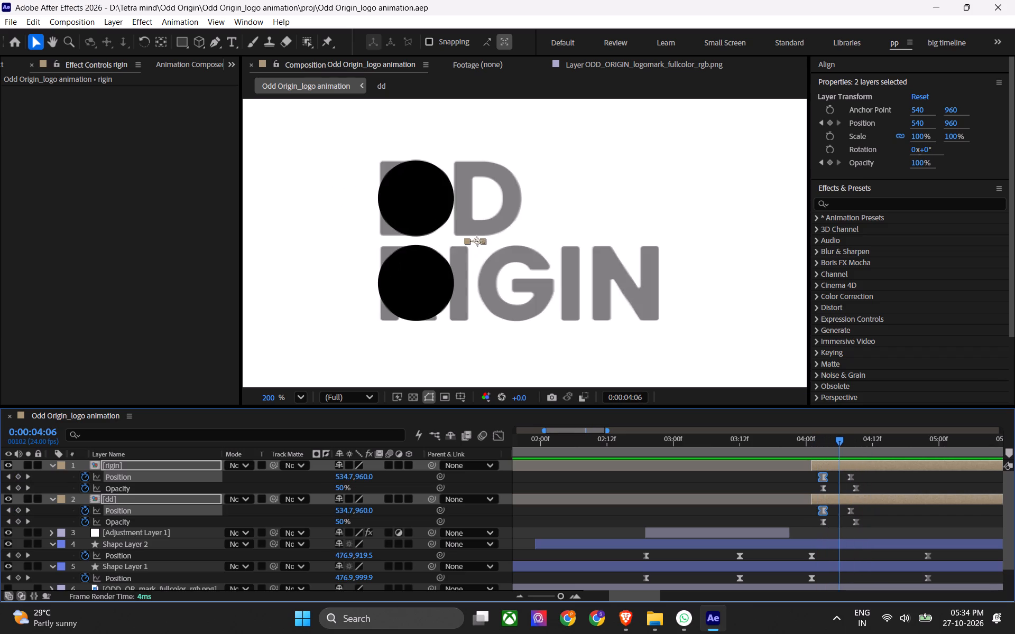
drag(839, 461, 888, 443)
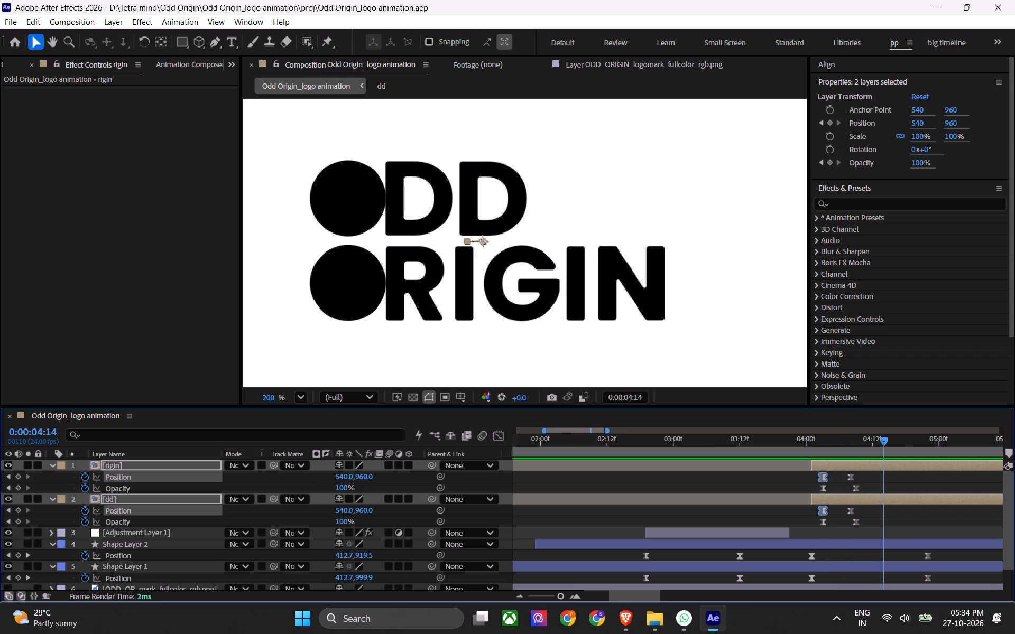
drag(888, 443, 892, 437)
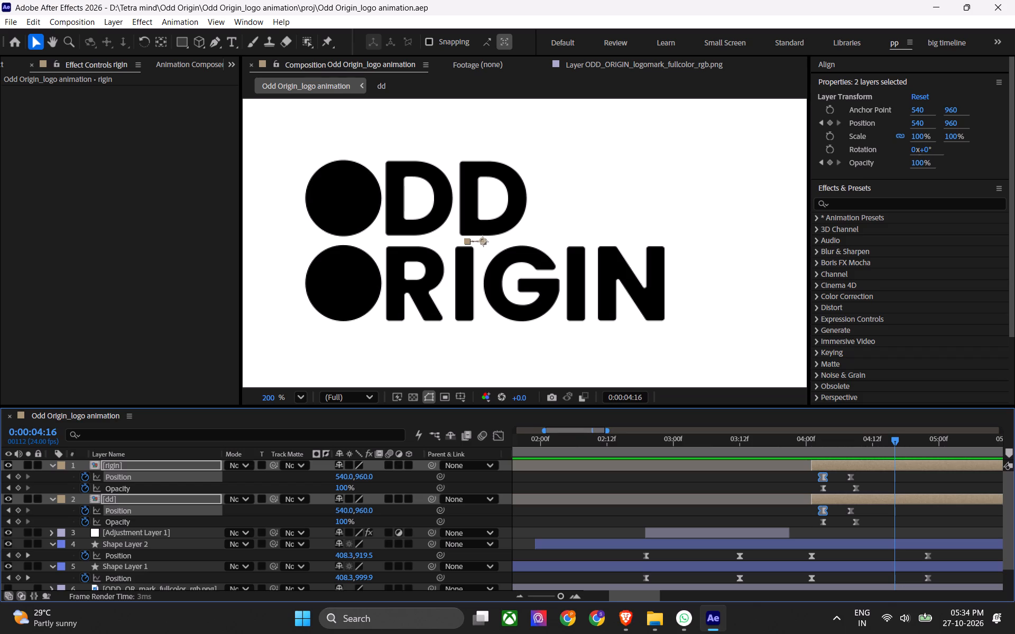
drag(892, 437, 888, 441)
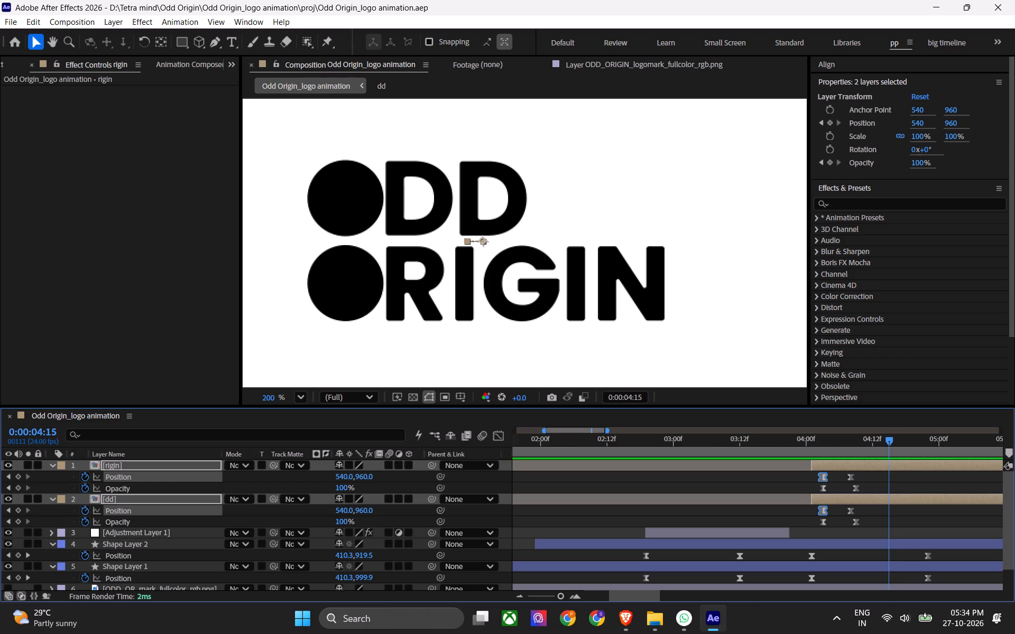
drag(888, 441, 844, 479)
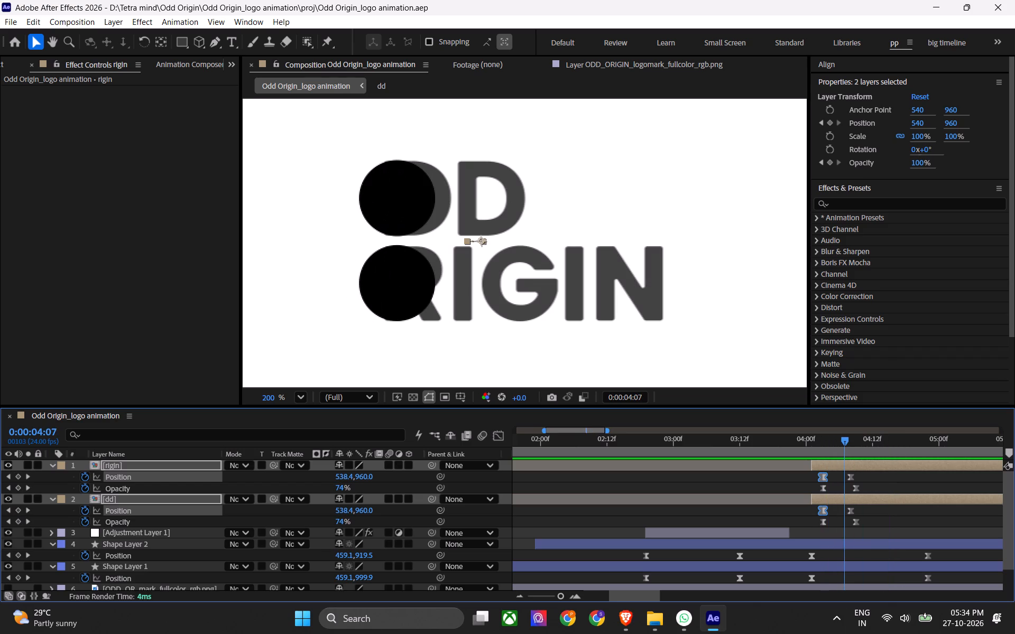
drag(844, 479, 843, 479)
drag(843, 479, 835, 480)
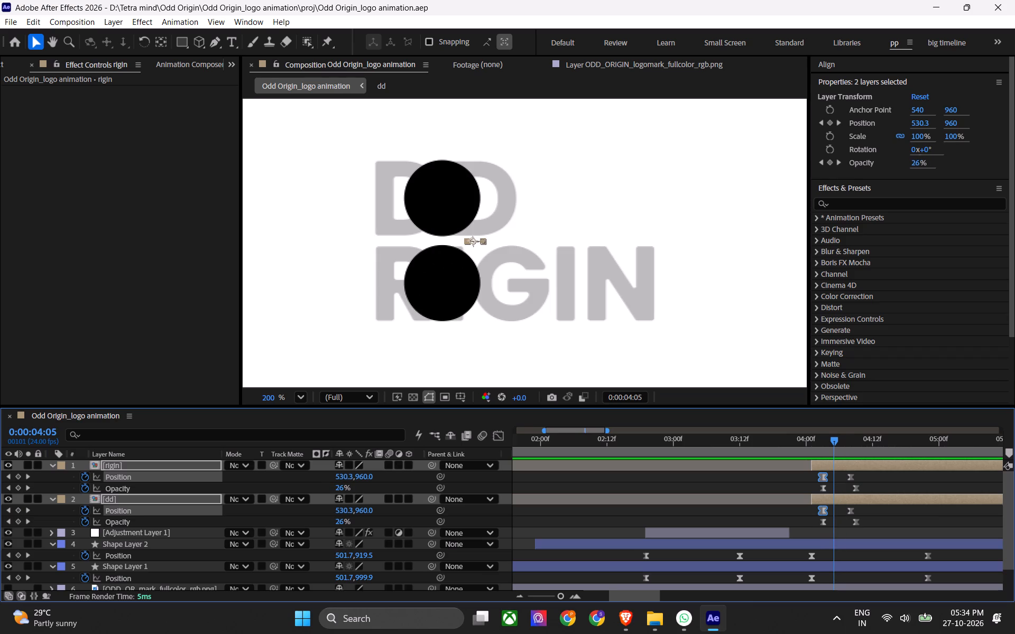
Move the starting Opacity keyframes of rigin and dd from 0:00:04:03 to 0:00:04:05.
click(820, 476)
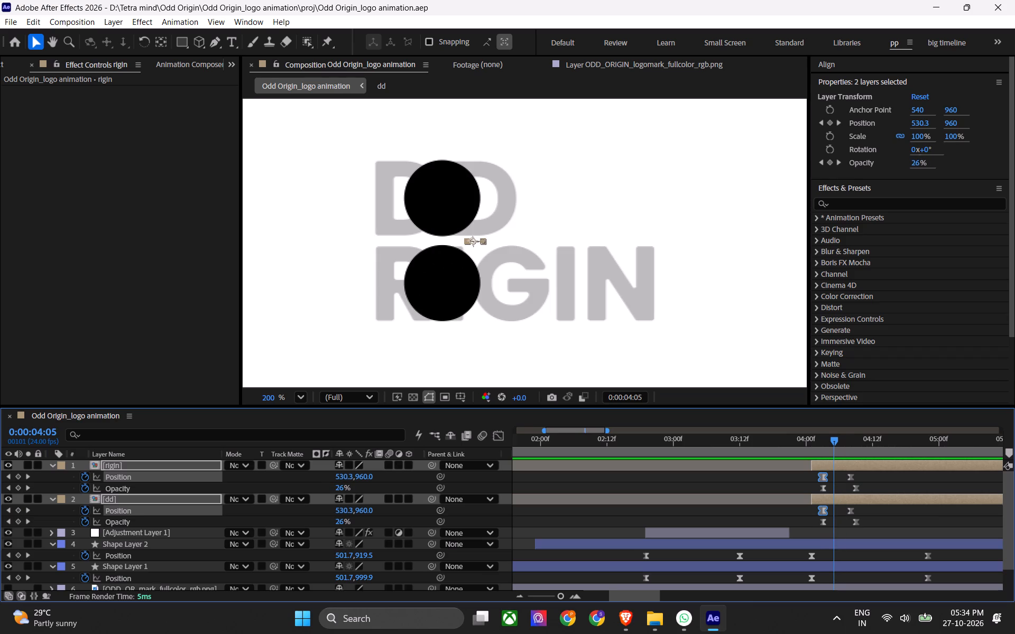
click(822, 489)
shift+click(822, 526)
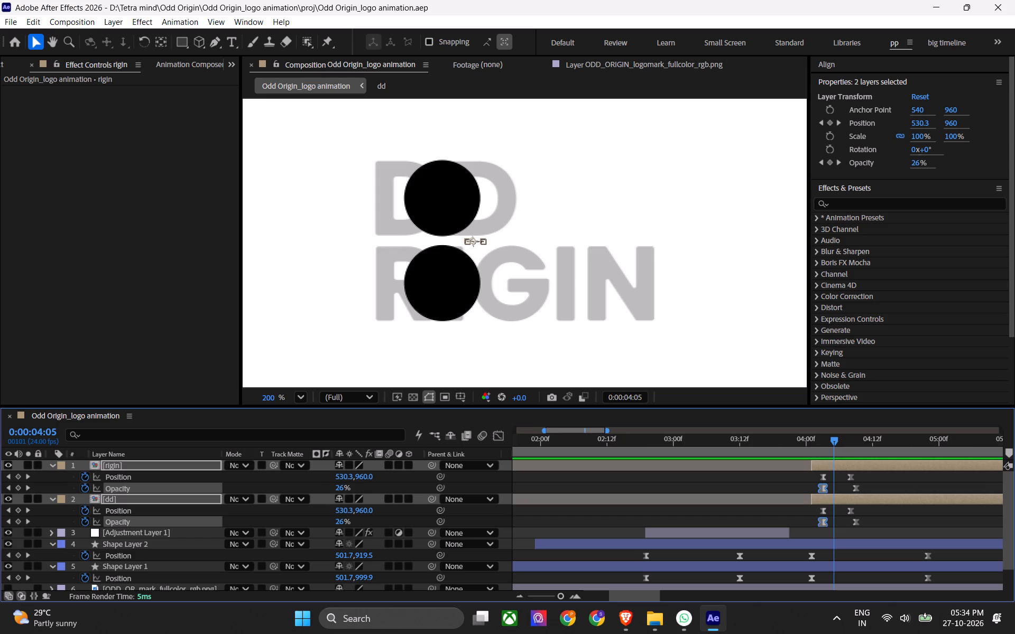
drag(823, 490, 835, 496)
Preview the delayed lettering fade from 0:00:03:23, and scrub between 0:00:04:03 and 0:00:04:08 to examine its timing against the circles.
drag(831, 435, 802, 445)
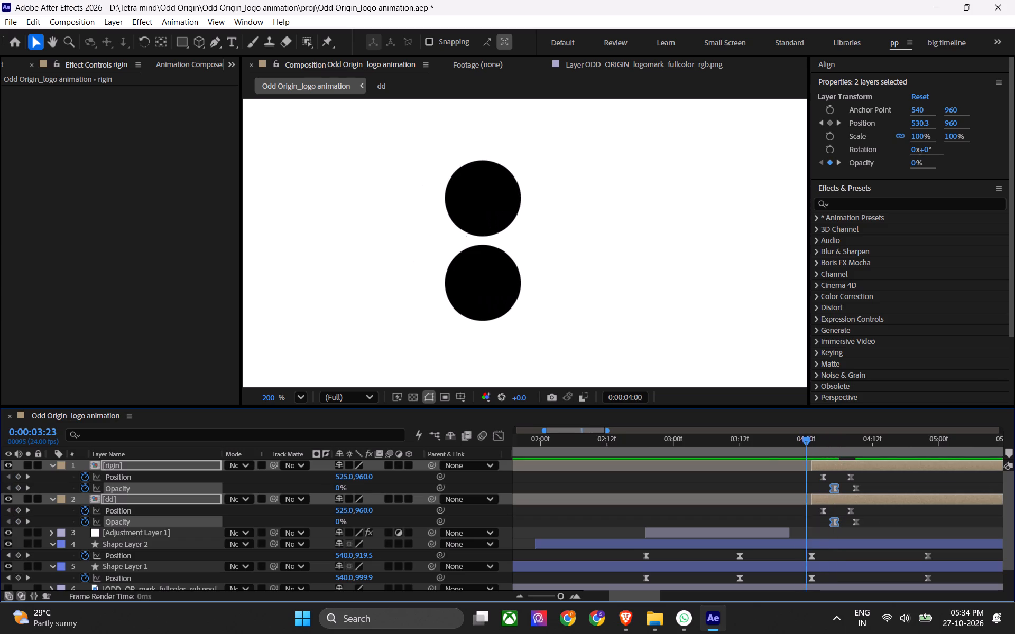
drag(802, 445, 799, 447)
key(space)
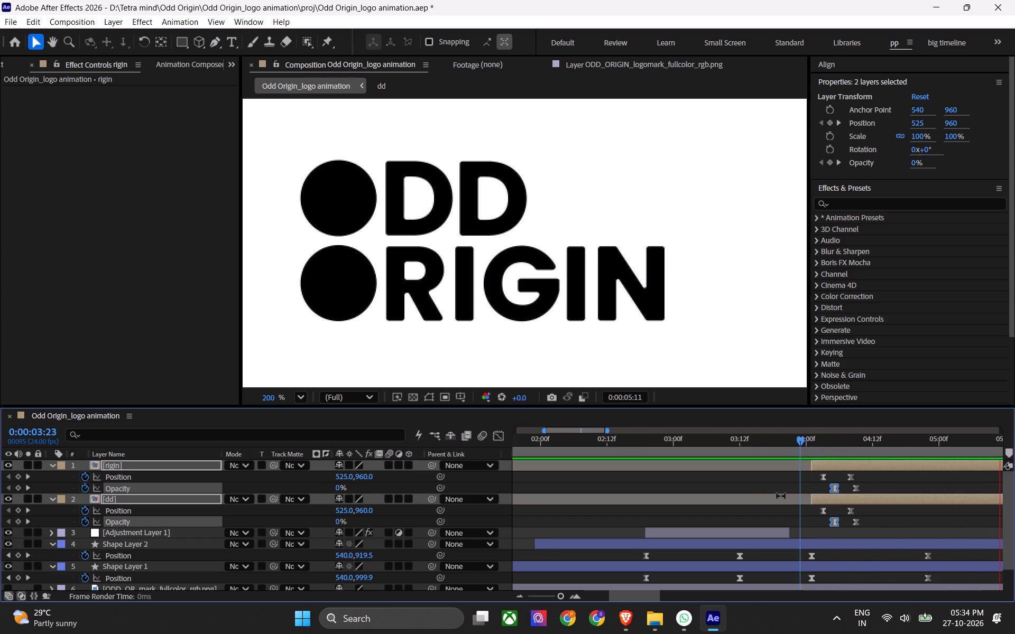
key(space)
alt+scroll(579, 501, down, 2)
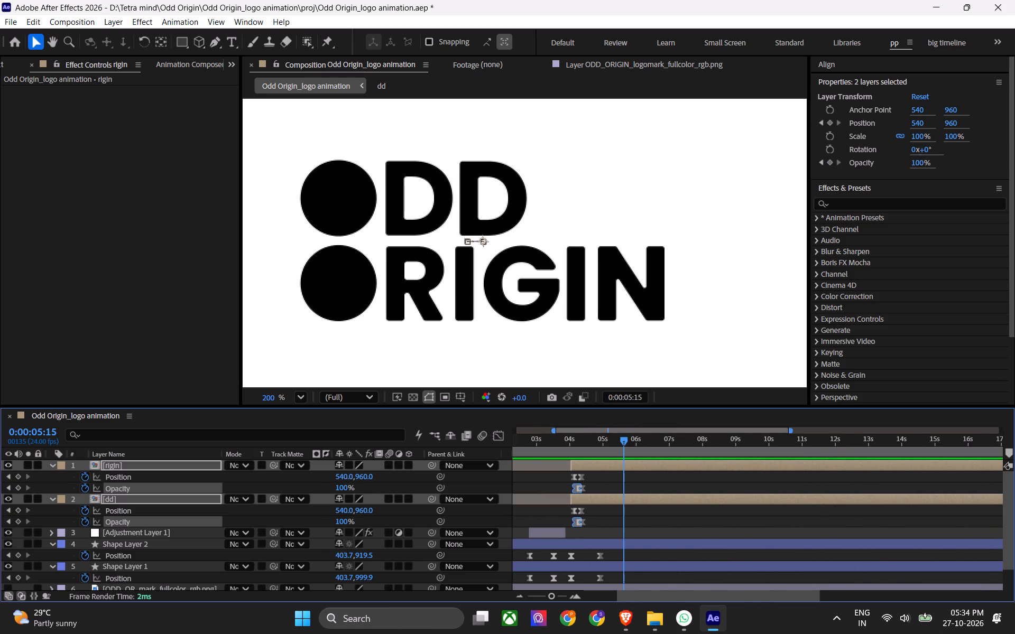
click(571, 442)
key(space)
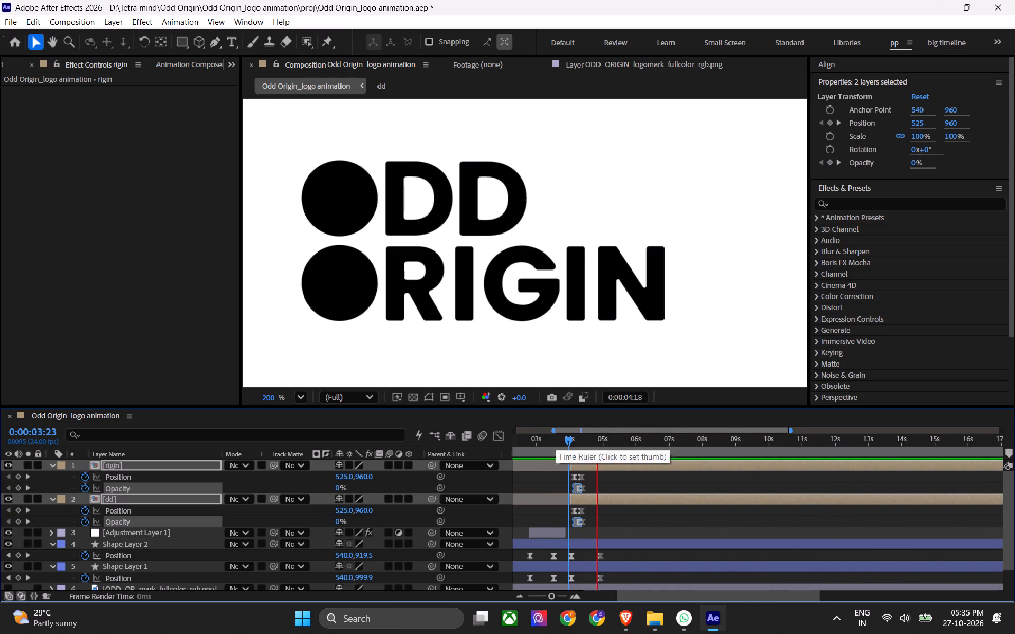
key(space)
alt+scroll(561, 496, up, 3)
drag(668, 440, 685, 446)
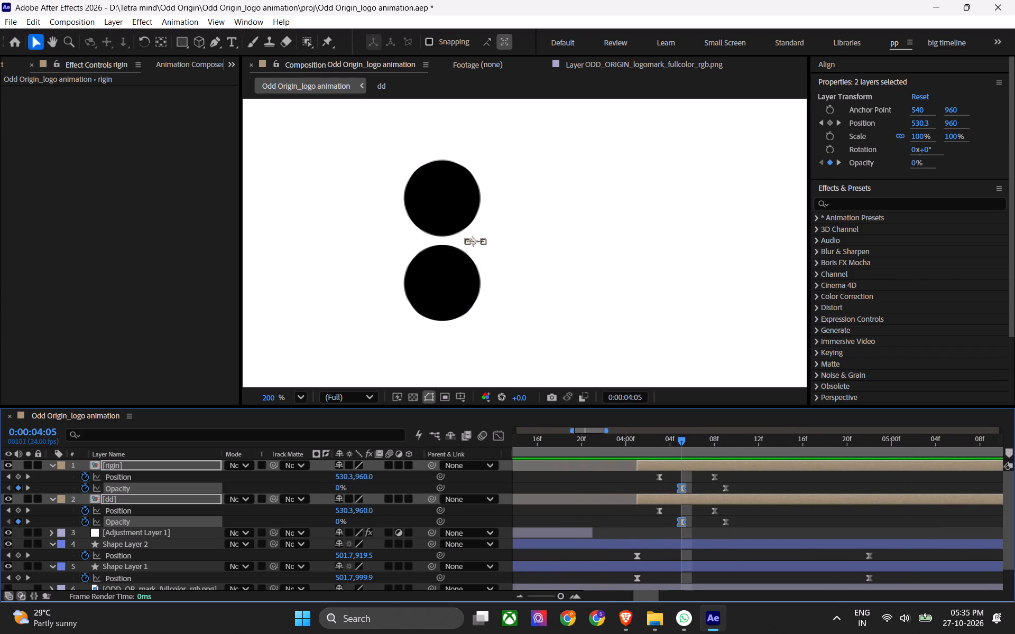
drag(677, 440, 672, 448)
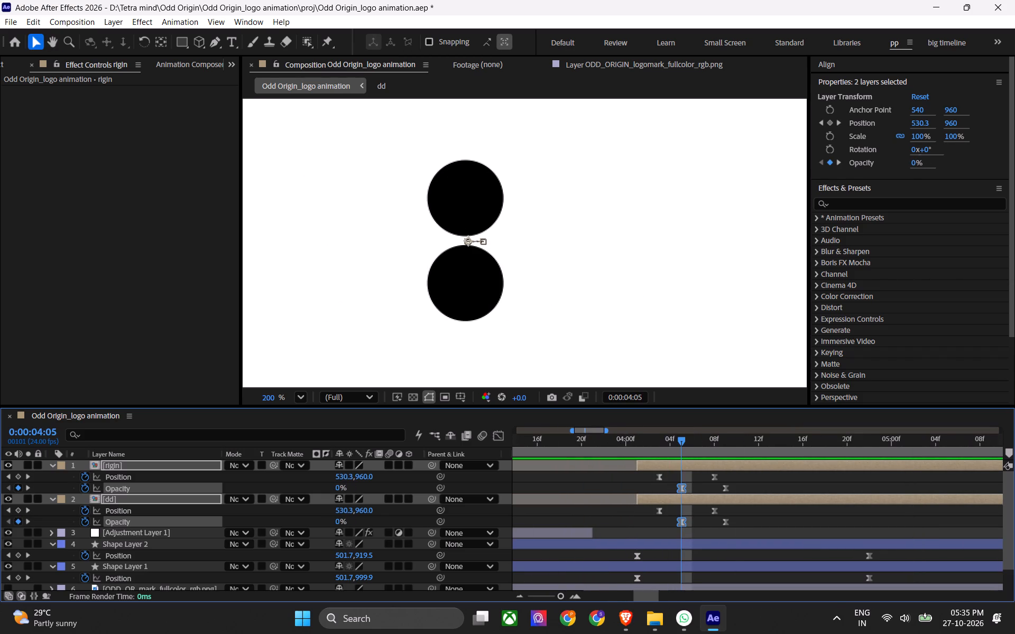
drag(672, 448, 660, 458)
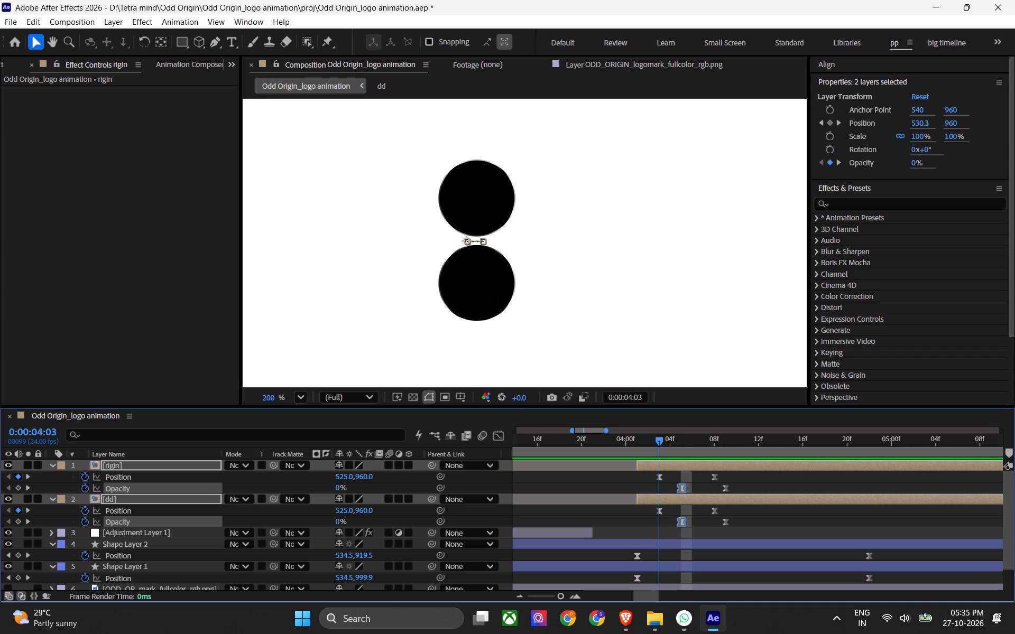
drag(660, 458, 713, 467)
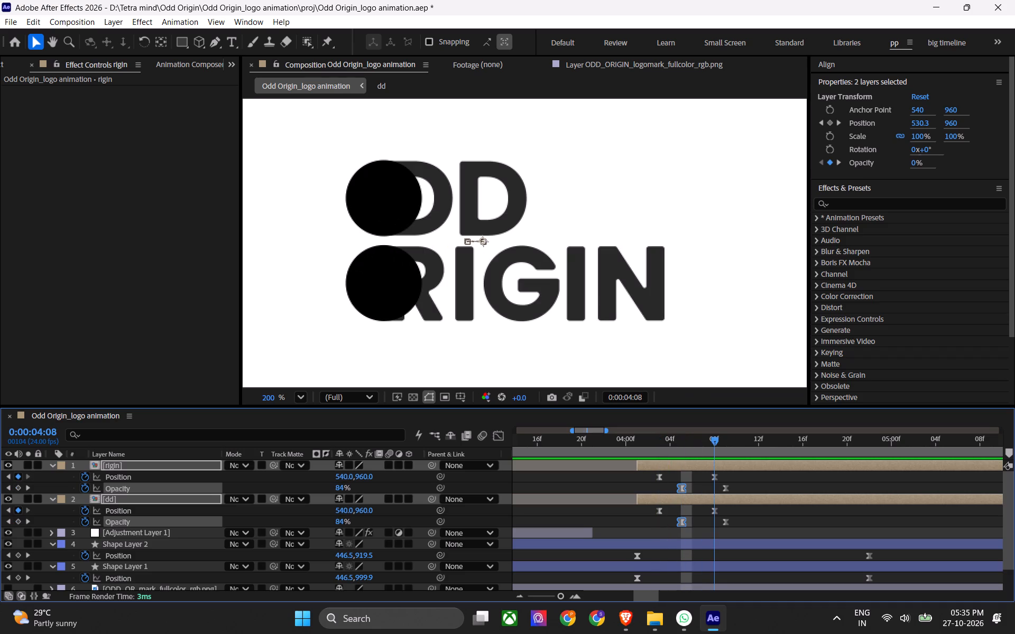
drag(713, 467, 678, 477)
Check the circles' Position keyframes on Shape Layer 1 and Shape Layer 2, and scrub between 0:00:04:07 and 0:00:04:01 to examine their movement.
click(667, 542)
click(672, 568)
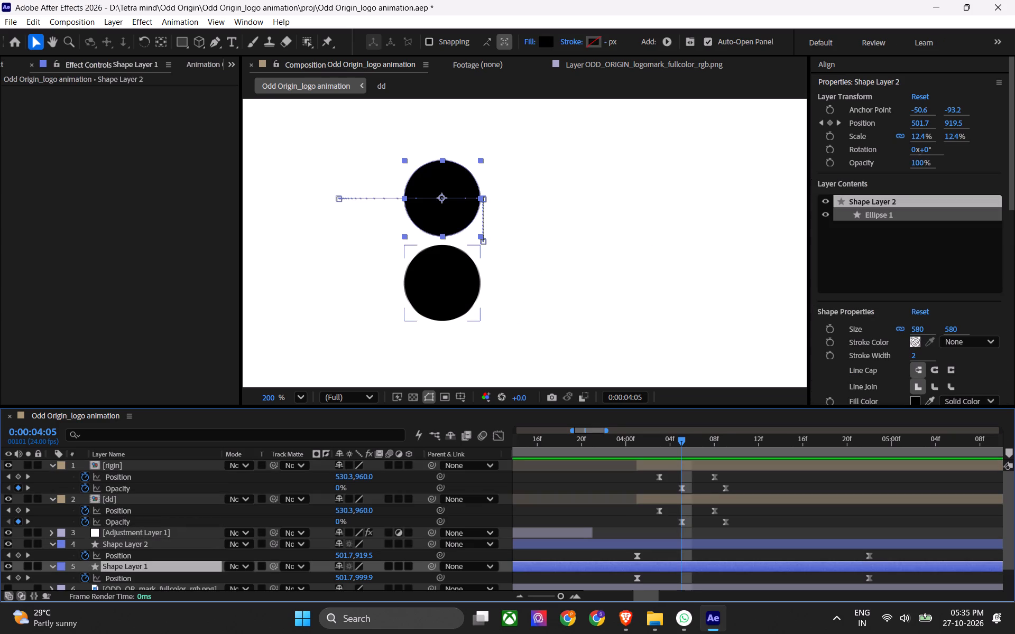
alt+scroll(680, 566, down, 1)
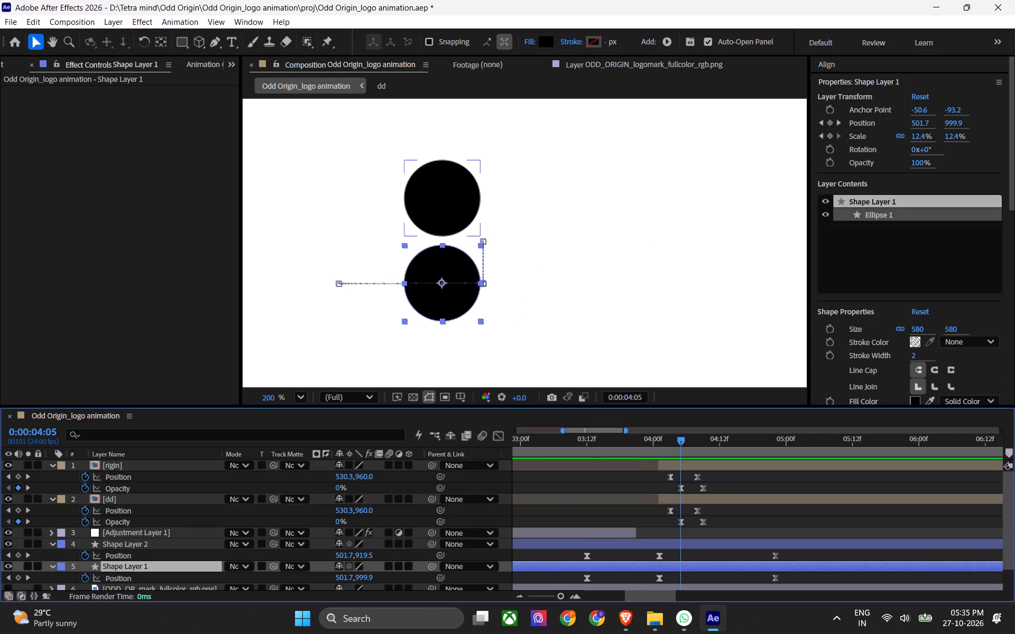
click(693, 546)
click(693, 567)
click(608, 549)
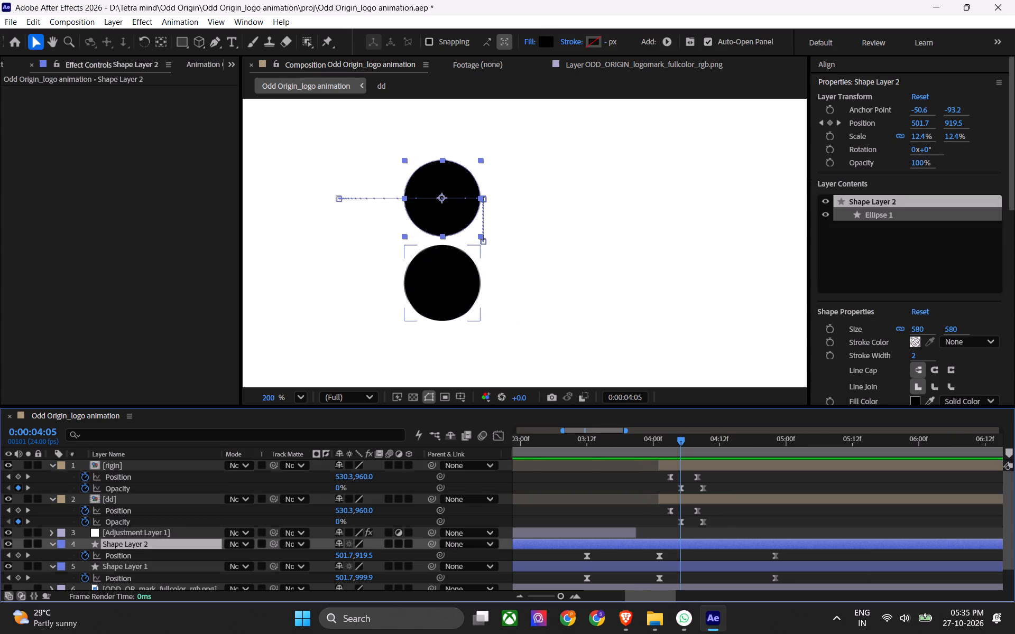
shift+click(586, 571)
click(731, 555)
scroll(700, 565, down, 2)
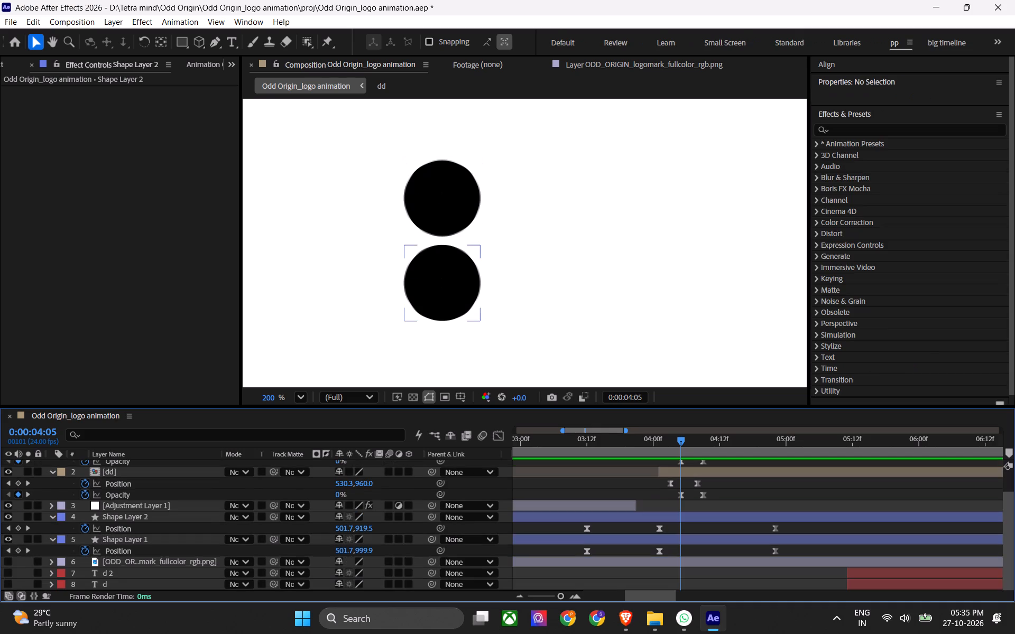
click(690, 543)
click(696, 516)
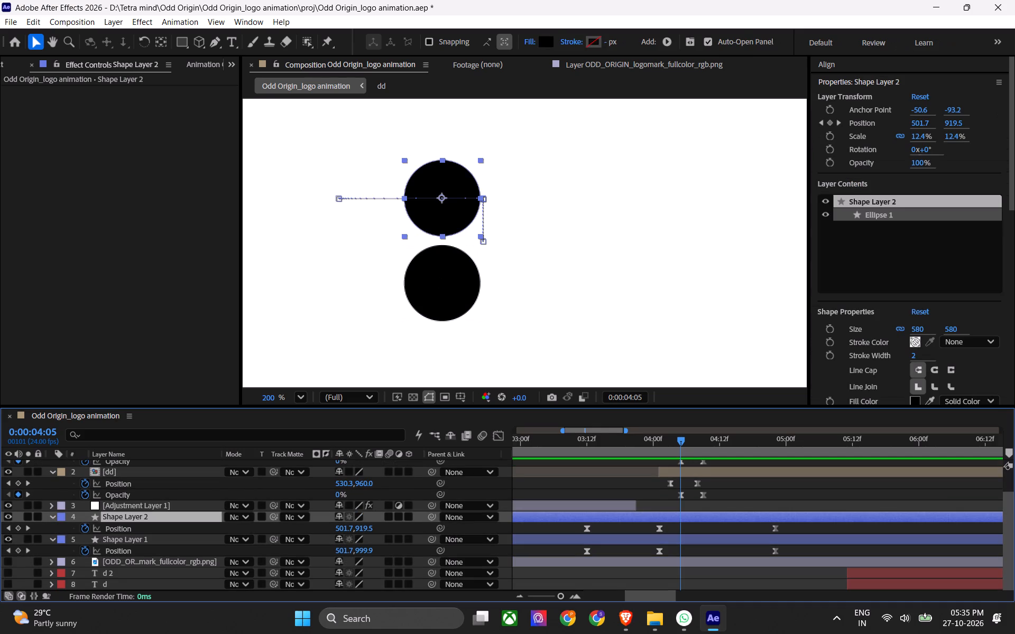
drag(681, 440, 693, 446)
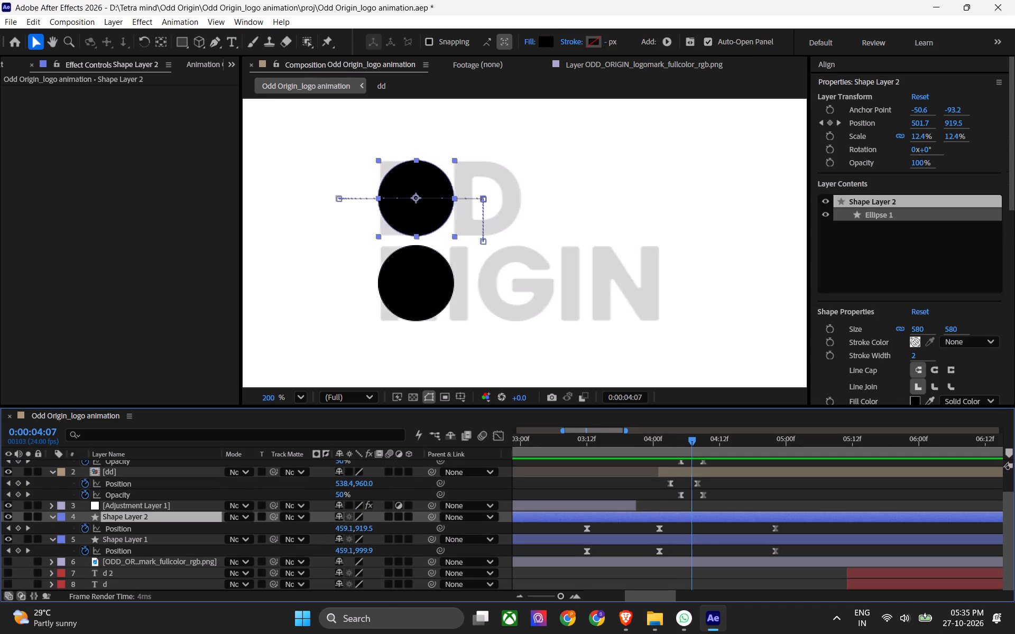
drag(693, 446, 667, 475)
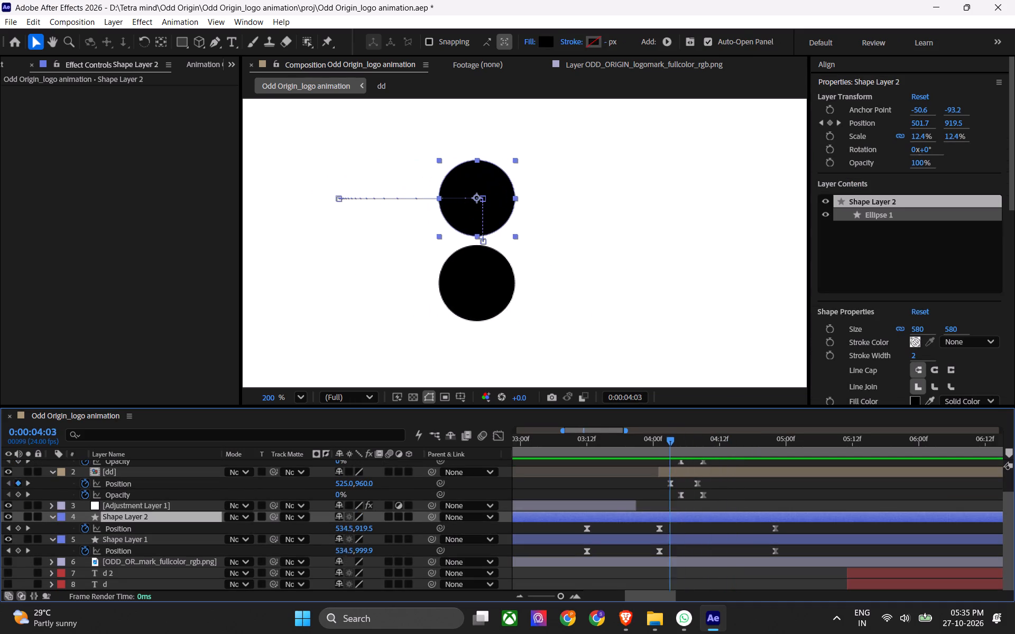
drag(667, 475, 659, 477)
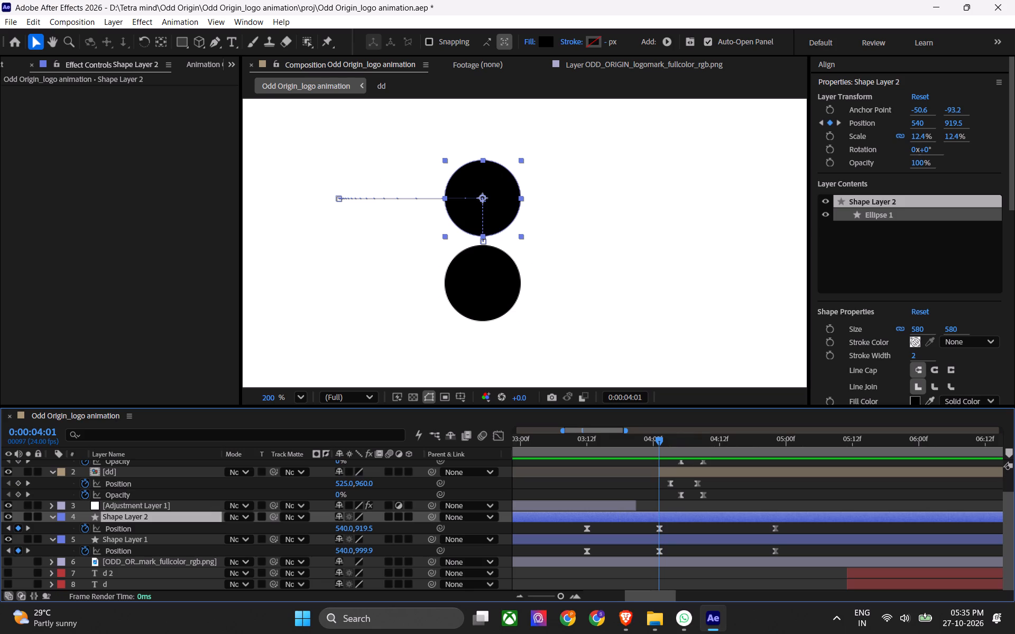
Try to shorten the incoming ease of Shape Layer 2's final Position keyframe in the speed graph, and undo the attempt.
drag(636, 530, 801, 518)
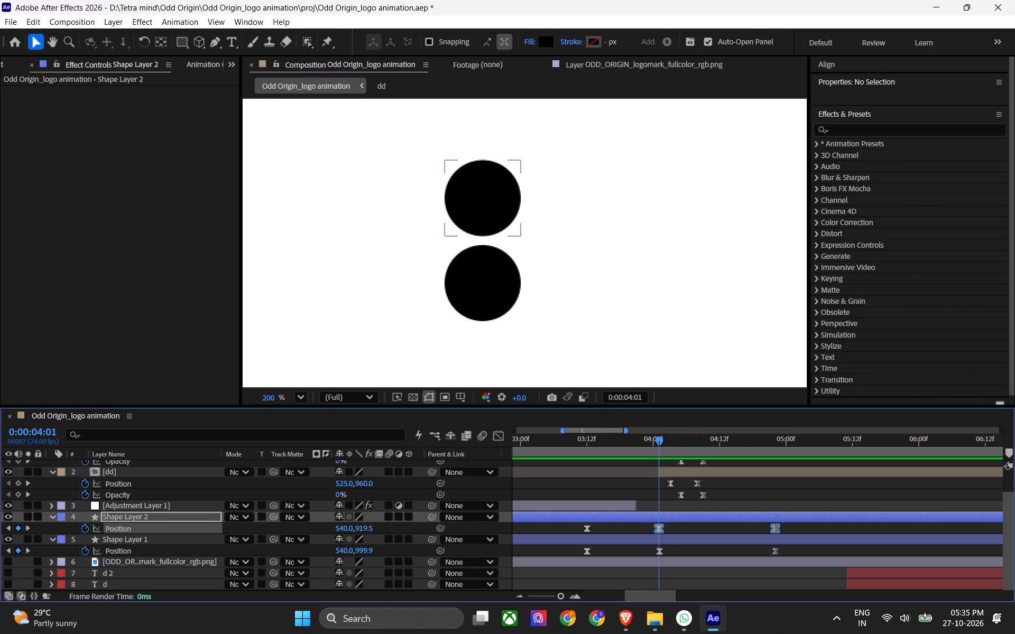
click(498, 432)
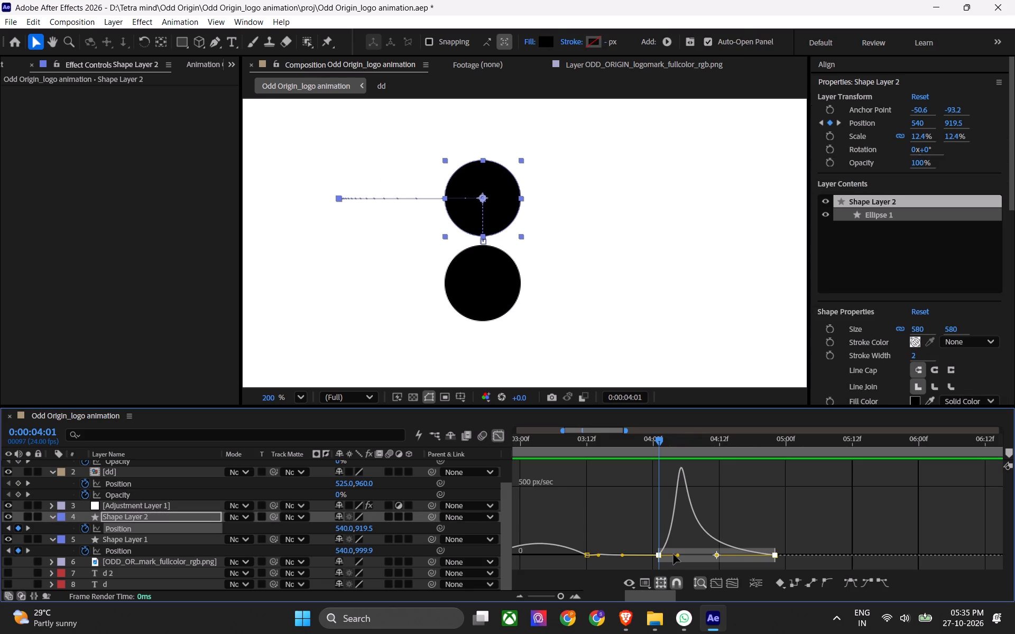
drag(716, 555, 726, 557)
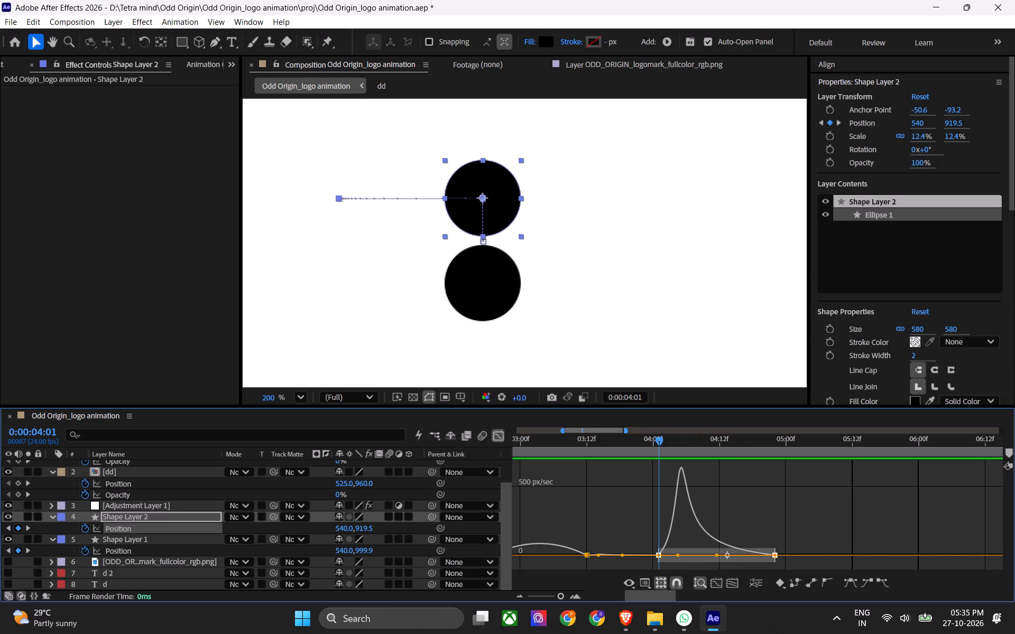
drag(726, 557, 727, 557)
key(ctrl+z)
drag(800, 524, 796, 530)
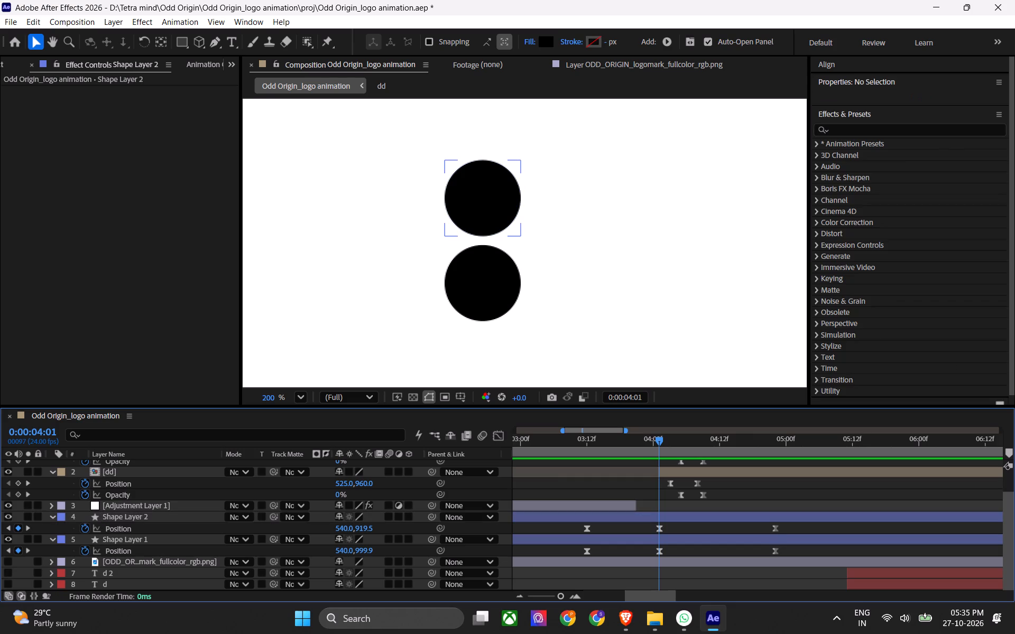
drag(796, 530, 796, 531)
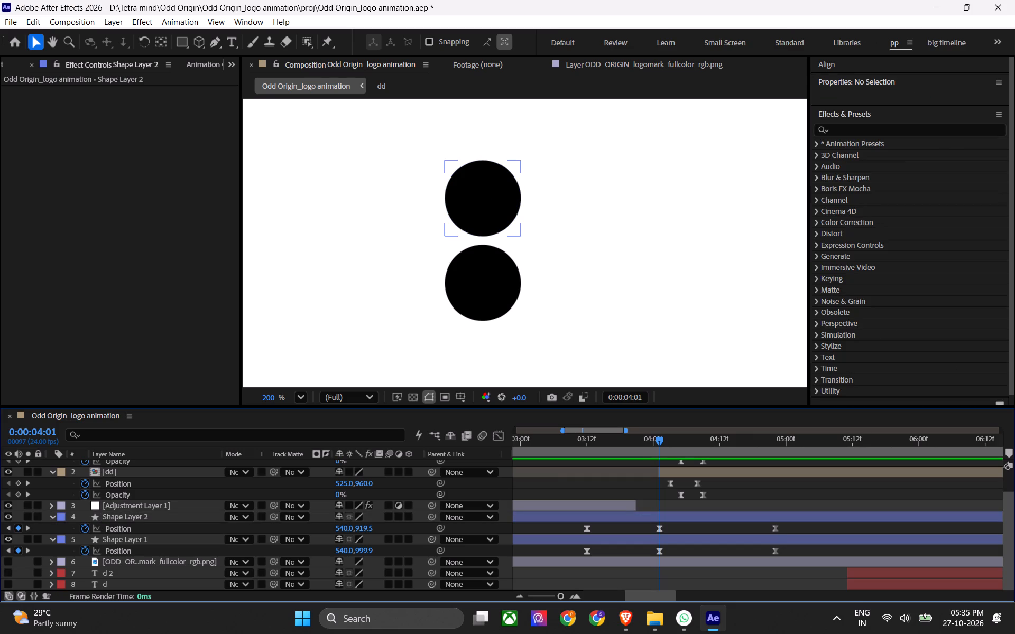
In the speed graph, reduce the incoming ease influence of Shape Layer 2's final Position keyframe to just under 70%.
drag(798, 529, 641, 539)
click(505, 444)
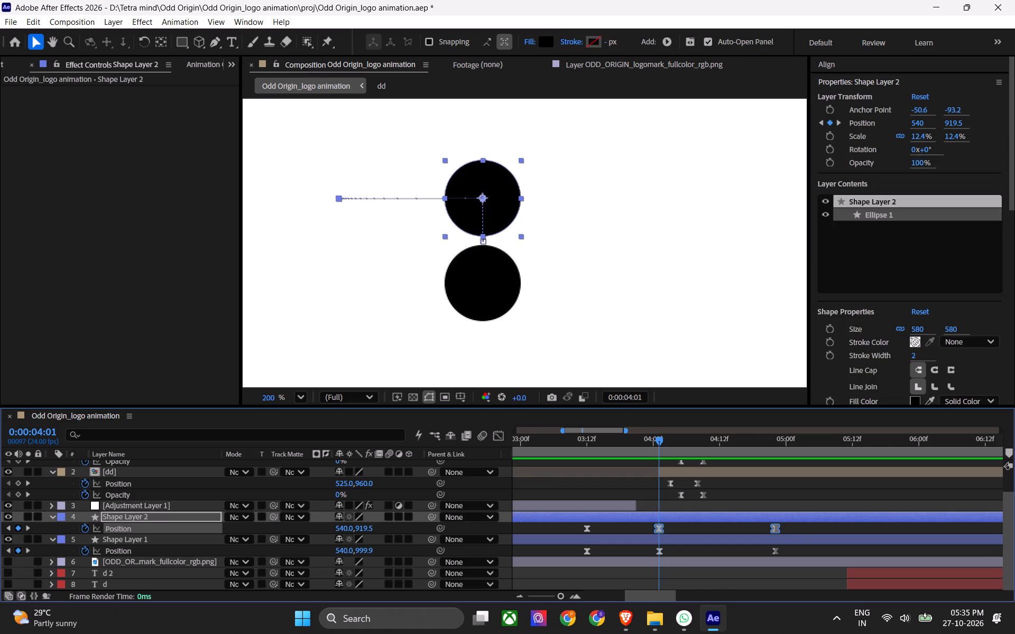
click(503, 441)
drag(802, 530, 726, 590)
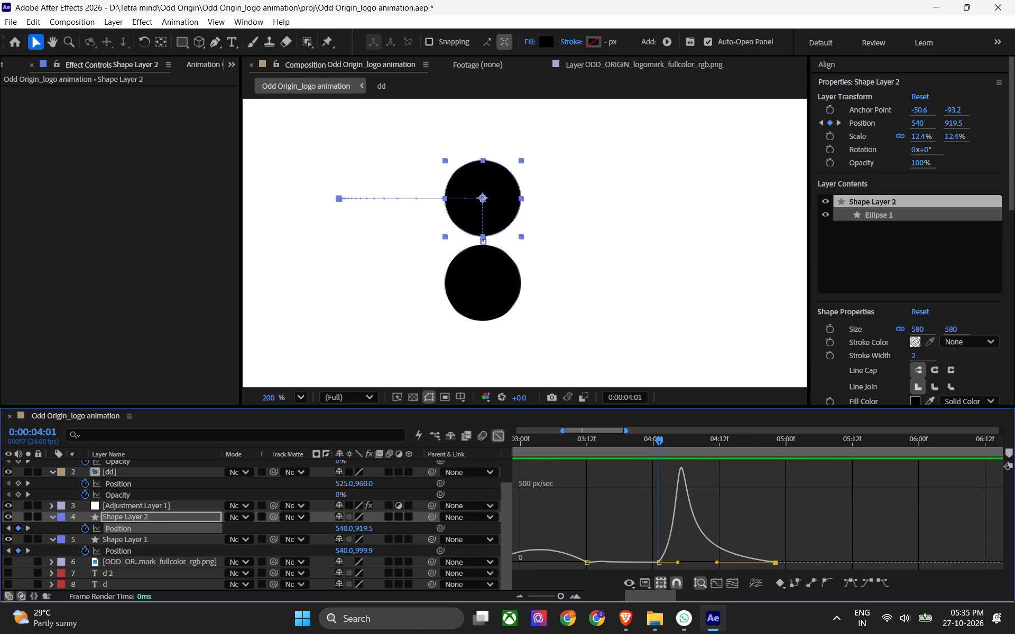
drag(715, 562, 724, 565)
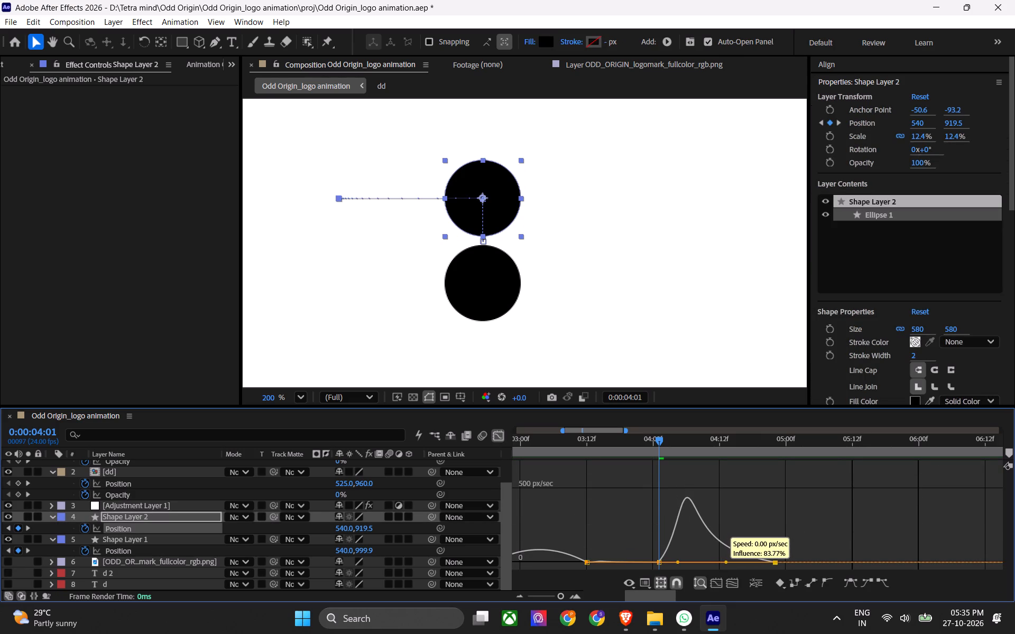
drag(724, 565, 727, 567)
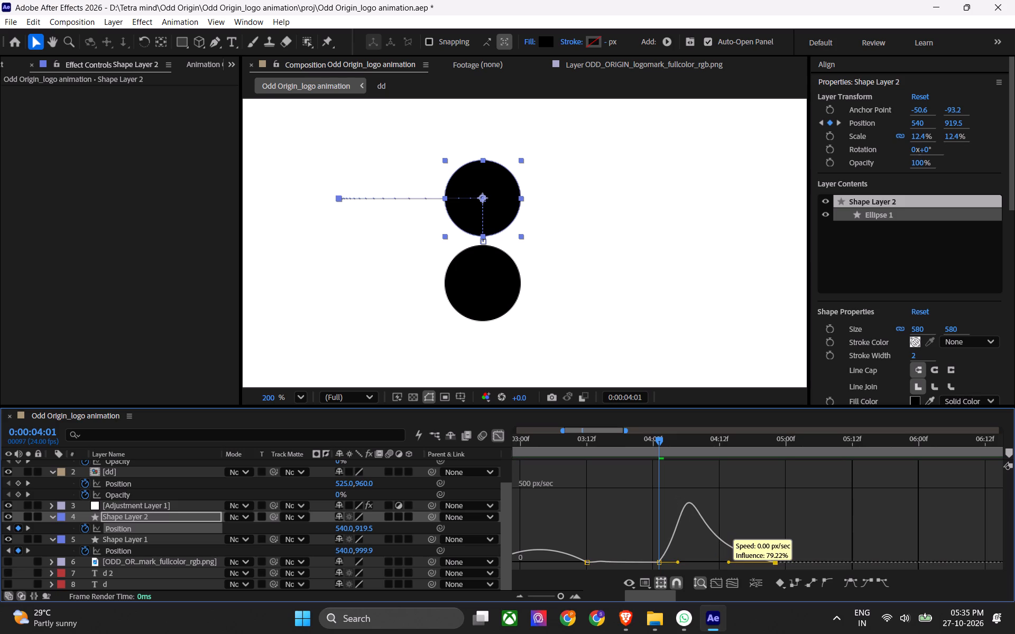
drag(727, 567, 733, 564)
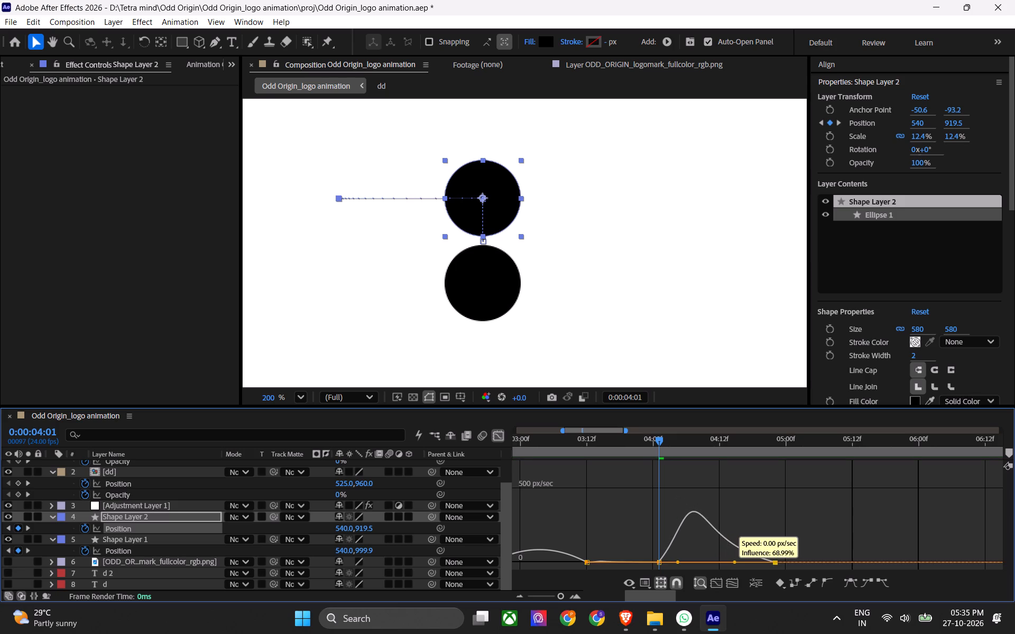
drag(733, 564, 731, 566)
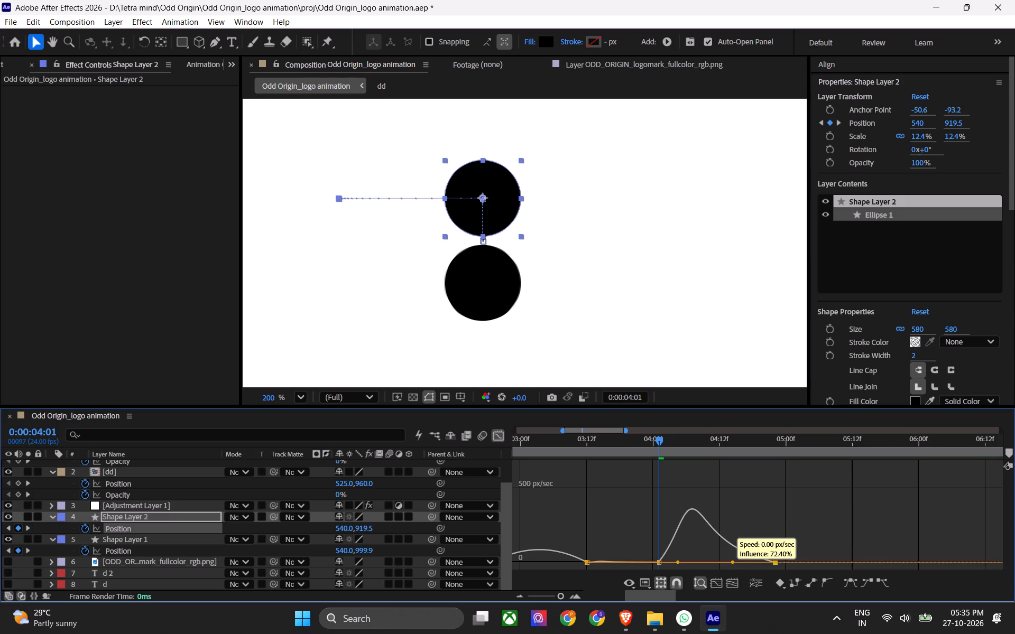
drag(731, 566, 736, 566)
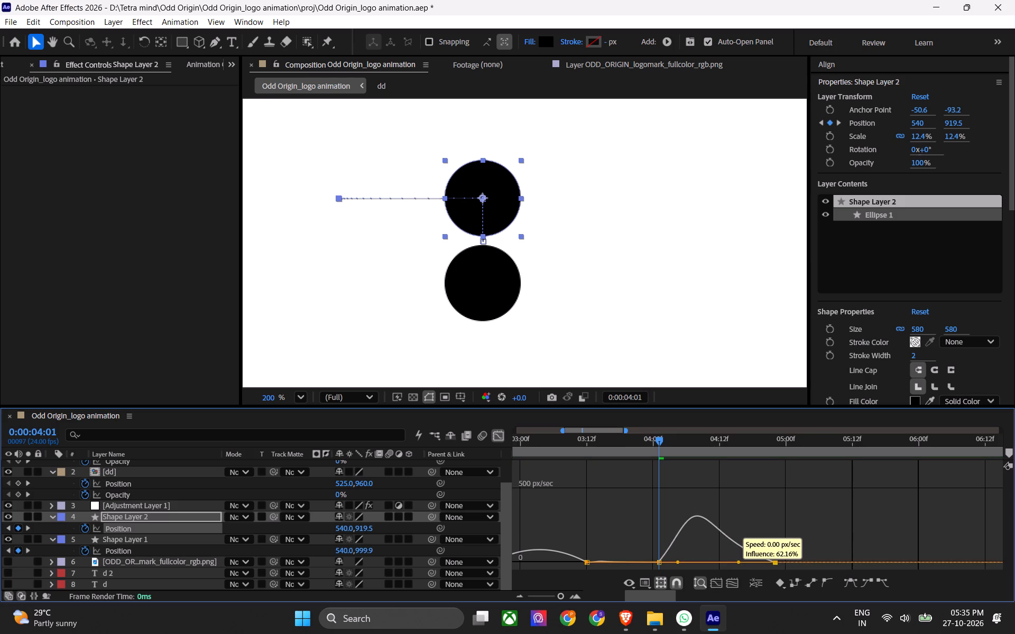
drag(736, 566, 734, 566)
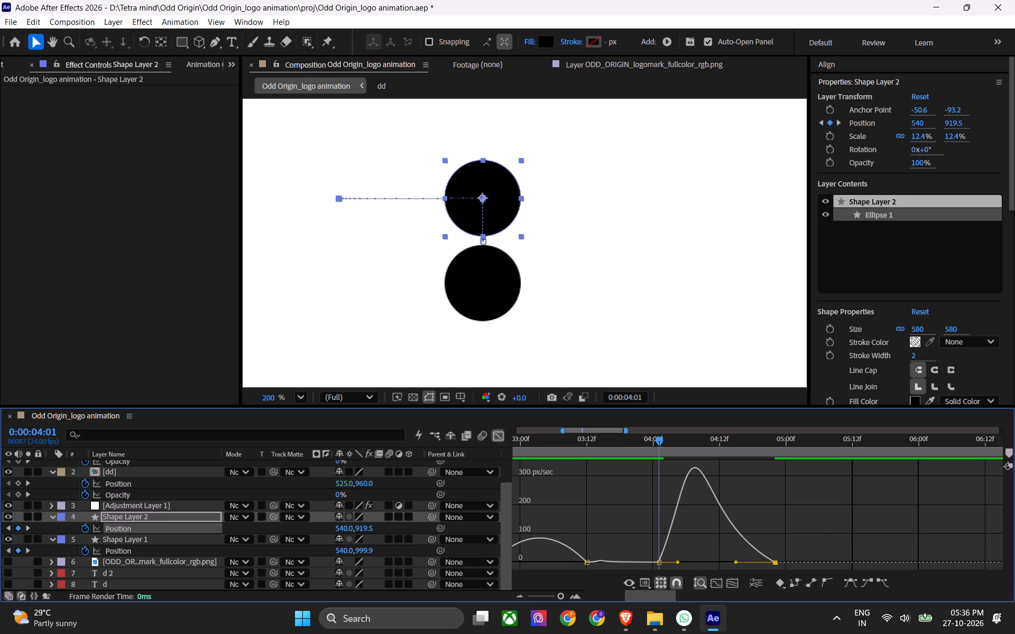
click(500, 437)
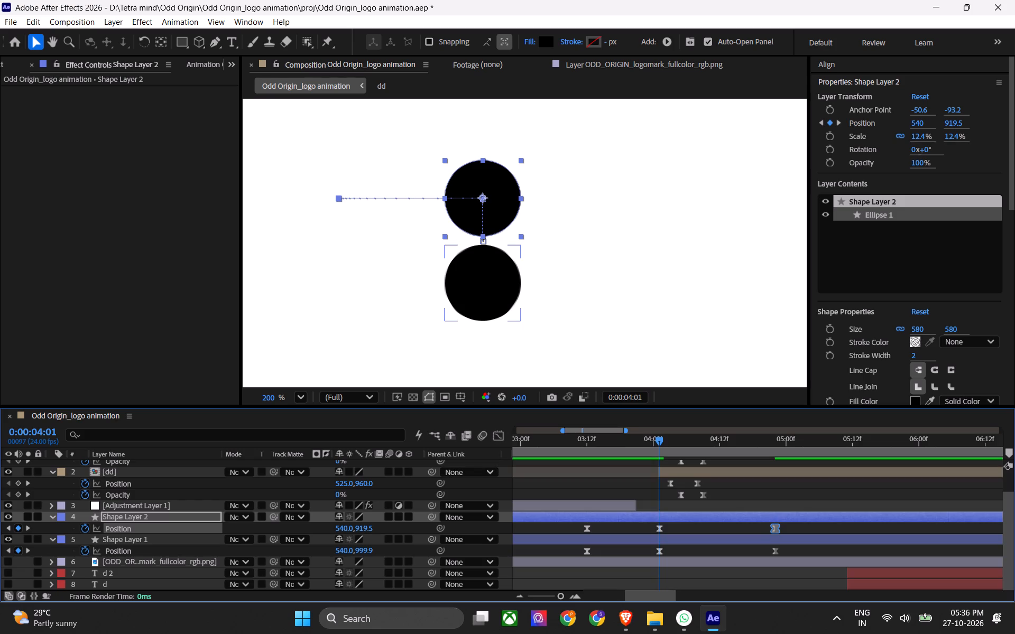
Reduce the incoming ease influence of Shape Layer 1's final Position keyframe to just under 70%, matching Shape Layer 2's speed curve.
drag(798, 548, 650, 559)
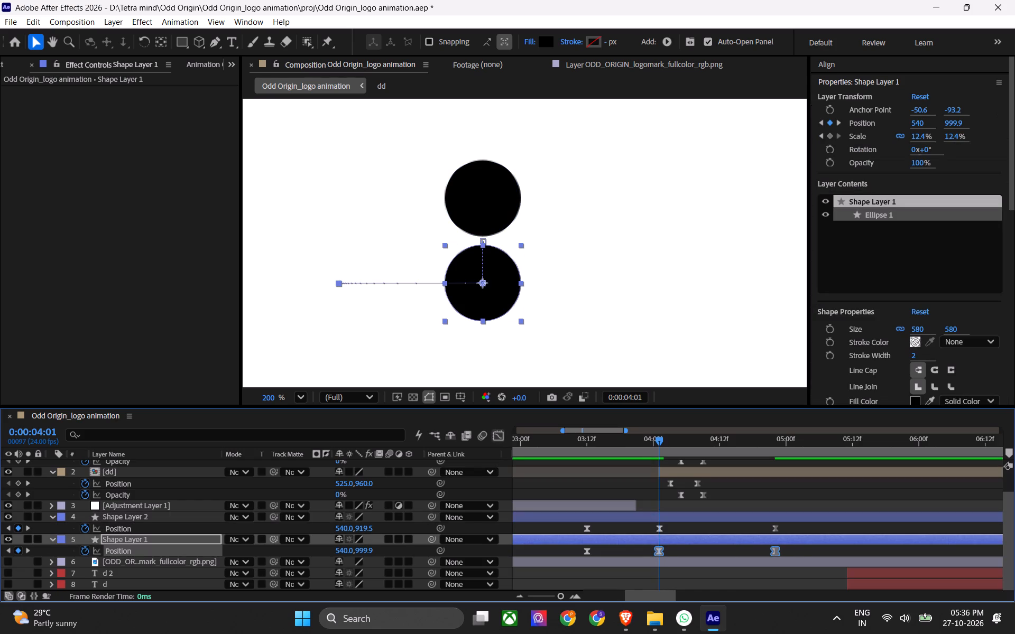
click(497, 434)
drag(781, 540, 748, 572)
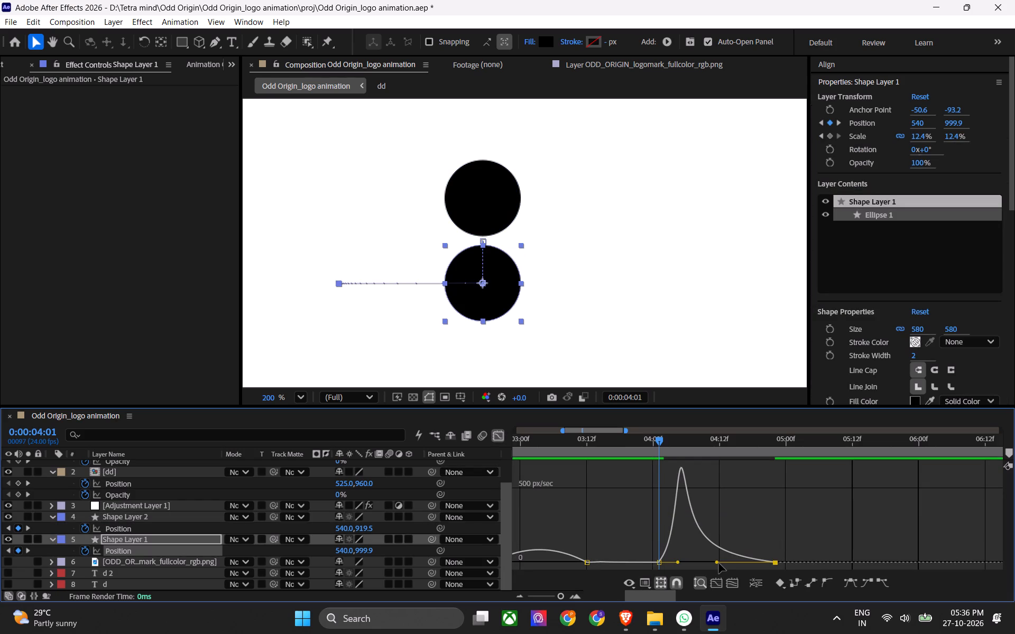
drag(719, 563, 736, 561)
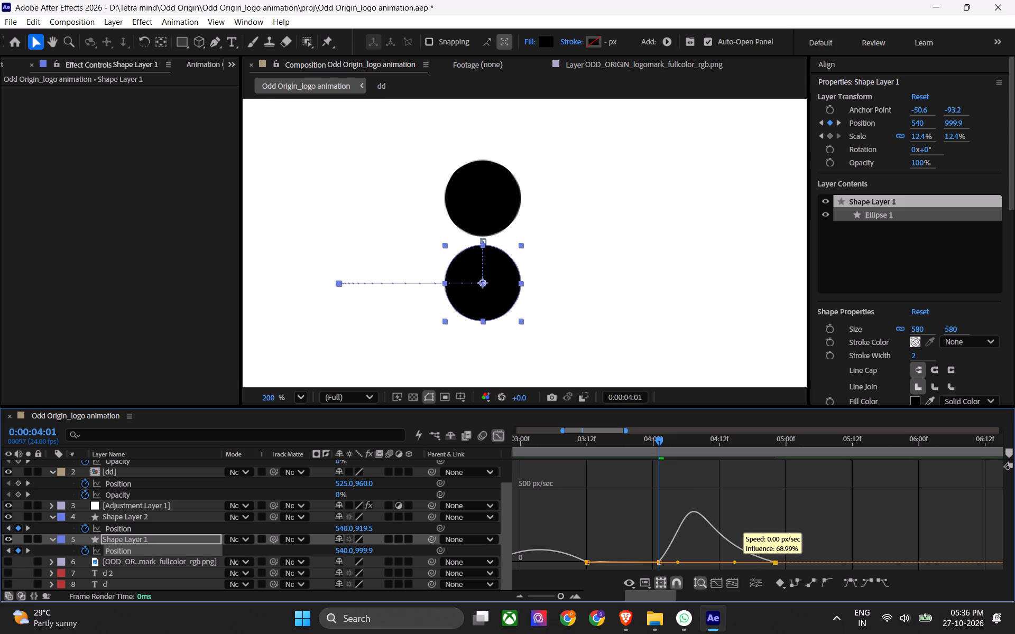
drag(736, 561, 736, 562)
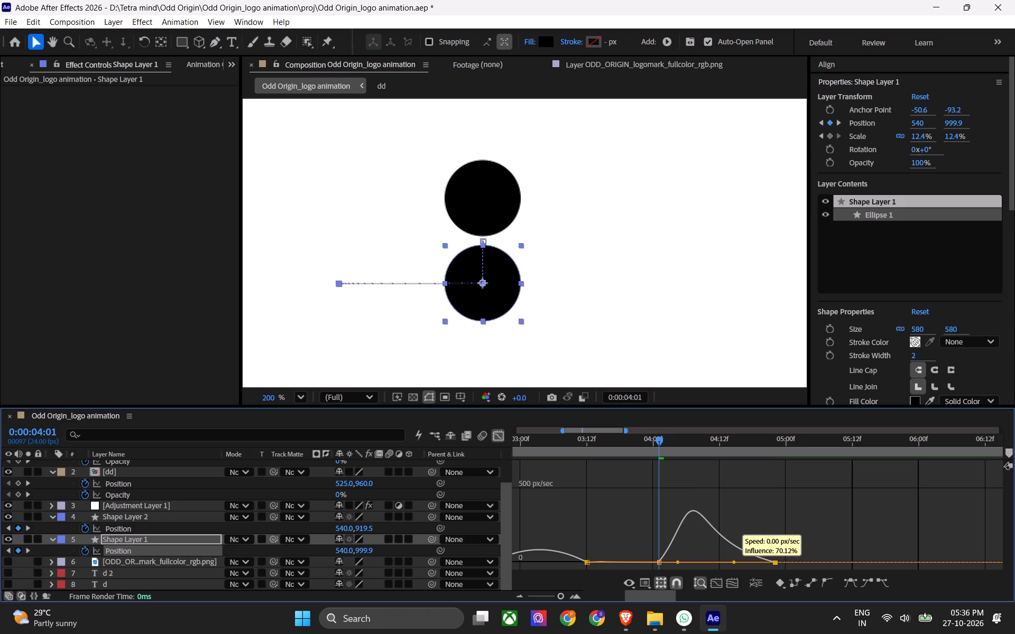
drag(736, 562, 736, 563)
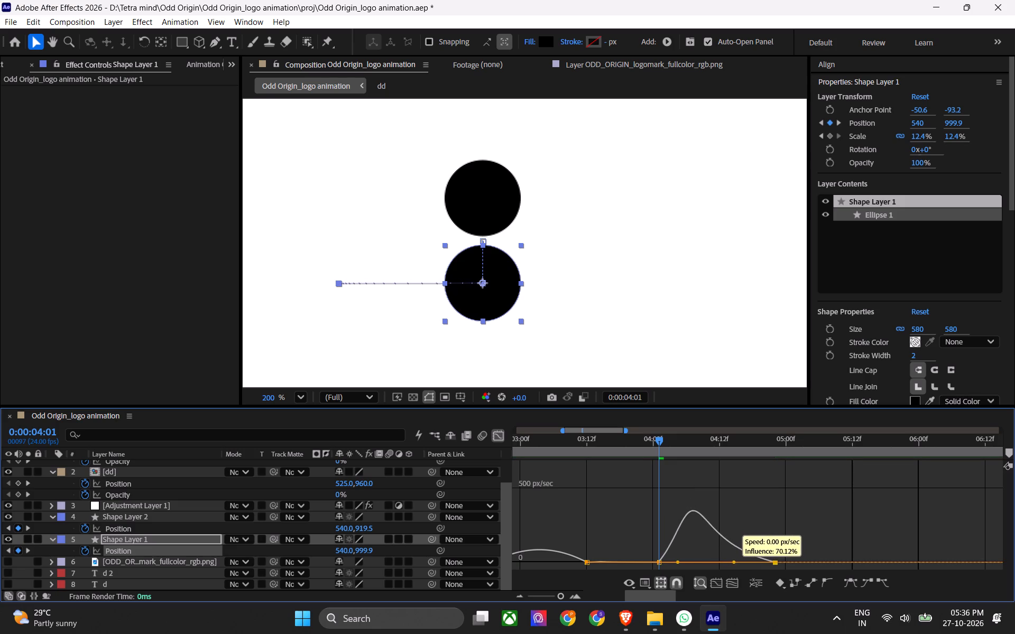
drag(736, 563, 737, 565)
click(500, 437)
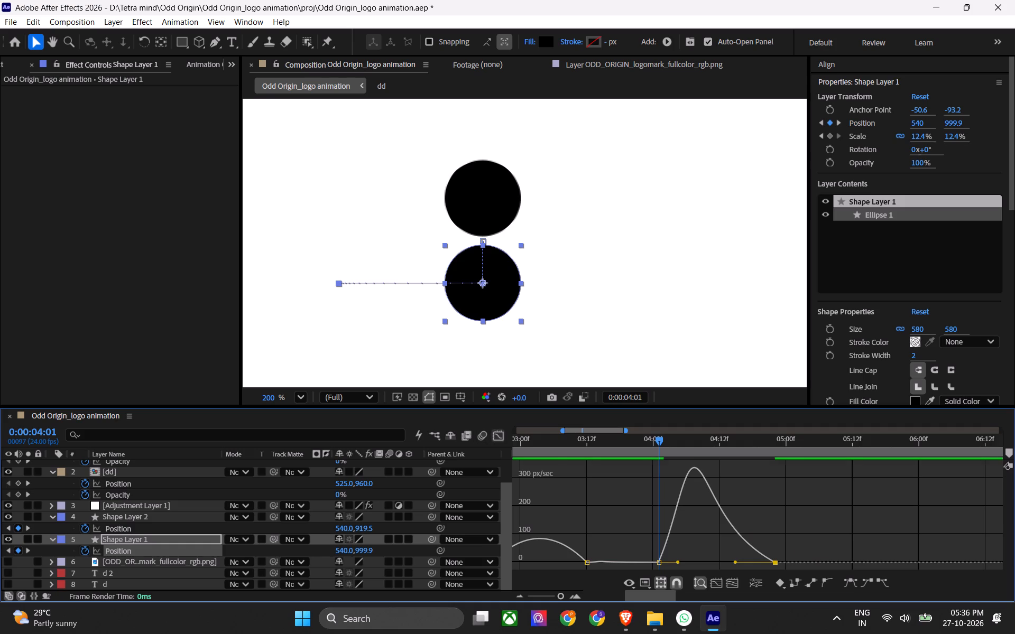
Preview the circle and lettering animation from 0:00:03:09 with the softened easing, and save the project.
drag(662, 446, 576, 464)
key(space)
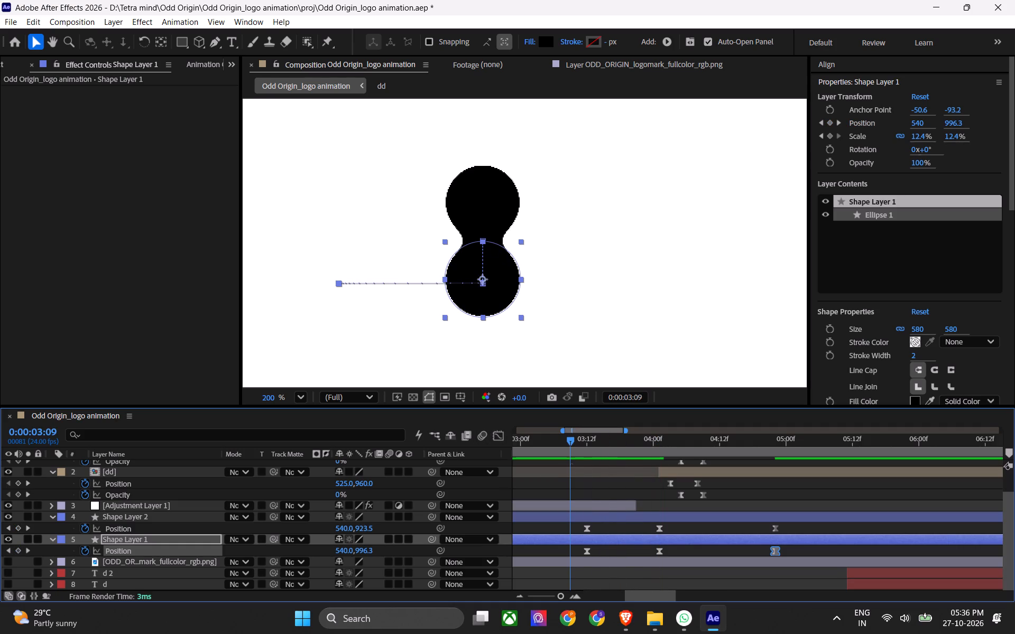
key(space)
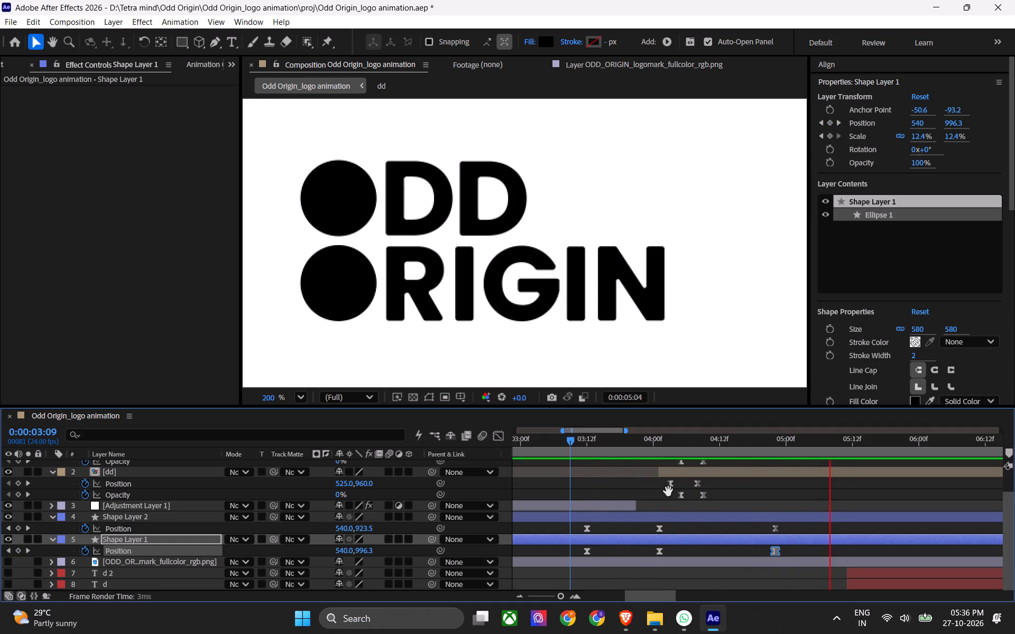
key(ctrl+s)
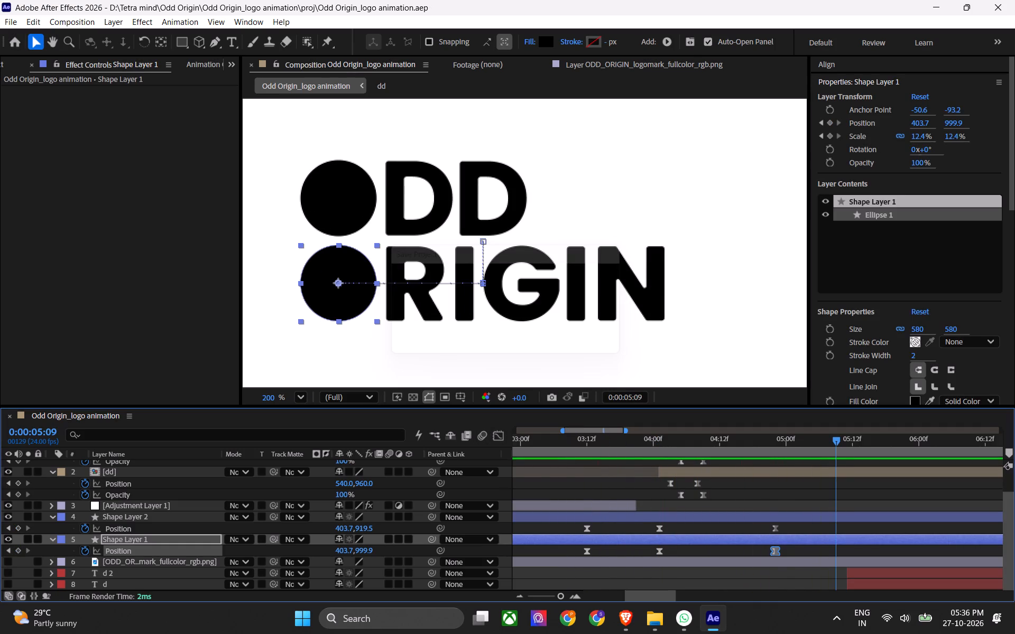
Move the final Opacity keyframes of the rigin and dd layers together to 0:00:04:13.
drag(672, 444, 688, 455)
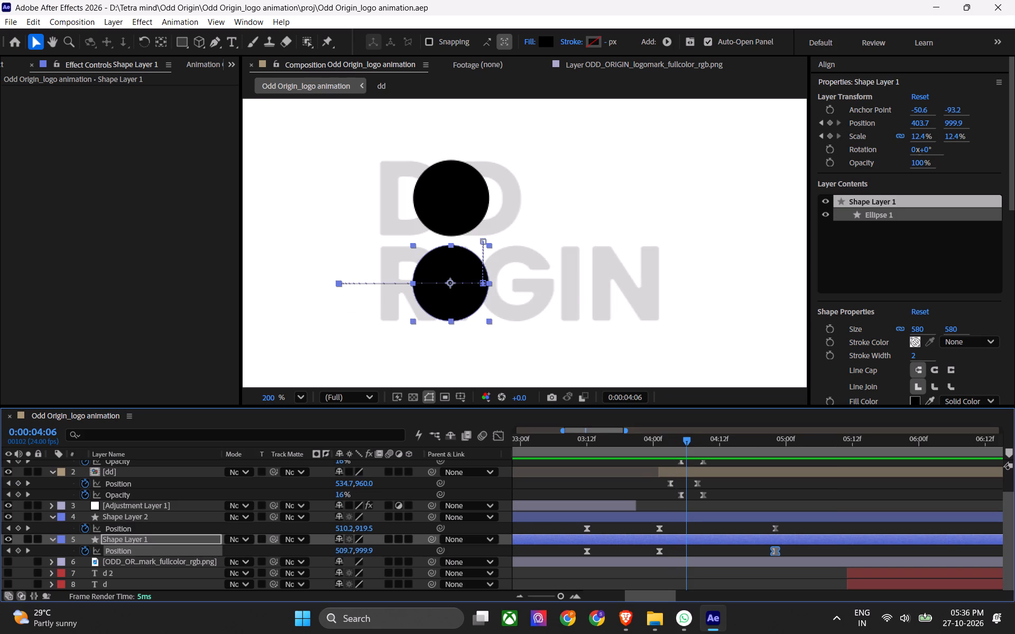
drag(688, 455, 709, 464)
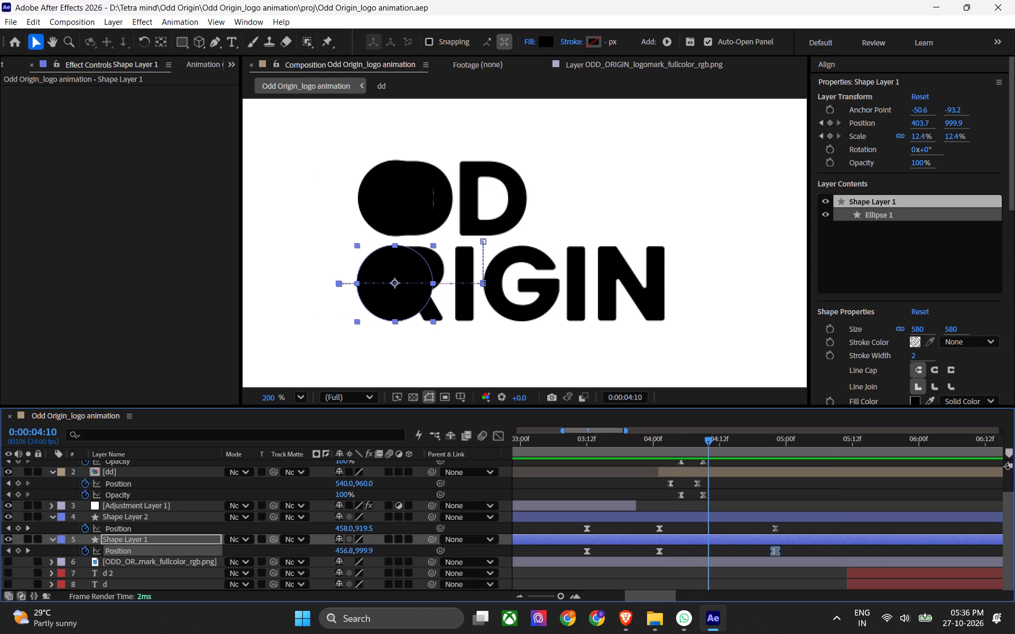
drag(709, 464, 709, 465)
drag(709, 465, 705, 469)
scroll(724, 486, up, 1)
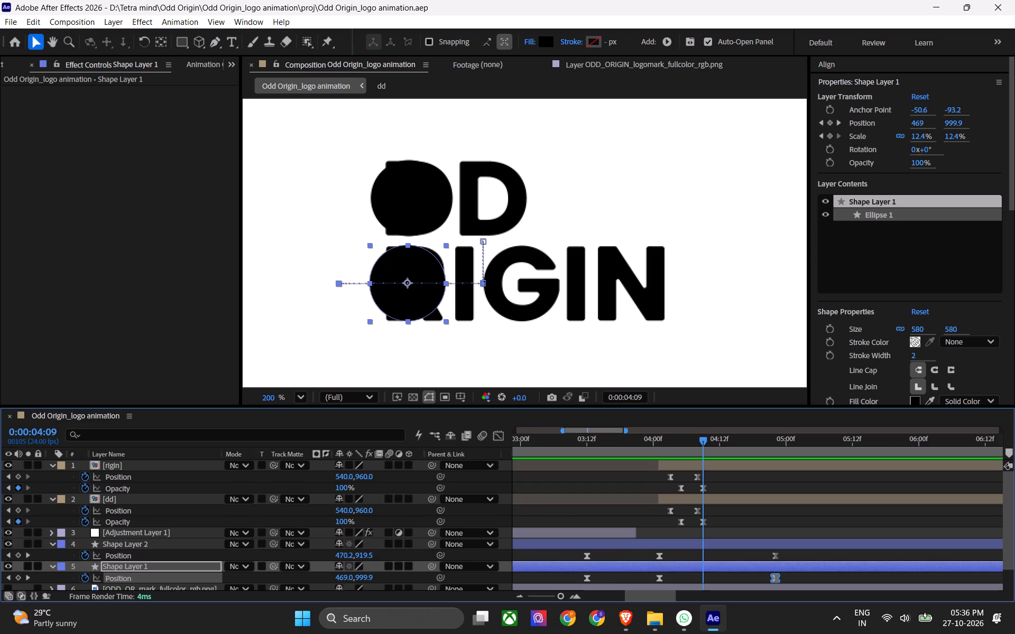
click(703, 490)
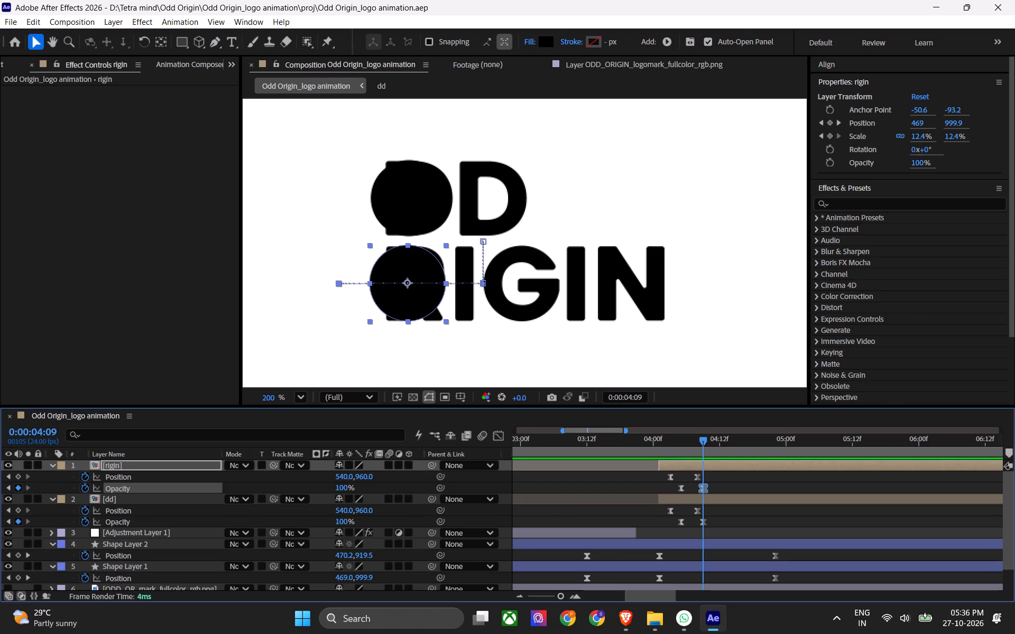
click(703, 518)
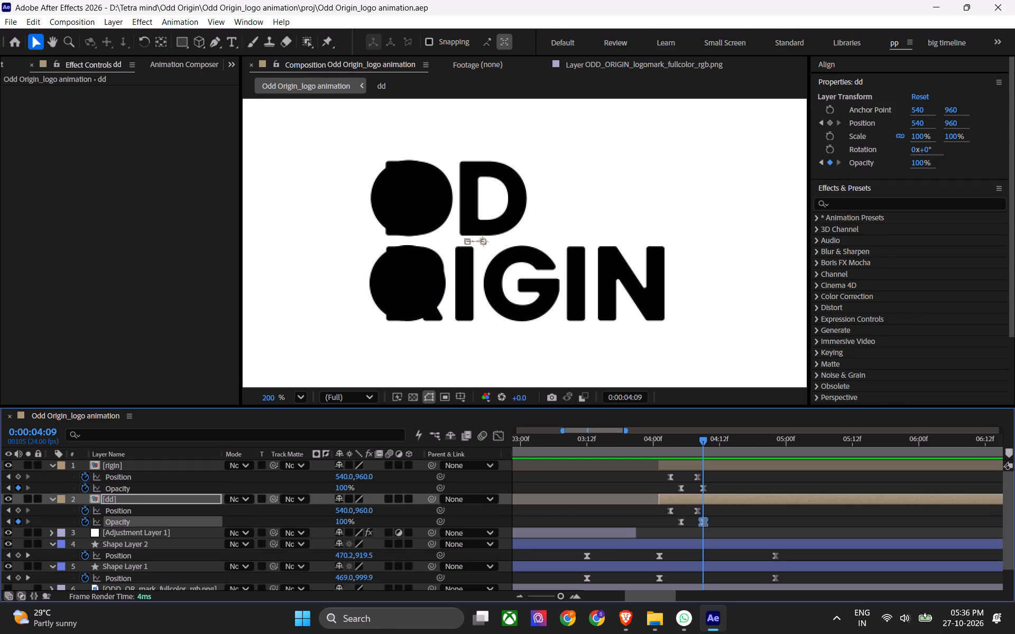
drag(705, 436, 725, 445)
drag(745, 483, 703, 494)
shift+click(704, 525)
drag(704, 524, 722, 526)
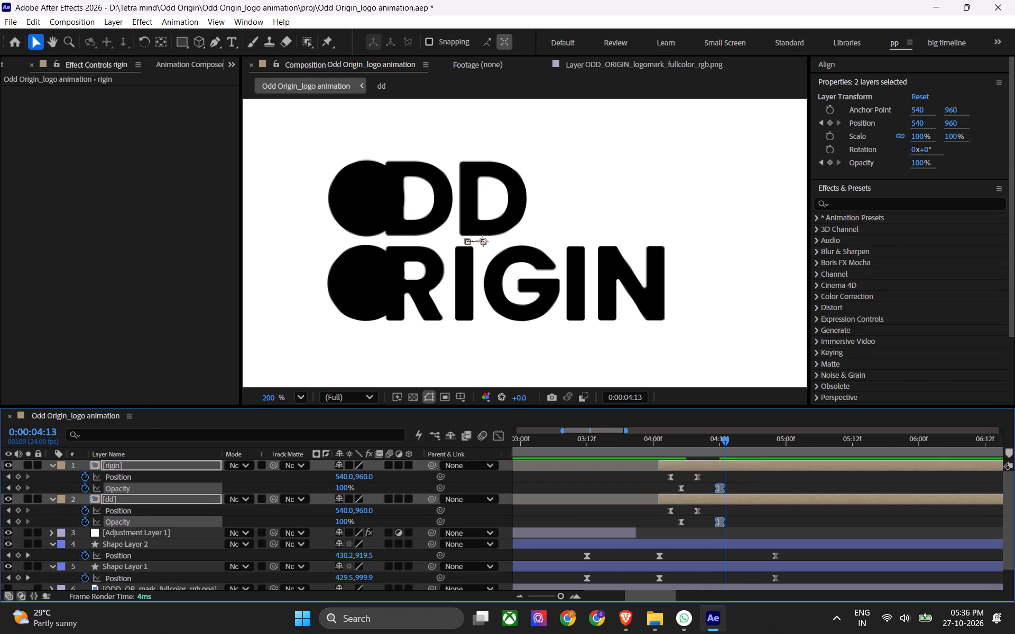
drag(722, 526, 727, 528)
Delay the starting Opacity keyframes of rigin and dd to 0:00:04:07.
click(681, 489)
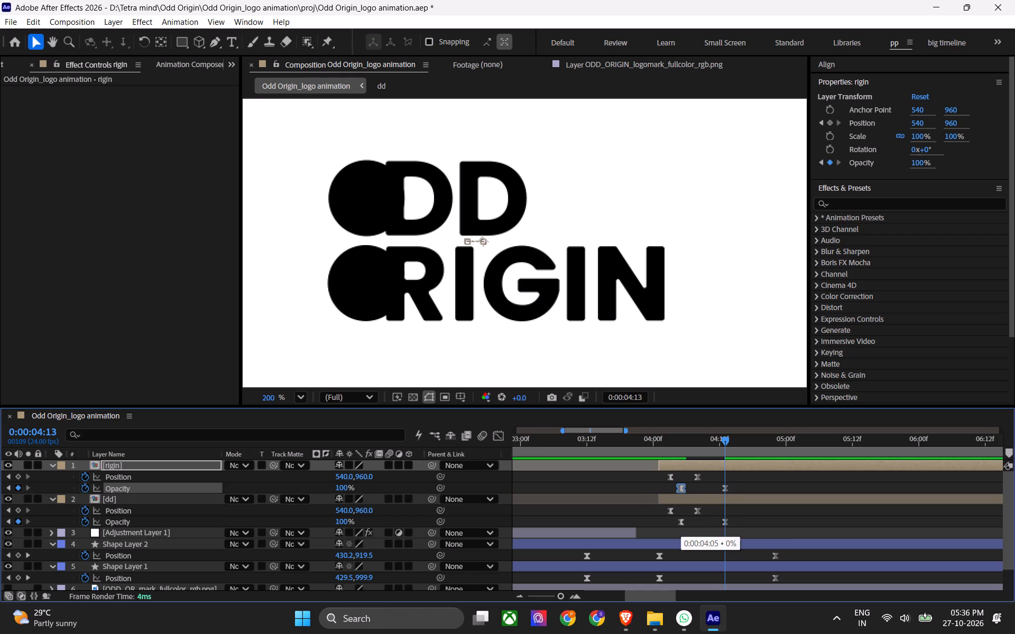
shift+click(681, 524)
drag(678, 488, 689, 495)
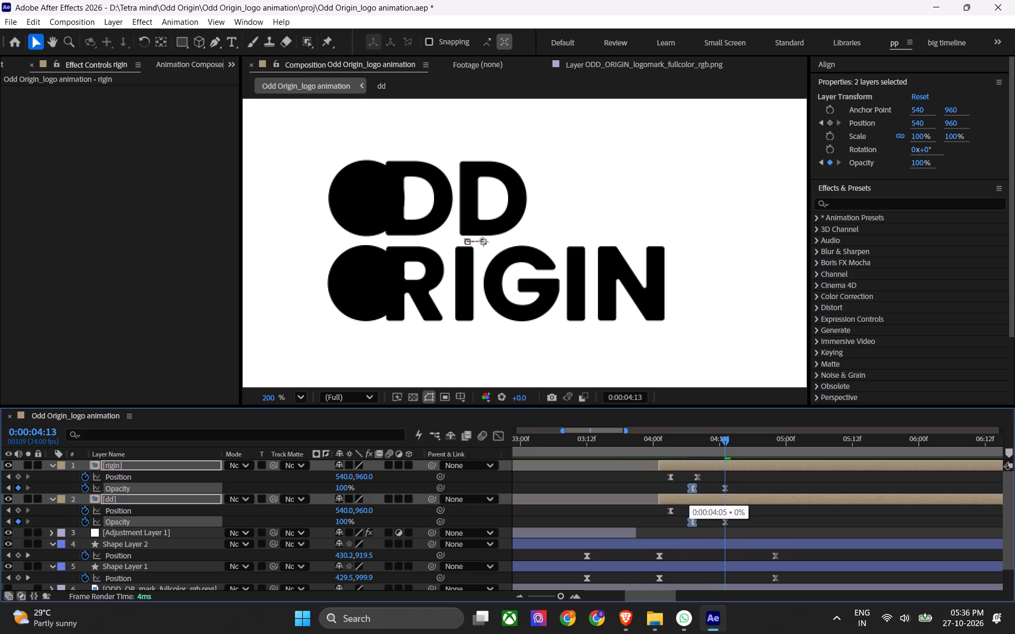
drag(689, 495, 691, 496)
Move the final Position keyframes of rigin and dd together to 0:00:04:11, lengthening the lettering's slide.
click(700, 476)
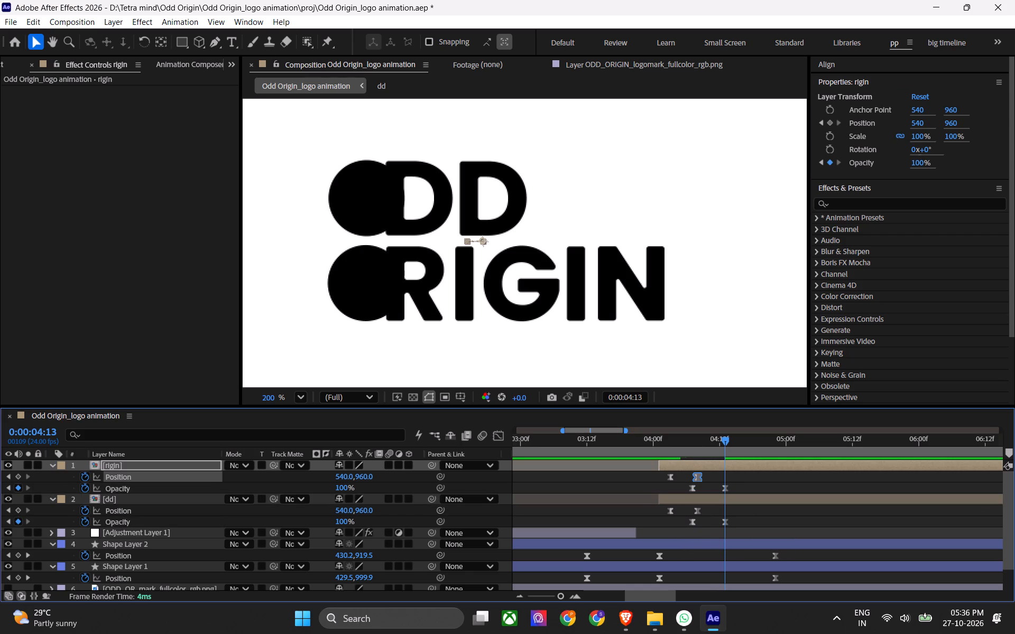
shift+click(696, 512)
drag(698, 479, 730, 489)
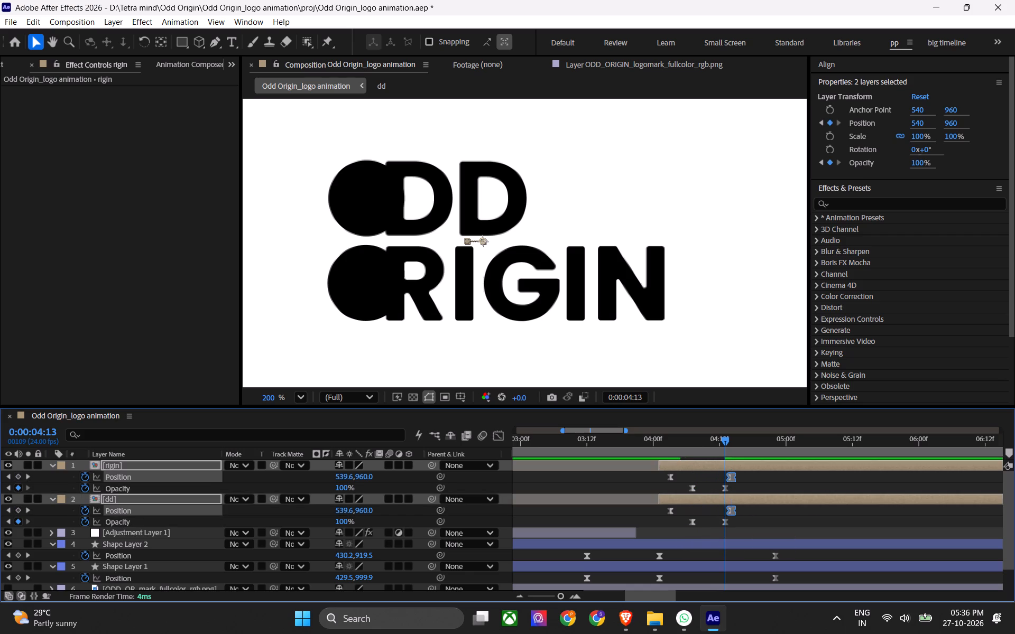
drag(730, 489, 715, 496)
Preview the retimed lettering and check frames 0:00:04:12 to 0:00:04:18 for overlap between the circles and letters.
drag(725, 441, 658, 453)
key(space)
key(space)
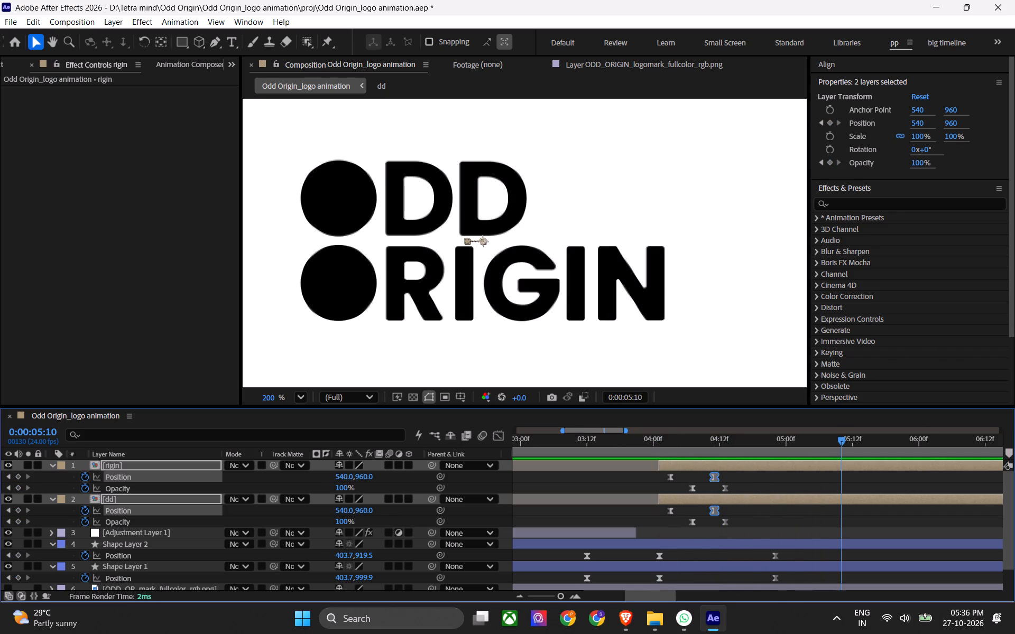
drag(671, 446, 721, 452)
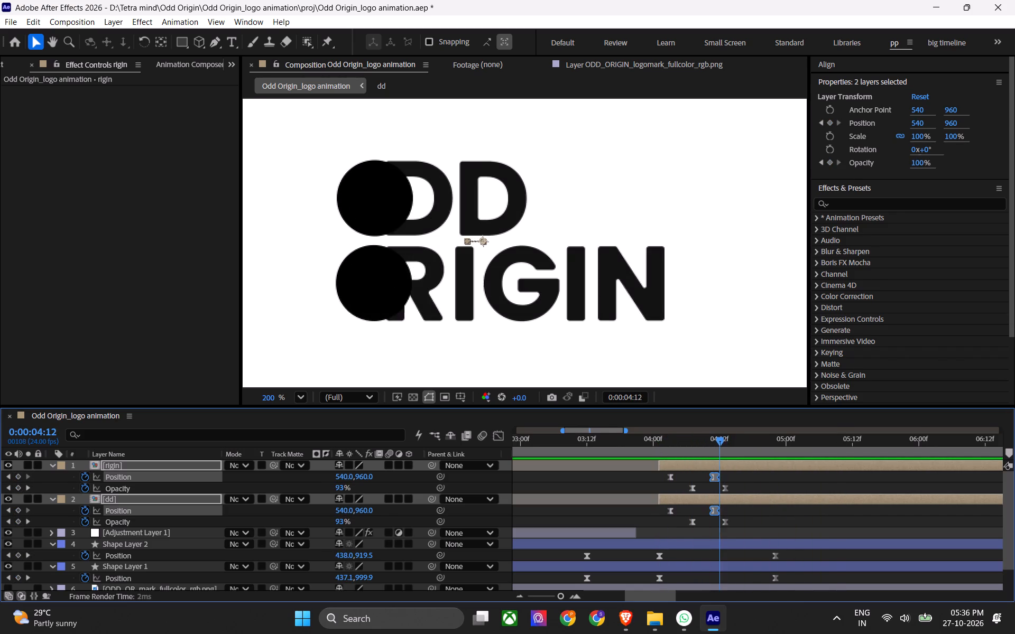
drag(721, 452, 723, 461)
drag(723, 461, 736, 475)
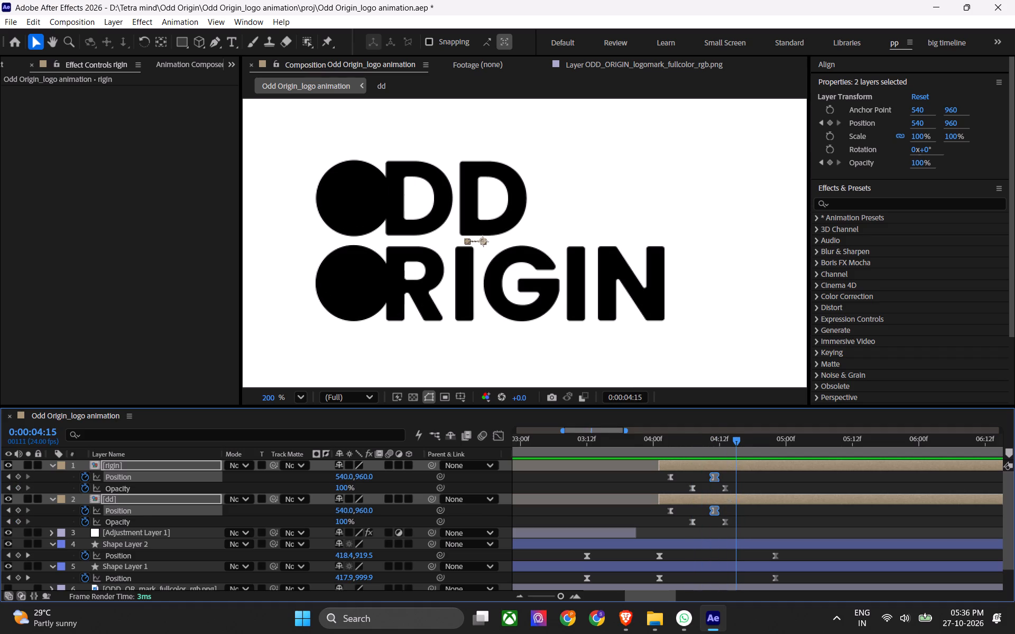
drag(736, 475, 734, 476)
drag(740, 445, 755, 445)
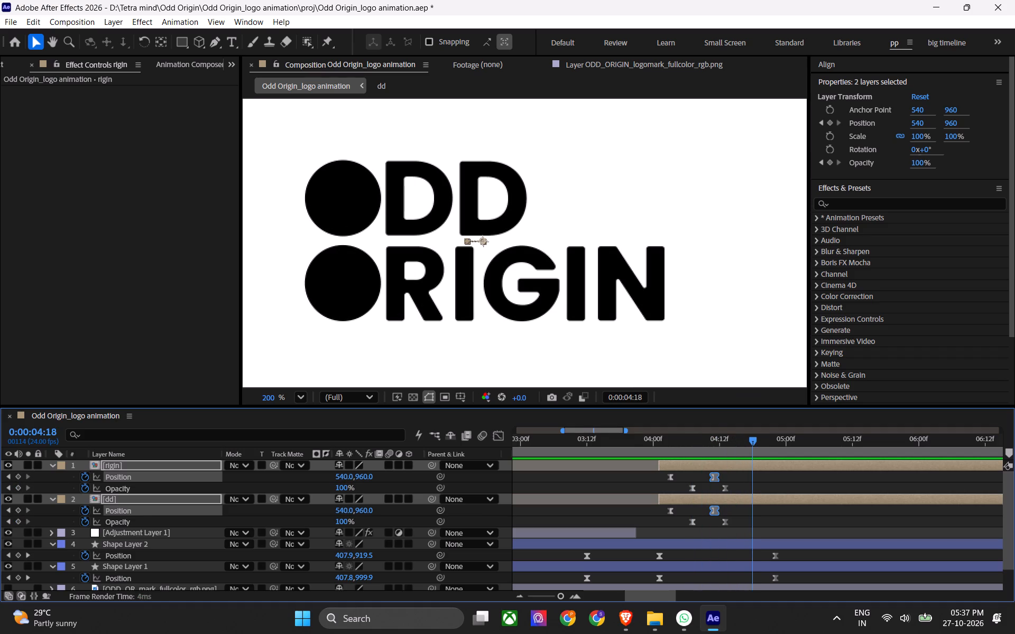
drag(755, 445, 751, 446)
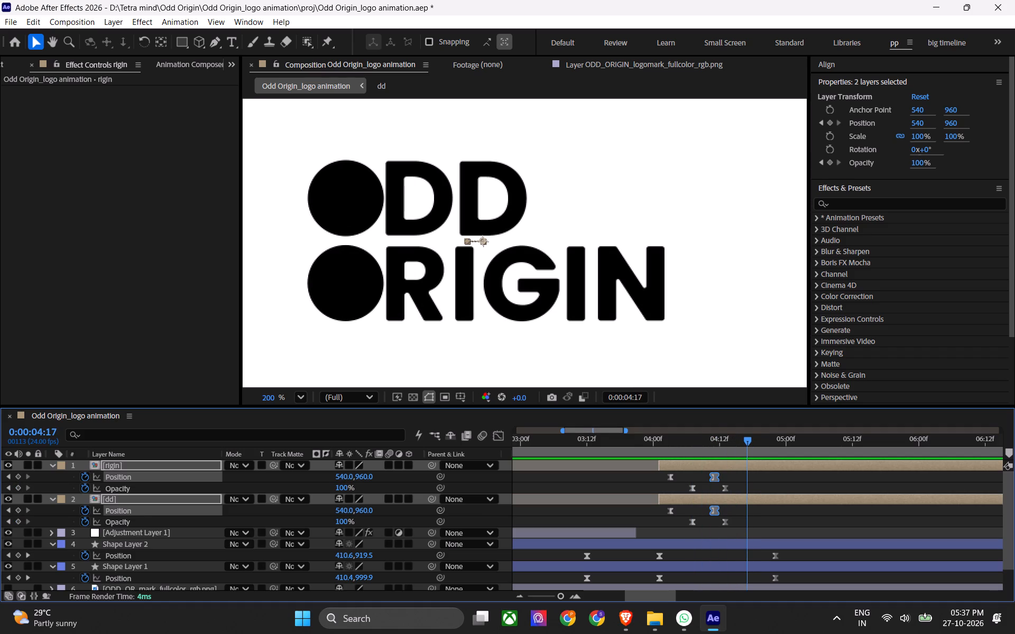
Show only the Opacity keyframes of rigin and dd, and shift both pairs three frames later so the fade starts at 0:00:04:10.
click(755, 493)
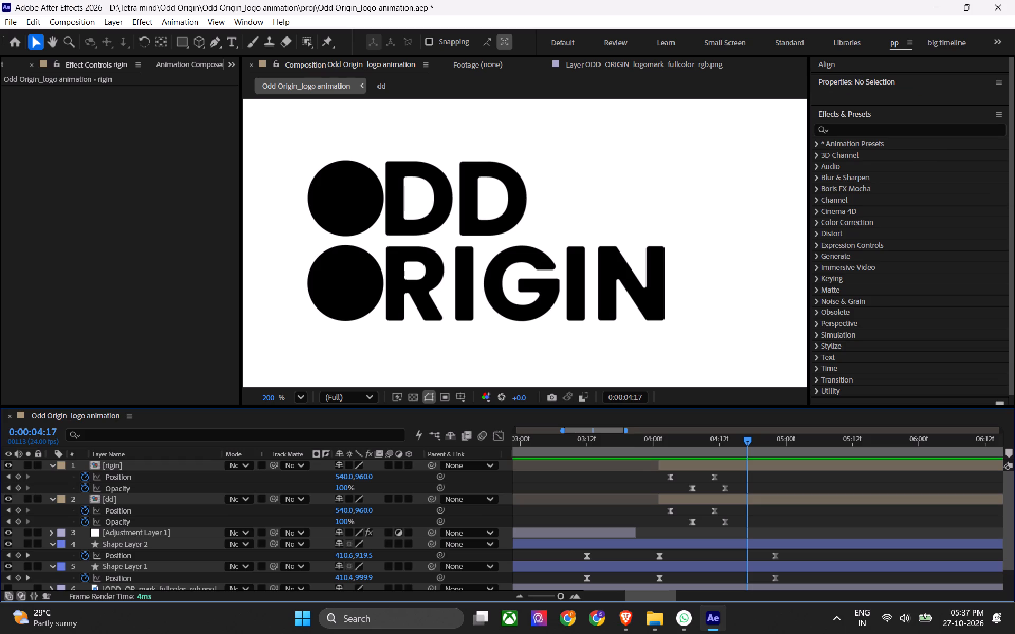
click(758, 467)
shift+click(761, 499)
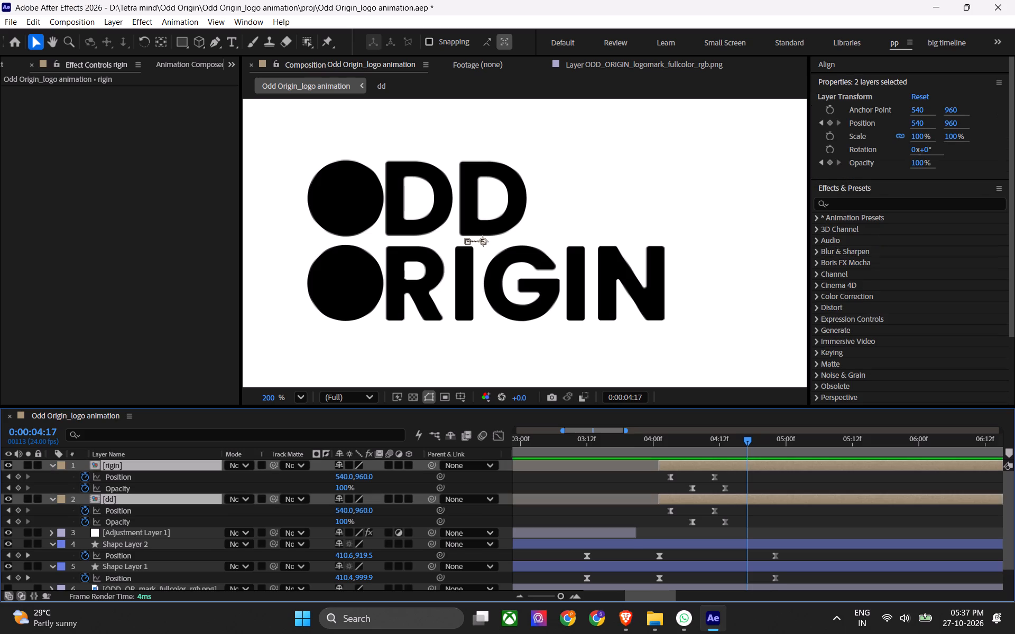
key(t)
key(t)
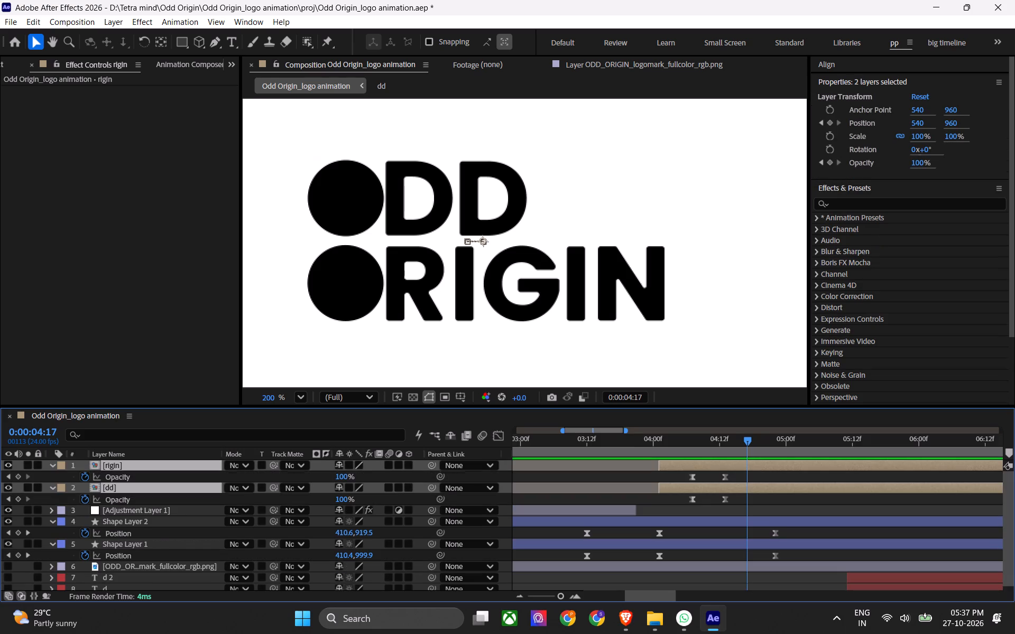
drag(763, 474, 679, 504)
drag(693, 478, 705, 484)
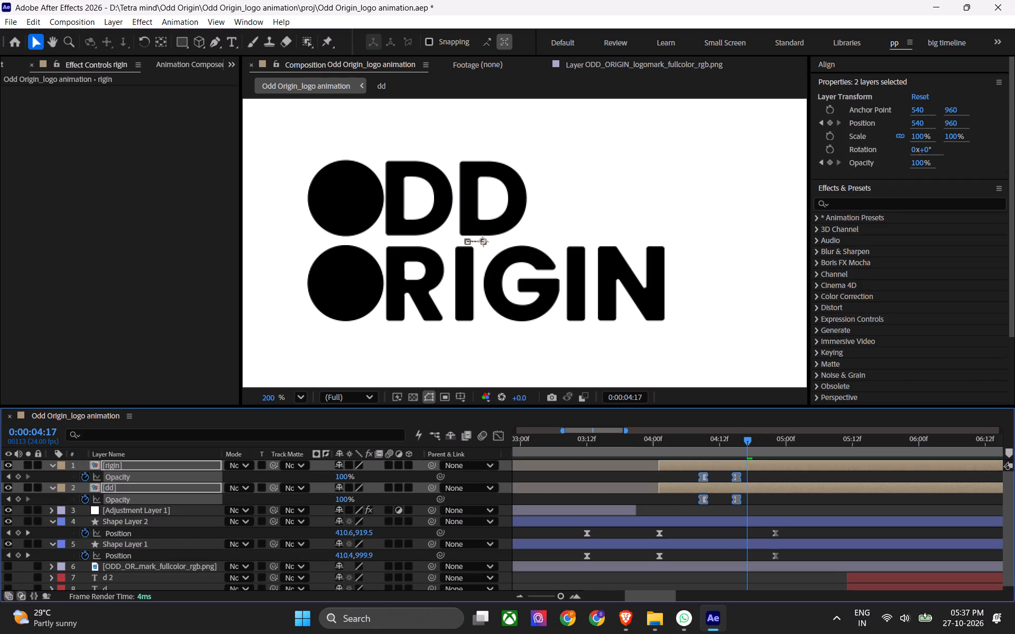
drag(705, 484, 708, 486)
Extend the lettering's fade by moving the final Opacity keyframes of rigin and dd to 0:00:04:19.
drag(785, 477, 733, 512)
drag(742, 478, 746, 478)
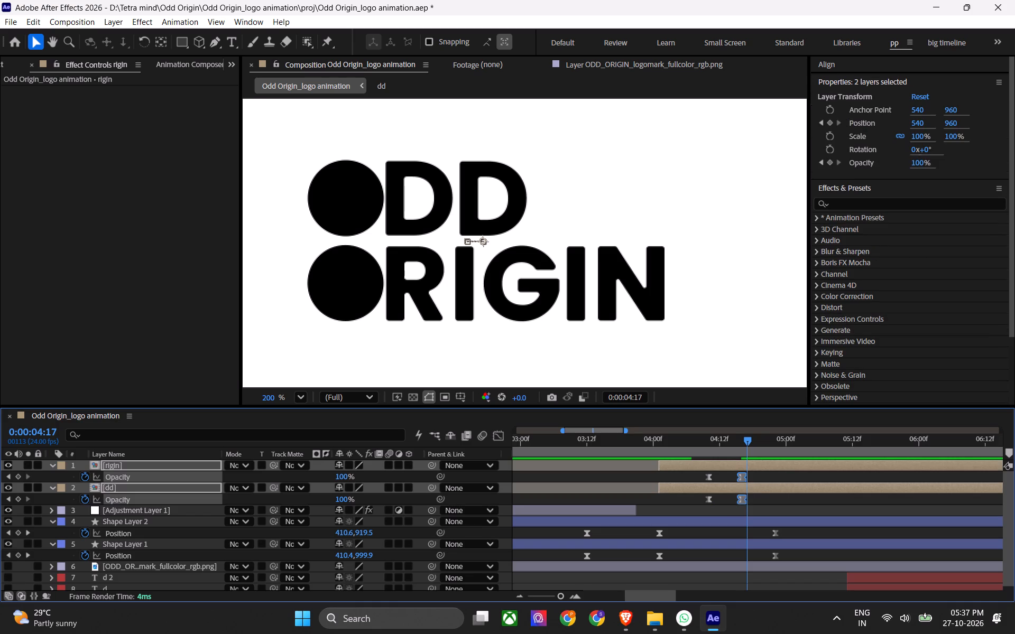
drag(746, 478, 760, 487)
Examine the lettering's fade against the circles' movement frame by frame between 0:00:04:10 and 0:00:04:21.
drag(716, 437, 740, 459)
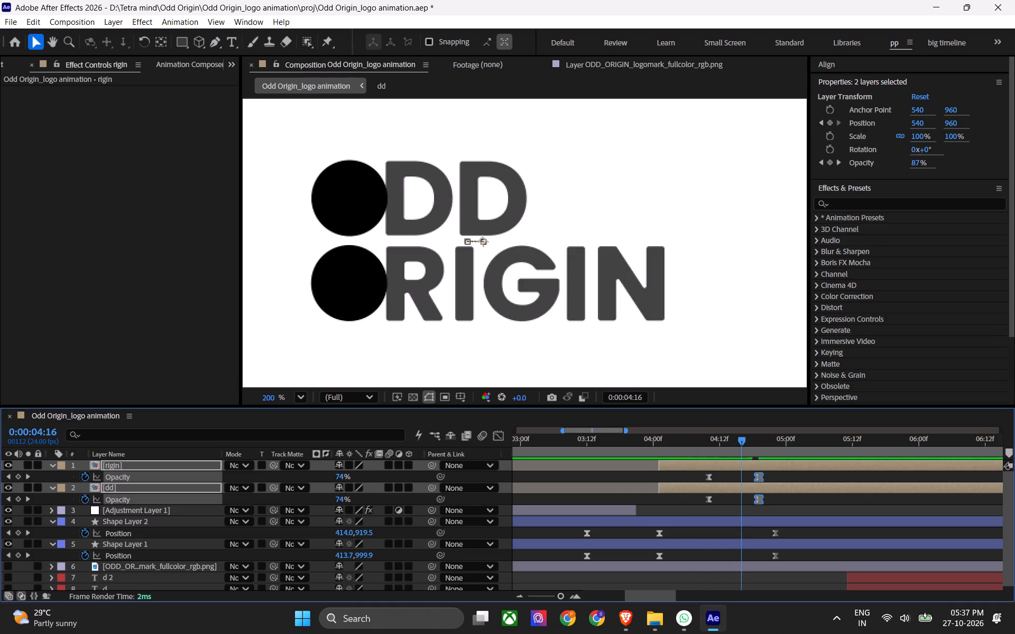
drag(740, 459, 750, 487)
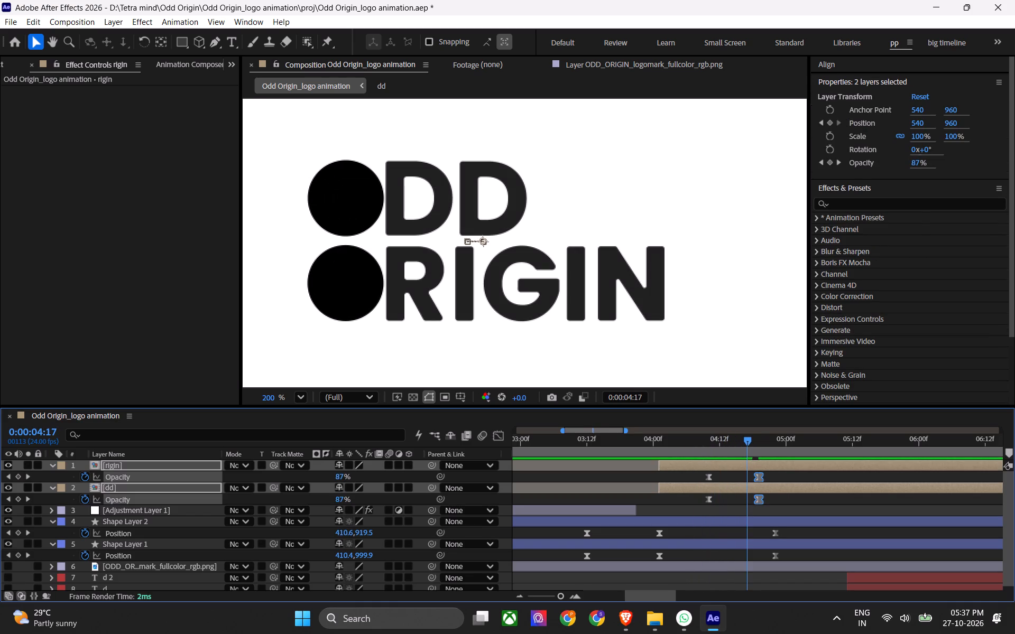
drag(750, 487, 716, 491)
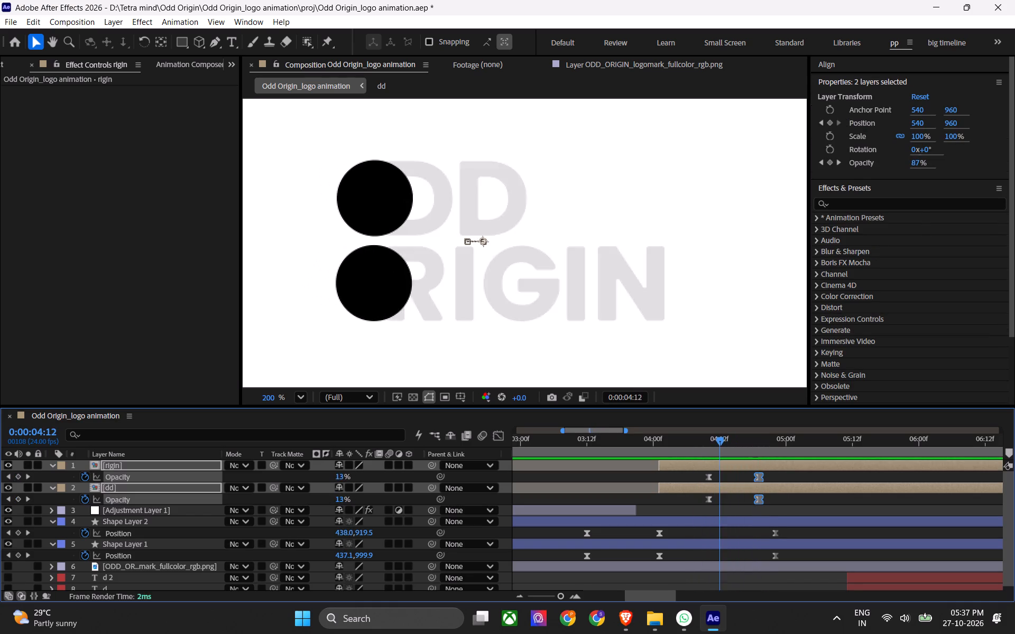
drag(716, 491, 767, 505)
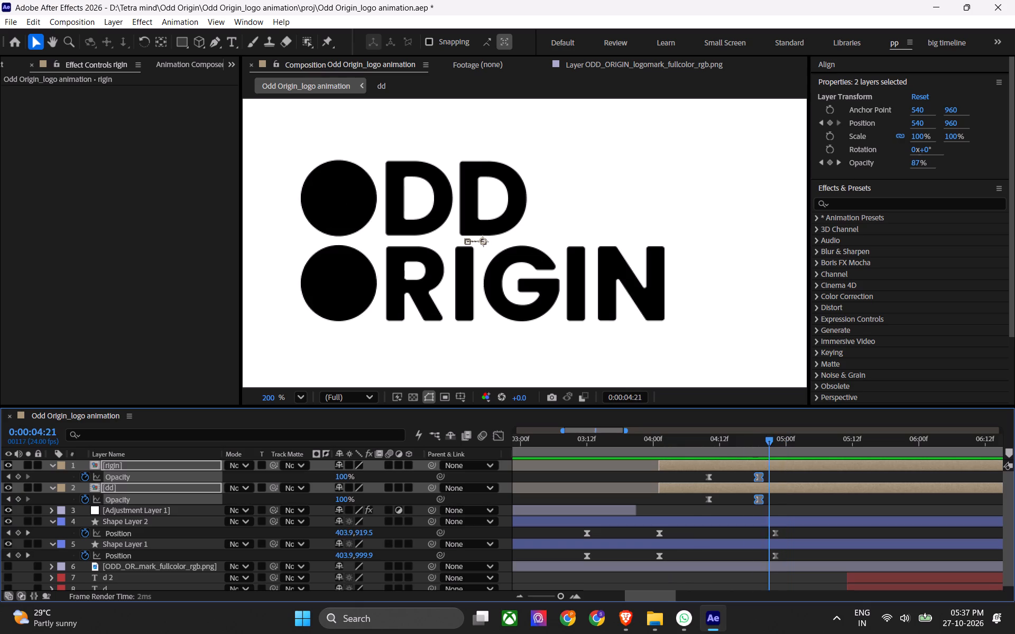
drag(767, 505, 710, 503)
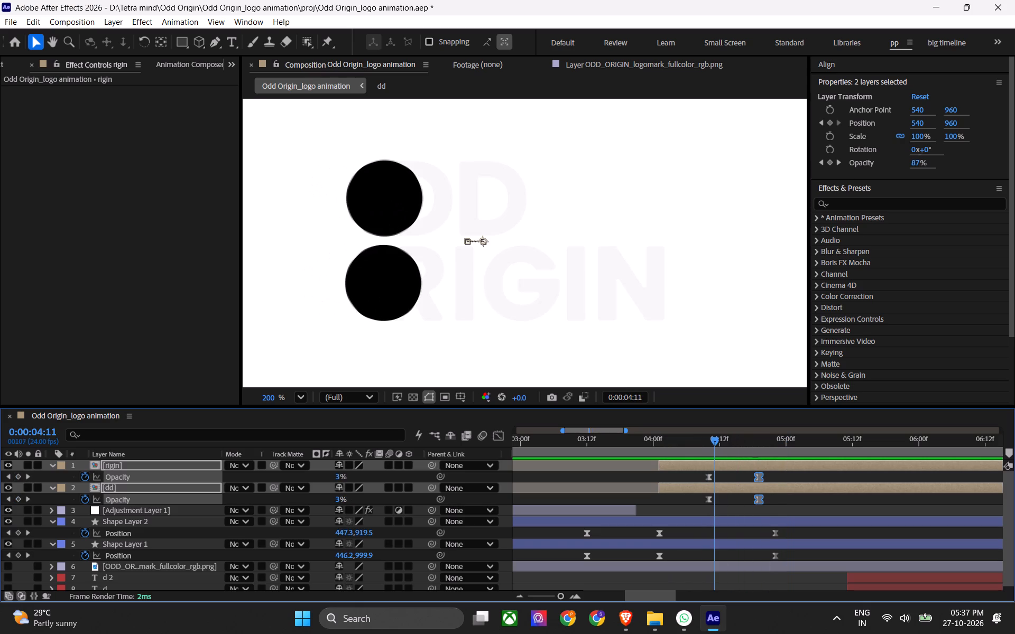
drag(710, 503, 714, 507)
drag(714, 507, 708, 508)
click(736, 499)
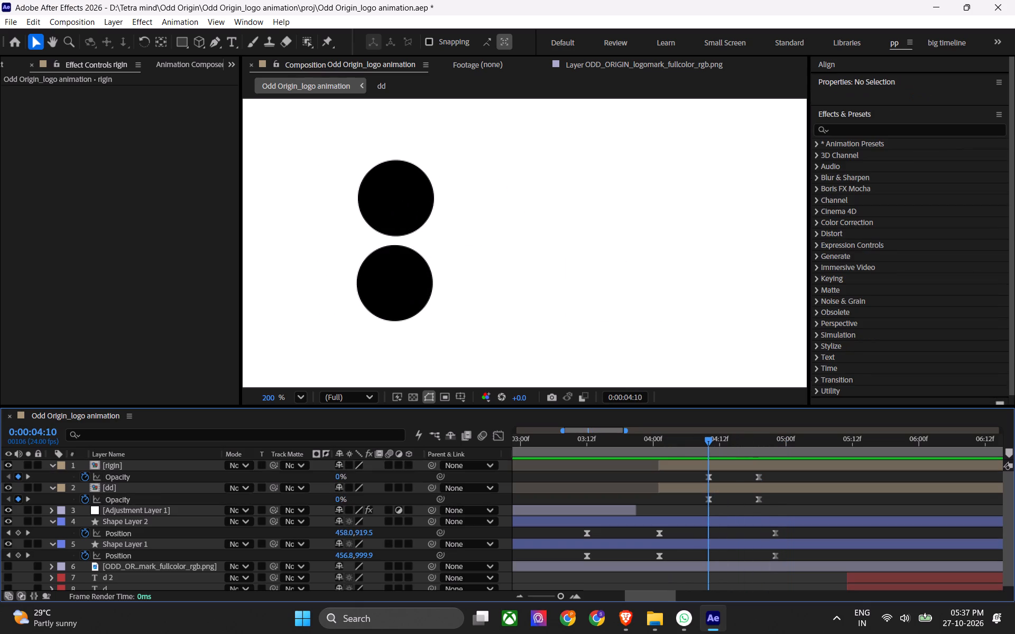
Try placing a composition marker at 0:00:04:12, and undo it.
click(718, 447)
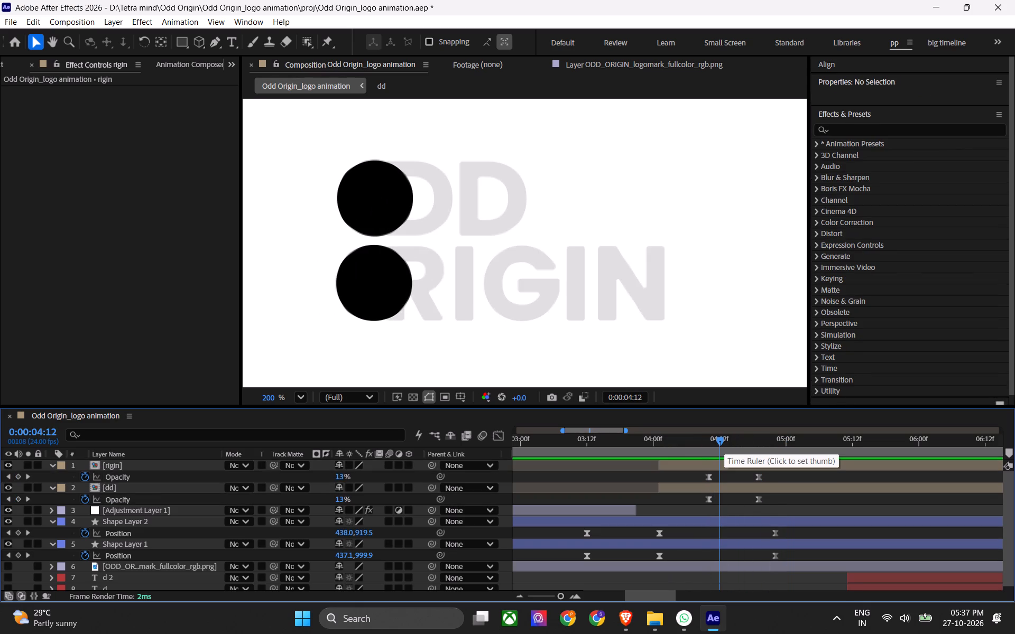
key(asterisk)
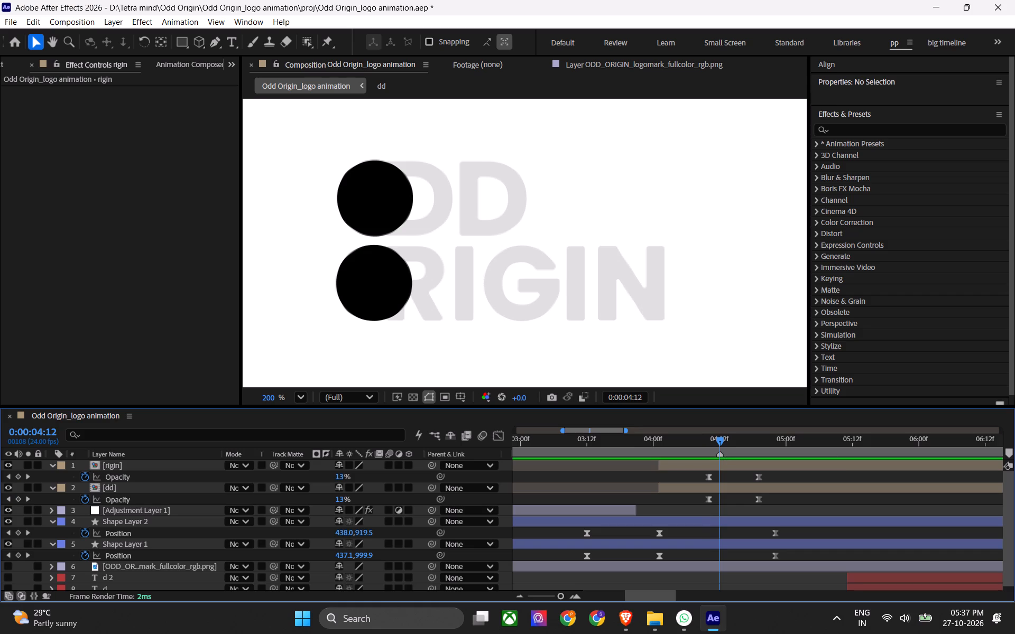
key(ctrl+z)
Add a composition marker at 0:00:04:10, where the lettering's fade starts.
drag(721, 437, 709, 440)
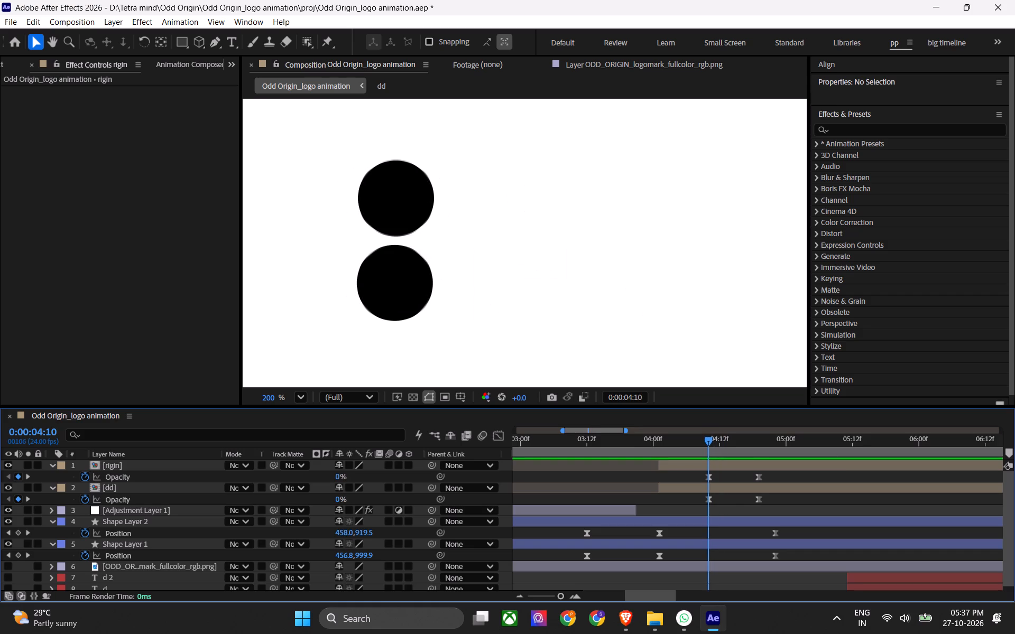
key(asterisk)
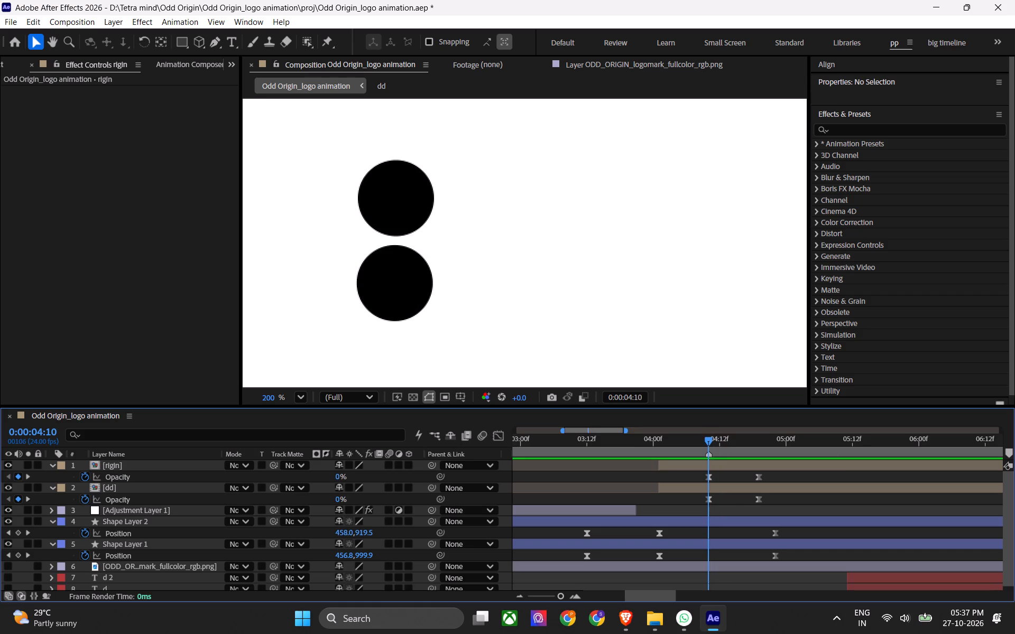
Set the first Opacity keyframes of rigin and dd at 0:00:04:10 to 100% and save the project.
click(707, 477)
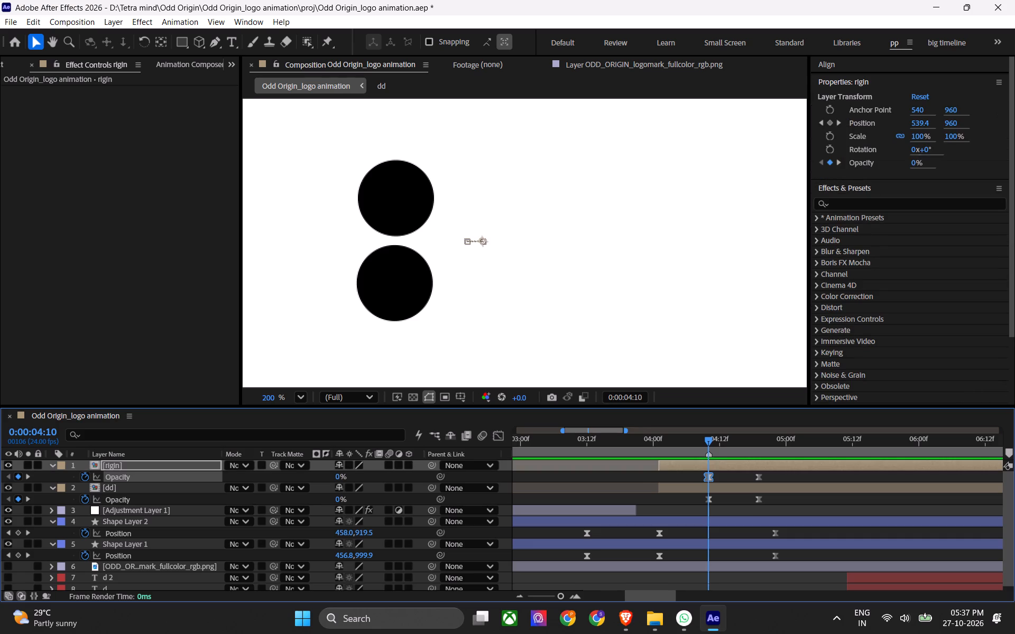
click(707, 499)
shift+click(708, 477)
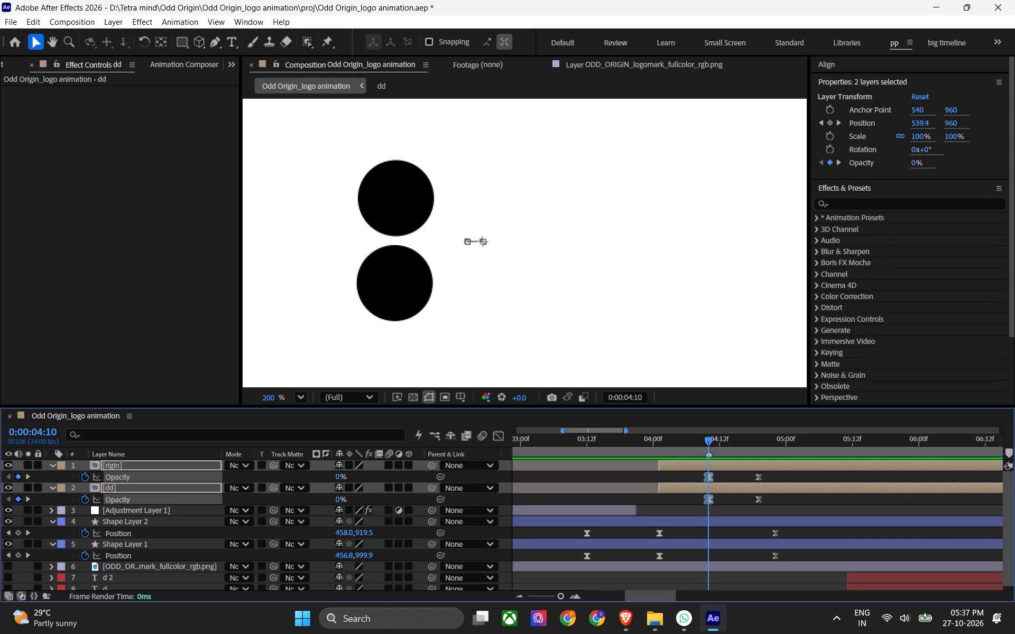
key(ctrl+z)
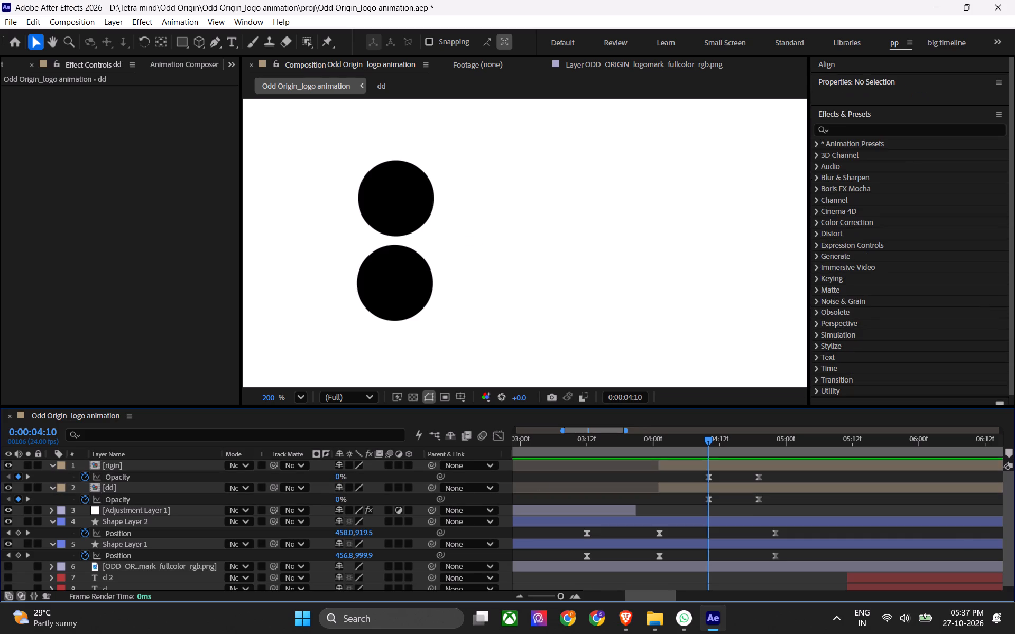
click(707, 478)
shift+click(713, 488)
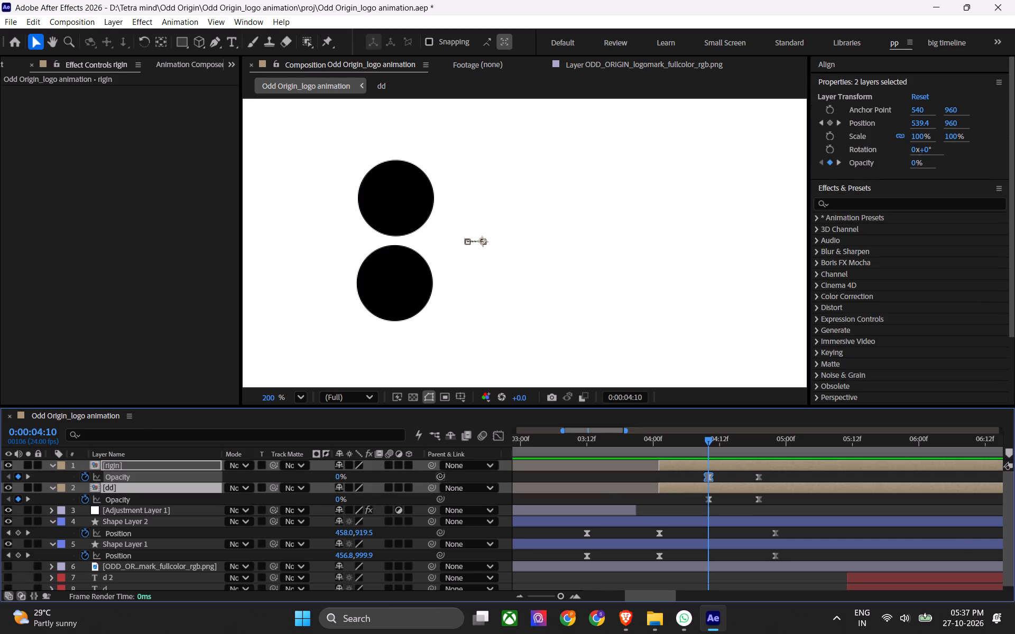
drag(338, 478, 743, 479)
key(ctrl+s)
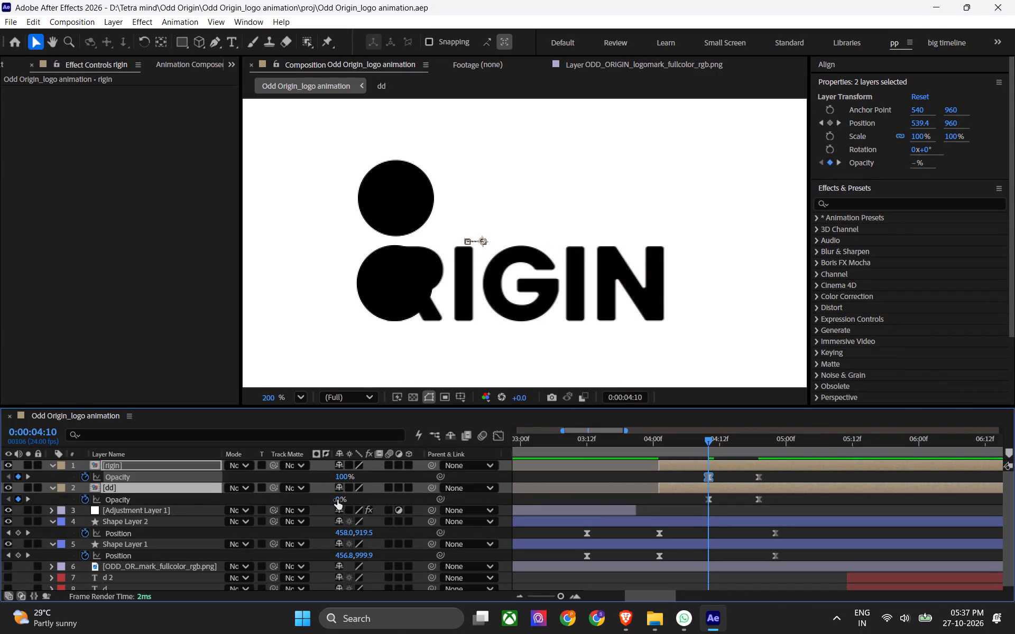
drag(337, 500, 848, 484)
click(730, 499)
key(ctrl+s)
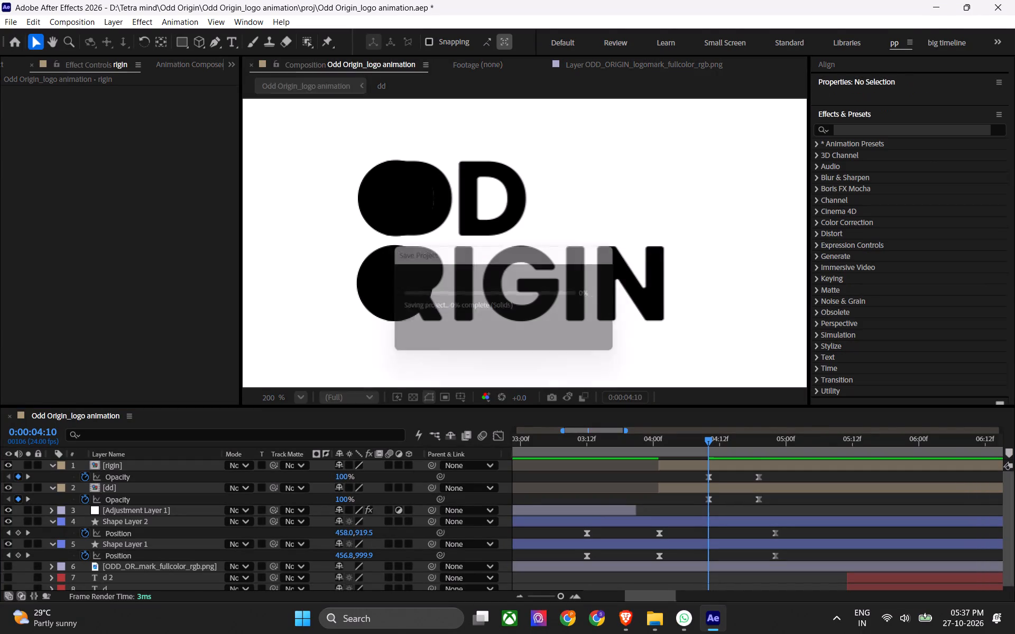
Show the Position keyframes of rigin and dd and move the final pair to about 0:00:04:16.
click(731, 467)
shift+click(727, 486)
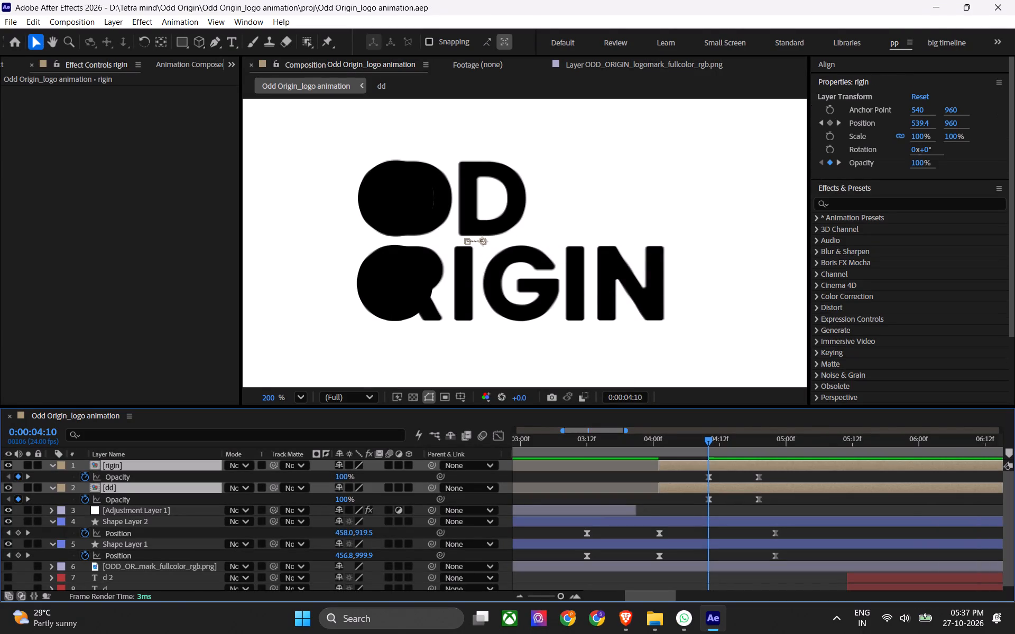
key(p)
drag(730, 475, 714, 493)
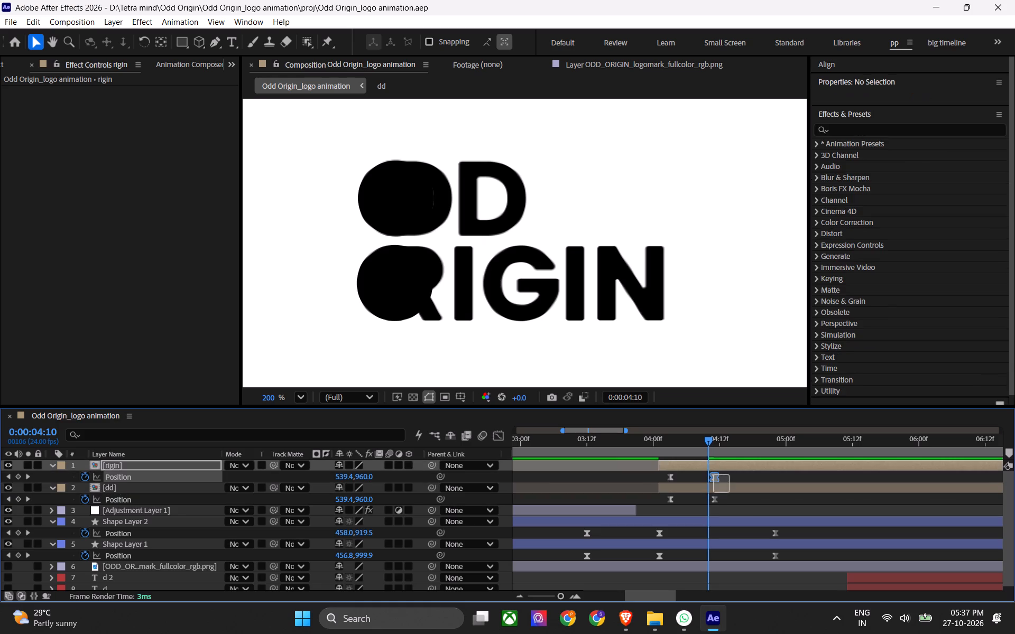
drag(714, 493, 707, 501)
drag(714, 477, 746, 487)
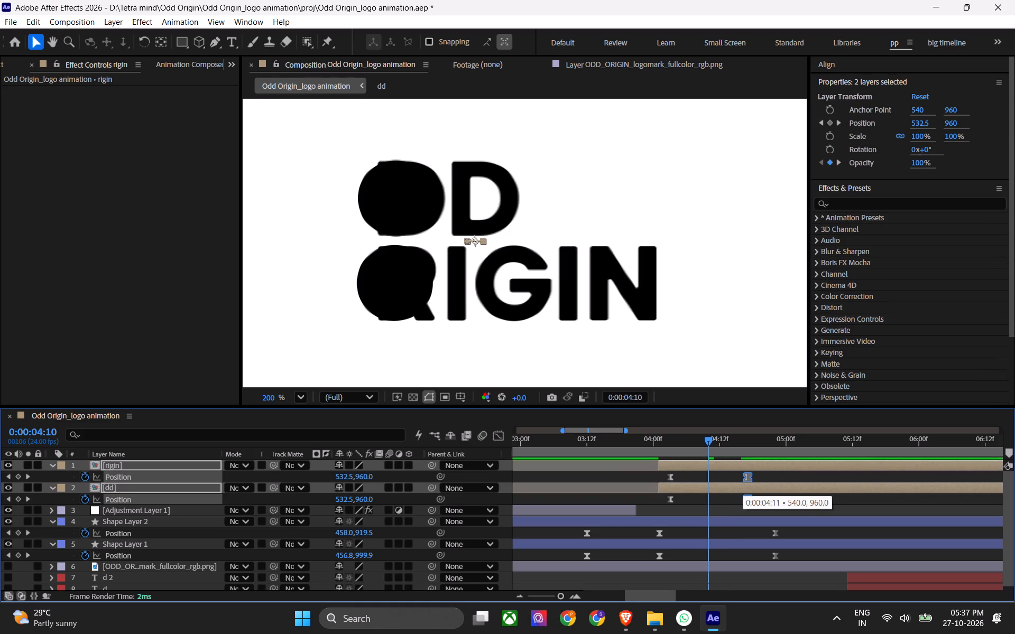
drag(746, 487, 742, 493)
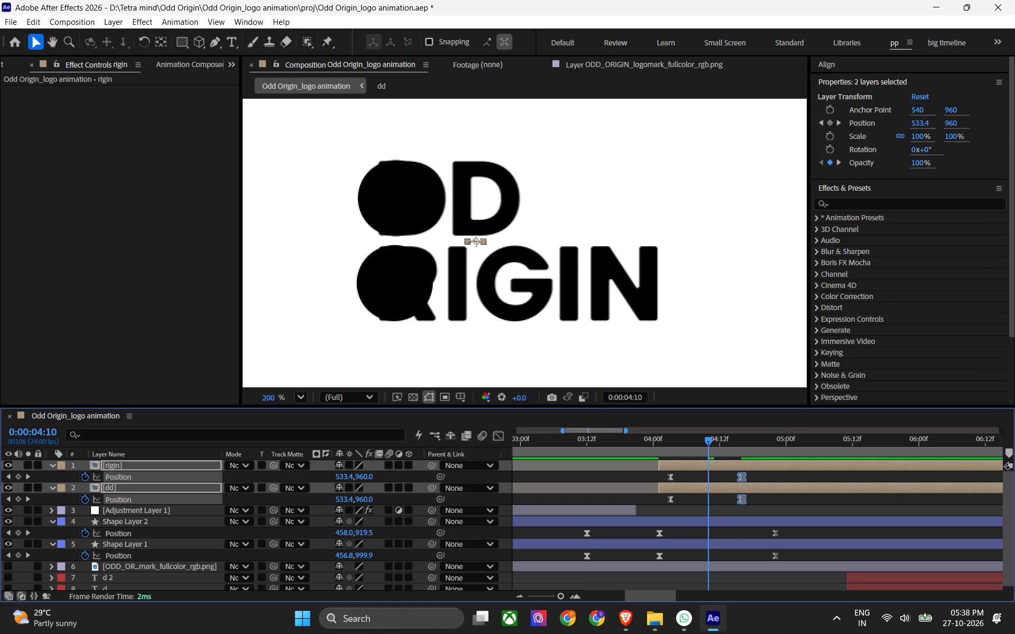
Delay the start of the lettering's slide by moving the first Position keyframes of rigin and dd together to 0:00:04:05.
drag(687, 474, 659, 504)
drag(673, 477, 691, 486)
drag(695, 470, 663, 506)
key(ctrl+z)
drag(636, 473, 645, 482)
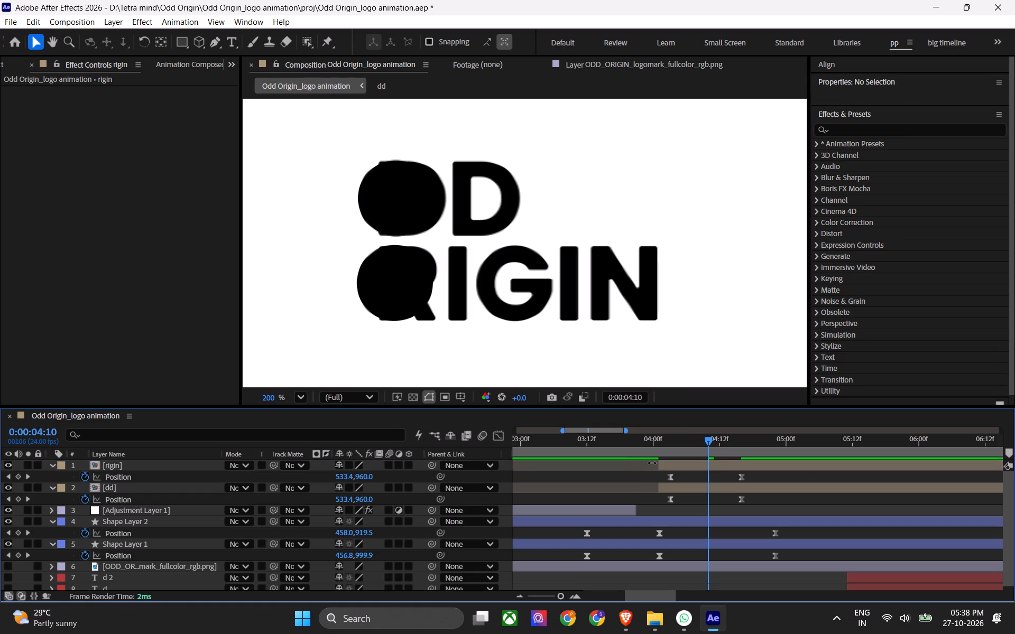
drag(650, 463, 688, 504)
key(ctrl+z)
drag(632, 472, 685, 511)
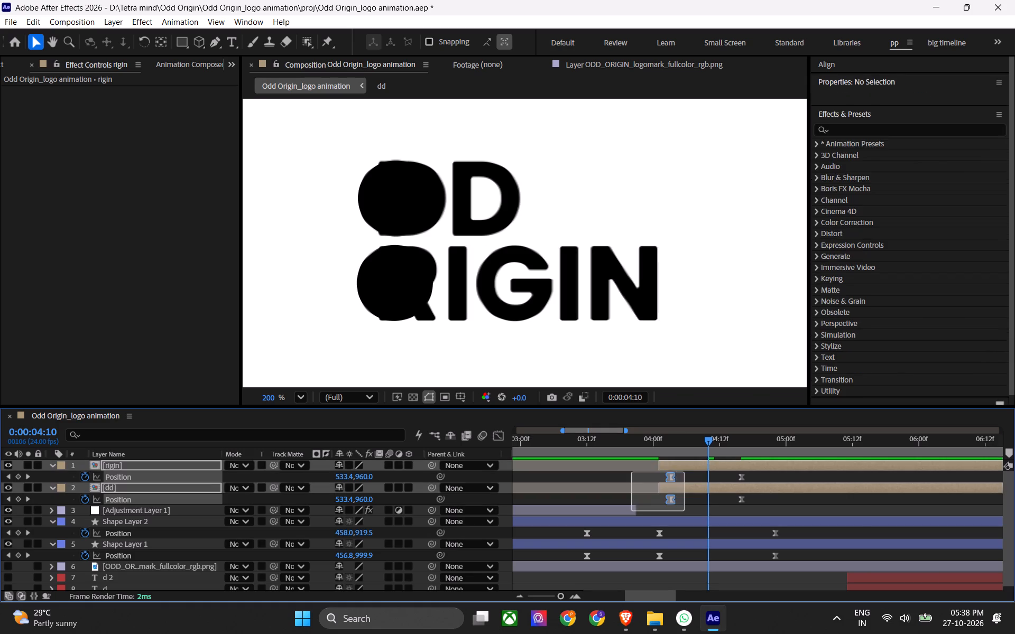
drag(685, 511, 691, 514)
drag(669, 477, 680, 483)
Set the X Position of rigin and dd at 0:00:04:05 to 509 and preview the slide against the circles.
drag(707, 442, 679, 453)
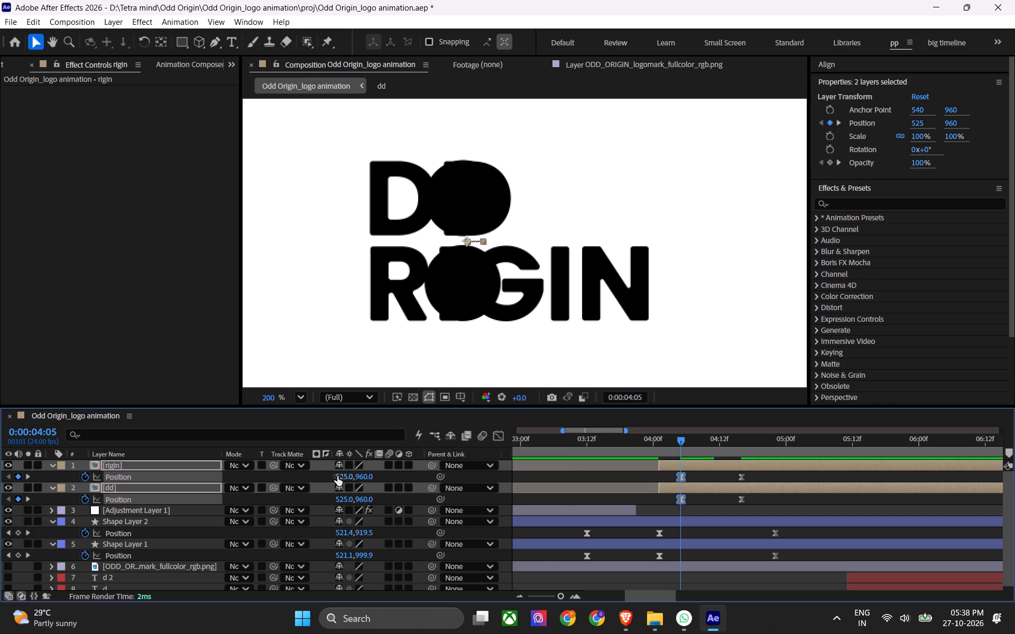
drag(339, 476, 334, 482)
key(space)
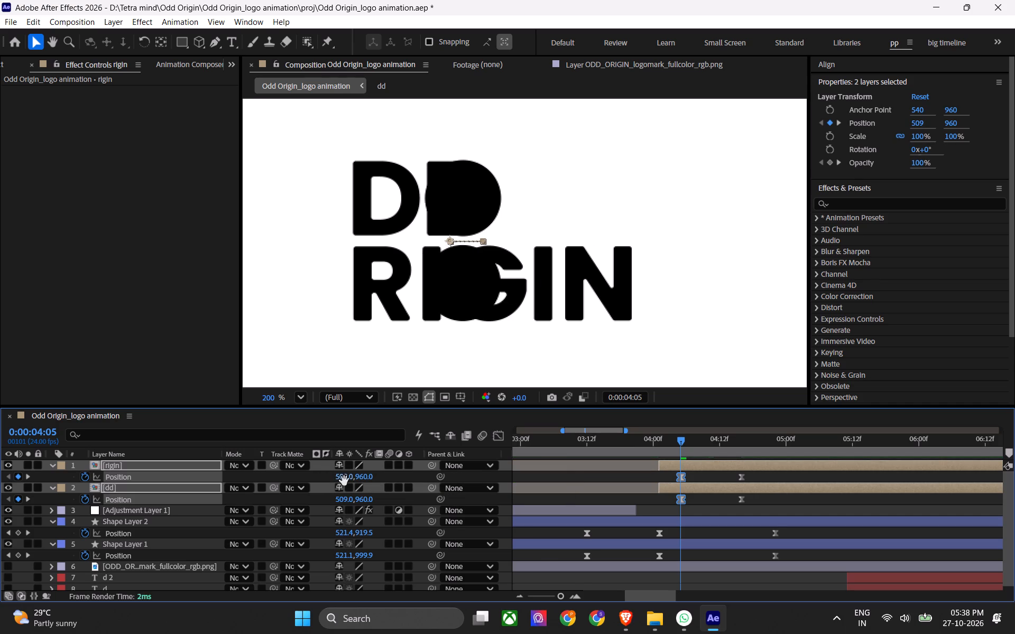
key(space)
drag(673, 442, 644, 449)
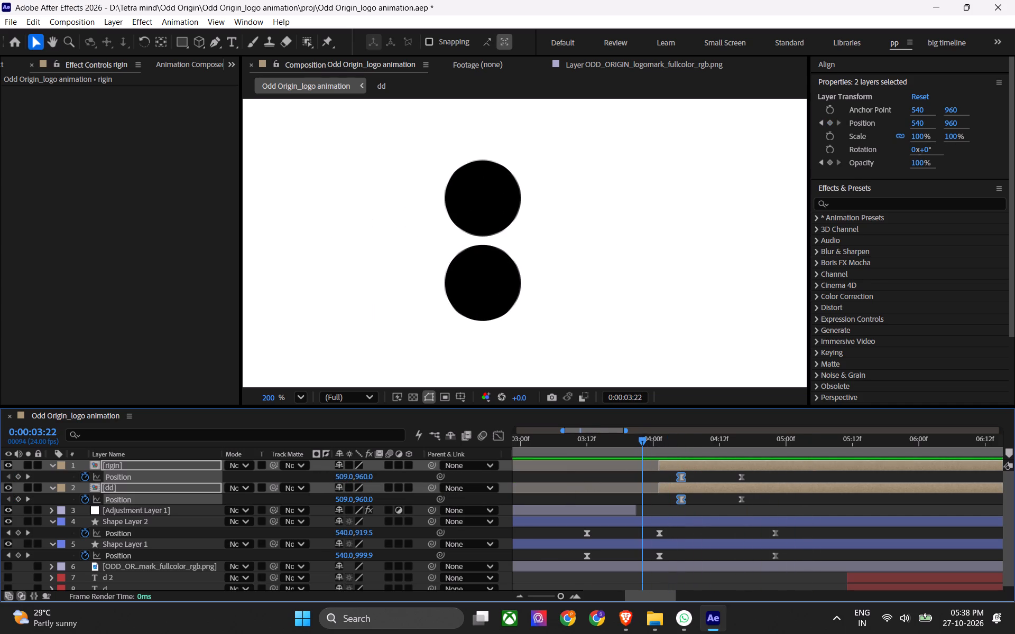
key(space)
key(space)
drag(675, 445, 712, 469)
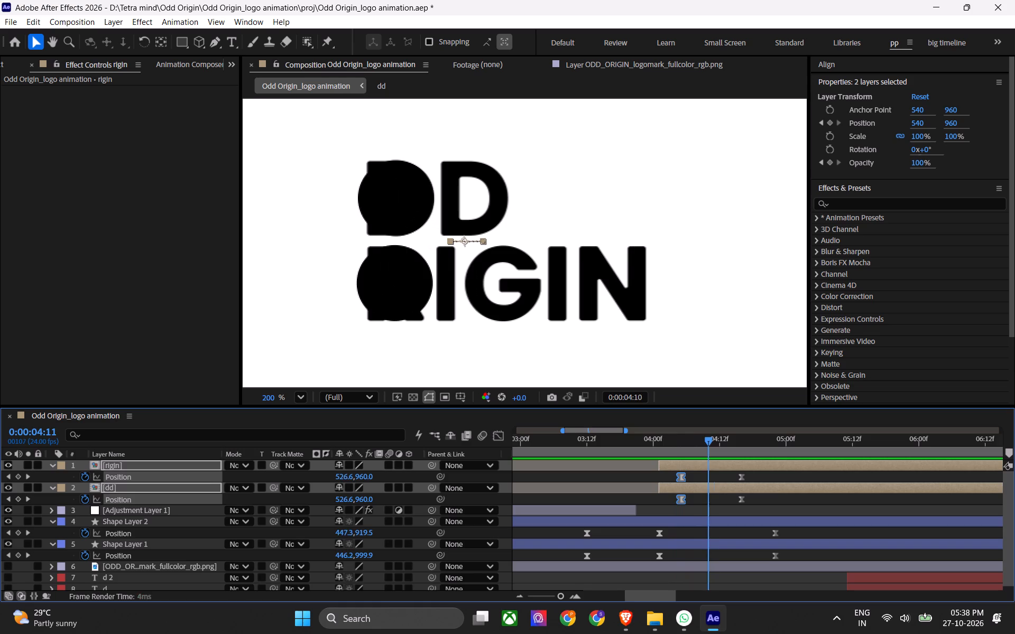
Set the X Position of rigin and dd at 0:00:04:05 to 484 and save the project.
drag(712, 469, 682, 473)
drag(342, 478, 330, 482)
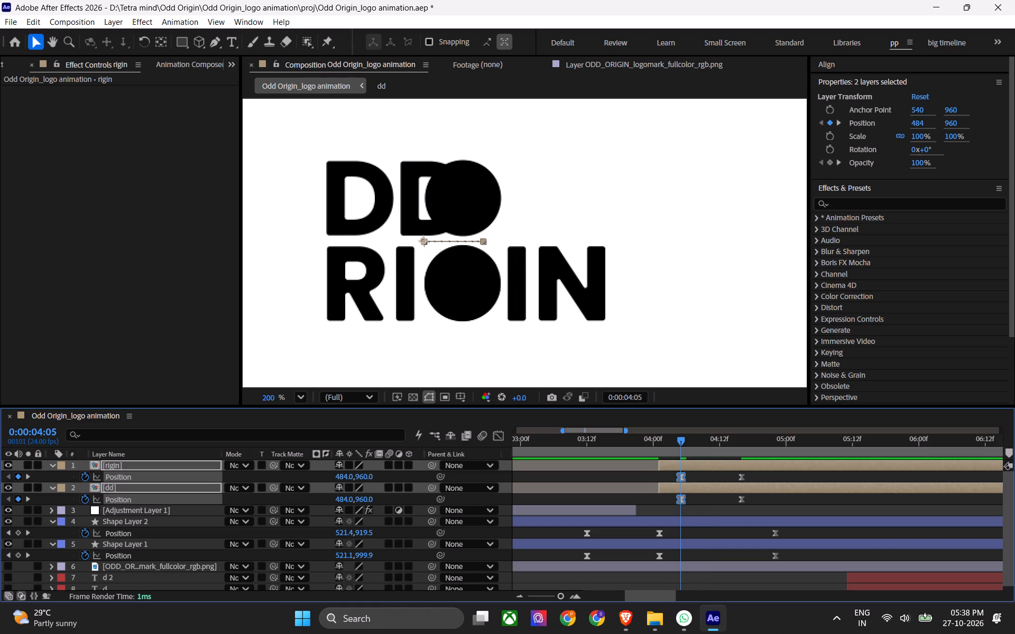
key(ctrl+s)
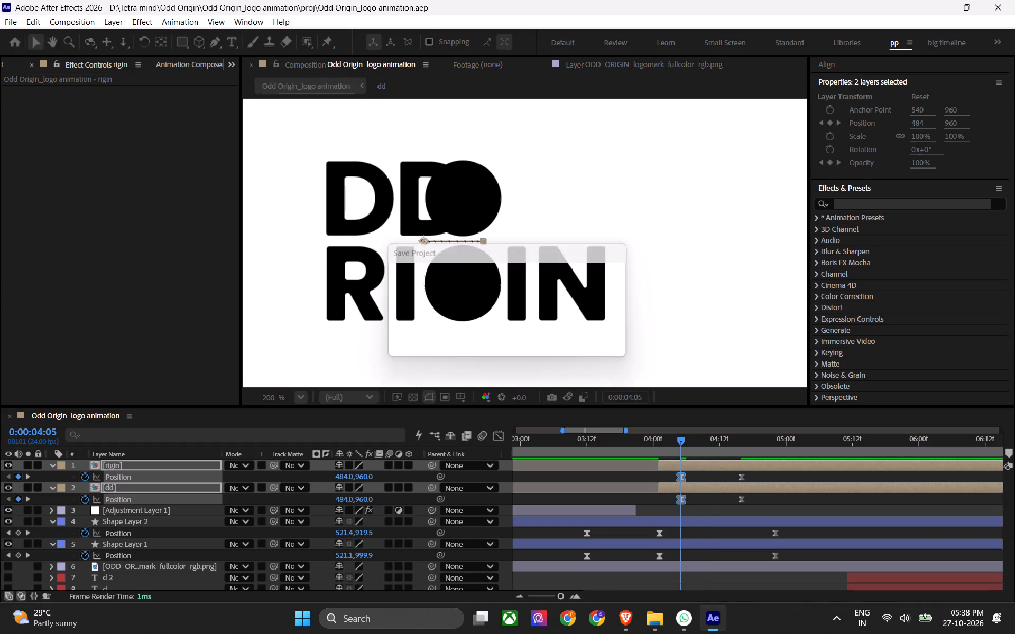
Examine the lettering's slide against the circles' movement frame by frame between 0:00:04:04 and 0:00:04:10.
drag(677, 436, 709, 453)
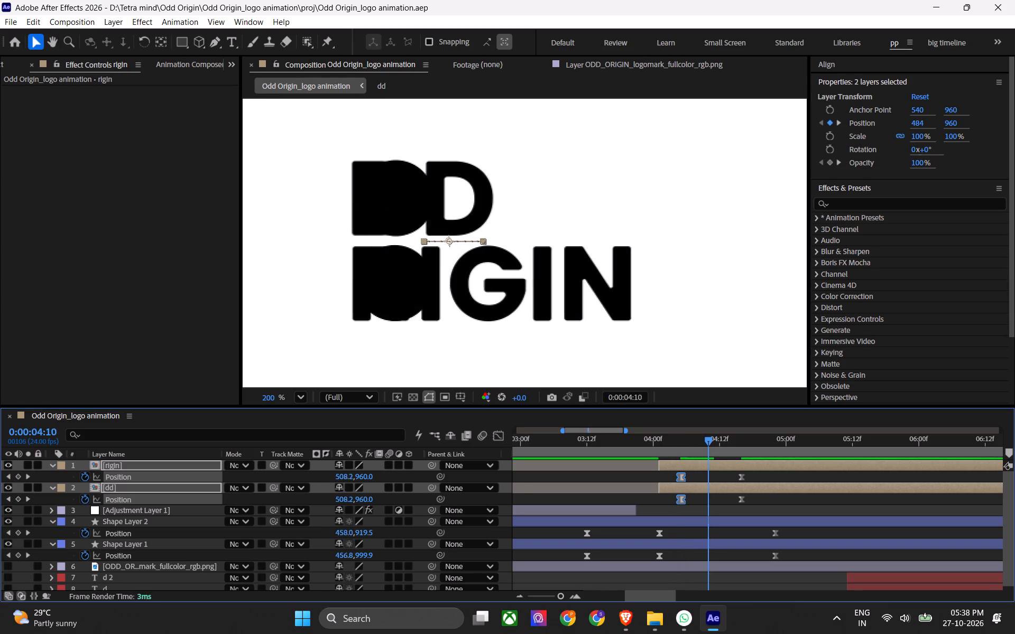
drag(709, 453, 664, 470)
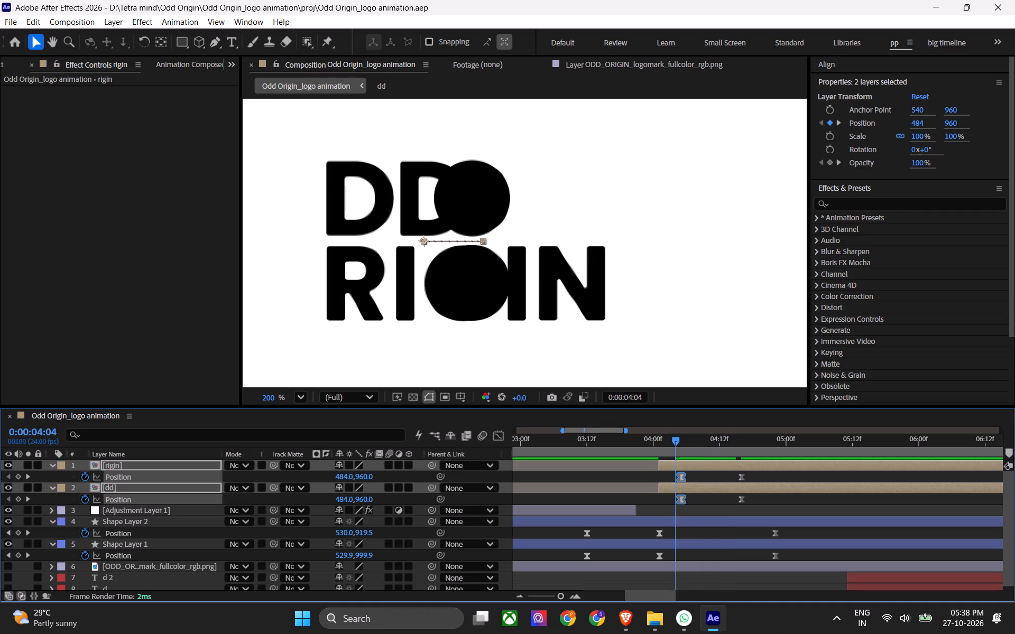
drag(664, 470, 677, 479)
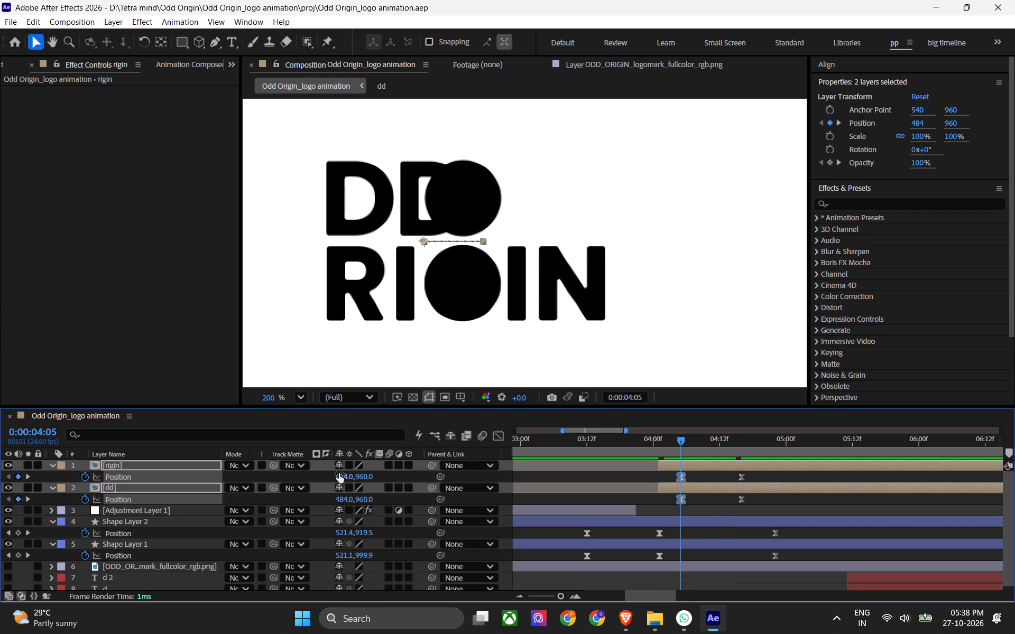
drag(339, 473, 345, 480)
drag(684, 440, 715, 452)
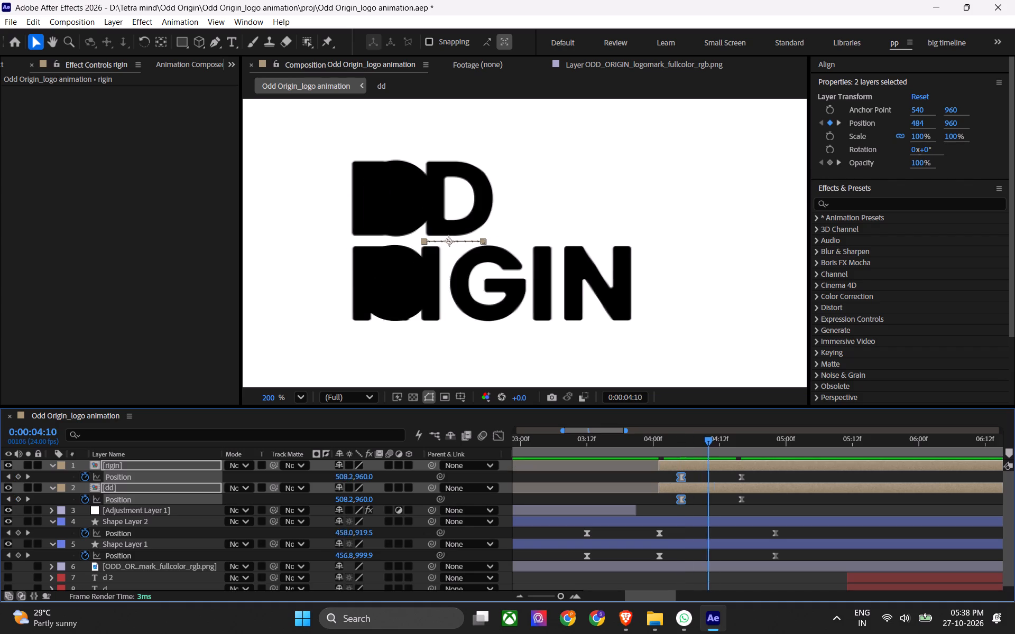
drag(715, 452, 700, 475)
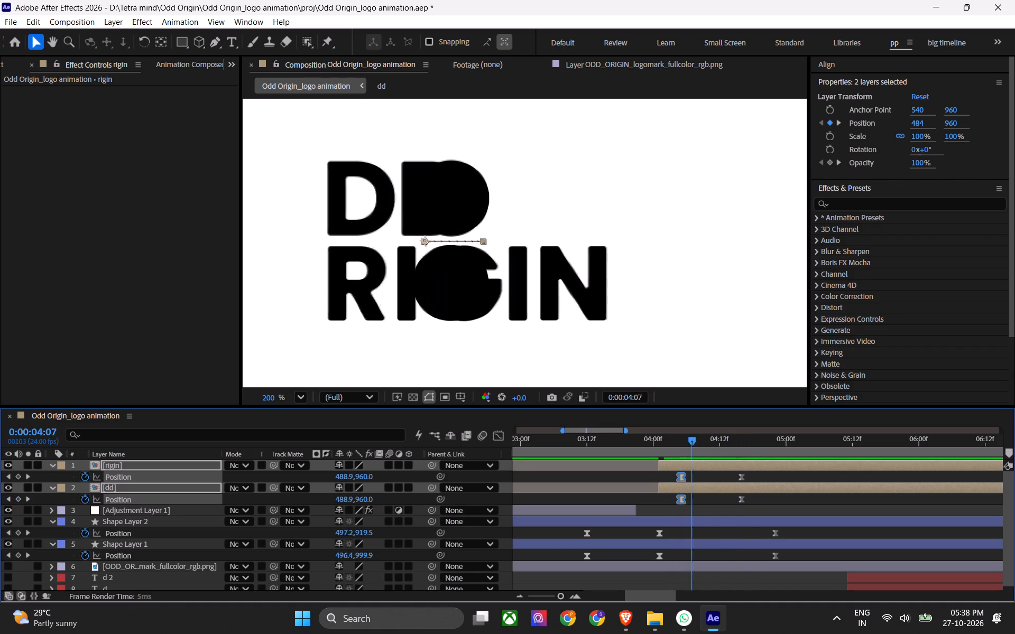
drag(700, 475, 682, 481)
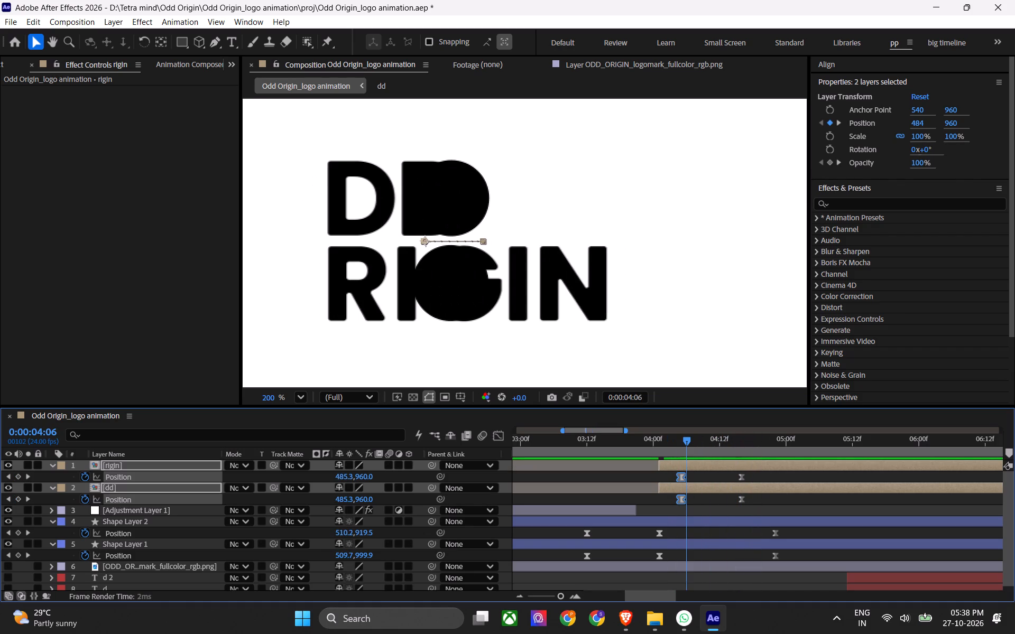
drag(682, 481, 690, 479)
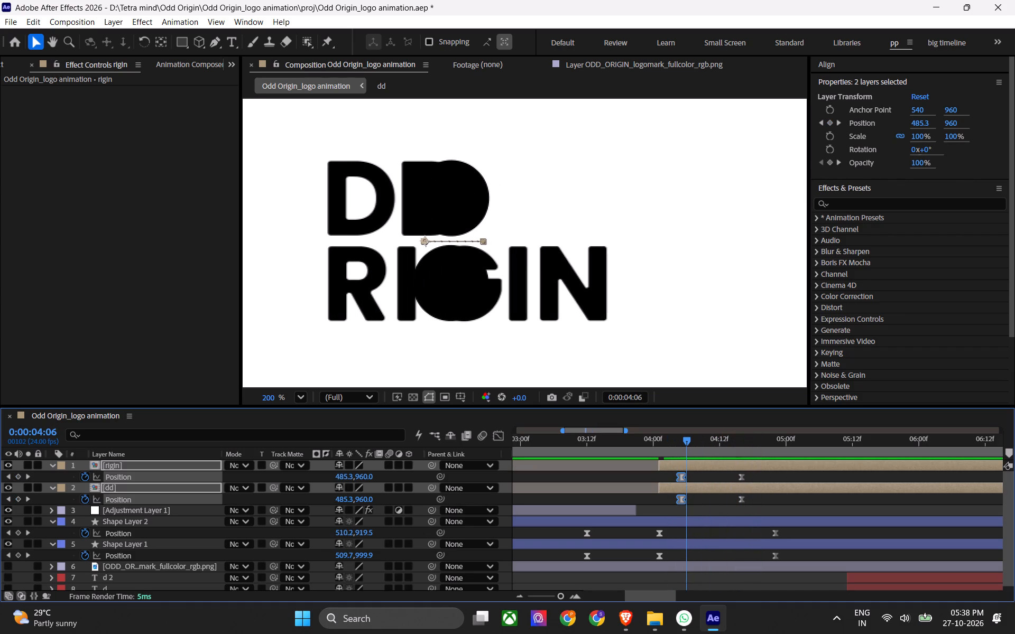
Show the Opacity keyframes of rigin and dd and move the first pair to 0:00:04:08.
click(690, 521)
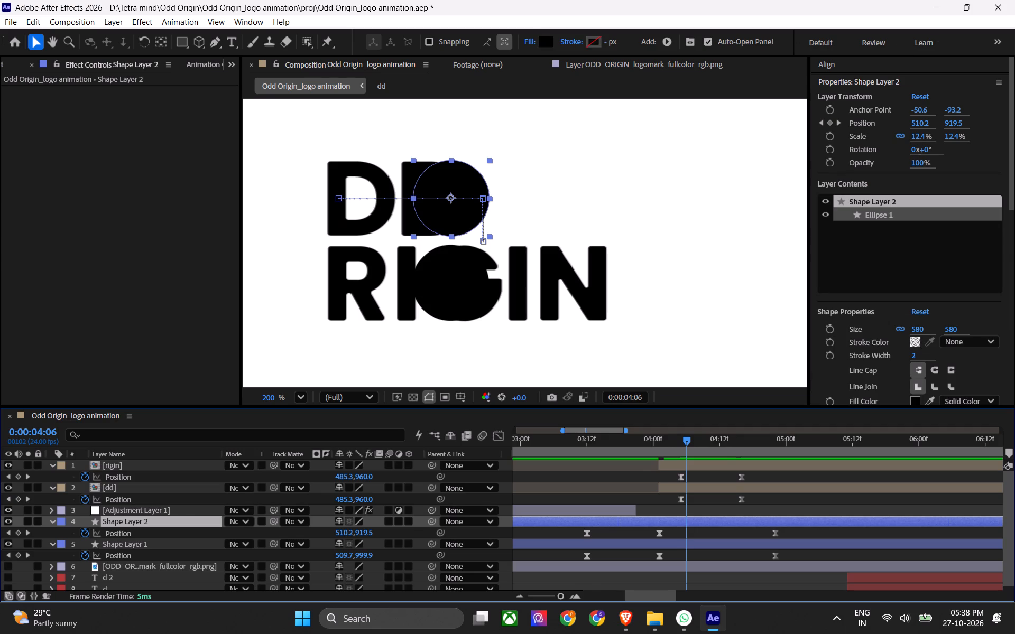
click(697, 467)
click(690, 486)
click(679, 442)
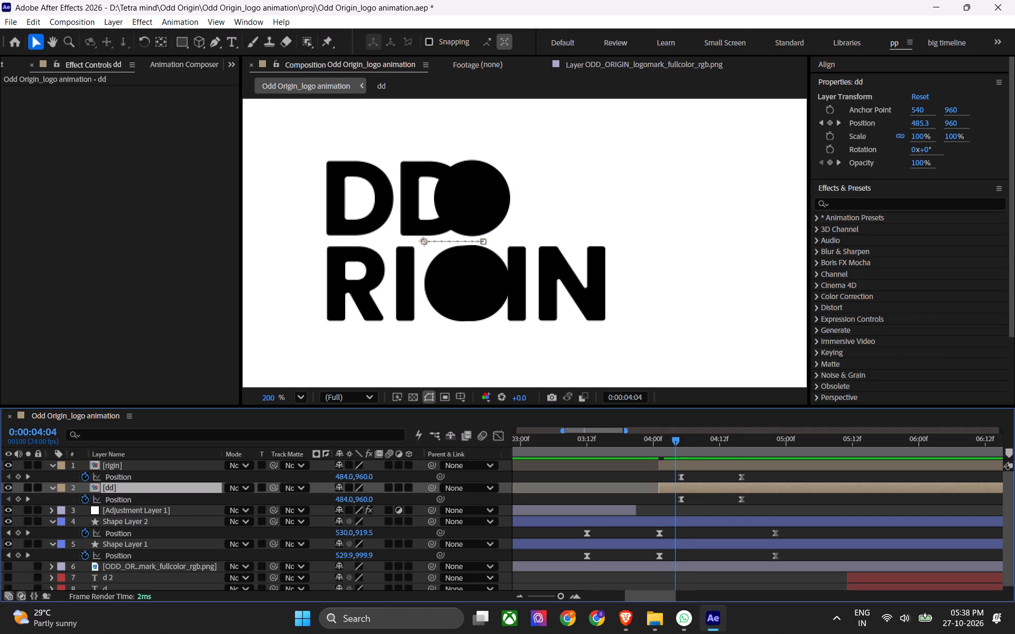
click(700, 465)
shift+click(699, 487)
key(t)
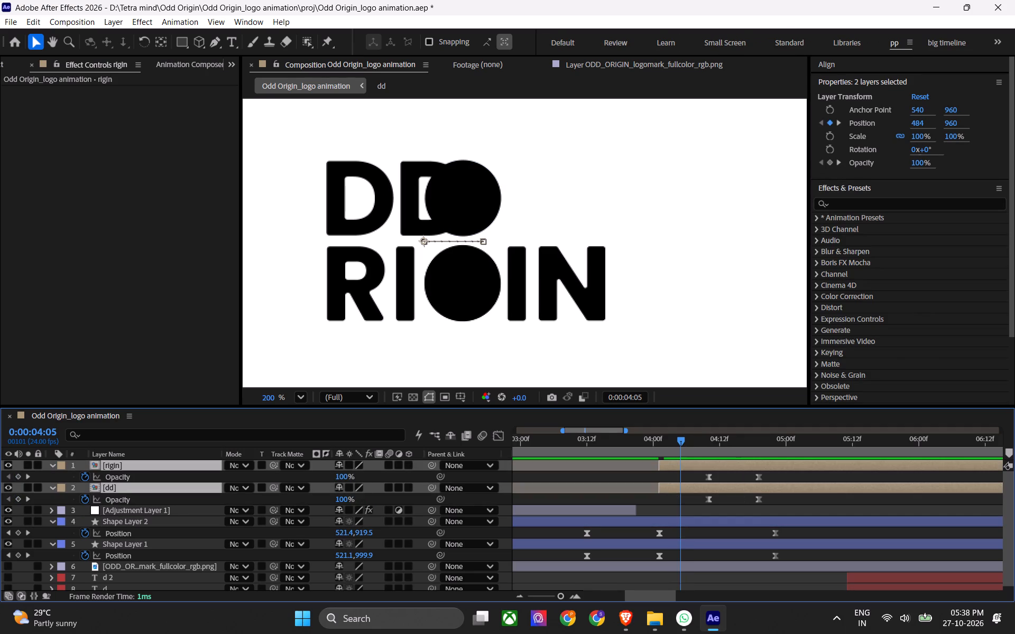
drag(678, 441, 707, 445)
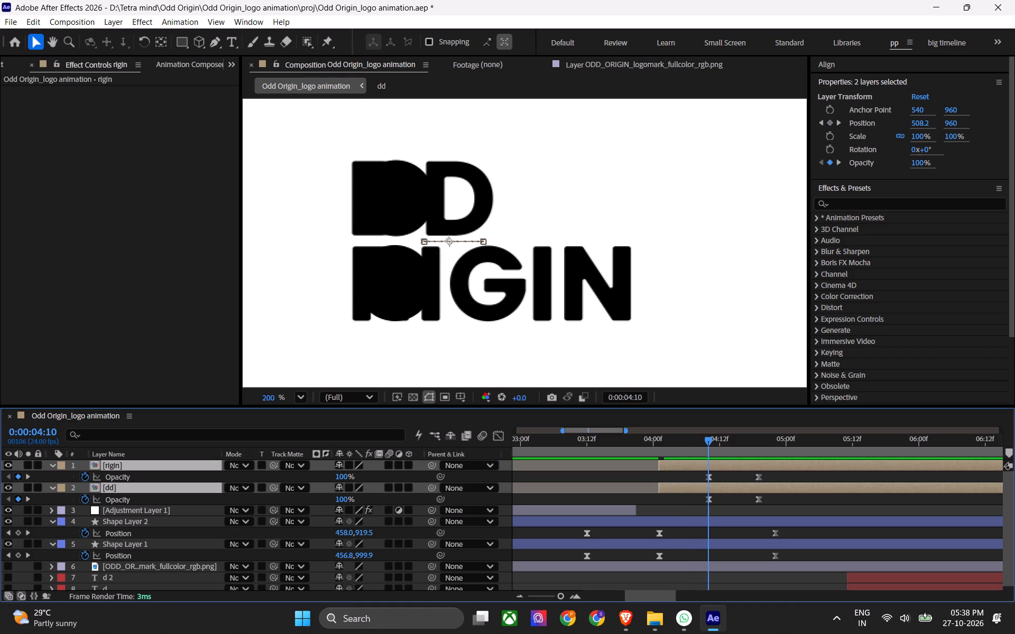
click(708, 477)
shift+click(707, 500)
drag(710, 480, 709, 481)
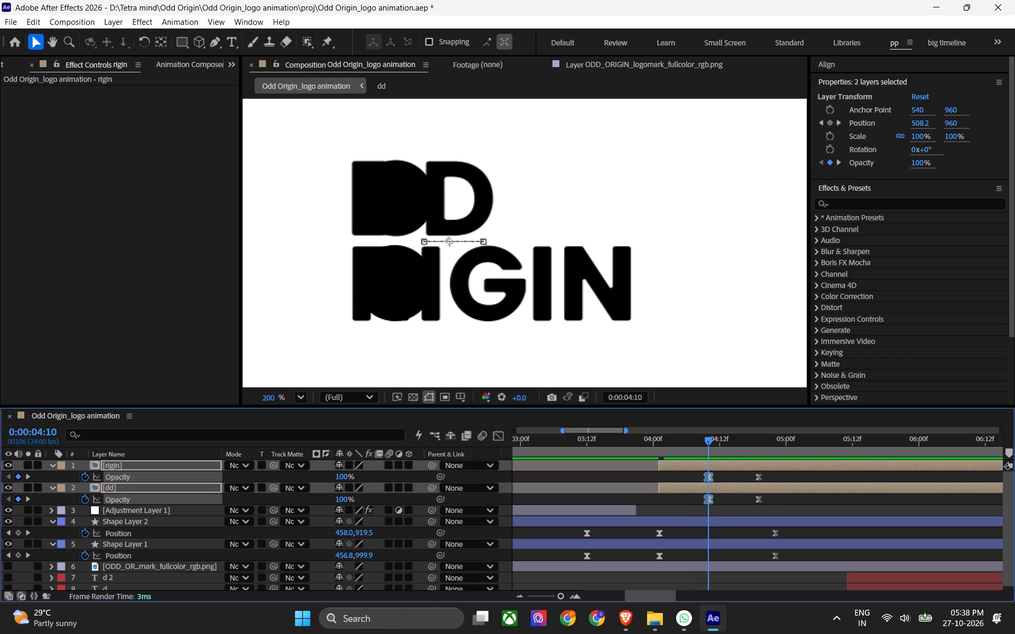
drag(709, 481, 700, 484)
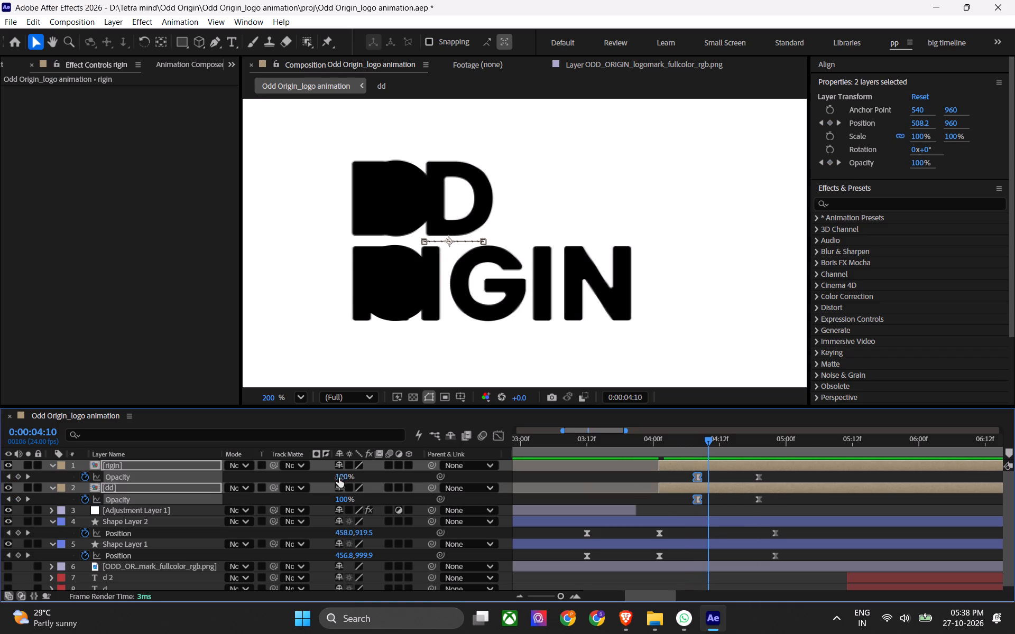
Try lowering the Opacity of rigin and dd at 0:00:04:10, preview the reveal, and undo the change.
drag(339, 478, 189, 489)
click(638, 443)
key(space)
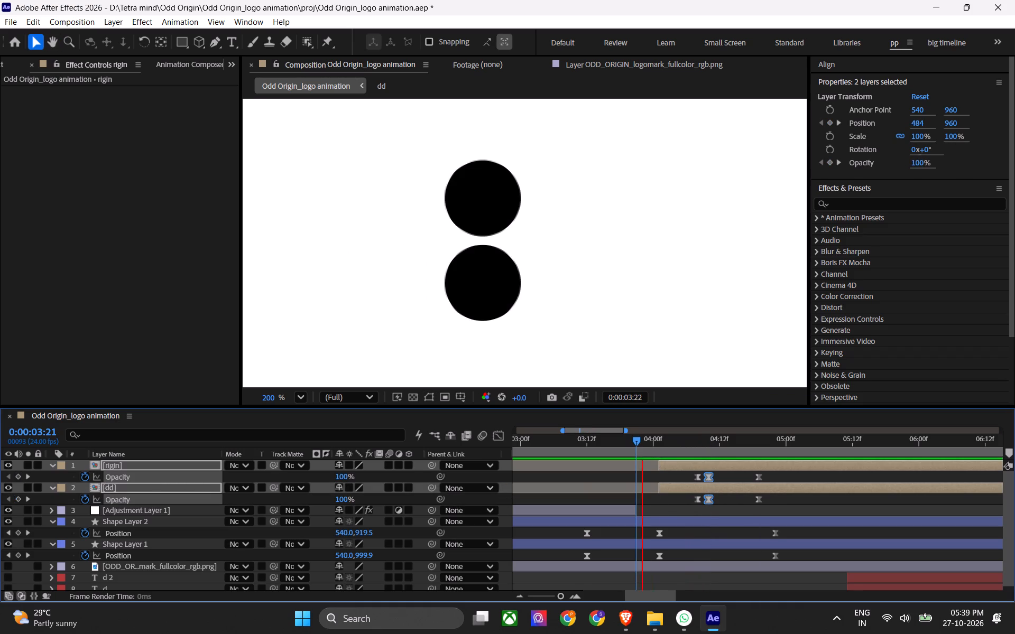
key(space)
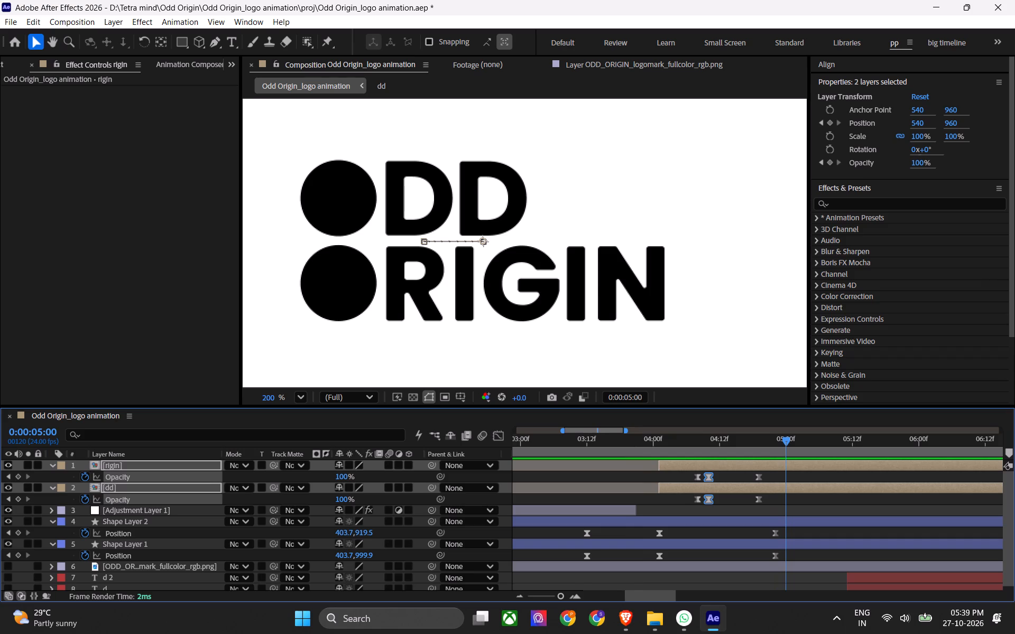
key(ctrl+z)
Set the first Opacity keyframes of rigin and dd at 0:00:04:08 to 0%.
drag(709, 440, 699, 437)
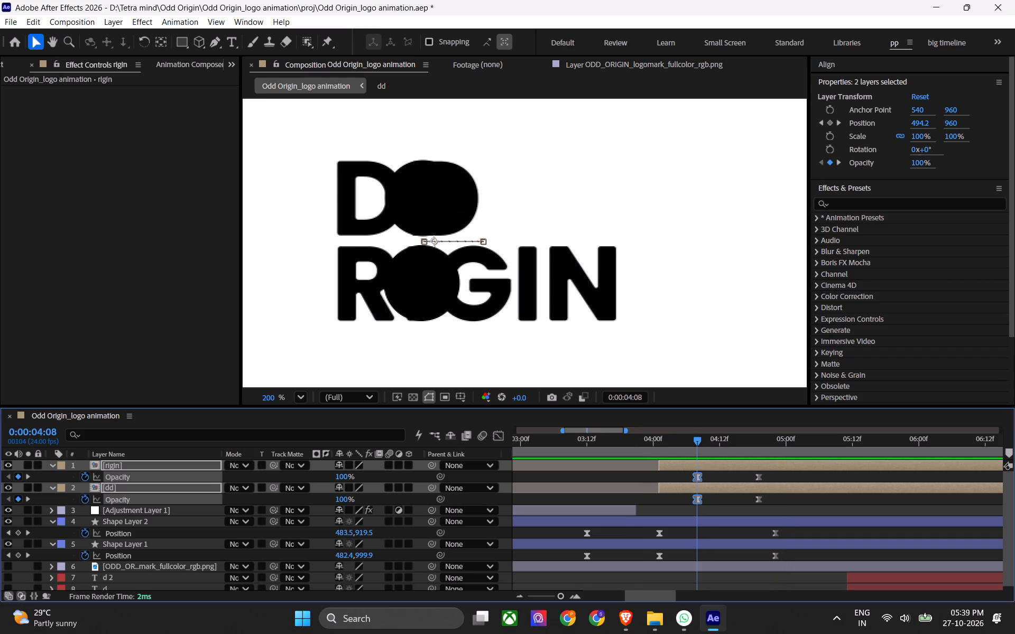
drag(344, 475, 175, 486)
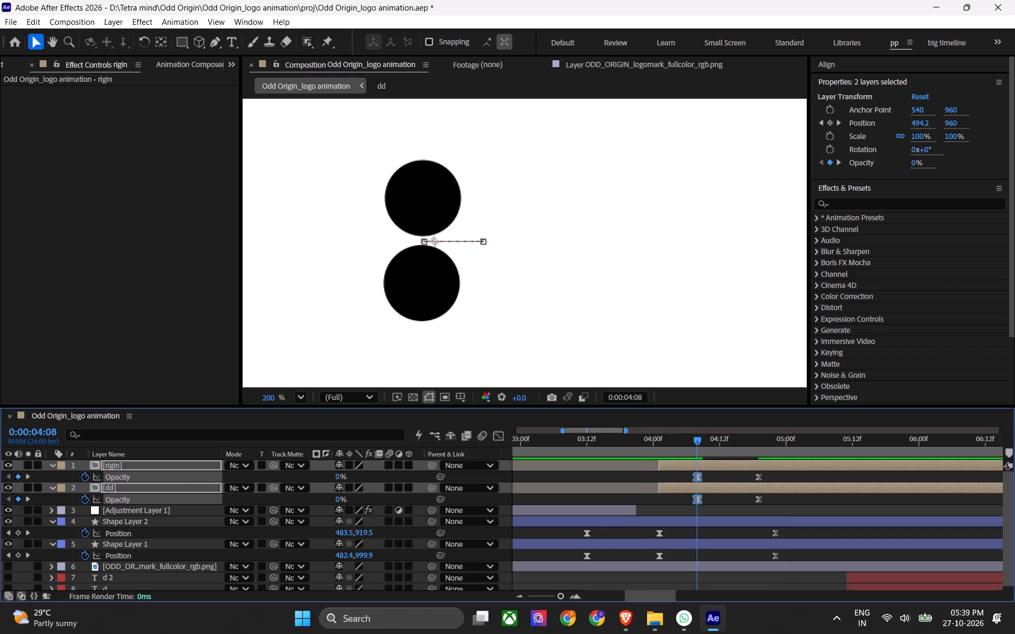
Preview the lettering reveal from 0:00:04:02 and save the project.
drag(706, 440, 662, 439)
key(space)
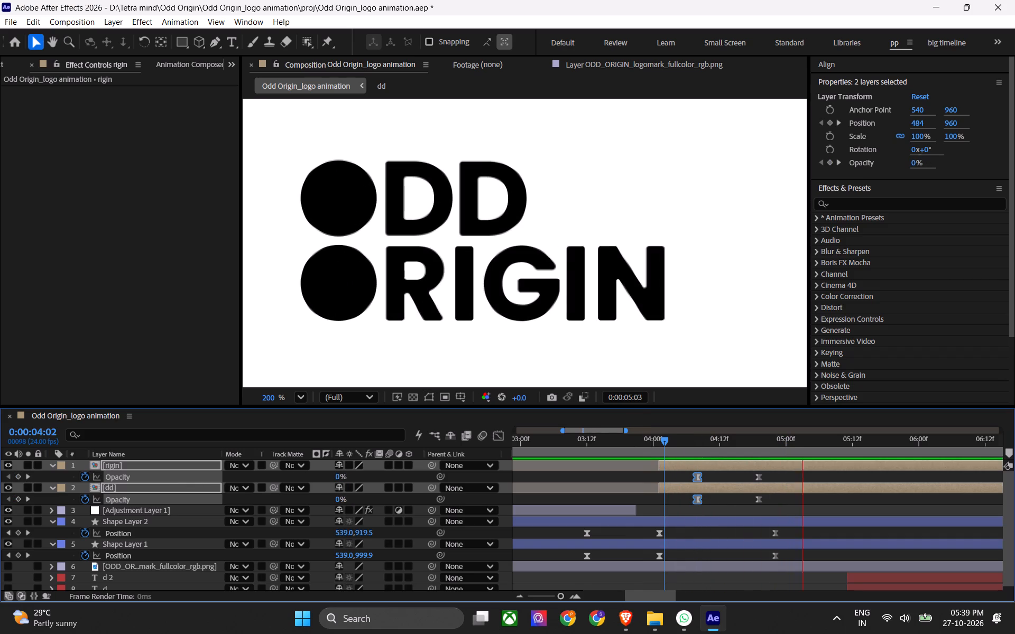
key(space)
key(ctrl+s)
Play the animation from 0:00:03:04, and examine how the letters fade in behind the circles between 0:00:04:07 and 0:00:04:11.
alt+scroll(627, 475, down, 3)
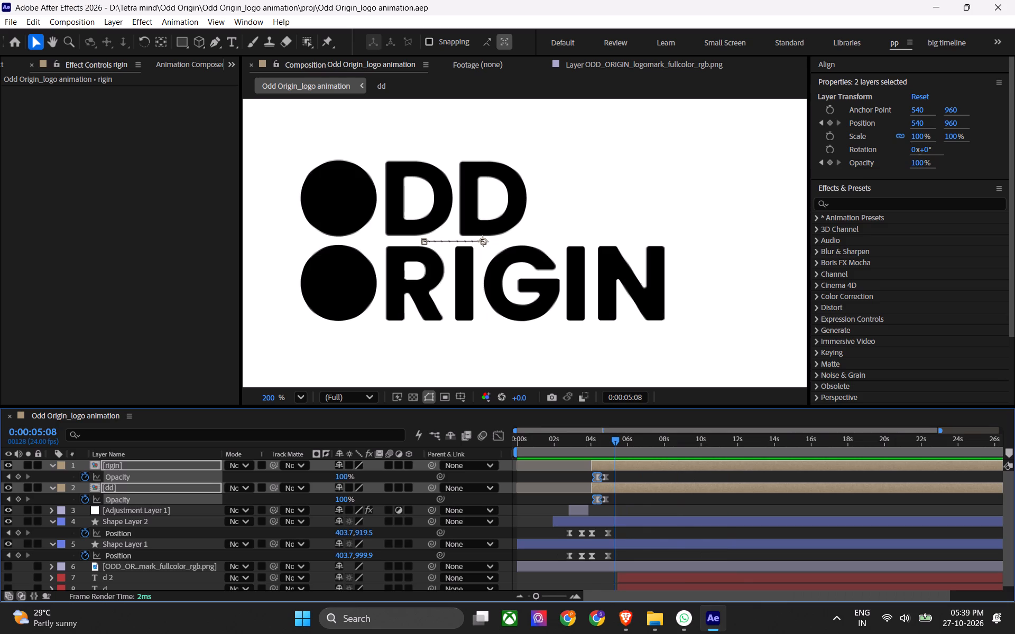
drag(609, 439, 576, 447)
key(space)
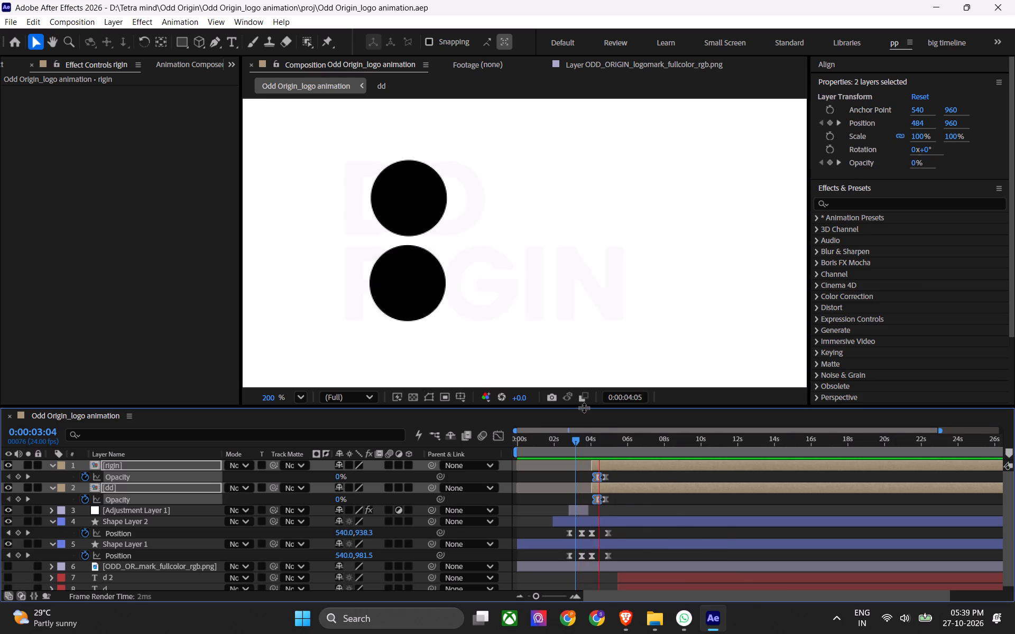
key(space)
alt+scroll(596, 486, up, 2)
drag(603, 441, 604, 451)
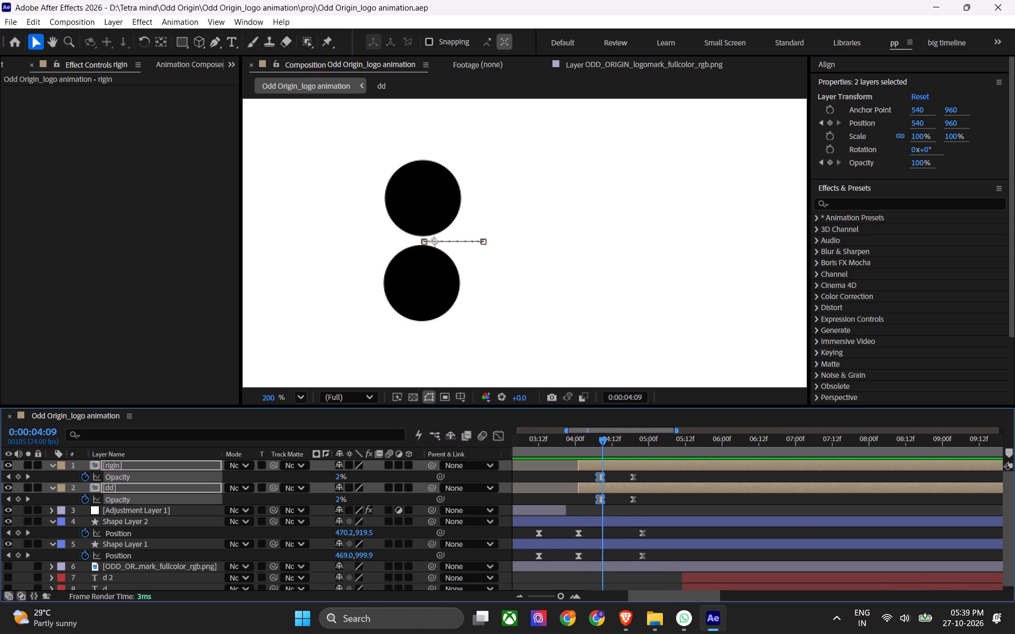
drag(604, 451, 608, 453)
alt+scroll(595, 501, up, 1)
drag(624, 440, 623, 440)
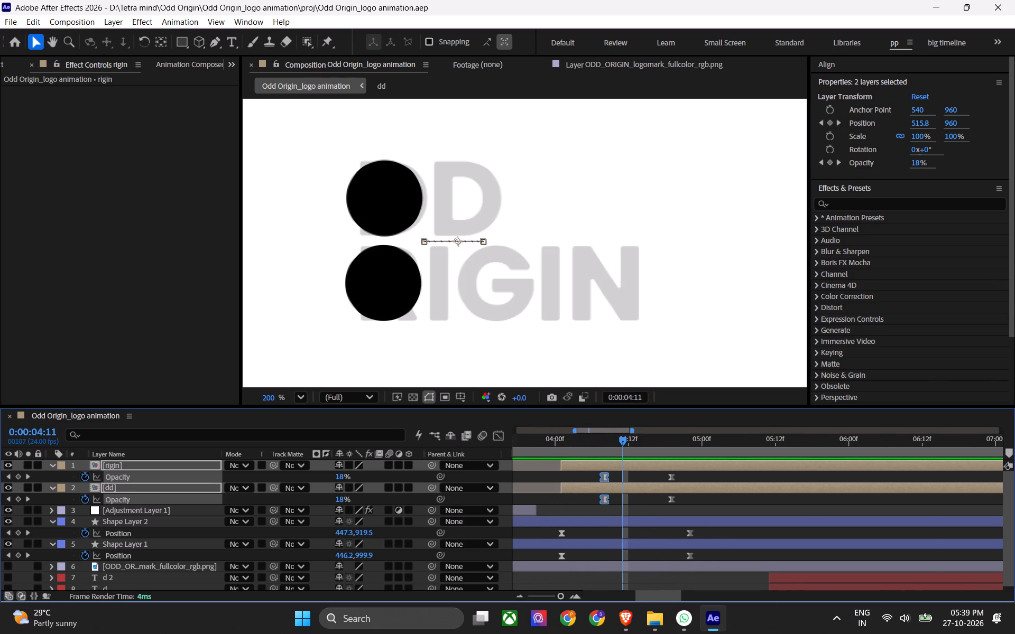
drag(623, 440, 597, 448)
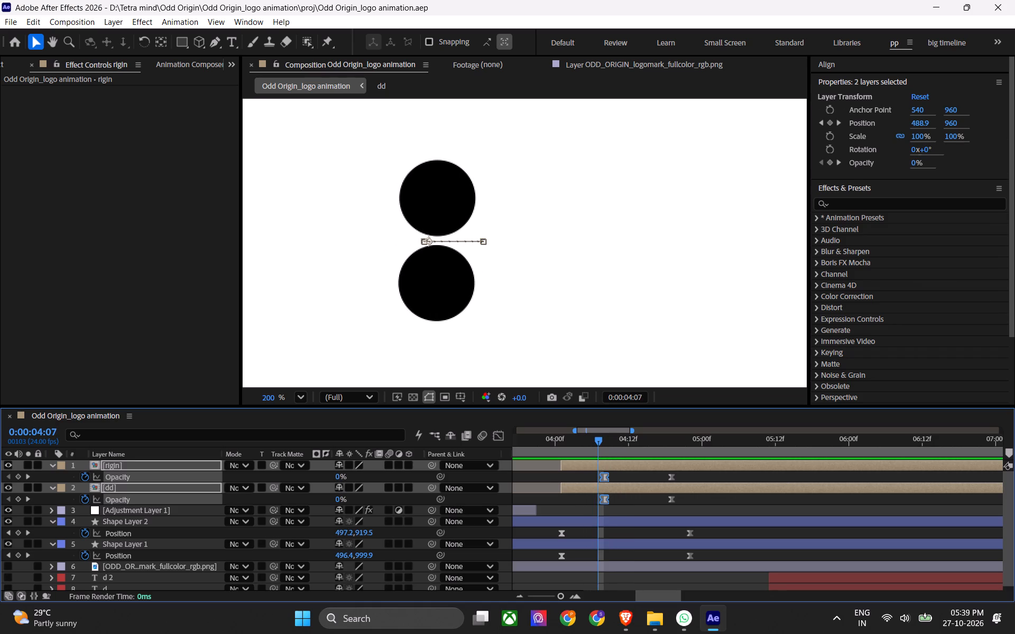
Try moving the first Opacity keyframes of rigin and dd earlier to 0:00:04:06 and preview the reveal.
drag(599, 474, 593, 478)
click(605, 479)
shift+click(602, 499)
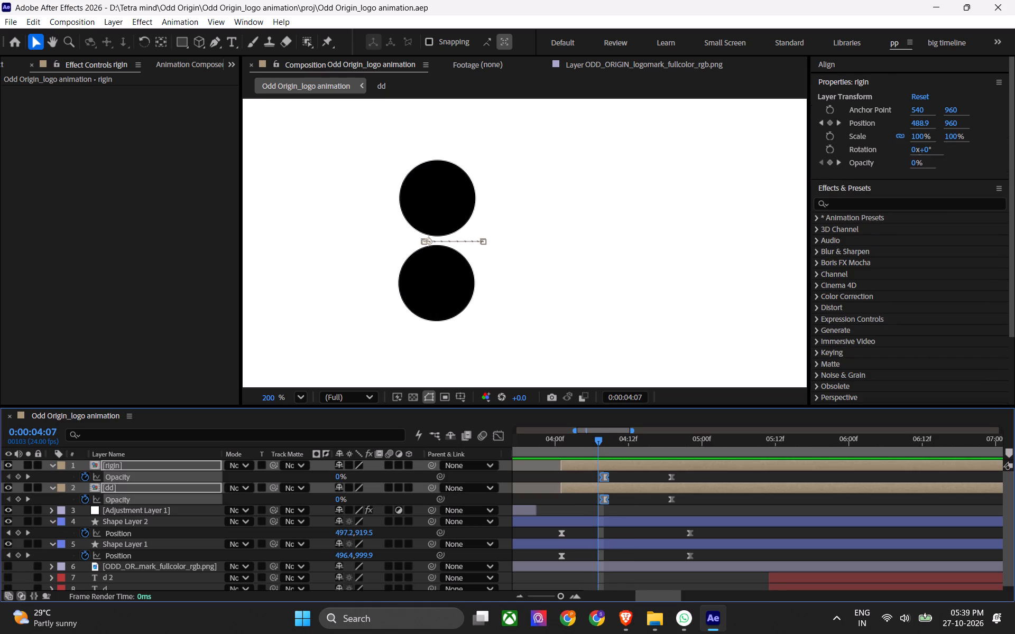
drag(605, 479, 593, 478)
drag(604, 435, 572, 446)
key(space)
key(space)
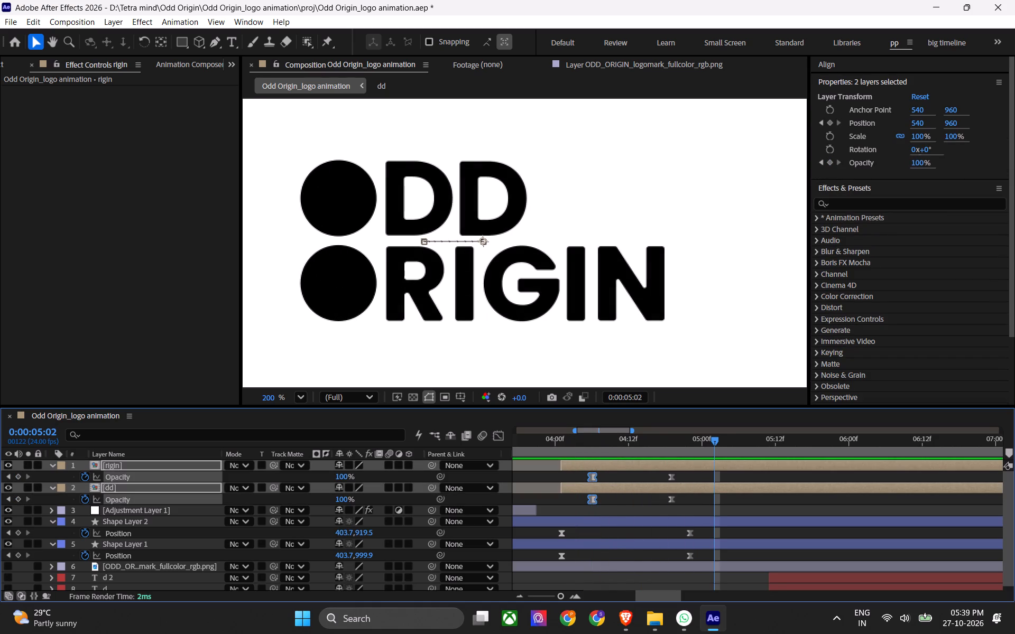
Place the first Opacity keyframes of rigin and dd at 0:00:04:07, preview from 0:00:04:02, and save the project.
drag(591, 474, 596, 477)
drag(589, 441, 569, 448)
key(space)
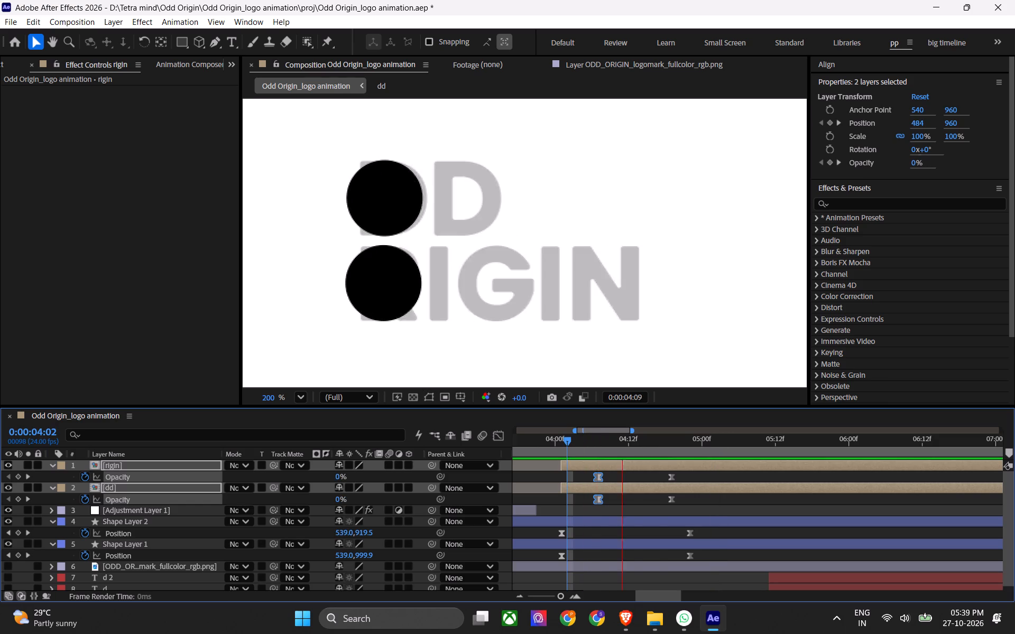
key(space)
key(ctrl+s)
key(ctrl+s)
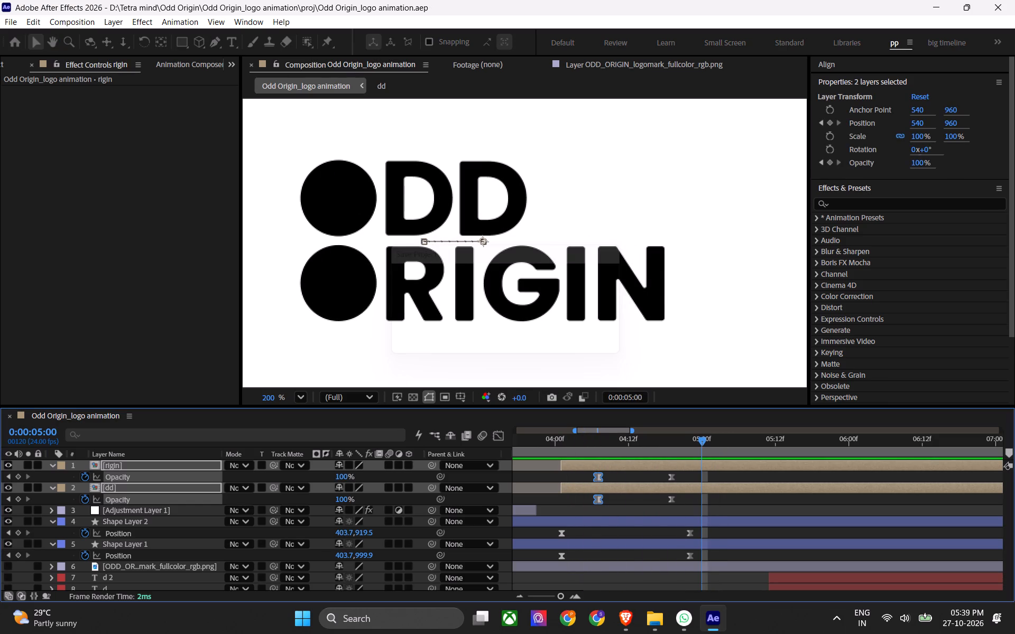
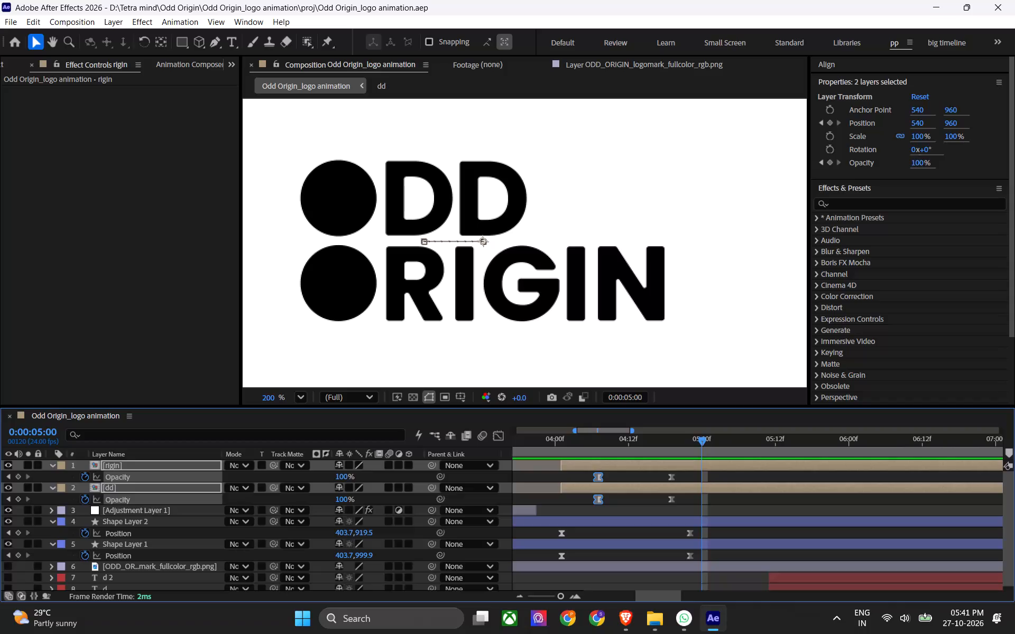
Save the project and preview the circle split and lettering reveal from 0:00:03:09.
key(ctrl+s)
alt+scroll(569, 521, down, 2)
shift+scroll(579, 511, up, 3)
alt+scroll(622, 510, down, 1)
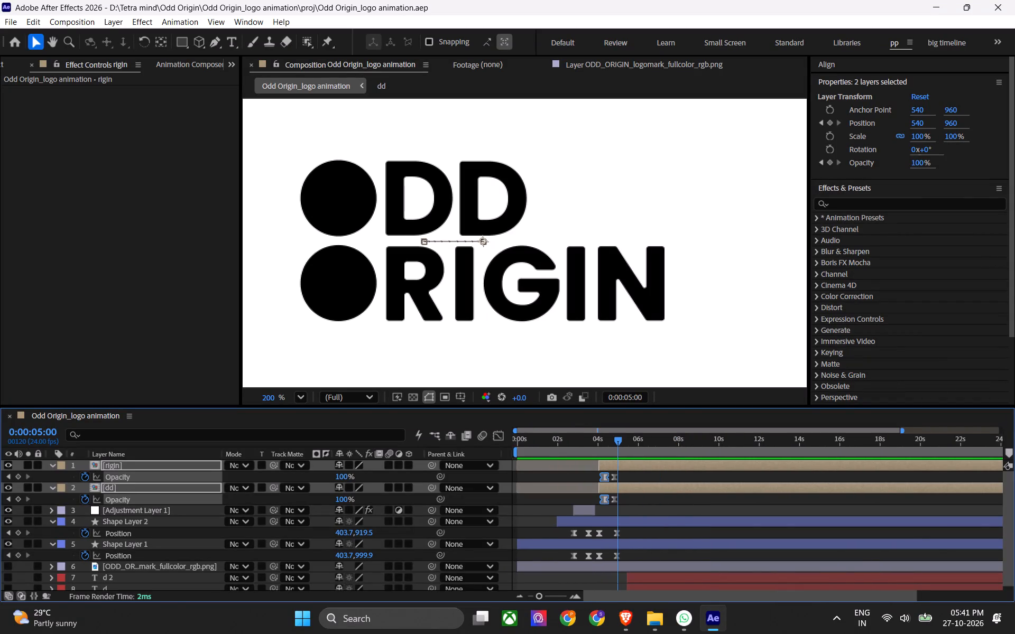
alt+scroll(622, 510, up, 1)
key(ctrl+s)
drag(578, 439, 556, 440)
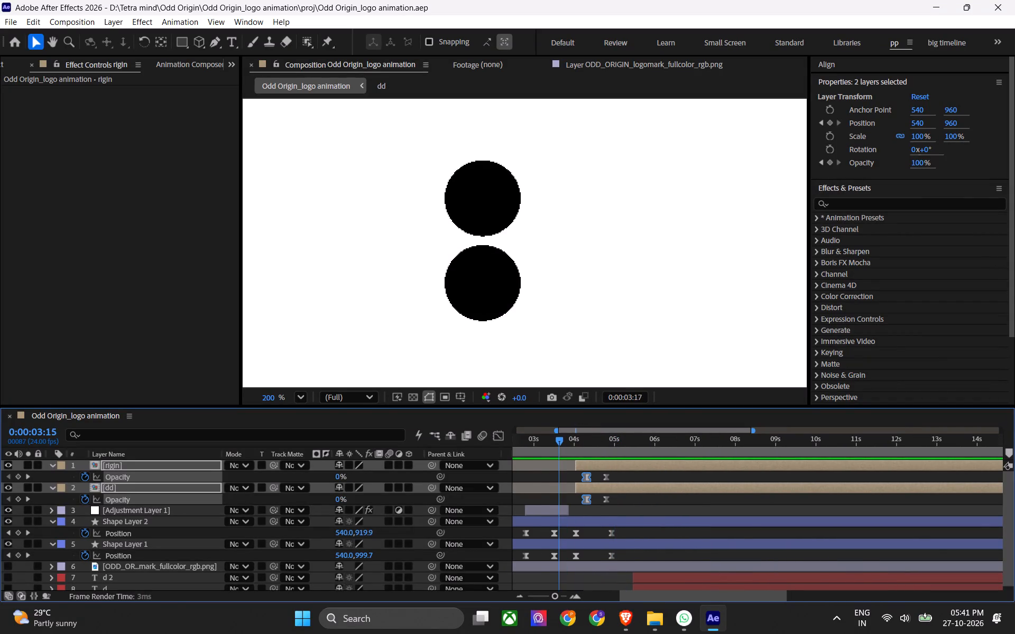
drag(556, 440, 549, 442)
key(ctrl+s)
middle_drag(492, 268, 513, 243)
key(ctrl+s)
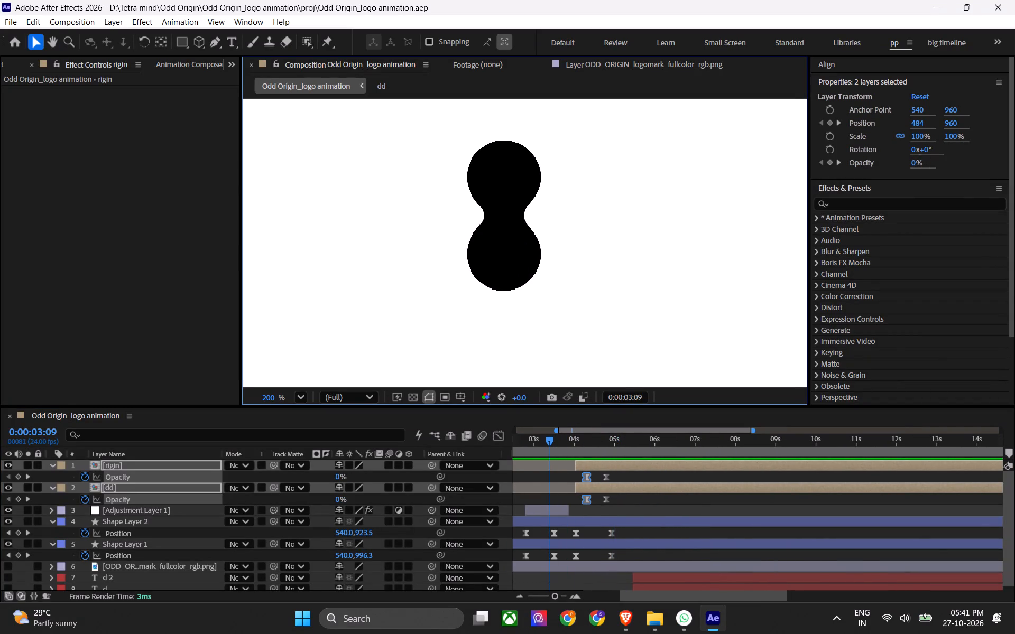
scroll(545, 225, down, 1)
middle_click(546, 244)
middle_drag(546, 246, 545, 253)
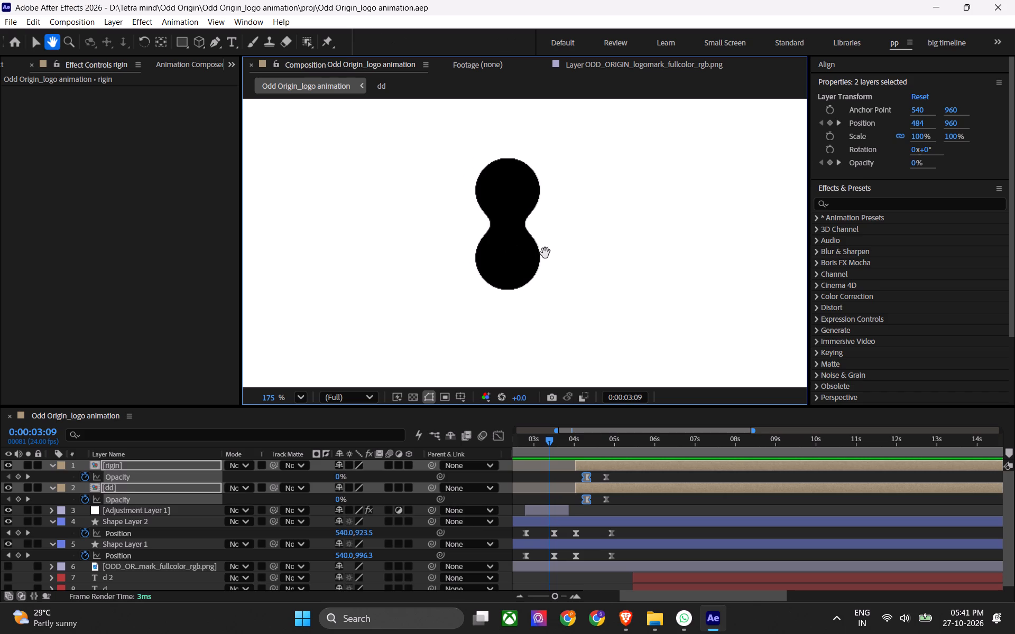
middle_drag(545, 253, 543, 259)
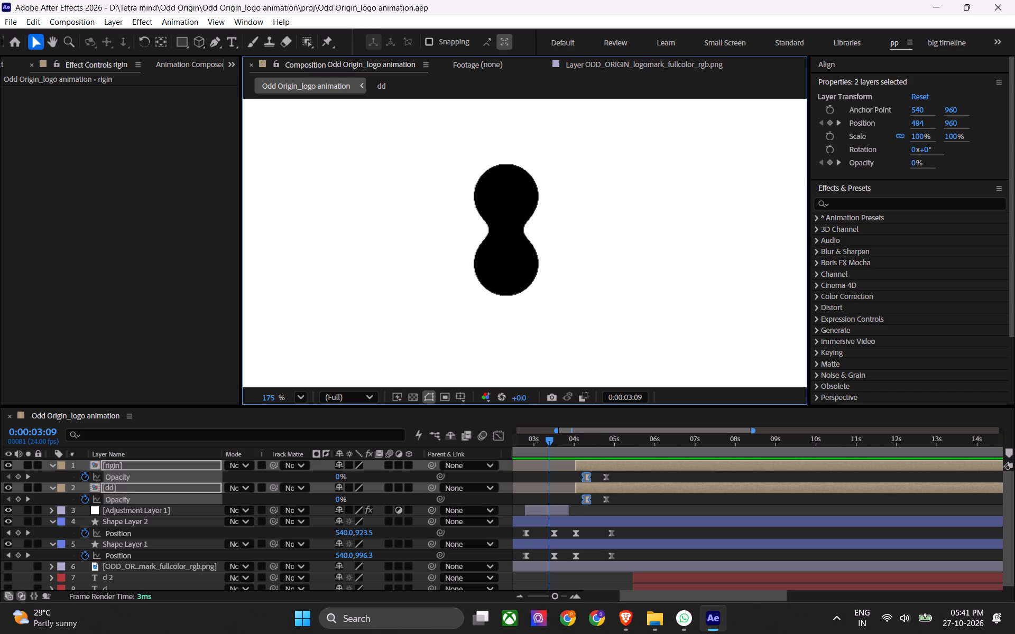
key(space)
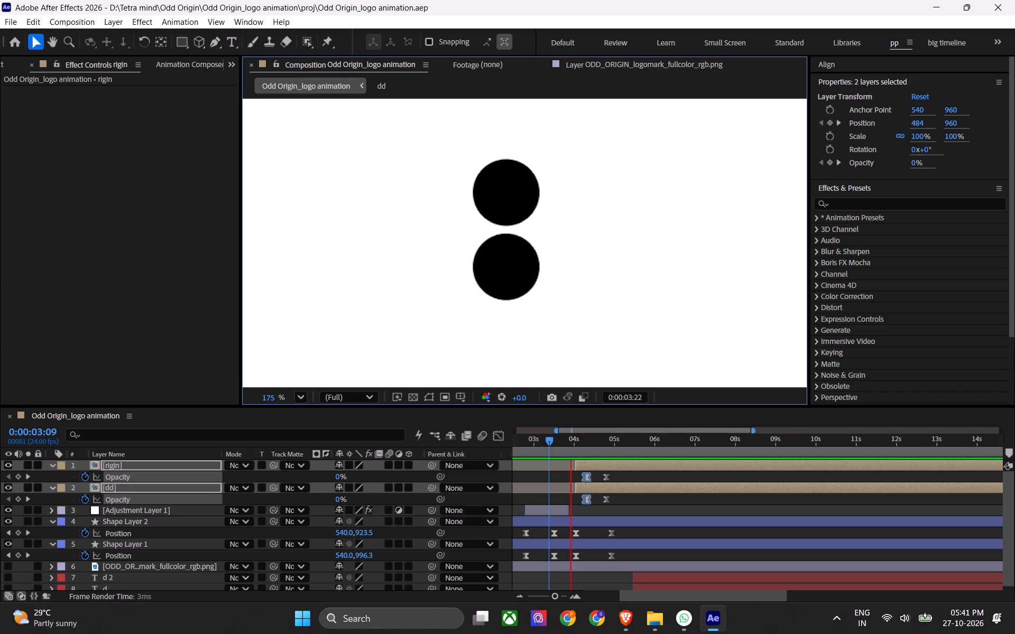
key(space)
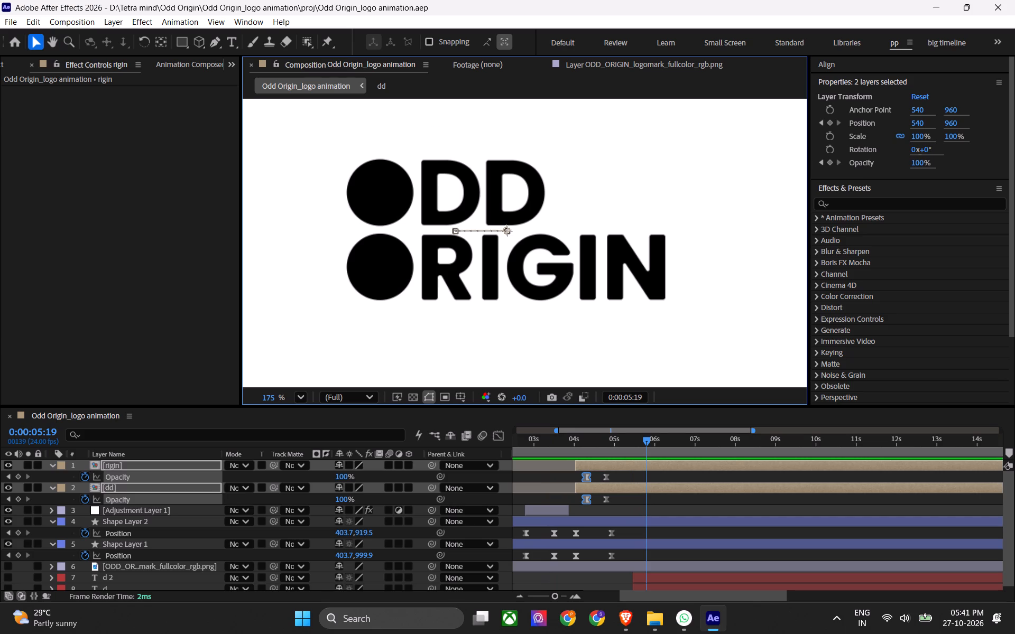
key(ctrl+s)
Set the outgoing influence of rigin's first Opacity keyframe at 0:00:04:07 to 100% in the speed graph.
alt+scroll(586, 480, up, 3)
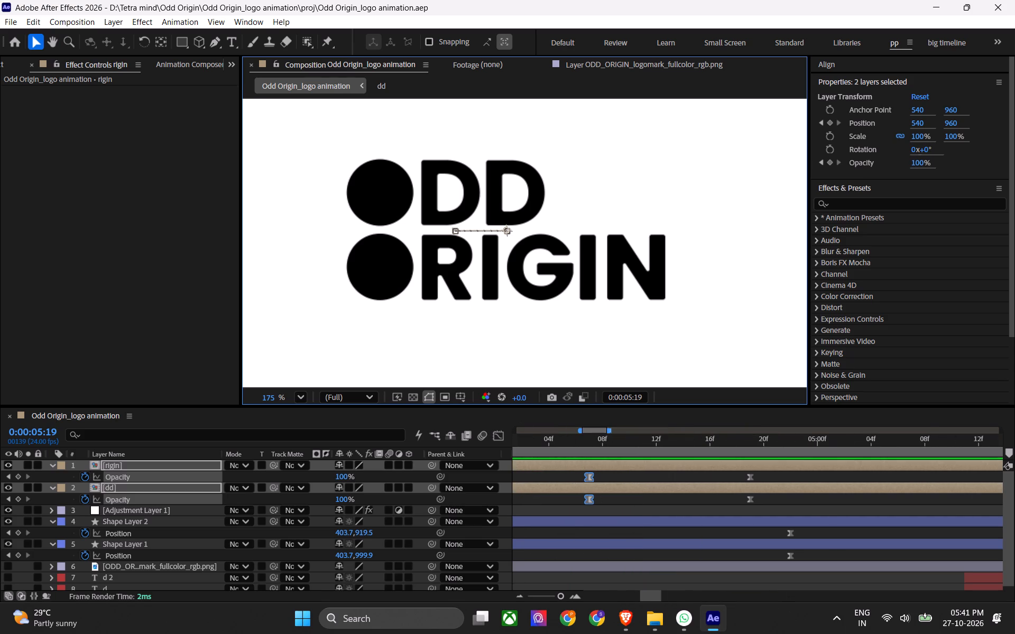
drag(593, 441, 631, 450)
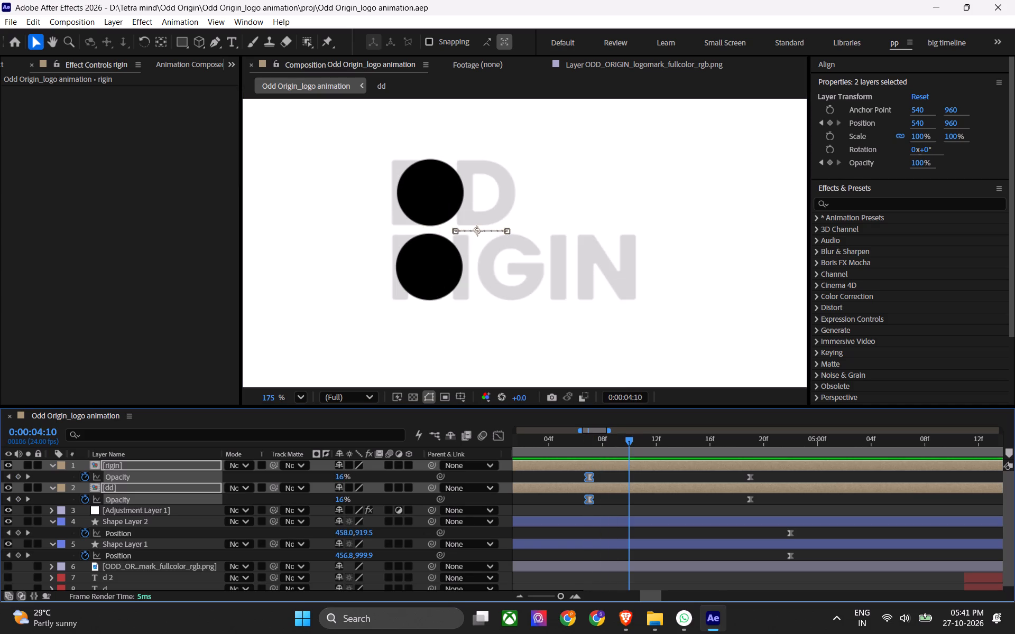
drag(631, 450, 589, 462)
drag(771, 479, 584, 475)
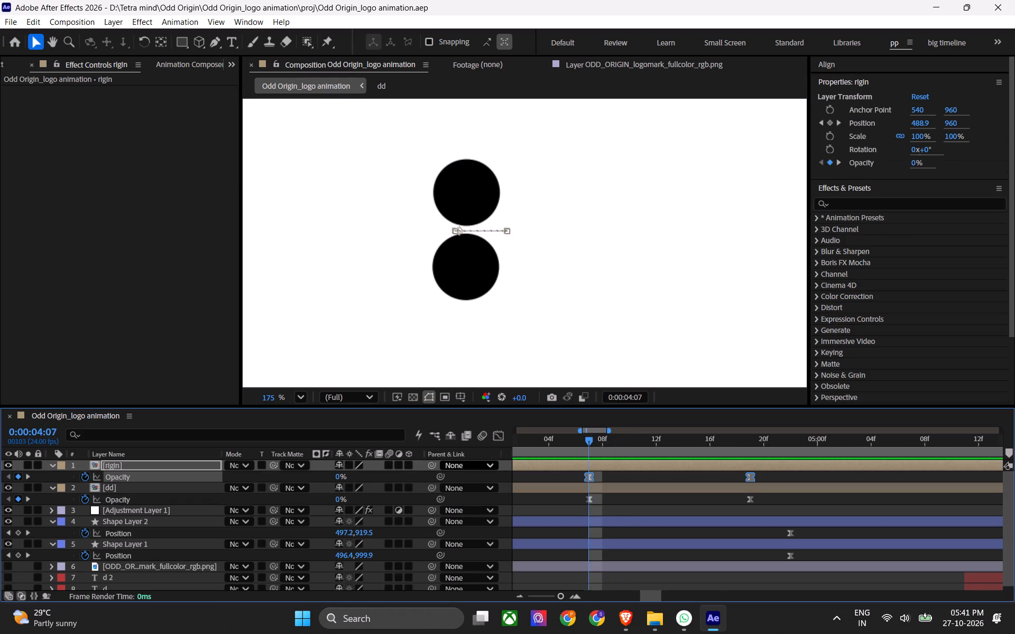
click(494, 440)
drag(561, 536, 598, 560)
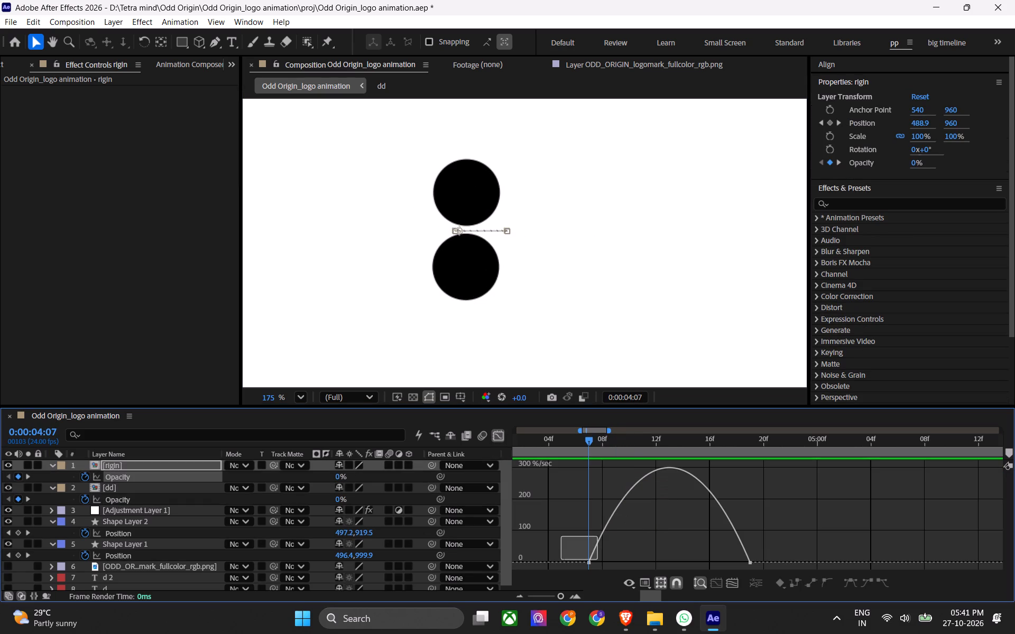
drag(598, 560, 614, 570)
drag(616, 563, 643, 566)
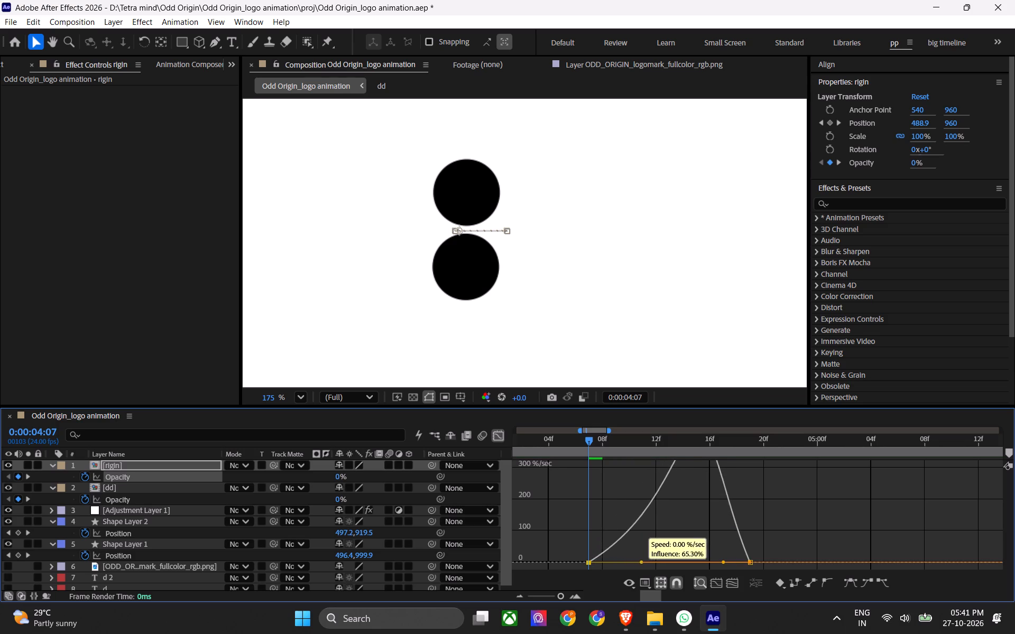
drag(643, 566, 670, 567)
click(669, 564)
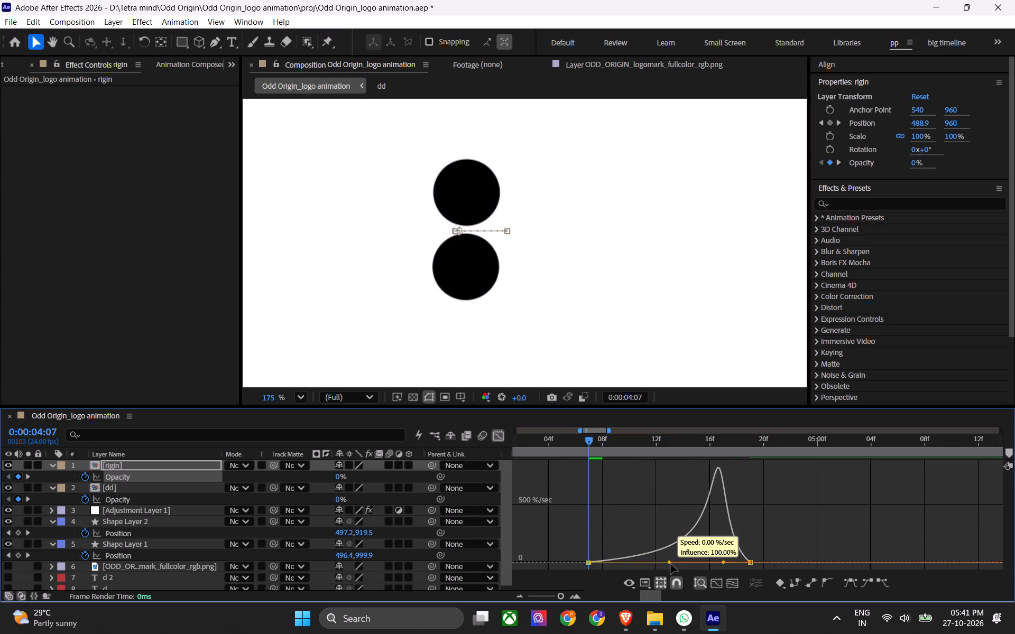
click(672, 559)
drag(579, 552, 599, 563)
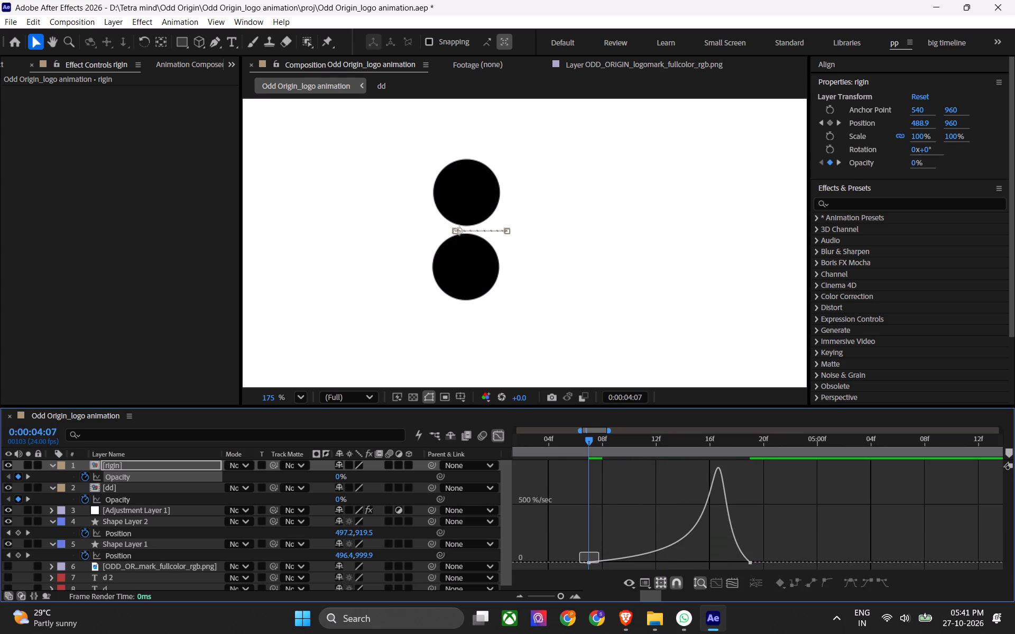
drag(599, 563, 606, 567)
click(670, 563)
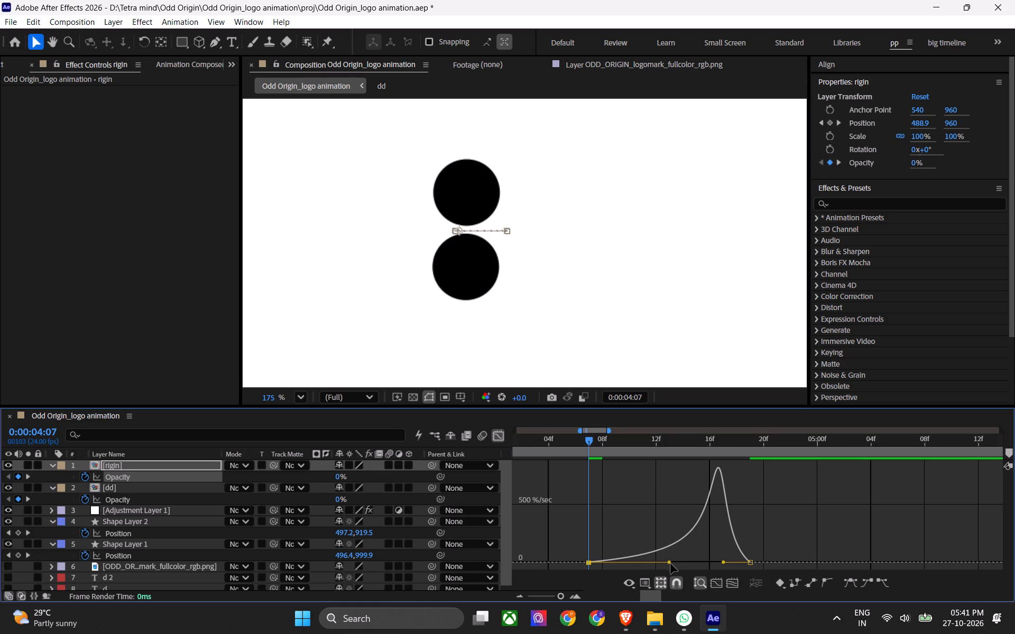
drag(670, 563, 680, 564)
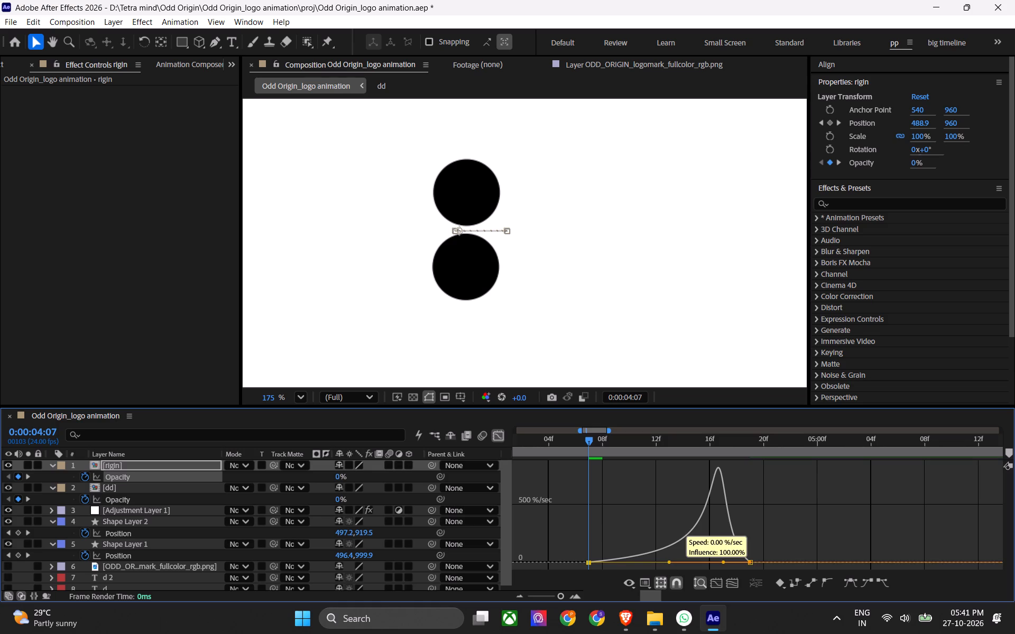
drag(680, 564, 680, 564)
click(497, 436)
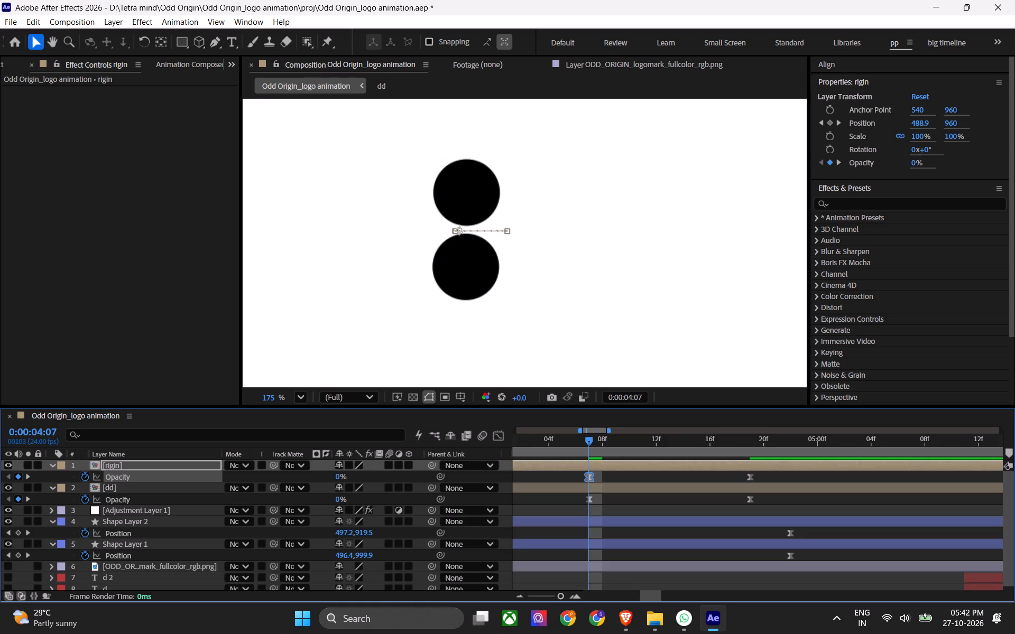
Stretch the outgoing influence of dd's first Opacity keyframe in the speed graph to match rigin's 100%.
click(642, 488)
drag(577, 499, 769, 508)
click(497, 439)
drag(571, 548, 615, 569)
drag(615, 562, 649, 564)
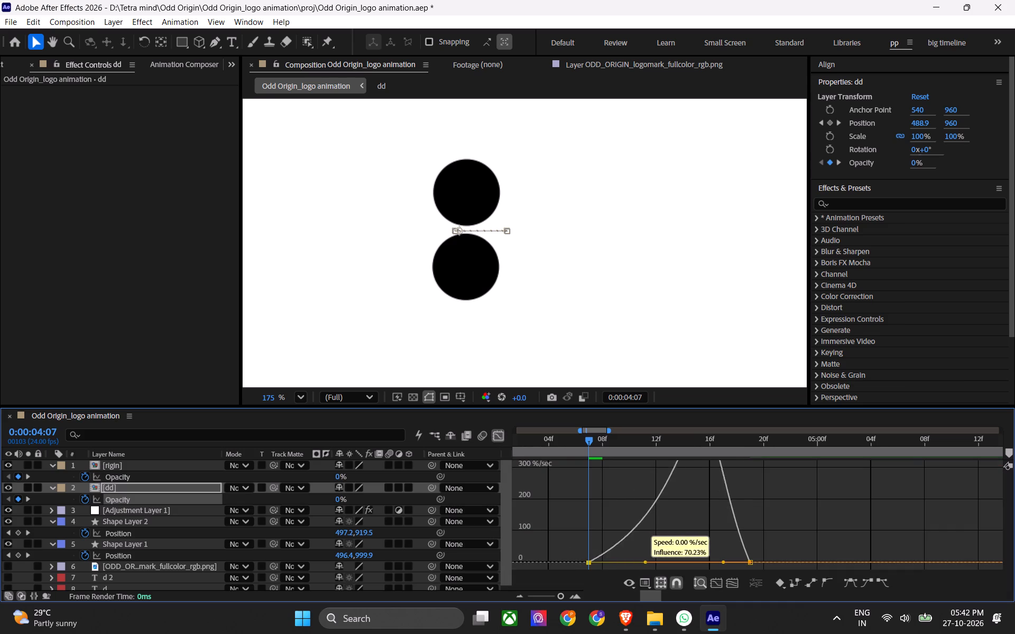
drag(649, 564, 671, 565)
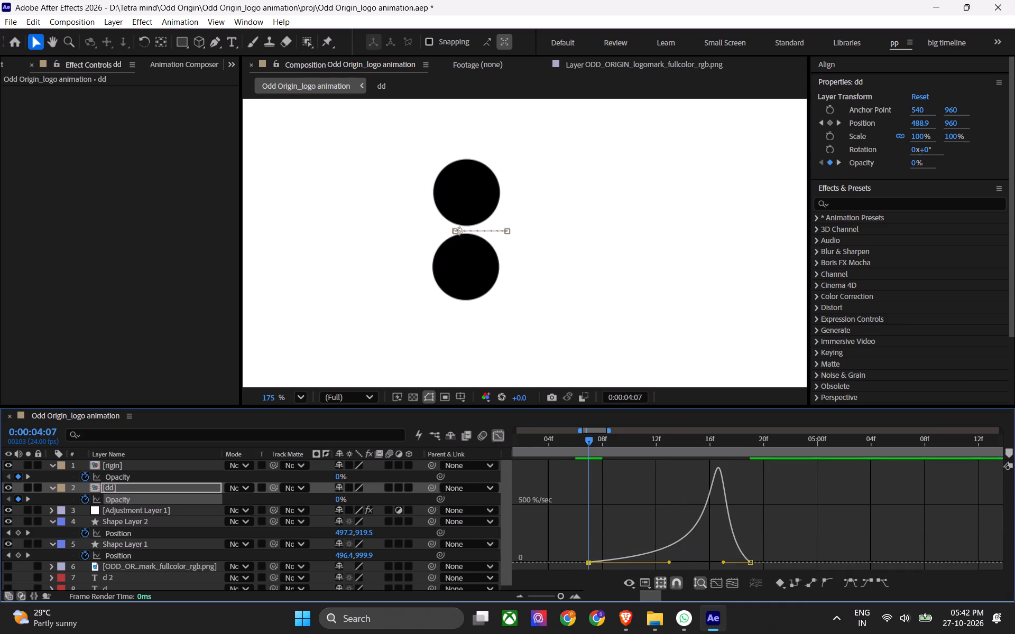
click(499, 439)
Preview the eased lettering fade from 0:00:04:04 and again from 0:00:03:16, and save the project.
drag(598, 444, 548, 446)
key(space)
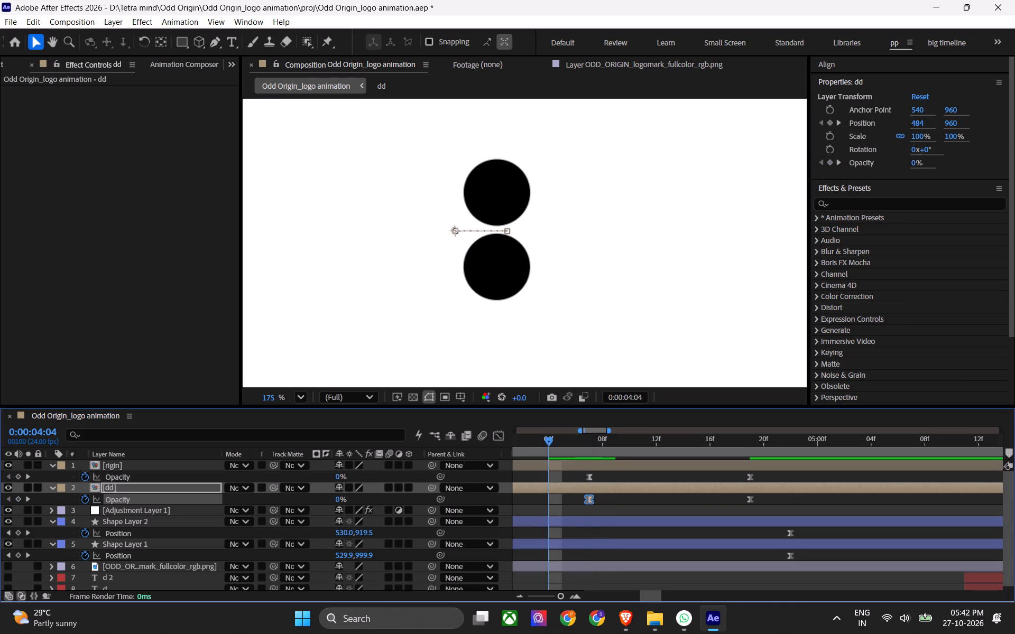
key(space)
alt+scroll(605, 485, down, 2)
drag(603, 438, 650, 449)
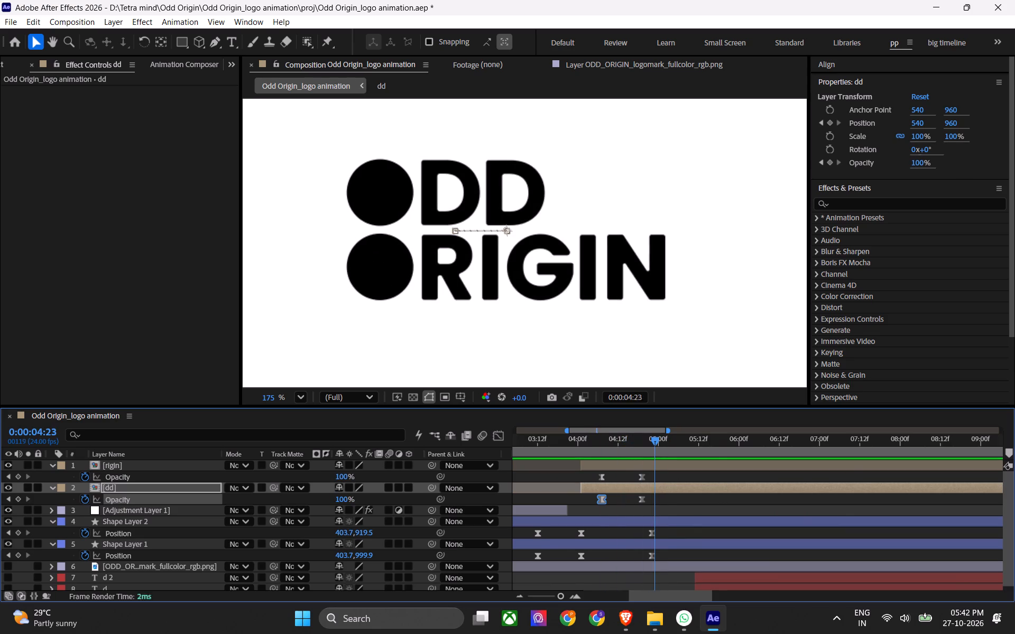
drag(650, 449, 552, 455)
key(space)
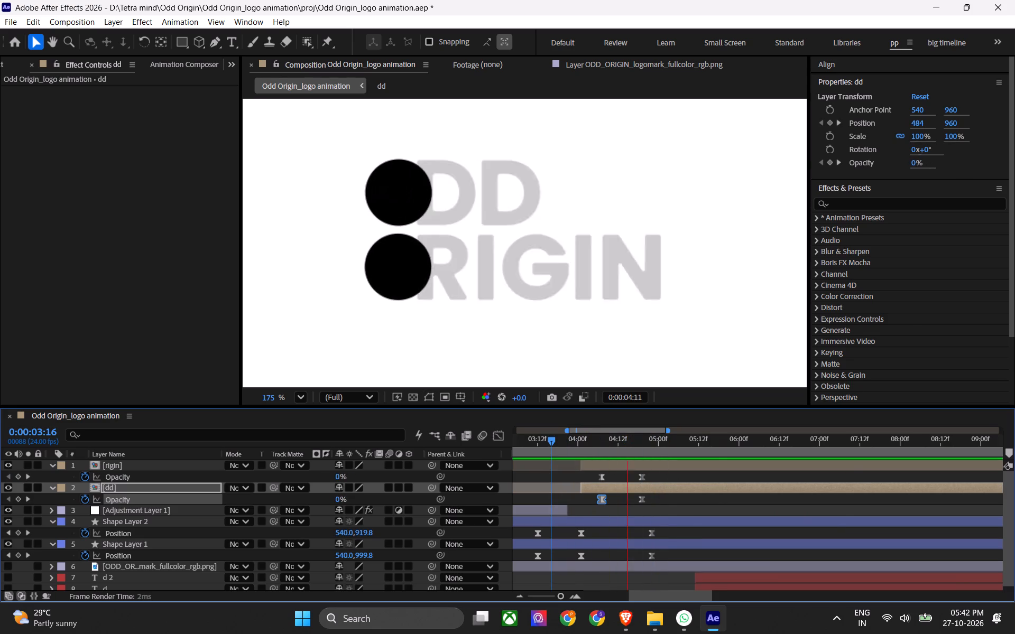
key(space)
alt+scroll(611, 511, down, 3)
key(ctrl+s)
Play the animation from 0:00:02:15 to check the circle split and lettering reveal together, saving the project.
scroll(620, 504, up, 2)
drag(628, 442, 570, 454)
key(ctrl+s)
key(ctrl+s)
key(ctrl+s)
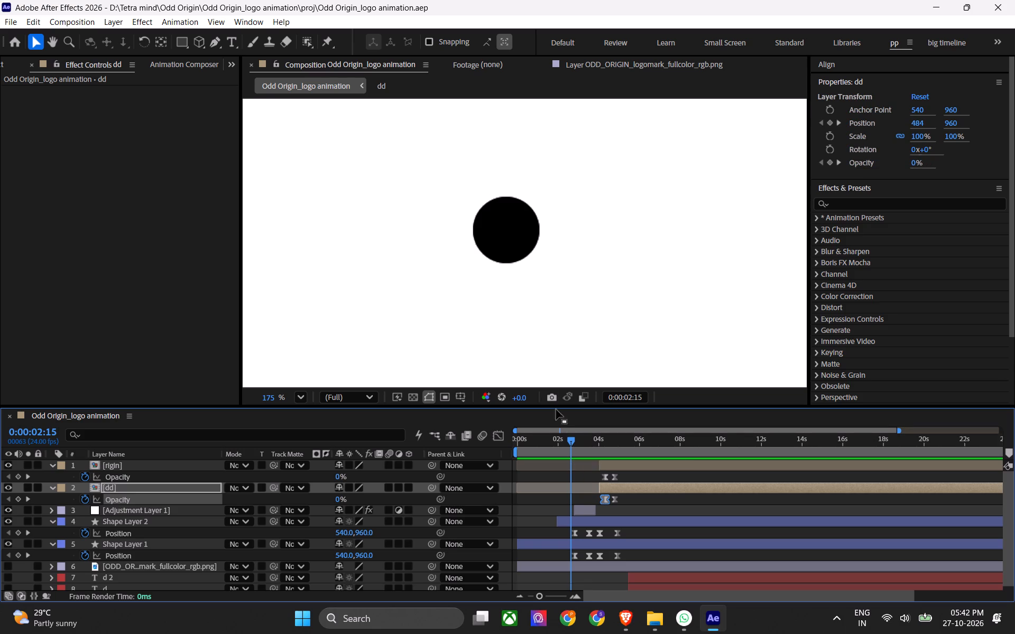
key(space)
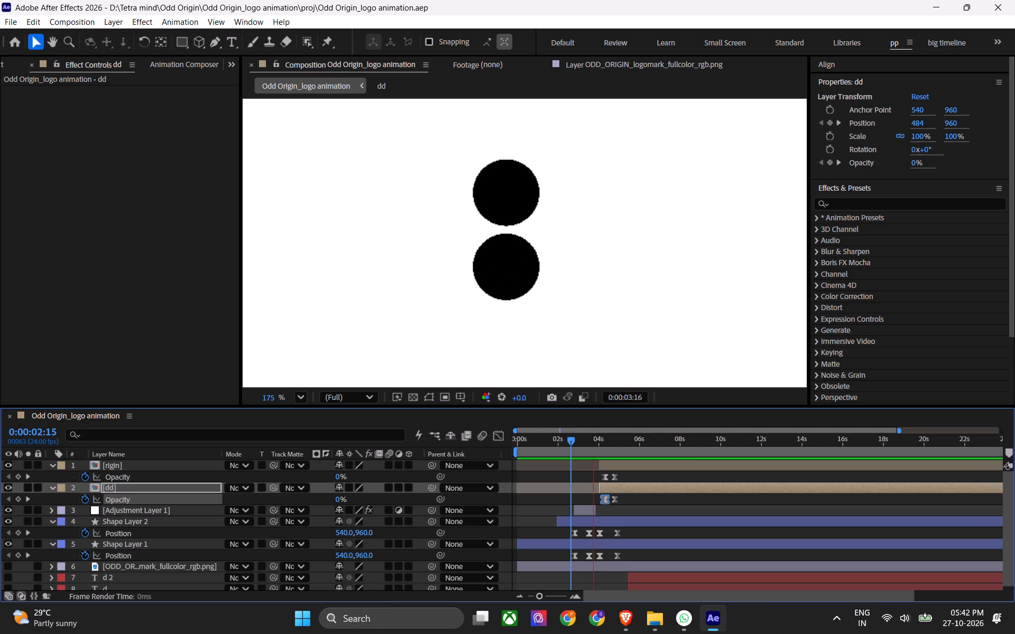
key(space)
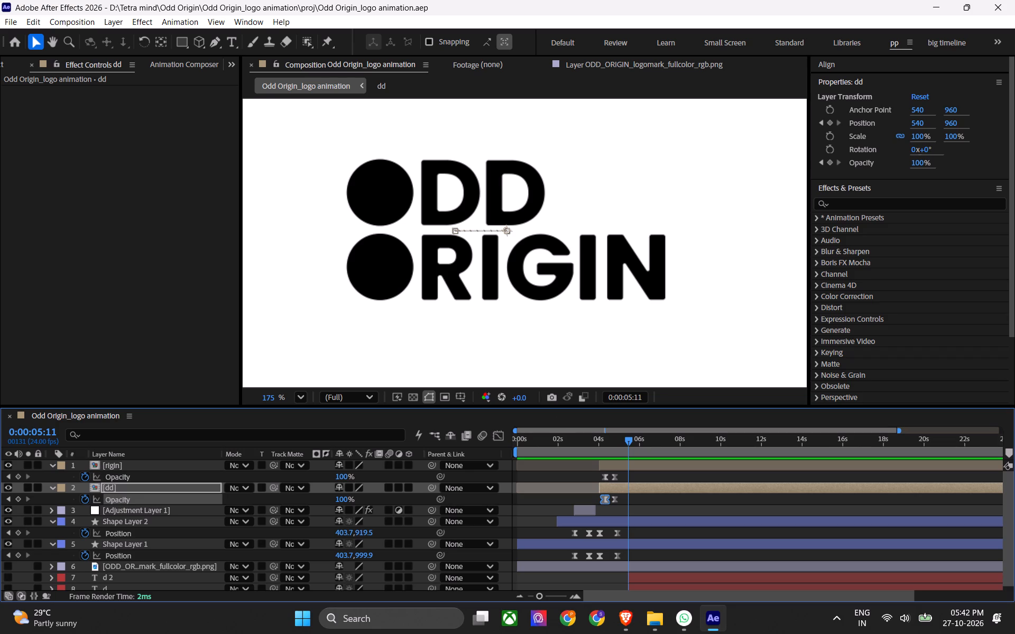
key(ctrl+s)
Duplicate the rigin and dd layers and stack both duplicates together at the top of the layer order.
alt+scroll(618, 484, down, 1)
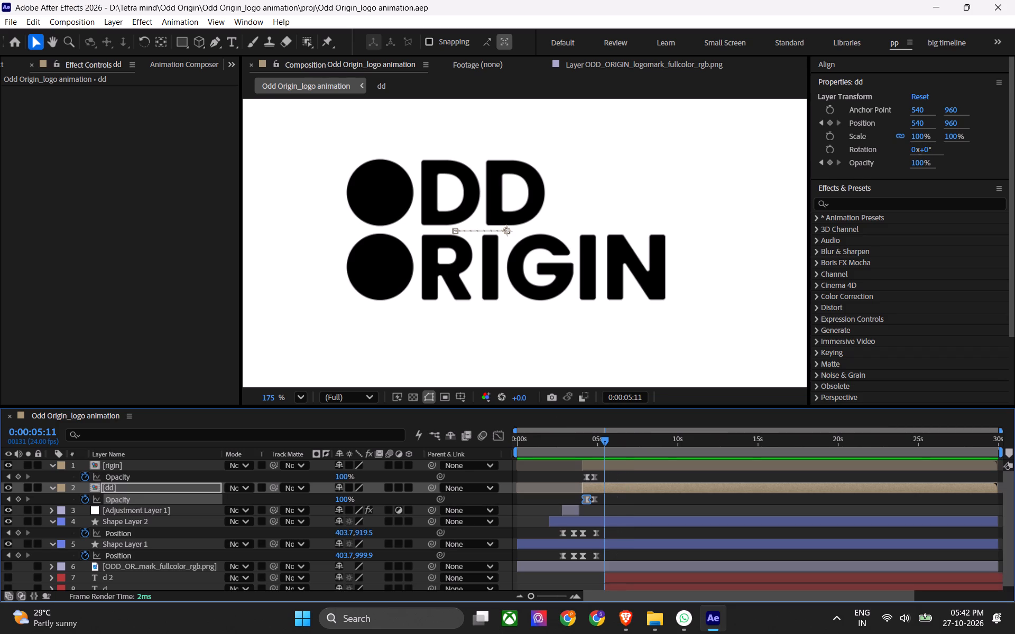
click(617, 486)
shift+click(638, 457)
shift+click(629, 470)
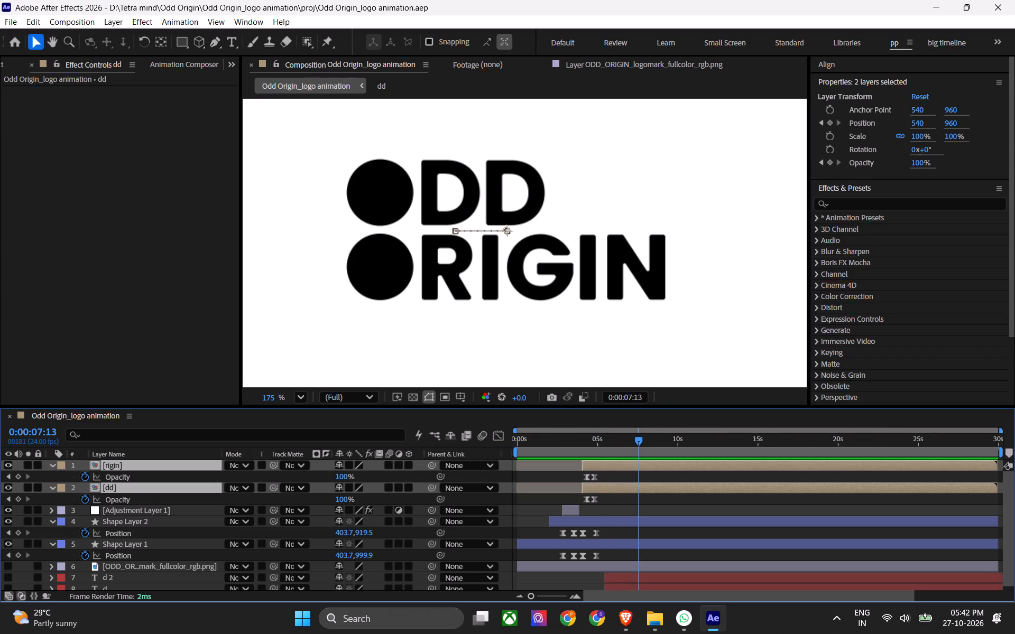
key(ctrl+d)
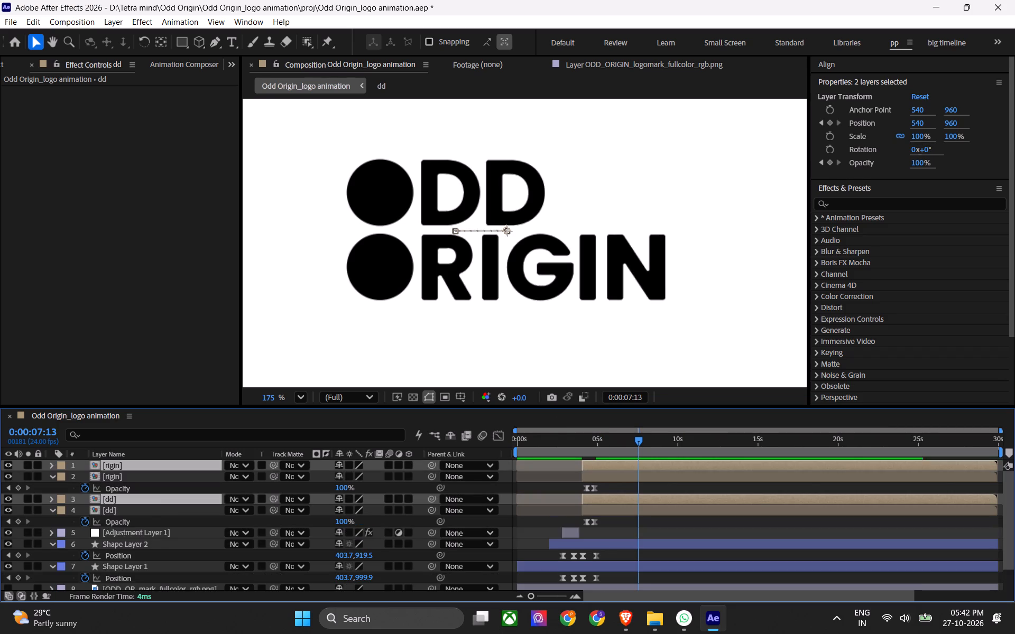
key(ctrl+bracketleft)
key(ctrl+bracketright)
key(ctrl+bracketright)
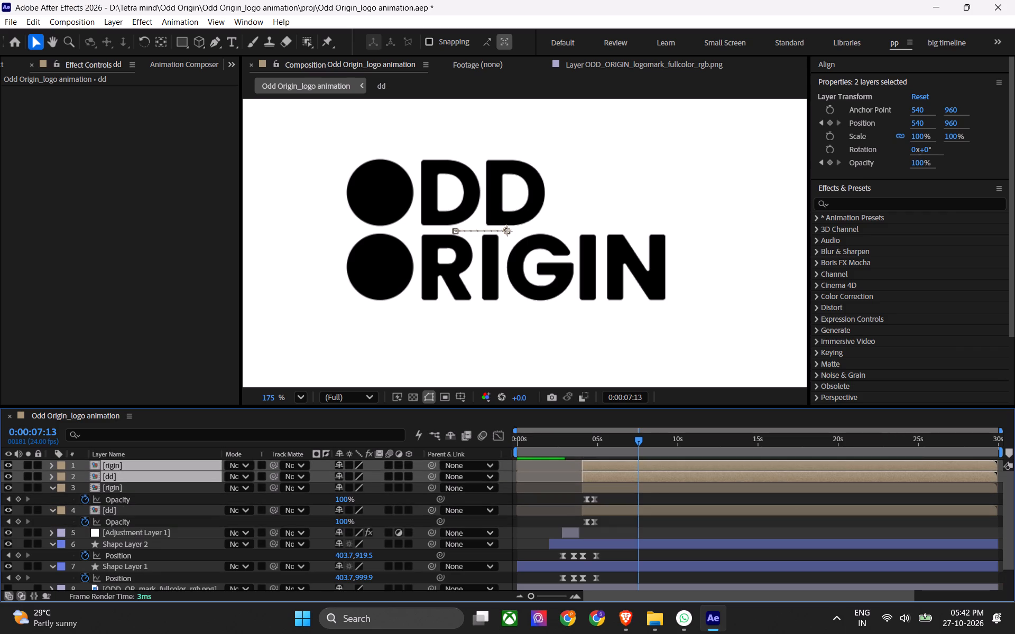
key(ctrl+bracketright)
Slide the duplicated rigin and dd layers later in time so their visible bars start at about 17.5 seconds.
drag(616, 479, 667, 481)
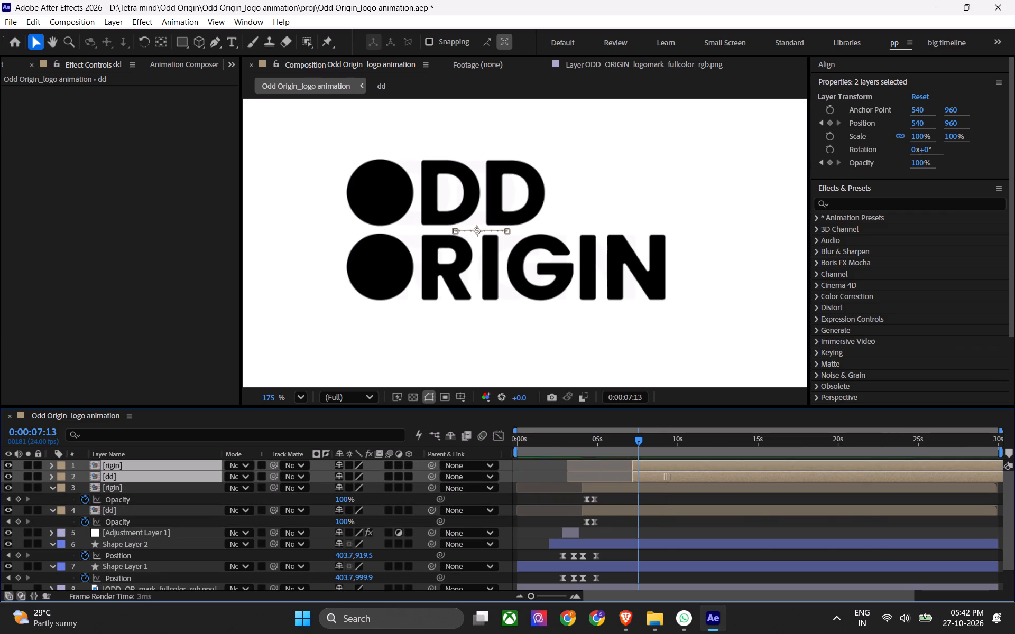
drag(667, 481, 834, 504)
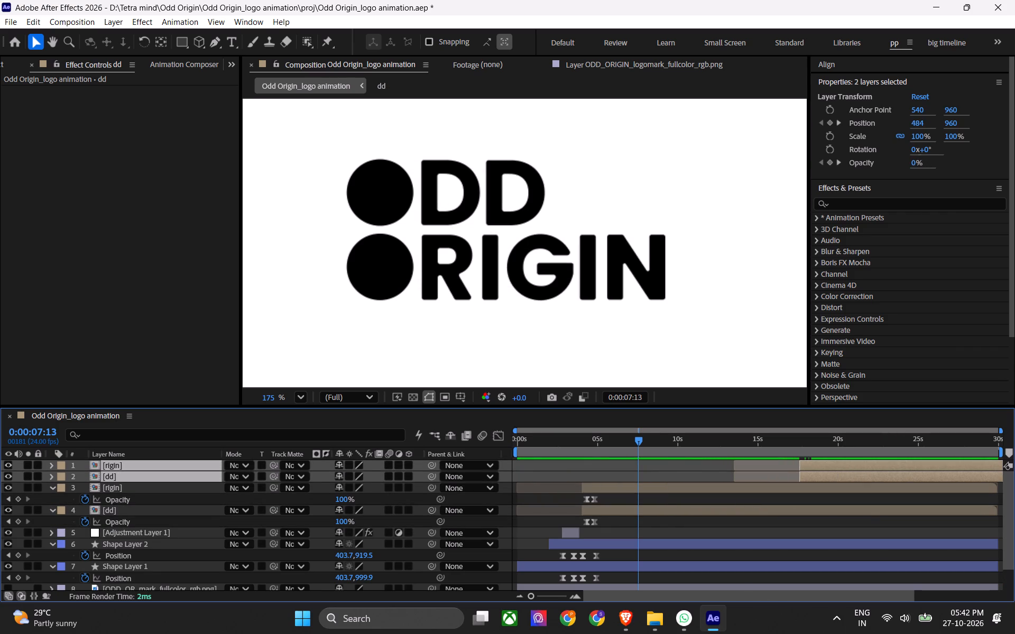
Hide the duplicated rigin and dd layers and give them the Dark Green label colour.
key(shift+e)
click(59, 478)
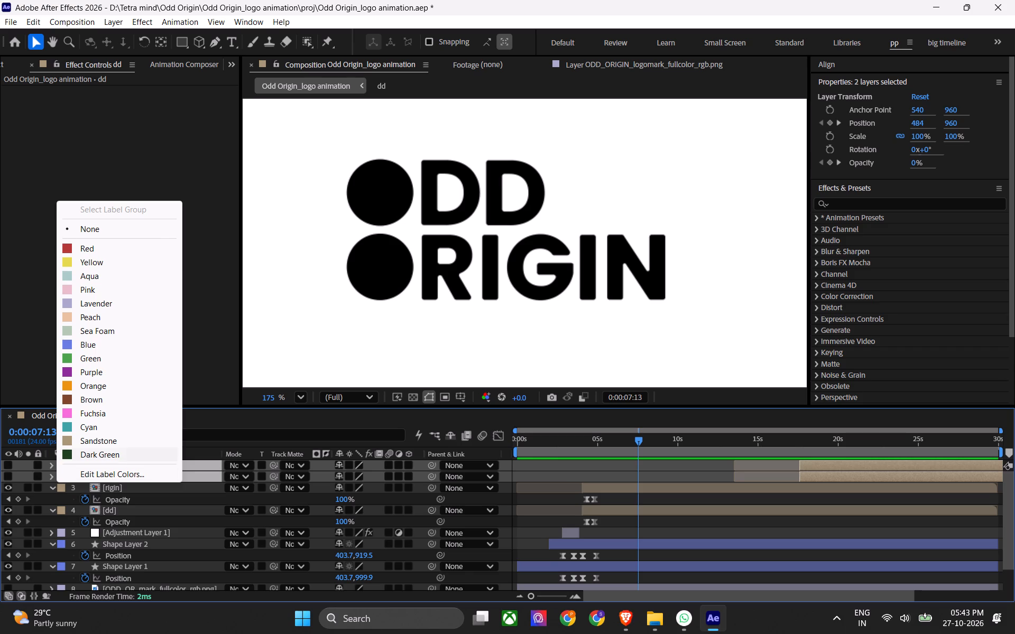
click(113, 458)
Remove all Position and Opacity keyframes from the visible rigin and dd layers, keeping the hidden duplicates animated.
click(613, 468)
click(605, 488)
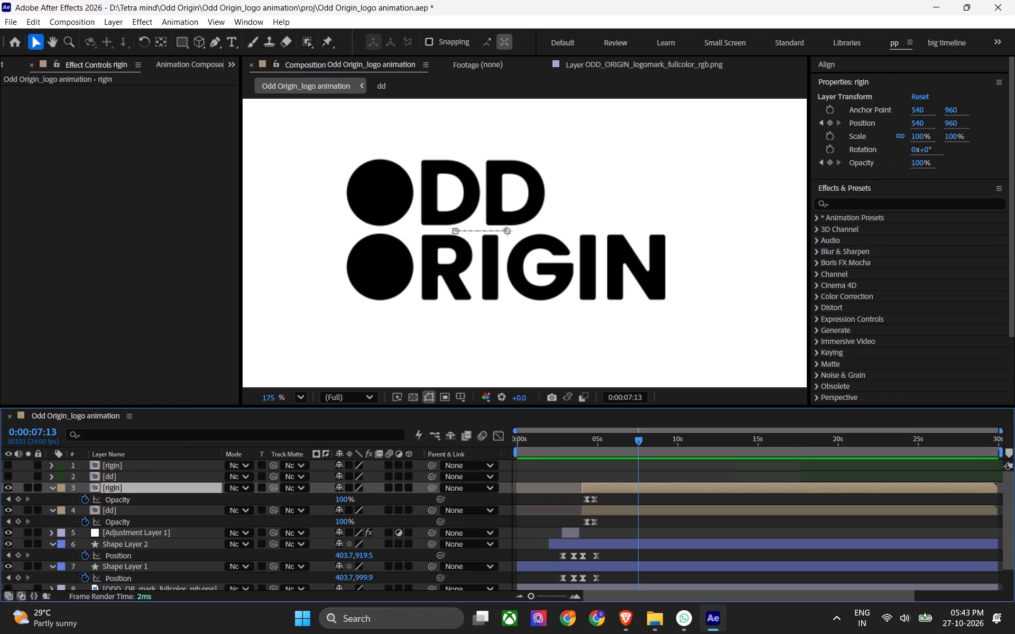
click(599, 440)
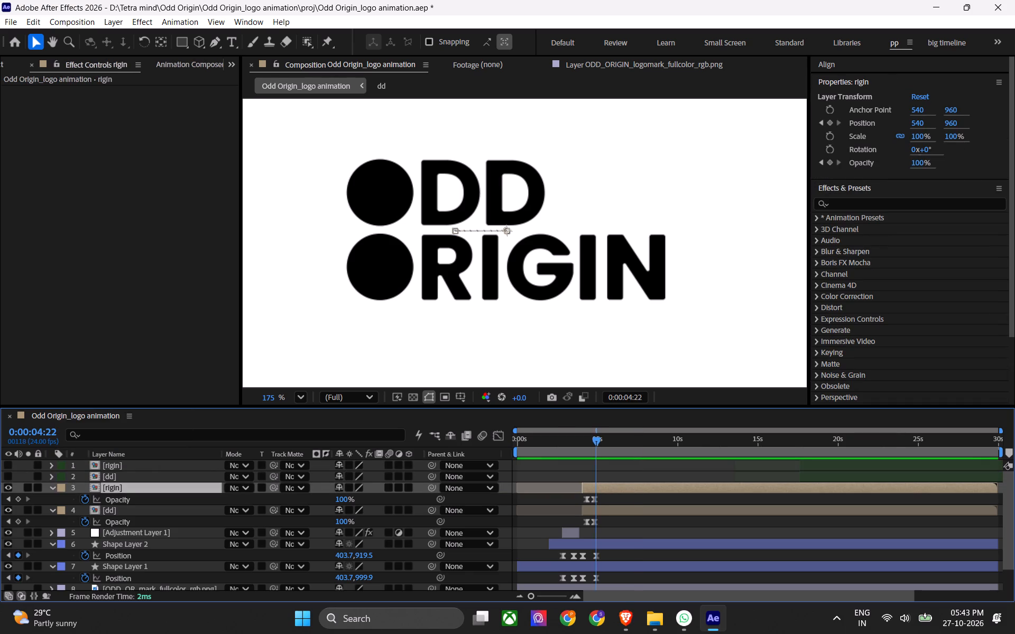
alt+scroll(582, 518, up, 2)
click(634, 439)
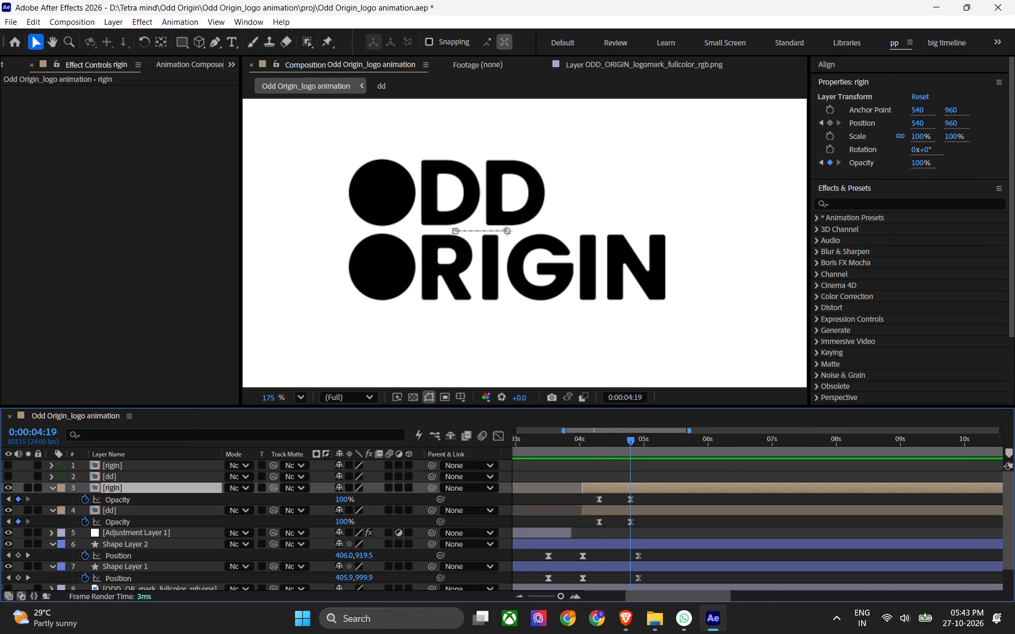
click(658, 491)
shift+click(651, 509)
key(u)
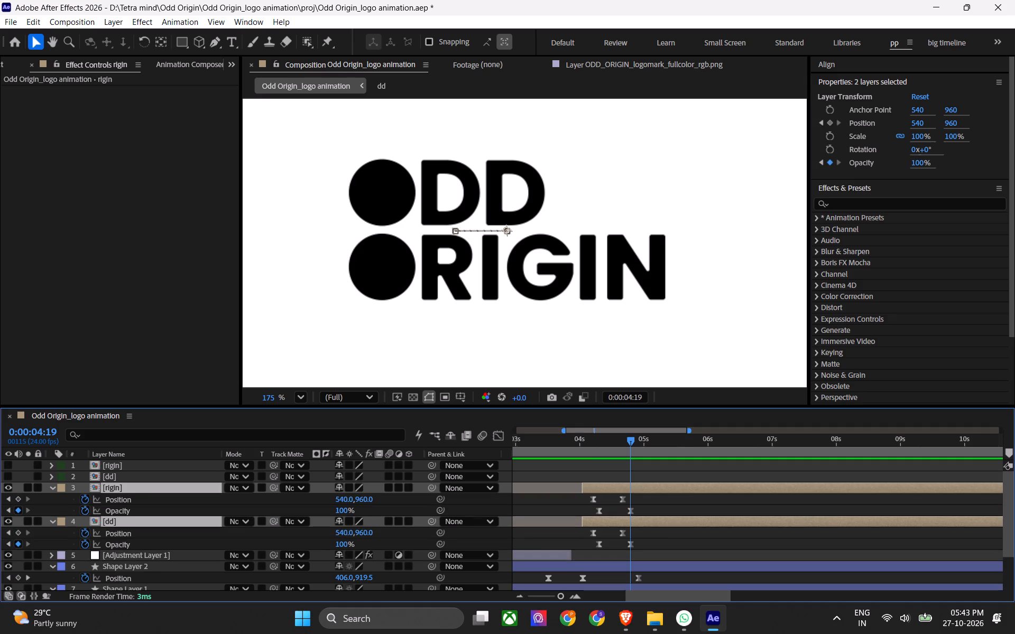
drag(668, 502, 582, 553)
key(z)
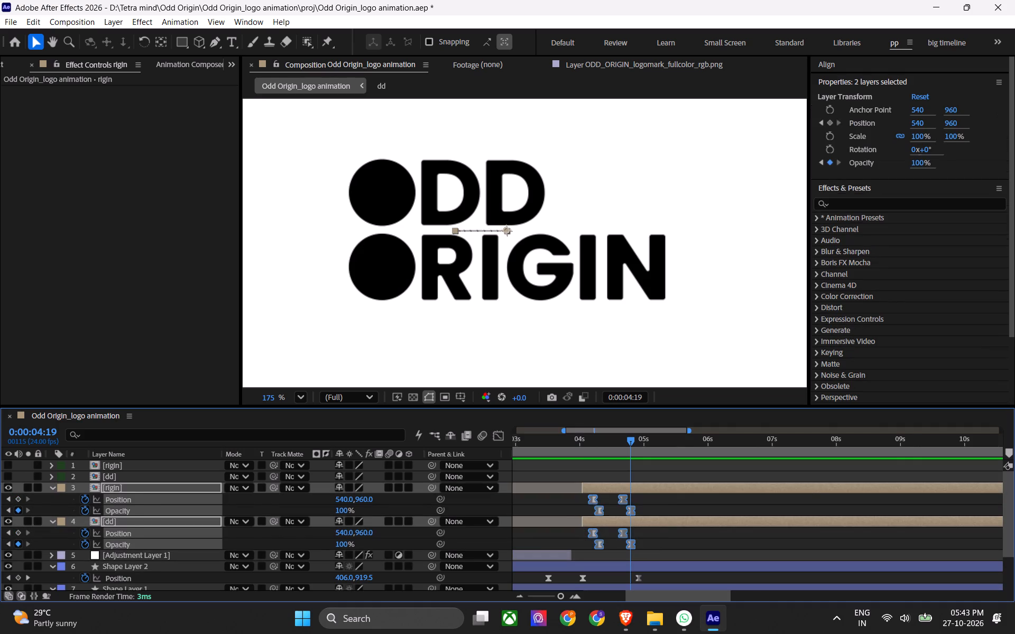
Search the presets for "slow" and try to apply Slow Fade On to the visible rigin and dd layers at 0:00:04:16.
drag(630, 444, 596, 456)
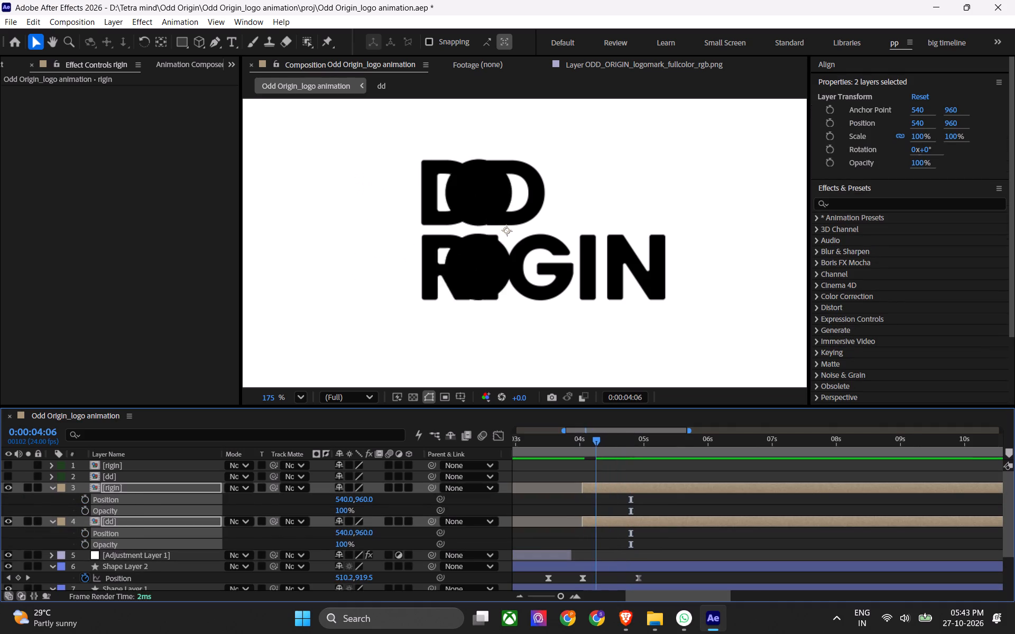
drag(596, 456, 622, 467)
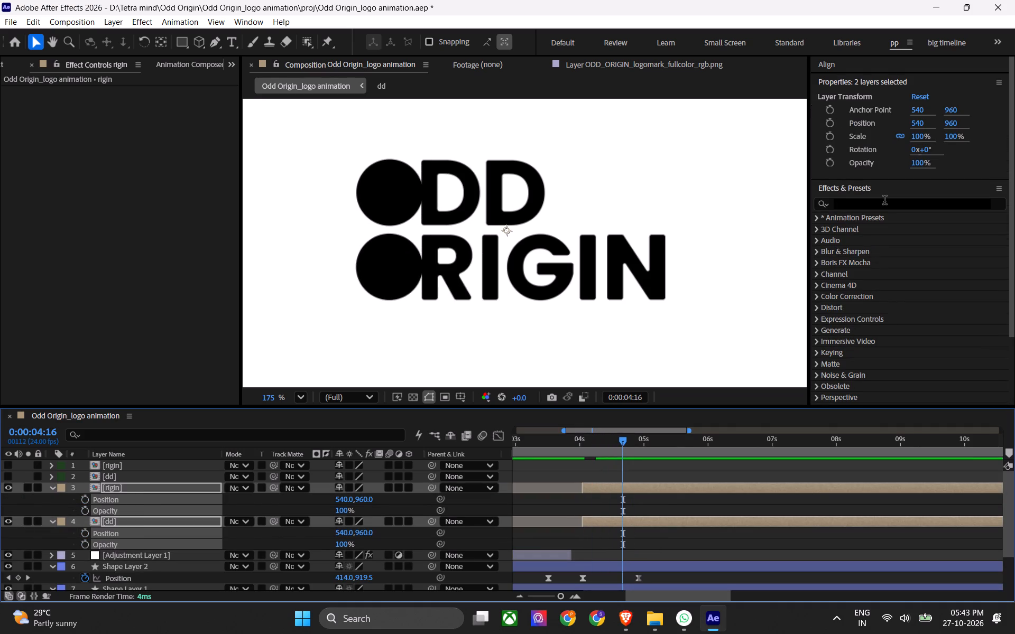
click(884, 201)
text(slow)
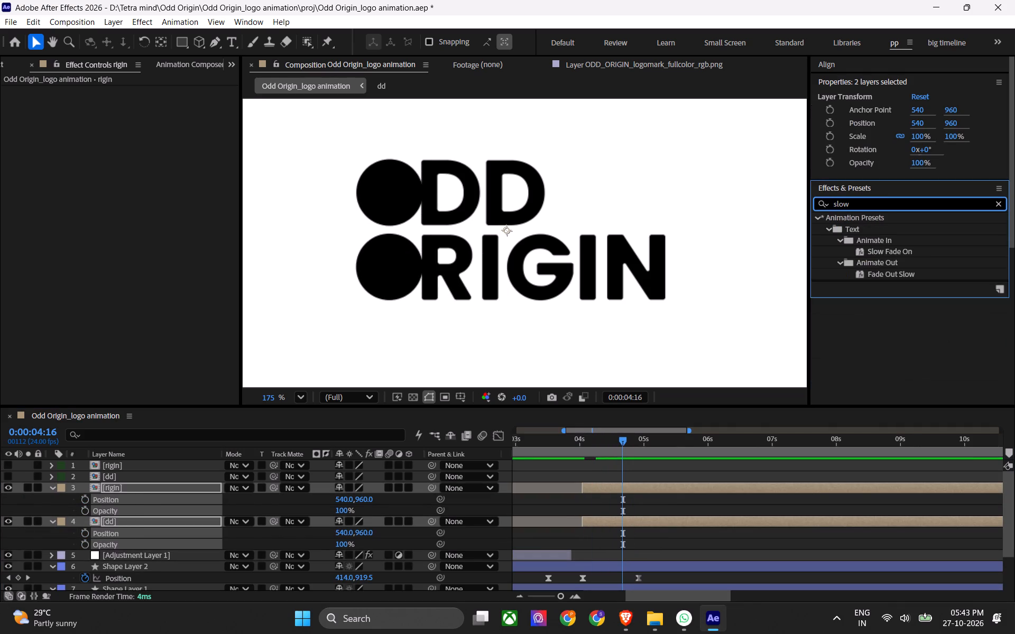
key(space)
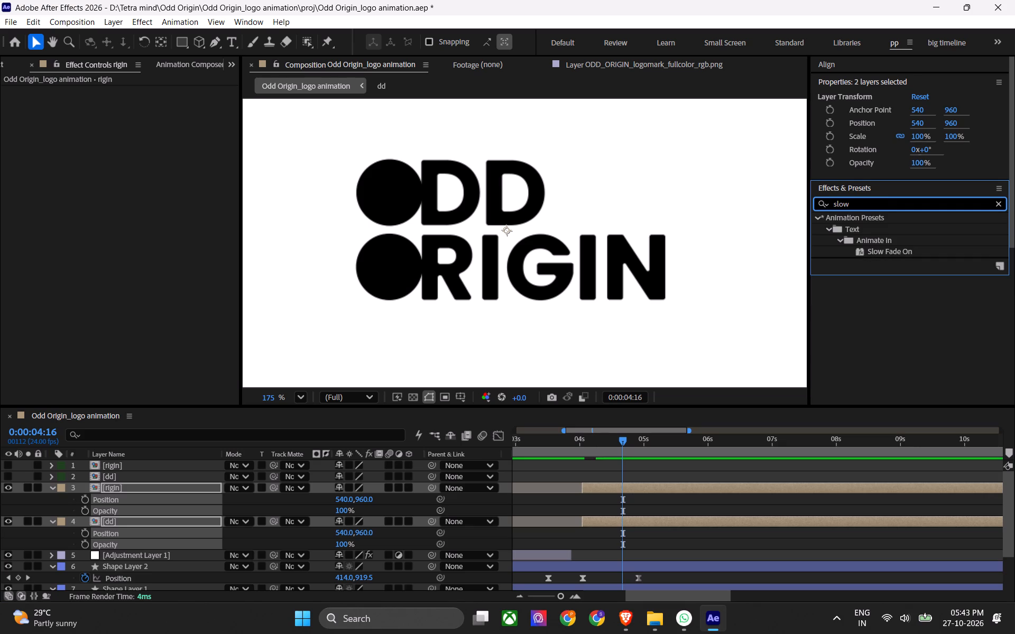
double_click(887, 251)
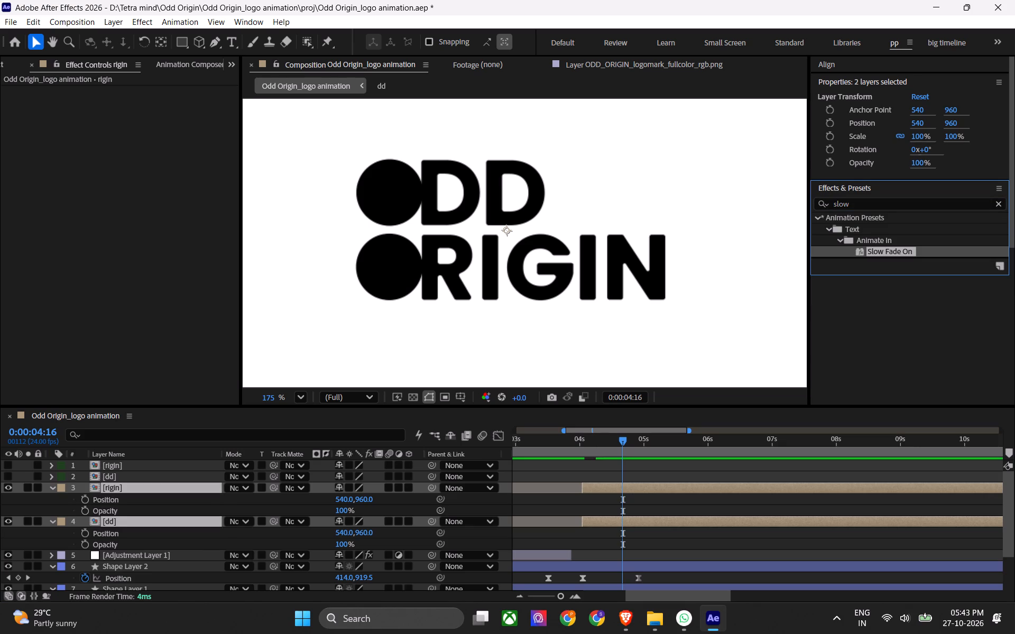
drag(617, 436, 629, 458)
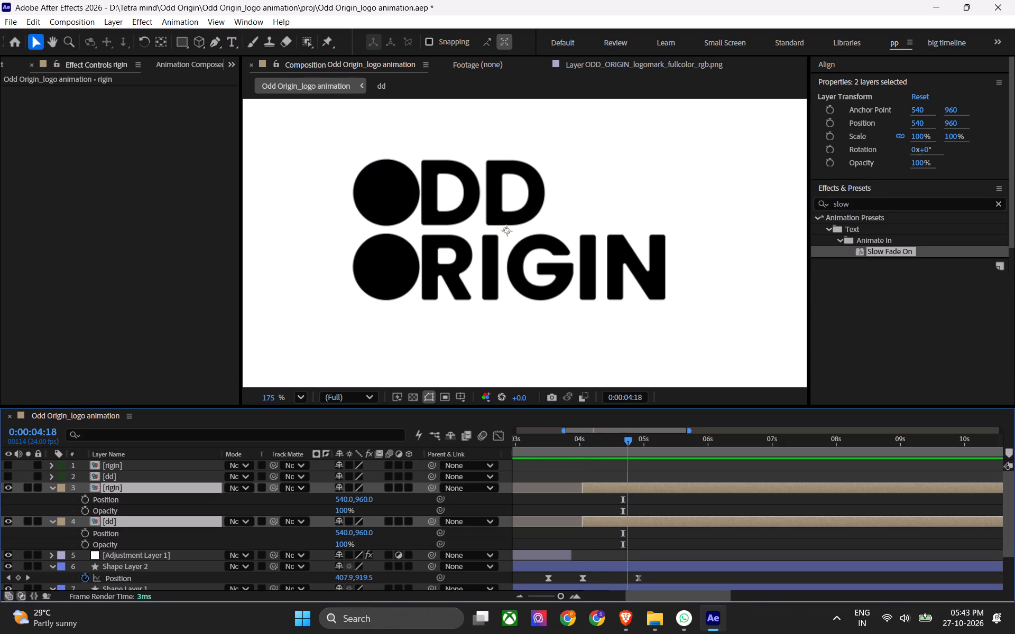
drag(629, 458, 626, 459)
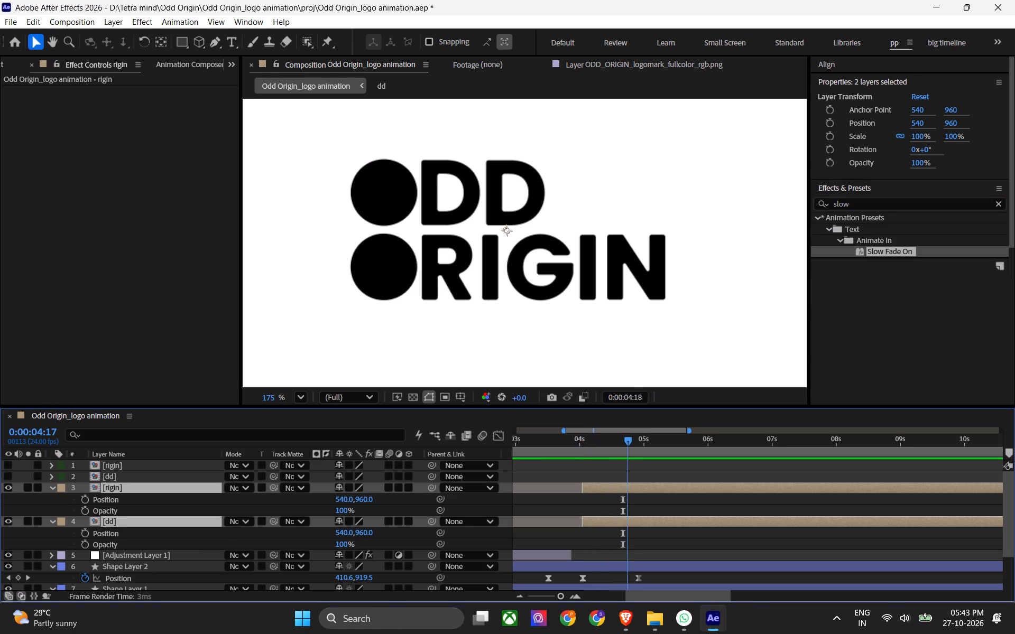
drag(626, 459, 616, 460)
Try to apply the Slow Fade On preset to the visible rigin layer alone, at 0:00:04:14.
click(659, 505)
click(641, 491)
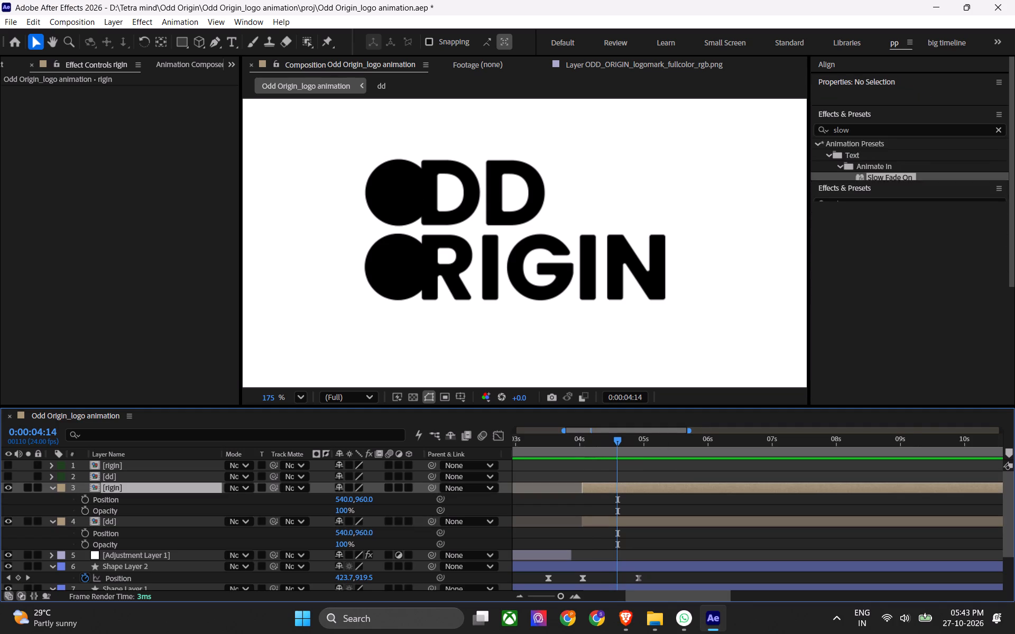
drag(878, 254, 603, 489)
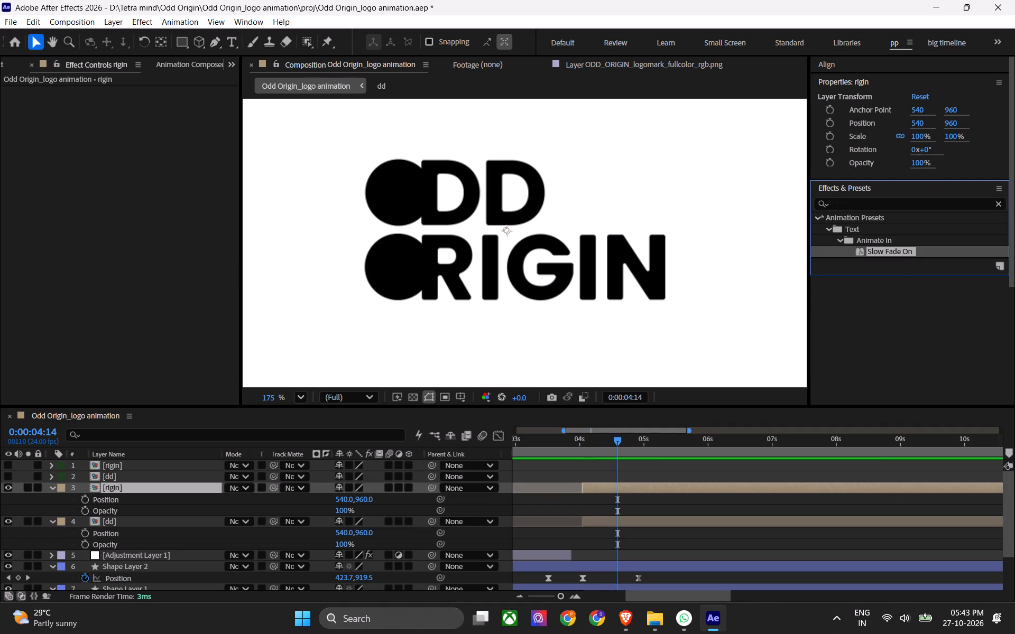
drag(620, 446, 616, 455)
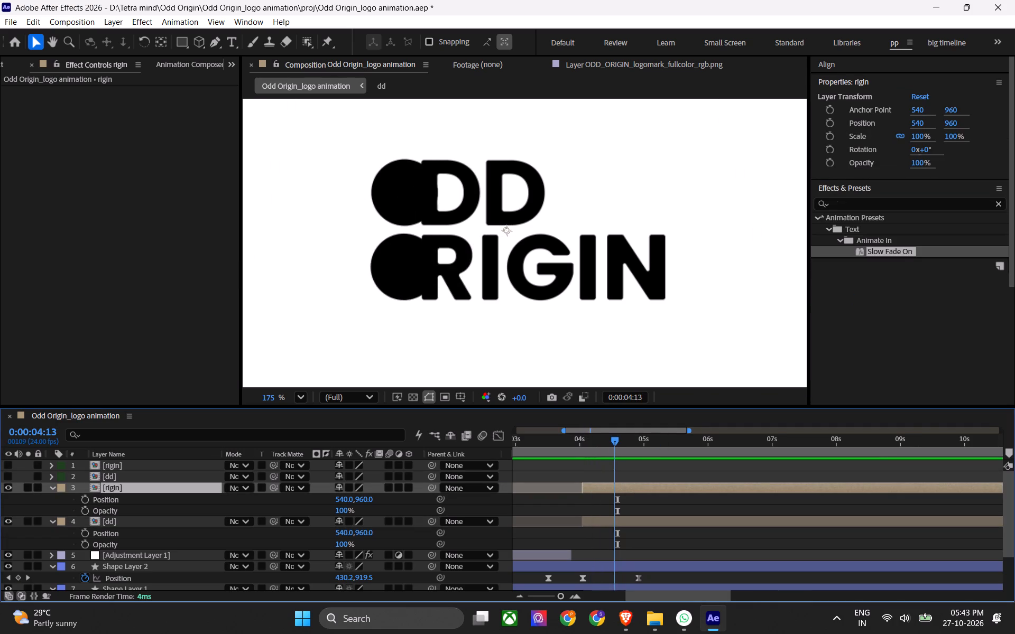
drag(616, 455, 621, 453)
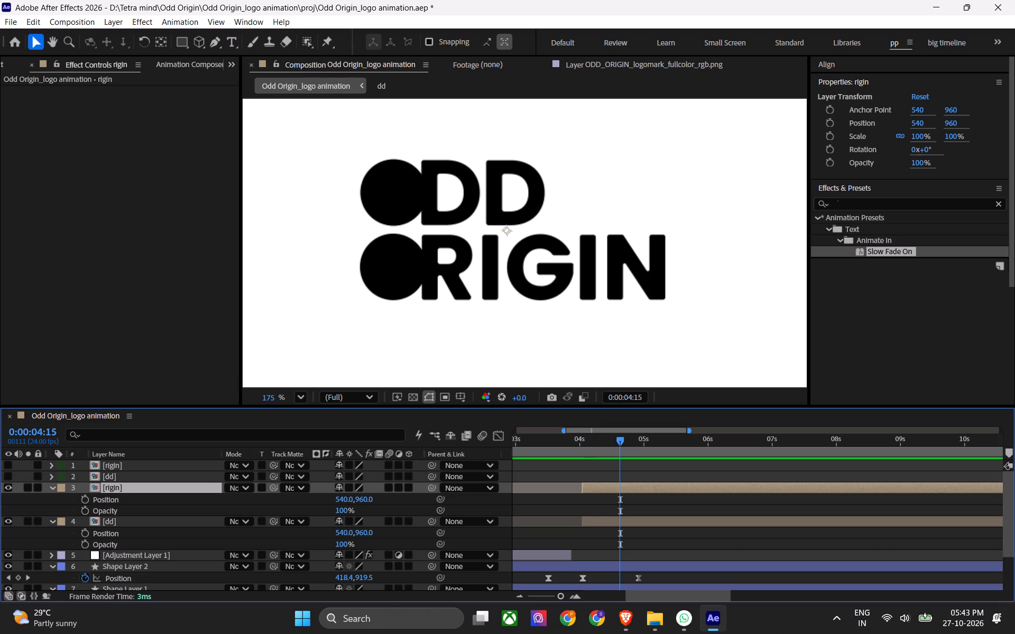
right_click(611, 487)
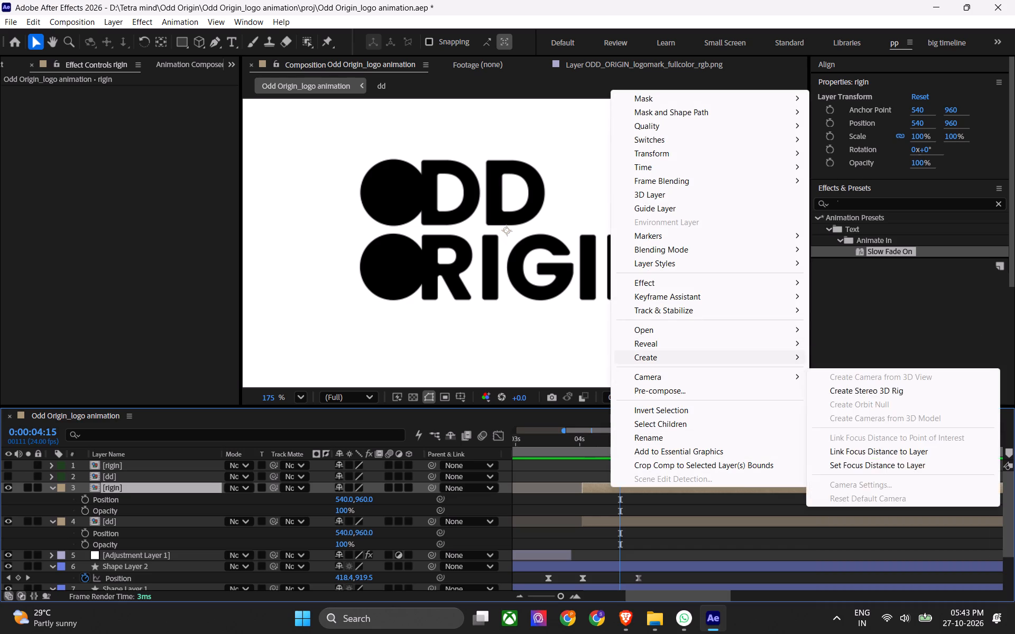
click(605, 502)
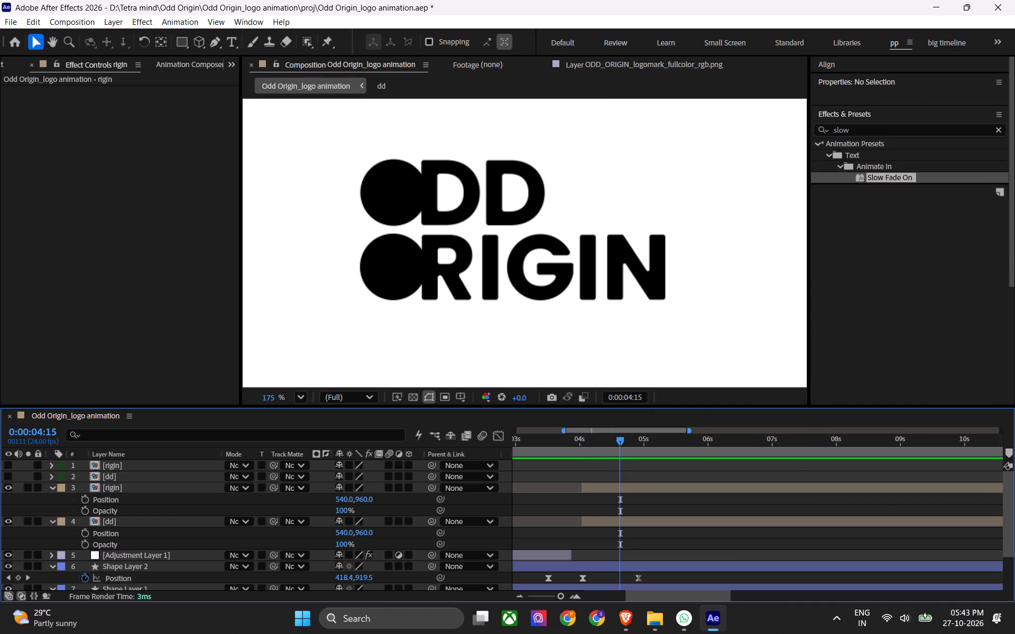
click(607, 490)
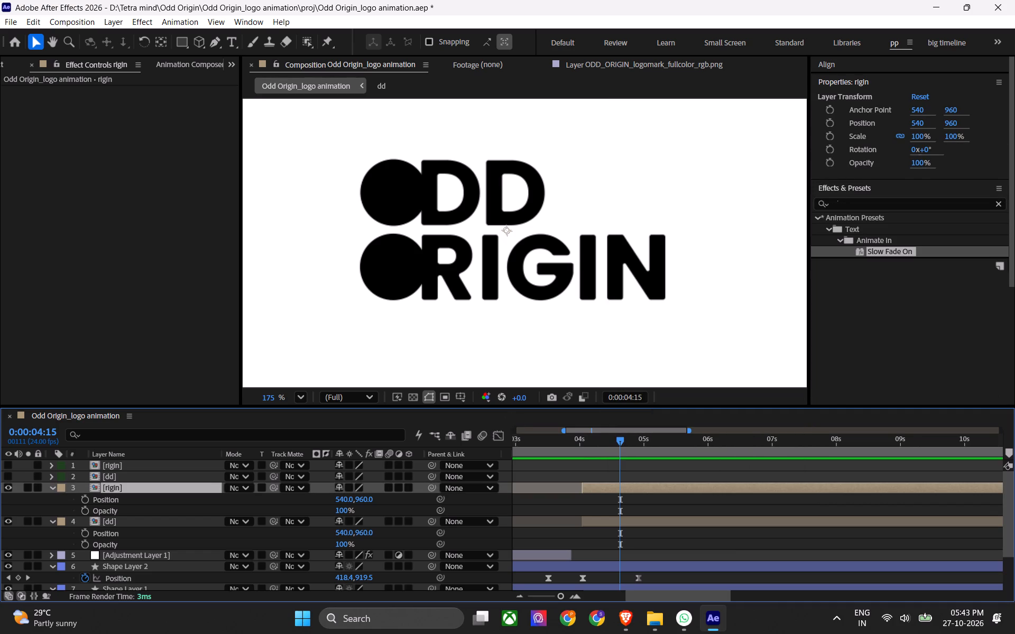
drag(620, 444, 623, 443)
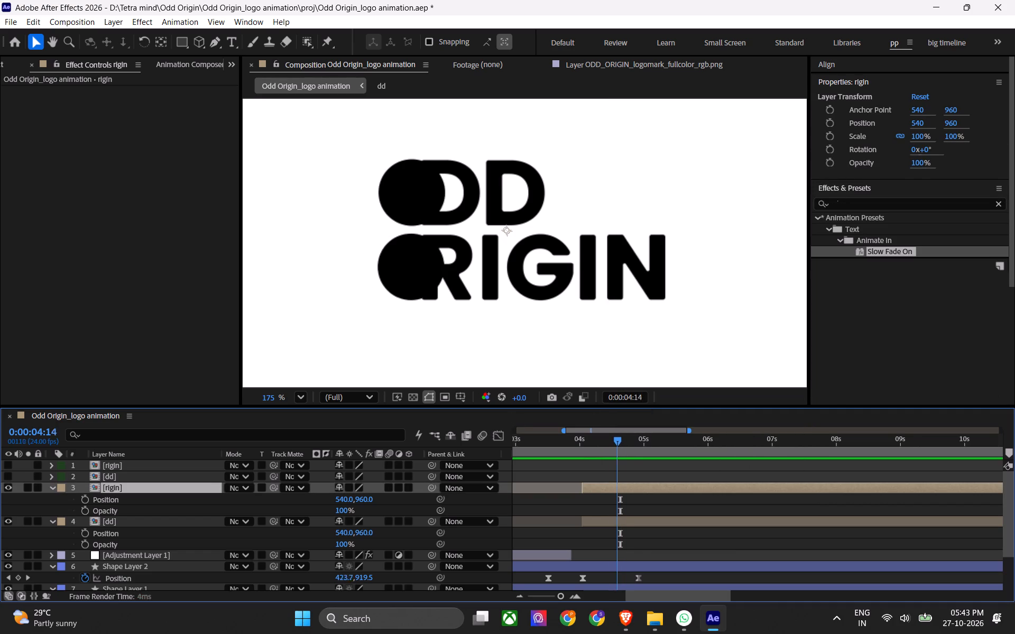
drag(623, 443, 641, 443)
Move to 0:00:05:21 and make the hidden d 2 text layer visible.
scroll(628, 505, down, 7)
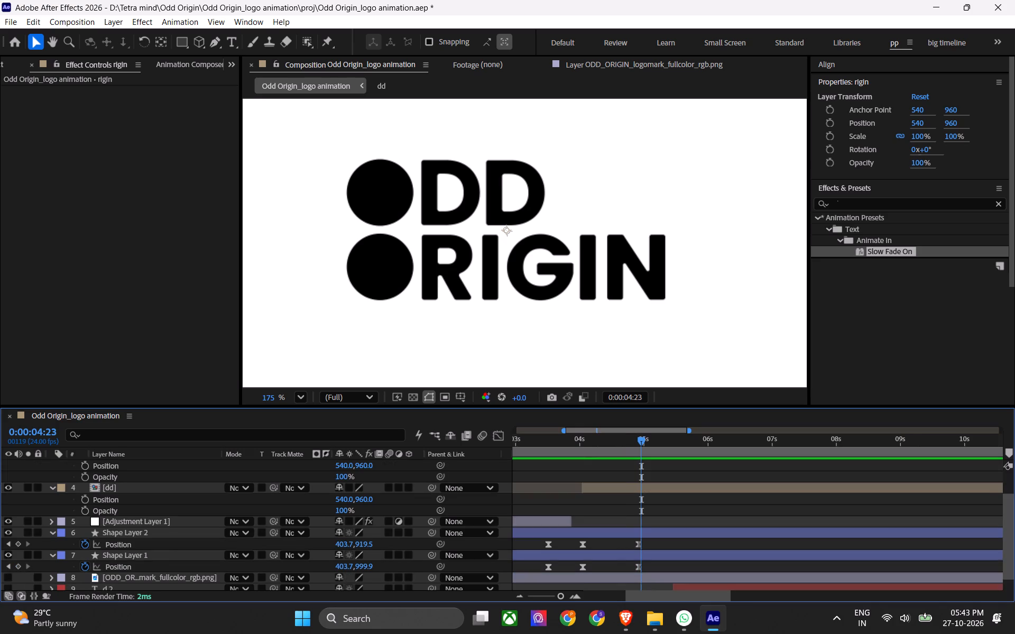
click(696, 443)
click(705, 571)
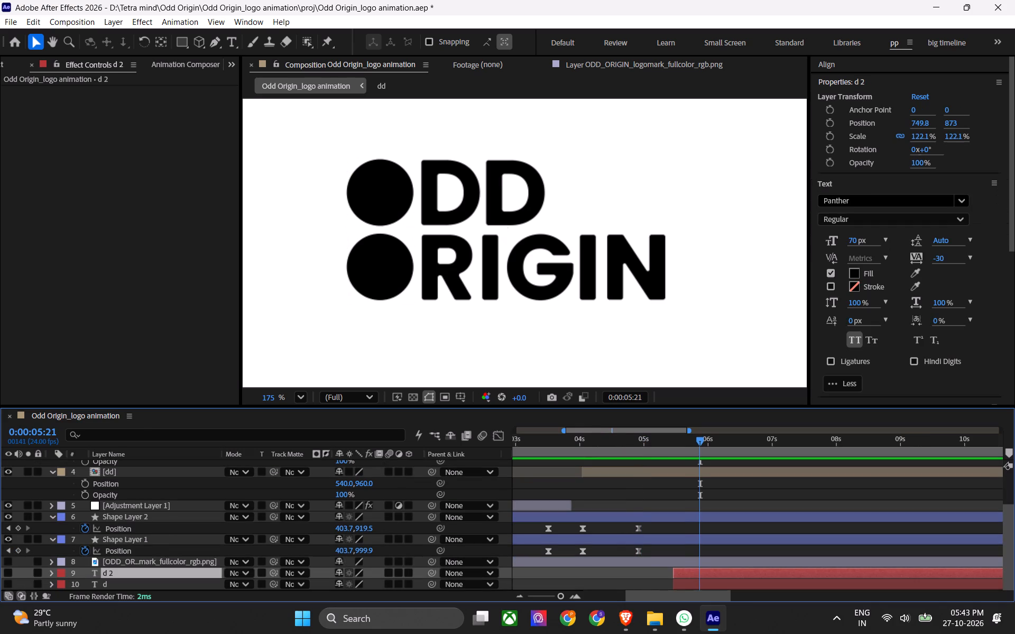
key(shift+r)
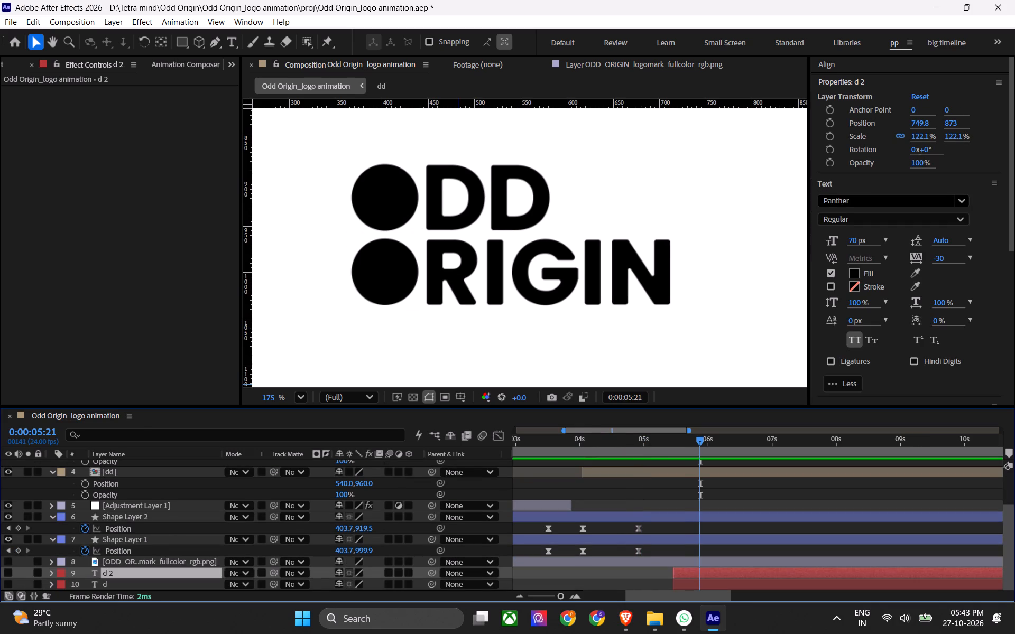
key(shift+e)
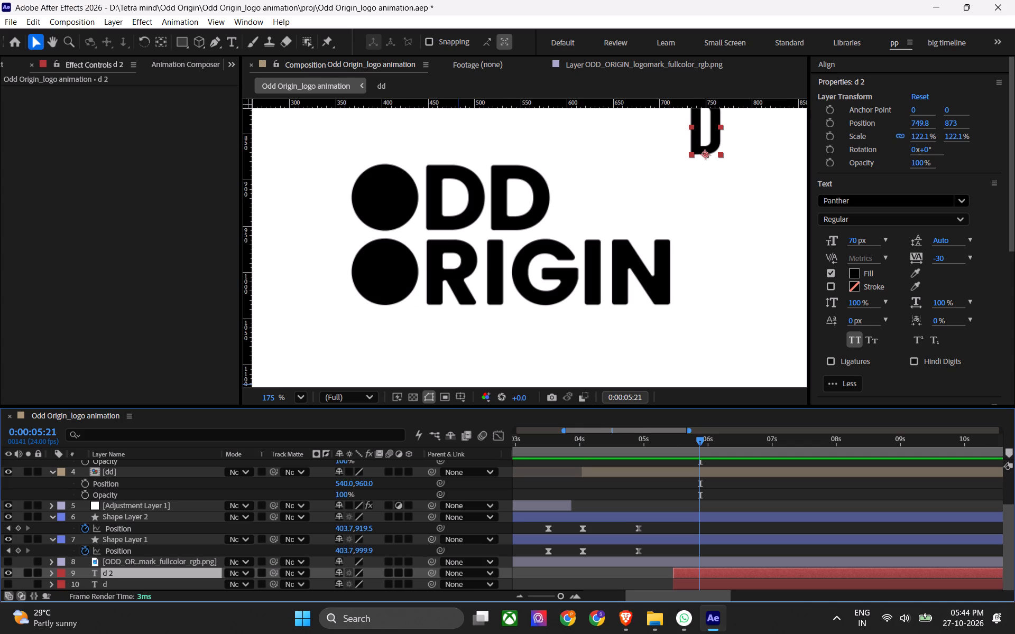
Extend the text of the d 2 layer with "gfgdscs" after its existing letter.
middle_drag(685, 279, 619, 380)
scroll(618, 273, up, 5)
middle_drag(686, 227, 656, 277)
scroll(648, 292, down, 4)
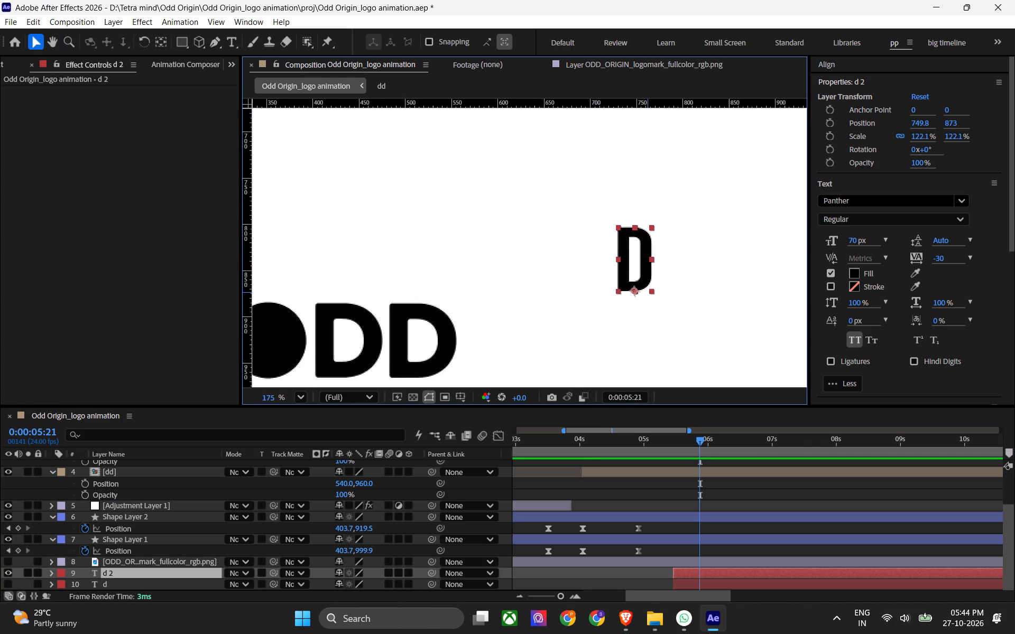
scroll(648, 292, down, 1)
double_click(640, 265)
key(Right)
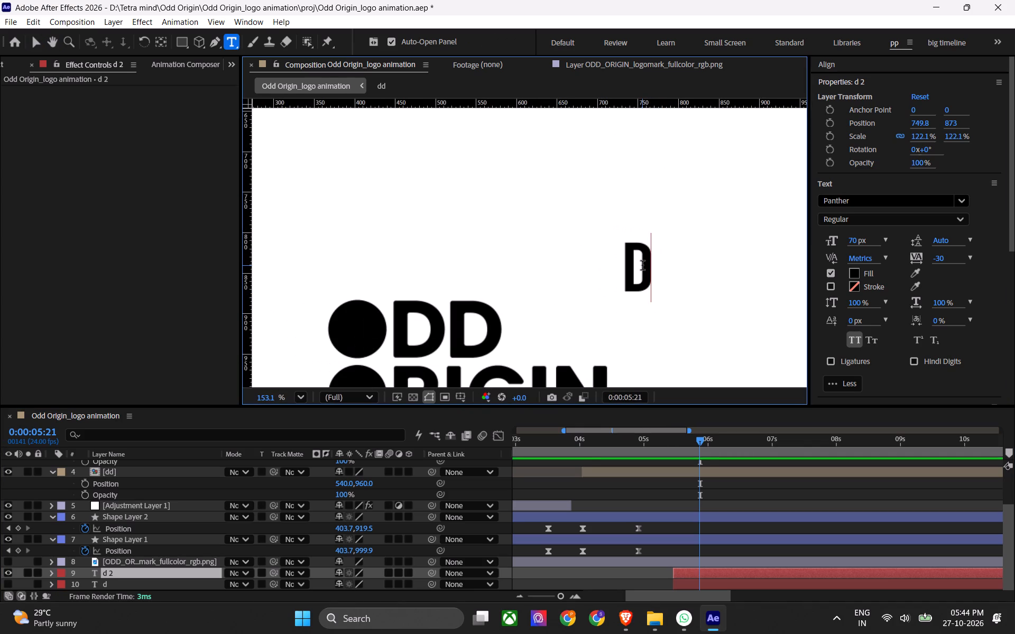
text(gfgdscs)
Apply the Slow Fade On preset to the dgfgdscs text layer at 0:00:05:15 and scrub through its letter-by-letter fade.
click(685, 440)
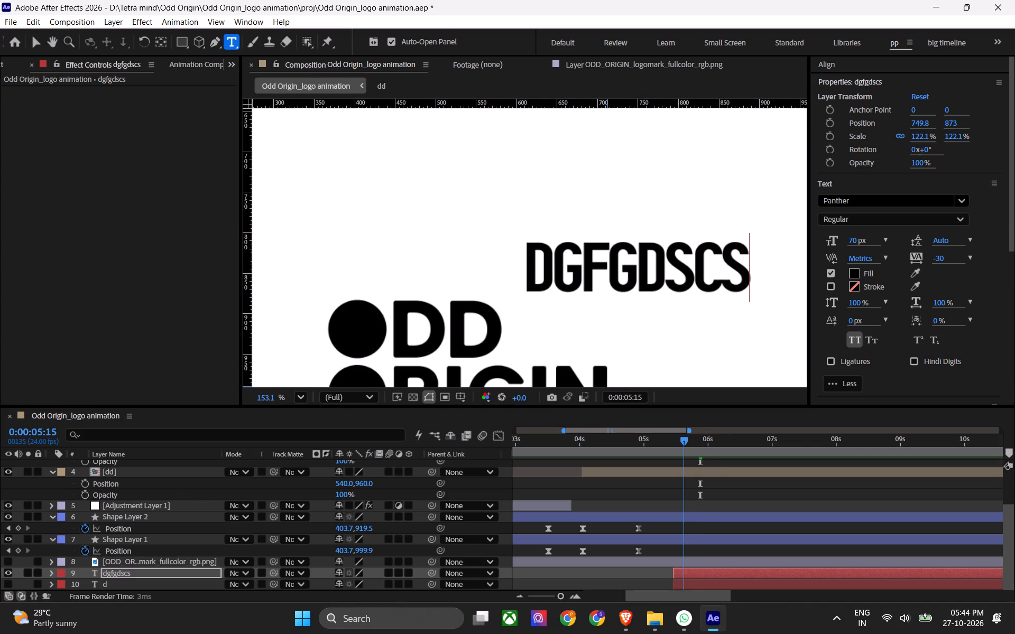
click(707, 558)
click(701, 574)
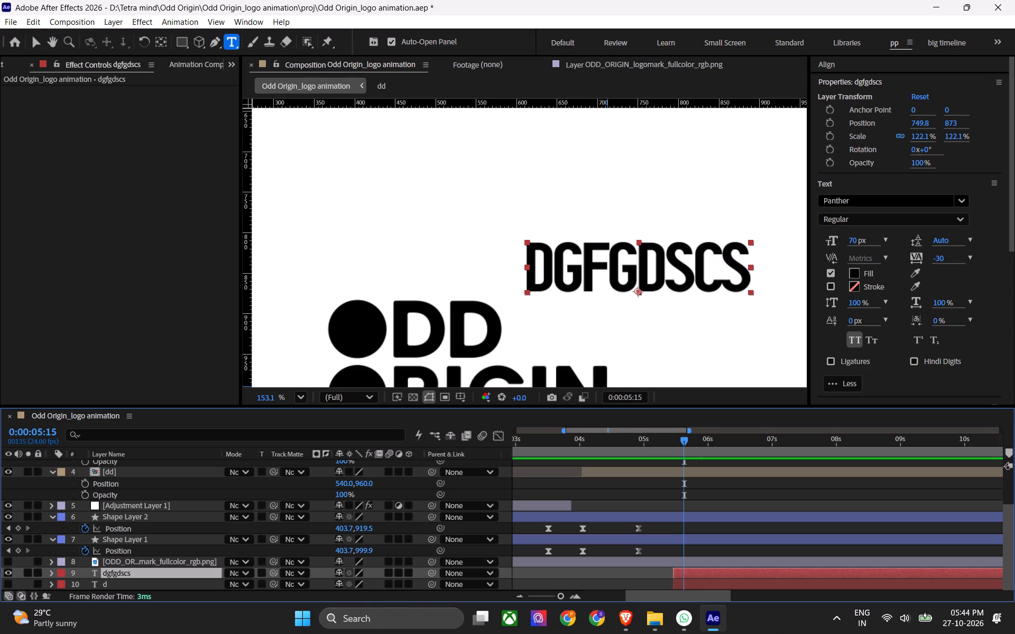
key(ctrl+space)
key(super+space)
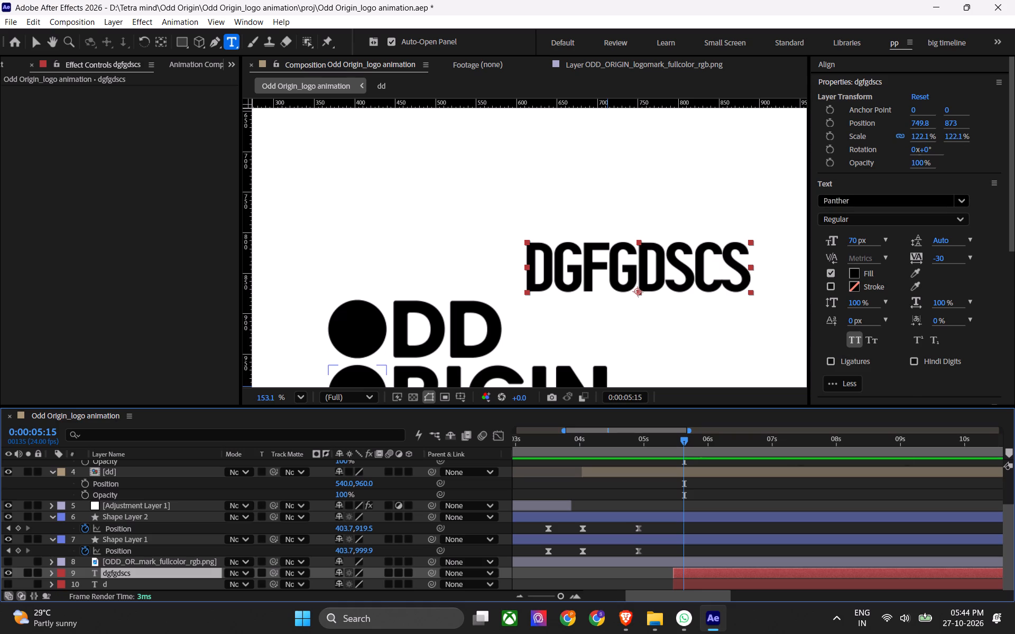
click(703, 572)
key(ctrl+space)
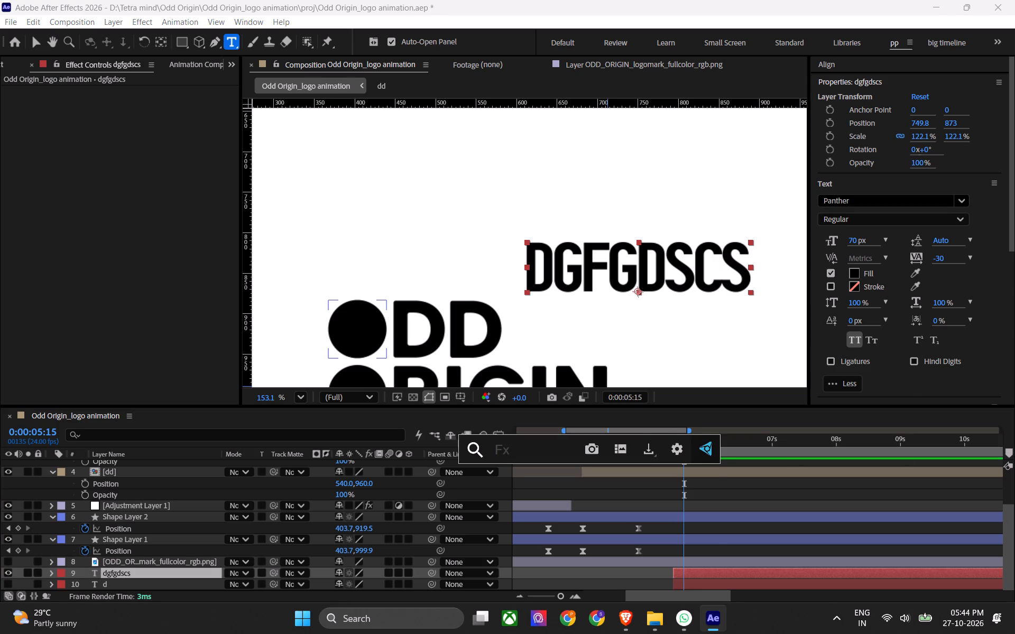
text(slow a)
key(BackSpace)
key(f)
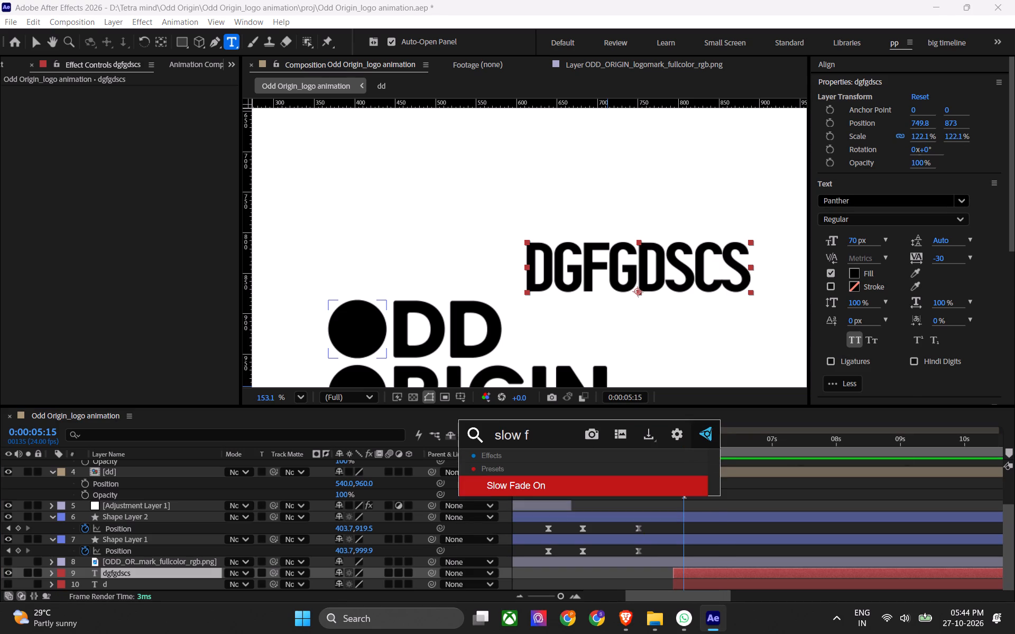
key(Return)
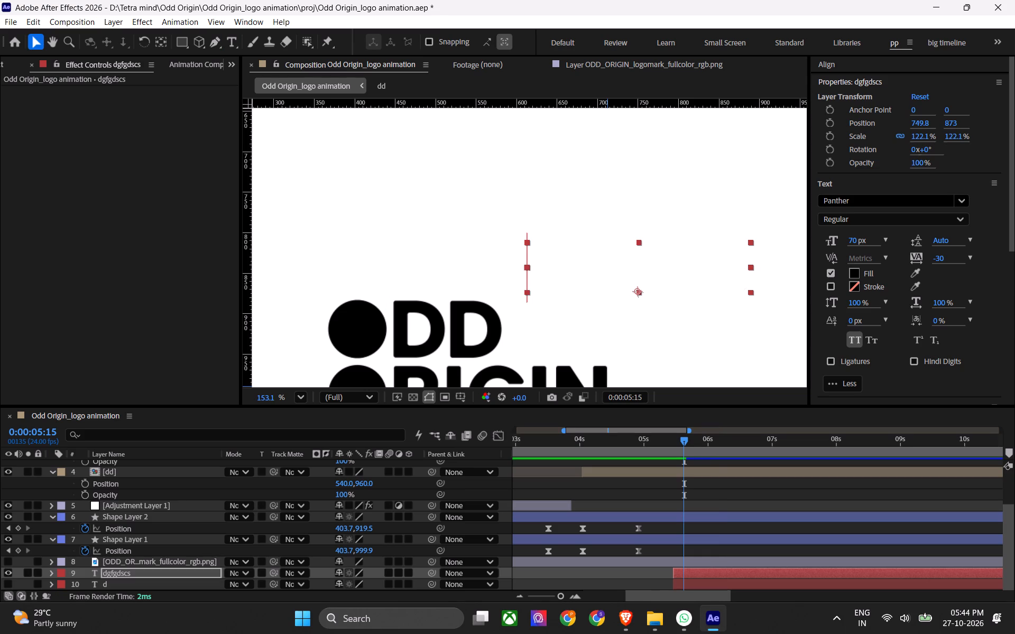
drag(689, 444, 784, 459)
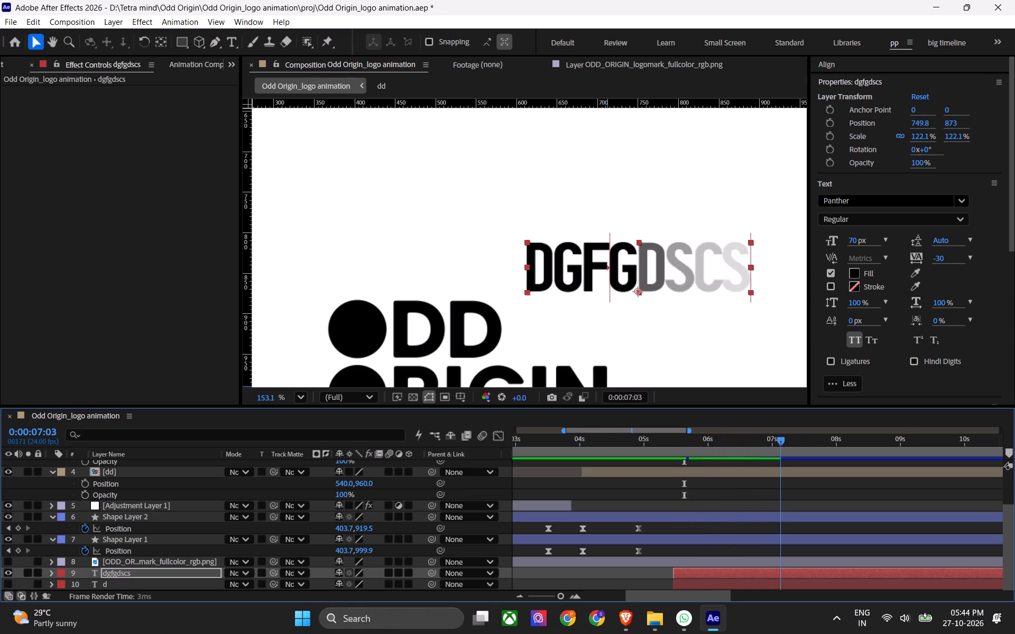
drag(784, 459, 795, 466)
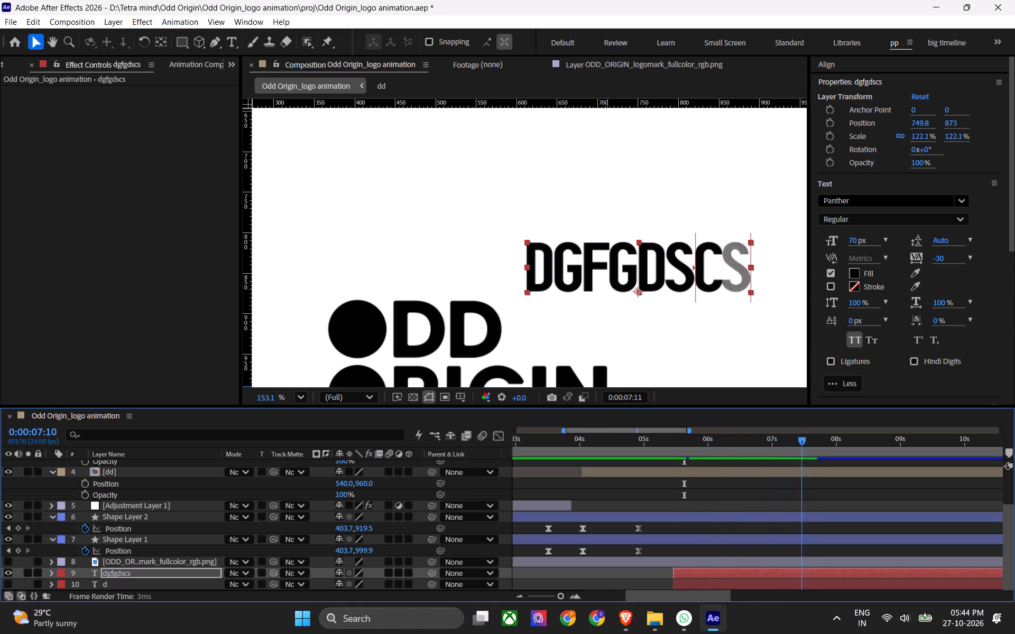
drag(795, 466, 683, 471)
scroll(703, 546, down, 1)
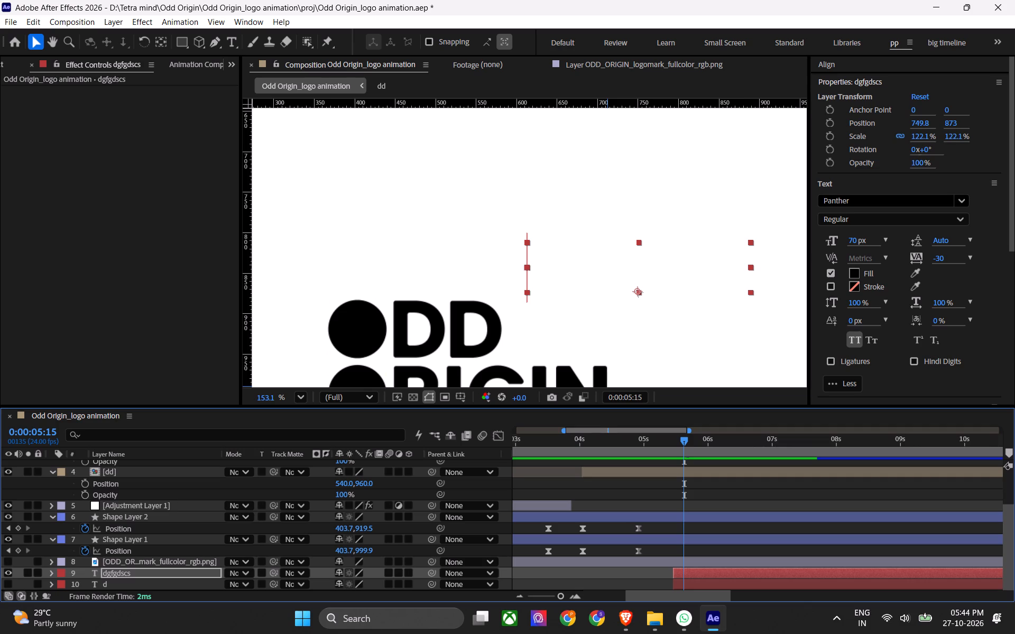
Reveal the dgfgdscs layer's animated Range Selector properties and scrub between 0:00:05:15 and 0:00:07:12 to examine the fade.
click(687, 576)
key(u)
key(u)
scroll(702, 538, down, 3)
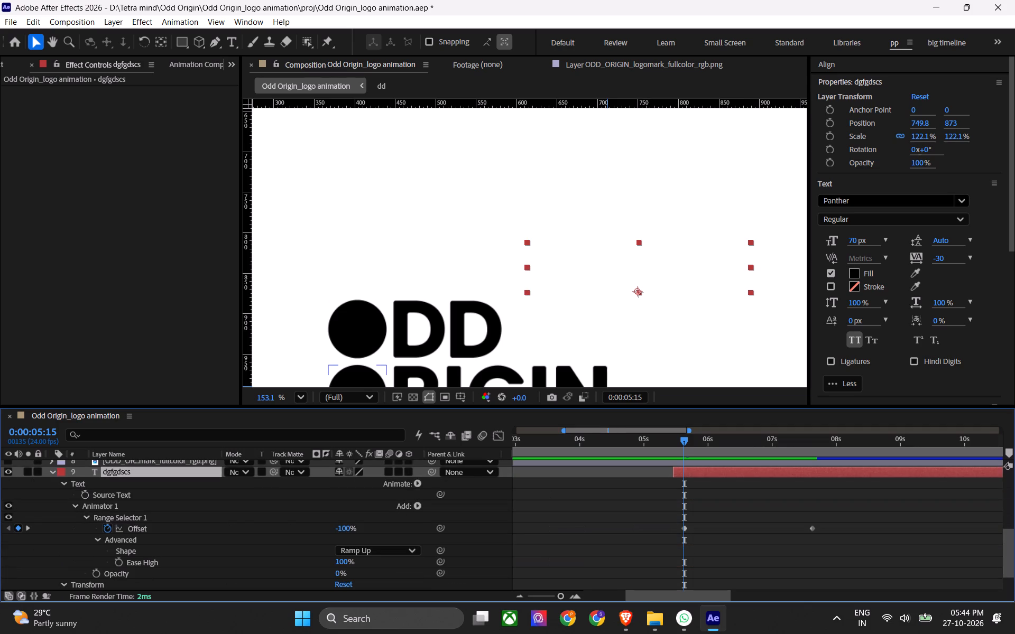
drag(684, 437, 685, 437)
drag(685, 437, 805, 447)
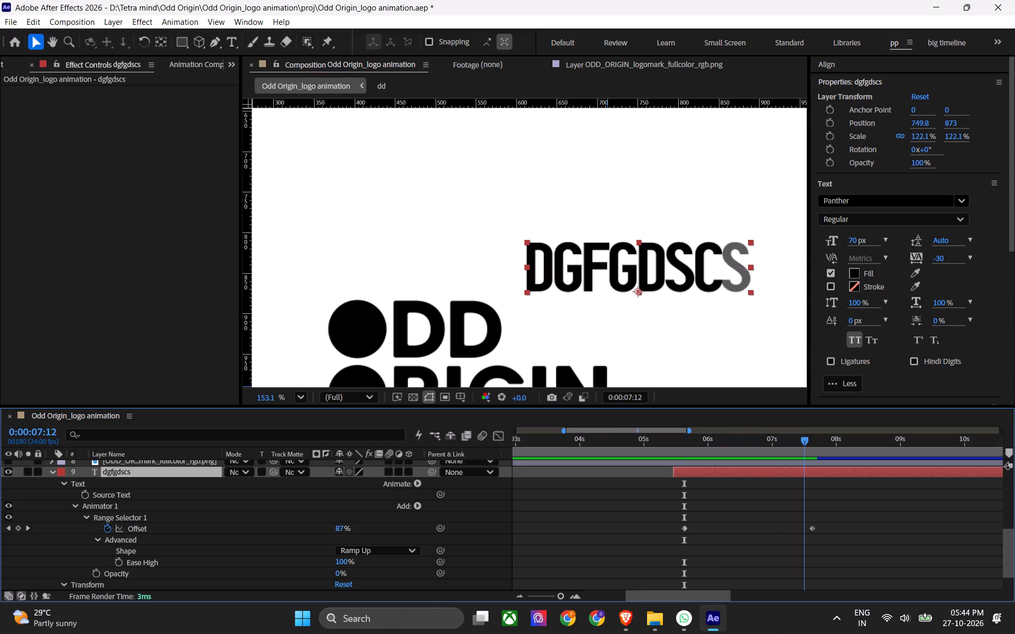
drag(805, 447, 699, 454)
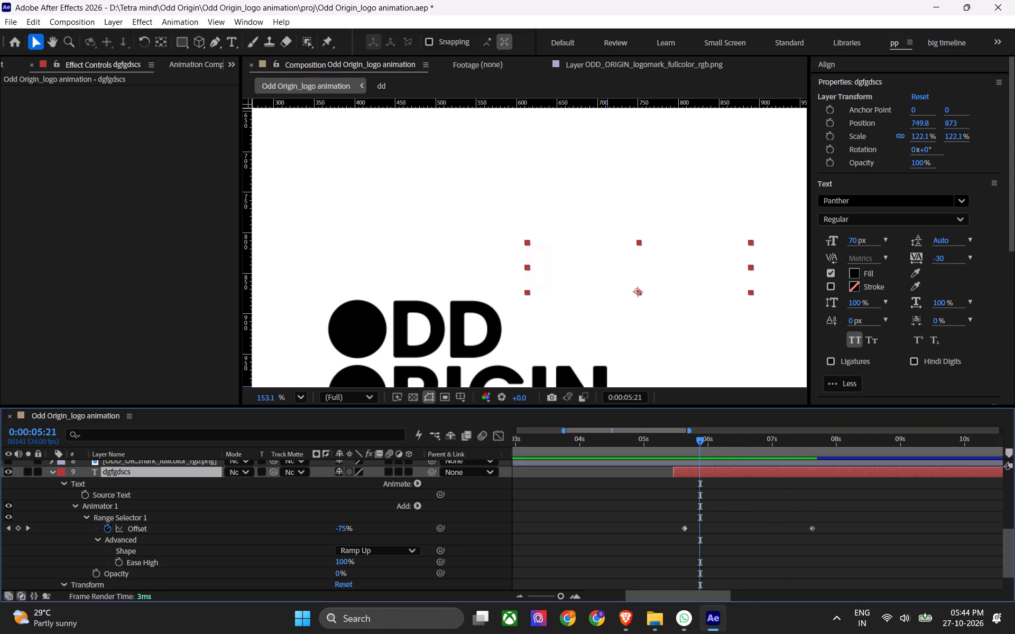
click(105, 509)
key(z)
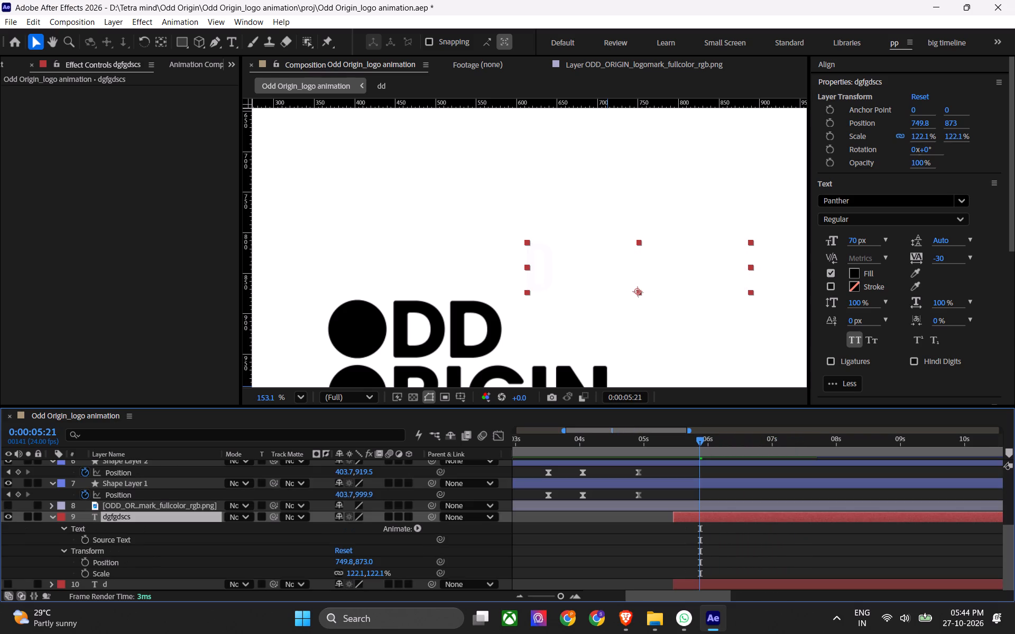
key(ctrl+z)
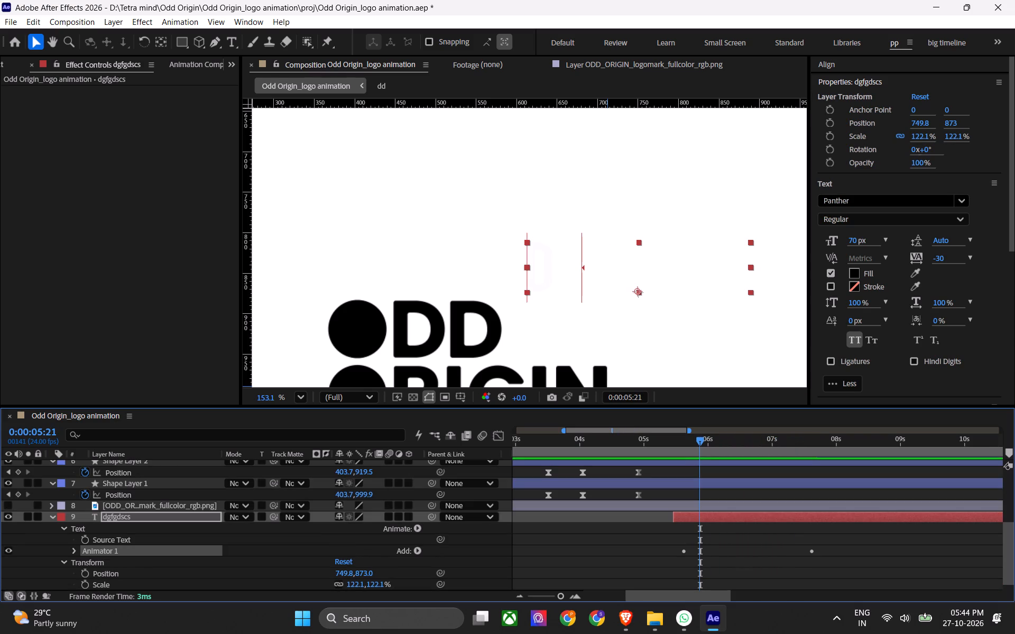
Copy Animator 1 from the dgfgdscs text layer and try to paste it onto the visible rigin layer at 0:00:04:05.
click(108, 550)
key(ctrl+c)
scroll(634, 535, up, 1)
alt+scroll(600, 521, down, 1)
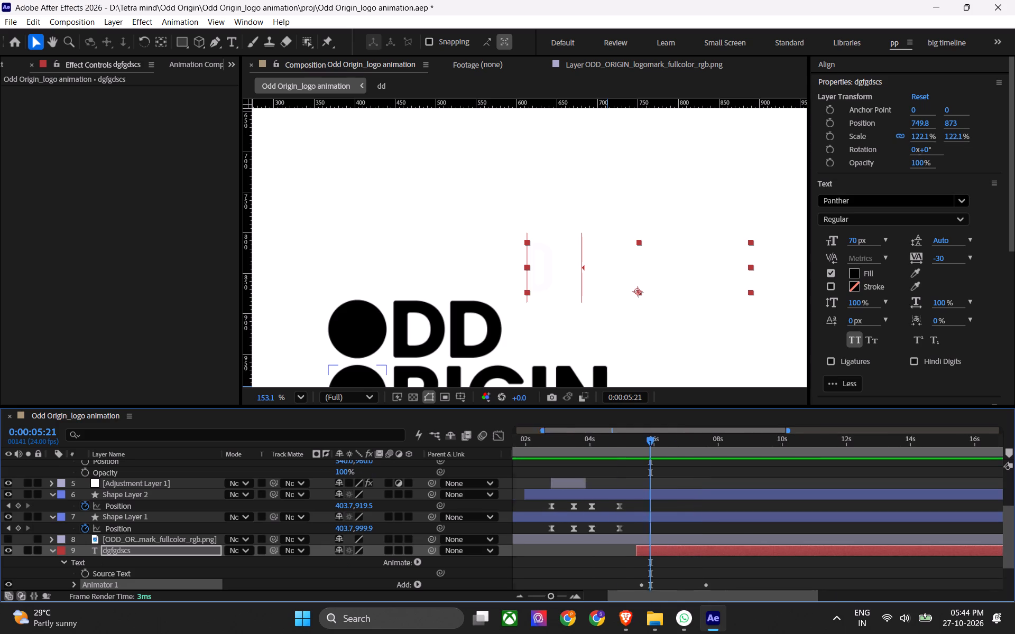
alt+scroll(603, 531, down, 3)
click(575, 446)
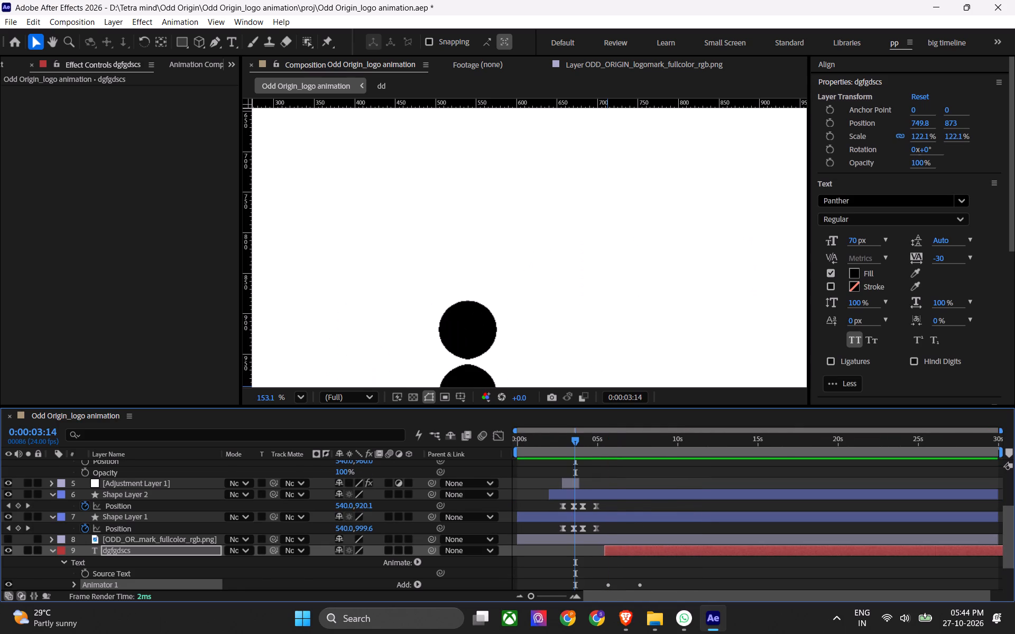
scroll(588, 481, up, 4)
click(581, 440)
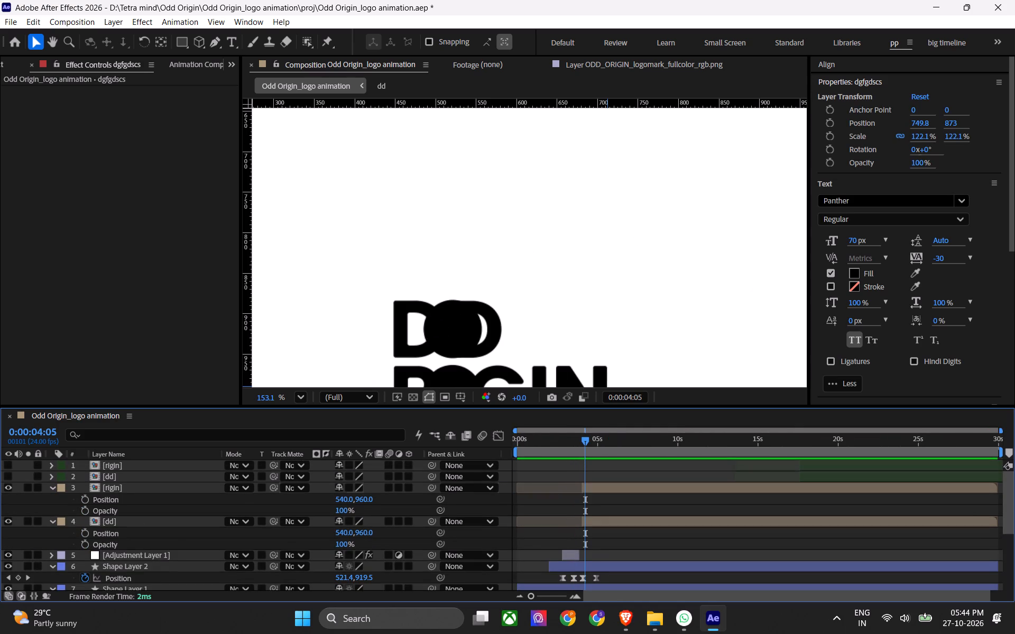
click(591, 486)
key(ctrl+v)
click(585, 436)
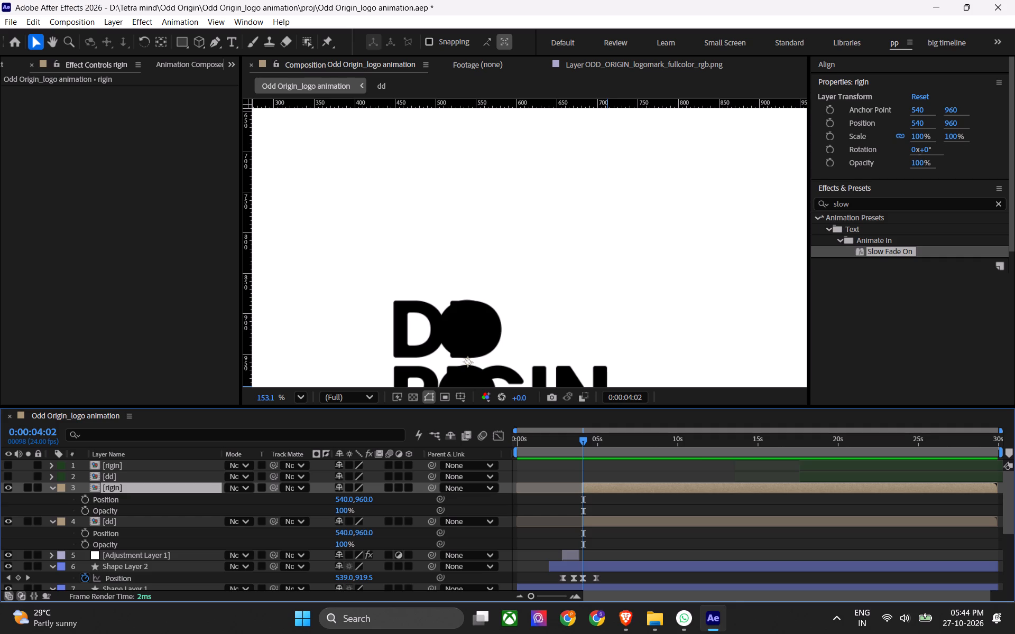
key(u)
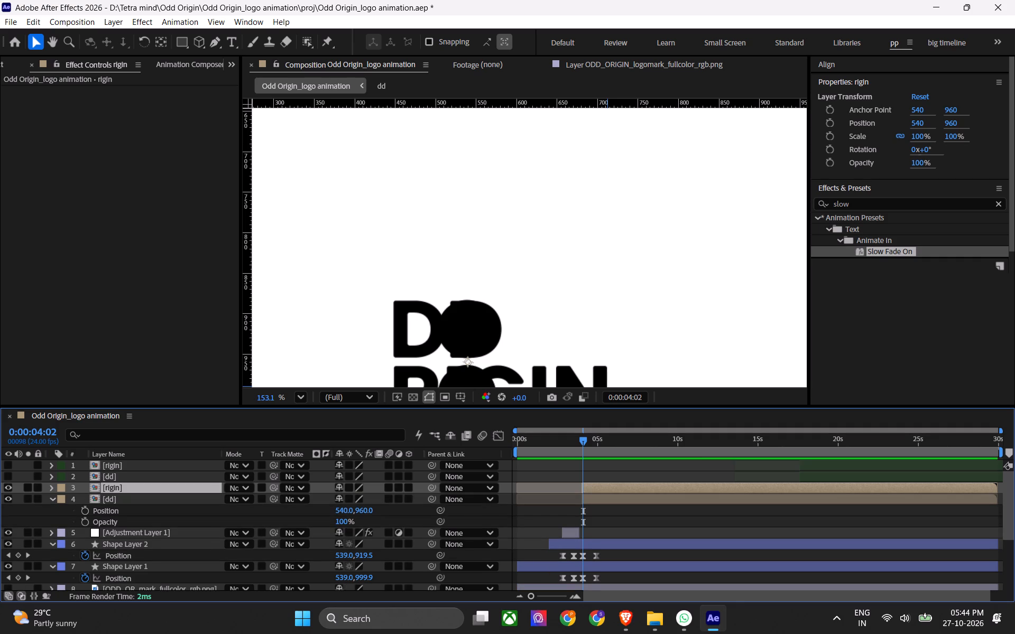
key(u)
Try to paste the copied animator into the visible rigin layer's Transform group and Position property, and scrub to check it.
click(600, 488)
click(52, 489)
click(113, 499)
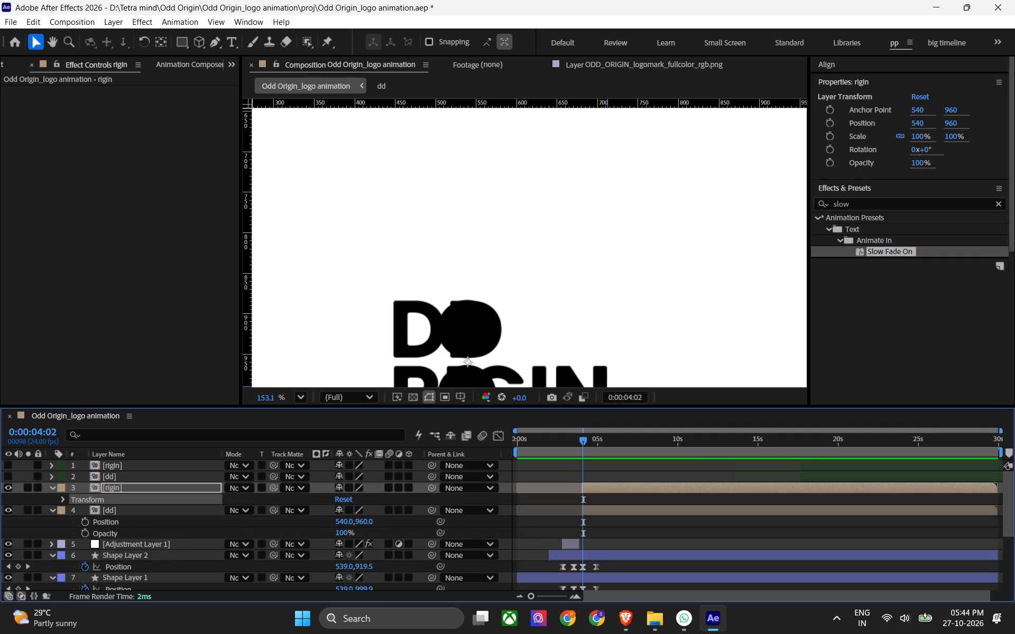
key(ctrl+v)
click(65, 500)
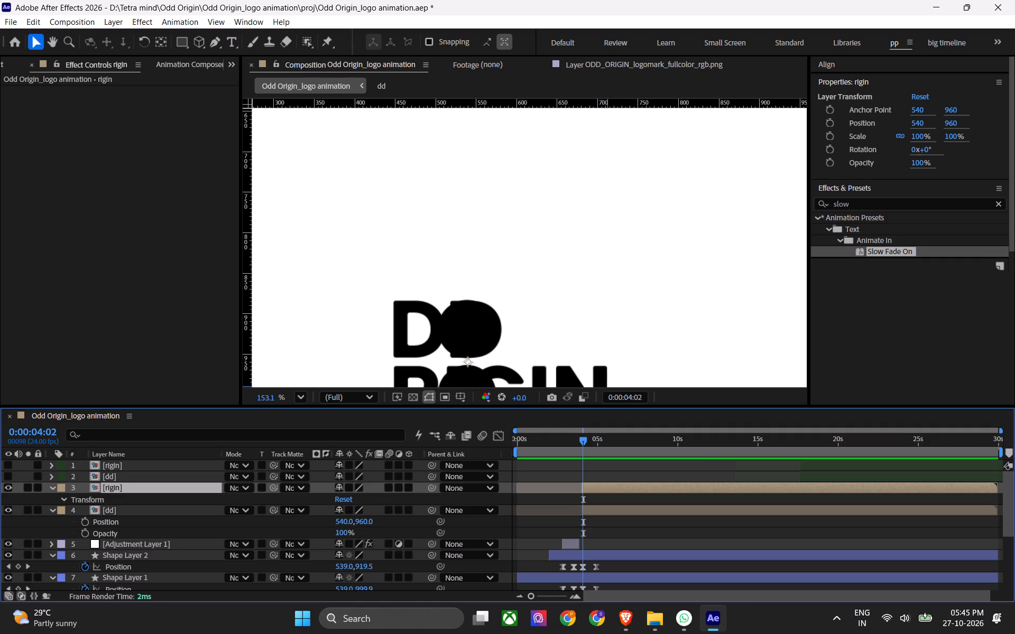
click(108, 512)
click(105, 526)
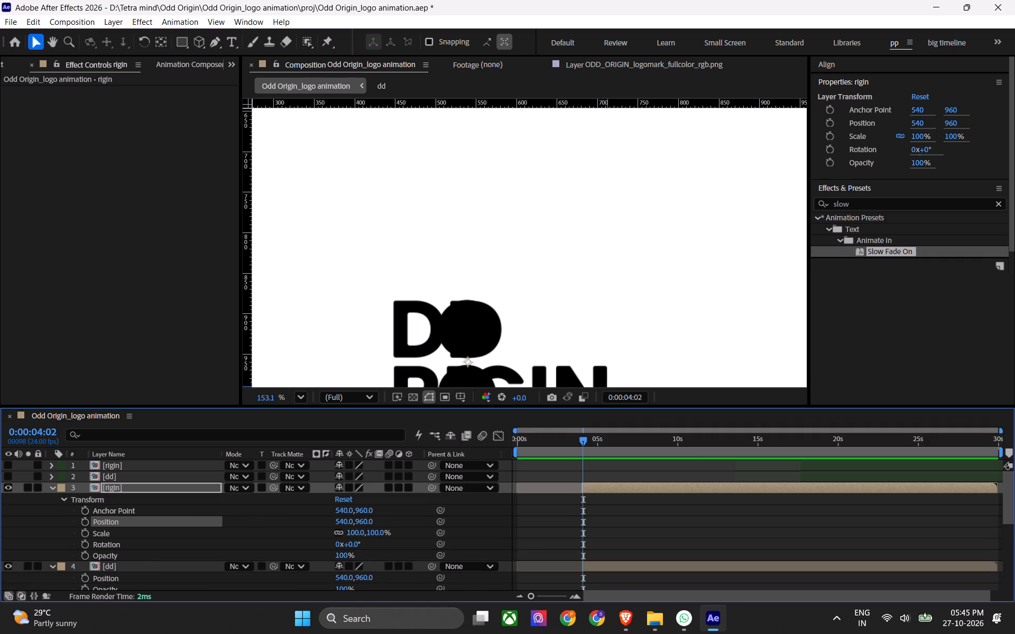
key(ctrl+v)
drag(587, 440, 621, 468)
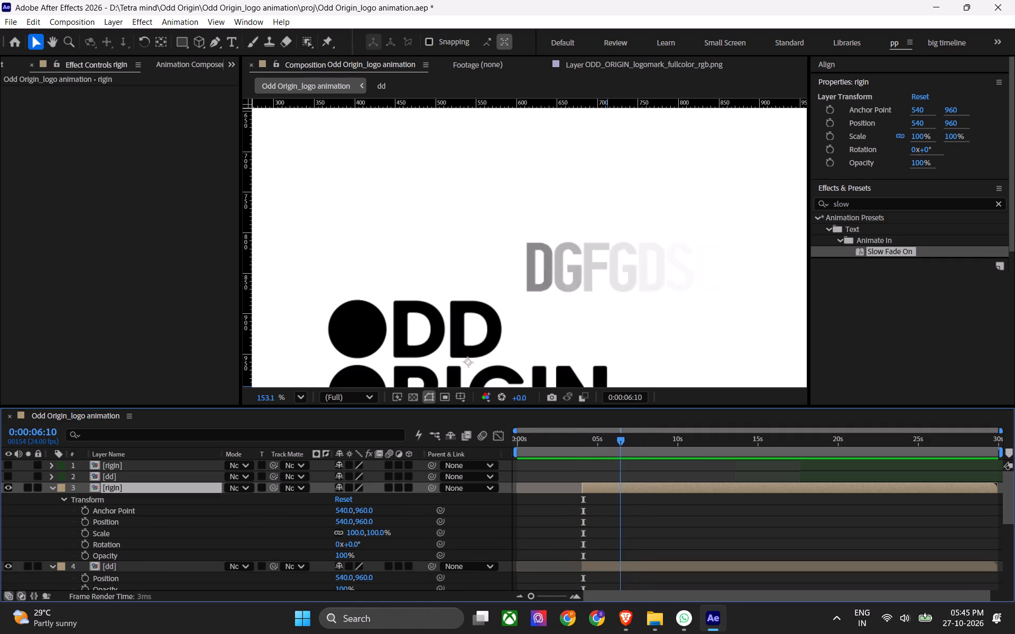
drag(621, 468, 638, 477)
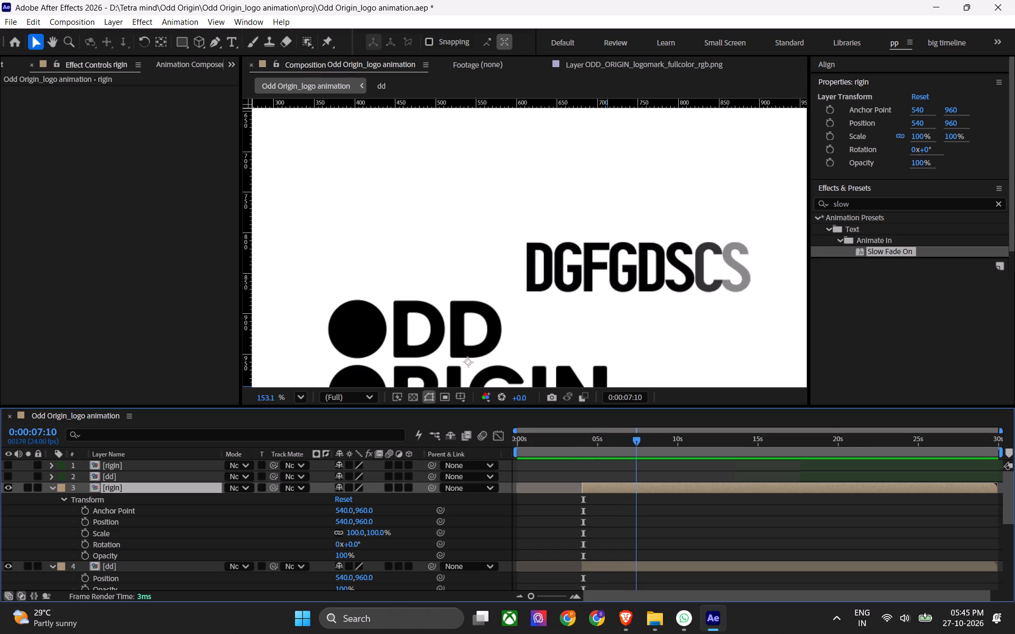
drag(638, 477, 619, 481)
Expand Range Selector 1 and its Advanced settings on the dgfgdscs layer to examine how the letter fade is built.
scroll(612, 501, down, 5)
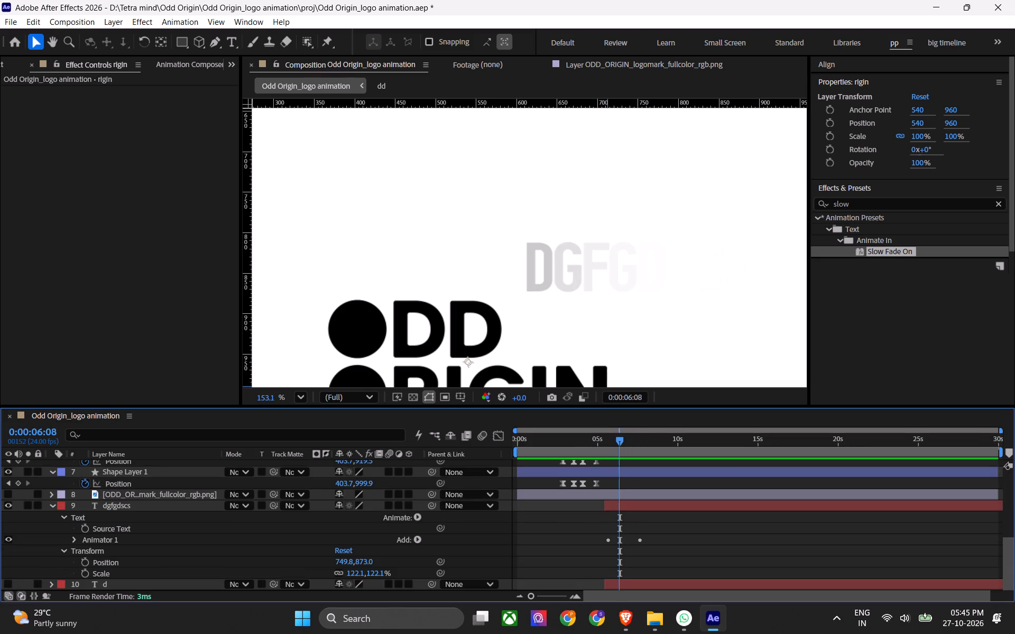
click(623, 510)
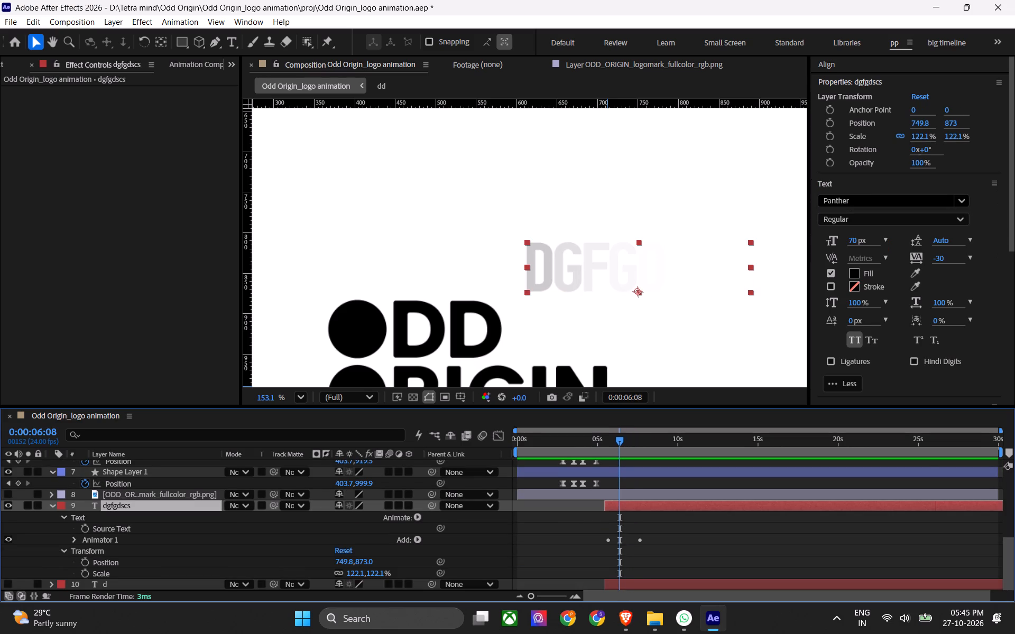
key(u)
scroll(627, 546, down, 3)
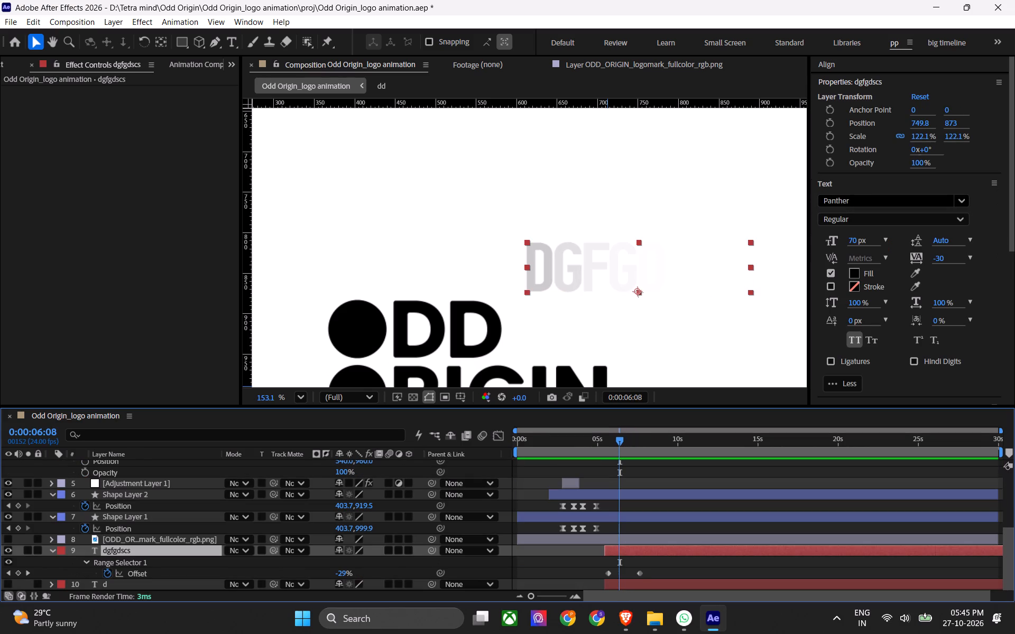
scroll(624, 563, down, 1)
click(630, 553)
click(87, 563)
click(84, 572)
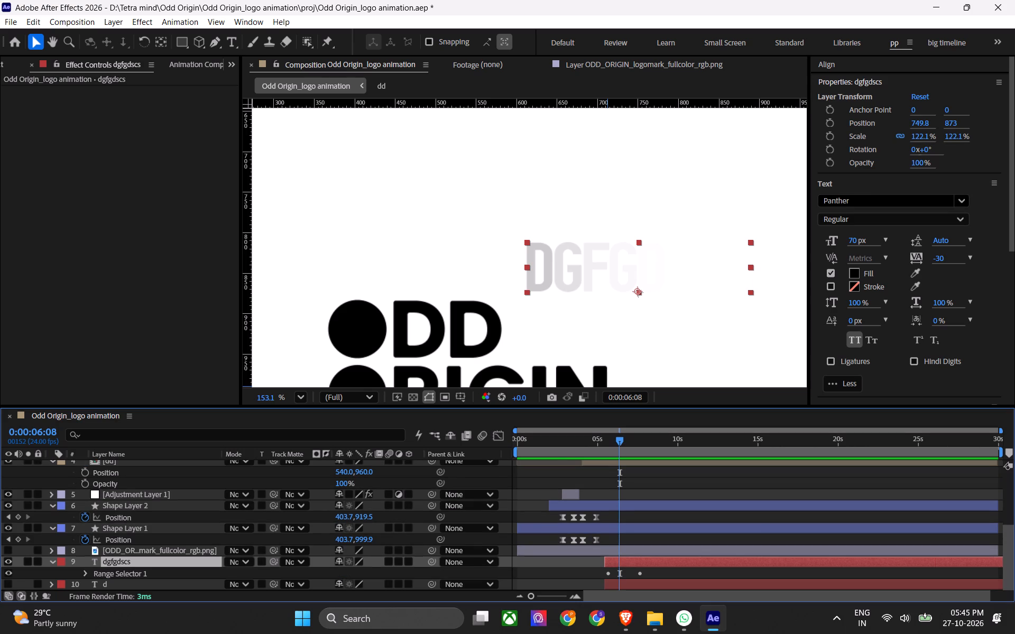
scroll(84, 572, down, 4)
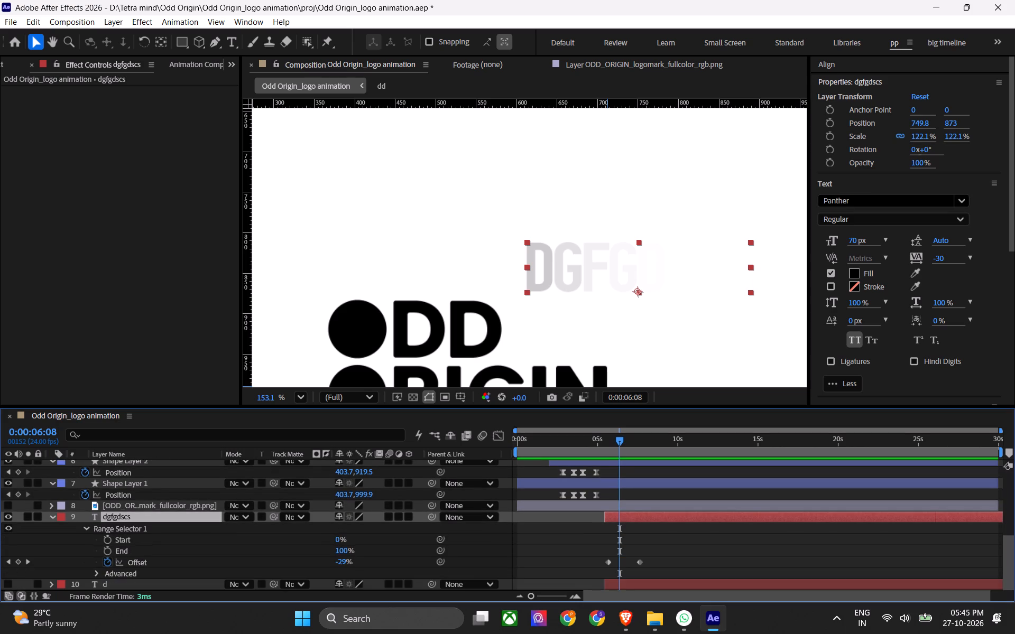
click(97, 572)
scroll(93, 566, down, 2)
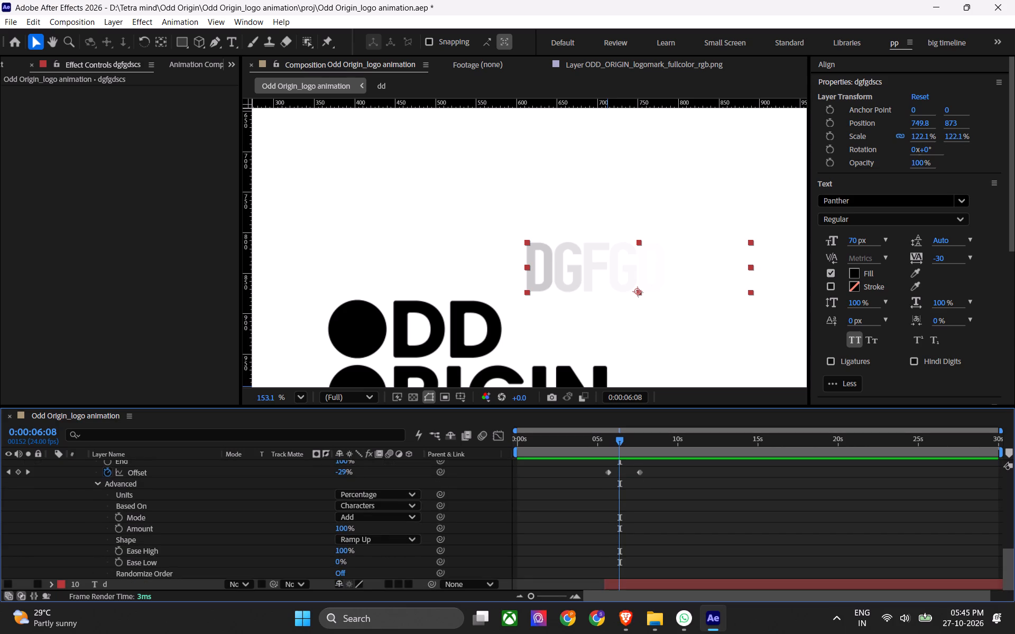
Scrub back and forth between 0:00:05:21 and 0:00:07:05 to study the dgfgdscs fade against its Offset, and collapse Range Selector 1.
drag(618, 439, 629, 444)
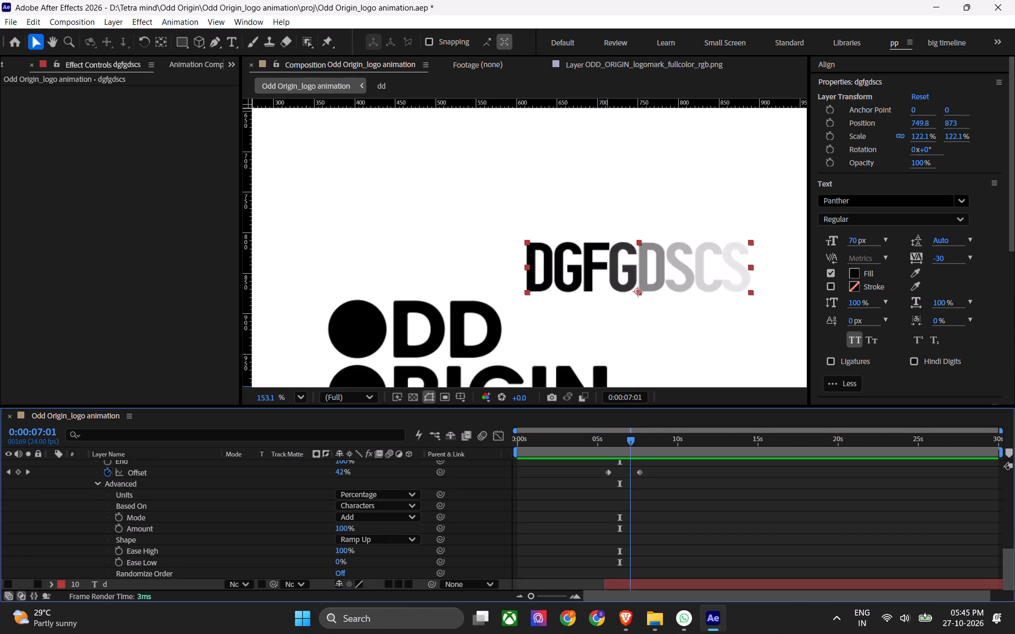
drag(629, 444, 623, 445)
scroll(602, 504, up, 1)
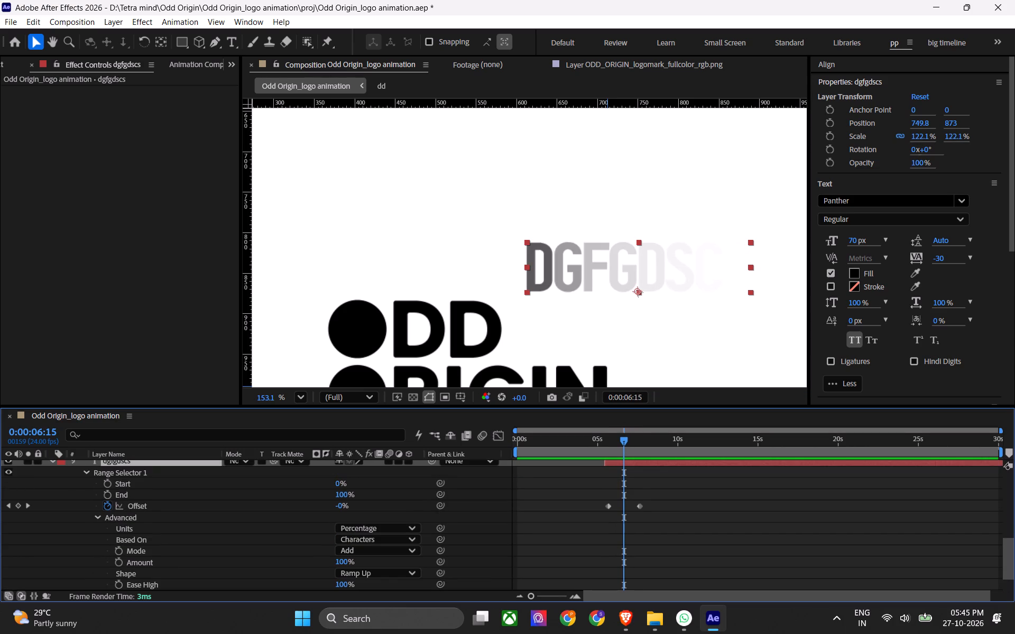
drag(622, 441, 625, 447)
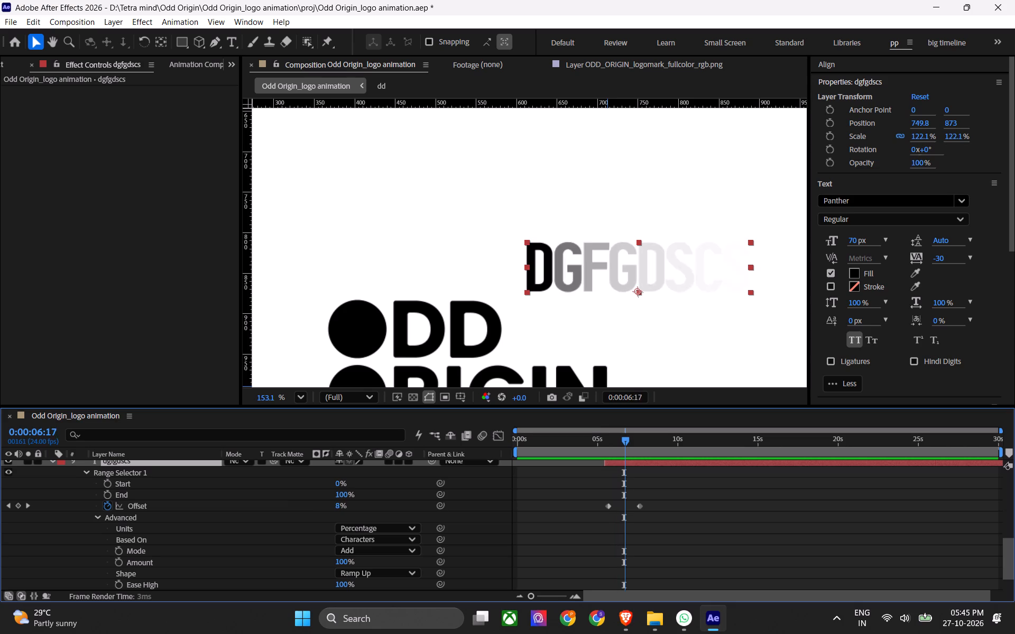
drag(625, 447, 624, 449)
click(618, 483)
click(617, 465)
drag(625, 444, 619, 445)
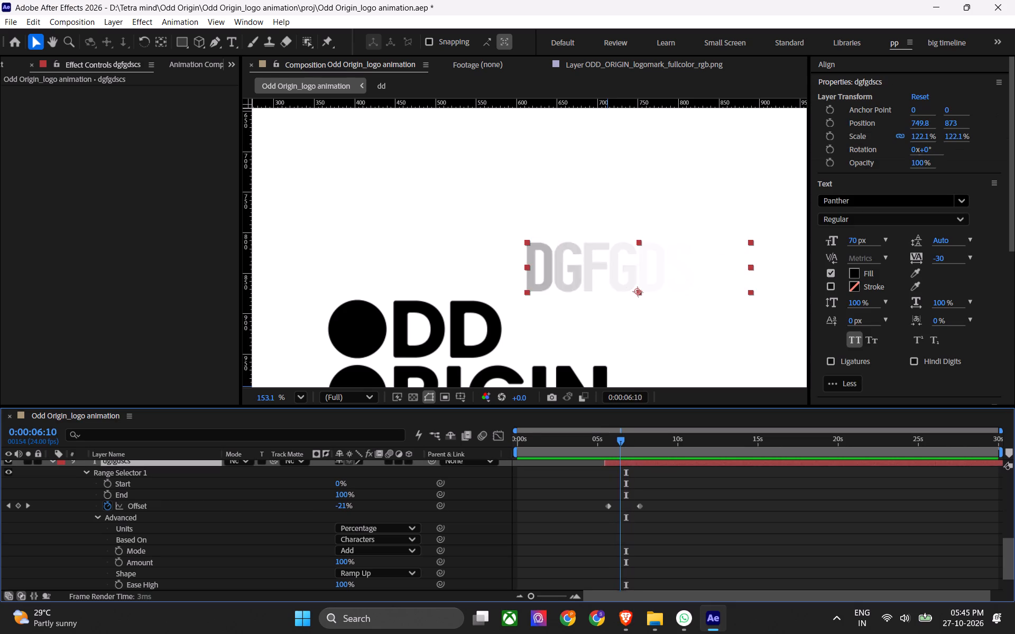
drag(619, 445, 622, 446)
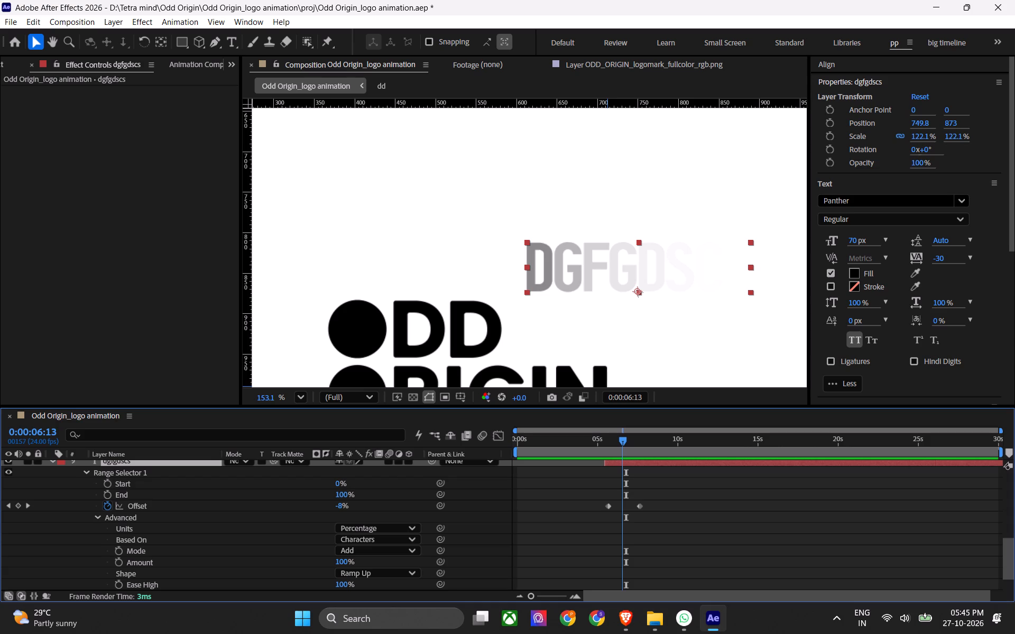
drag(622, 446, 611, 450)
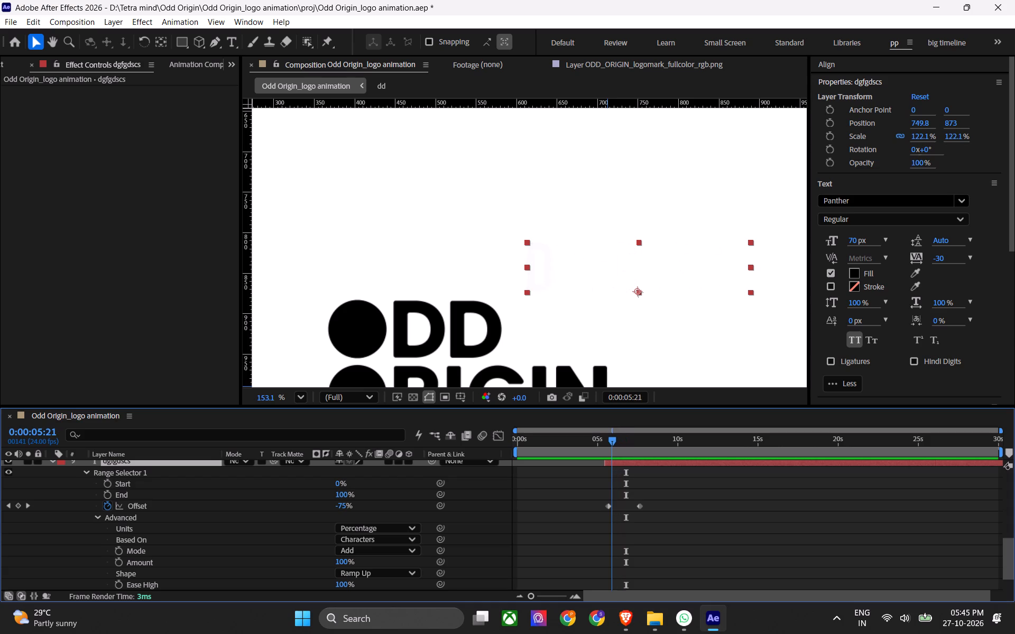
drag(611, 450, 626, 452)
scroll(601, 478, up, 1)
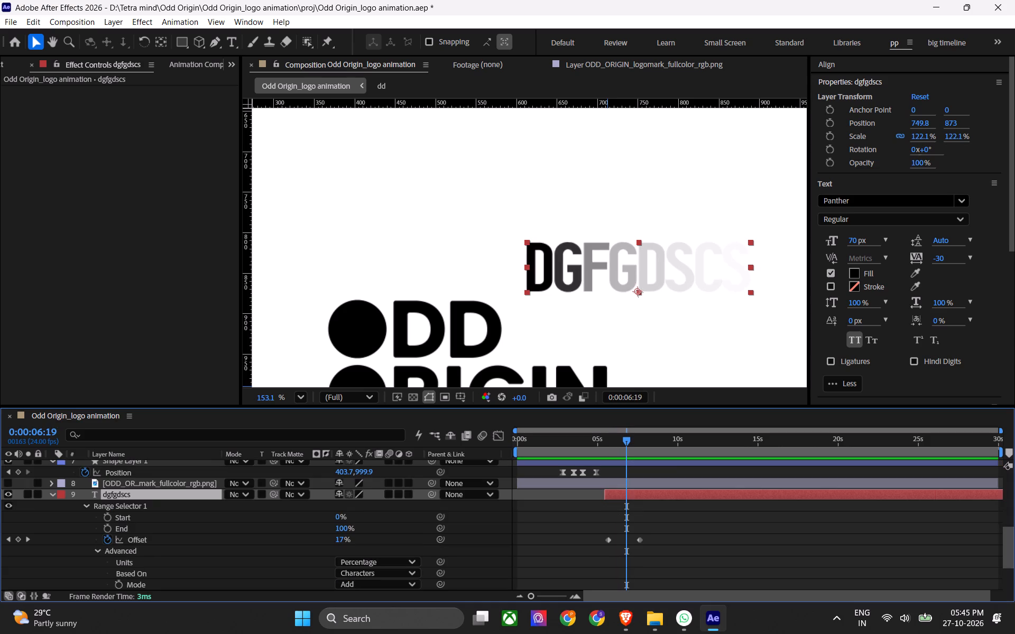
drag(633, 441, 617, 446)
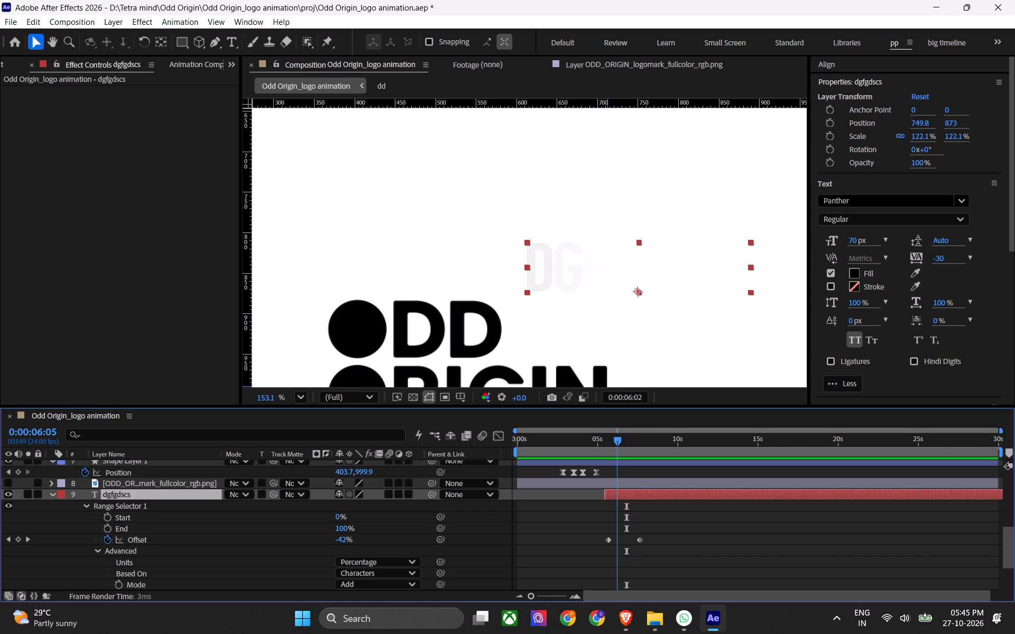
drag(617, 446, 629, 448)
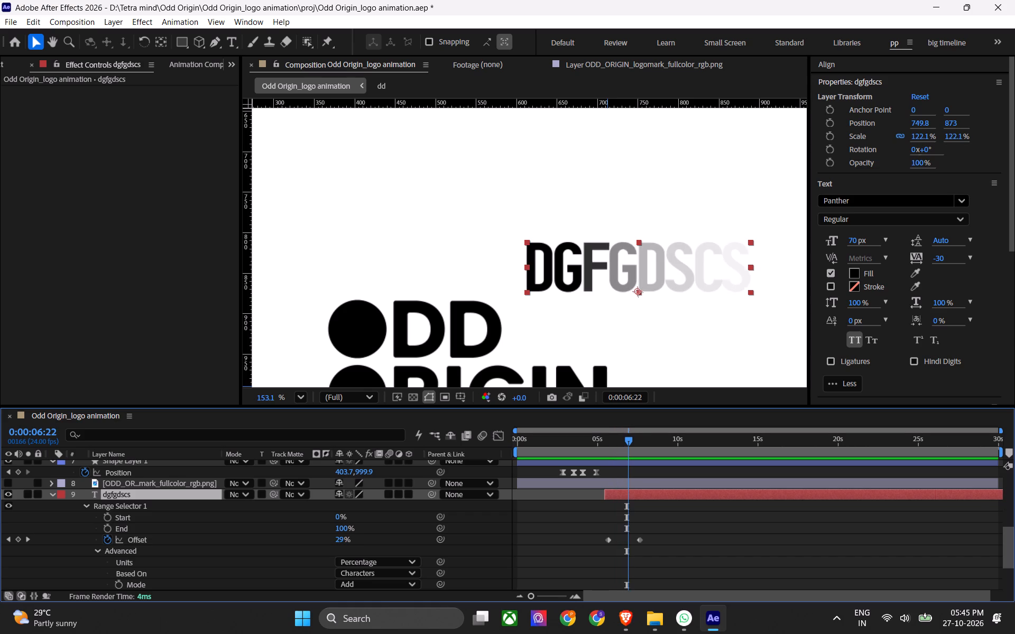
drag(629, 448, 633, 448)
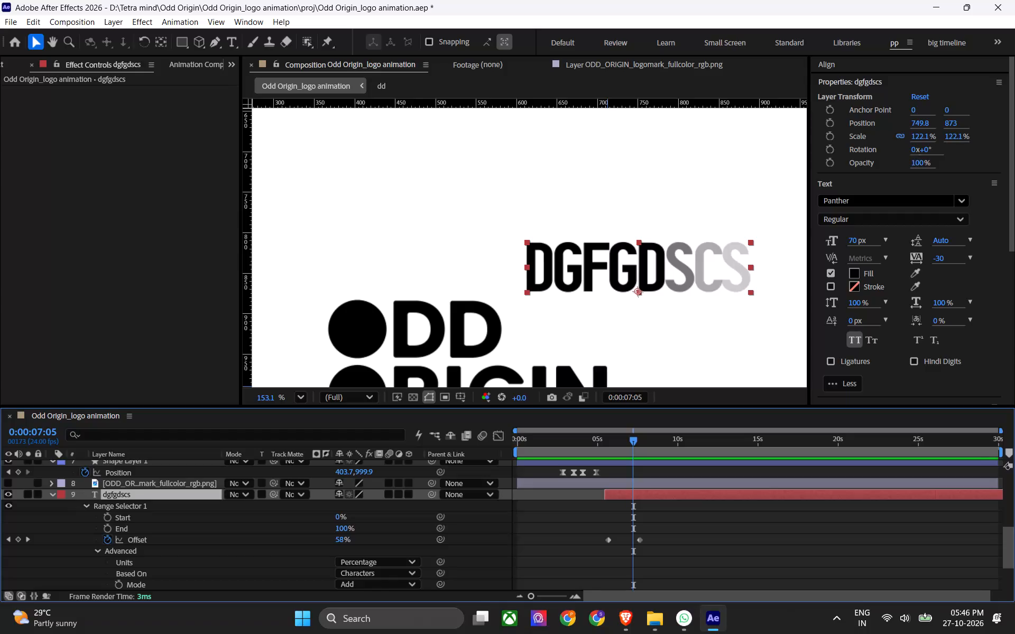
click(84, 507)
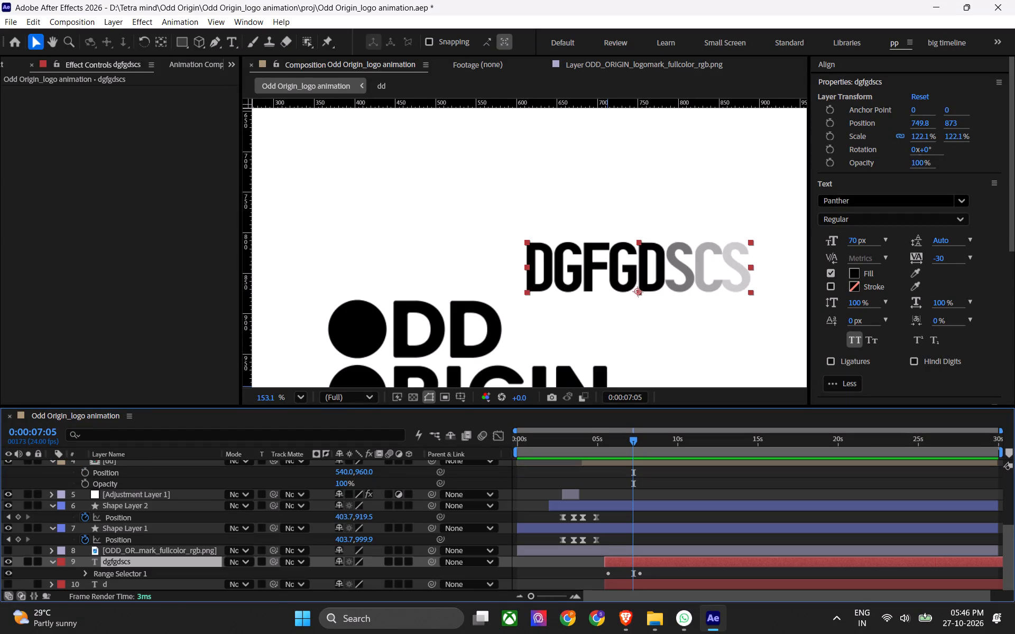
click(679, 565)
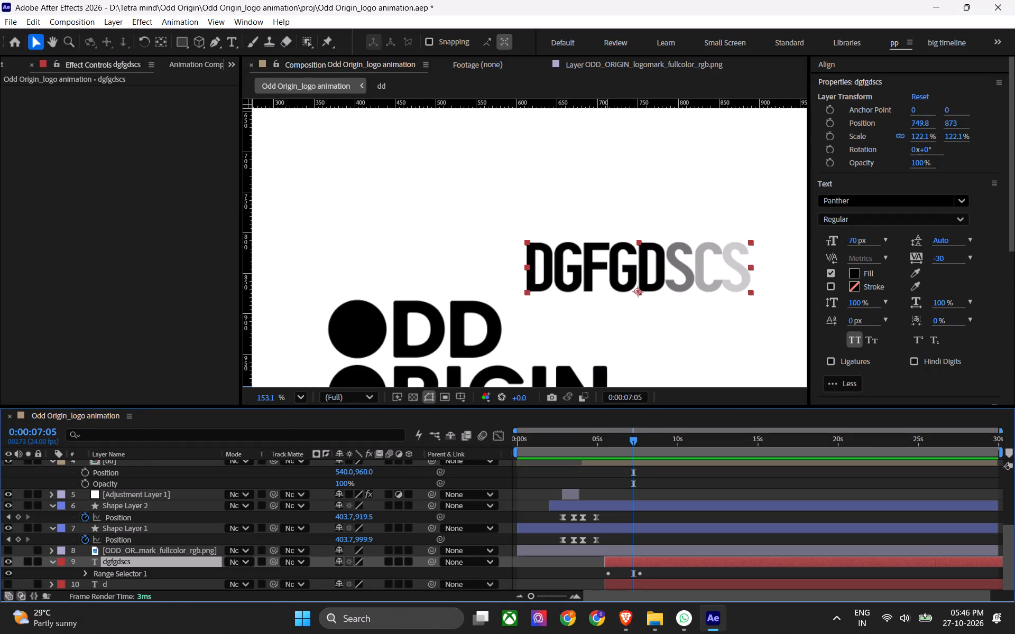
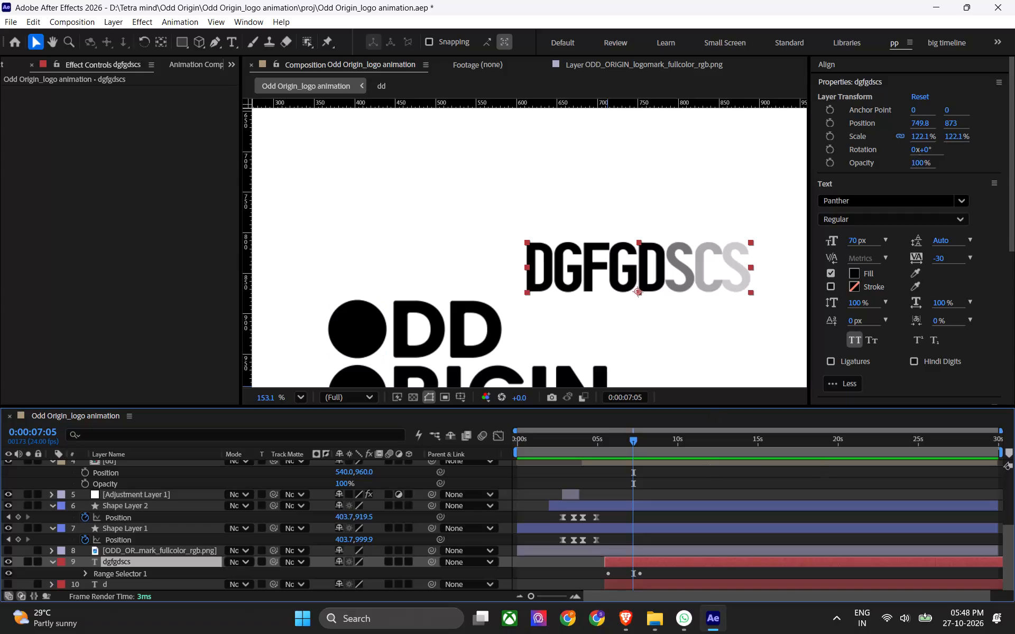
Hide the dgfgdscs test text layer.
click(660, 566)
key(shift+e)
Scrub back to 0:00:03:22 and collapse the visible rigin layer's expanded Transform properties.
drag(635, 443, 582, 454)
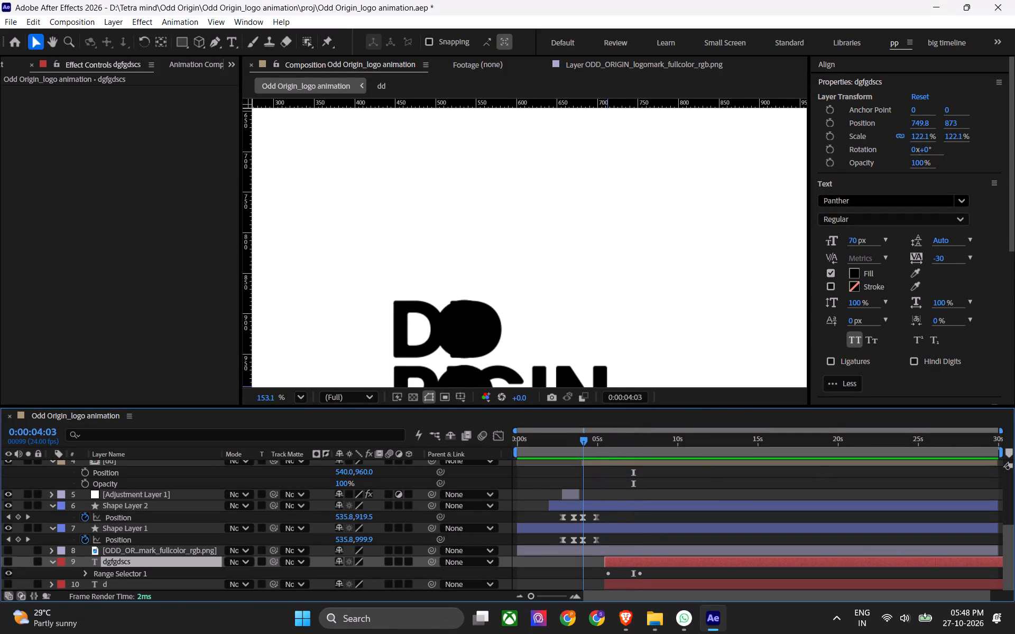
drag(582, 454, 582, 461)
scroll(609, 486, up, 2)
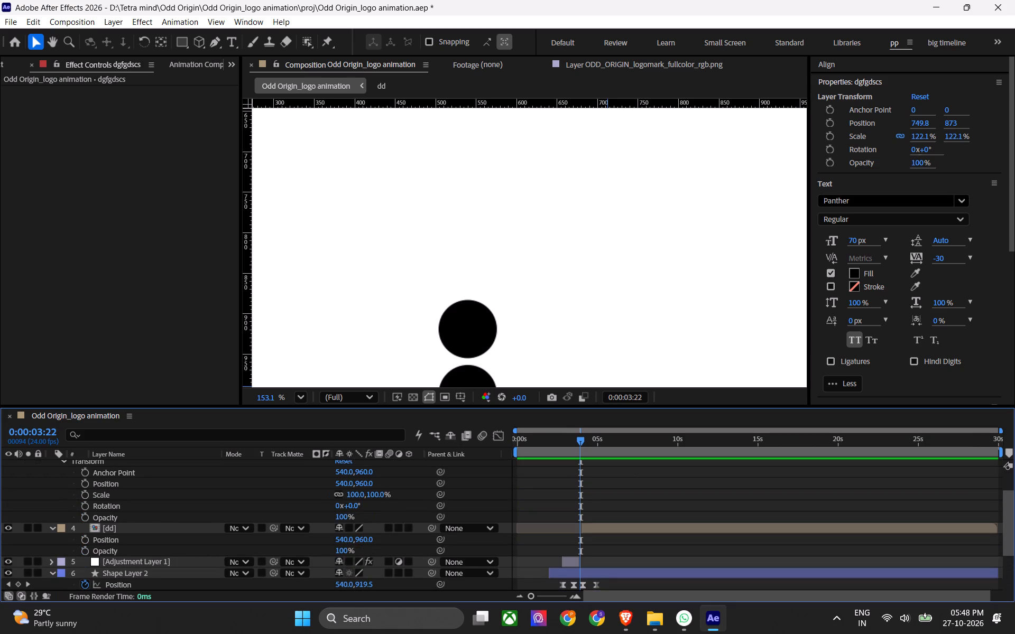
alt+scroll(627, 514, down, 6)
scroll(641, 500, up, 3)
alt+scroll(641, 501, down, 4)
ctrl+scroll(662, 508, down, 3)
ctrl+scroll(660, 499, up, 2)
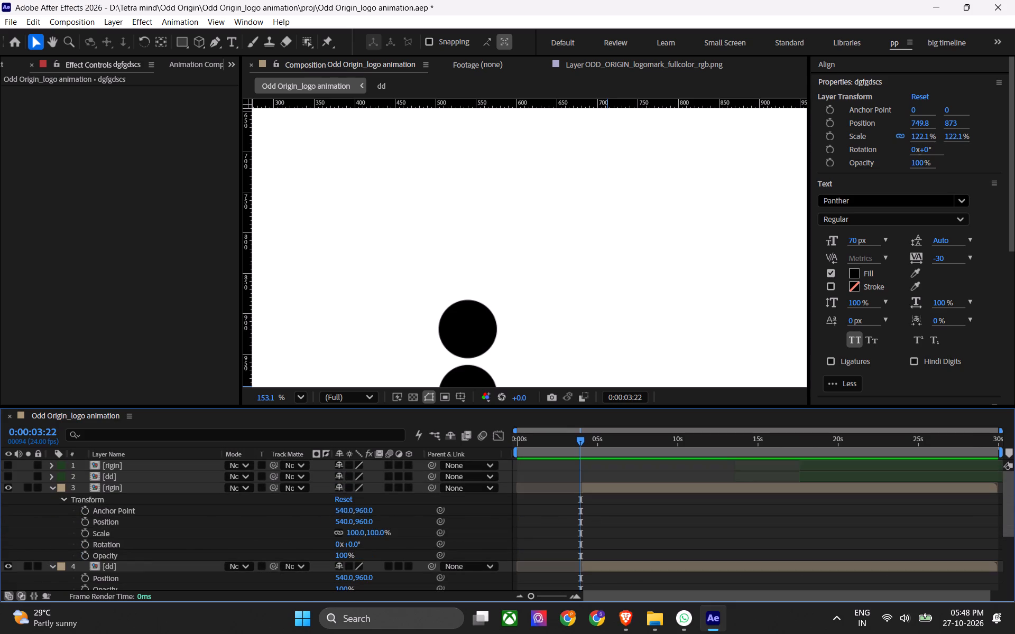
ctrl+scroll(660, 499, up, 3)
scroll(660, 499, up, 2)
click(650, 514)
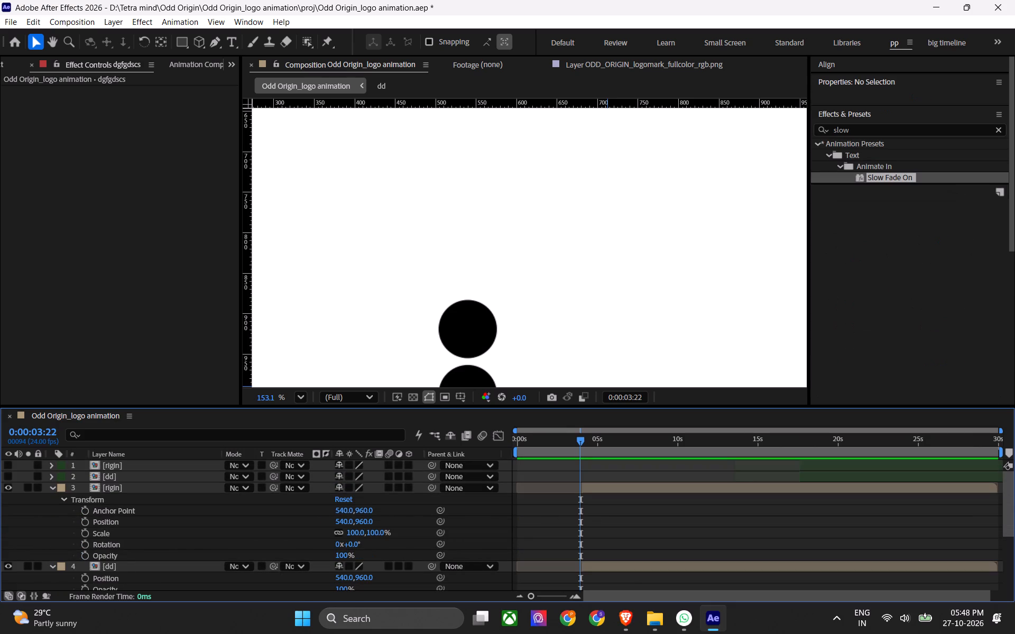
click(824, 474)
click(826, 468)
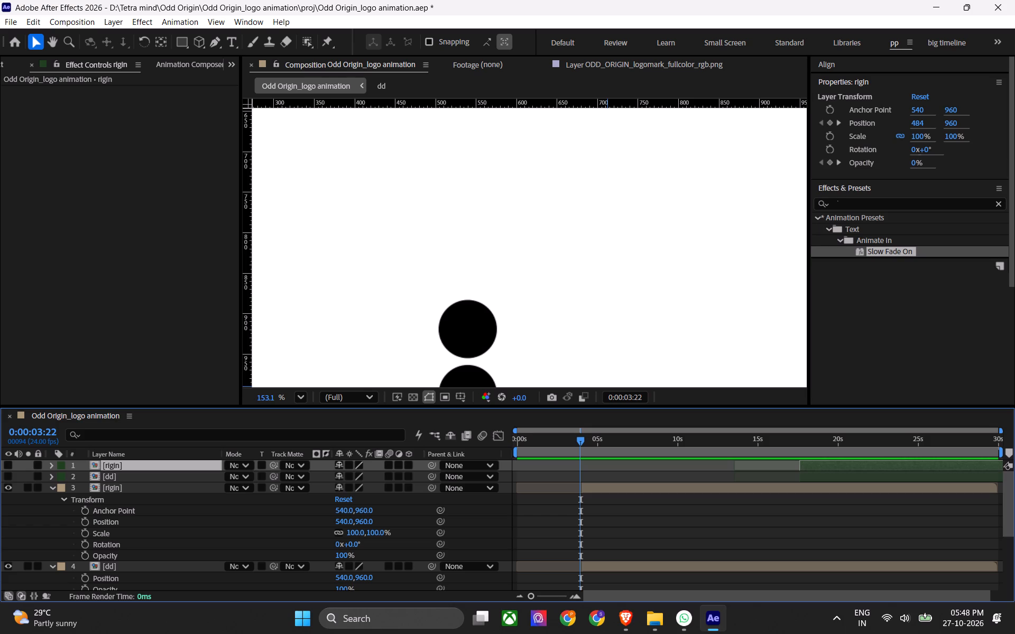
shift+click(823, 479)
click(593, 514)
click(606, 496)
click(614, 488)
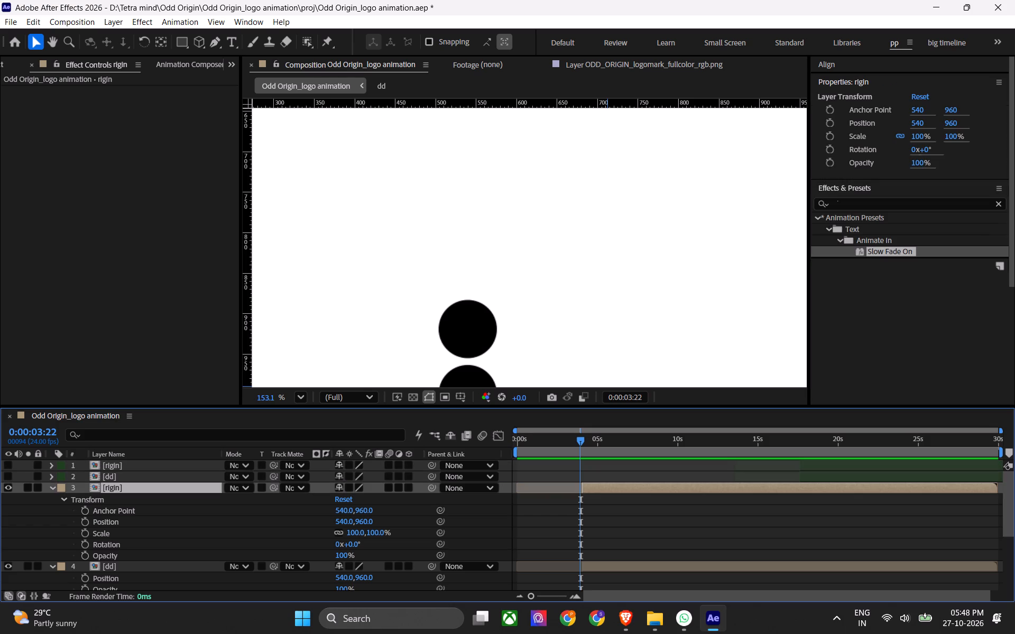
key(u)
click(607, 500)
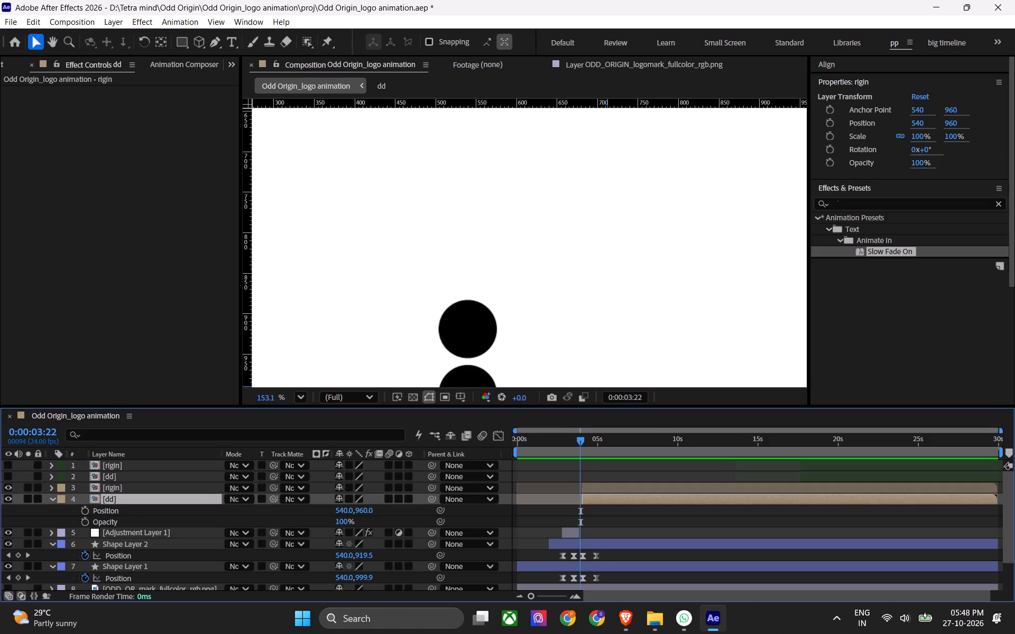
Shift the hidden rigin and dd backup layers, 1 and 2, earlier so they start at 0:00:04:01.
alt+scroll(592, 512, up, 2)
drag(543, 445, 550, 450)
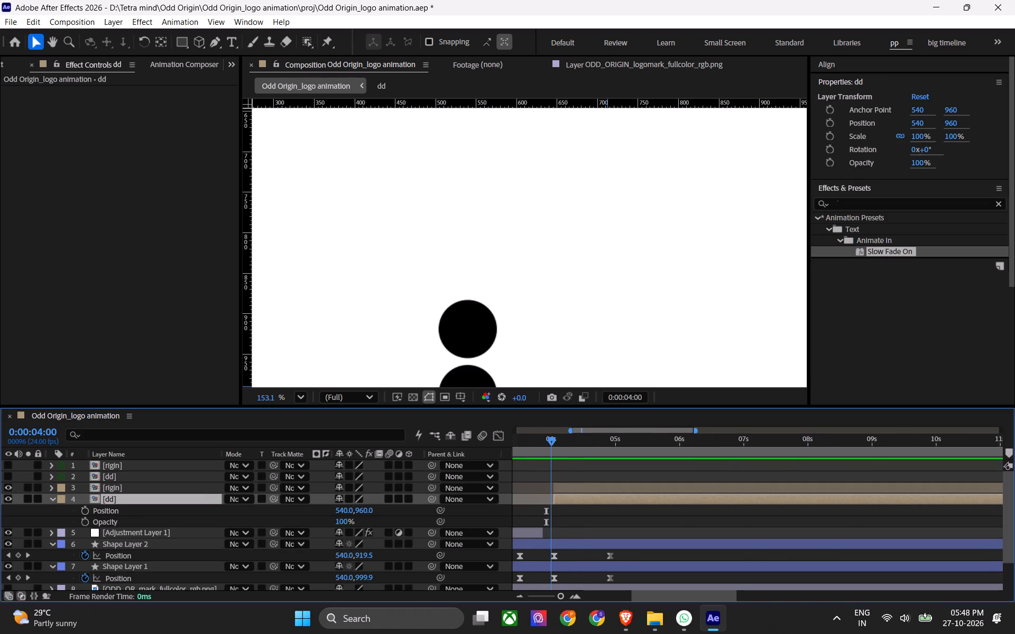
drag(550, 450, 552, 452)
scroll(645, 501, up, 4)
alt+scroll(660, 502, down, 1)
alt+scroll(819, 488, down, 2)
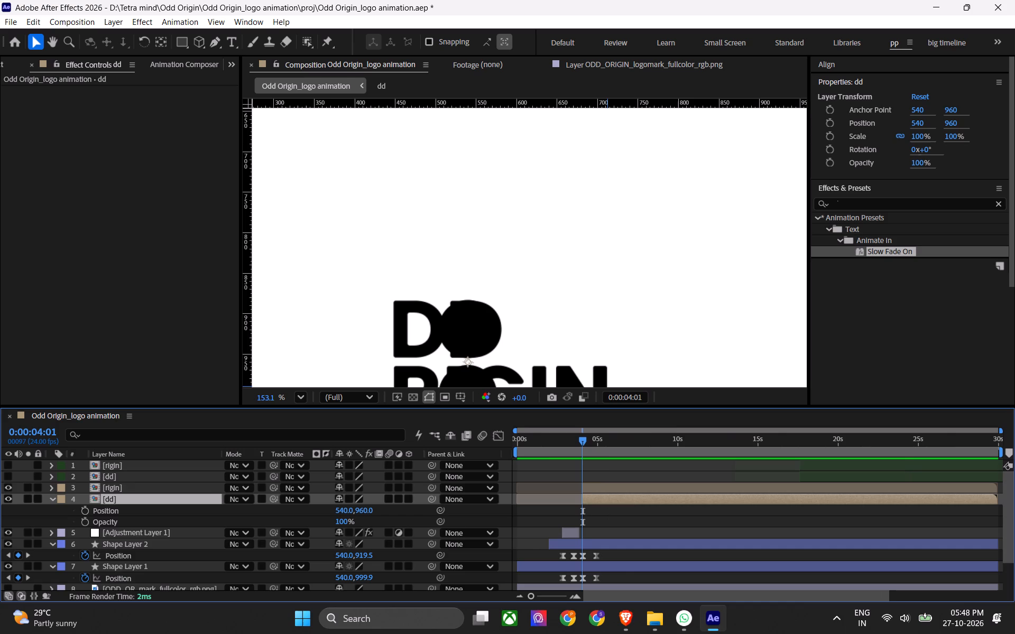
click(816, 474)
shift+click(818, 467)
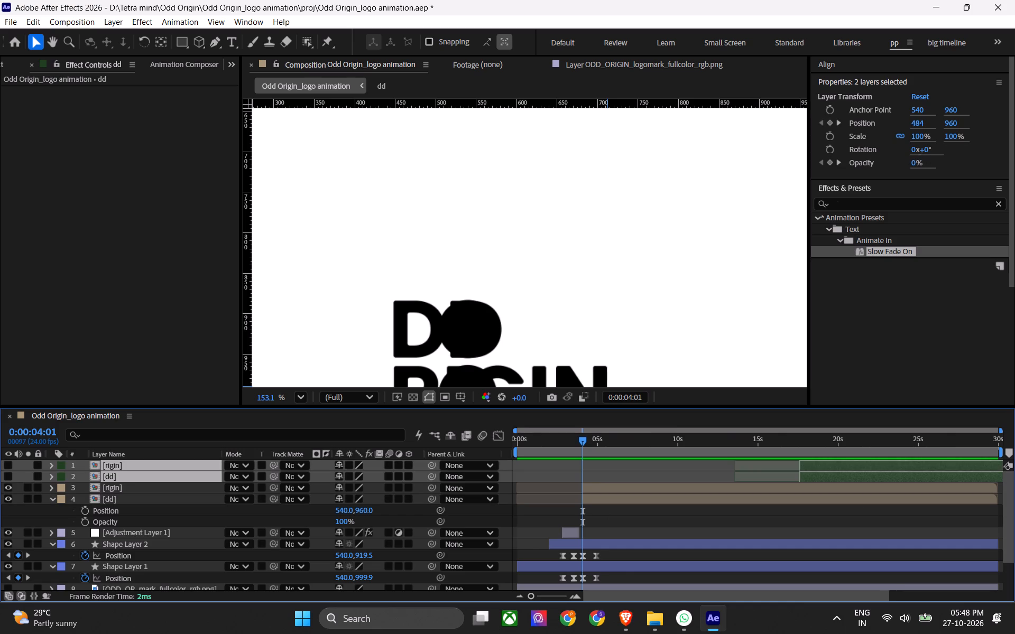
drag(810, 478, 595, 490)
alt+scroll(589, 482, up, 3)
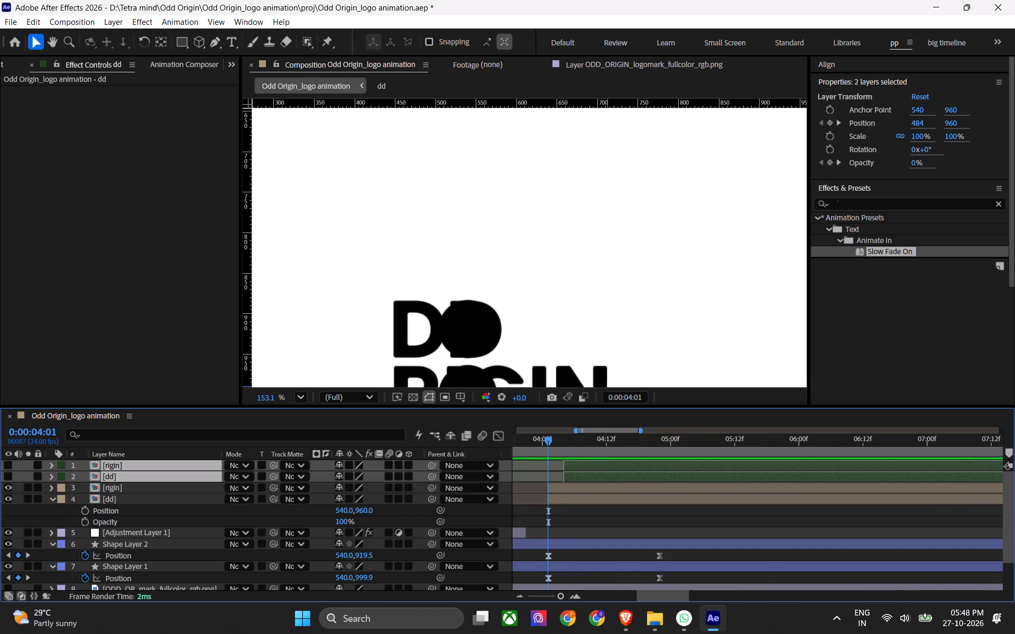
alt+scroll(552, 489, up, 4)
shift+scroll(567, 490, up, 2)
drag(707, 479, 639, 484)
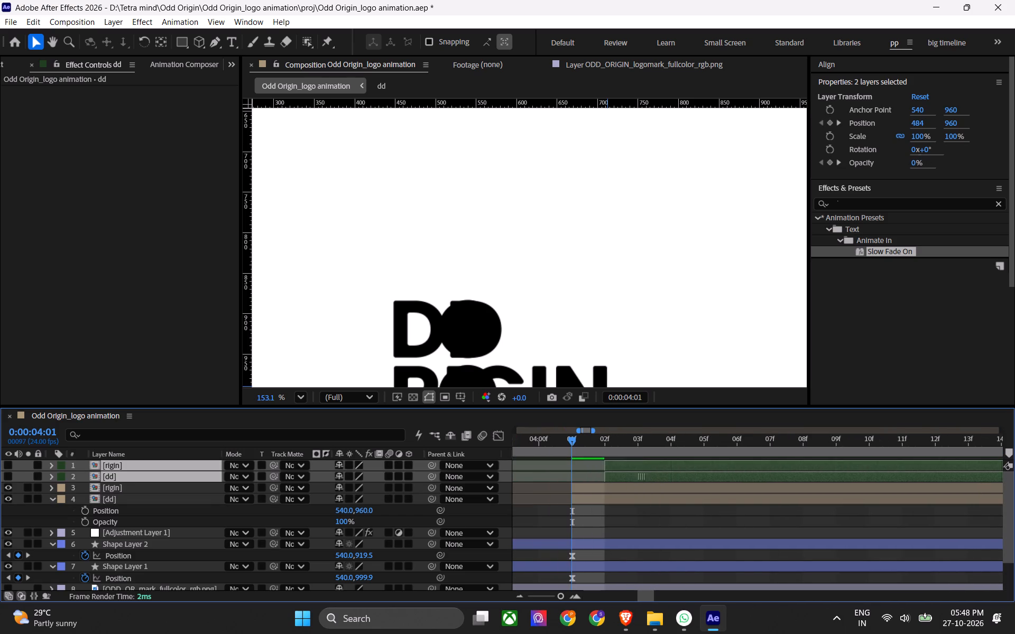
drag(639, 484, 619, 488)
Hide rigin and dd layers 3 and 4, show the keyframed rigin and dd layers 1 and 2 instead, and save the project.
click(588, 489)
shift+click(588, 497)
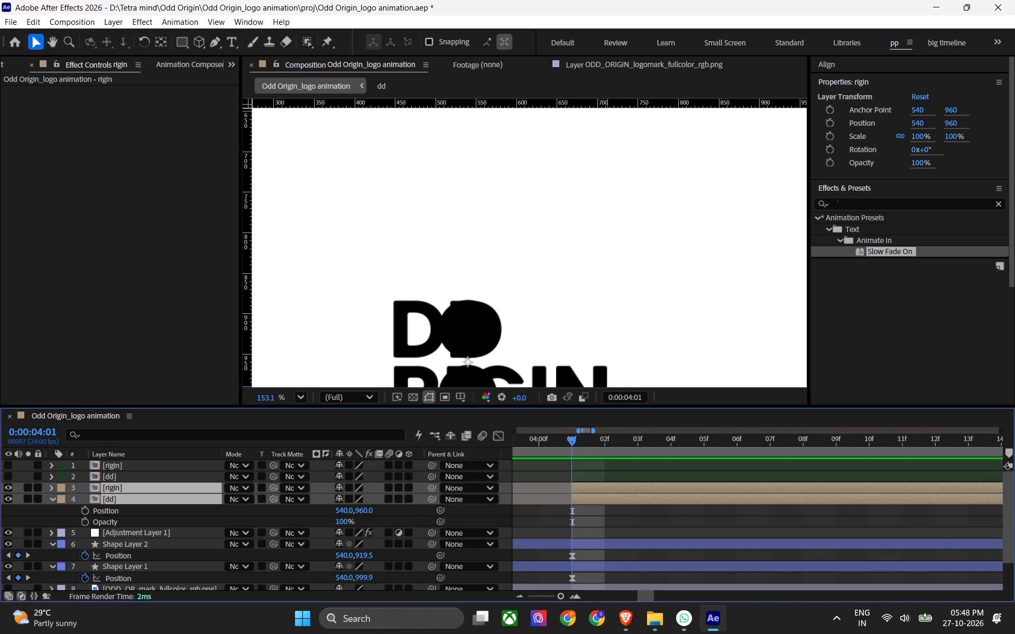
key(shift+e)
click(589, 475)
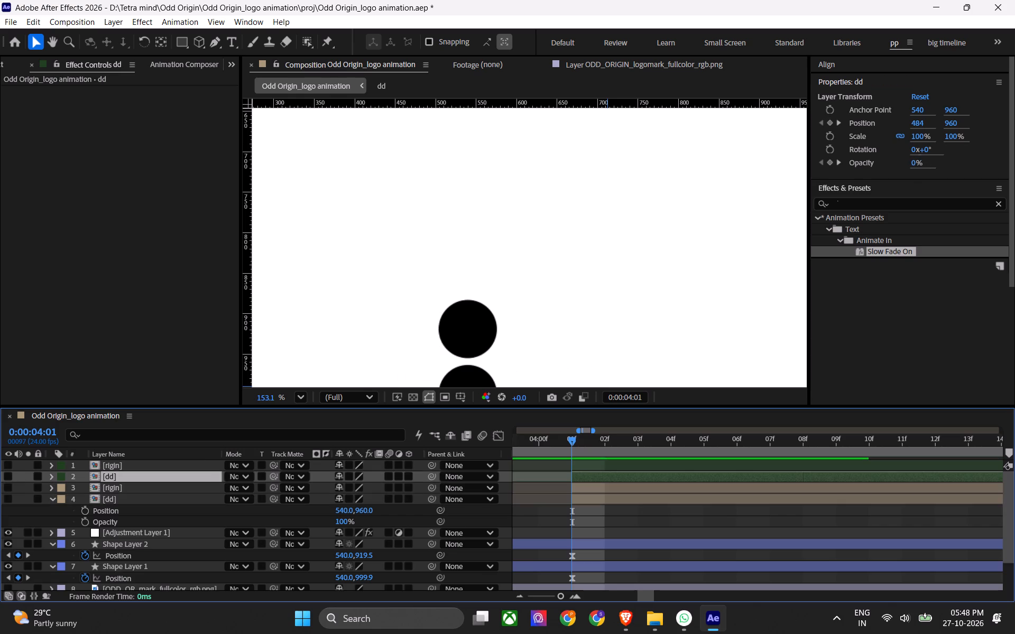
shift+click(592, 468)
key(shift+e)
alt+scroll(578, 495, down, 5)
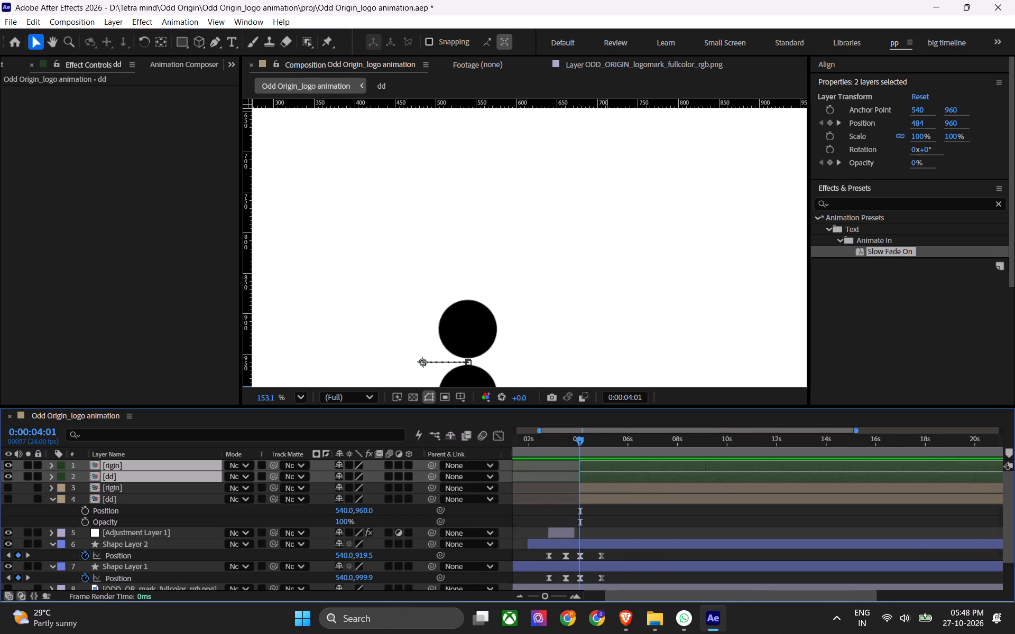
alt+scroll(582, 502, down, 1)
click(599, 511)
key(ctrl+s)
Collapse the expanded properties of all layers in the timeline.
alt+scroll(593, 517, down, 2)
click(604, 519)
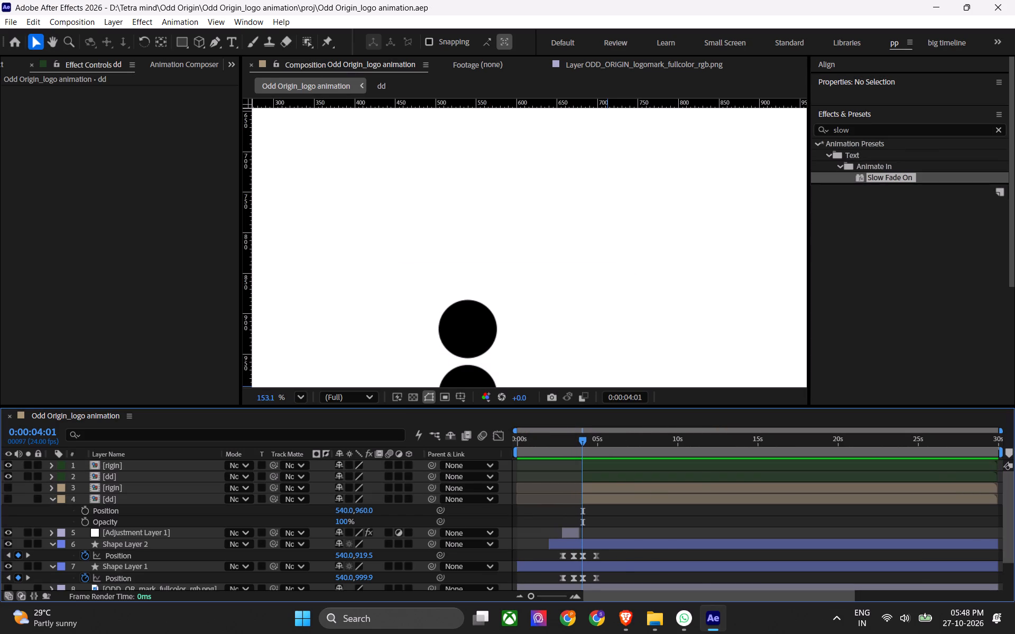
text(uu)
key(u)
click(626, 491)
key(u)
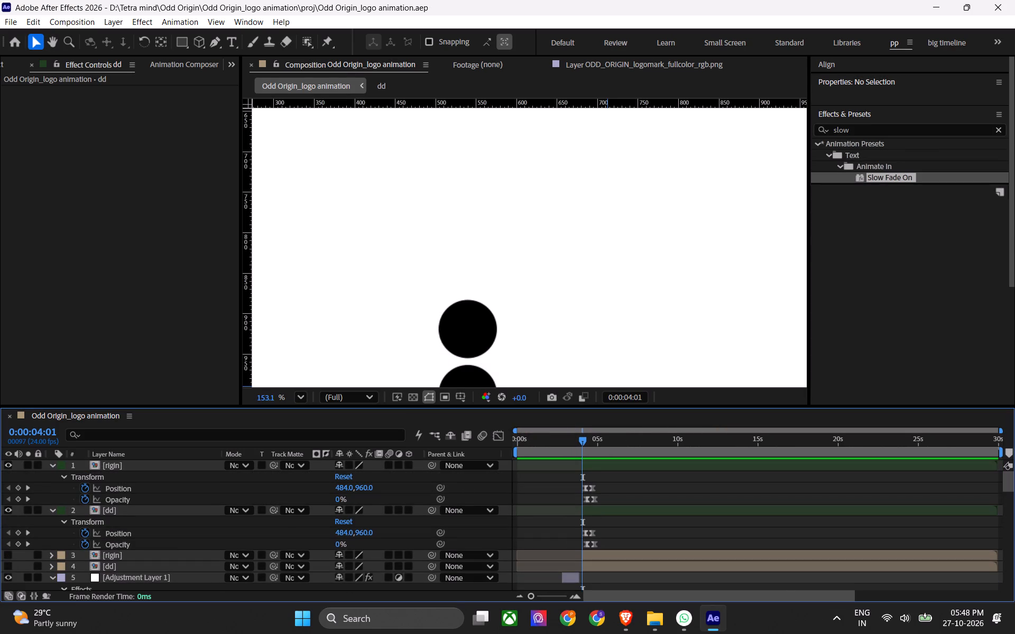
click(629, 502)
text(uu)
click(630, 489)
key(u)
Play the logo animation from 0:00:00:00 to check the restored rigin and dd reveal.
scroll(596, 559, down, 3)
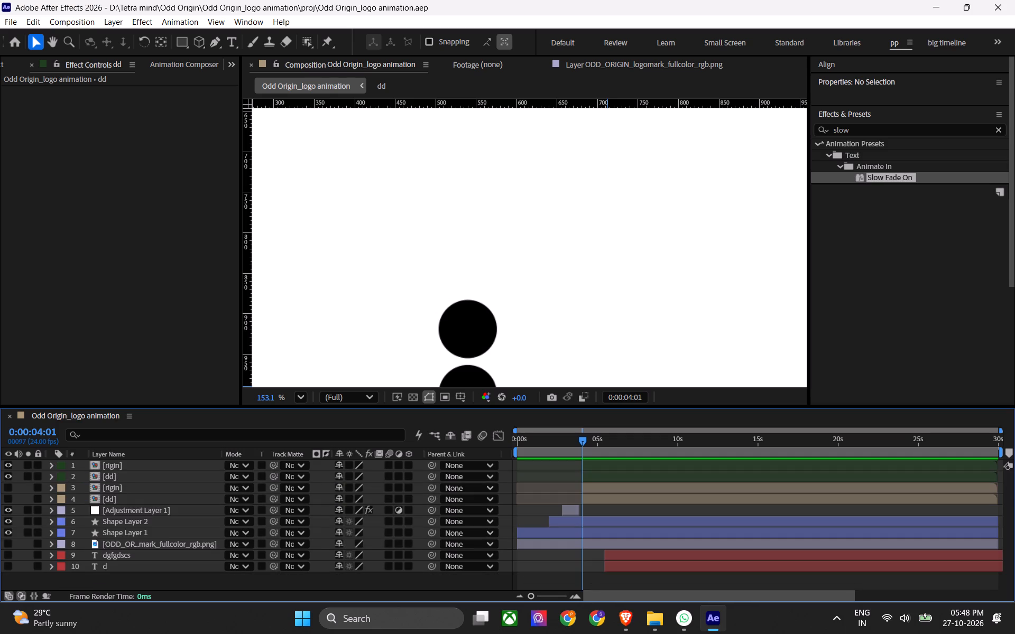
scroll(596, 566, down, 3)
drag(580, 447, 476, 475)
key(space)
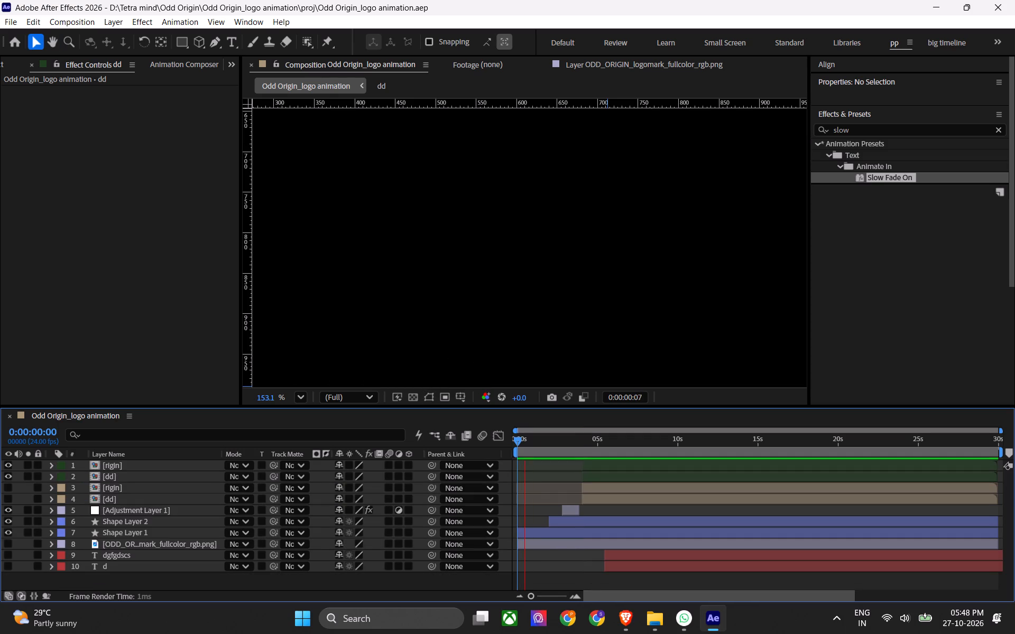
scroll(477, 290, down, 6)
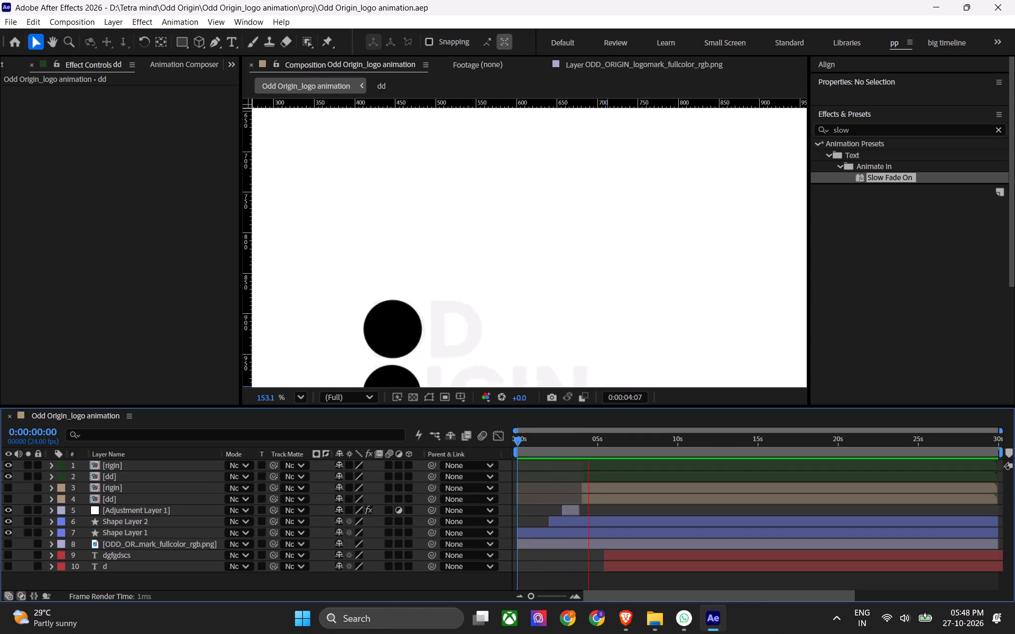
key(space)
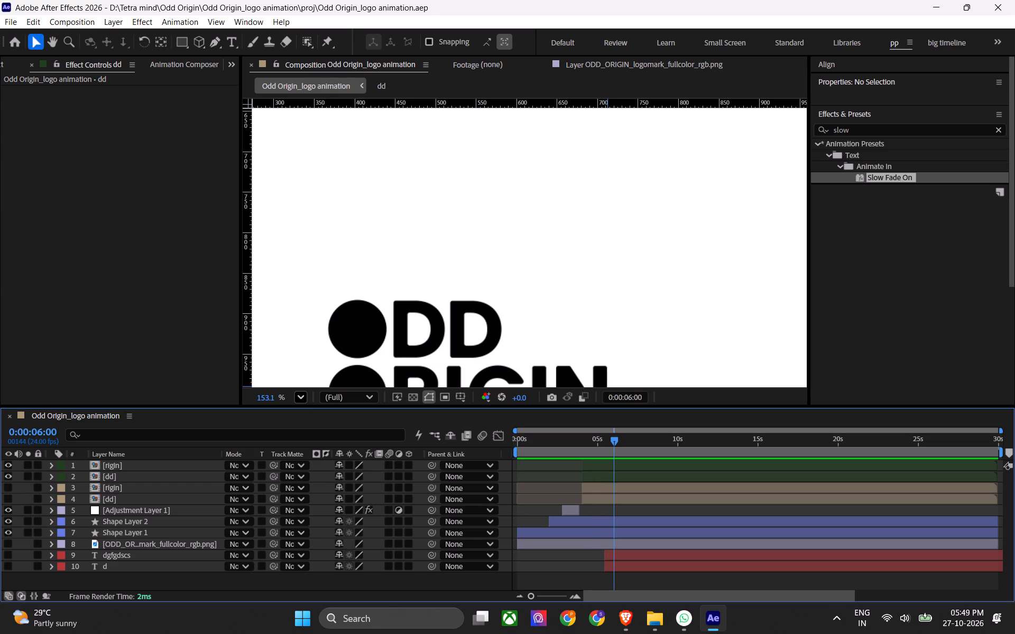
Show the whole composition in the viewer at 25% and save the project.
click(297, 393)
click(330, 132)
click(629, 263)
key(ctrl+s)
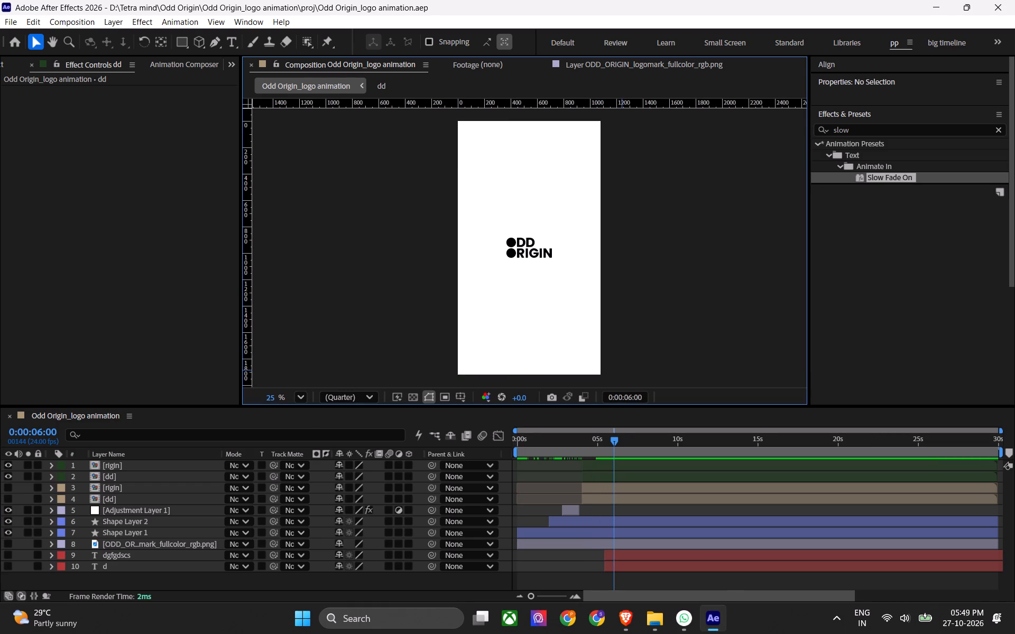
key(ctrl+s)
key(ctrl+s)
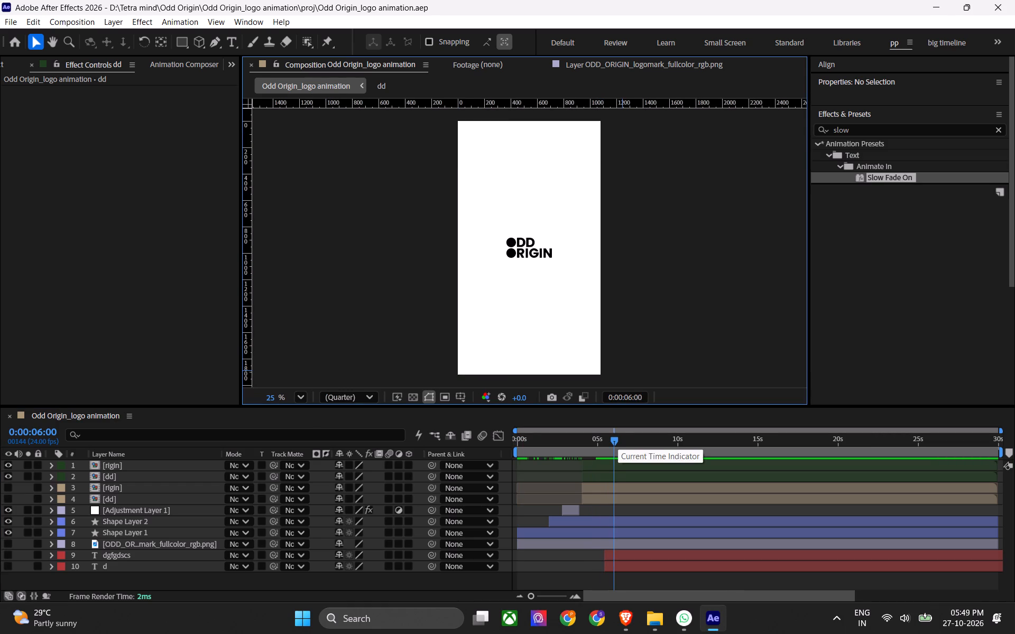
Play the full-frame logo animation from the start to review its timing.
drag(618, 441, 561, 463)
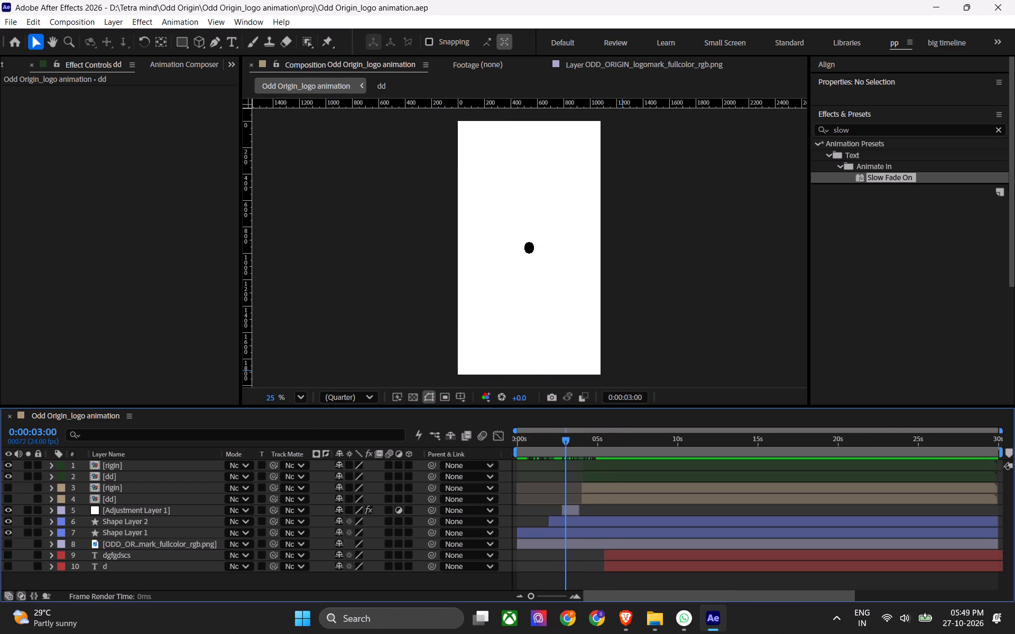
drag(561, 463, 518, 478)
key(space)
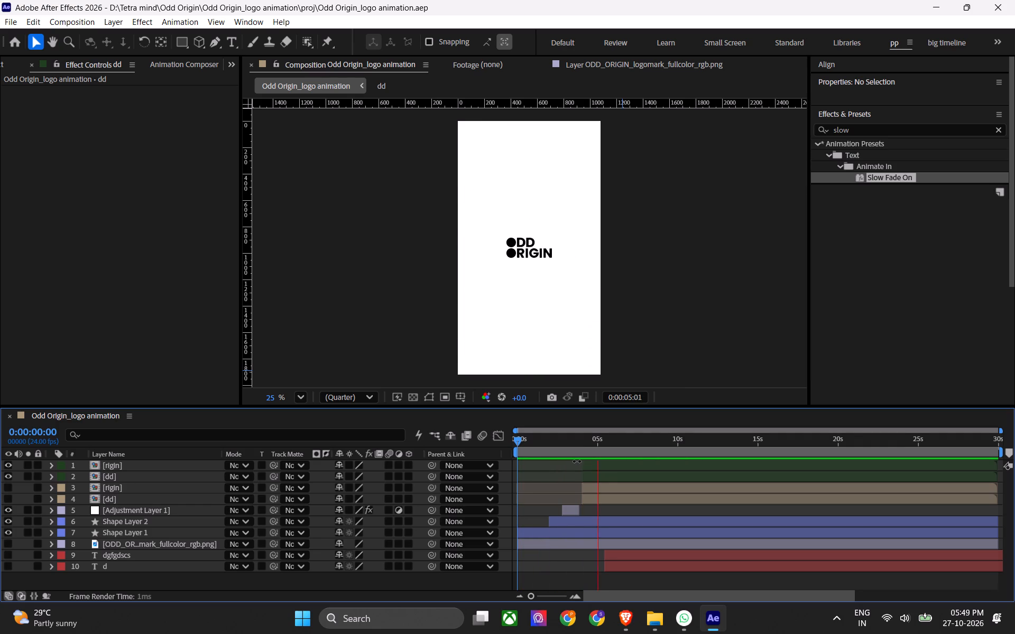
key(space)
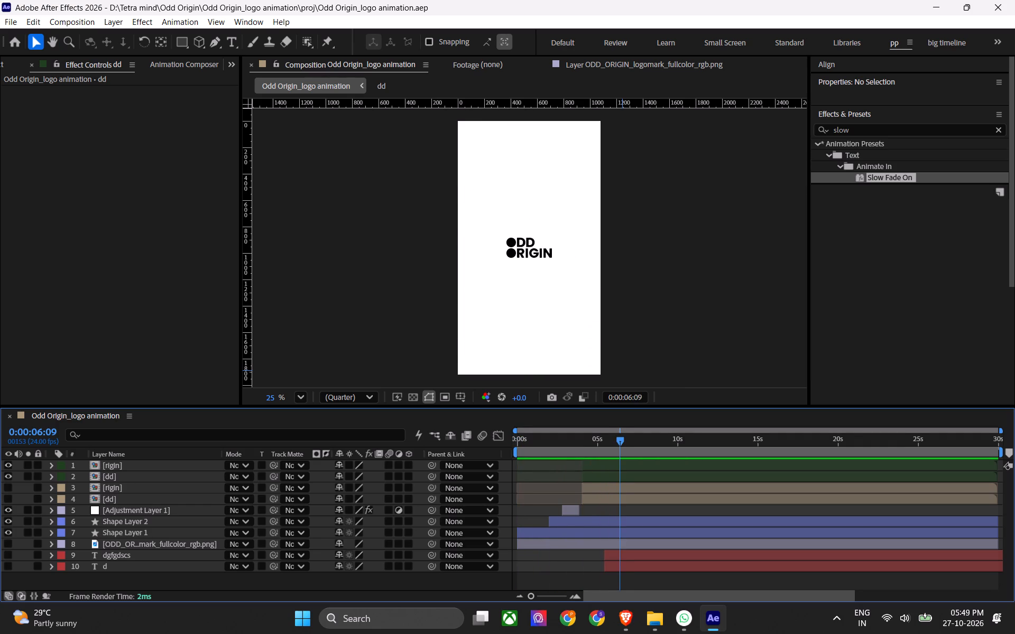
End the work area at 0:00:06:14, shortly after the logo has settled, and save the project.
click(620, 443)
key(ctrl+s)
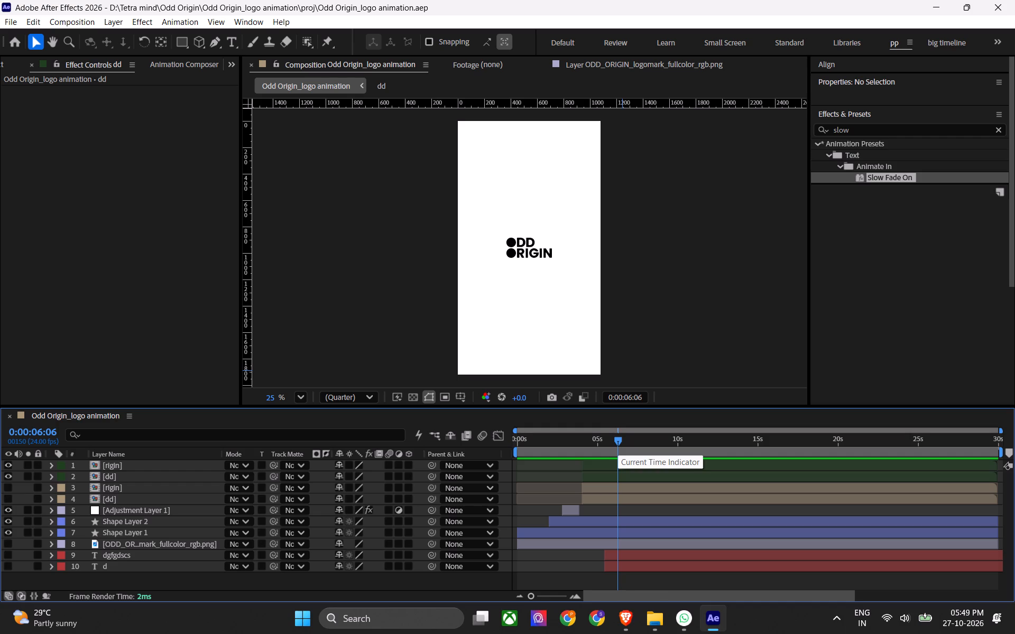
drag(620, 442, 623, 442)
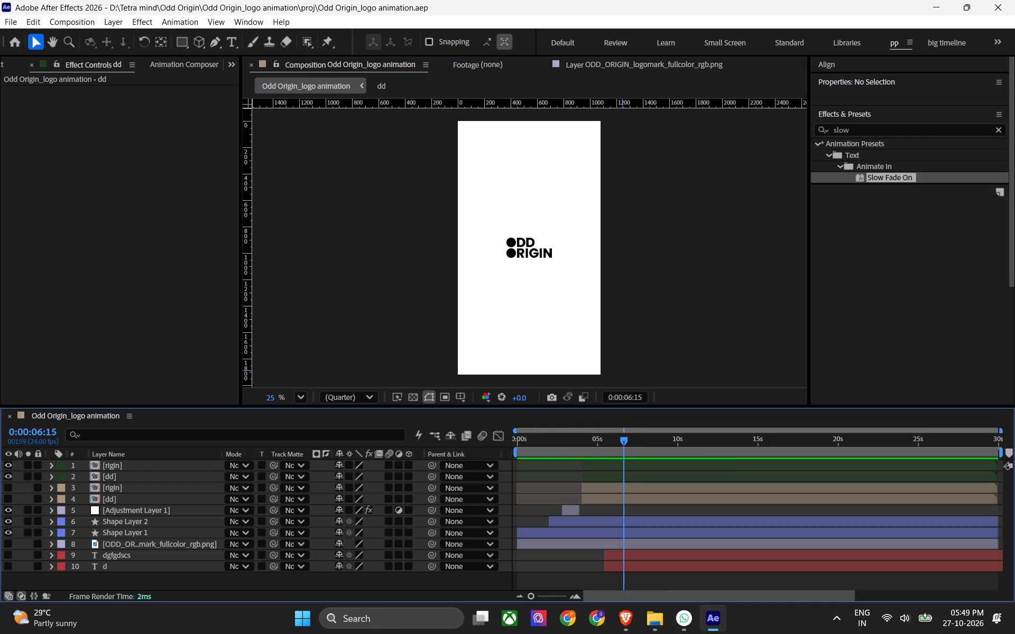
drag(623, 442, 619, 457)
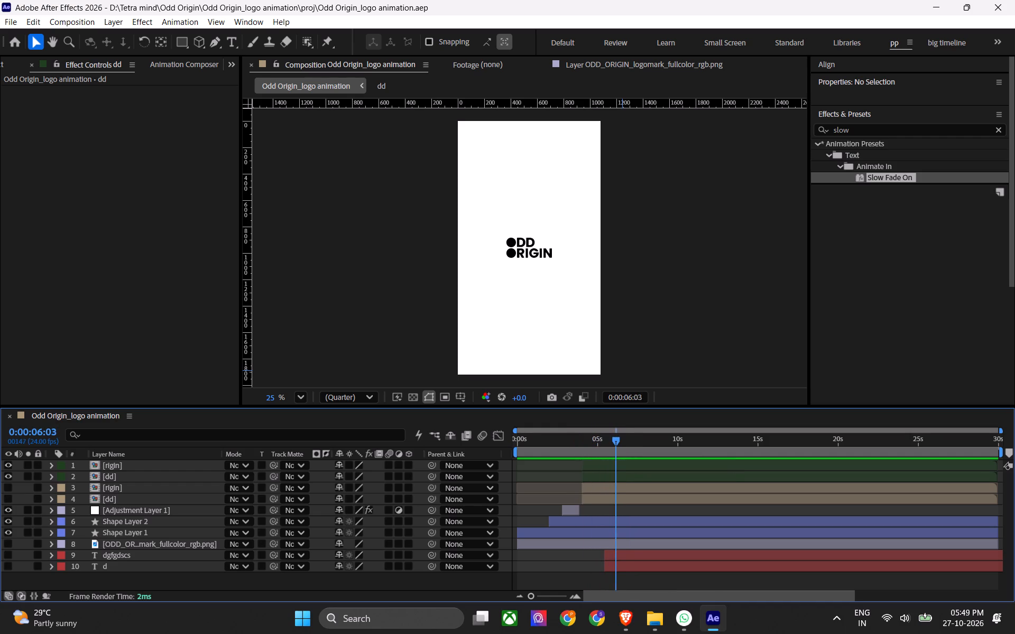
drag(619, 457, 625, 455)
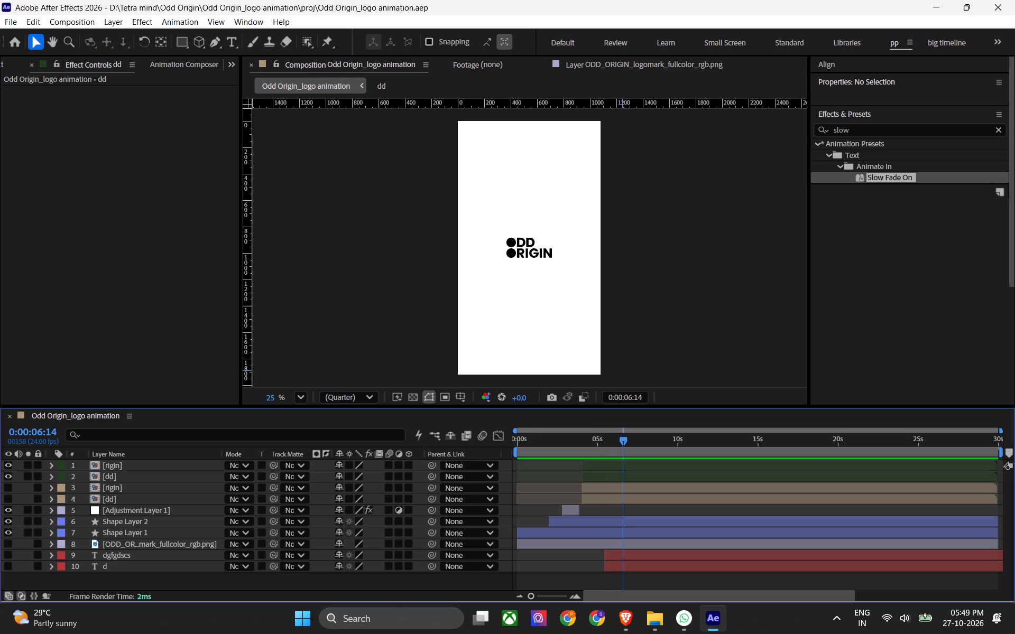
key(n)
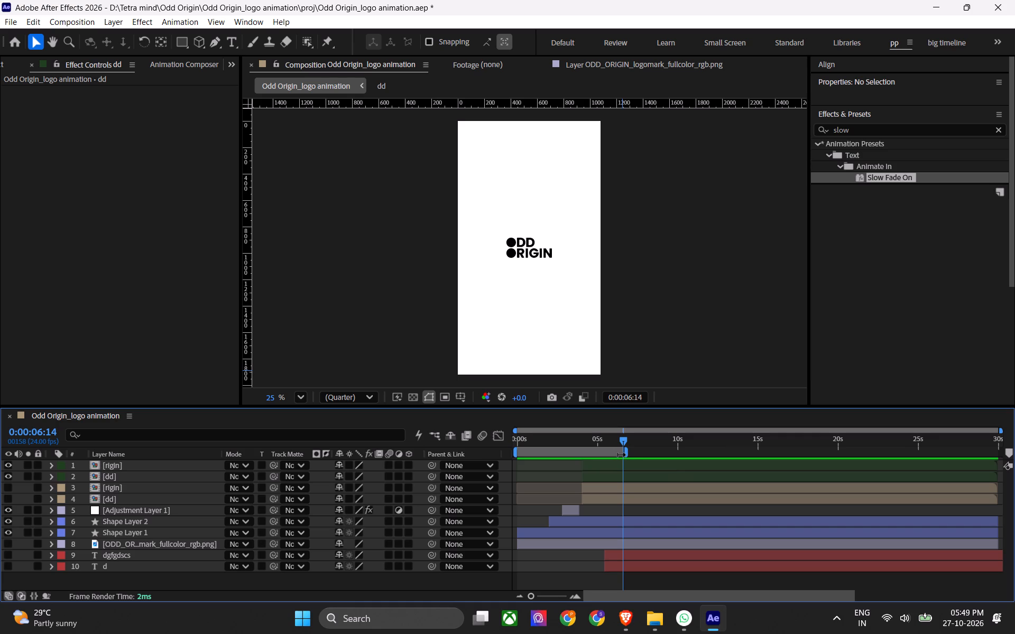
key(ctrl+s)
Scrub back to 0:00:03:09, save the project, and add the Odd Origin_logo animation composition to the Render Queue.
drag(620, 440, 623, 442)
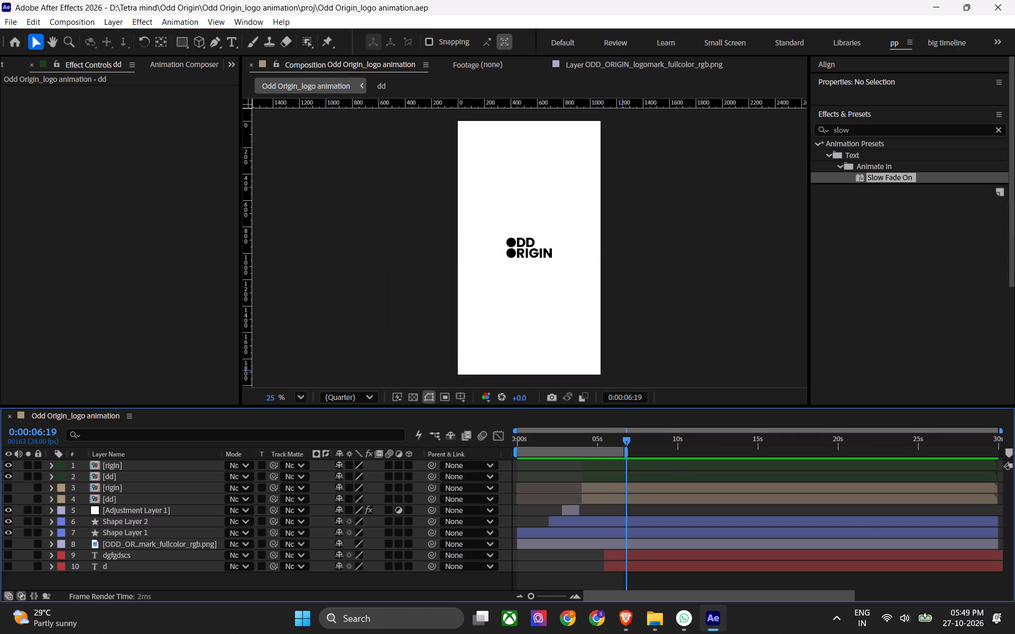
drag(623, 442, 568, 454)
key(ctrl+s)
key(ctrl+m)
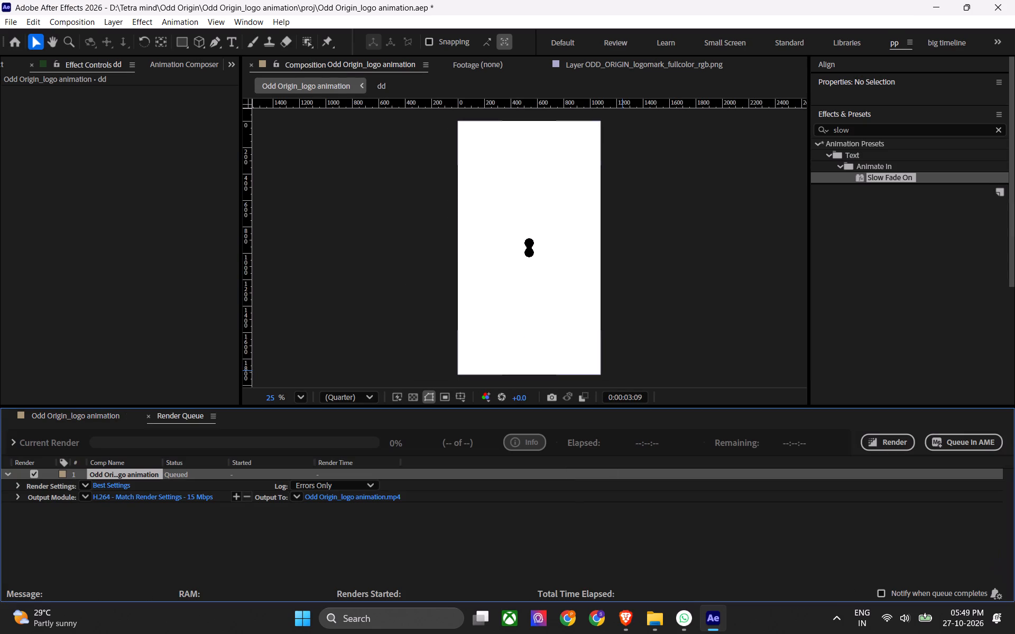
Set the render's output destination to the output folder inside Odd Origin_logo animation, keeping the file name Odd Origin_logo animation.
click(370, 497)
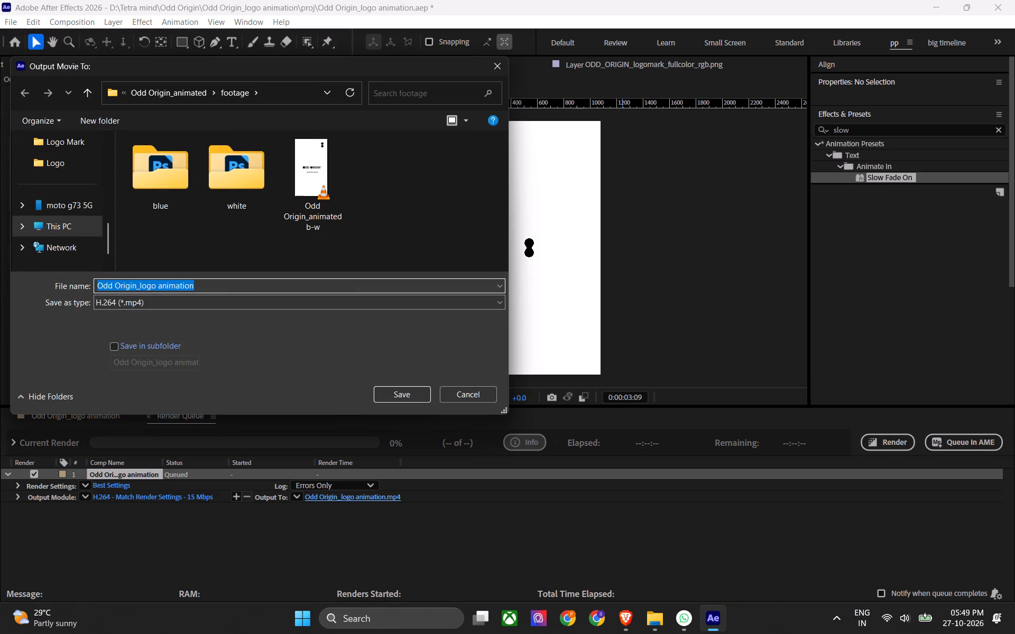
click(176, 95)
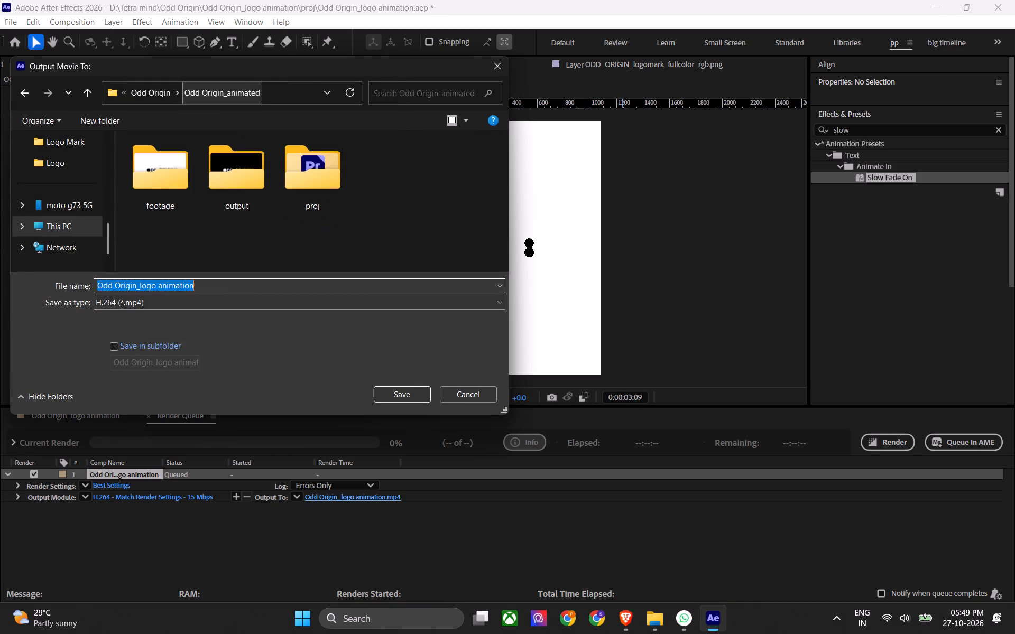
double_click(241, 175)
scroll(370, 244, down, 2)
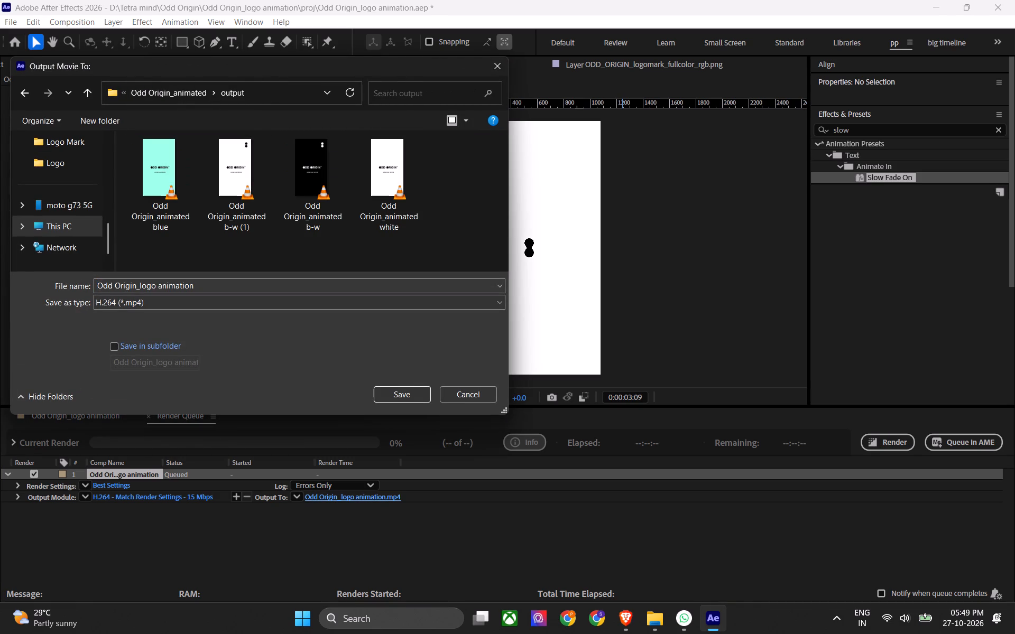
click(175, 95)
click(158, 97)
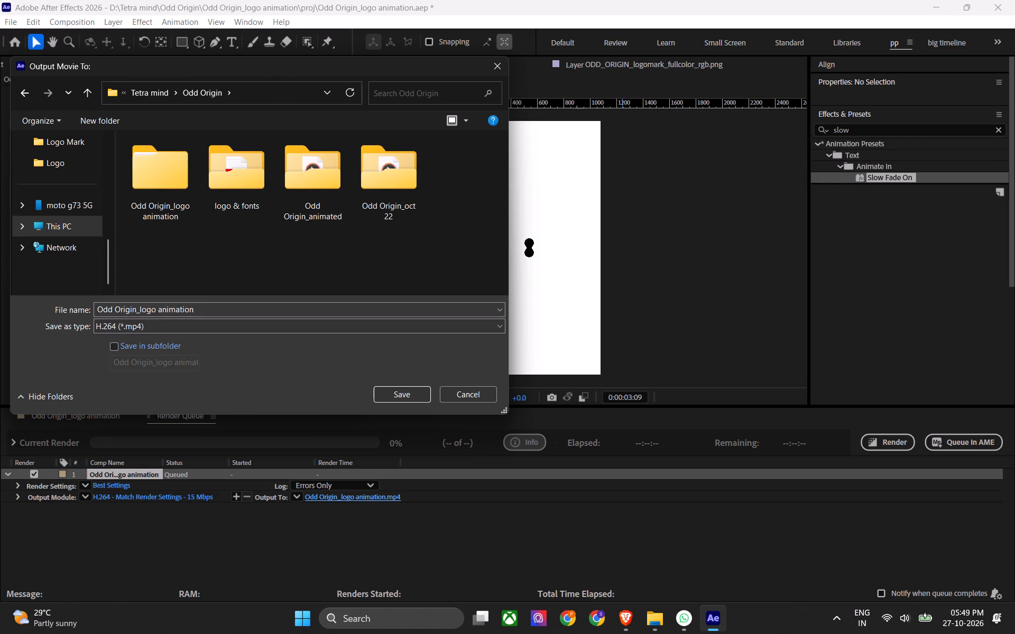
double_click(168, 197)
double_click(237, 181)
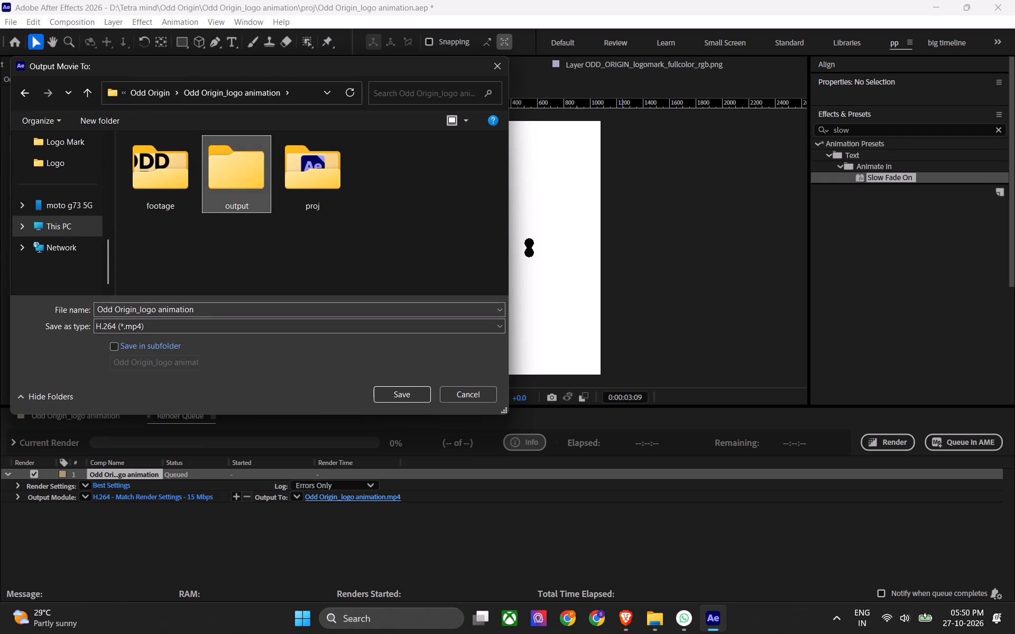
click(417, 402)
Start rendering the queued Odd Origin_logo animation composition.
click(884, 446)
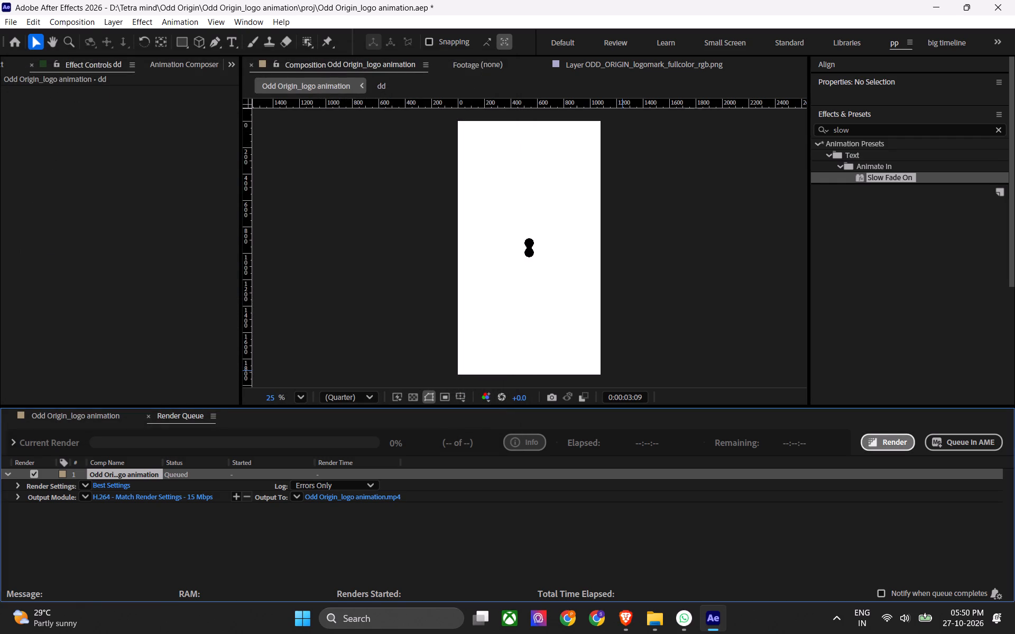
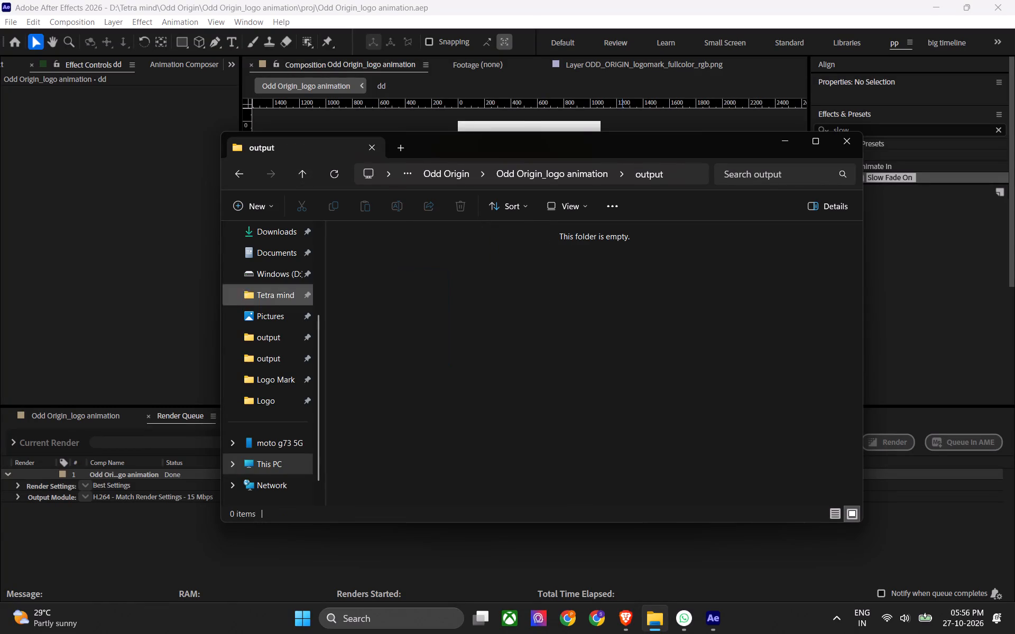
Return to the Odd Origin_logo animation timeline, save the project, and preview the animation from 0:00:00:00.
click(130, 271)
drag(570, 436, 510, 453)
key(ctrl+s)
key(space)
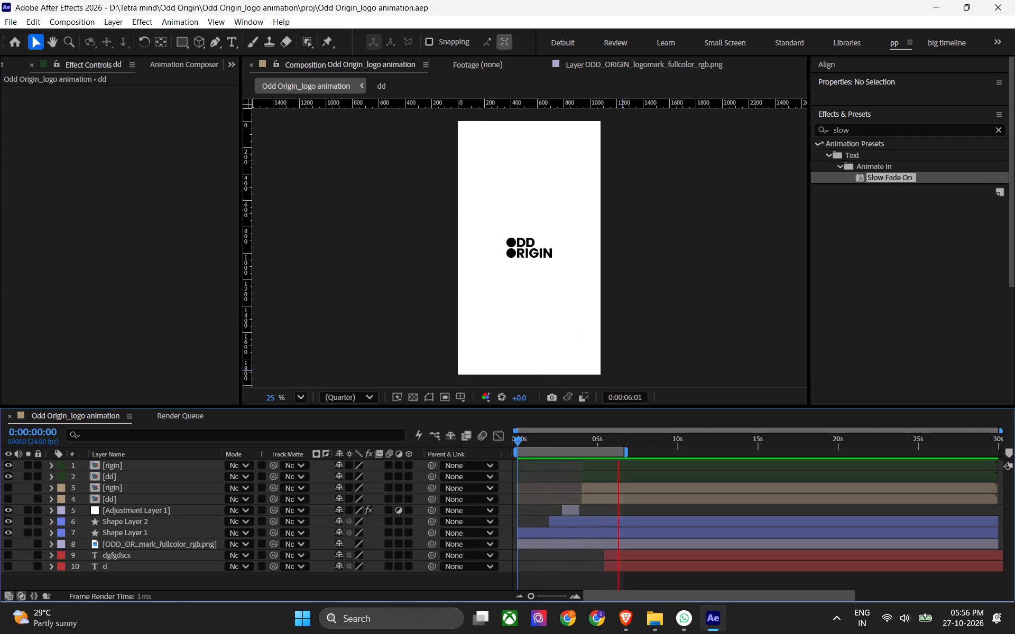
key(space)
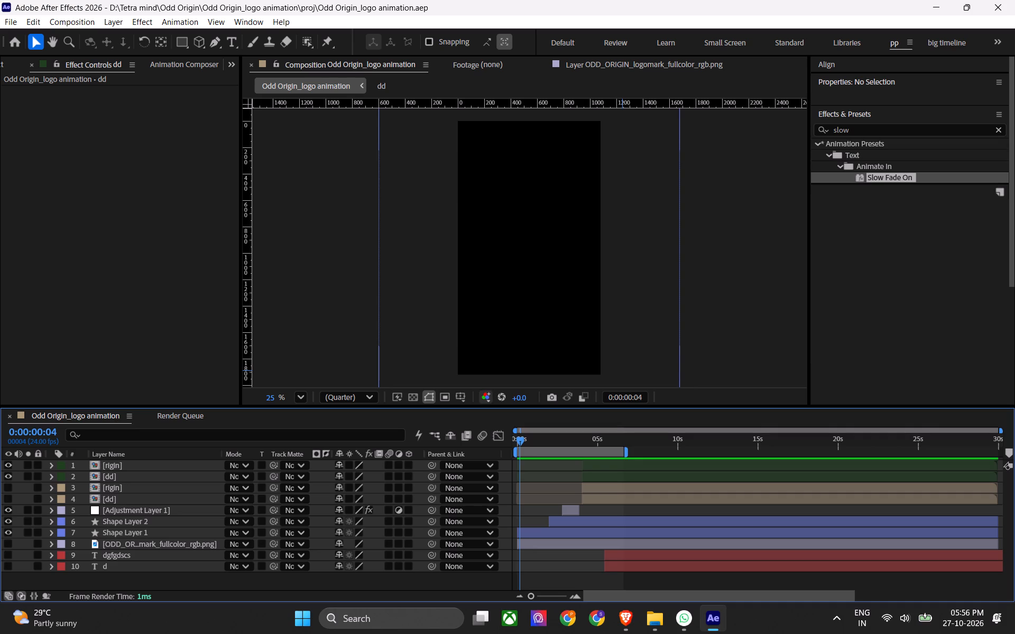
Clear the effects search, collapse the Effects & Presets list, return to 0:00:00:00, and save the project.
click(1000, 128)
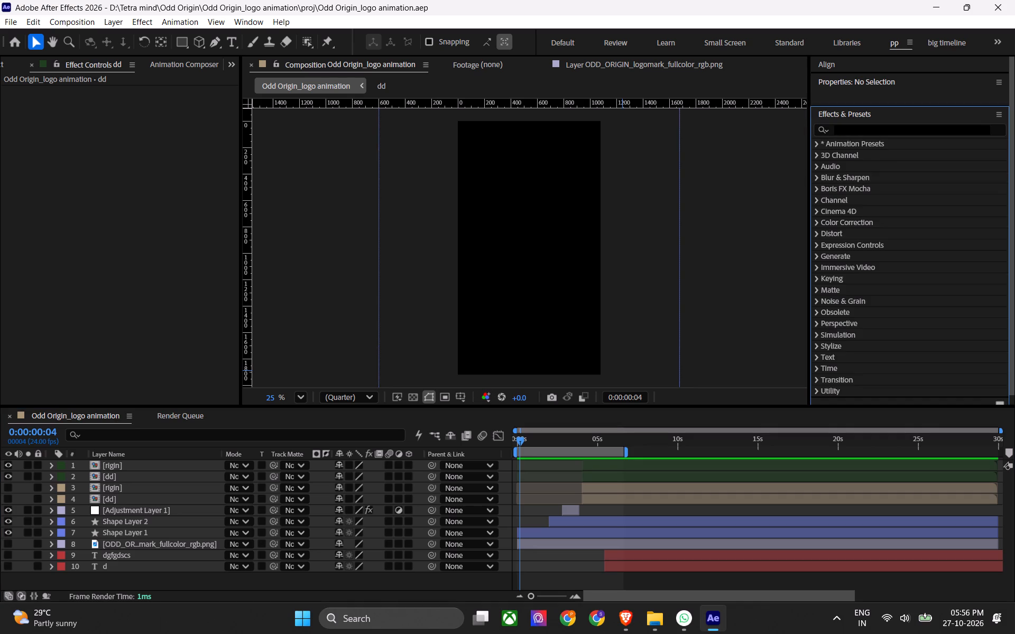
click(843, 117)
click(841, 214)
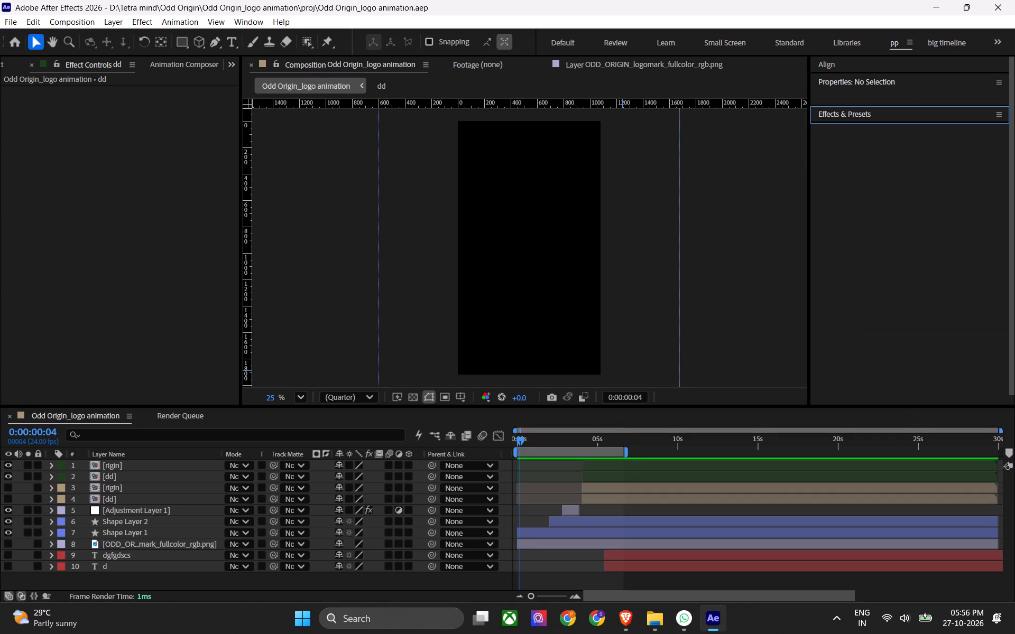
key(ctrl+s)
click(878, 84)
click(880, 79)
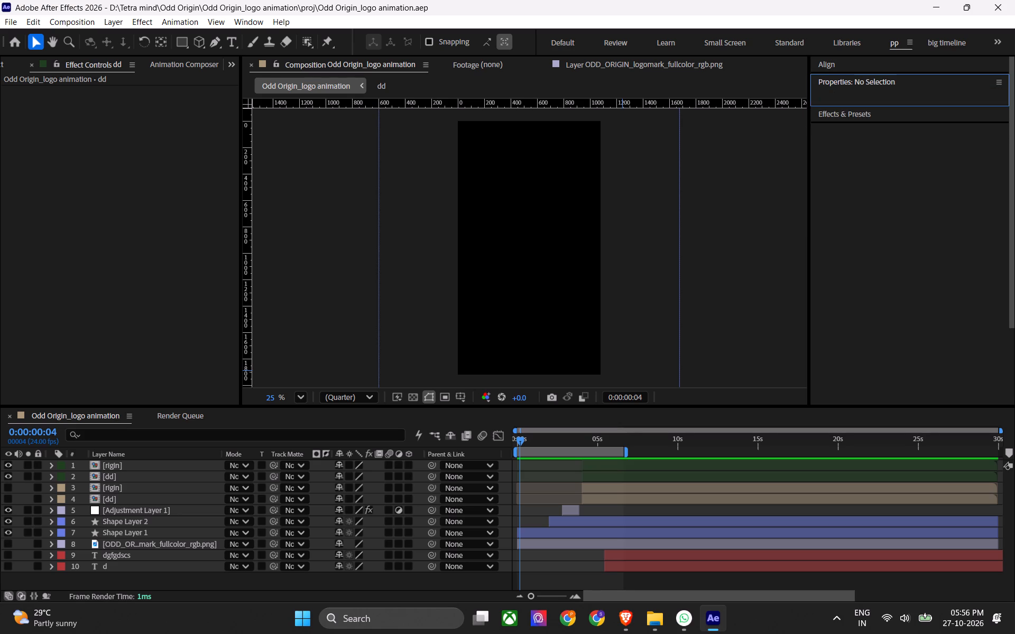
click(887, 82)
click(875, 119)
key(ctrl+s)
key(ctrl+s)
drag(528, 441, 520, 443)
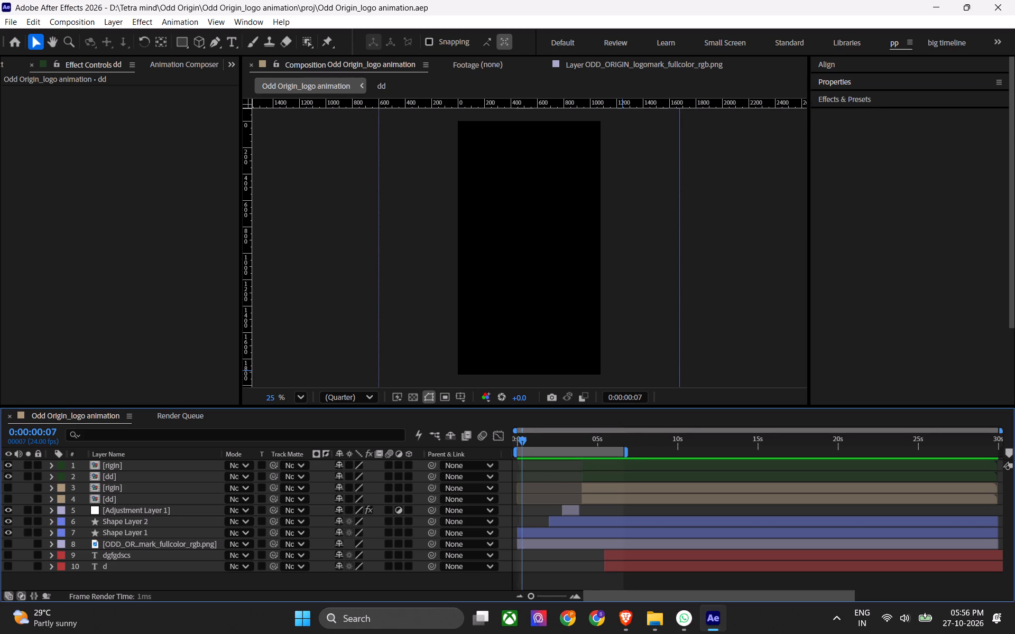
drag(520, 443, 516, 443)
click(856, 78)
click(879, 215)
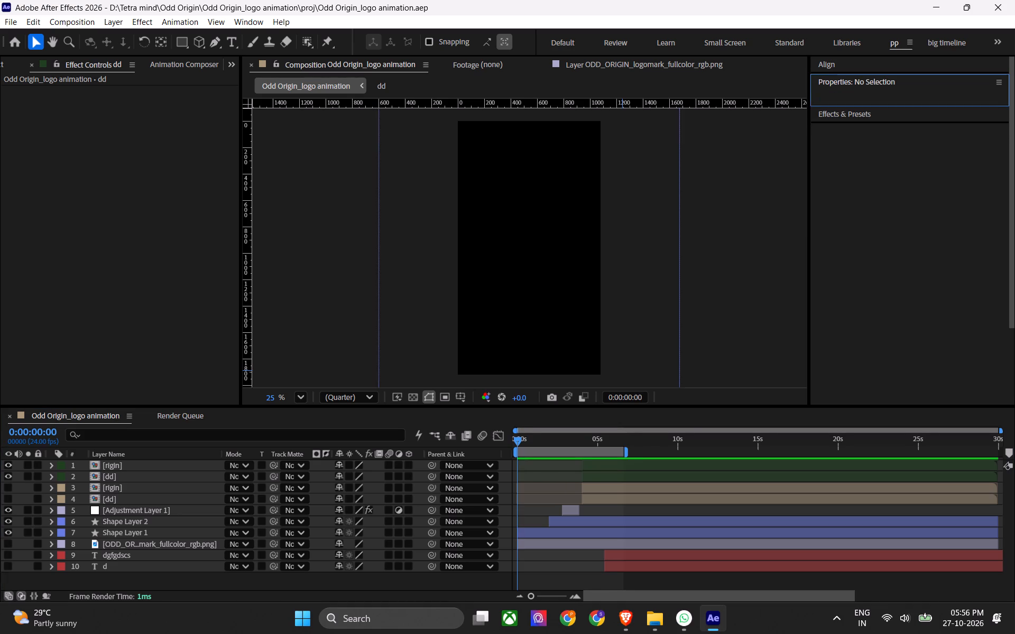
key(ctrl+s)
Preview the logo animation from the start, replay the wordmark reveal, and scrub to 0:00:04:13 to examine its fade-in.
key(space)
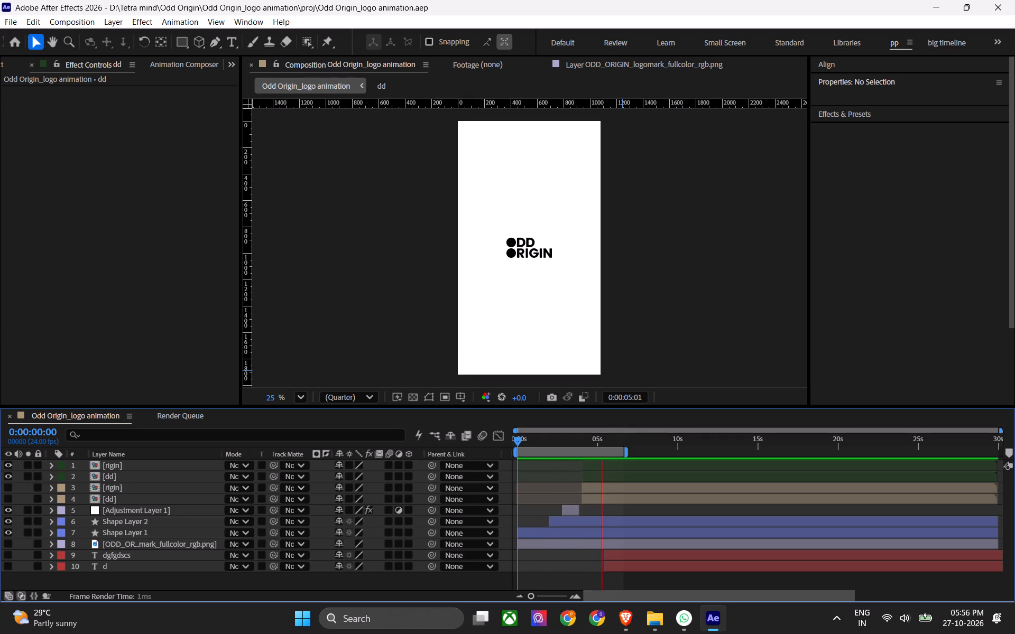
key(space)
click(576, 435)
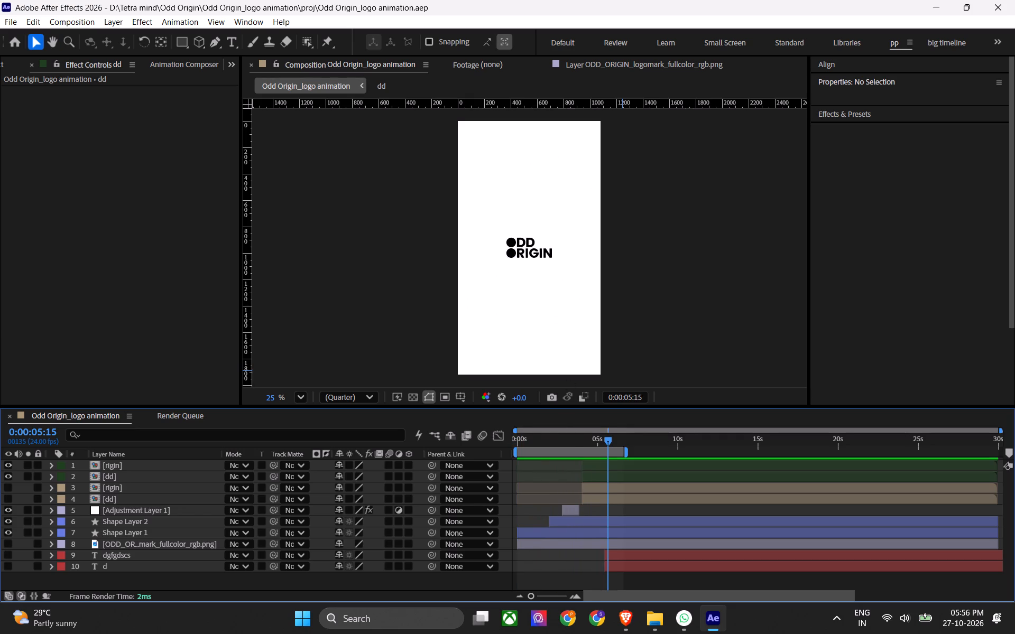
key(space)
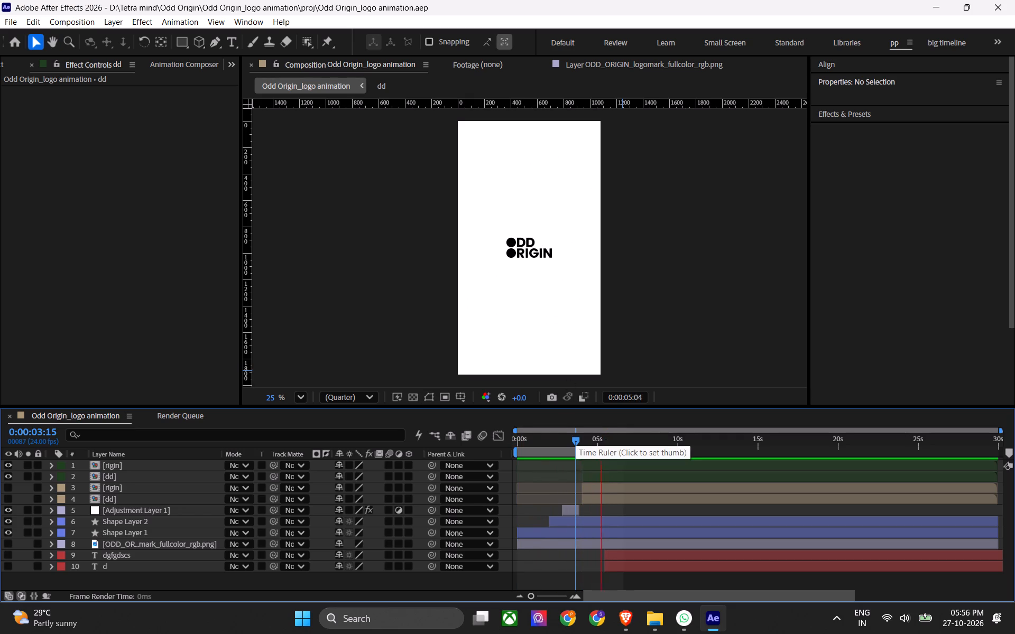
key(space)
click(581, 440)
key(space)
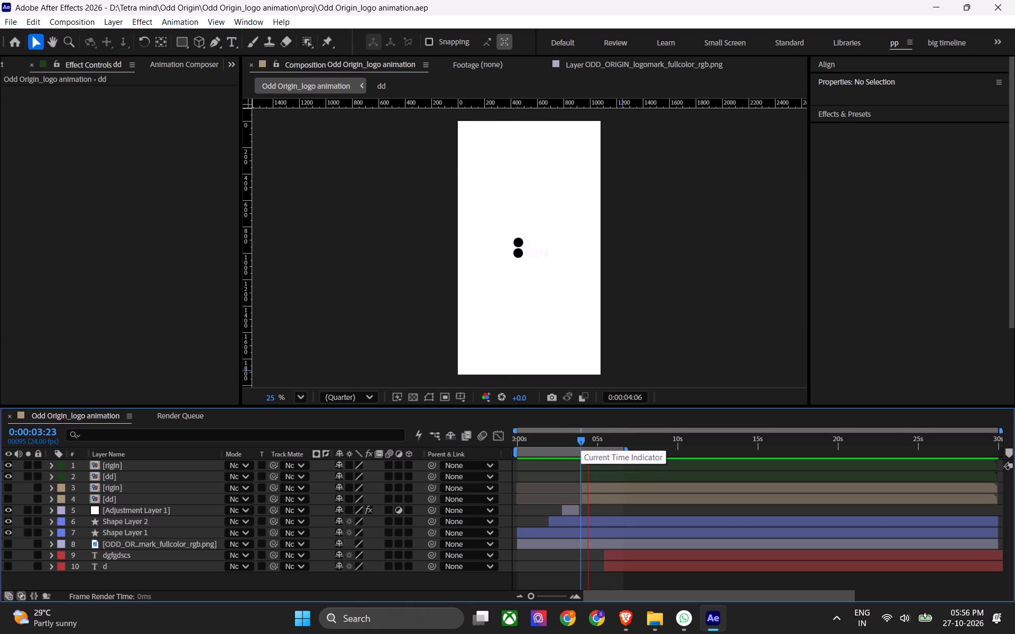
key(space)
alt+scroll(585, 507, up, 2)
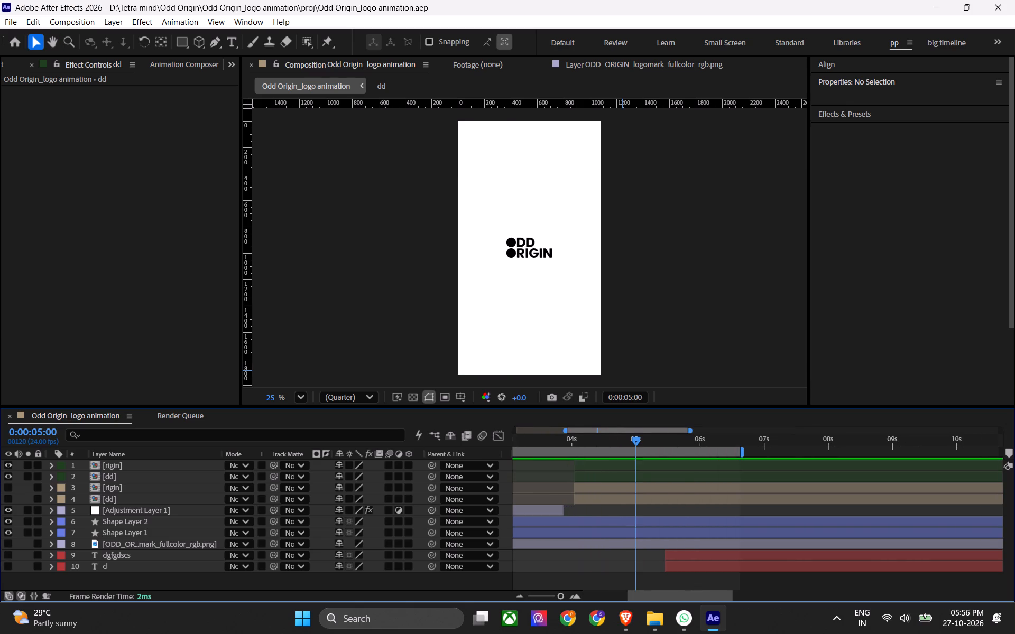
drag(630, 439, 599, 442)
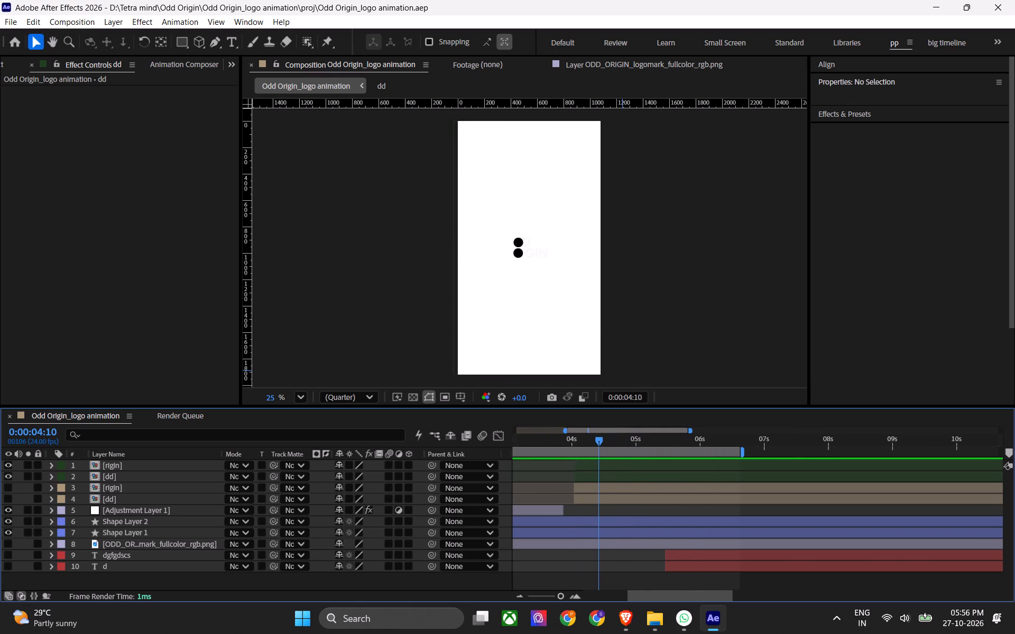
drag(599, 442, 607, 445)
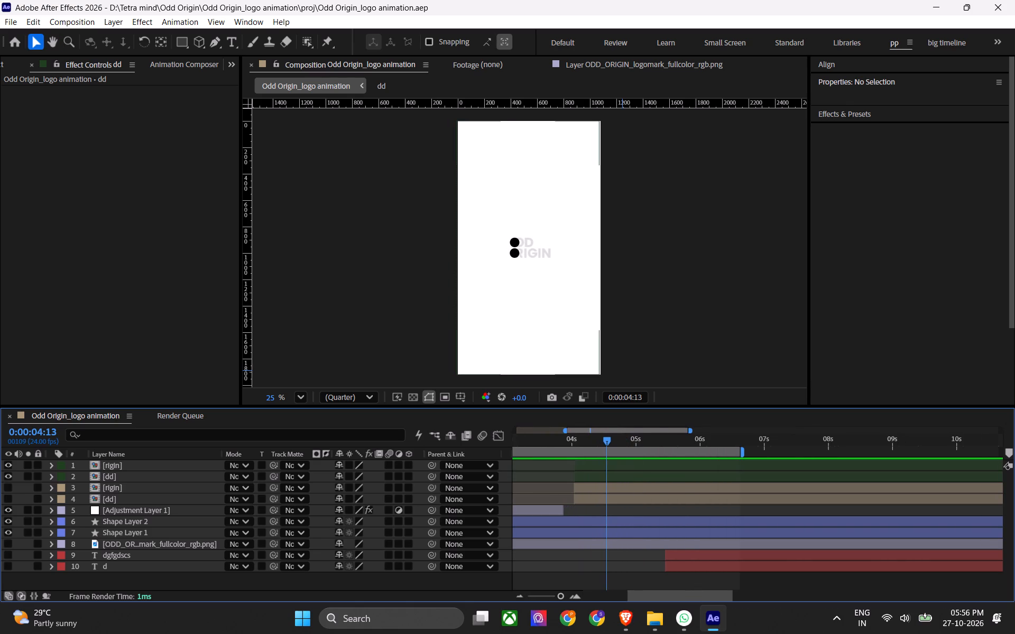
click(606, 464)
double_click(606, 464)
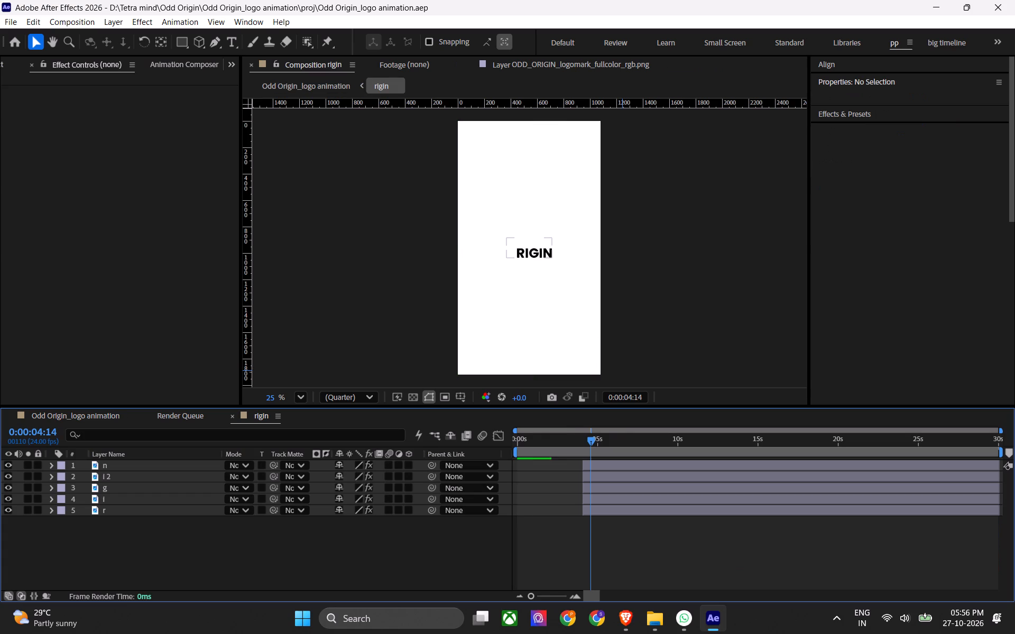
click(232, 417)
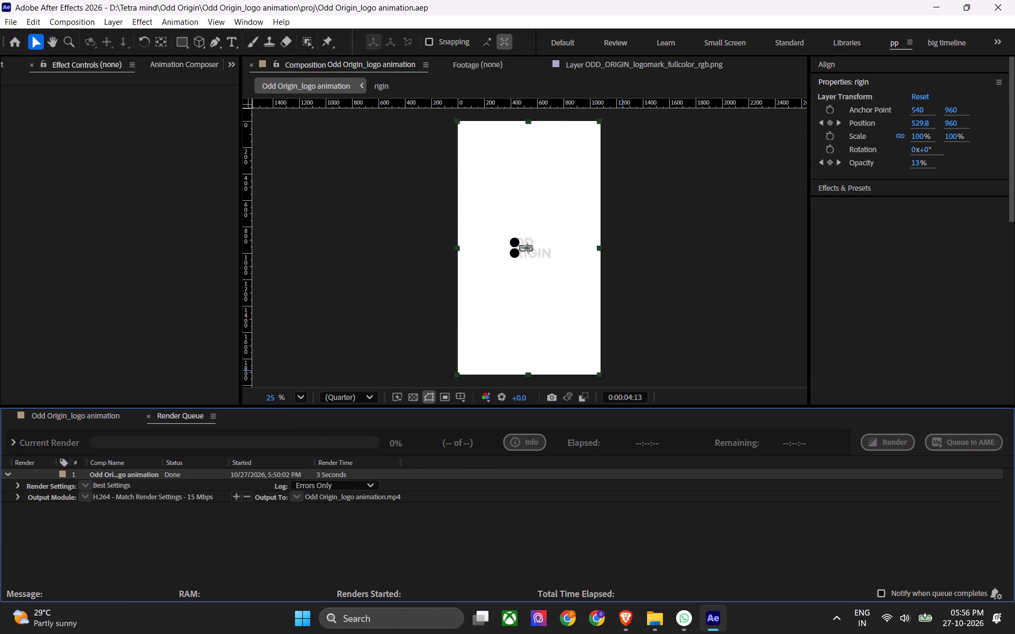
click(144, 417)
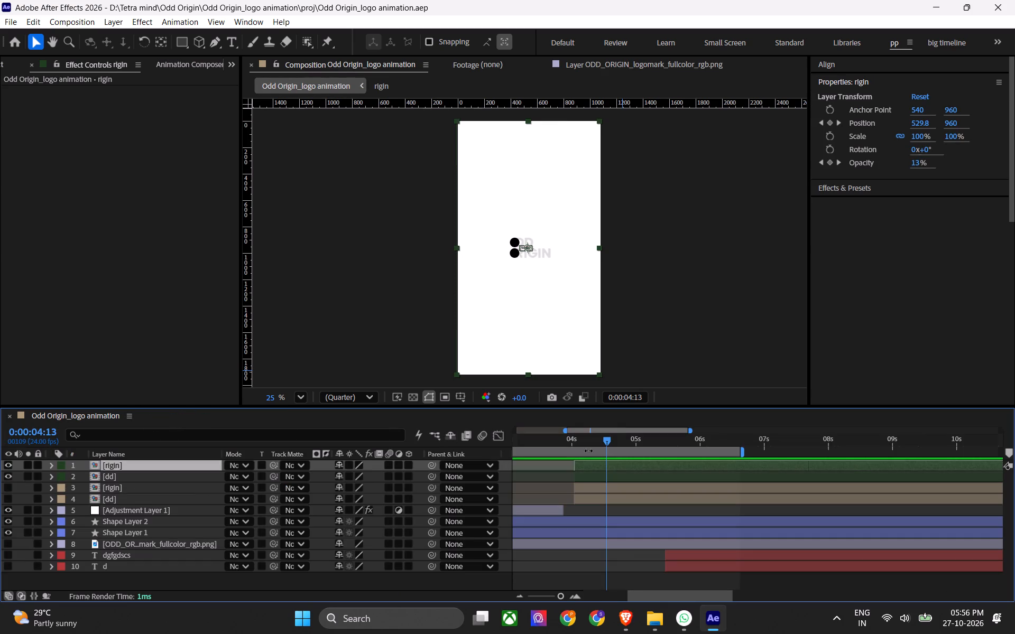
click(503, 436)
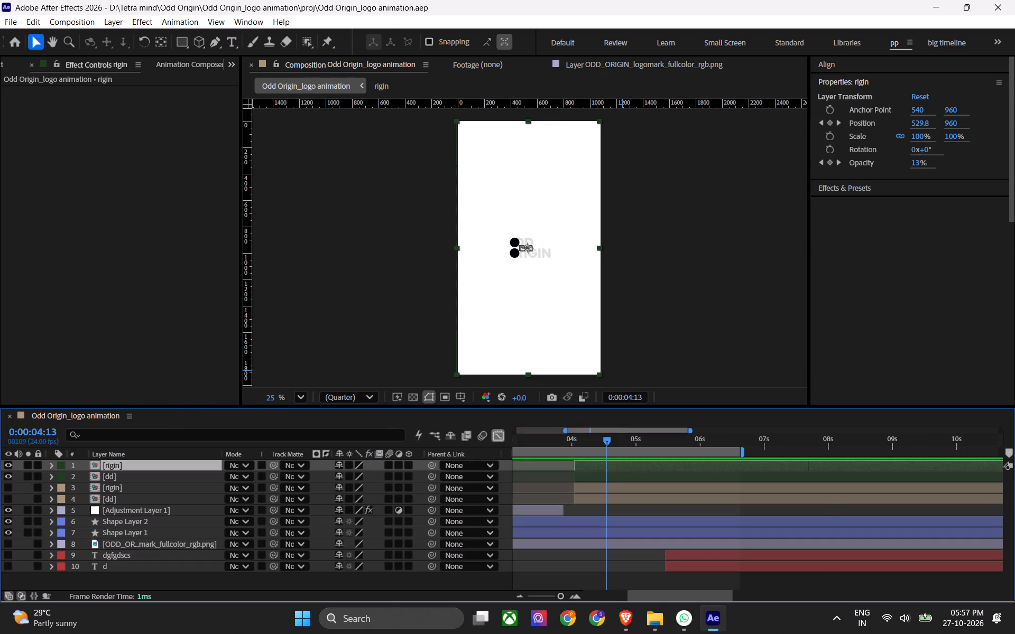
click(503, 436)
Move the last Opacity keyframe of the top rigin layer earlier to 0:00:04:16, in line with its last Position keyframe.
click(605, 465)
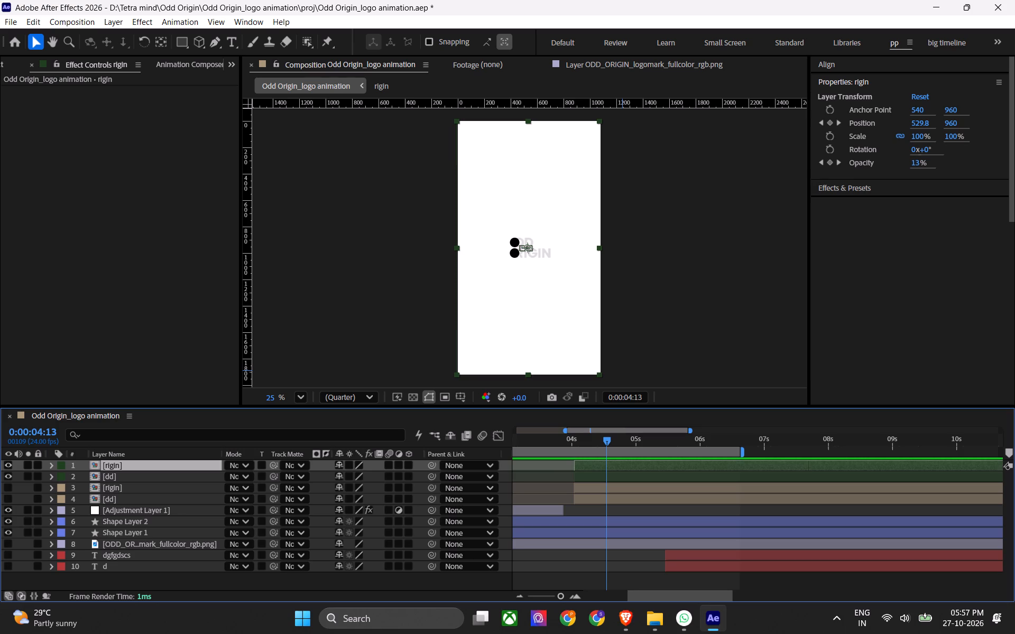
key(u)
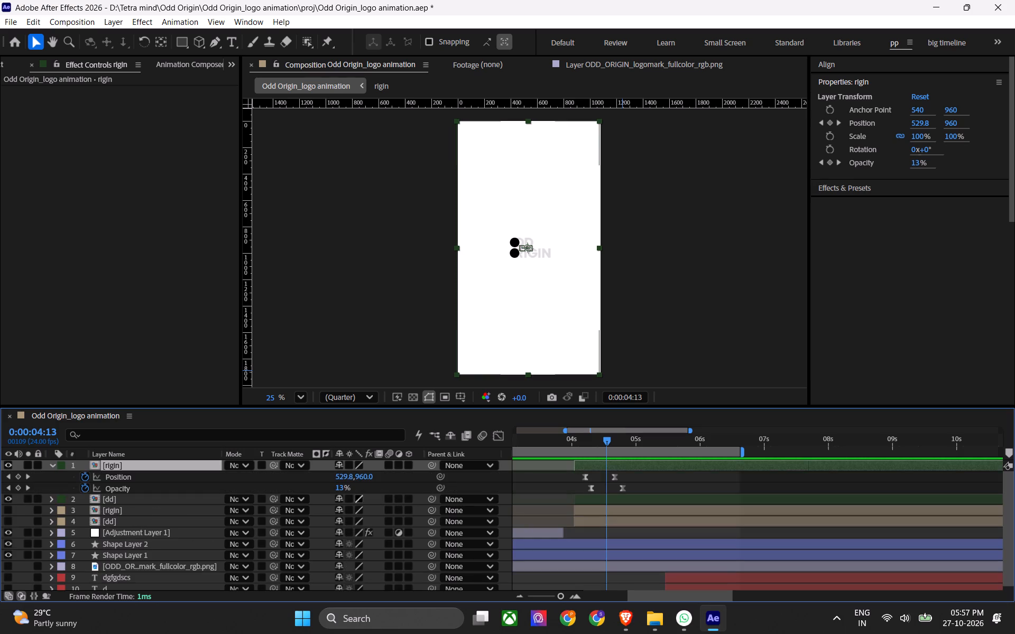
drag(642, 490, 602, 496)
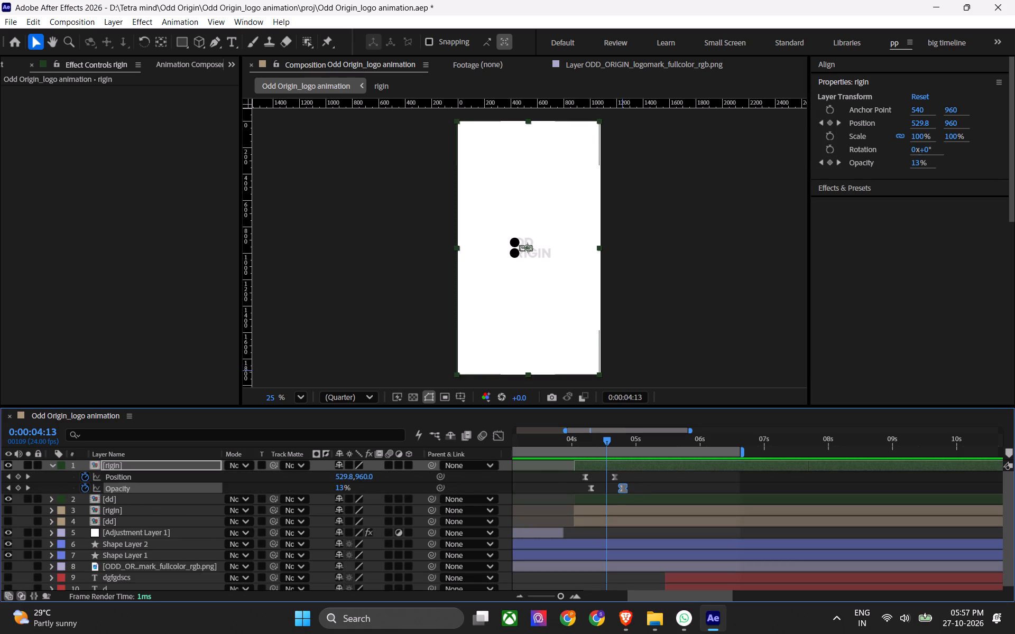
drag(622, 488, 615, 491)
Move the last Opacity keyframe of the upper dd layer earlier to 0:00:04:16, in line with its last Position keyframe.
alt+scroll(615, 491, up, 2)
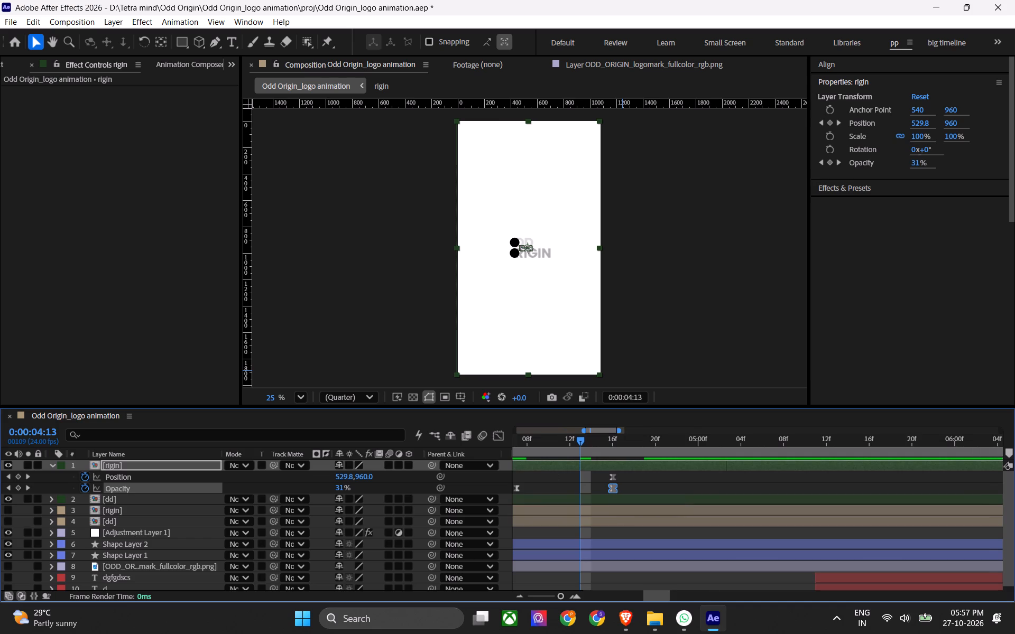
click(605, 499)
key(u)
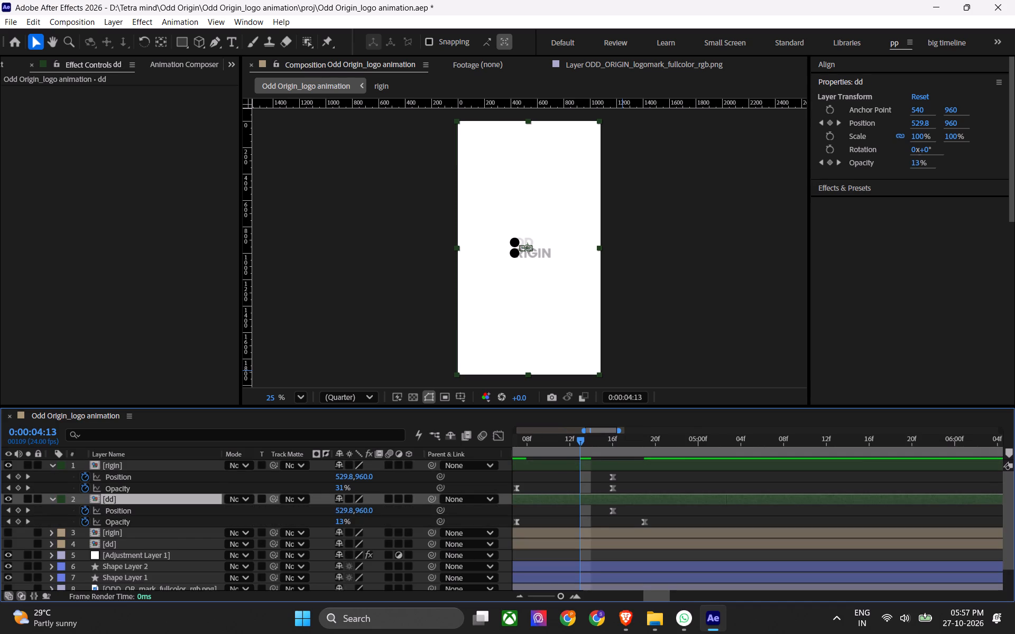
drag(639, 523, 619, 530)
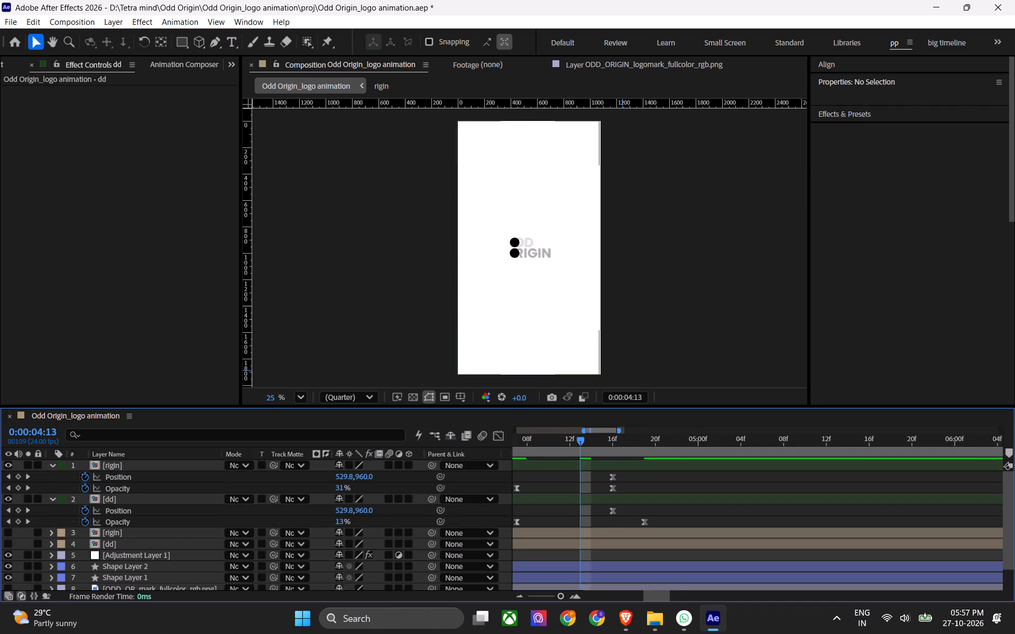
drag(644, 524, 611, 526)
Preview the retimed wordmark reveal from 0:00:04:04.
alt+scroll(607, 508, down, 2)
shift+scroll(607, 510, up, 1)
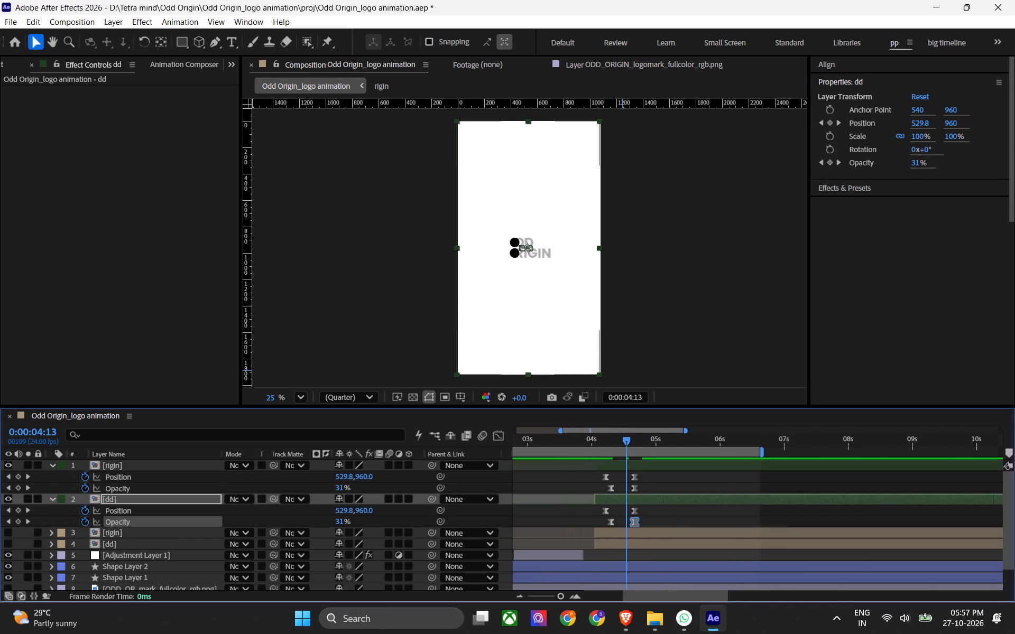
drag(620, 443, 601, 450)
key(space)
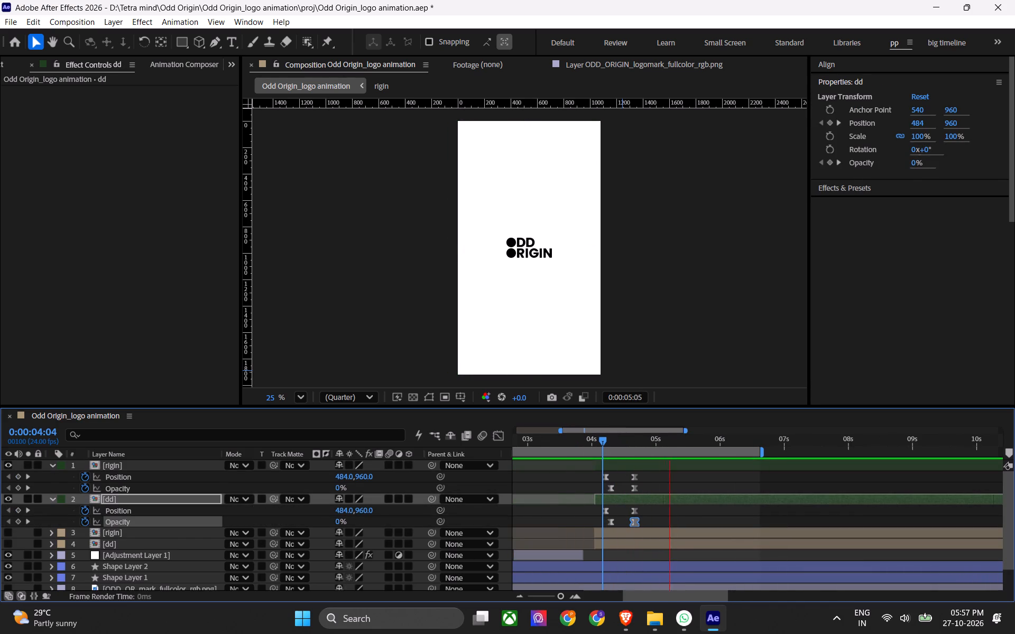
key(space)
Save the project and collapse the keyframed properties of the rigin and dd layers.
key(ctrl+s)
click(697, 482)
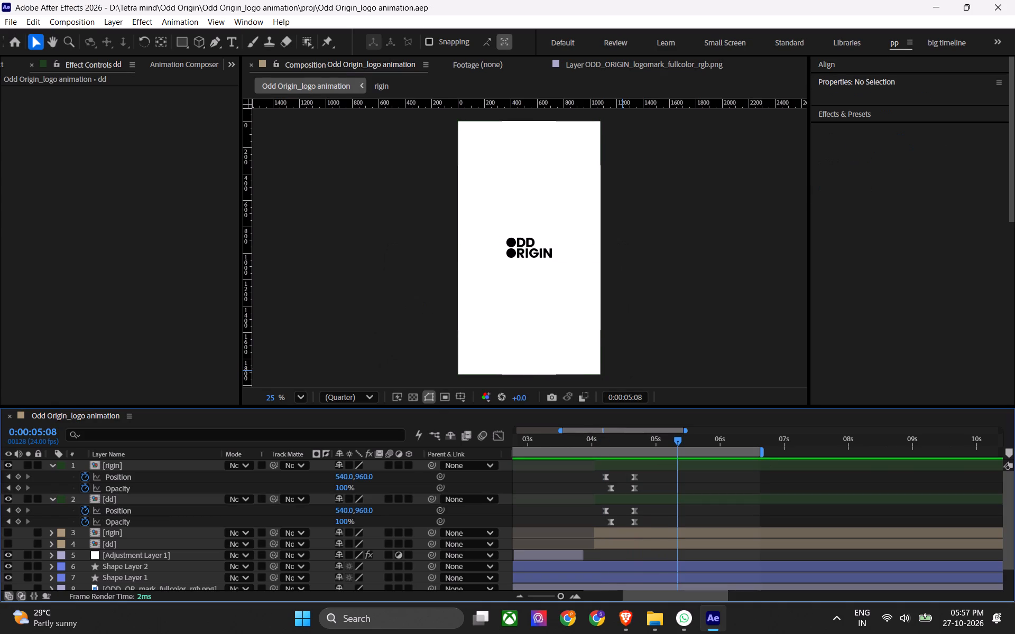
key(u)
click(635, 581)
alt+scroll(641, 572, down, 2)
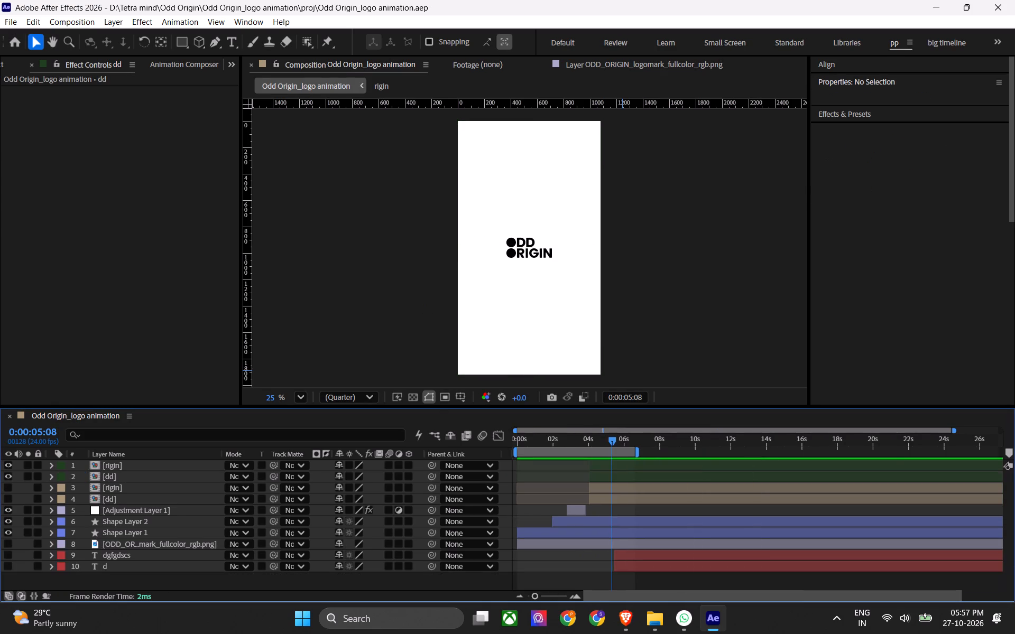
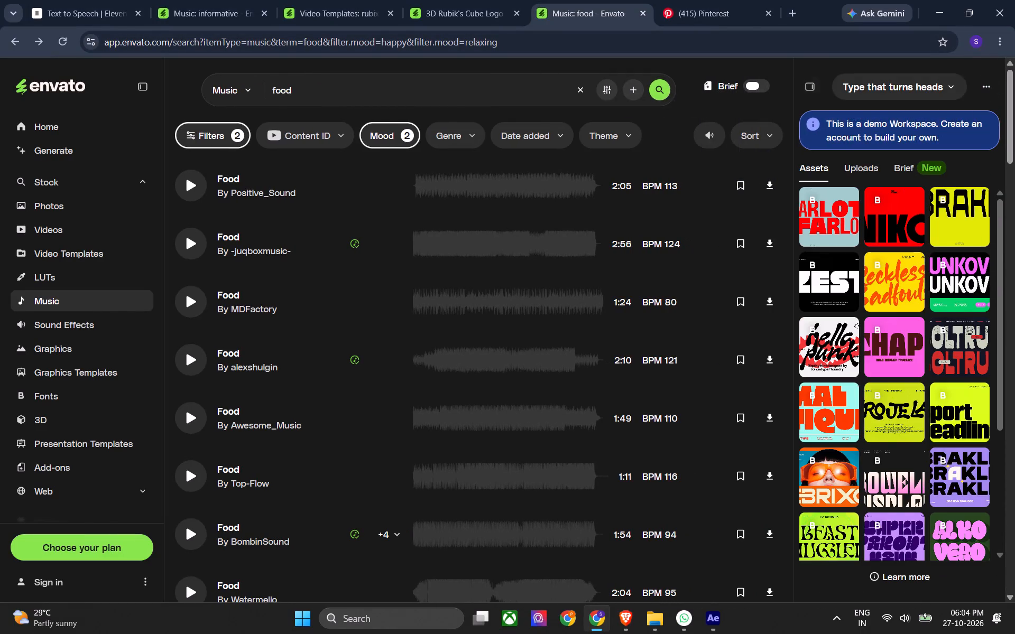
Collapse the demo workspace panel in Chrome, reload the Envato page and sign in with the suggested Google account.
click(815, 85)
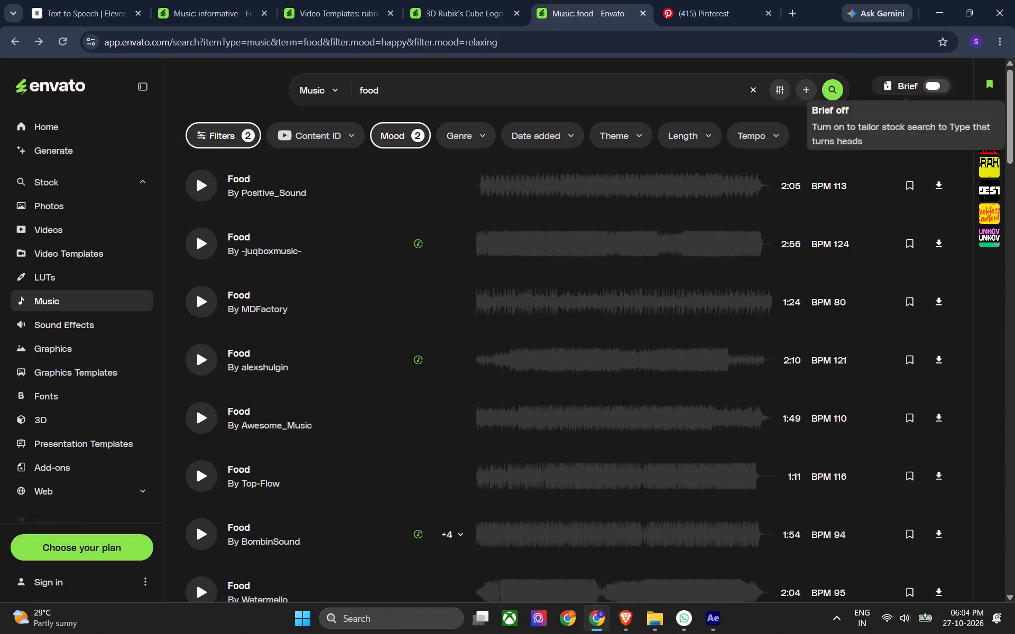
click(972, 45)
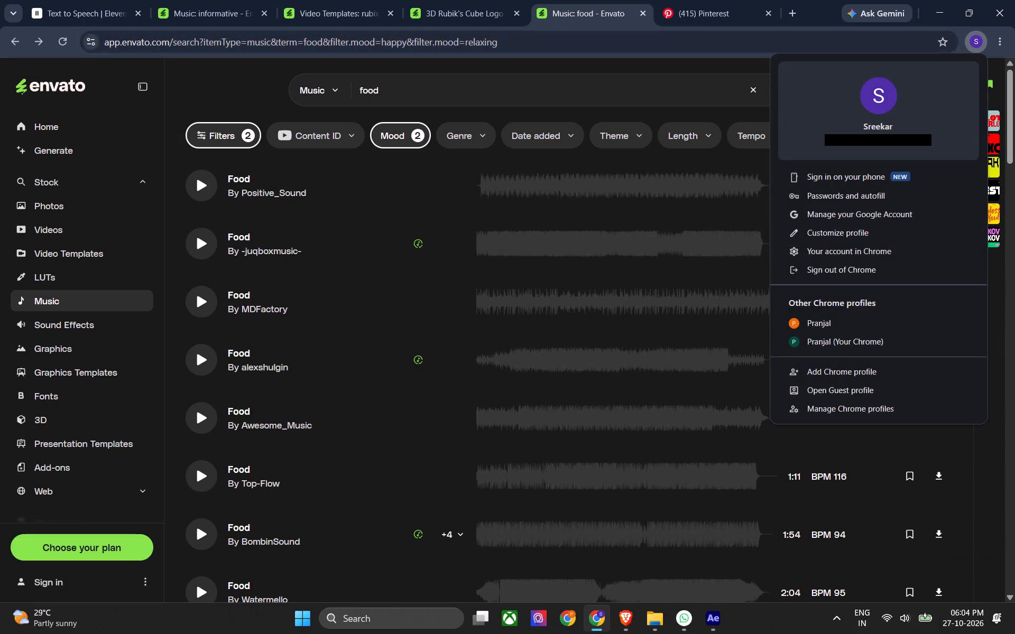
click(56, 39)
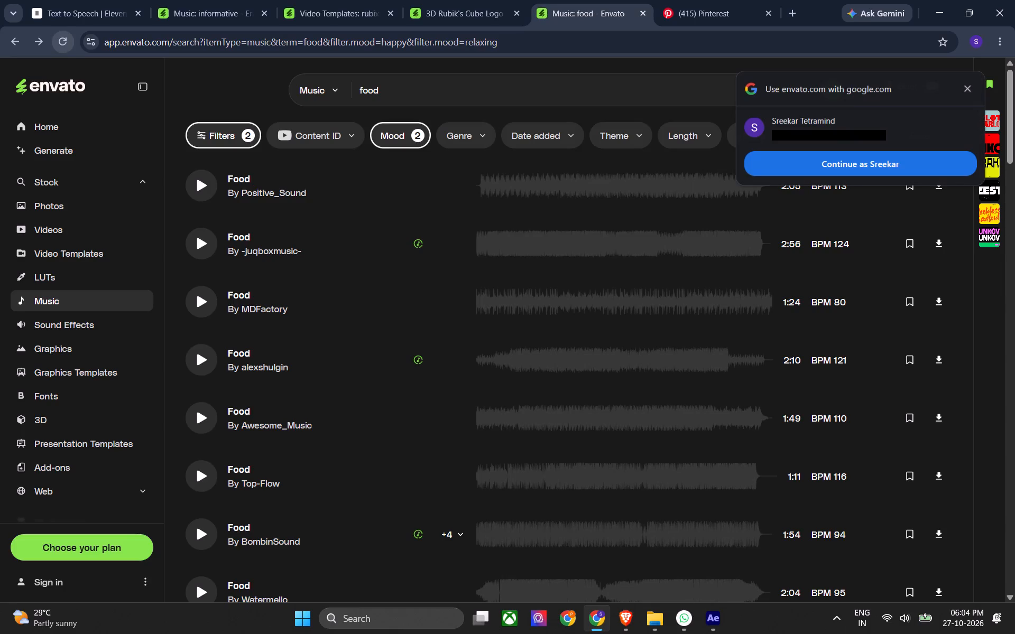
click(883, 160)
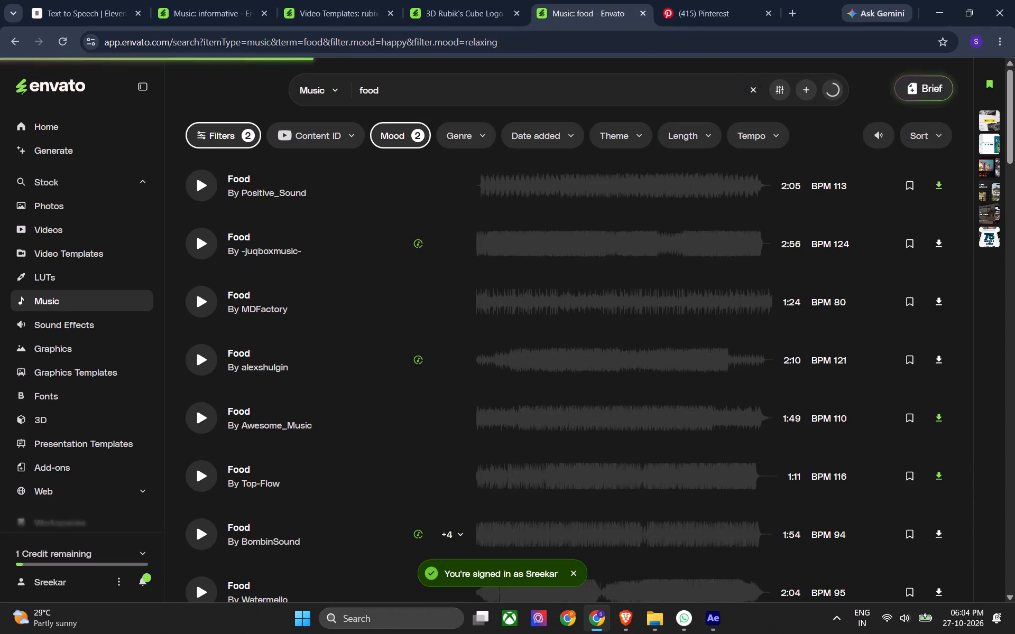
Open Envato's Smart Brief introduction, advance to its first step and read through the sample project brief.
click(922, 95)
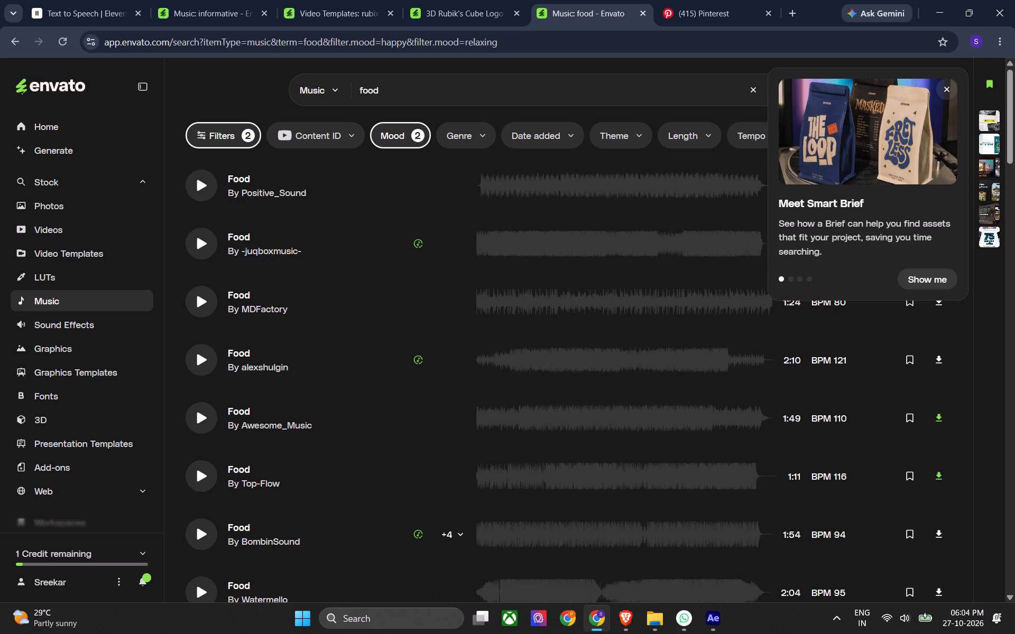
drag(890, 208, 799, 214)
double_click(792, 277)
click(816, 276)
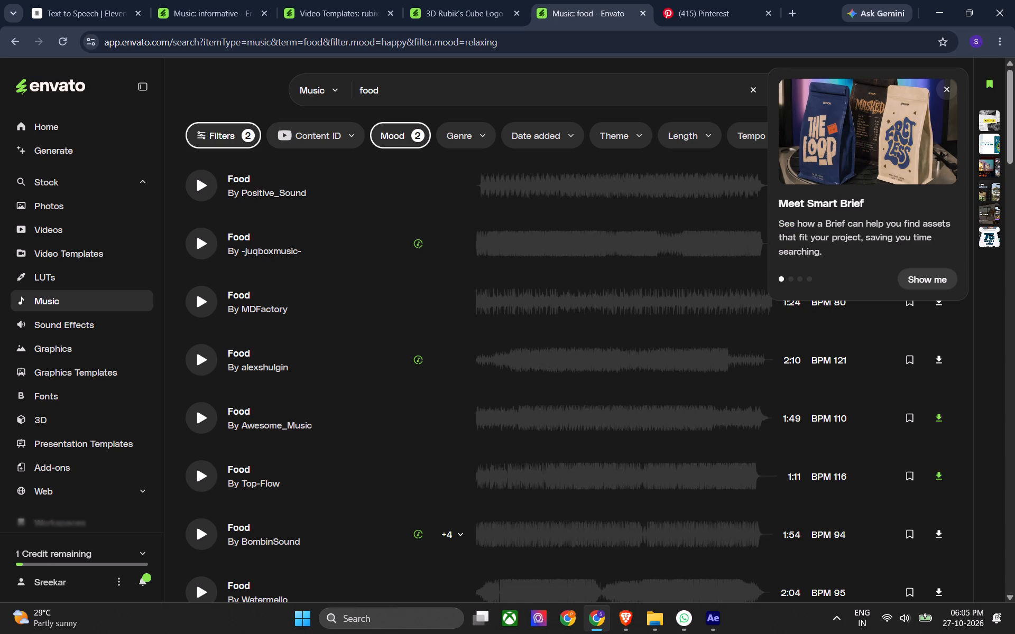
click(943, 278)
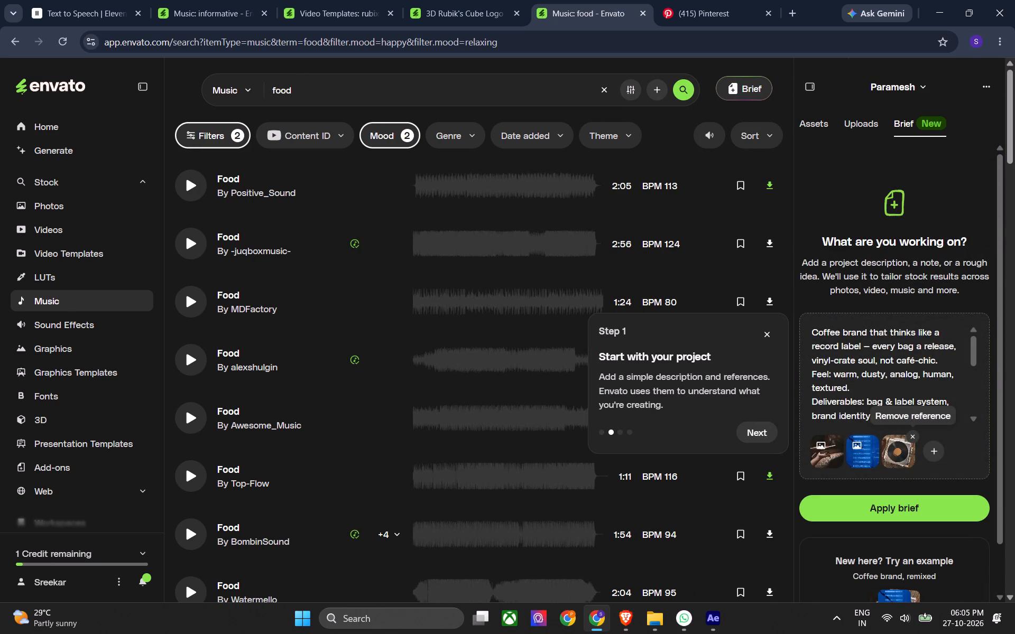
scroll(918, 378, down, 2)
scroll(934, 516, down, 2)
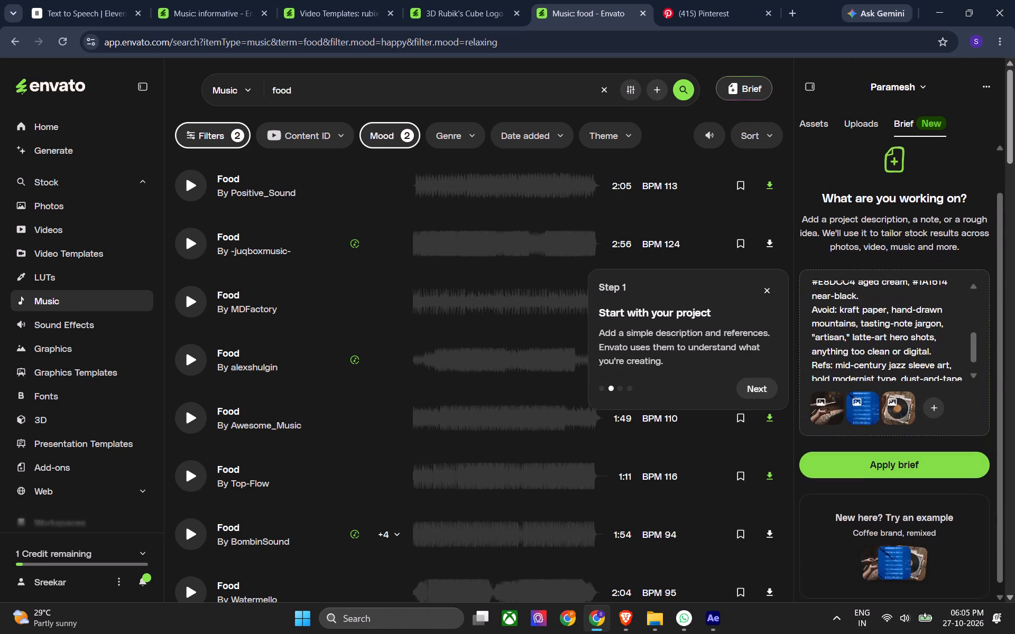
scroll(920, 495, up, 4)
scroll(906, 397, up, 9)
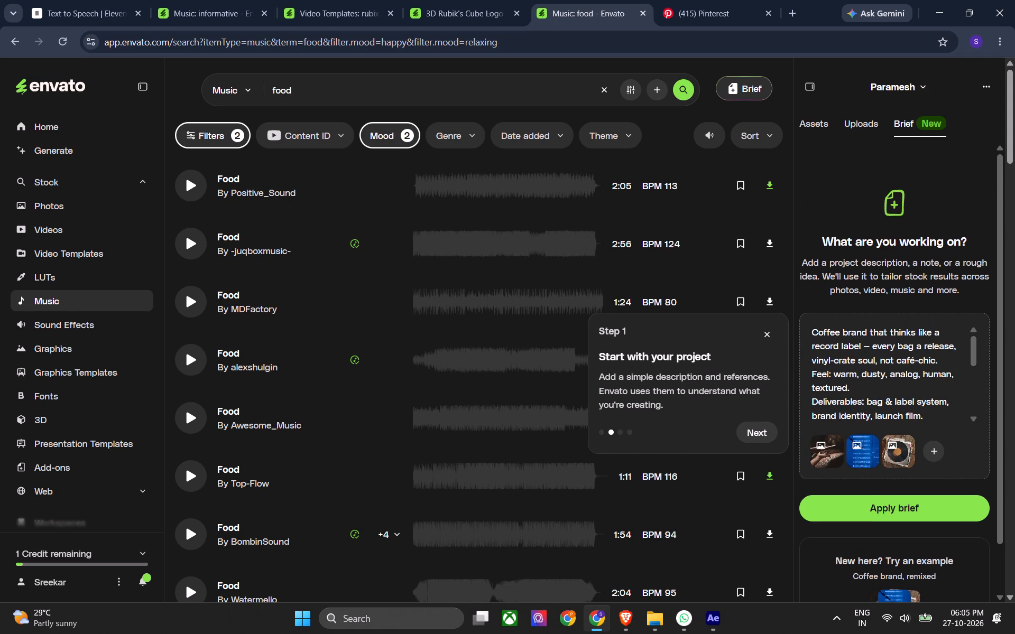
click(626, 621)
click(626, 5)
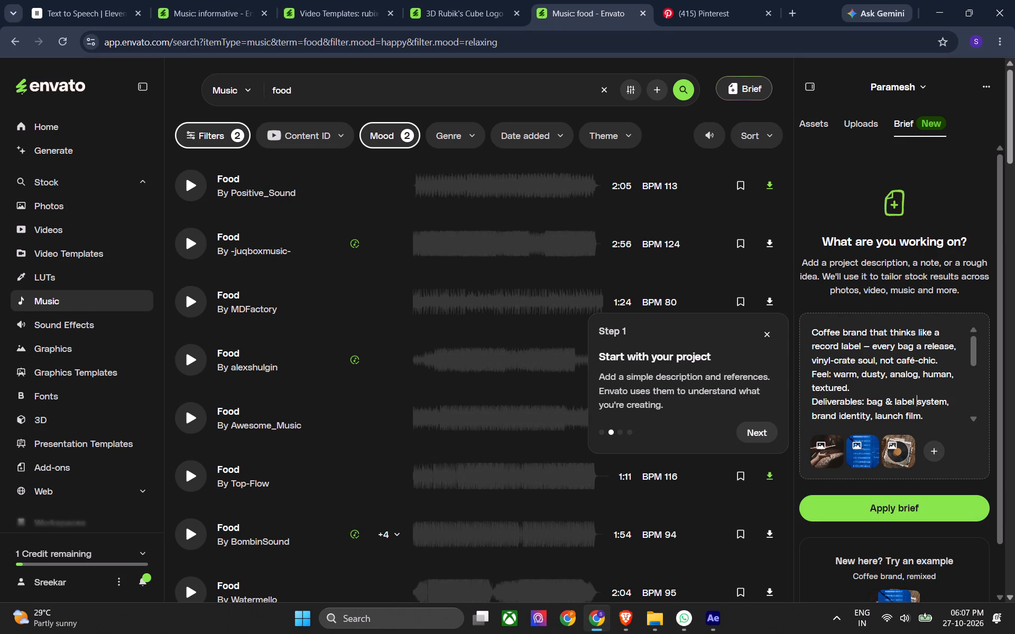
click(920, 416)
key(ctrl+s)
click(479, 297)
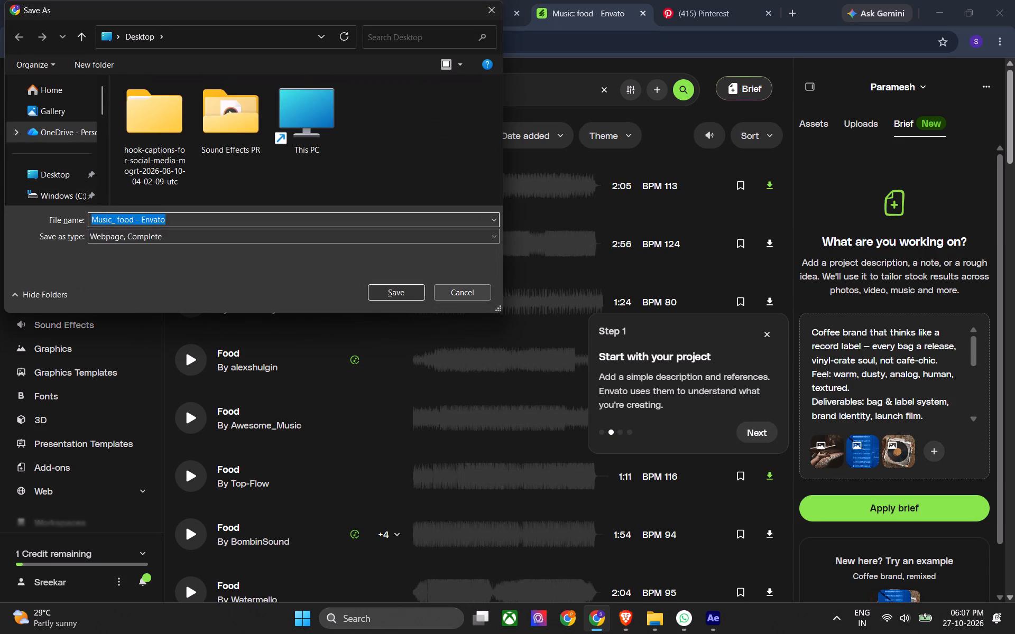
click(907, 409)
key(ctrl+a)
key(ctrl+v)
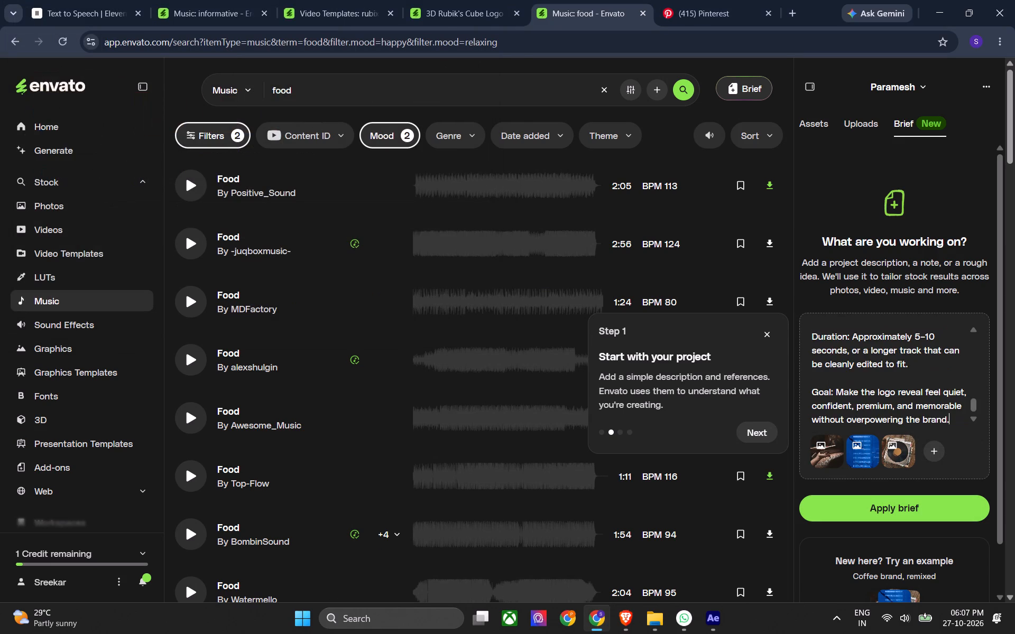
Remove all three sample reference images from the brief.
click(909, 439)
click(872, 439)
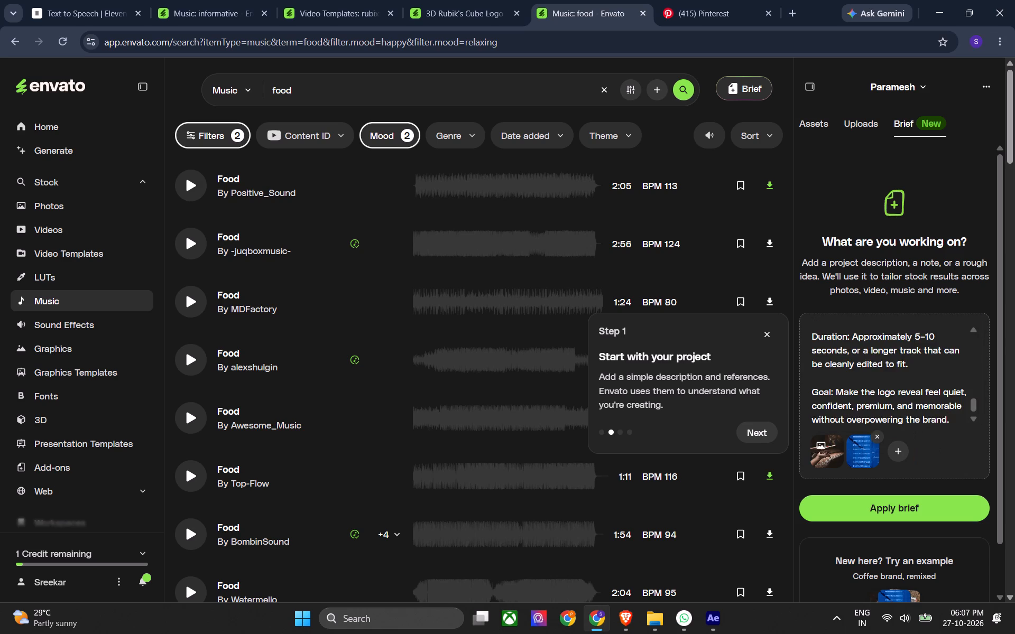
click(842, 436)
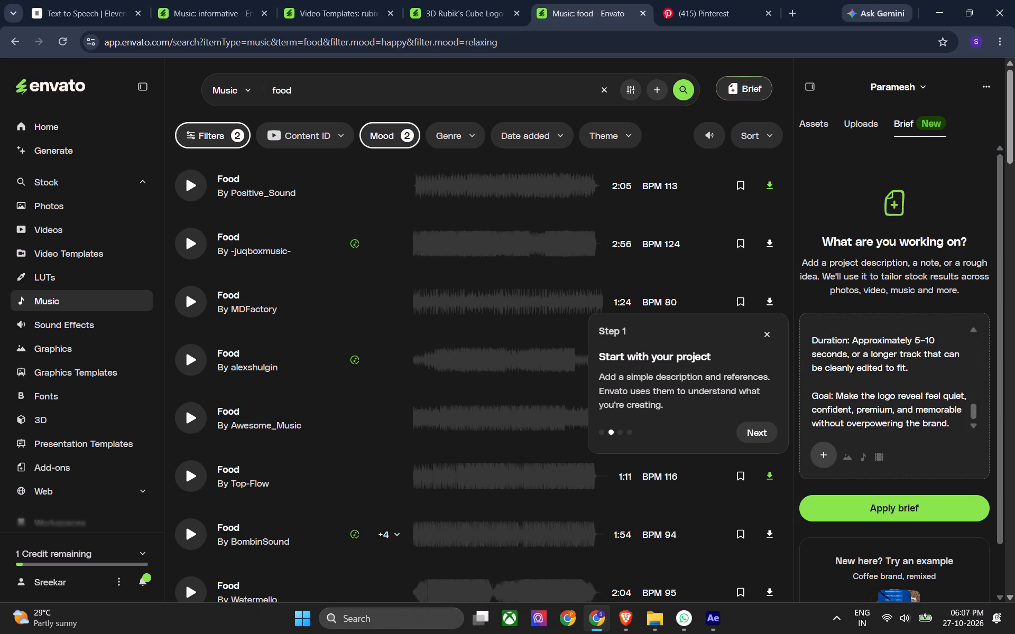
Agree to the reference terms, upload the Odd Origin_logo animation video from the output folder, and attach only it to the brief.
click(831, 450)
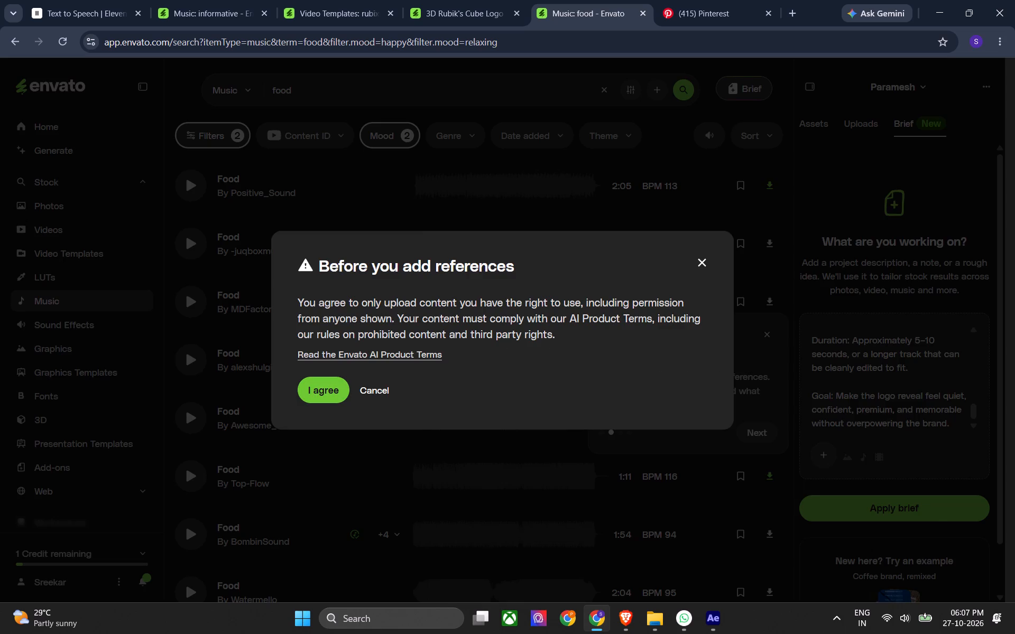
click(322, 390)
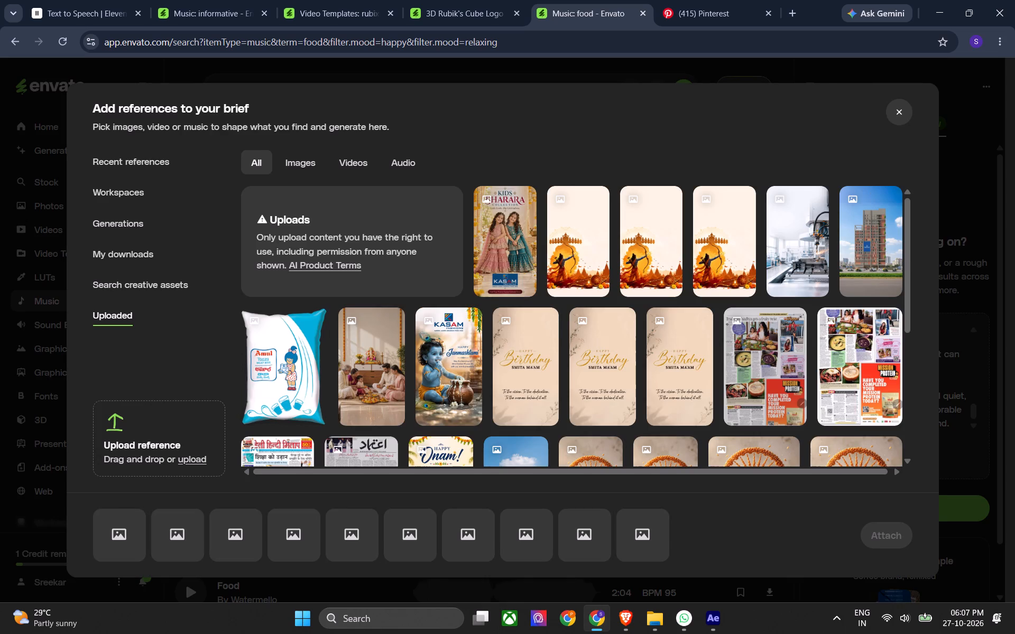
click(661, 616)
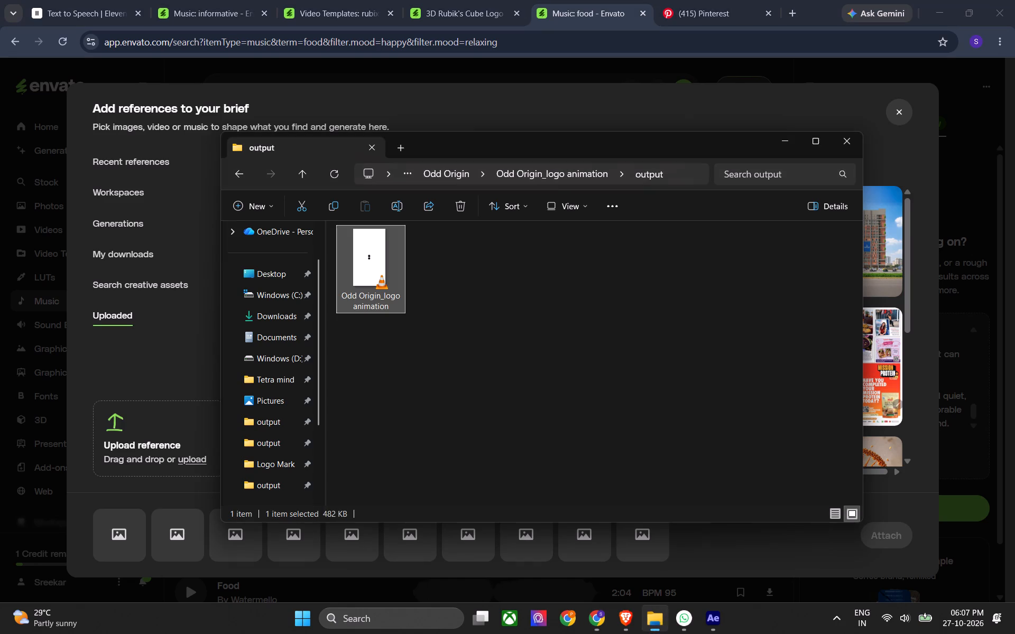
drag(378, 266, 184, 329)
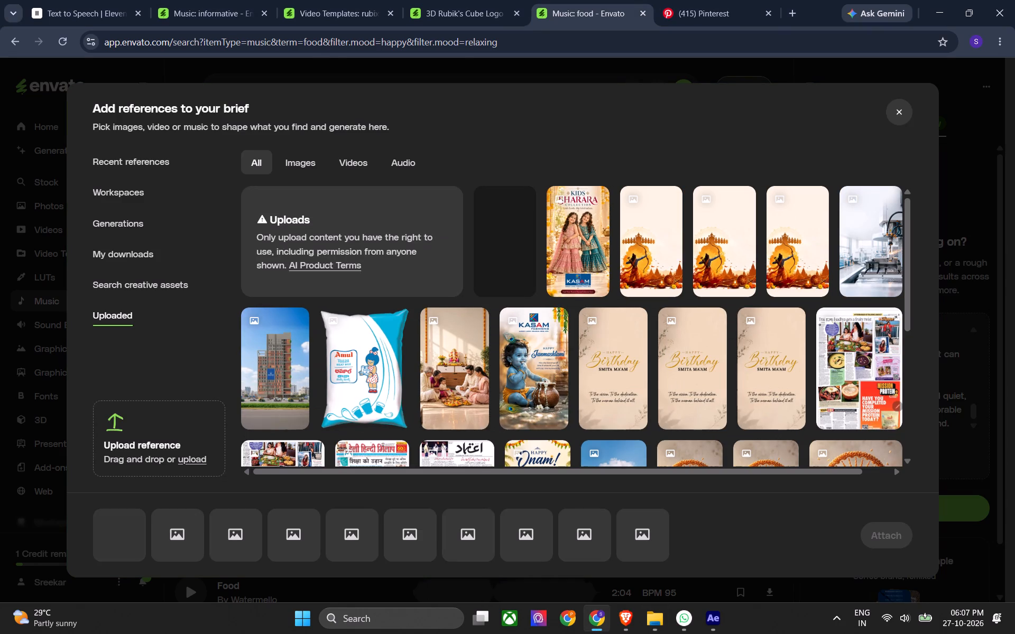
click(521, 249)
click(572, 245)
click(537, 248)
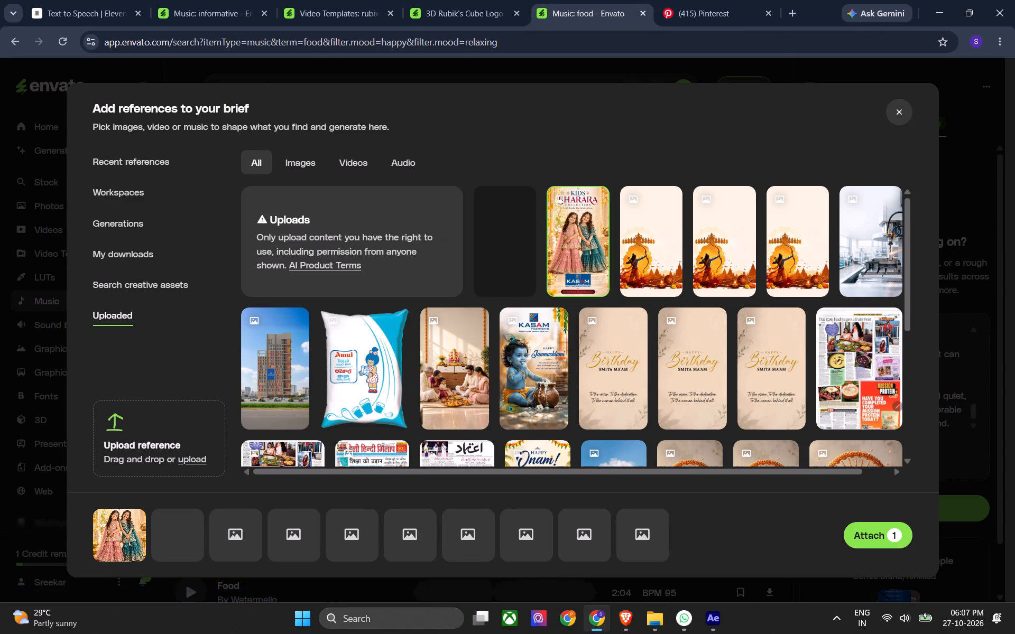
click(625, 228)
click(647, 228)
click(582, 228)
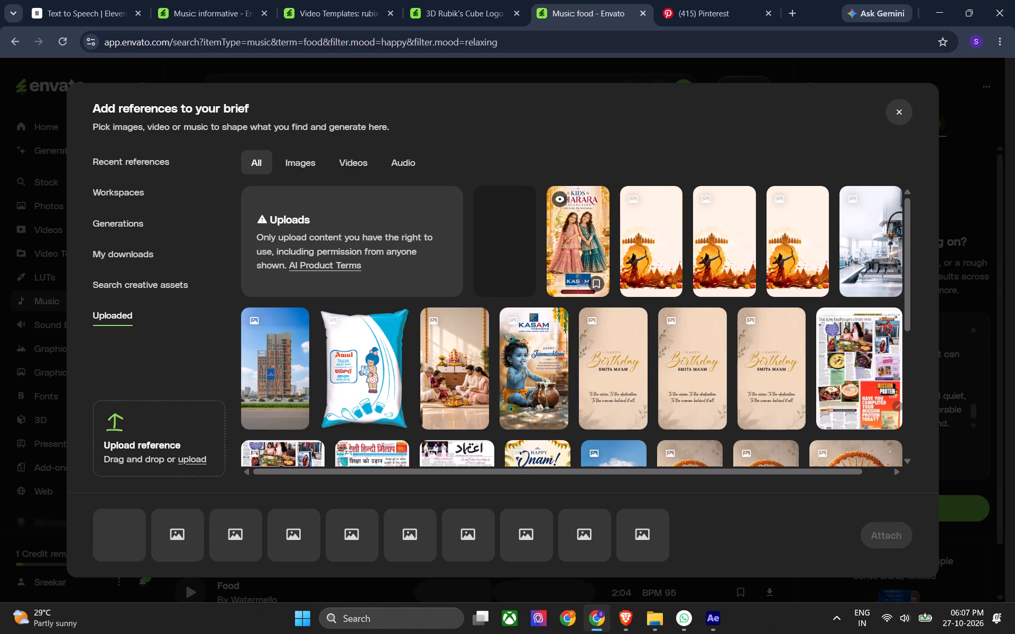
click(504, 251)
click(505, 237)
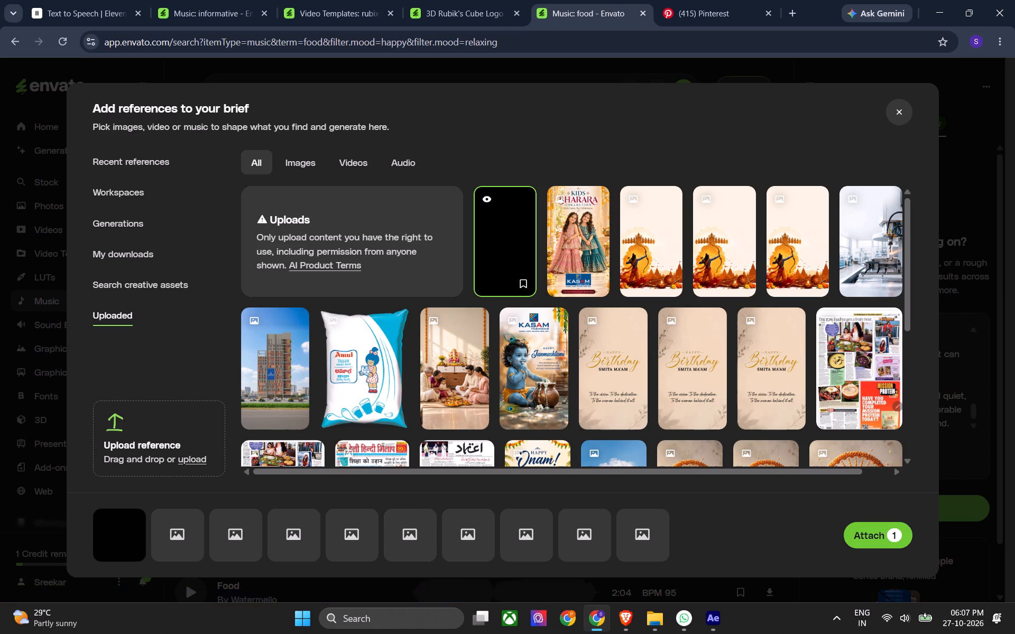
click(870, 530)
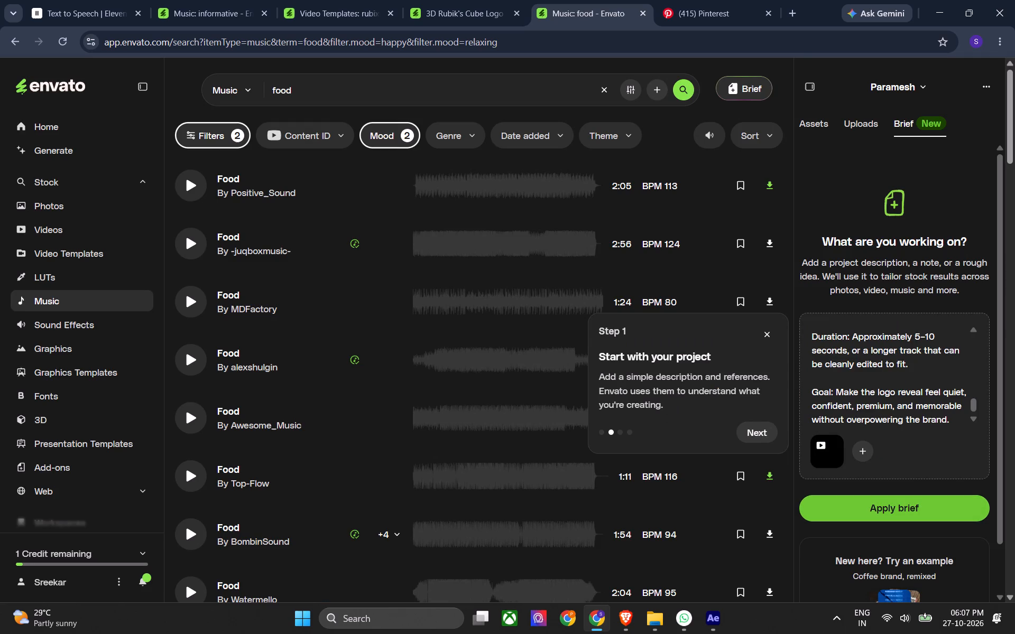
Check the pasted project description and apply the brief.
scroll(917, 461, down, 2)
scroll(872, 533, down, 1)
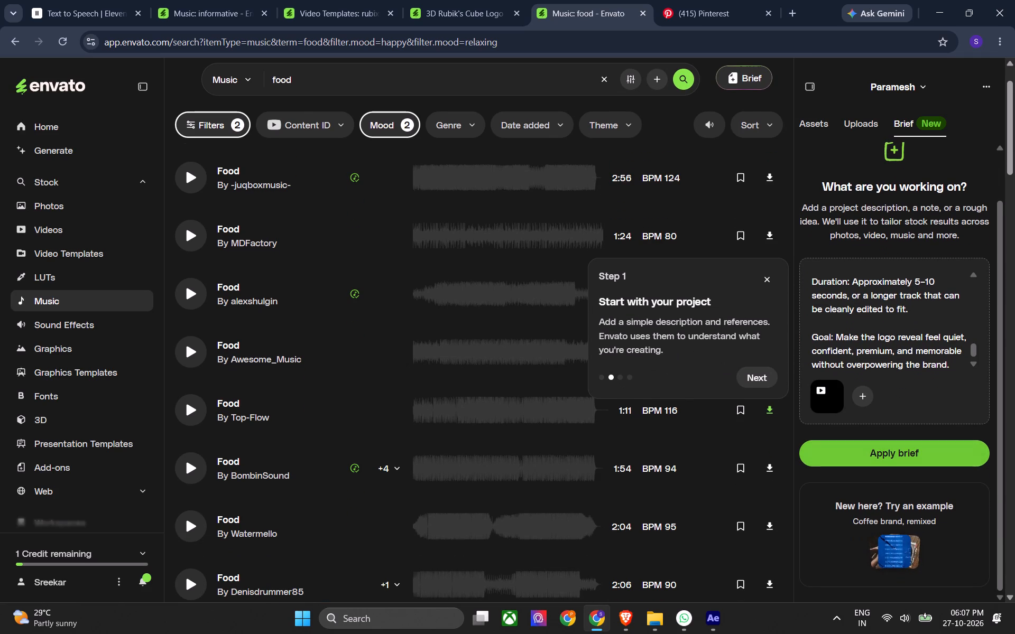
scroll(895, 367, up, 2)
scroll(741, 223, up, 4)
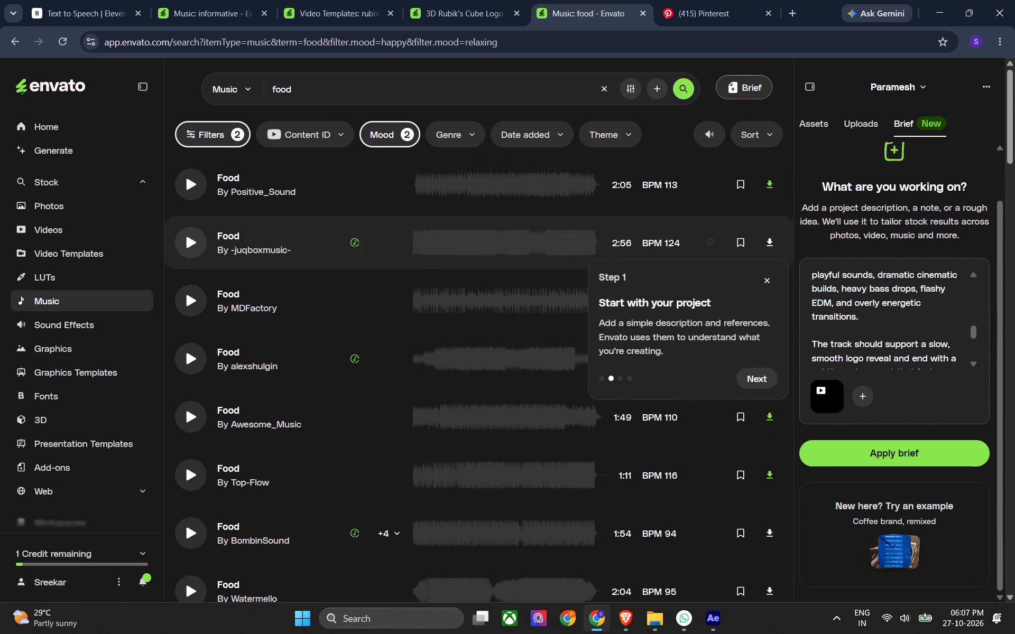
scroll(835, 215, down, 3)
click(880, 448)
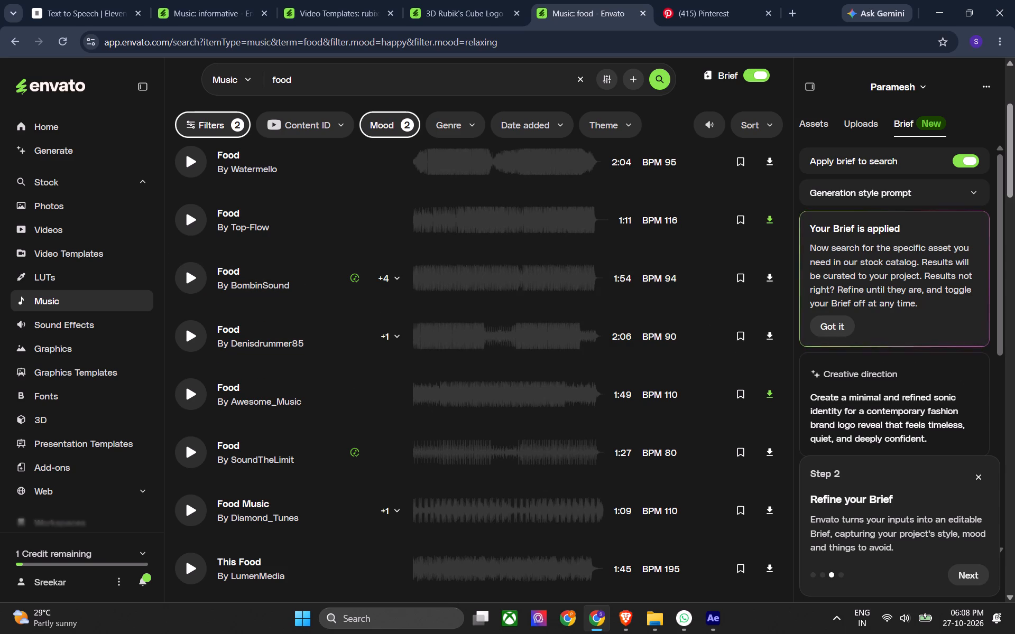
Review the applied brief's project info, style, mood and avoid sections and its generation style prompt.
scroll(911, 312, down, 5)
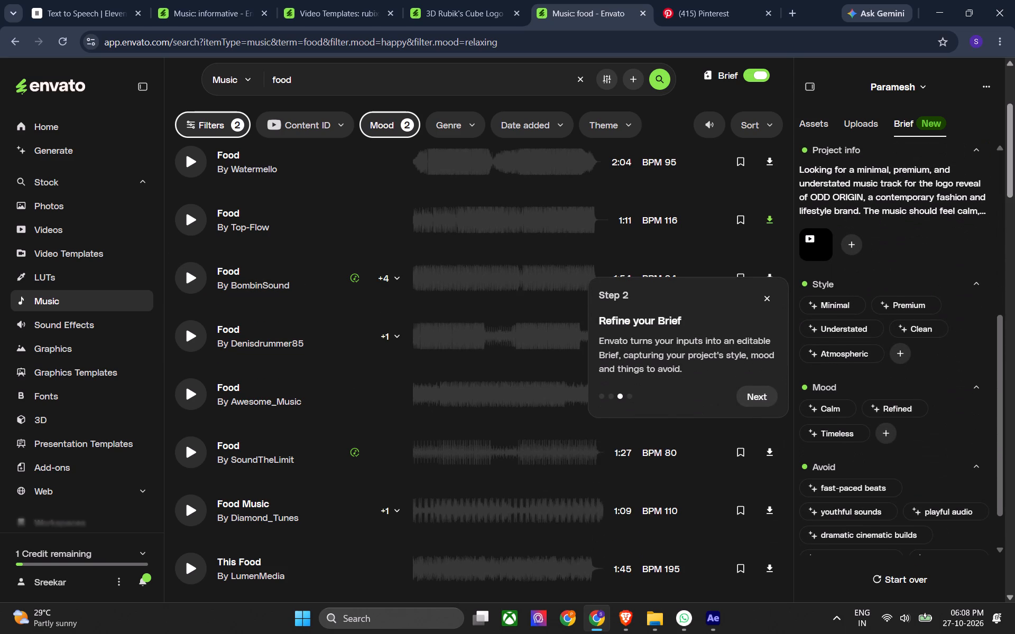
scroll(911, 315, down, 5)
scroll(911, 315, up, 12)
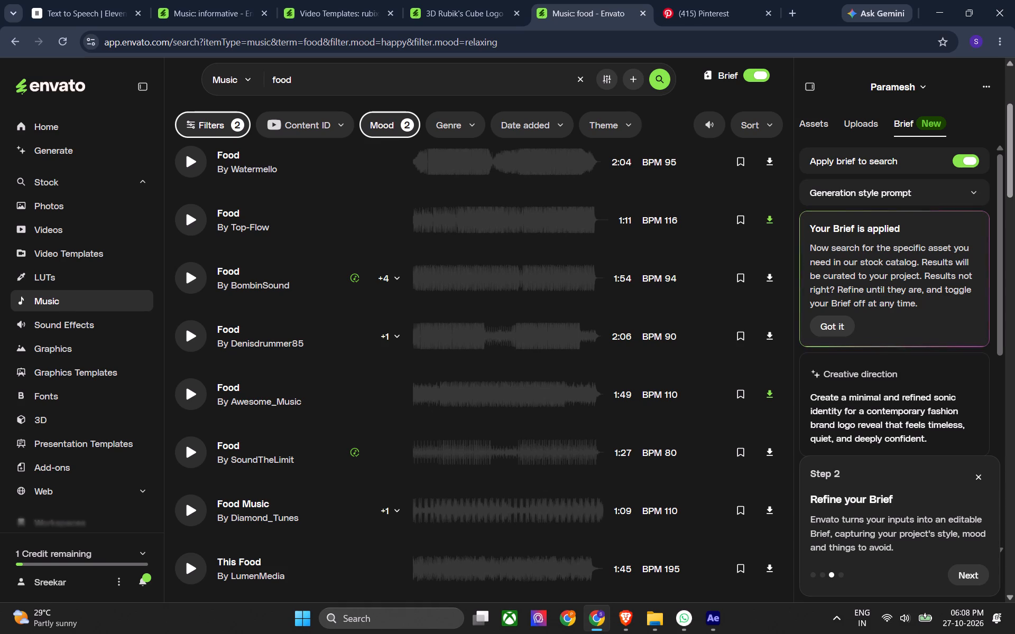
click(962, 189)
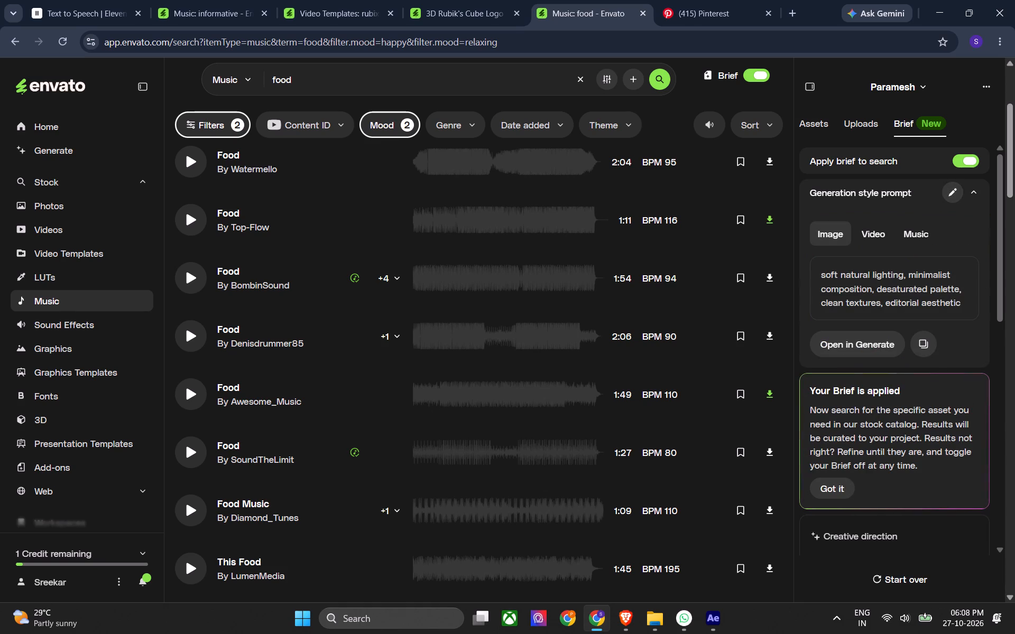
click(974, 188)
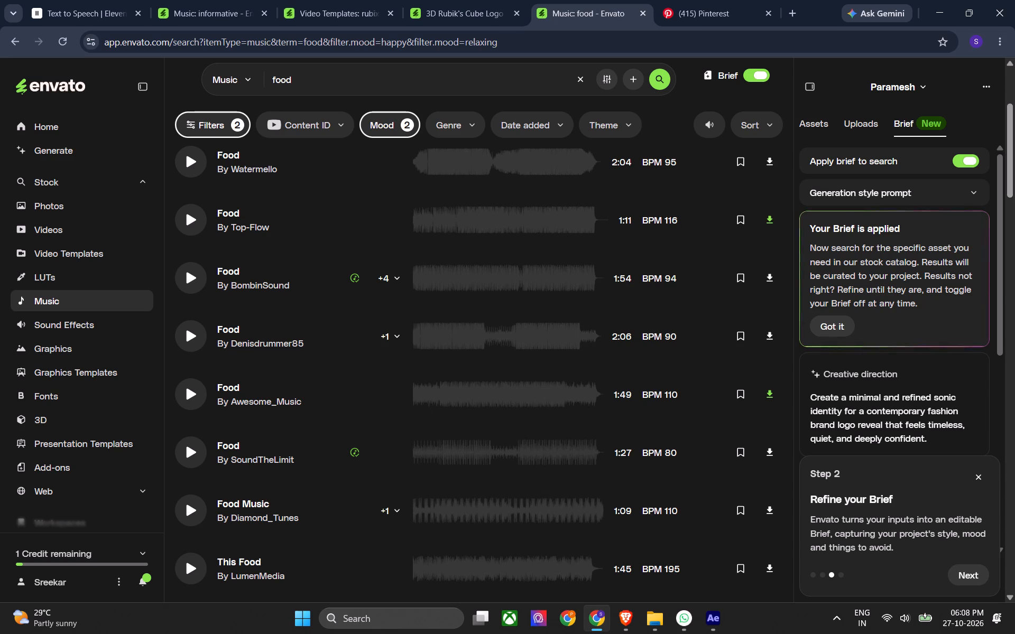
Replace the "food" music search with the suggested term "logo reveal".
triple_click(472, 86)
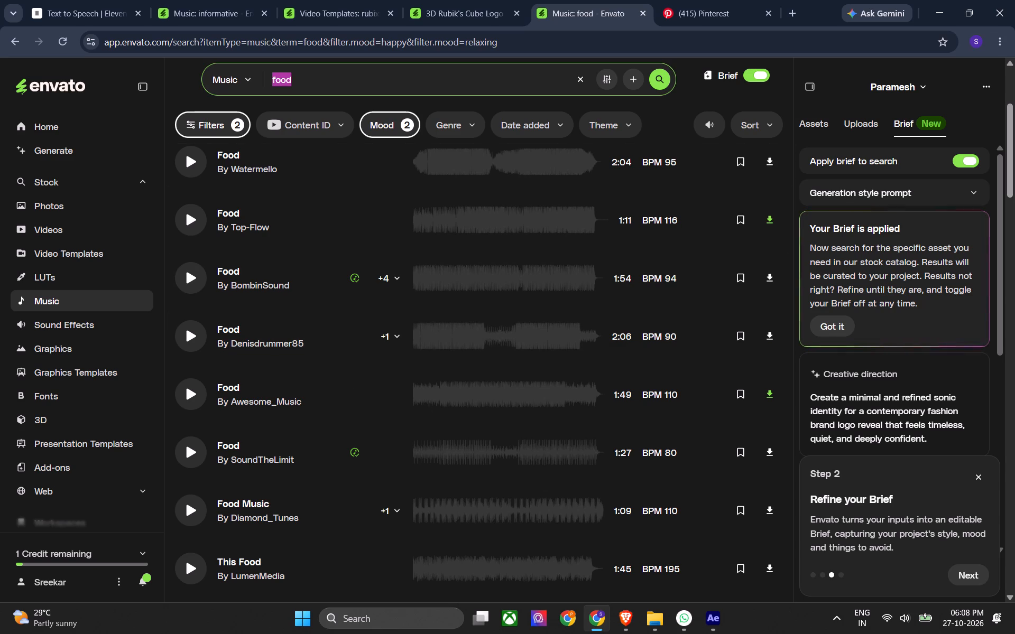
text(reval)
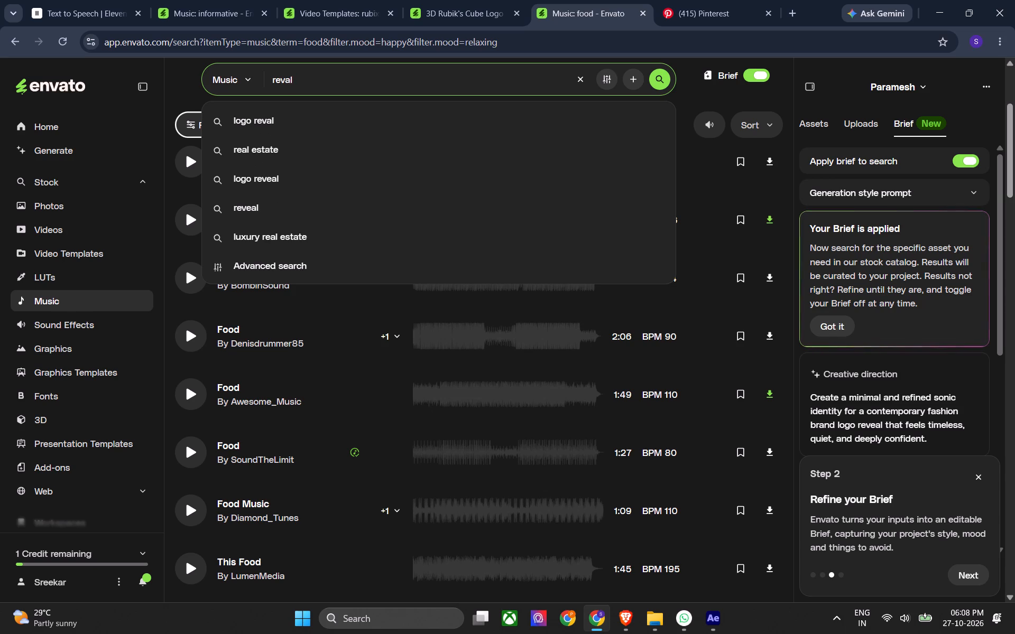
key(Down)
key(Down)
key(Down)
key(Return)
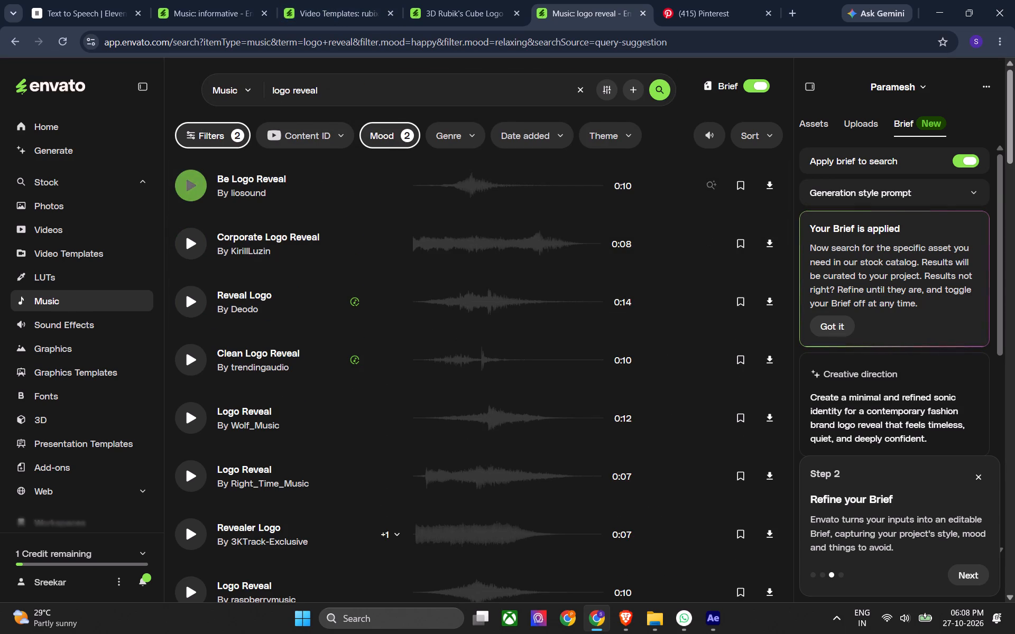
Audition the logo reveal results one after another, from Corporate Logo Reveal through Reveal Logo by RND-Music, against the brief.
click(179, 242)
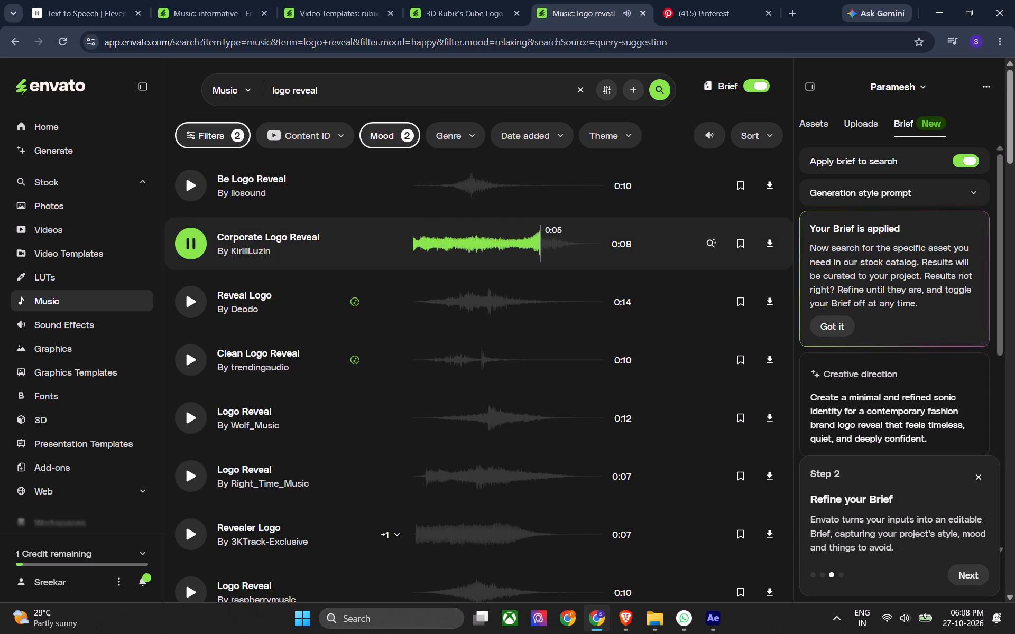
click(203, 244)
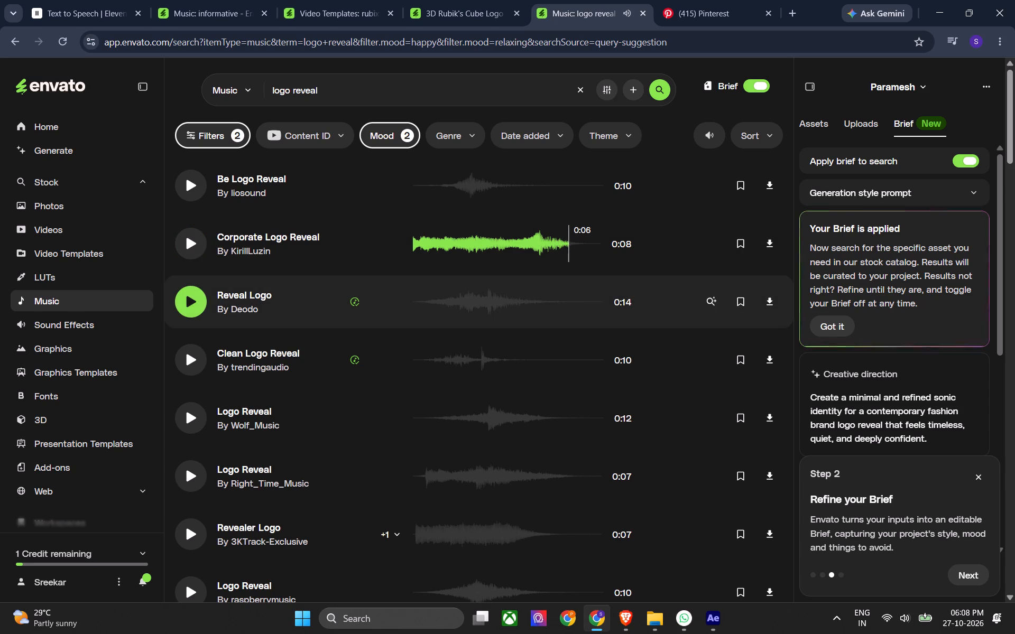
click(195, 295)
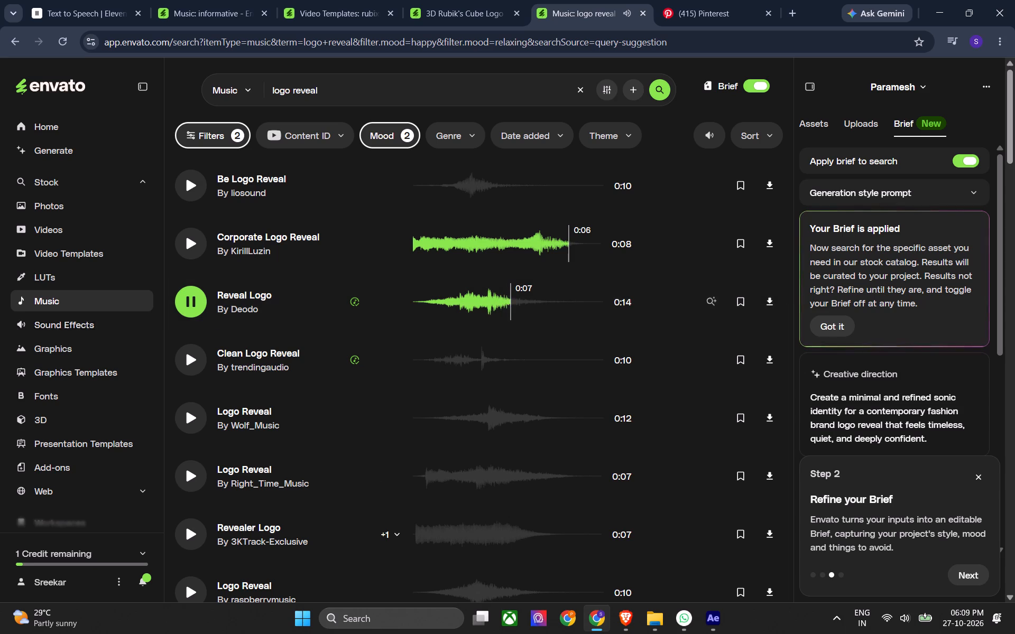
click(192, 361)
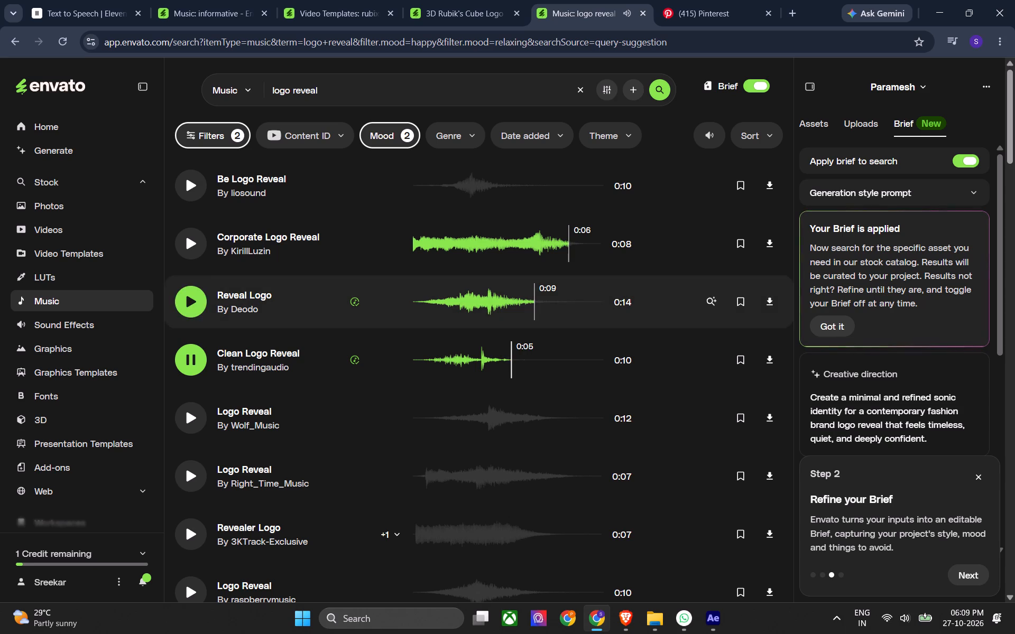
click(194, 412)
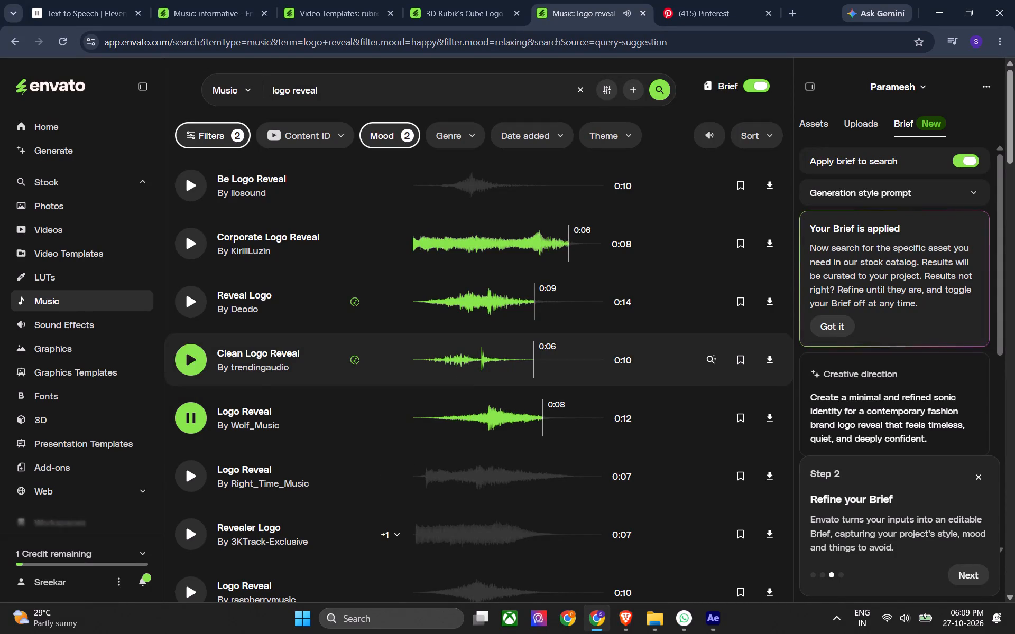
scroll(223, 458, down, 2)
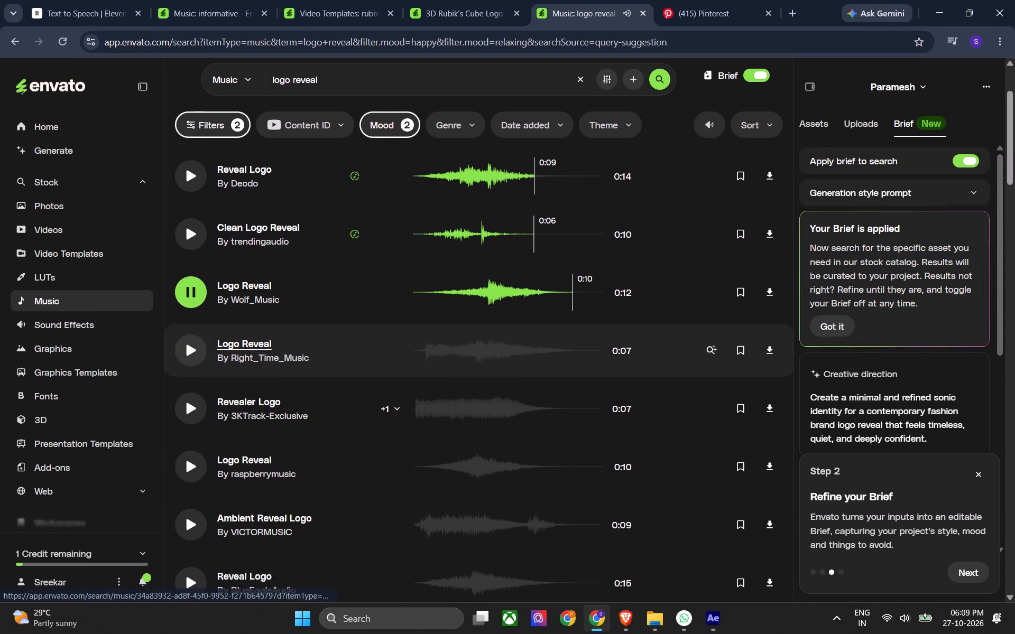
click(193, 408)
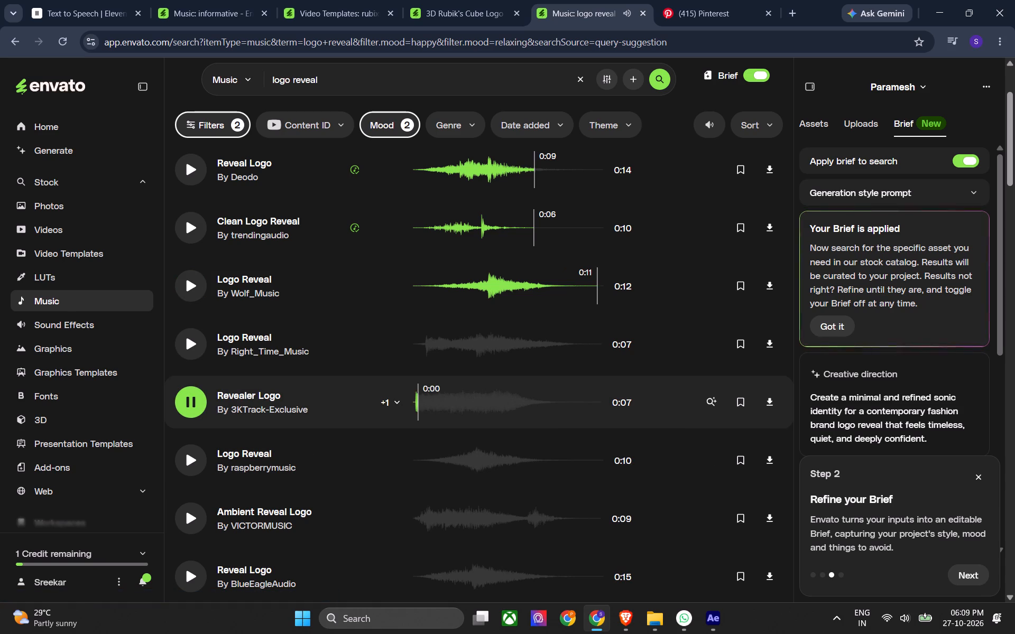
click(189, 457)
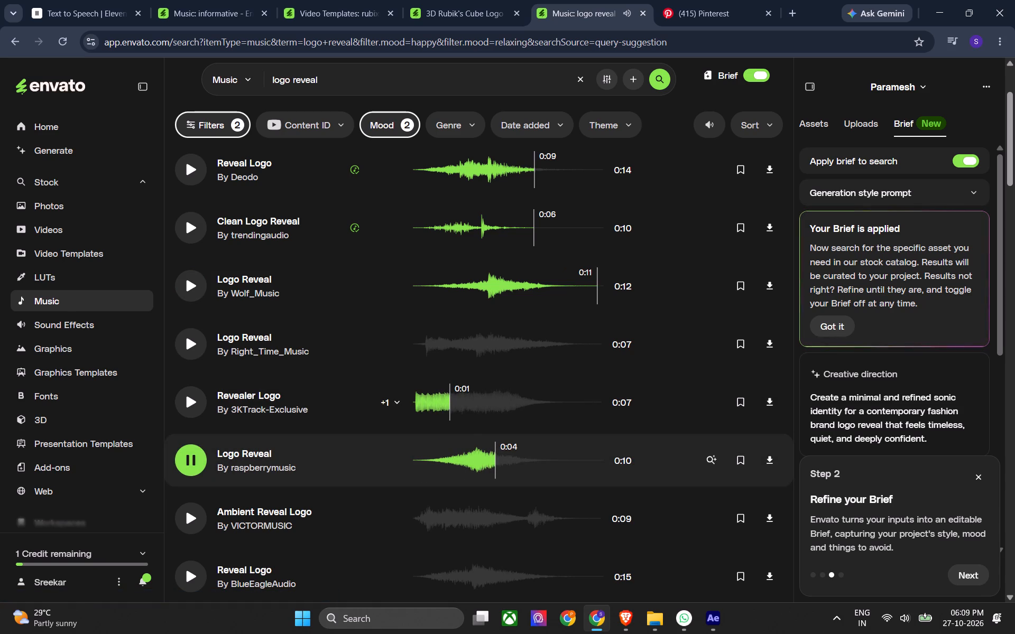
click(195, 456)
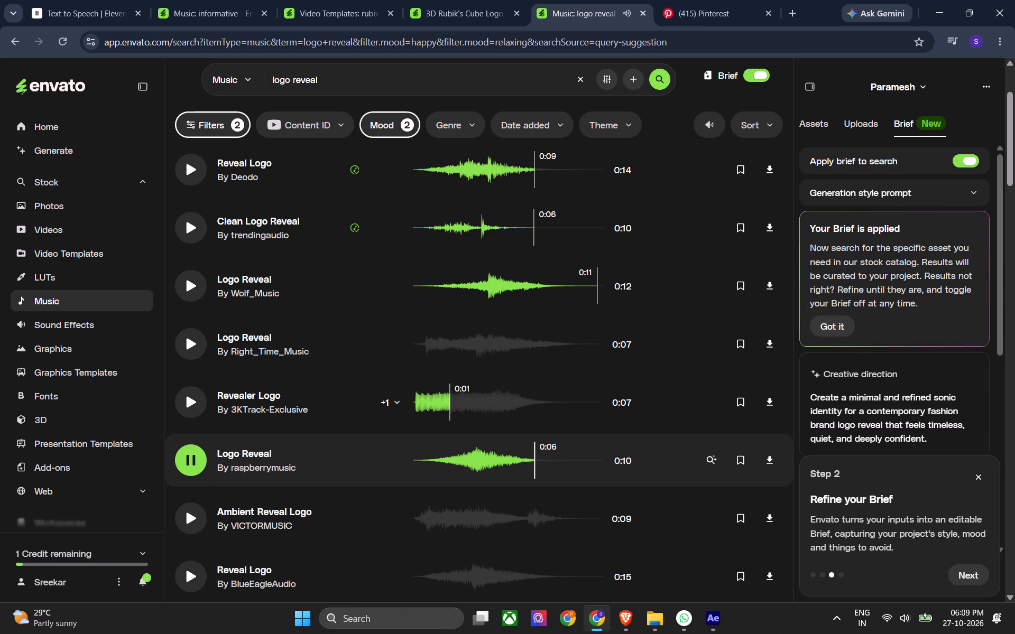
scroll(197, 458, down, 4)
click(197, 367)
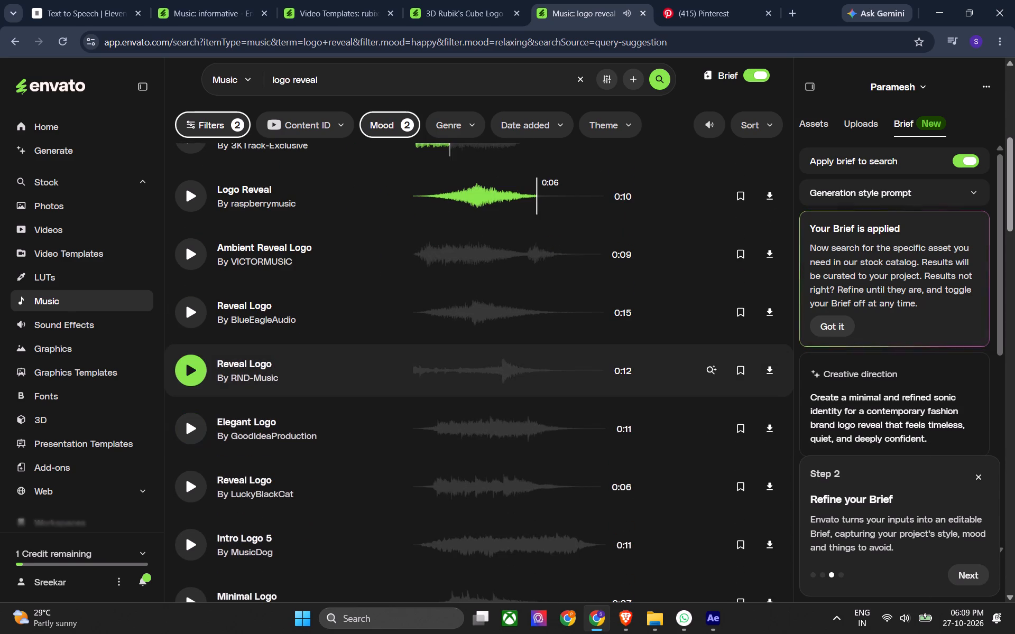
click(197, 367)
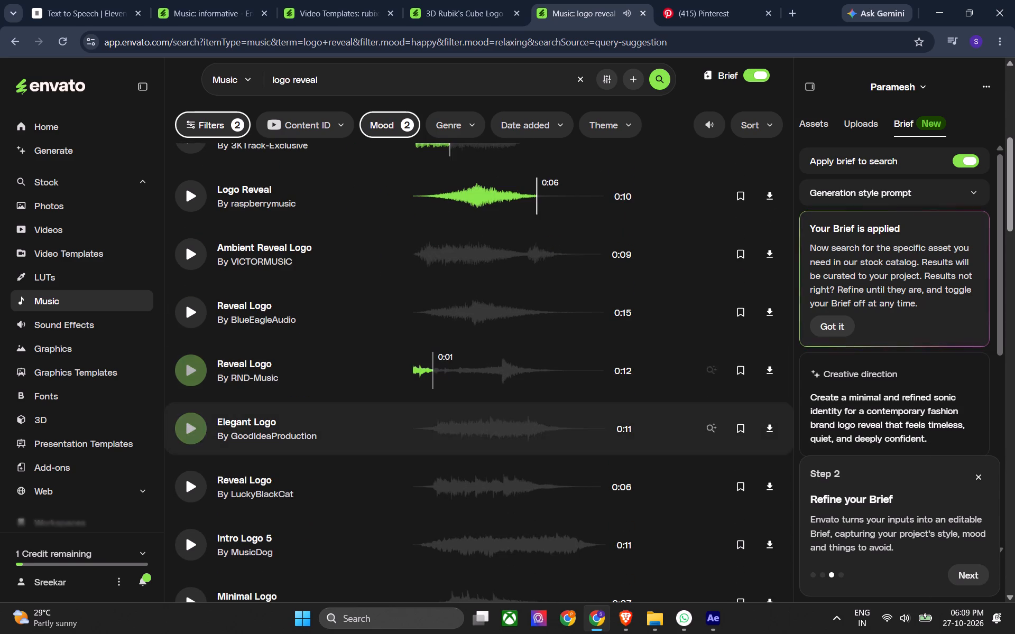
scroll(191, 492, down, 4)
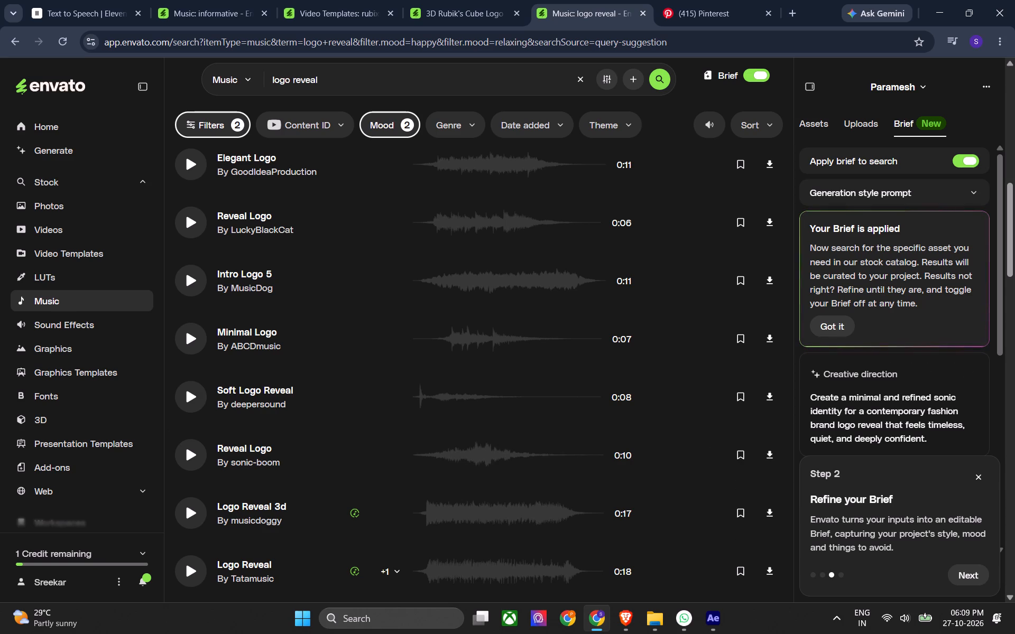
Take the Smart Brief tour as far as its generation style prompt stop and look over the brief's sections.
click(960, 569)
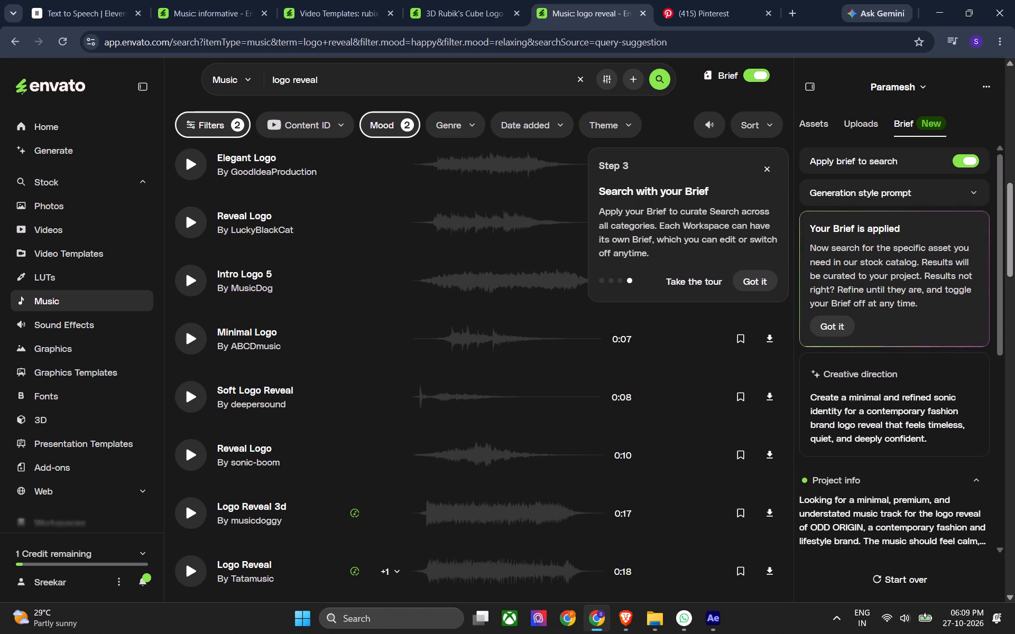
click(697, 282)
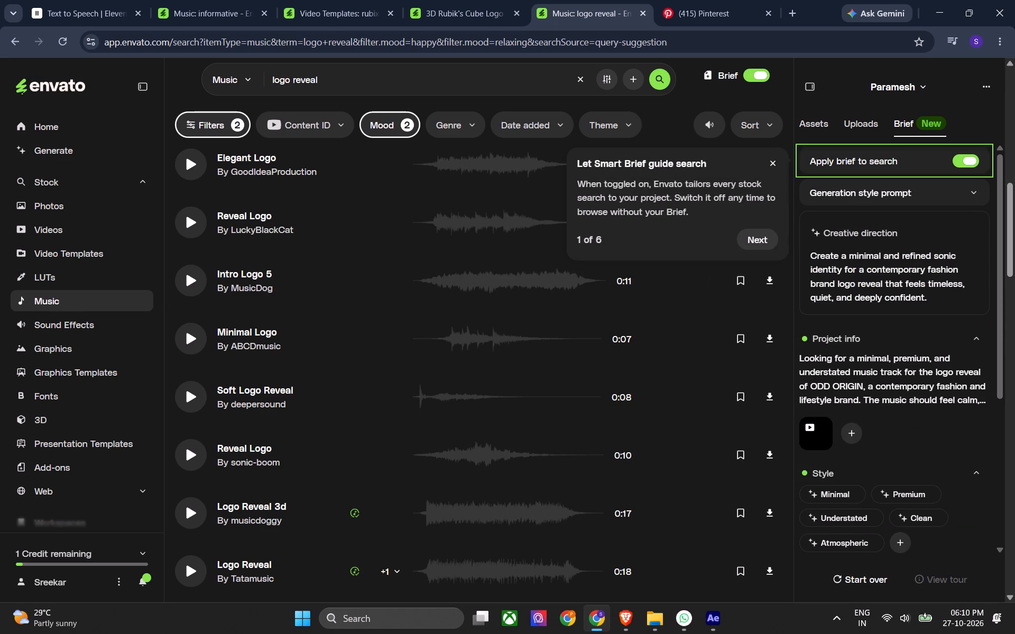
click(763, 236)
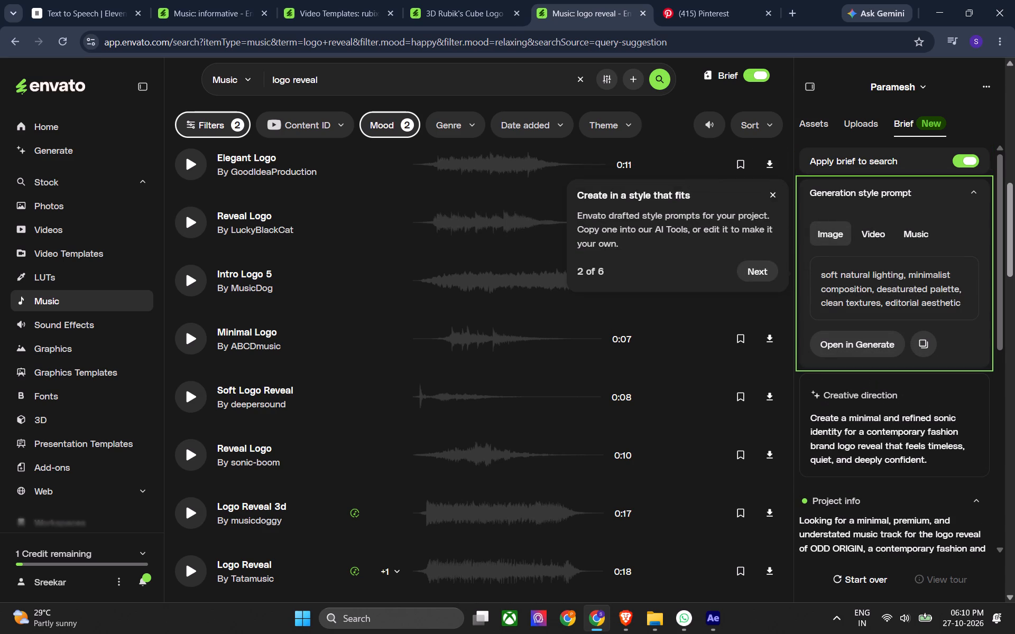
scroll(831, 371, down, 4)
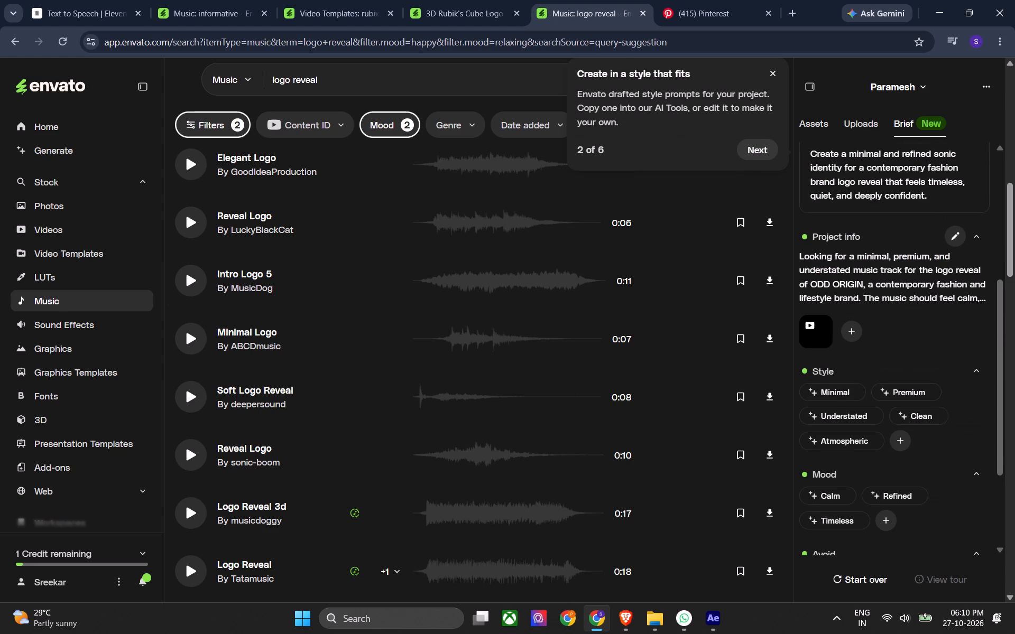
scroll(899, 339, down, 1)
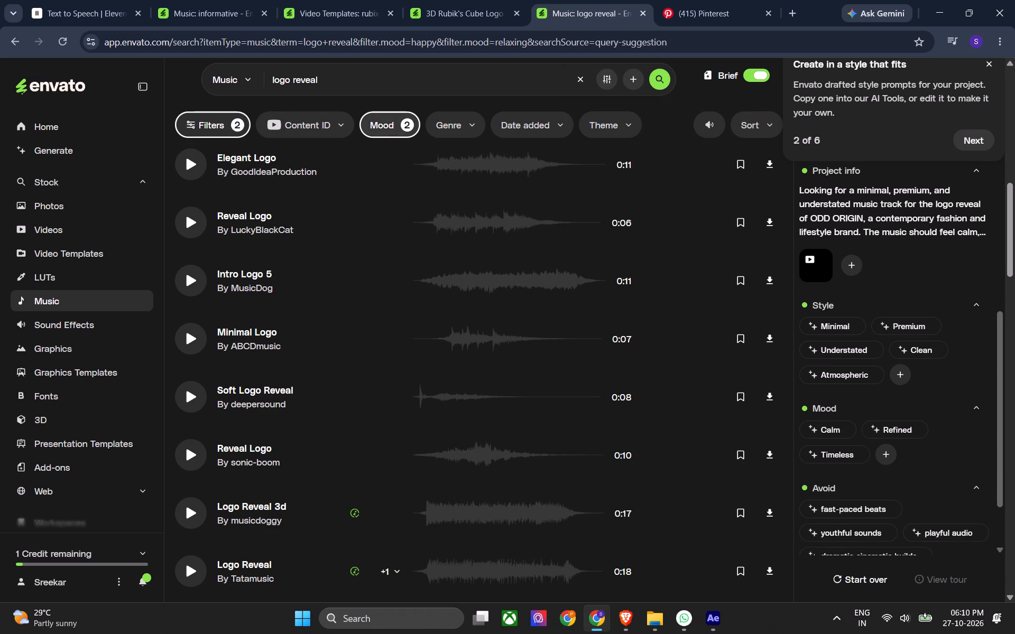
Remove the Happy/Cheerful and Relaxing/Peaceful mood filters from the logo reveal music search and apply the change.
click(188, 129)
scroll(345, 295, down, 2)
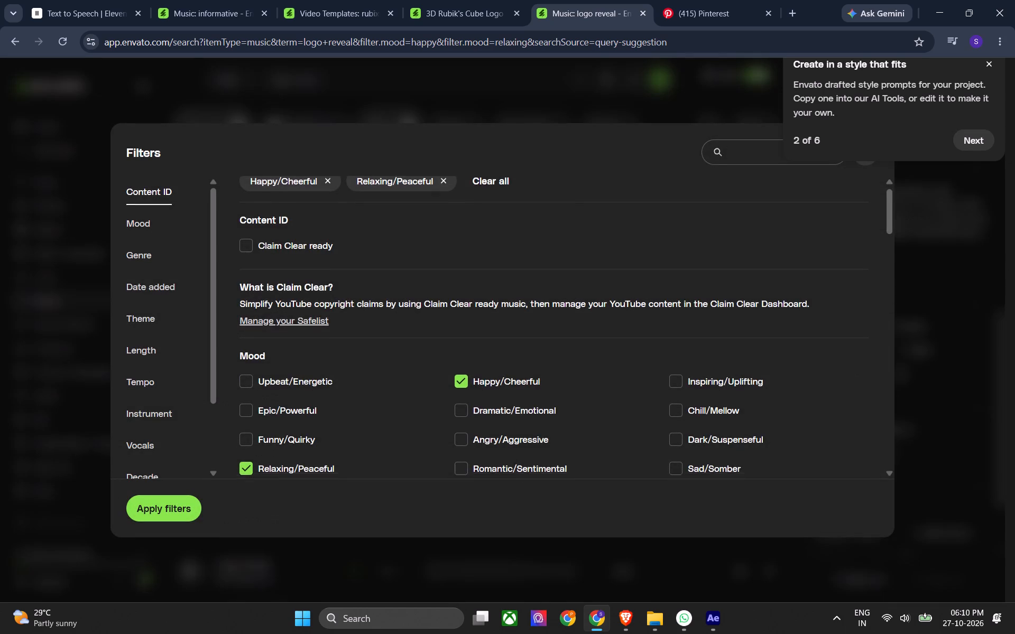
scroll(482, 342, up, 1)
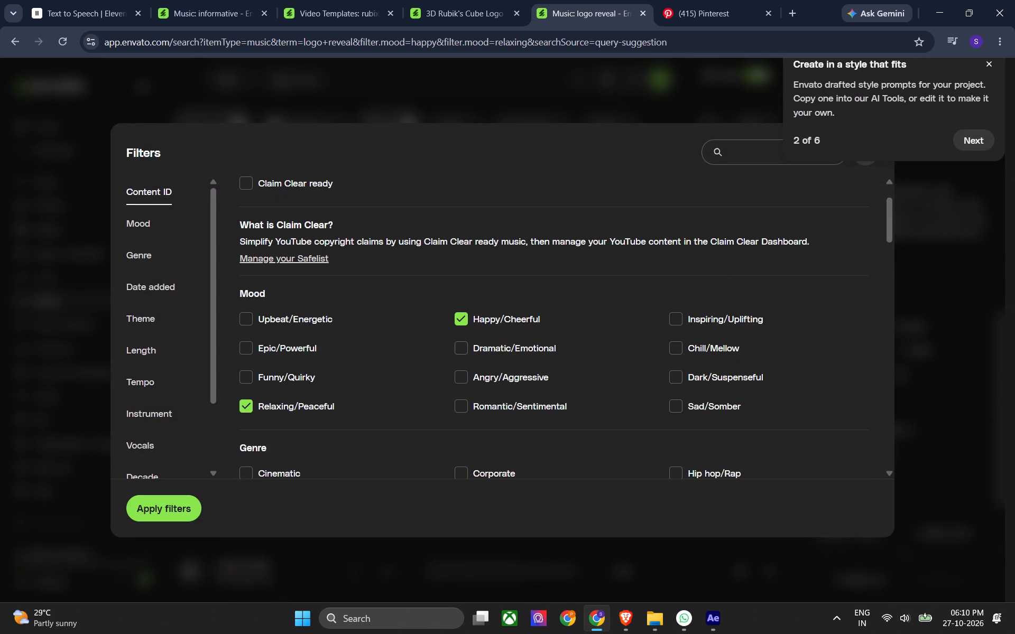
click(458, 321)
click(241, 418)
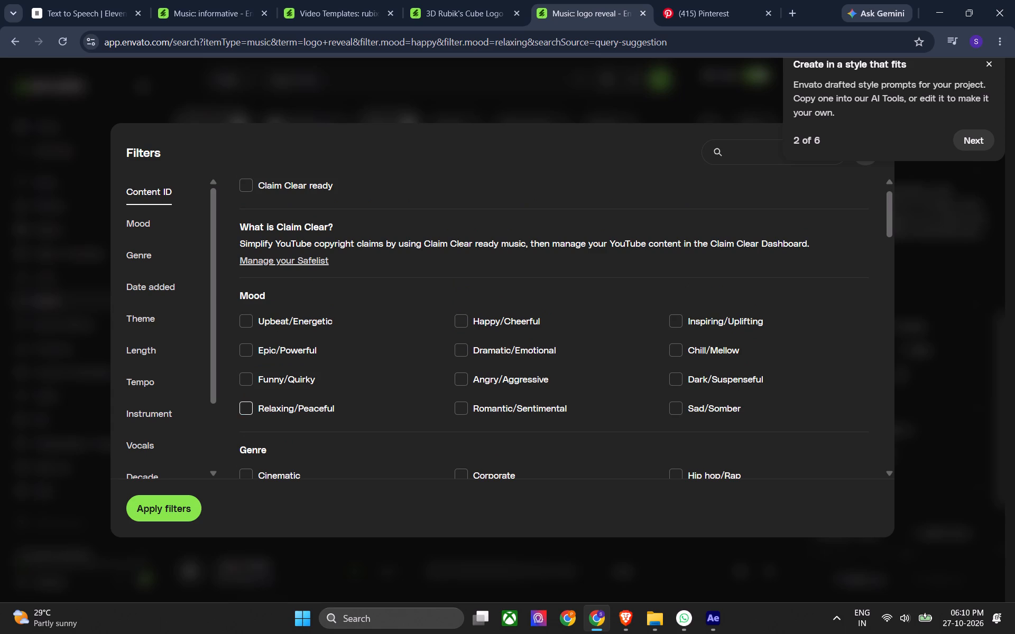
click(149, 529)
click(163, 504)
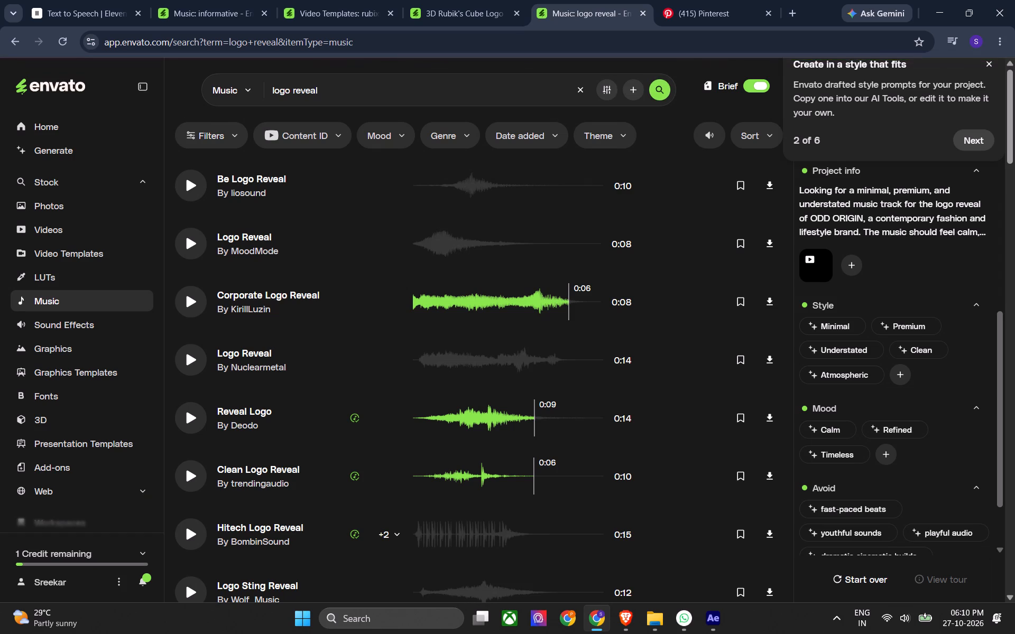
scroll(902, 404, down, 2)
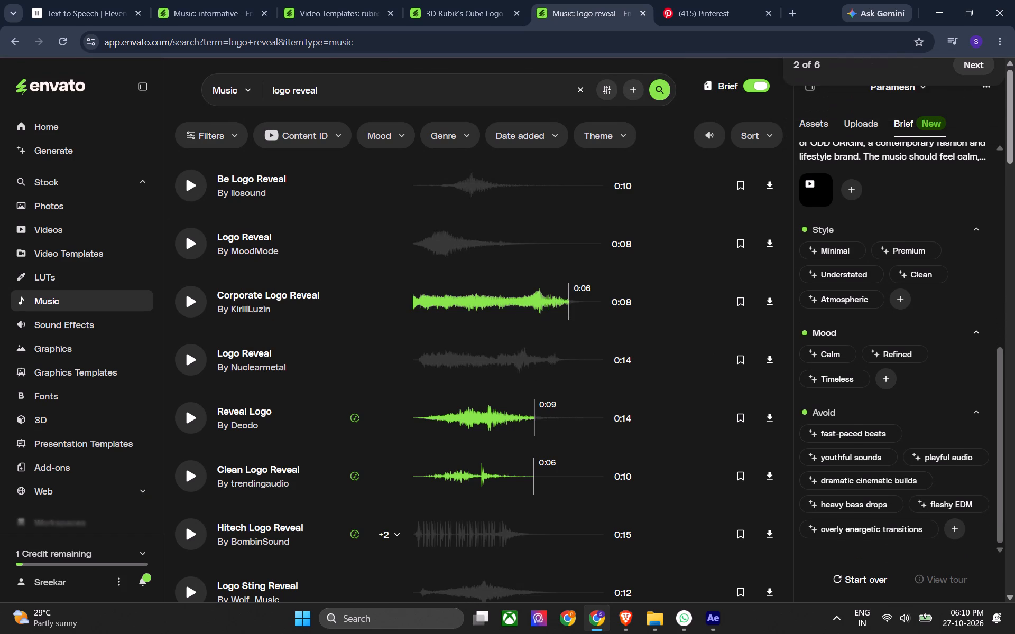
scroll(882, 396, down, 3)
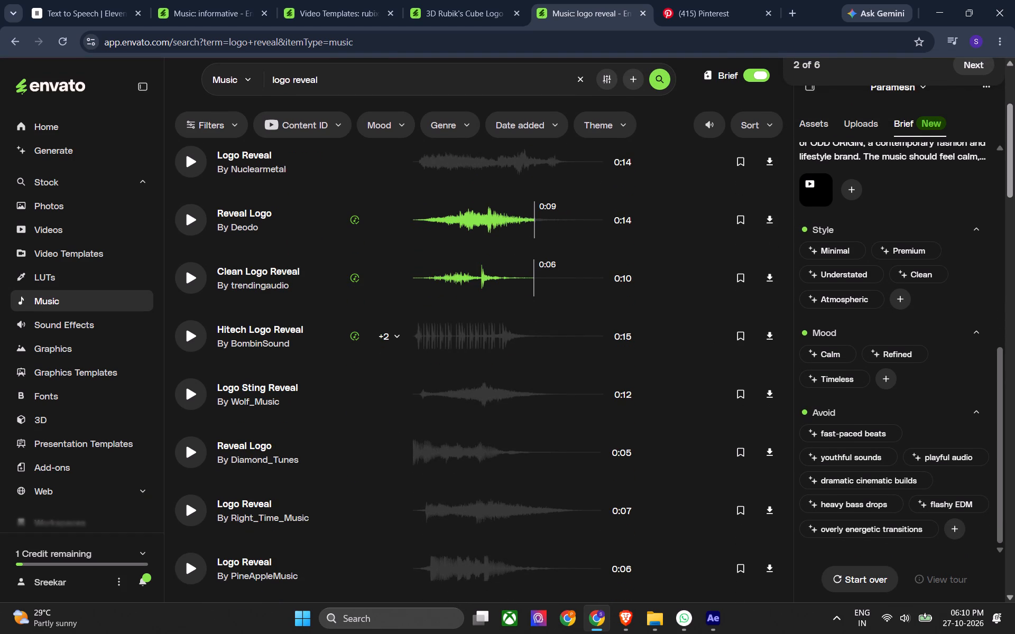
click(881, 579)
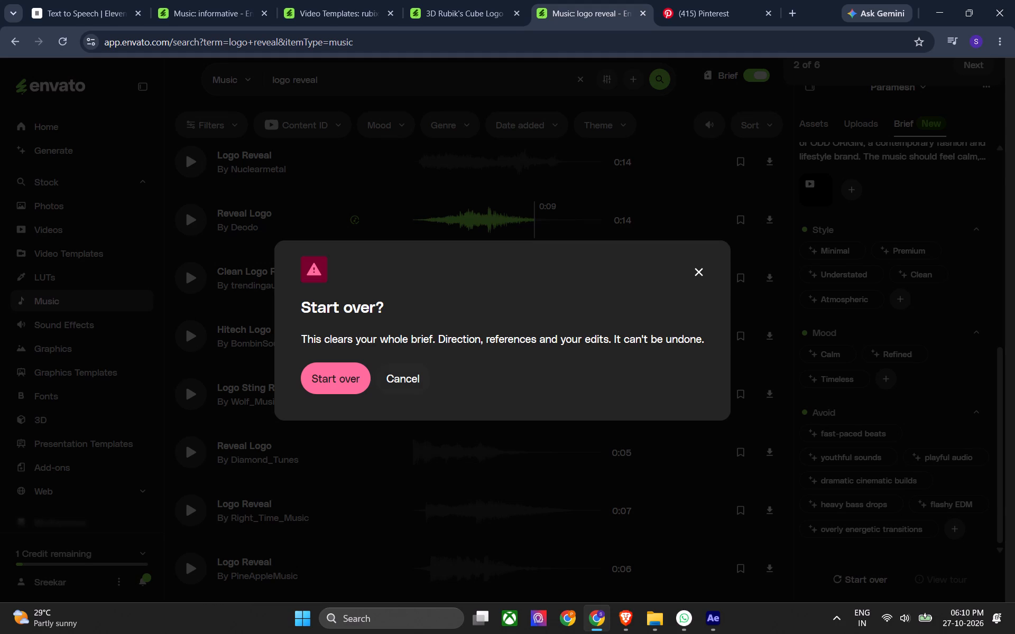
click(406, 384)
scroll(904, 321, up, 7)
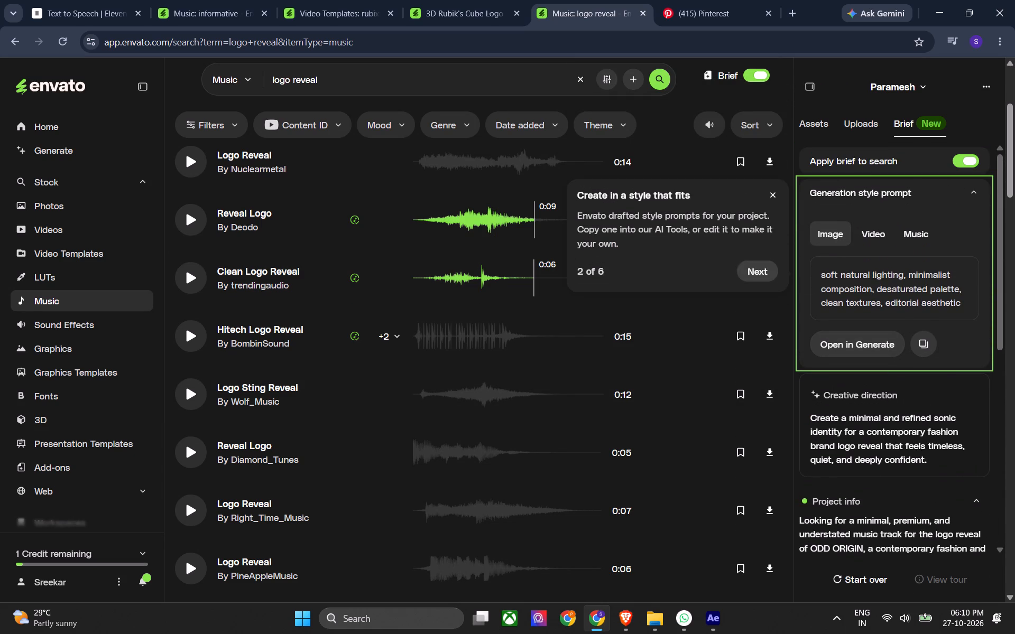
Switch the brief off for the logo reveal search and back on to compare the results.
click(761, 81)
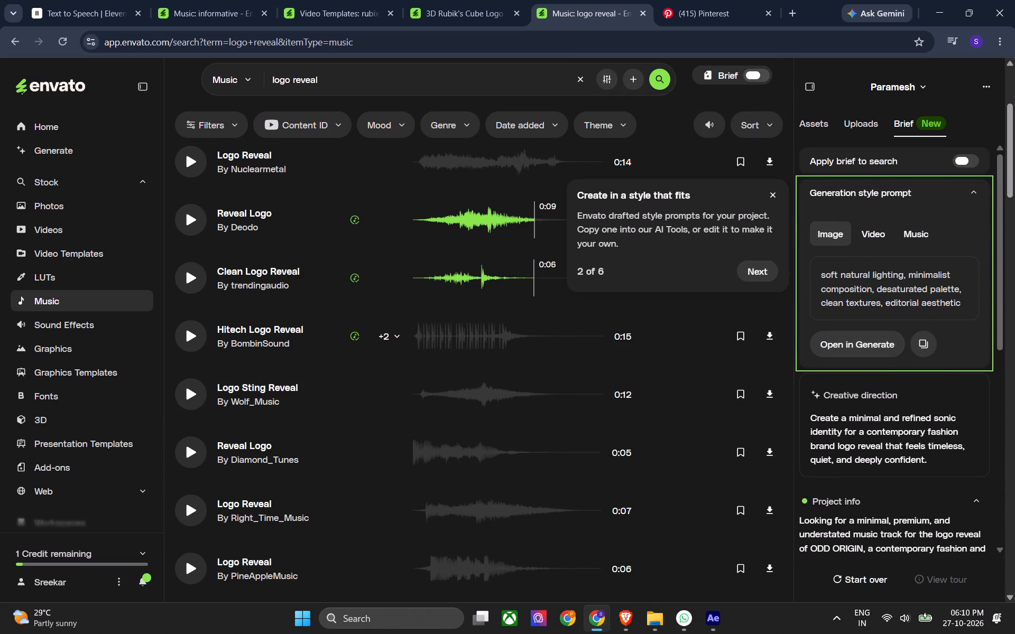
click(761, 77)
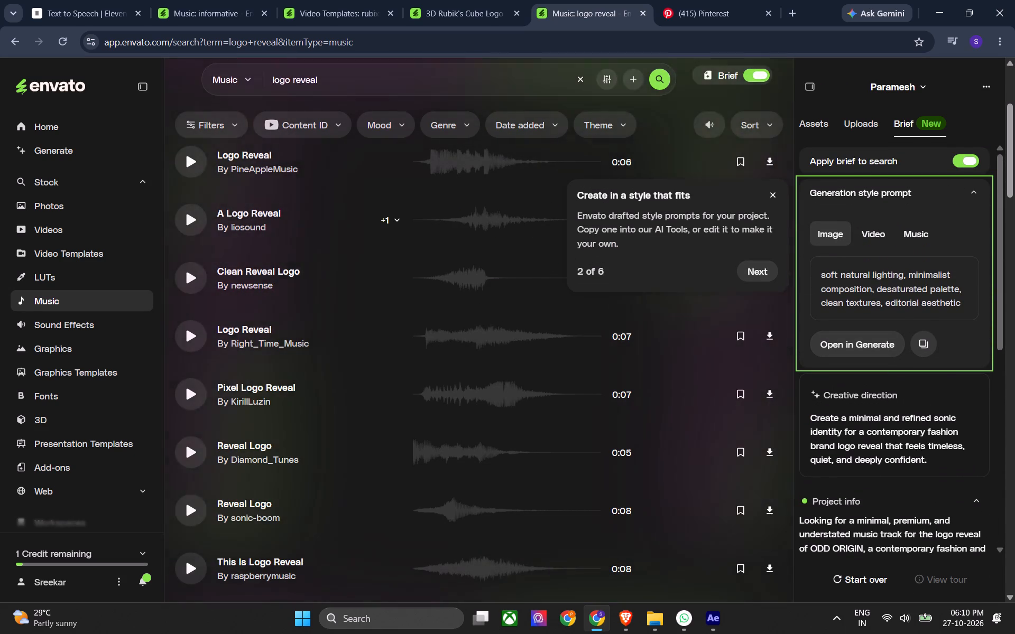
Close the Smart Brief tour.
click(773, 198)
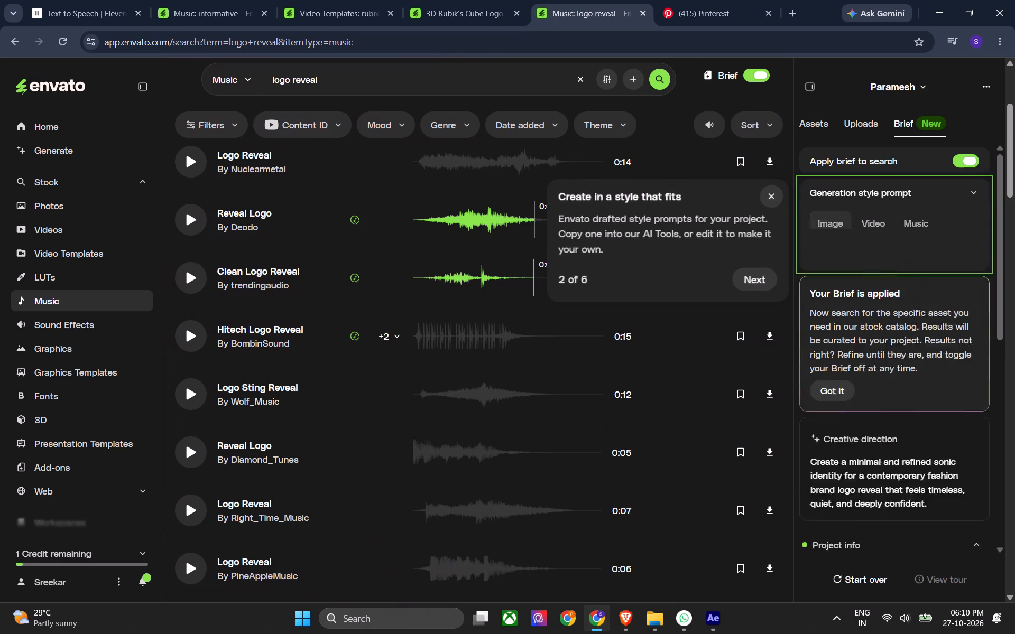
Listen to Be Logo Reveal by liosound, replay it from just before its peak, and pause it.
scroll(210, 178, up, 6)
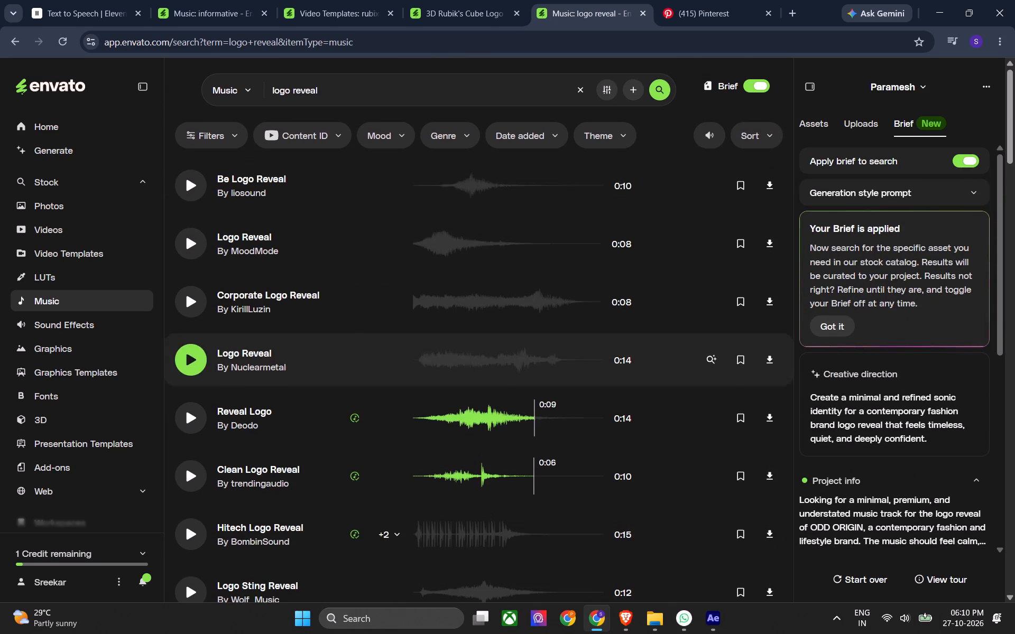
scroll(219, 243, up, 3)
click(197, 188)
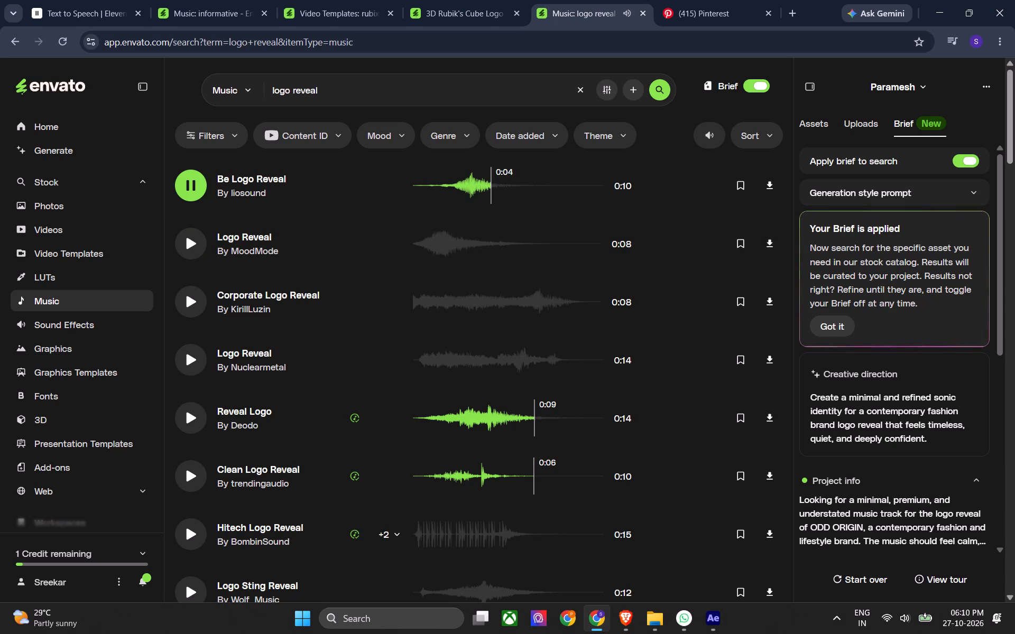
click(444, 195)
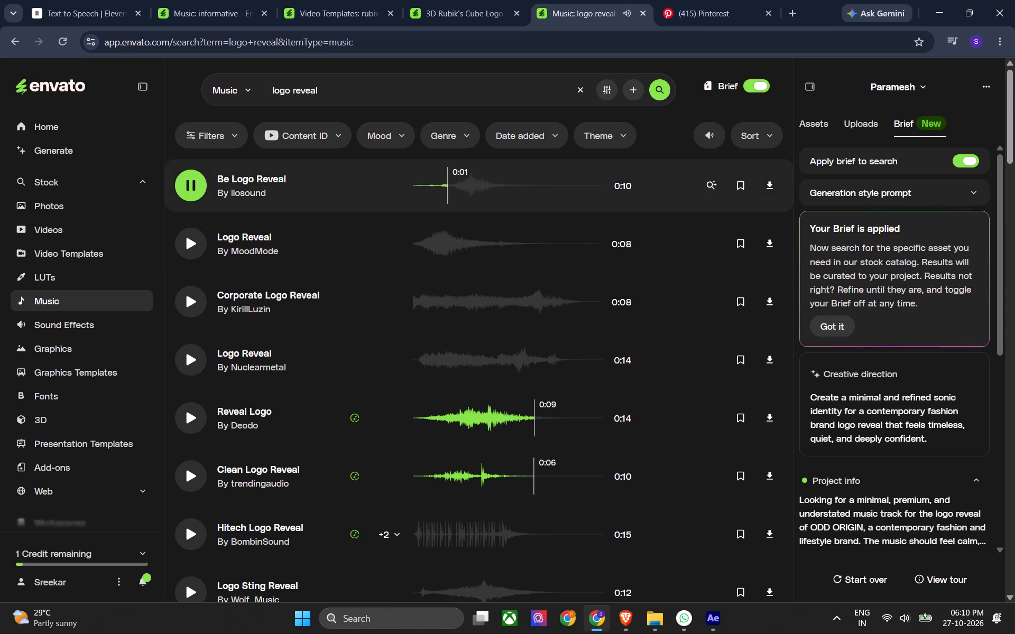
click(194, 185)
Switch to After Effects and preview the Odd Origin_logo animation from the start, and again from about 0:00:02:23.
click(705, 621)
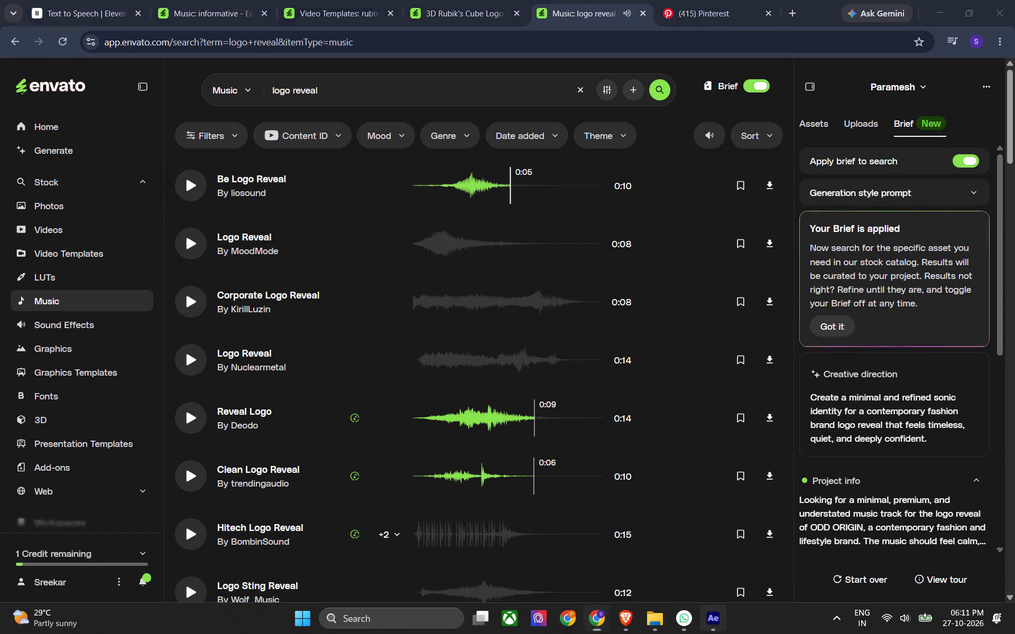
drag(607, 435, 497, 471)
key(space)
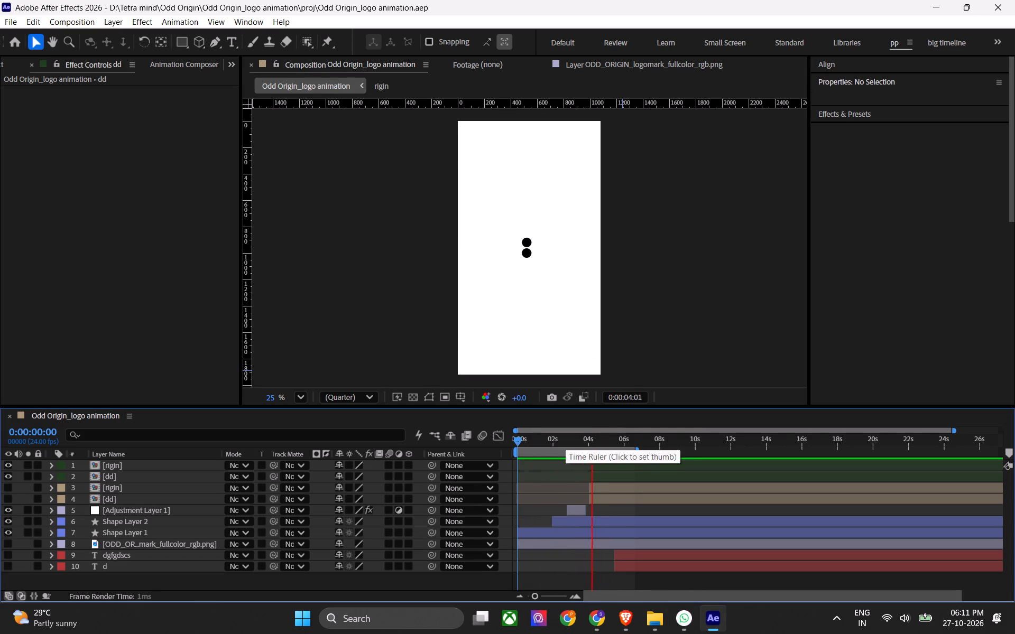
key(space)
drag(580, 439, 576, 442)
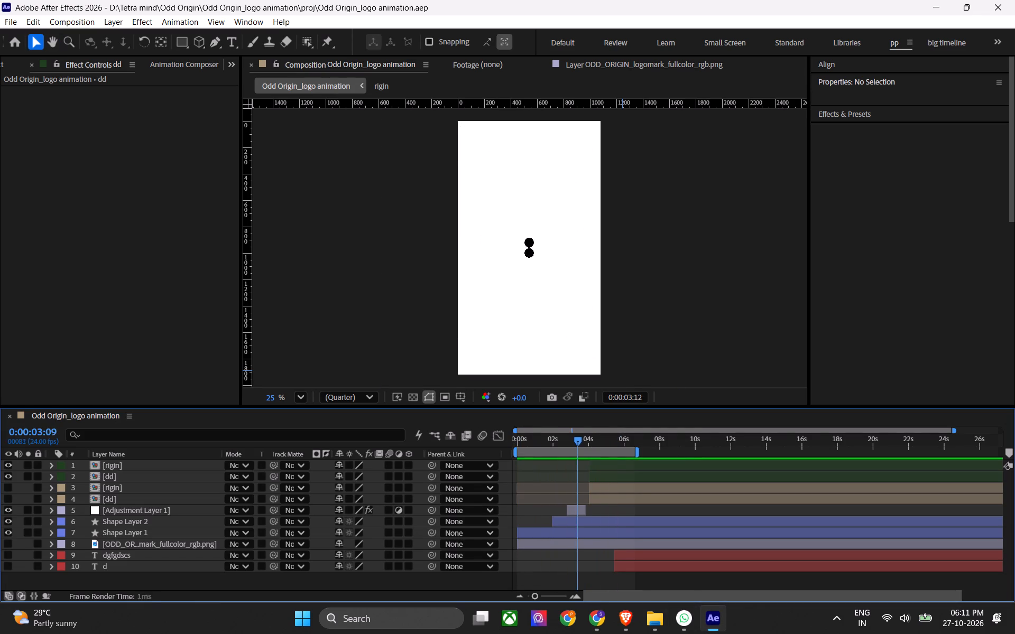
drag(576, 442, 570, 442)
key(space)
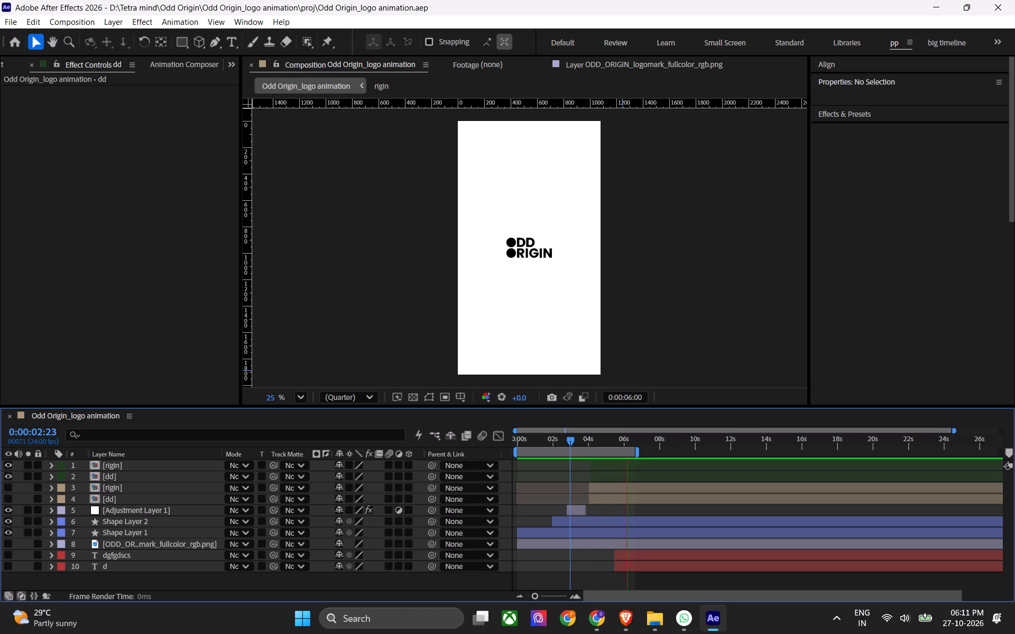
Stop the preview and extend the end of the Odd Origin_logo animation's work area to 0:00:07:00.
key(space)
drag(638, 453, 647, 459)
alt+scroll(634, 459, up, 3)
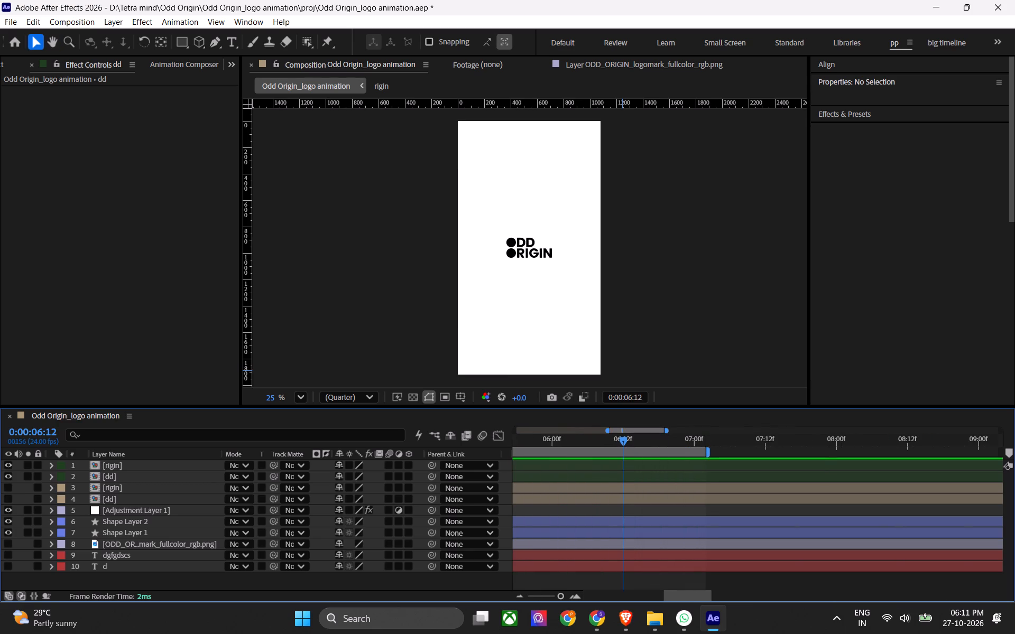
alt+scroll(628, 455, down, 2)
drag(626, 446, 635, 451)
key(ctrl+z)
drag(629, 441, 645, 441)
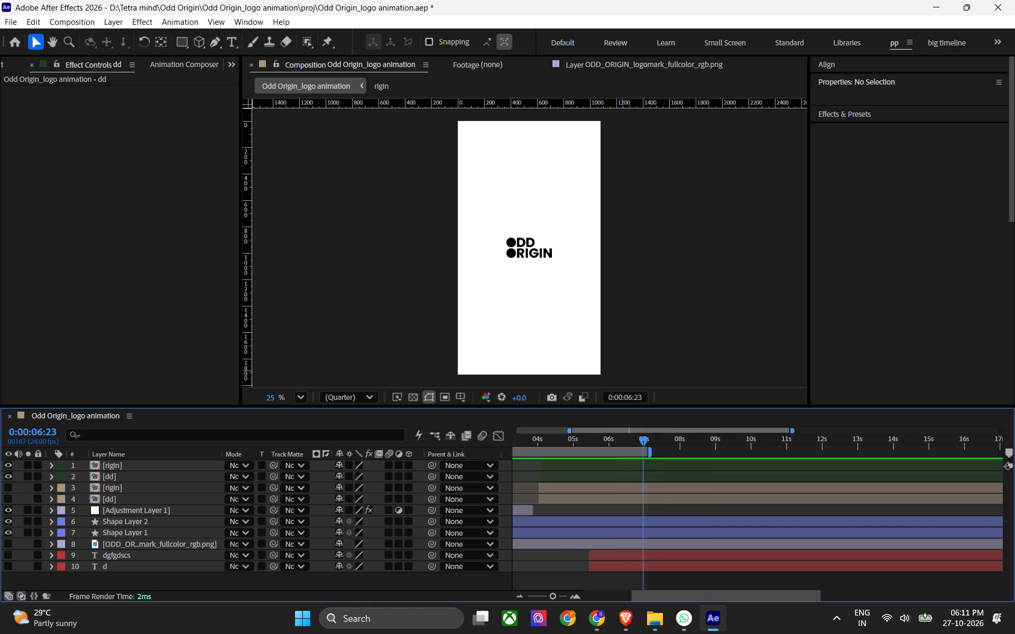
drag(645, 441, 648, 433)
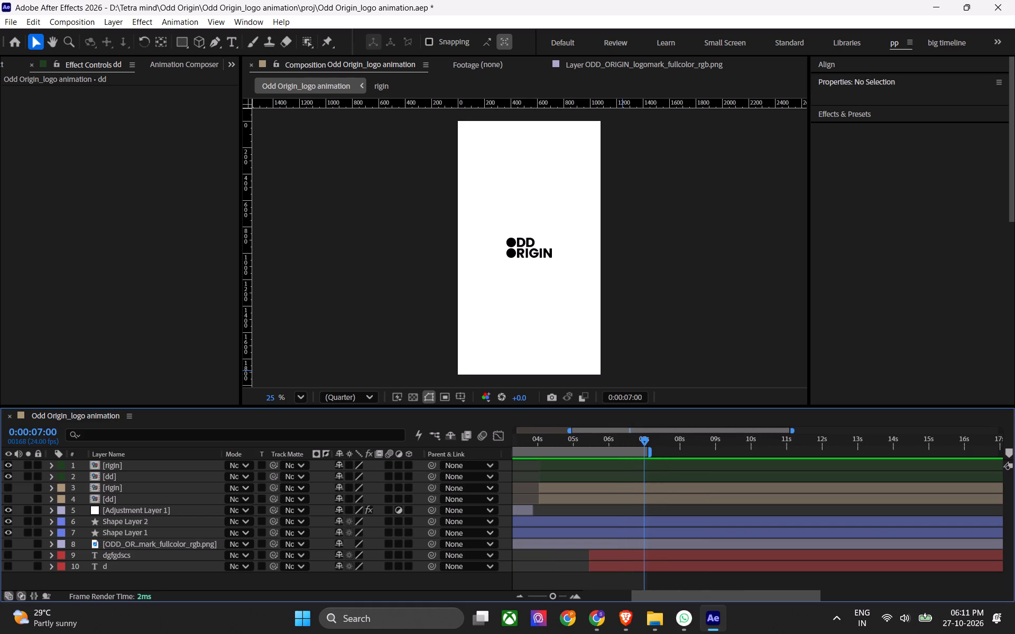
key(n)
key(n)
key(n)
Set the work area of Odd Origin_logo animation to end at 0:00:06:23 and save the project.
alt+scroll(640, 460, up, 3)
drag(676, 439, 673, 439)
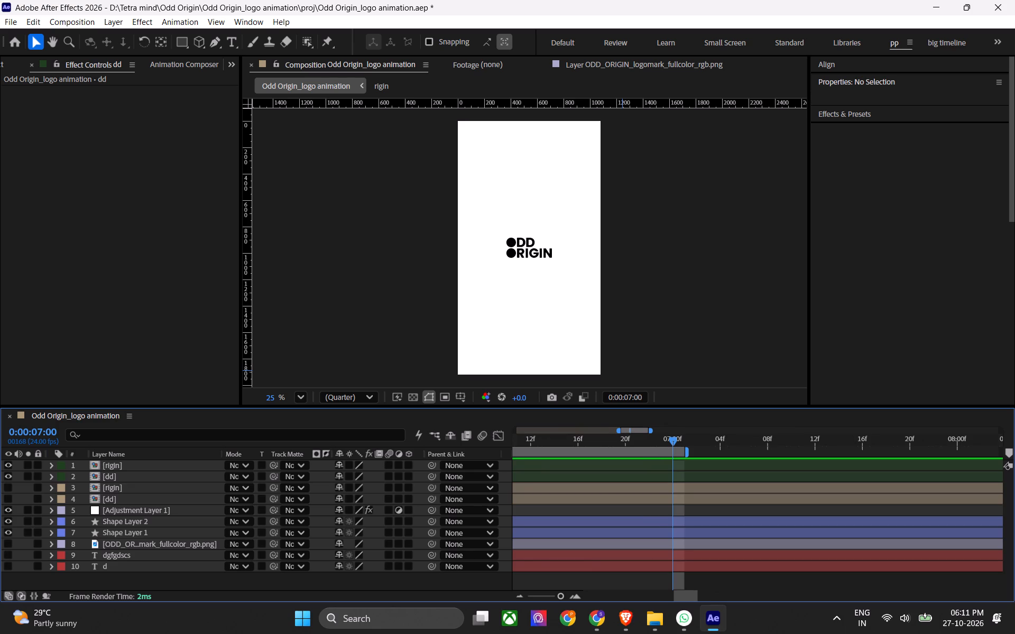
drag(673, 439, 675, 445)
drag(683, 451, 676, 453)
drag(676, 453, 651, 457)
drag(670, 440, 663, 445)
key(n)
key(n)
key(n)
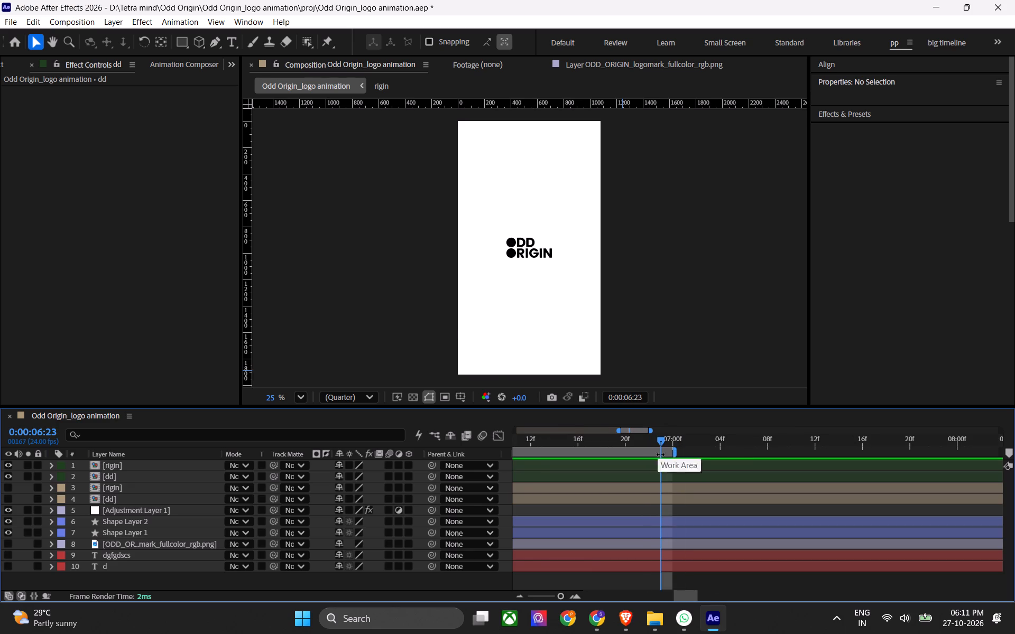
key(ctrl+s)
key(ctrl+s)
alt+scroll(626, 495, down, 4)
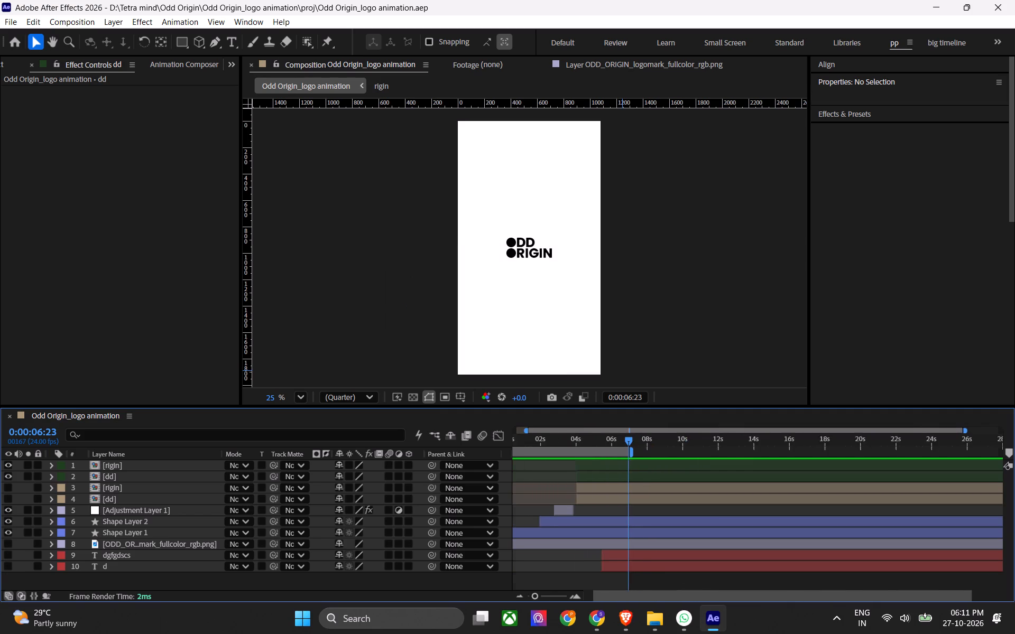
shift+scroll(626, 499, up, 5)
alt+scroll(614, 490, down, 1)
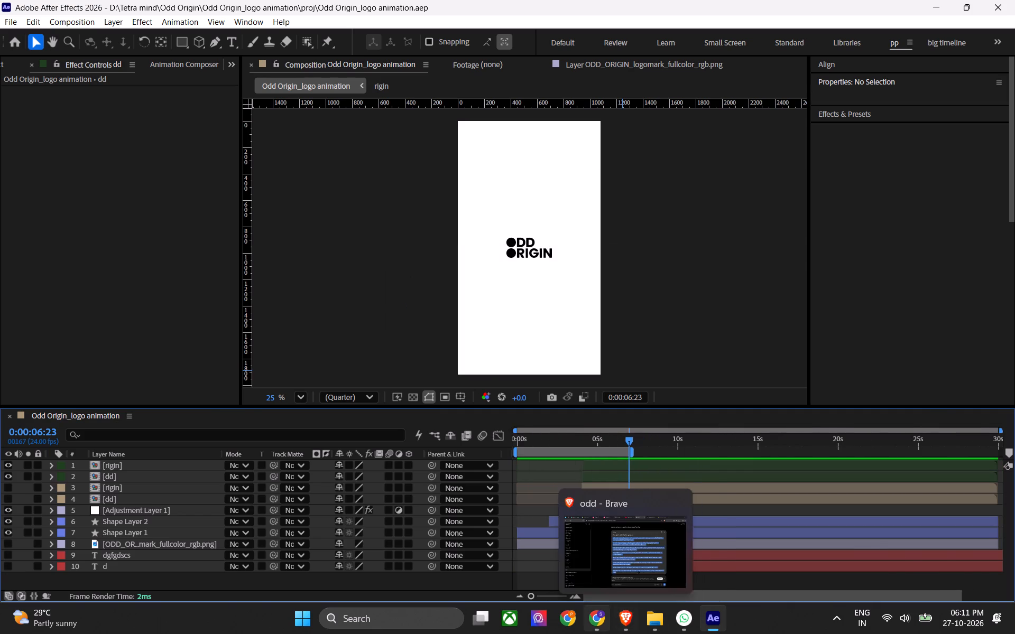
Switch to Chrome and listen to Logo Reveal by MoodMode and Logo Sting Reveal by Wolf_Music, pausing the latter.
click(604, 622)
click(192, 243)
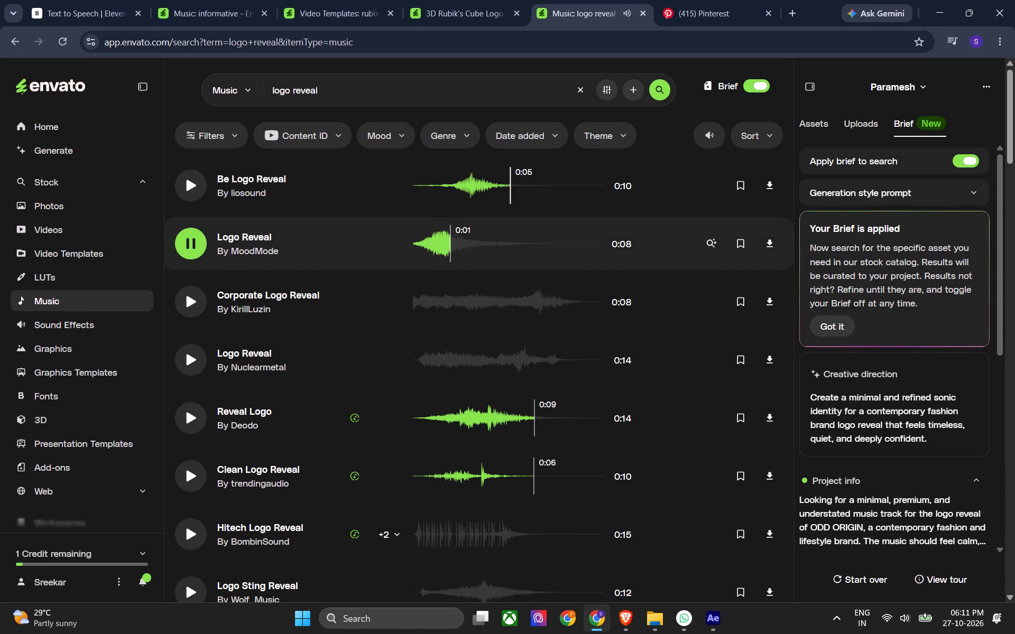
scroll(221, 374, down, 3)
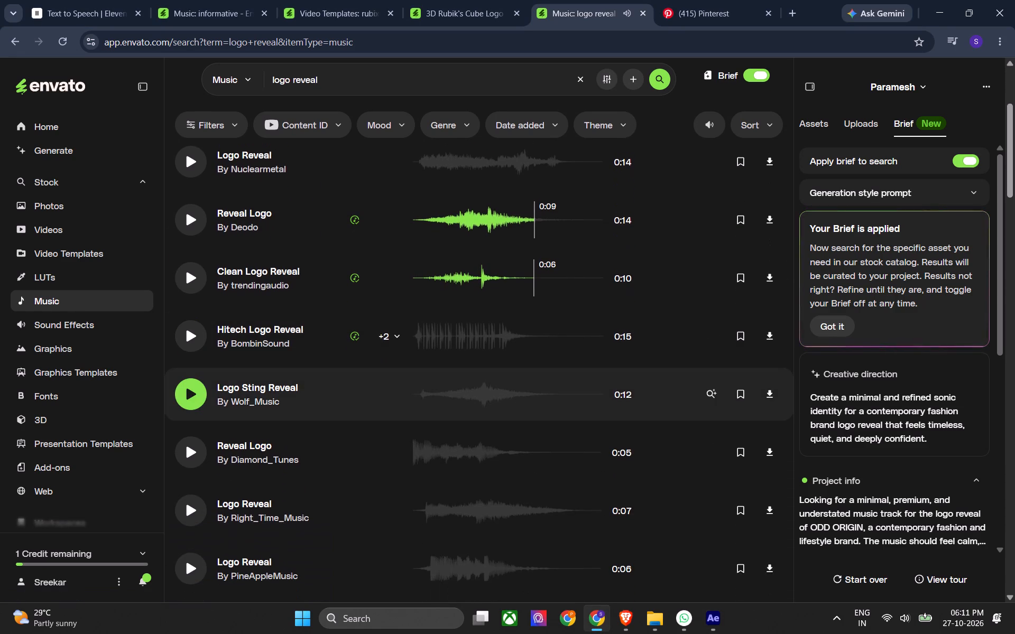
click(202, 397)
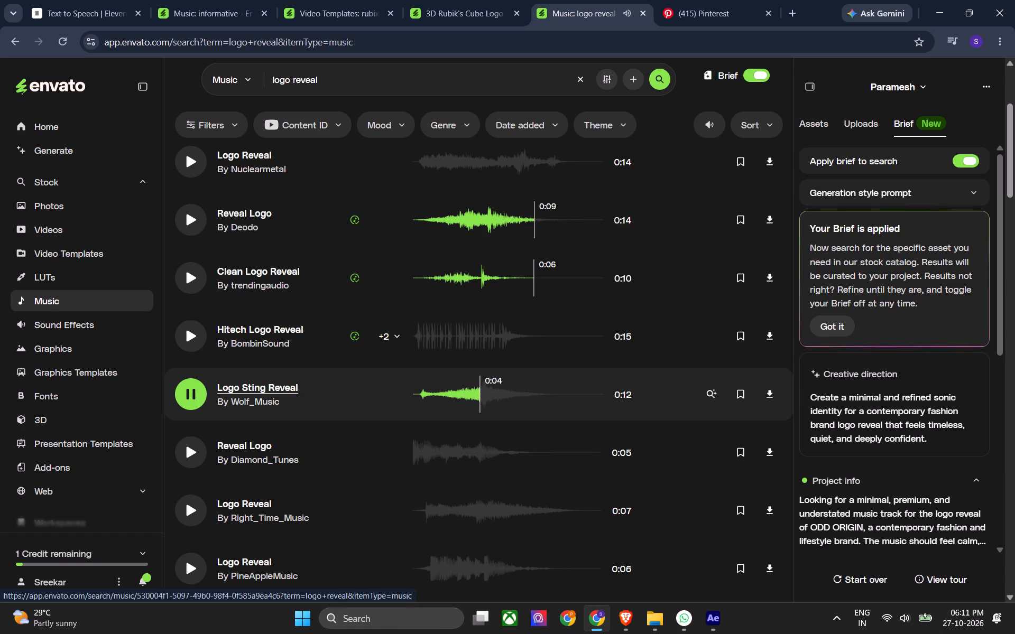
click(200, 396)
Listen to Reveal Logo by sonic-boom, replay it from near its start, and pause it.
scroll(197, 409, down, 3)
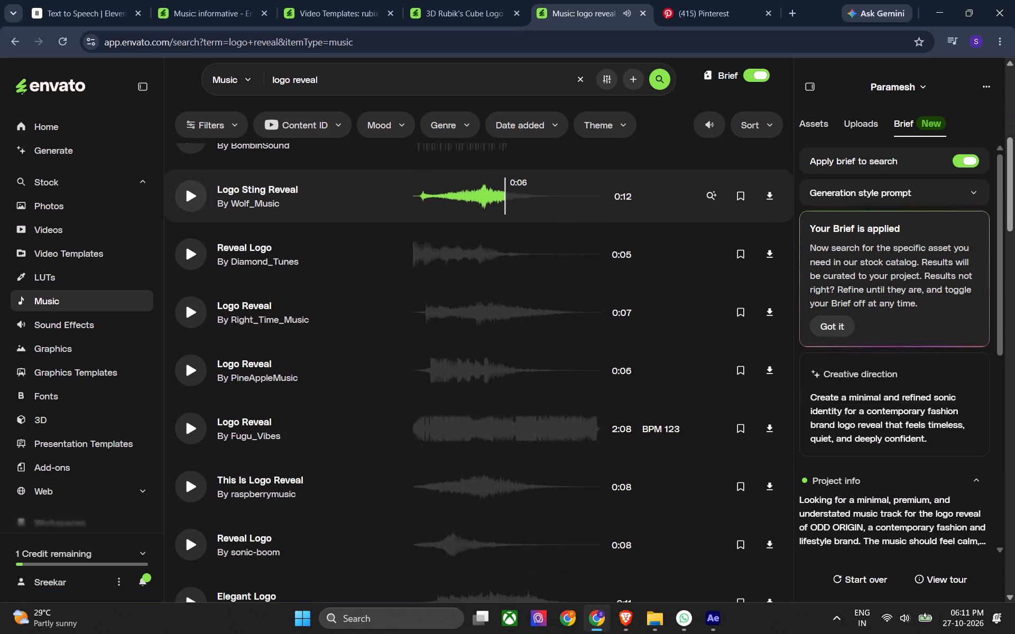
scroll(200, 401, down, 2)
click(194, 419)
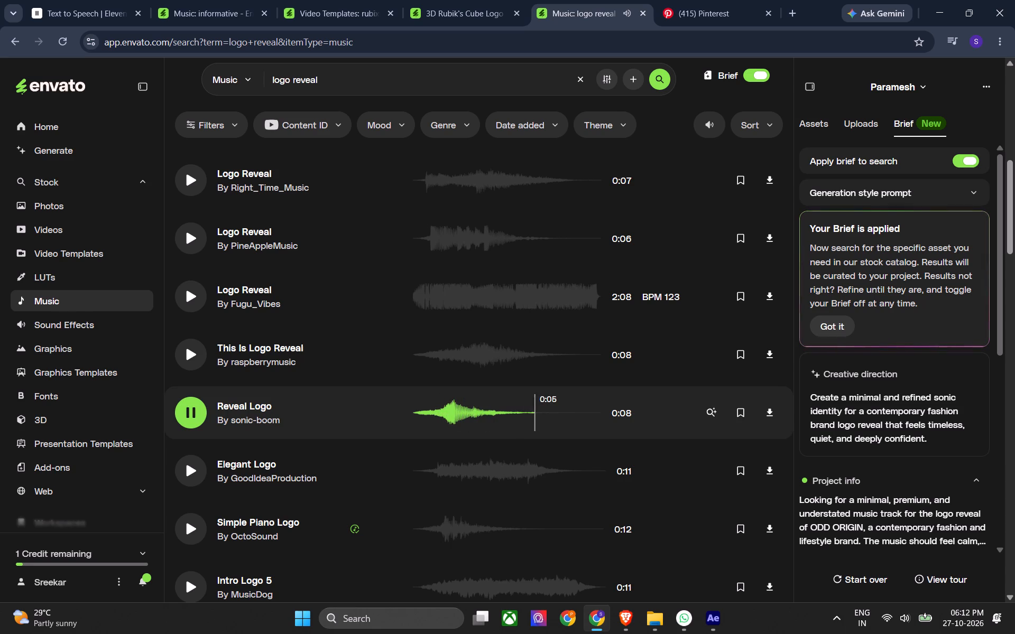
click(420, 411)
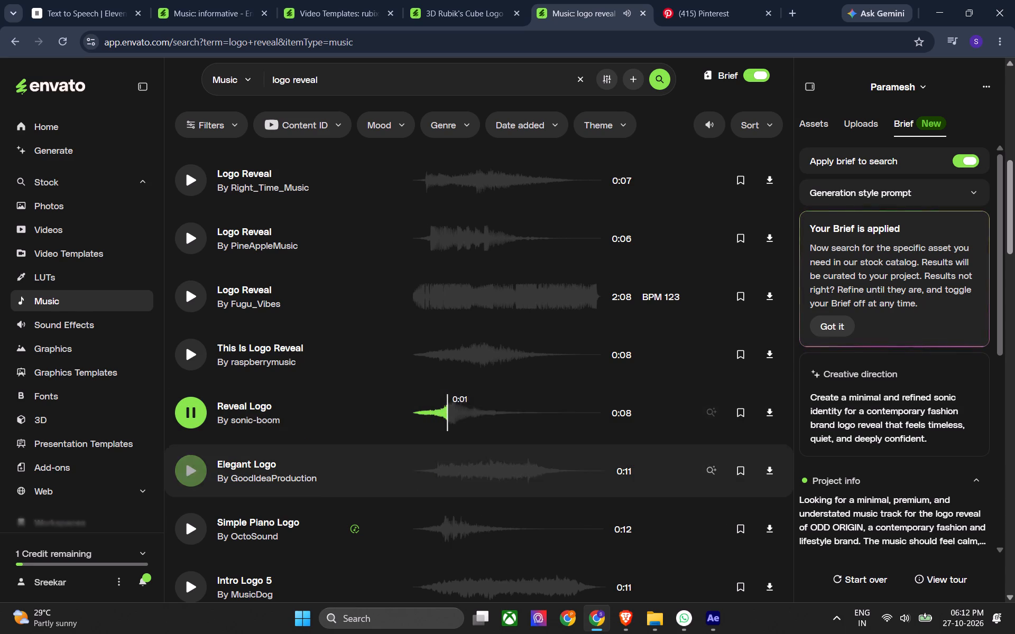
click(197, 414)
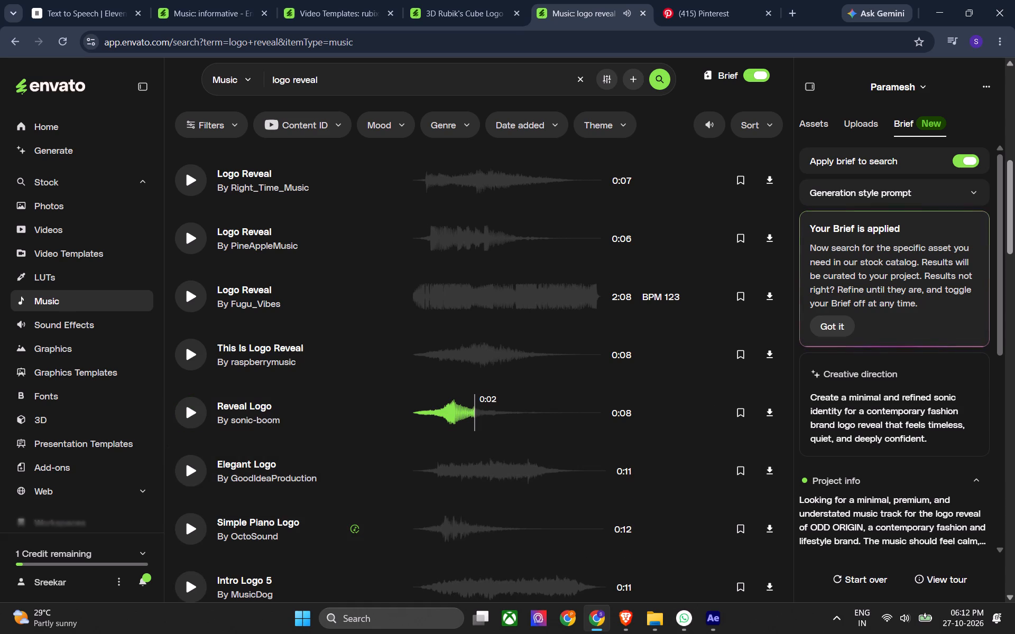
Switch to After Effects and scrub the first second of the animation to examine when the black circle shrinks into view.
click(722, 624)
drag(565, 441, 532, 447)
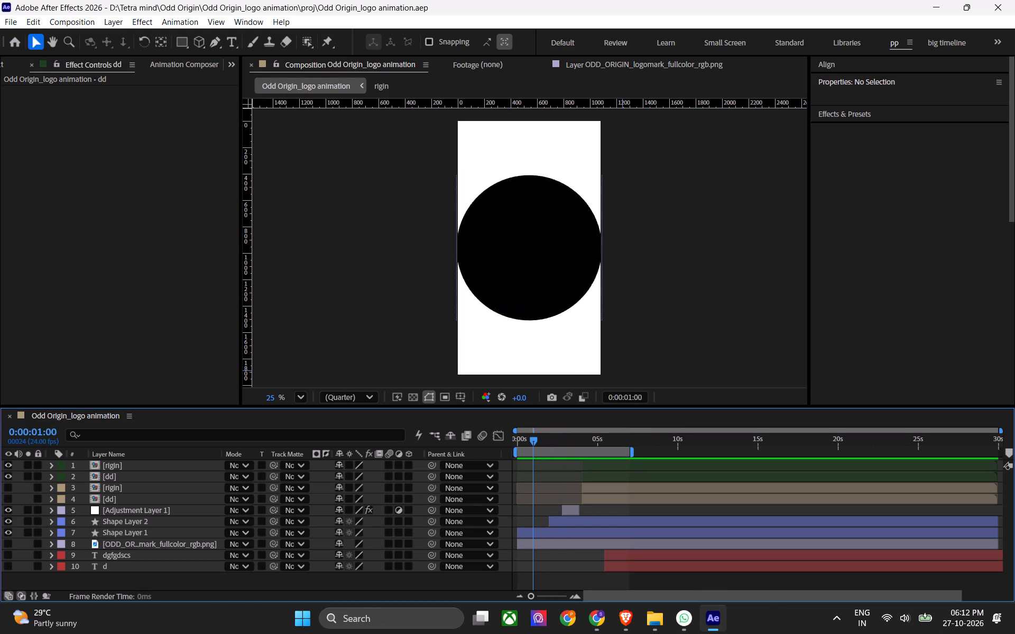
drag(532, 447, 530, 449)
drag(530, 449, 516, 453)
drag(525, 441, 515, 442)
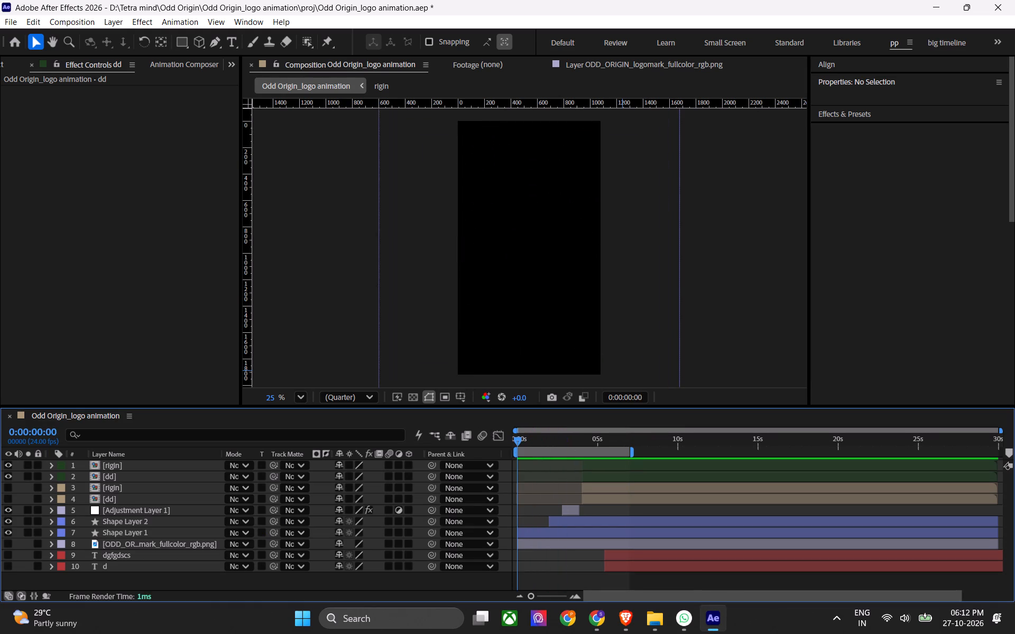
drag(515, 442, 536, 447)
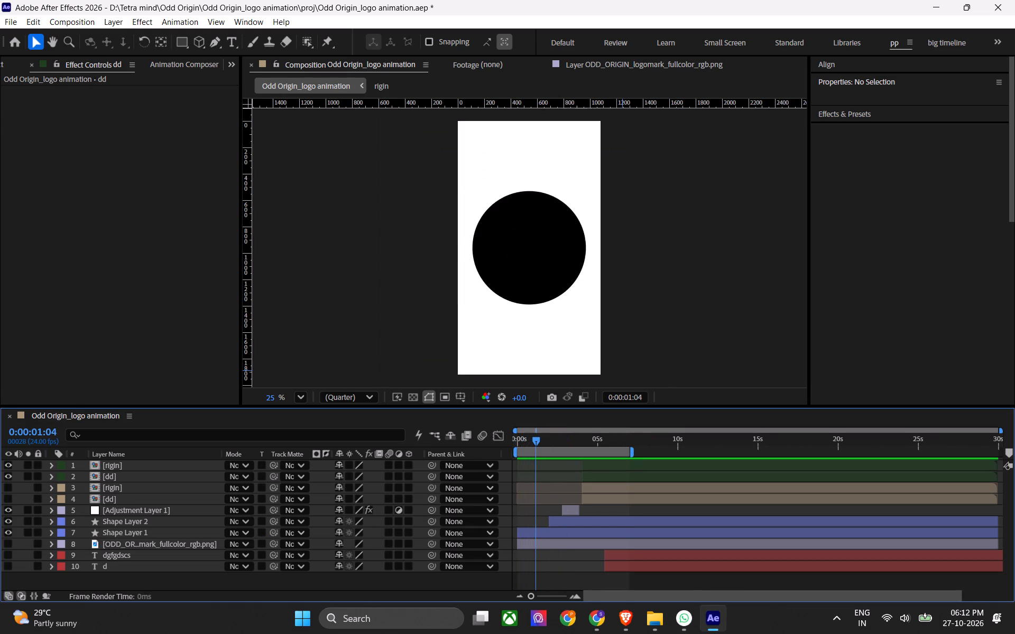
drag(536, 447, 535, 447)
alt+scroll(529, 461, up, 1)
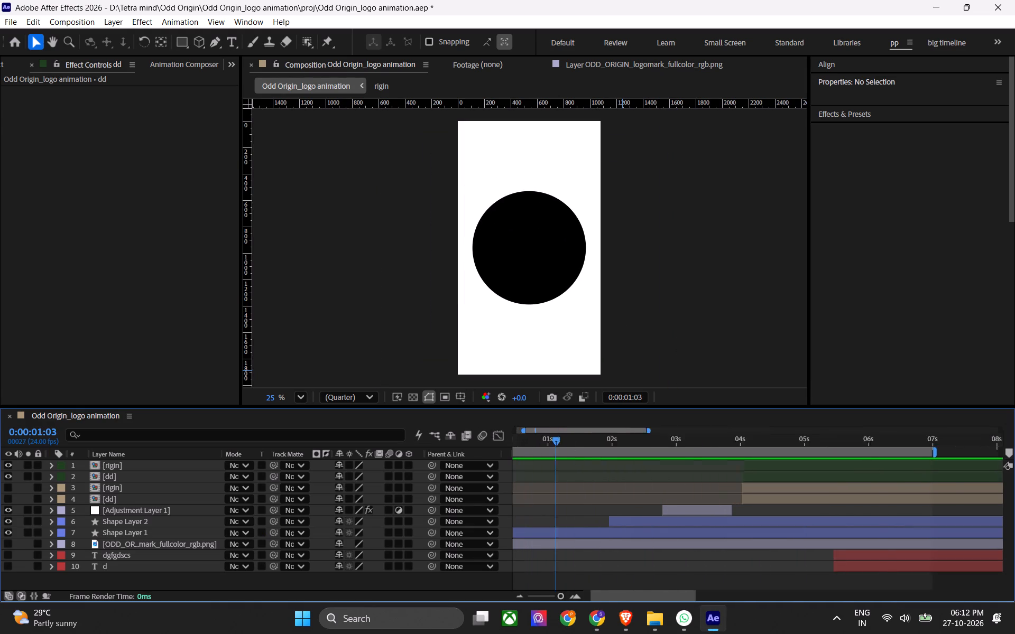
alt+scroll(529, 463, up, 2)
drag(584, 441, 555, 448)
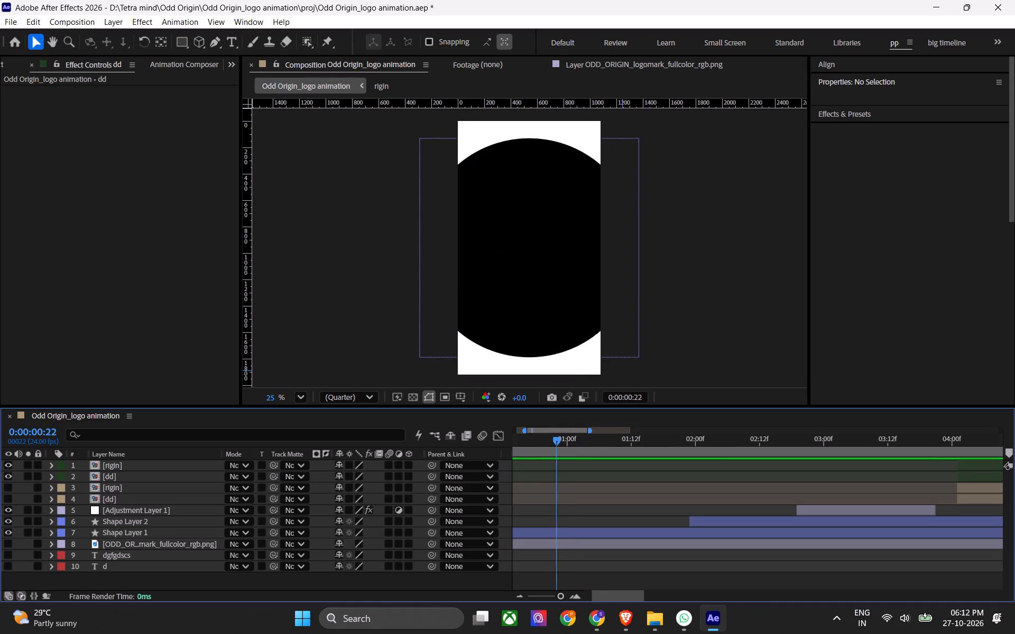
drag(555, 448, 529, 447)
alt+scroll(523, 478, down, 1)
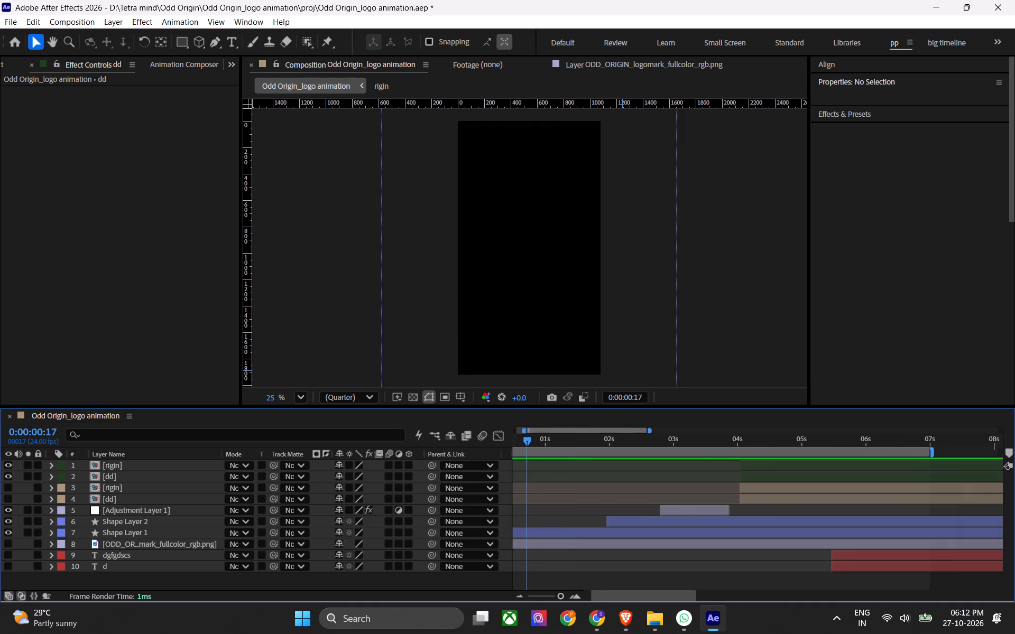
shift+scroll(540, 466, up, 6)
drag(559, 441, 552, 442)
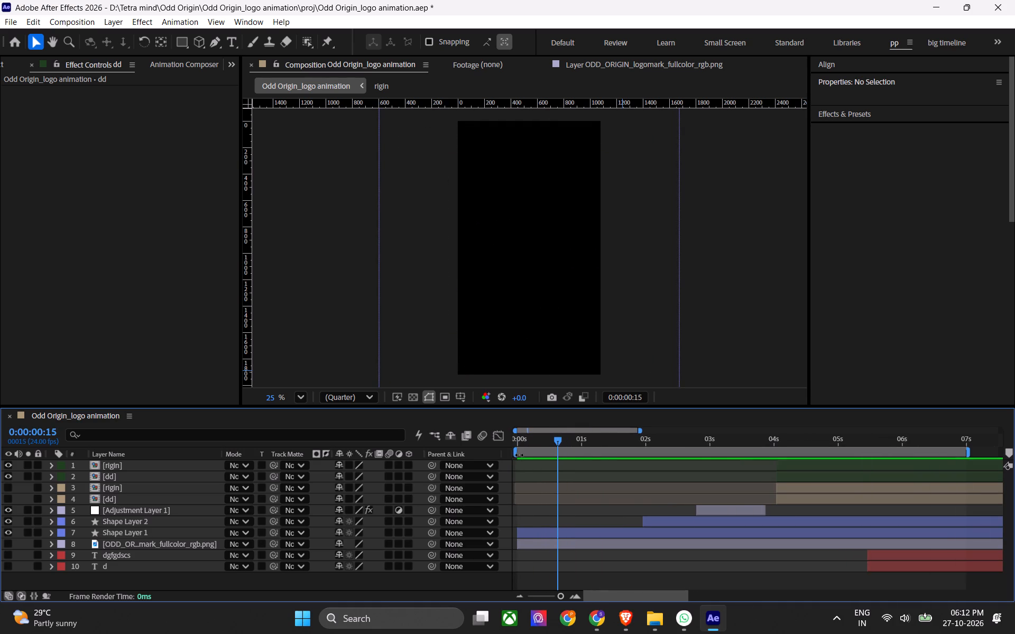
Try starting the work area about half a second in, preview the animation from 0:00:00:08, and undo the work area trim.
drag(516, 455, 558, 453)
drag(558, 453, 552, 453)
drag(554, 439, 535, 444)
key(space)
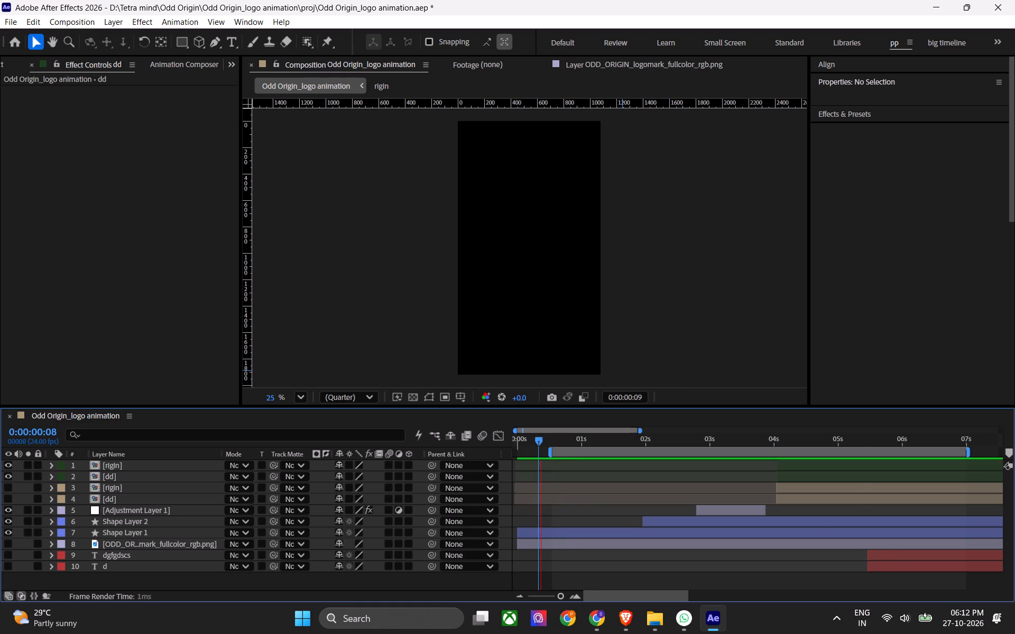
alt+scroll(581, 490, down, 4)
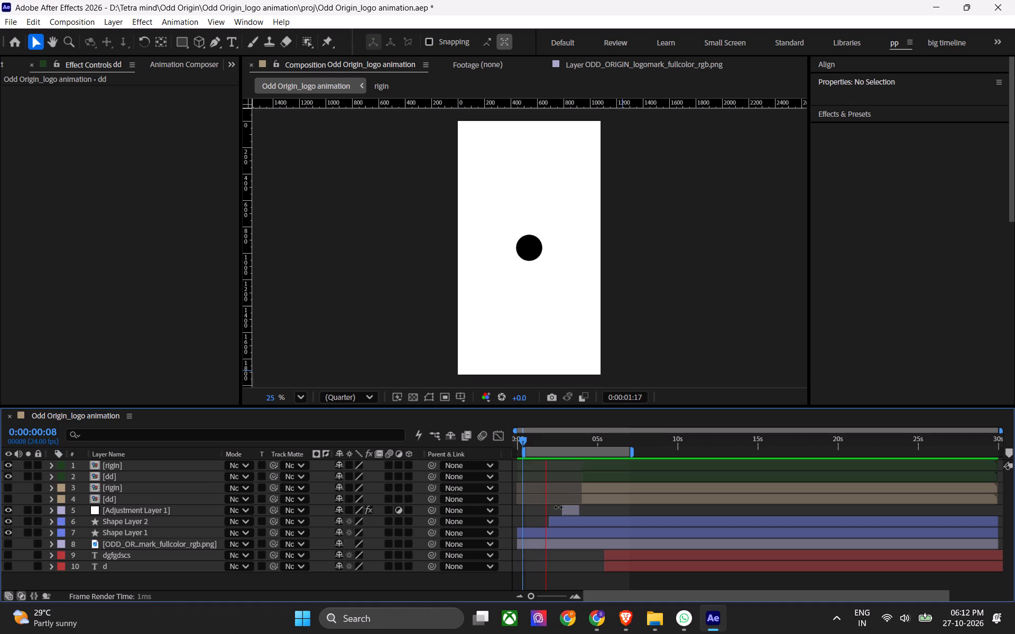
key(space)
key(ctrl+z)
Save the project and return the playhead to the start of the composition.
key(ctrl+s)
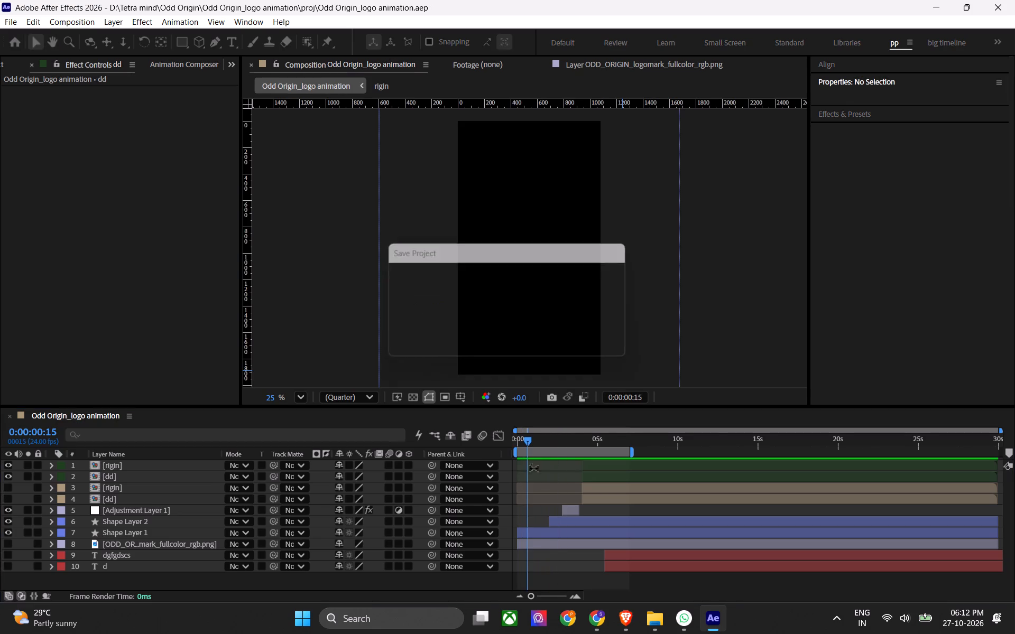
drag(530, 442, 500, 453)
Switch to Chrome and try out Minimal Logo by ABCDmusic and Clean Reveal Logo by newsense.
key(alt+Tab)
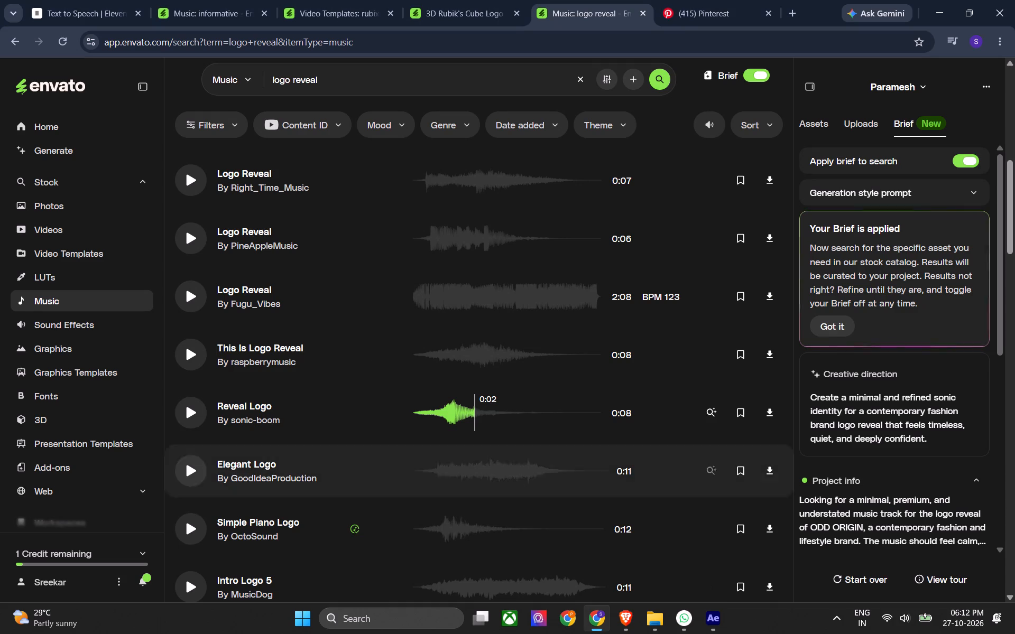
scroll(439, 492, down, 2)
scroll(473, 421, down, 2)
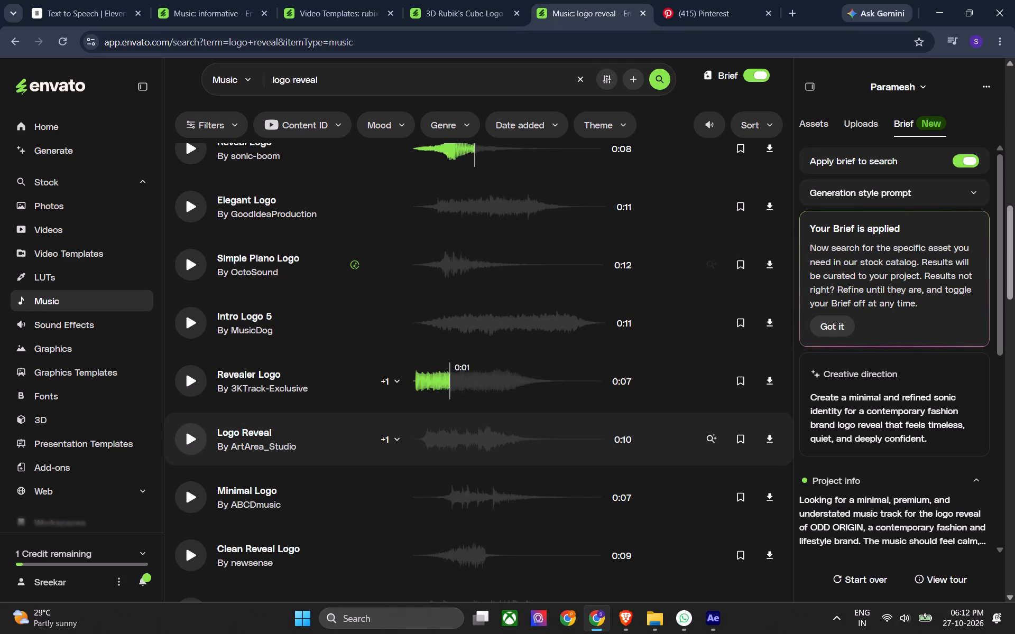
click(184, 492)
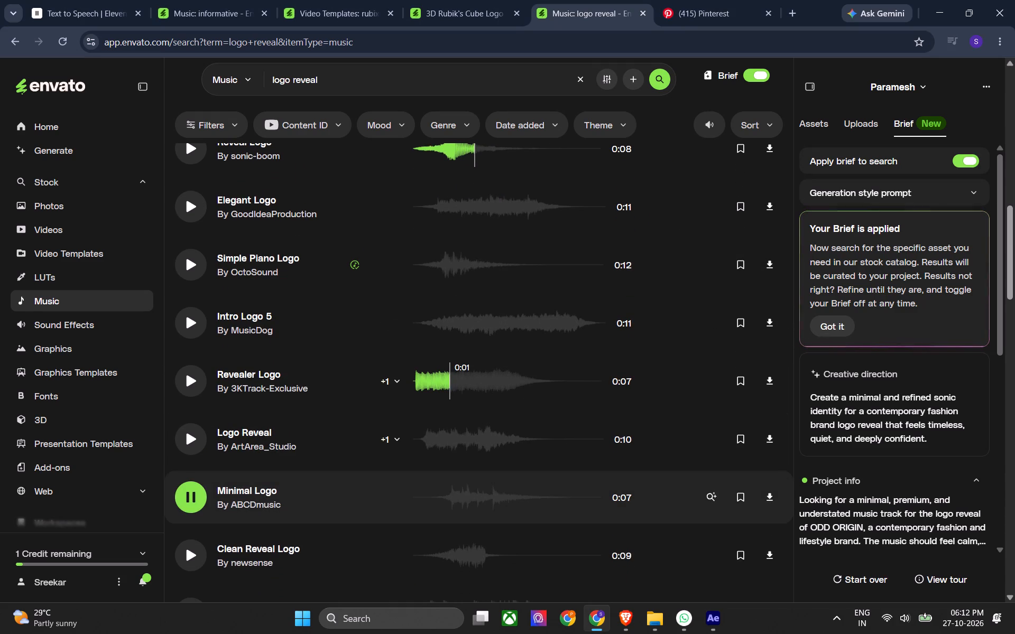
click(199, 549)
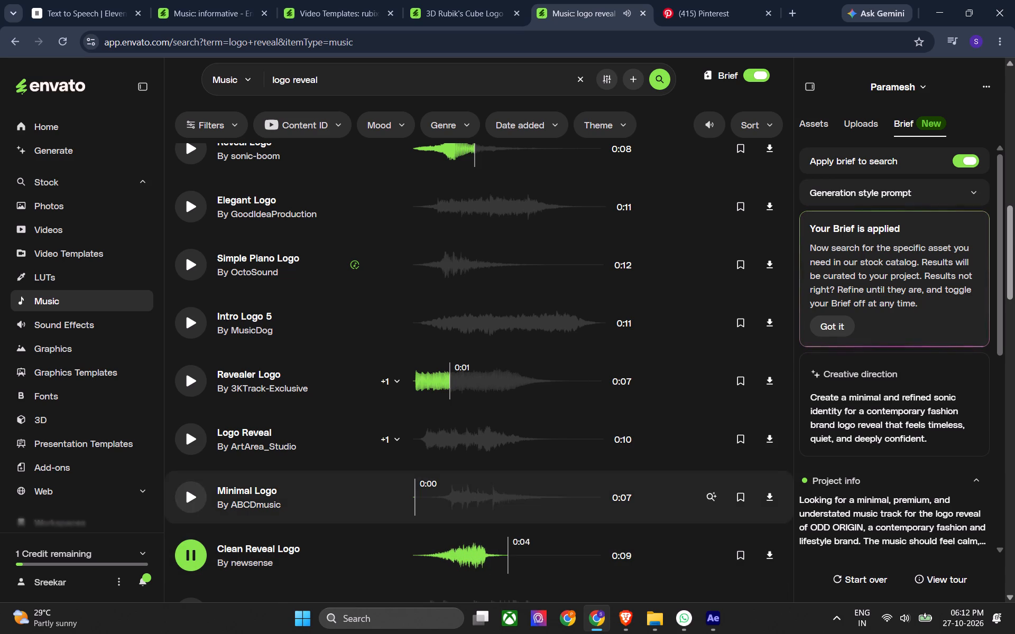
Replay Be Logo Reveal by liosound from about 0:01 and pause it.
scroll(492, 480, up, 5)
click(431, 183)
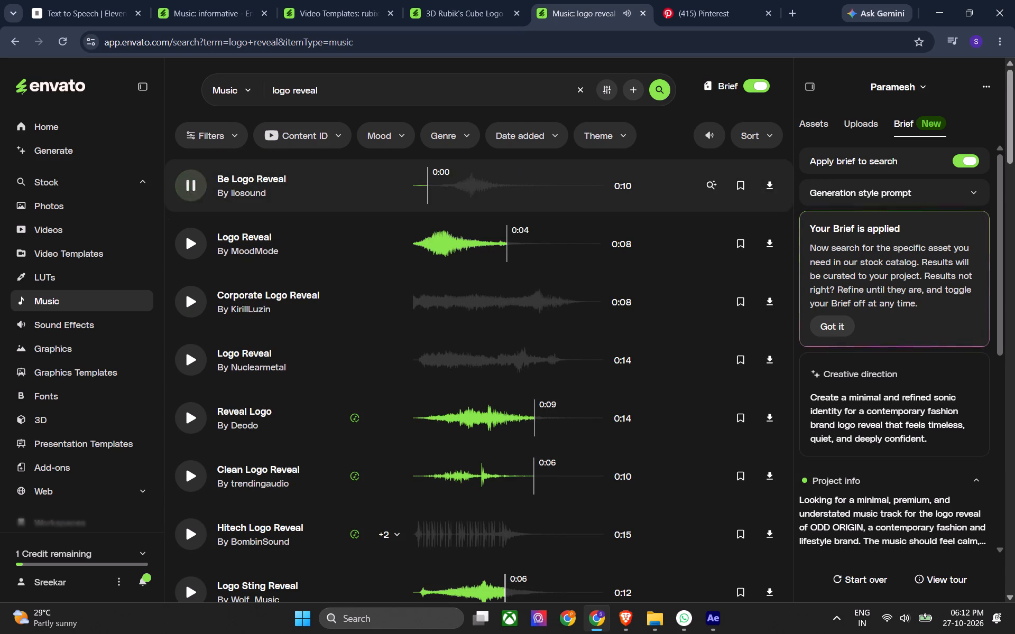
click(195, 189)
Download Be Logo Reveal by liosound and save the ZIP archive to the Desktop under its suggested name.
click(768, 182)
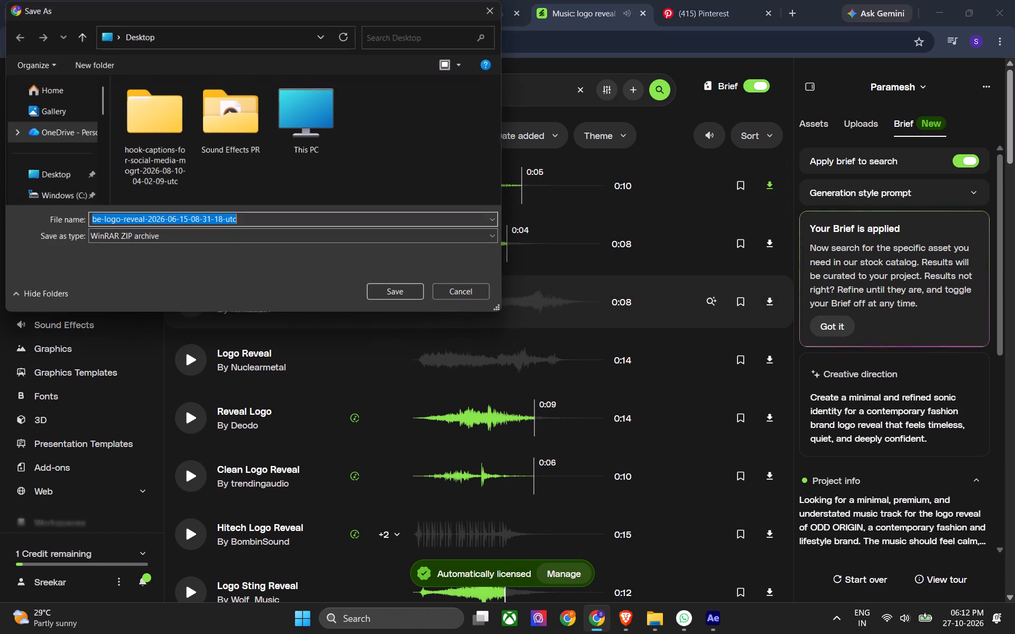
click(389, 287)
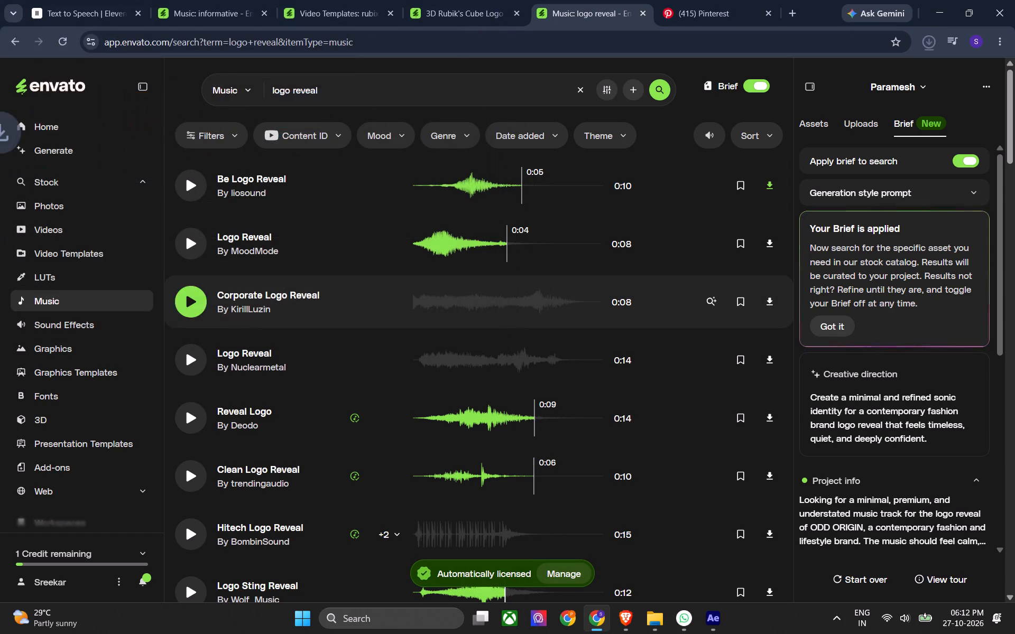
click(1014, 633)
drag(54, 197, 0, 116)
key(Return)
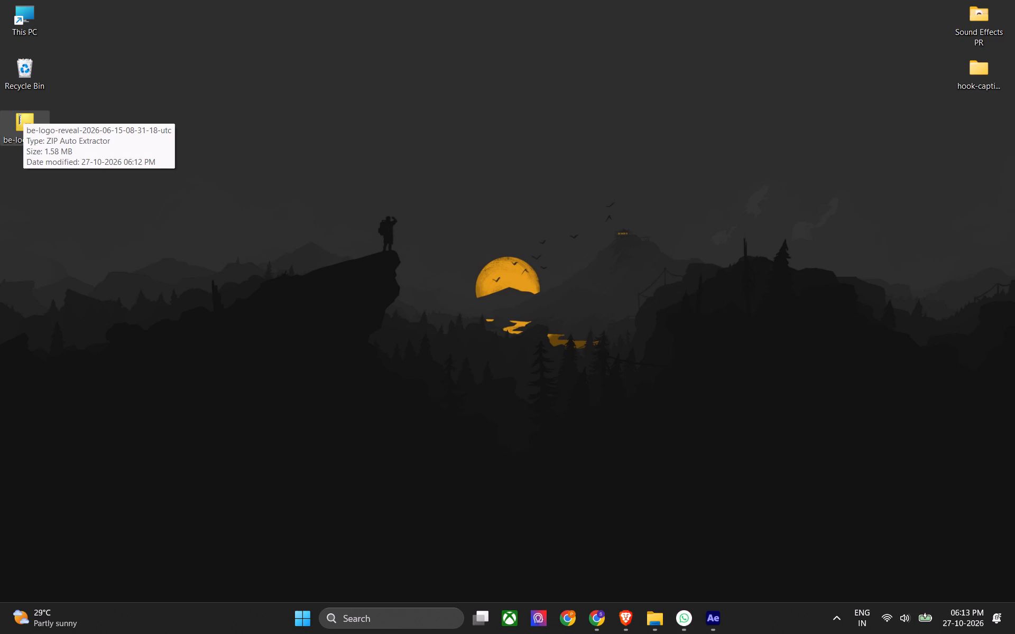
right_click(191, 170)
click(219, 223)
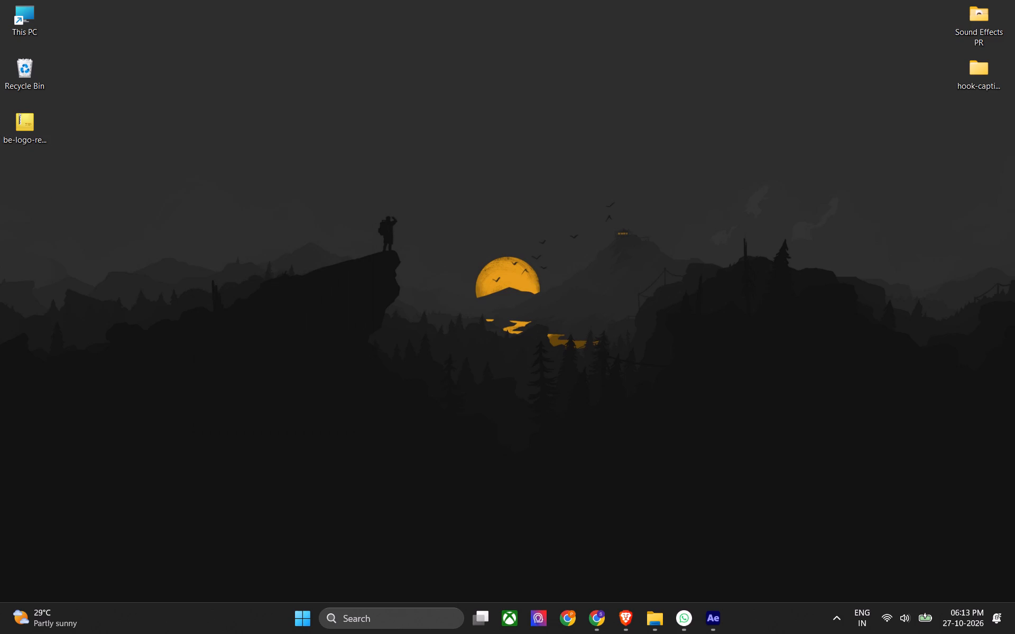
click(23, 131)
Open the extracted be-logo-reveal folder, then shorten its window and reposition it over the desktop.
double_click(31, 184)
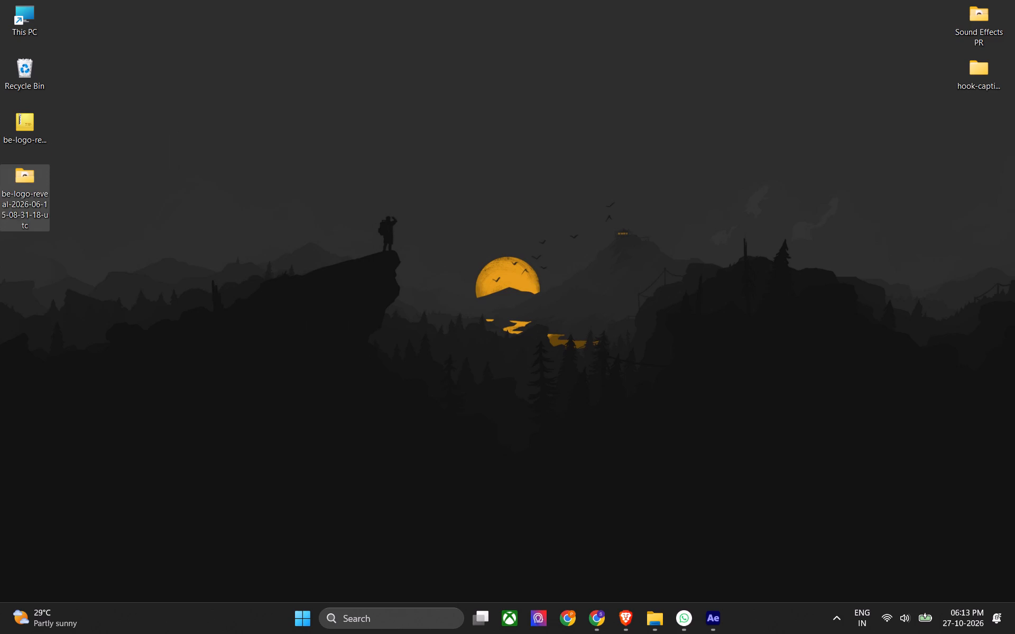
drag(545, 186, 502, 98)
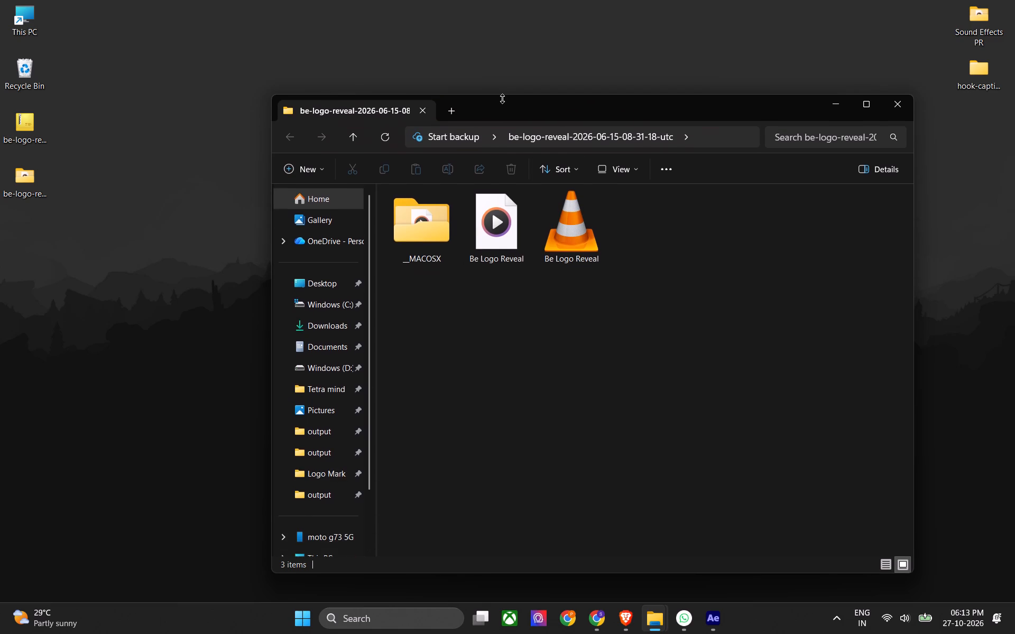
drag(502, 98, 515, 211)
drag(524, 220, 476, 122)
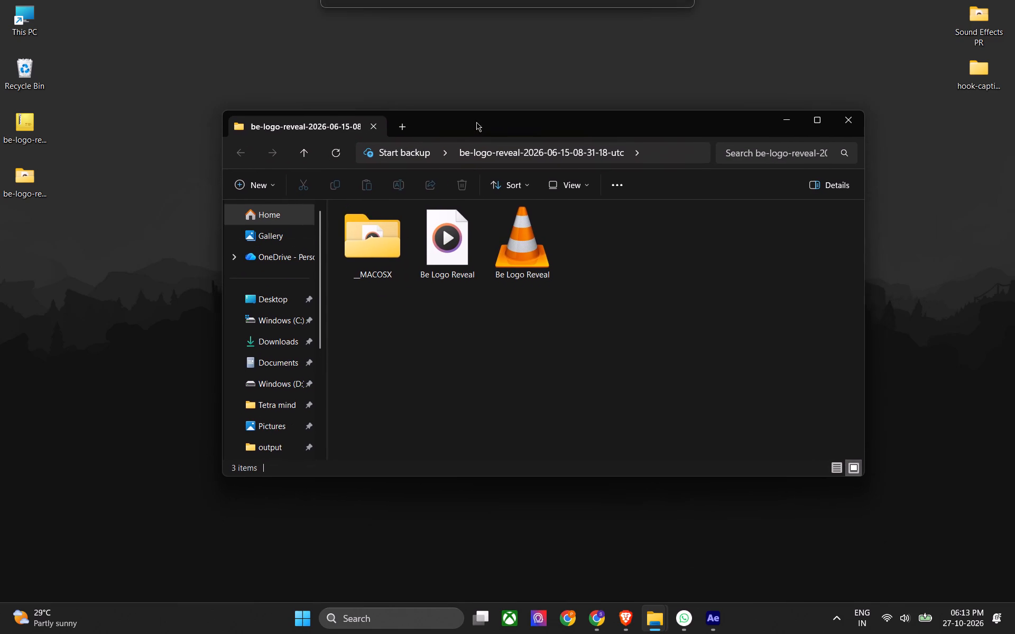
drag(476, 122, 479, 115)
click(524, 309)
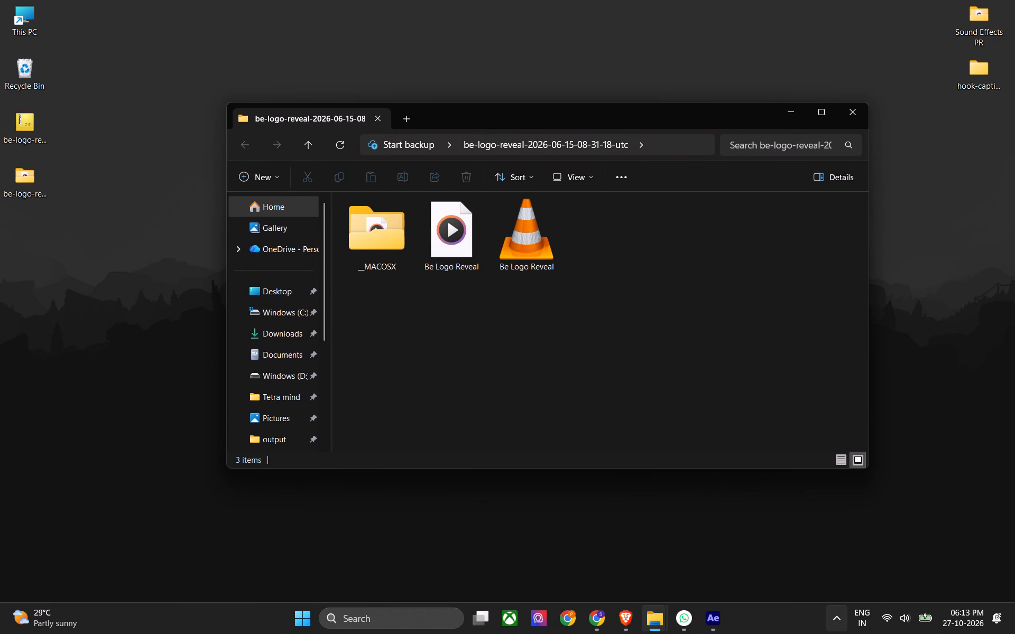
Show the hidden system tray icons.
click(844, 627)
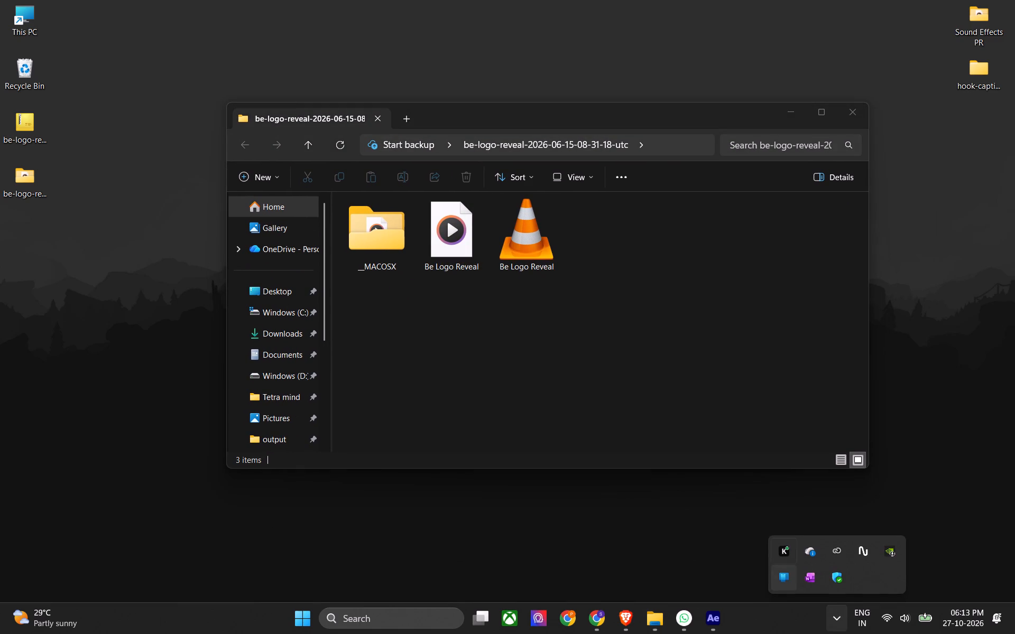
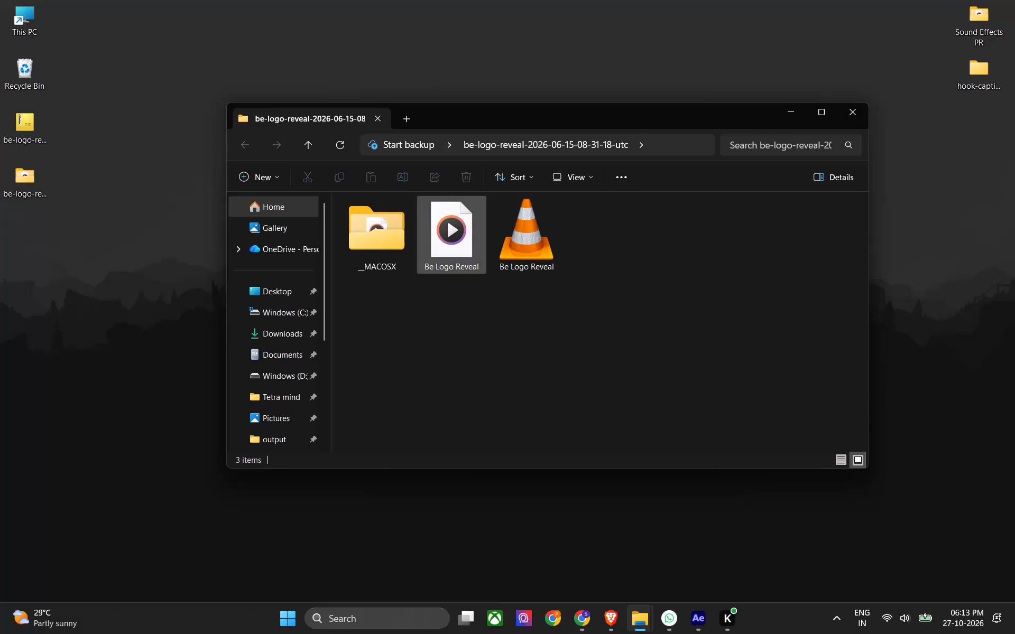
Check the contents of the __MACOSX folder, then return to the extracted be-logo-reveal folder.
double_click(393, 230)
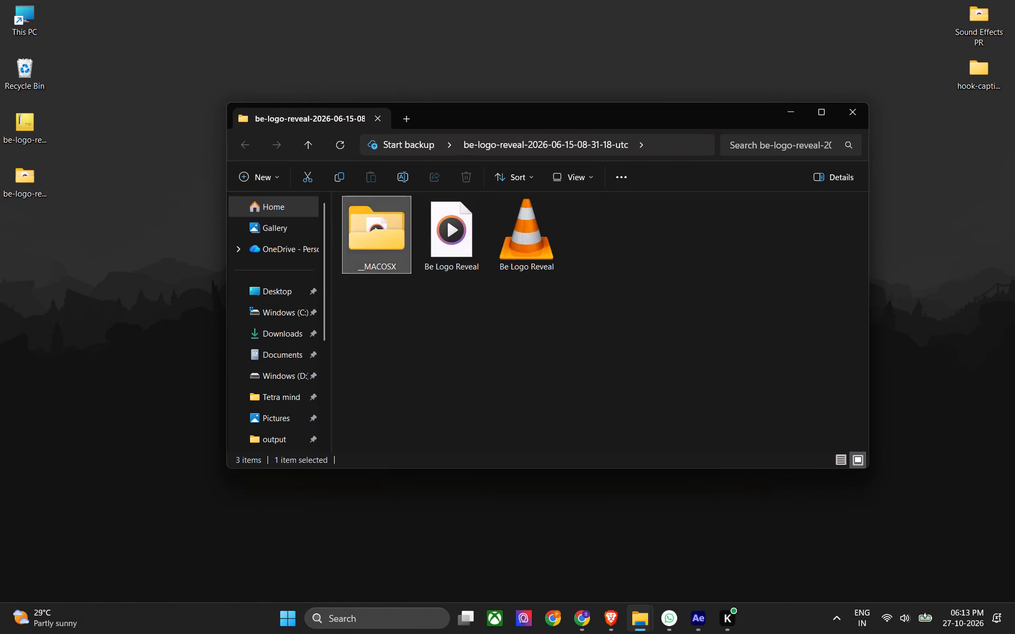
click(427, 334)
click(310, 145)
click(413, 286)
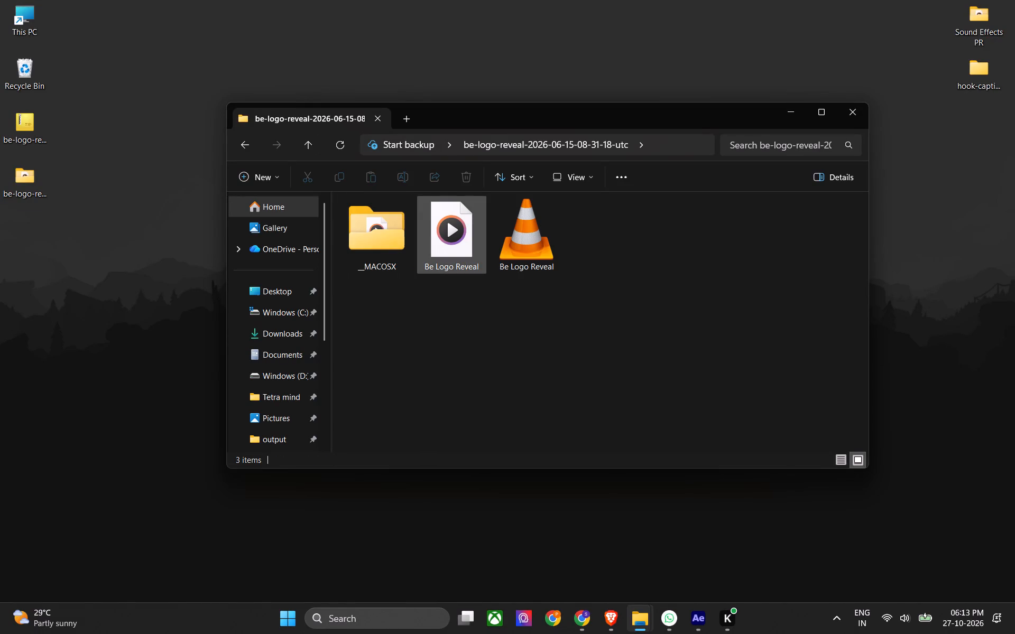
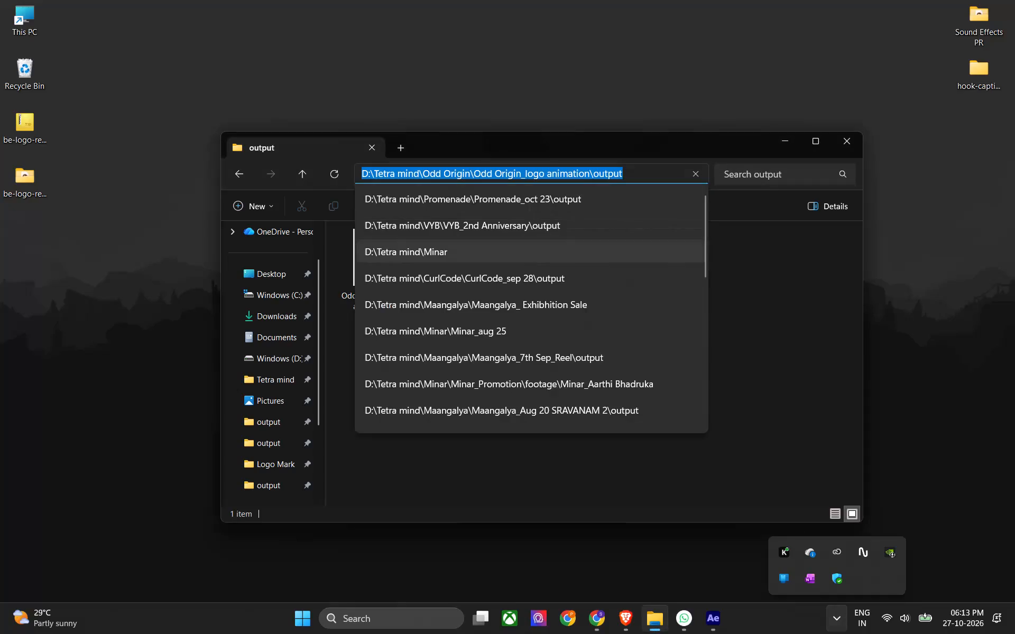
Move the extracted be-logo-reveal folder from the desktop into the Odd Origin_logo animation project folder.
click(743, 290)
click(570, 322)
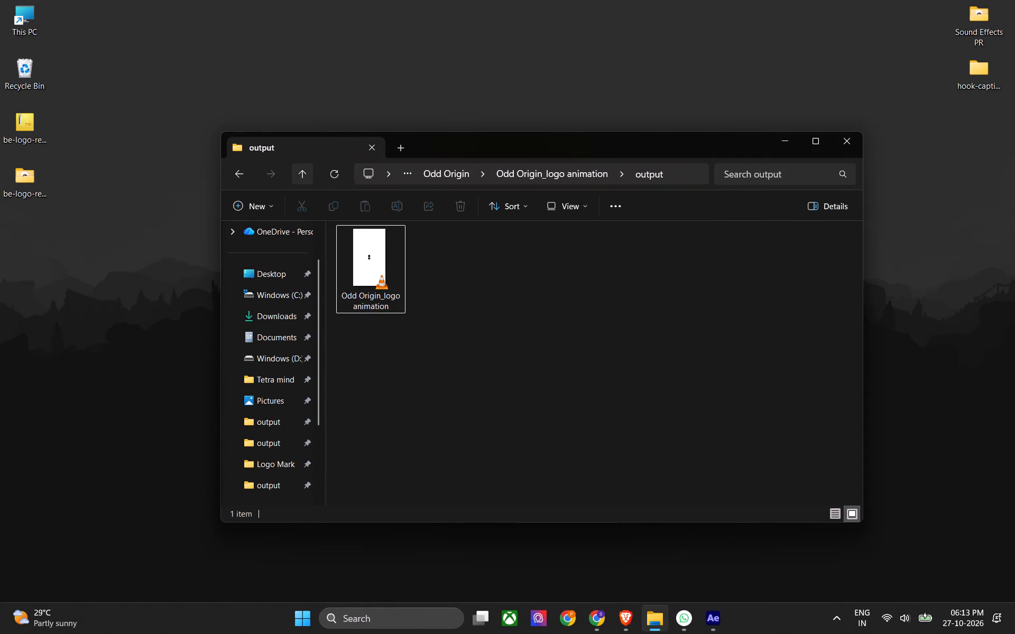
click(301, 170)
drag(68, 232, 34, 182)
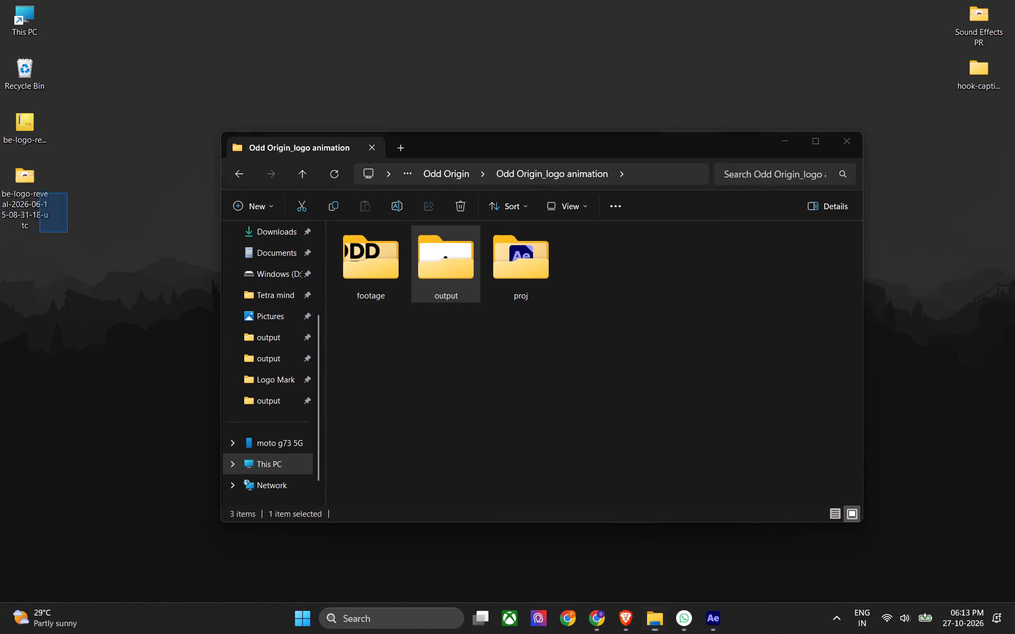
drag(34, 182, 28, 176)
key(ctrl+x)
click(465, 435)
key(ctrl+v)
ctrl+click(477, 419)
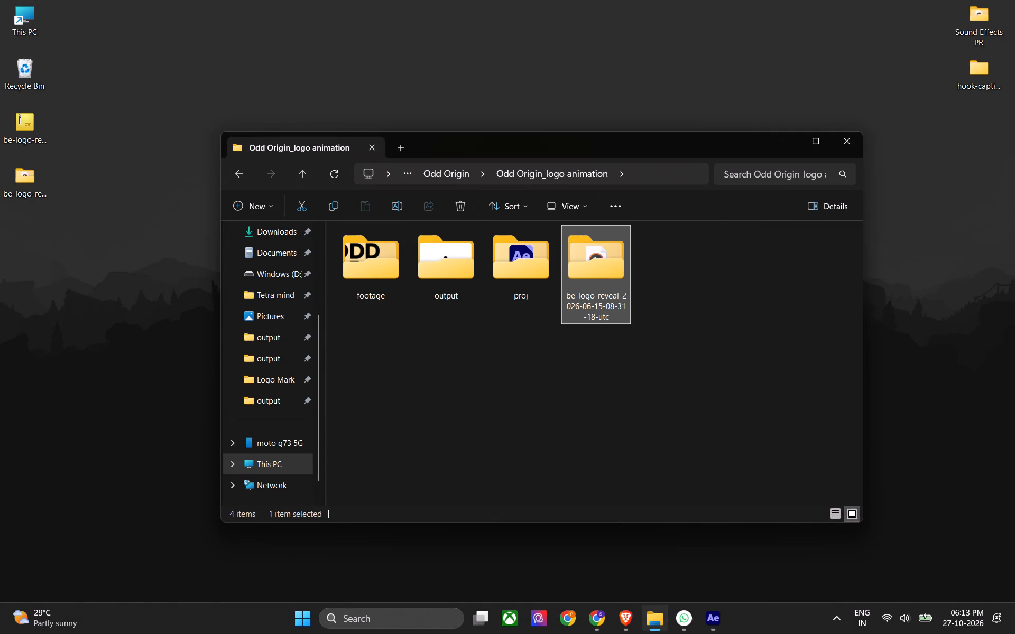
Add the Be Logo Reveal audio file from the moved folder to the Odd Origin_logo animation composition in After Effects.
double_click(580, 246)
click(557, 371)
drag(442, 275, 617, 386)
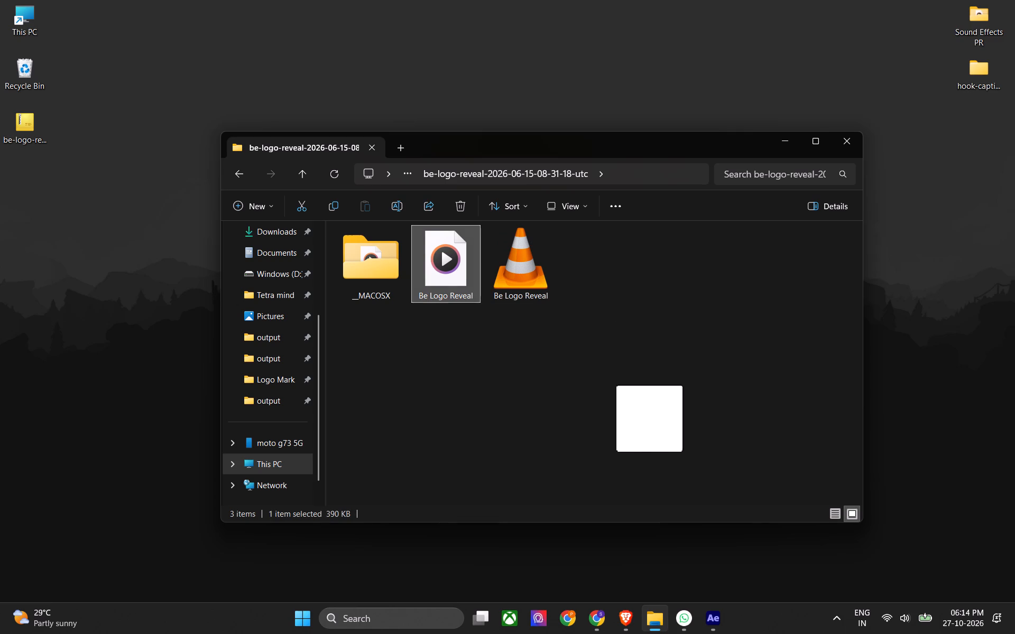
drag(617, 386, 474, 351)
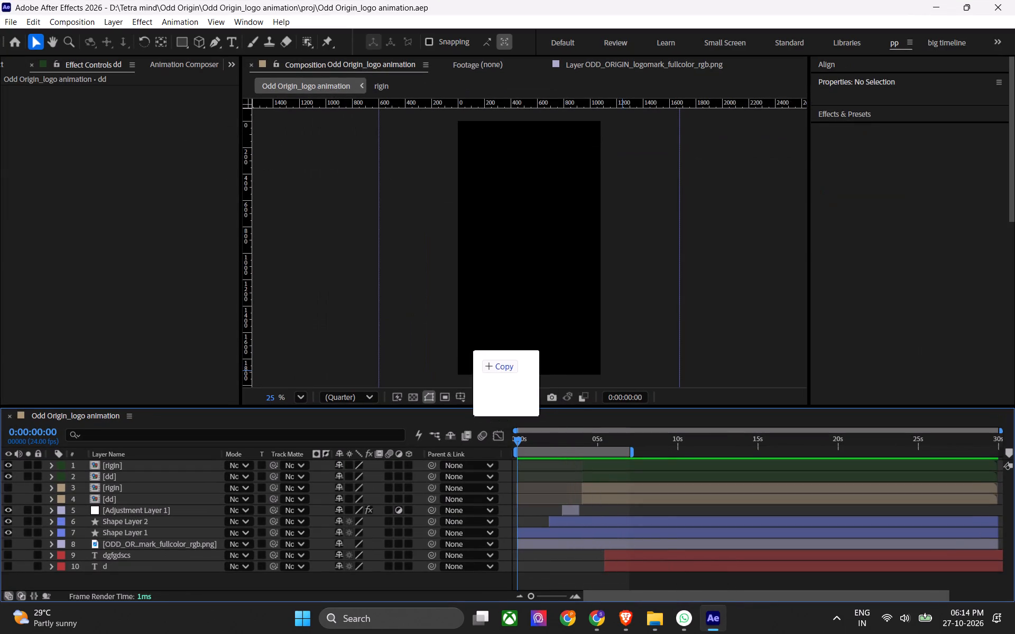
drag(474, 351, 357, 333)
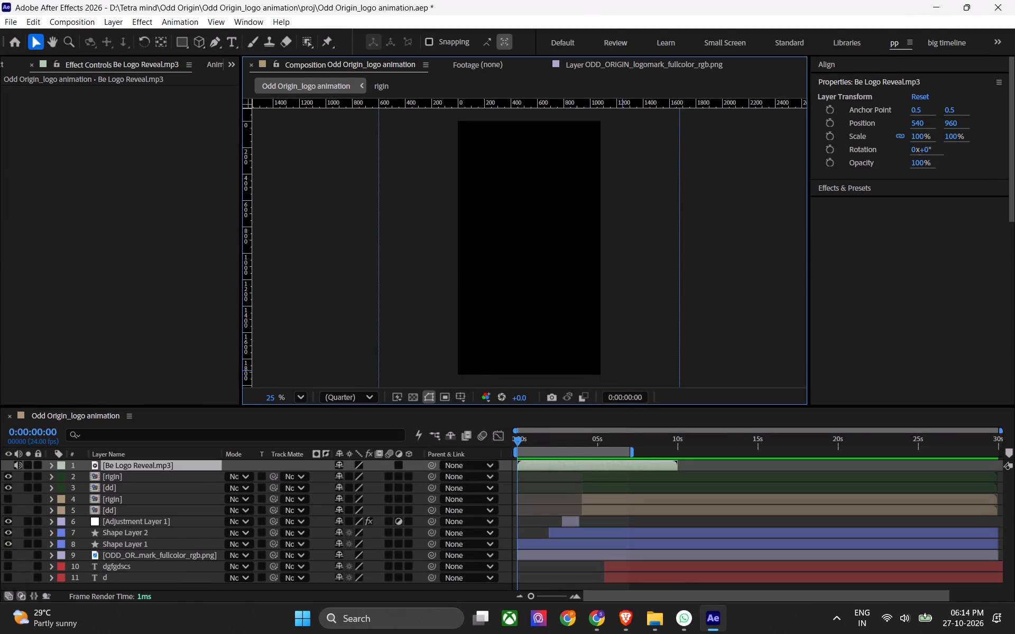
Reveal the Be Logo Reveal.mp3 waveform and preview the animation with it from the start and from 0:00:02:10.
text(ll)
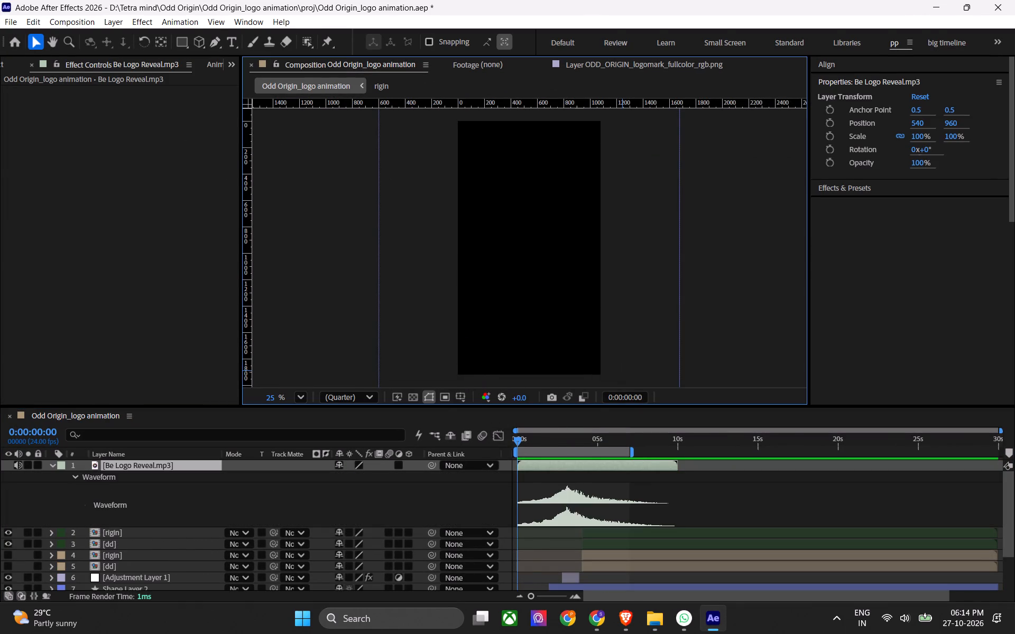
drag(538, 436, 499, 451)
key(space)
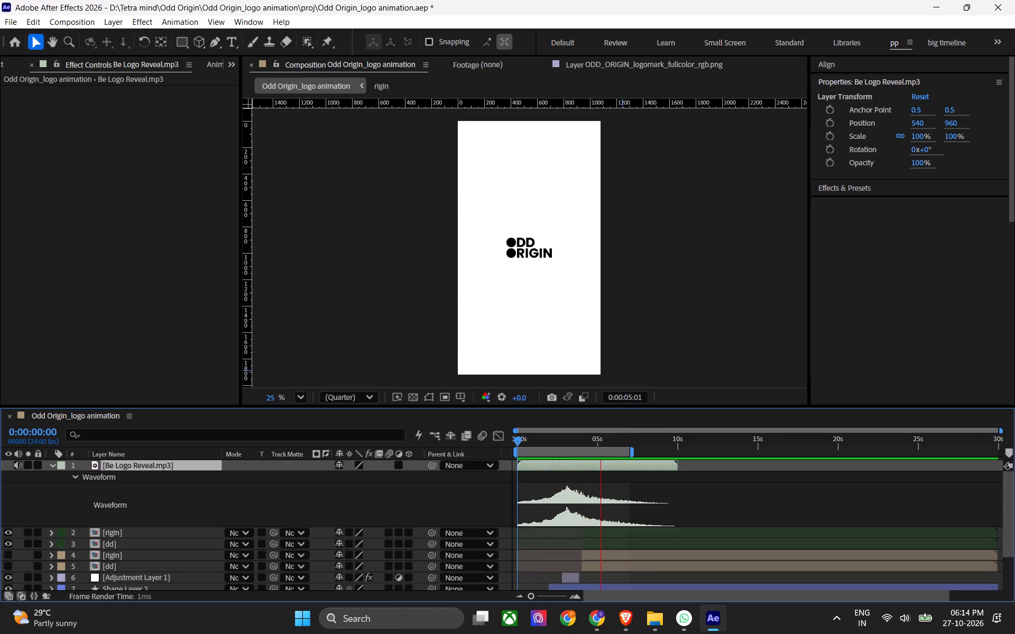
key(space)
click(560, 446)
click(556, 440)
key(space)
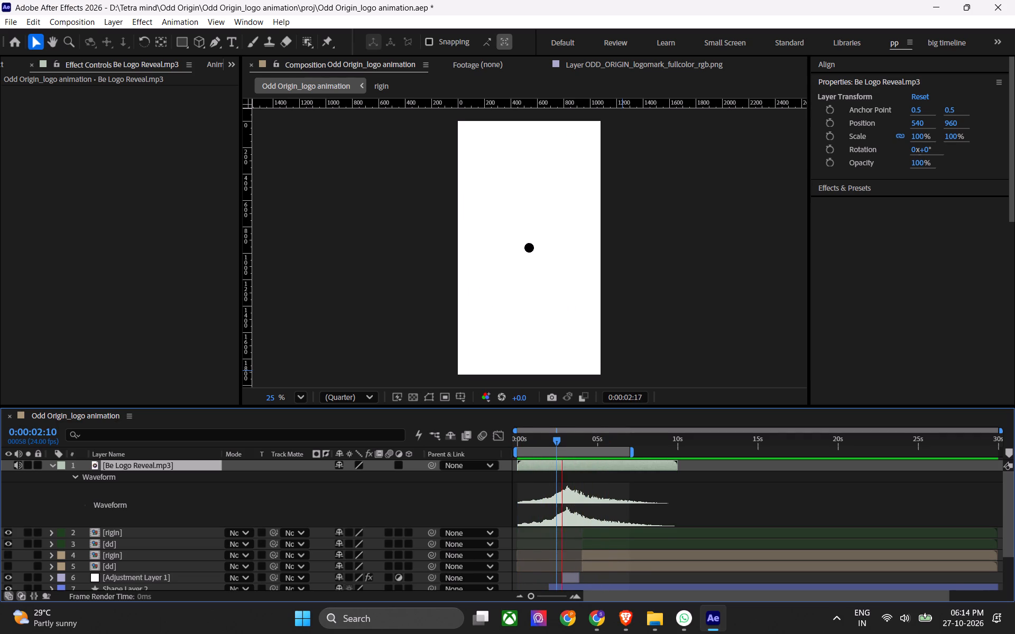
key(space)
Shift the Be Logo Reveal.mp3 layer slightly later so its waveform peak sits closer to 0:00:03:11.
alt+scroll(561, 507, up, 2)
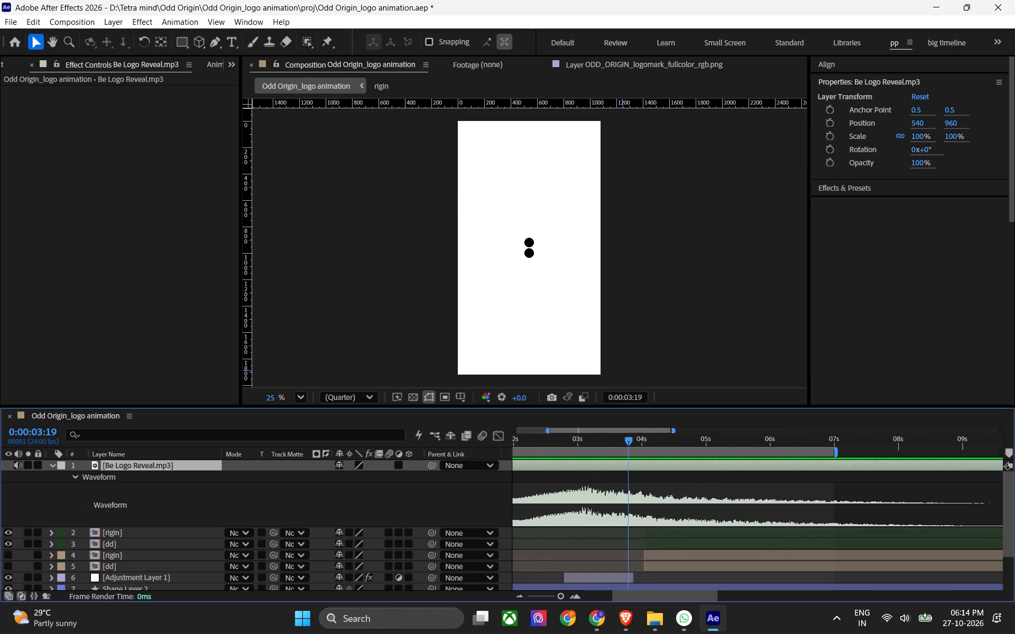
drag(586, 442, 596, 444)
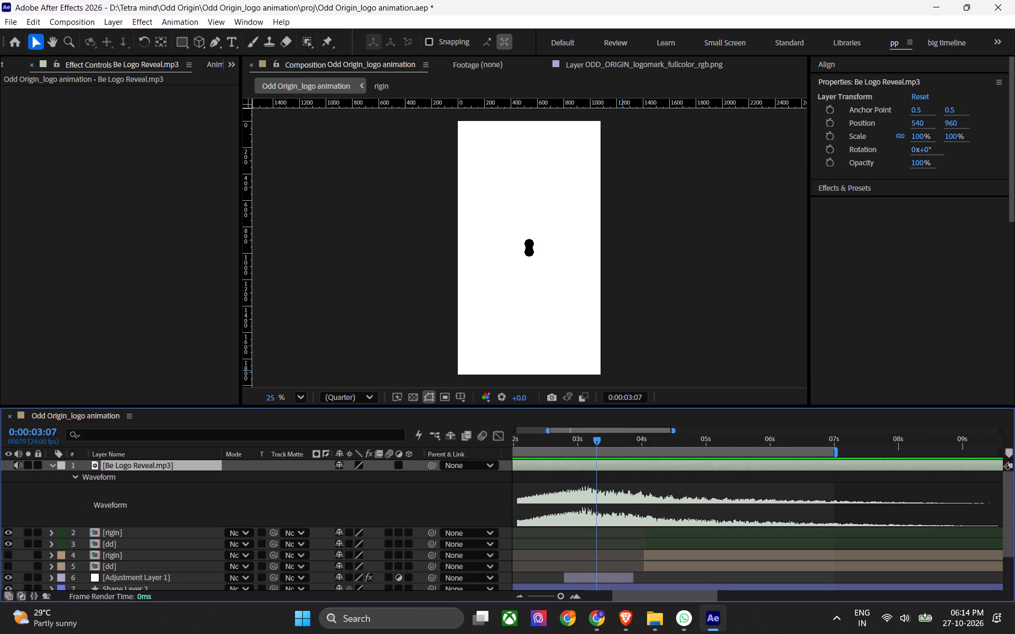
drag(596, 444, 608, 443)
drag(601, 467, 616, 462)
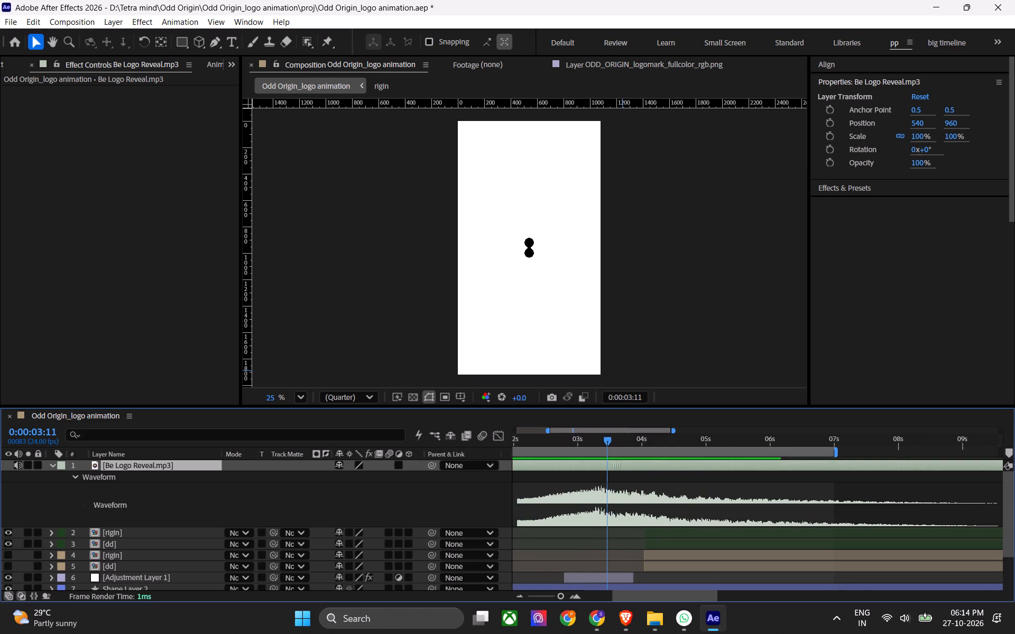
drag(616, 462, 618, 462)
Preview the animation with the shifted audio, save the project and replay it from the start.
alt+scroll(602, 476, down, 2)
drag(566, 440, 546, 447)
key(space)
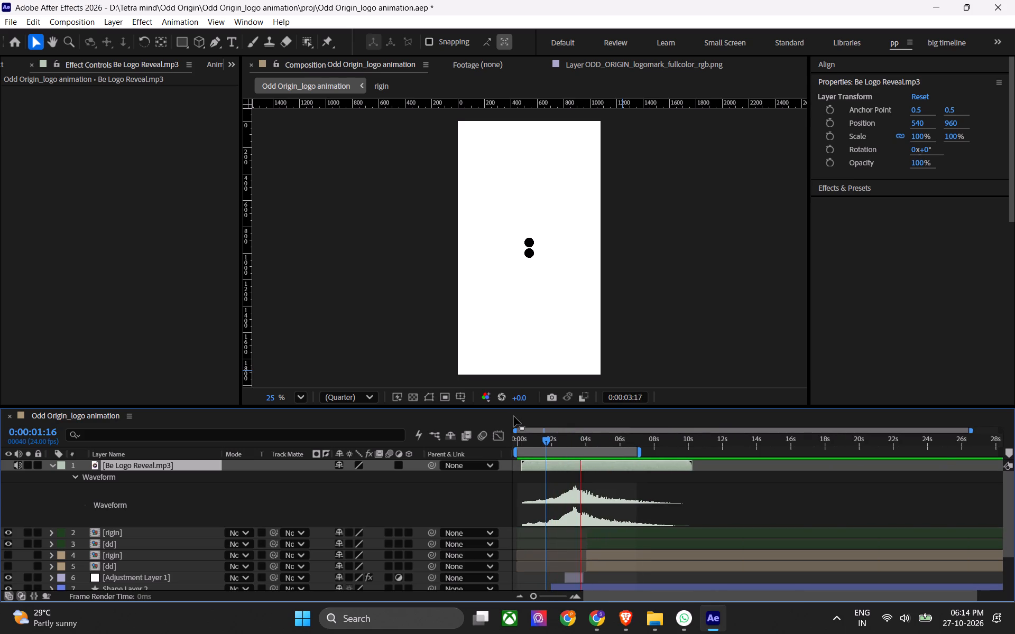
key(space)
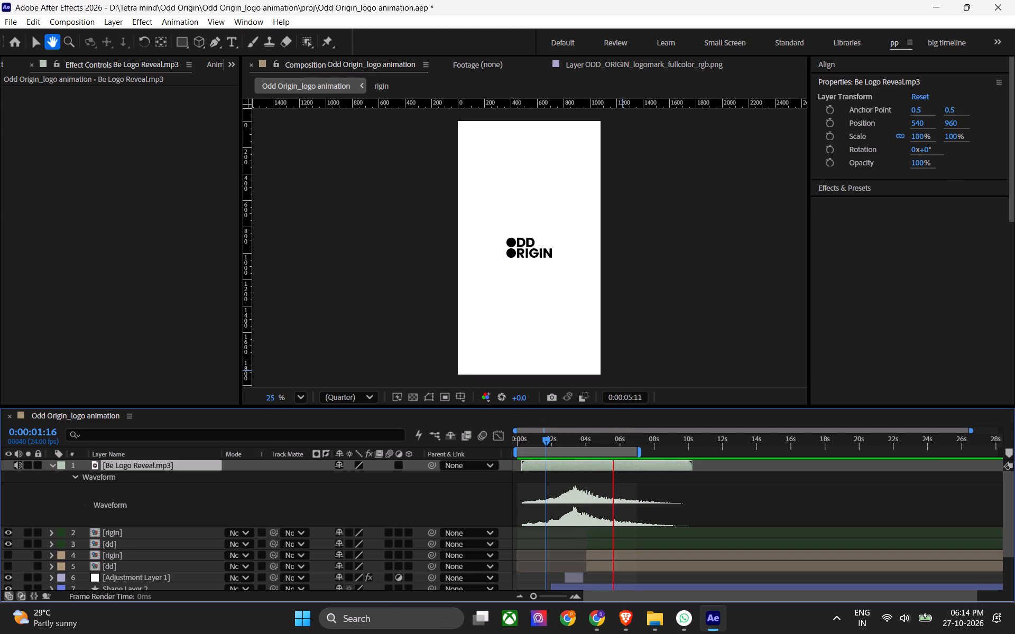
drag(569, 444, 486, 452)
key(ctrl+s)
key(ctrl+s)
key(space)
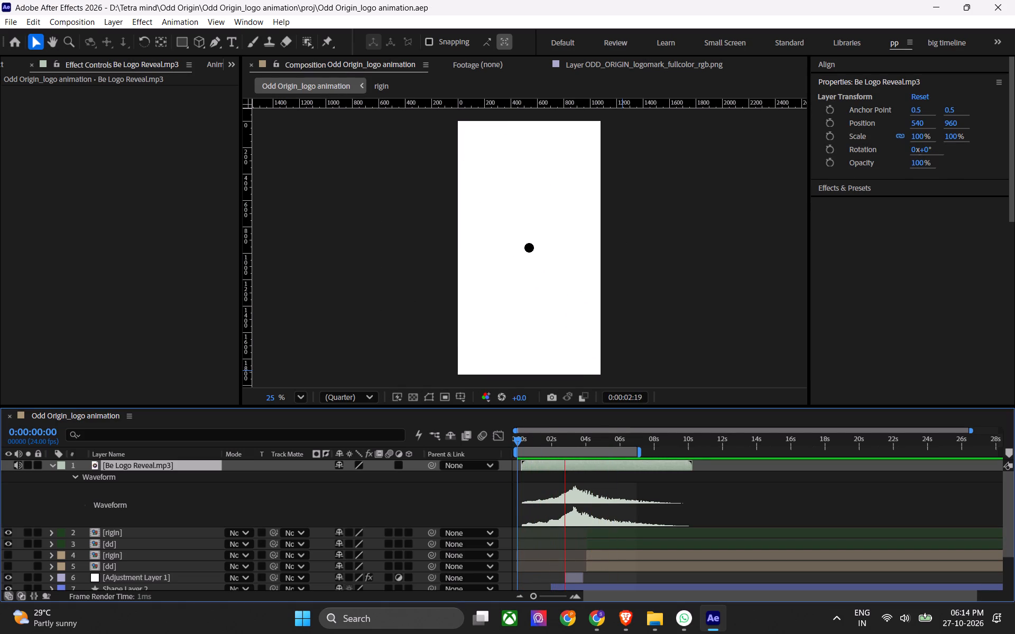
key(space)
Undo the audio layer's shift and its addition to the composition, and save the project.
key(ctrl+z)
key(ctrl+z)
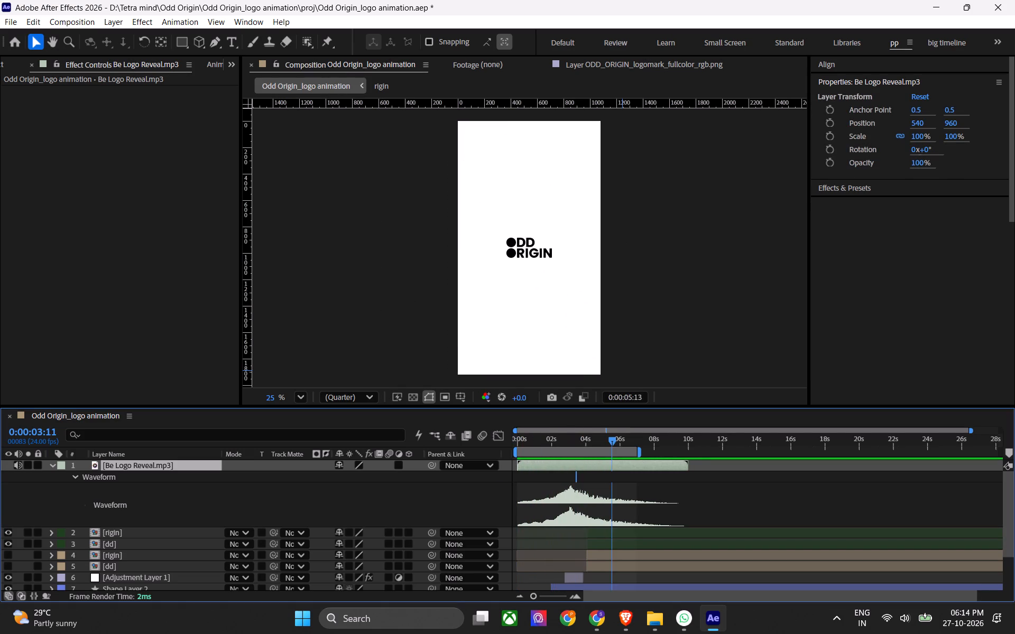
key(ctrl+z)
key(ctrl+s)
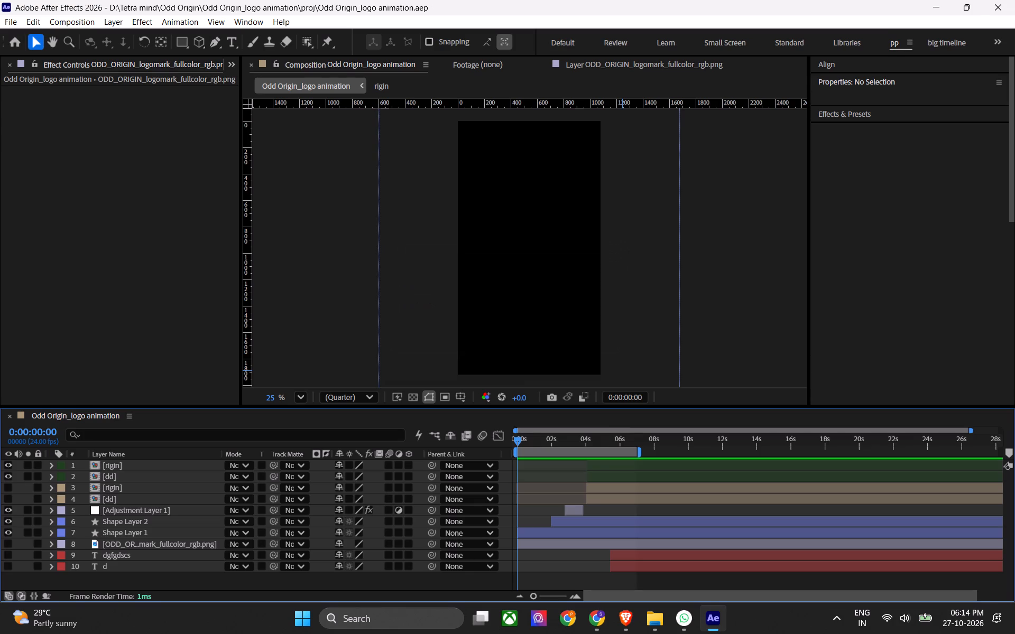
click(943, 0)
right_drag(980, 225, 968, 231)
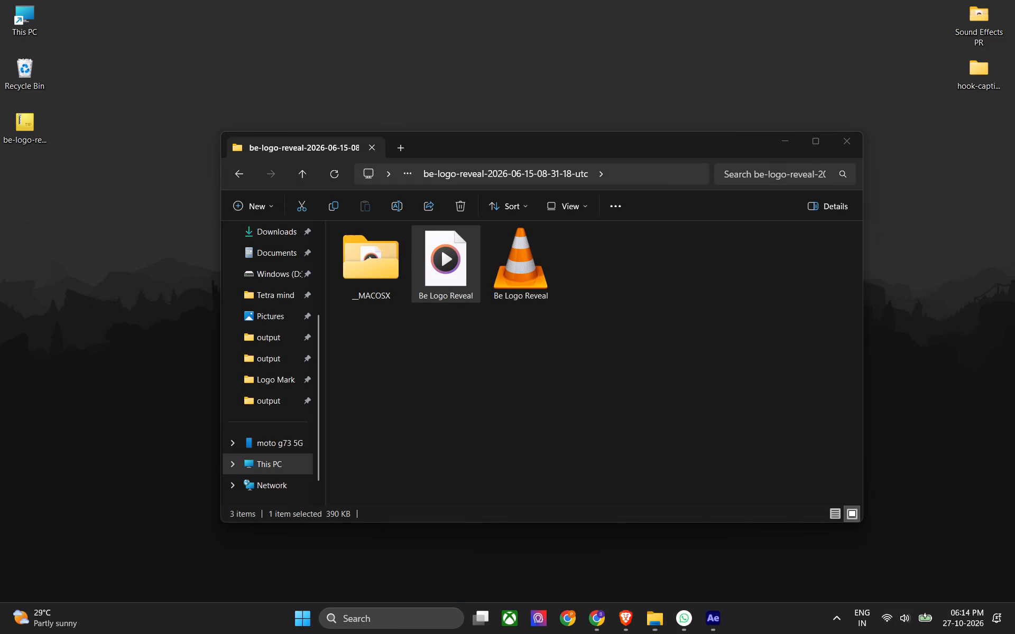
click(896, 281)
click(606, 622)
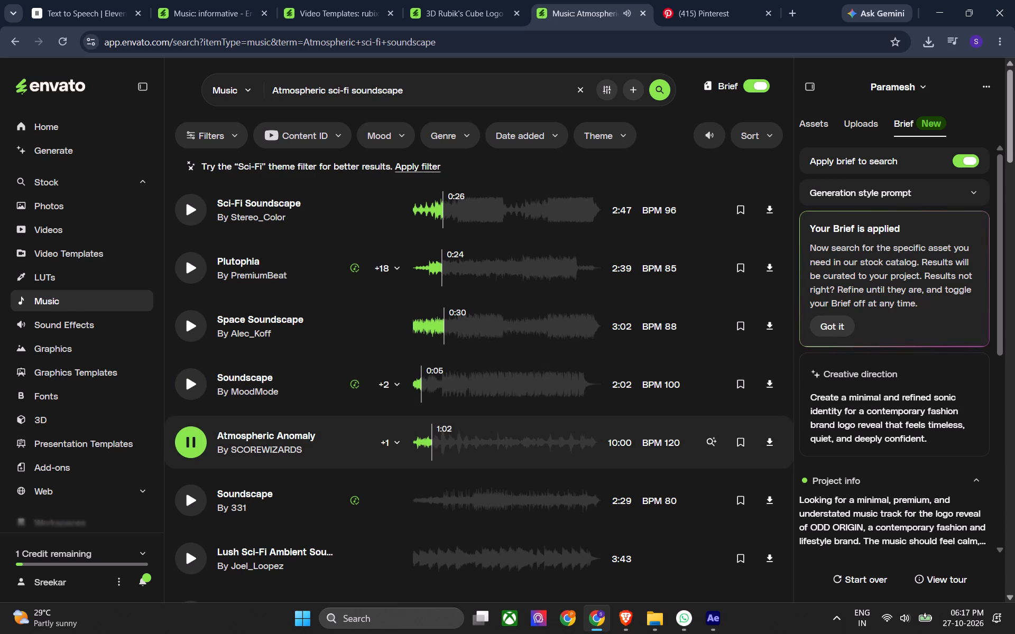
click(429, 499)
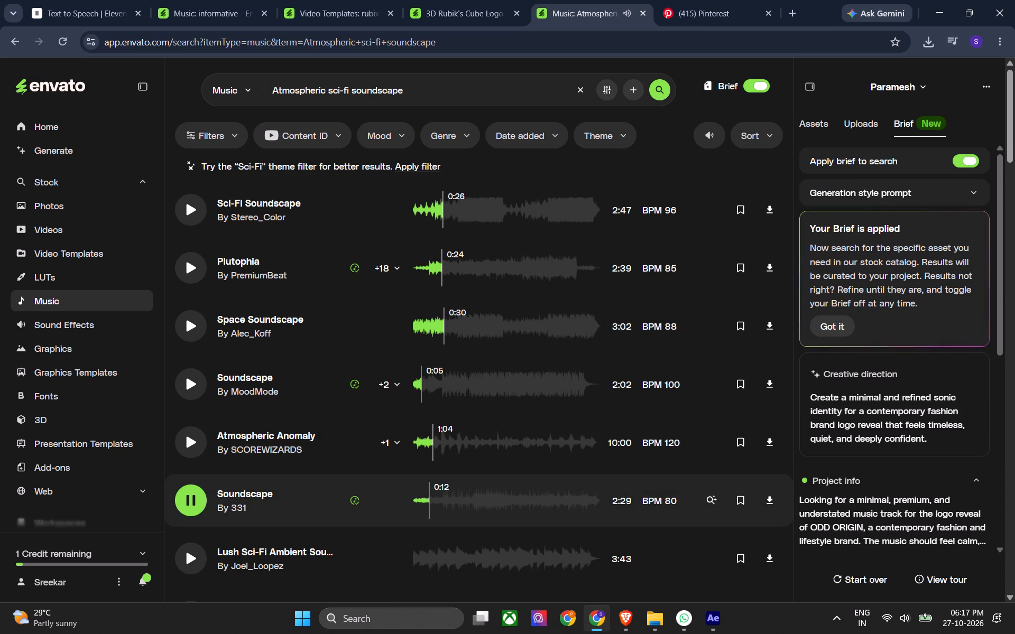
click(440, 501)
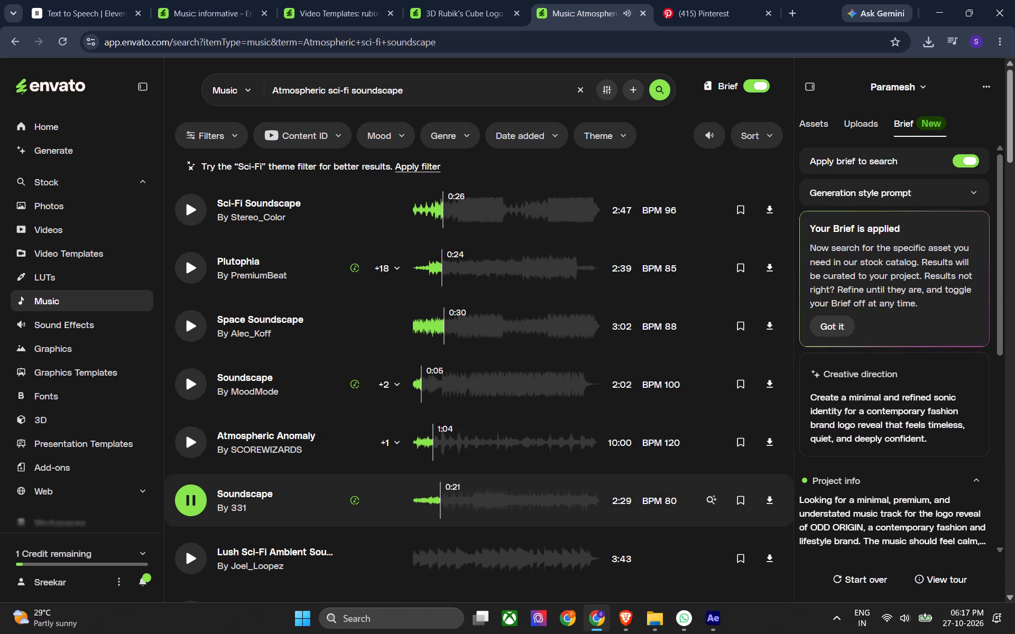
click(446, 501)
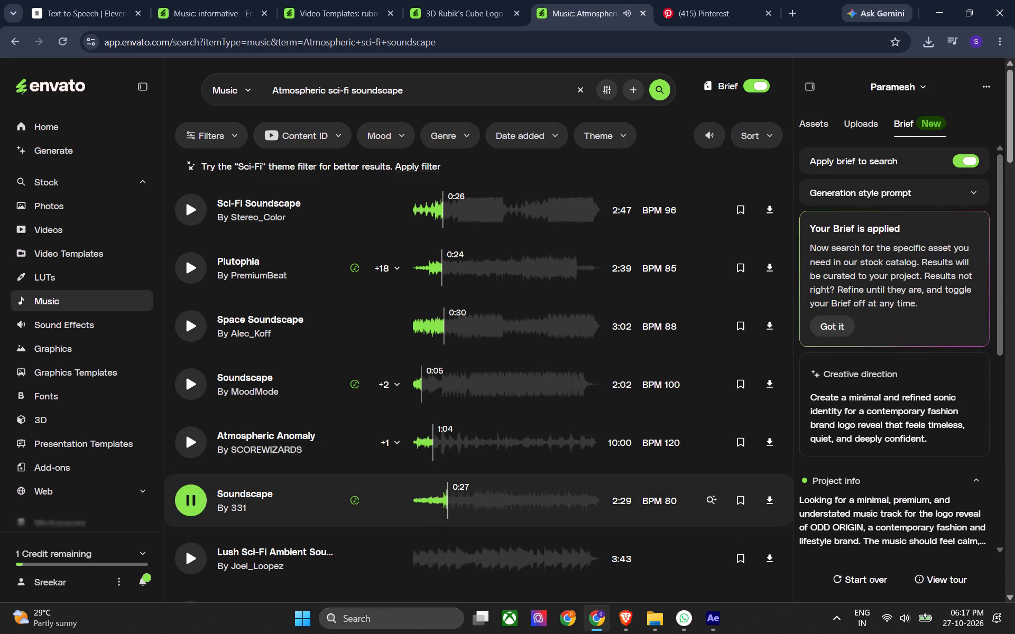
click(439, 498)
click(203, 504)
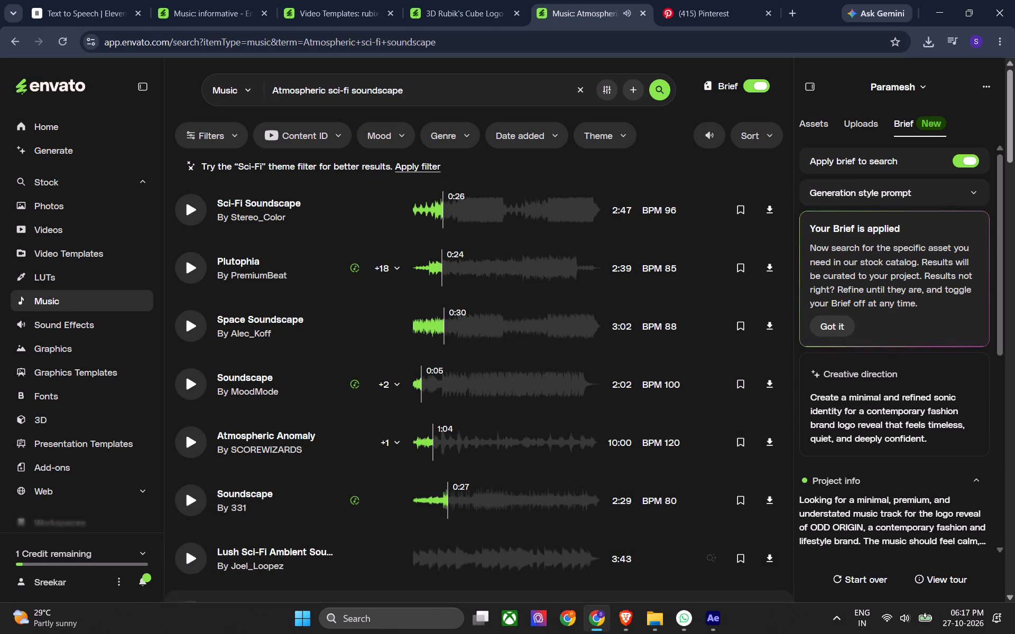
Copy the keyword "Deep space ambient cinematic music" from ChatGPT's reply in Brave and search Envato's music for it in Chrome.
click(630, 620)
drag(562, 347, 472, 346)
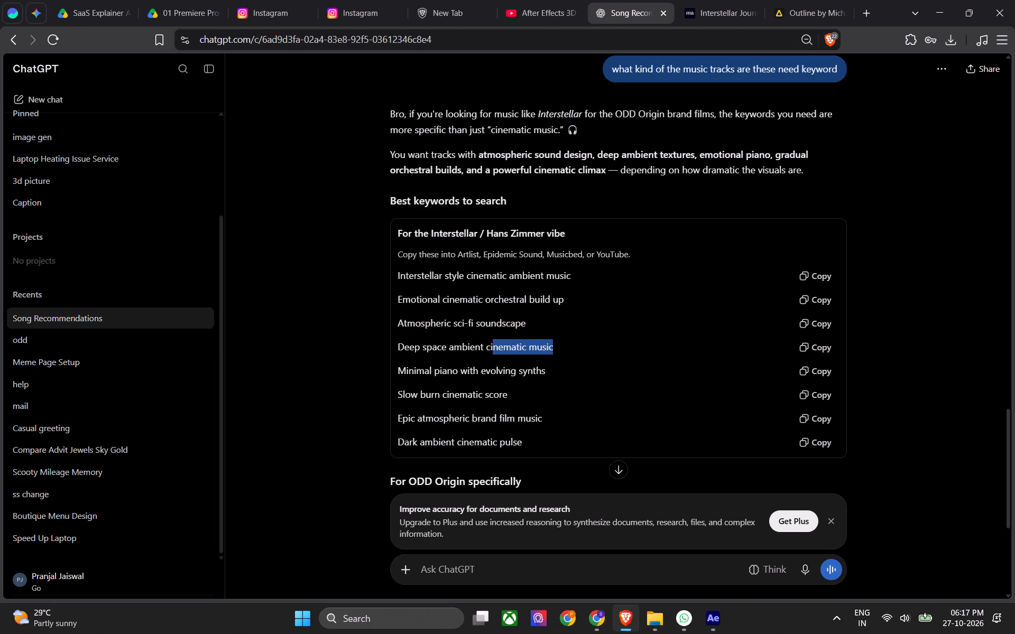
drag(472, 346, 394, 349)
key(ctrl+c)
key(alt+Tab)
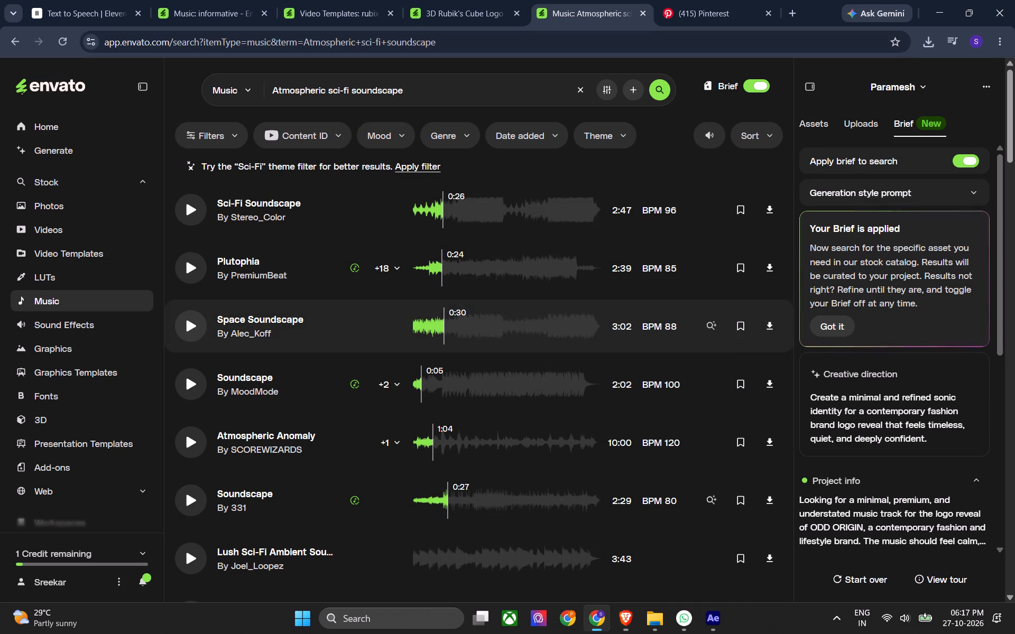
click(467, 92)
key(ctrl+a)
key(ctrl+v)
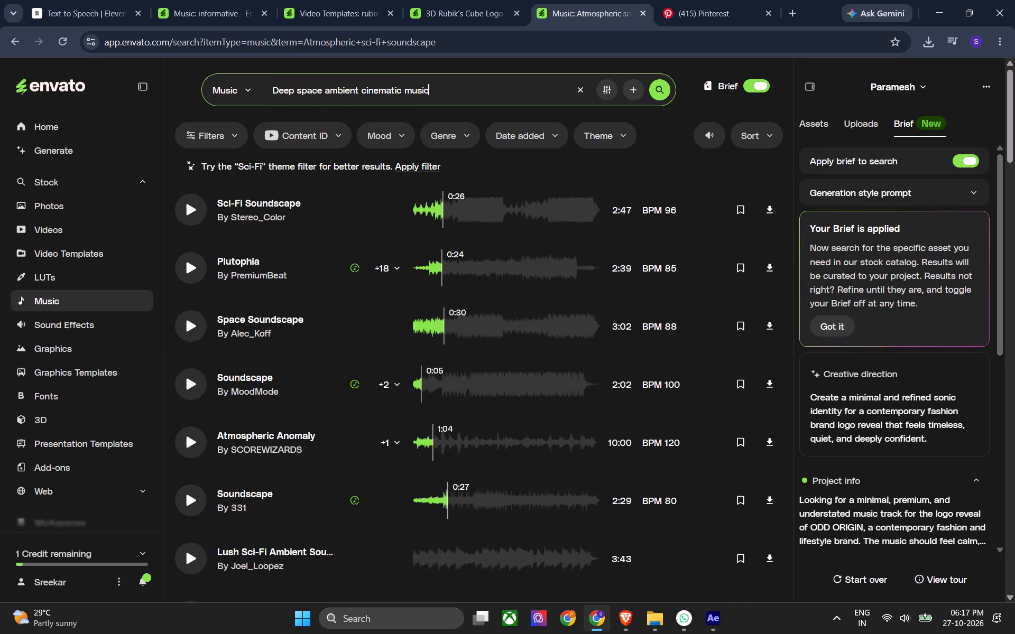
key(Return)
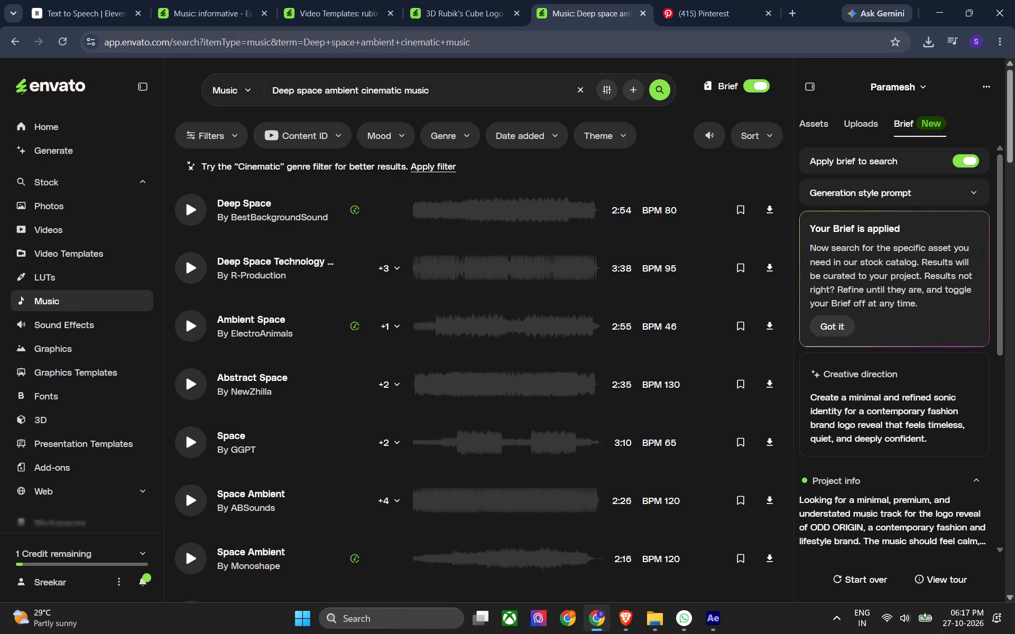
Briefly play the first result, Deep Space by BestBackgroundSound, and pause it.
click(211, 210)
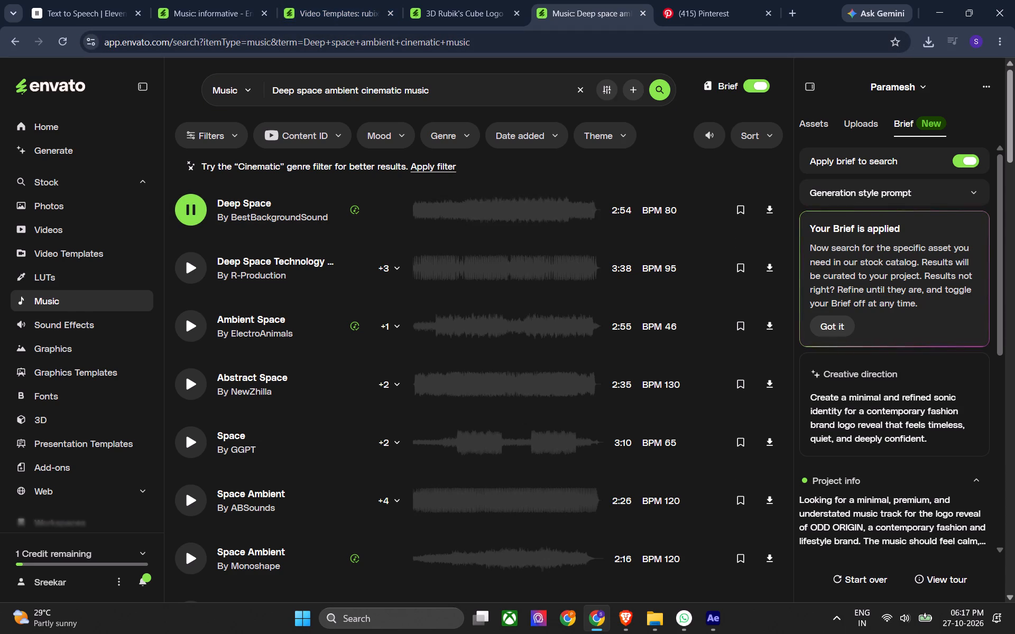
click(186, 210)
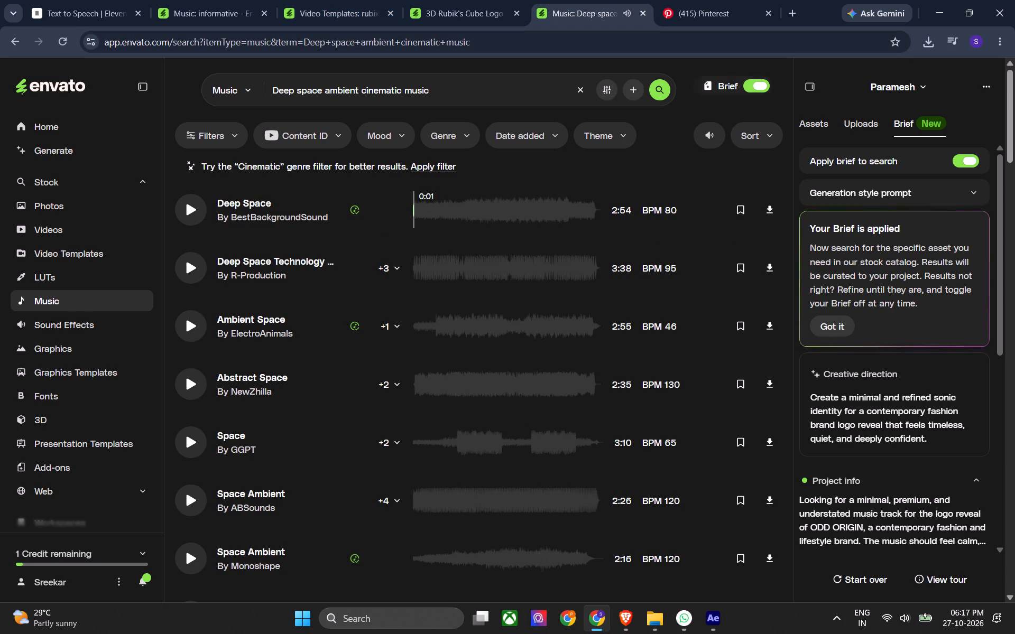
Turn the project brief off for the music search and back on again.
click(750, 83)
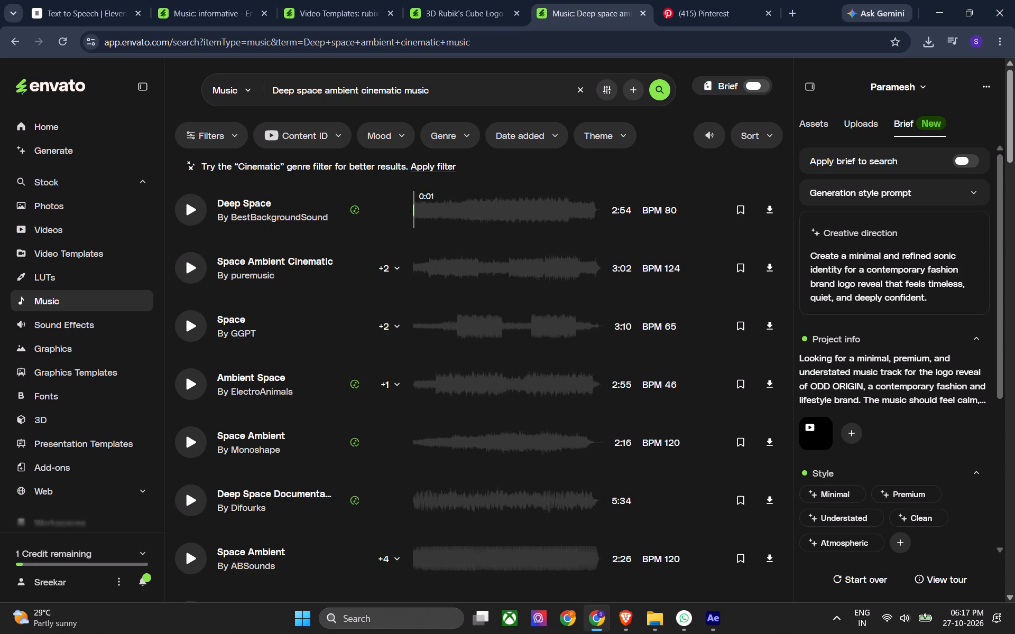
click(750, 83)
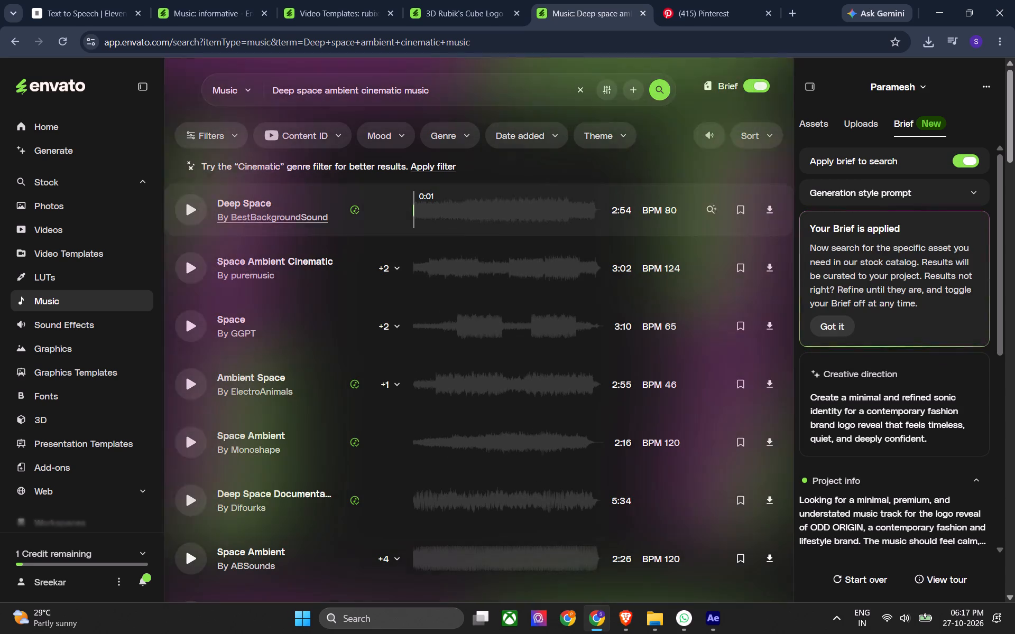
Audition the Deep Space, Deep Space Technology, Ambient Space and Abstract Space tracks in the brief-based results.
click(206, 211)
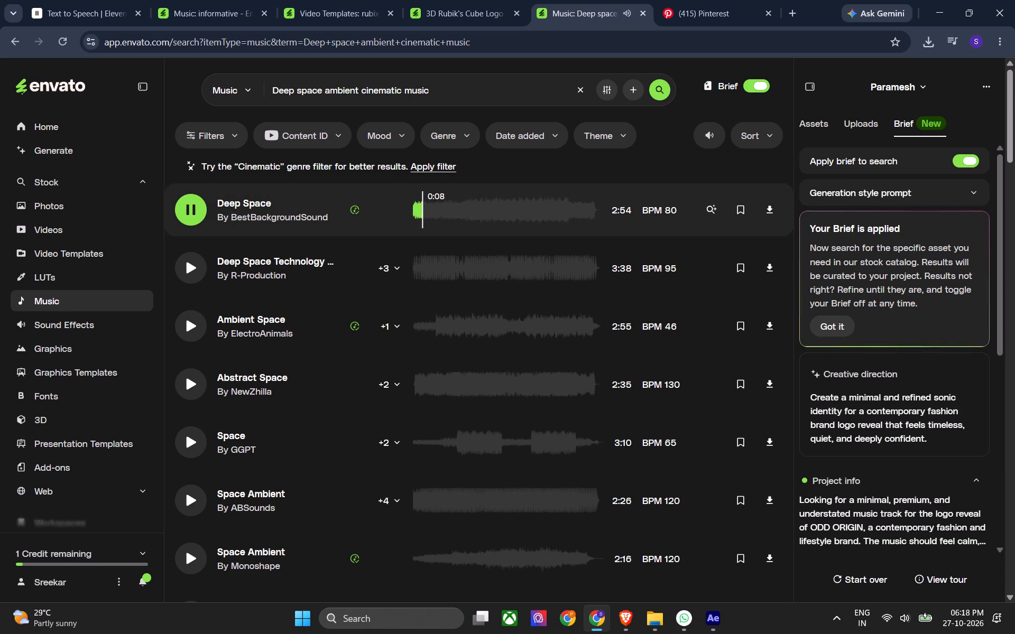
click(413, 266)
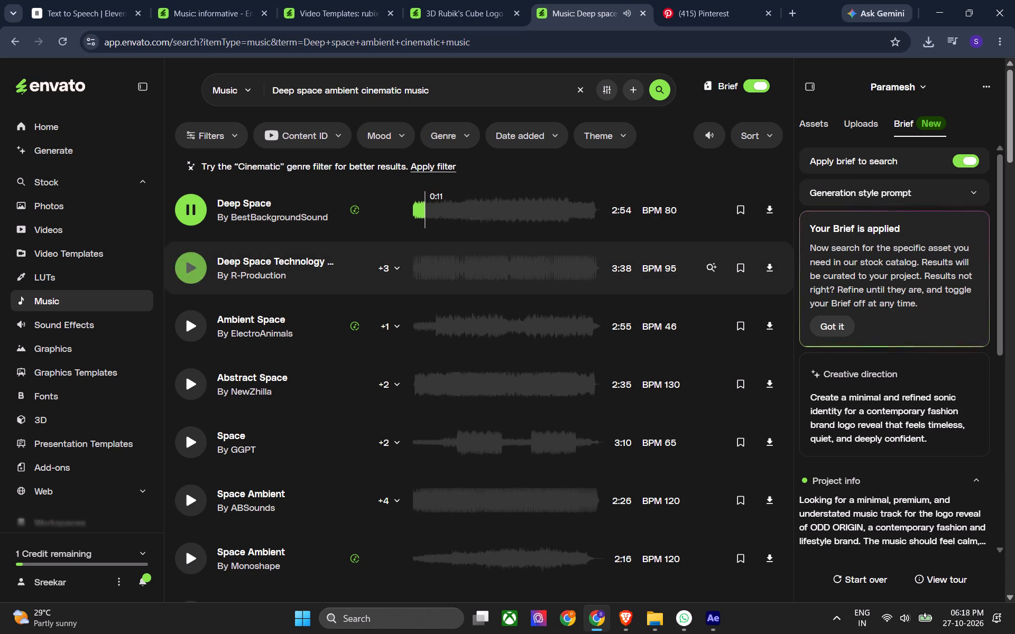
click(420, 268)
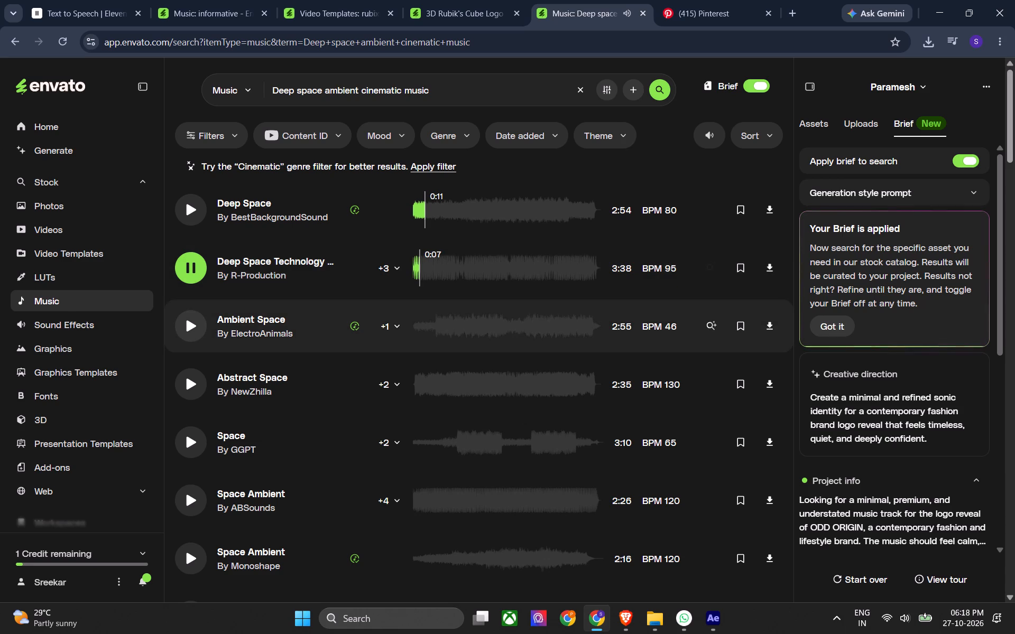
click(431, 325)
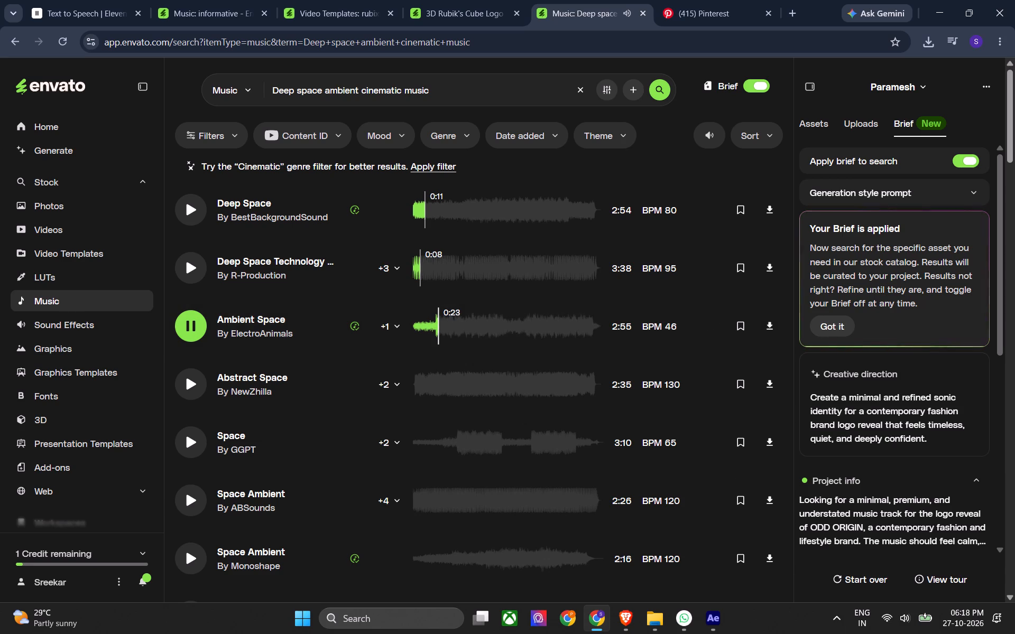
click(417, 387)
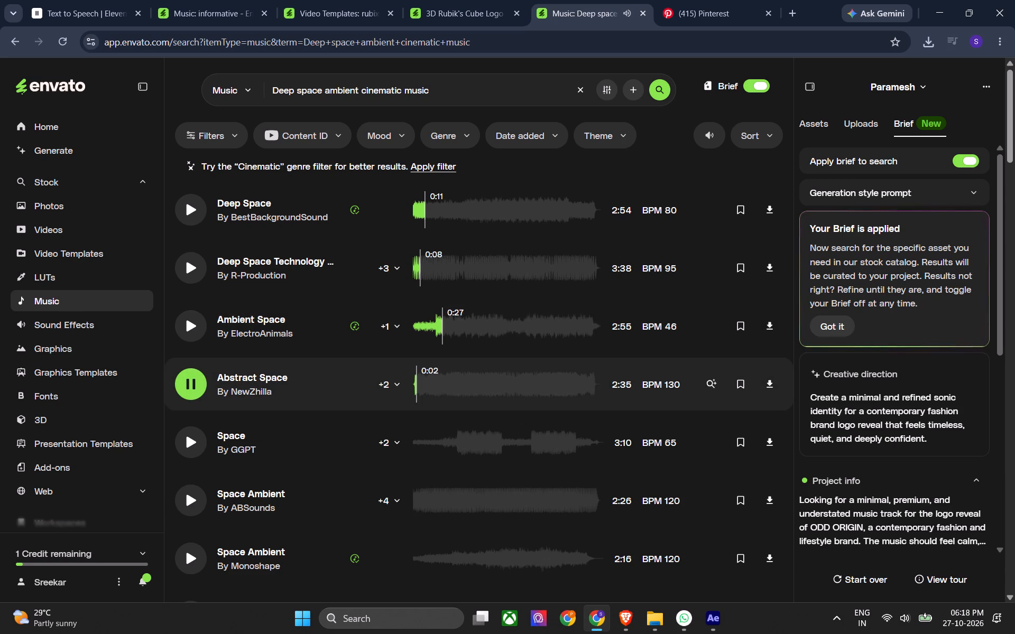
click(434, 390)
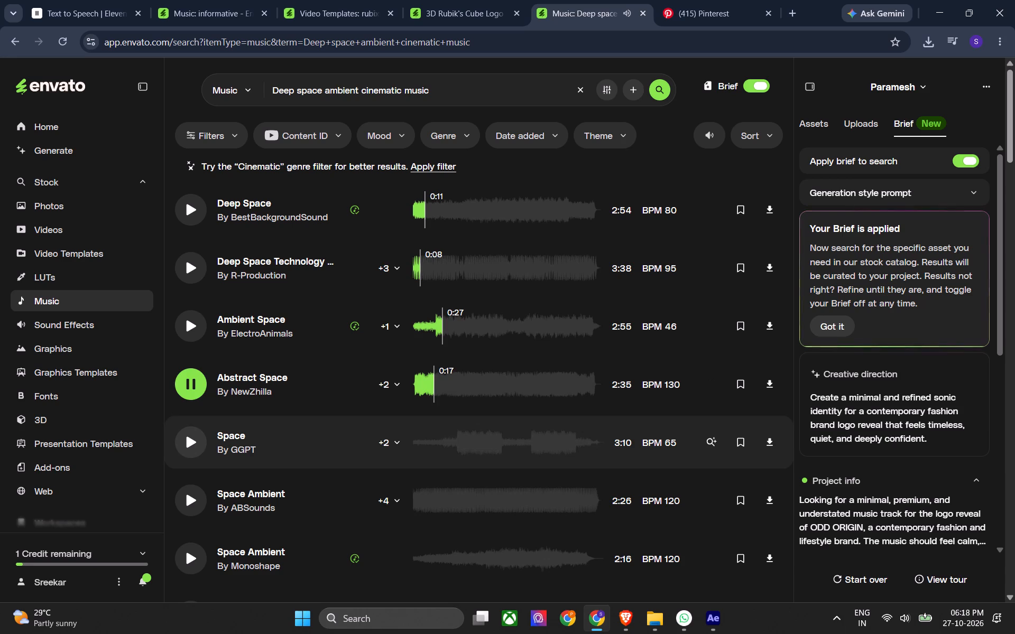
Audition several points in the quiet first section of Space by GGPT, and stop playback.
click(451, 445)
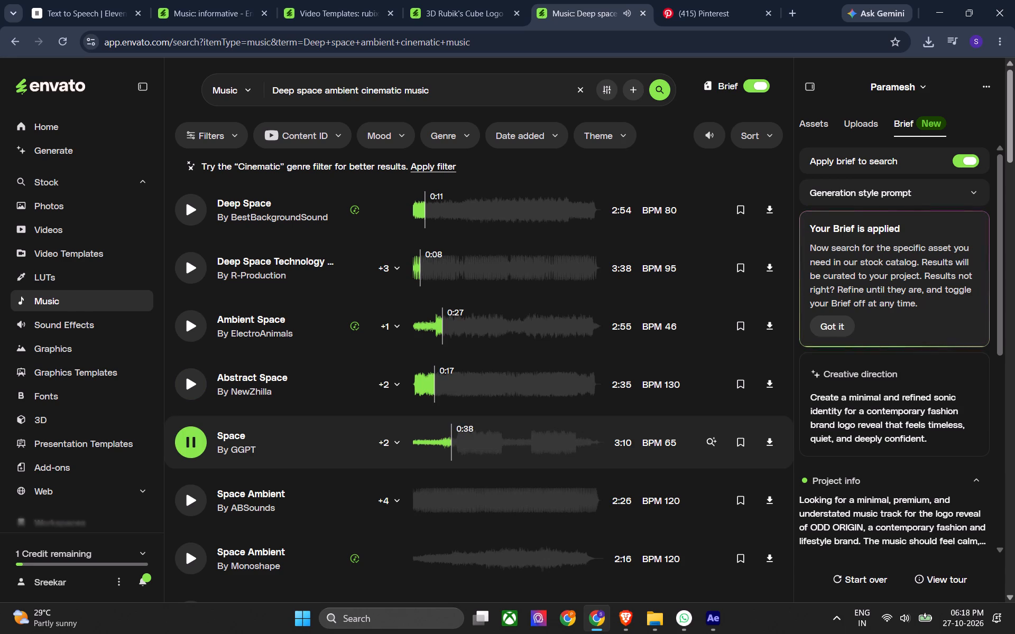
click(455, 442)
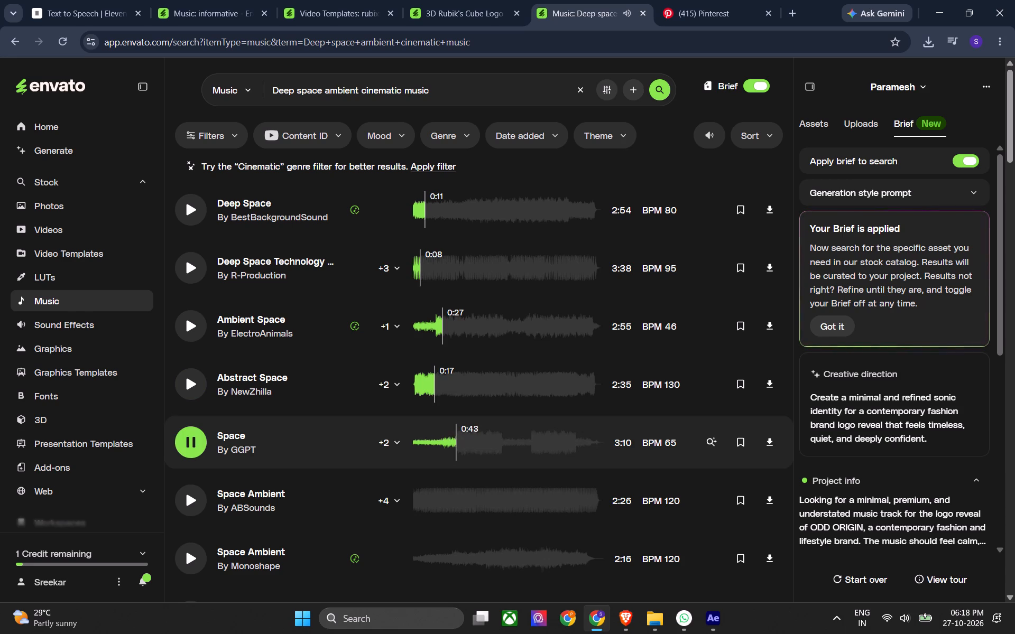
click(442, 443)
click(438, 440)
click(182, 437)
Audition Space Ambient by Monoshape from a point early in the track.
scroll(348, 530, down, 4)
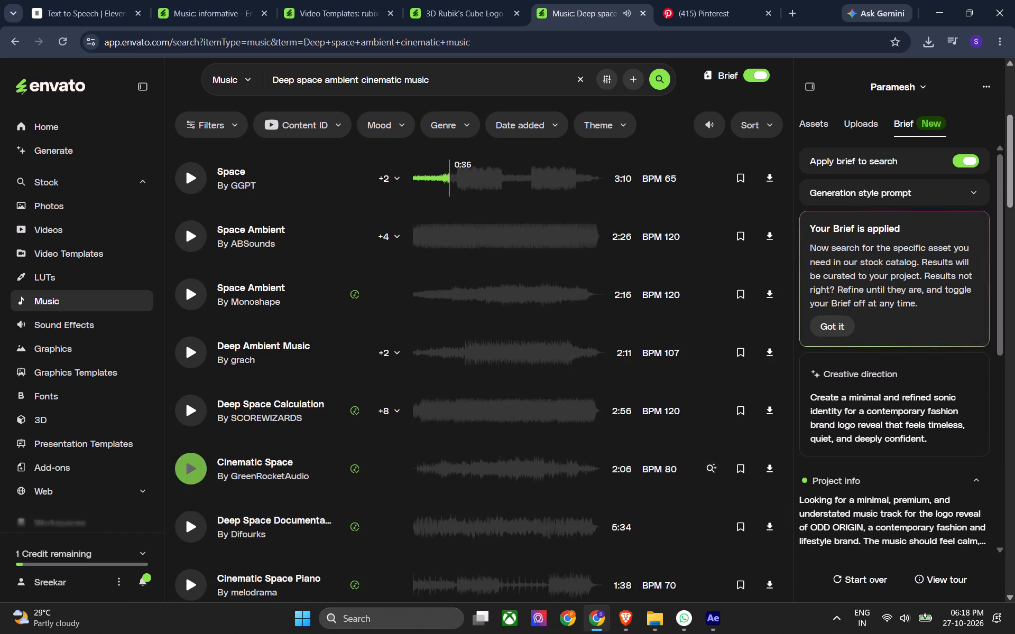
click(434, 298)
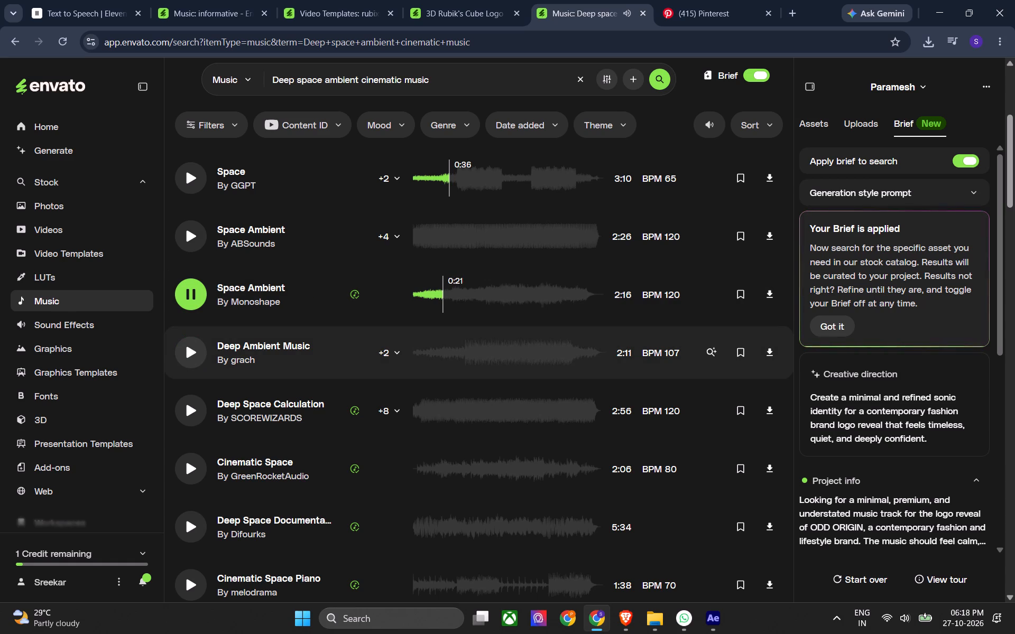
Audition further points in the early part of Space Ambient by Monoshape.
click(449, 293)
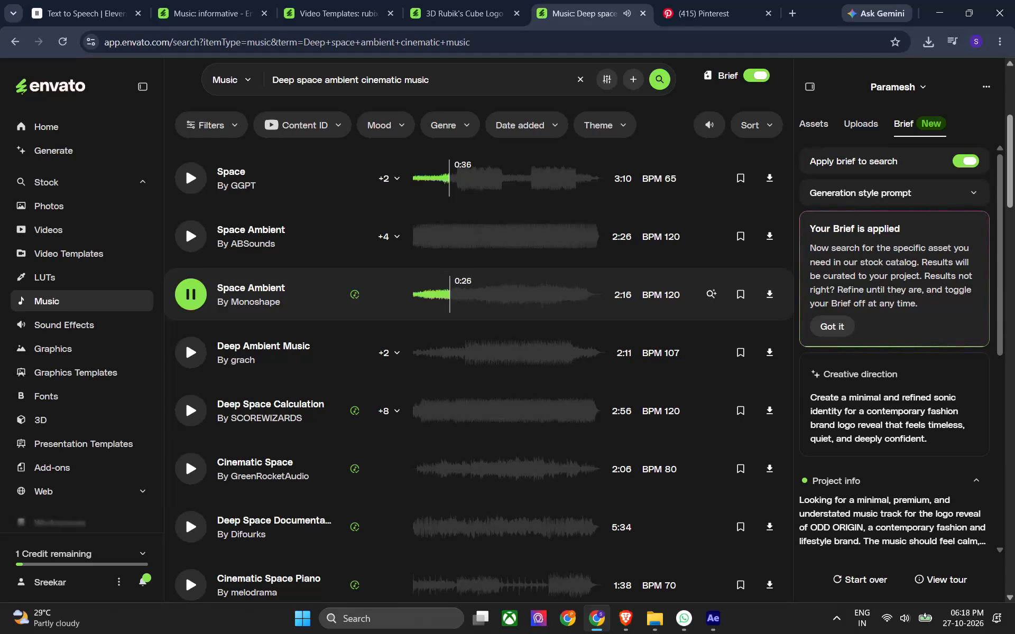
click(452, 293)
Audition Deep Ambient Music by grach through its opening build-up, and stop playback.
click(457, 358)
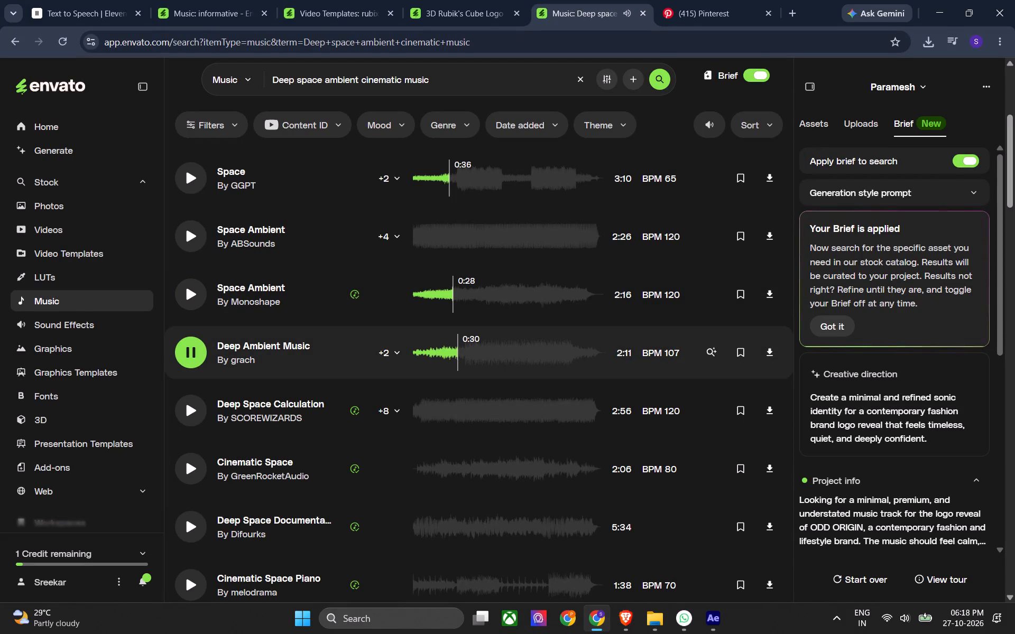
click(463, 347)
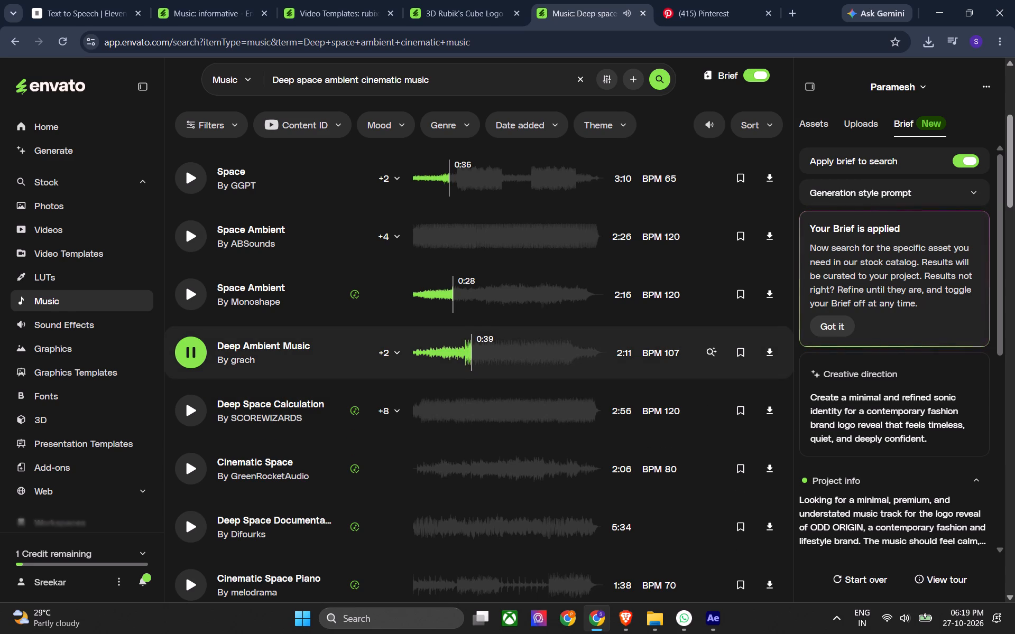
click(190, 347)
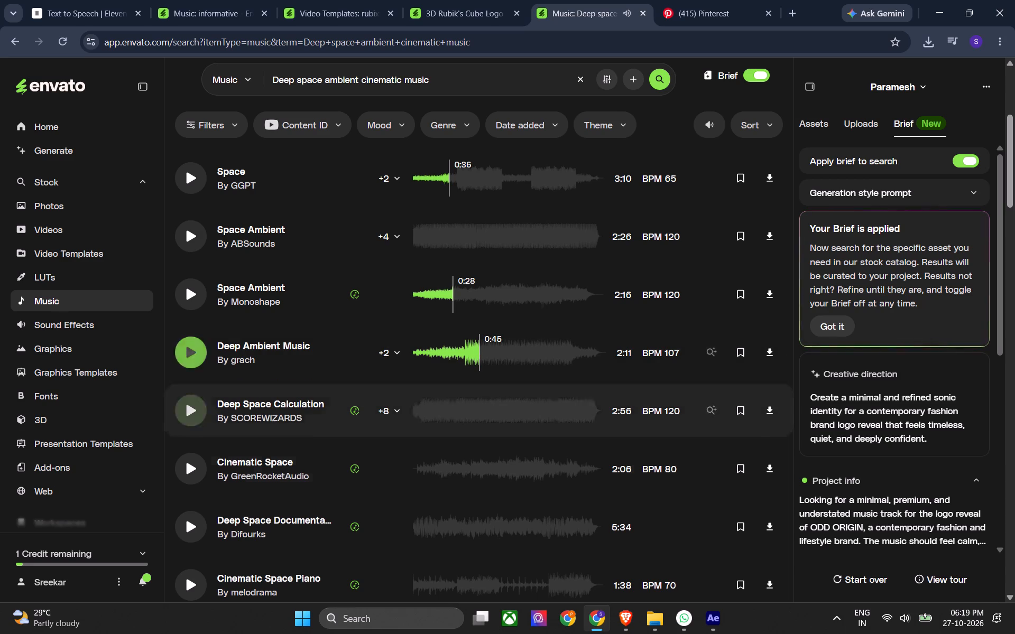
Switch to the Brave browser, open YouTube in a new tab and search for "premium brands logo reveal".
click(630, 620)
click(866, 14)
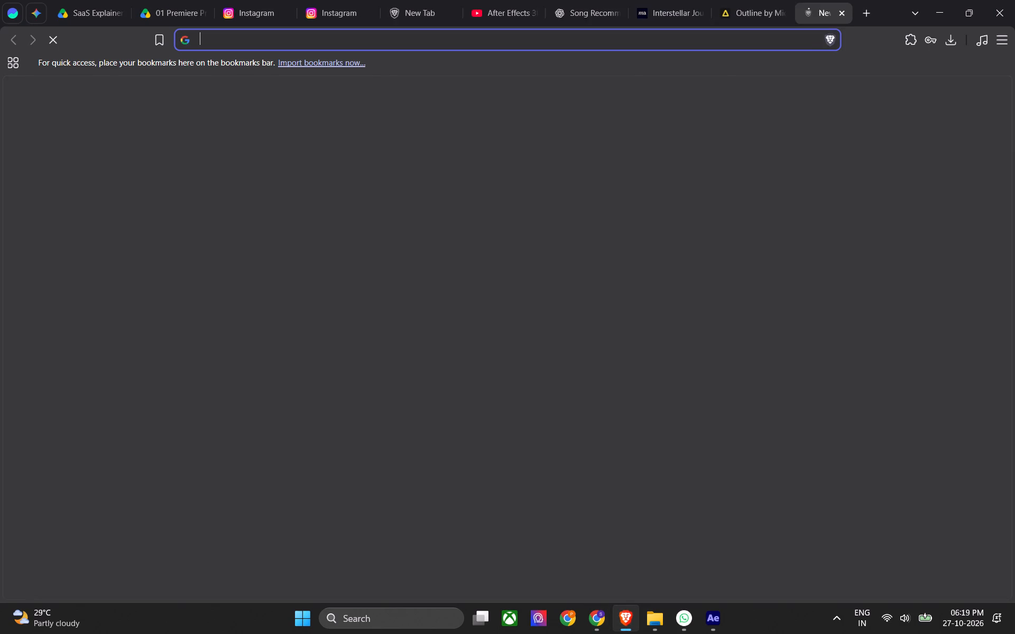
click(456, 116)
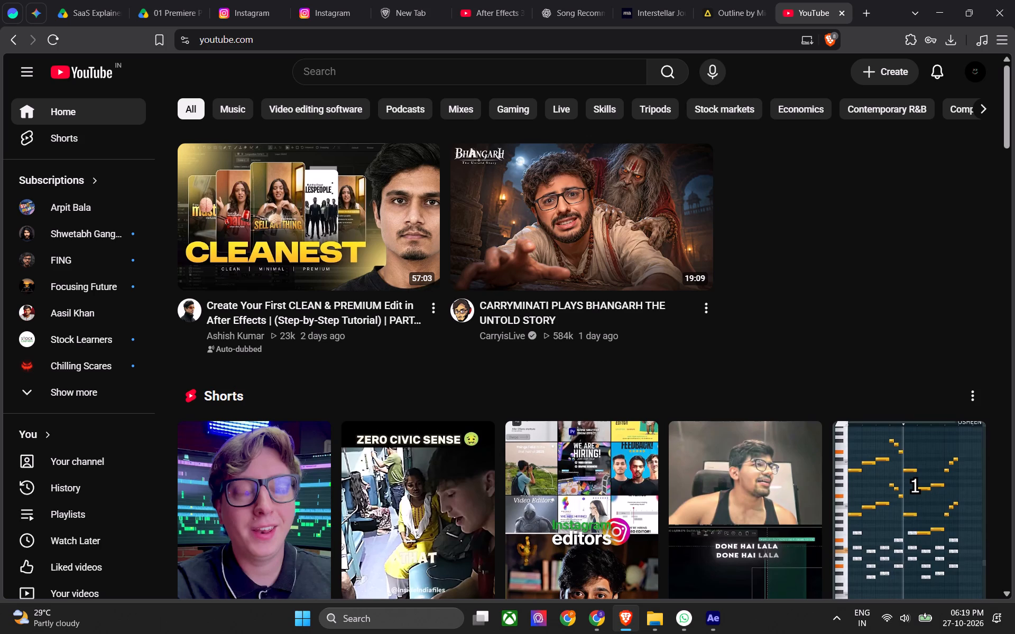
scroll(573, 184, down, 4)
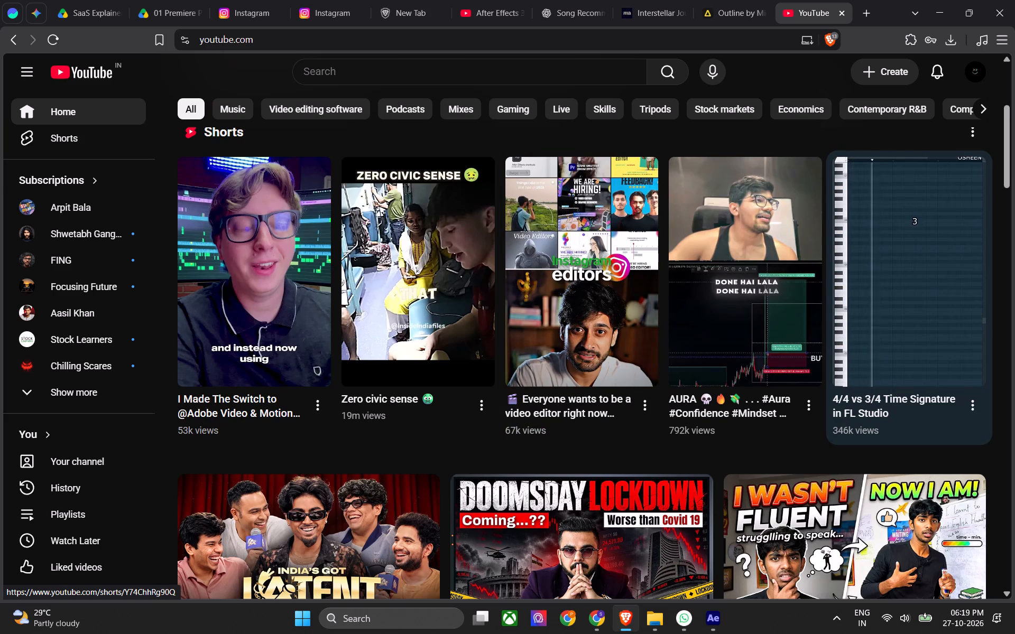
scroll(920, 238, up, 6)
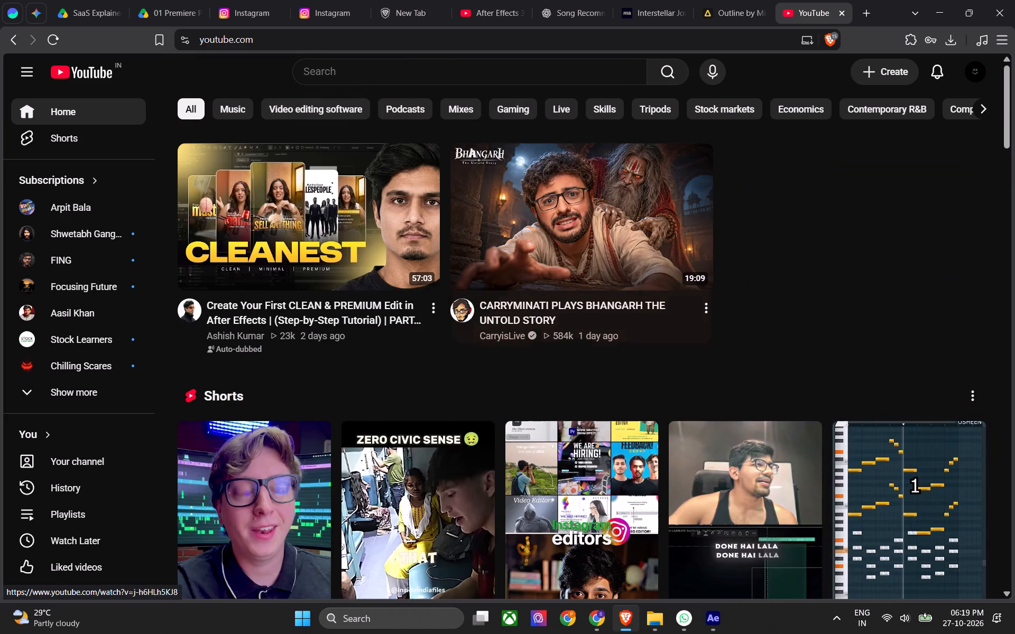
click(521, 72)
text(pr)
key(e)
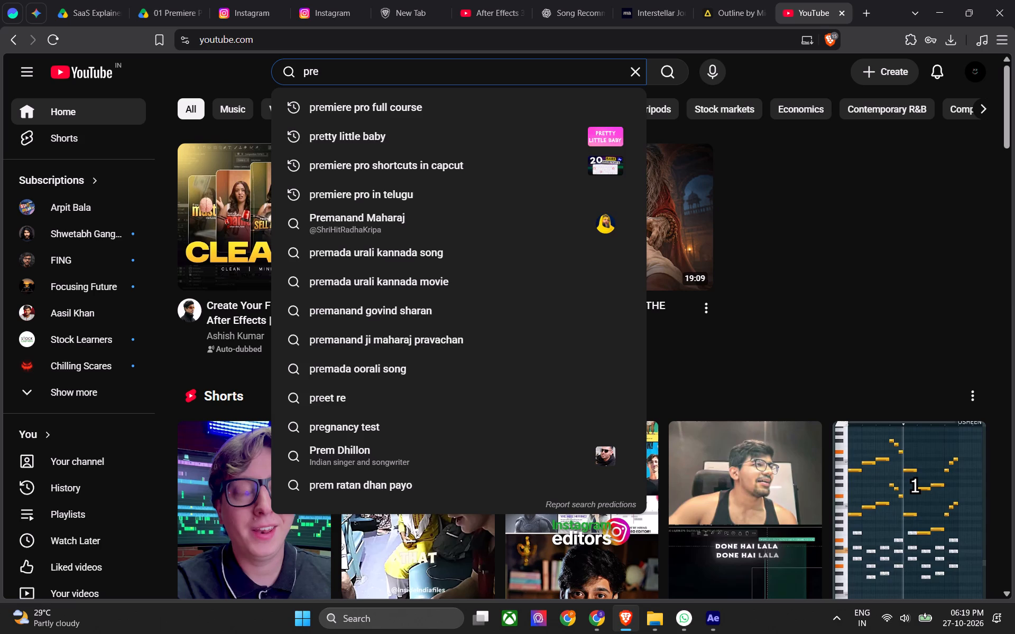
text(mium brands li)
key(BackSpace)
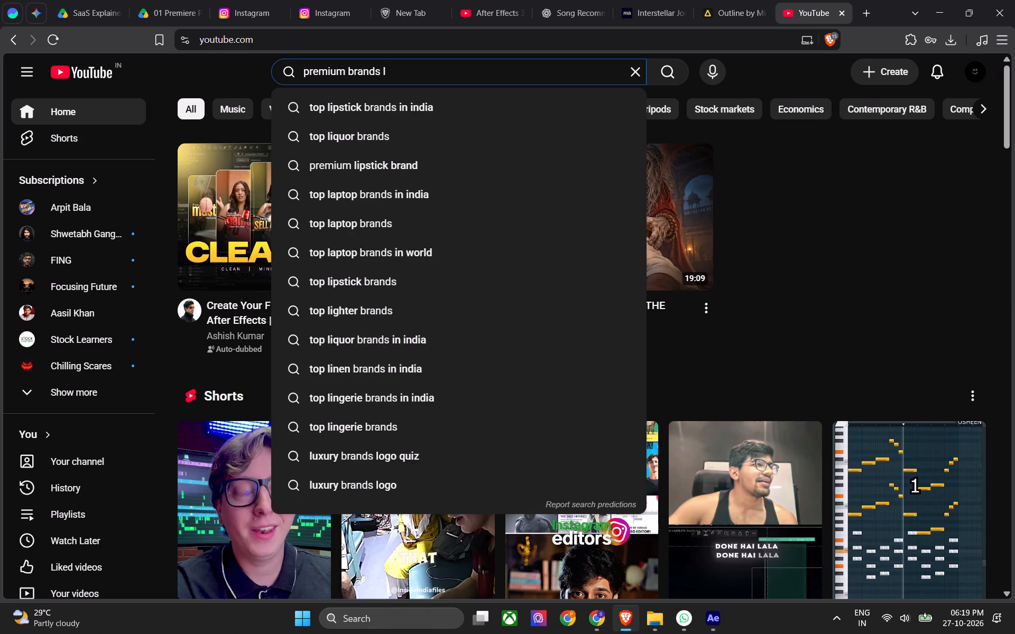
text(ogo re)
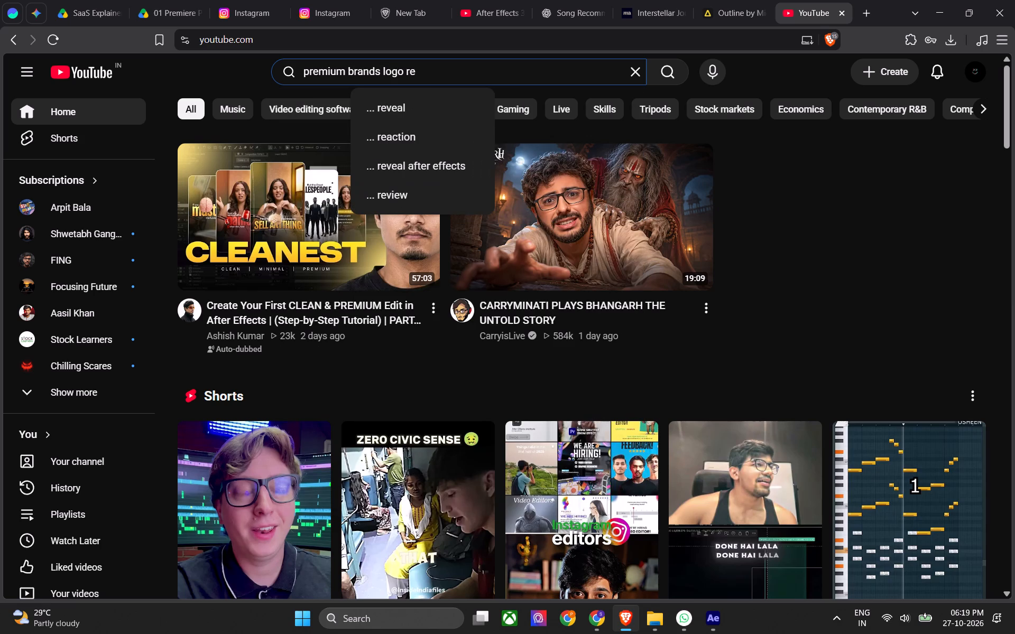
key(Down)
key(Return)
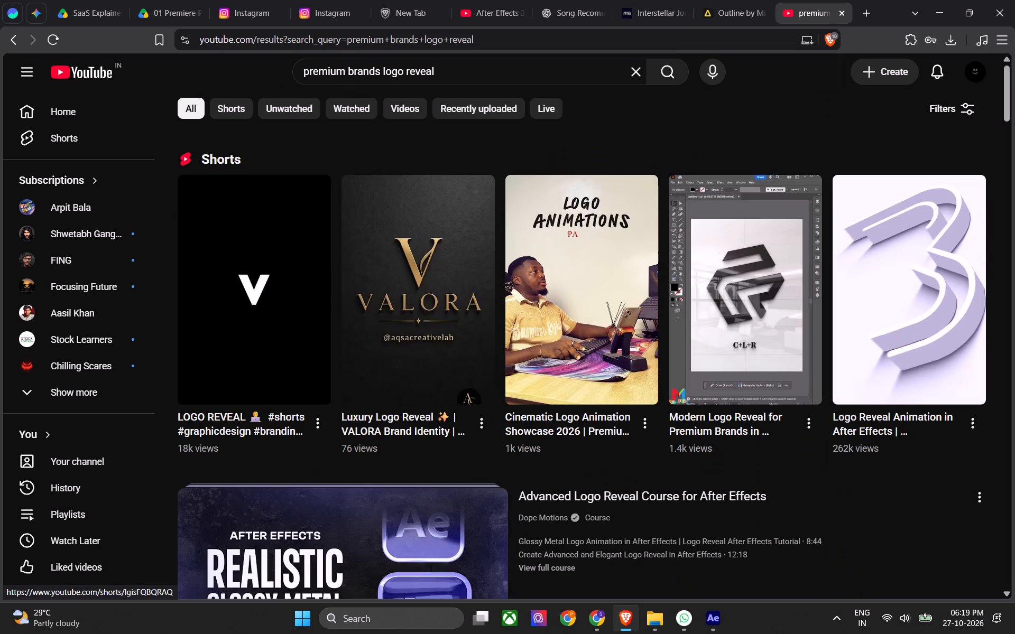
Preview the logo reveal videos in the results with sound on, including the Mercedes logo animation, as music references.
click(304, 192)
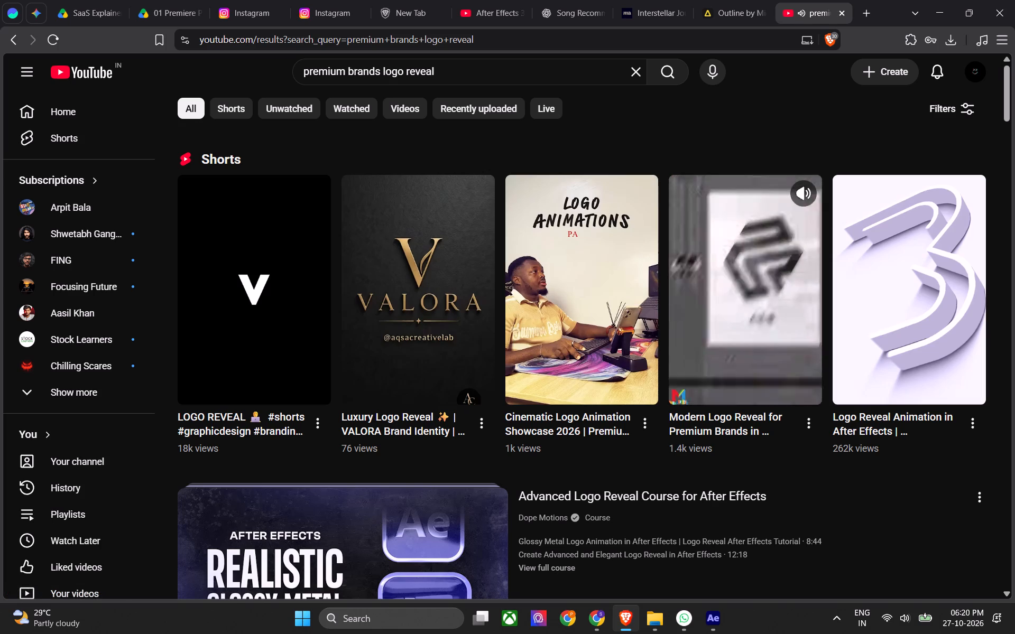
scroll(795, 251, down, 2)
scroll(564, 369, down, 2)
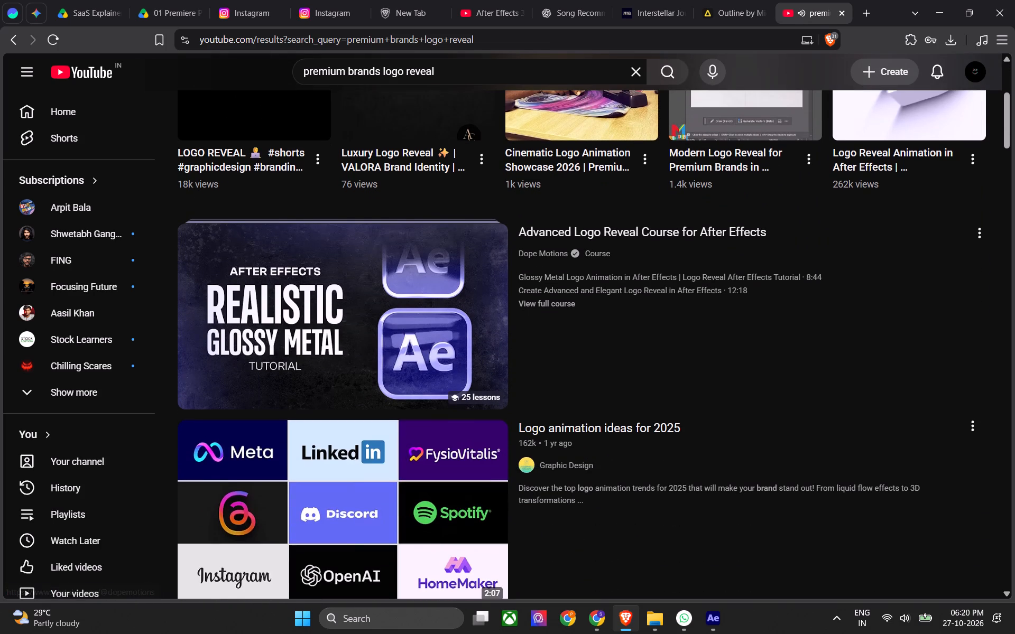
scroll(446, 365, down, 2)
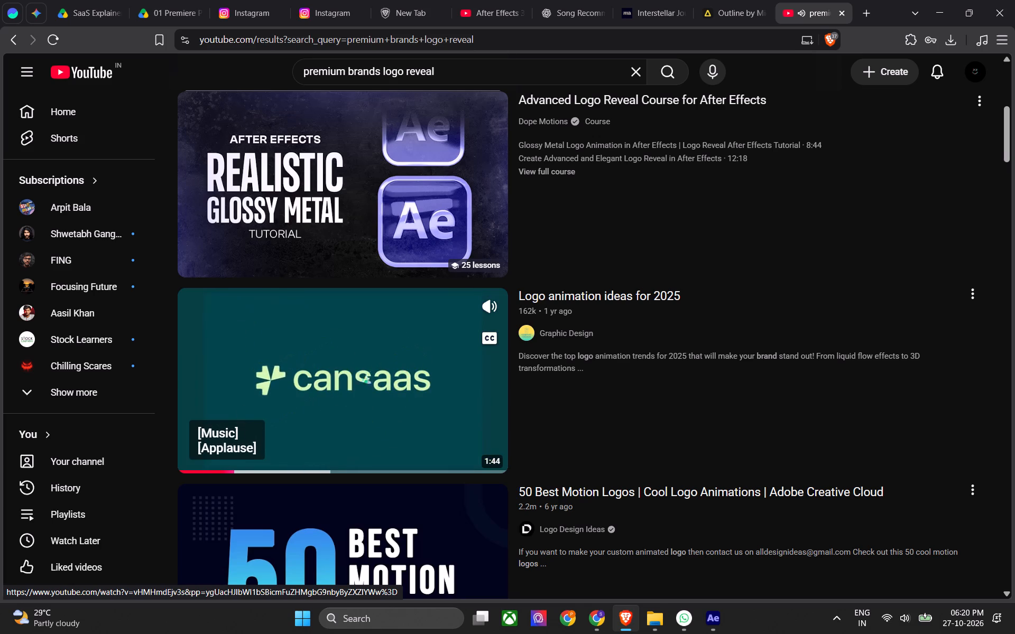
scroll(426, 371, down, 3)
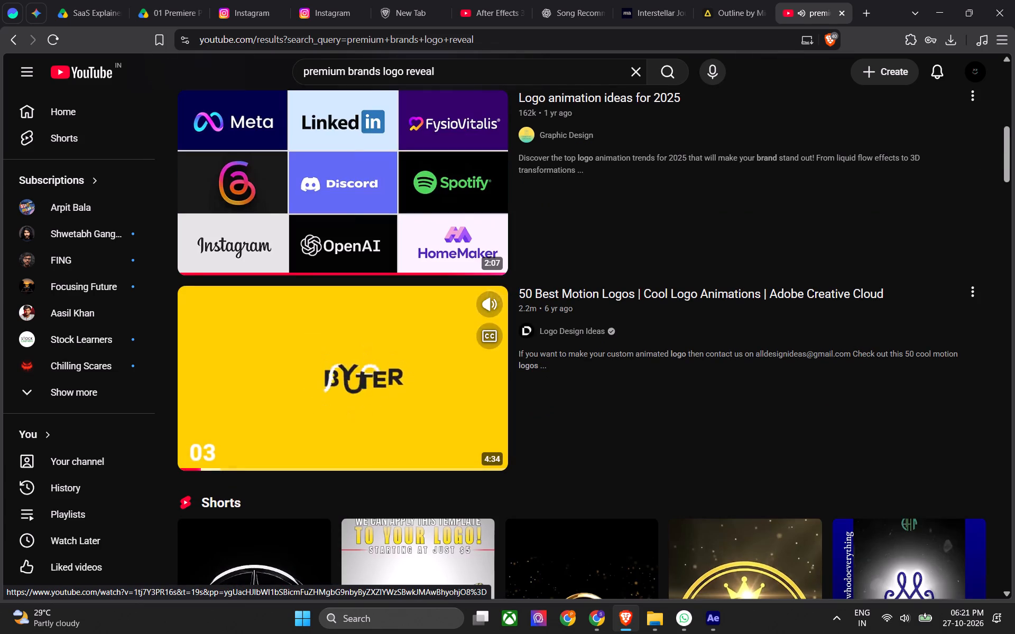
scroll(420, 346, down, 3)
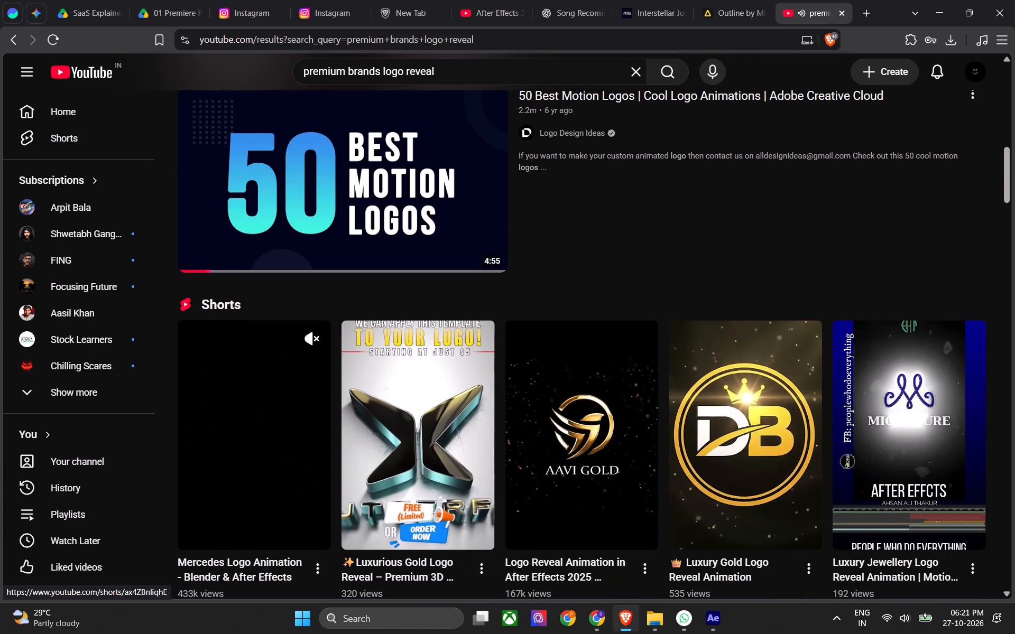
click(308, 344)
Return to Envato in Chrome, replay Deep Ambient Music by grach around its opening build-up, and stop playback.
click(934, 6)
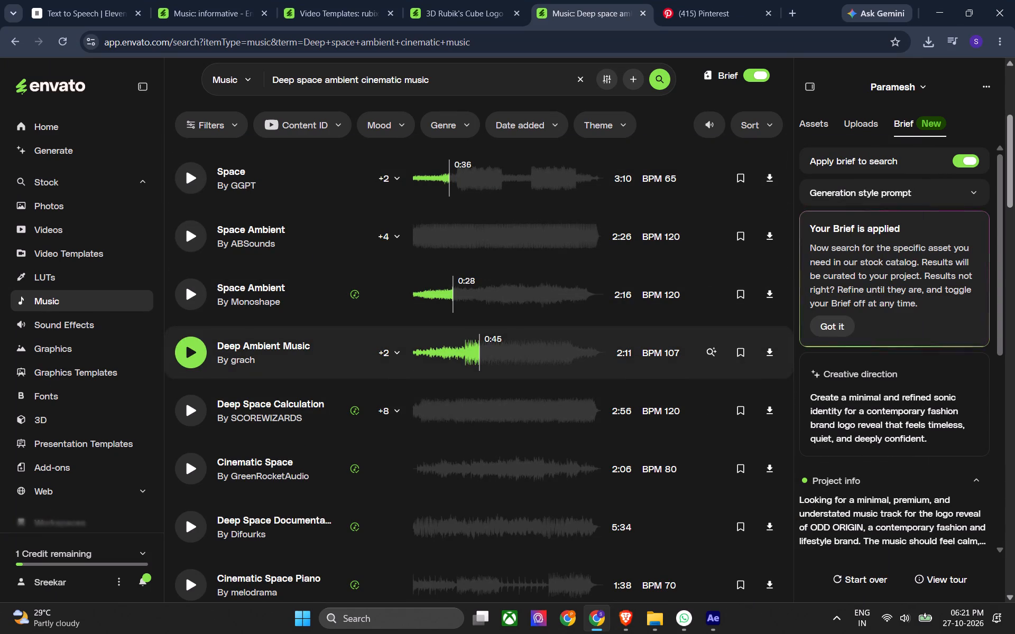
click(454, 350)
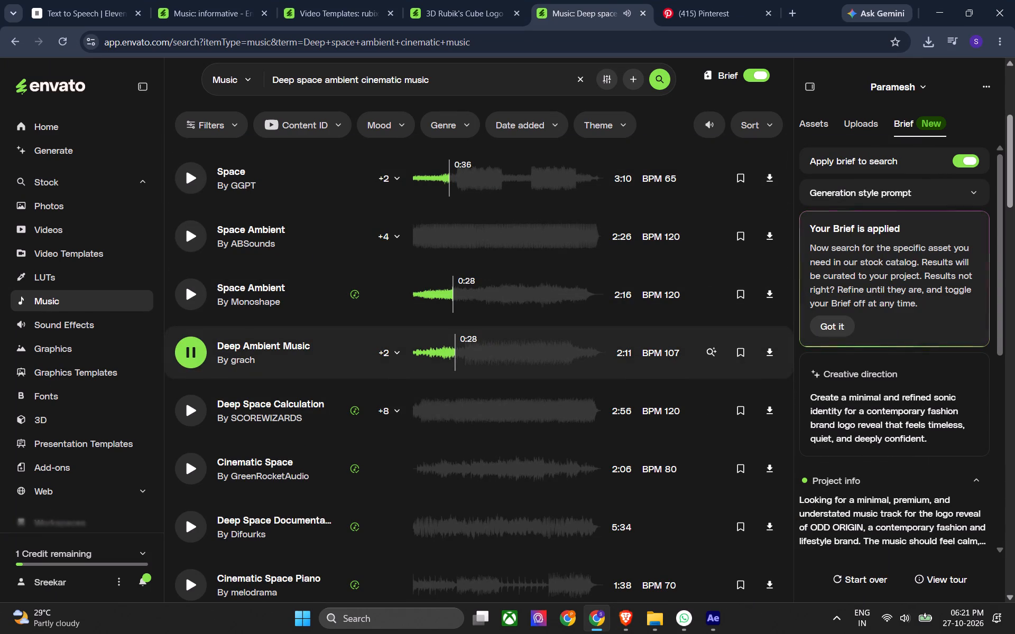
click(464, 347)
click(184, 354)
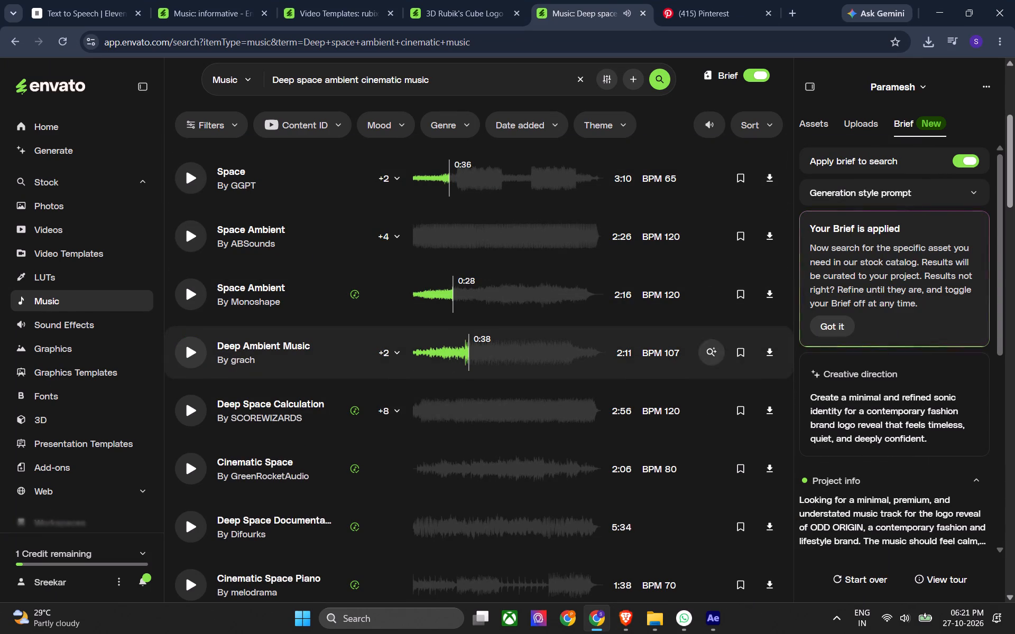
Download the Deep Ambient Music track by grach.
click(772, 350)
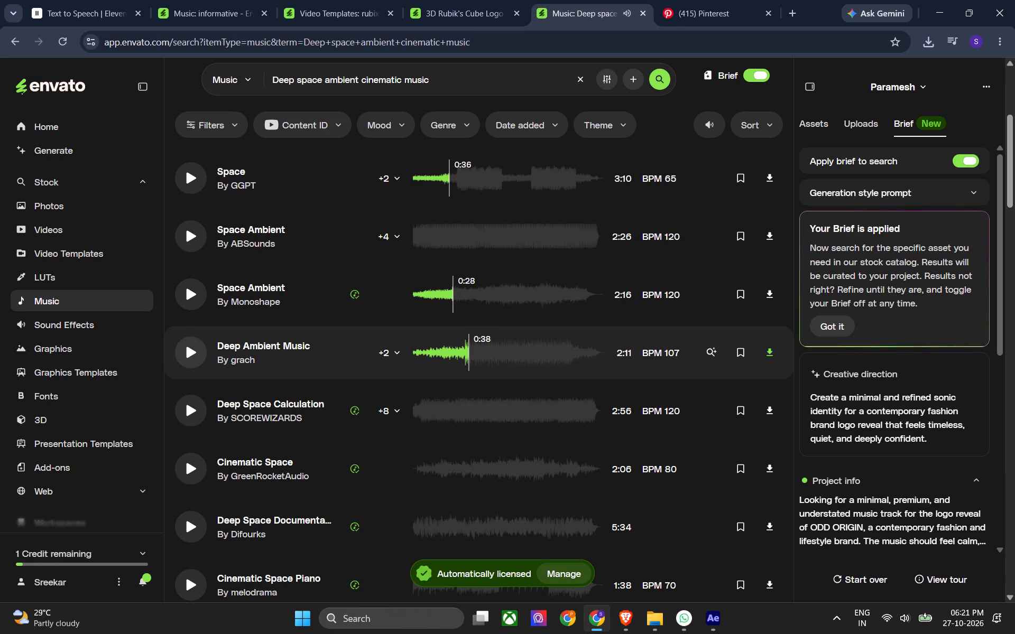
click(401, 288)
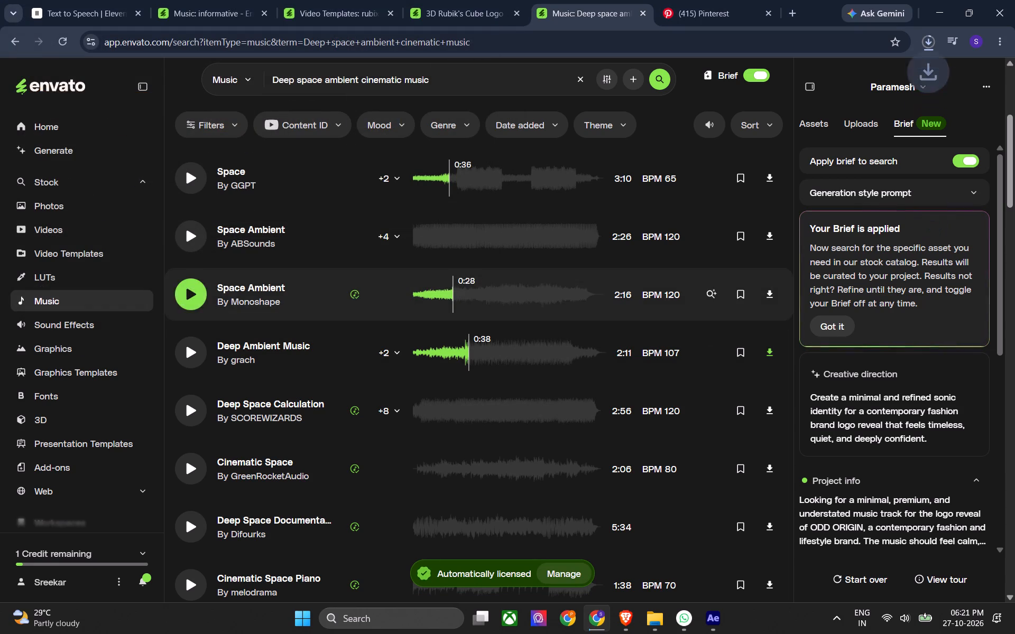
Switch to After Effects with the Odd Origin logo animation project.
click(1014, 633)
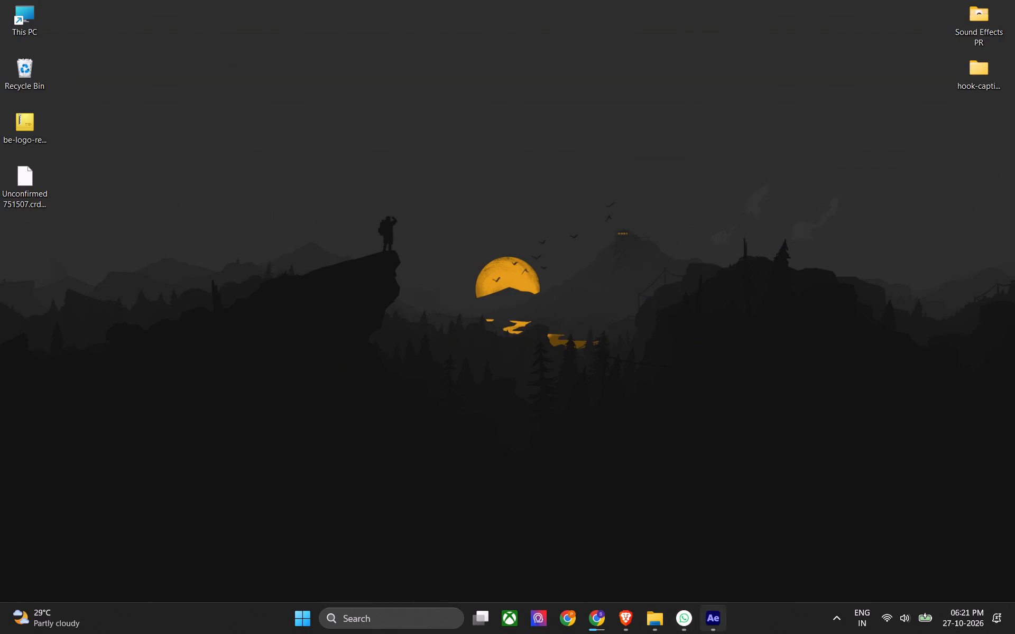
click(707, 619)
scroll(89, 77, up, 5)
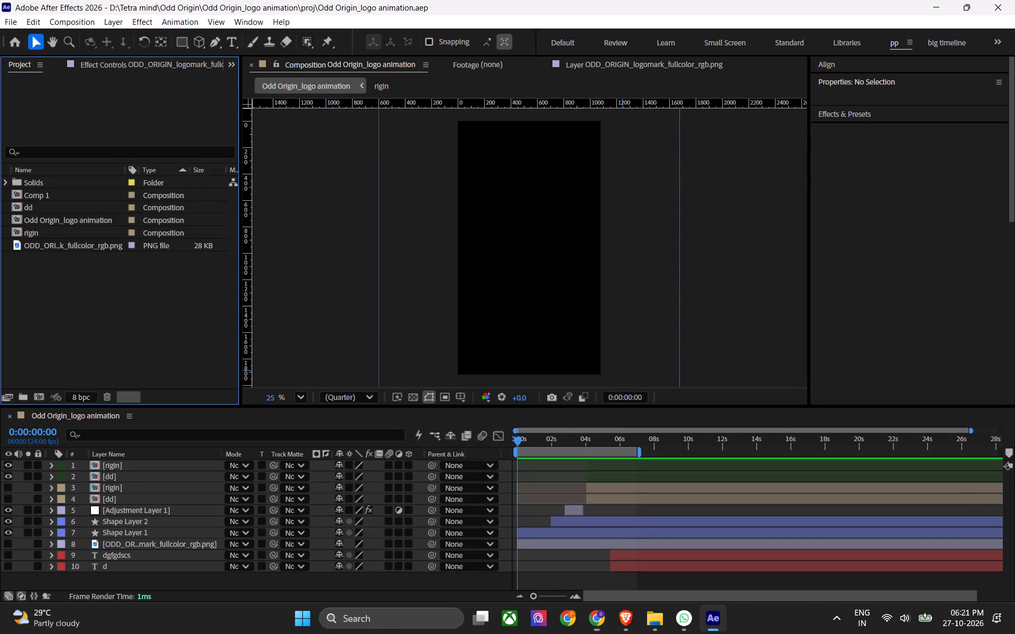
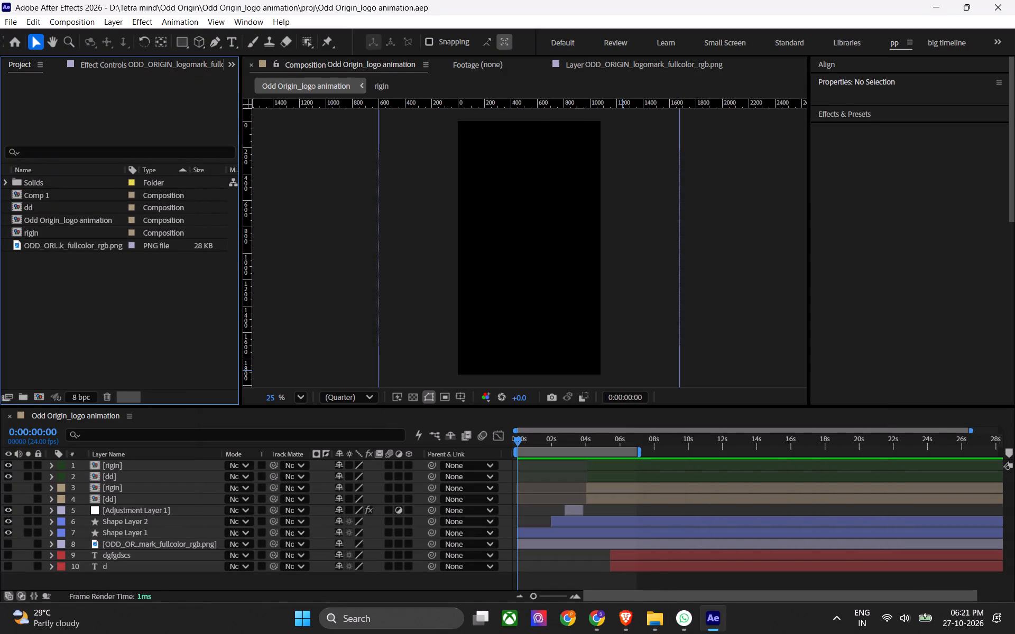
Switch to the desktop and delete the be-logo-re archive.
click(938, 0)
click(1014, 585)
click(506, 376)
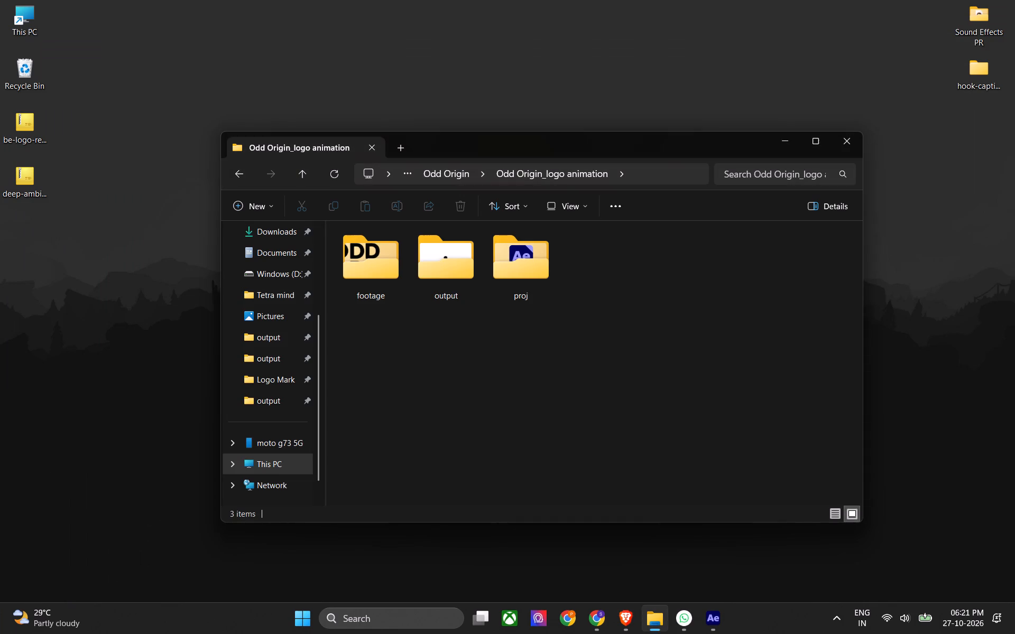
click(18, 131)
right_click(18, 131)
click(223, 156)
Extract the deep-ambient-music archive on the desktop into its own folder.
click(29, 188)
right_click(28, 185)
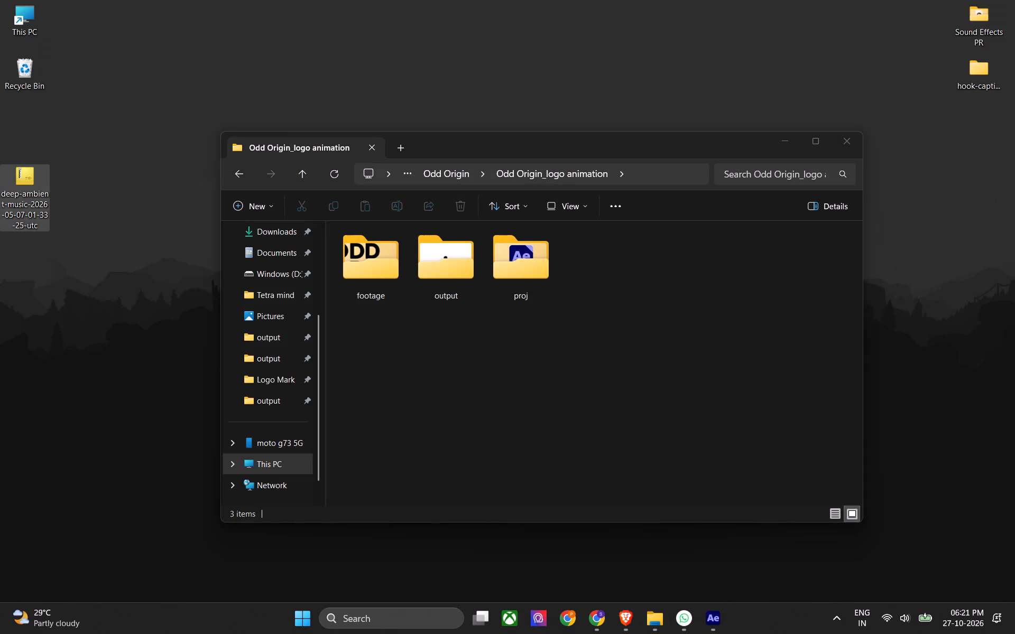
click(68, 232)
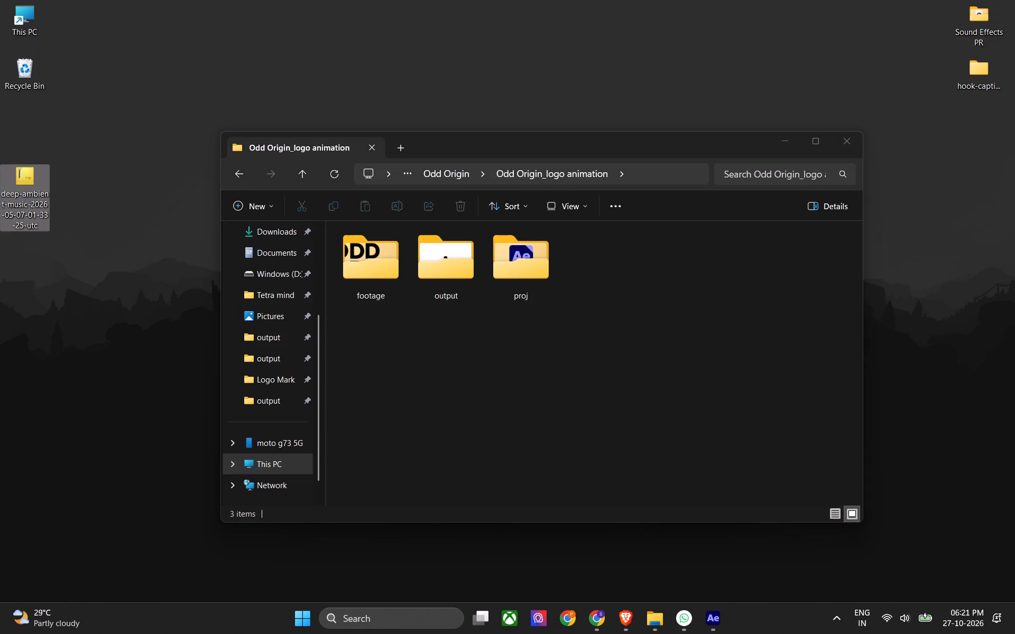
Open the extracted music folder and skip through Deep Ambient Music (short version) in Media Player, closing the player when done.
double_click(38, 119)
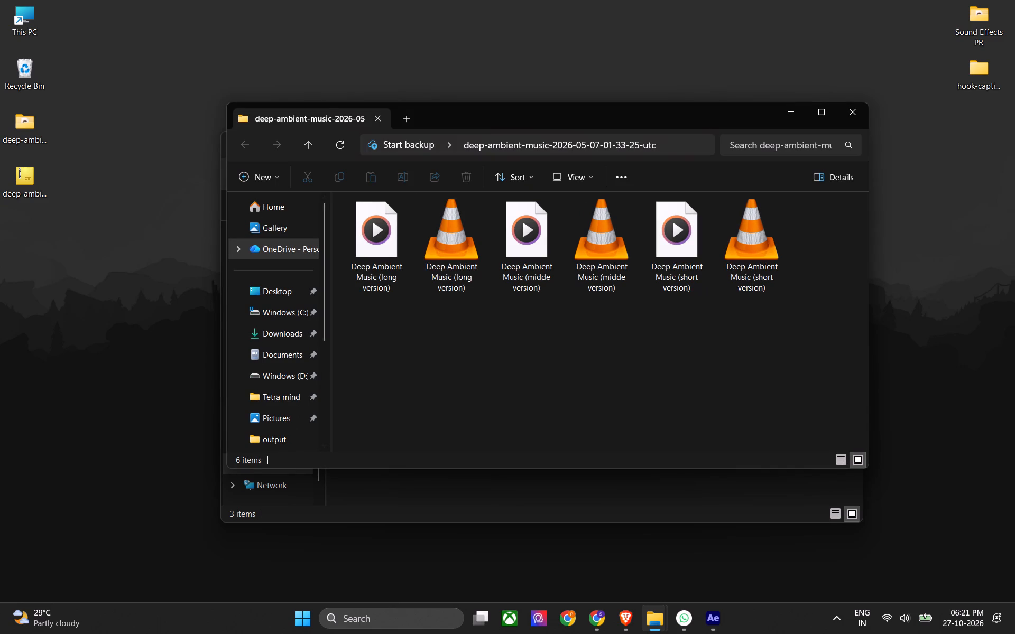
double_click(681, 247)
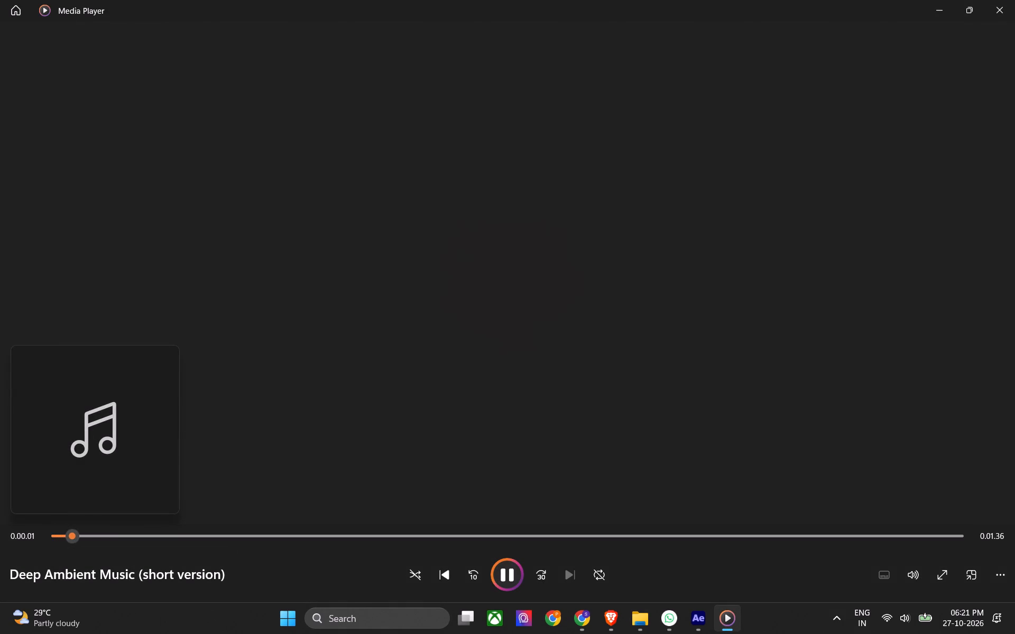
click(224, 537)
click(267, 538)
click(297, 537)
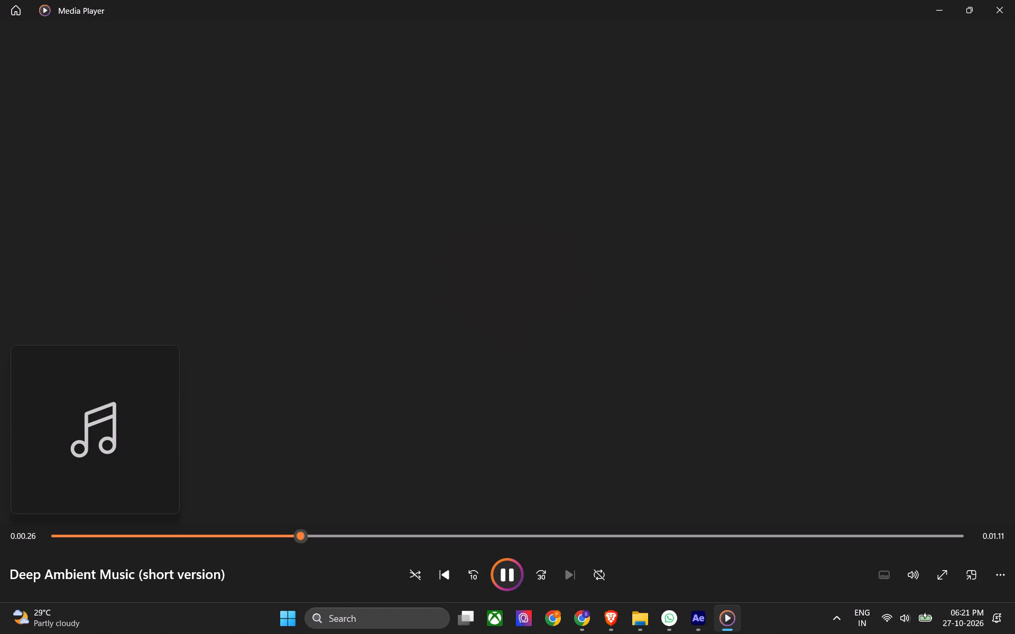
click(355, 535)
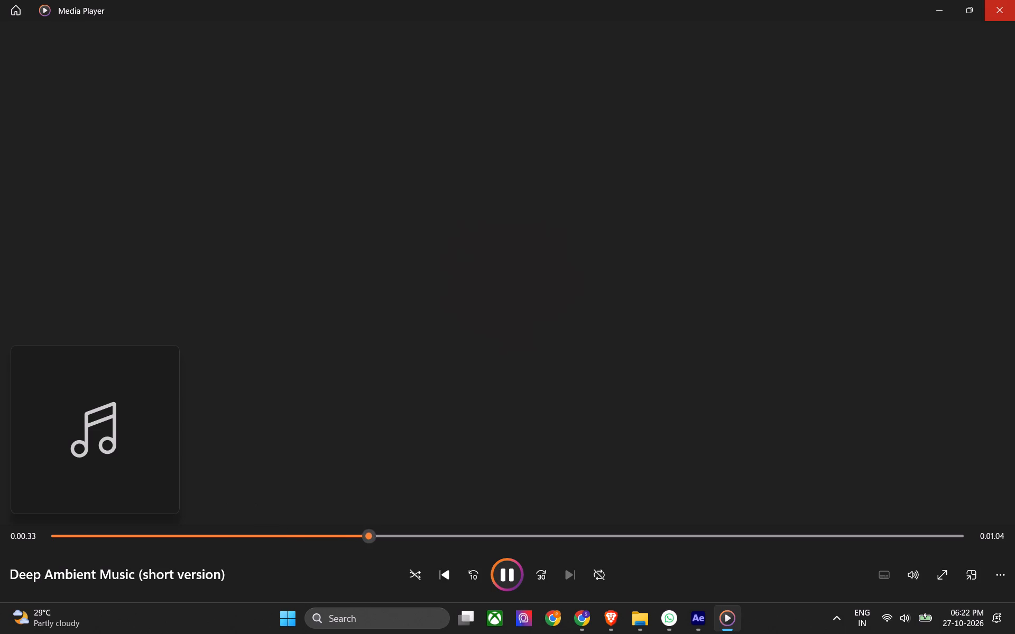
click(1014, 0)
Move the Deep Ambient Music (long version) MP3 onto the desktop and copy it into the Odd Origin_logo animation folder.
click(427, 386)
drag(382, 246, 14, 295)
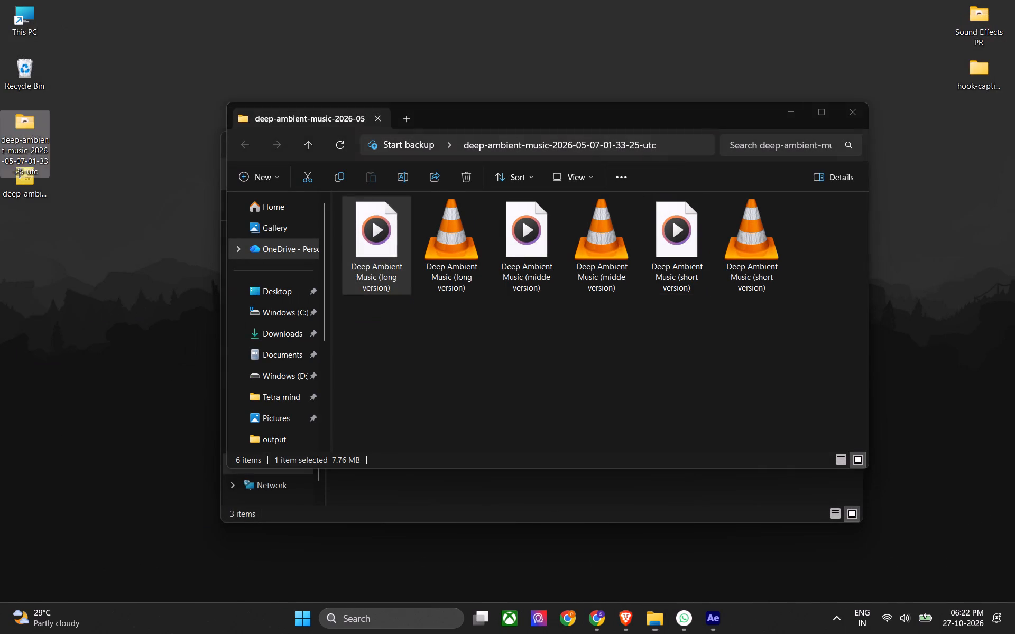
drag(377, 120, 375, 125)
click(388, 342)
drag(21, 287, 59, 316)
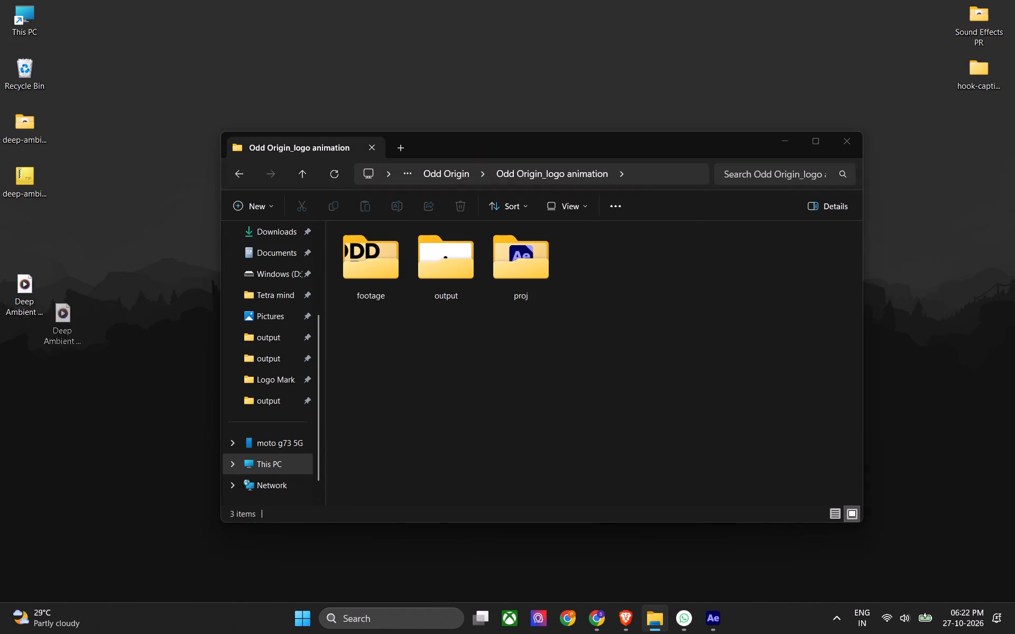
drag(59, 316, 425, 349)
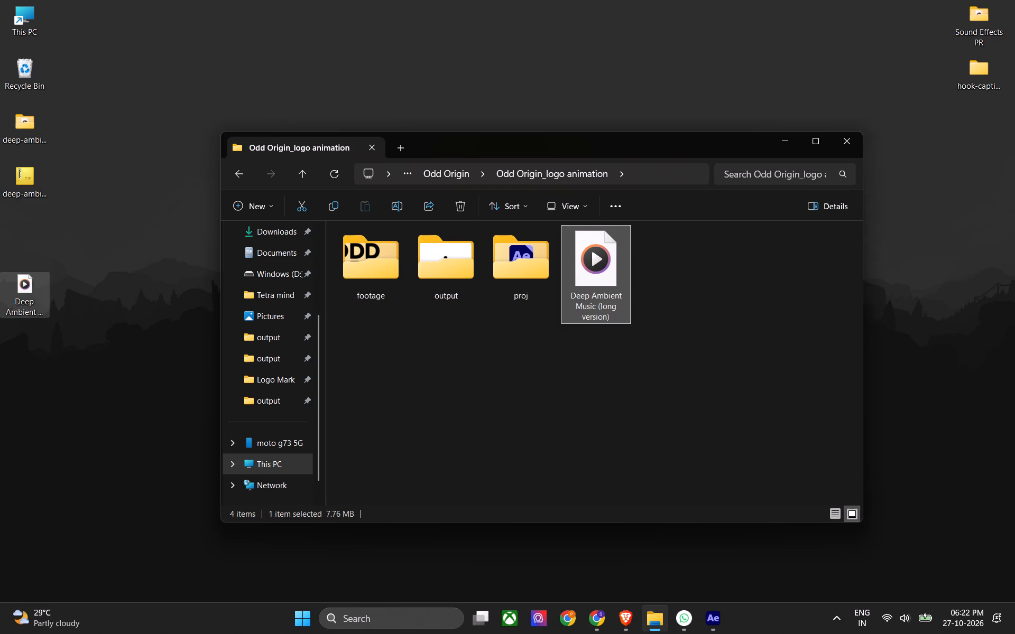
drag(31, 288, 31, 219)
Import the long-version MP3 from the Odd Origin_logo animation folder into the After Effects composition as a layer.
click(504, 359)
drag(595, 274, 724, 632)
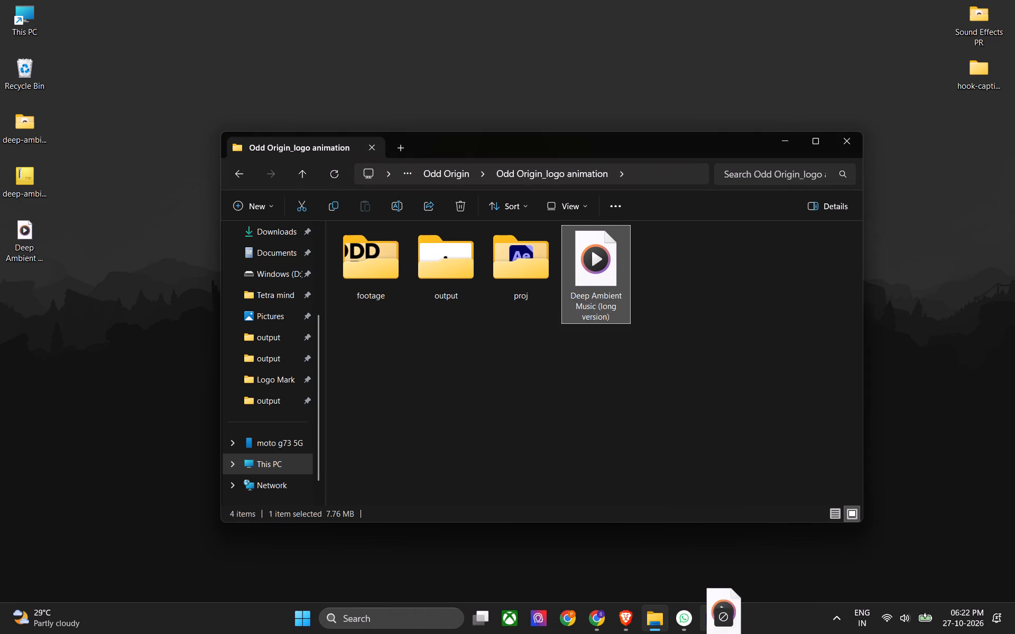
drag(724, 632, 333, 351)
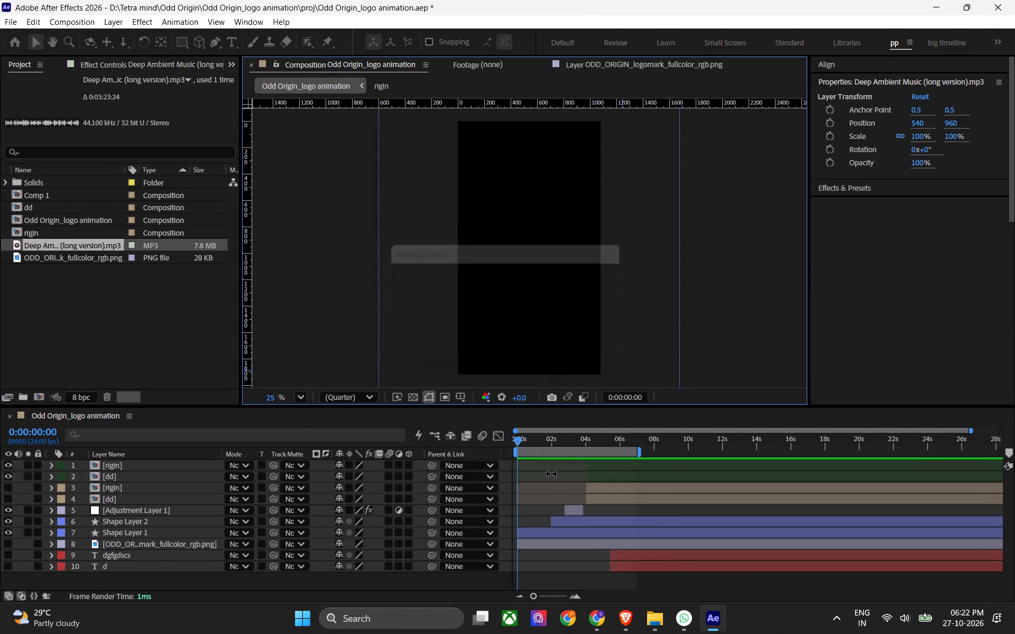
Show the Deep Ambient Music layer's waveform and slide the layer earlier so its volume rise falls at about 3 seconds.
key(l)
key(l)
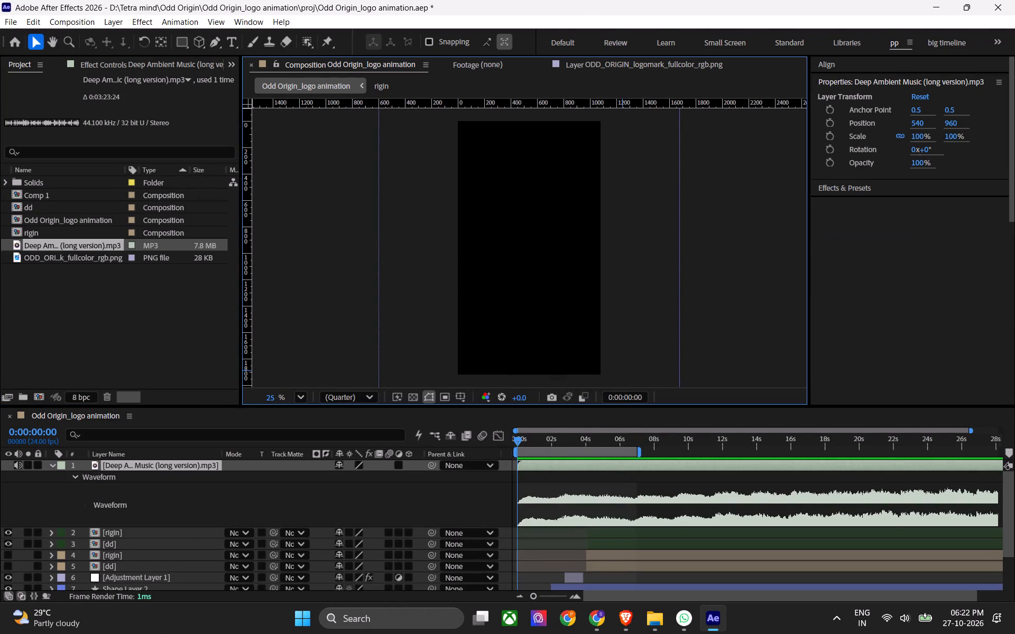
alt+scroll(665, 534, down, 8)
drag(833, 468, 611, 481)
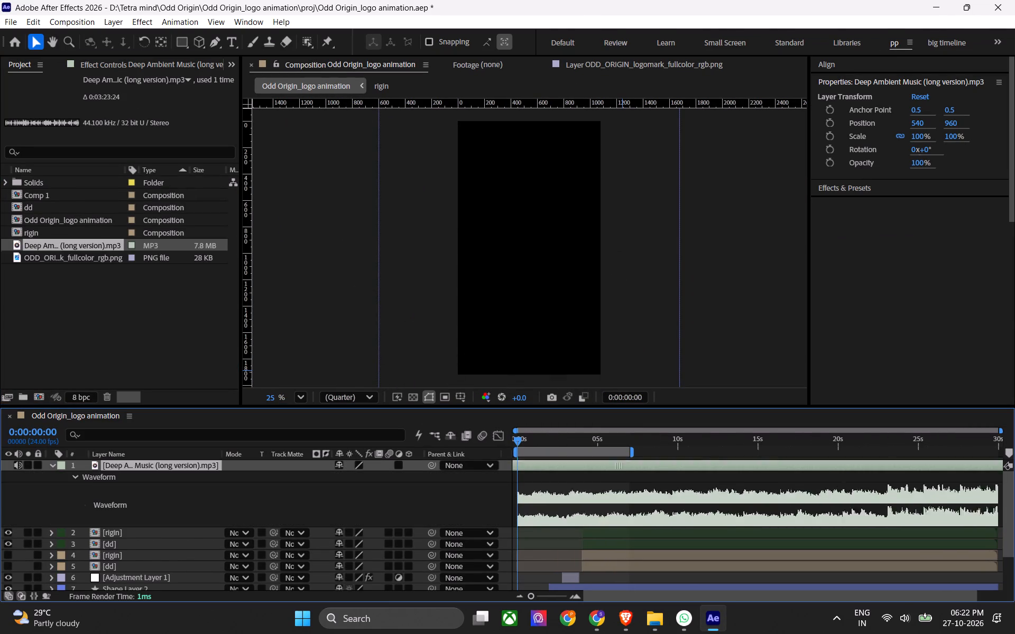
drag(611, 481, 307, 501)
scroll(553, 526, down, 4)
scroll(567, 509, up, 3)
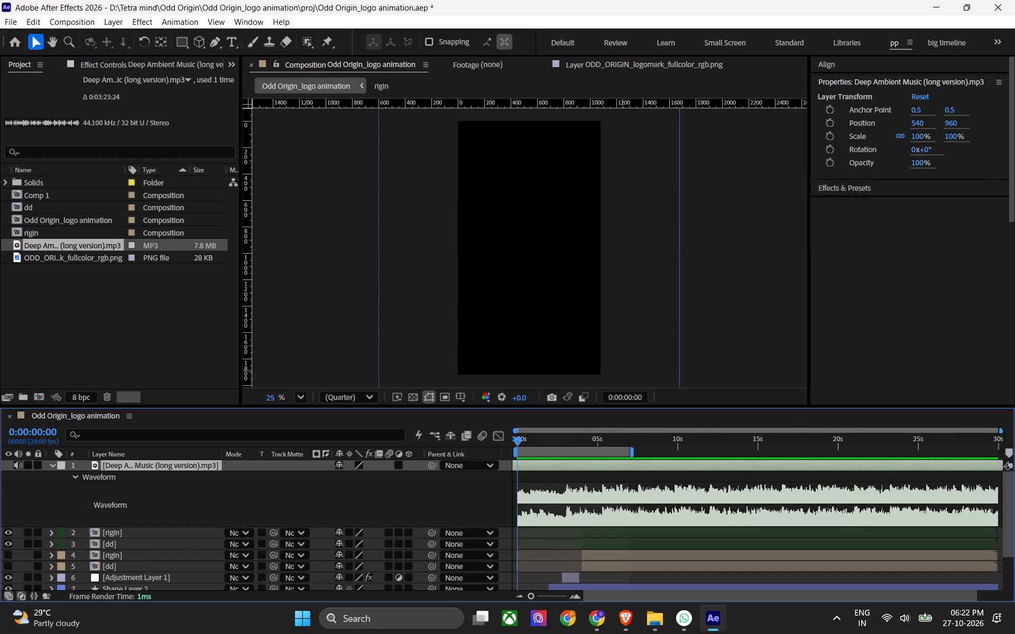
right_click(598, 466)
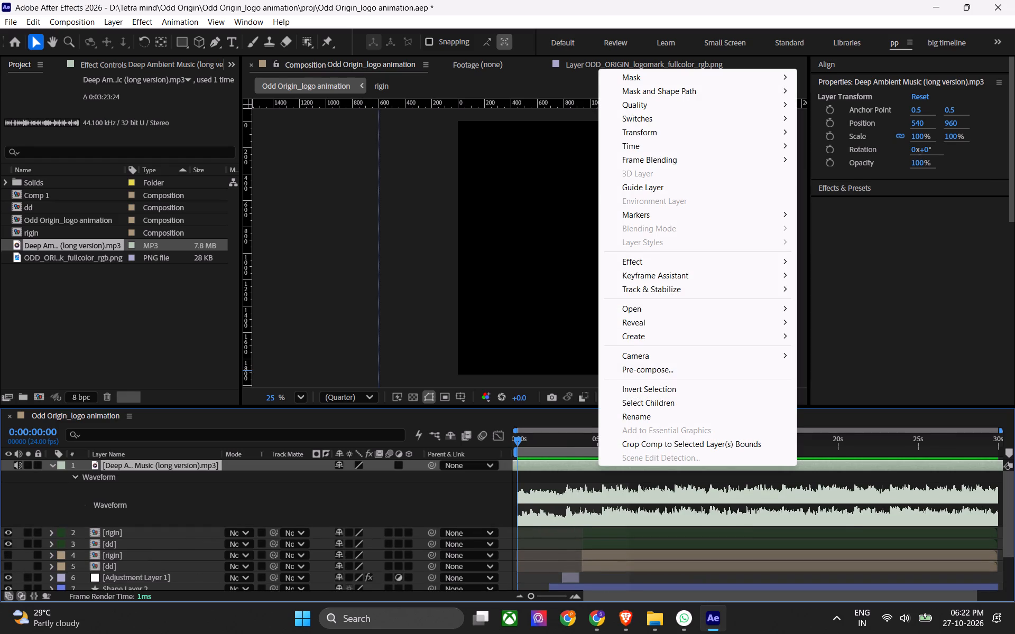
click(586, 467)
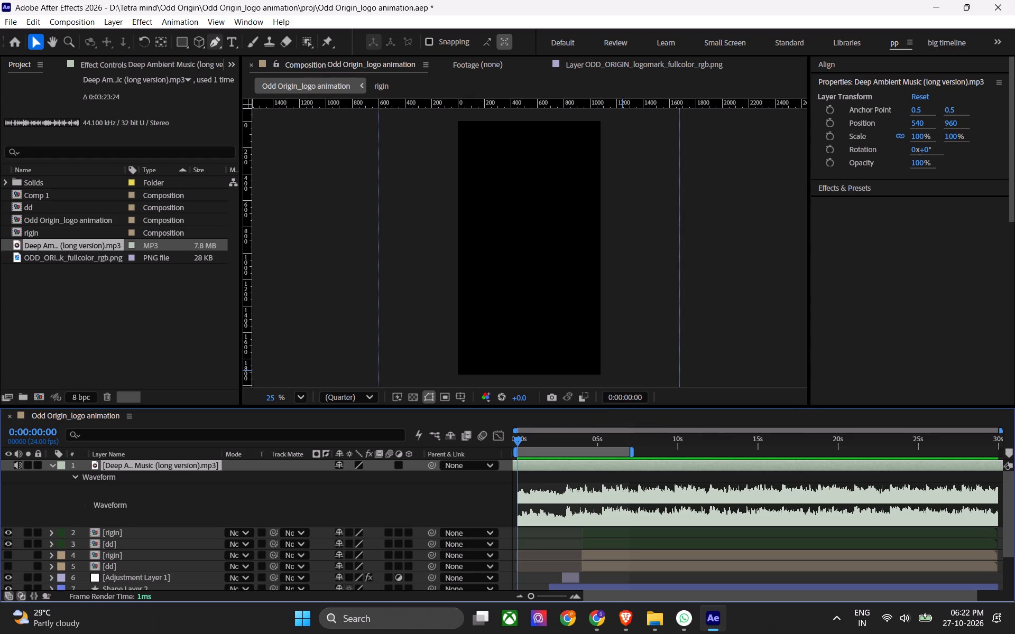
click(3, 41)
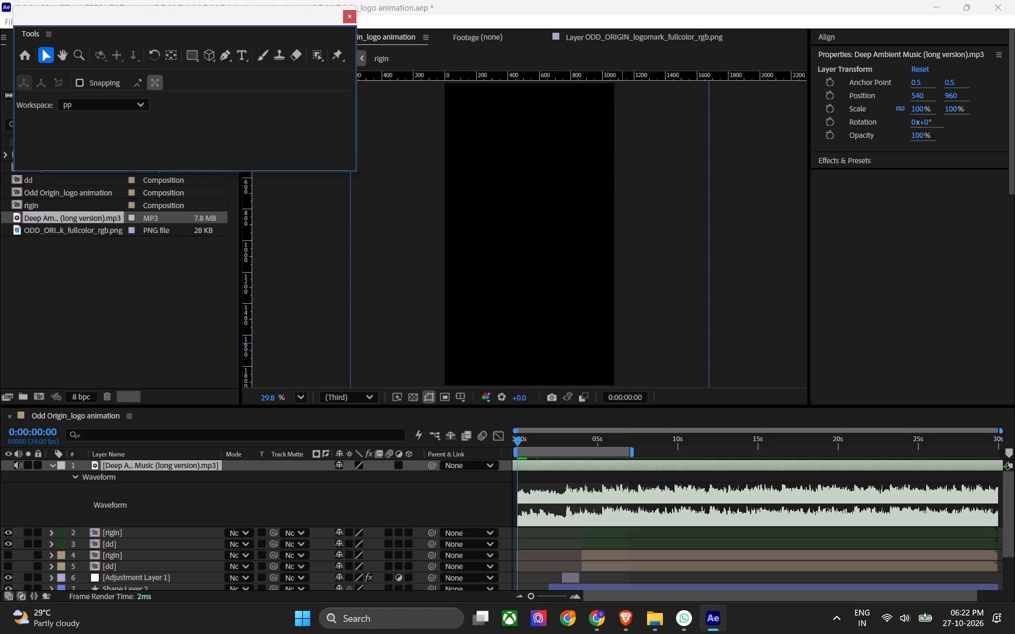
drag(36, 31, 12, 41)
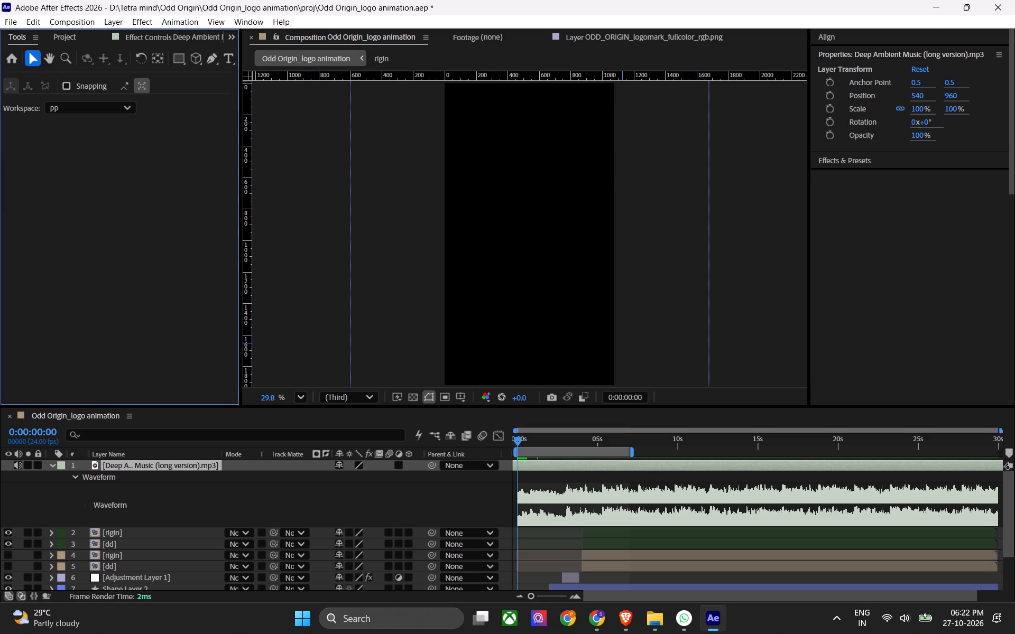
Reset the "pp" workspace to its saved layout.
click(242, 23)
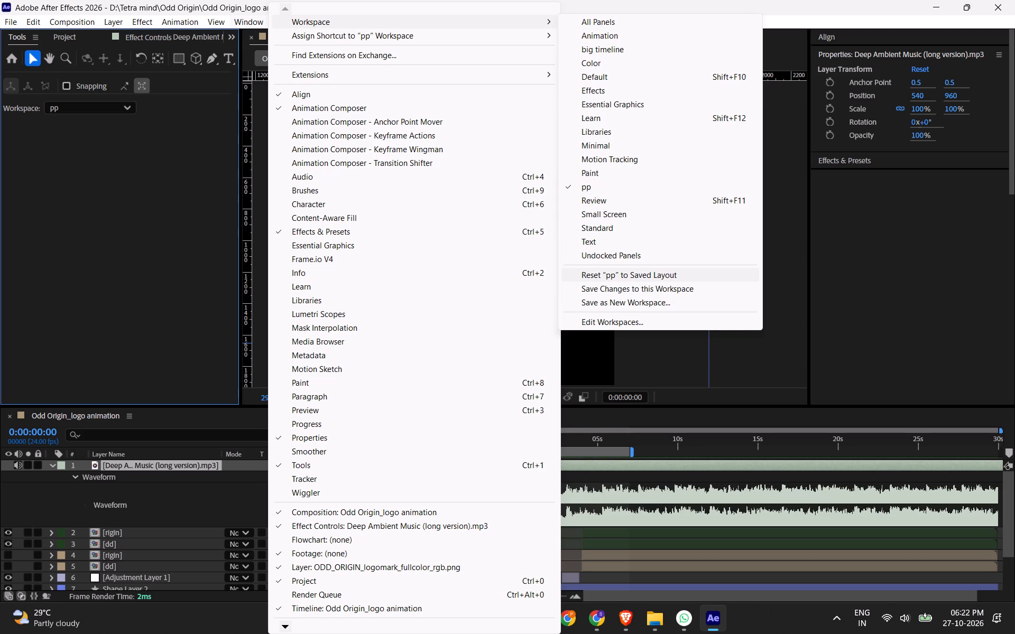
click(608, 276)
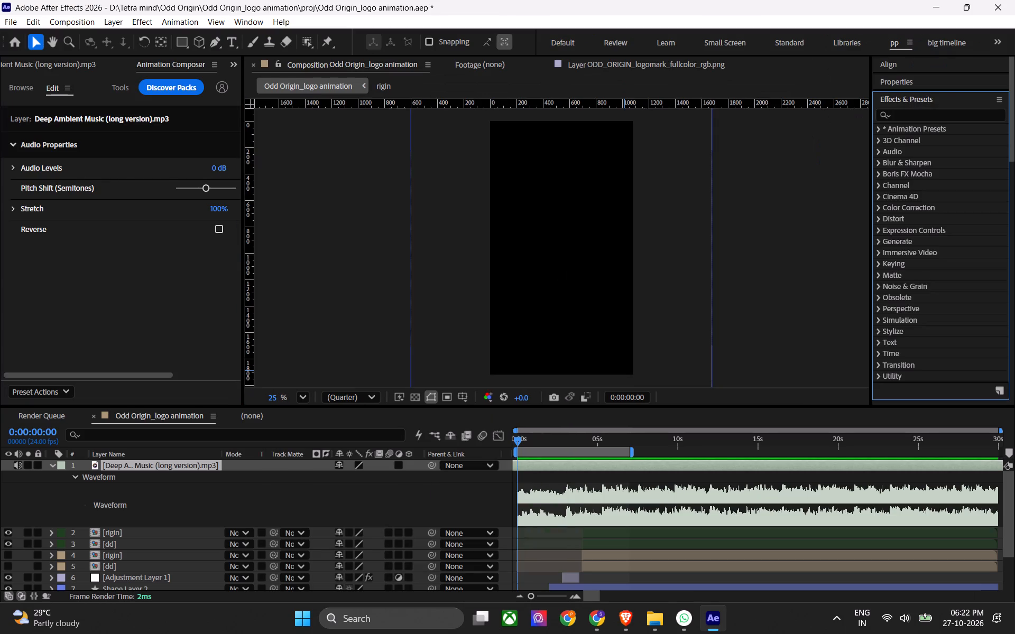
Play the composition from the start with the music to check how the volume rise matches the animation.
drag(559, 442, 522, 447)
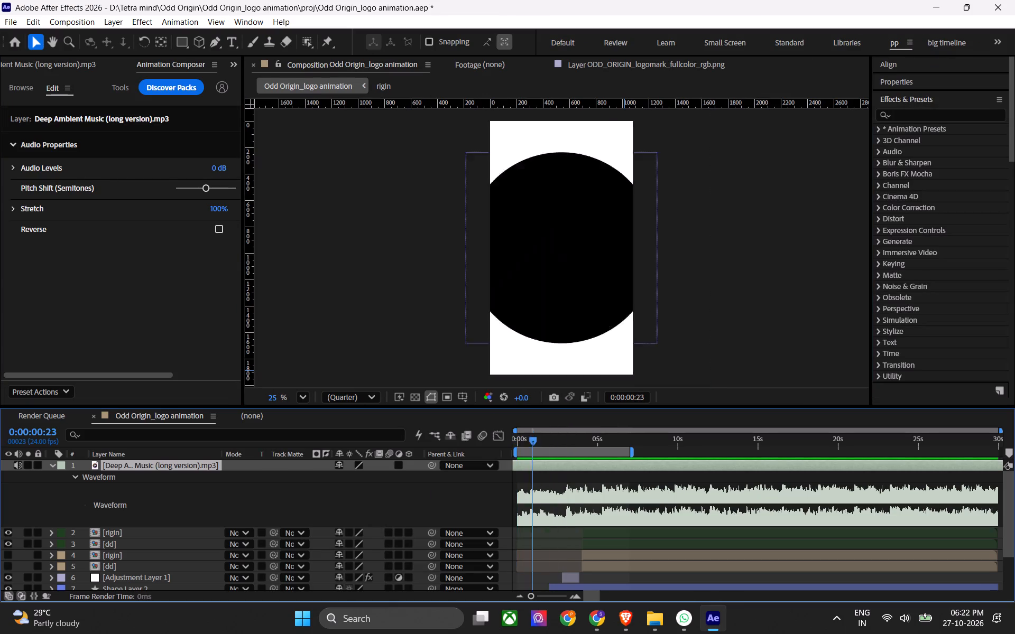
drag(522, 447, 508, 450)
key(space)
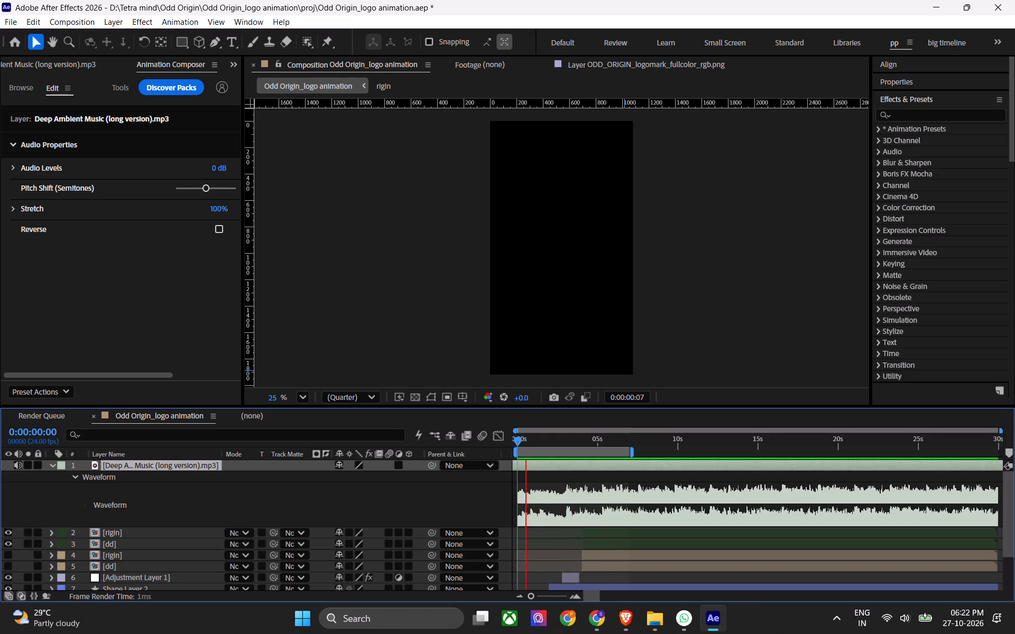
alt+scroll(594, 509, up, 1)
alt+scroll(593, 519, down, 1)
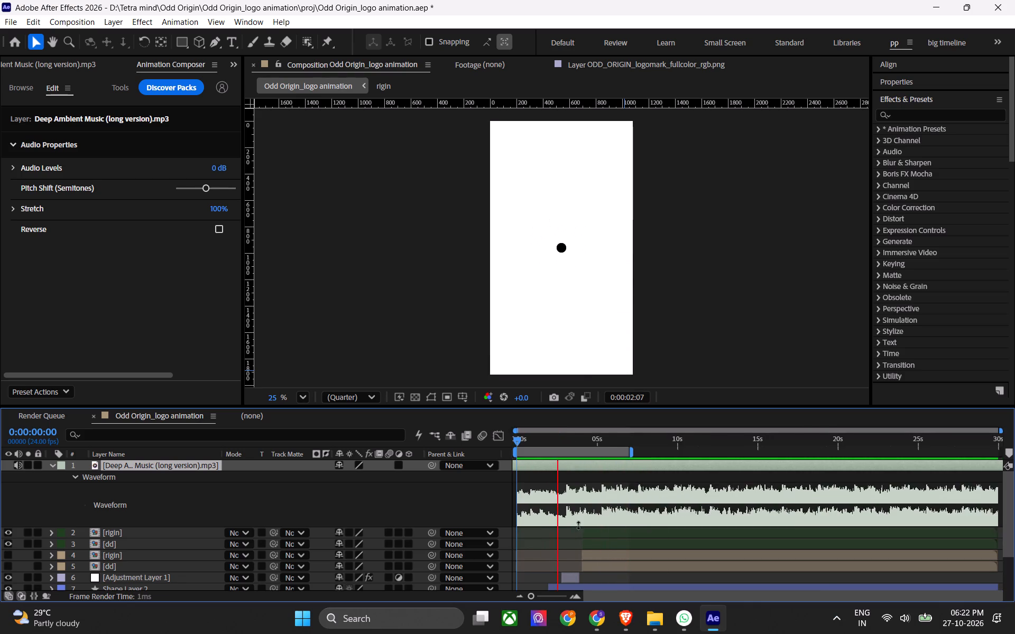
alt+scroll(577, 526, up, 3)
key(space)
Slide the Deep Ambient Music layer about 4 frames later so its volume rise falls near 0:00:03:06, and save the project.
shift+scroll(574, 480, up, 1)
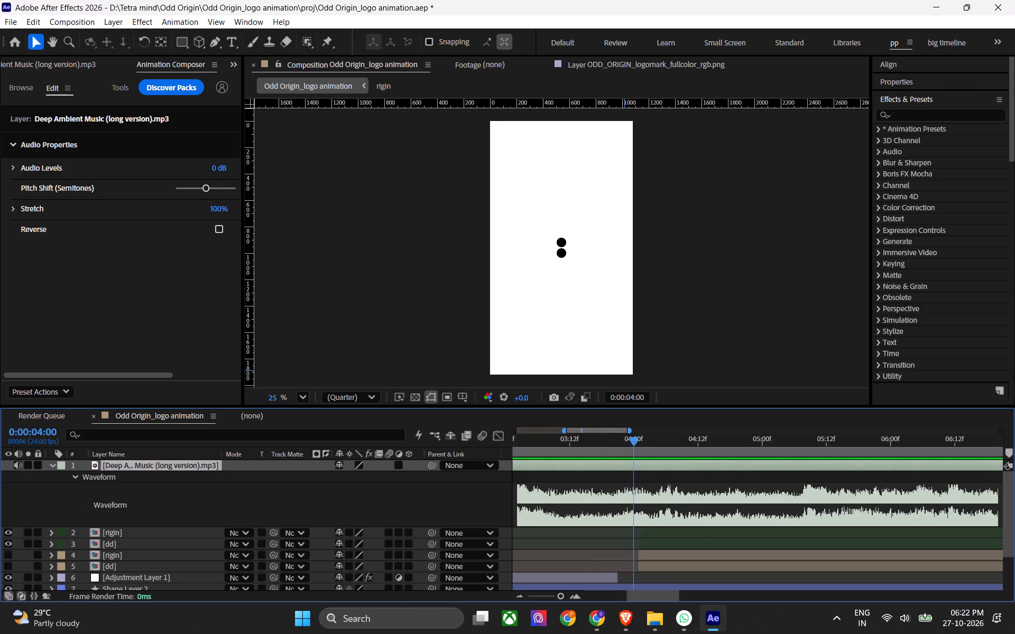
shift+scroll(574, 480, up, 2)
alt+scroll(588, 519, up, 5)
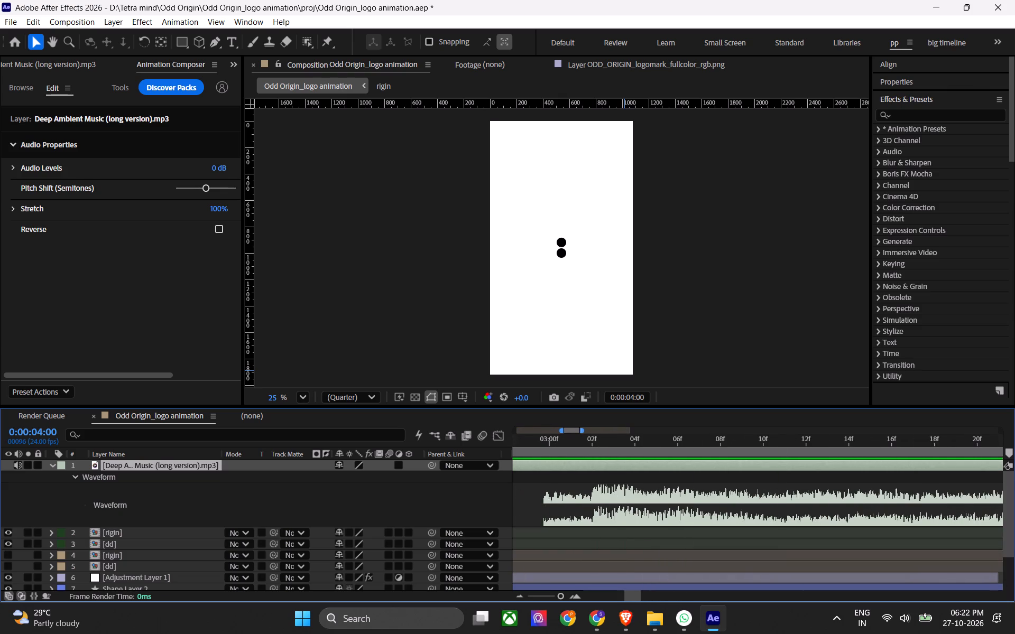
drag(594, 445, 653, 460)
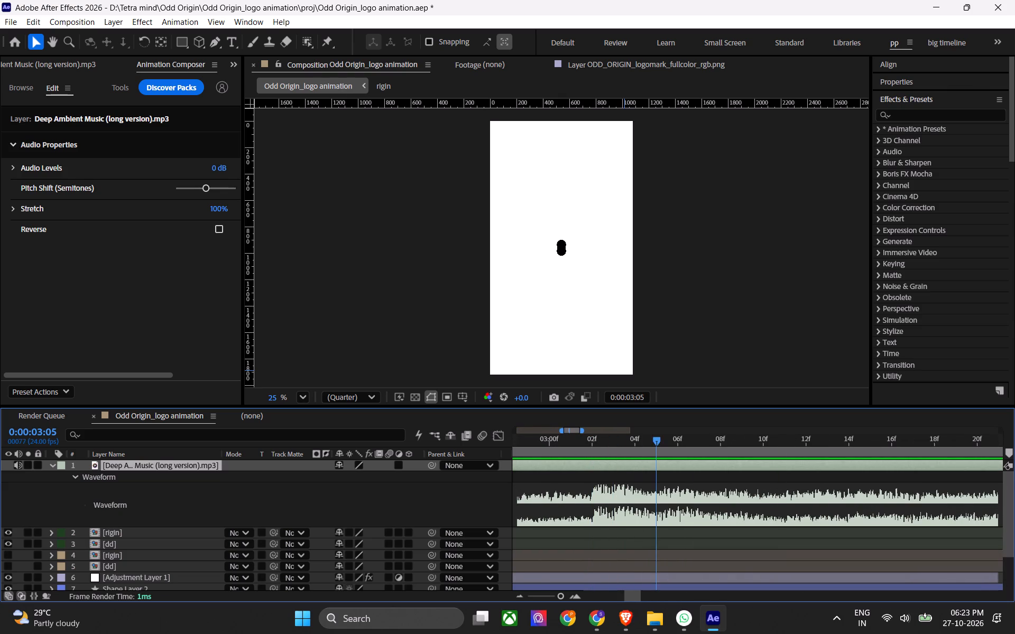
drag(653, 460, 703, 467)
drag(633, 469, 706, 472)
drag(690, 468, 709, 471)
alt+scroll(671, 484, down, 3)
drag(674, 439, 418, 472)
alt+scroll(515, 482, down, 3)
key(ctrl+s)
Play the composition from the start to check the music timing through the logo reveal.
key(space)
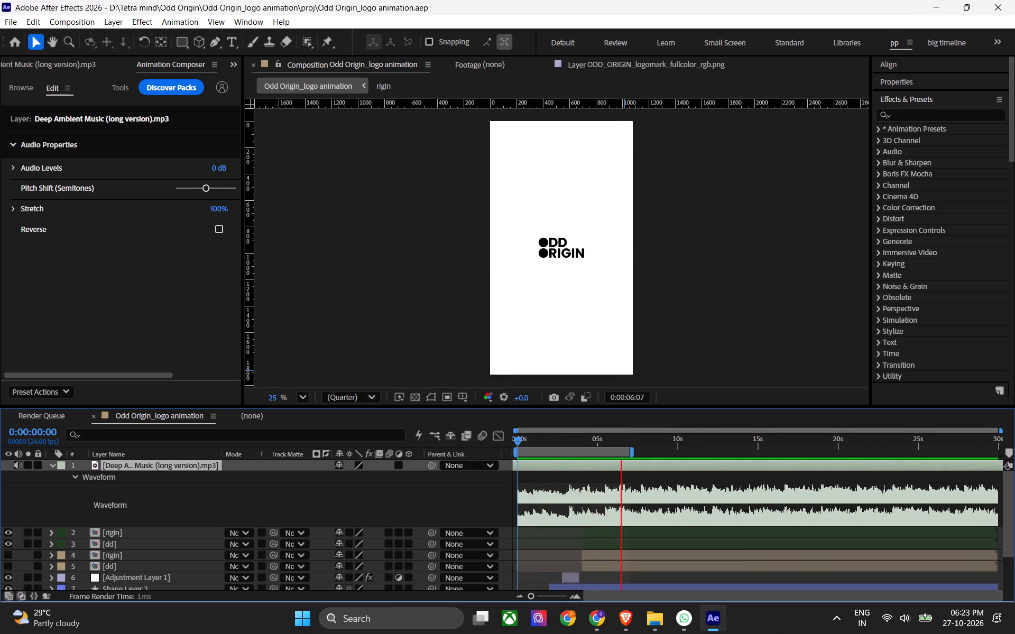
key(space)
Extend the work area's end to about 8 seconds and play the ending from 0:00:06:17 to find where the music should stop.
drag(634, 450, 650, 456)
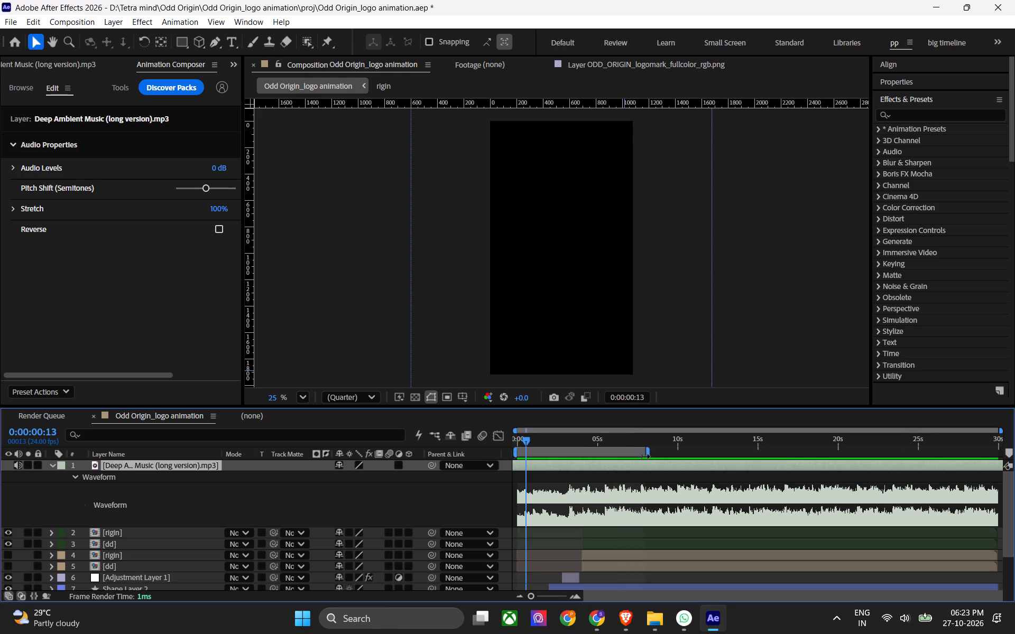
drag(650, 456, 652, 456)
click(625, 435)
key(space)
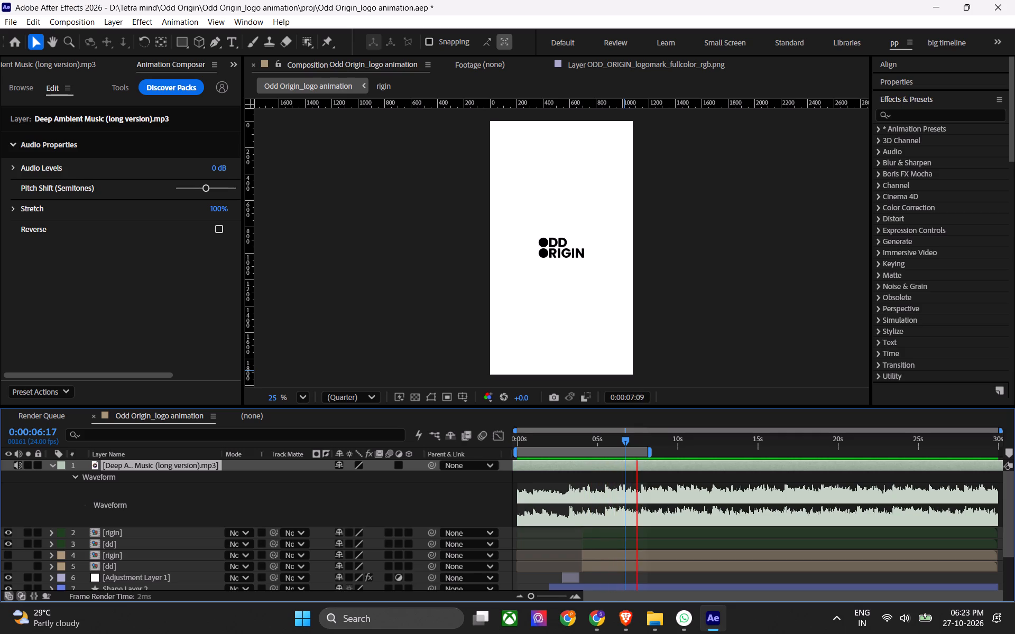
key(space)
Shorten the work area so it ends just before 0:00:07:18.
alt+scroll(648, 507, up, 2)
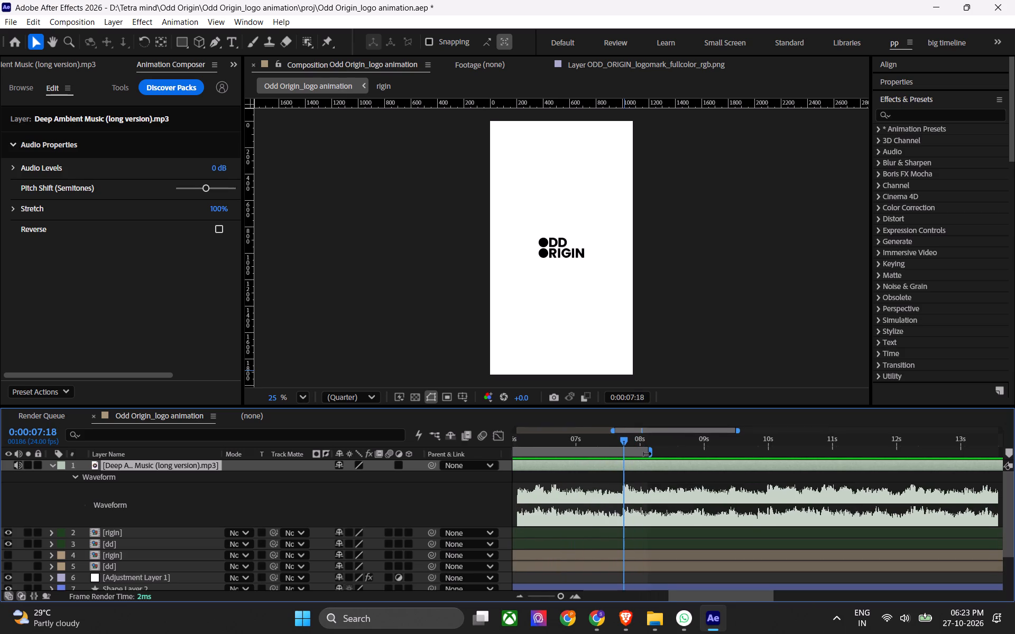
drag(651, 454, 622, 463)
Trim the Deep Ambient Music layer's end to about 0:00:07:23, slightly past the work area, and save the project.
drag(625, 437, 618, 440)
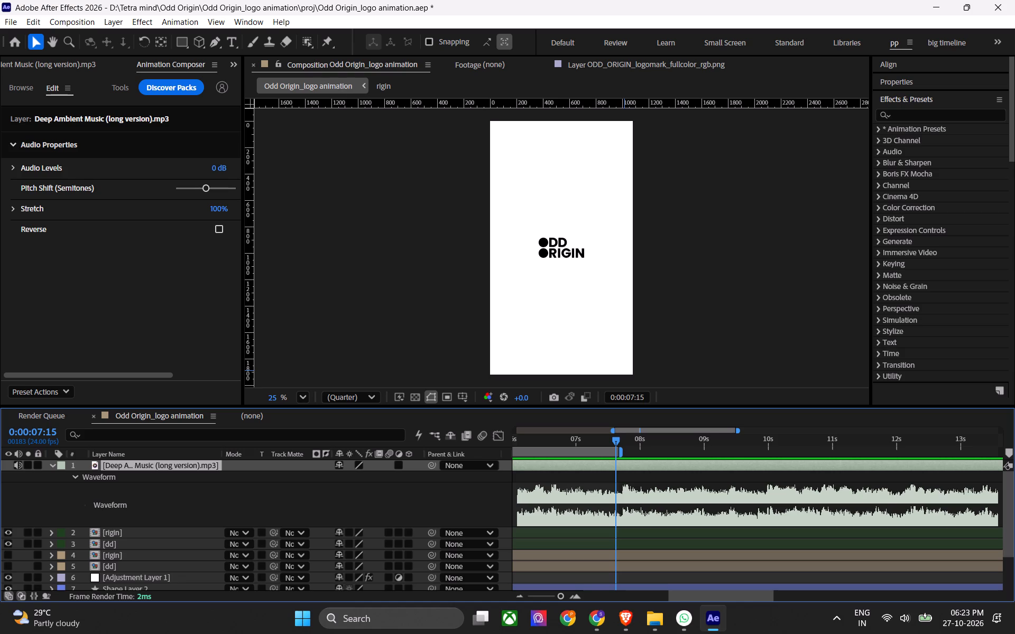
key(alt+bracketright)
alt+scroll(622, 461, up, 1)
drag(614, 463, 650, 471)
key(ctrl+s)
alt+scroll(585, 472, down, 1)
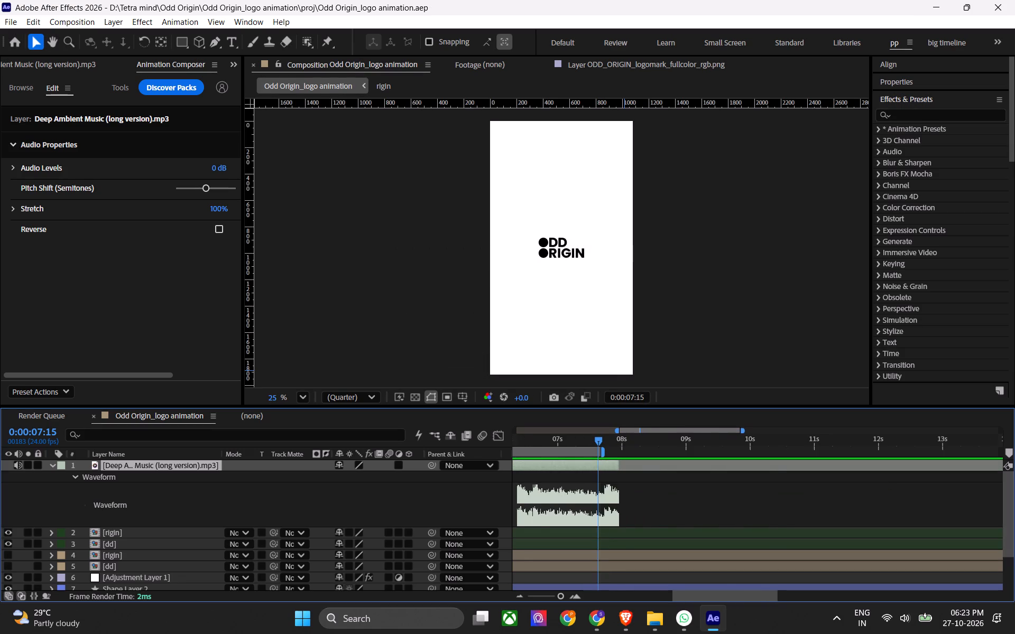
Keyframe the music layer's Audio Levels to fade from 0 dB at about 0:00:07:10 to -17 dB near the layer's end, and preview.
shift+scroll(586, 472, up, 11)
alt+scroll(591, 472, down, 1)
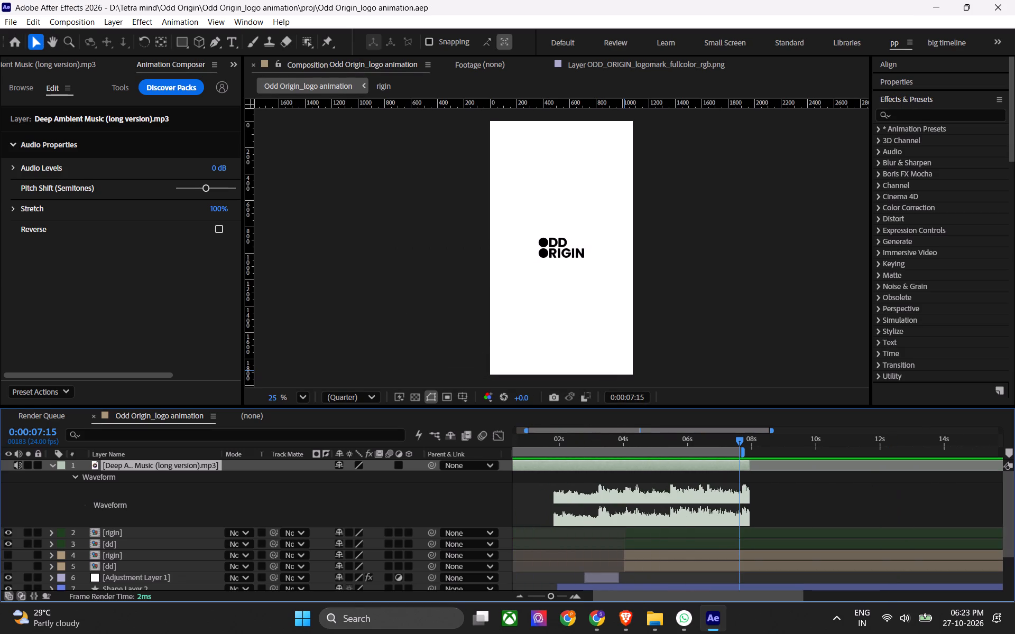
key(u)
key(u)
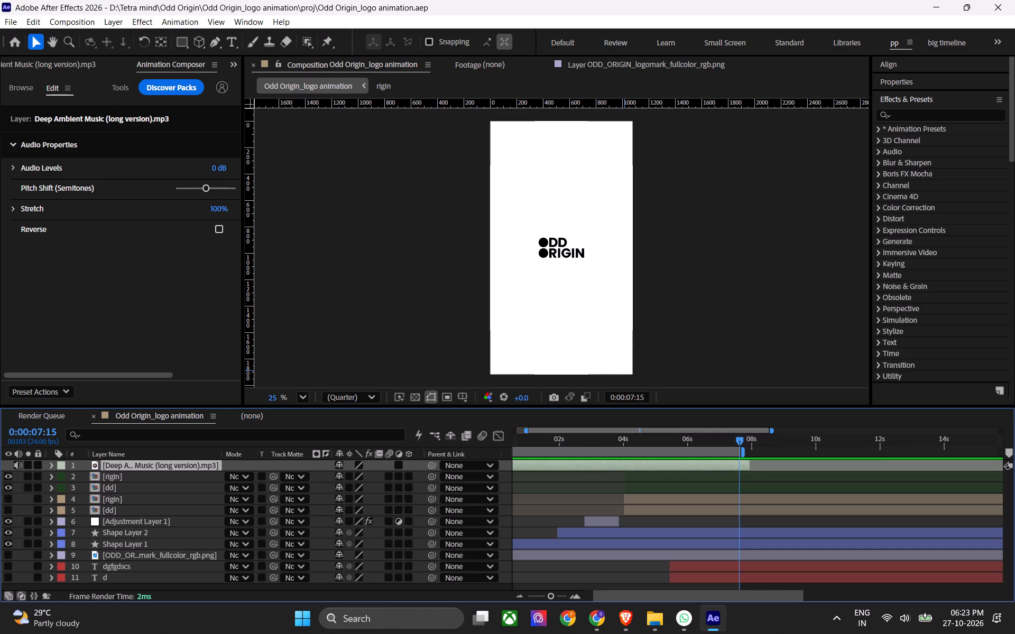
key(l)
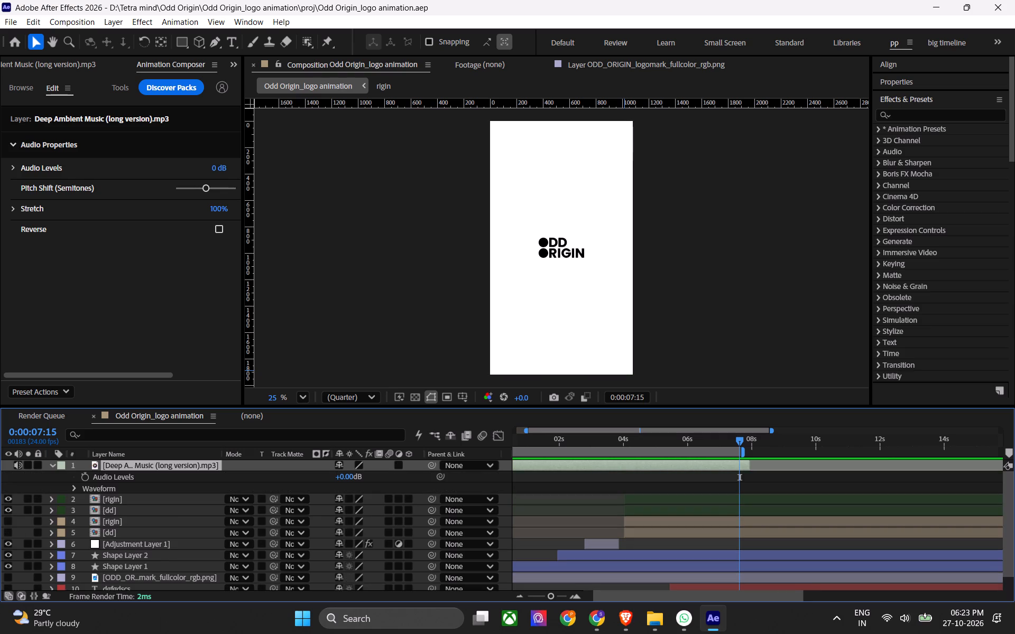
click(87, 474)
click(736, 479)
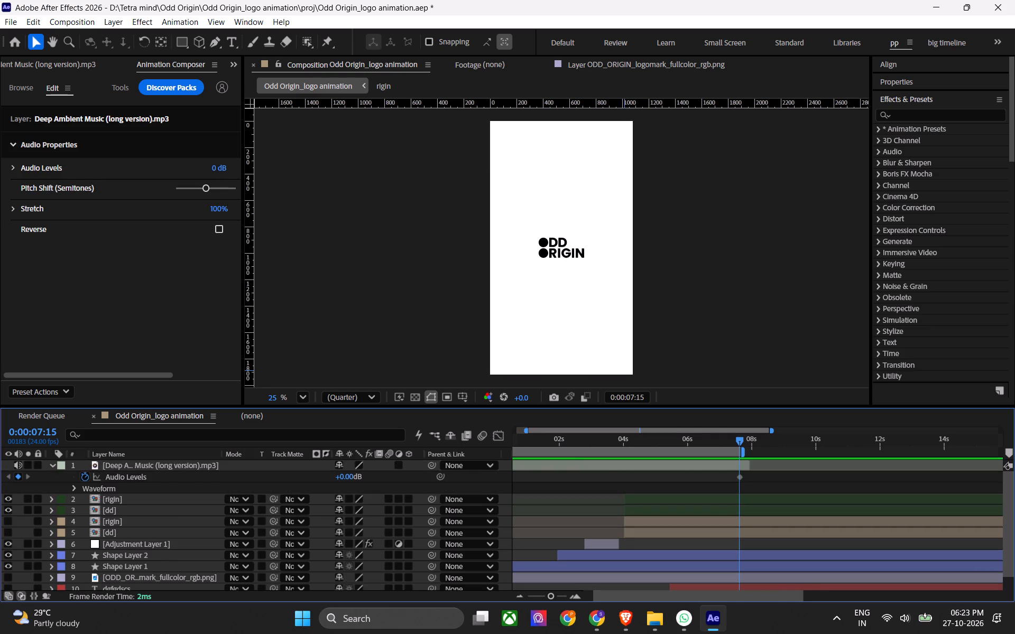
drag(740, 478, 733, 480)
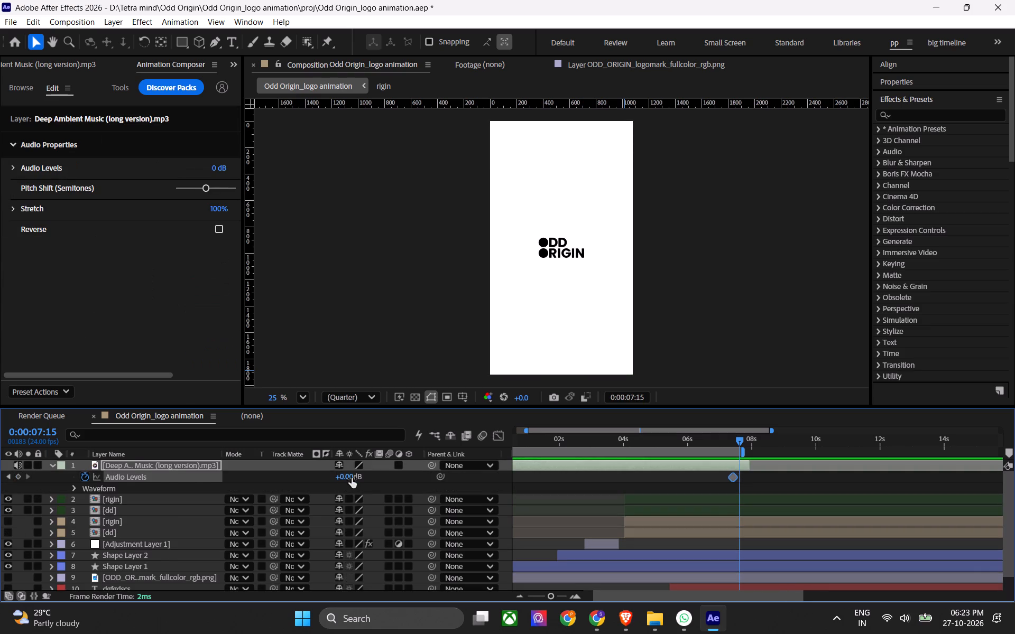
drag(347, 476, 339, 479)
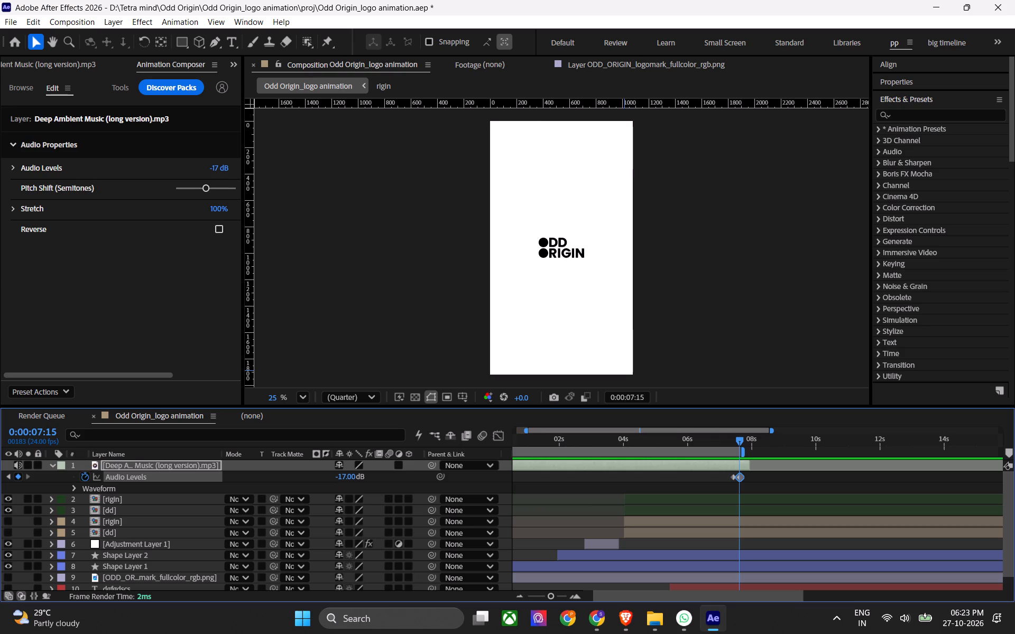
drag(743, 479, 751, 482)
drag(740, 480, 748, 482)
click(726, 436)
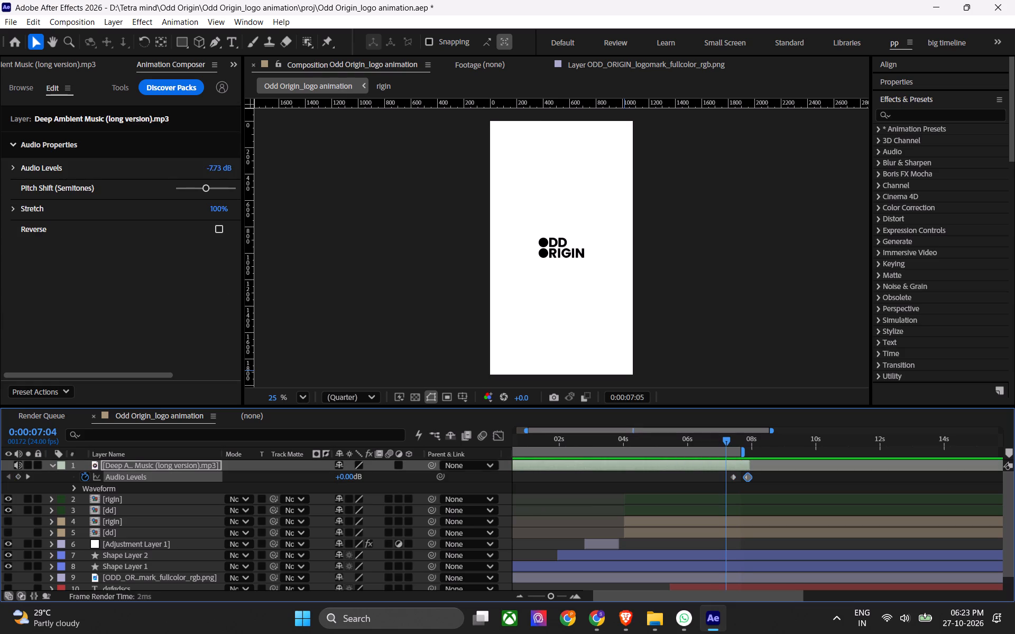
key(space)
key(space)
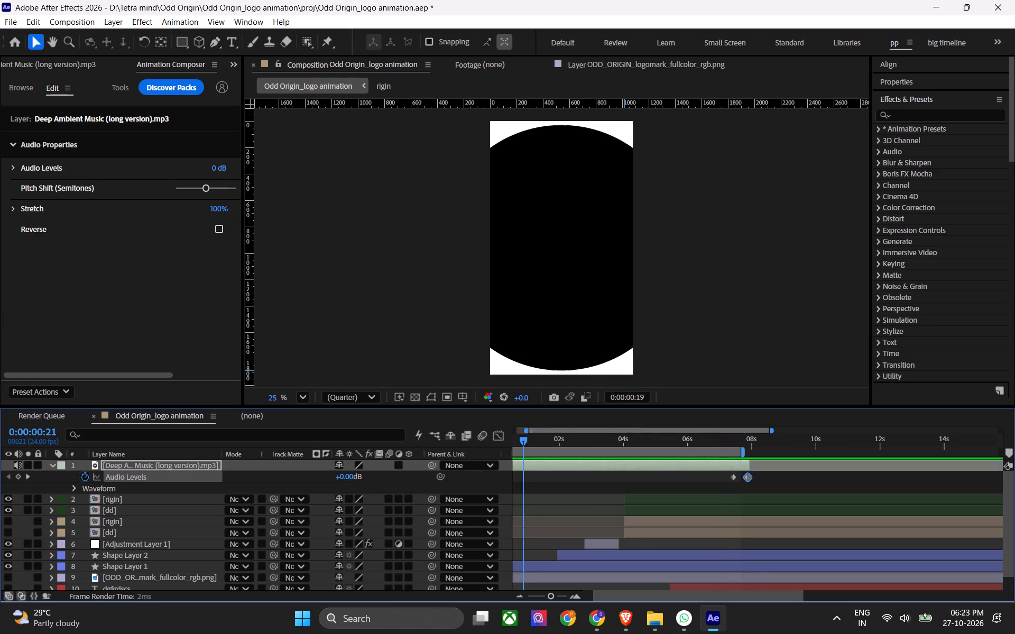
Add a music fade-in from -10 dB at 0:00:00:00 to 0 dB at about 0:00:00:07, and save the project.
shift+scroll(554, 479, up, 6)
drag(545, 437, 528, 444)
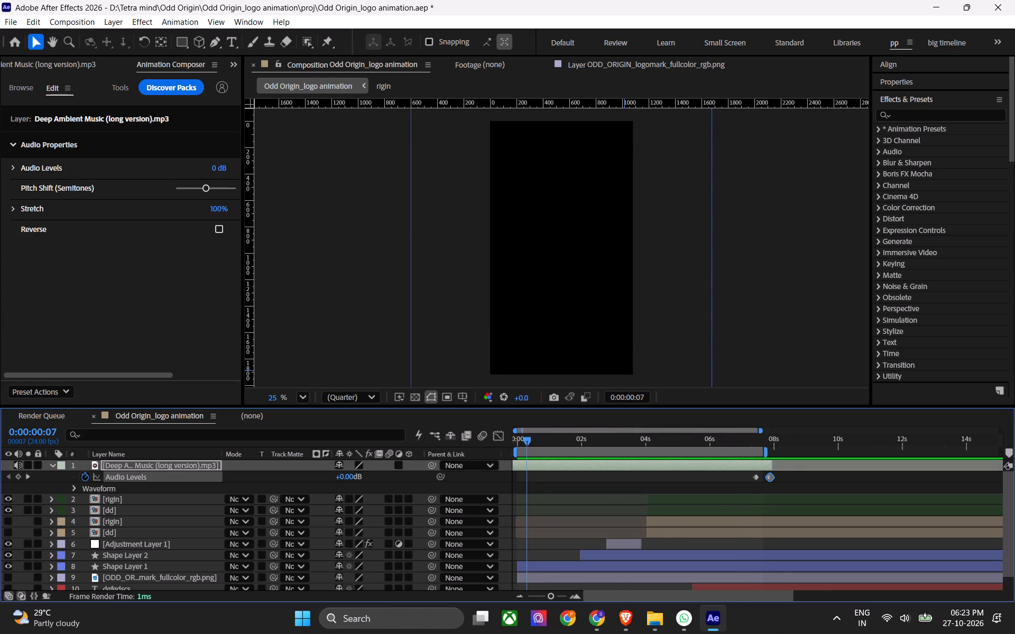
drag(520, 441, 517, 442)
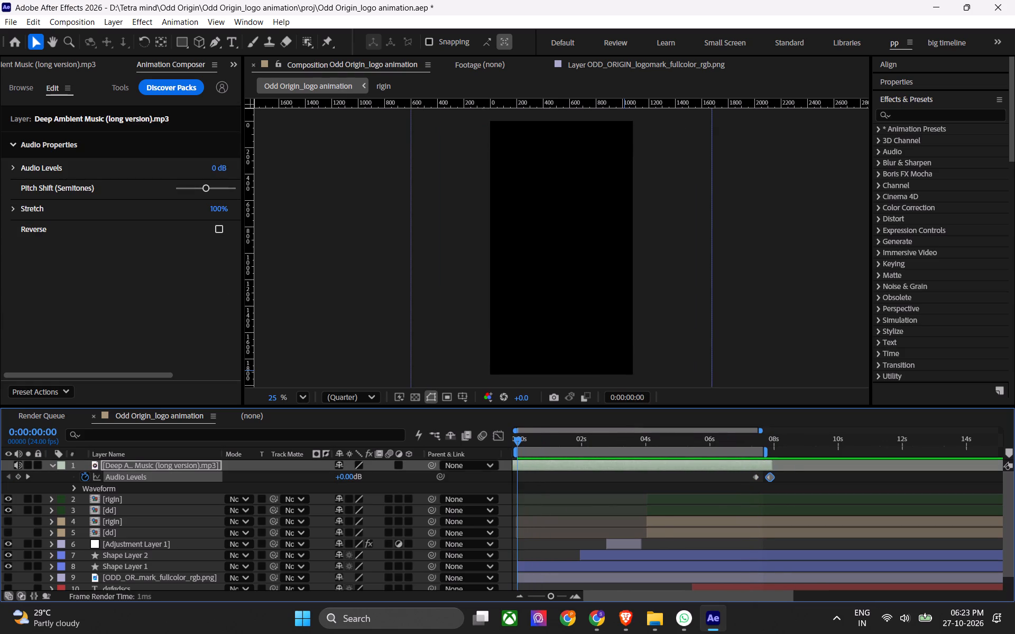
drag(517, 442, 506, 445)
click(20, 475)
drag(520, 478, 530, 483)
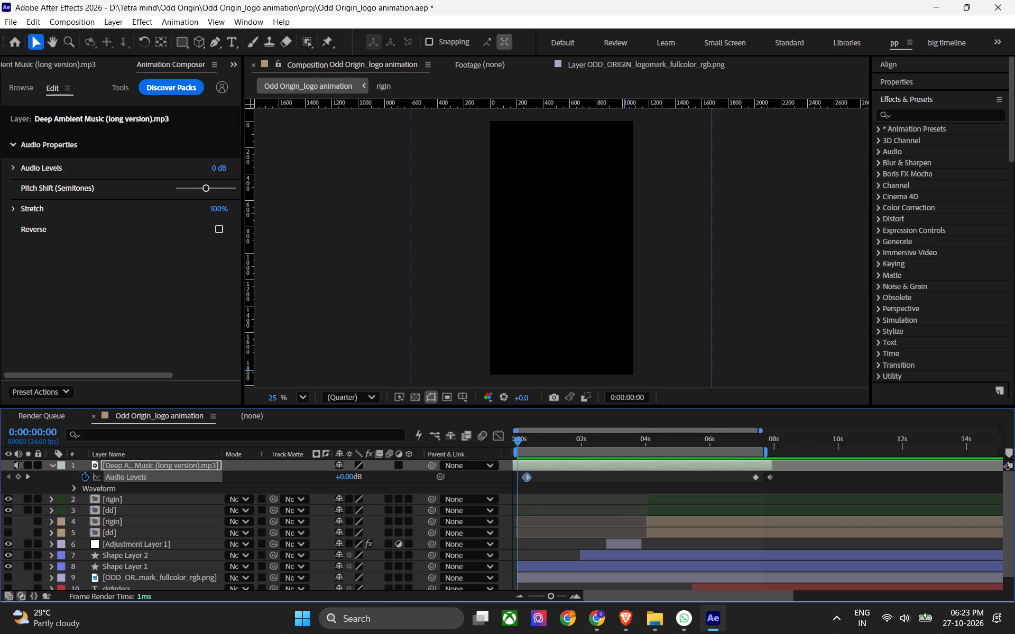
click(337, 474)
key(ctrl+s)
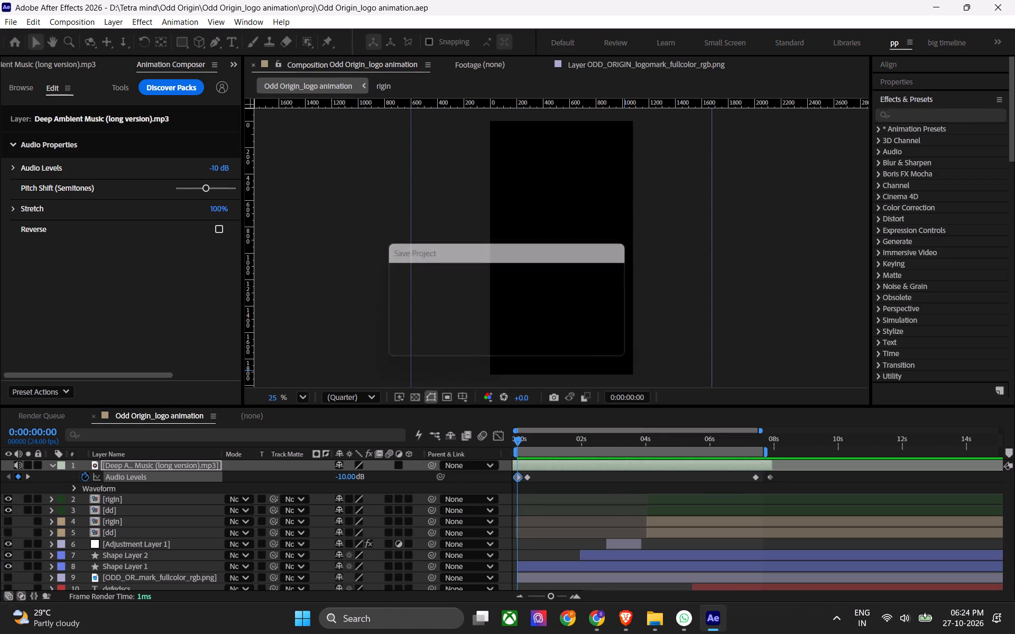
Lengthen the music fade-in by moving its 0 dB keyframe to about 0:00:00:17, play the opening again and save the project.
key(space)
key(space)
drag(548, 443, 464, 458)
key(space)
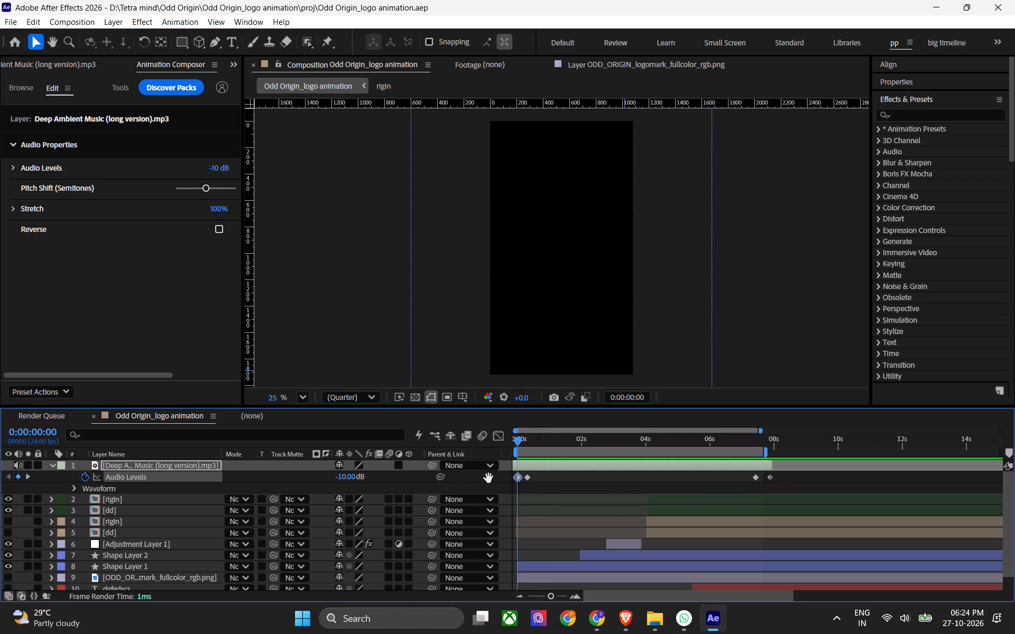
key(space)
drag(529, 479, 543, 491)
drag(562, 438, 455, 463)
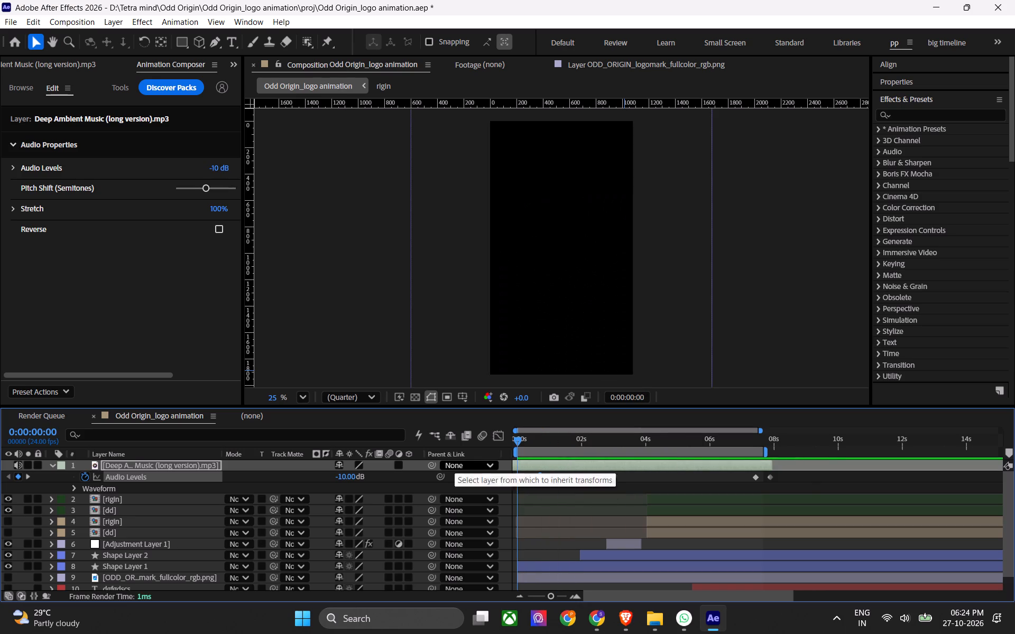
key(space)
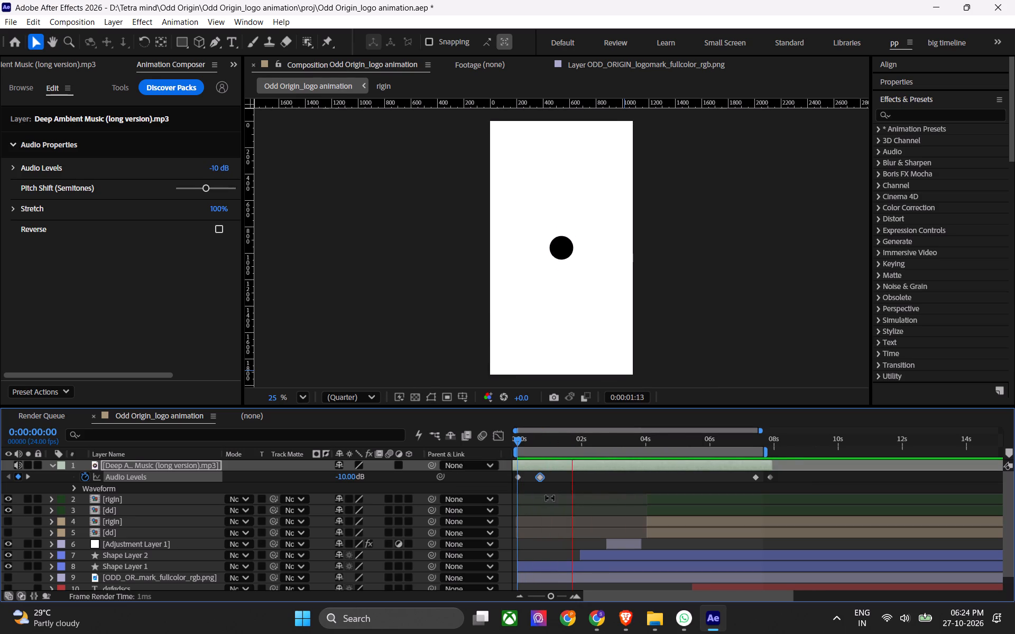
alt+scroll(574, 500, down, 2)
alt+scroll(530, 496, up, 1)
key(space)
drag(557, 438, 506, 445)
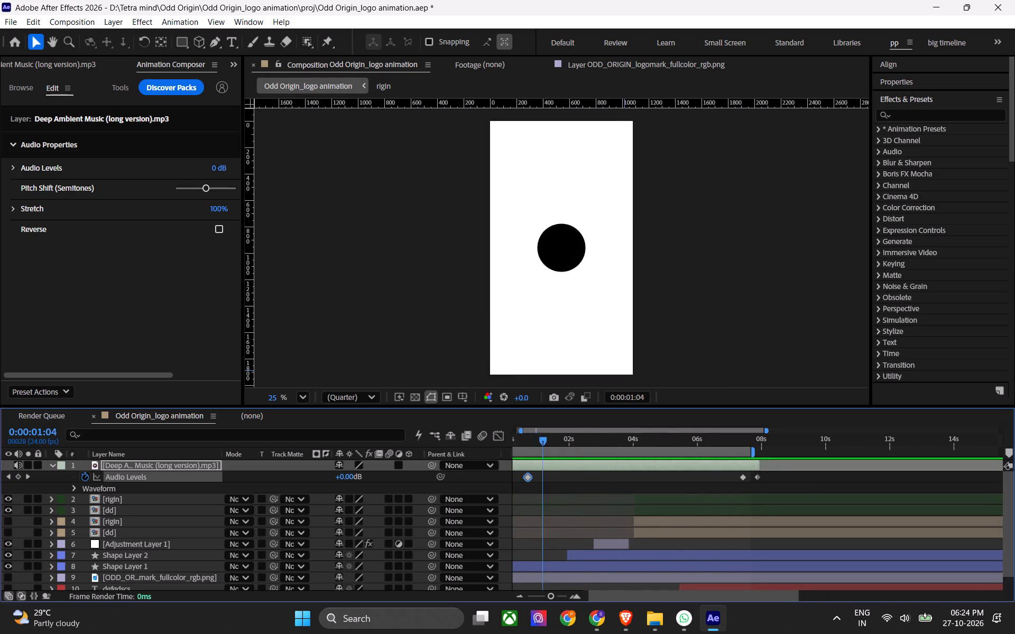
drag(506, 445, 494, 446)
key(ctrl+s)
key(space)
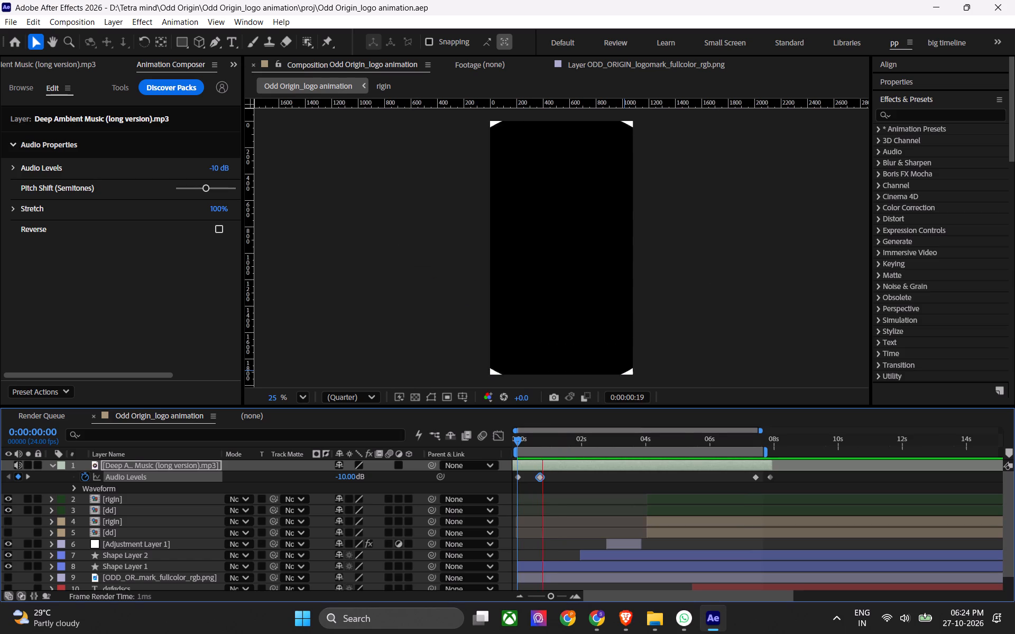
key(space)
Set the current time to 0:00:01:00 and open the Essential Sound folder among Animation Composer's sounds.
drag(556, 442, 548, 444)
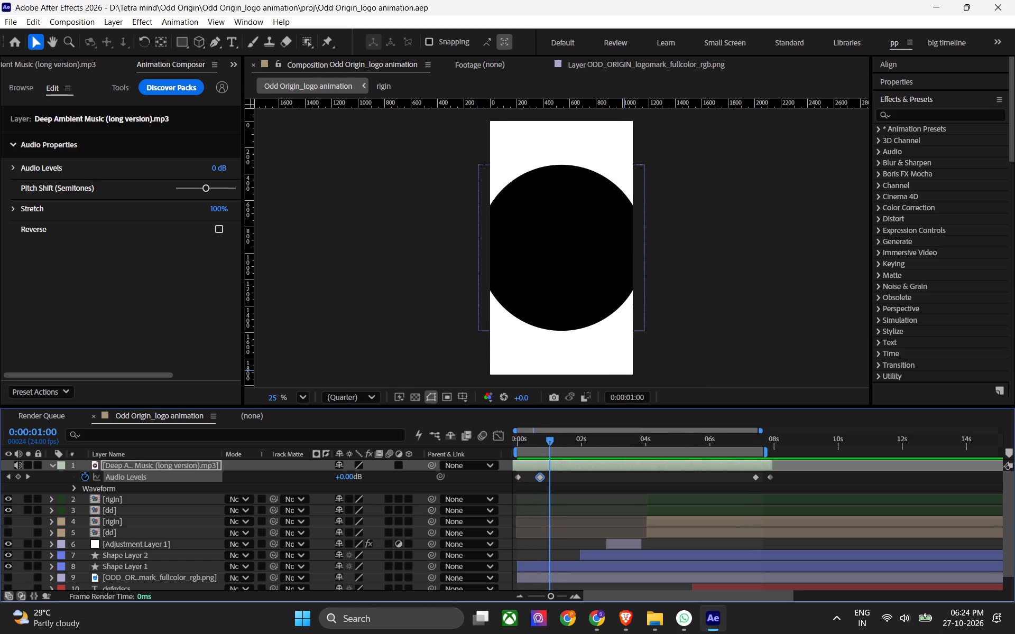
drag(548, 444, 548, 445)
scroll(128, 67, up, 3)
scroll(128, 67, down, 1)
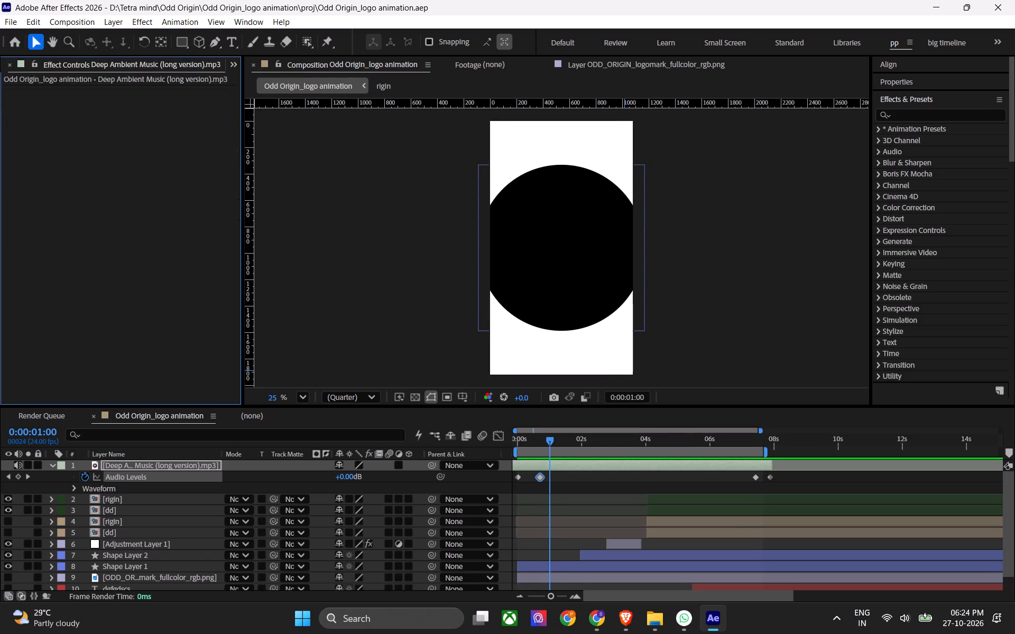
scroll(128, 67, down, 1)
click(22, 91)
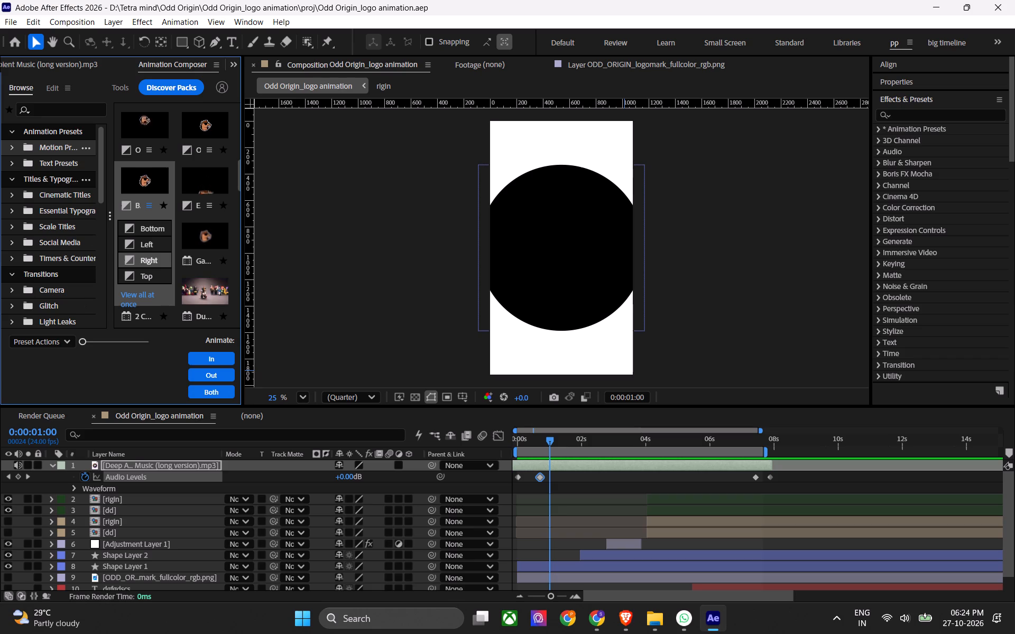
click(43, 164)
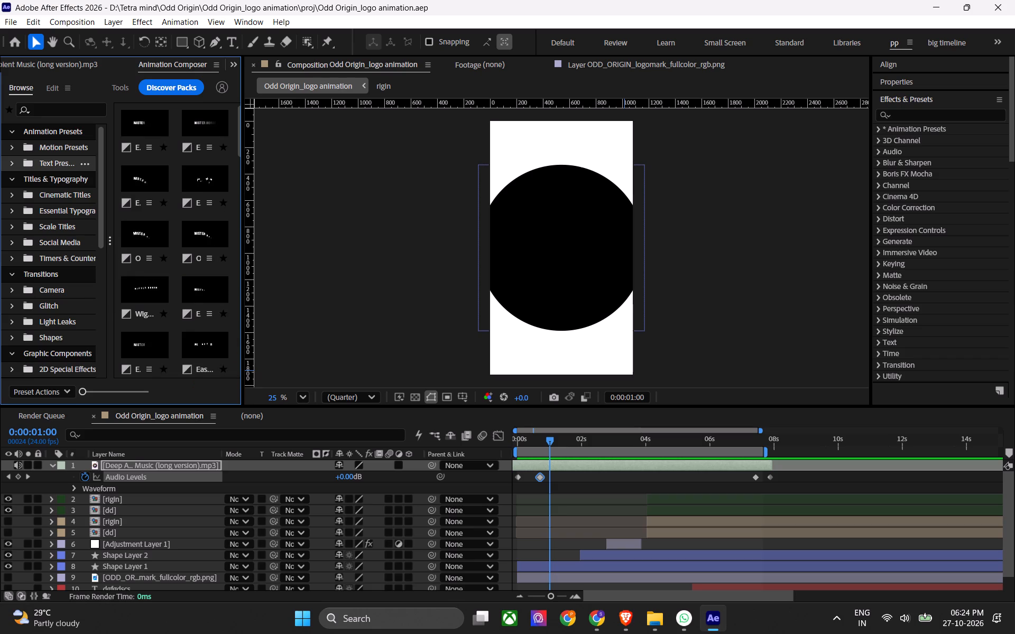
scroll(44, 268, down, 1)
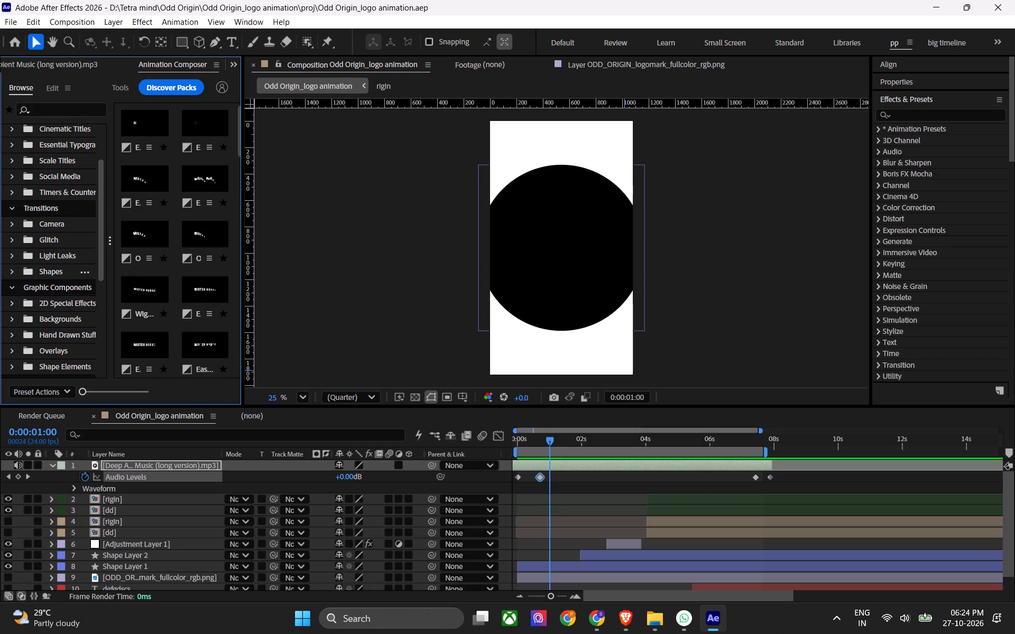
scroll(44, 269, down, 2)
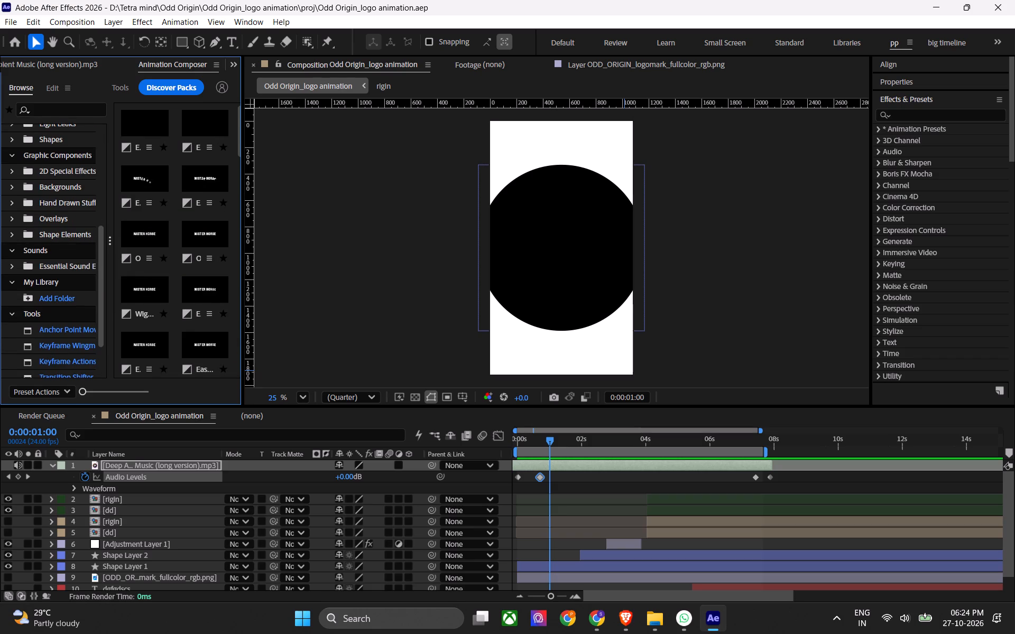
click(60, 270)
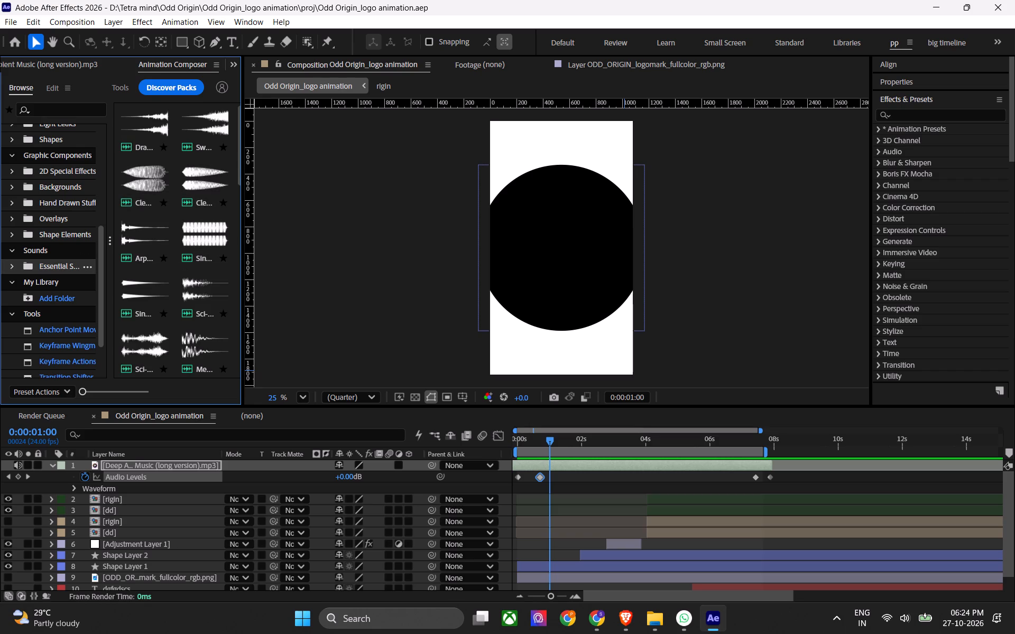
Audition the slide and swoosh sound effects and add Swoosh Transition 03 to the composition at 0:00:01:00.
drag(242, 192, 273, 205)
scroll(168, 219, down, 12)
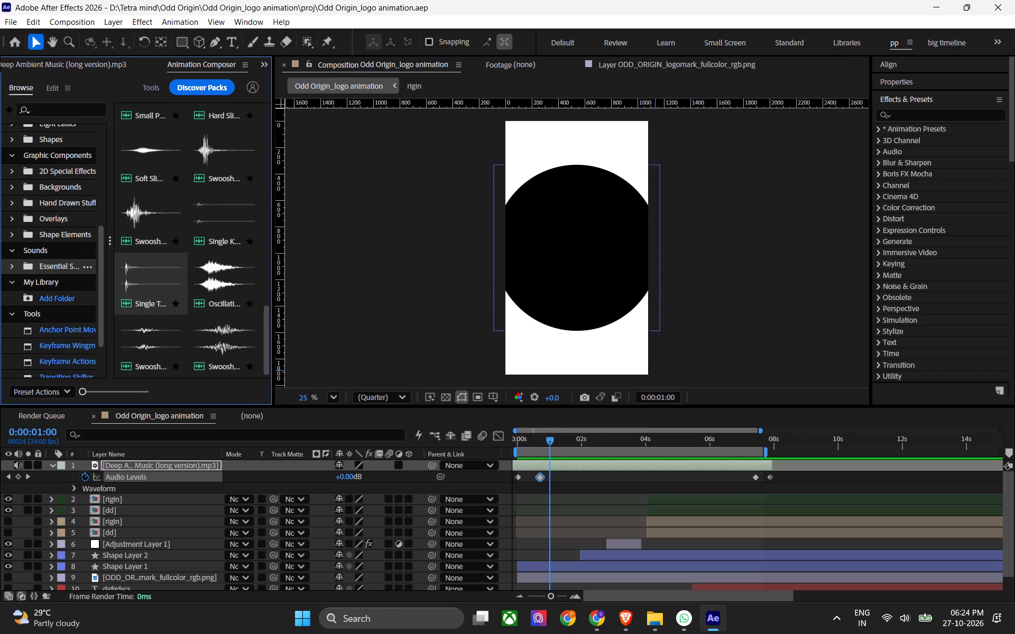
scroll(185, 279, down, 6)
click(166, 226)
click(158, 155)
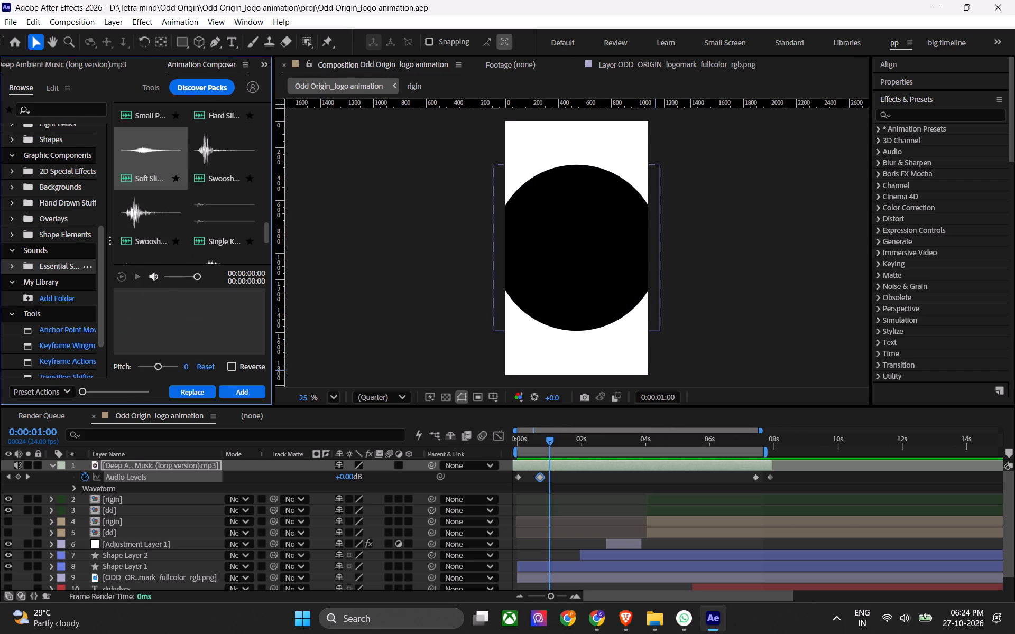
click(241, 160)
scroll(221, 182, down, 2)
click(129, 230)
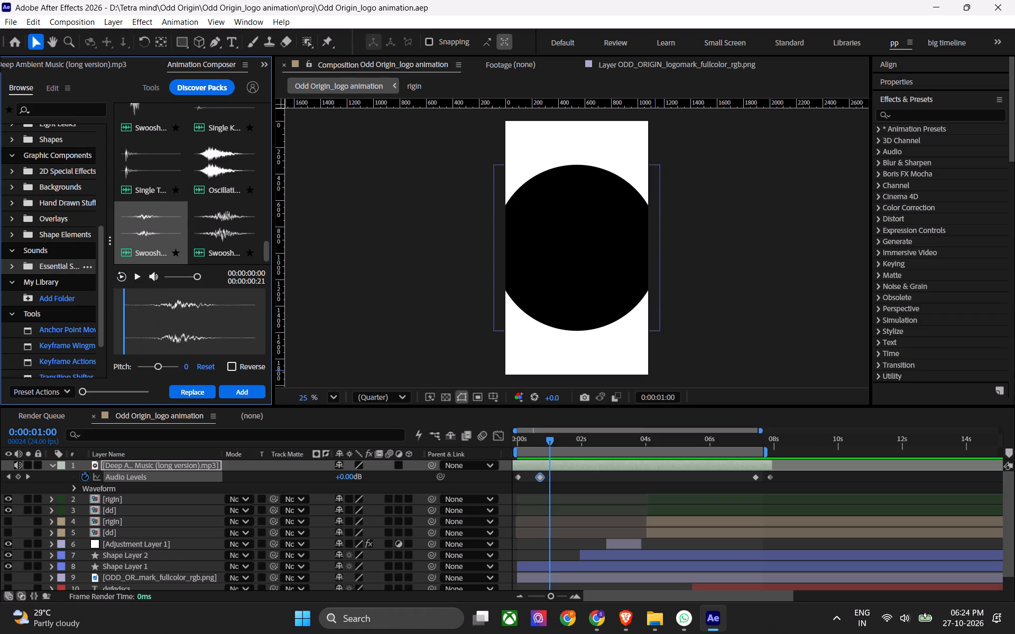
click(230, 362)
click(230, 362)
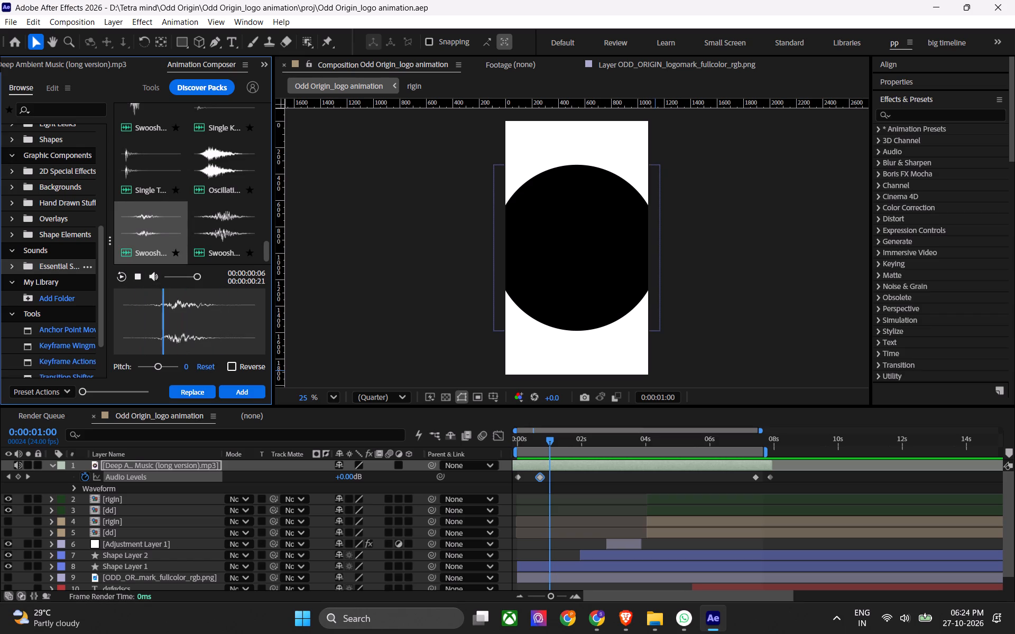
click(237, 389)
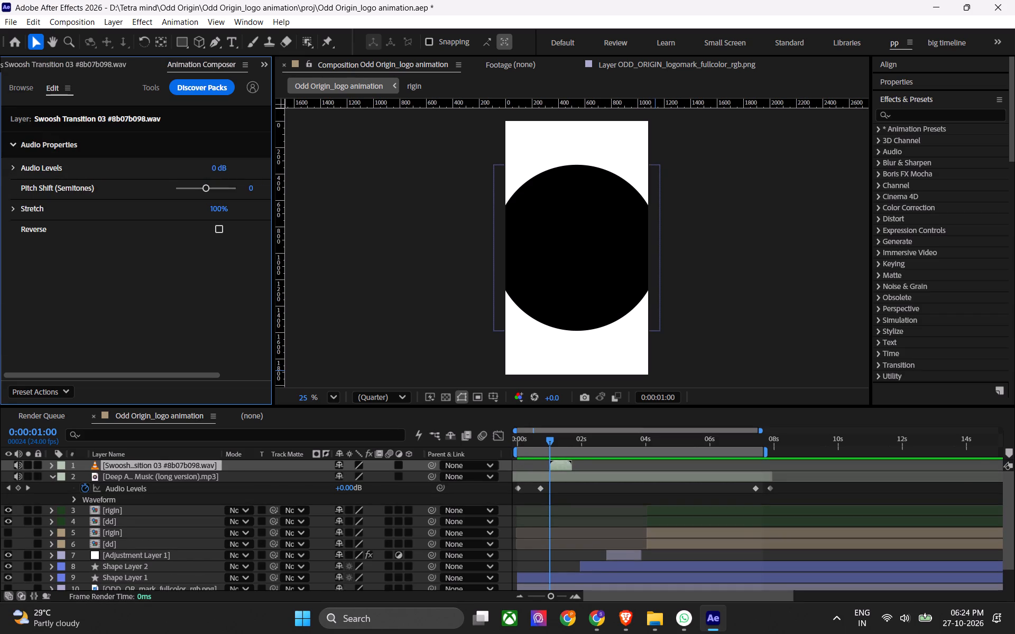
Show the swoosh layer's waveform and shift the layer to start at about 0:00:00:20, matching the shrinking circle.
alt+scroll(548, 474, up, 1)
click(567, 465)
text(ll)
drag(569, 469, 558, 475)
click(559, 469)
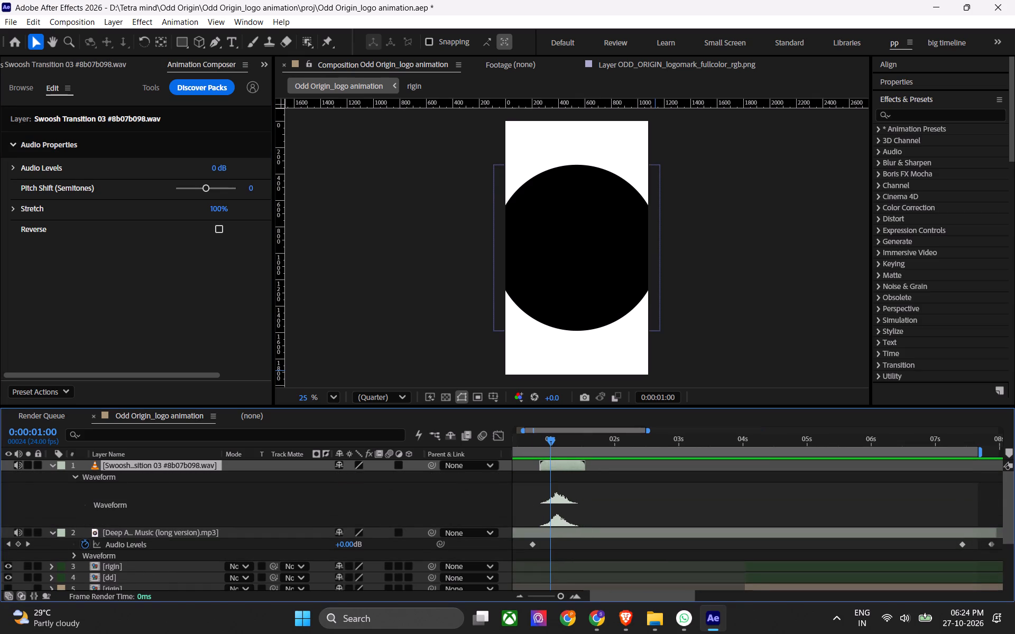
Set the swoosh layer's Audio Levels to -15 dB and play the circle transition from 0:00:00:17 to check it.
key(l)
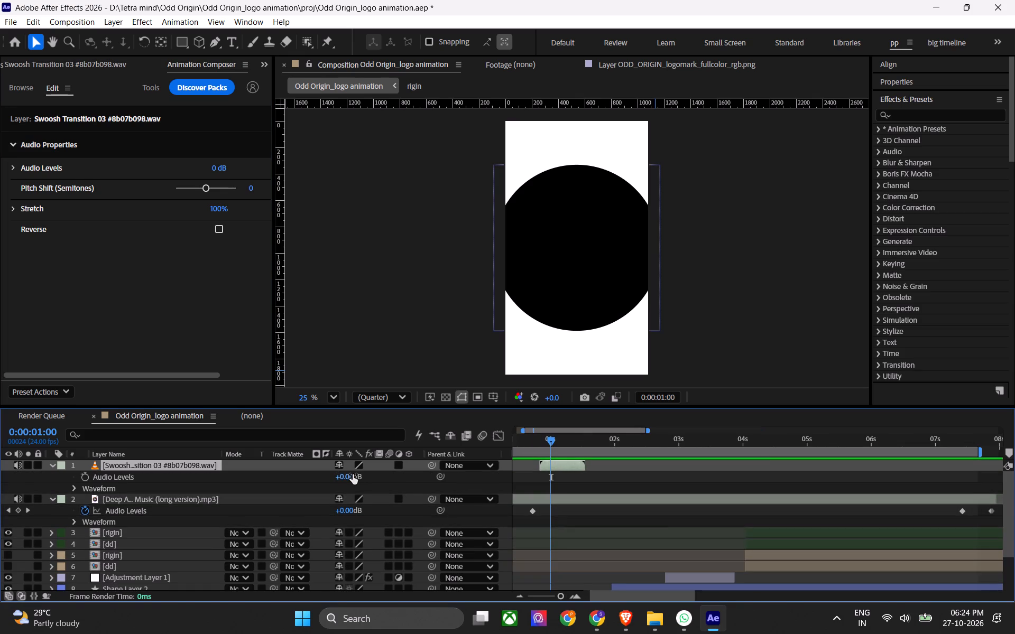
drag(349, 478, 343, 481)
click(532, 440)
key(space)
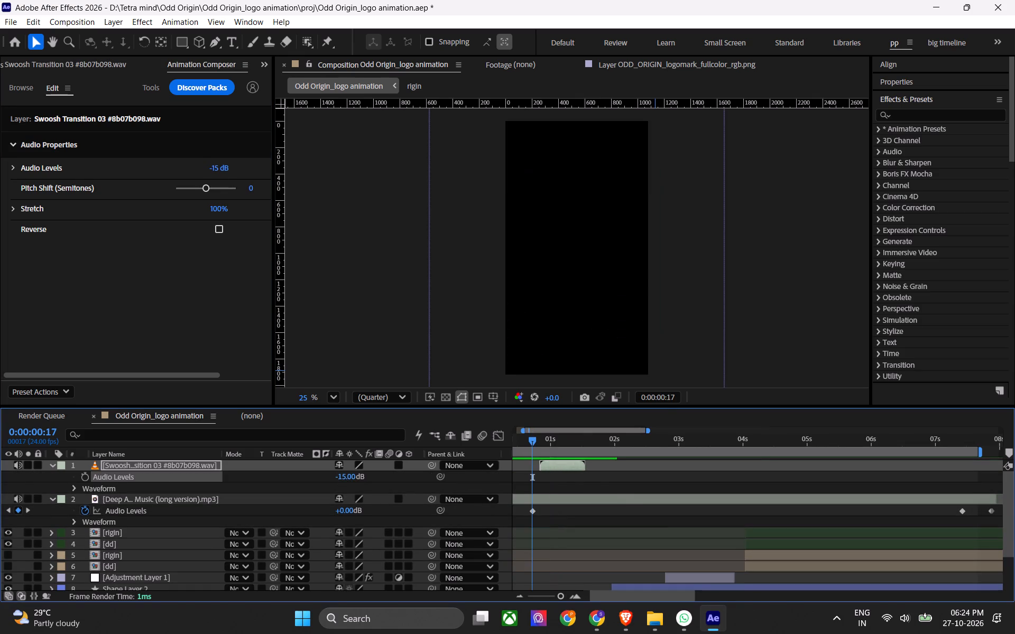
key(space)
click(546, 444)
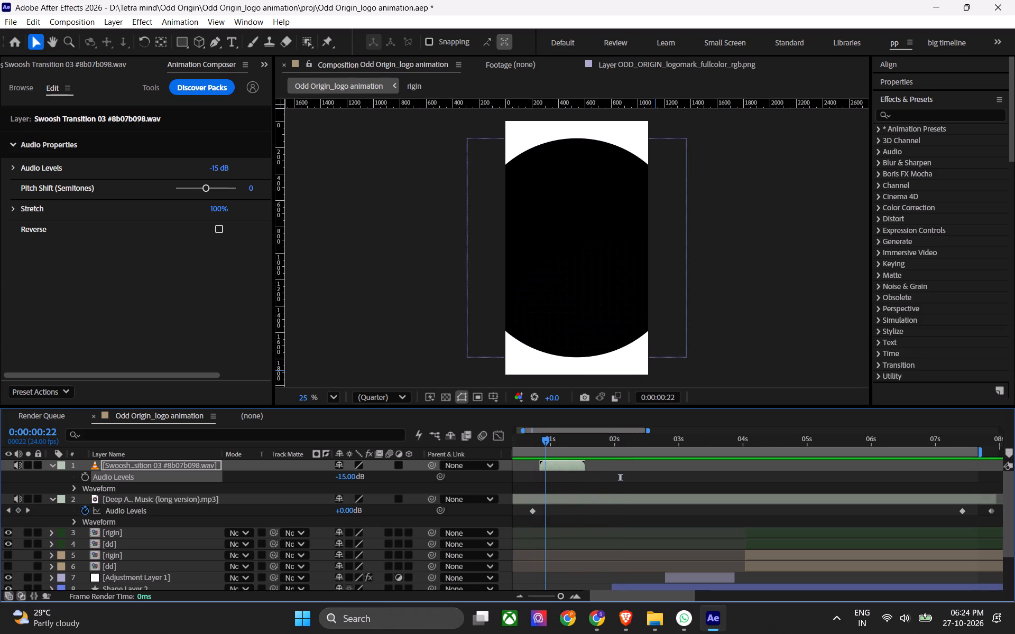
key(space)
key(space)
click(573, 437)
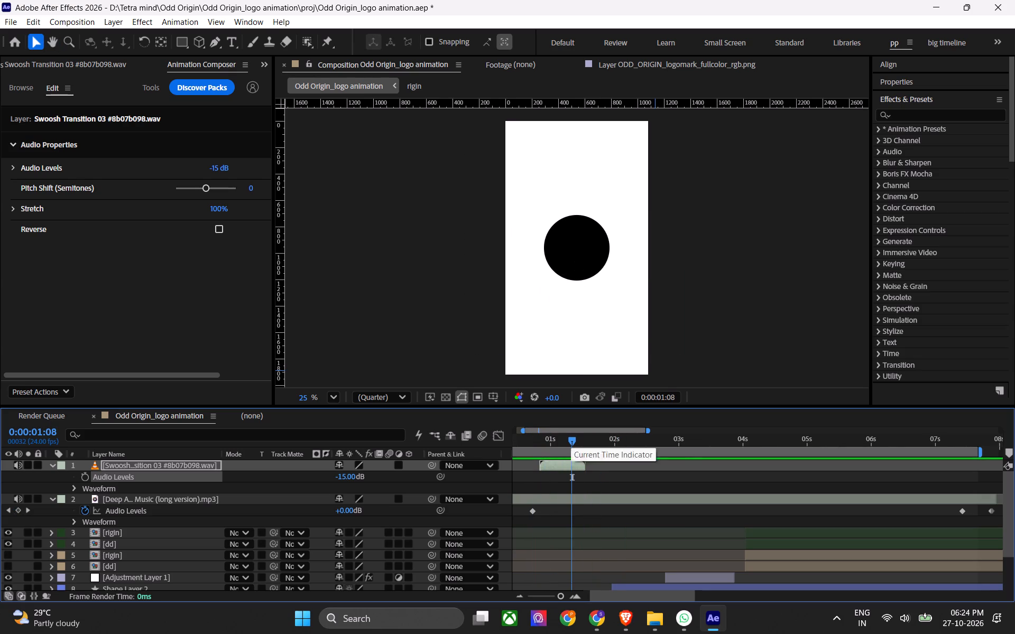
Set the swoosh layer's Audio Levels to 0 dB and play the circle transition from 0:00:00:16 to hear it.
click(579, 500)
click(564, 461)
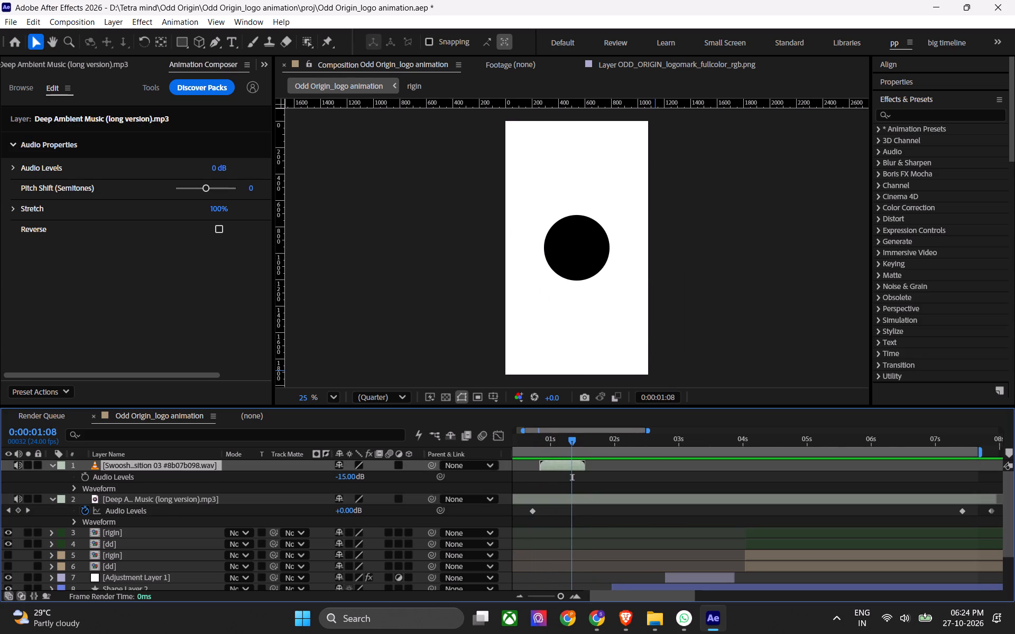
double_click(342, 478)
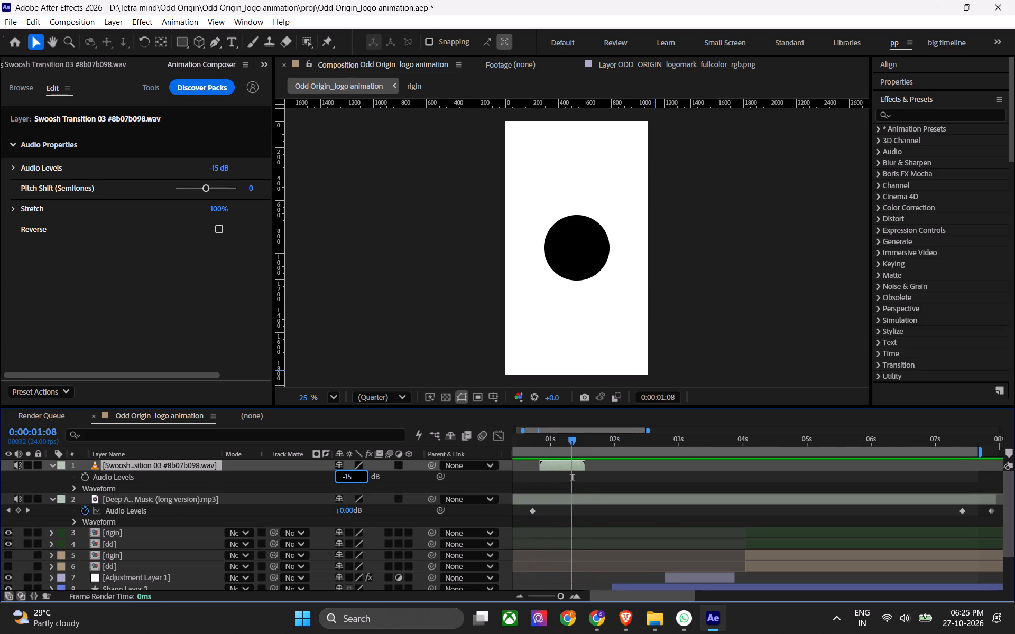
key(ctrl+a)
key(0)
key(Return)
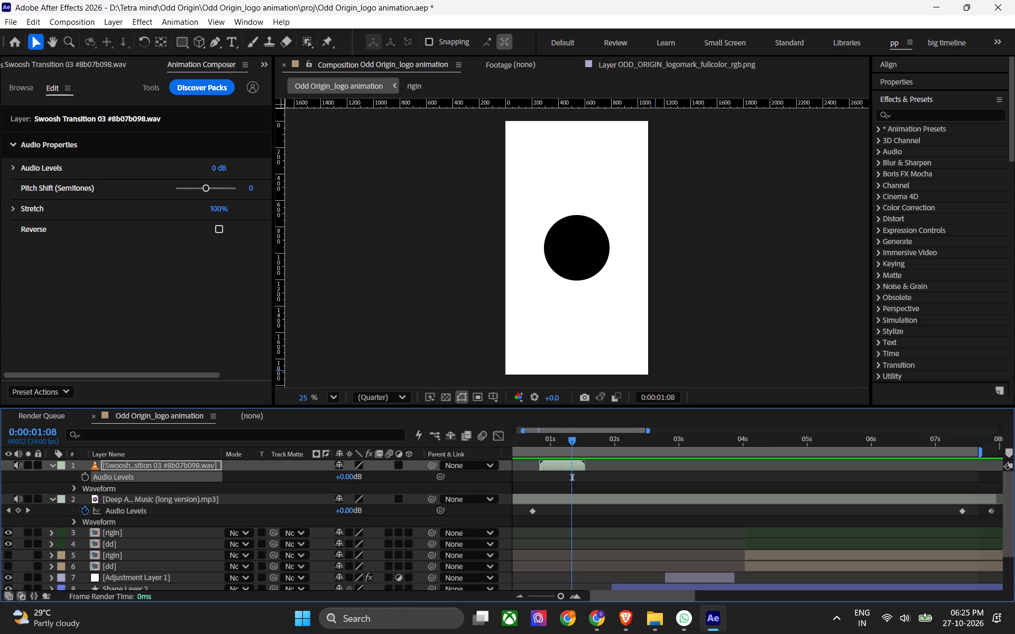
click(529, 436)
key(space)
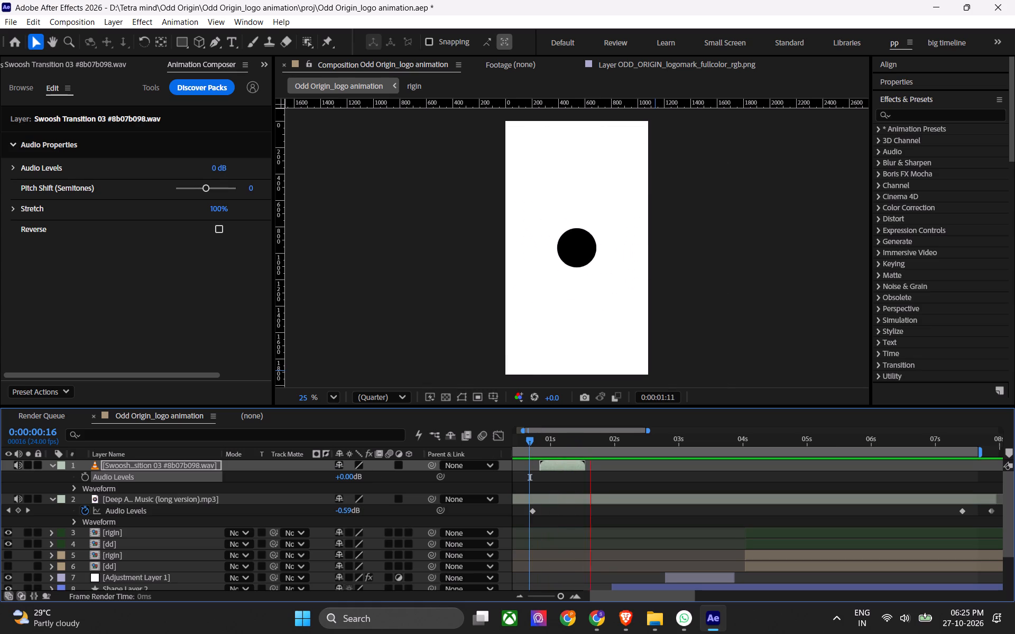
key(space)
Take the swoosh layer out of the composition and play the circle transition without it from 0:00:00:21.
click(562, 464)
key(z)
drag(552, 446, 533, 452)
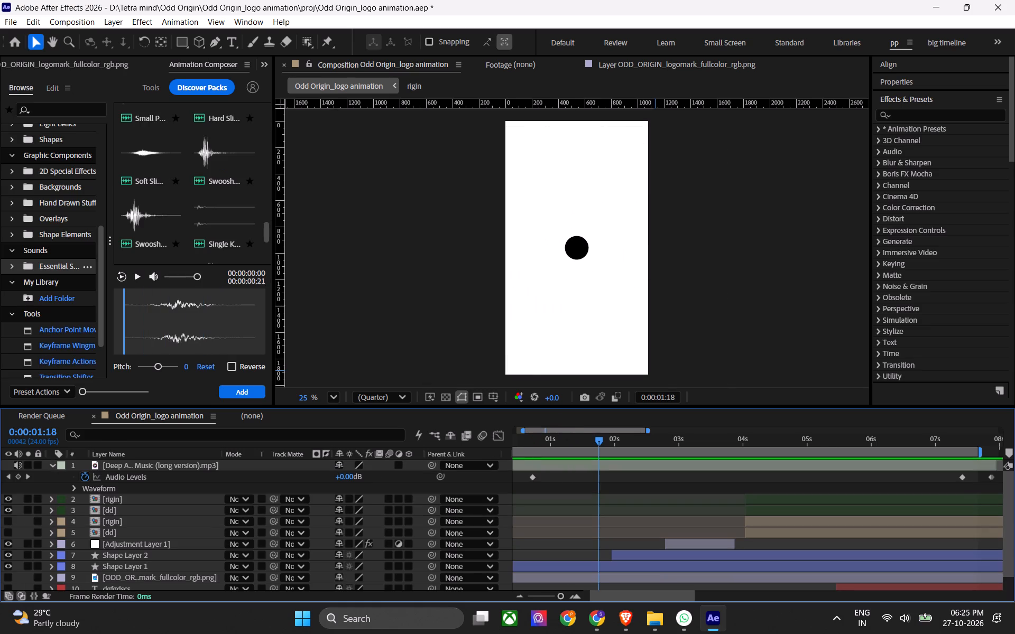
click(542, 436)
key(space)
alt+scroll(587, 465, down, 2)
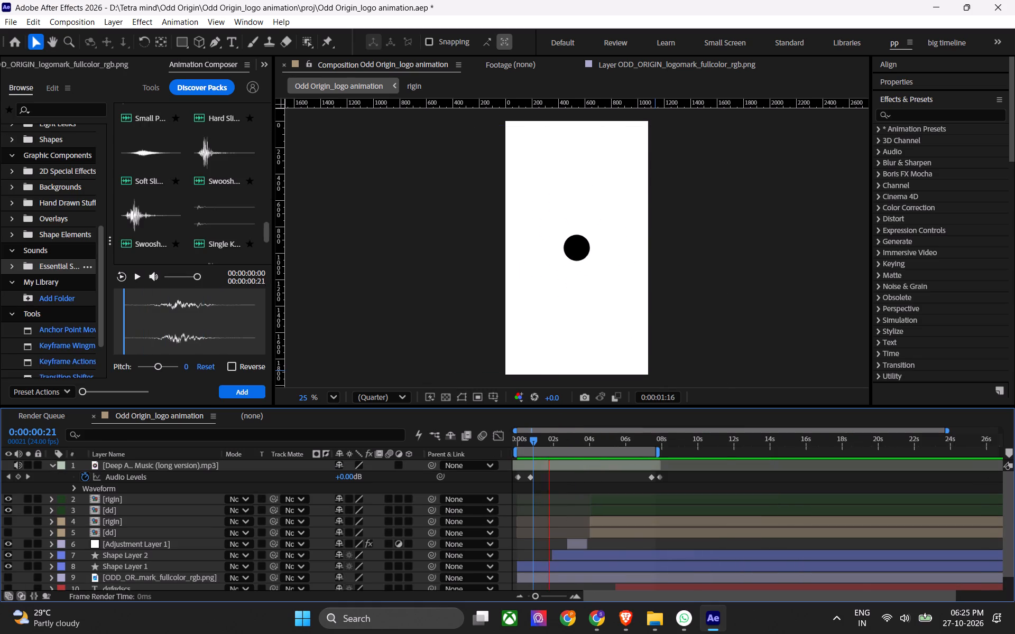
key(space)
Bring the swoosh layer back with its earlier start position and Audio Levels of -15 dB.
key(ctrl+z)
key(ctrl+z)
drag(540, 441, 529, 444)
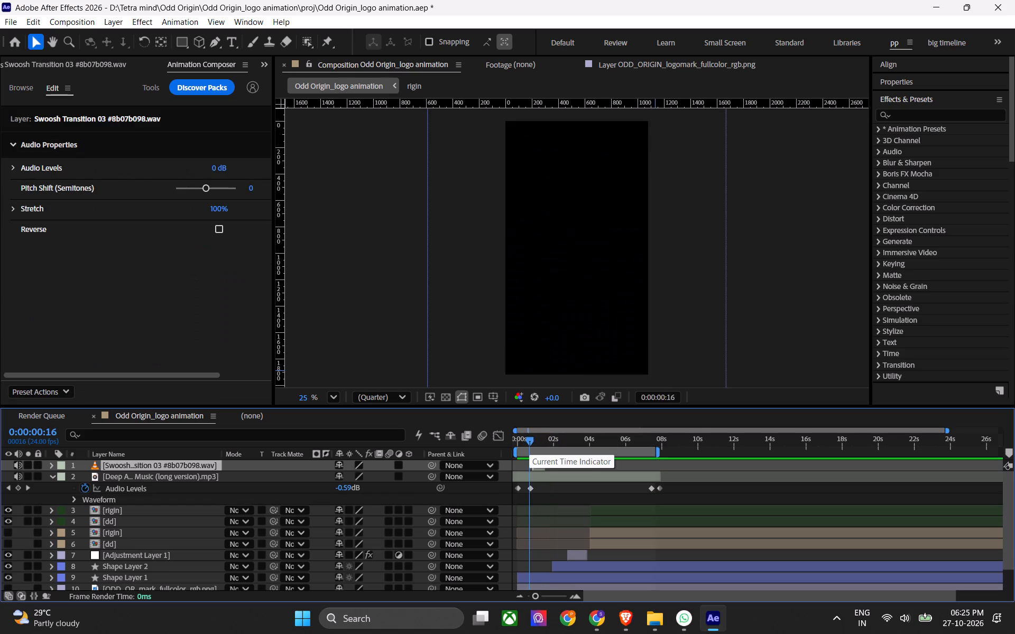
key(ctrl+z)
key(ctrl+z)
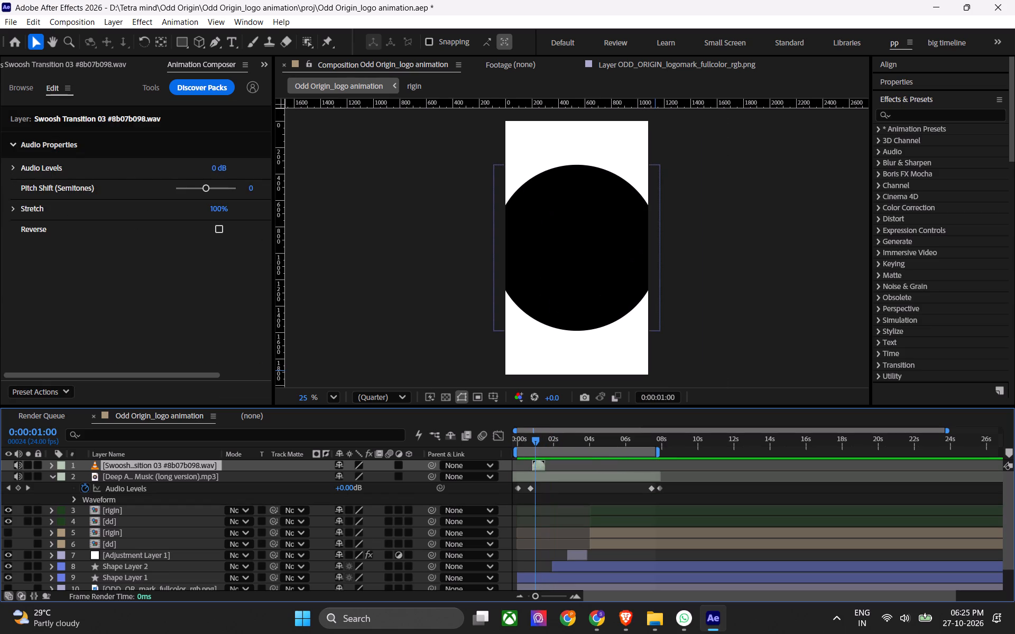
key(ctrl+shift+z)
Play the animation from 0:00:00:17 to check the swoosh against the circle transition and logo reveal.
click(536, 440)
key(space)
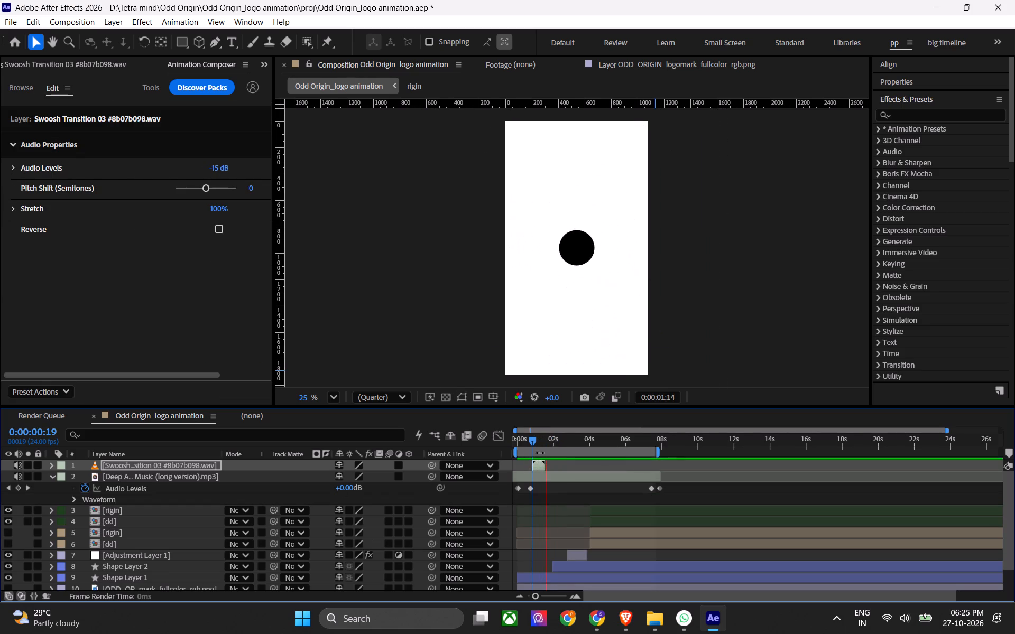
drag(539, 444, 530, 447)
key(space)
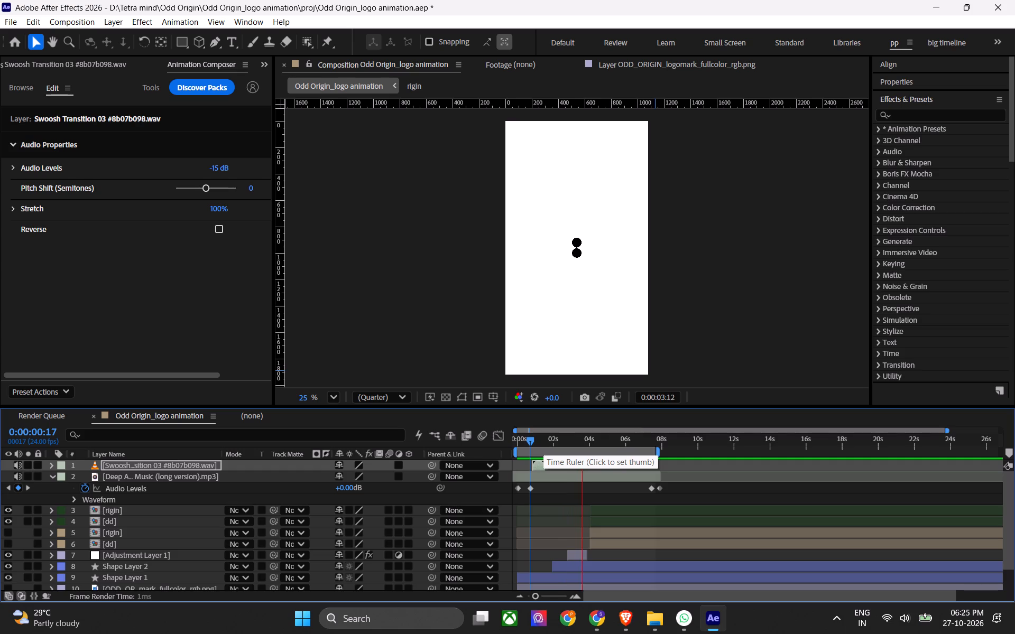
key(space)
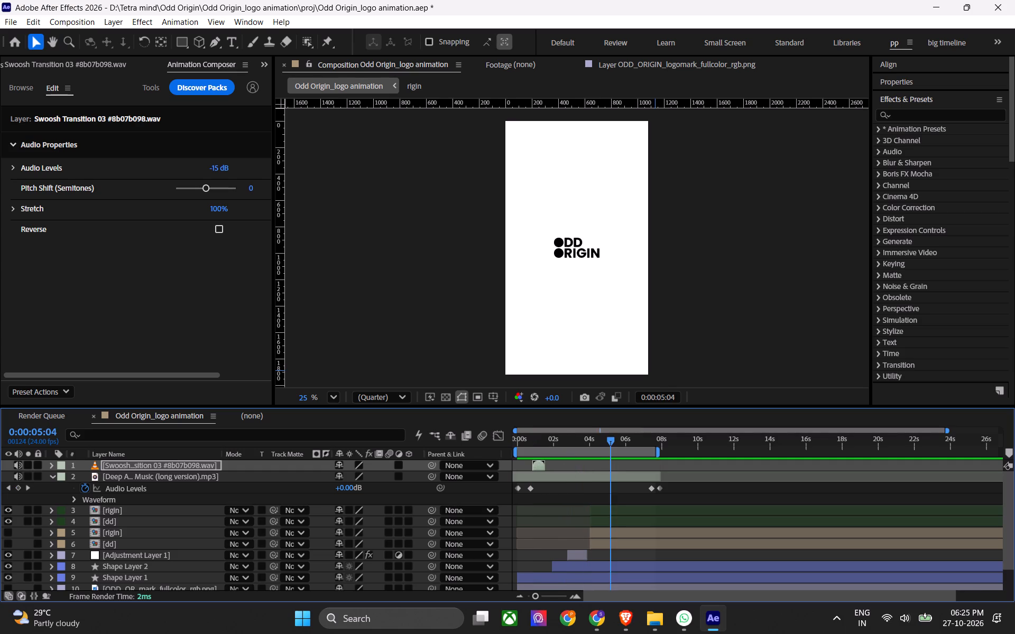
Duplicate the swoosh layer, move the copy to about 0:00:04:01 for the lettering reveal, and play it from 0:00:03:18.
click(596, 442)
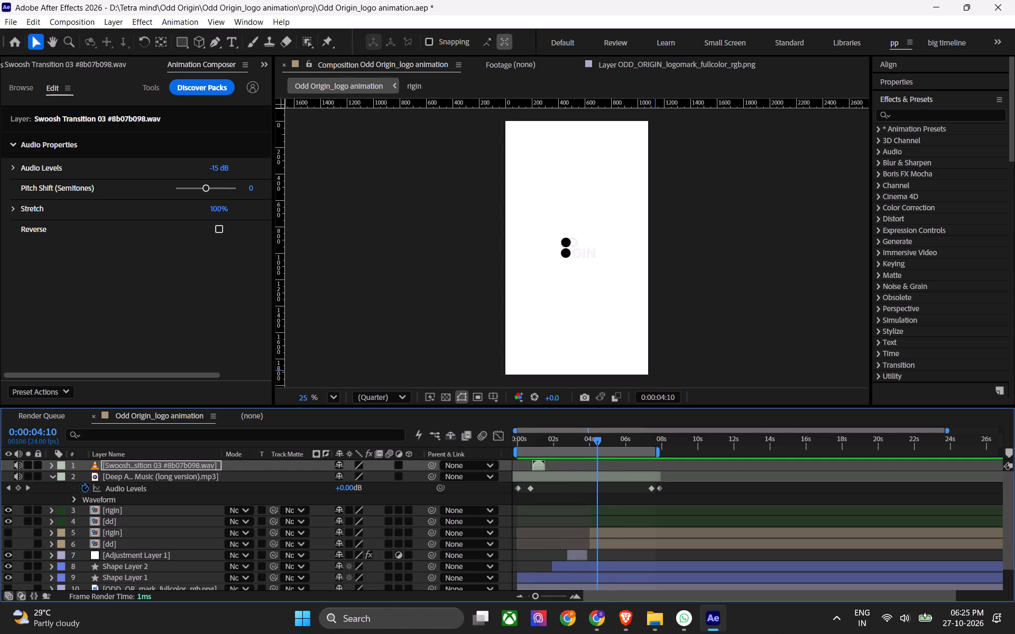
click(536, 468)
key(ctrl+d)
drag(540, 465, 599, 465)
click(585, 439)
key(space)
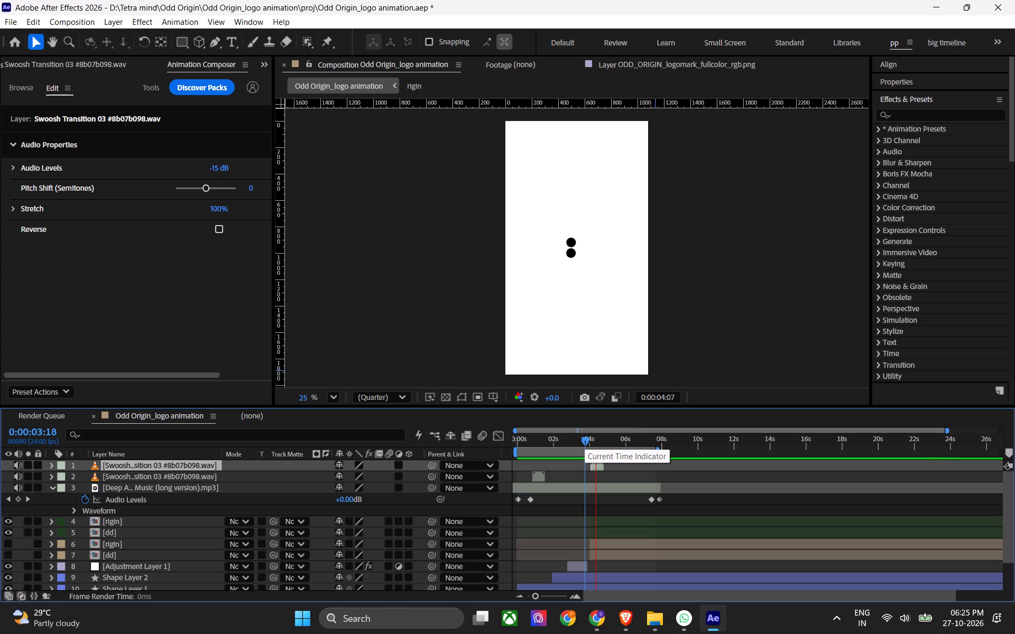
key(space)
Shift the duplicate swoosh to start at about 0:00:04:08 and play the logo reveal from 0:00:03:23 to check it.
alt+scroll(606, 471, up, 1)
drag(592, 465, 601, 462)
click(576, 444)
key(space)
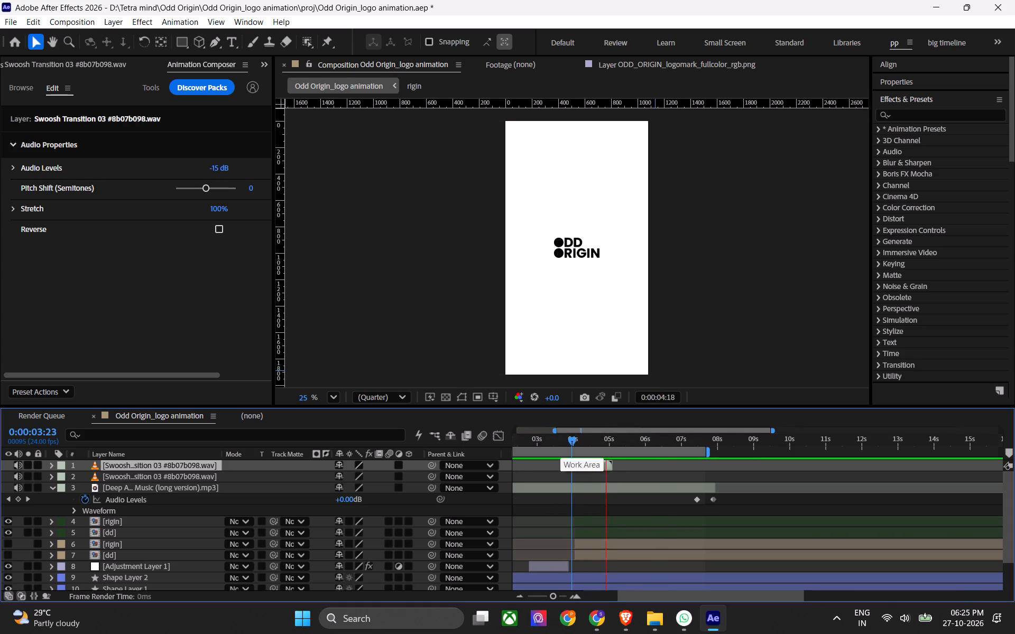
alt+scroll(579, 460, down, 1)
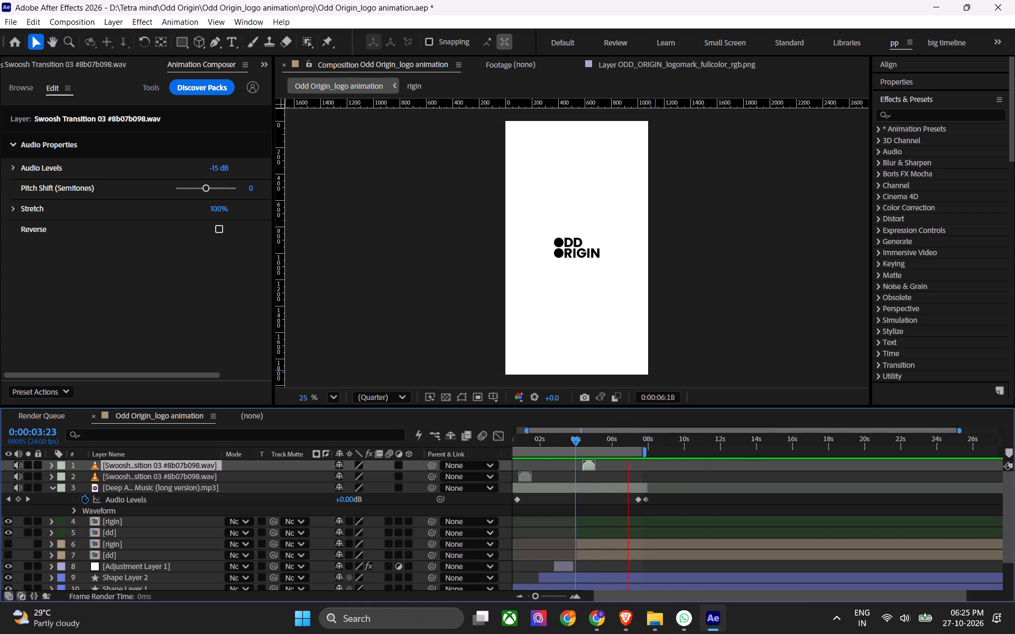
key(space)
Save the project.
key(ctrl+s)
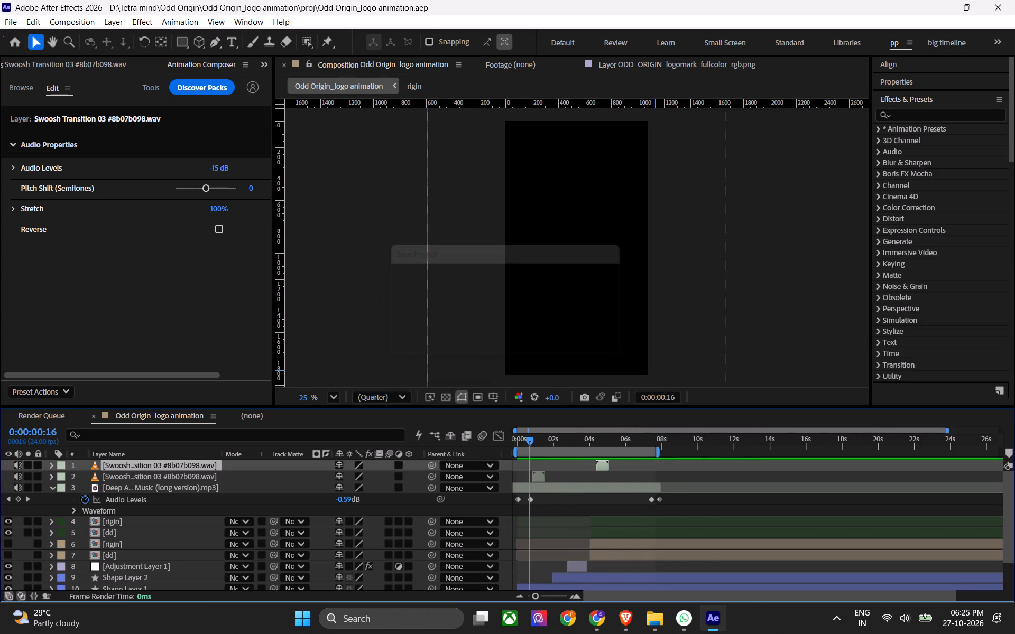
key(ctrl+s)
key(ctrl+s)
Close the empty (none) timeline and the Render Queue, leaving only the Odd Origin_logo animation timeline.
click(235, 415)
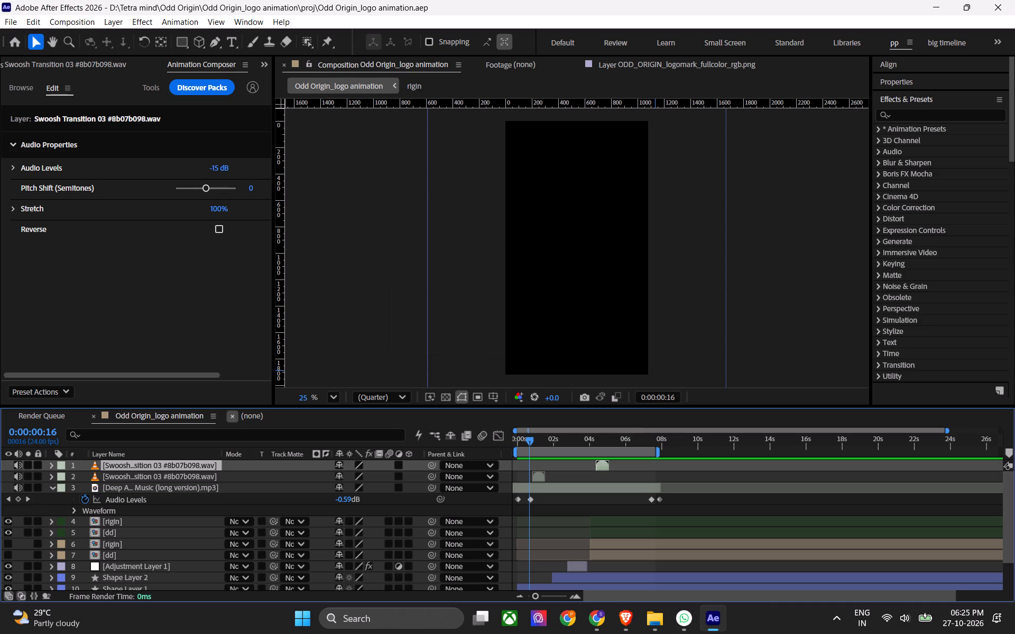
click(12, 417)
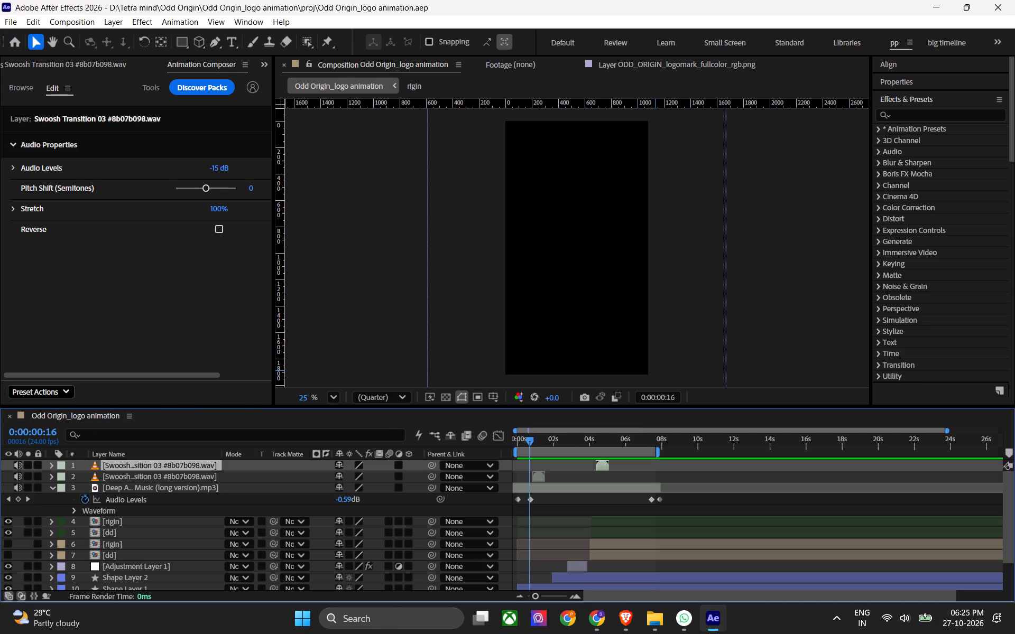
Look over the project's items and Animation Composer's Sounds category, and return to the project's item list.
scroll(184, 66, up, 3)
click(160, 323)
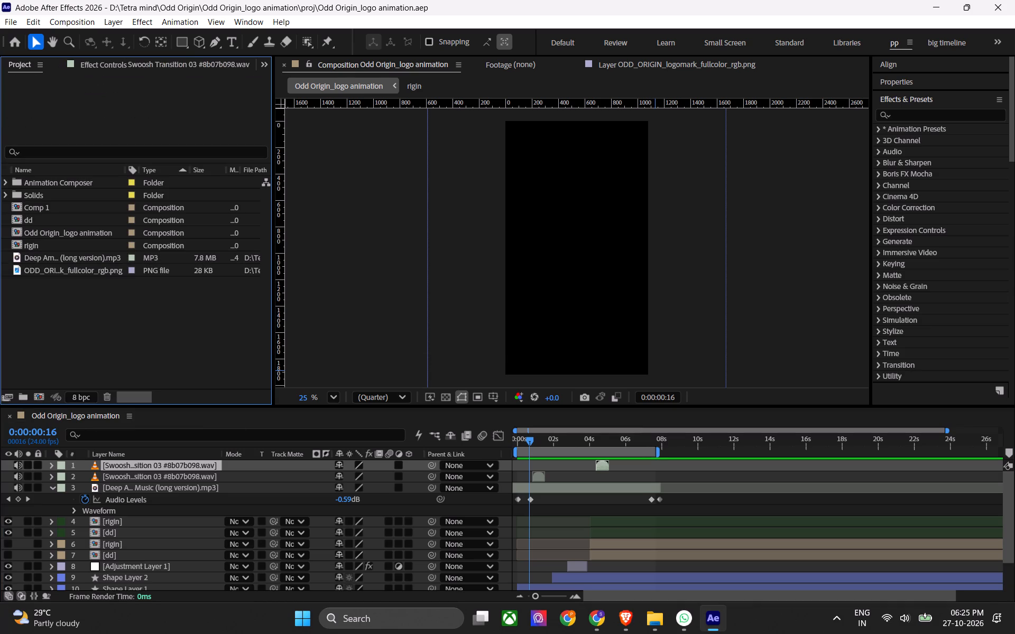
scroll(173, 51, down, 5)
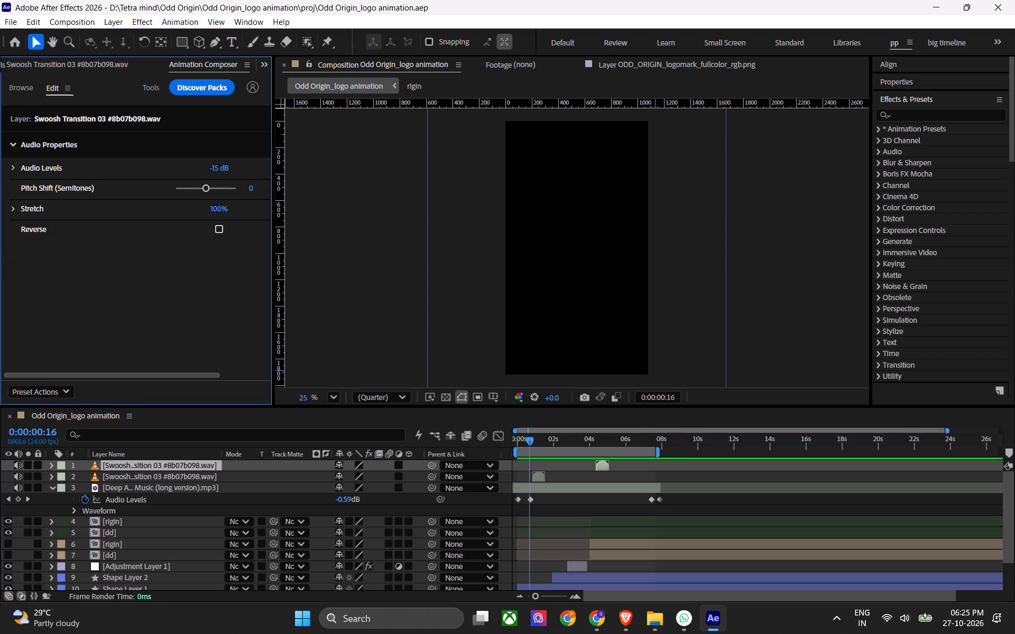
click(29, 87)
click(43, 265)
click(45, 245)
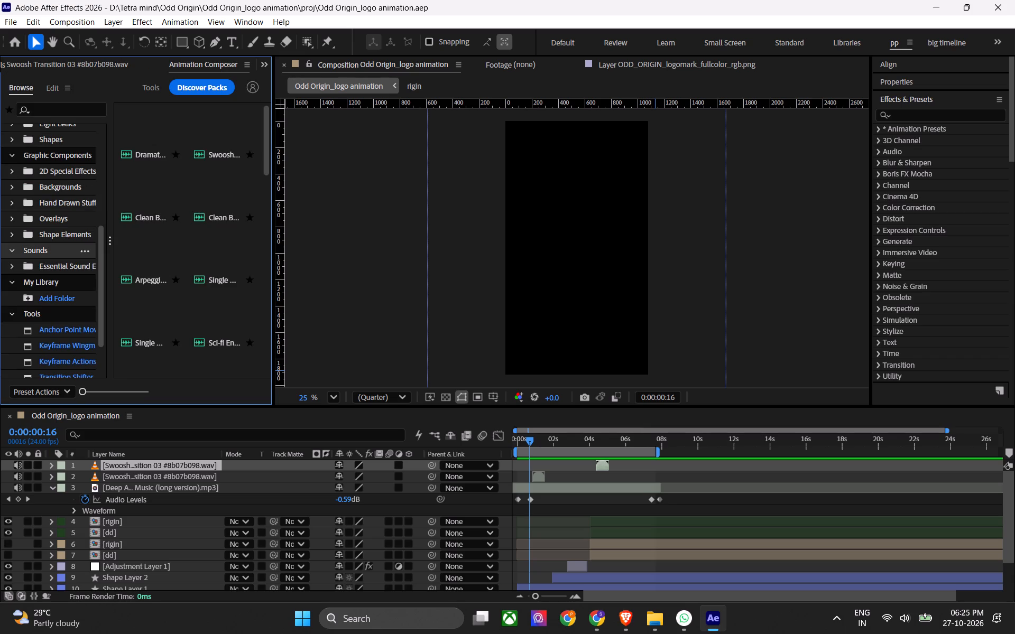
click(53, 240)
scroll(212, 215, up, 7)
scroll(195, 60, up, 5)
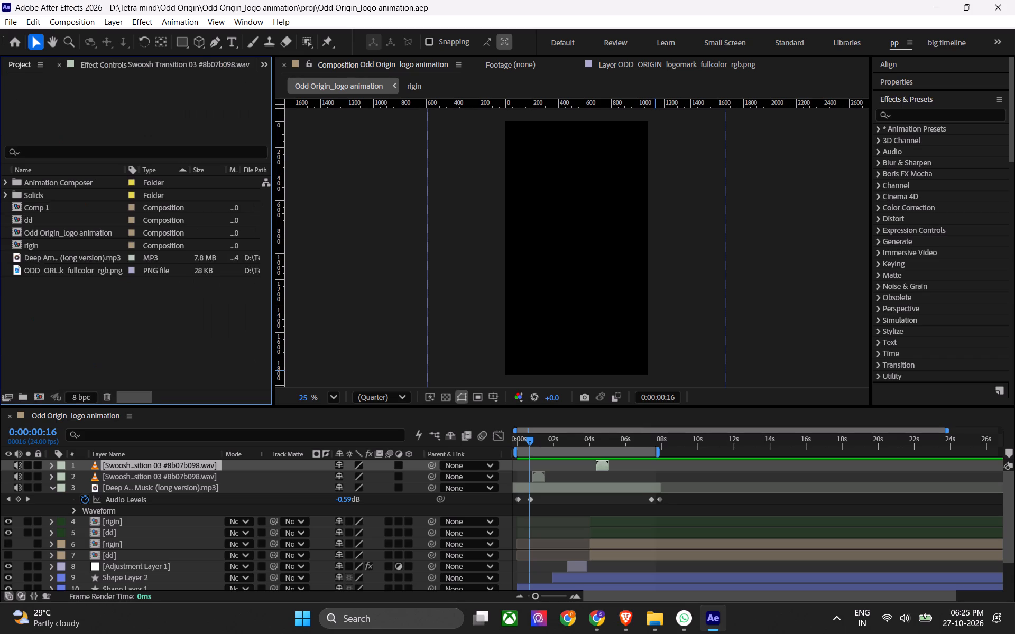
click(187, 299)
Save the project again with the Odd Origin_logo animation timeline in its current state.
key(ctrl+s)
key(ctrl+s)
key(ctrl+s)
scroll(635, 519, down, 4)
scroll(638, 505, up, 4)
click(678, 501)
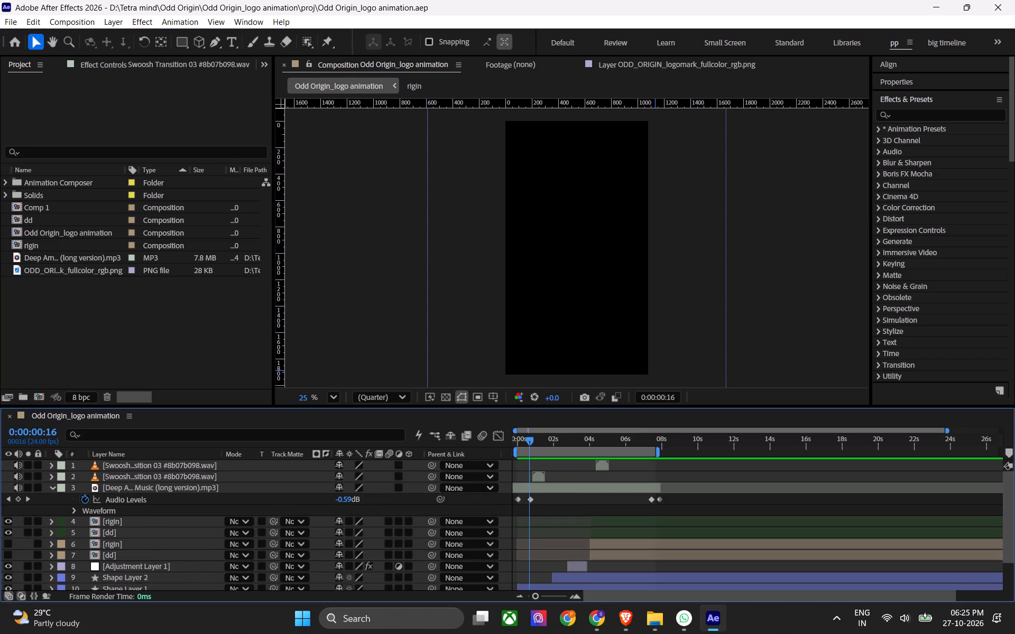
key(ctrl+s)
key(ctrl+s)
scroll(581, 474, down, 2)
scroll(576, 487, up, 4)
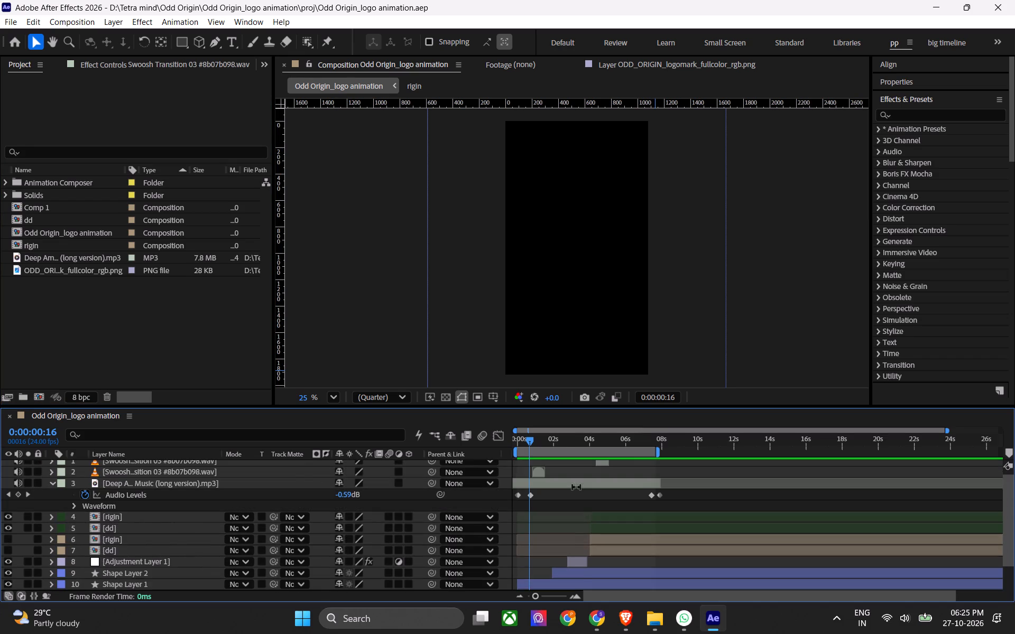
key(ctrl+s)
key(ctrl+s)
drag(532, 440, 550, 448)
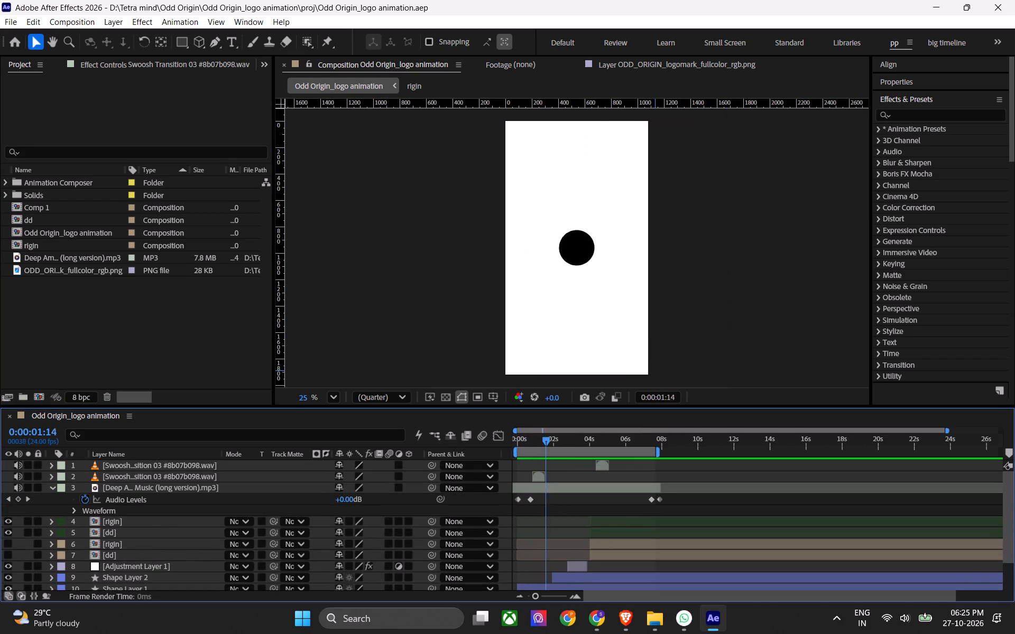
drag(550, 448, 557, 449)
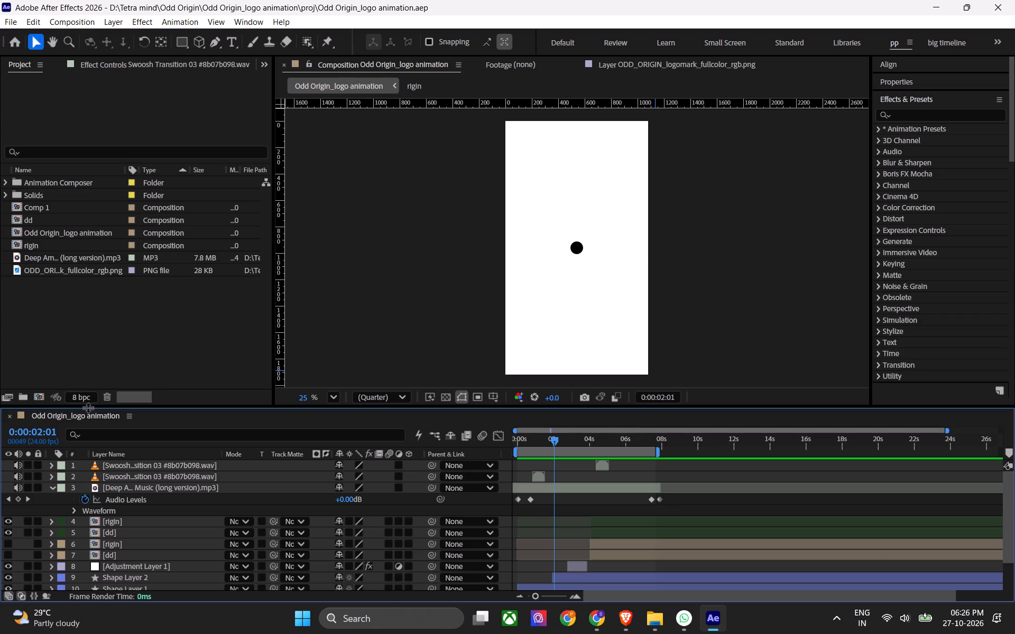
Rename the Odd Origin_logo animation composition to "Odd Origin_logo animation_W" and copy the new name.
click(91, 310)
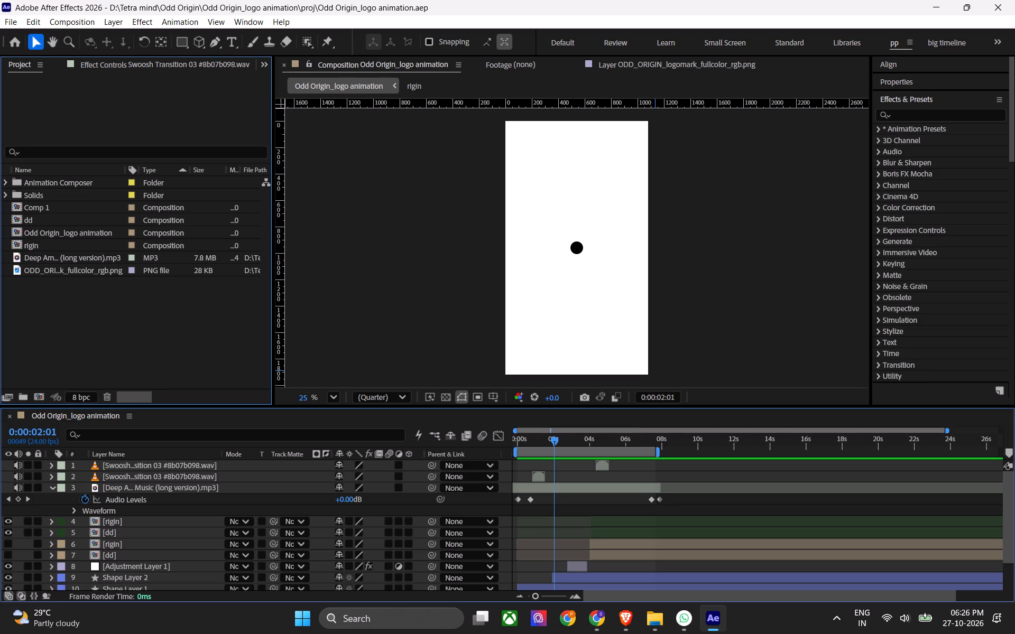
click(91, 237)
right_click(102, 234)
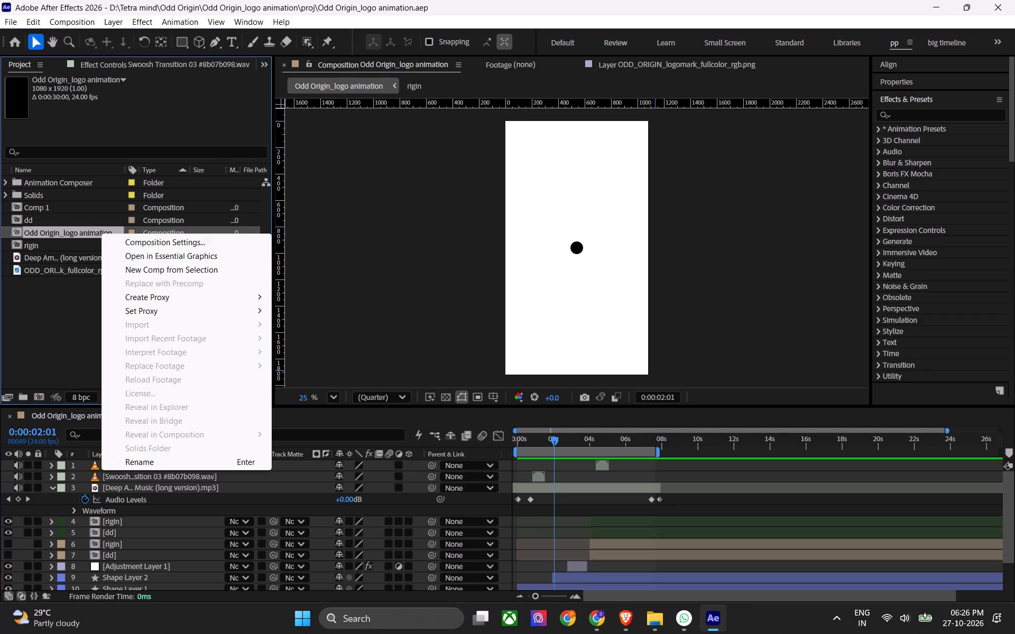
click(84, 235)
key(Return)
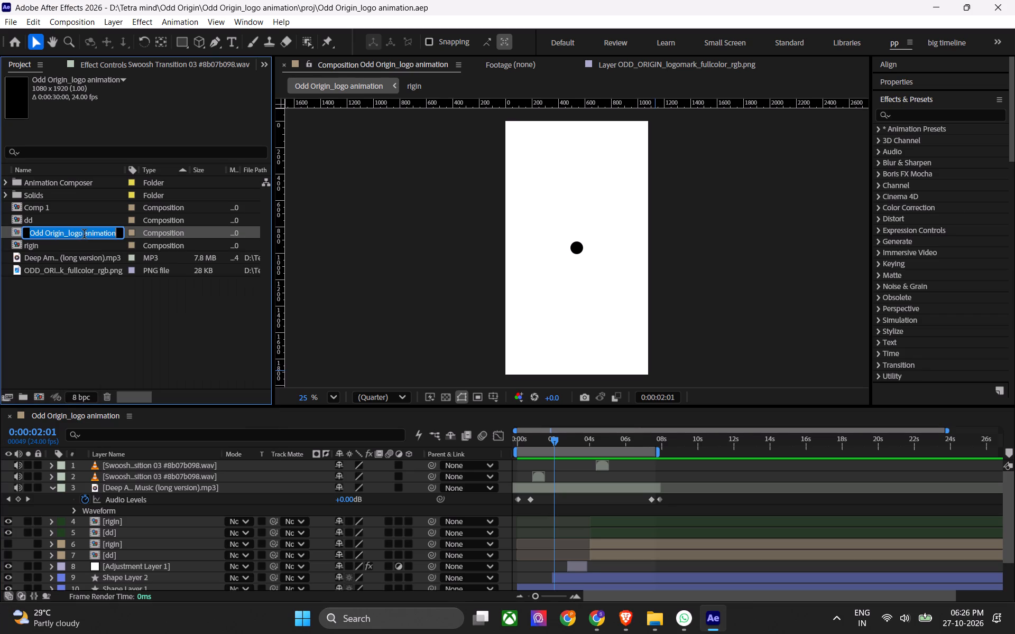
key(Right)
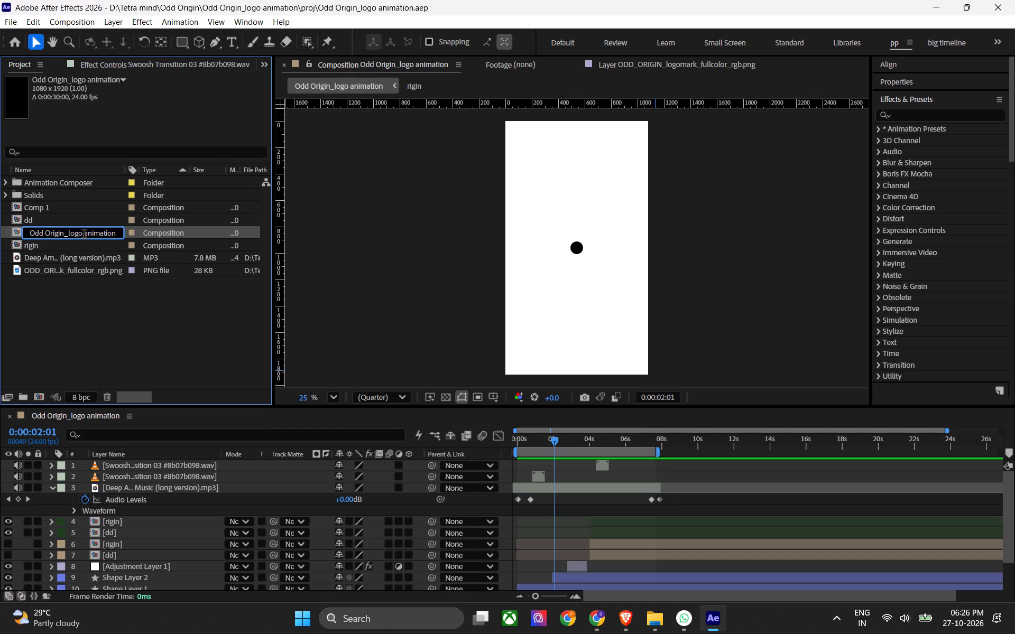
text(_W)
key(ctrl+a)
key(ctrl+c)
click(89, 331)
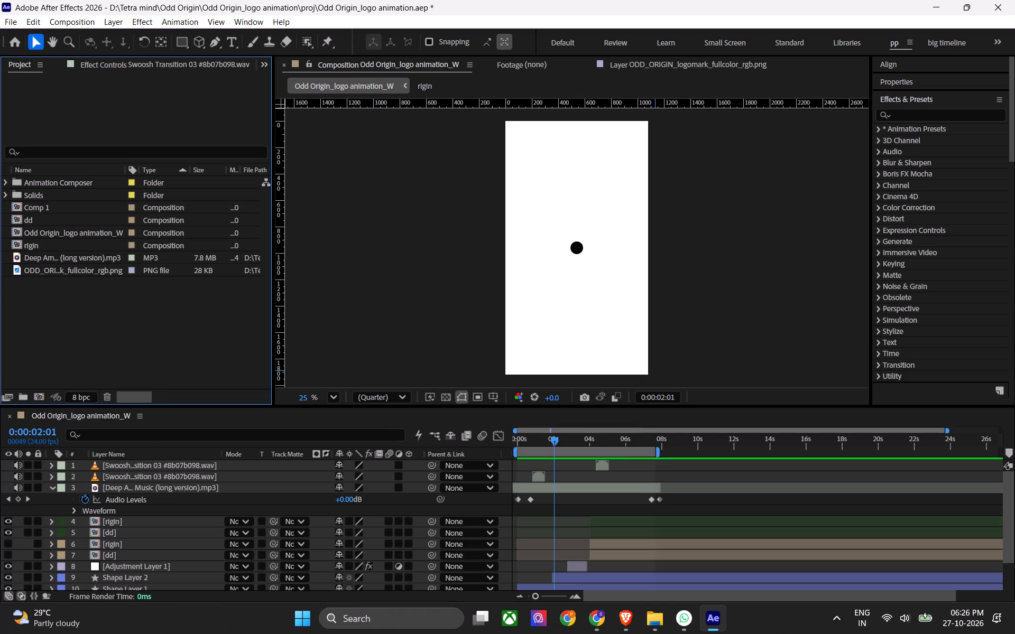
Save the project with the renamed composition.
key(ctrl+s)
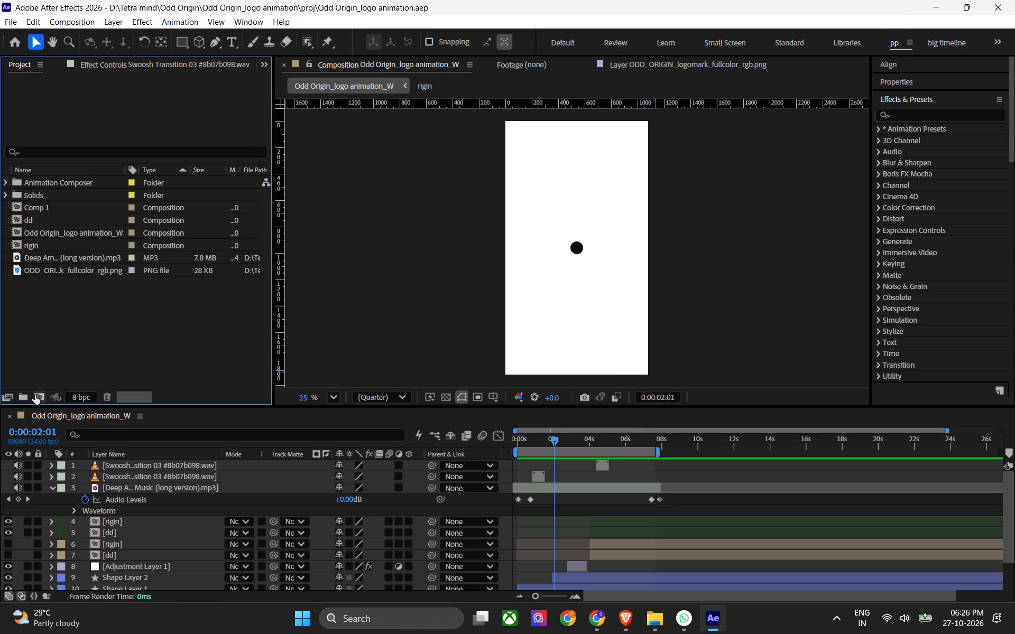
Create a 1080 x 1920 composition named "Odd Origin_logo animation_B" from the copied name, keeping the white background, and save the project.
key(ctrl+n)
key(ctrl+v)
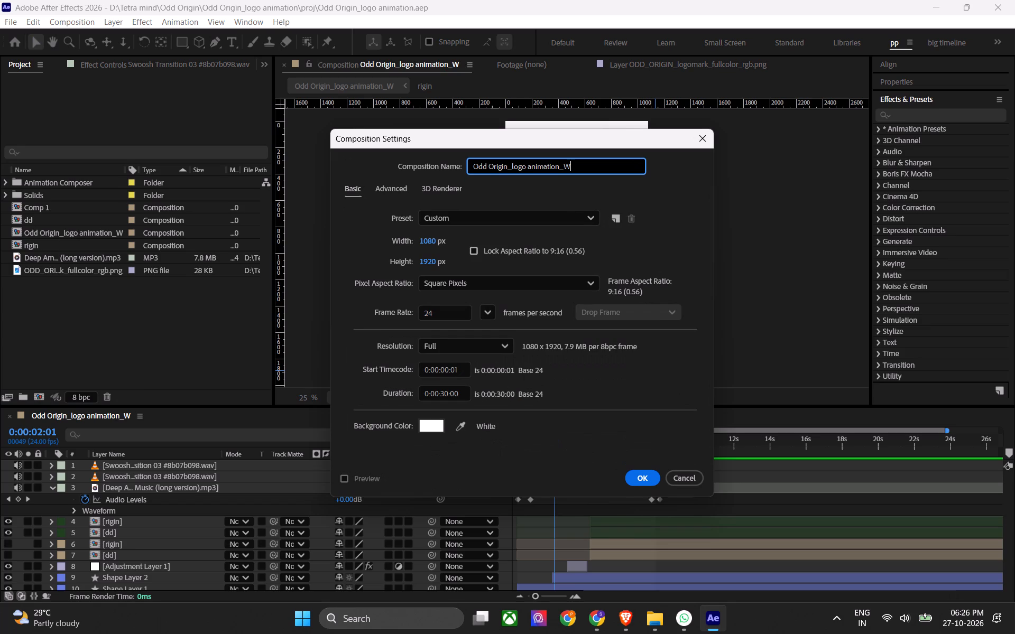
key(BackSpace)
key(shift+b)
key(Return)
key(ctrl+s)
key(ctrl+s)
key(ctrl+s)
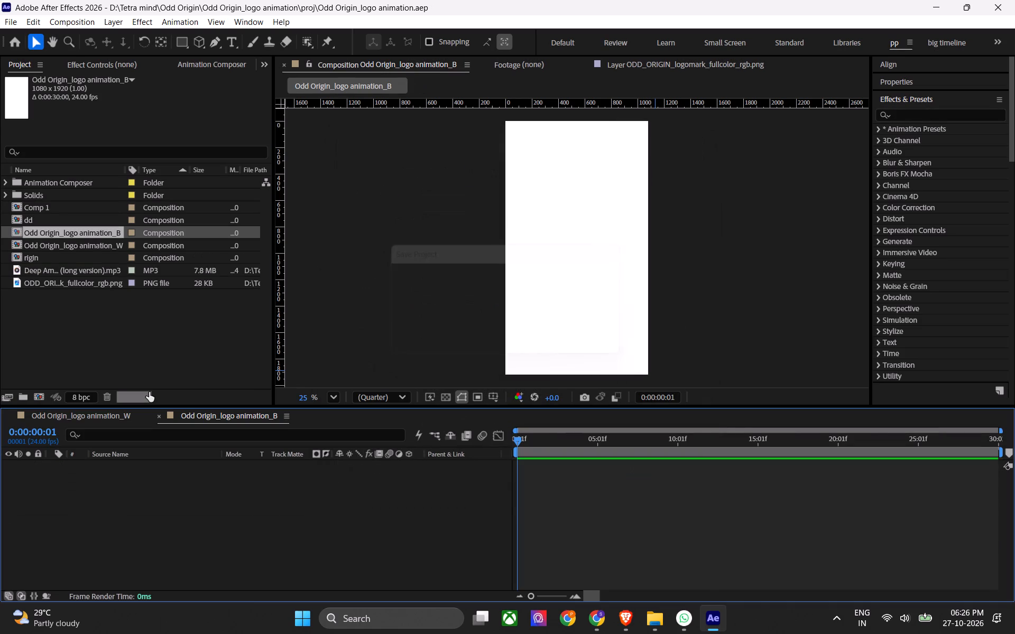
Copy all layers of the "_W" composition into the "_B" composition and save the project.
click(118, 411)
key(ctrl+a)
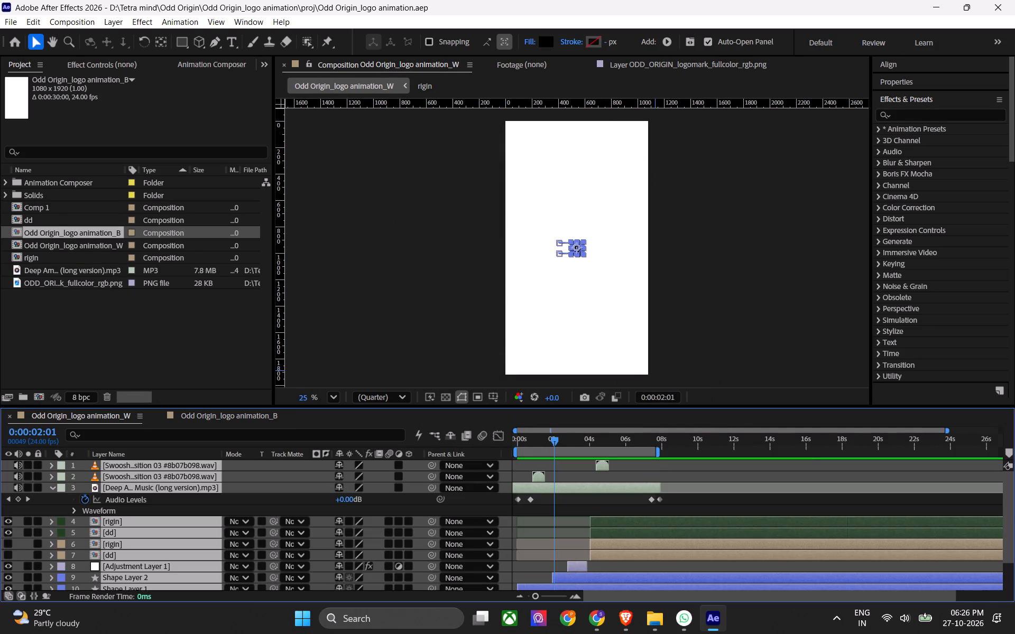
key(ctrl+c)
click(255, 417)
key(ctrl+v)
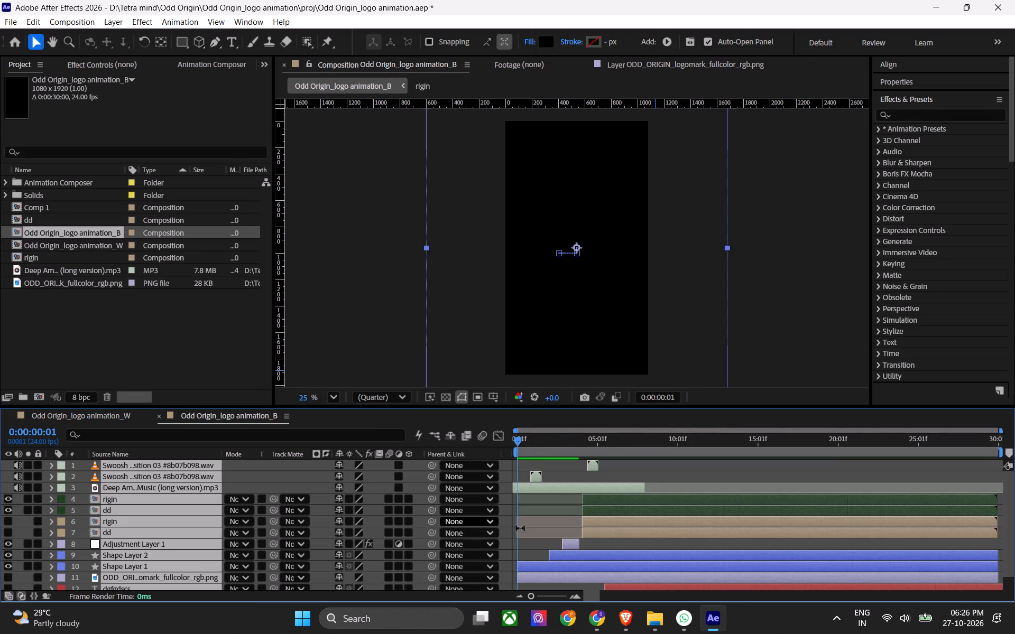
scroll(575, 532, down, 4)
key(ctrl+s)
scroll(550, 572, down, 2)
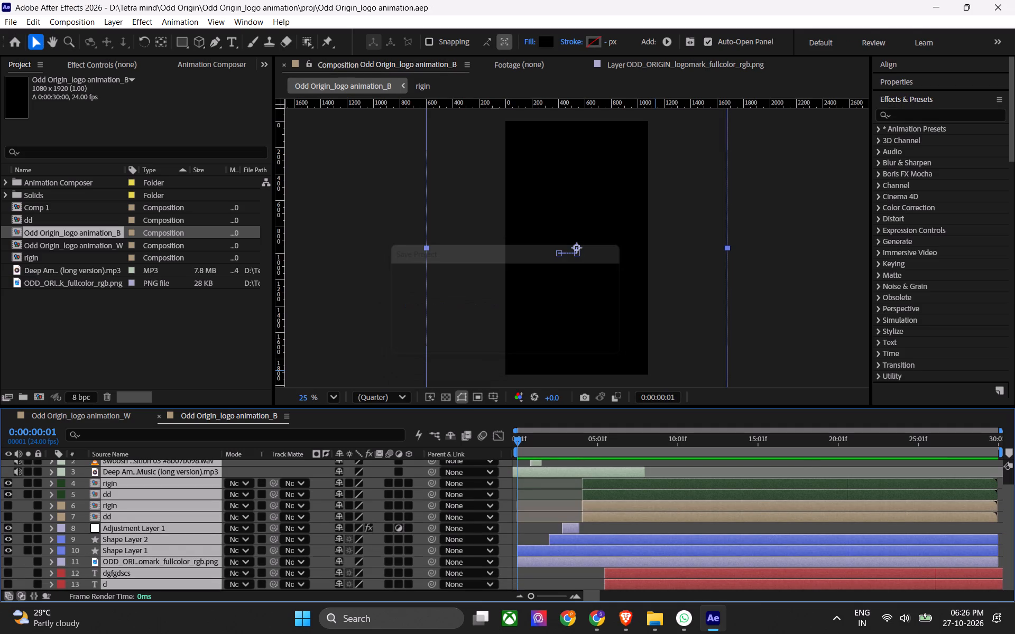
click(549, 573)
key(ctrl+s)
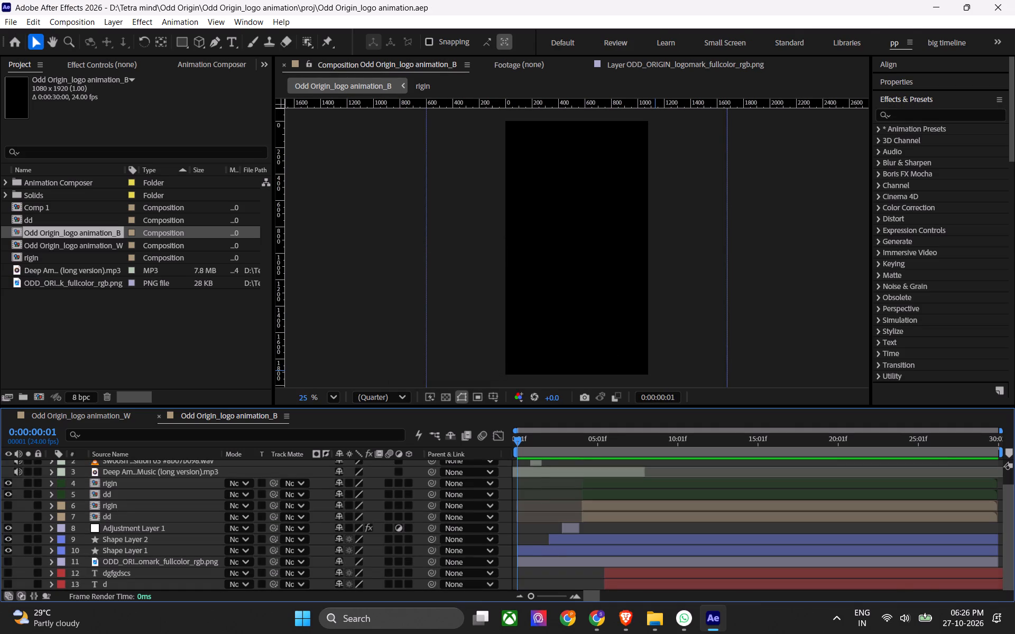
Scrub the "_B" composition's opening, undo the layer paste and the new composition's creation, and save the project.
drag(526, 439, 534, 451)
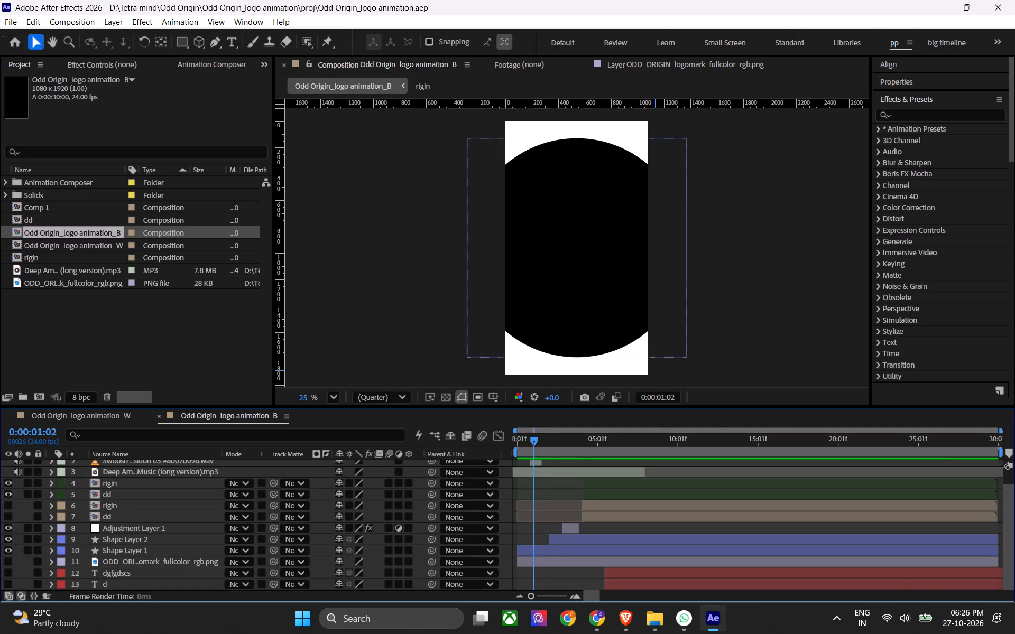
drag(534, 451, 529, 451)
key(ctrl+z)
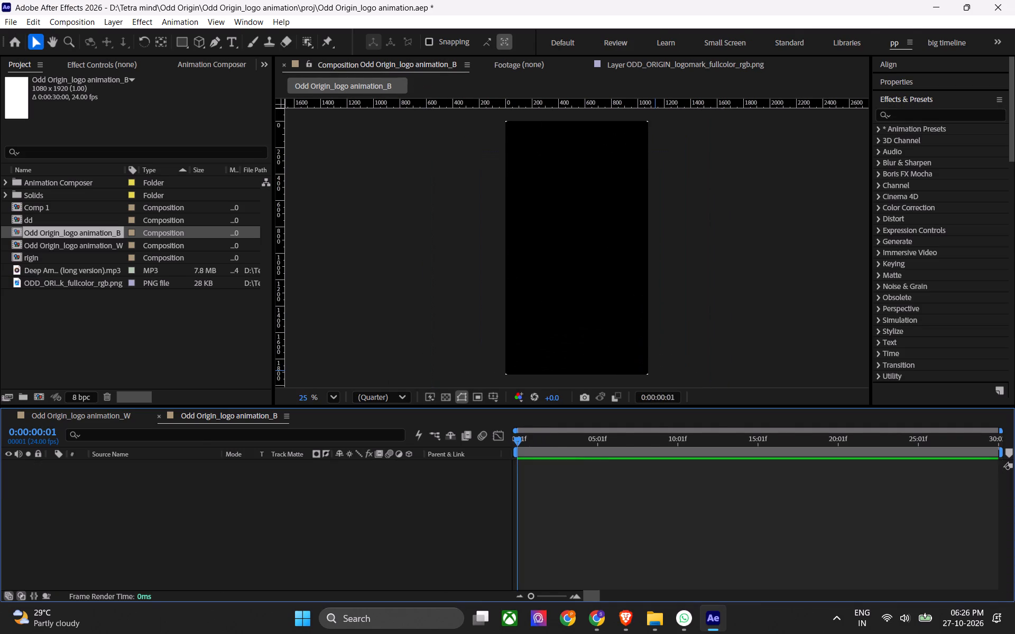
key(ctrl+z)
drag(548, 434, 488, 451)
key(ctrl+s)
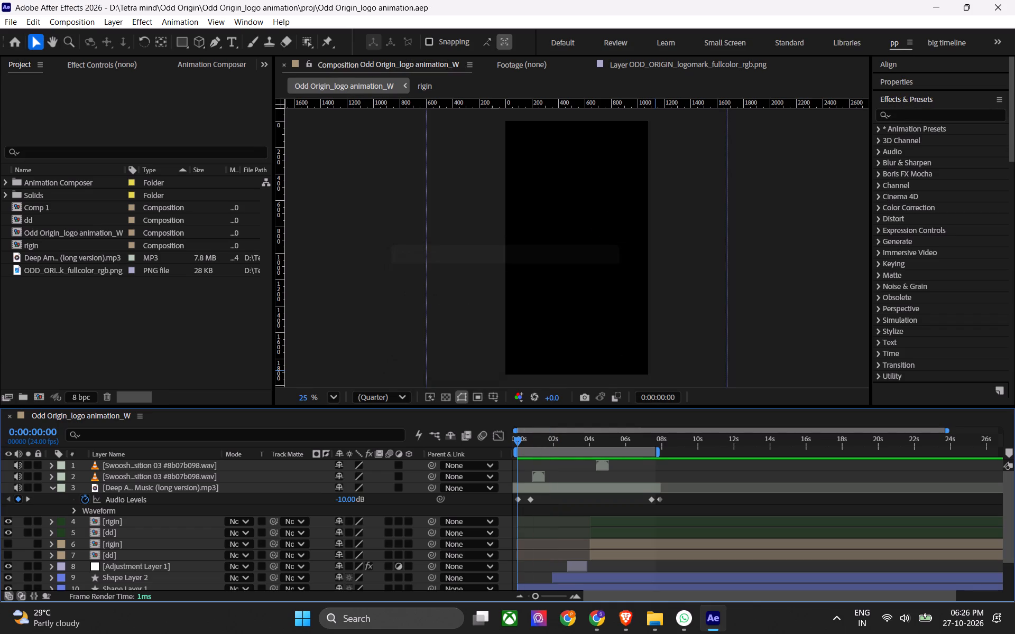
Start a new 1080 x 1920 composition and set its background color to black, 000000.
drag(531, 442, 537, 443)
key(ctrl+n)
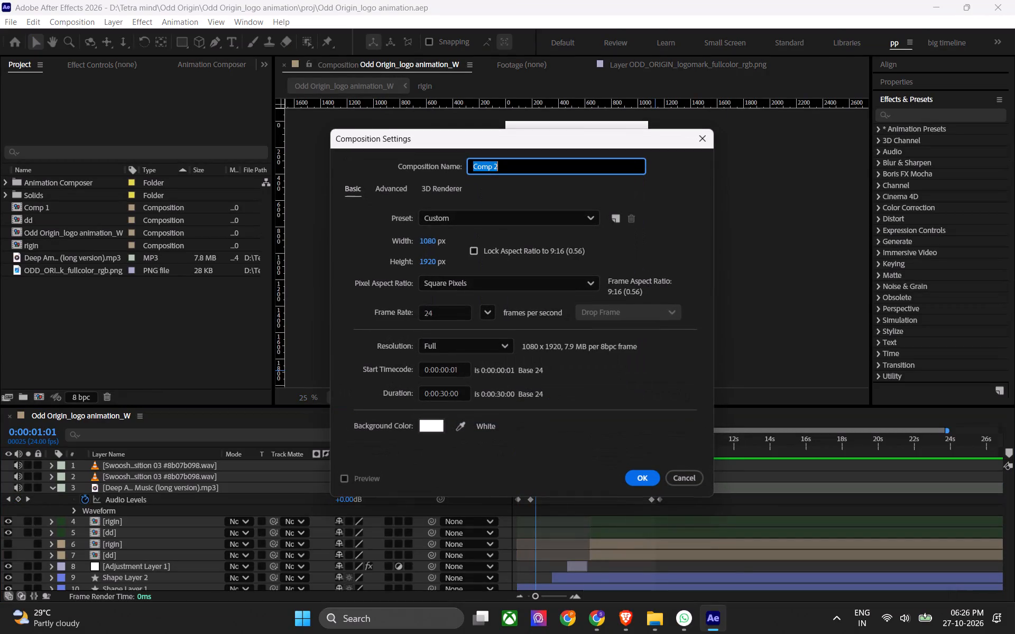
click(431, 422)
drag(296, 356, 367, 443)
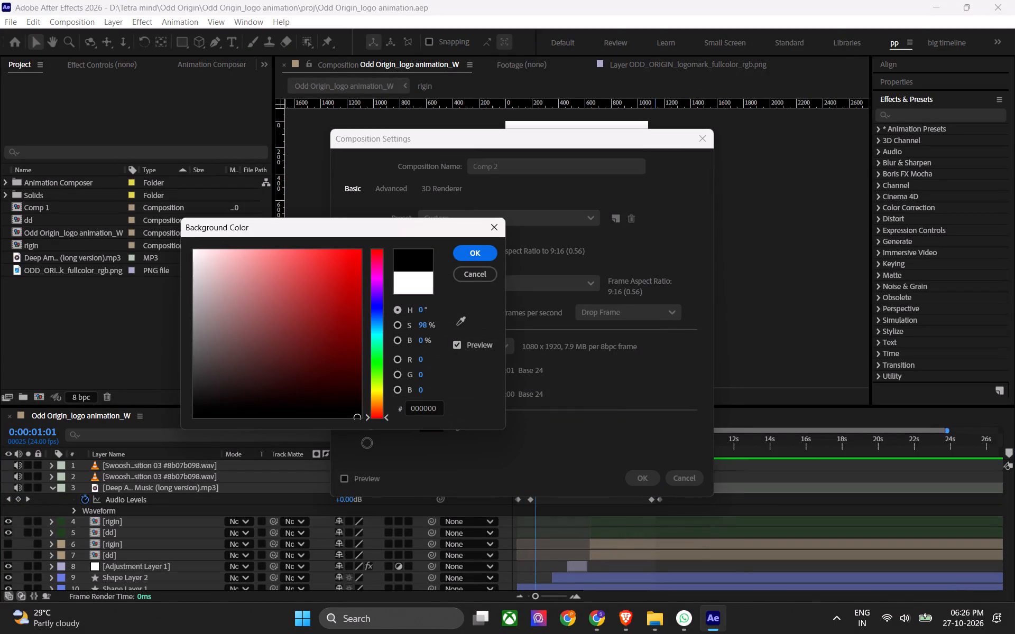
drag(367, 443, 402, 489)
click(476, 255)
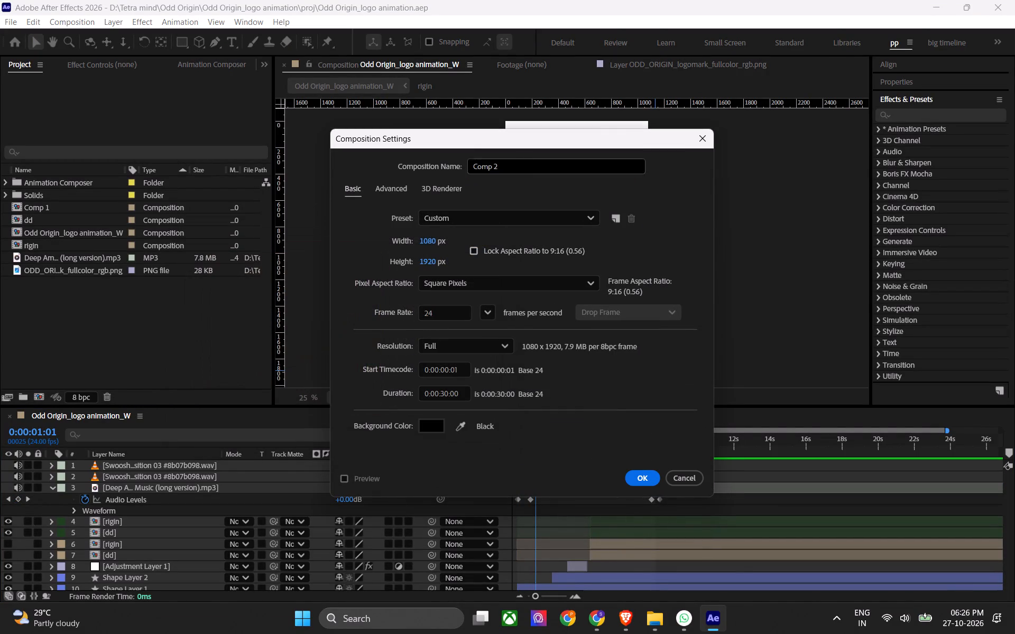
Name the new composition "Odd Origin_logo animation_B" by reusing the copied "_W" name from the clipboard history, create it, and save the project.
click(525, 161)
key(ctrl+a)
key(ctrl+v)
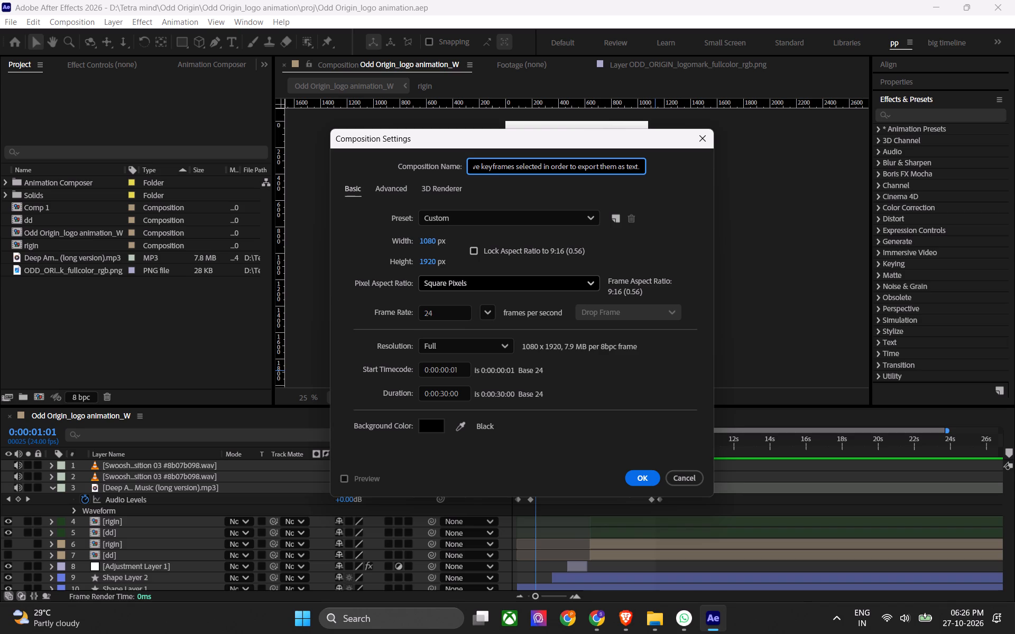
key(ctrl+a)
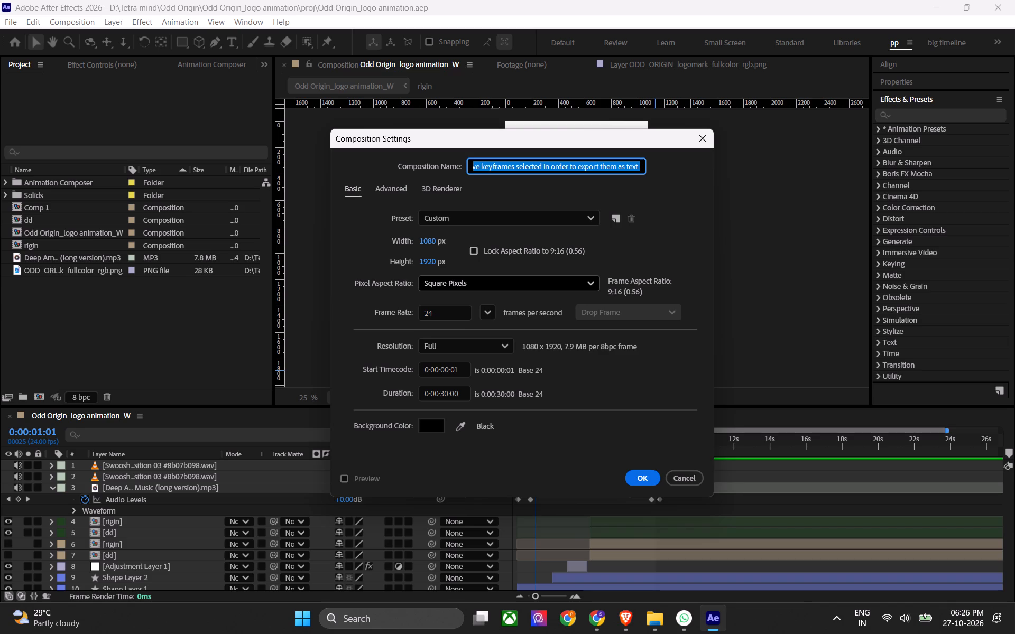
key(super+v)
click(829, 333)
key(ctrl+v)
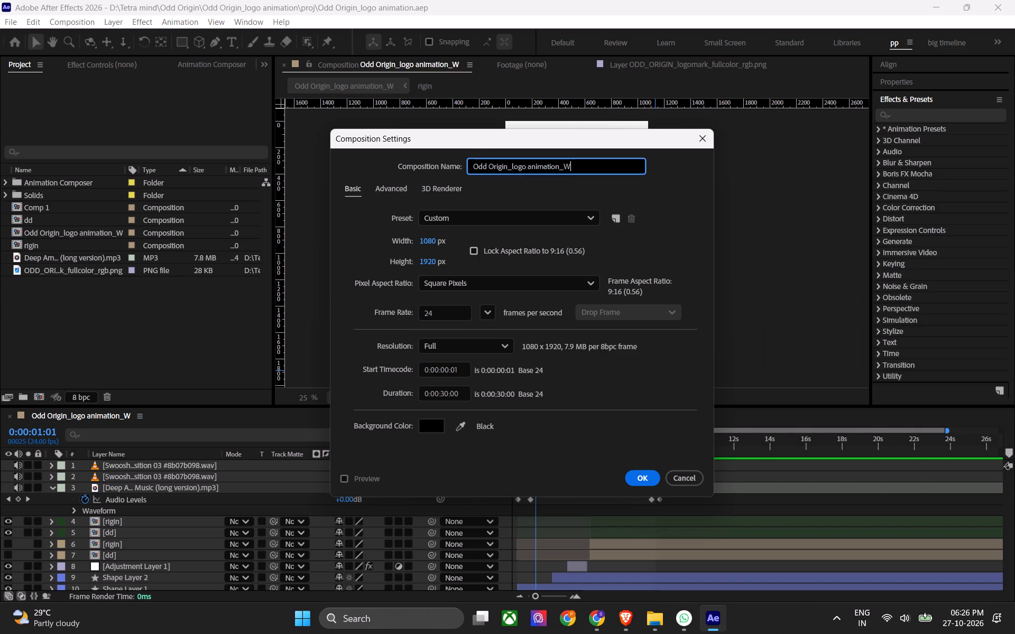
key(BackSpace)
key(shift+b)
key(Return)
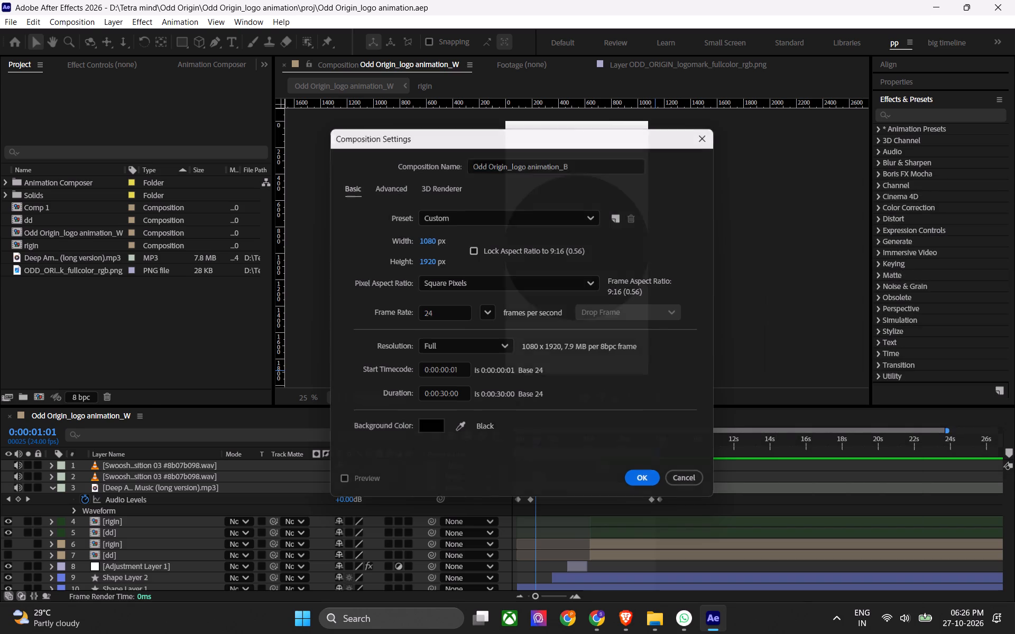
key(ctrl+s)
key(ctrl+s)
key(ctrl+s)
key(ctrl+s)
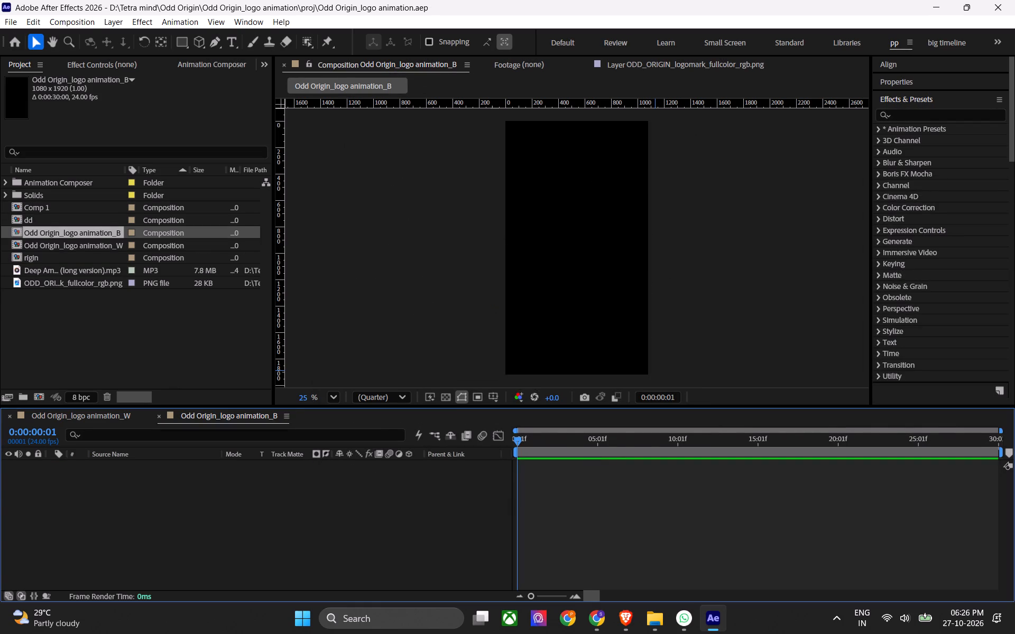
Select all layers of the "_W" composition with the playhead at 0:00:00:00 and collapse their revealed properties.
click(113, 419)
drag(533, 444, 503, 446)
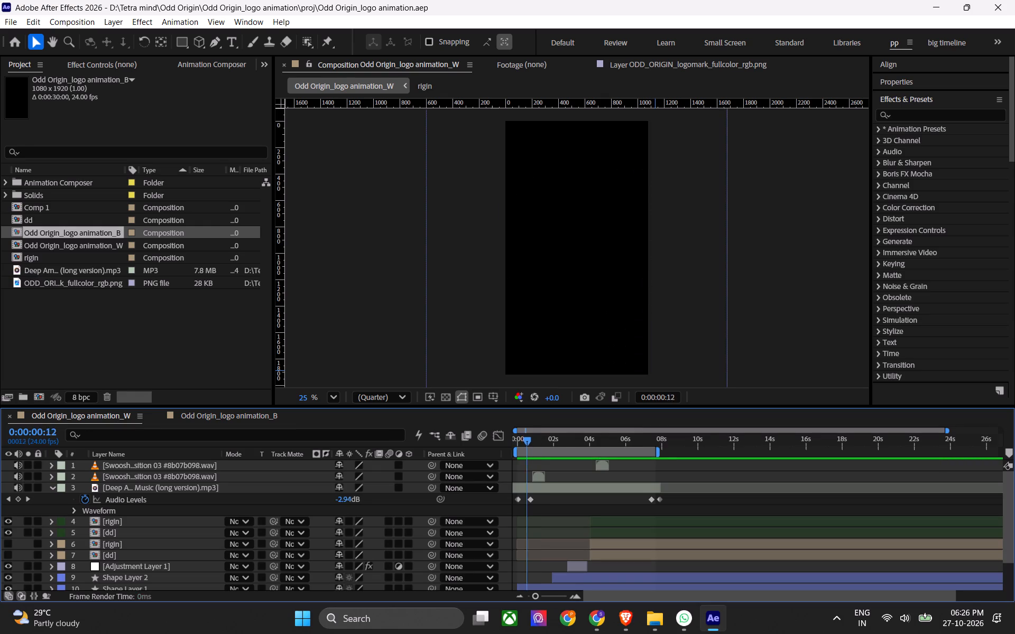
drag(503, 446, 488, 446)
scroll(206, 511, down, 6)
click(186, 581)
scroll(195, 540, up, 5)
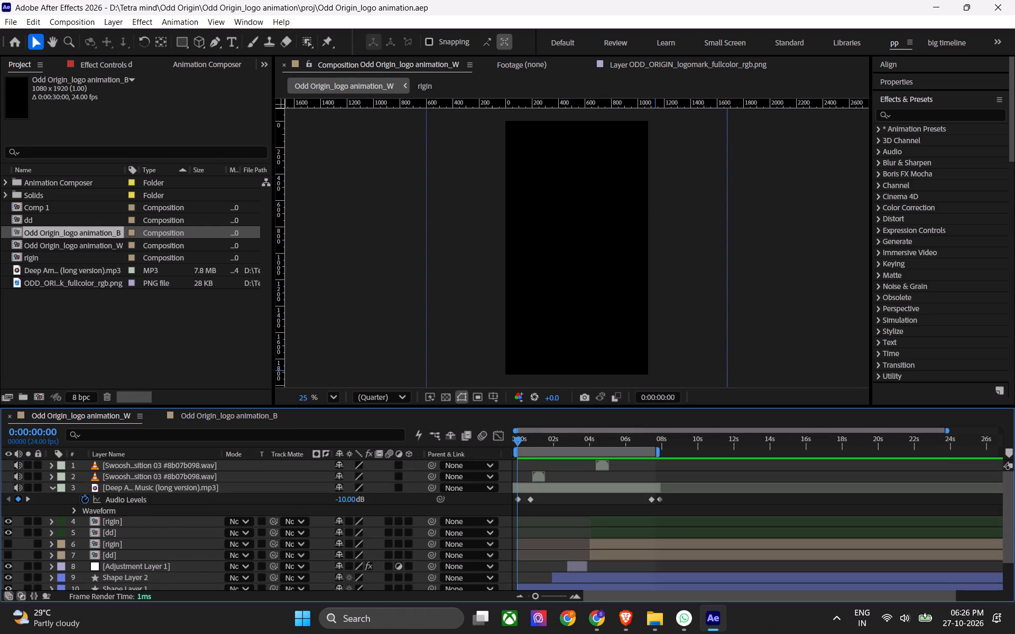
shift+click(170, 463)
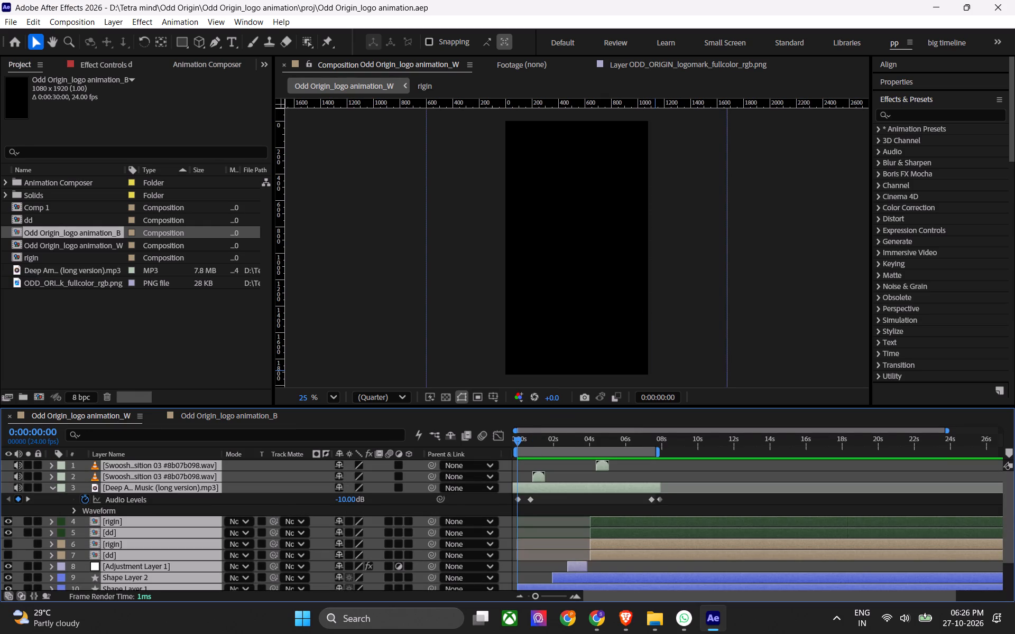
text(uuu)
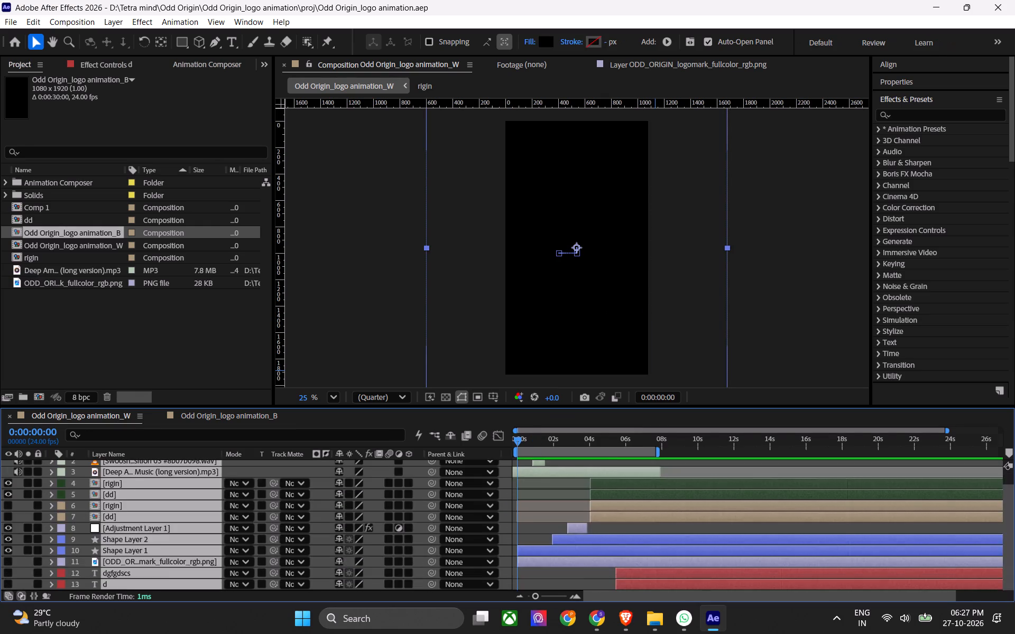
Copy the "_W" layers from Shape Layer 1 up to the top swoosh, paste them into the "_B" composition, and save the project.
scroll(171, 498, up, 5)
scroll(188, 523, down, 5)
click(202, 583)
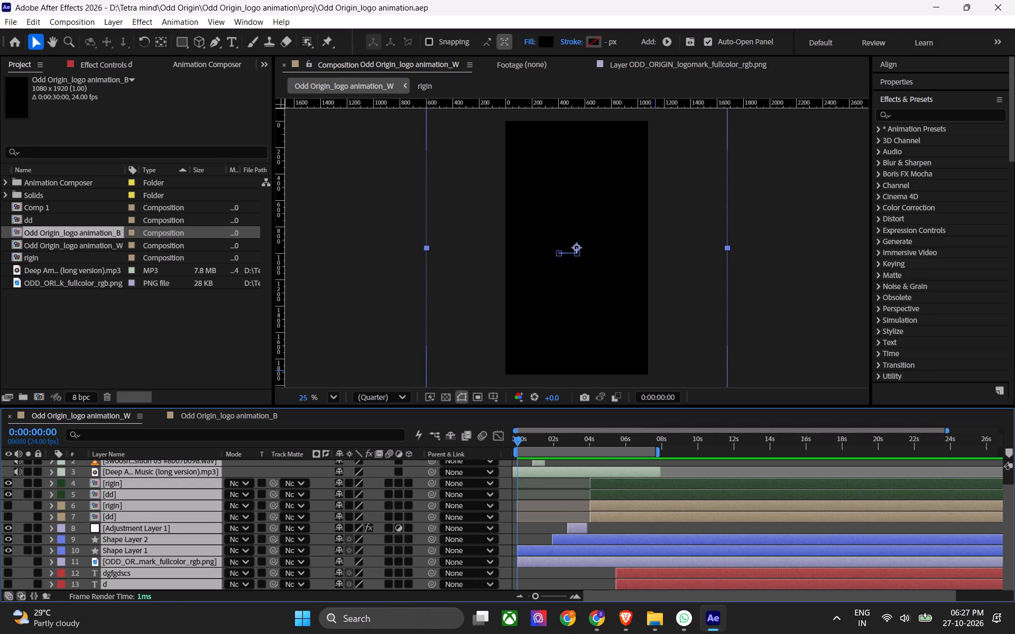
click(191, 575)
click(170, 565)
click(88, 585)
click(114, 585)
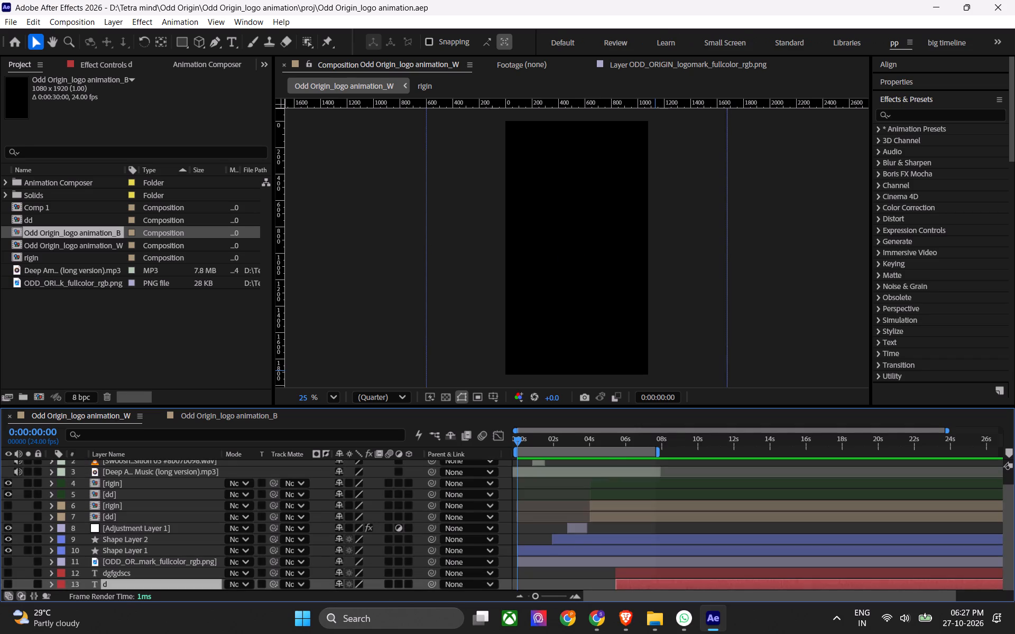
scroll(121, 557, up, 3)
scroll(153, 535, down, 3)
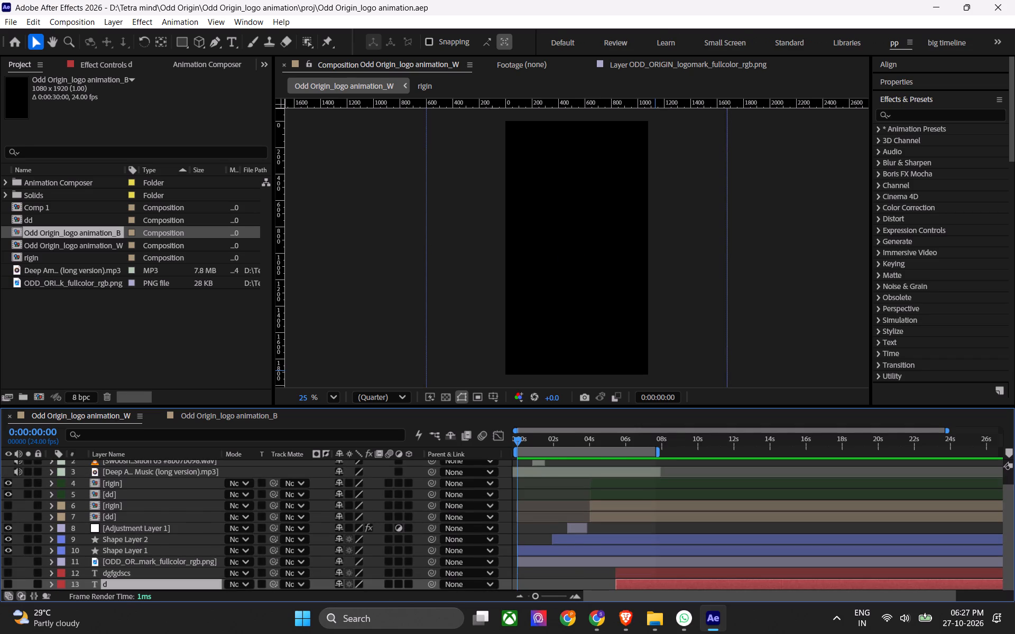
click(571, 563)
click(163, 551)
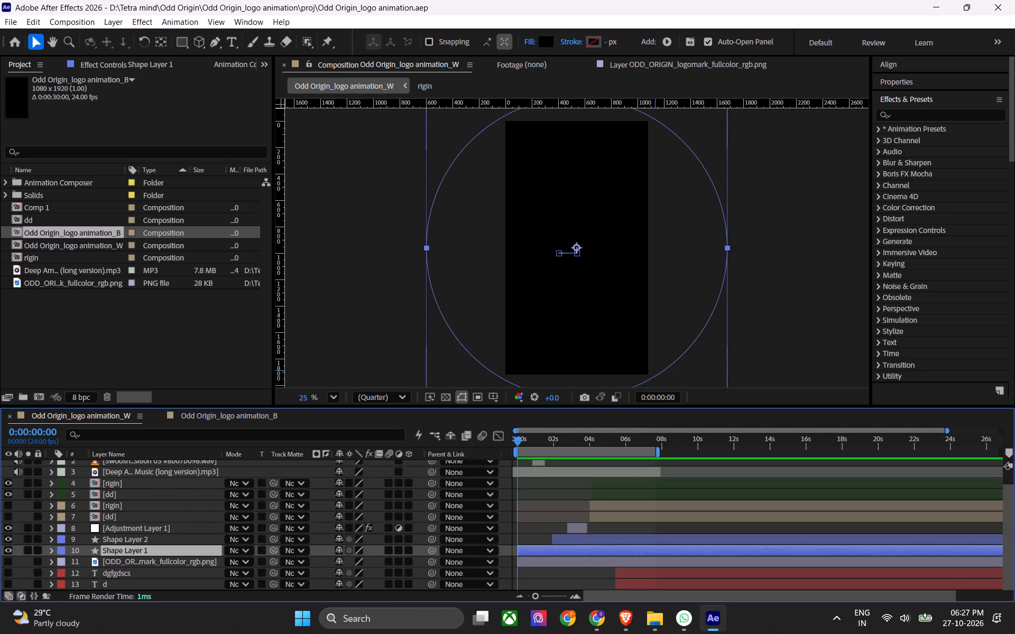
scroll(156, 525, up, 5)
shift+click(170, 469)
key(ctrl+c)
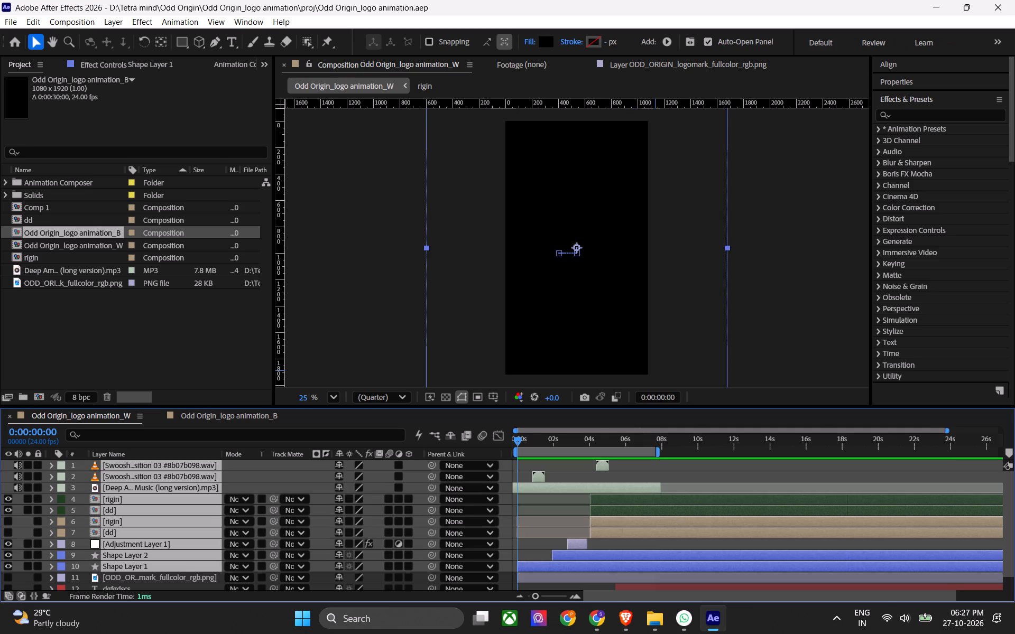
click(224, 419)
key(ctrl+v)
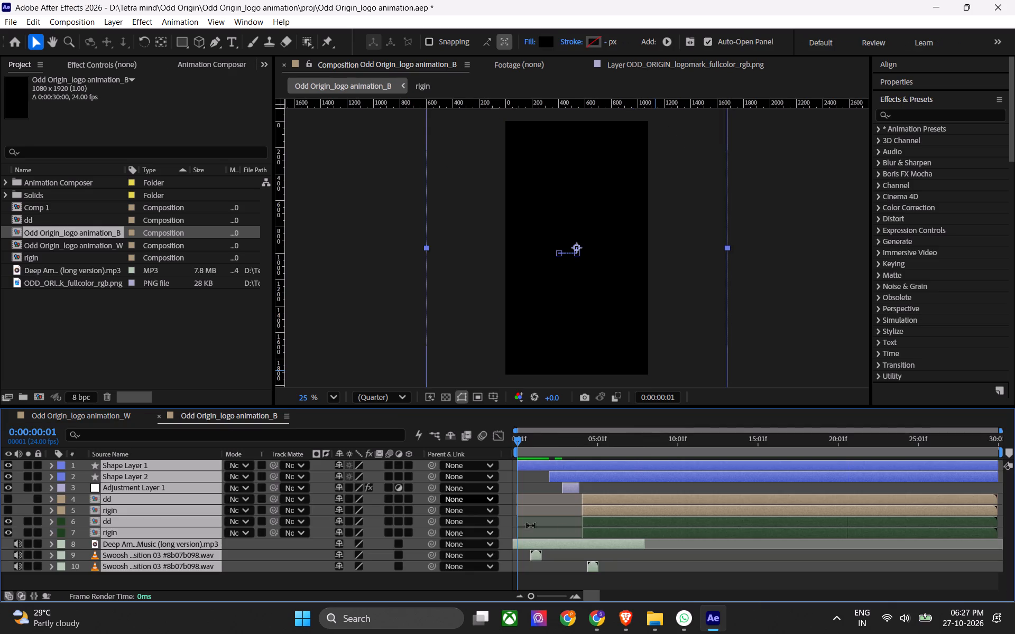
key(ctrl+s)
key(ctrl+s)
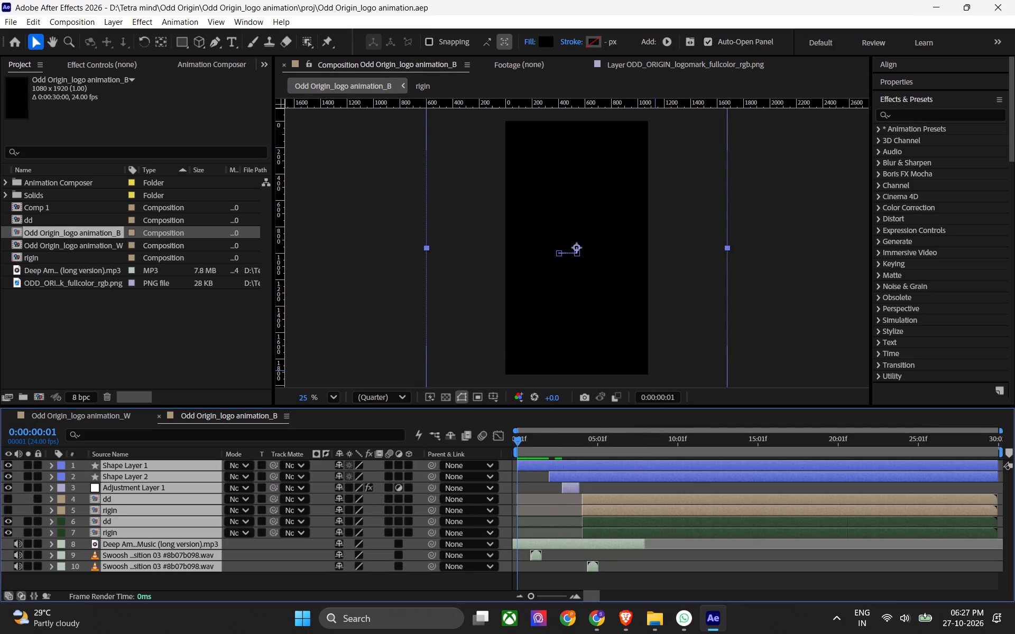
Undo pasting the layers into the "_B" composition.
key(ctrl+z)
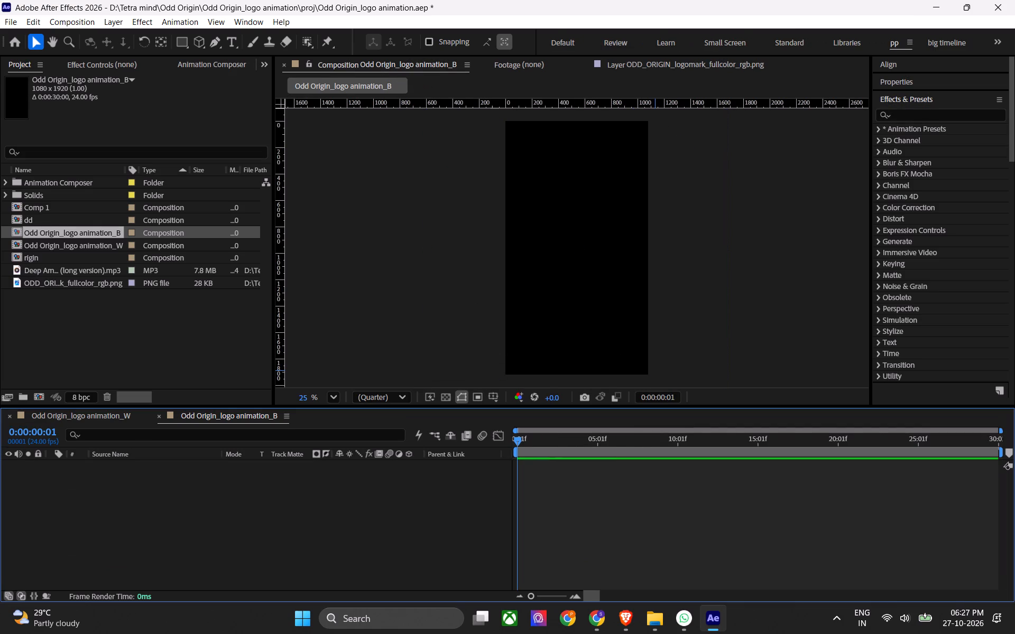
Copy the "_W" layers from the top swoosh down to Shape Layer 1, paste them into the "_B" composition, and save the project.
click(114, 419)
click(179, 493)
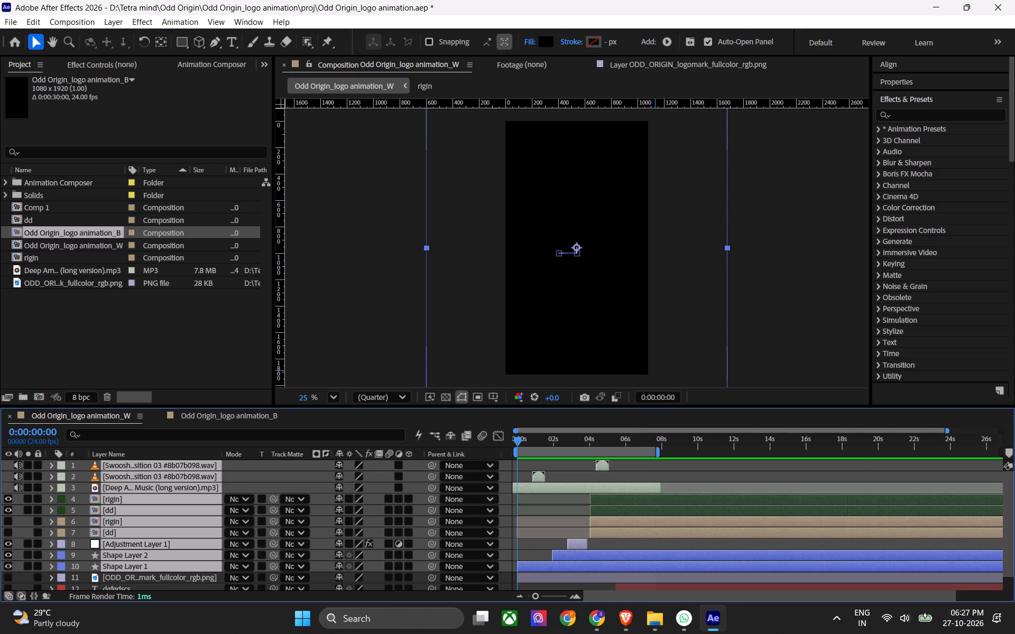
click(238, 468)
click(214, 464)
scroll(196, 570, down, 1)
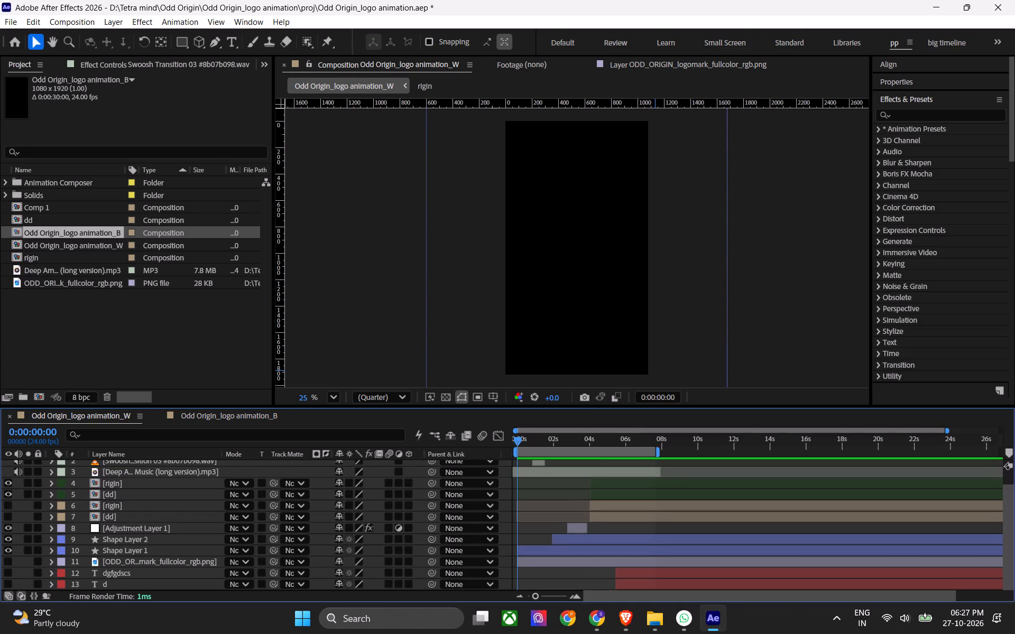
shift+click(532, 559)
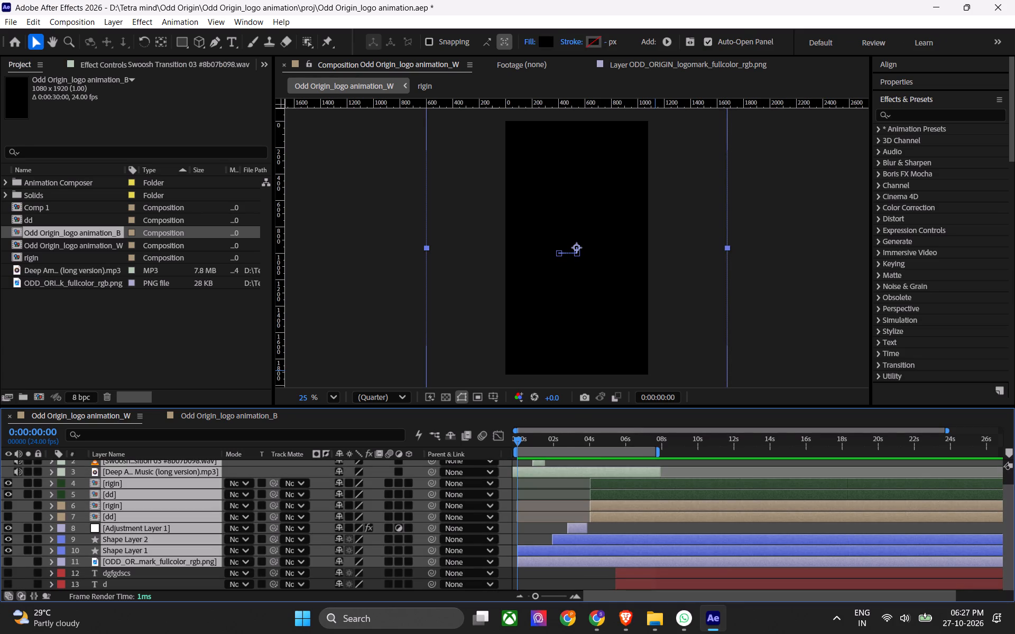
ctrl+click(536, 551)
click(541, 559)
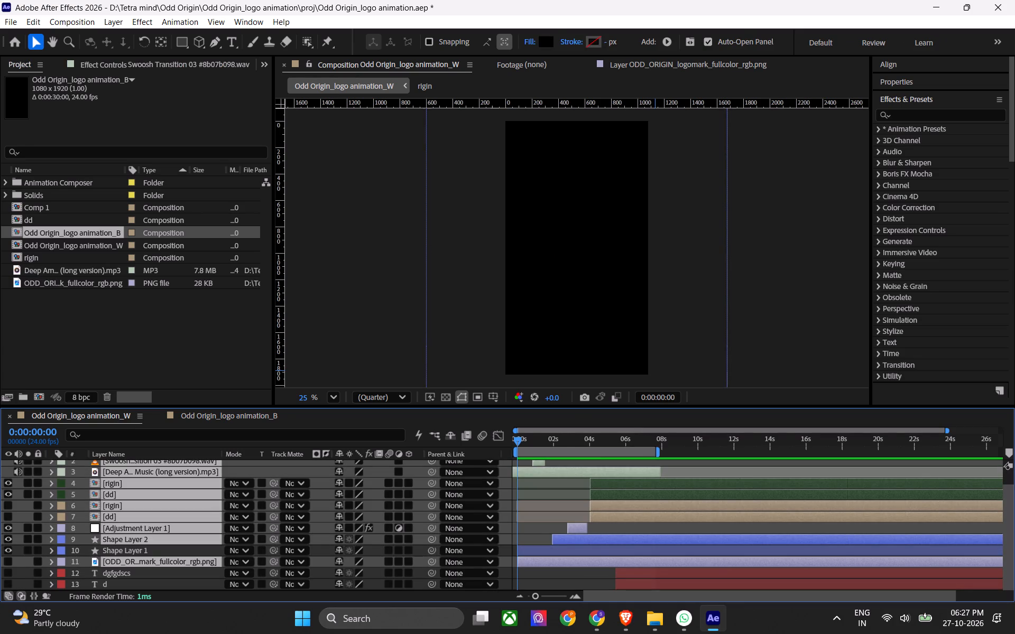
click(546, 551)
scroll(528, 511, up, 4)
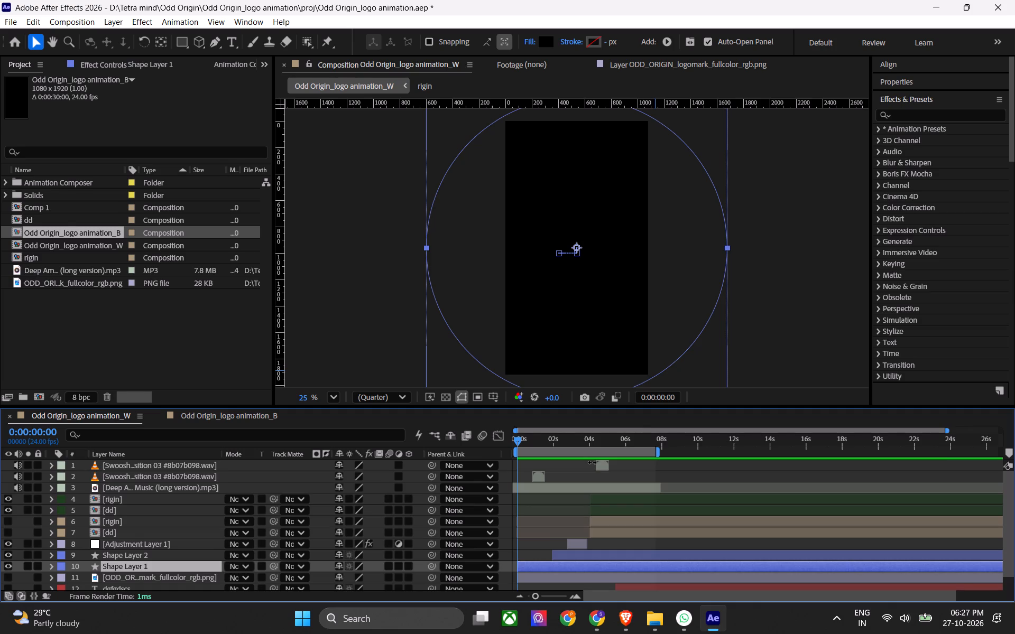
click(590, 462)
scroll(568, 490, down, 2)
shift+click(546, 552)
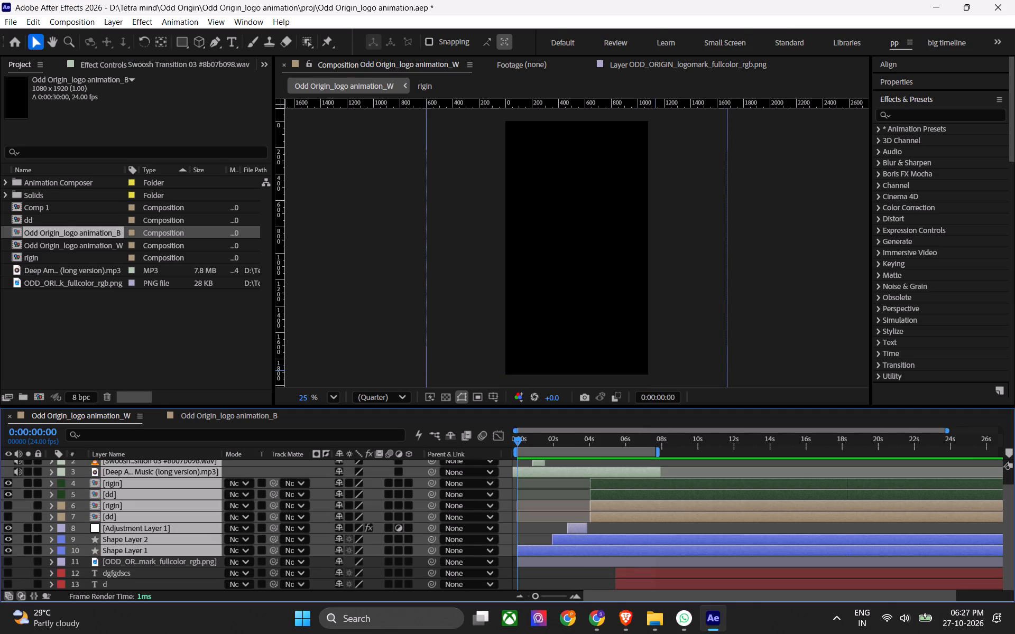
key(ctrl+c)
click(248, 414)
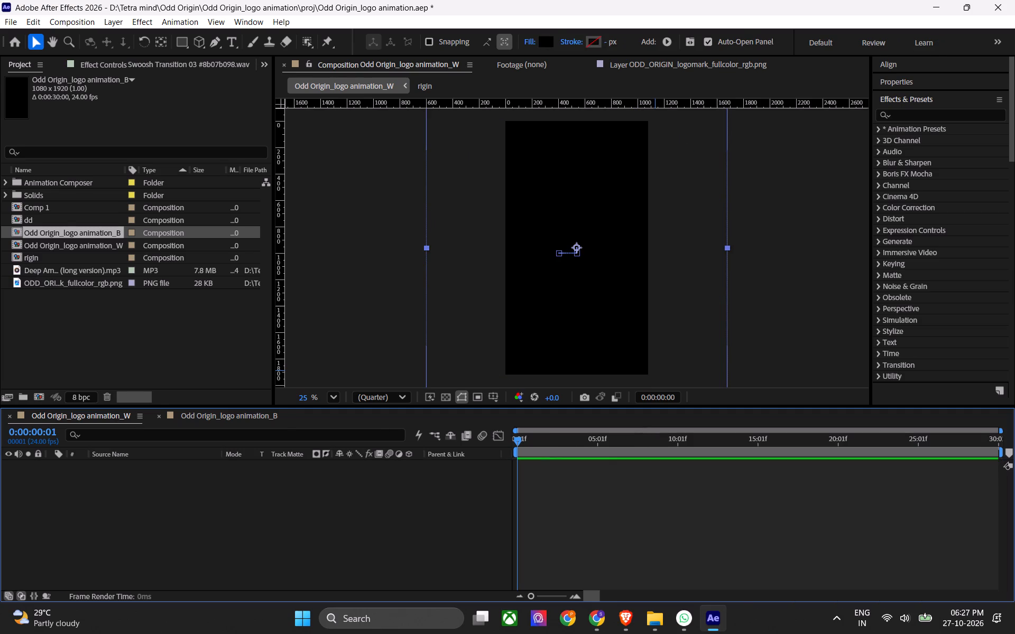
key(ctrl+v)
key(ctrl+s)
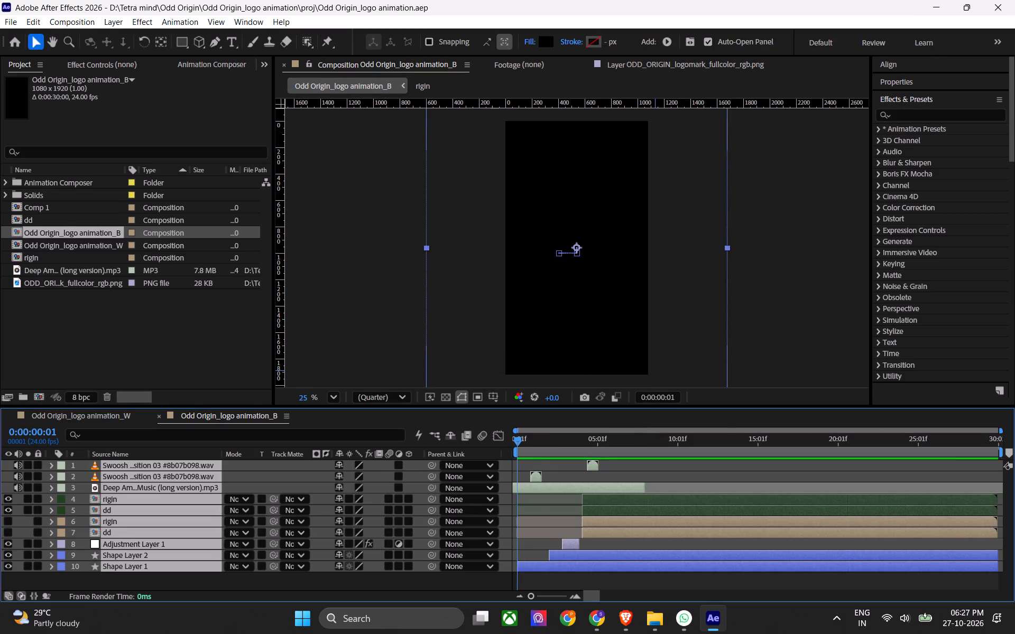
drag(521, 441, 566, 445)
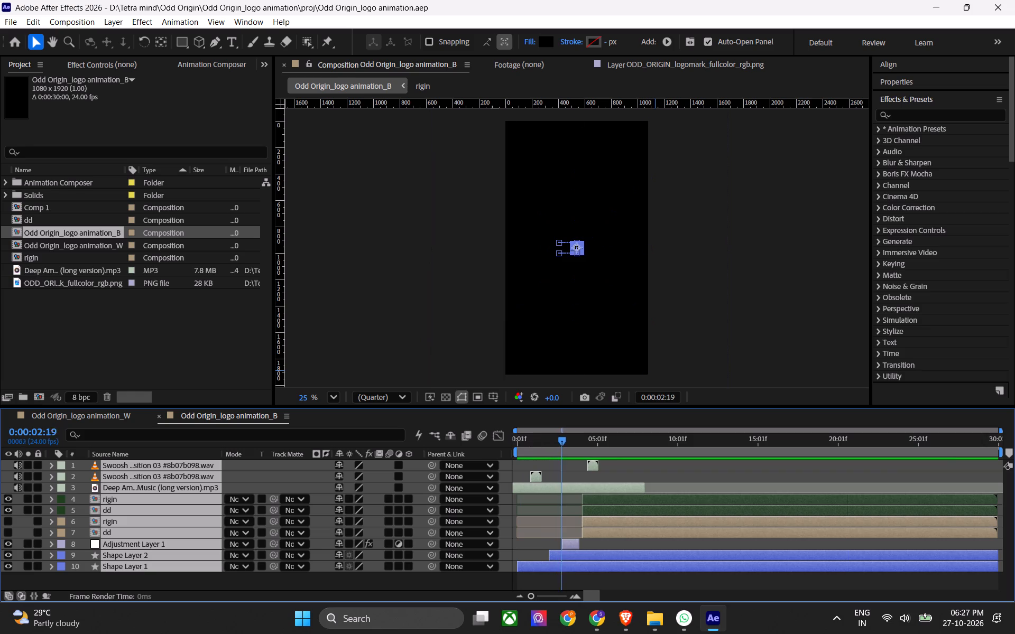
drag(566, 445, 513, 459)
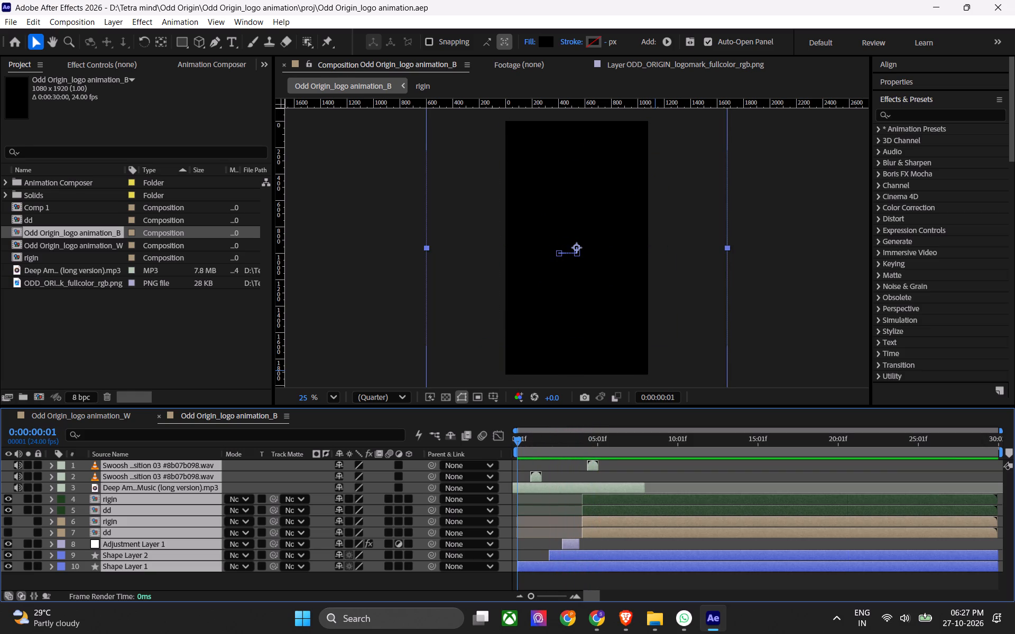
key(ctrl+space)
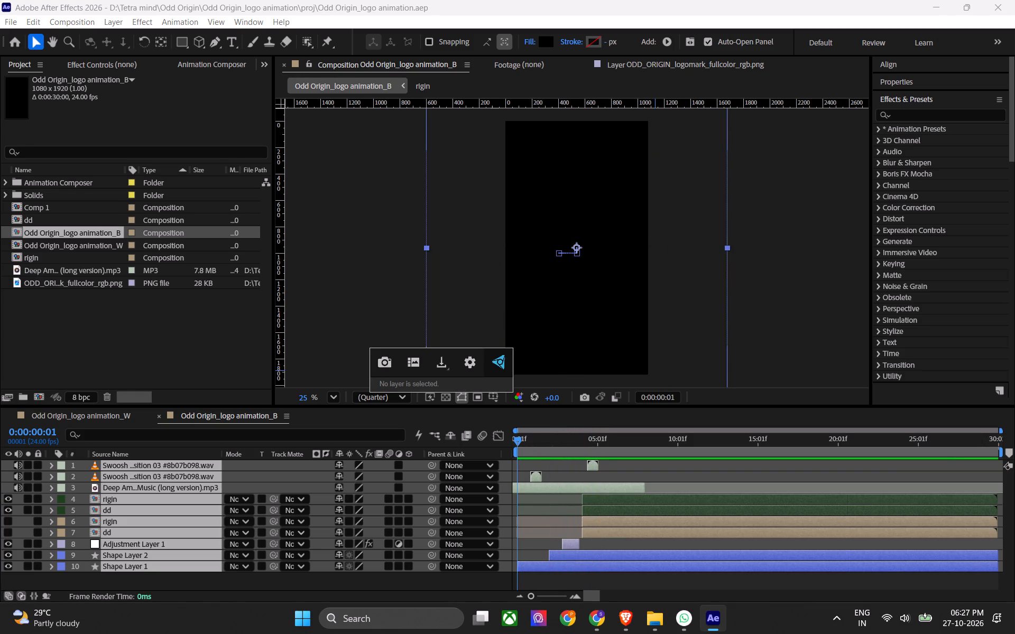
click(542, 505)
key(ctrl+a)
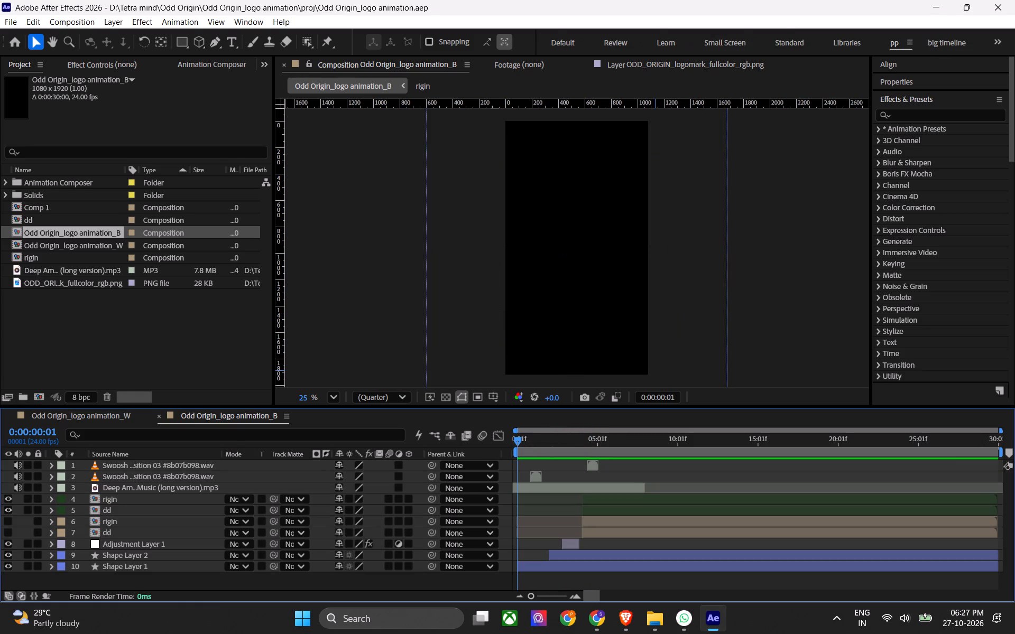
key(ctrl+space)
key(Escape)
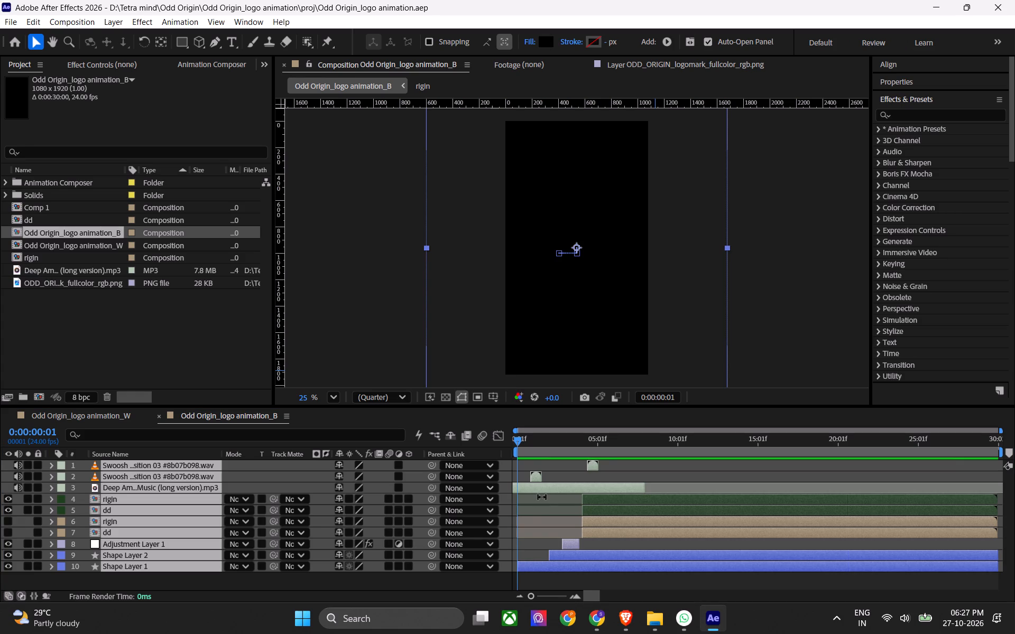
Deselect all layers and project items, and save the project.
click(535, 571)
key(ctrl+s)
click(535, 576)
key(ctrl+s)
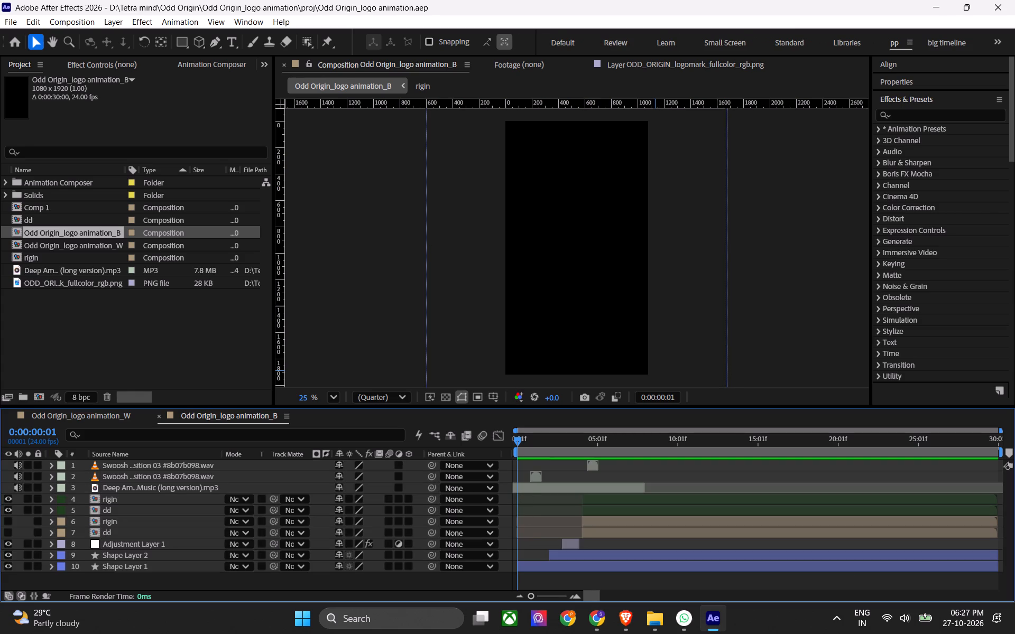
click(189, 323)
key(ctrl+s)
key(ctrl+s)
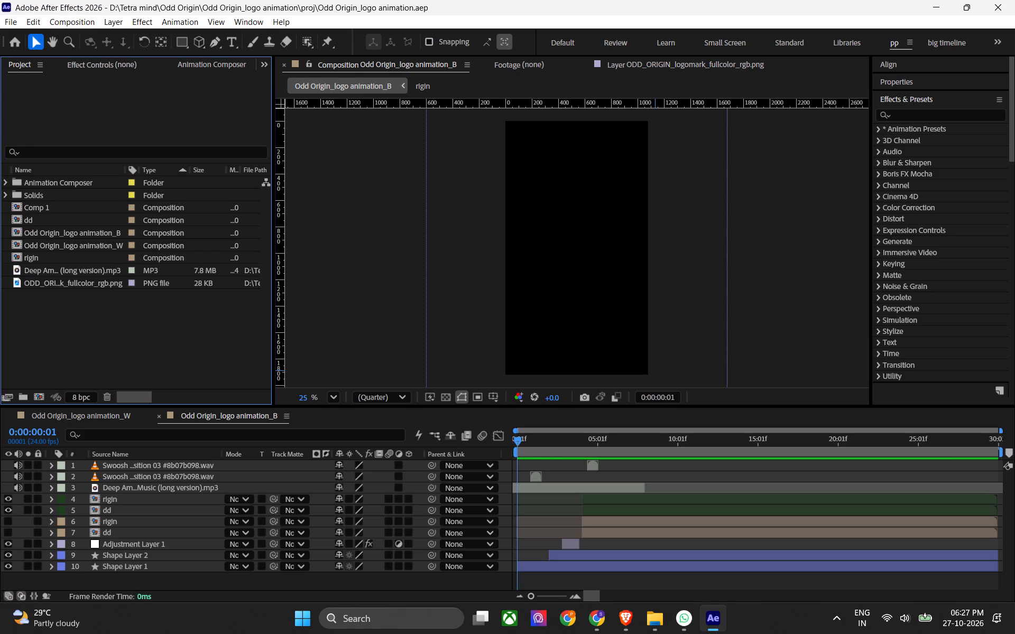
Add a new adjustment layer above all layers of the "_B" composition.
click(179, 337)
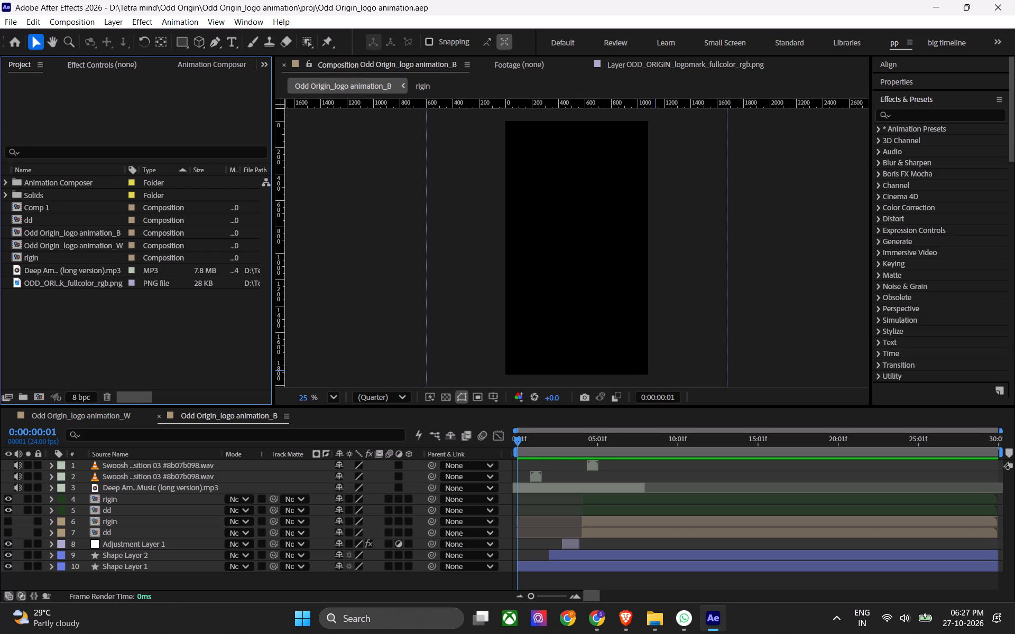
right_click(181, 335)
click(136, 340)
right_click(387, 414)
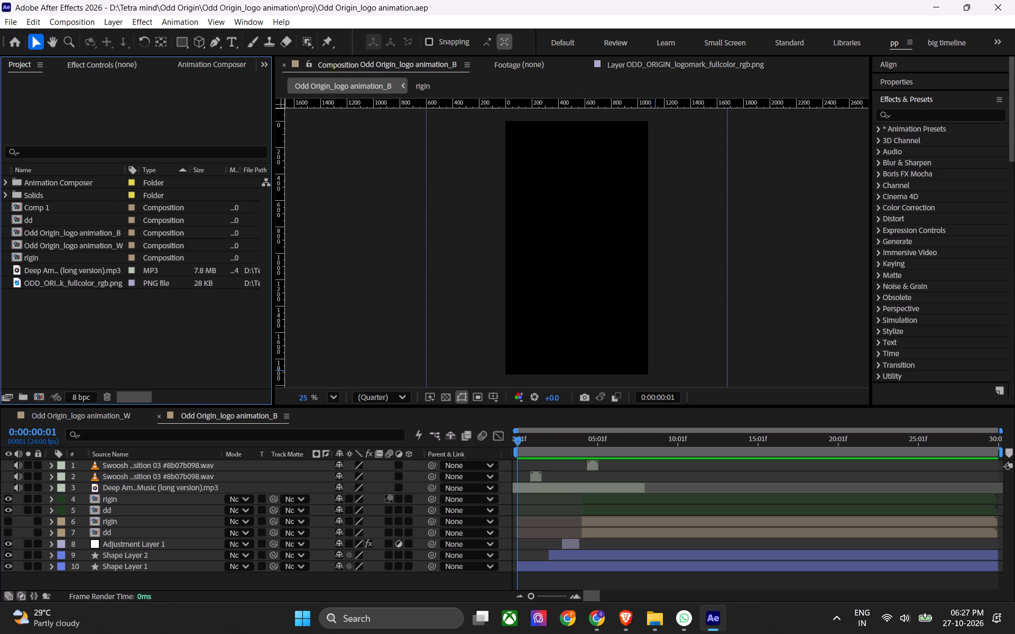
right_click(382, 493)
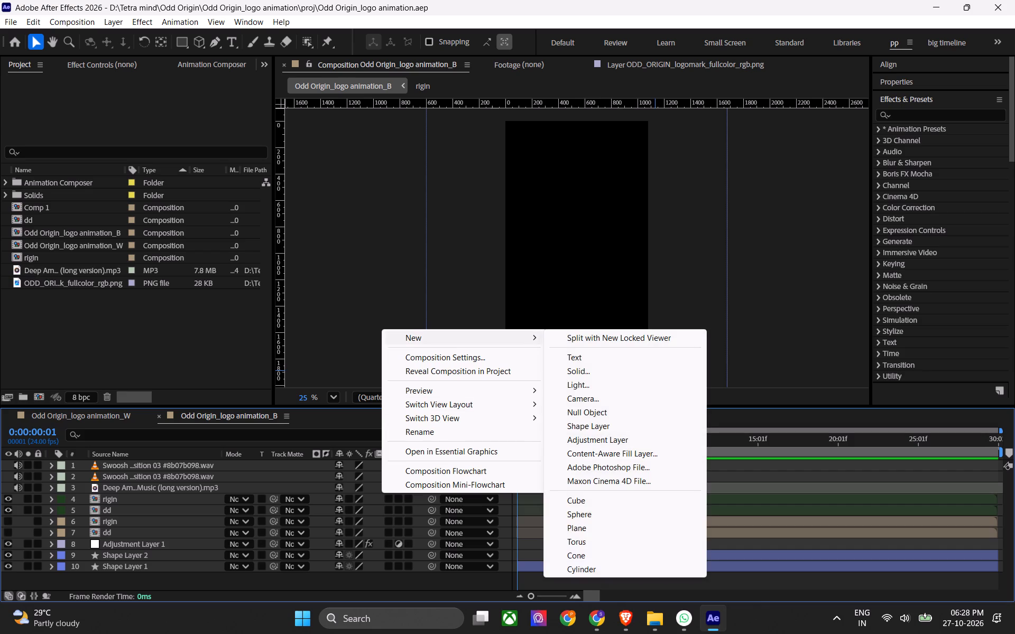
click(594, 437)
click(560, 467)
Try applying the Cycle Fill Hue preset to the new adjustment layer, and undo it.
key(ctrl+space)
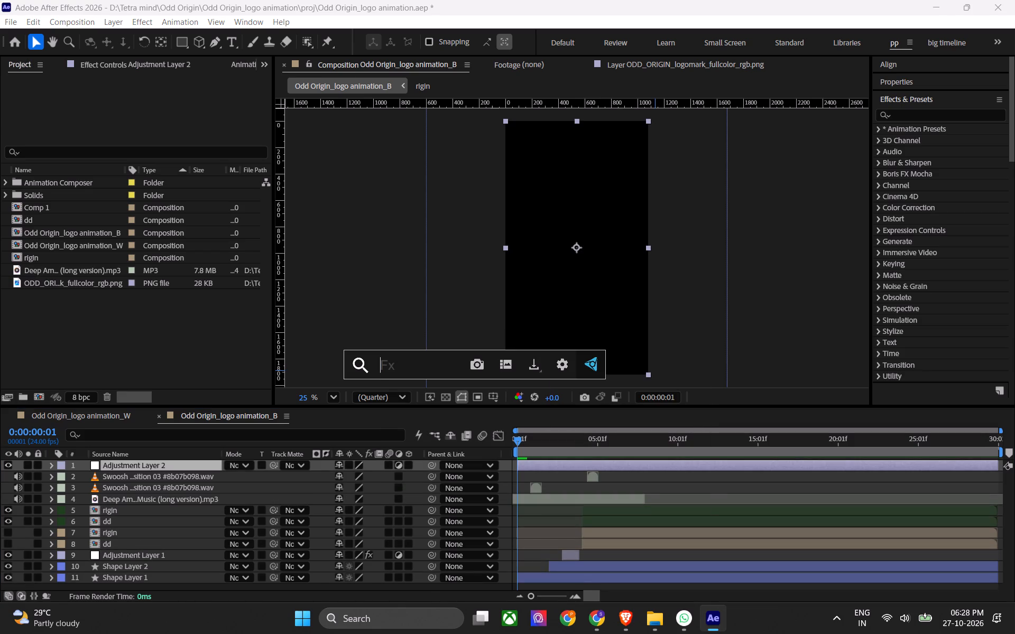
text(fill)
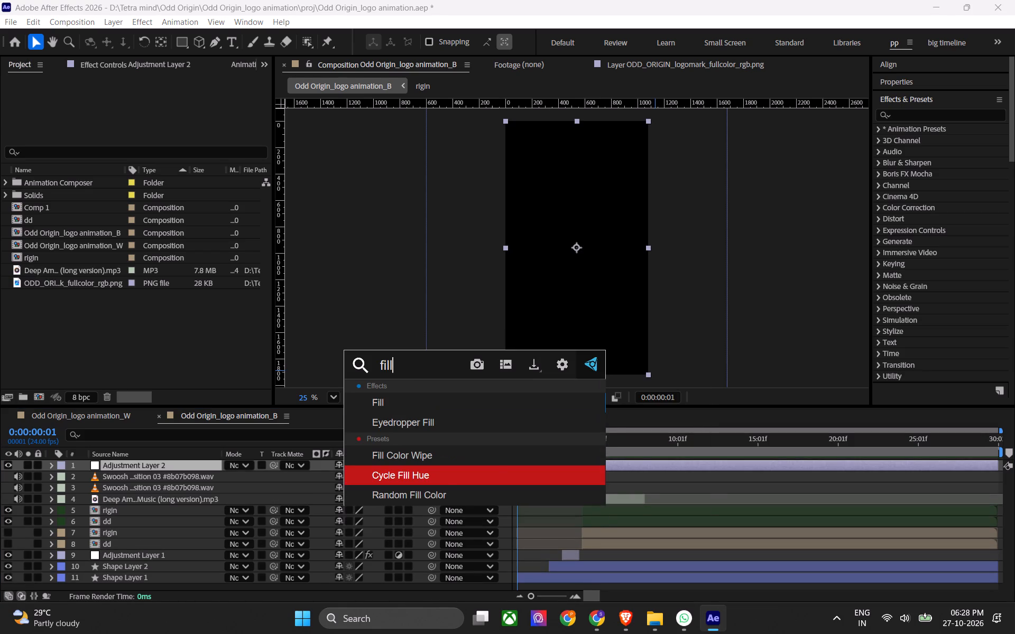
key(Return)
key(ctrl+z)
Apply the Fill effect to the new adjustment layer, set its color to white, and save the project.
click(560, 467)
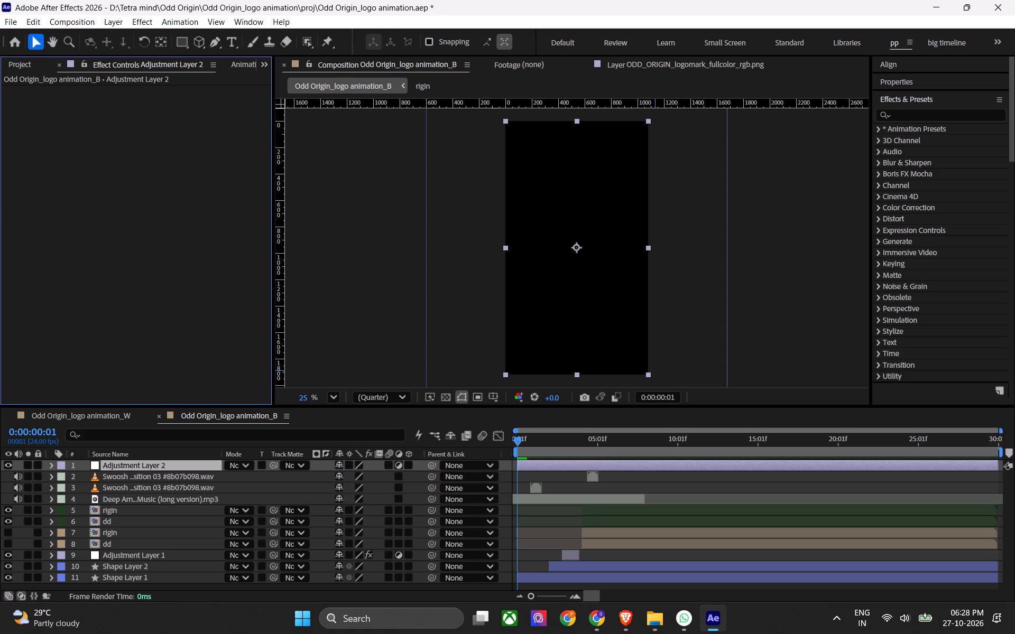
key(ctrl+space)
text(fi)
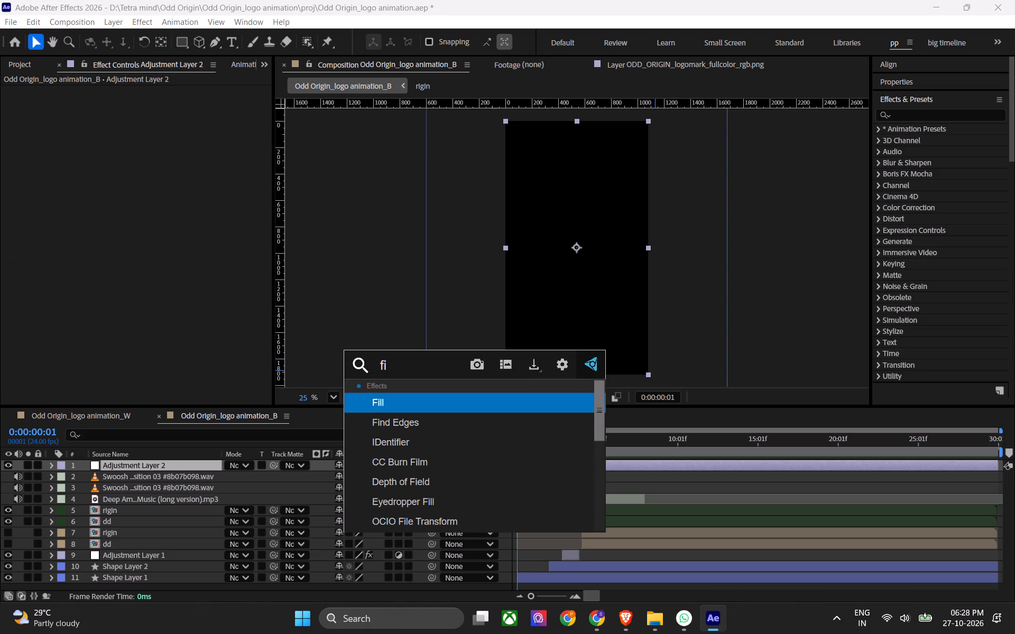
key(Return)
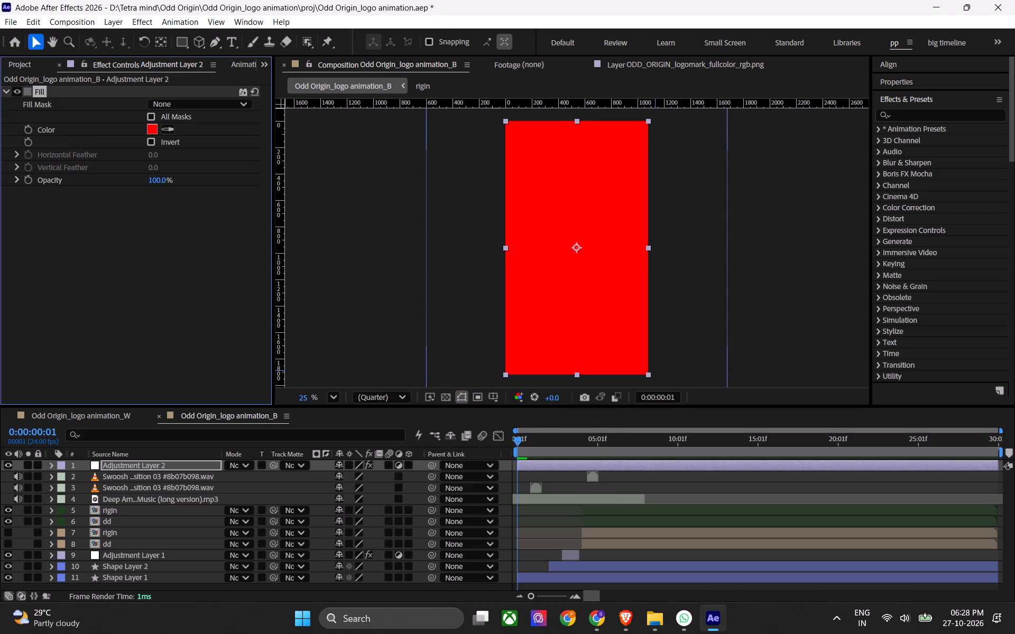
click(154, 131)
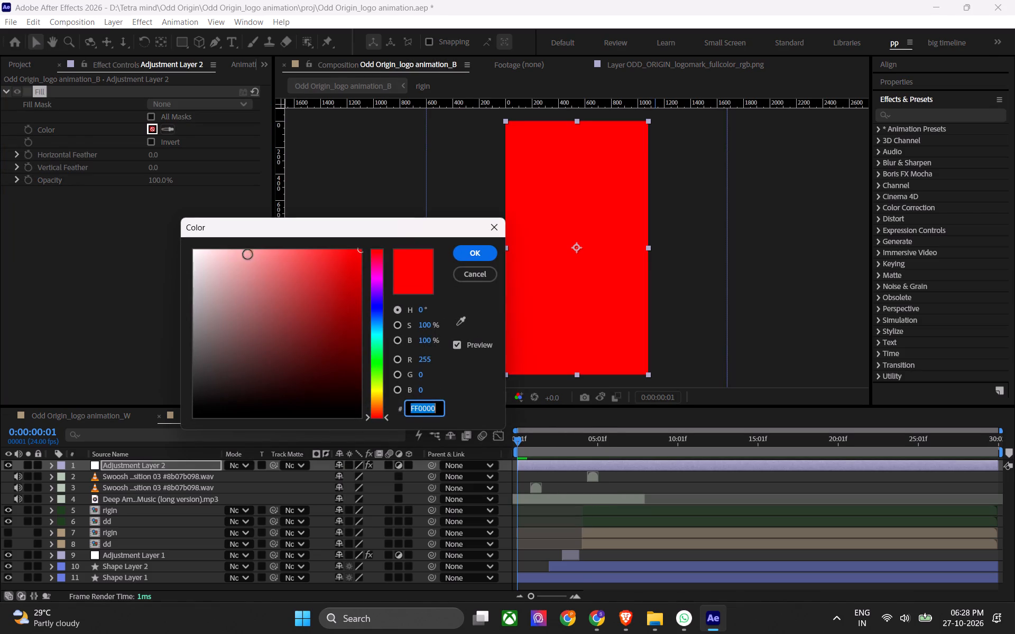
drag(242, 277, 145, 225)
click(472, 256)
drag(520, 443, 563, 444)
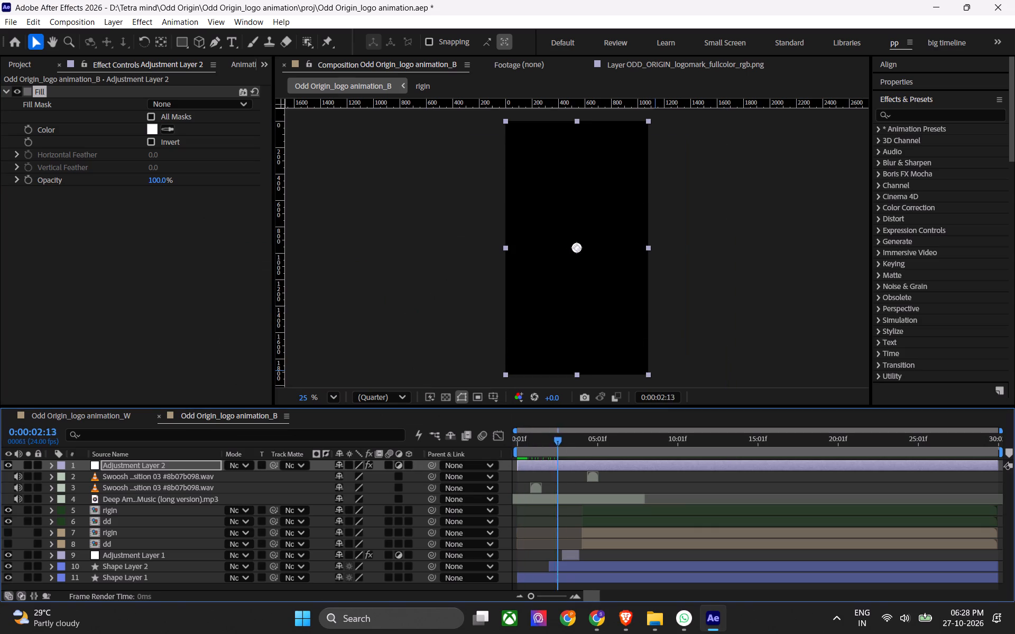
drag(563, 444, 635, 441)
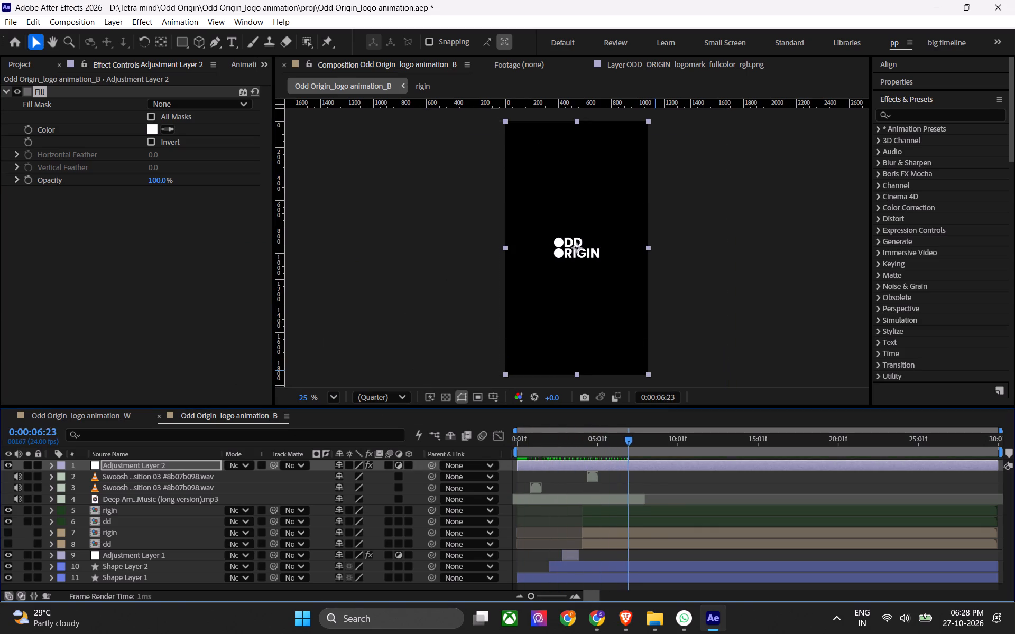
drag(635, 441, 516, 450)
key(ctrl+s)
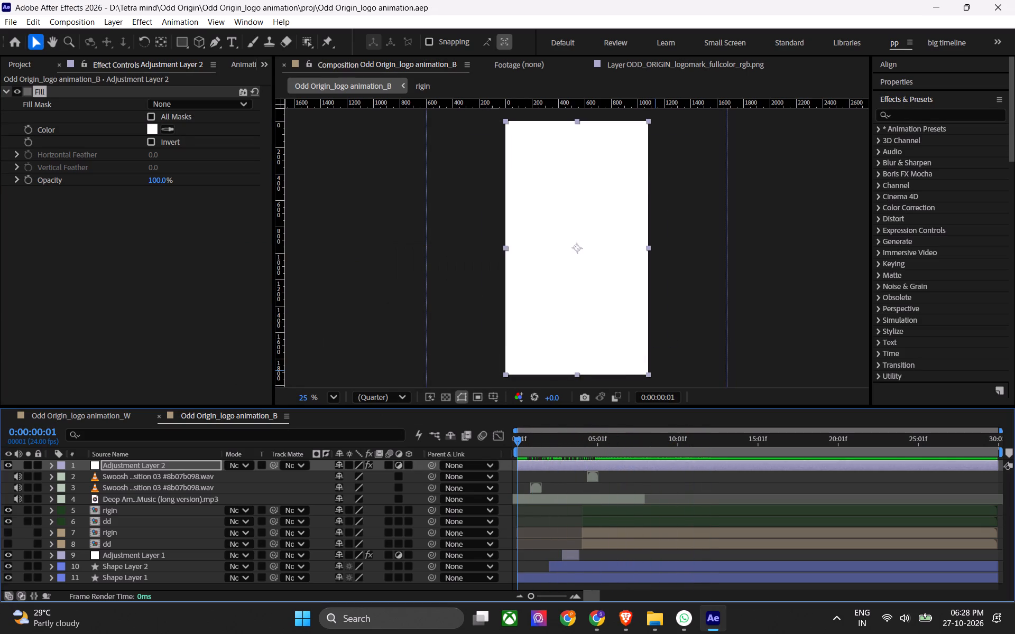
Play the "_B" composition from its start to about 0:00:07:07 to check the recolored logo animation.
click(526, 477)
key(space)
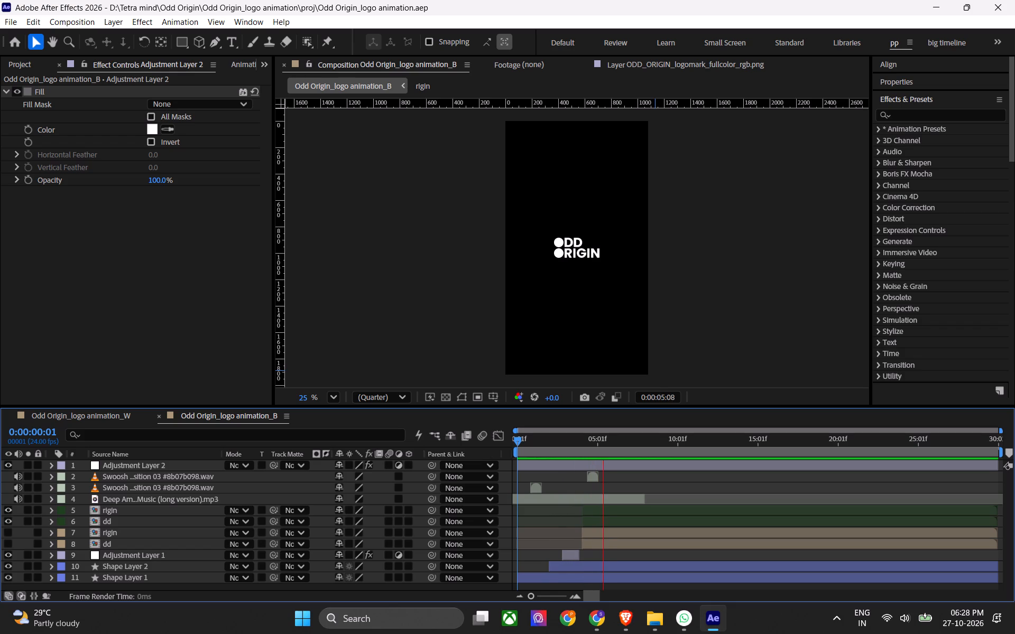
key(space)
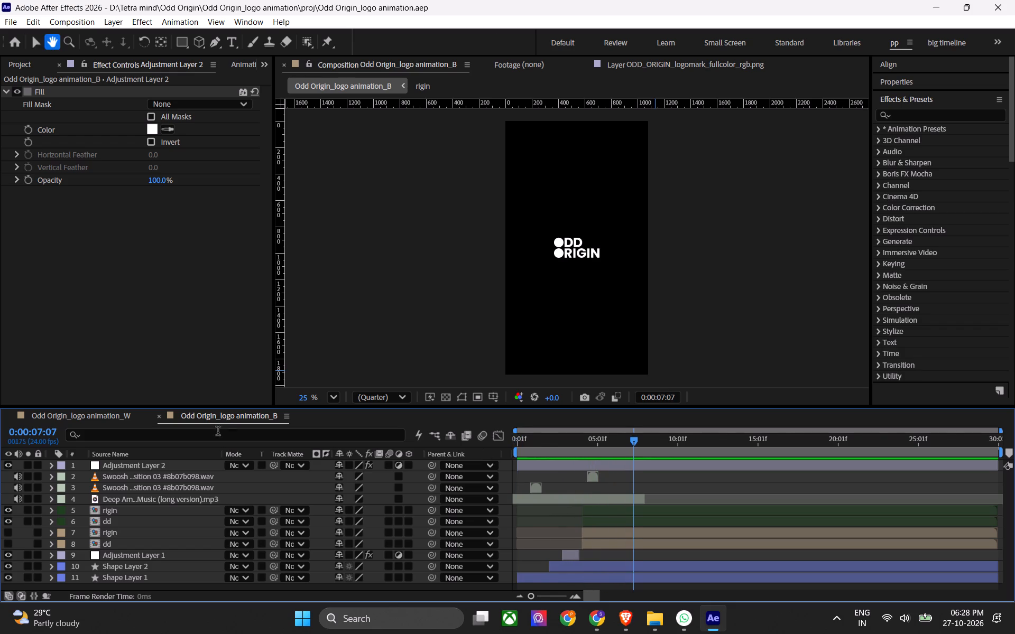
Examine where the work area ends in the "_W" composition's timeline.
click(123, 418)
click(654, 441)
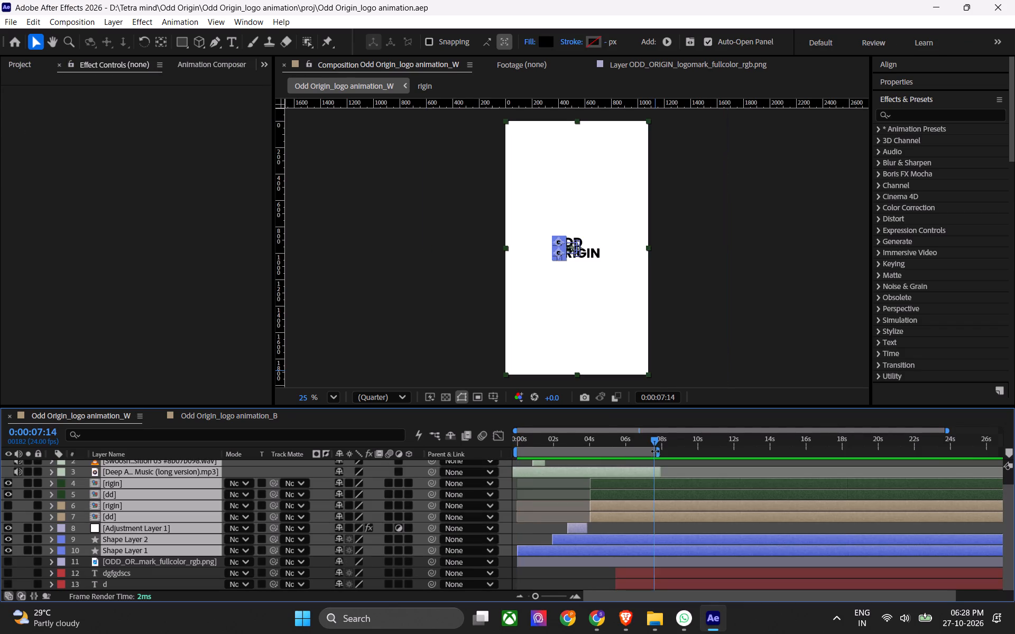
alt+scroll(659, 454, up, 5)
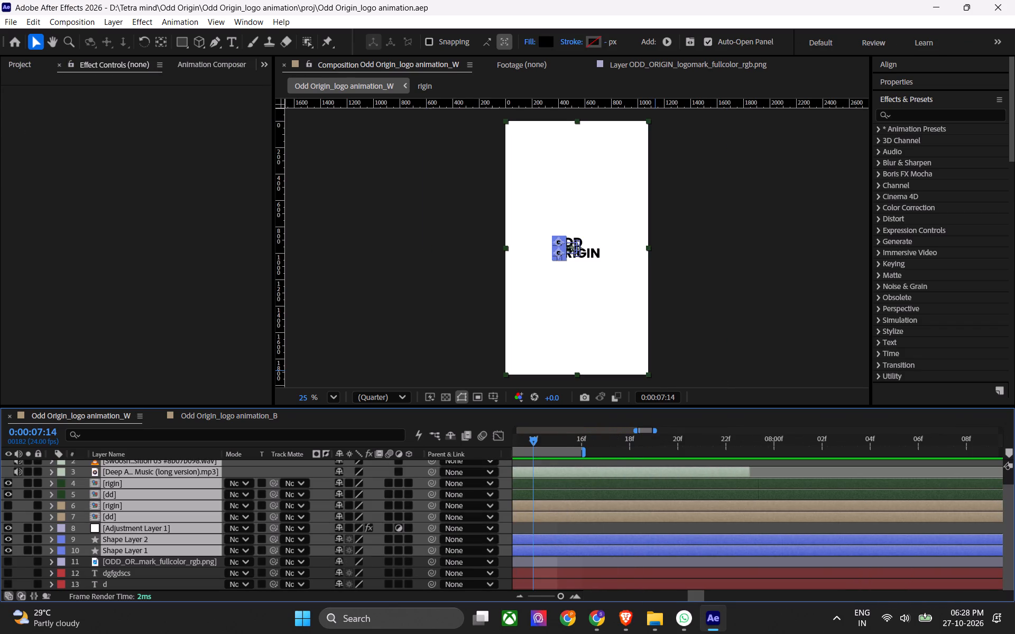
shift+scroll(586, 443, up, 3)
shift+scroll(631, 449, up, 3)
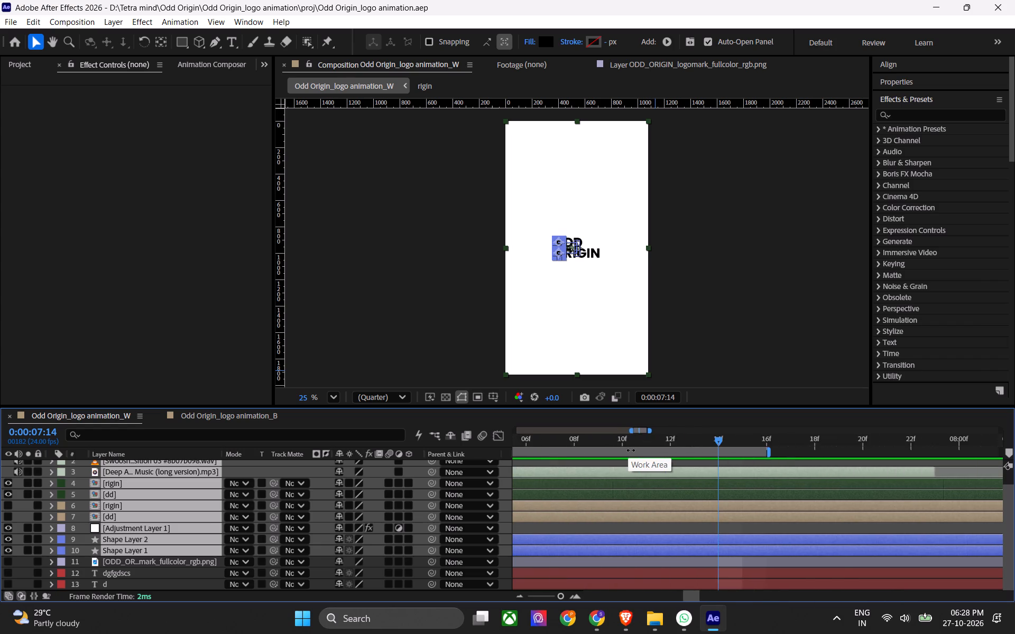
shift+scroll(631, 450, up, 9)
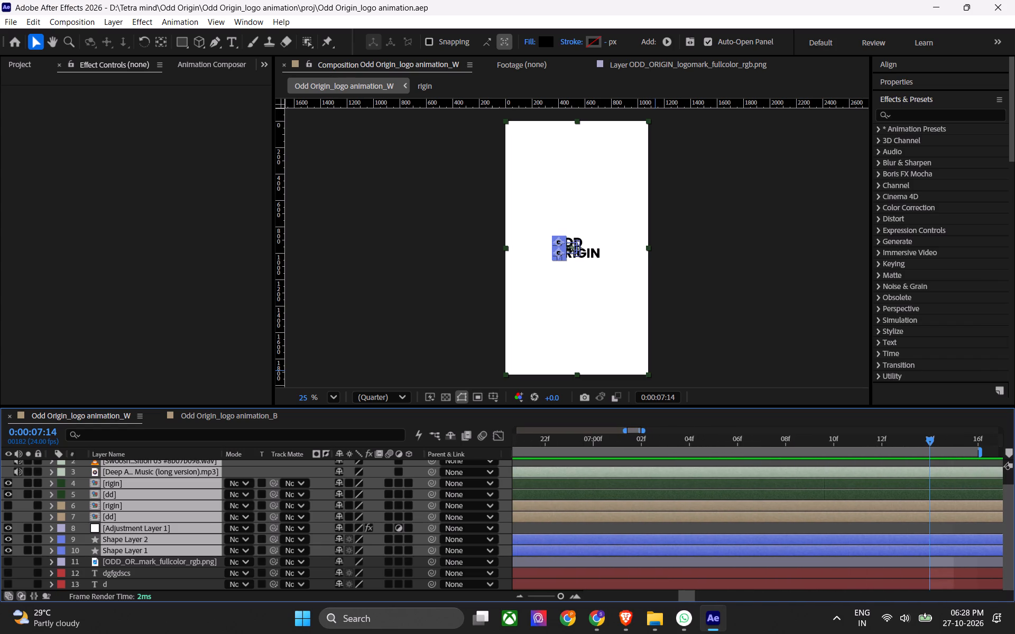
shift+scroll(664, 461, down, 2)
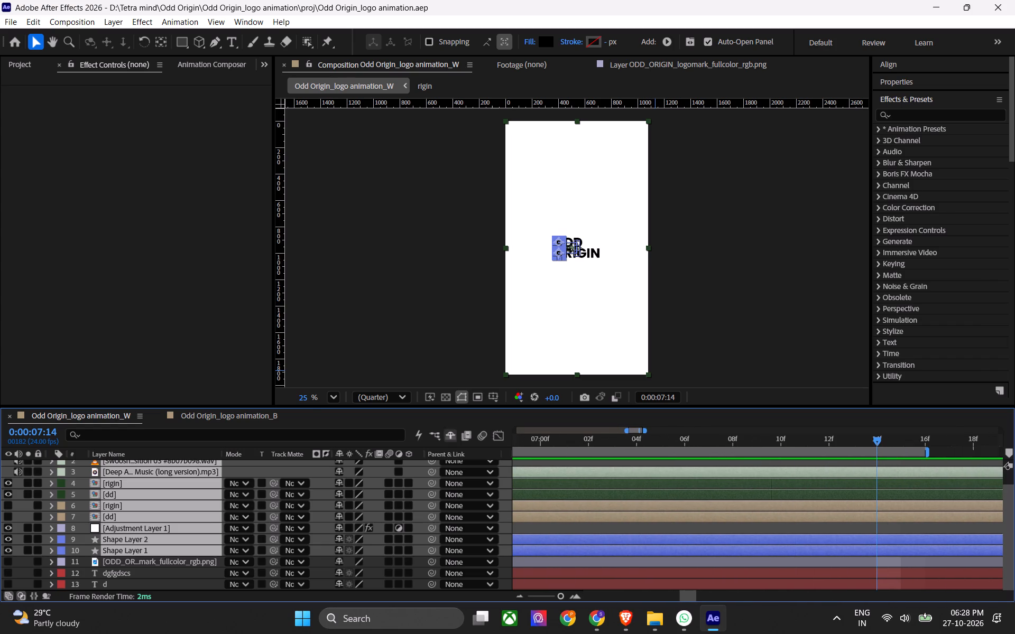
End the "_B" composition's work area at 0:00:07:16, matching the "_W" version, and save the project.
click(282, 416)
shift+scroll(645, 460, up, 1)
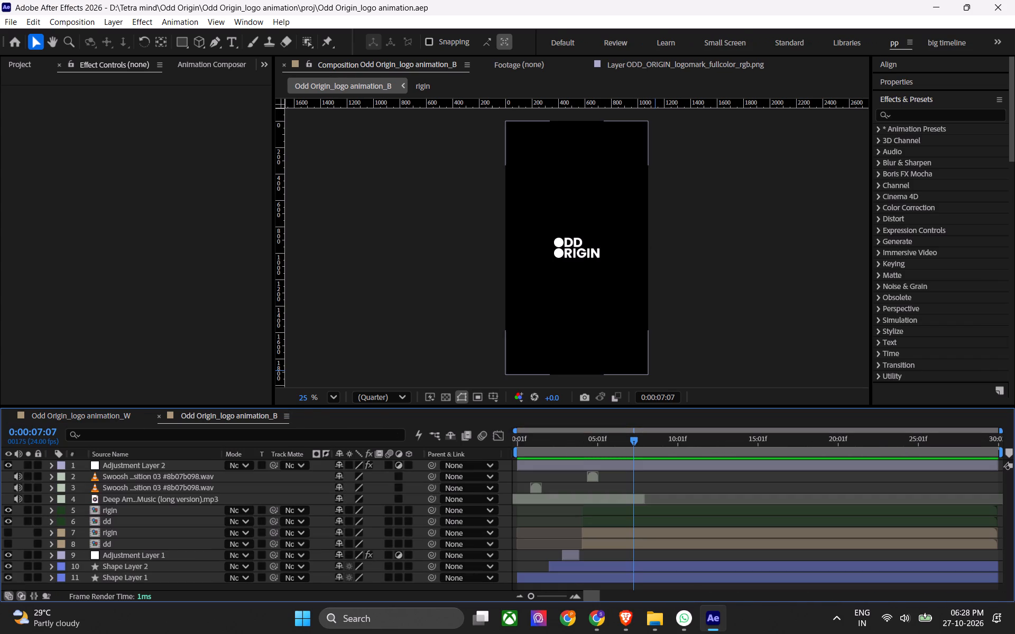
alt+scroll(613, 464, down, 3)
click(640, 477)
alt+scroll(634, 476, up, 2)
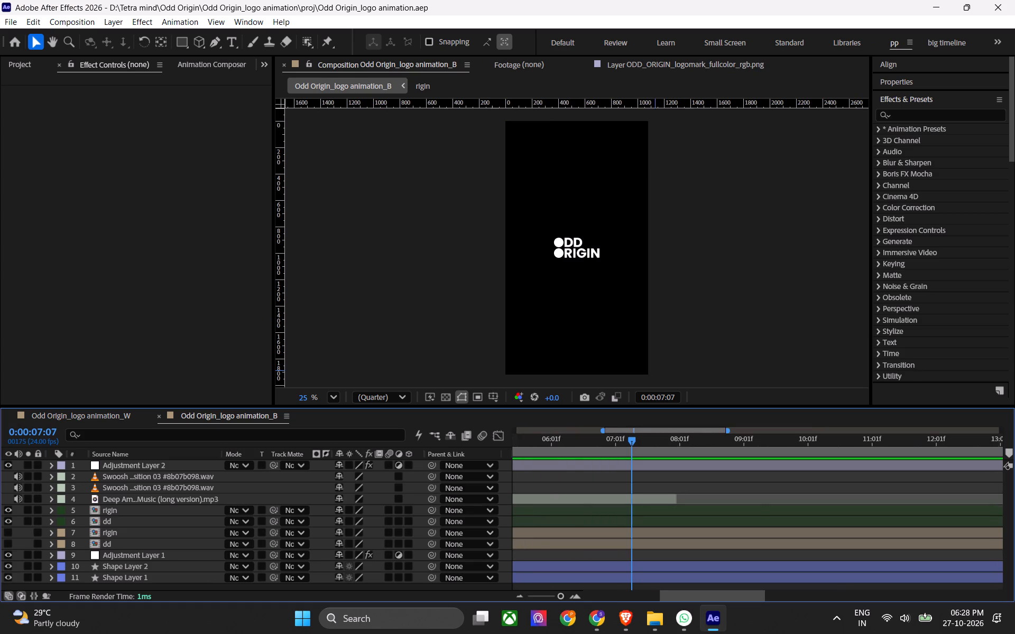
alt+scroll(644, 467, up, 2)
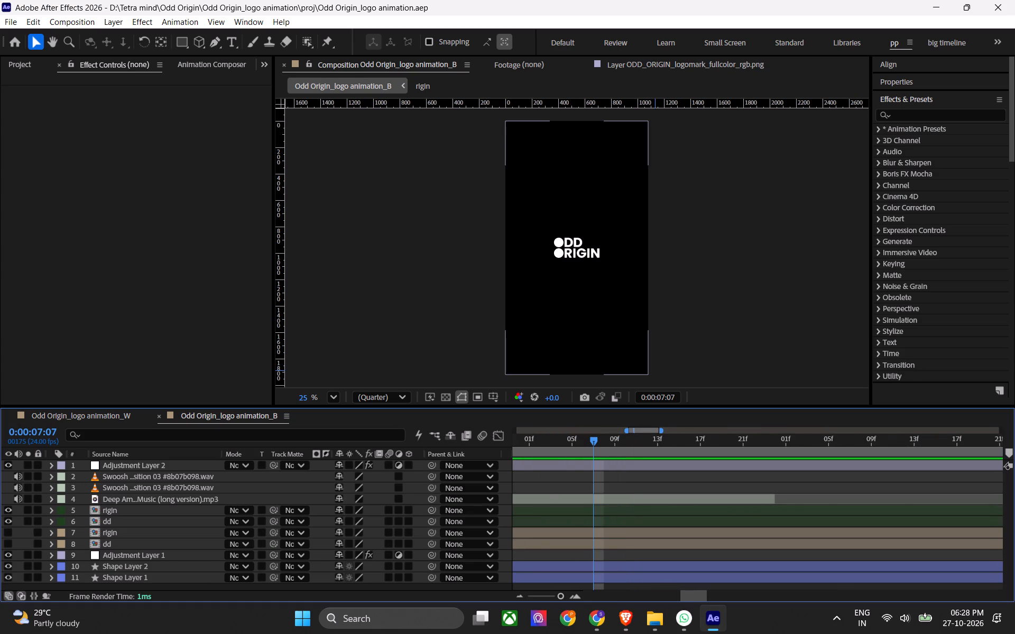
alt+scroll(678, 444, up, 2)
click(626, 442)
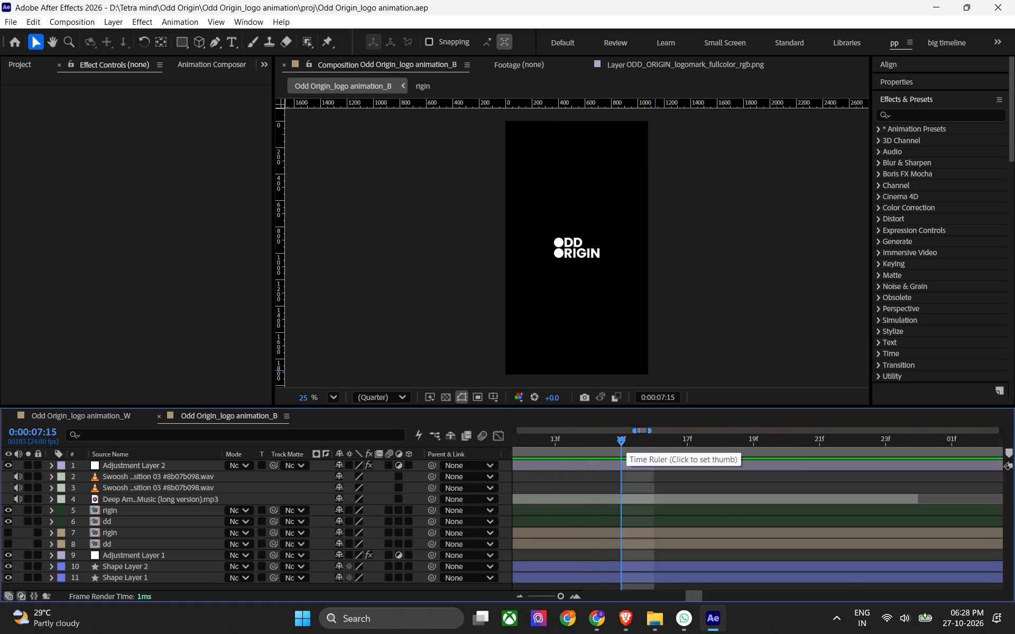
alt+scroll(646, 444, up, 1)
shift+scroll(660, 446, up, 2)
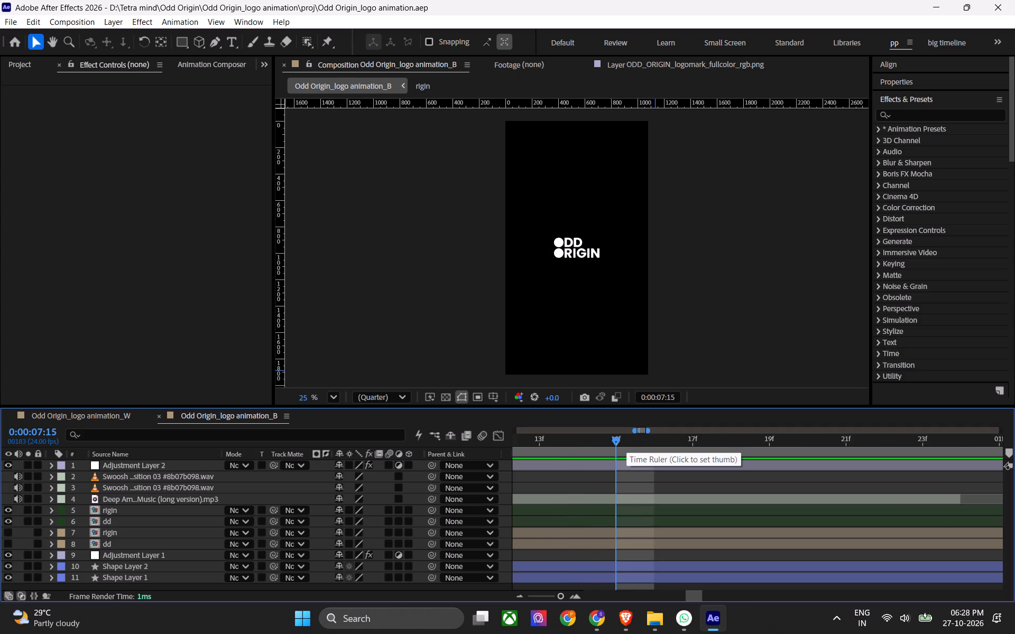
drag(616, 443, 658, 450)
alt+scroll(663, 471, down, 2)
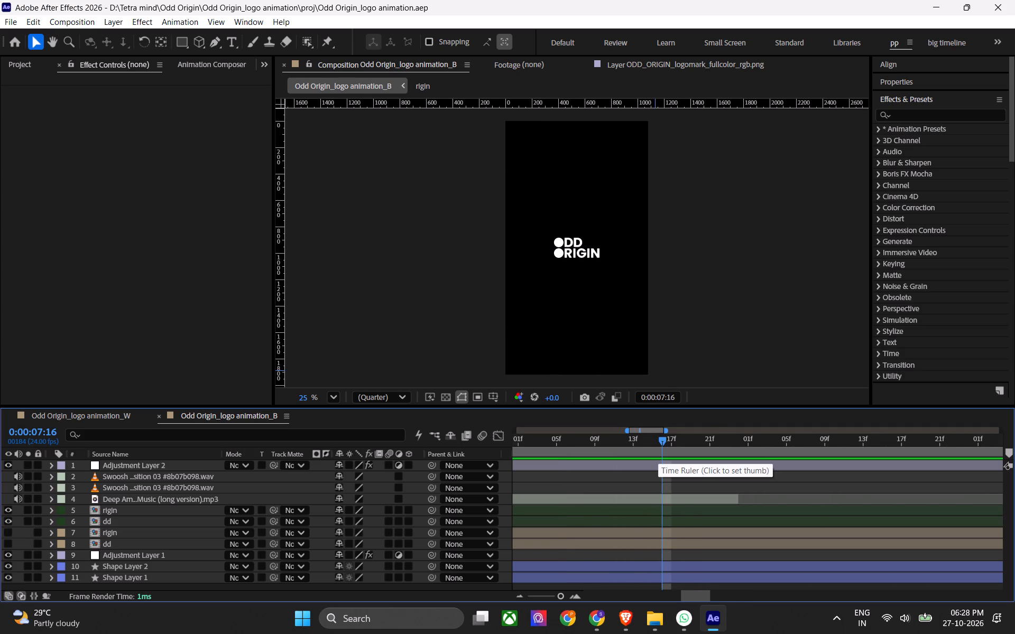
key(m)
click(669, 479)
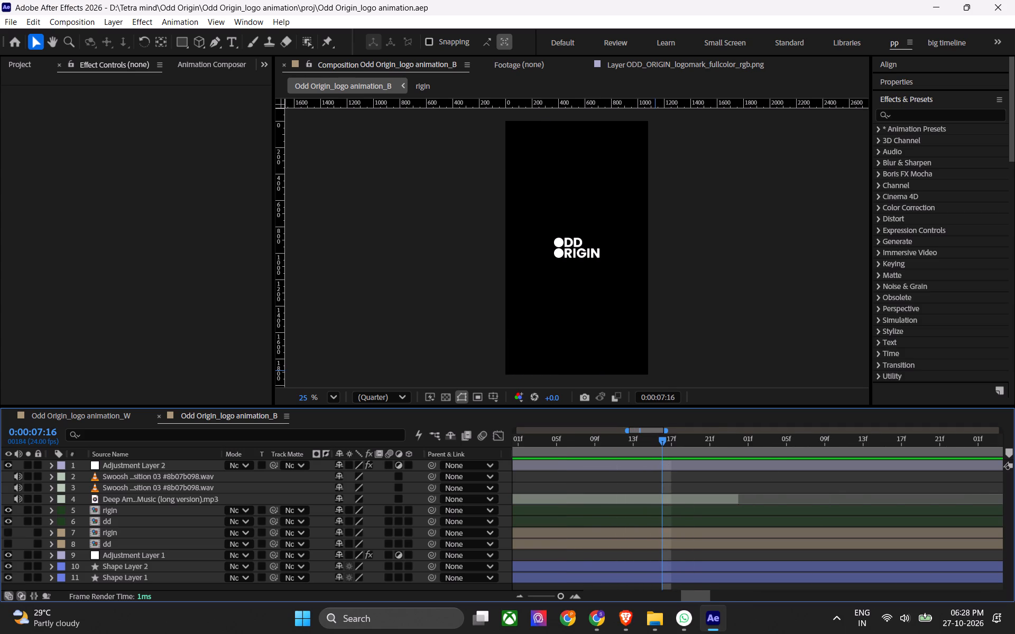
key(n)
drag(673, 455, 668, 460)
alt+scroll(663, 463, down, 2)
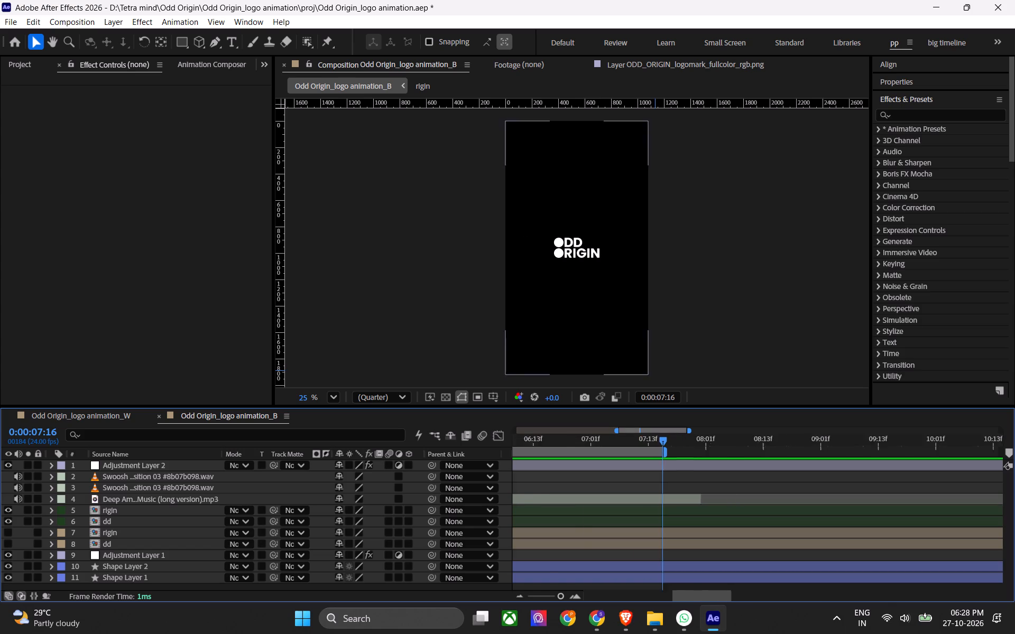
alt+scroll(662, 471, down, 4)
key(ctrl+s)
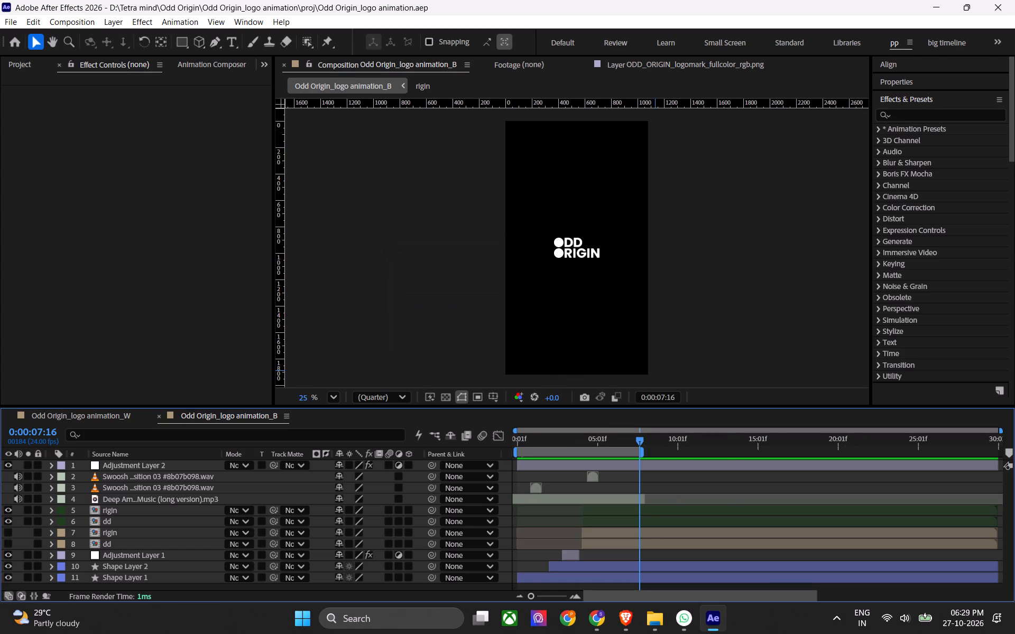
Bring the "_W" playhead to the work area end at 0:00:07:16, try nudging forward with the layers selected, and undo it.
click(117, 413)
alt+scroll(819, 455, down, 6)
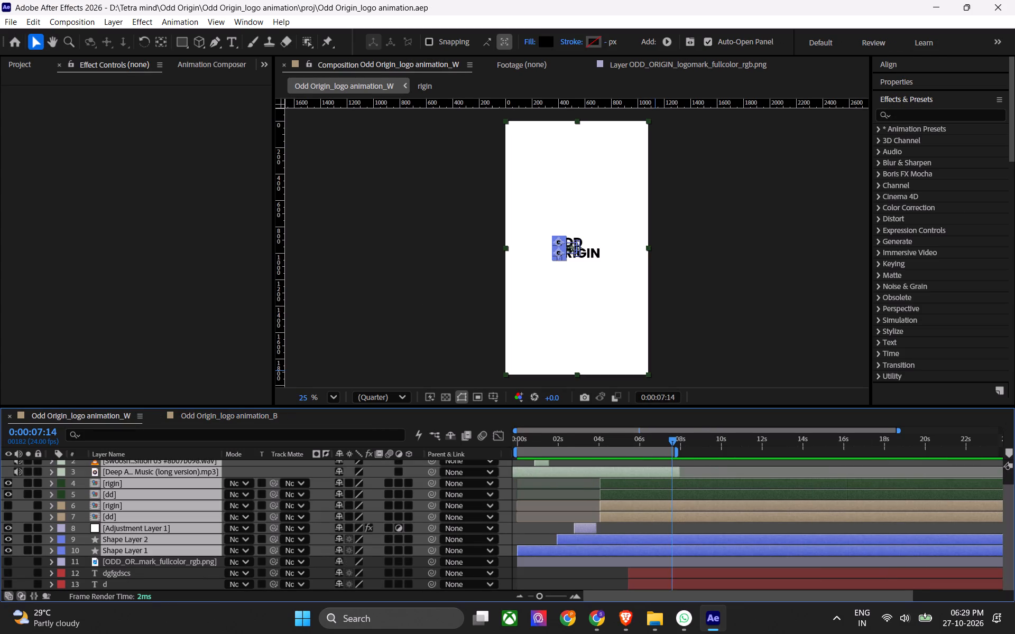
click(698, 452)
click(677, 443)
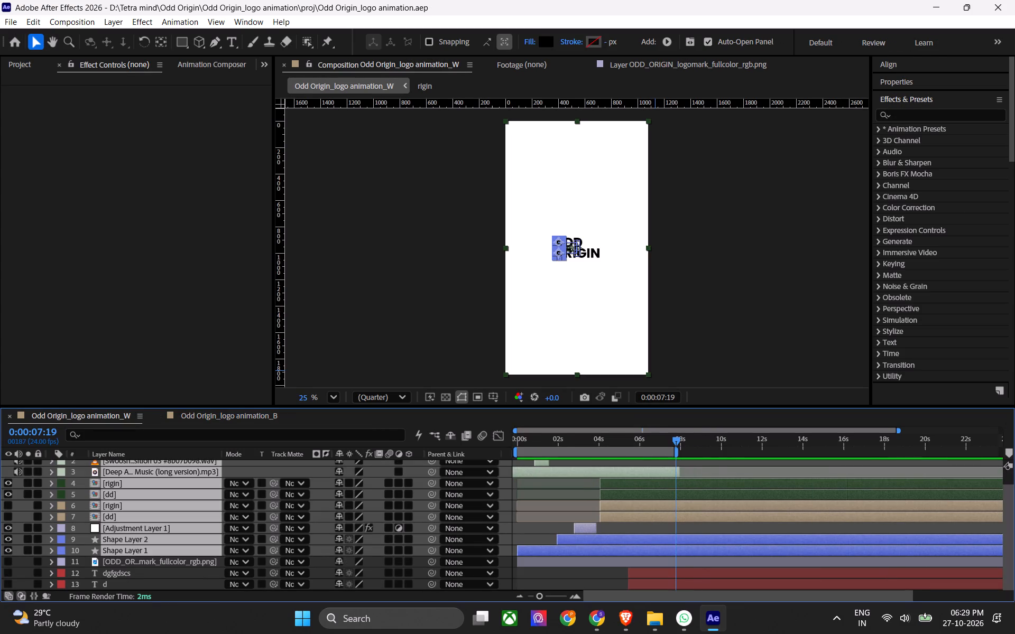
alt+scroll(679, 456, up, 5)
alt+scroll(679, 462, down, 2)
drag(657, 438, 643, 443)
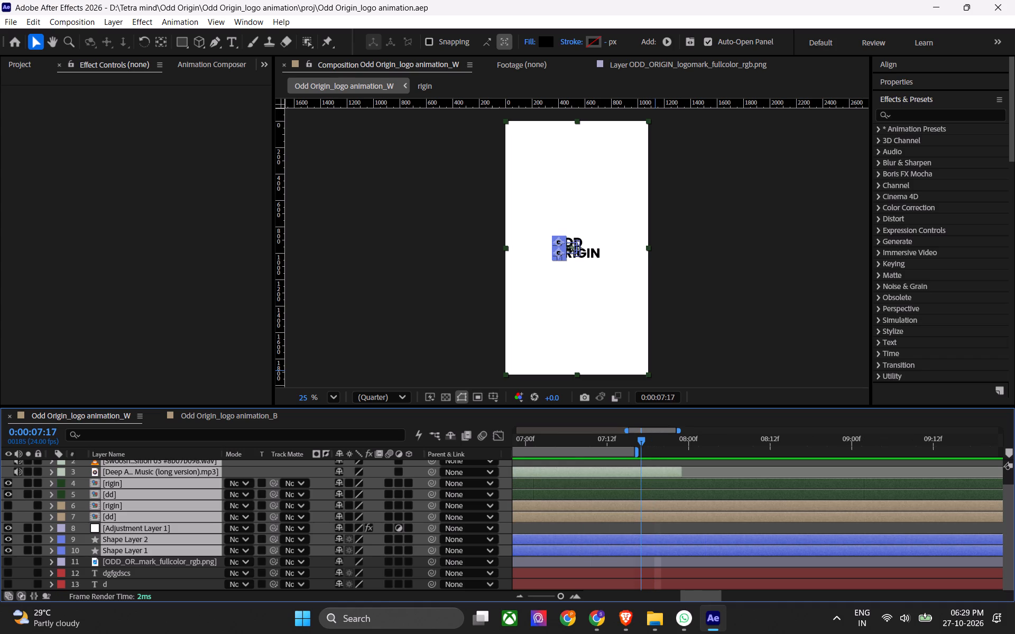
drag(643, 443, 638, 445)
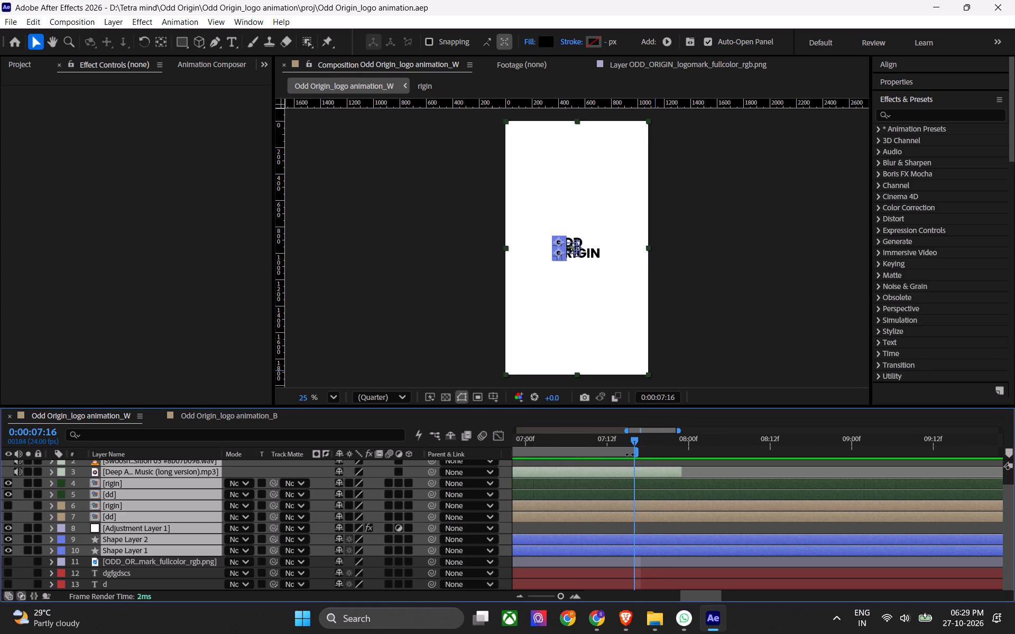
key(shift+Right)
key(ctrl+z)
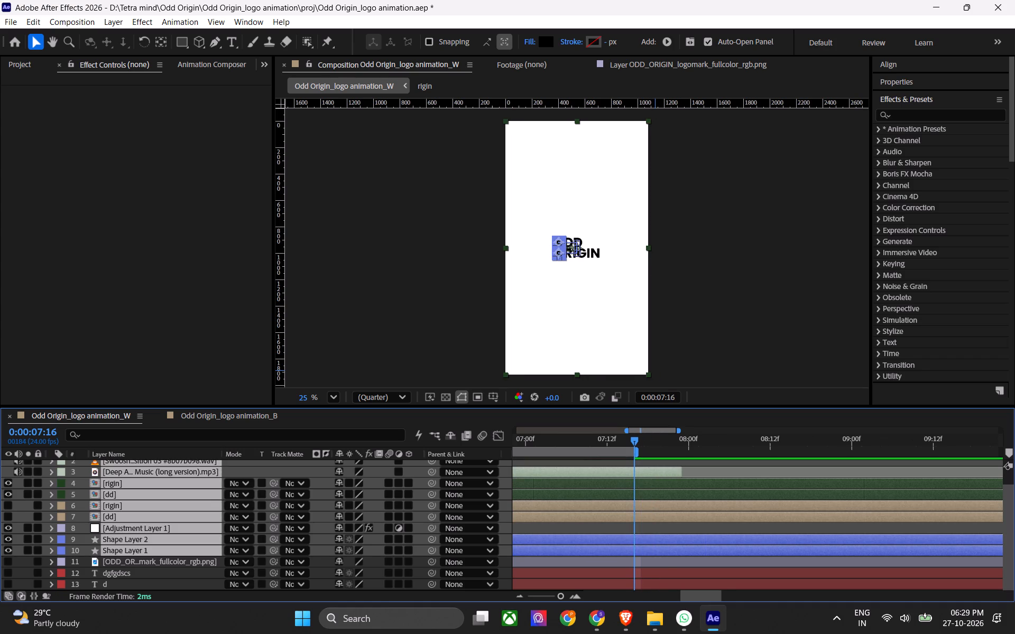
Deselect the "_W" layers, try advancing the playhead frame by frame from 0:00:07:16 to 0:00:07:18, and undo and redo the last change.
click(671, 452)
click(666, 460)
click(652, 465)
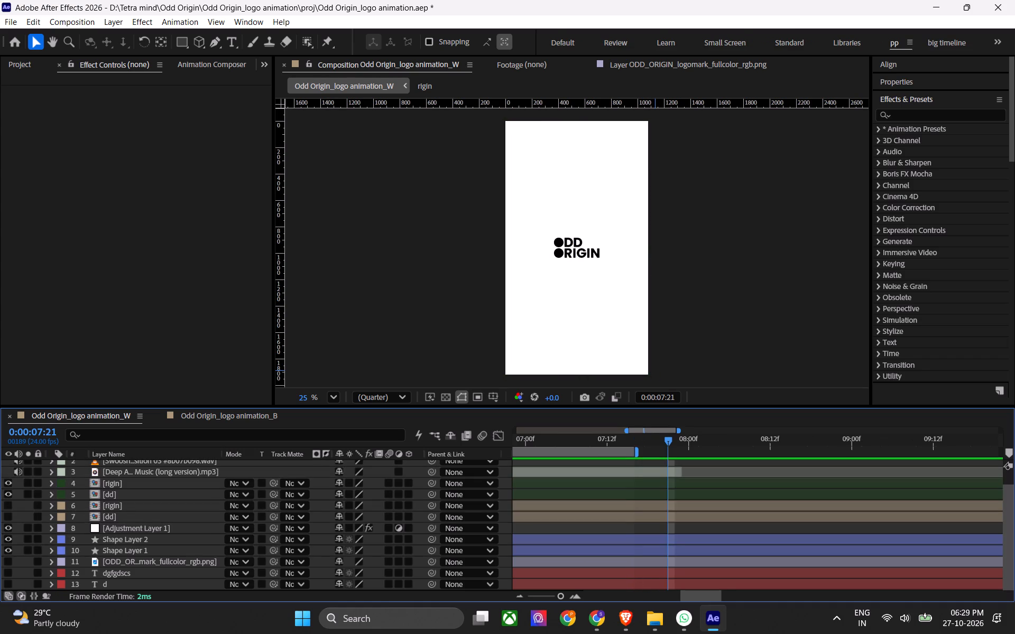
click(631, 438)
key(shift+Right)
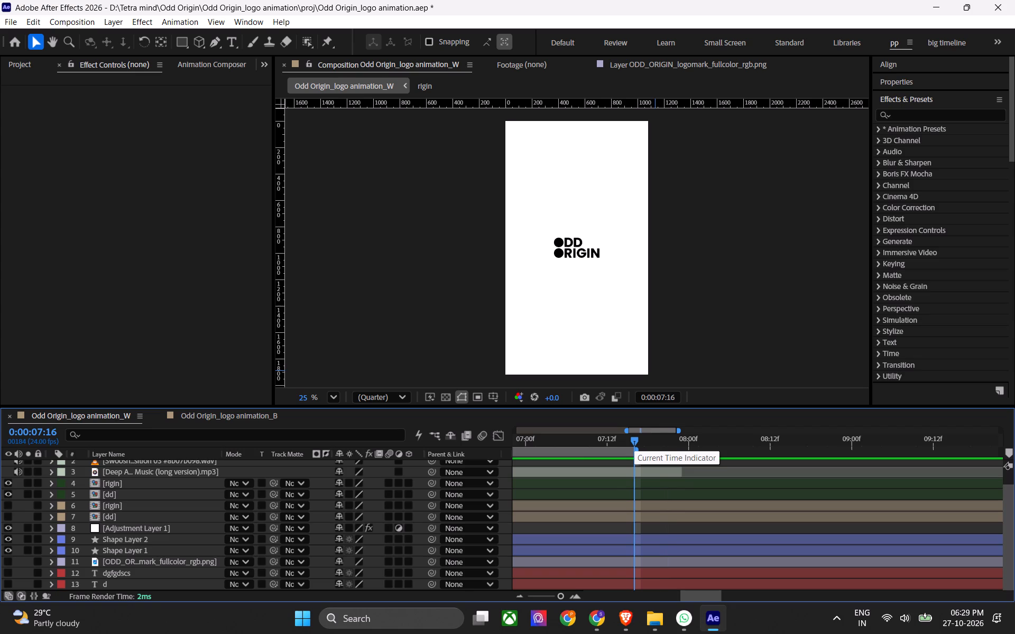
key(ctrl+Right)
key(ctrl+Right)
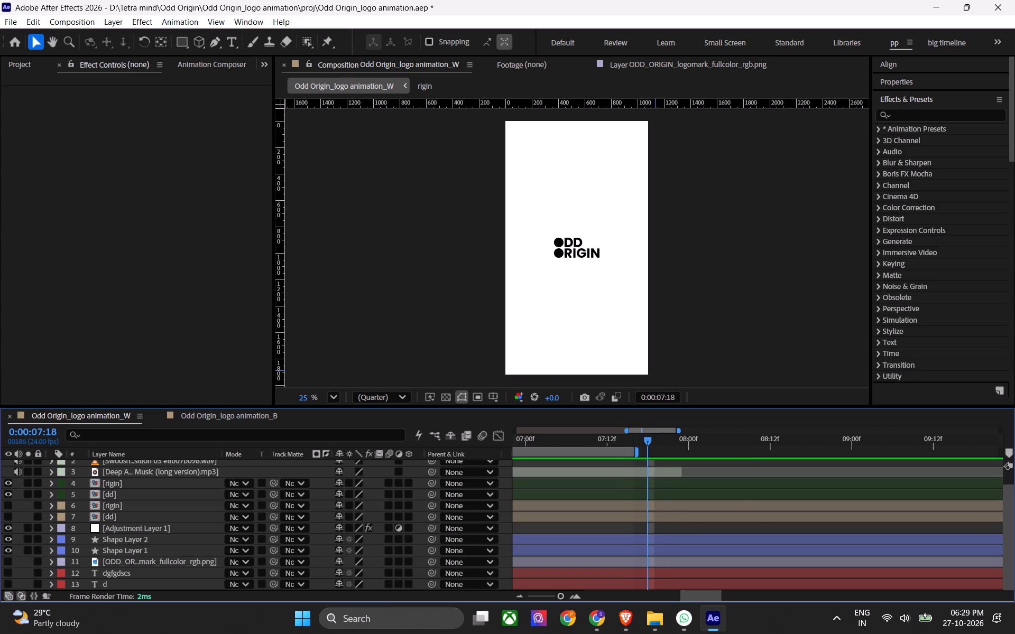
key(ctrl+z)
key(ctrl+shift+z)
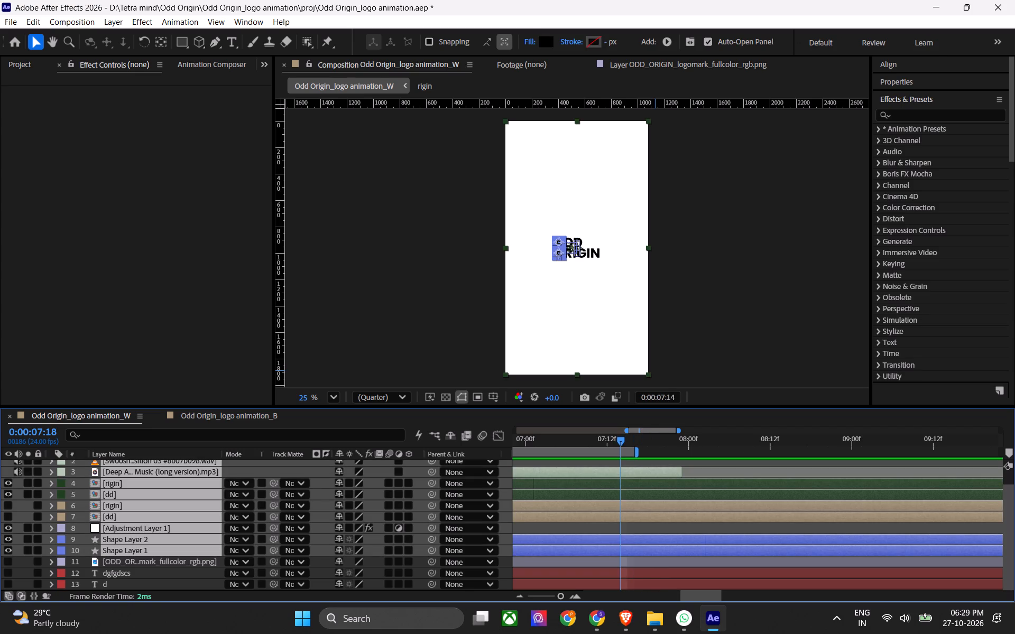
Deselect the "_W" layers and move the playhead from 0:00:07:16 to 0:00:07:23 to check the music layer's end against the work area end.
click(634, 441)
click(655, 454)
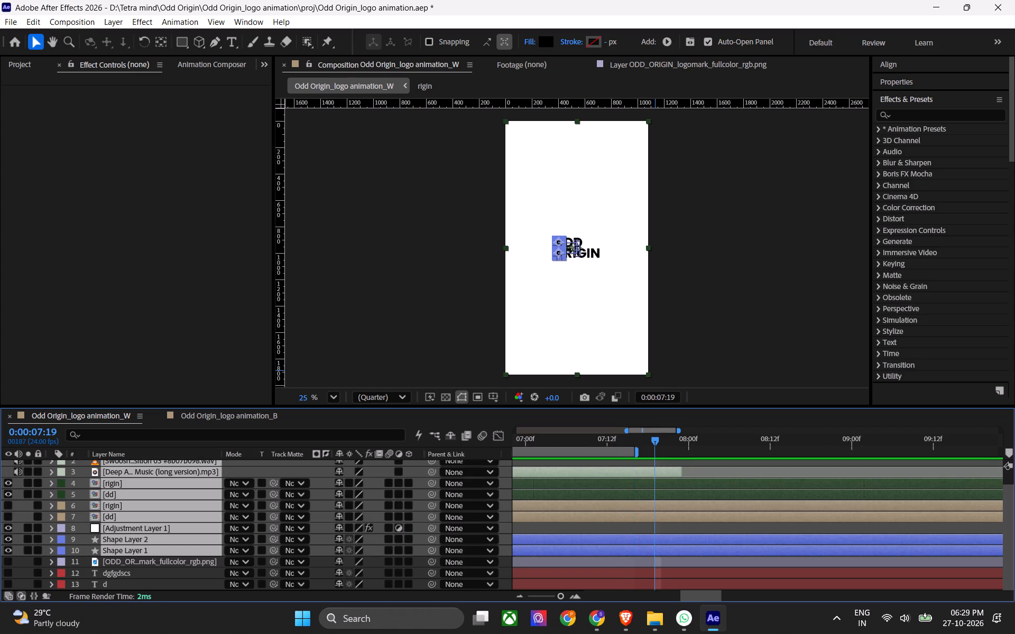
drag(643, 439, 636, 439)
click(685, 461)
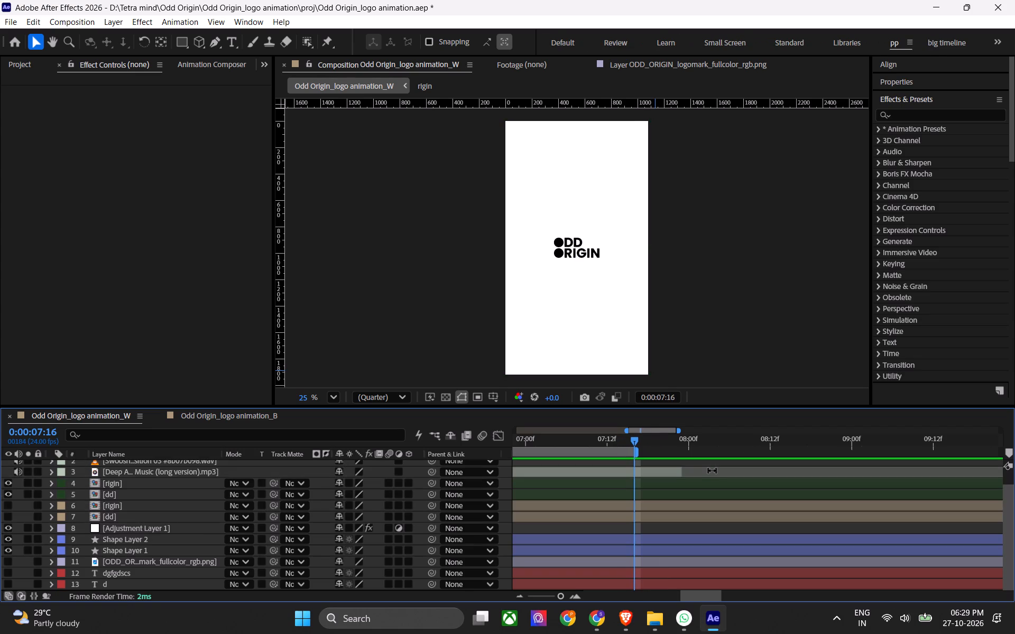
key(ctrl+shift+Right)
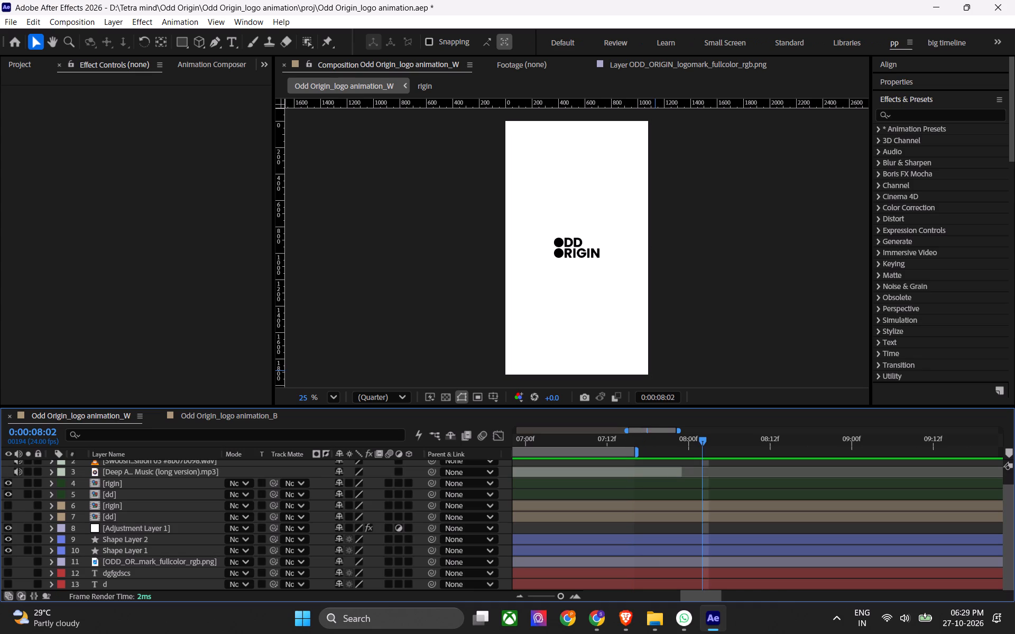
key(ctrl+Left)
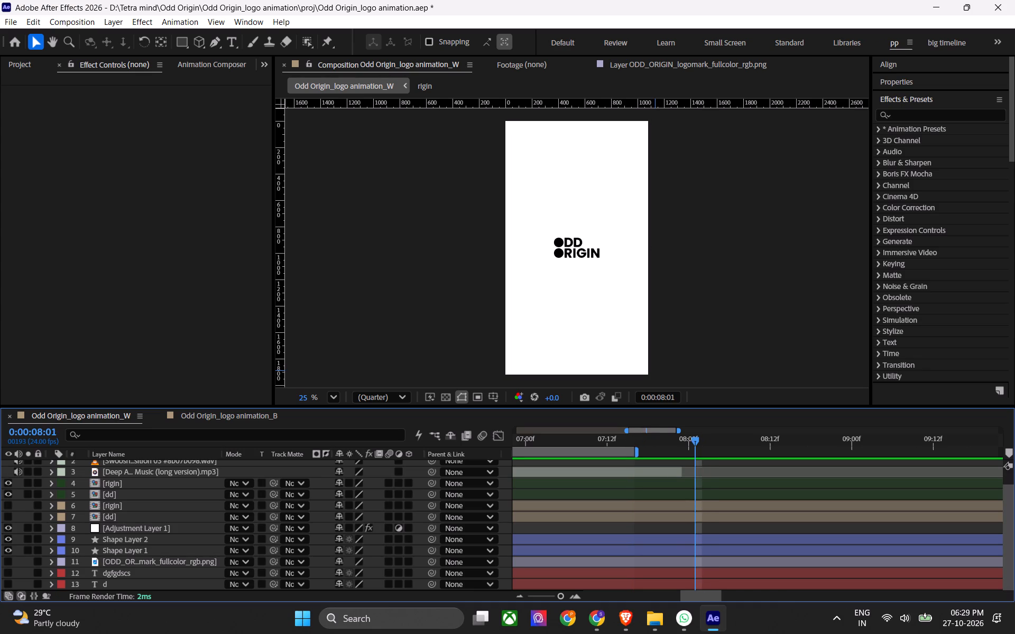
key(ctrl+Left)
key(ctrl+Left)
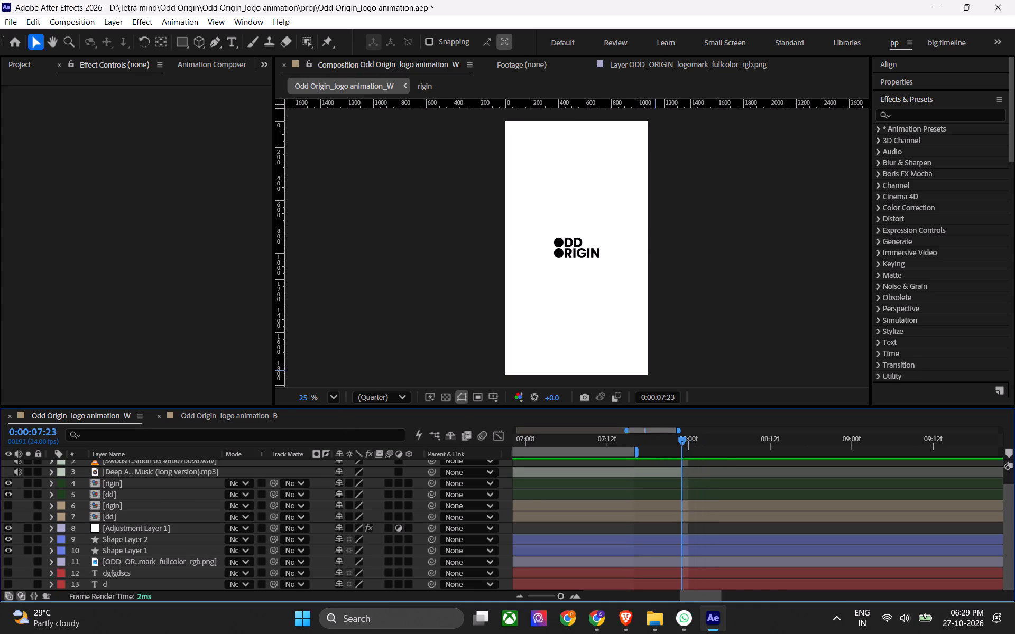
In the "_B" composition, move the playhead from 0:00:07:16 to 0:00:08:00 to check the music layer's end against the work area end.
click(275, 413)
alt+scroll(628, 489, up, 3)
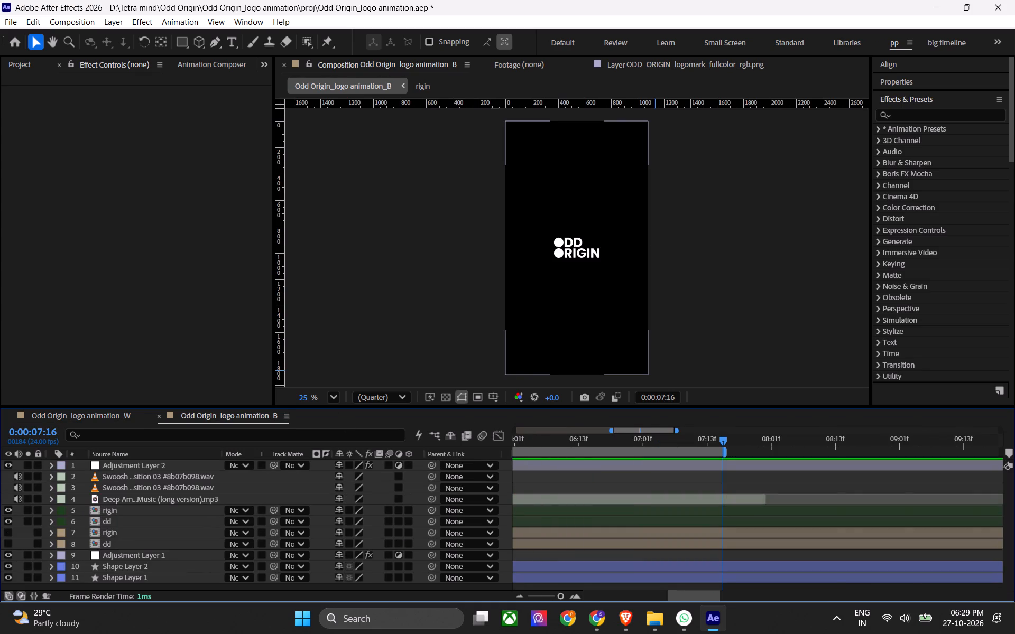
click(742, 451)
drag(743, 440, 724, 441)
key(ctrl+shift+Right)
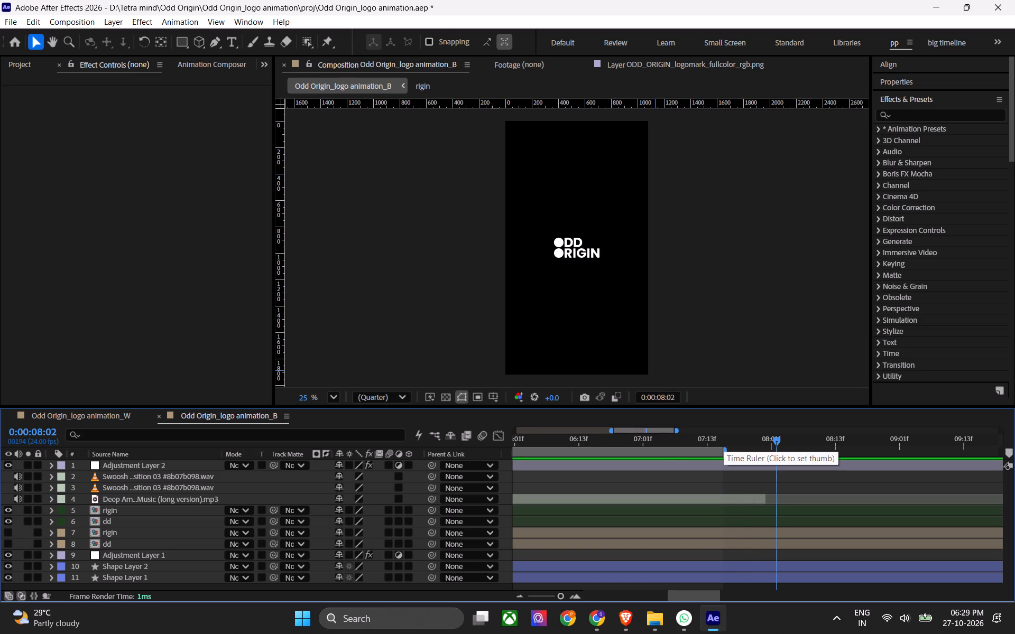
key(ctrl+Left)
key(ctrl+Left)
alt+scroll(603, 461, down, 5)
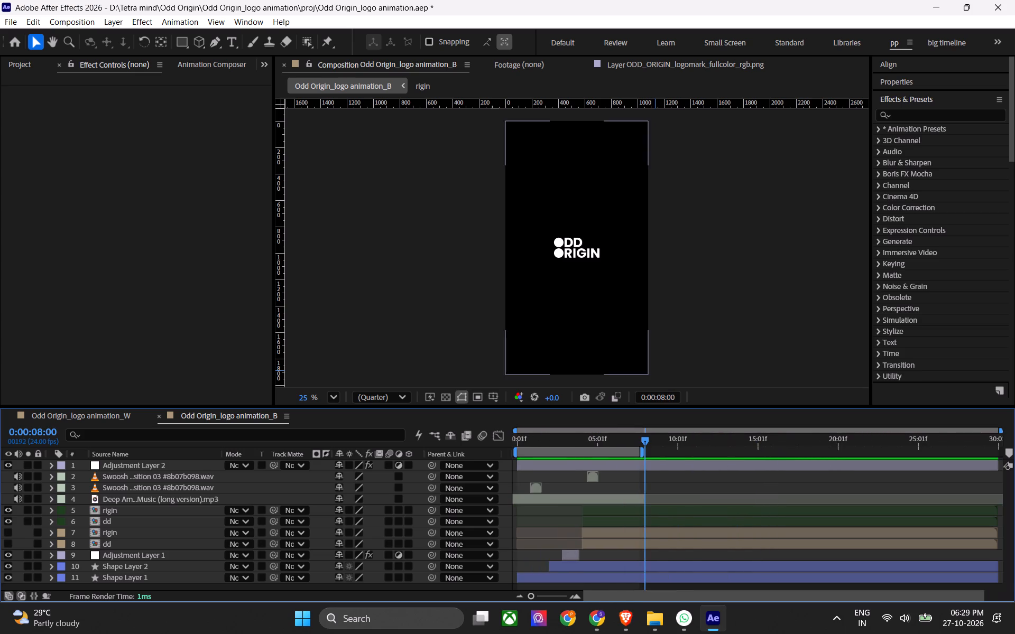
Save the project.
key(ctrl+s)
scroll(280, 407, up, 1)
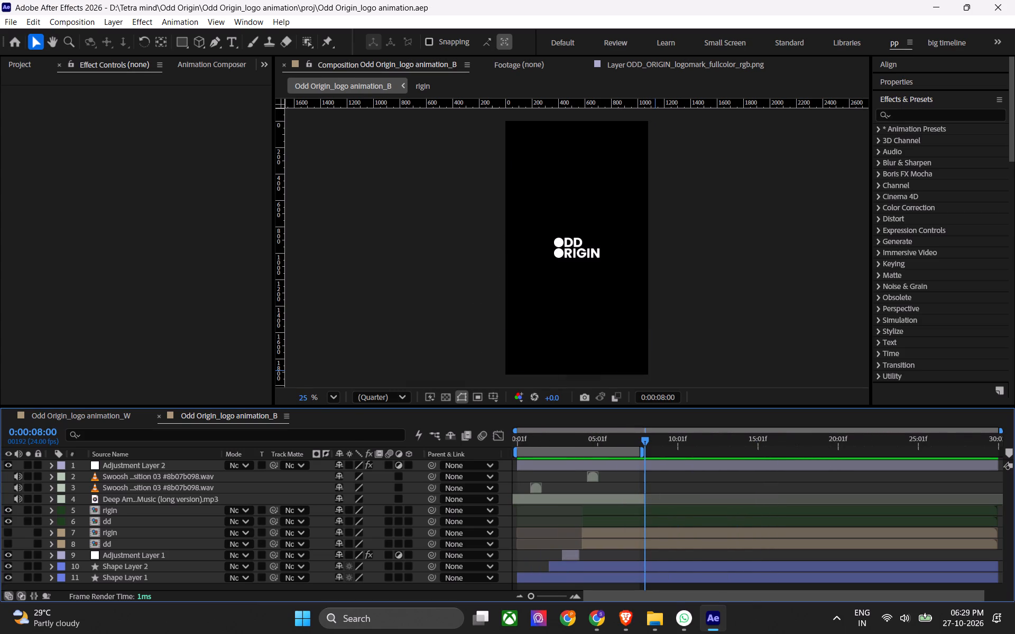
scroll(229, 415, up, 1)
key(ctrl+s)
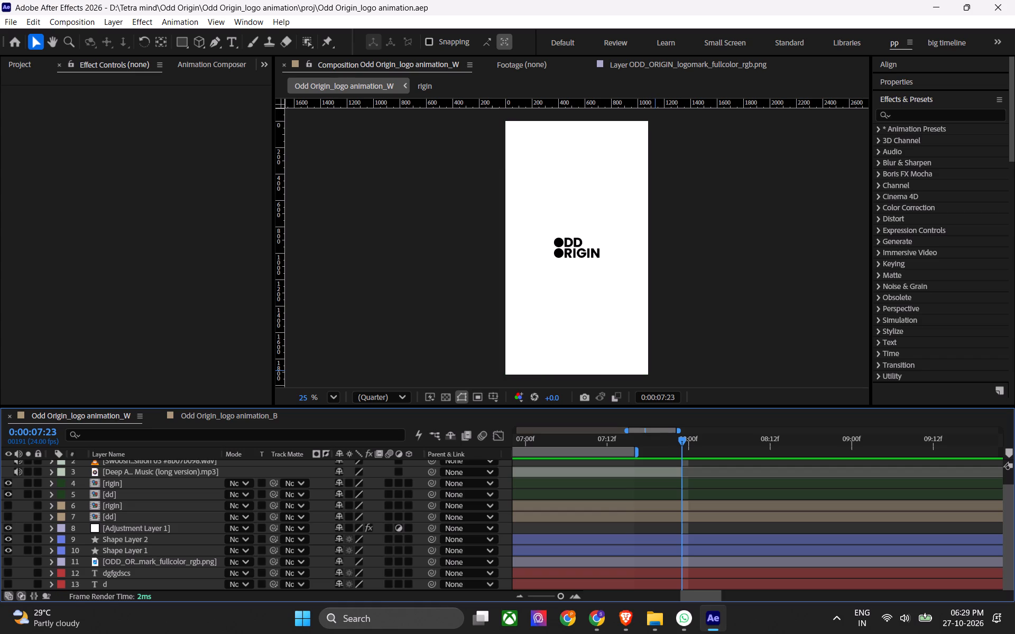
Preview the "_W" animation from the start and from 0:00:03:16, and scrub through the logo reveal to 0:00:05:01.
drag(687, 443, 455, 482)
key(space)
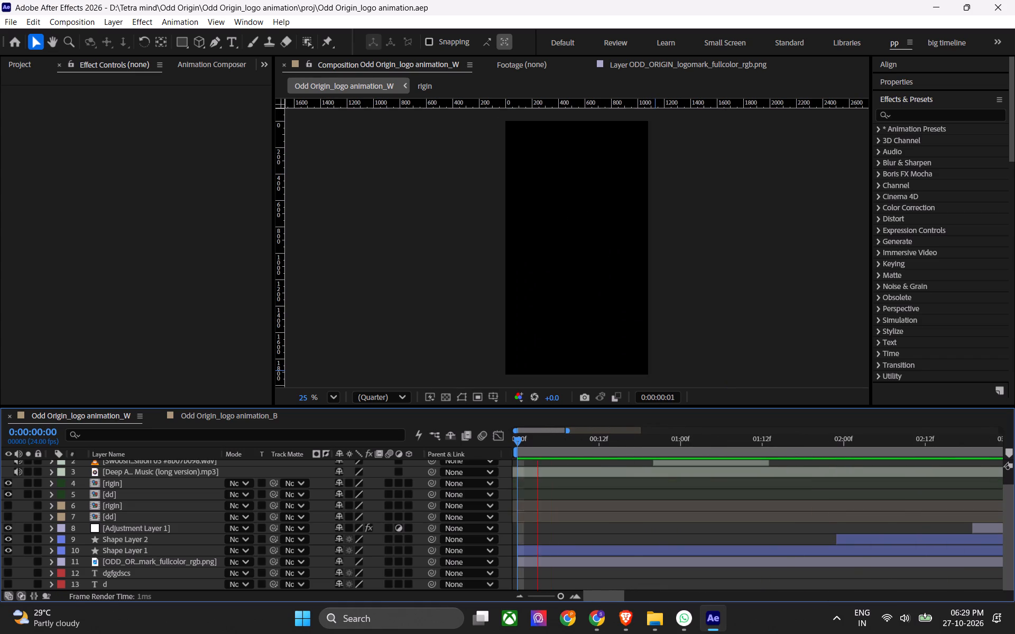
alt+scroll(605, 487, down, 2)
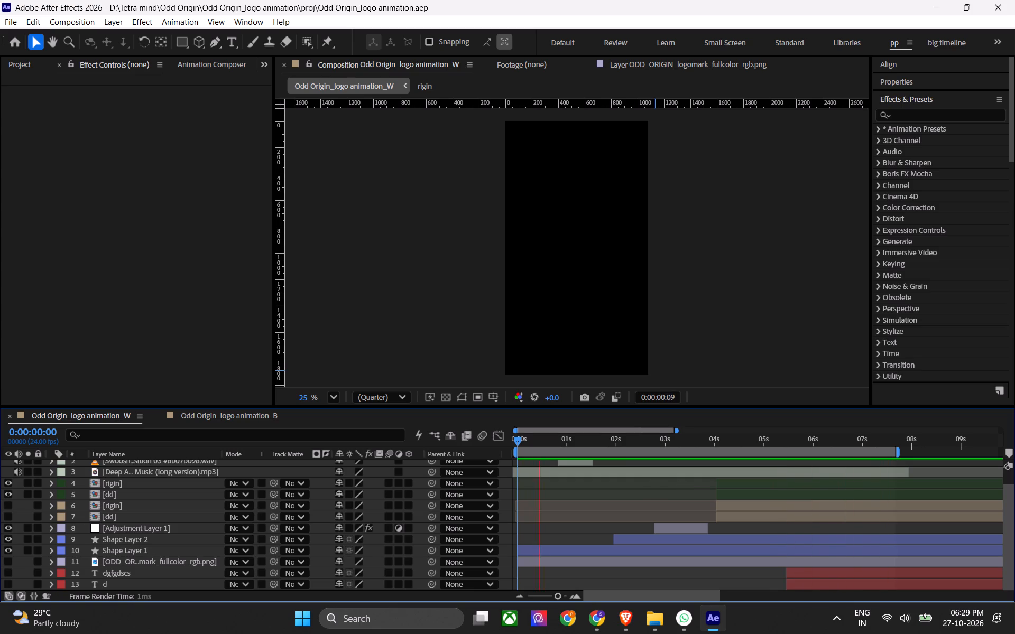
key(space)
click(712, 446)
drag(708, 444, 698, 446)
key(space)
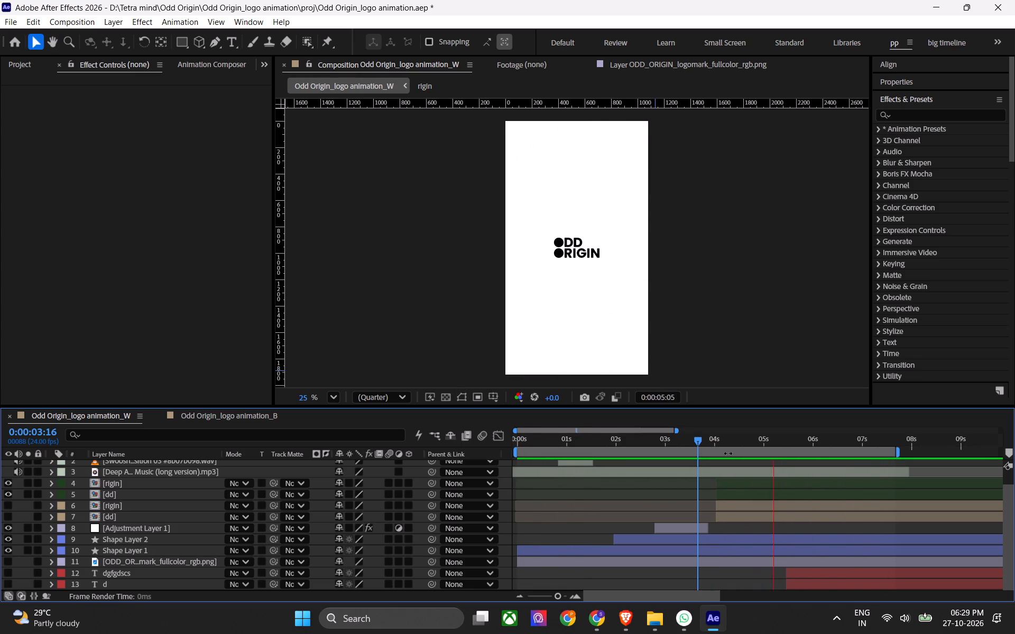
key(space)
drag(752, 438, 727, 449)
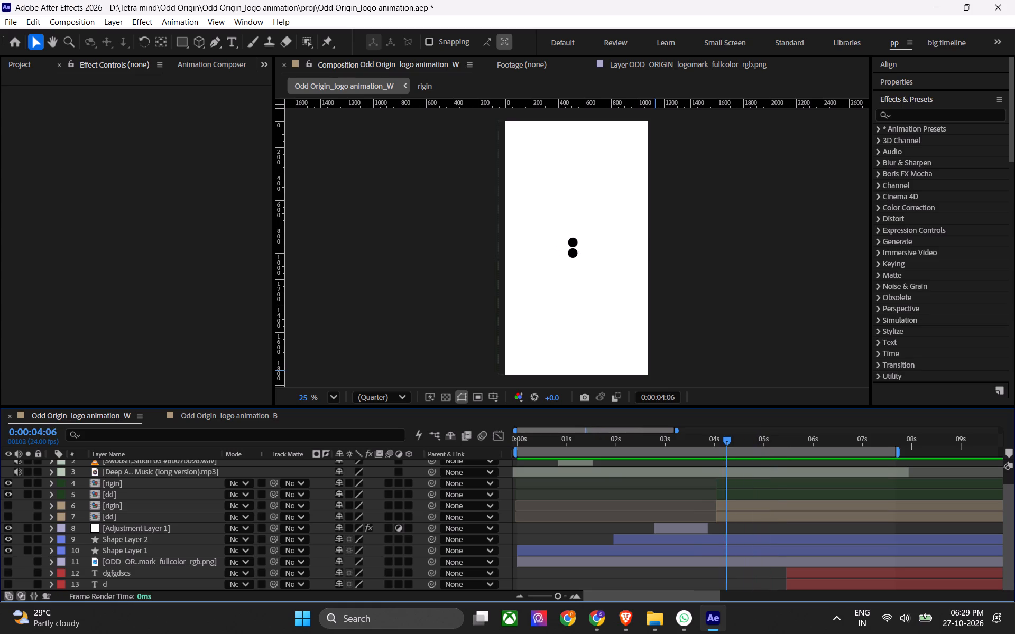
drag(727, 449, 765, 445)
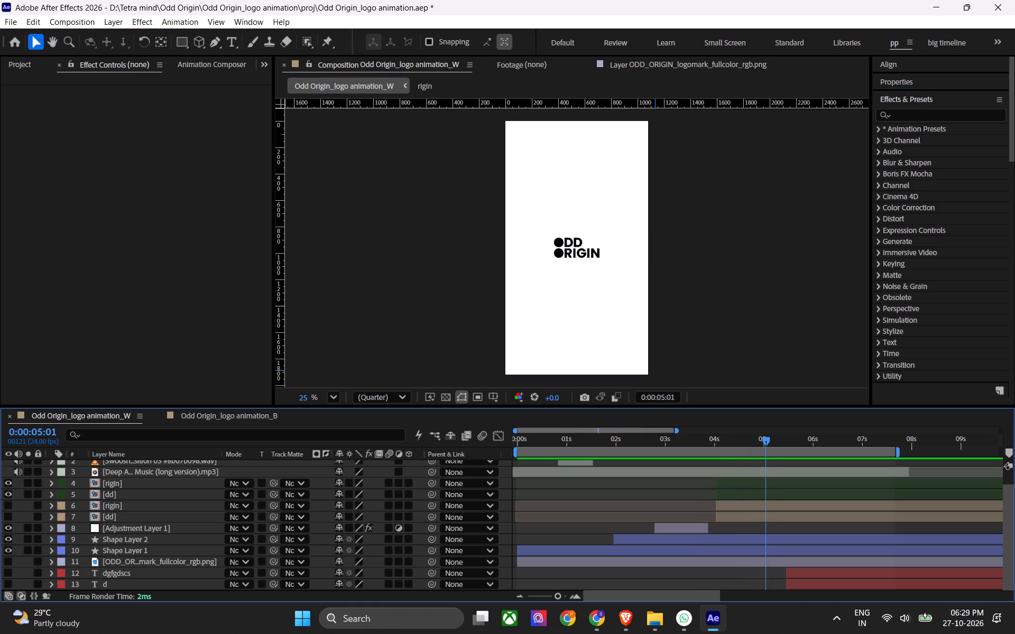
scroll(172, 56, up, 3)
scroll(180, 66, down, 3)
scroll(181, 64, up, 6)
Save the project.
click(156, 322)
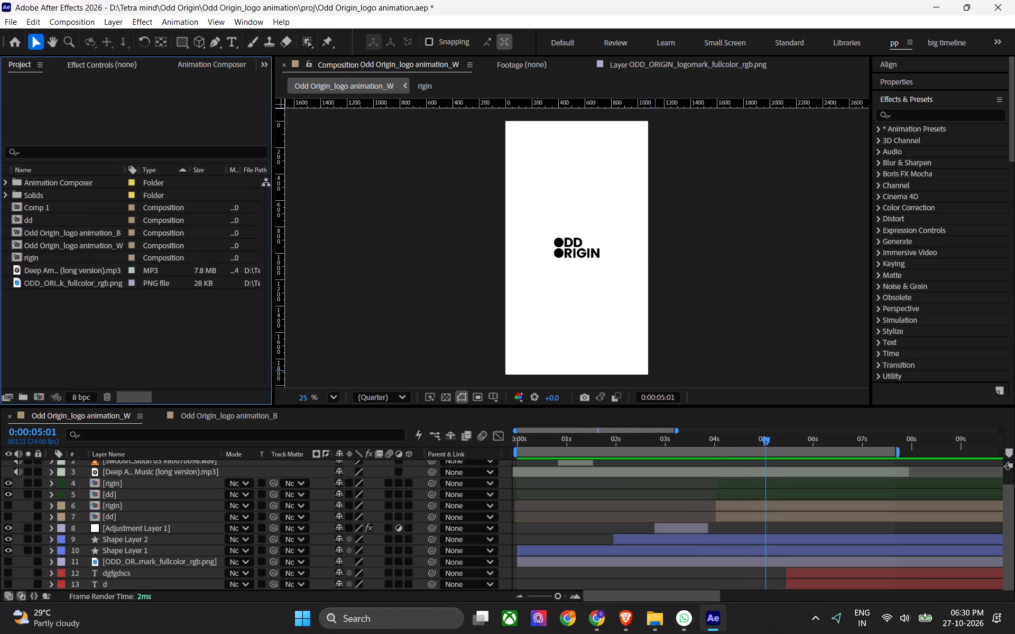
key(ctrl+s)
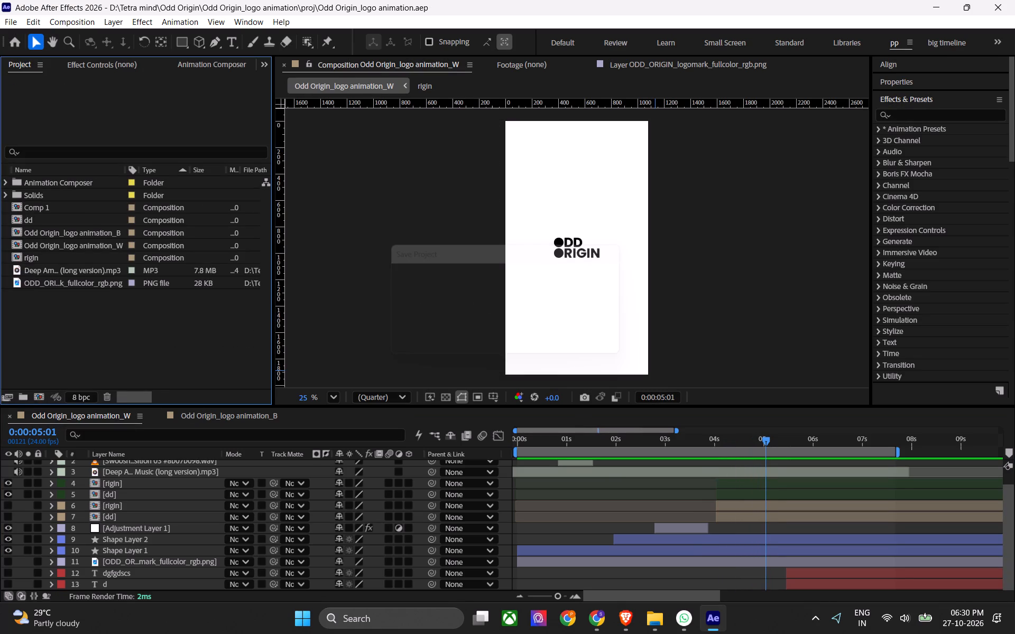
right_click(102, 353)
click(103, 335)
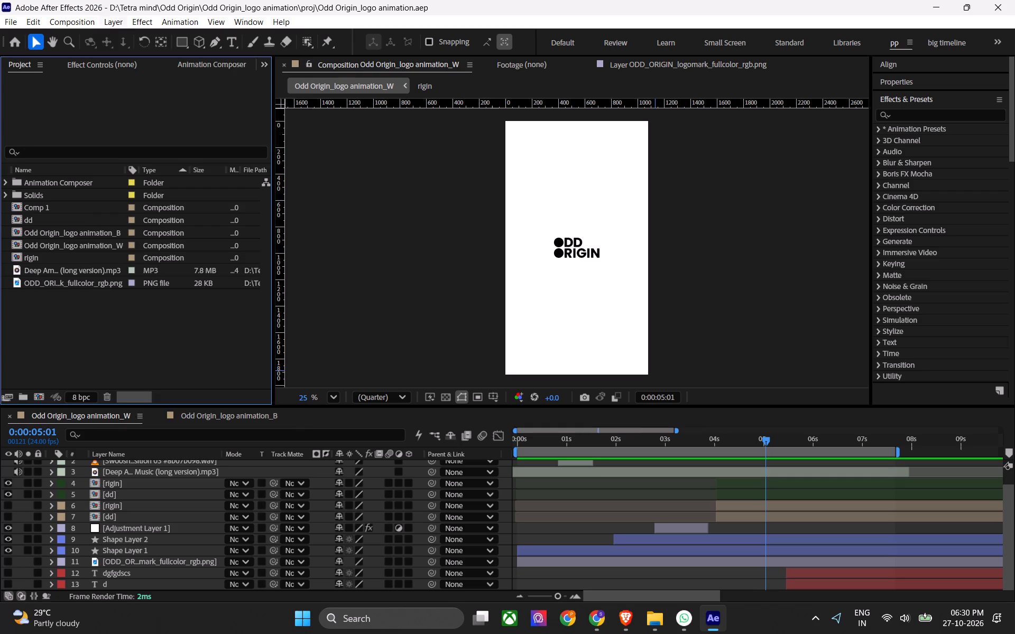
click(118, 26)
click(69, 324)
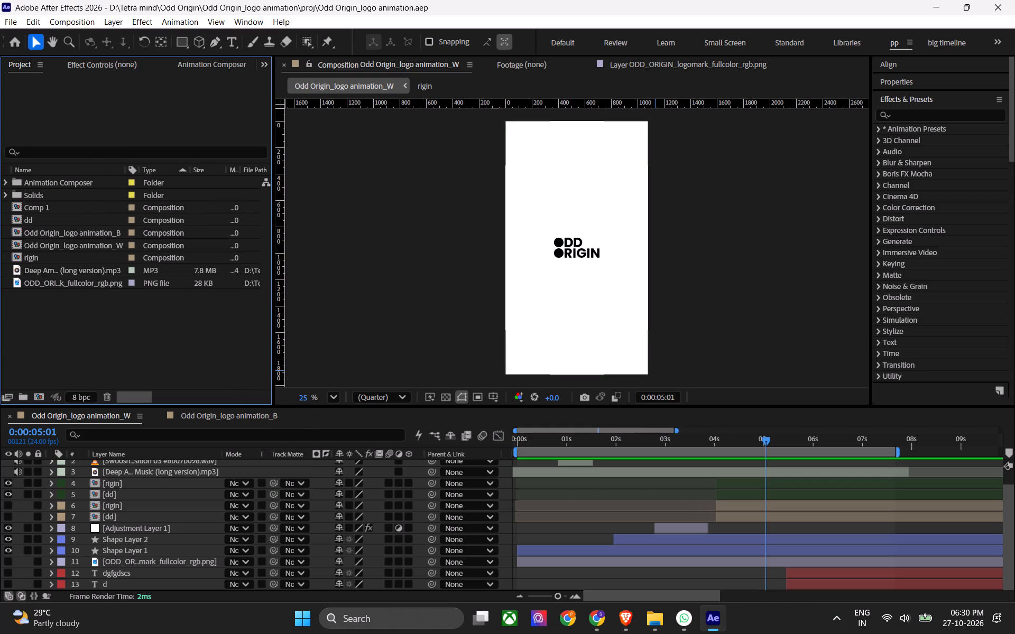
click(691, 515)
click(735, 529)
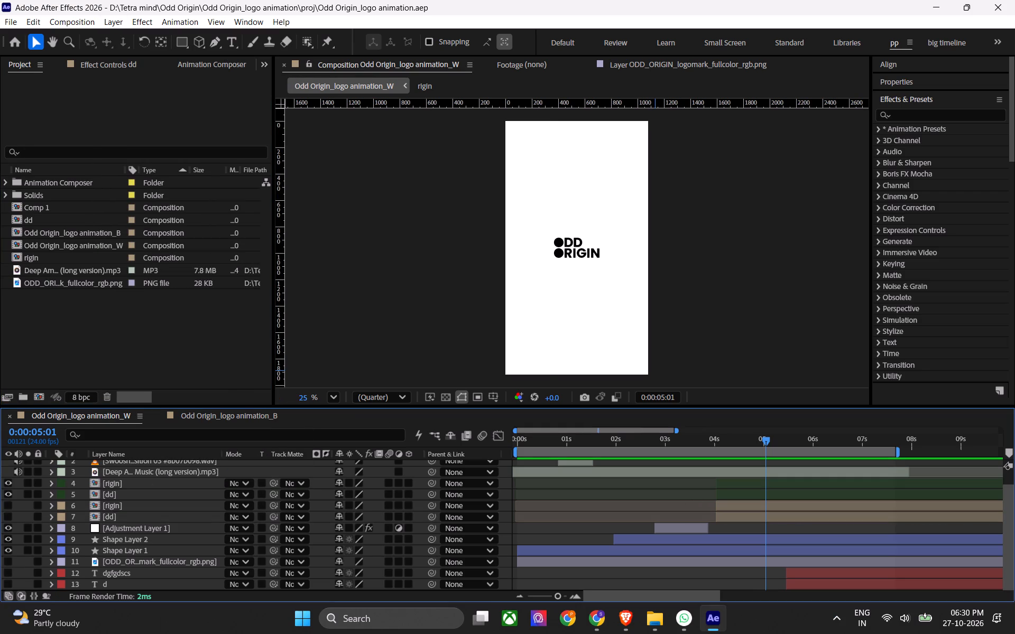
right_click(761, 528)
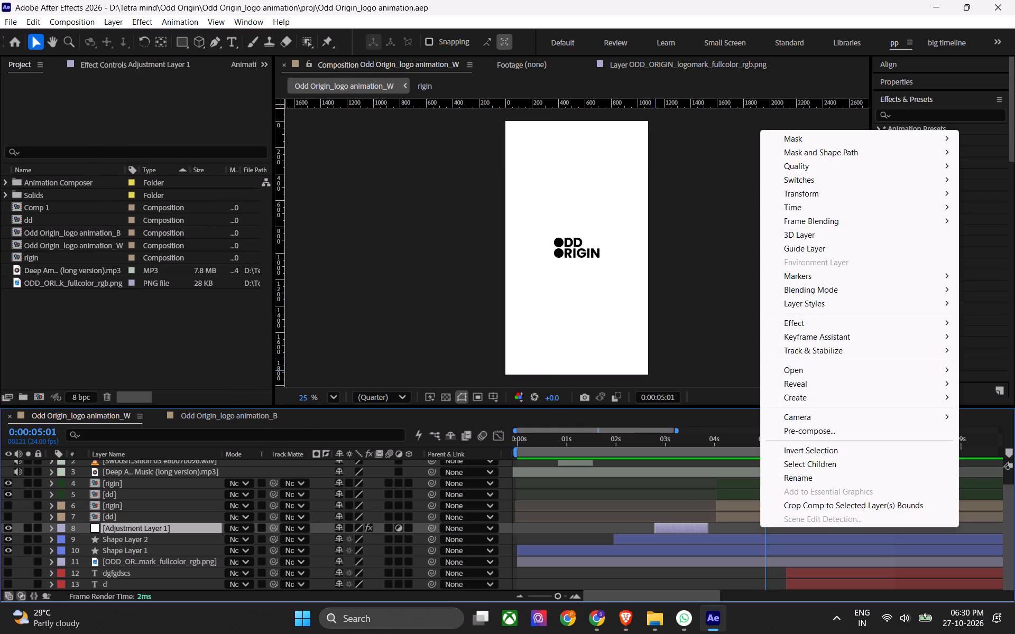
Add a new adjustment layer at the top of the "_W" layer stack and trim its start to 0:00:05:01.
right_click(420, 525)
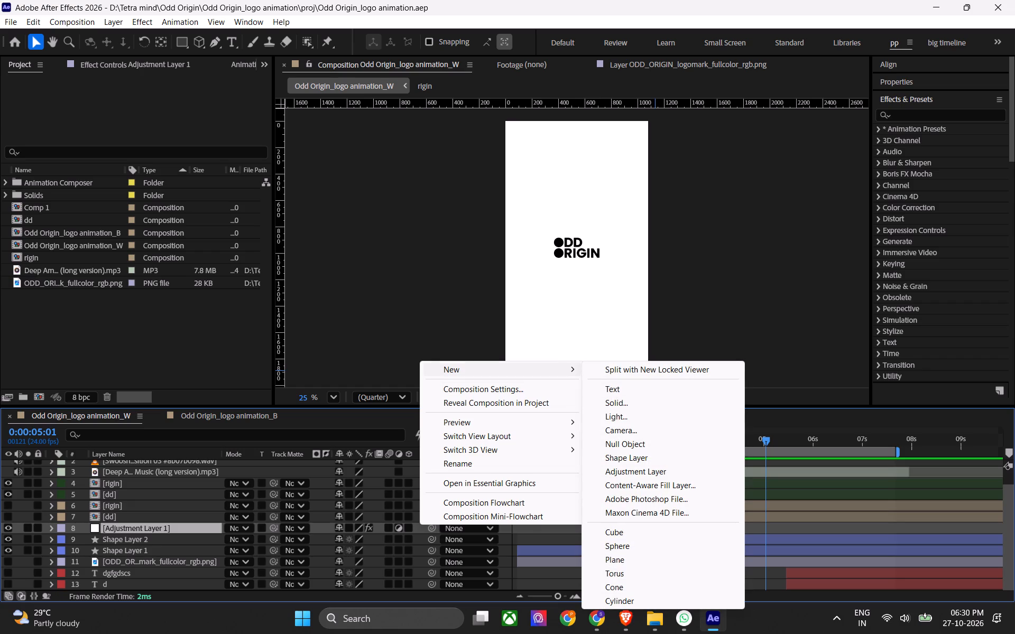
click(631, 467)
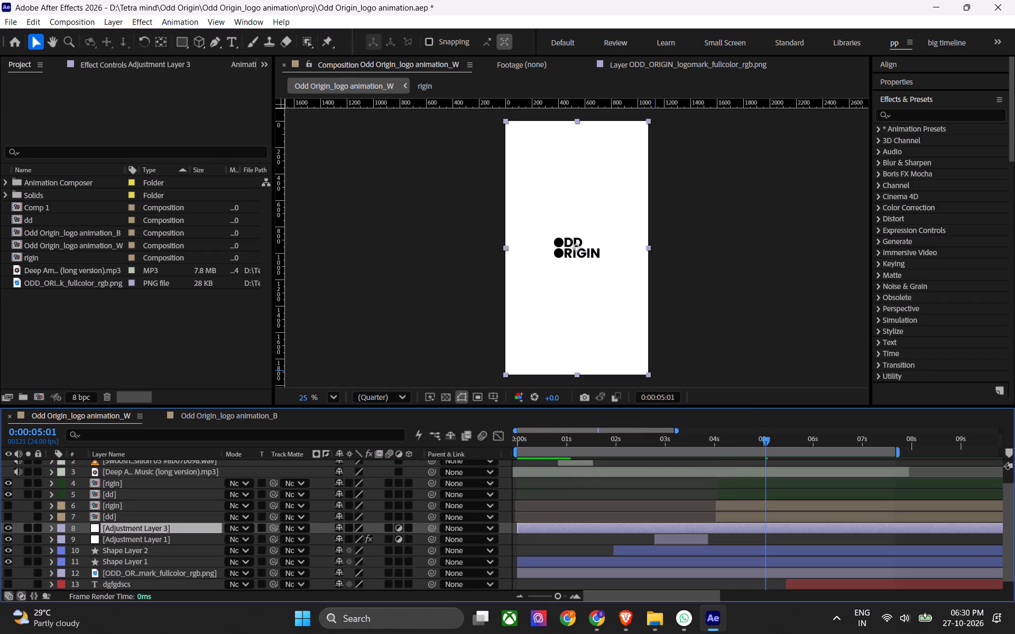
drag(196, 527, 204, 464)
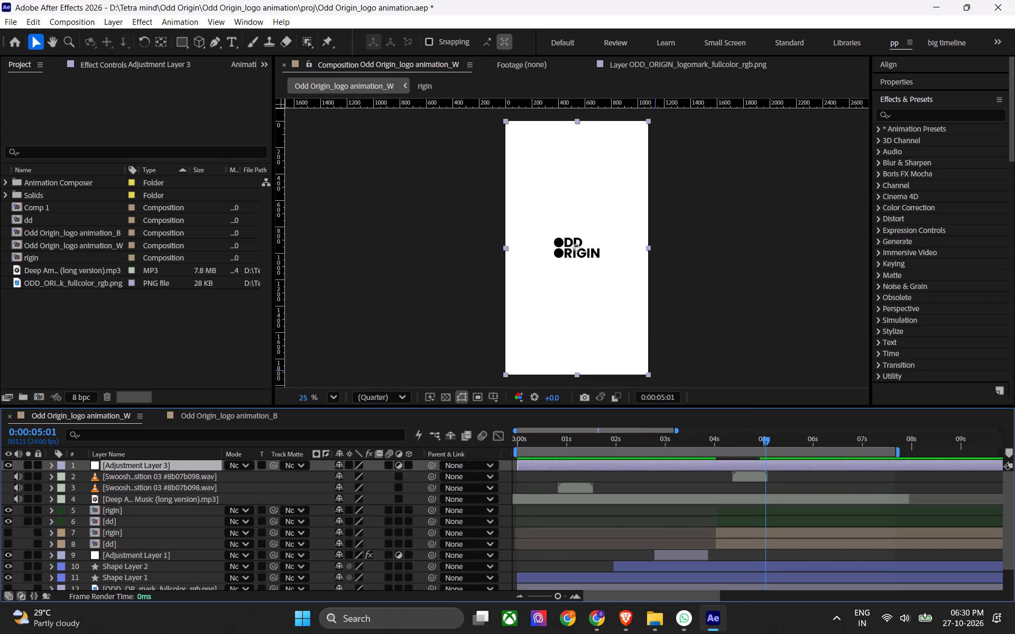
key(alt+bracketleft)
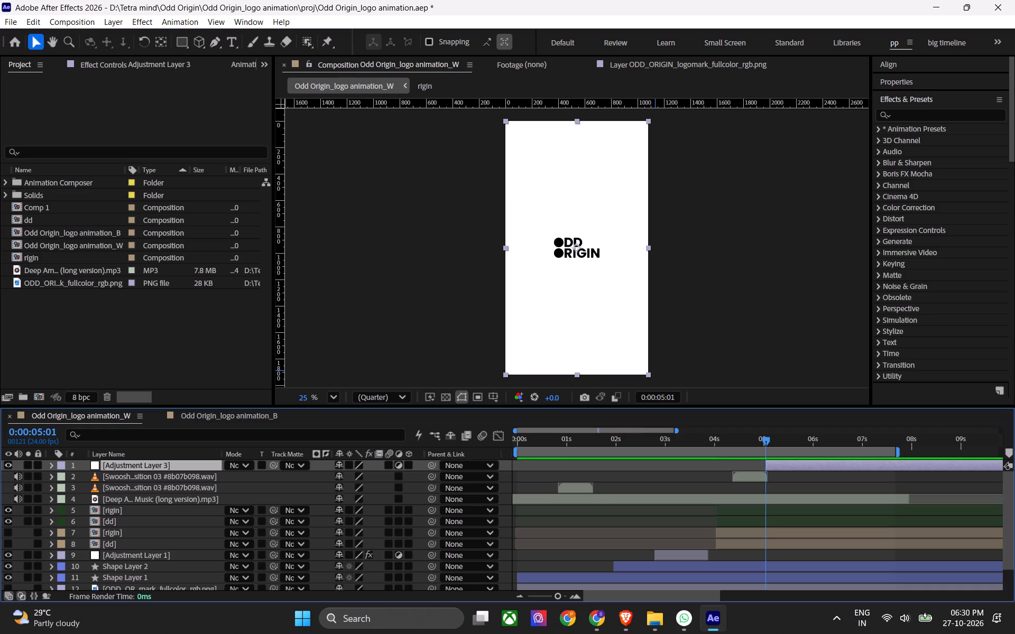
Animate the new adjustment layer's Scale from a 100% keyframe at 0:00:05:01 to 111% at 0:00:07:11, and save the project.
drag(770, 441, 762, 446)
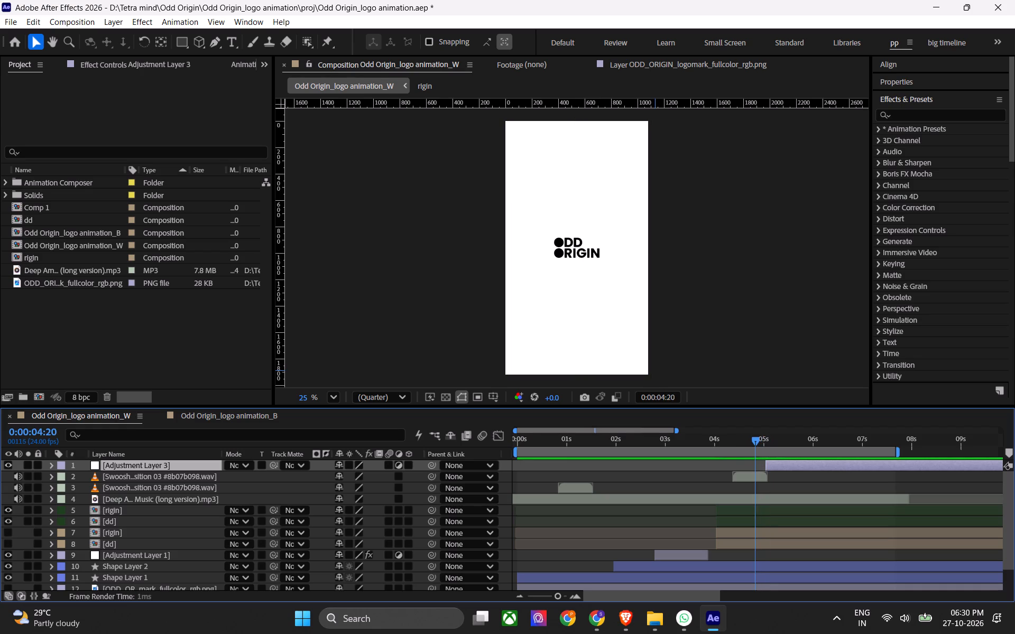
drag(762, 446, 769, 449)
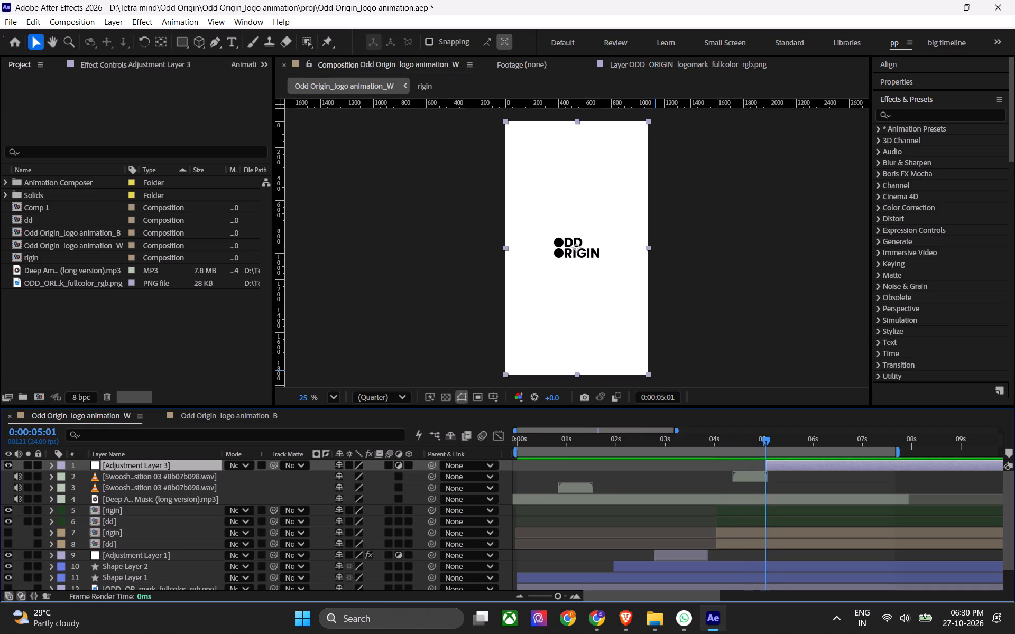
drag(769, 449, 771, 449)
key(s)
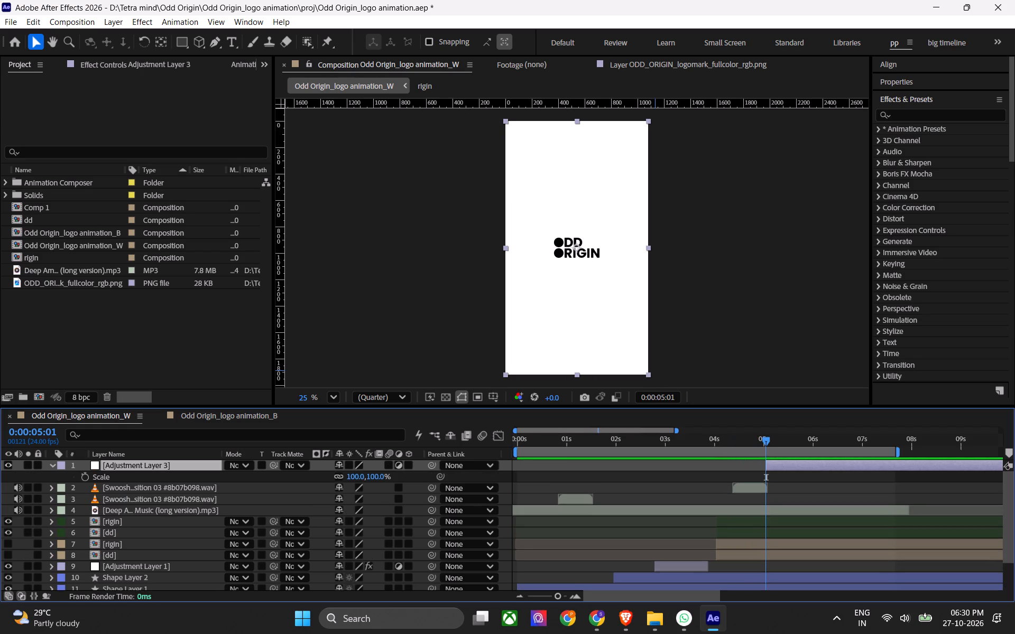
click(86, 478)
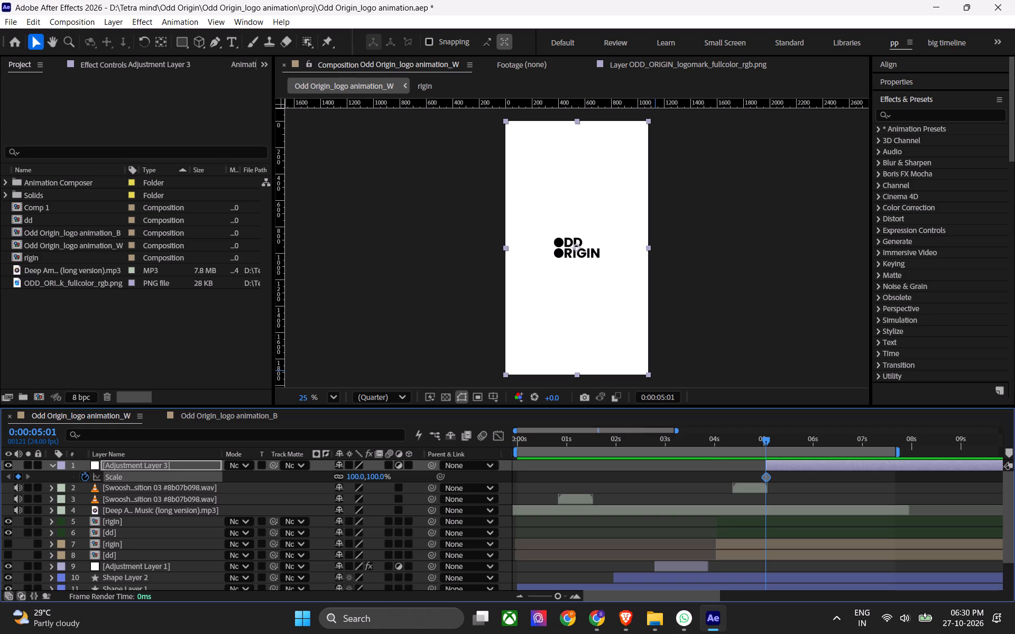
drag(769, 443, 889, 450)
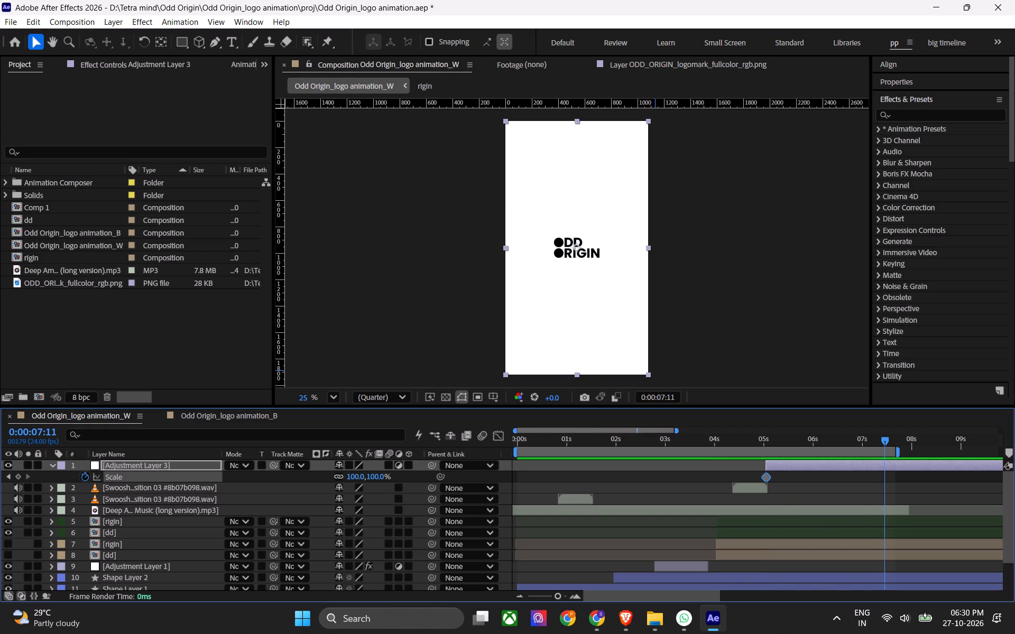
click(373, 479)
text(111)
key(Return)
key(ctrl+s)
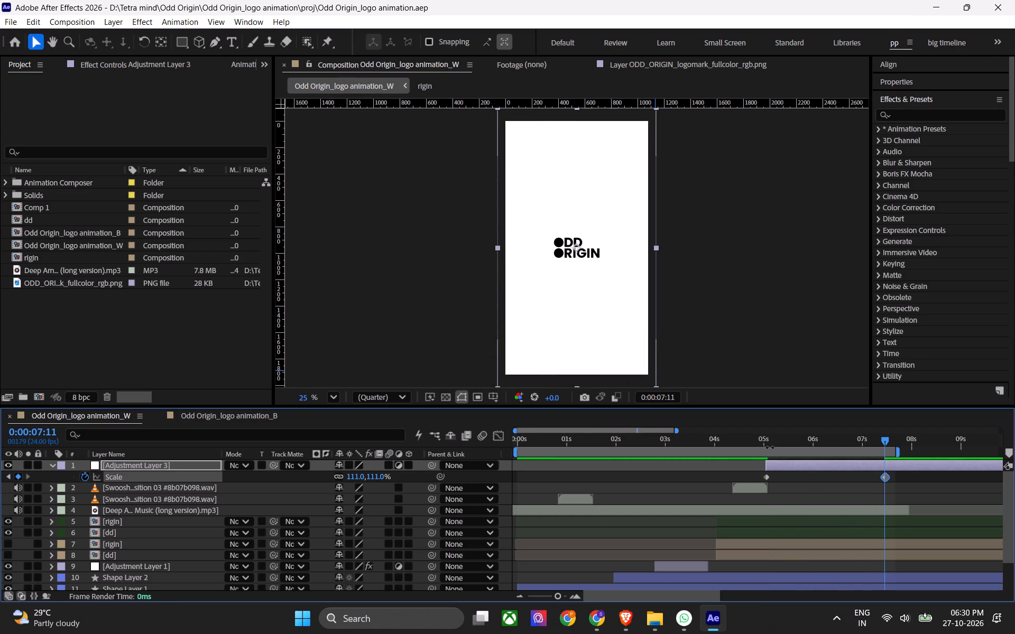
Preview the scale animation from 0:00:04:23.
click(760, 450)
drag(768, 446, 763, 442)
key(space)
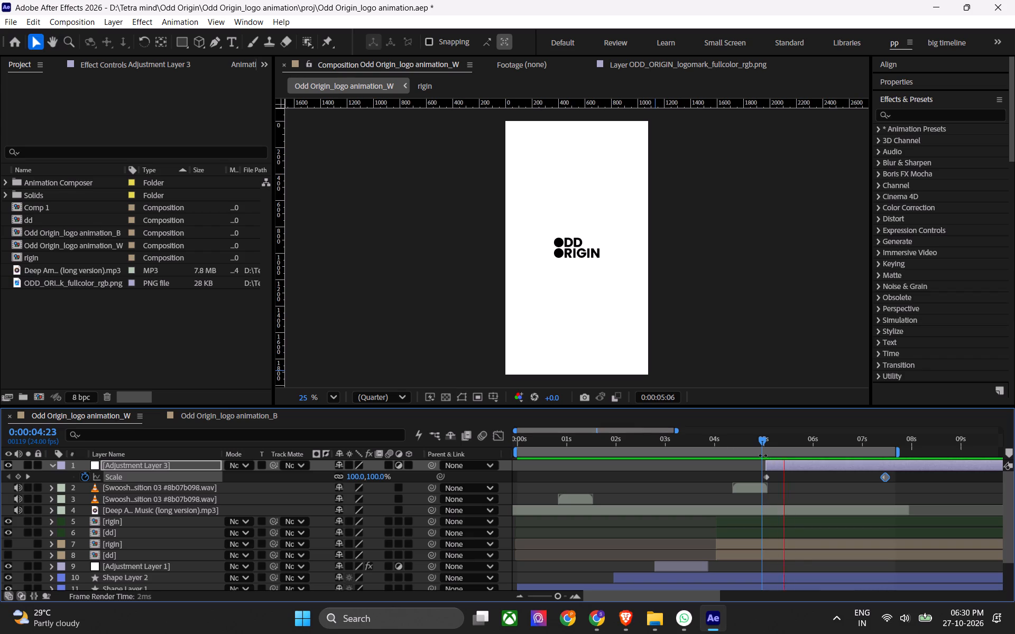
key(space)
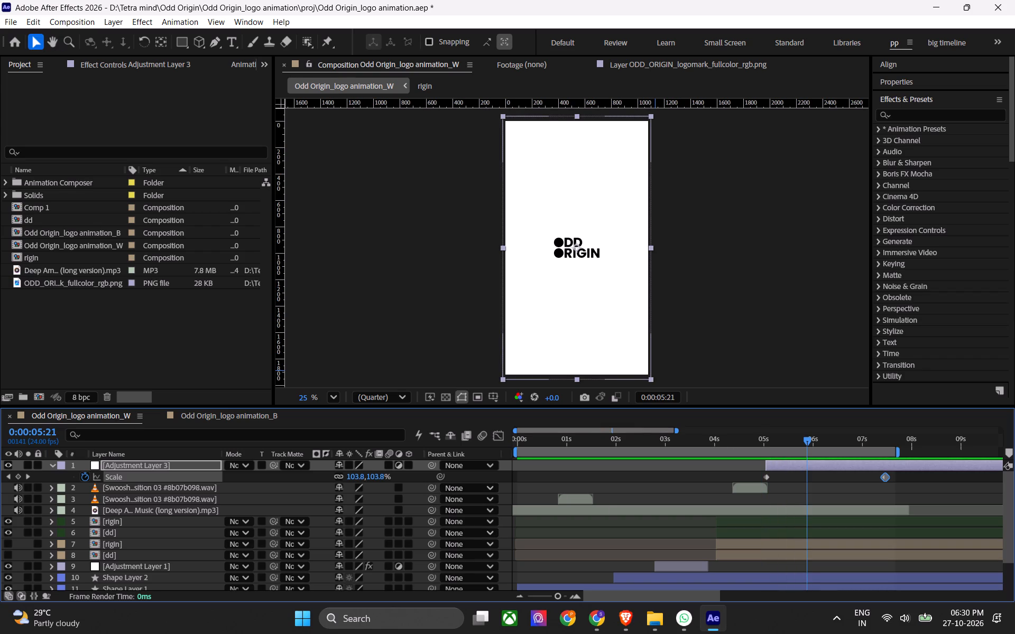
Parent the layers from the upper [rigin] through Shape Layer 1 to the new top adjustment layer, and save the project.
scroll(395, 567, down, 3)
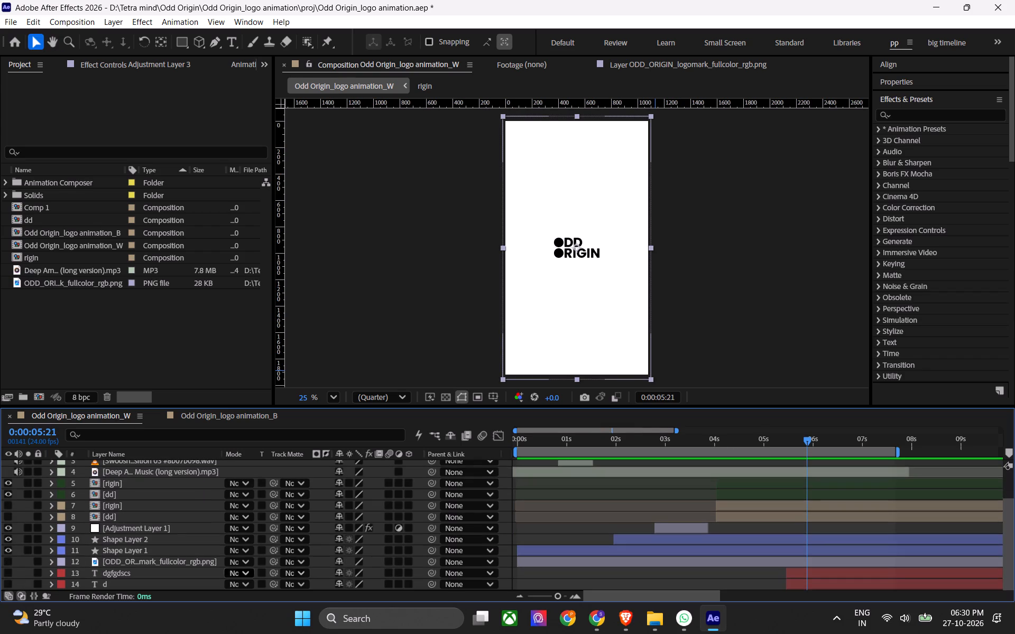
click(139, 548)
scroll(156, 546, up, 2)
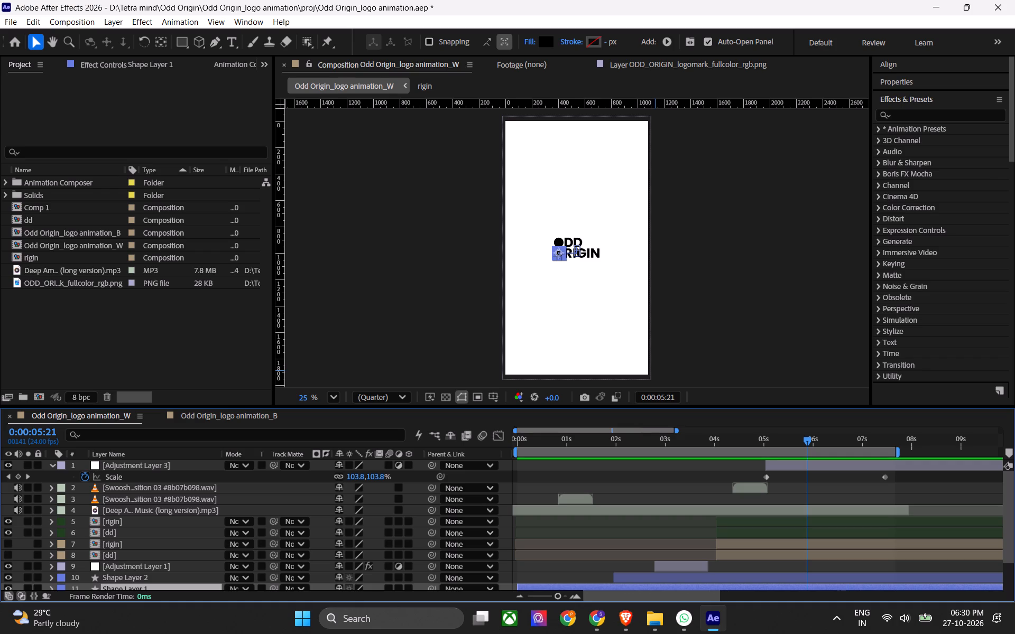
shift+click(172, 522)
drag(431, 522, 335, 486)
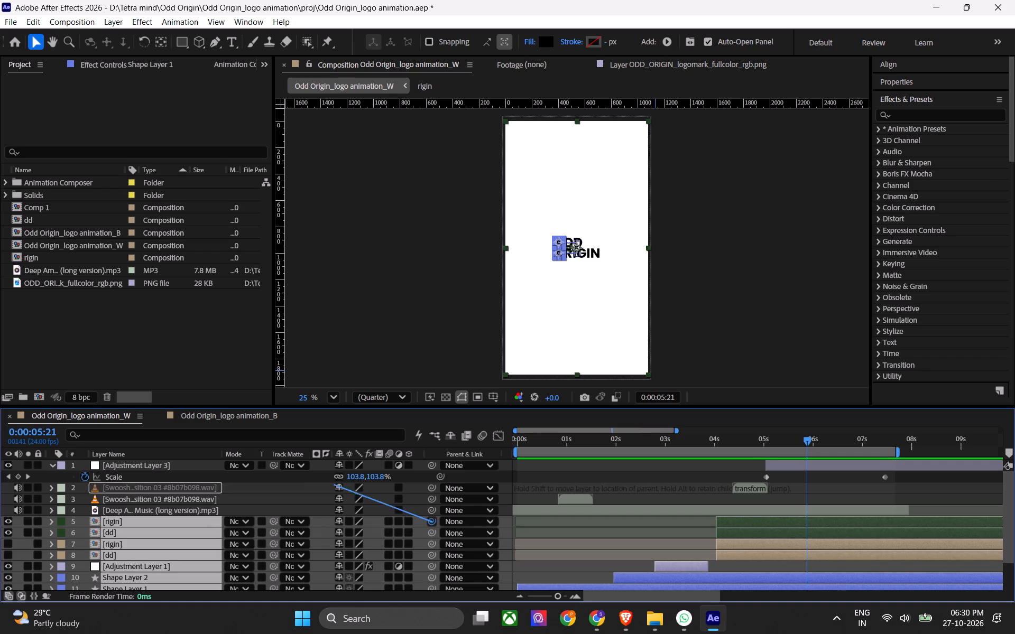
drag(335, 486, 161, 465)
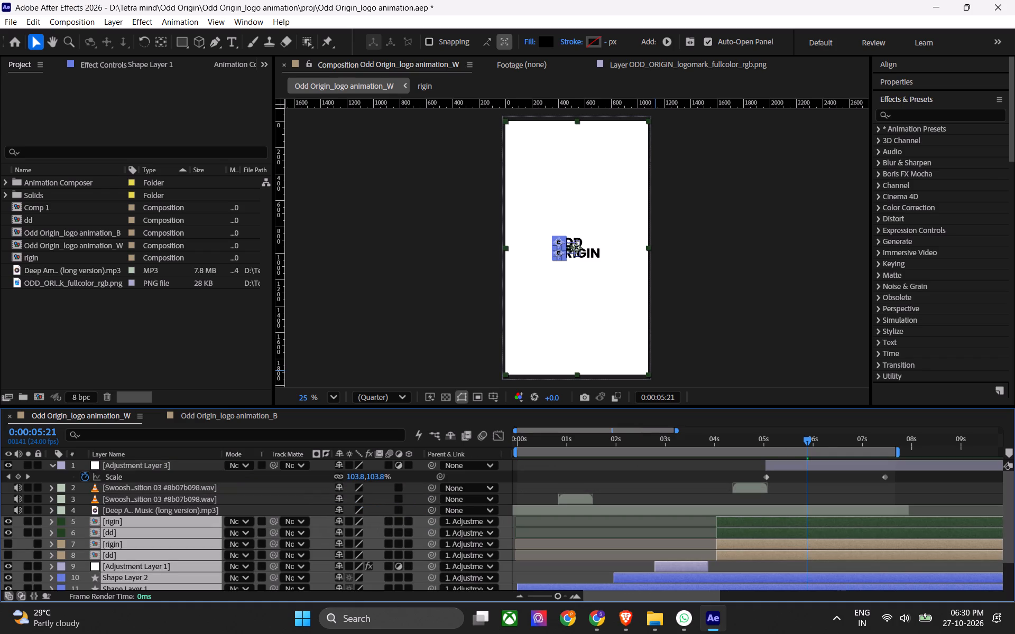
drag(799, 439, 728, 463)
click(709, 473)
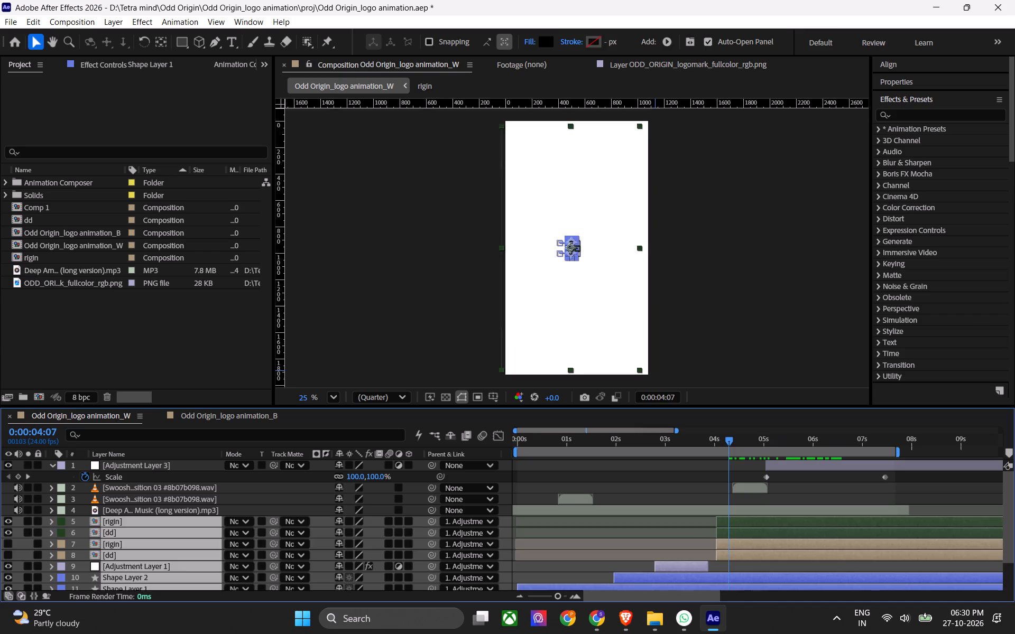
key(ctrl+s)
Preview the parented logo's scale-up from 0:00:04:07.
key(space)
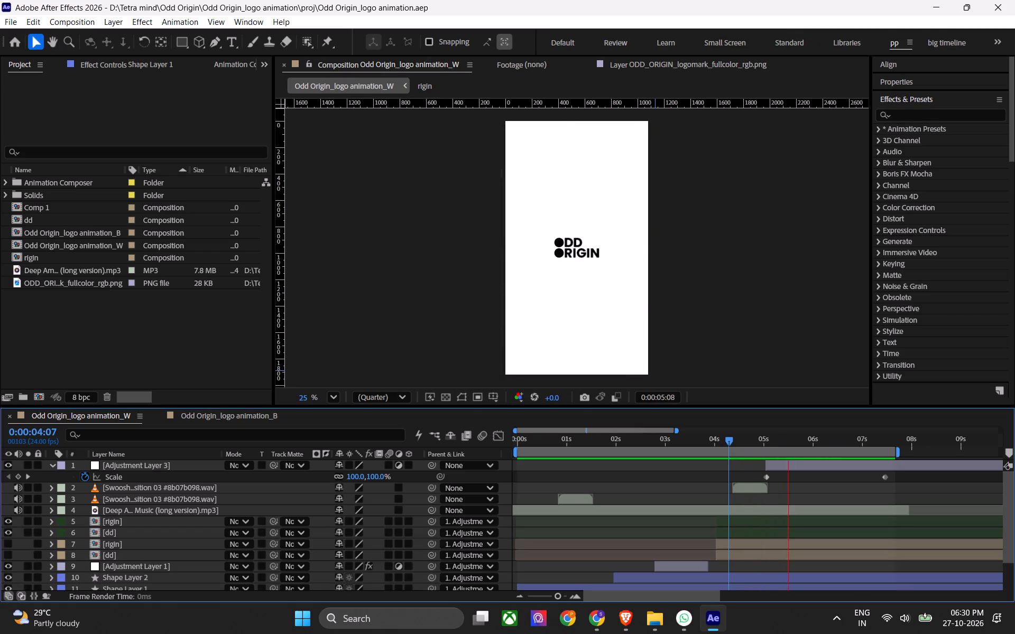
key(space)
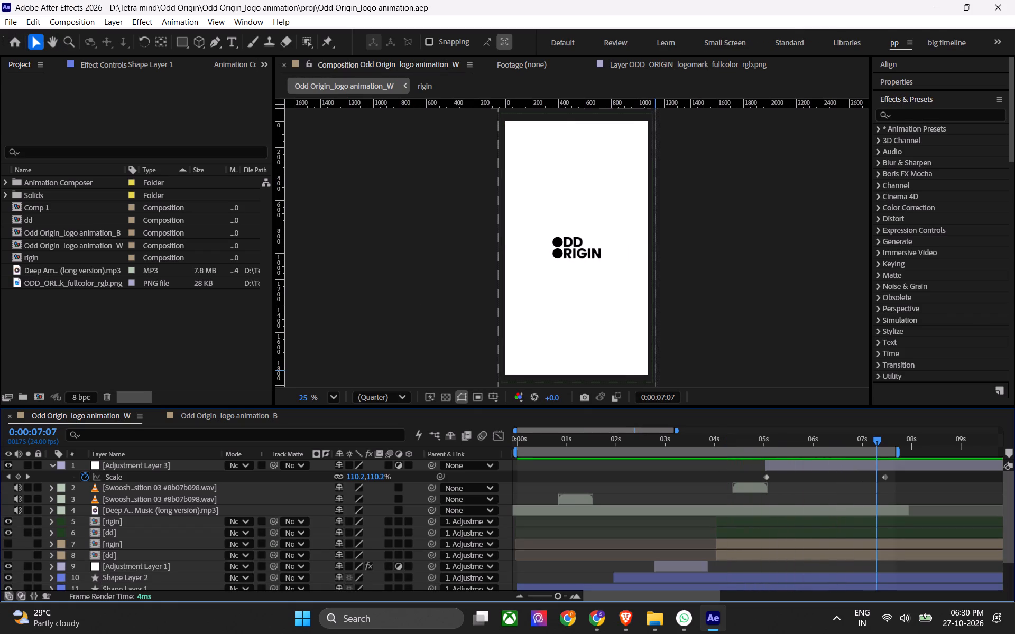
Set the top adjustment layer's Scale keyframe at 0:00:07:11 to 106% and save the project.
drag(878, 442, 884, 446)
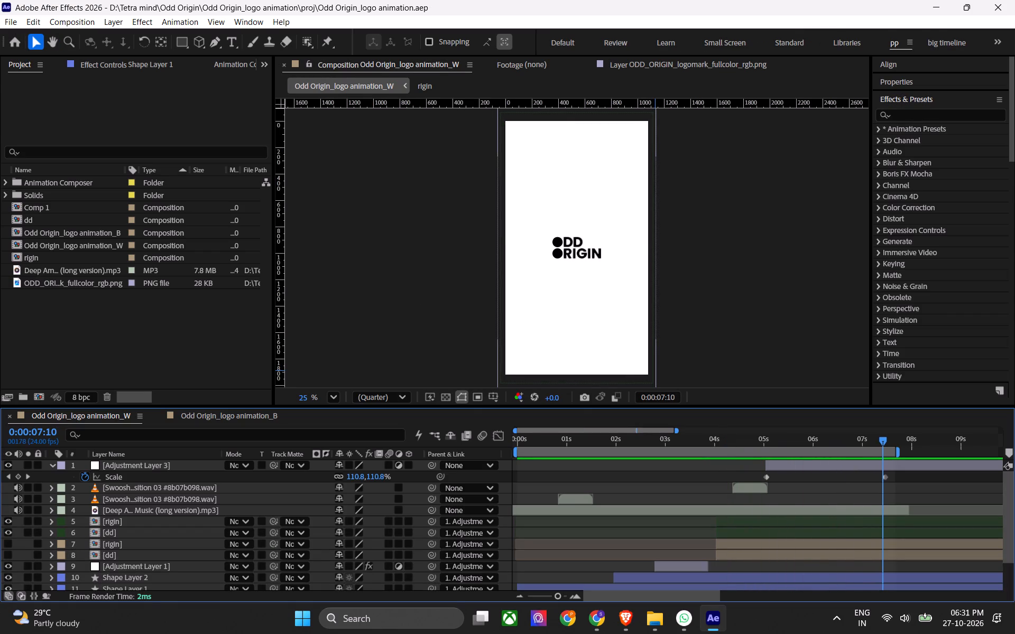
click(29, 477)
ctrl+drag(371, 476, 364, 480)
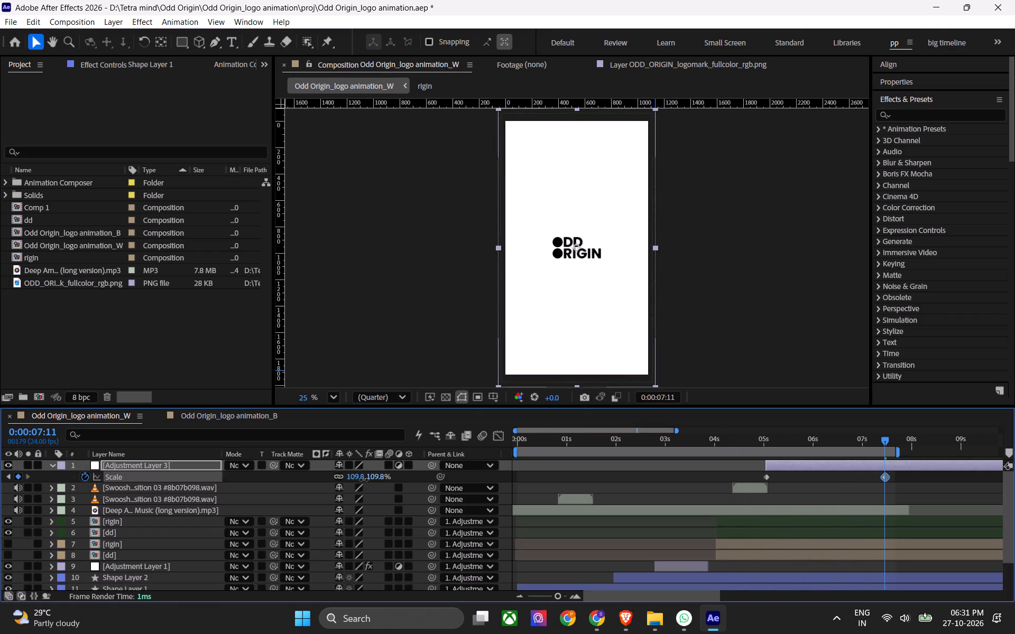
ctrl+drag(364, 480, 343, 486)
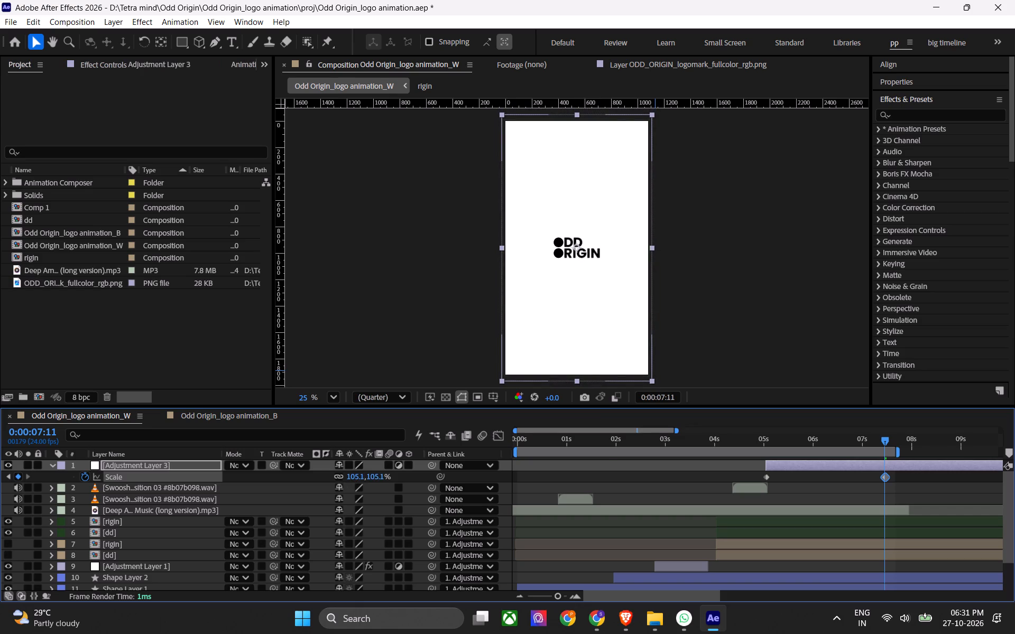
click(382, 474)
text(106)
key(Return)
key(ctrl+s)
Move the top adjustment layer's 106% Scale keyframe to just past the work area end.
drag(885, 473, 902, 479)
Preview the retimed scale-up from 0:00:05:00 and reselect the top adjustment layer.
drag(770, 443, 764, 443)
key(space)
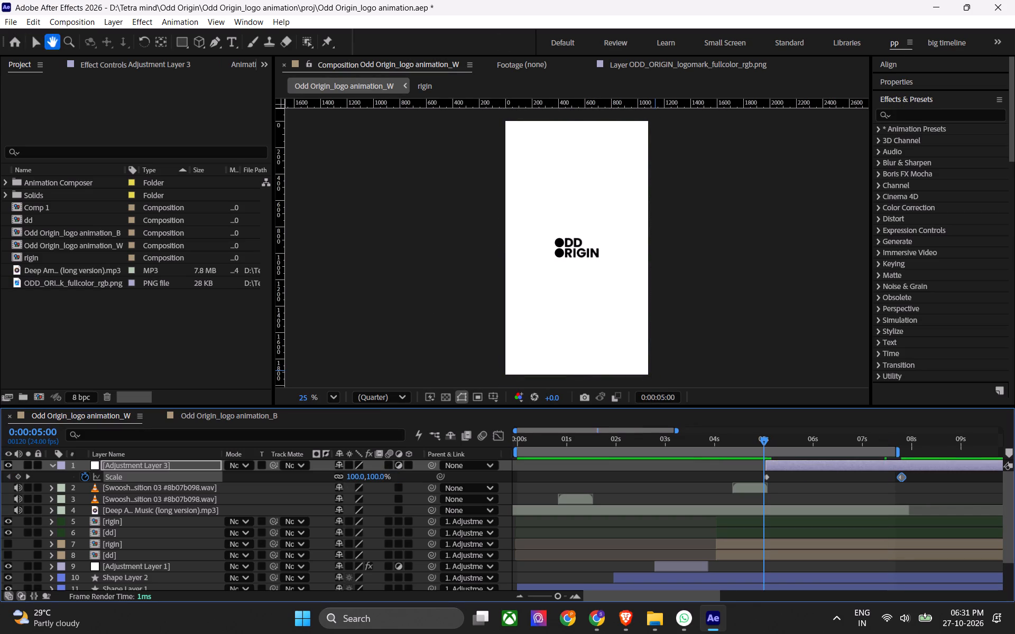
key(space)
click(797, 469)
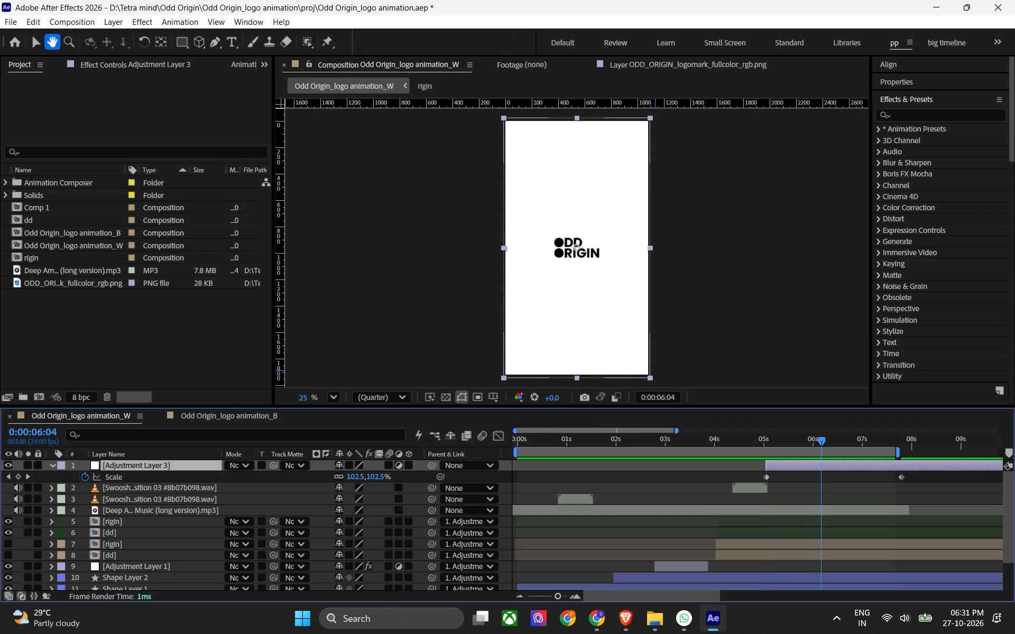
Copy Adjustment Layer 3 with its Scale keyframes from Odd Origin_logo animation_W into Odd Origin_logo animation_B.
key(ctrl+c)
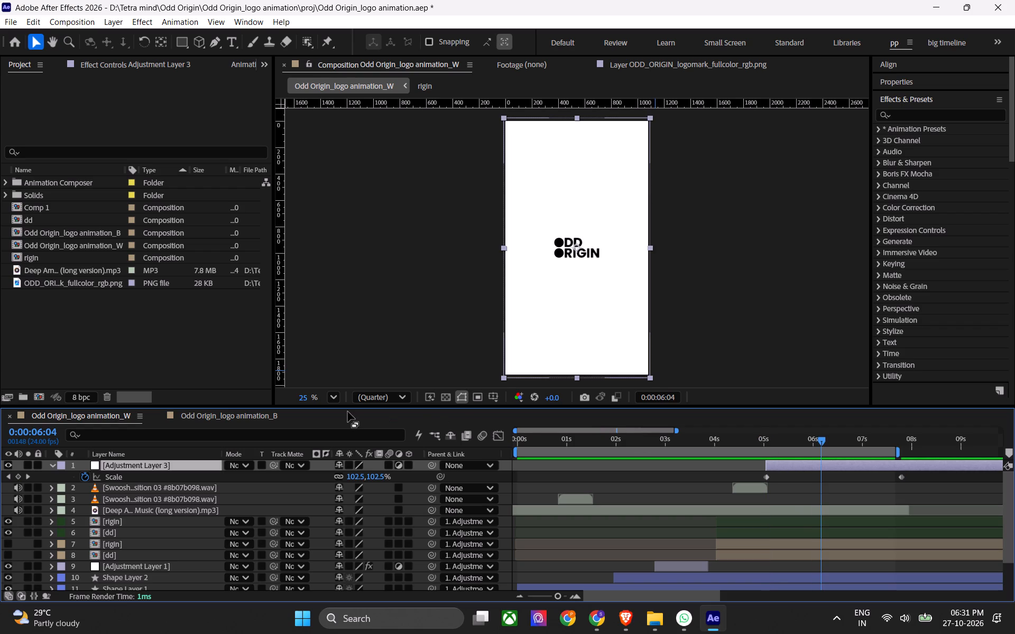
click(257, 416)
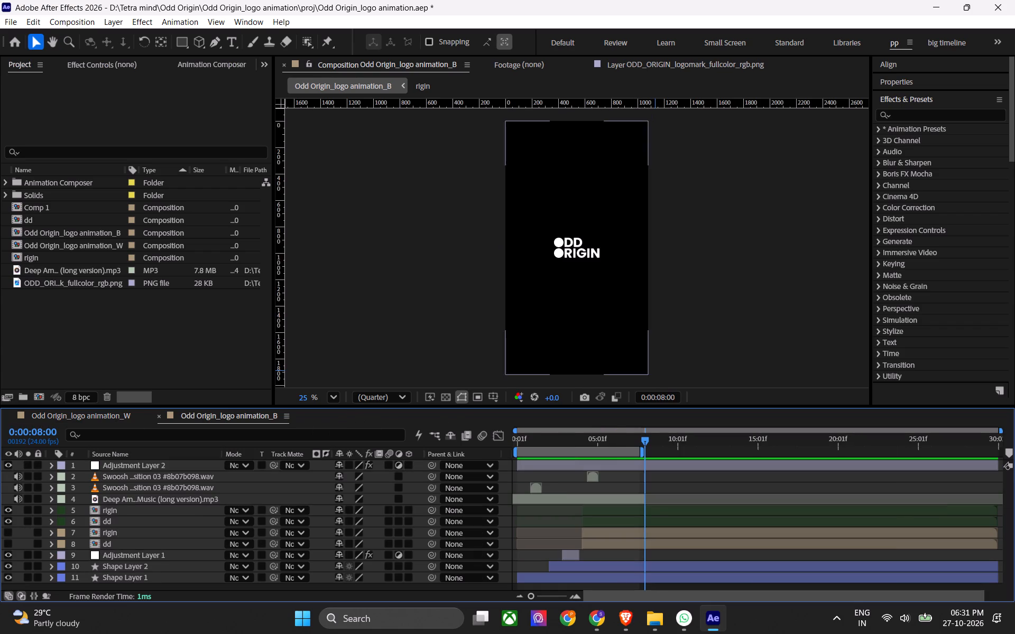
click(599, 439)
key(ctrl+v)
alt+scroll(599, 492, up, 2)
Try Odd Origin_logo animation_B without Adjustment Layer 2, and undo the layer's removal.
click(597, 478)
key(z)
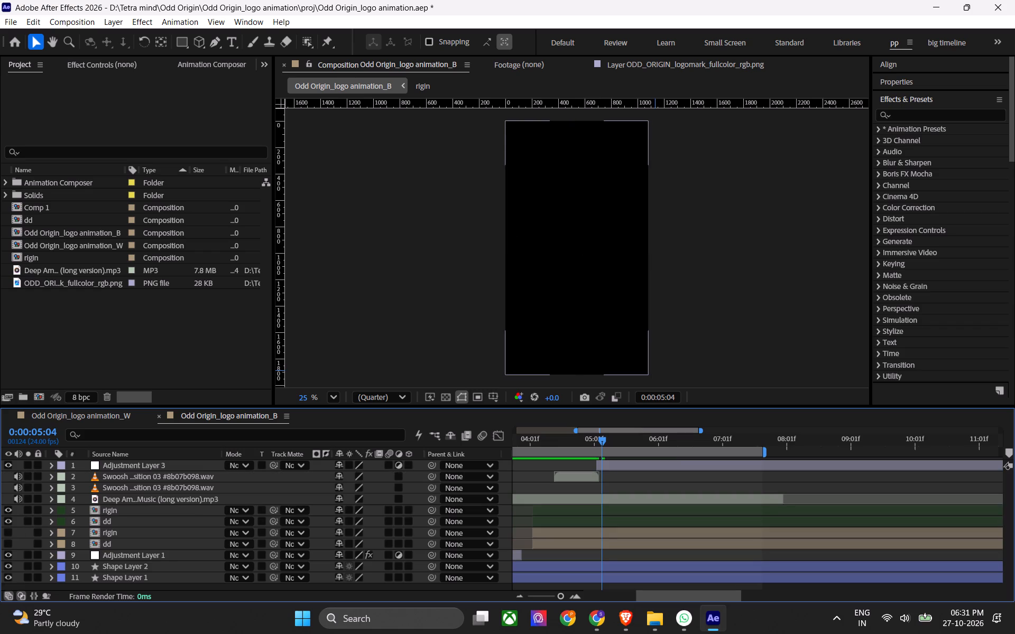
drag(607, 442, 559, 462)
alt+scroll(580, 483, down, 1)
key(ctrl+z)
Parent every layer from Adjustment Layer 2 down to Shape Layer 1 to Adjustment Layer 3, and save the project.
drag(589, 440, 599, 444)
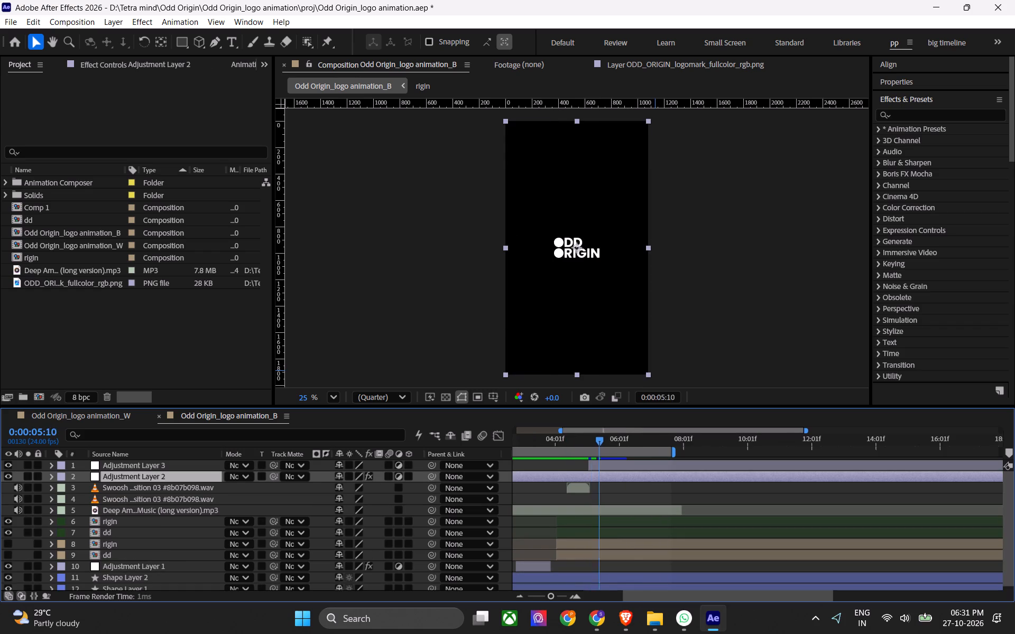
drag(599, 444, 615, 462)
click(615, 462)
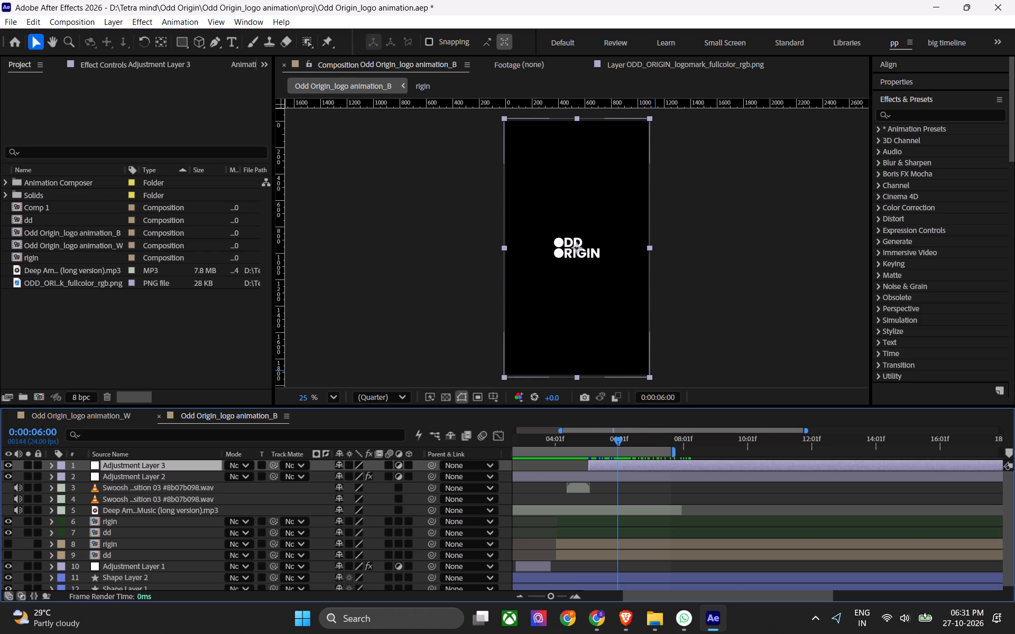
scroll(173, 487, down, 6)
click(185, 582)
scroll(194, 552, up, 2)
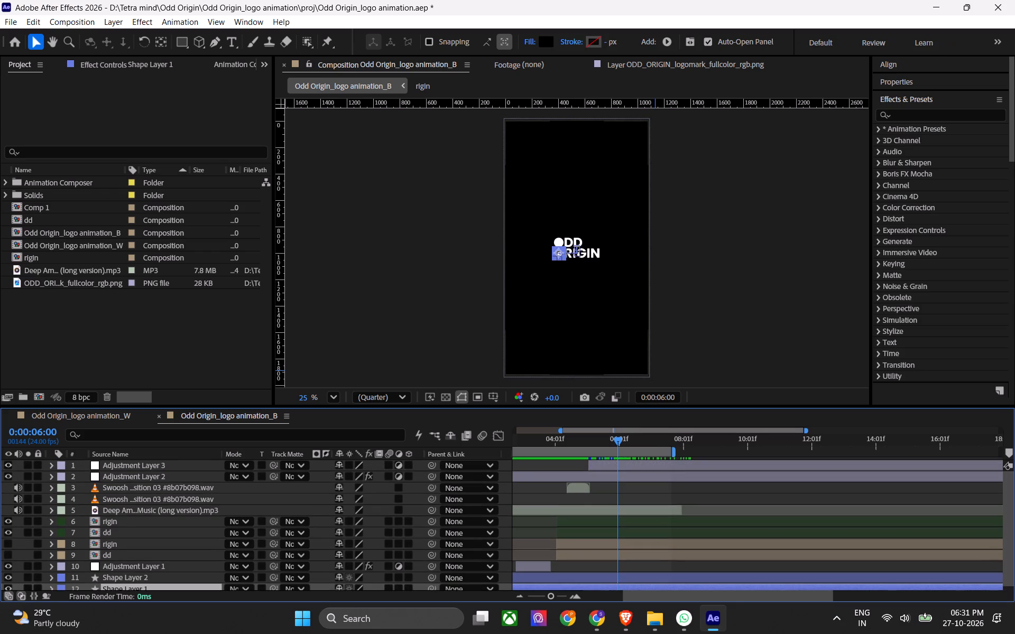
shift+click(176, 475)
scroll(411, 487, up, 3)
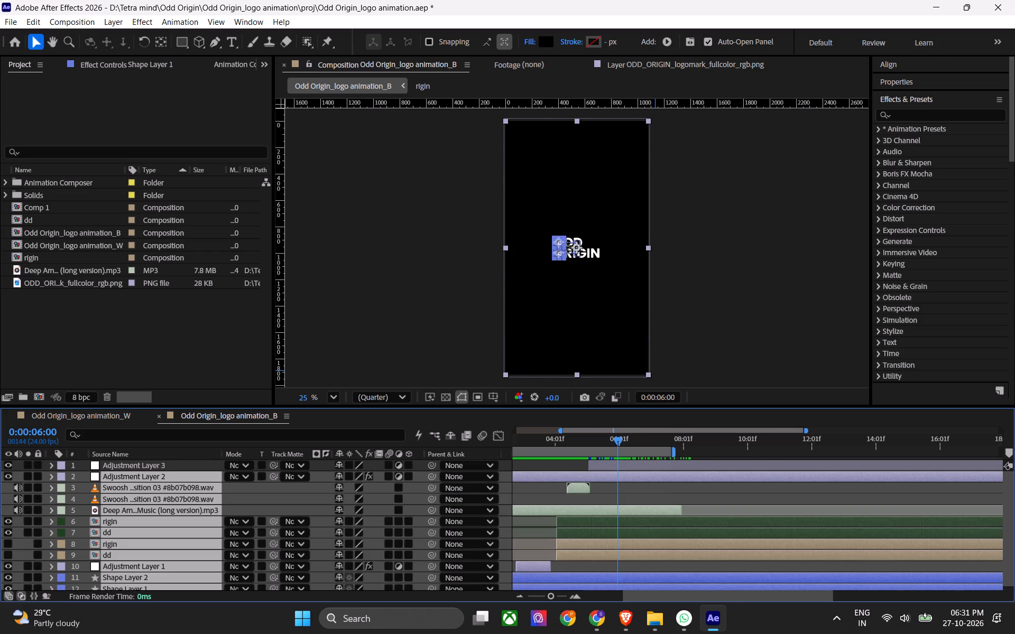
drag(429, 476, 191, 465)
key(ctrl+s)
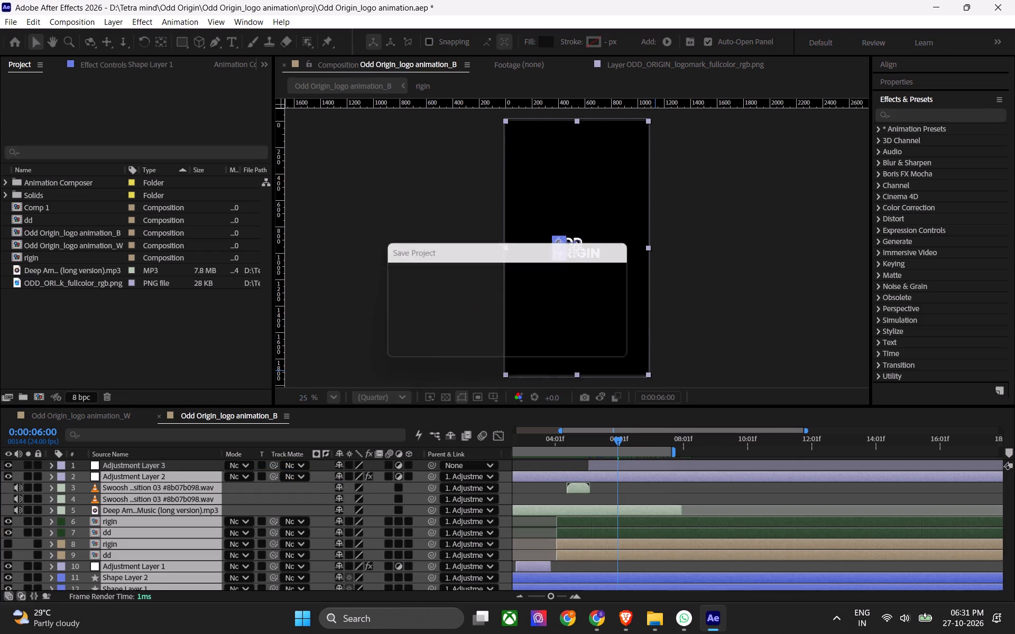
Scrub through the parented logo's scale-up in Odd Origin_logo animation_B up to 0:00:07:17.
drag(622, 440, 616, 449)
click(700, 461)
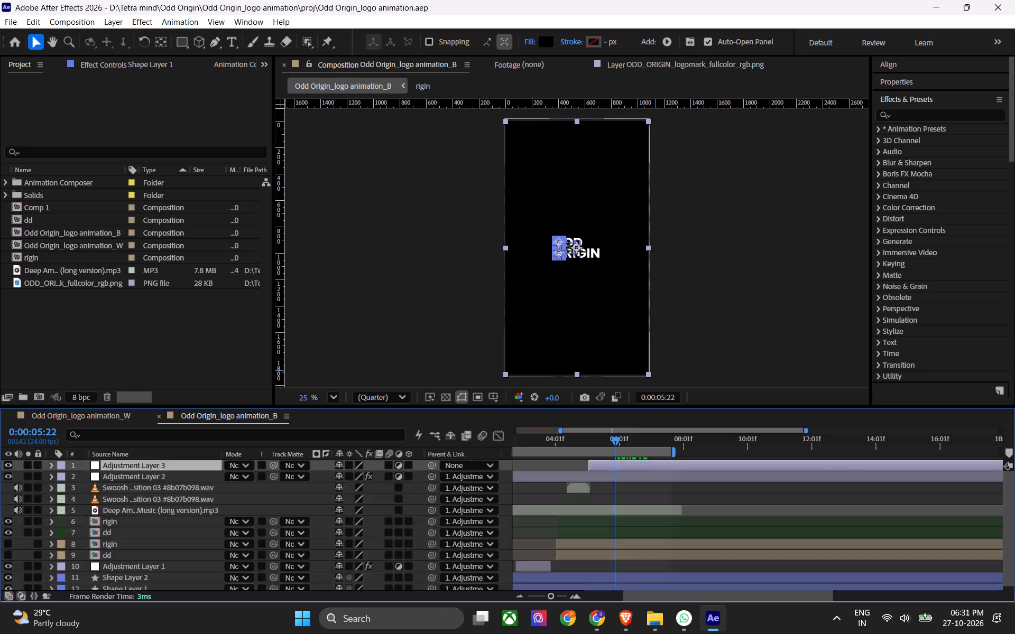
drag(614, 441, 658, 462)
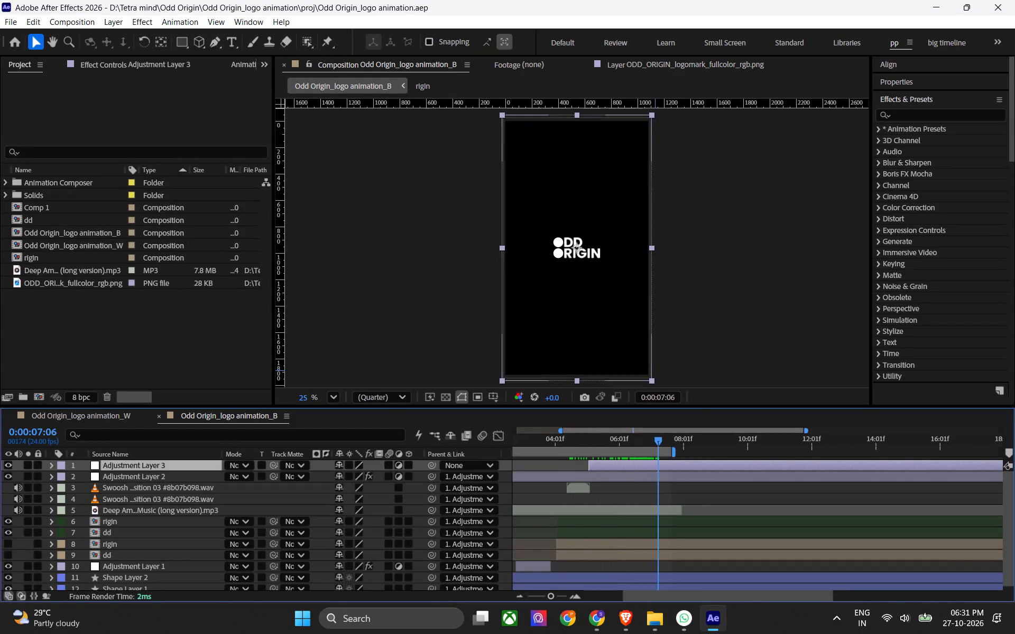
drag(658, 462, 672, 466)
Save the project and add the Odd Origin_logo animation_W composition to the render queue.
key(ctrl+s)
scroll(338, 426, up, 2)
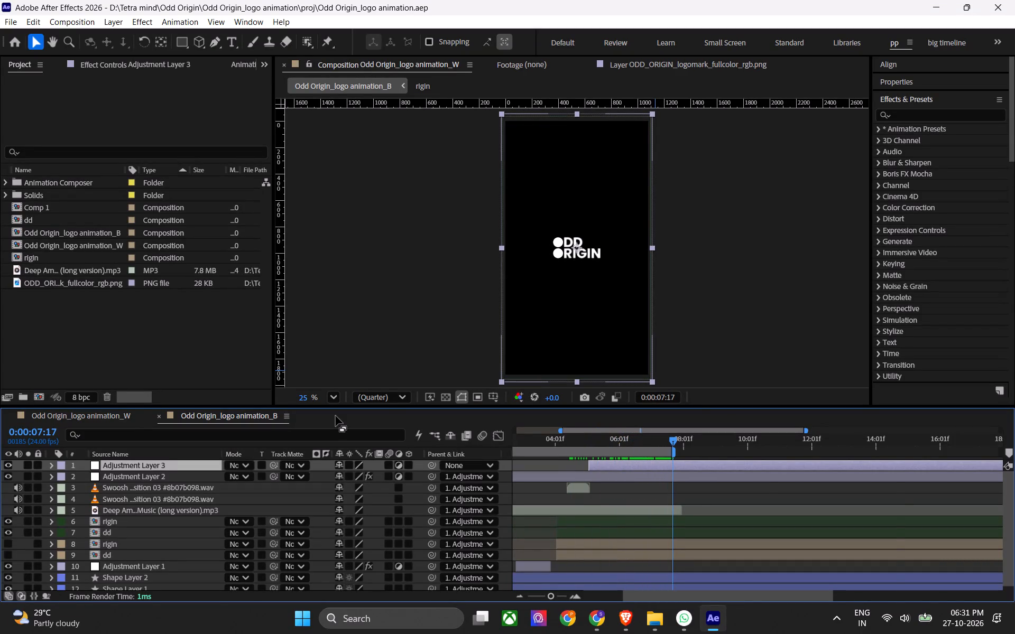
scroll(336, 416, up, 1)
key(ctrl+s)
key(ctrl+m)
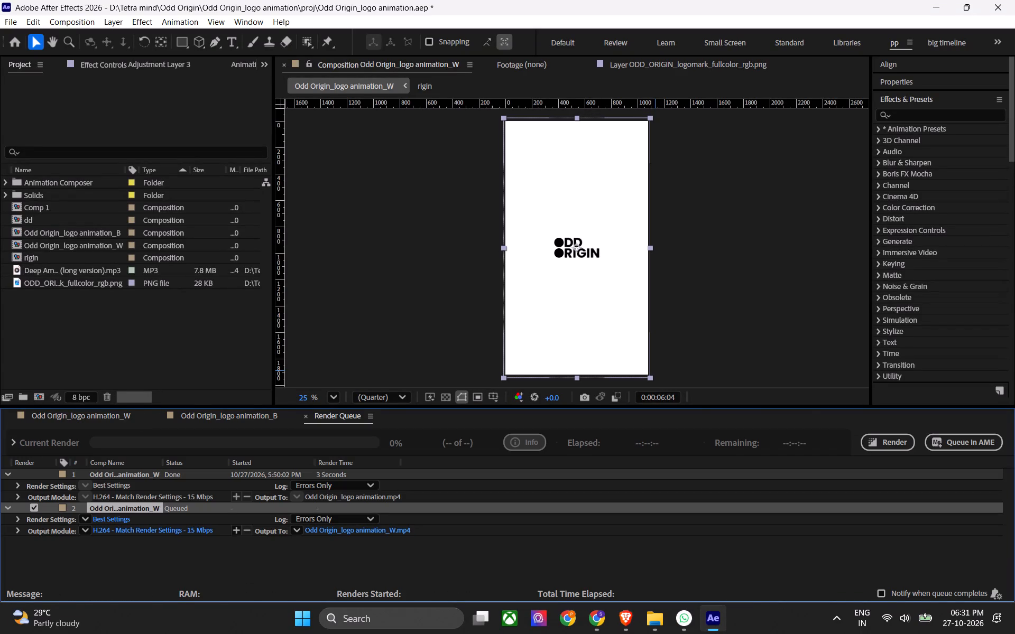
Delete the old Odd Origin_logo animation video from the output folder while browsing the render destination.
click(341, 532)
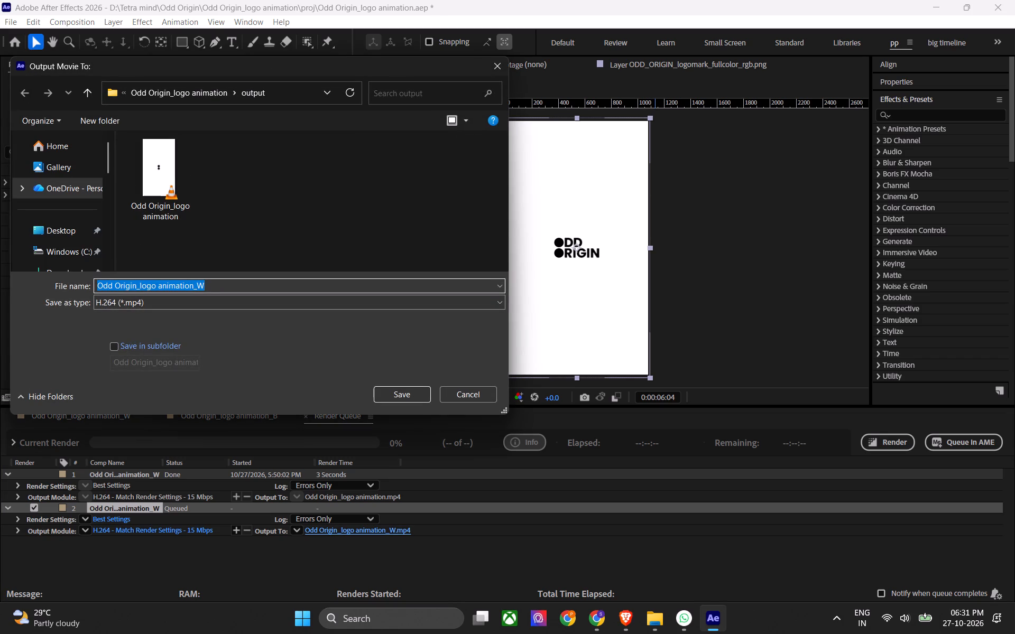
click(169, 184)
key(Delete)
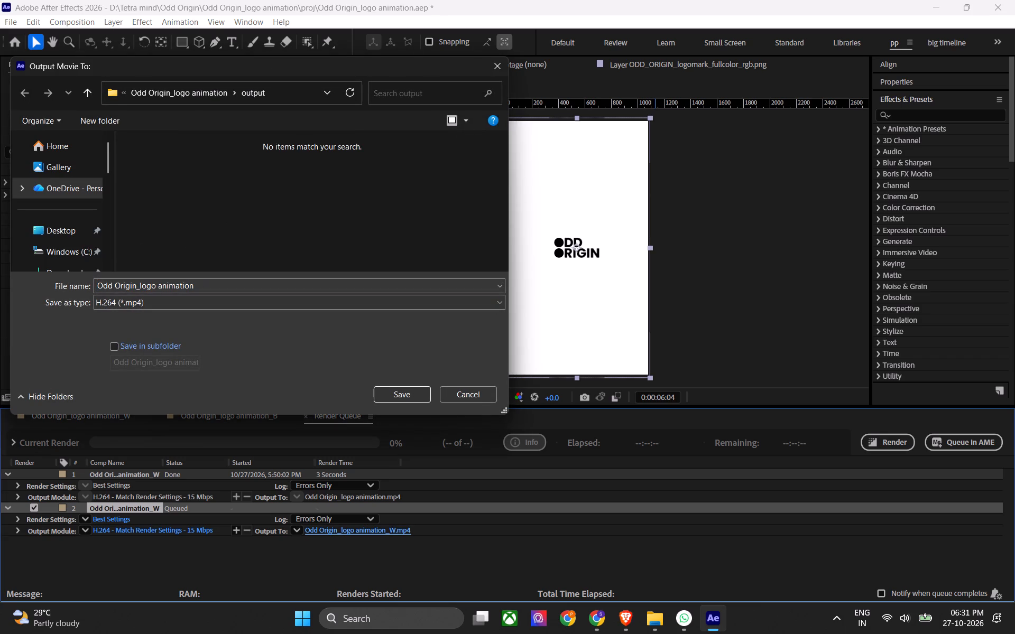
click(475, 405)
click(477, 391)
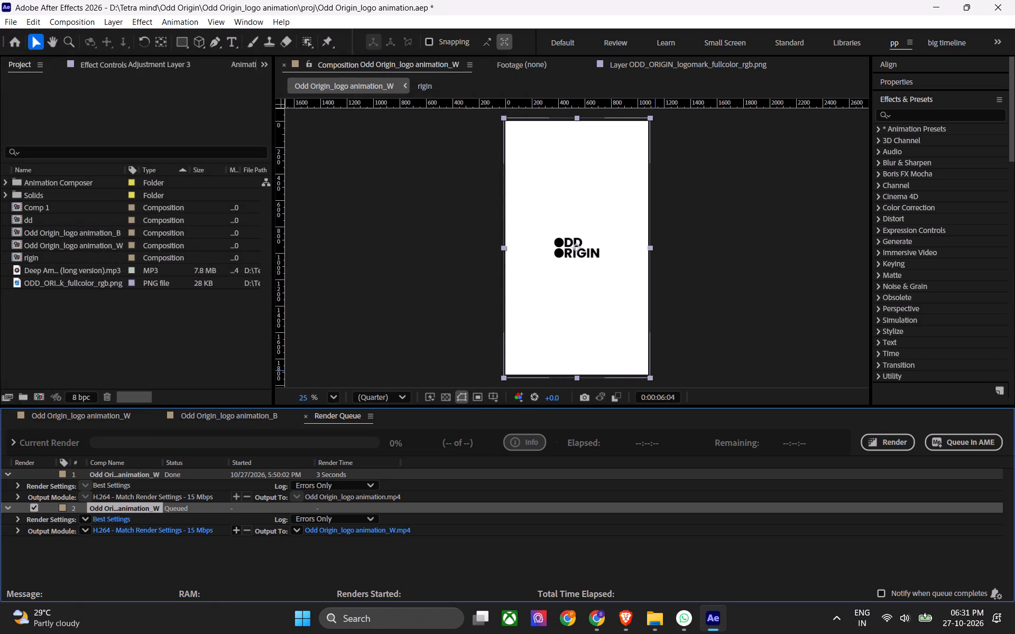
Set the queued render's output to Odd Origin_logo animation_W in the output folder as H.264 and render it.
click(343, 531)
click(405, 392)
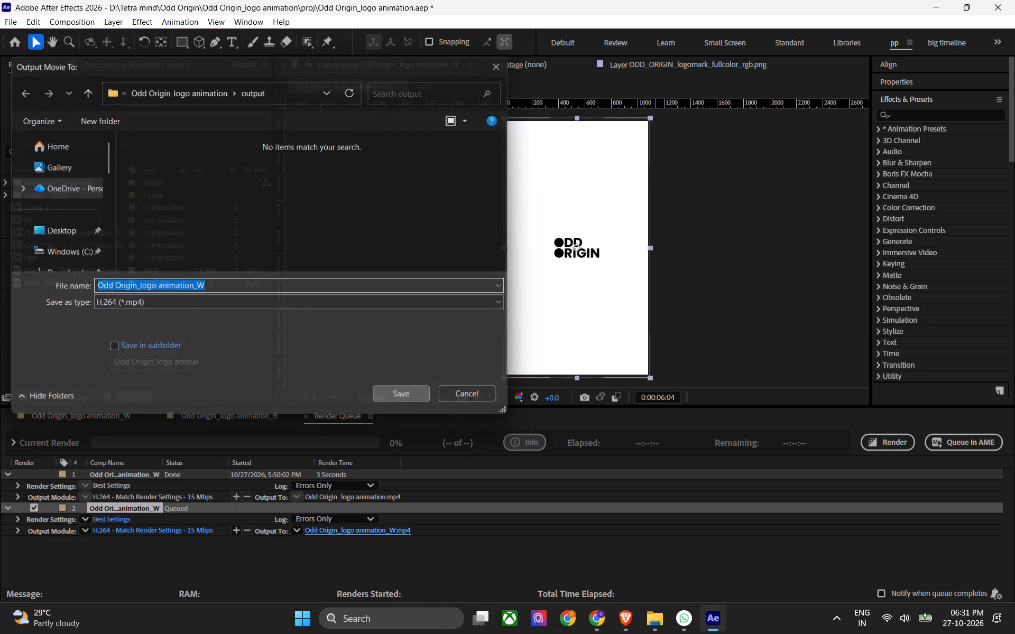
click(869, 439)
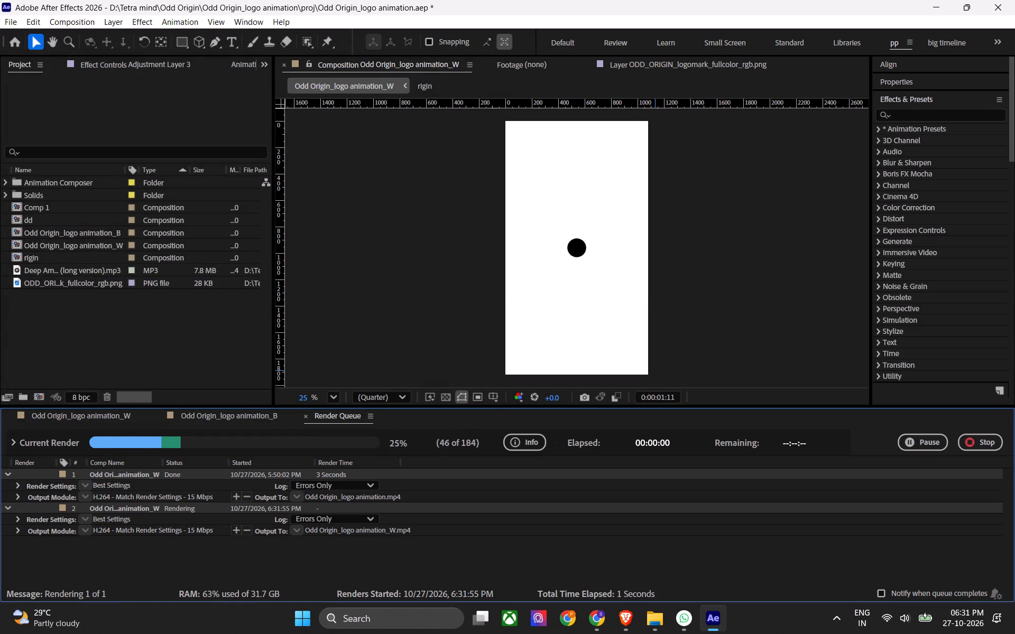
Queue the Odd Origin_logo animation_B composition, render it to Odd Origin_logo animation_B.mp4, and save the project.
click(251, 418)
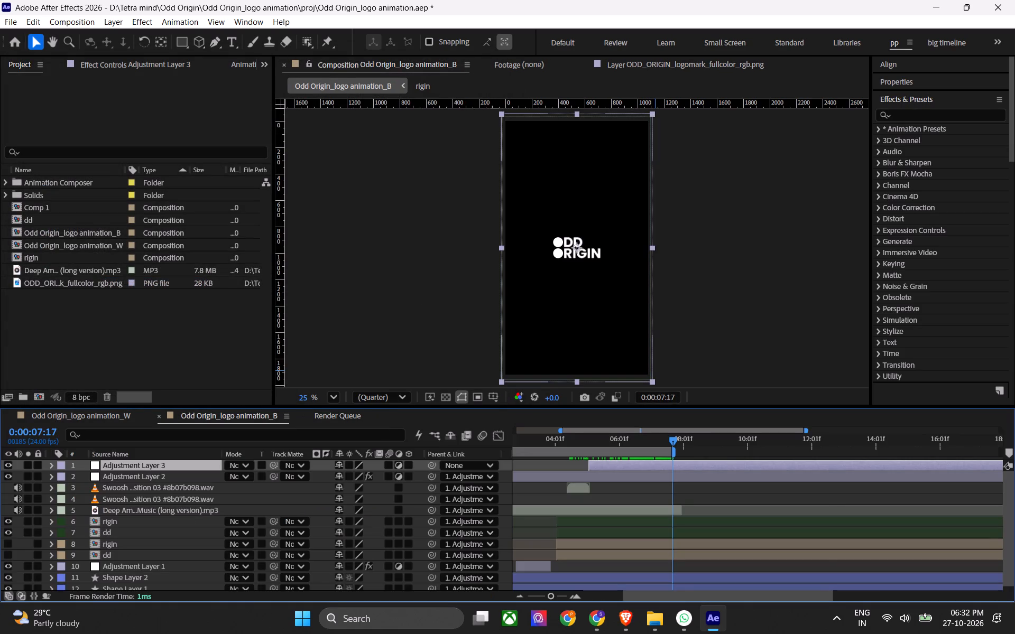
key(ctrl+s)
key(ctrl+m)
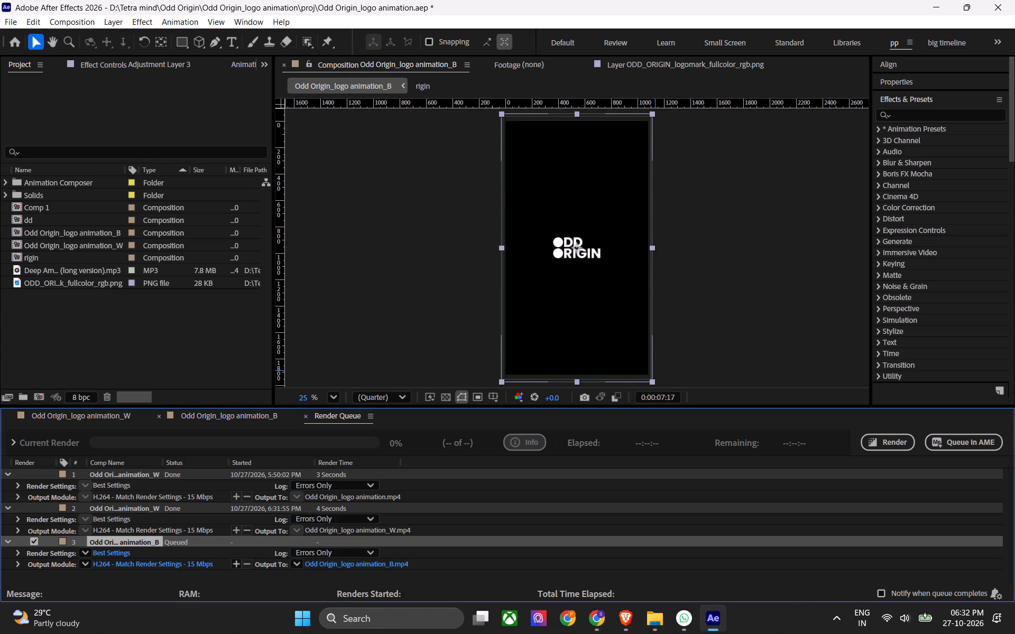
click(877, 445)
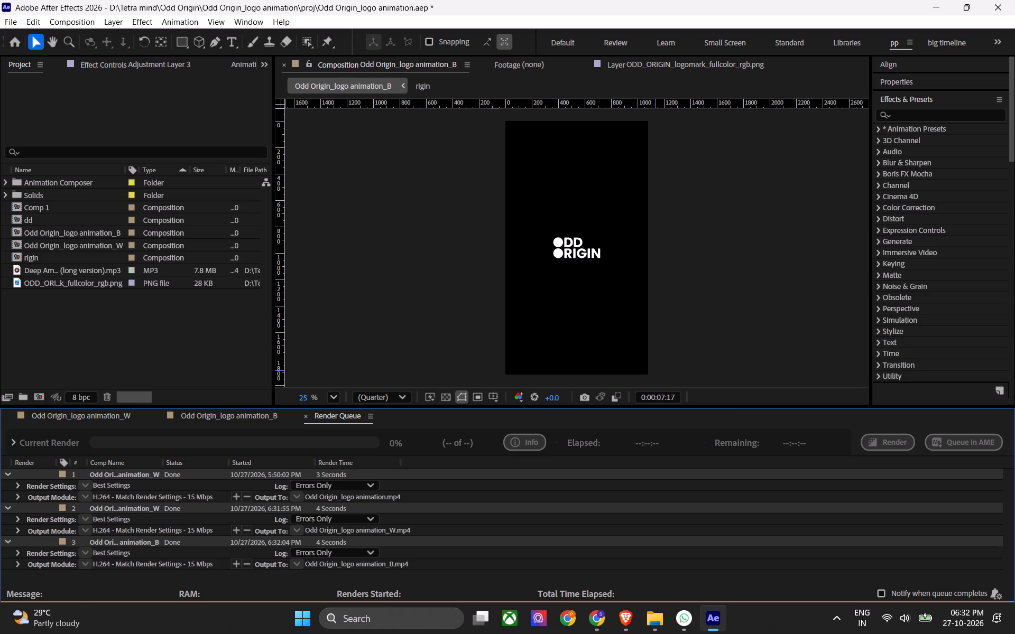
click(517, 504)
key(ctrl+s)
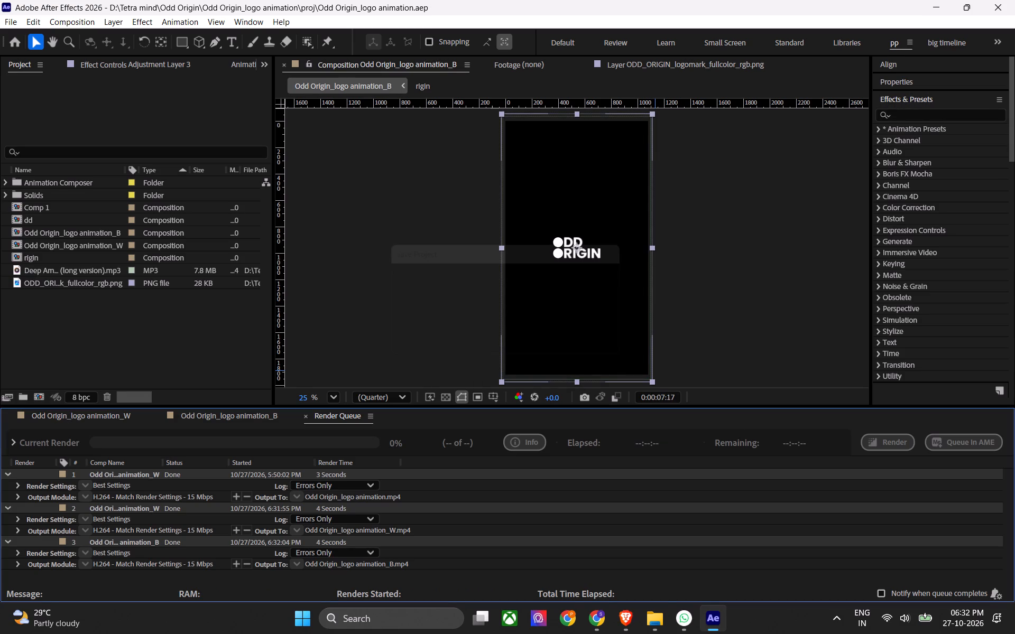
Switch to File Explorer and open Odd Origin_logo animation_B.mp4 from the project's output folder in VLC.
click(649, 612)
click(548, 398)
double_click(466, 282)
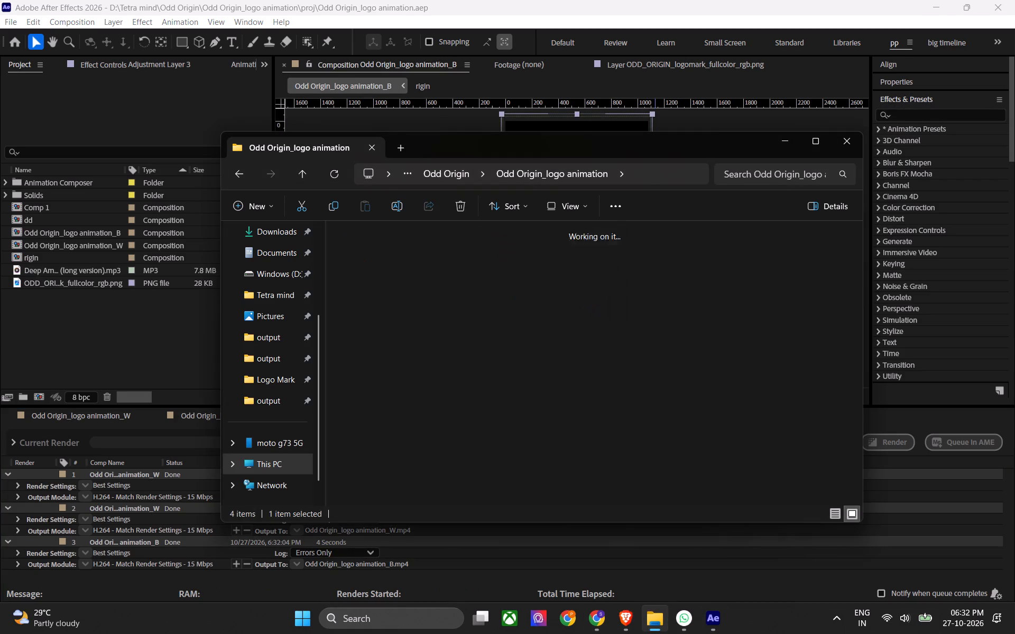
double_click(389, 279)
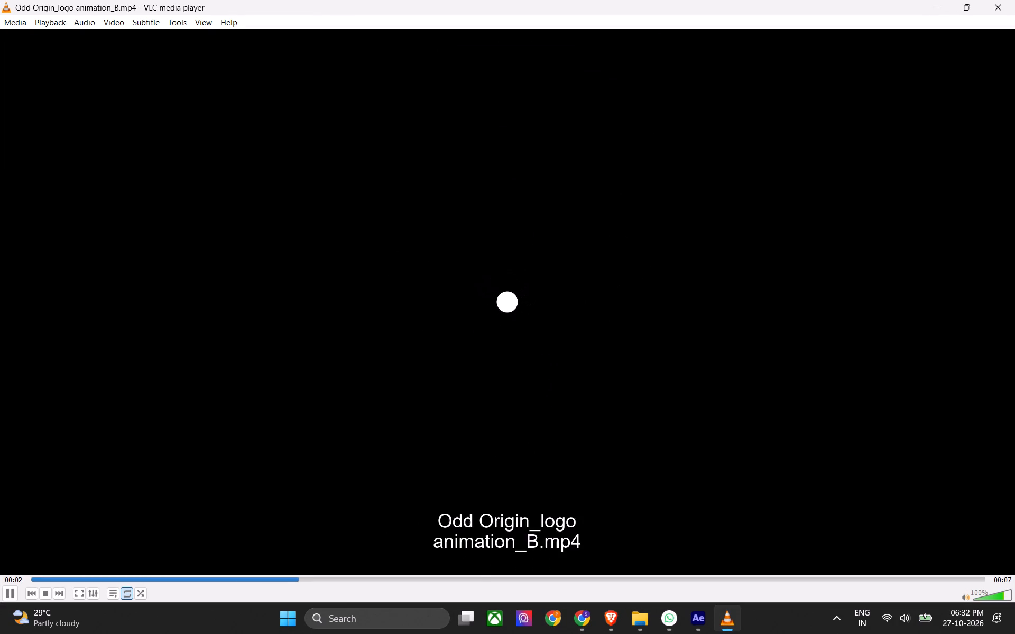
Replay the rendered Odd Origin_logo animation_B.mp4 from the start and review it in full screen.
key(Left)
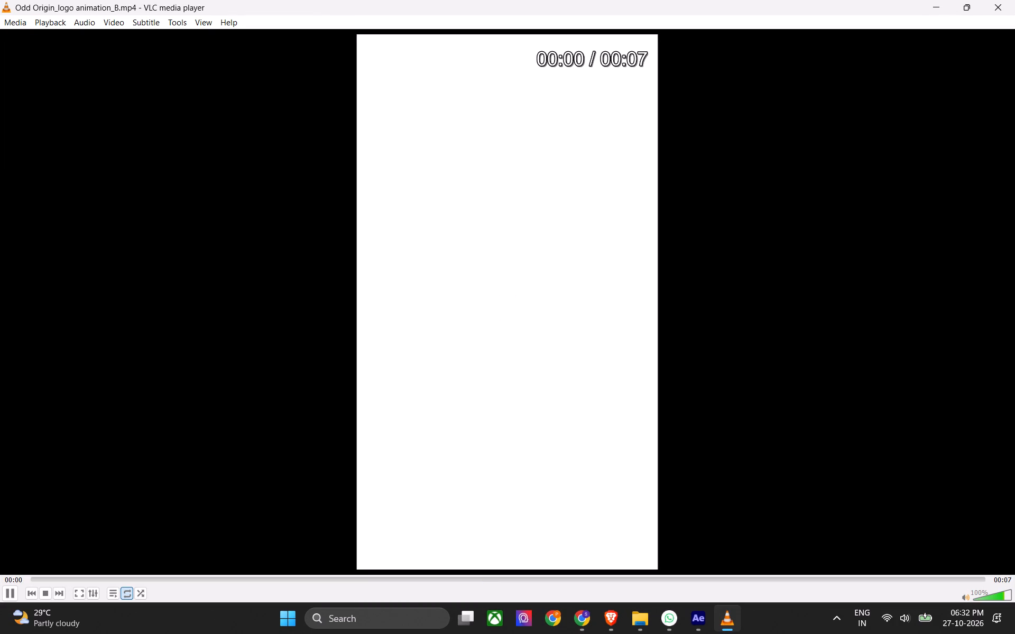
key(Left)
key(Left)
key(Left)
key(Left)
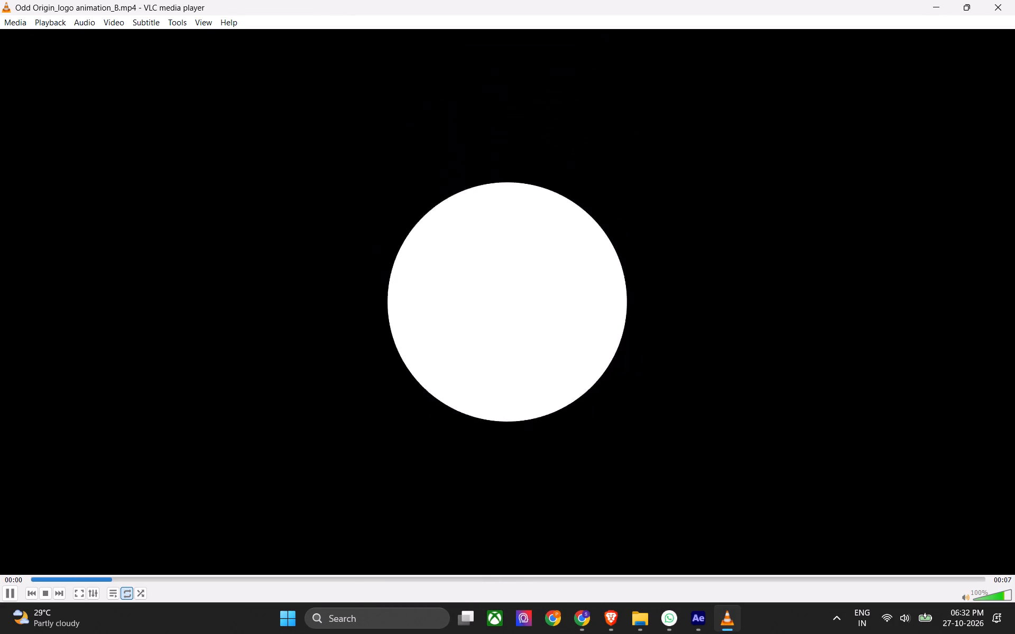
key(Left)
key(Left)
click(472, 301)
key(f)
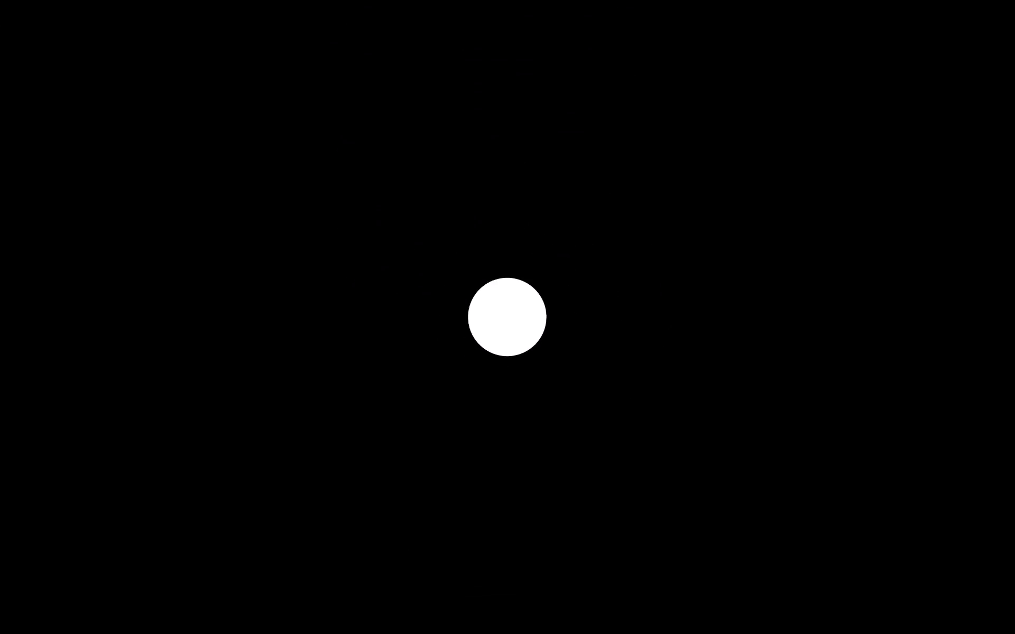
key(Left)
key(Left)
key(Left)
key(Left)
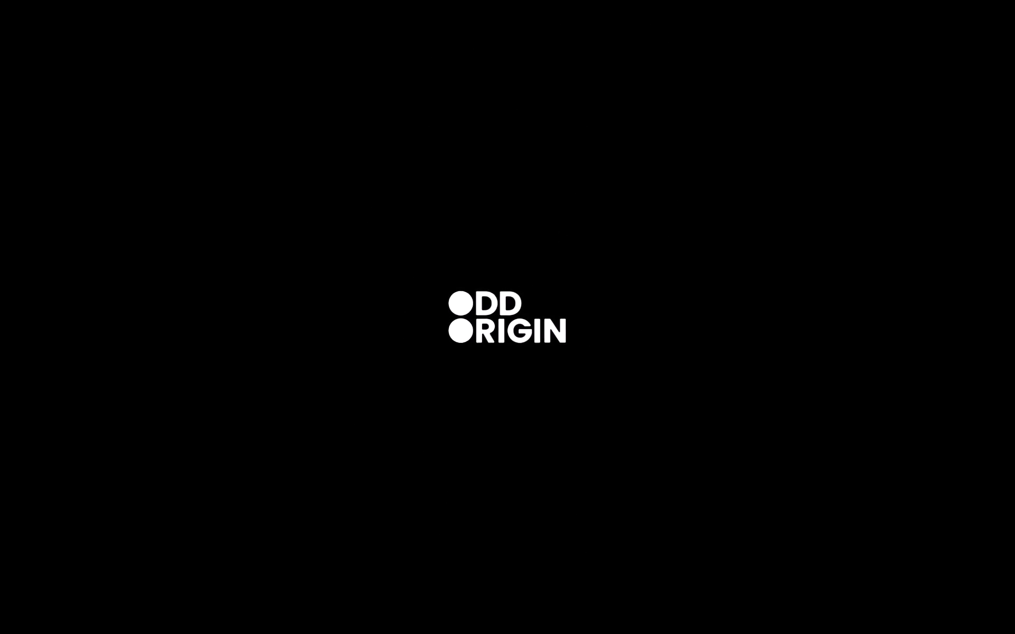
click(1014, 0)
click(709, 218)
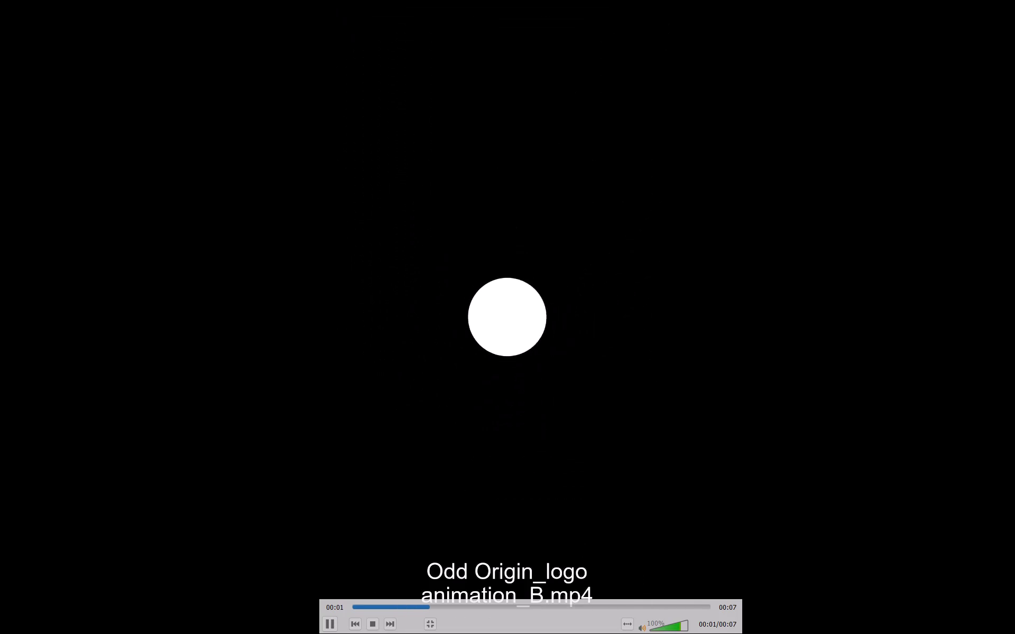
Close the current video, open Odd Origin_logo animation_W.mp4 from the output folder, and review it from the start in full screen.
key(Escape)
click(1014, 0)
double_click(449, 273)
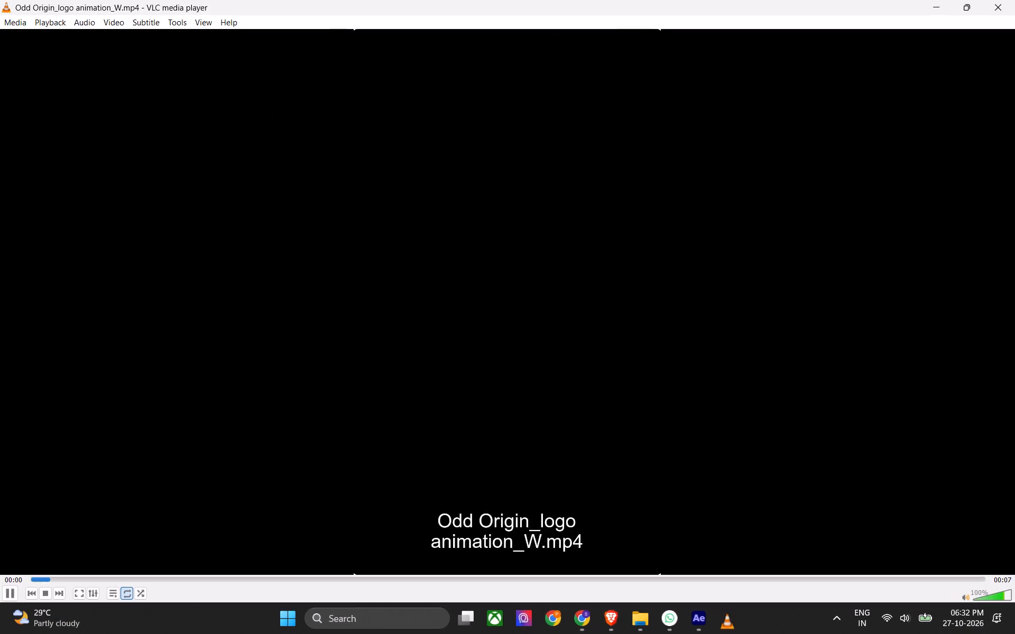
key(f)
key(Left)
key(Left)
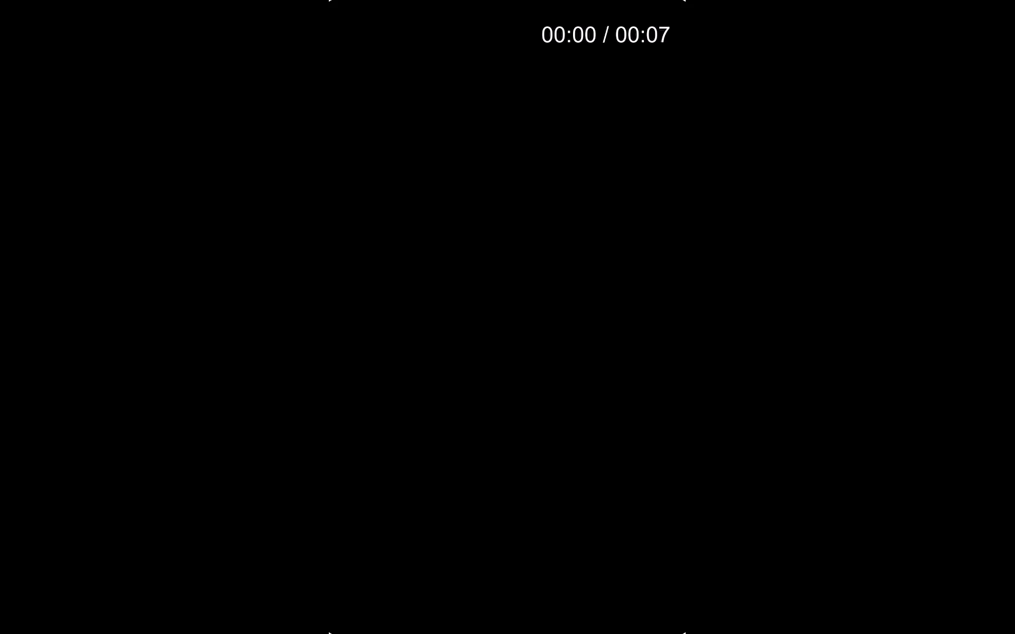